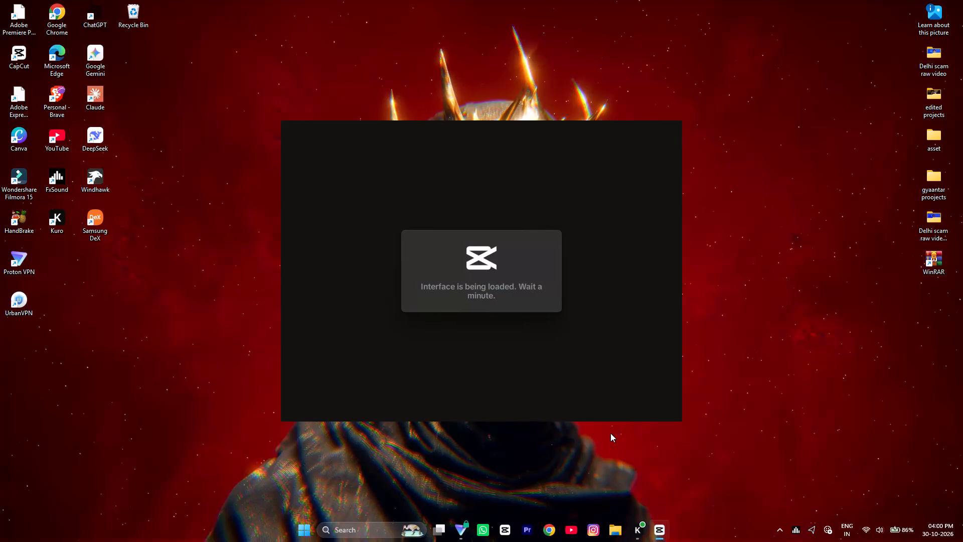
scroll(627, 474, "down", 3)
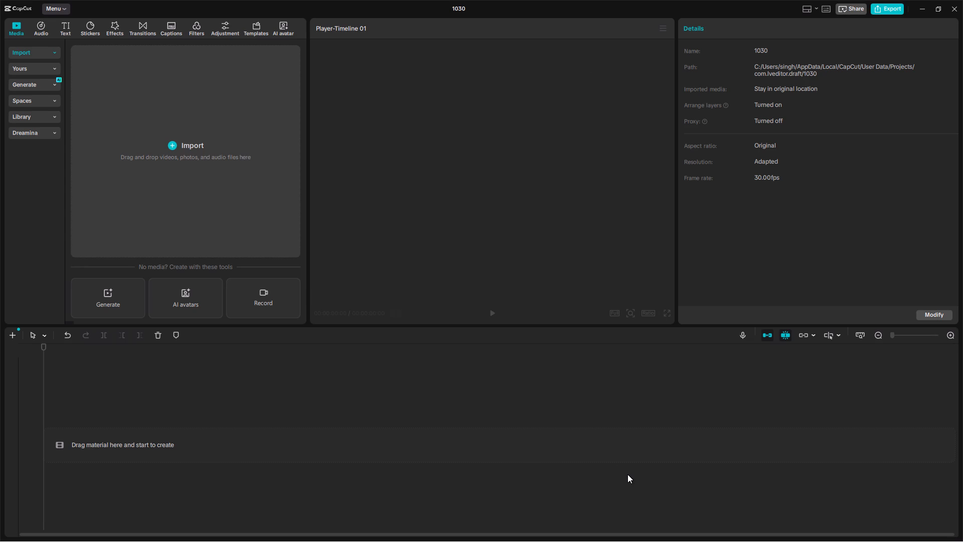
Import all the video files in the Controversy folder in Downloads from the device into the project's media.
left_click(232, 139)
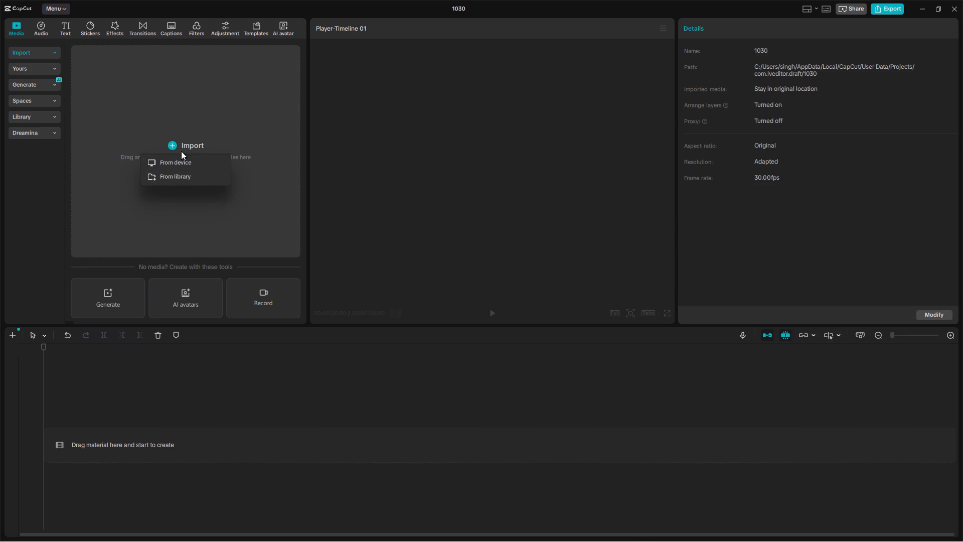
left_click(179, 163)
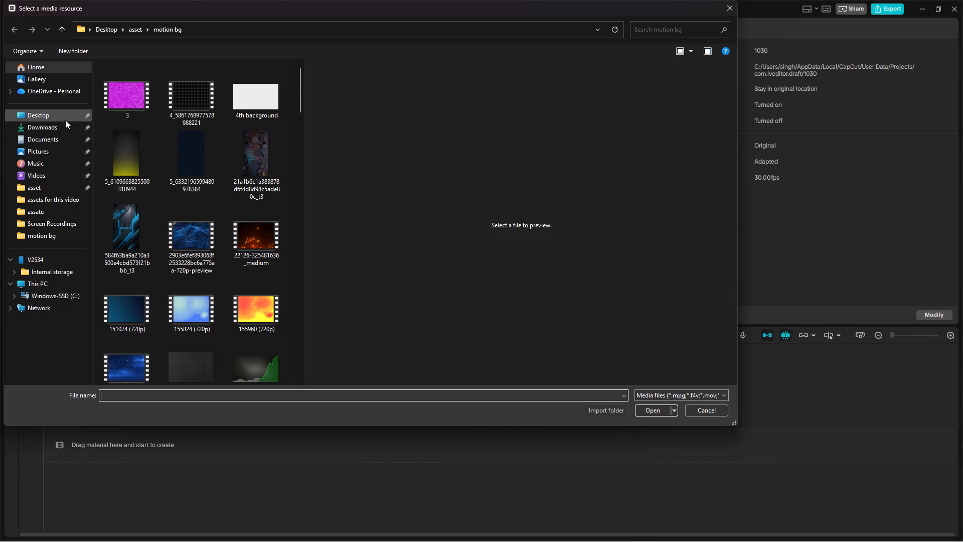
left_click(59, 126)
scroll(194, 299, "down", 3)
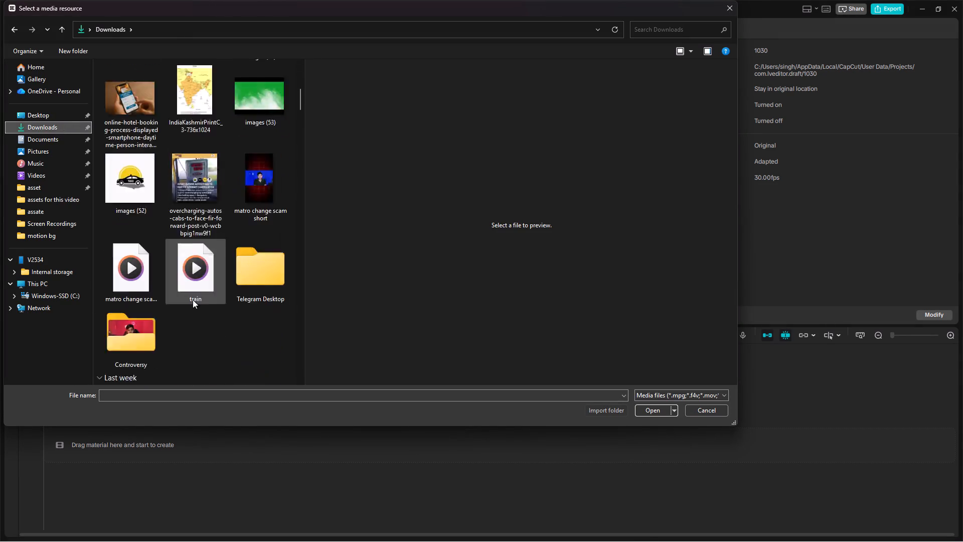
scroll(193, 300, "down", 3)
scroll(170, 201, "up", 2)
scroll(232, 246, "down", 9)
scroll(146, 218, "up", 1)
scroll(175, 255, "down", 1)
scroll(155, 233, "up", 1)
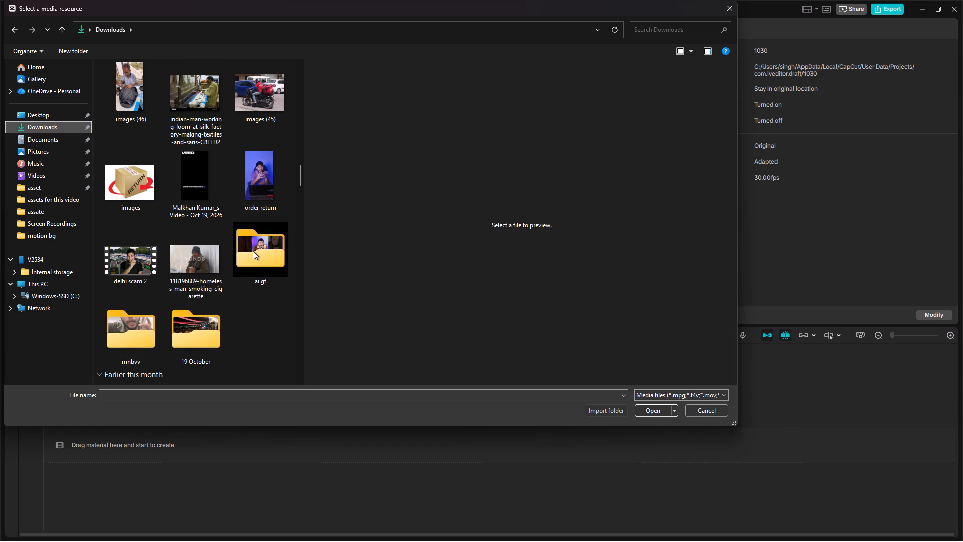
scroll(211, 331, "up", 1)
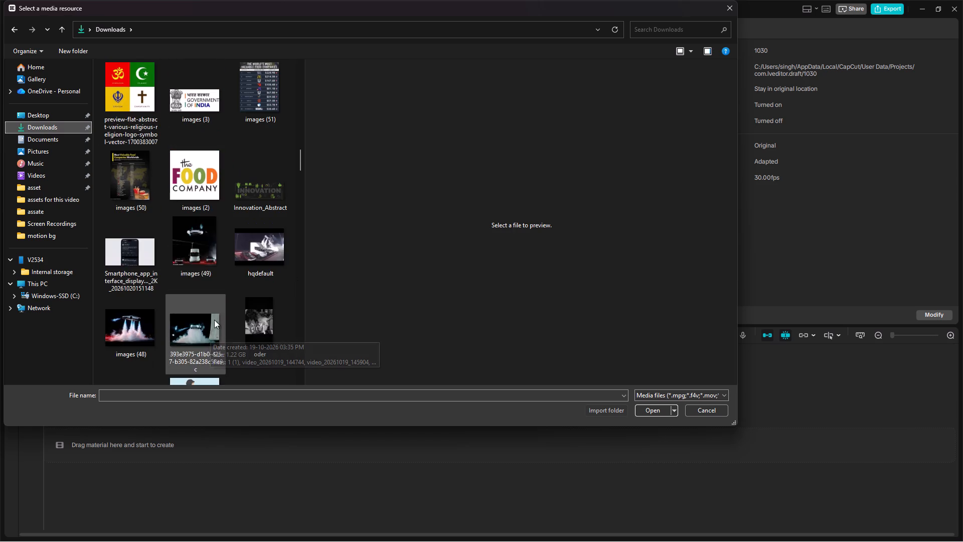
scroll(223, 205, "up", 2)
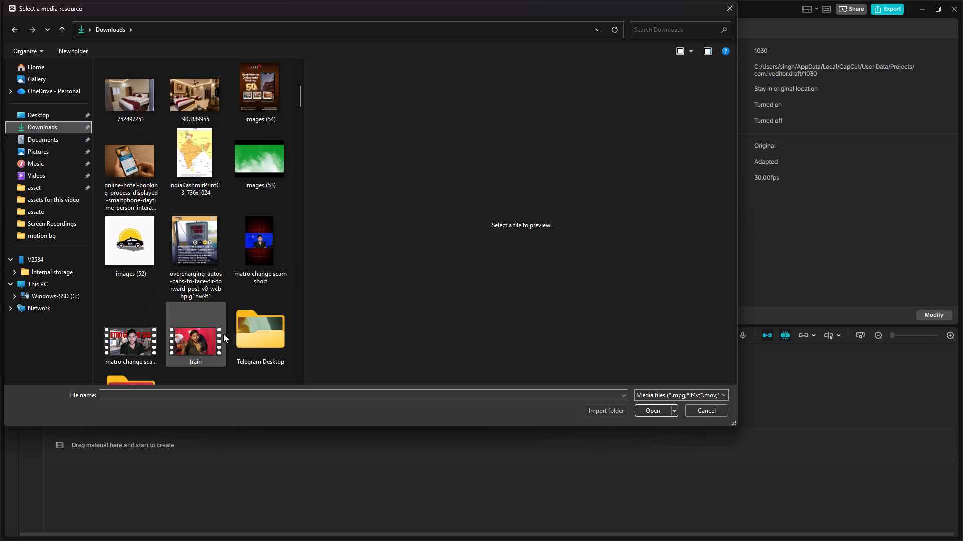
scroll(268, 338, "down", 1)
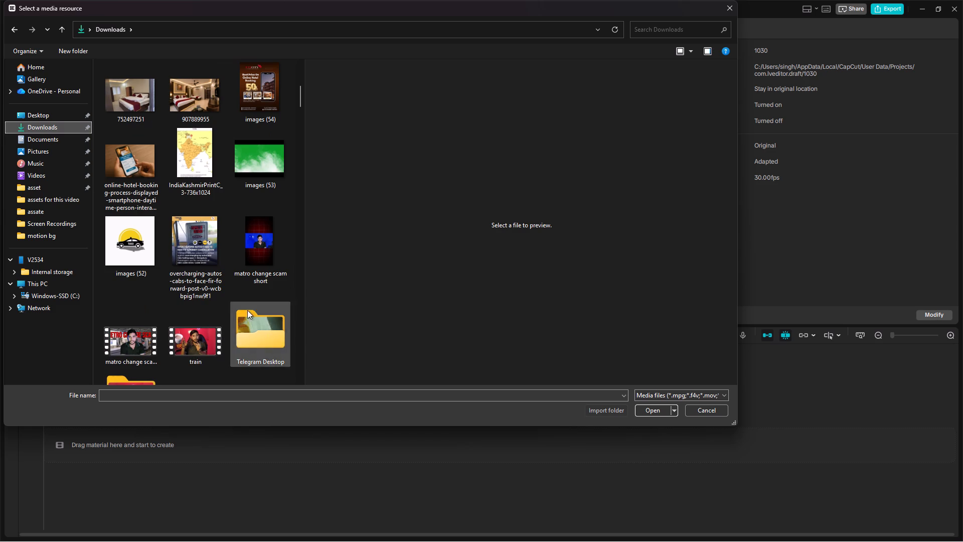
scroll(214, 311, "down", 1)
double_click(123, 266)
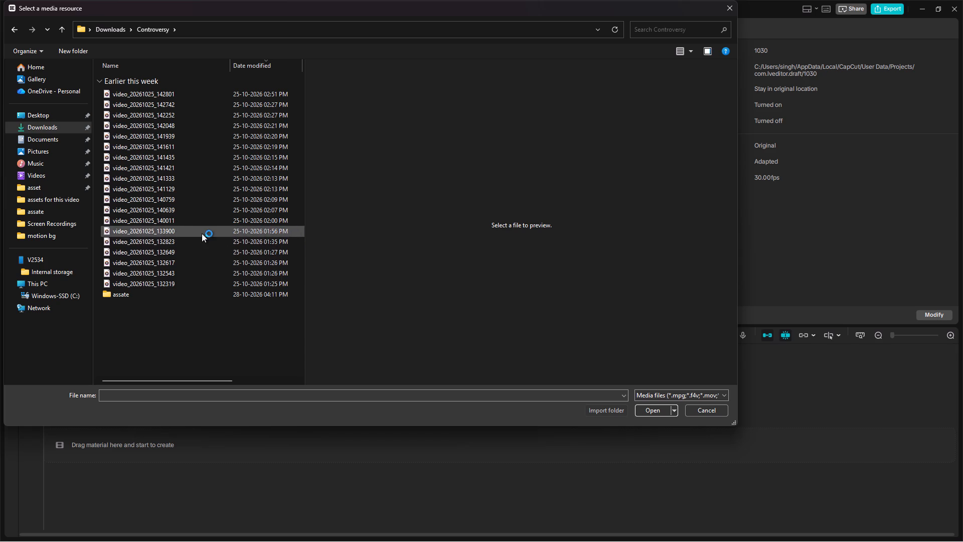
left_click_drag(101, 286, 107, 269)
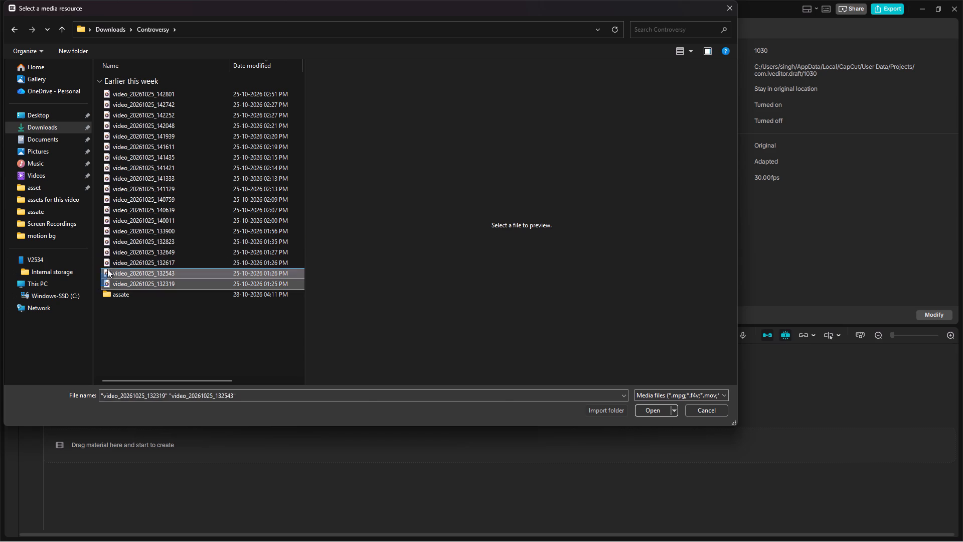
left_click_drag(107, 269, 229, 67)
left_click(649, 412)
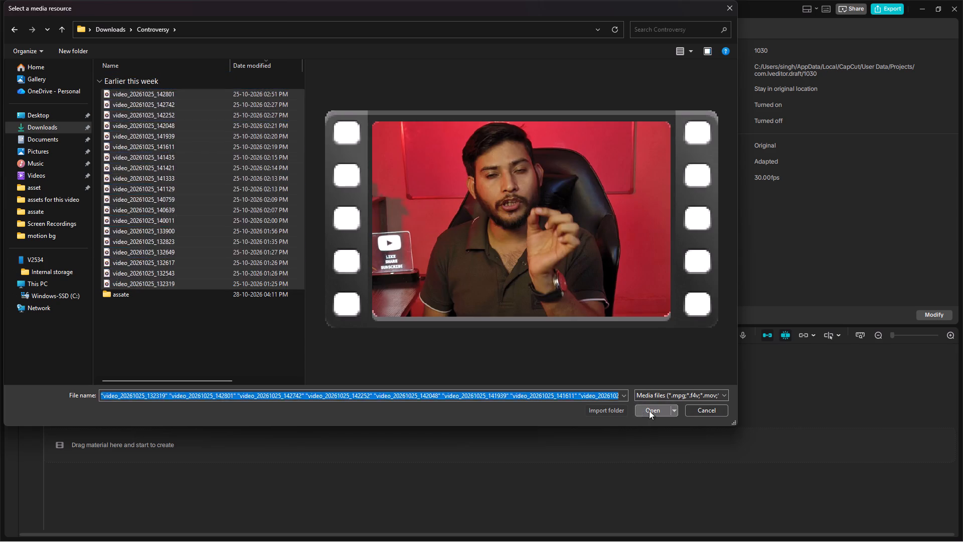
left_click(289, 200)
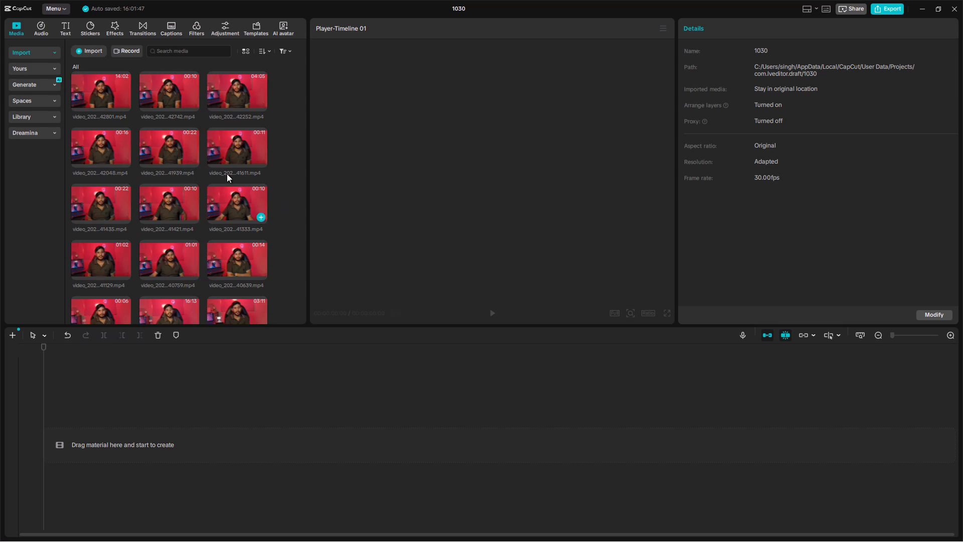
Preview the 14:02 clip at the start of the imported media, playing it from near its beginning.
scroll(226, 162, "up", 15, "ctrl")
left_click(131, 108)
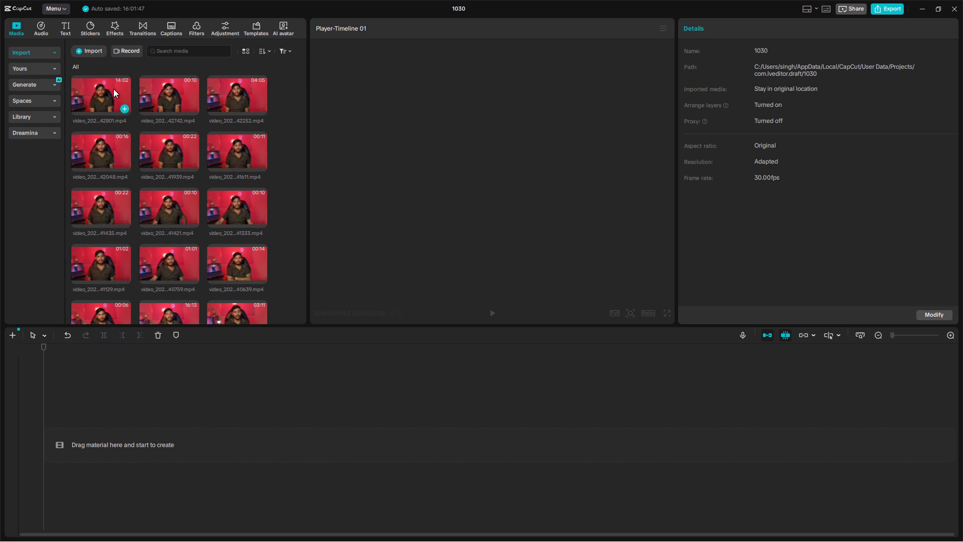
left_click(78, 78)
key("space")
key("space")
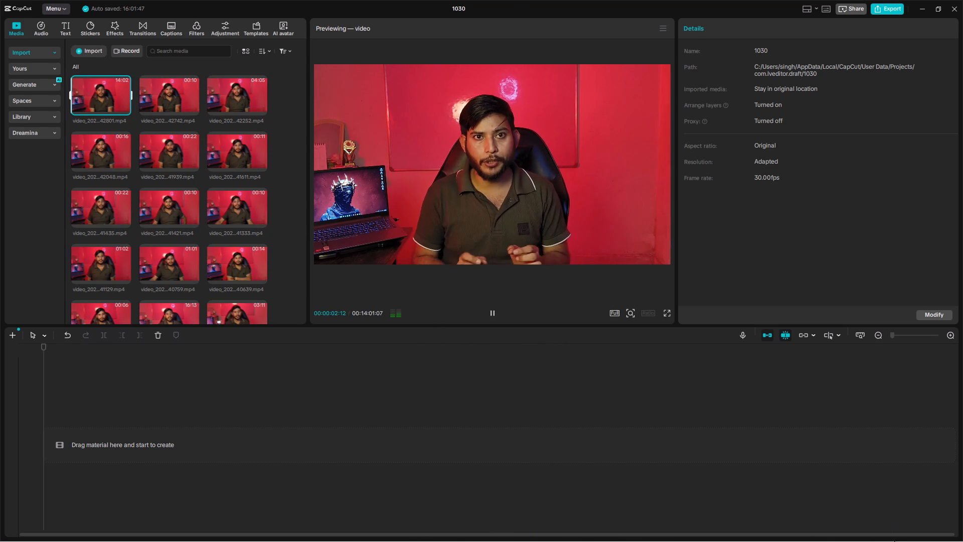
Raise the computer's system volume slightly while the clip preview plays.
left_click(882, 529)
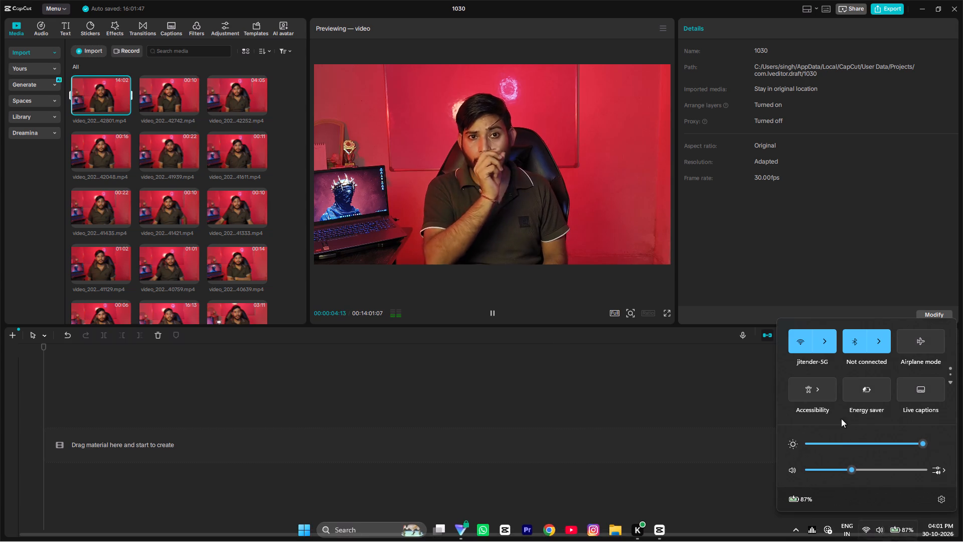
left_click_drag(851, 471, 867, 469)
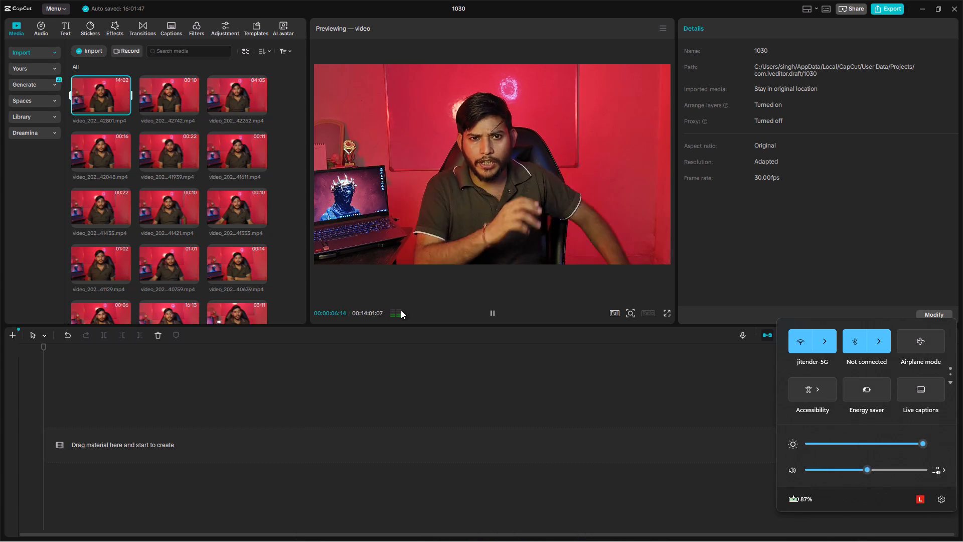
left_click(295, 290)
Preview the 00:10 clip ending in 42742, and sample several points through the 04:05 clip ending in 42252.
left_click(169, 82)
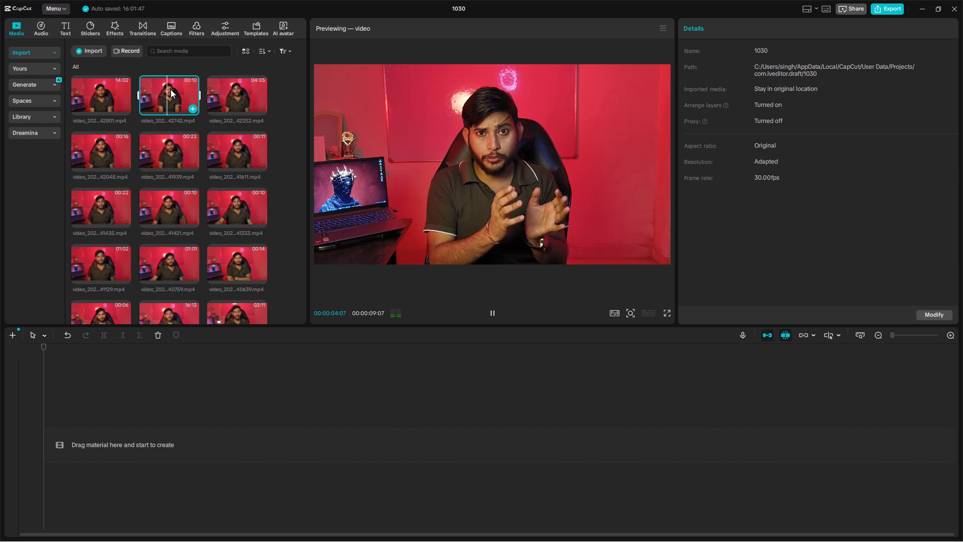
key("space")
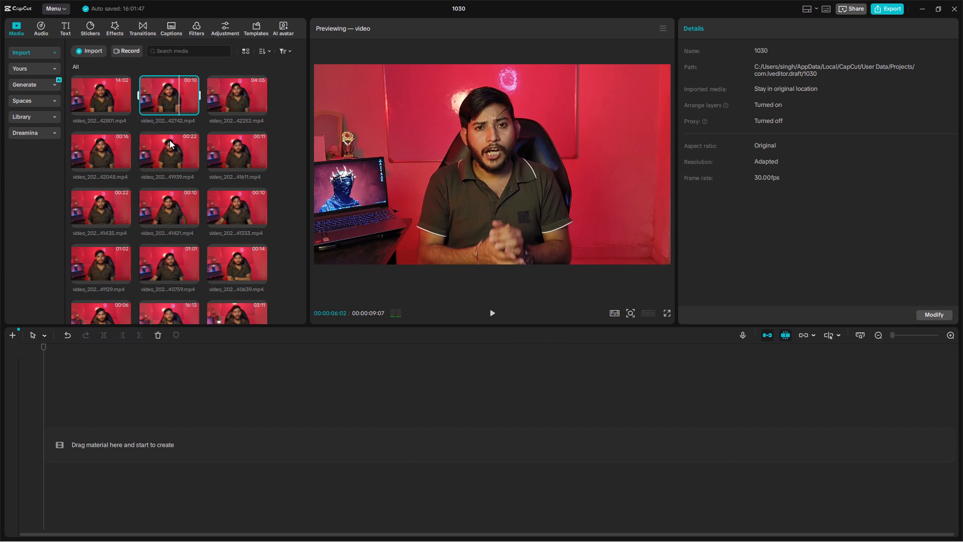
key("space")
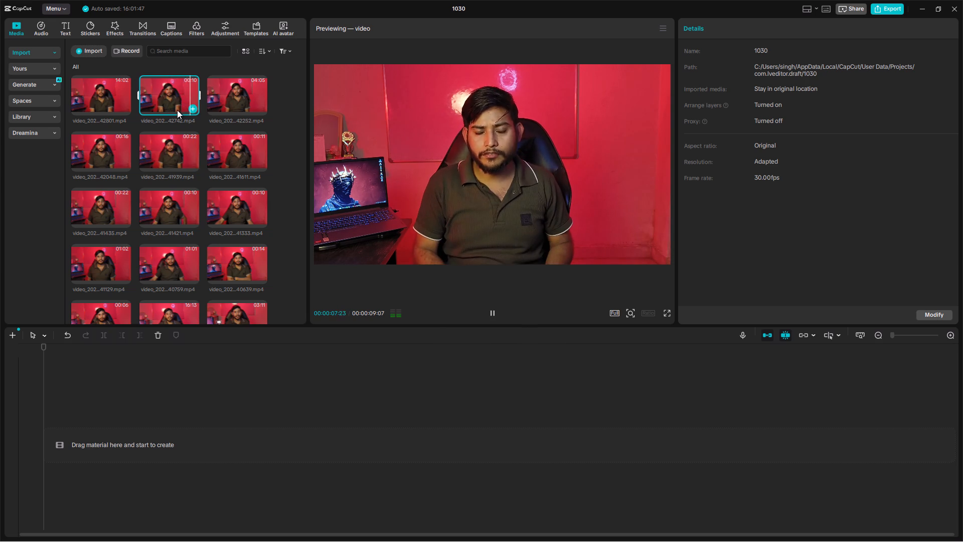
left_click(242, 89)
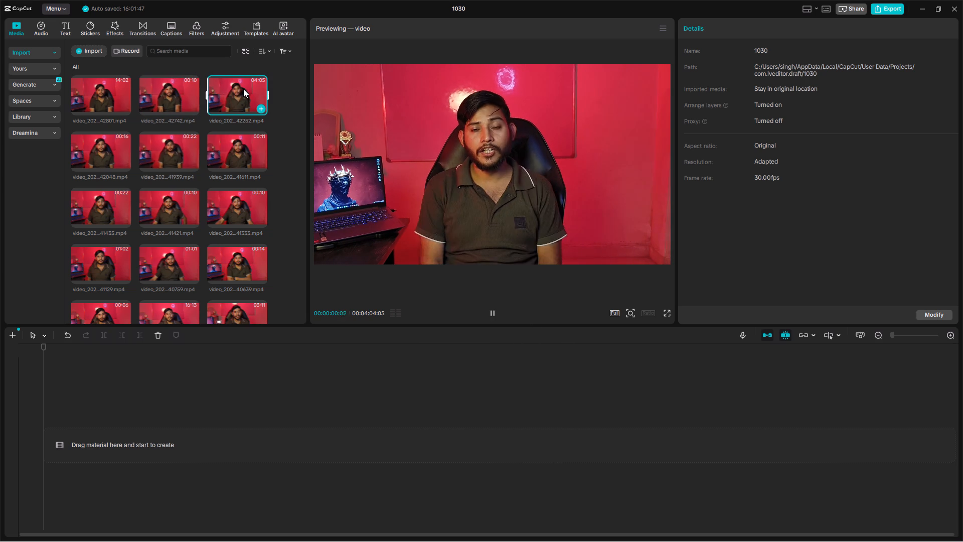
left_click(224, 98)
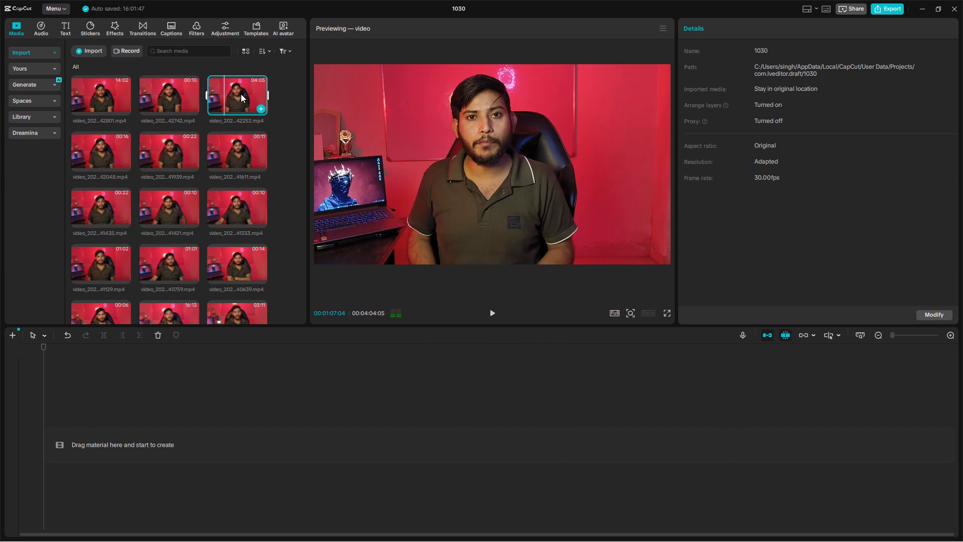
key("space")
left_click(259, 89)
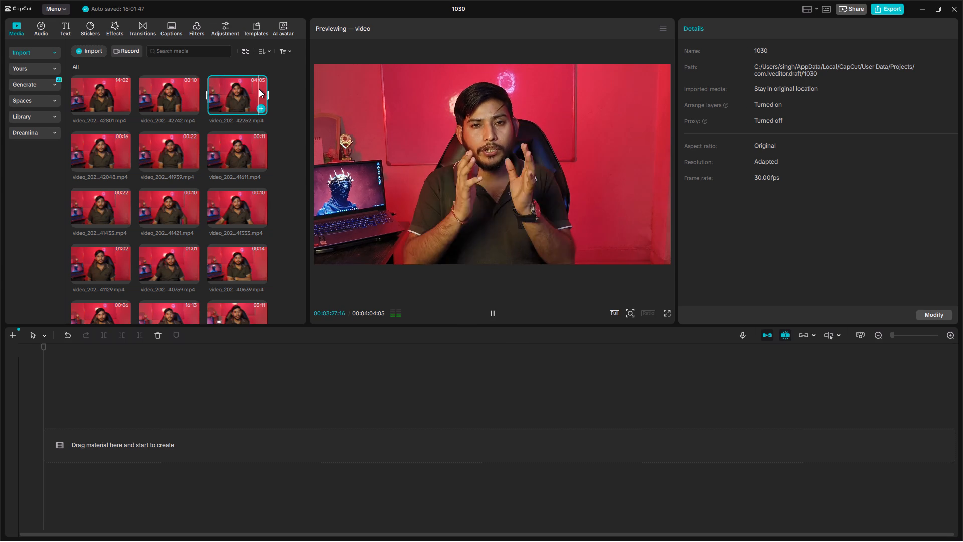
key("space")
left_click(263, 92)
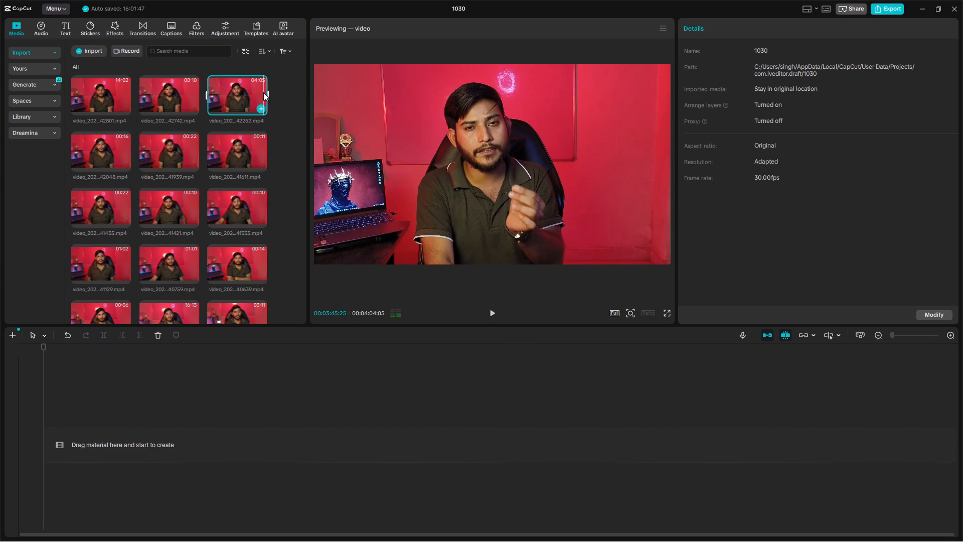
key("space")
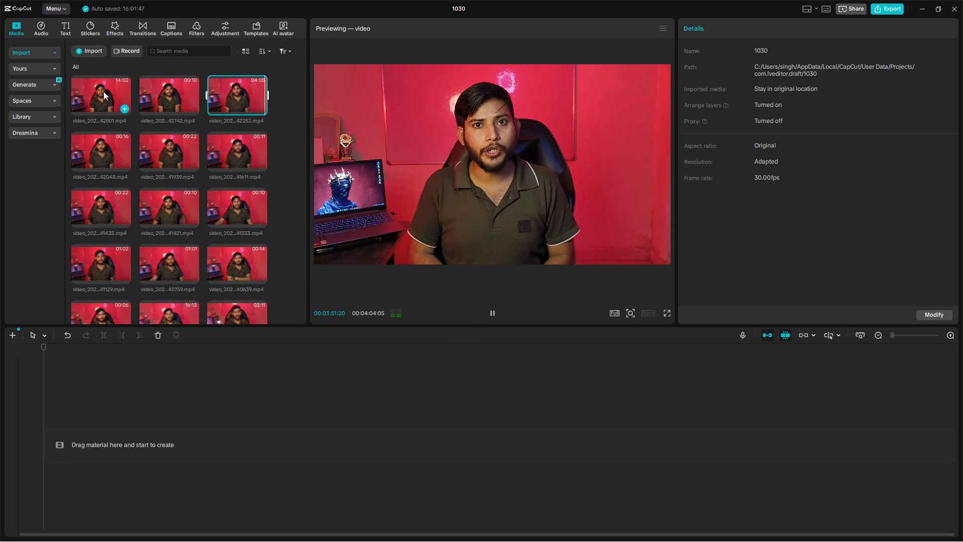
Preview clips video_20261025_142048 and video_20261025_141939, checking the end of the 142048 clip.
left_click(97, 148)
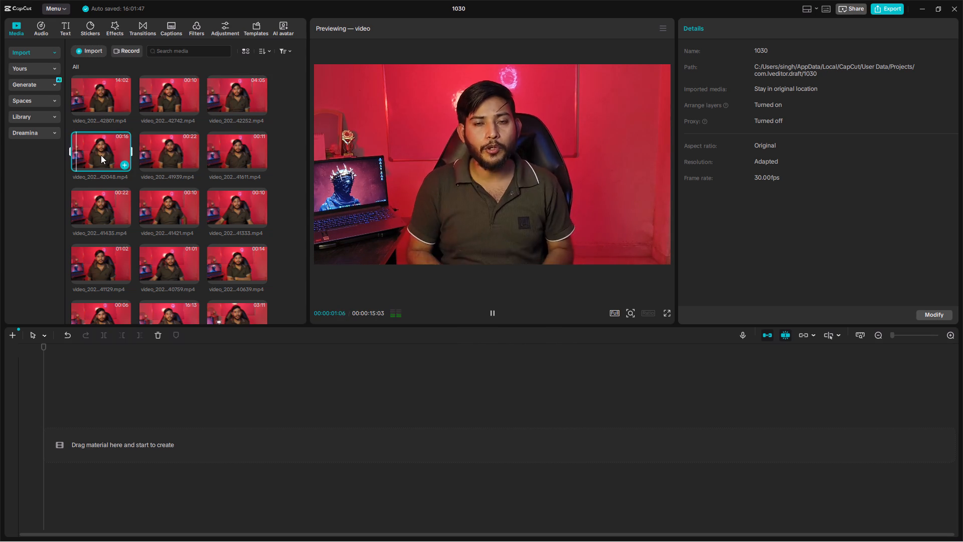
left_click(173, 140)
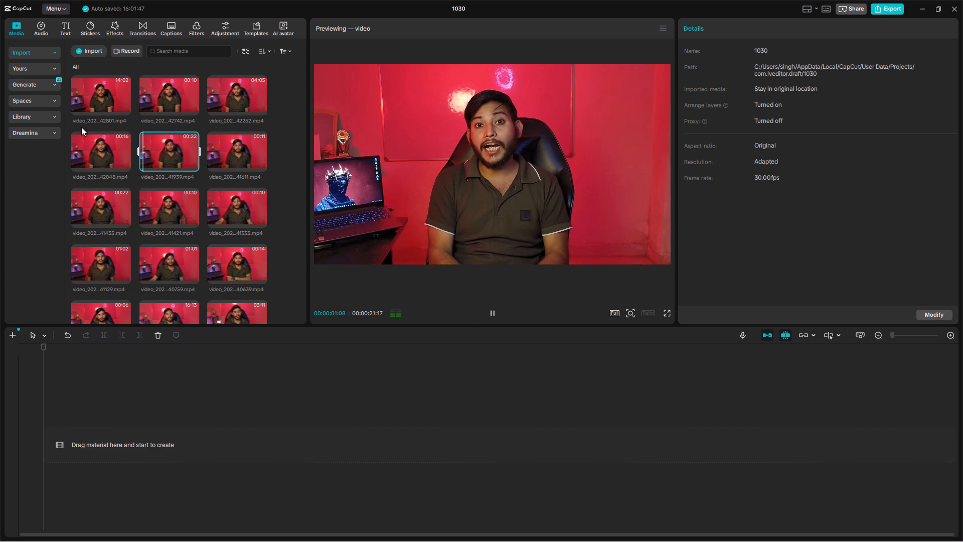
left_click(112, 140)
left_click(128, 140)
key("space")
left_click(122, 139)
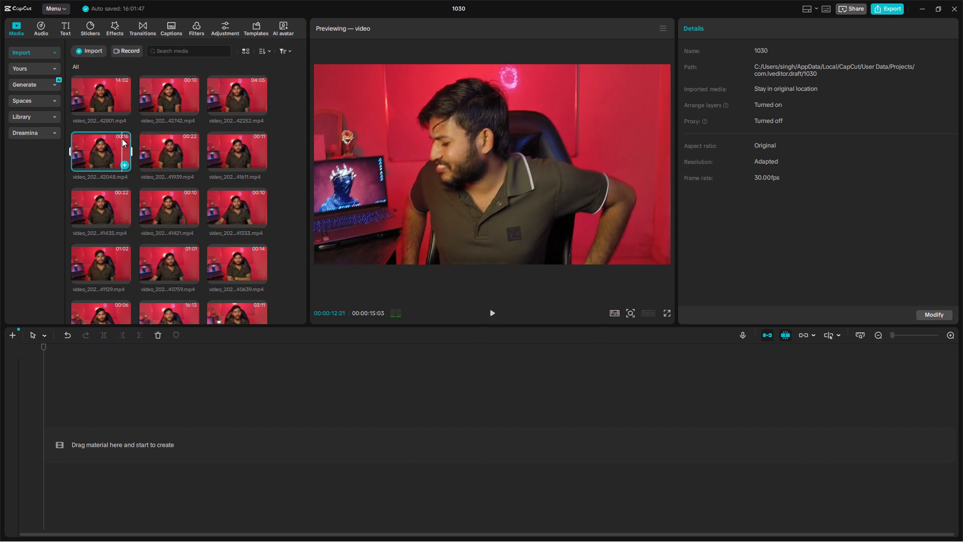
key("space")
left_click(108, 140)
key("space")
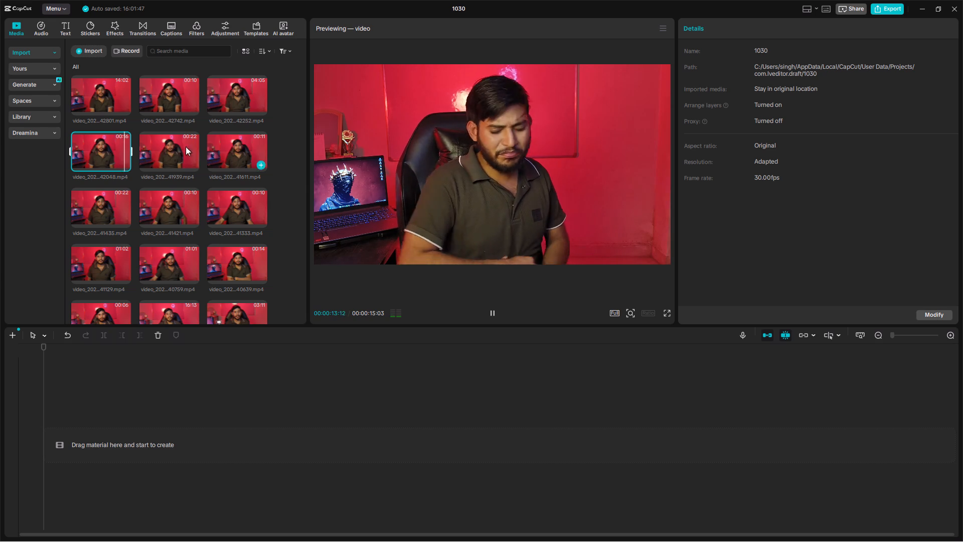
Preview clip video_20261025_141939 at its start and near its end, and the start of video_20261025_141611.
left_click(152, 142)
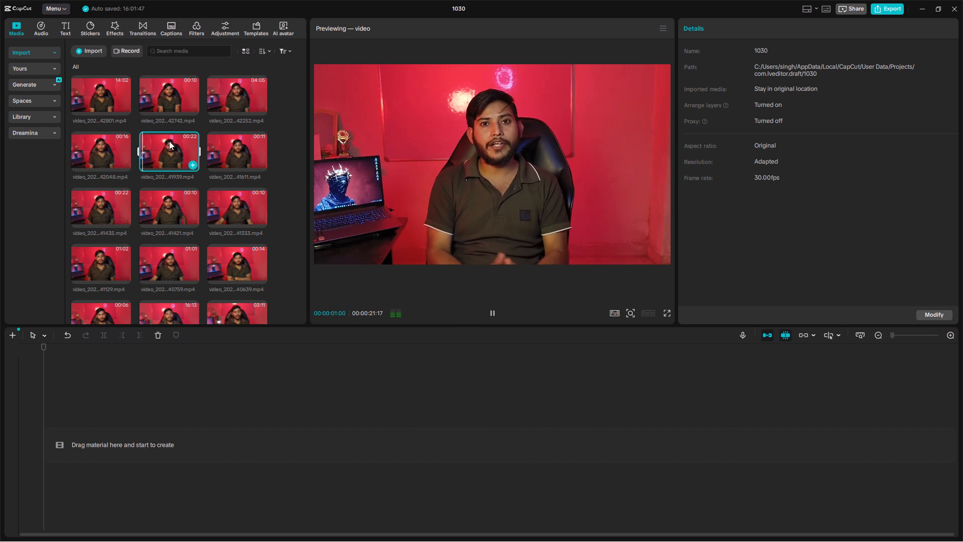
left_click(185, 144)
key("space")
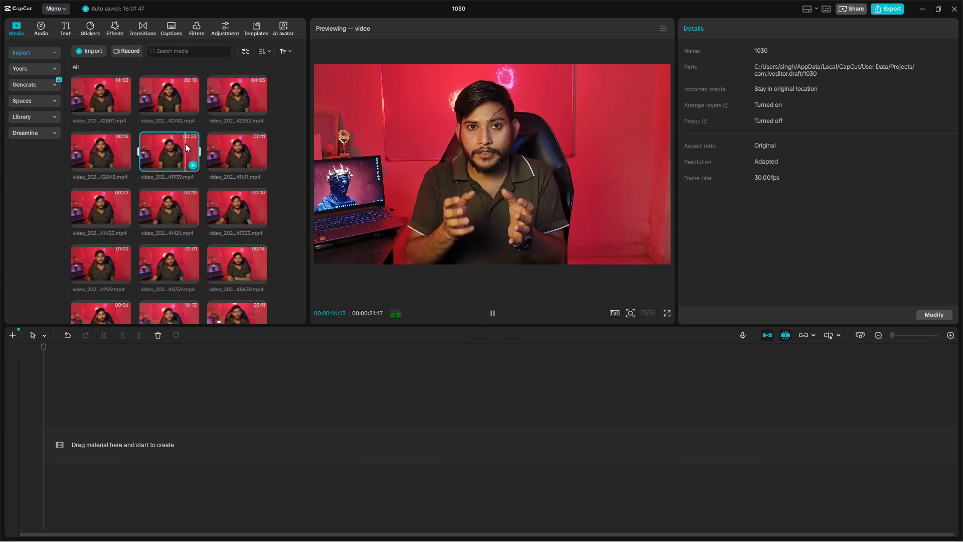
left_click(238, 148)
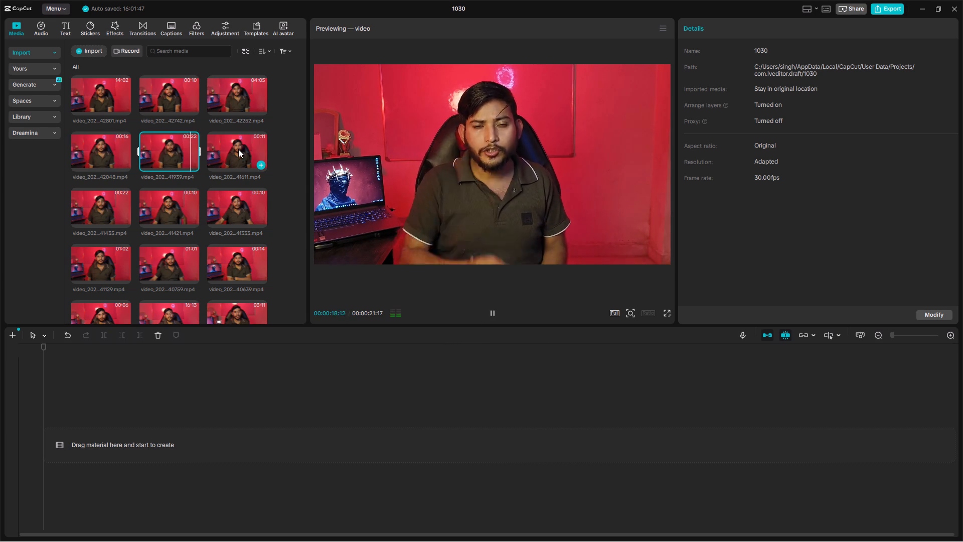
left_click(238, 149)
left_click(225, 147)
left_click(225, 147)
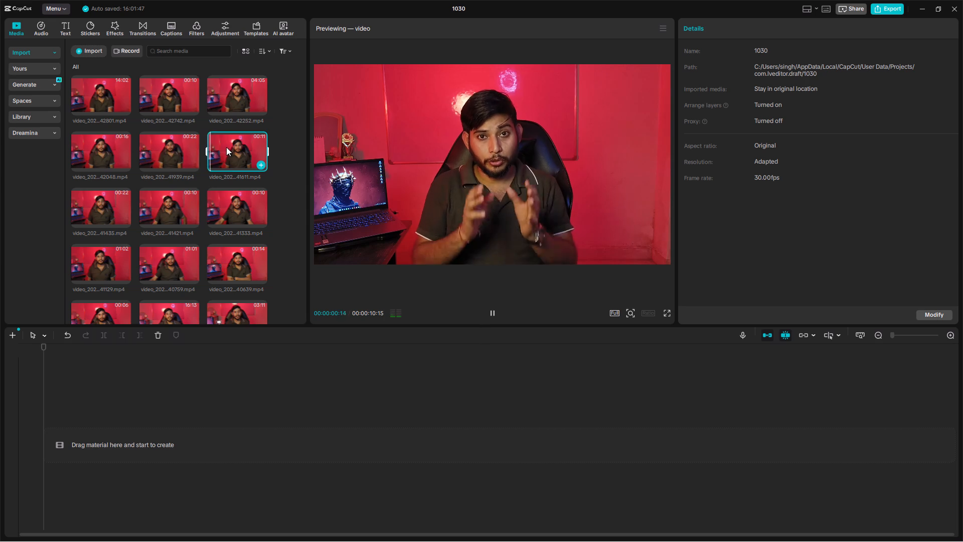
Preview the earliest recorded clips, from video_20261025_132319 through video_20261025_132823, to check the footage order.
scroll(208, 217, "down", 4)
left_click(95, 291)
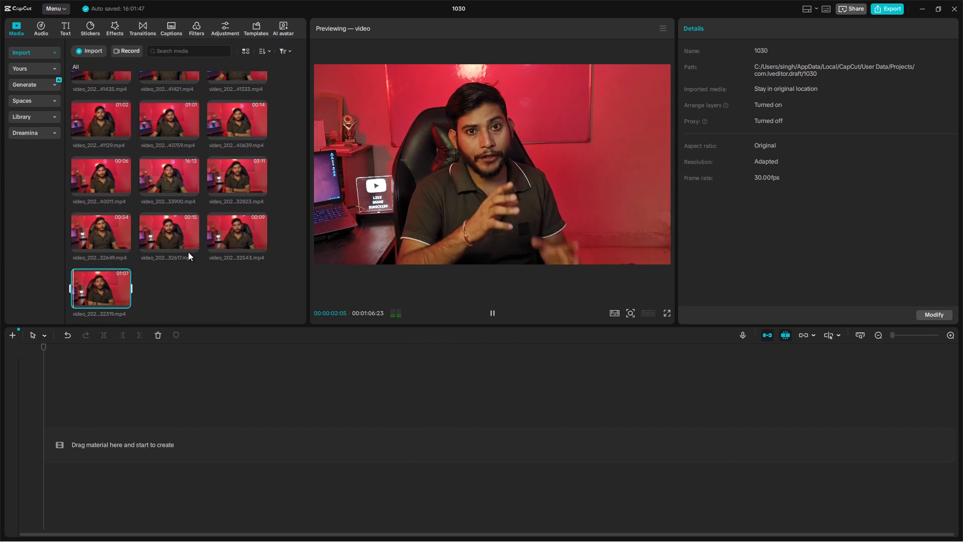
left_click(236, 229)
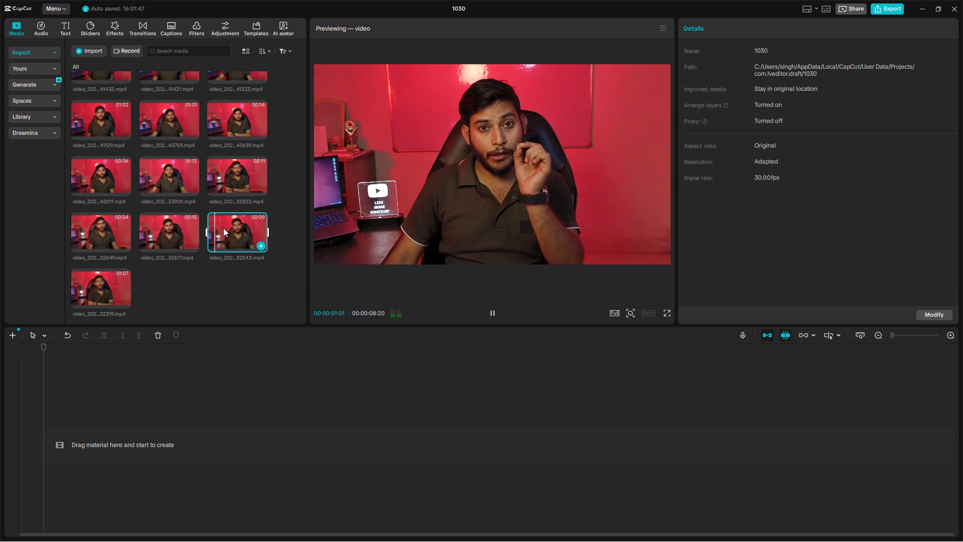
left_click(151, 223)
left_click(107, 228)
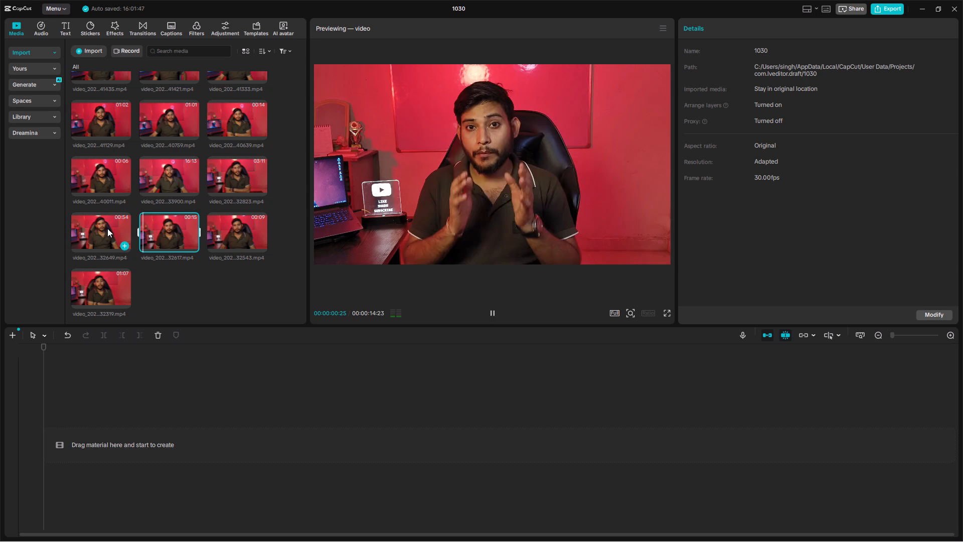
left_click(218, 169)
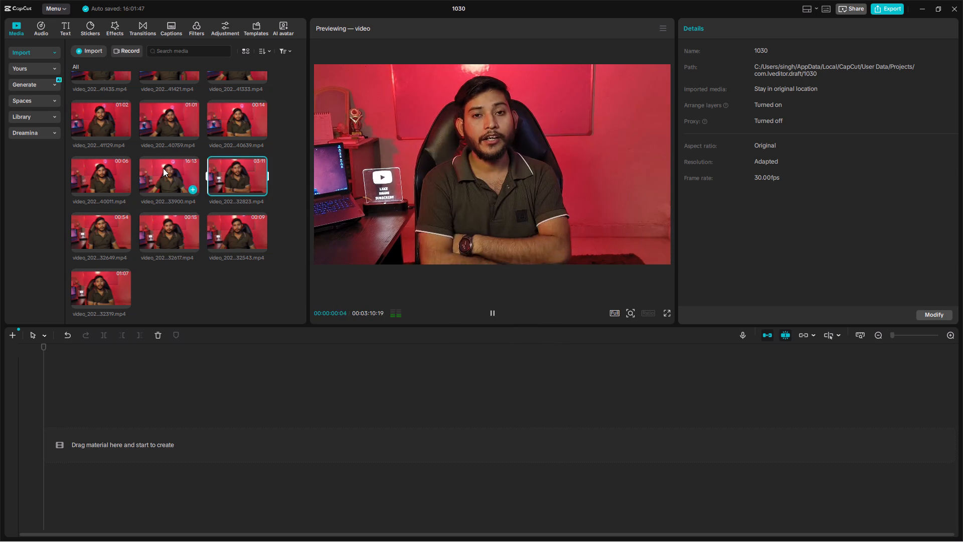
Preview the openings of clips video_20261025_133900, 140011, 140639 and 141129 to check the footage order.
scroll(154, 176, "up", 1)
left_click(160, 219)
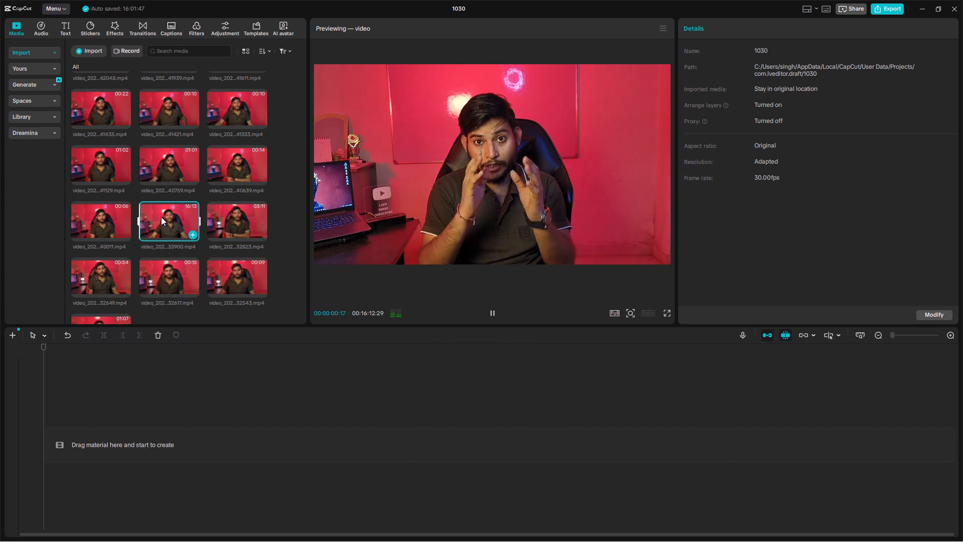
left_click(104, 213)
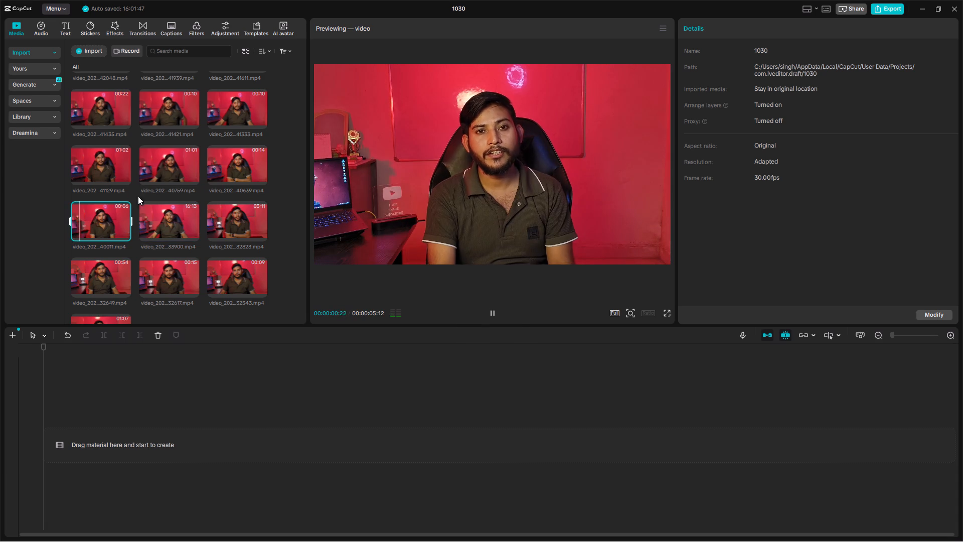
left_click(231, 159)
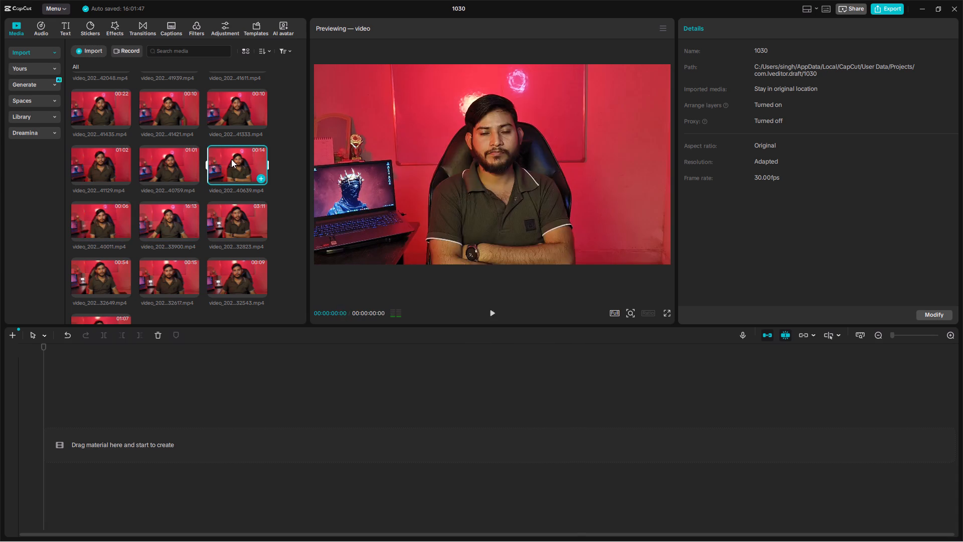
scroll(166, 181, "up", 1)
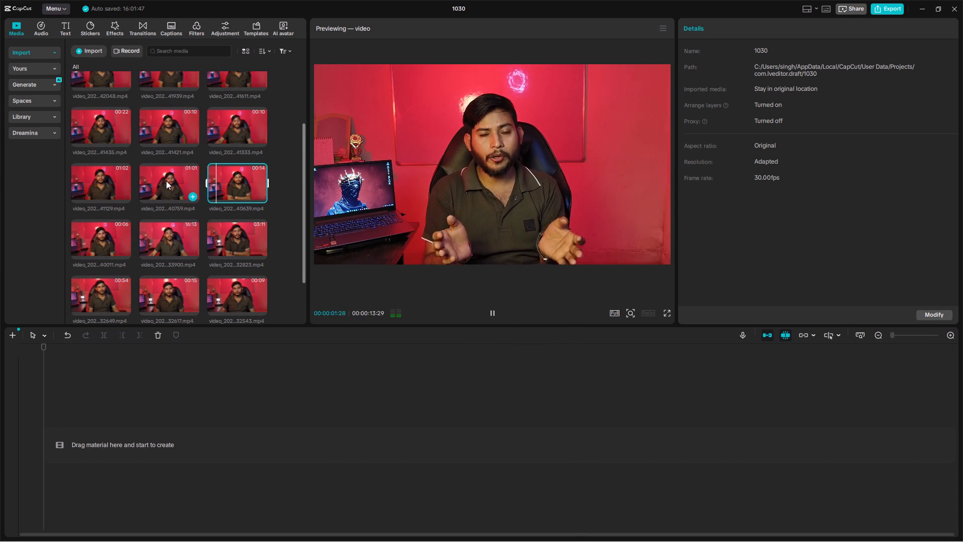
scroll(166, 181, "up", 1)
left_click(108, 205)
scroll(111, 200, "up", 1)
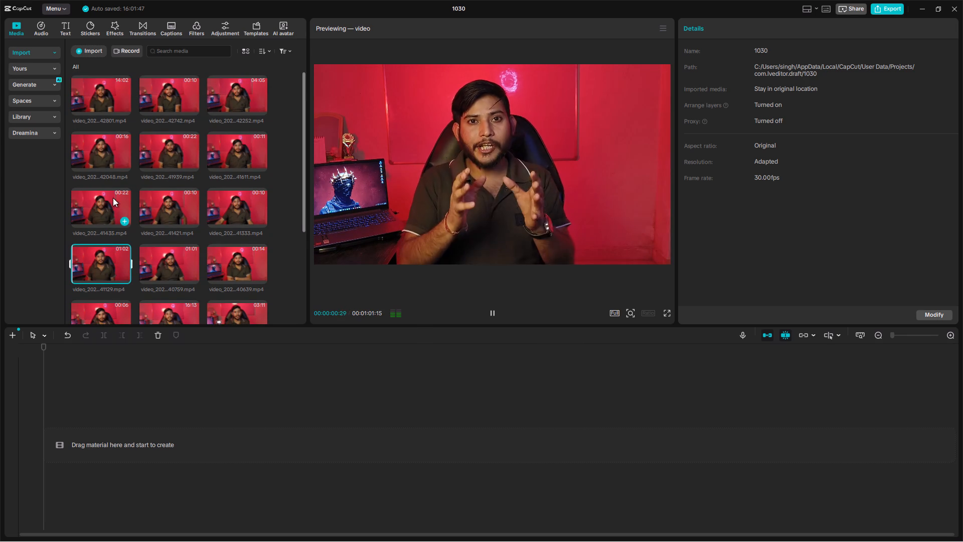
Place the clip video_20261025_142801 at the start of the empty timeline.
scroll(113, 198, "up", 1)
left_click_drag(91, 95, 132, 389)
left_click(129, 366)
left_click_drag(129, 366, 0, 391)
Delete every imported clip except video_20261025_142801 from the project media.
left_click_drag(287, 95, 151, 443)
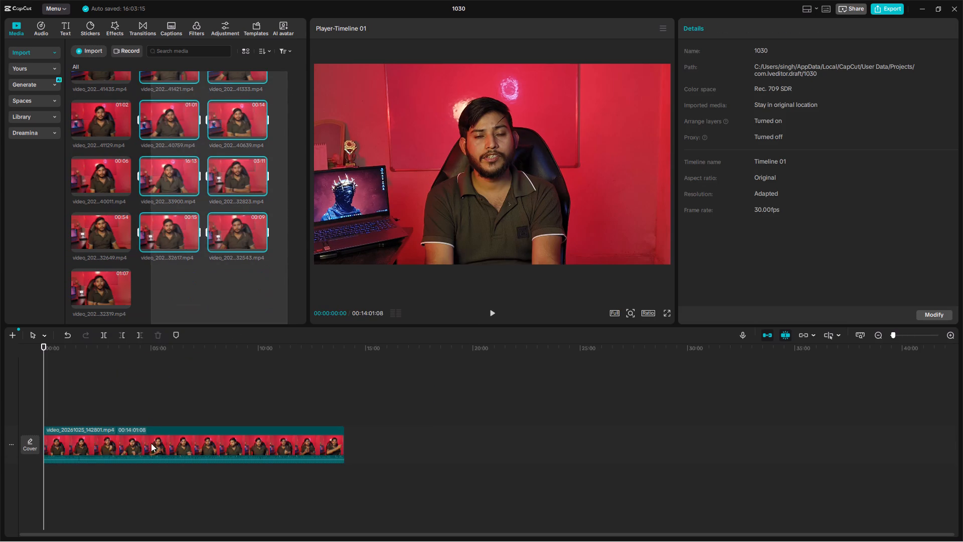
left_click_drag(151, 443, 150, 446)
right_click(175, 235)
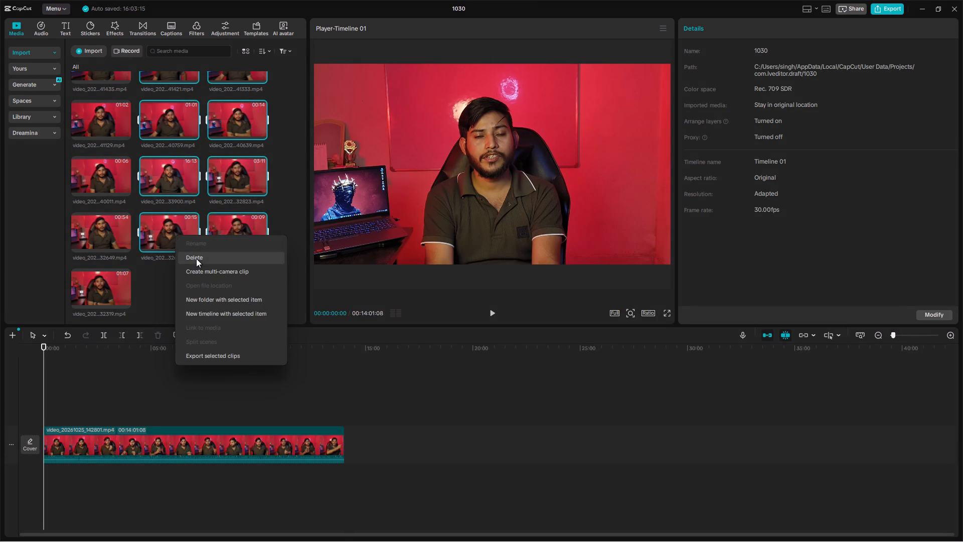
left_click(196, 258)
scroll(154, 257, "up", 2)
left_click_drag(131, 285, 251, 151)
left_click_drag(89, 267, 283, 132)
right_click(252, 157)
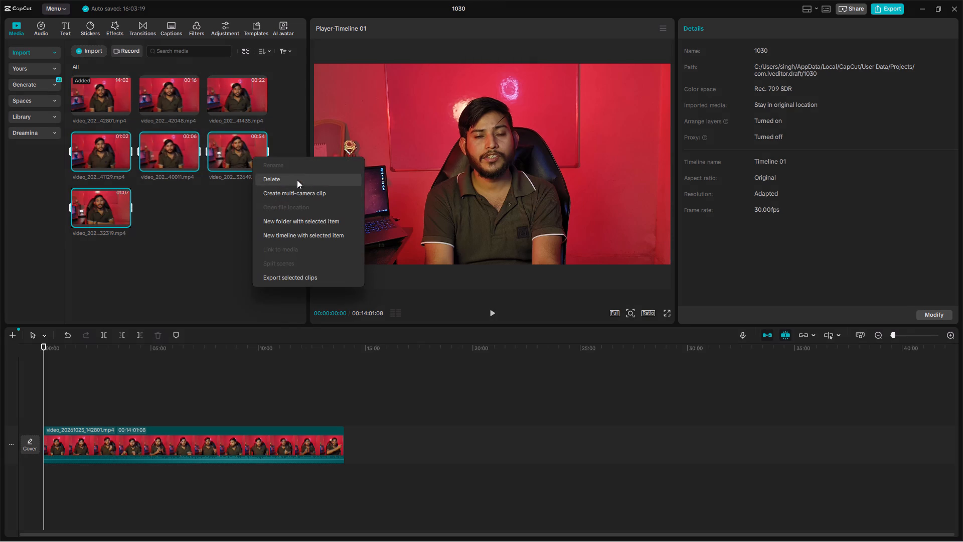
left_click(296, 180)
left_click_drag(172, 193, 250, 86)
right_click(239, 99)
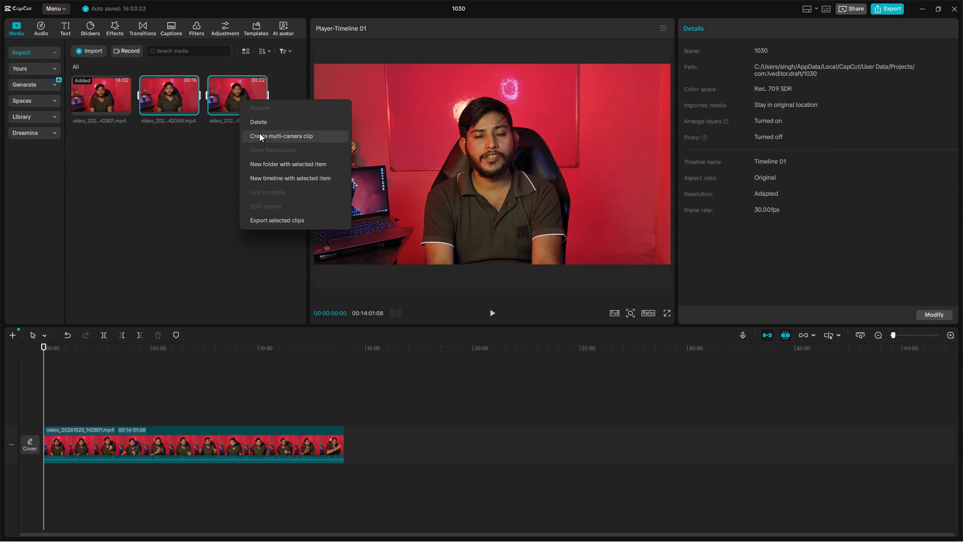
left_click(280, 123)
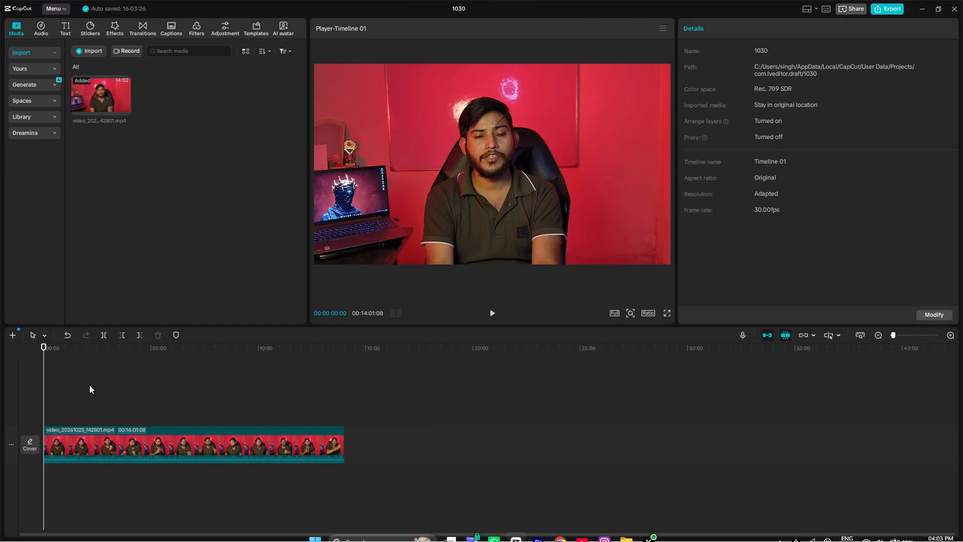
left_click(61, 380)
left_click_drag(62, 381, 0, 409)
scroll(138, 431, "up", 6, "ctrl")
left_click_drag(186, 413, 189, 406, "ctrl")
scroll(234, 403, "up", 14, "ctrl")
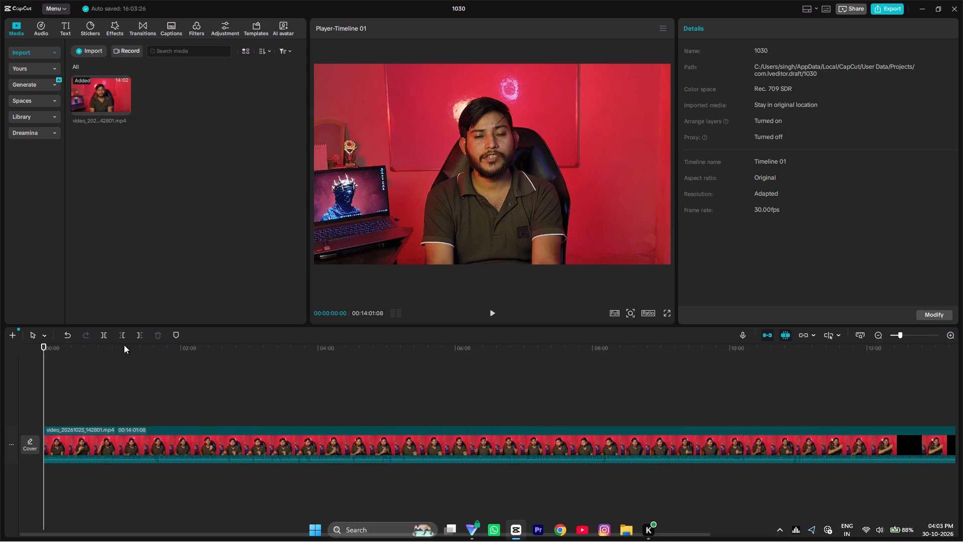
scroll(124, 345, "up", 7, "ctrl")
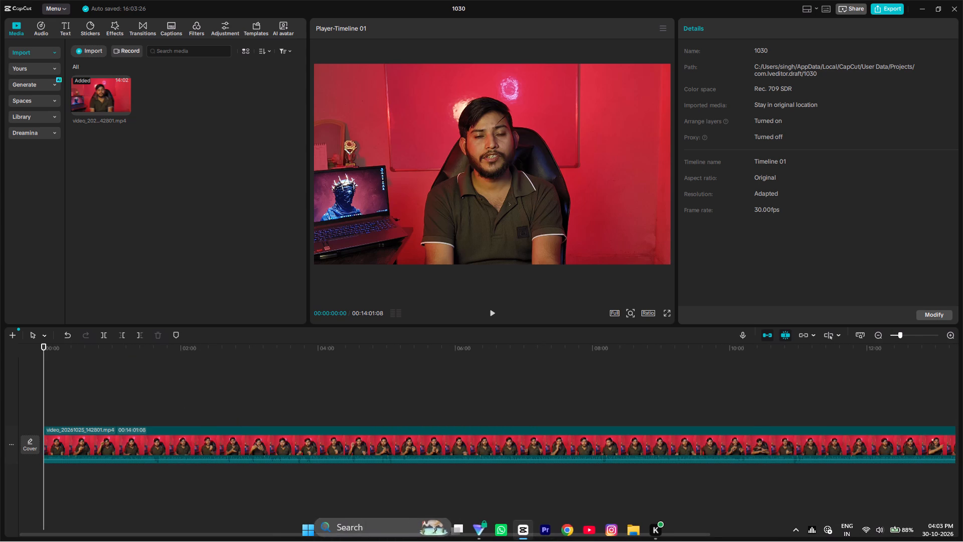
Open Task Manager and check how much processor and memory capacity the running apps use.
left_click(383, 523)
key("t")
type("as")
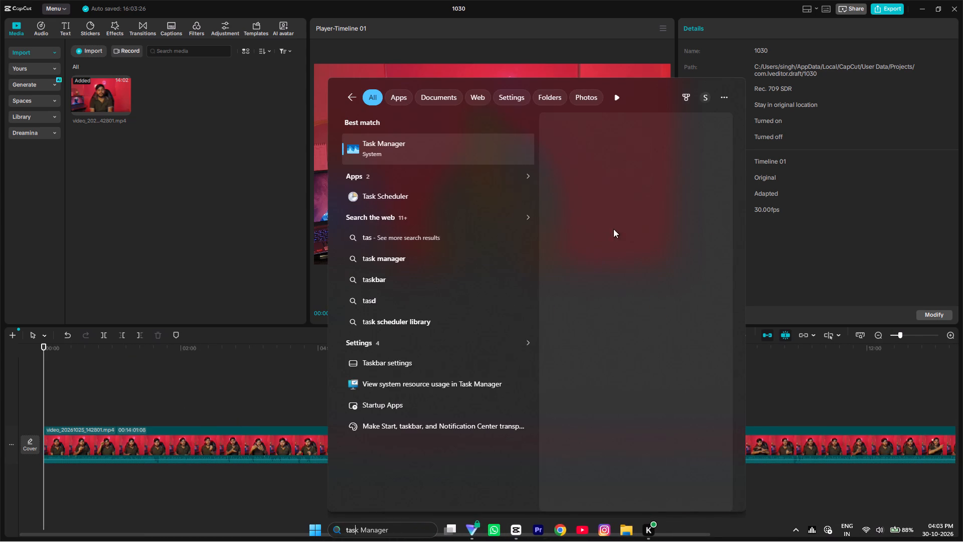
left_click(621, 220)
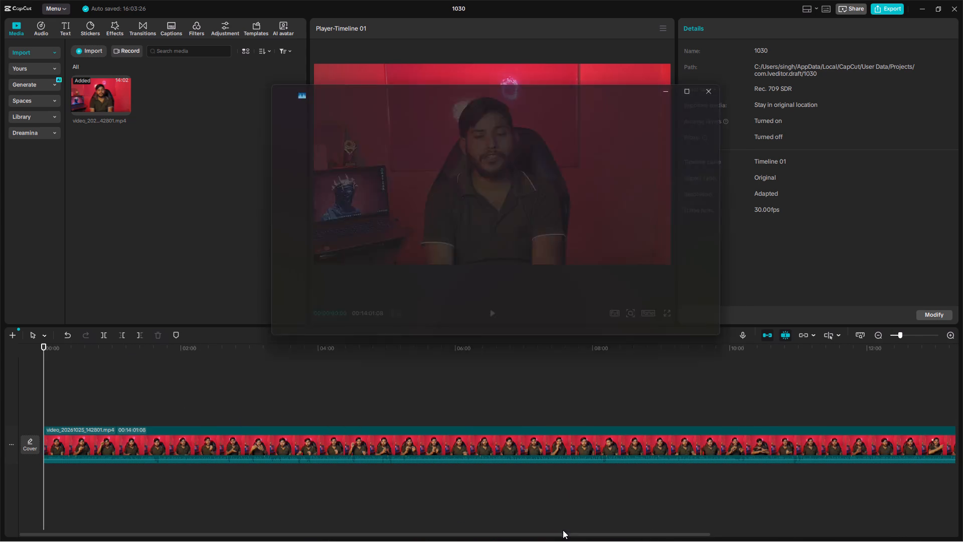
left_click(546, 526)
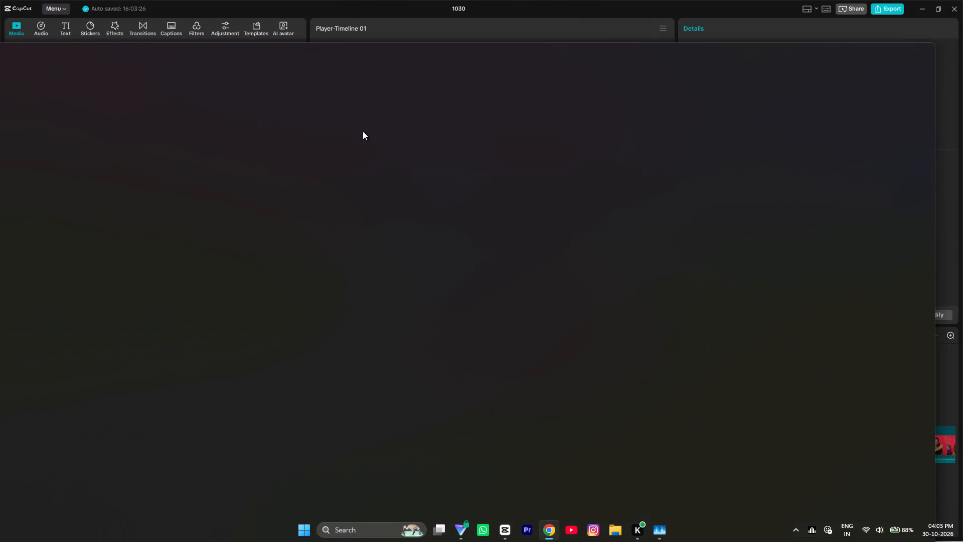
left_click(880, 52)
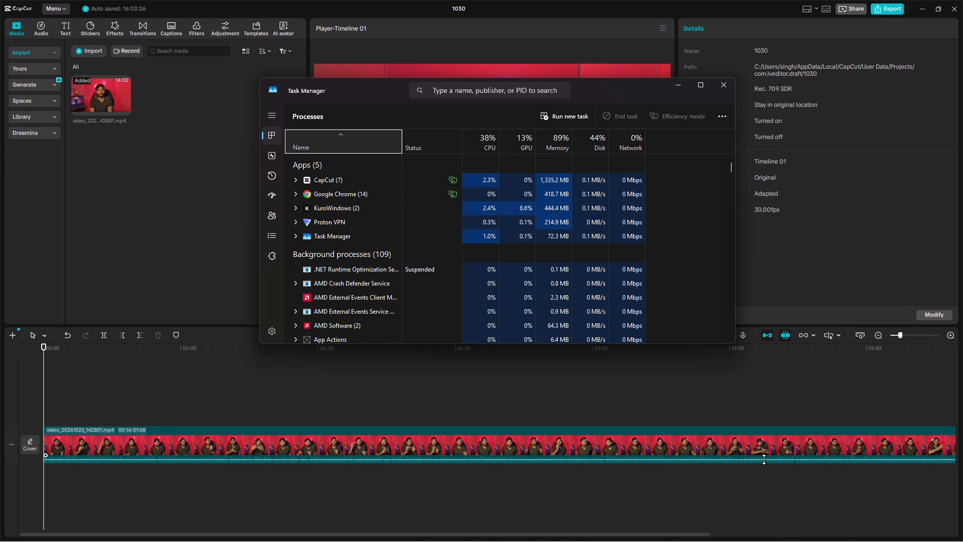
left_click(192, 21)
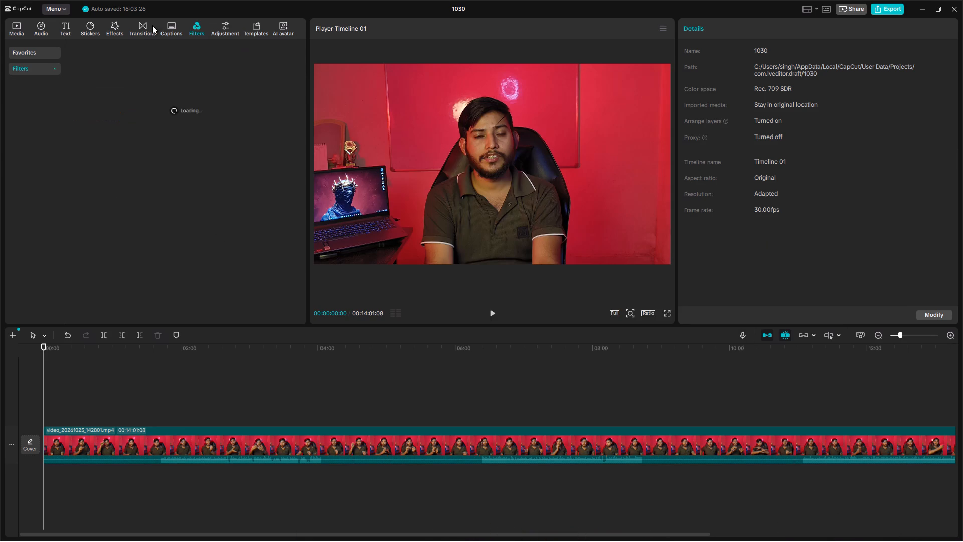
left_click(152, 25)
left_click(109, 26)
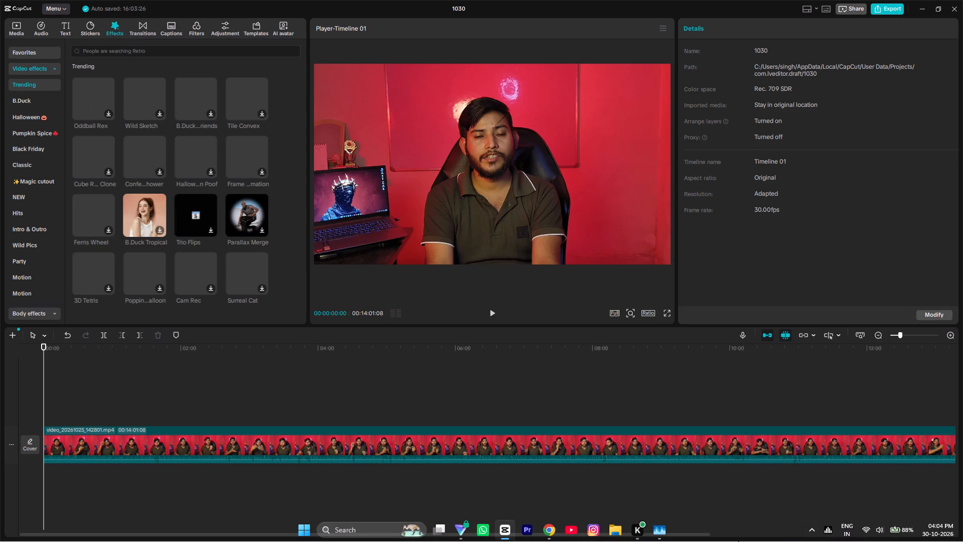
left_click(658, 539)
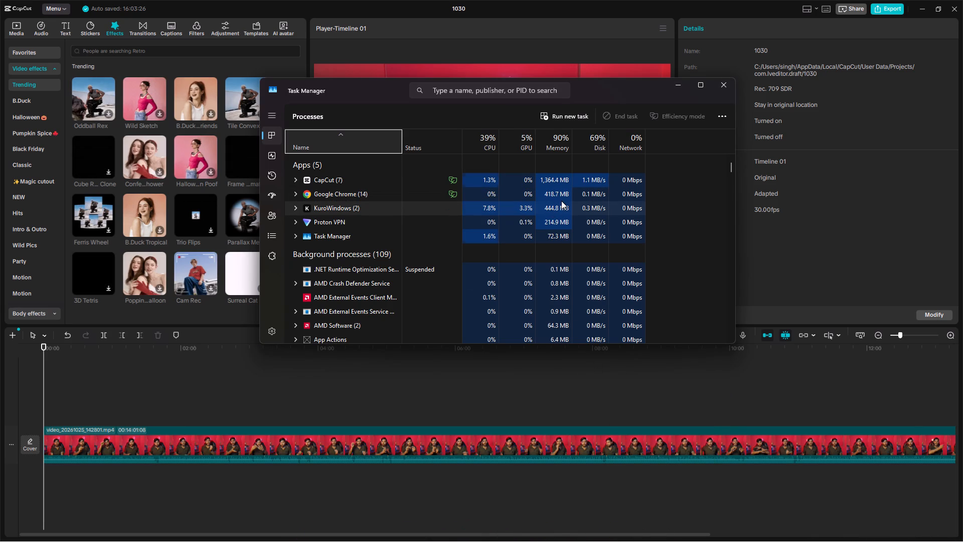
left_click(576, 382)
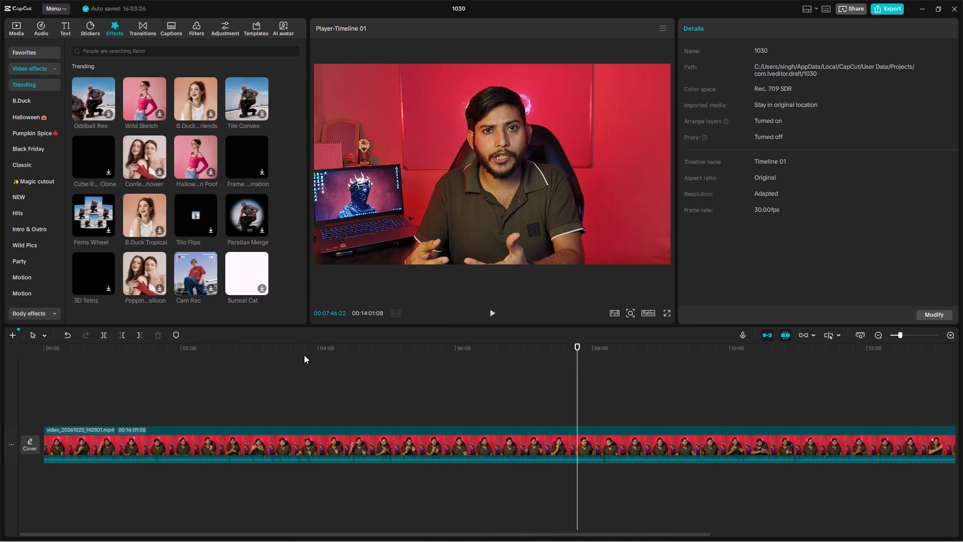
Trim about 8 frames off the start of video_20261025_142801 on the timeline.
left_click(271, 395)
left_click_drag(271, 395, 0, 365)
scroll(196, 401, "up", 9, "ctrl")
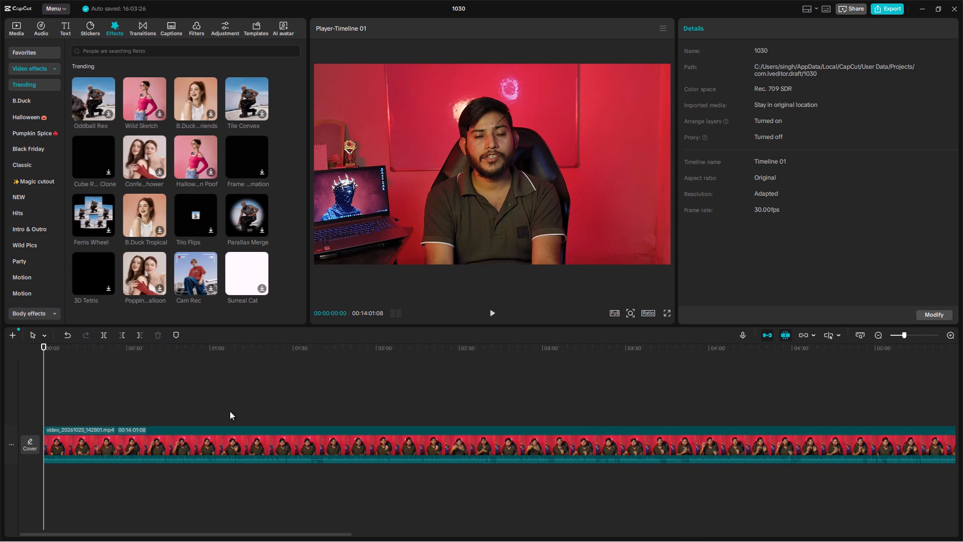
key("space")
scroll(201, 431, "up", 15, "ctrl")
scroll(145, 427, "up", 8, "ctrl")
left_click(127, 412)
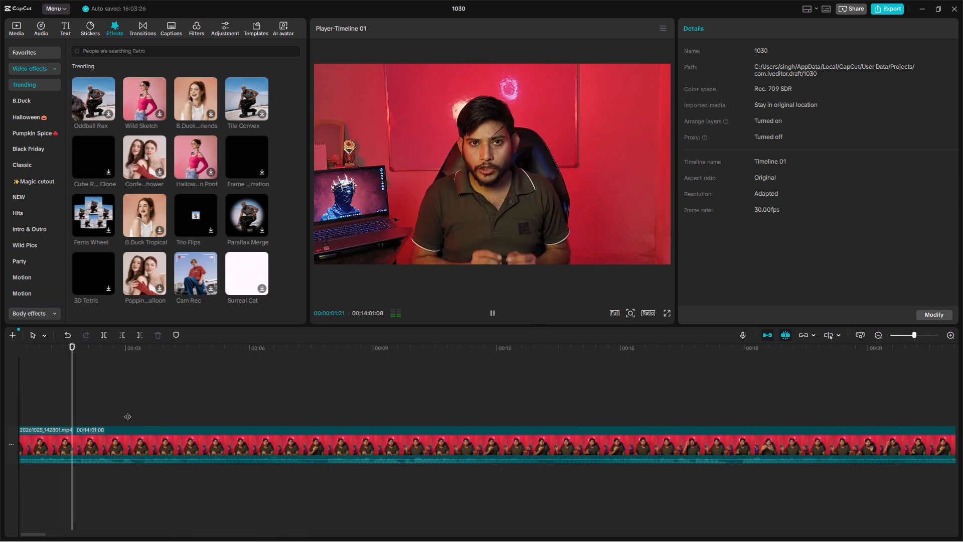
left_click_drag(127, 412, 0, 403)
scroll(81, 419, "up", 7, "ctrl")
left_click(95, 442)
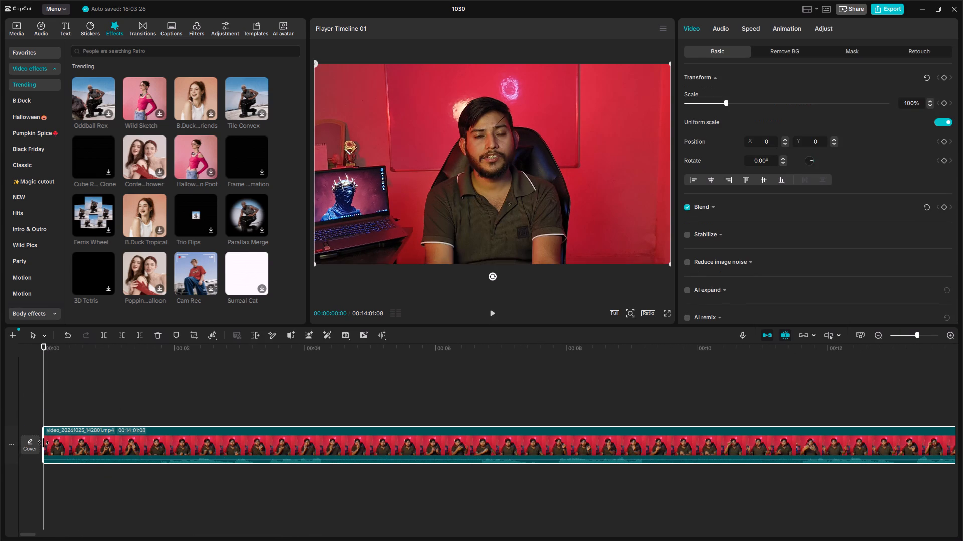
left_click_drag(43, 443, 62, 441)
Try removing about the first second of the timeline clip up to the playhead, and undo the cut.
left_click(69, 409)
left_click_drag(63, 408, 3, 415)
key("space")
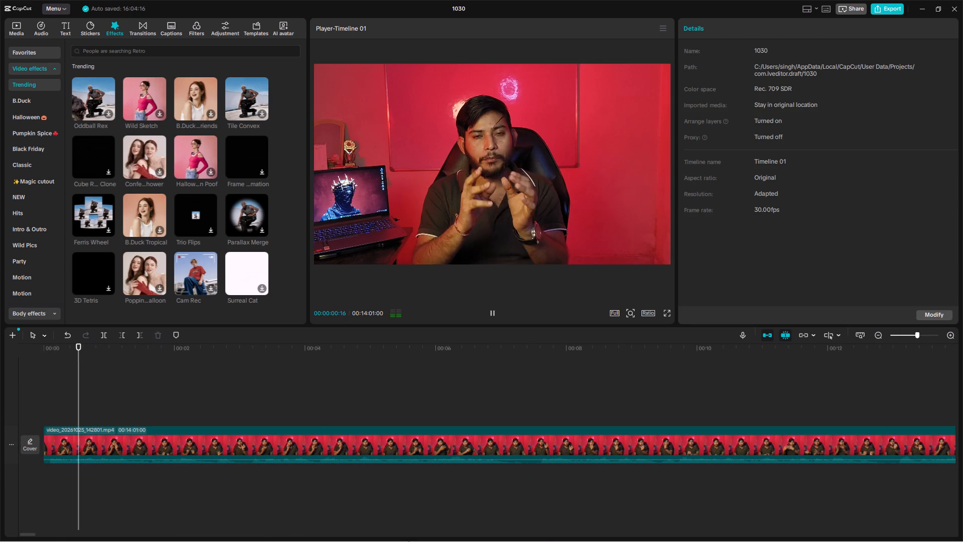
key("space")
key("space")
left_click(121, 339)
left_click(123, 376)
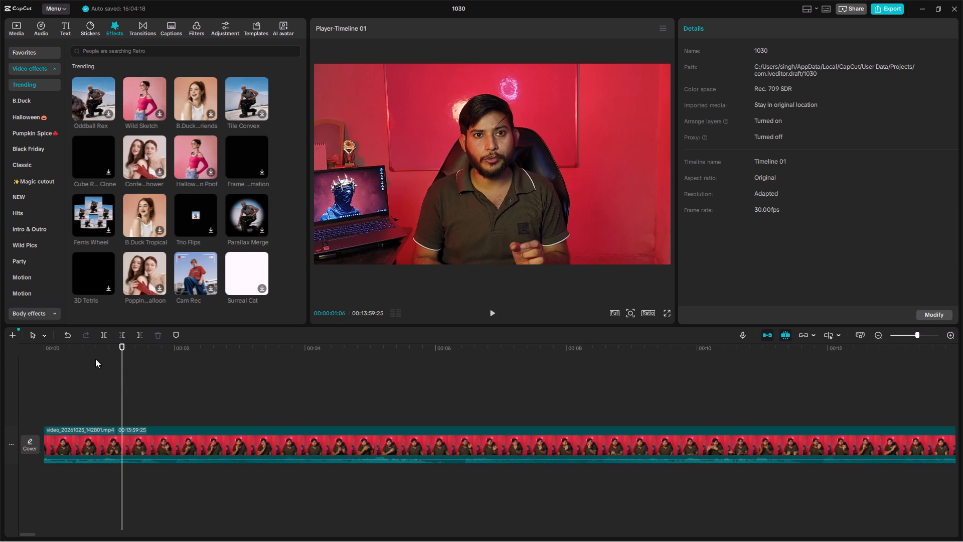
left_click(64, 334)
Play the clip's opening and inspect the audio settings in FxSound.
left_click(138, 386)
left_click_drag(138, 386, 0, 371)
key("space")
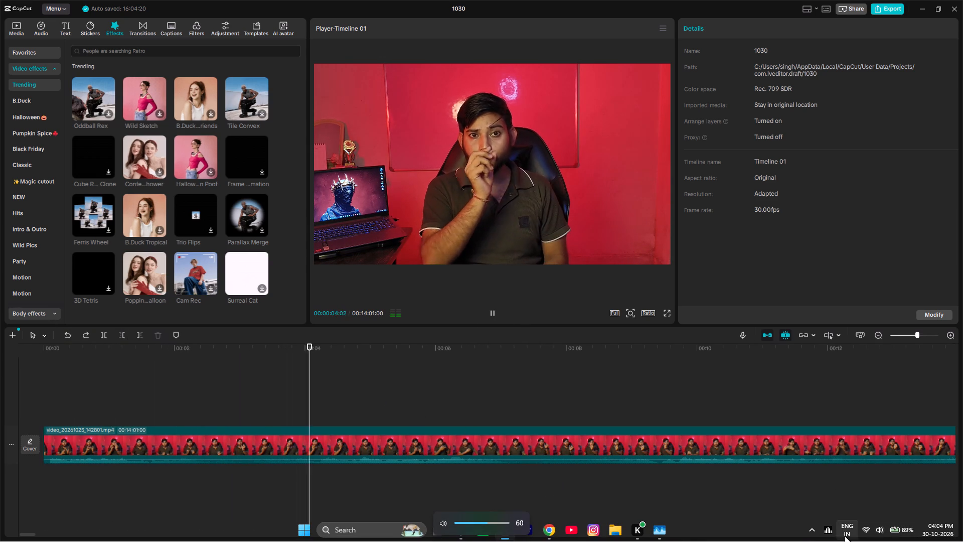
left_click(832, 528)
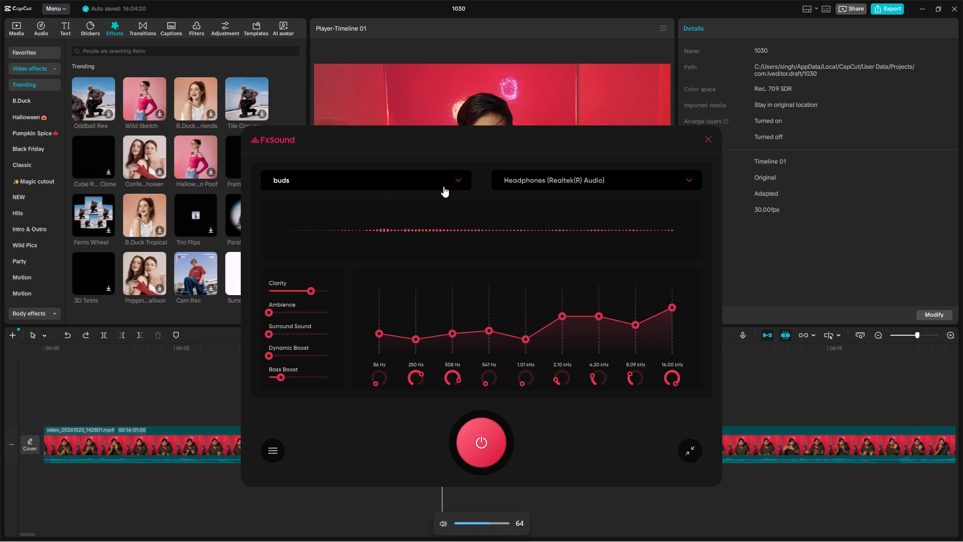
left_click(709, 140)
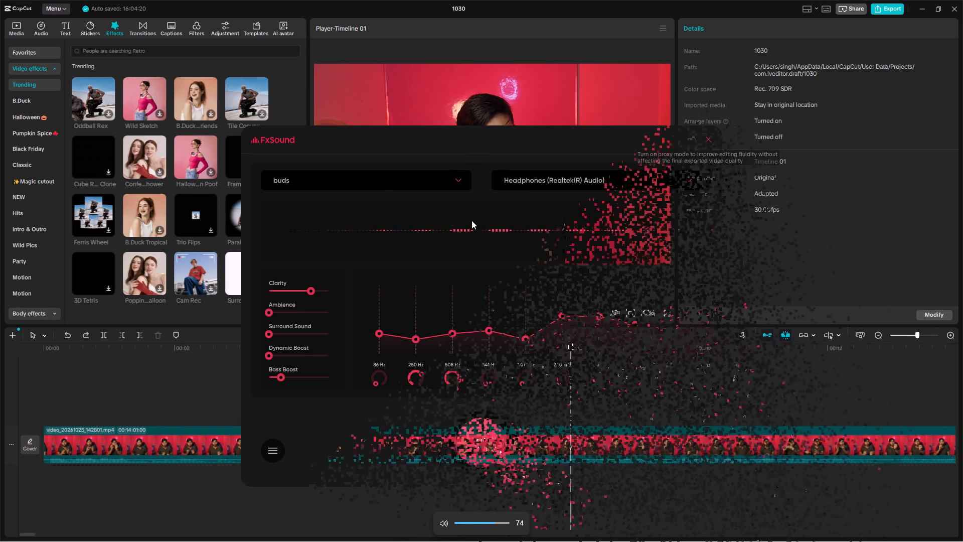
Replay the first four seconds of the clip to look for a pause to cut.
left_click(247, 348)
left_click_drag(247, 348, 0, 362)
key("space")
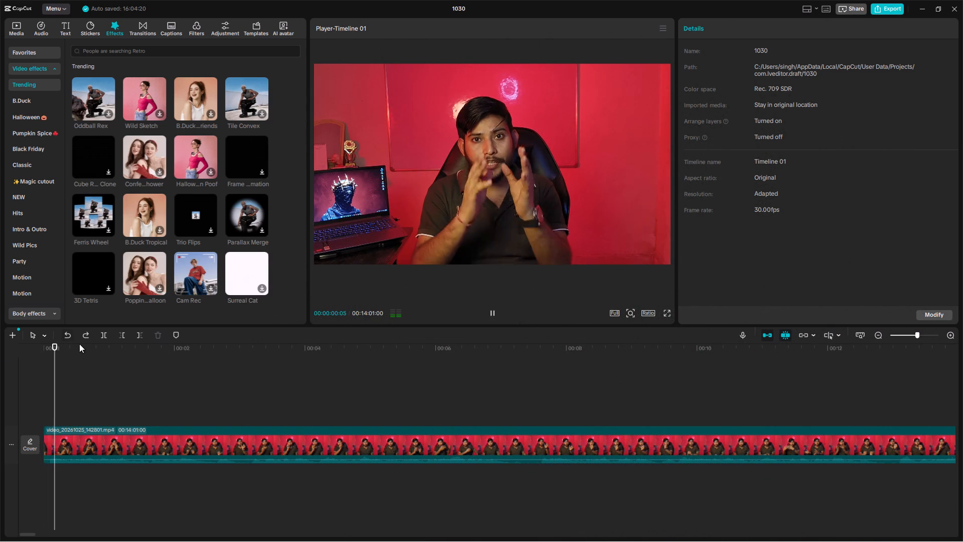
scroll(103, 370, "up", 5, "ctrl")
scroll(546, 473, "down", 3, "ctrl")
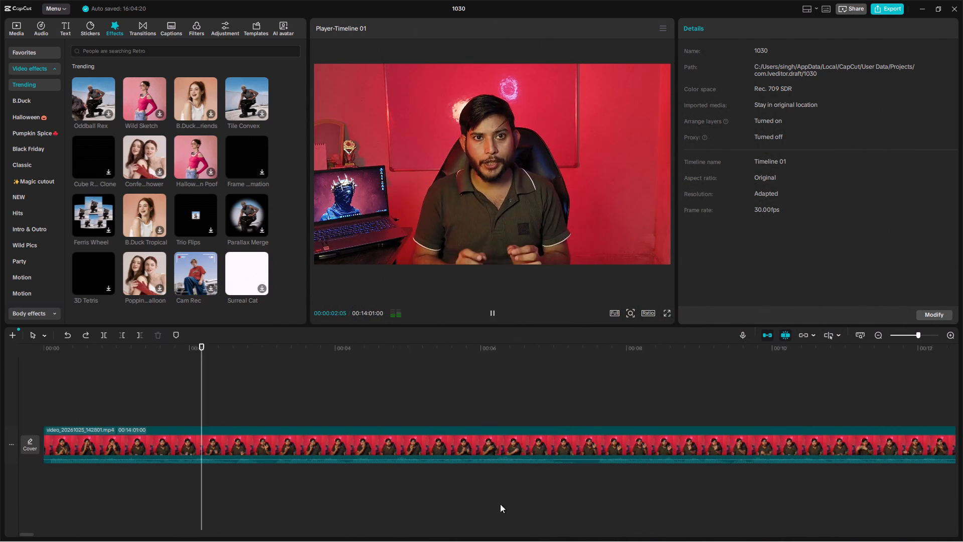
scroll(500, 504, "down", 2, "ctrl")
scroll(509, 502, "left", 2)
scroll(509, 497, "right", 1)
scroll(509, 496, "left", 1)
scroll(496, 493, "right", 1)
scroll(182, 471, "up", 7, "ctrl")
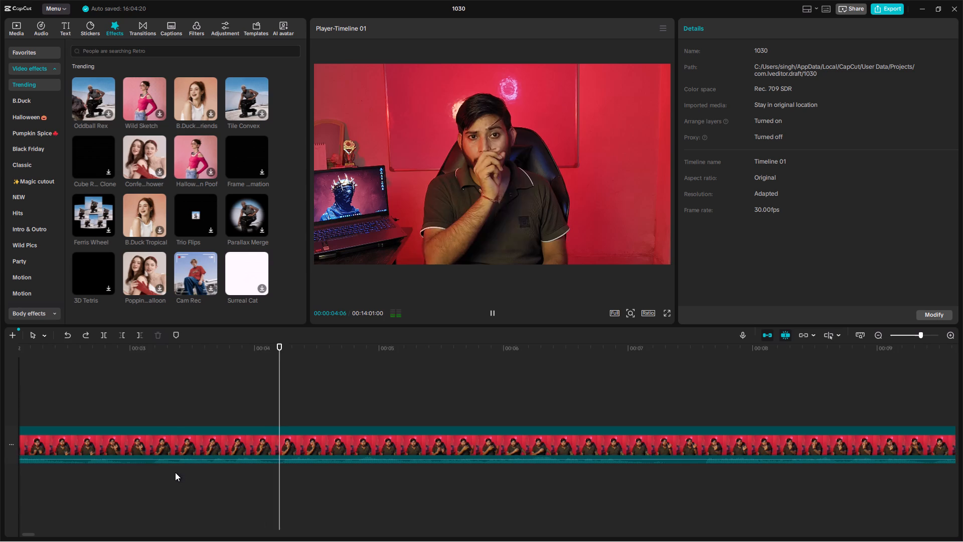
scroll(168, 471, "up", 4, "ctrl")
Split the clip at 00:00:02:29 and trim about 6 frames off the start of the segment after the cut.
left_click(102, 485)
left_click(98, 485)
left_click_drag(96, 485, 0, 491)
key("space")
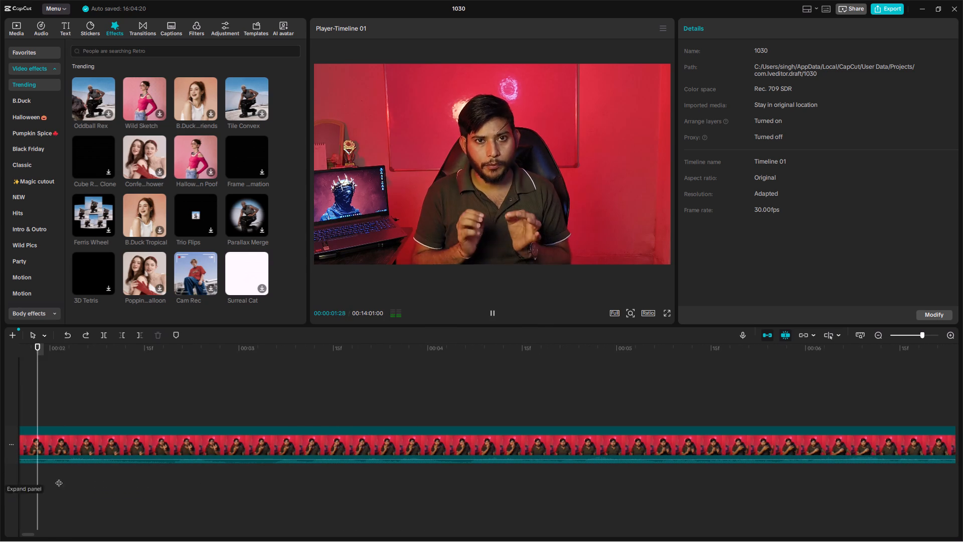
key("space")
key("space")
key("space")
key("space")
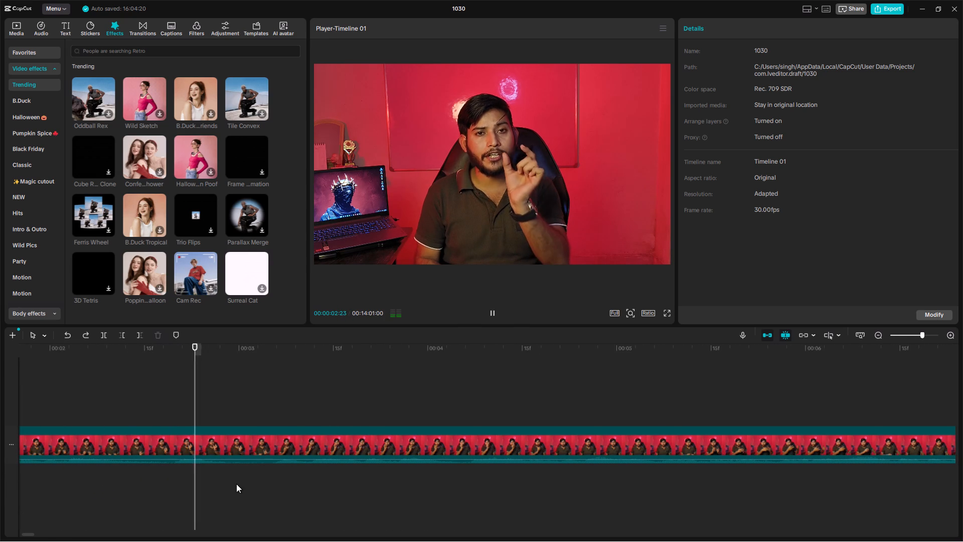
key("space")
key("space")
key("space")
left_click(238, 478)
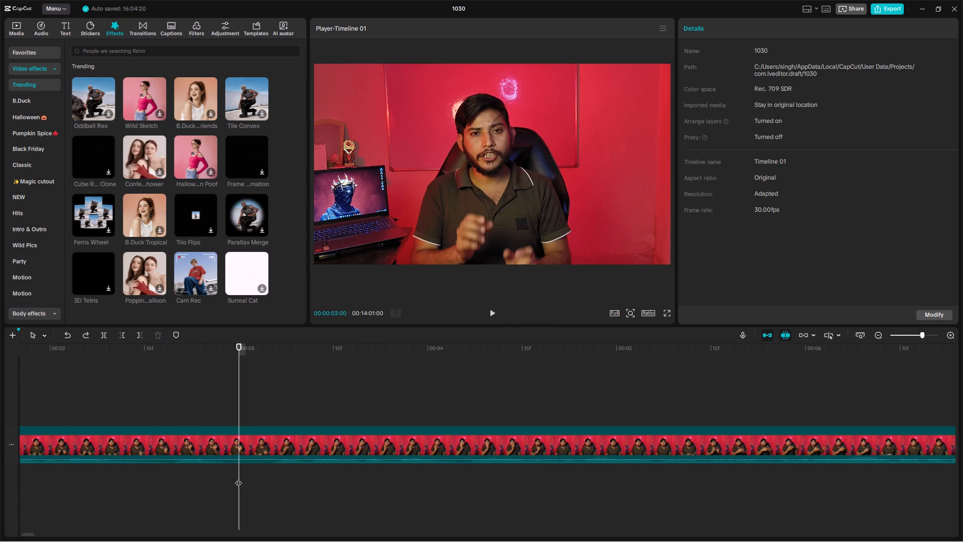
left_click(231, 470, "ctrl")
key("ctrl+v")
key("ctrl+b")
left_click(253, 449, "ctrl")
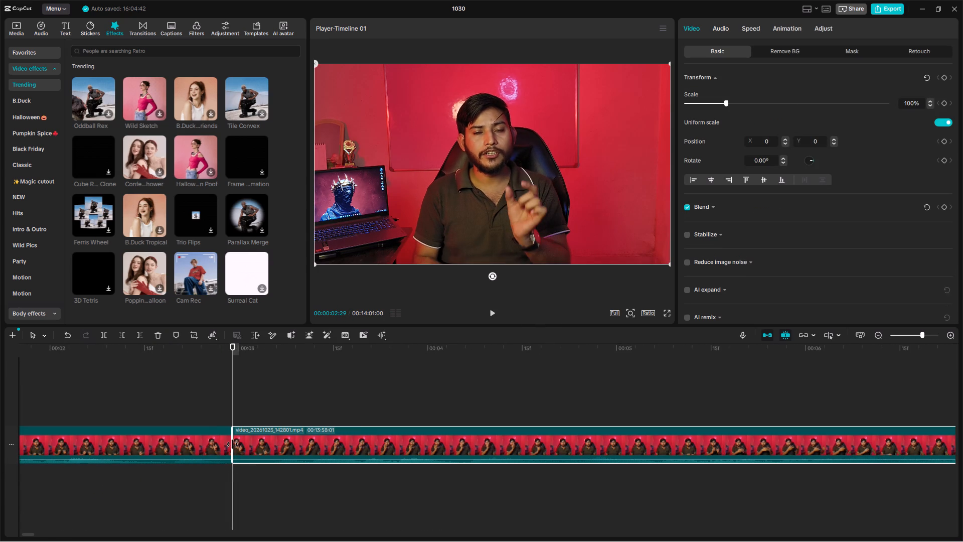
left_click_drag(232, 444, 270, 447)
Split the second segment at about 00:00:06:28 and trim the start of the part after the cut.
double_click(105, 480)
key("space")
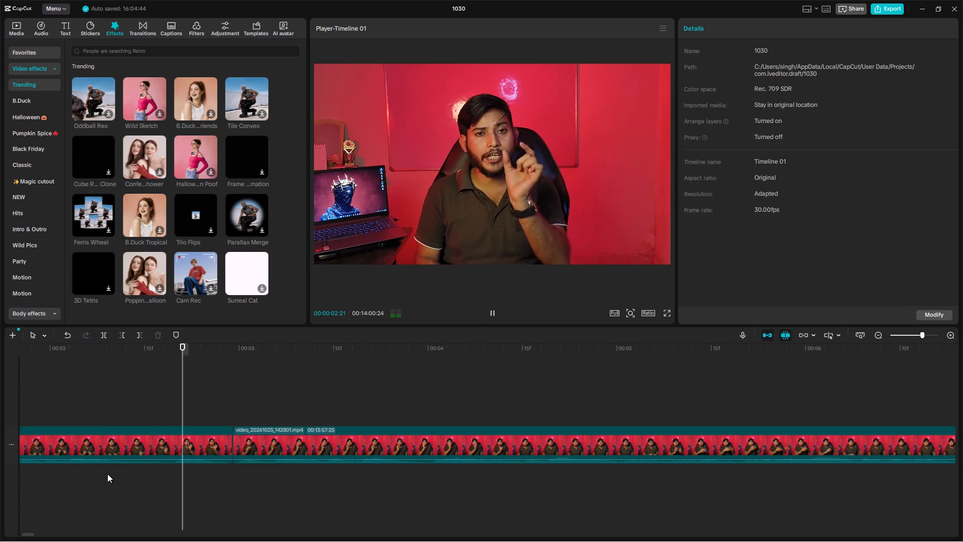
scroll(208, 475, "left", 1)
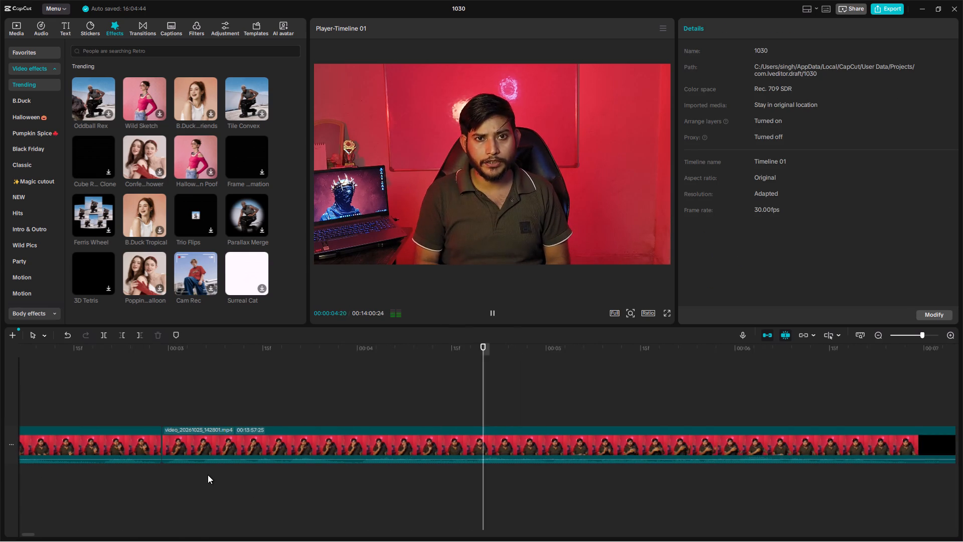
scroll(208, 475, "left", 1)
scroll(428, 514, "left", 1)
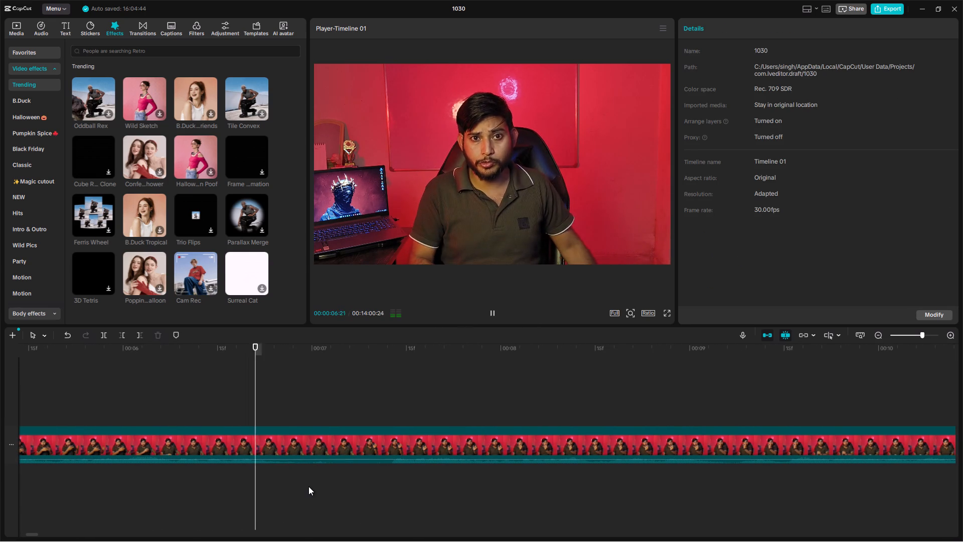
key("space")
left_click(300, 469)
left_click(294, 469, "ctrl")
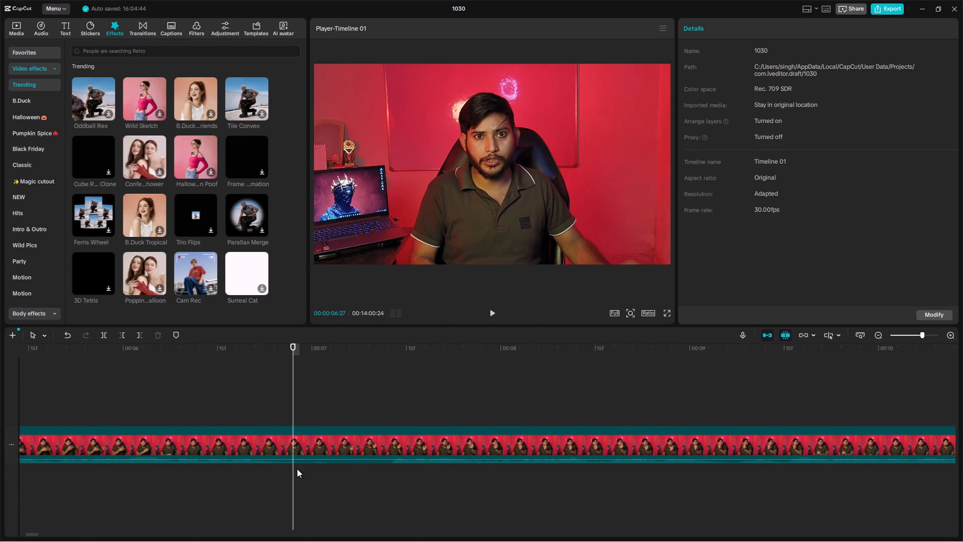
left_click(297, 469, "ctrl")
key("ctrl+b")
left_click(311, 447)
left_click_drag(298, 442, 372, 457)
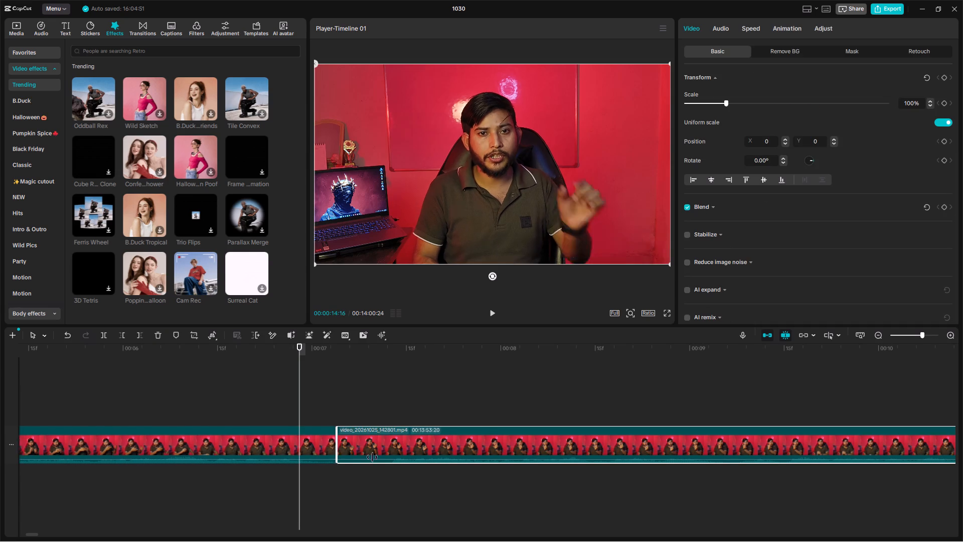
Trim the start of the last segment further to a duration of 00:13:53:12 and replay the cut.
left_click_drag(372, 457, 389, 459)
left_click(186, 476)
key("space")
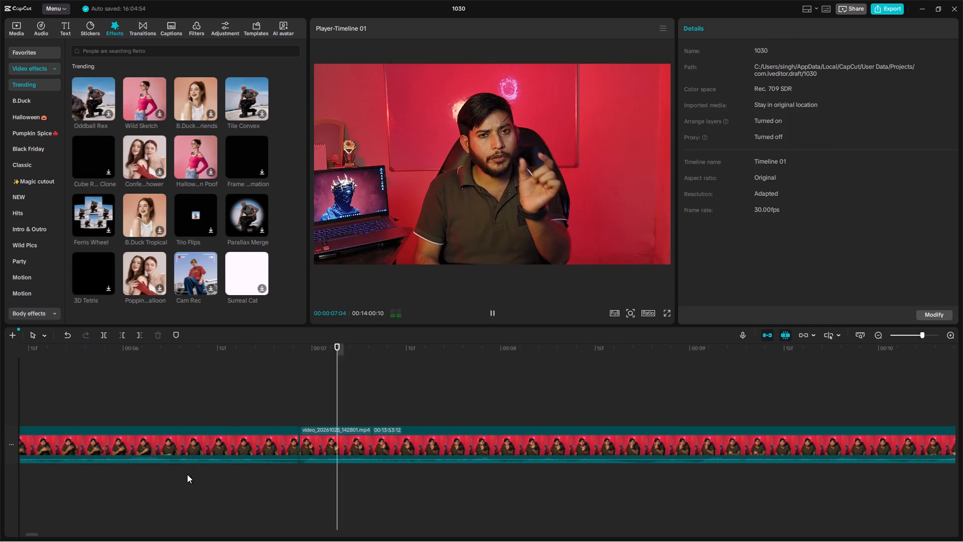
scroll(188, 472, "right", 1)
left_click(188, 471)
key("space")
scroll(196, 453, "down", 3, "ctrl")
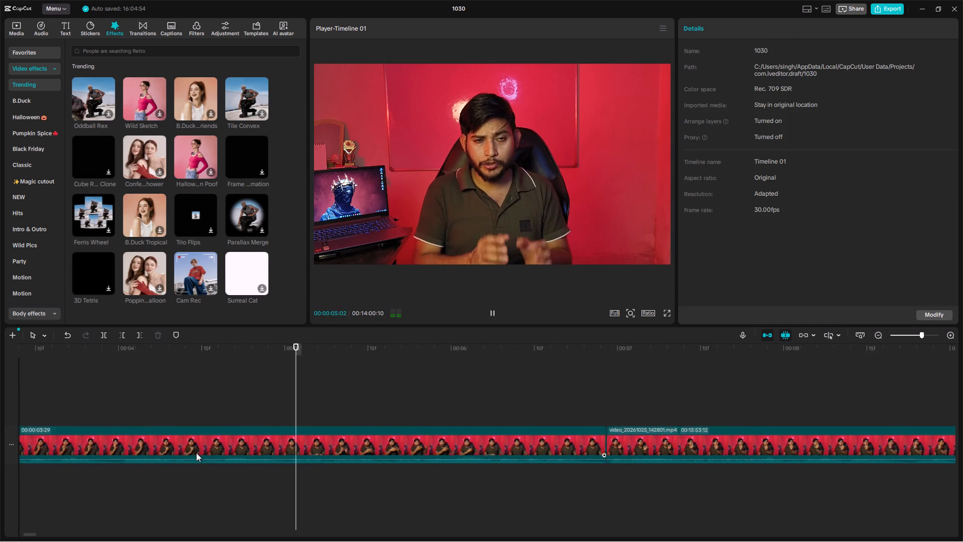
scroll(196, 453, "down", 10, "ctrl")
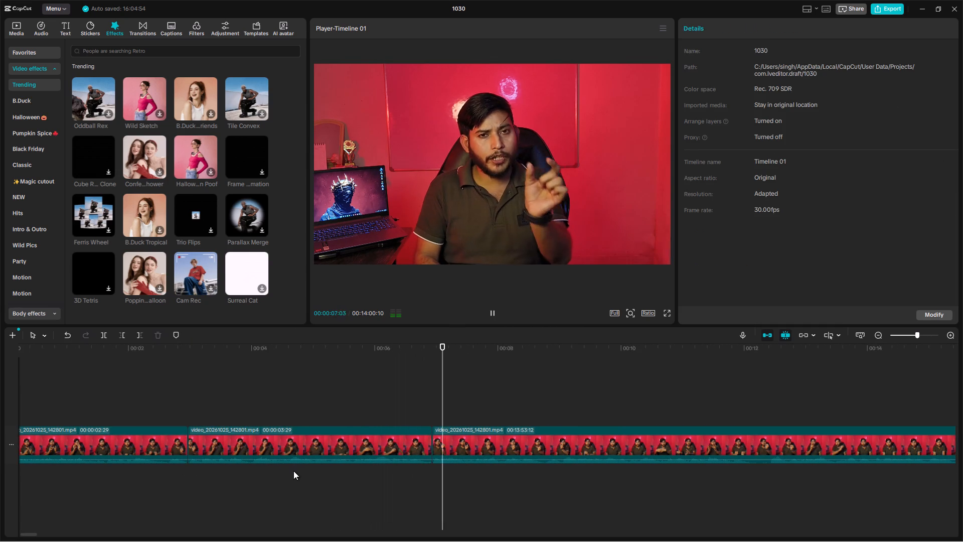
scroll(293, 471, "left", 1)
key("space")
Extend the end of the second segment to a duration of 00:00:04:05 and replay the join.
left_click(346, 439)
key("space")
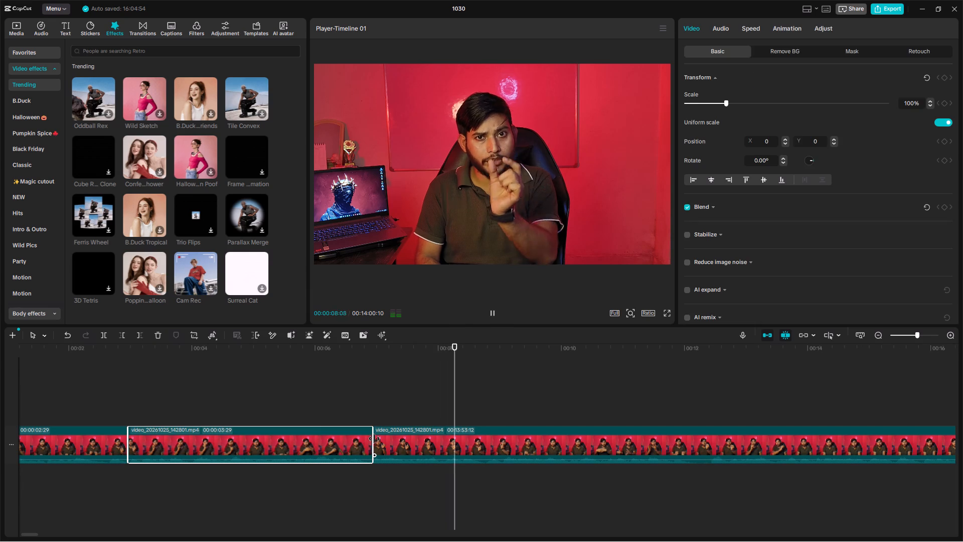
left_click_drag(373, 439, 384, 441)
left_click(230, 480)
key("space")
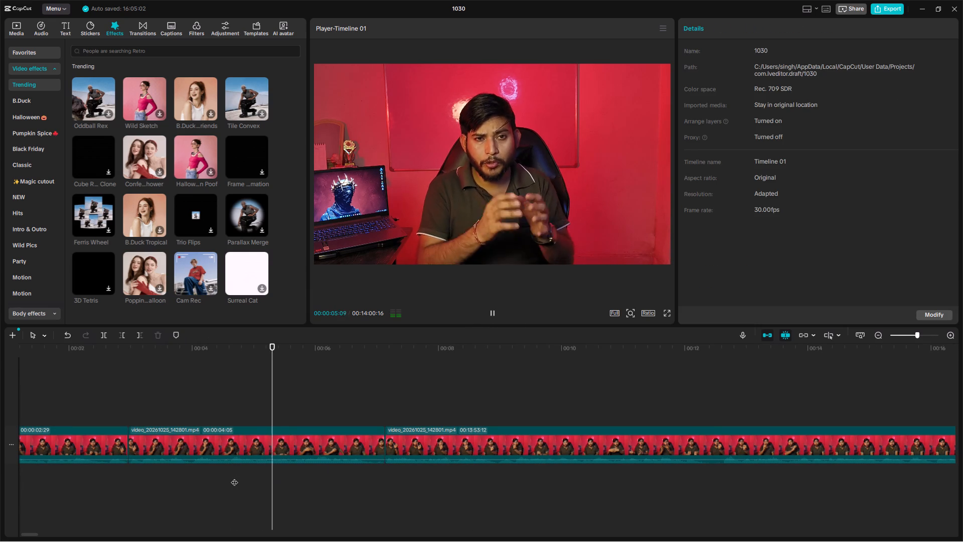
Play on to the next pause and split the last segment at 00:00:12:08.
scroll(240, 466, "up", 6, "ctrl")
scroll(240, 466, "left", 1)
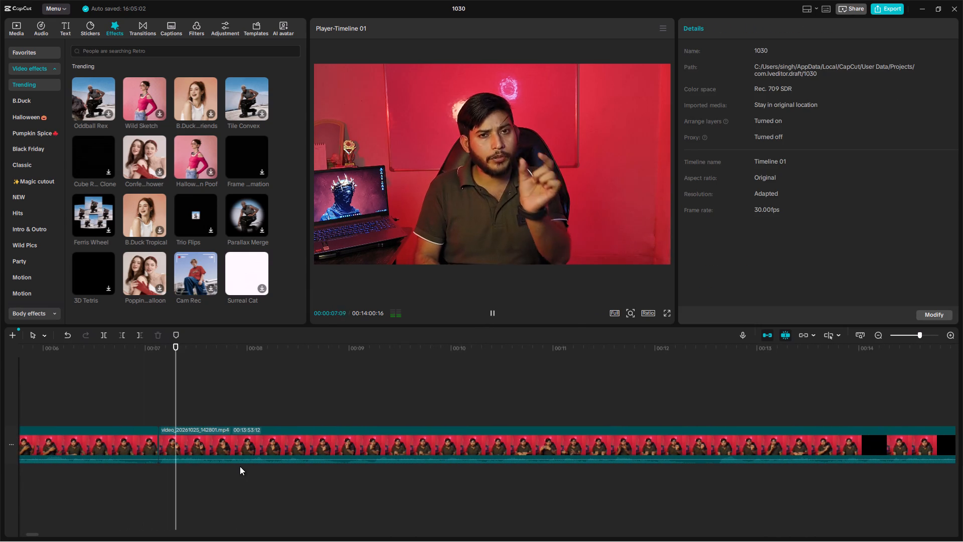
scroll(240, 466, "left", 1)
scroll(240, 466, "up", 2, "ctrl")
scroll(363, 486, "left", 1)
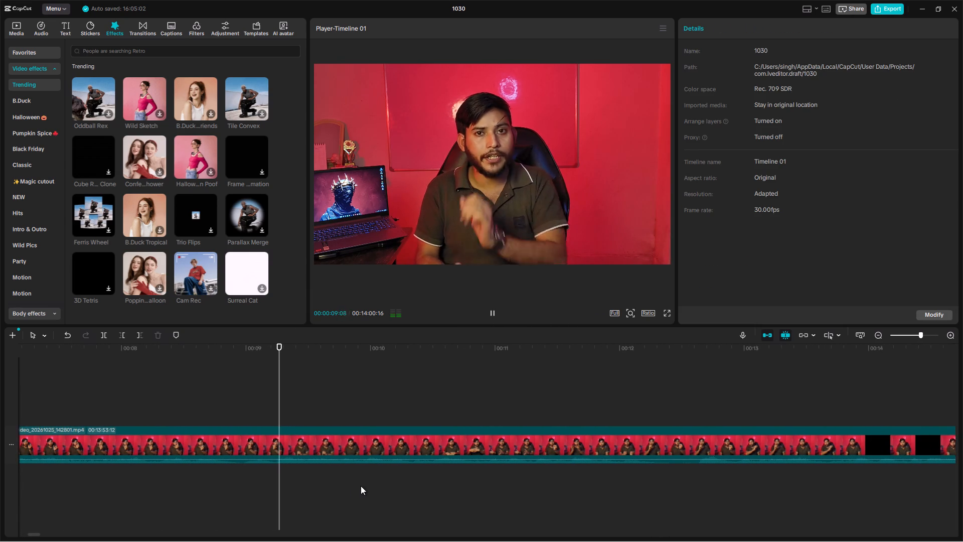
scroll(361, 486, "left", 3)
scroll(358, 475, "up", 6, "ctrl")
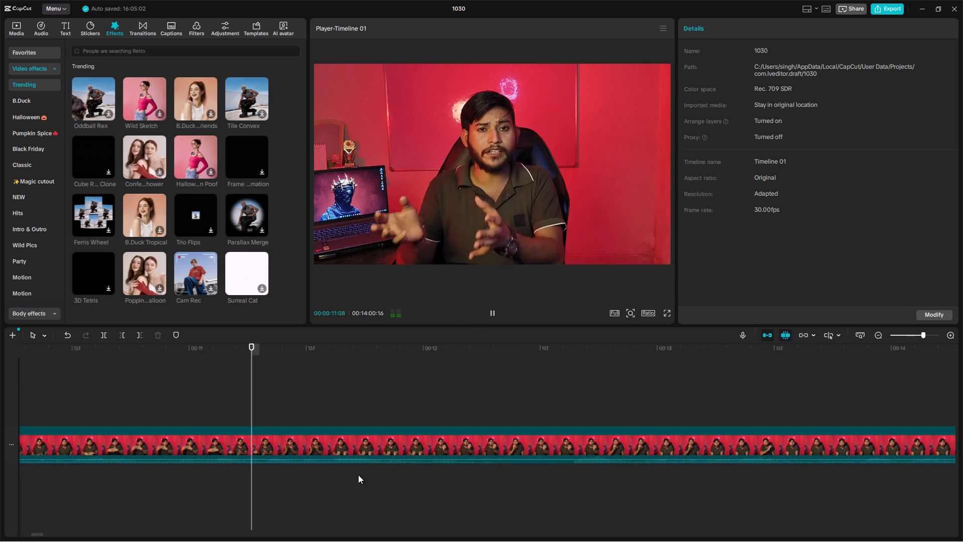
scroll(358, 475, "up", 2, "ctrl")
key("space")
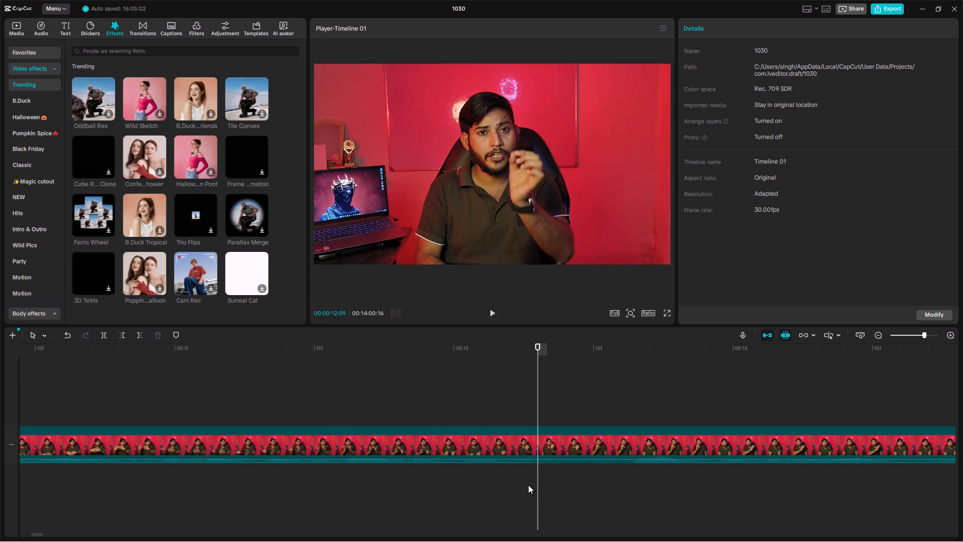
key("space")
left_click(531, 482)
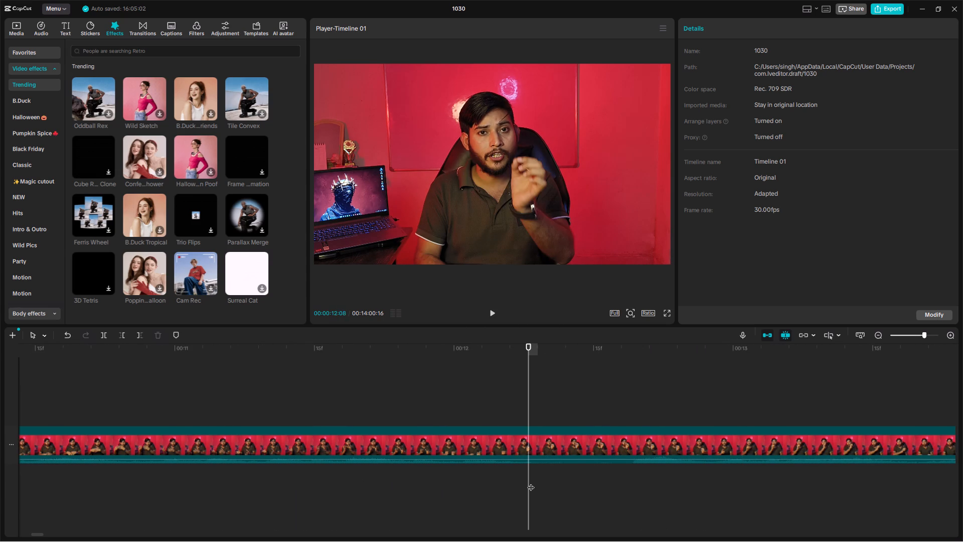
key("ctrl+b")
Trim about 10 frames off the start of the segment after the 00:00:12:08 cut and replay the join.
left_click(539, 446)
left_click_drag(529, 445, 550, 449)
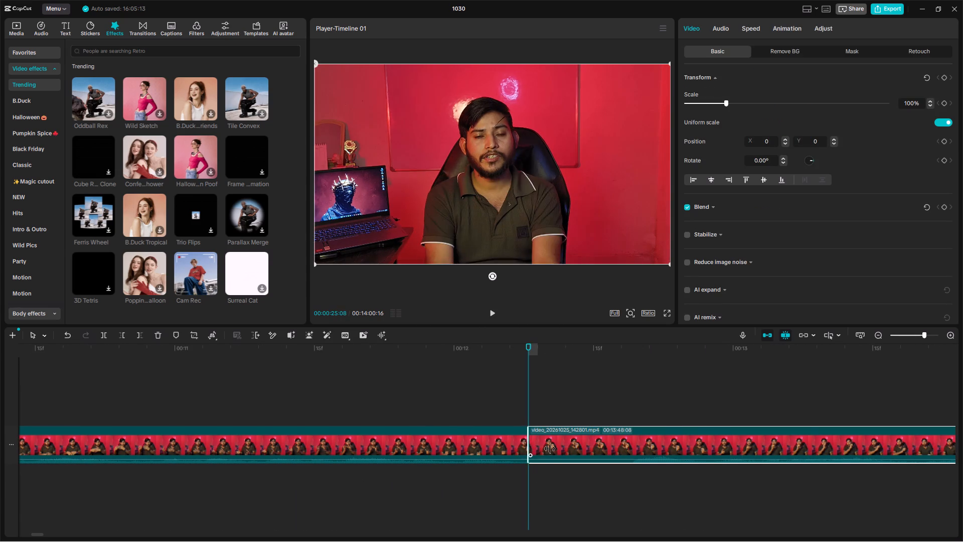
left_click_drag(550, 449, 625, 452)
left_click(290, 466)
key("space")
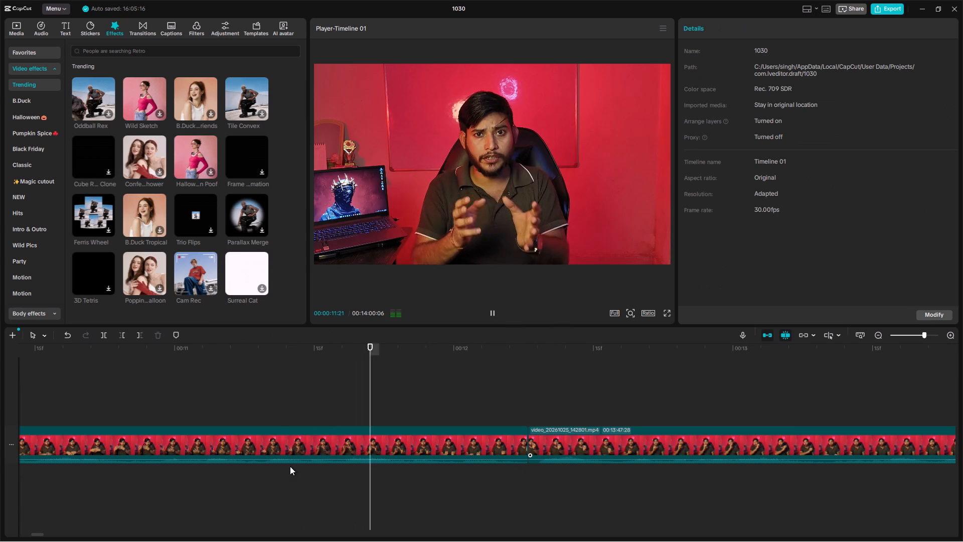
scroll(290, 466, "left", 1)
key("space")
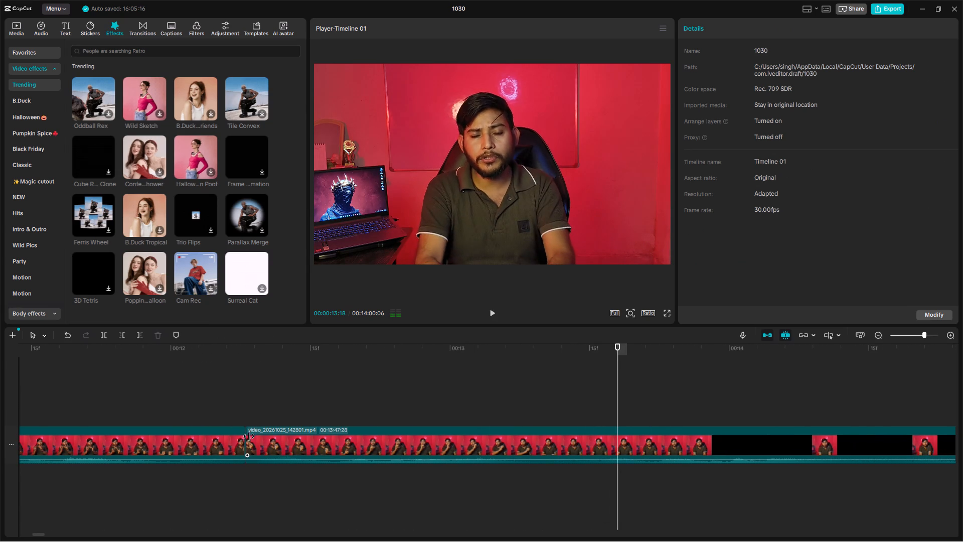
Fine-tune the start of the segment after the 00:00:12:08 cut to a duration of 00:13:47:27.
left_click(249, 435)
left_click_drag(246, 437, 261, 438)
left_click(133, 492)
key("space")
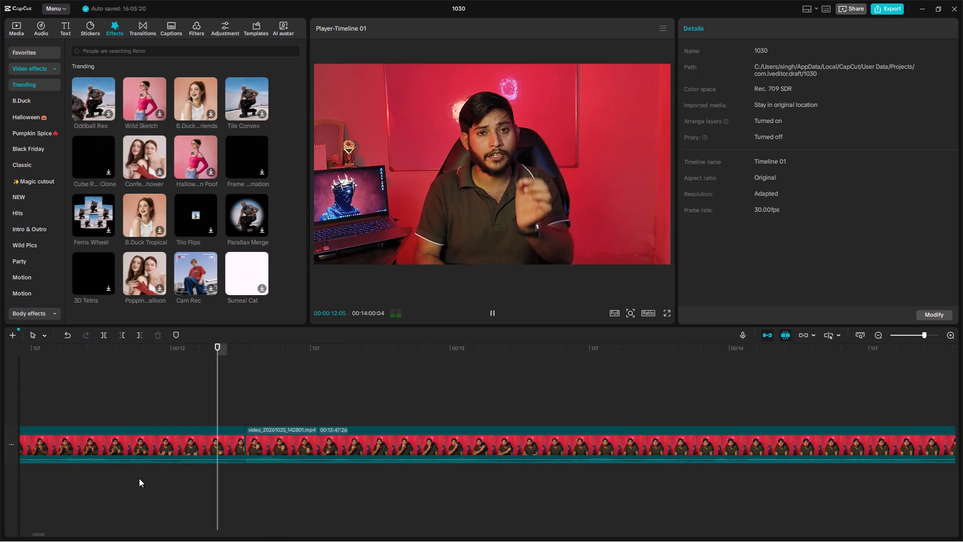
key("space")
left_click(265, 441)
left_click_drag(244, 441, 237, 442)
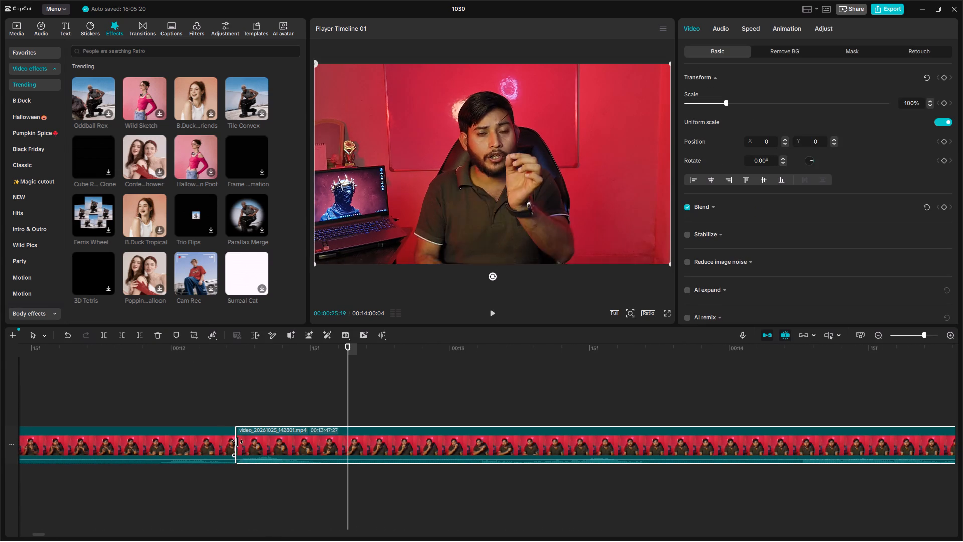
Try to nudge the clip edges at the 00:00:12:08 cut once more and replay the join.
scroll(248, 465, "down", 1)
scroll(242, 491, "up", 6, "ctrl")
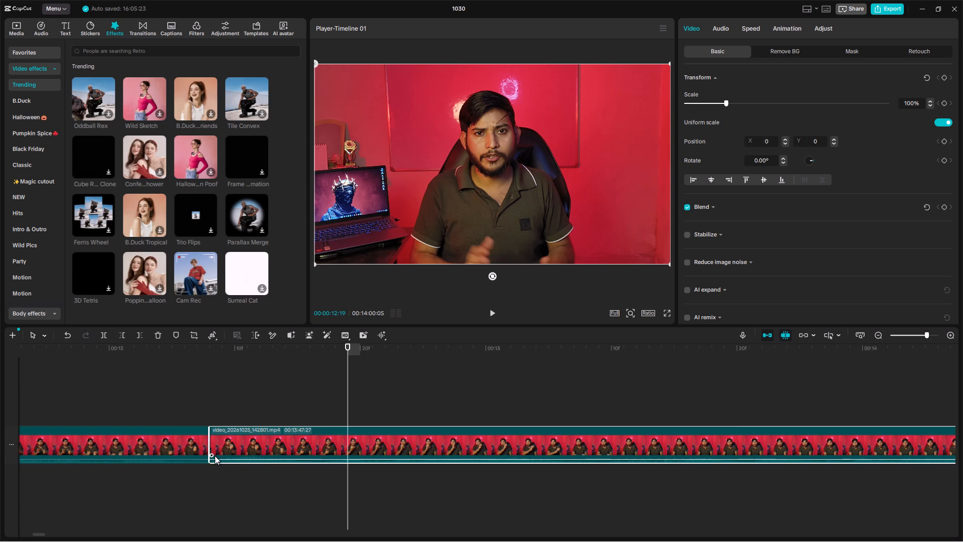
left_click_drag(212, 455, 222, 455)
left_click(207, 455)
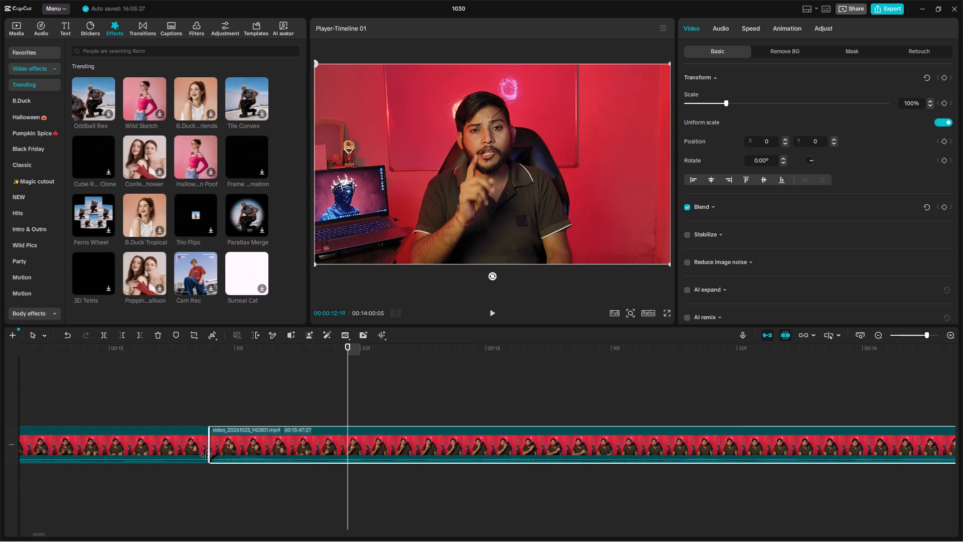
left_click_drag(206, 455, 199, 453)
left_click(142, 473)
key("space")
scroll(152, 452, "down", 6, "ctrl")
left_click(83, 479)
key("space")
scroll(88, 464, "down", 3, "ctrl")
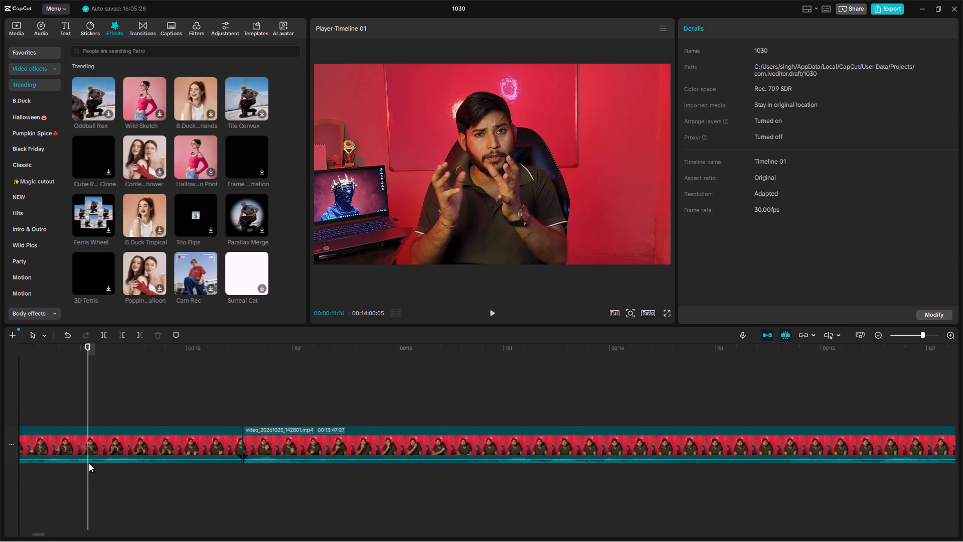
Play on to the next pause and split the last segment at 00:00:16:16.
key("space")
scroll(210, 495, "down", 6, "ctrl")
scroll(258, 469, "left", 2)
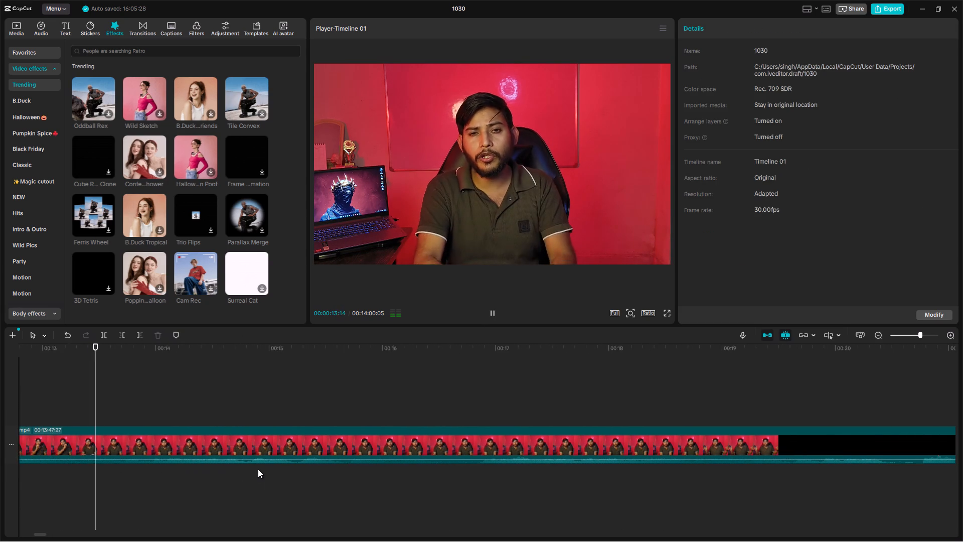
scroll(258, 469, "up", 4, "ctrl")
scroll(305, 492, "down", 14, "ctrl")
scroll(305, 490, "up", 2, "ctrl")
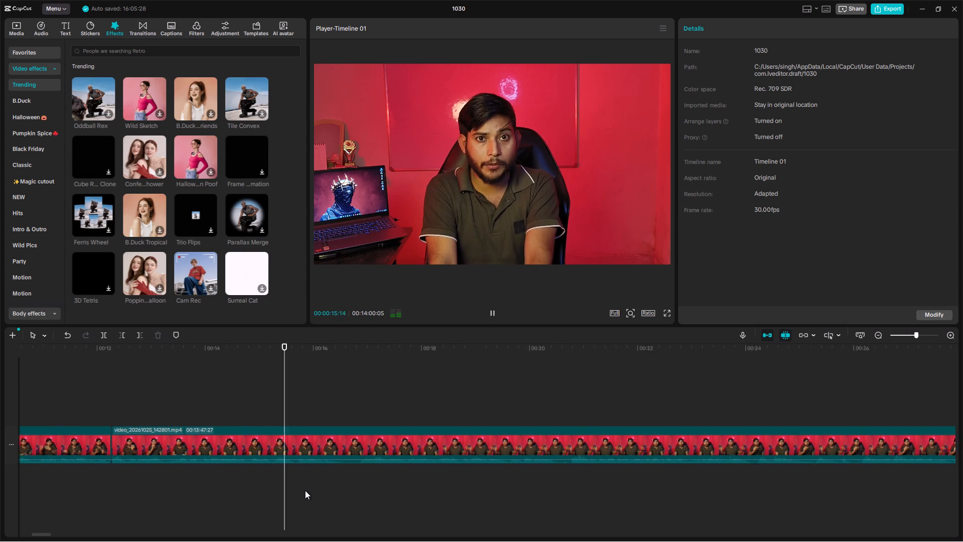
scroll(305, 490, "up", 2, "ctrl")
key("space")
left_click(355, 466)
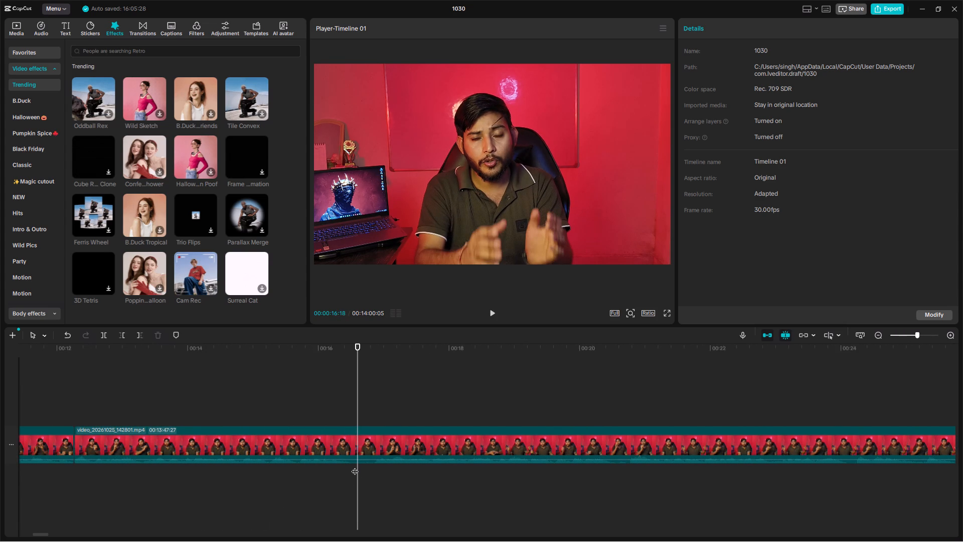
left_click(353, 466)
key("ctrl+v")
key("ctrl+b")
Trim about 10 frames off the start of the segment after the 00:00:16:16 cut and replay the join.
left_click(366, 449, "ctrl")
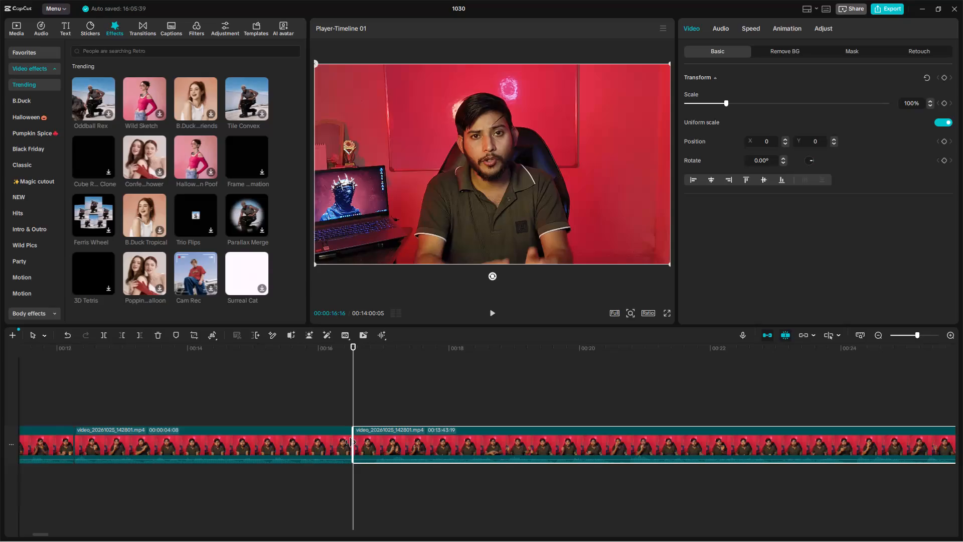
left_click_drag(356, 441, 376, 439)
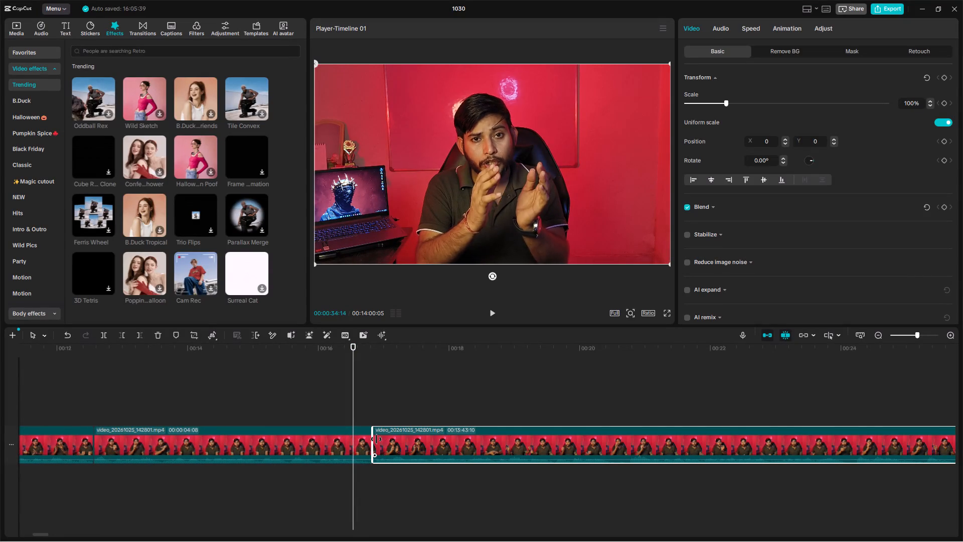
left_click_drag(376, 439, 378, 439)
left_click(279, 486)
key("space")
Play on to the next pause and split the last segment at 00:00:20:05.
scroll(287, 468, "up", 3, "ctrl")
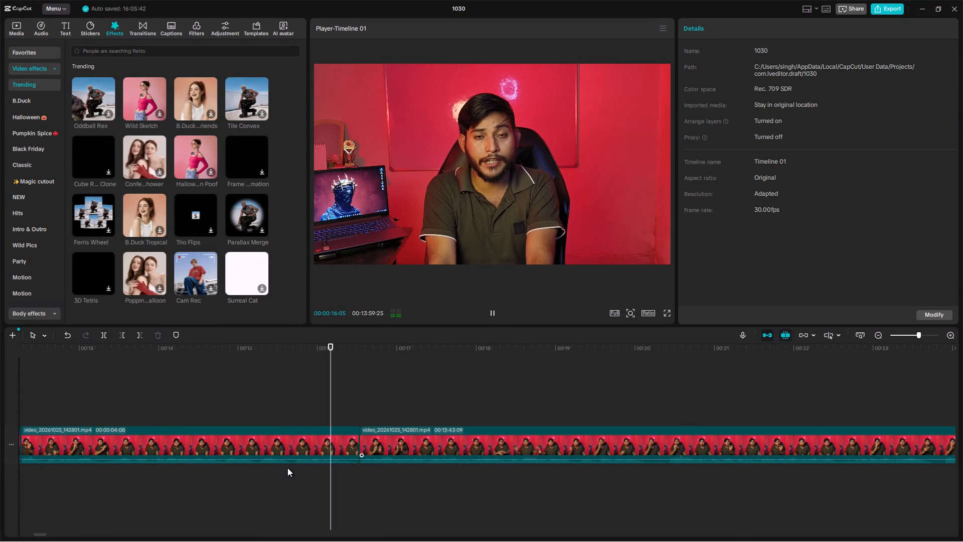
scroll(287, 468, "left", 2)
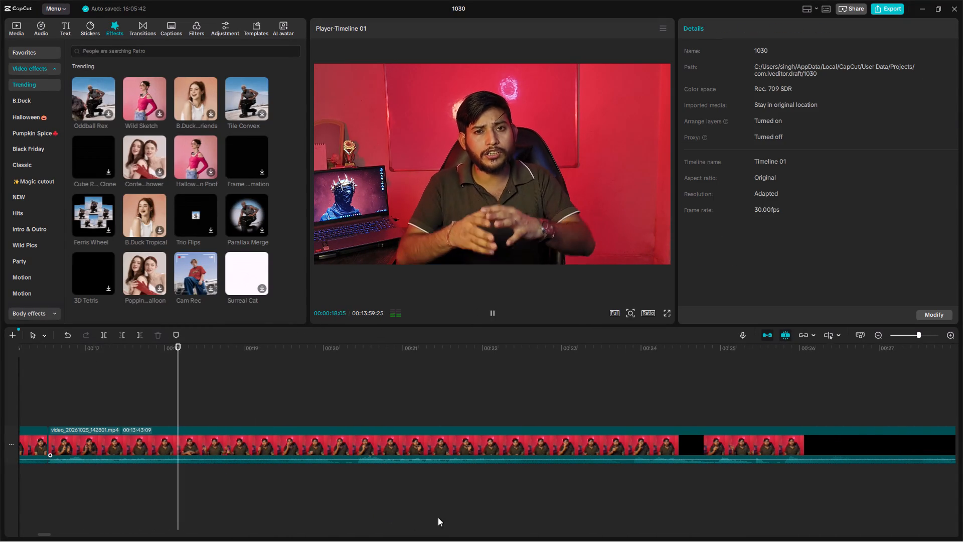
scroll(322, 490, "up", 1, "ctrl")
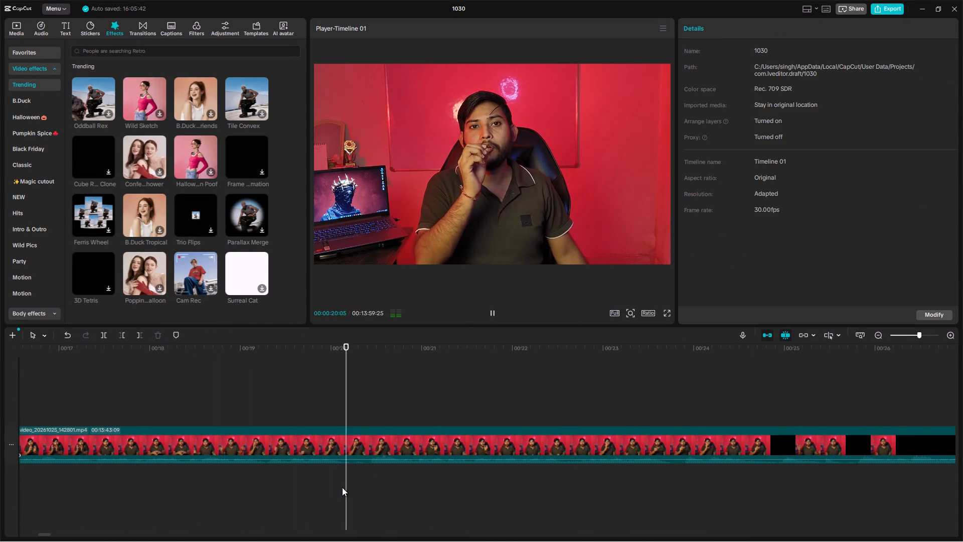
key("space")
left_click(349, 470)
left_click(346, 470)
key("ctrl+b")
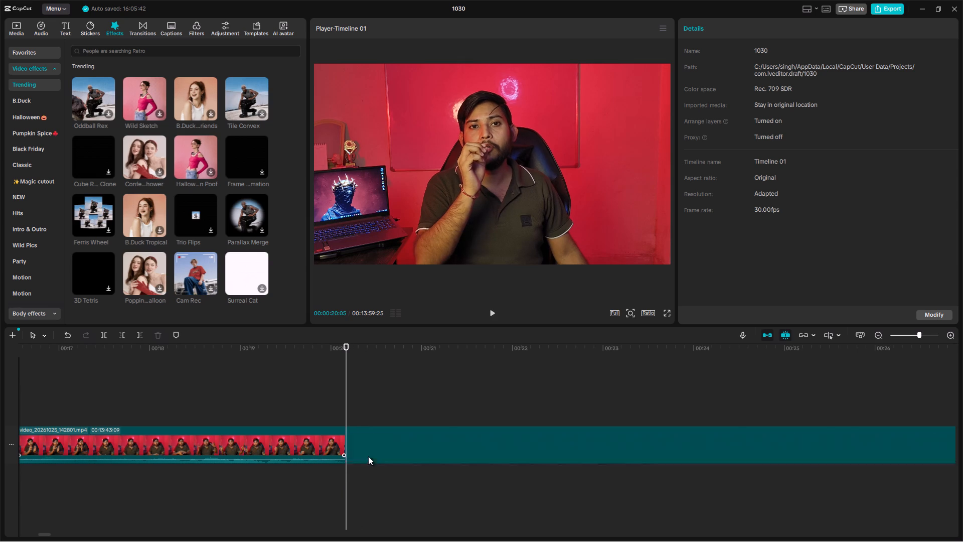
Trim about 7 frames off the start of the segment after the 00:00:20:05 cut and replay the join.
left_click(370, 452)
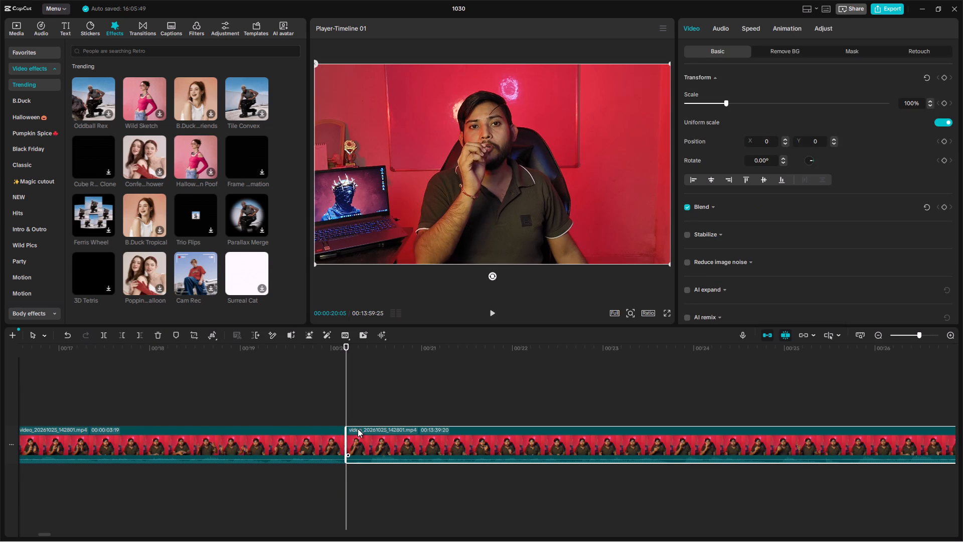
left_click_drag(347, 447, 369, 447)
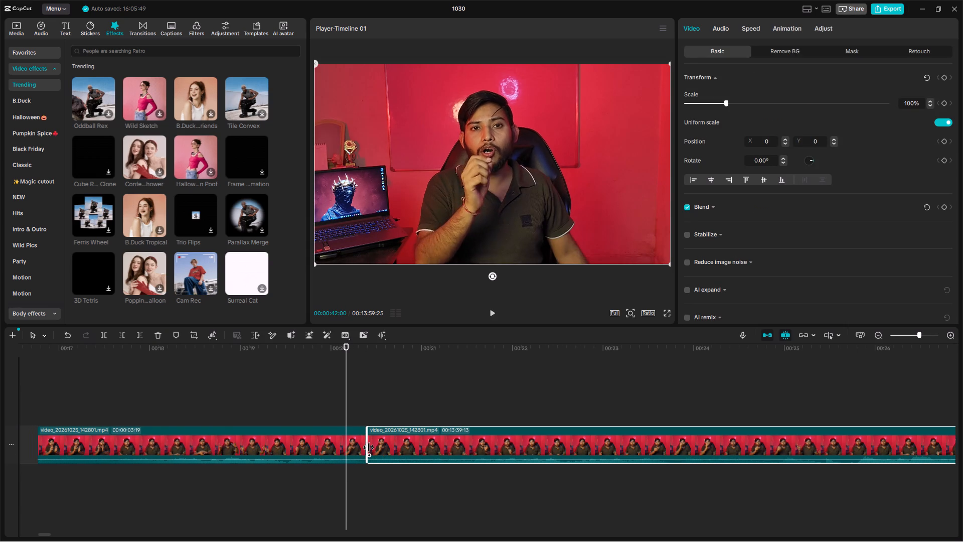
left_click_drag(369, 447, 370, 447)
left_click(256, 490)
key("space")
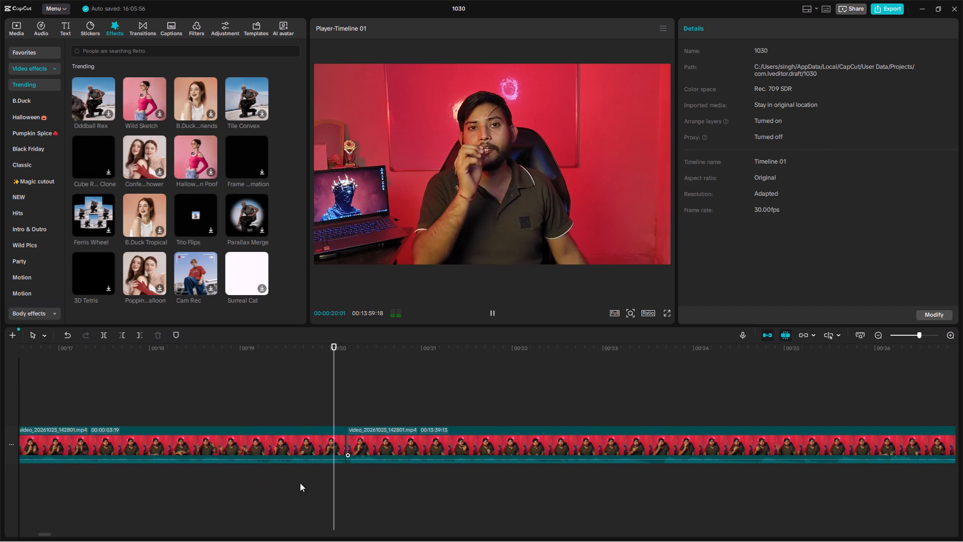
Play the uncut footage after the 00:00:20:05 cut to about 00:00:25 and replay it from about 00:00:22.
scroll(415, 488, "left", 1)
scroll(468, 494, "up", 3, "ctrl")
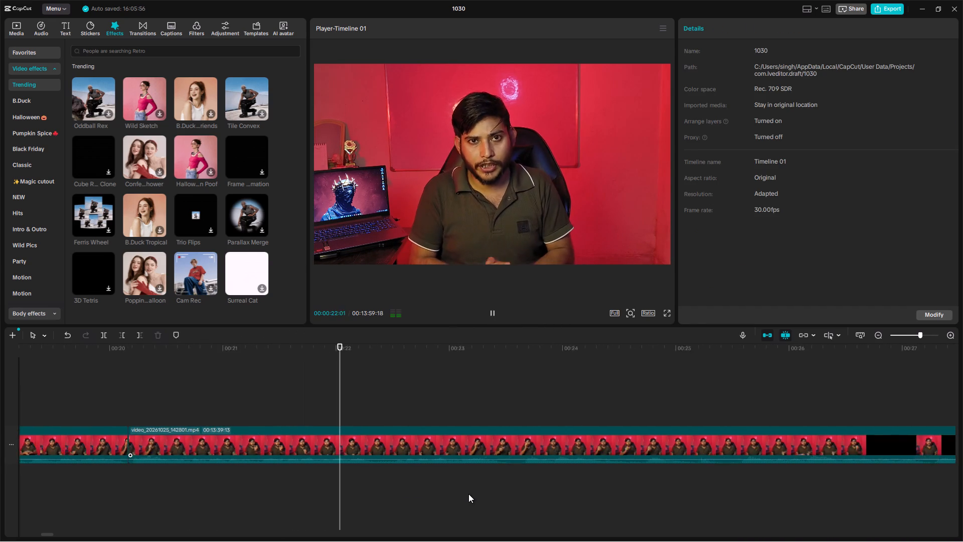
scroll(468, 494, "up", 5, "ctrl")
scroll(469, 494, "left", 1)
key("space")
key("space")
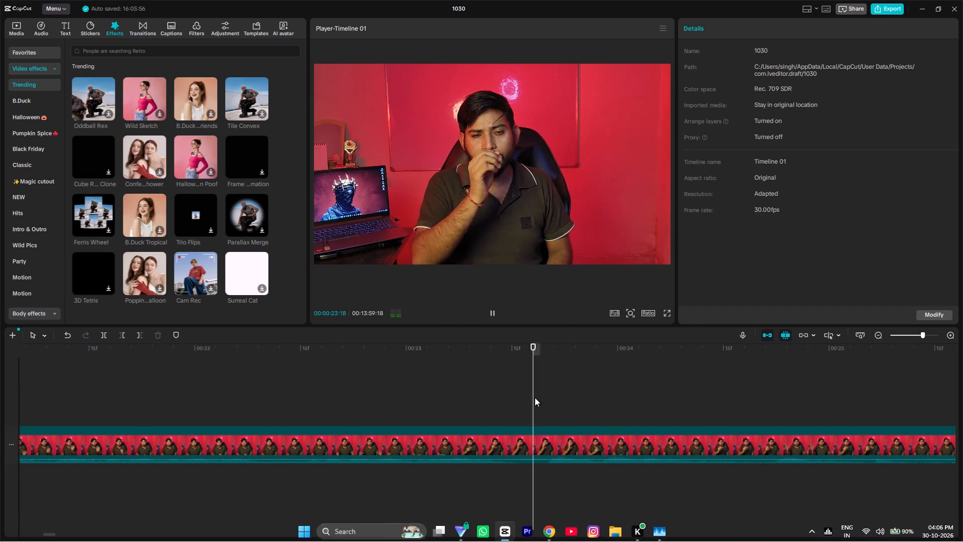
scroll(528, 430, "down", 11, "ctrl")
scroll(523, 456, "left", 2)
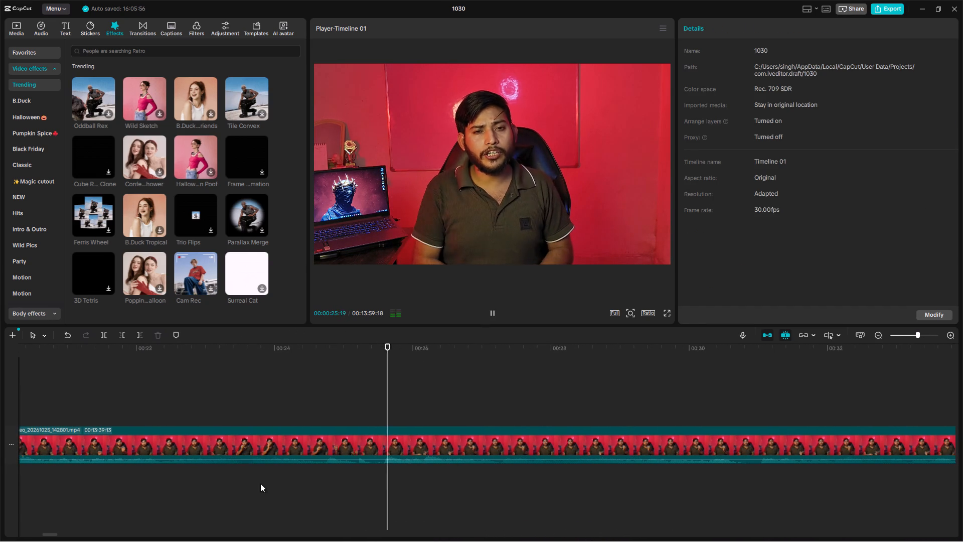
key("space")
left_click(206, 484)
left_click(119, 481)
key("space")
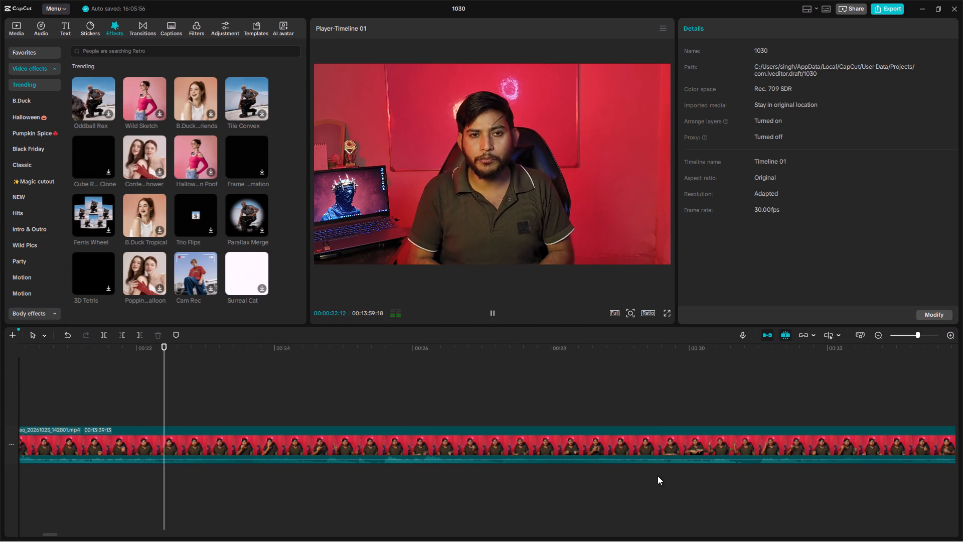
Skim the uncut footage from about 00:00:26 to 00:00:45, sampling short stretches of playback.
left_click(751, 491)
key("space")
scroll(754, 485, "down", 2, "ctrl")
key("space")
scroll(754, 485, "down", 8, "ctrl")
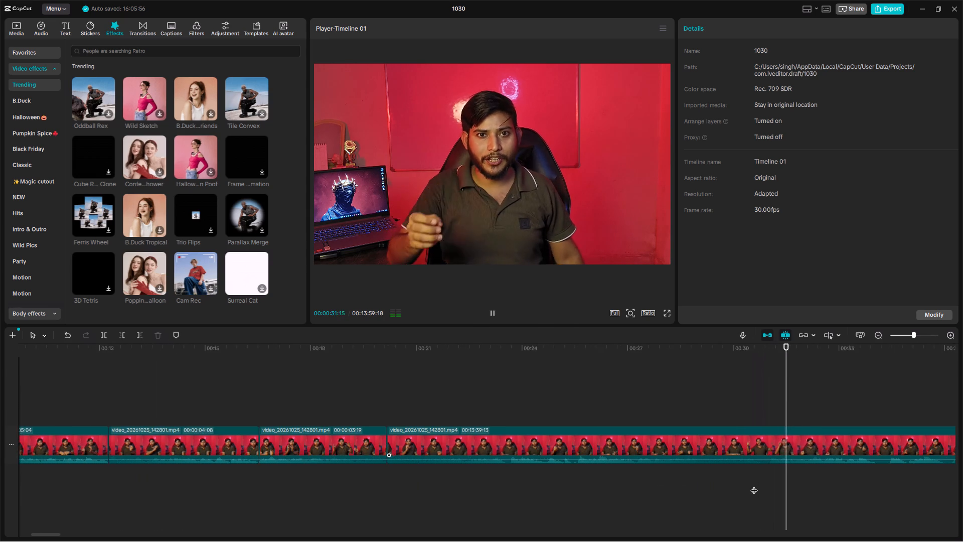
scroll(754, 485, "left", 1)
scroll(754, 485, "down", 9, "ctrl")
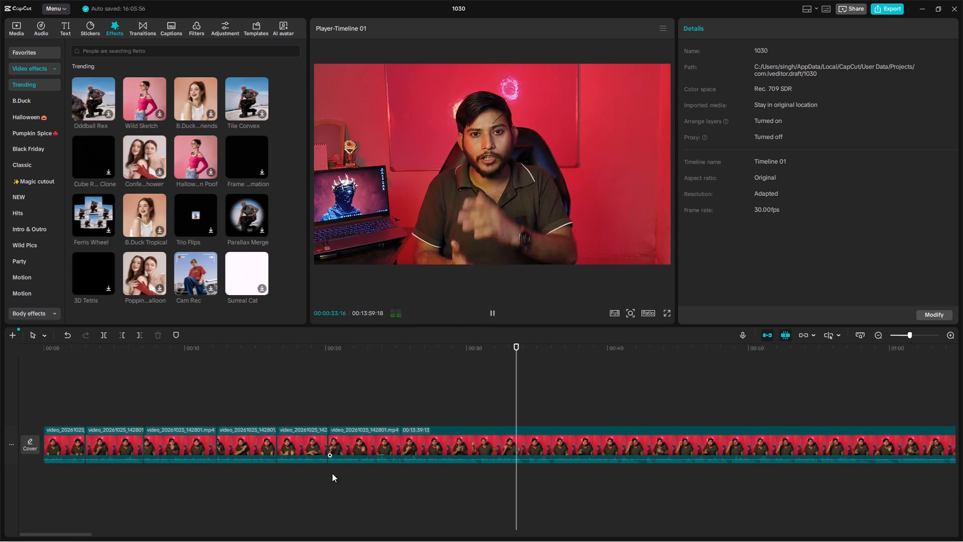
left_click(381, 484)
left_click_drag(381, 484, 420, 483)
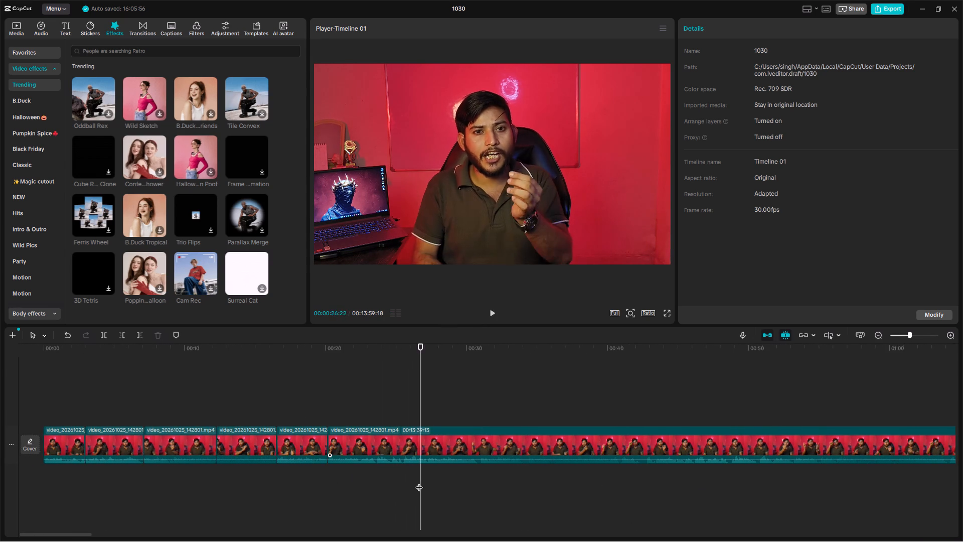
key("space")
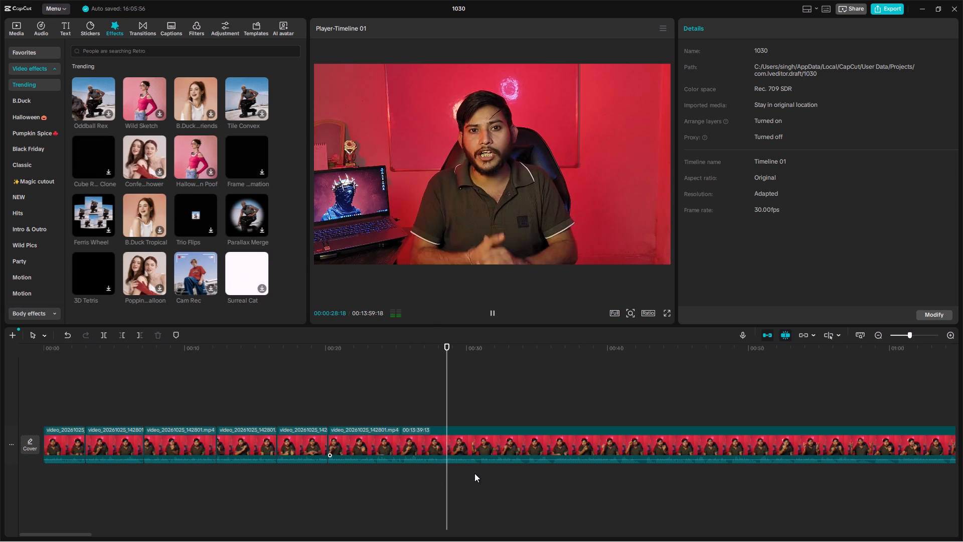
left_click(474, 473)
key("space")
left_click(515, 470)
key("space")
left_click(575, 471)
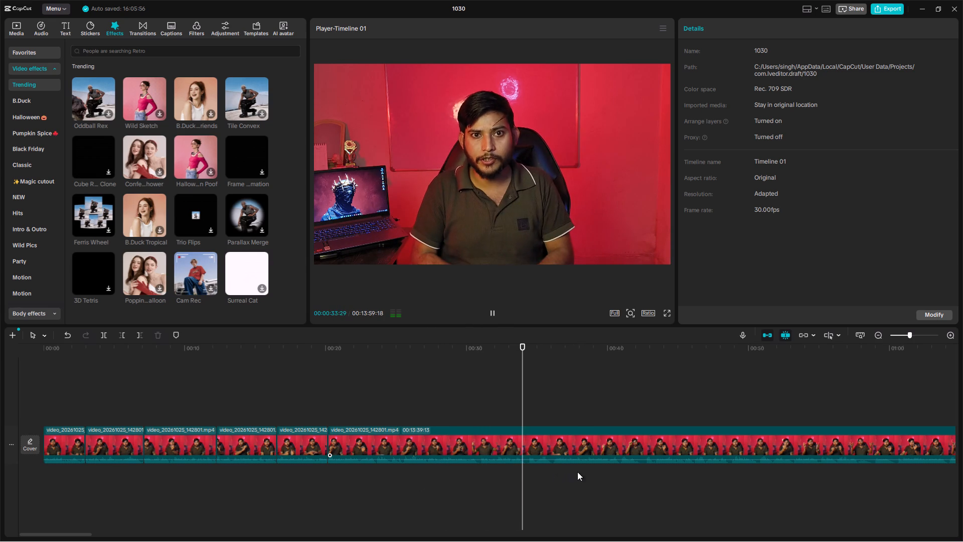
key("space")
left_click(627, 473)
key("space")
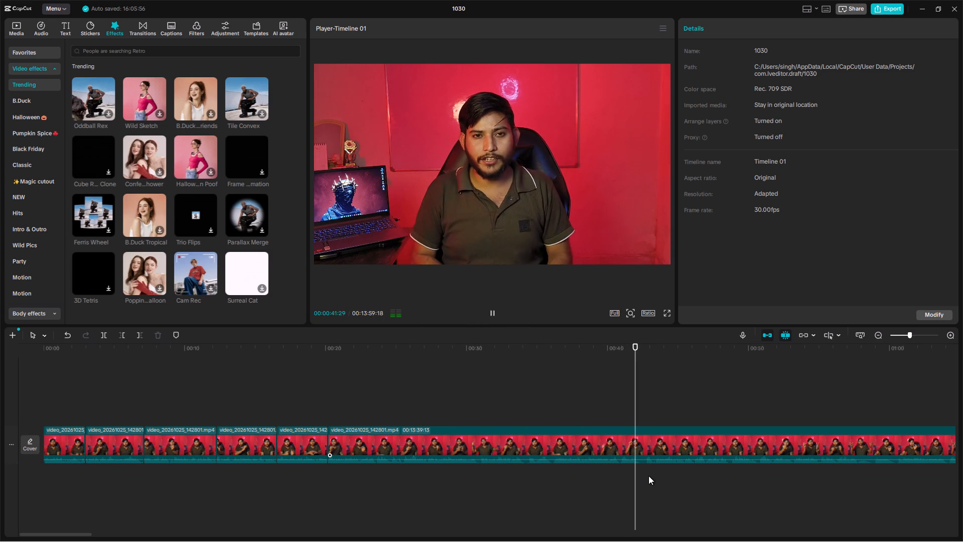
left_click(650, 476)
left_click(684, 476)
key("space")
Skim further through the uncut footage from about 00:00:51 to 00:01:55, sampling playback at successive points.
scroll(749, 483, "left", 1)
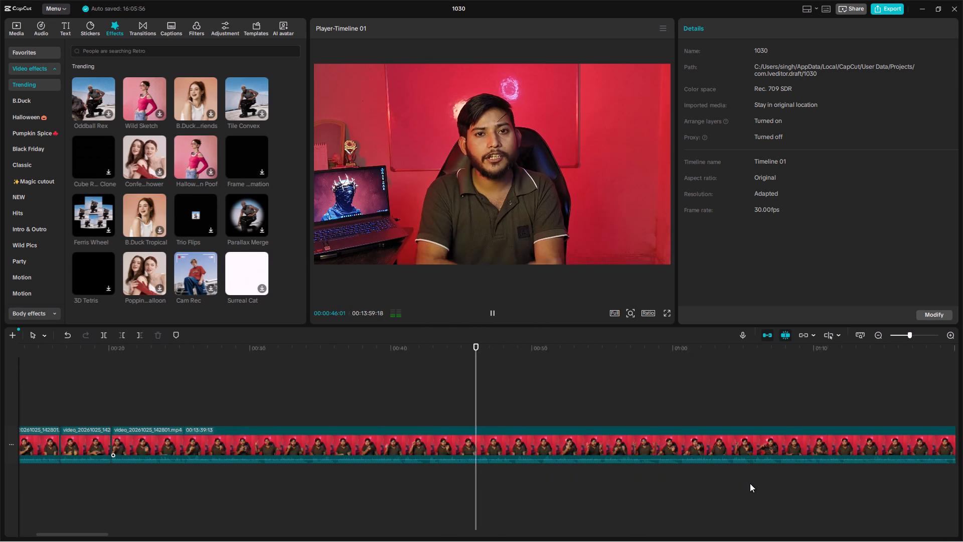
scroll(750, 483, "left", 1)
left_click(315, 477)
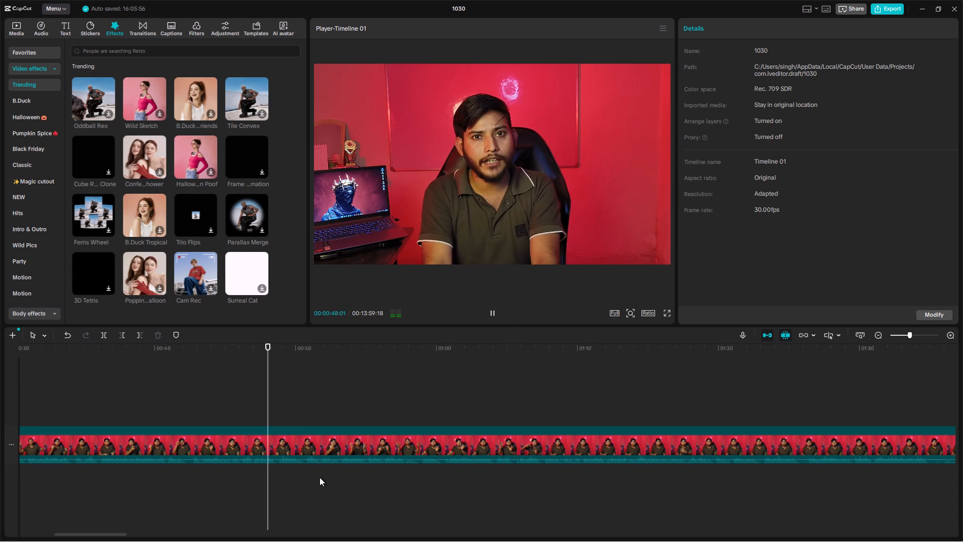
key("space")
left_click(384, 485)
key("space")
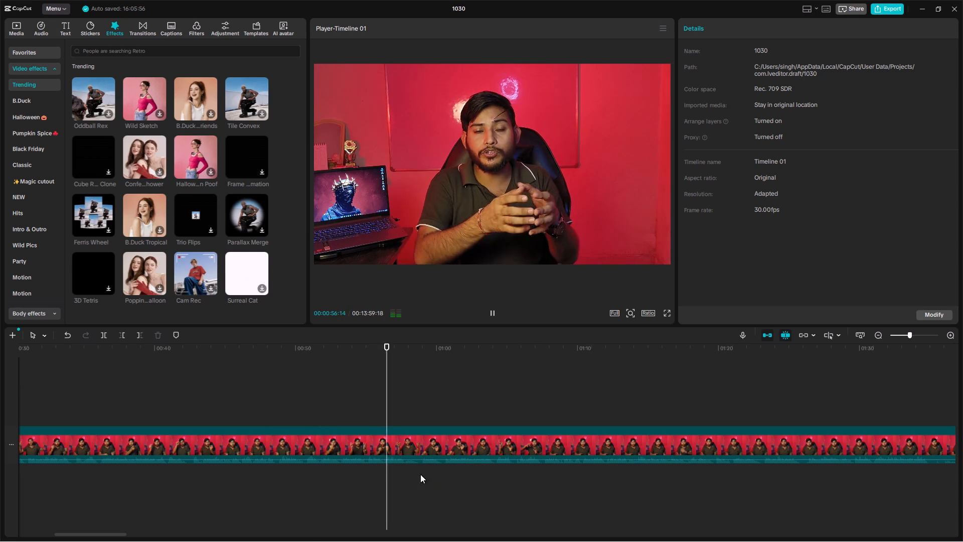
left_click(463, 480)
key("space")
left_click(533, 488)
key("space")
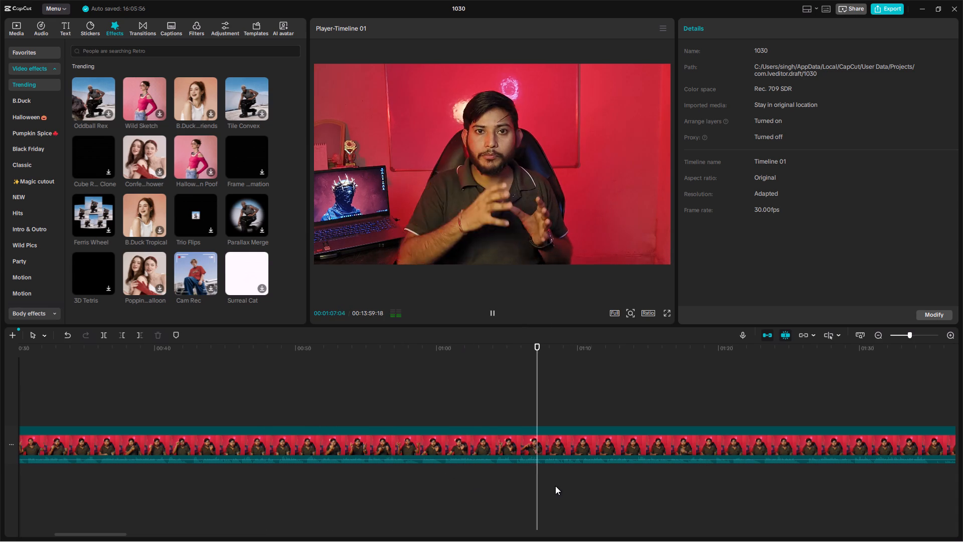
scroll(560, 485, "left", 2)
left_click(341, 484)
key("space")
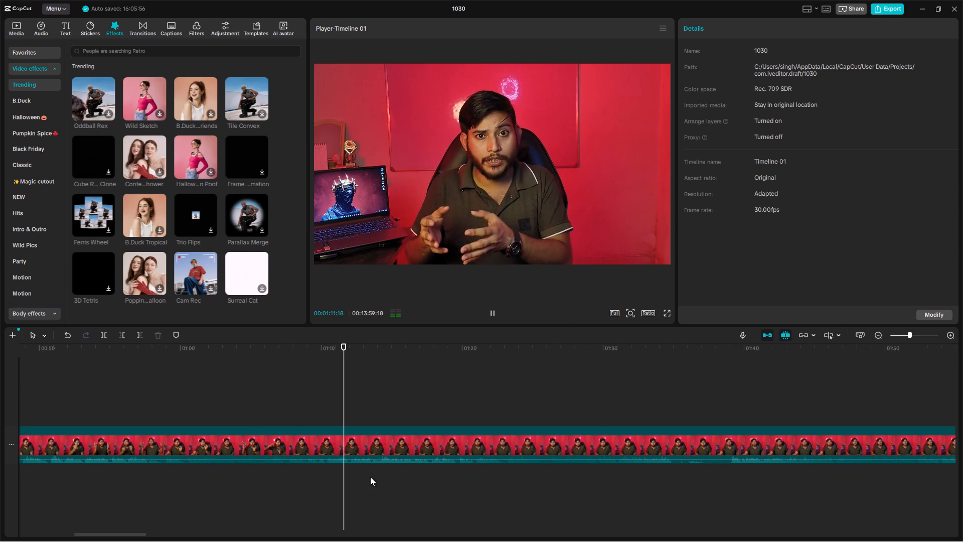
left_click(419, 472)
key("space")
left_click(493, 476)
key("space")
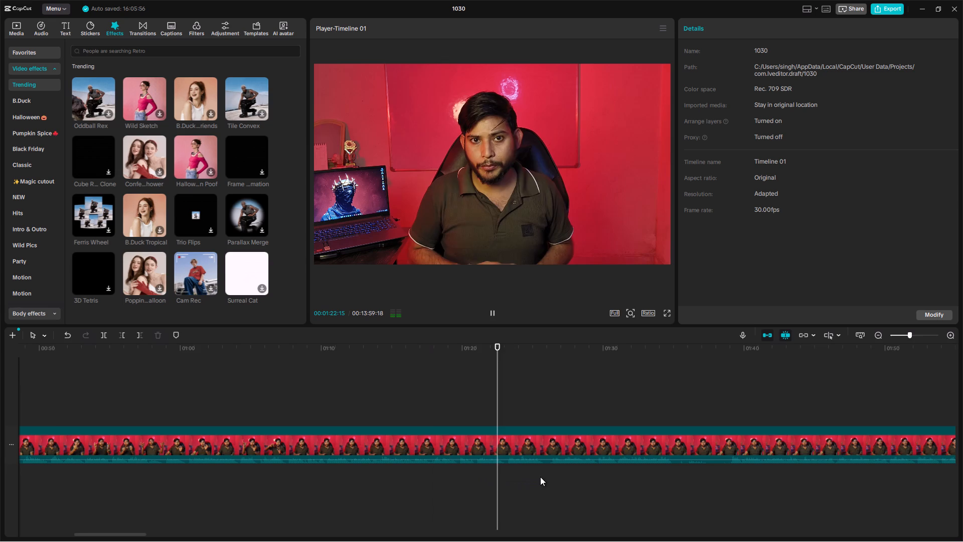
scroll(565, 477, "left", 1)
left_click(358, 482)
key("space")
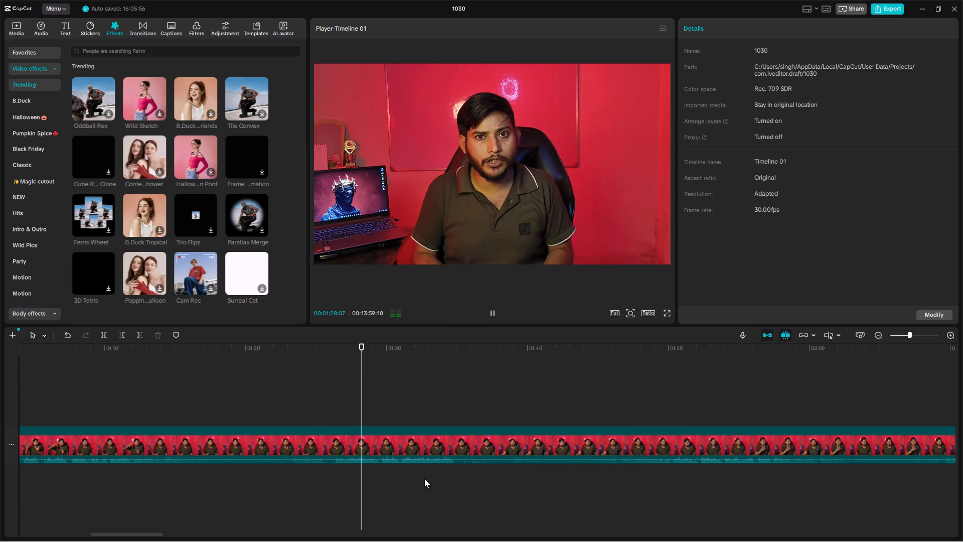
left_click(444, 478)
key("space")
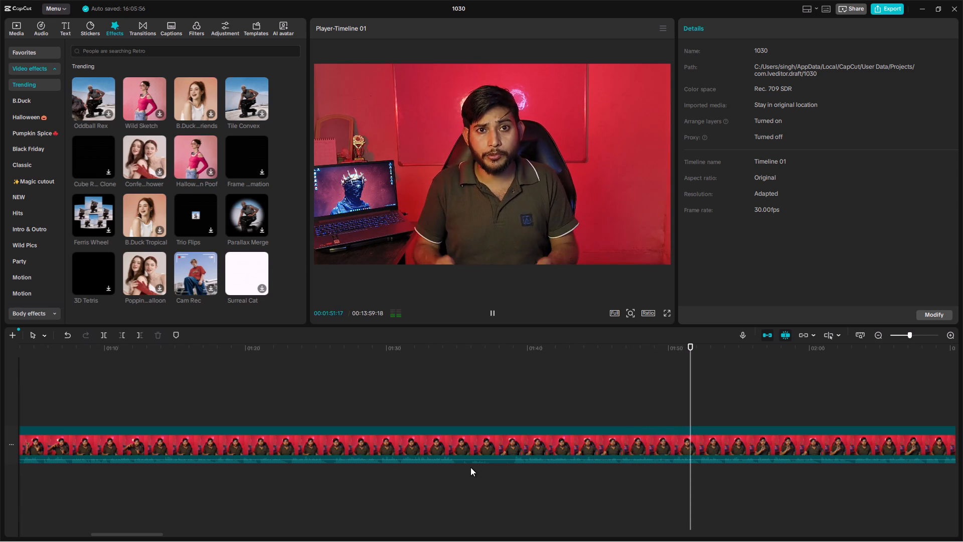
scroll(470, 467, "down", 14, "ctrl")
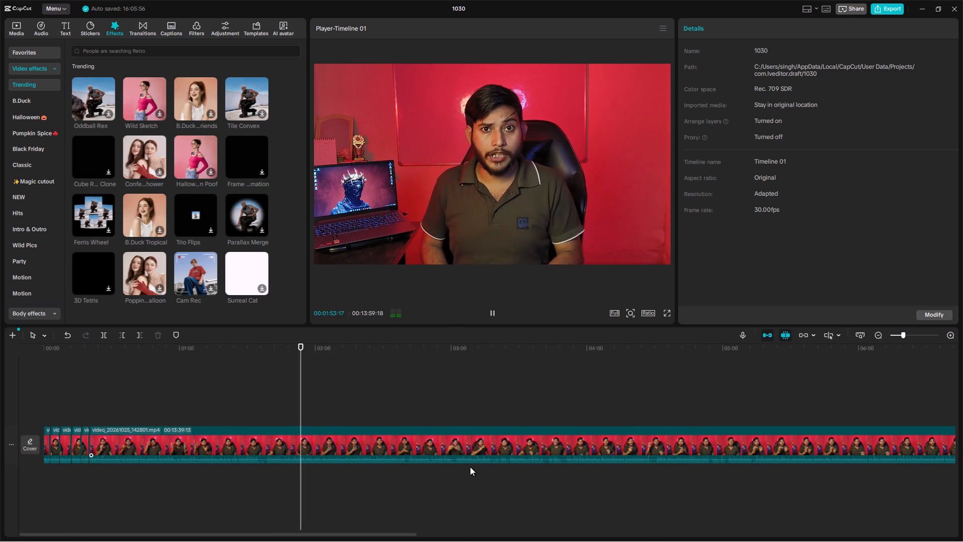
scroll(322, 469, "right", 1)
scroll(320, 470, "up", 6, "ctrl")
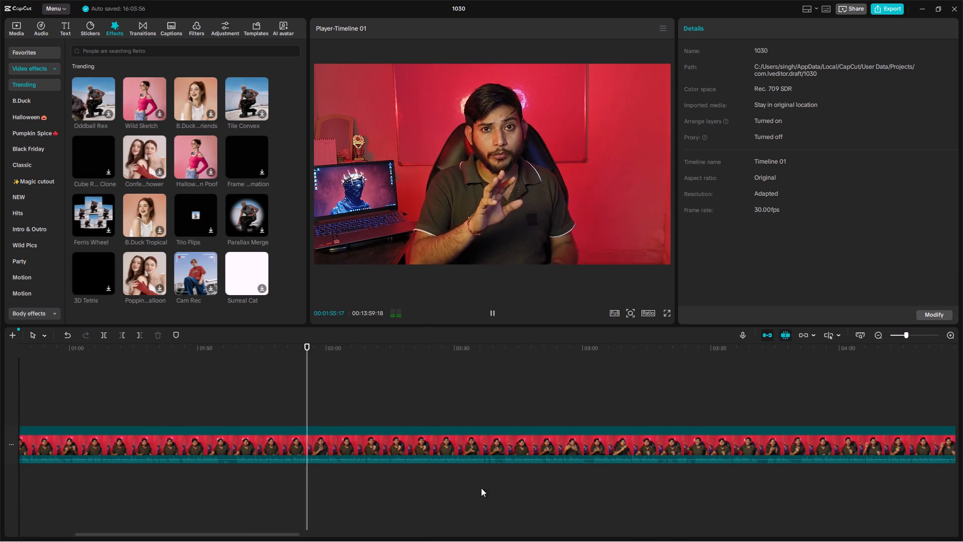
Return to the start of the timeline and play through the trimmed segments to review the joins up to about 00:00:20.
left_click(279, 404)
left_click_drag(279, 404, 0, 361)
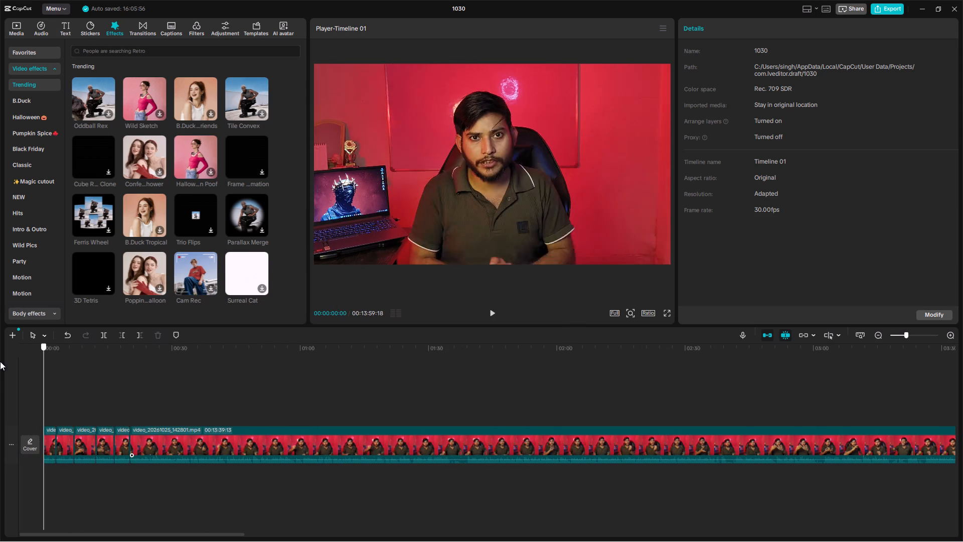
left_click_drag(0, 361, 0, 361)
key("space")
scroll(129, 476, "up", 14, "ctrl")
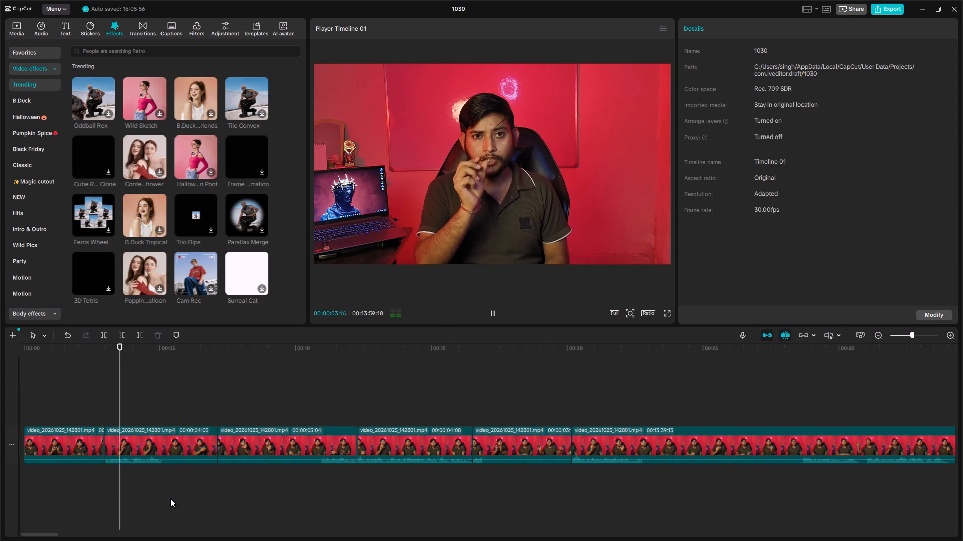
scroll(119, 476, "up", 7, "ctrl")
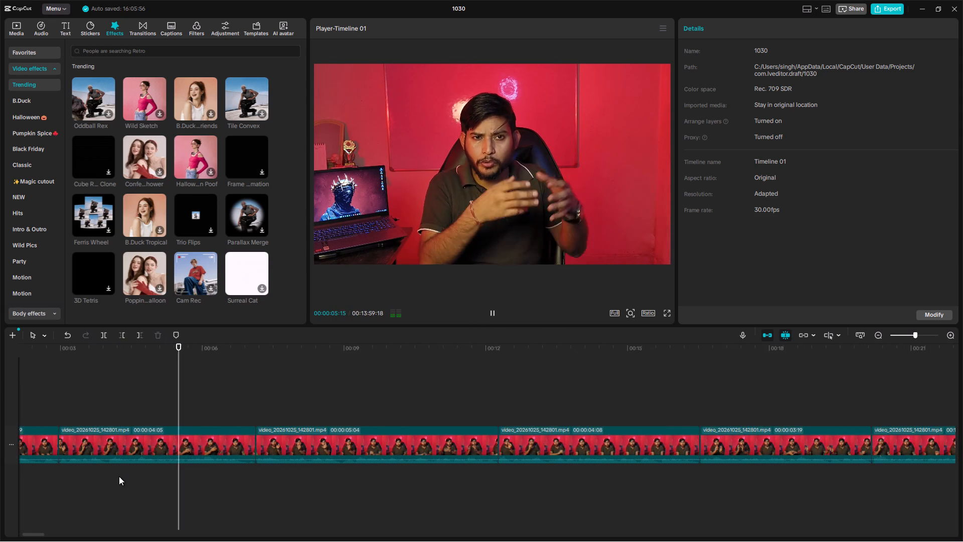
scroll(119, 476, "right", 1)
scroll(119, 476, "up", 5, "ctrl")
scroll(119, 476, "right", 2)
scroll(201, 480, "up", 6, "ctrl")
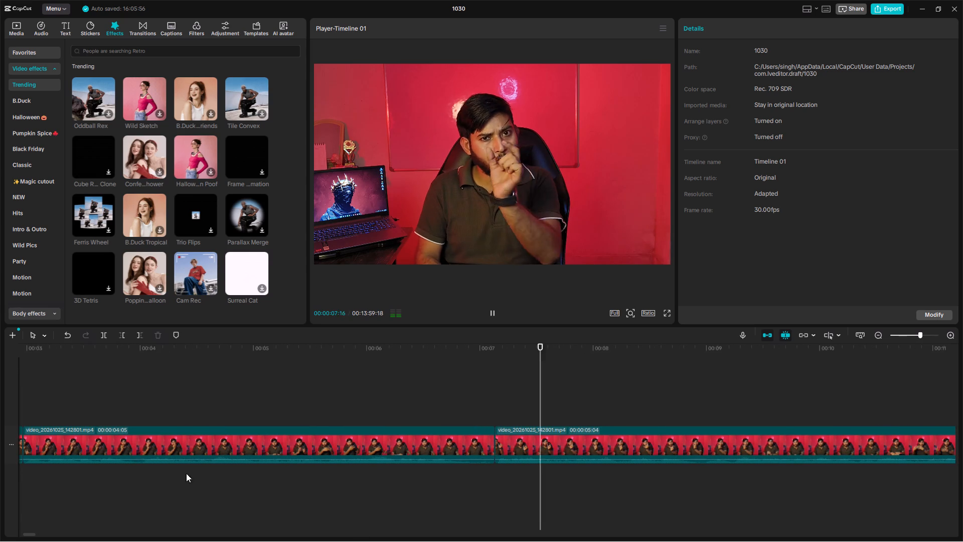
scroll(75, 457, "right", 1)
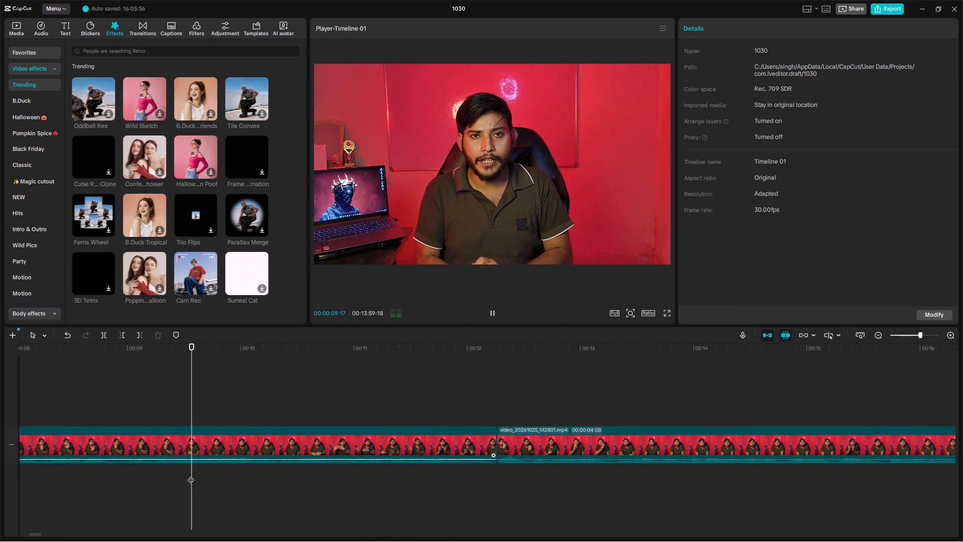
scroll(466, 489, "down", 13, "ctrl")
scroll(462, 490, "up", 3, "ctrl")
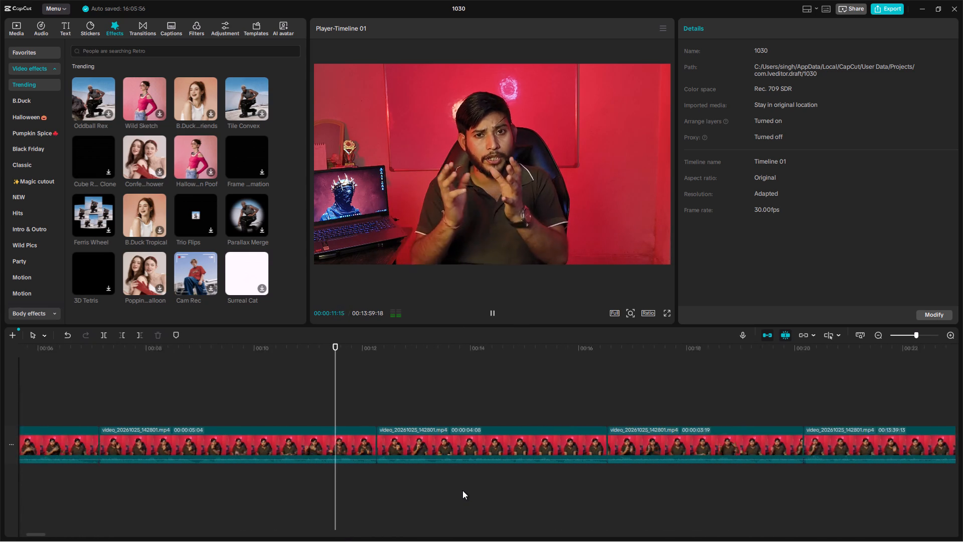
scroll(462, 490, "up", 3, "ctrl")
scroll(461, 491, "left", 1)
scroll(459, 493, "up", 2, "ctrl")
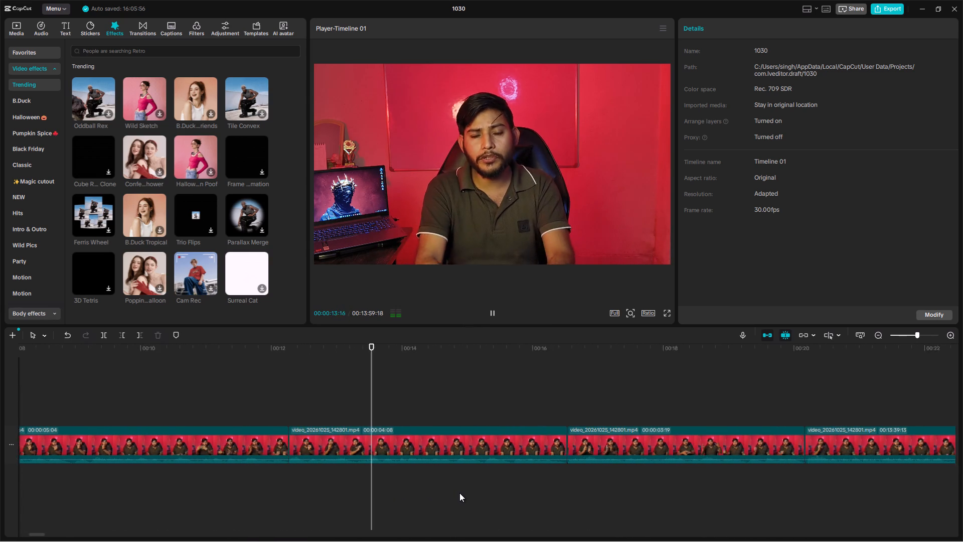
scroll(459, 493, "up", 12, "ctrl")
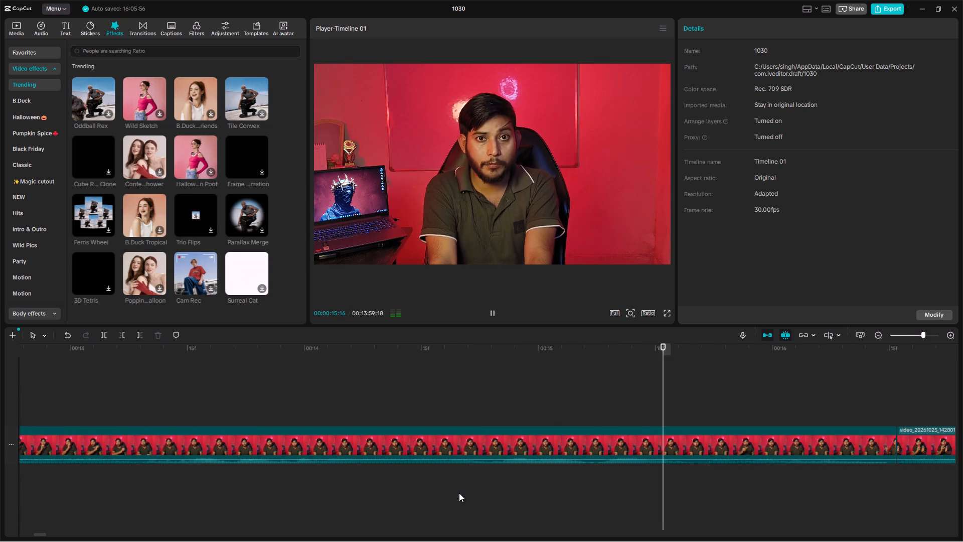
scroll(459, 493, "left", 2)
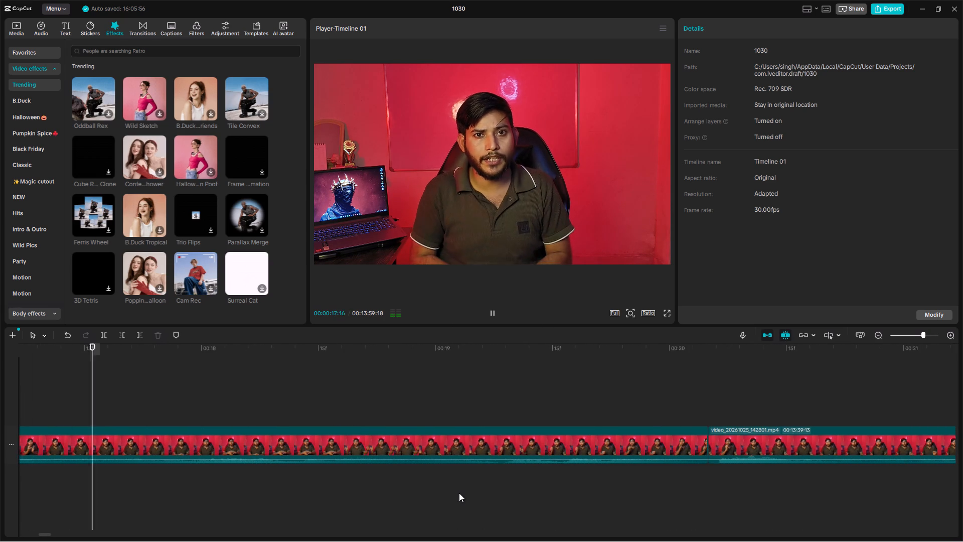
scroll(459, 493, "down", 14, "ctrl")
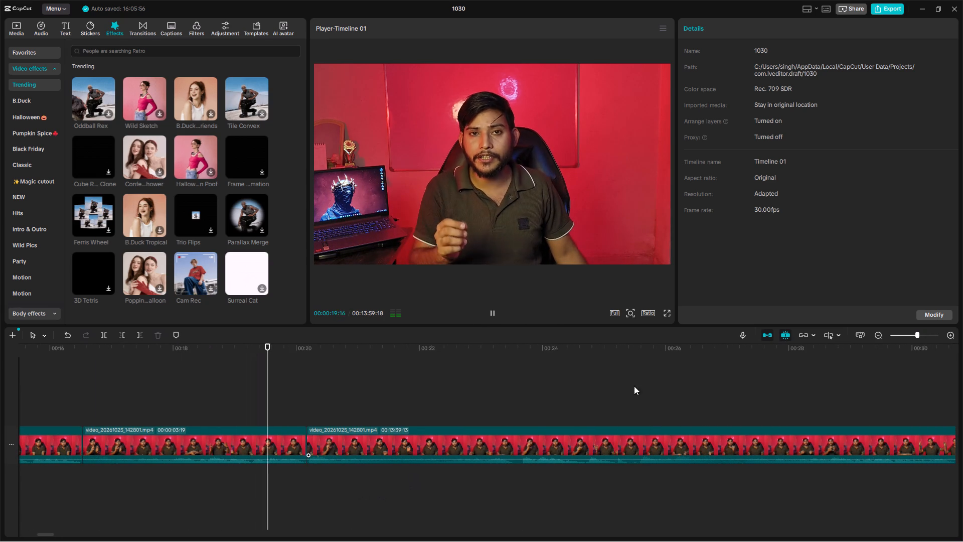
Preview the playback in full screen until about 00:00:25 and return to the editor.
left_click(668, 316)
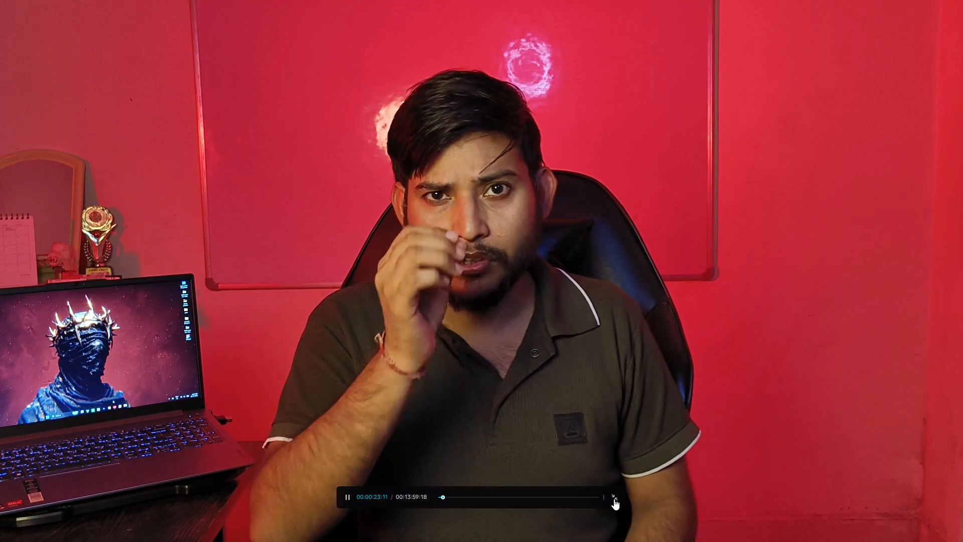
left_click(617, 497)
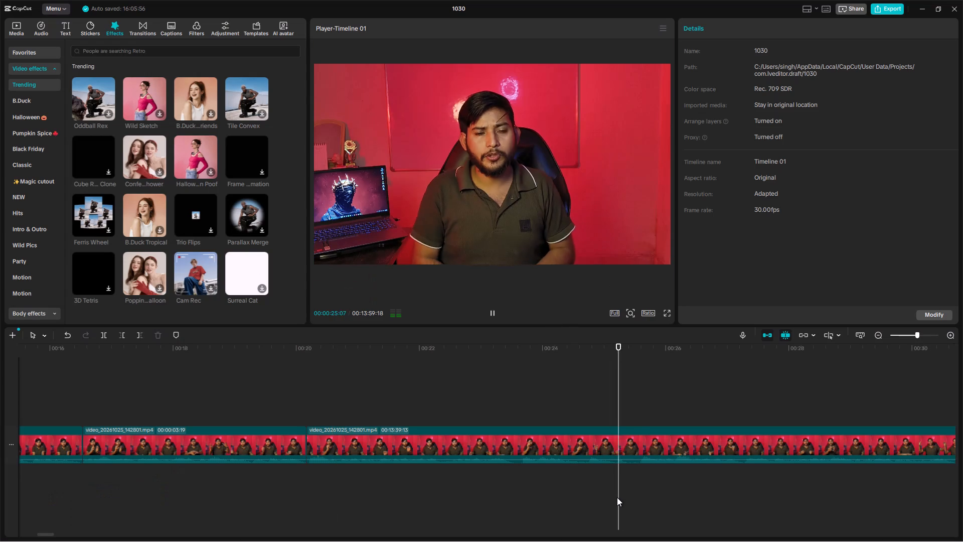
Play the uncut footage on from about 00:00:25 and pause at 00:00:30:21.
scroll(617, 495, "left", 2)
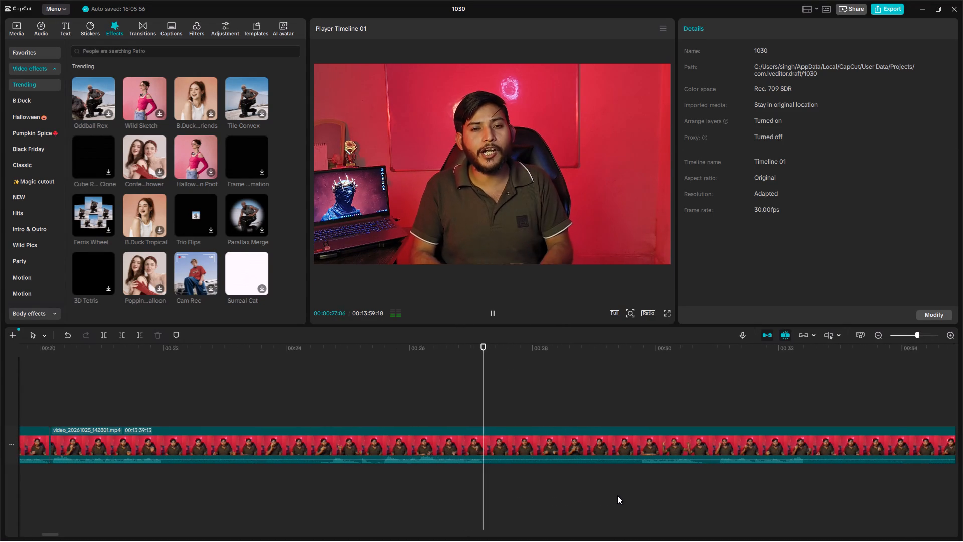
scroll(617, 495, "left", 2)
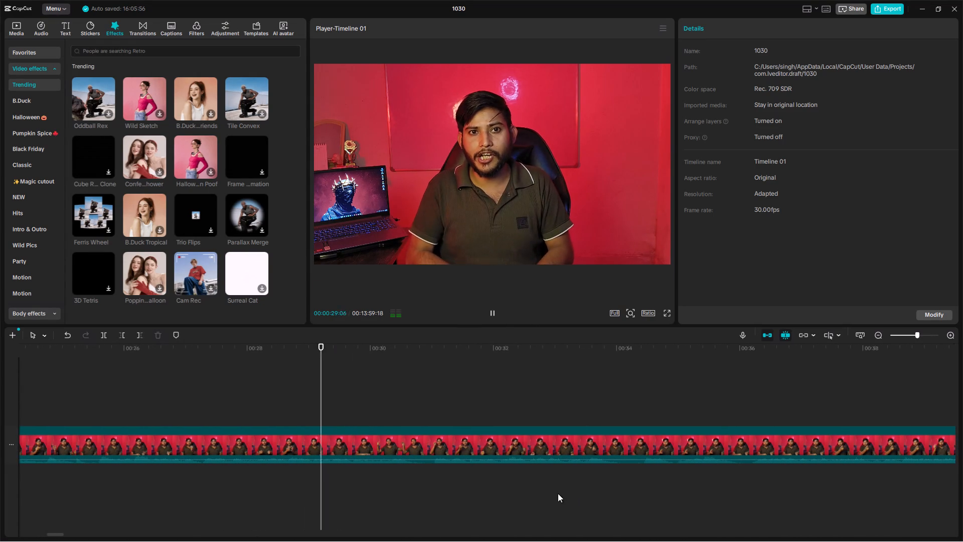
scroll(430, 471, "up", 1, "ctrl")
key("space")
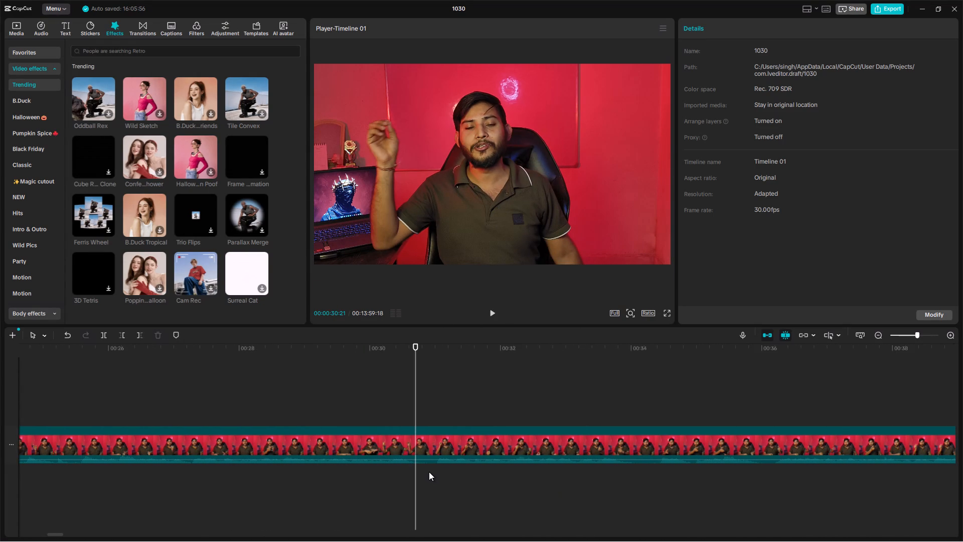
Split the clip at 00:00:30:21 and trim about 8 frames off the start of the part that follows.
key("ctrl+b")
left_click(434, 446)
left_click_drag(418, 446, 442, 446)
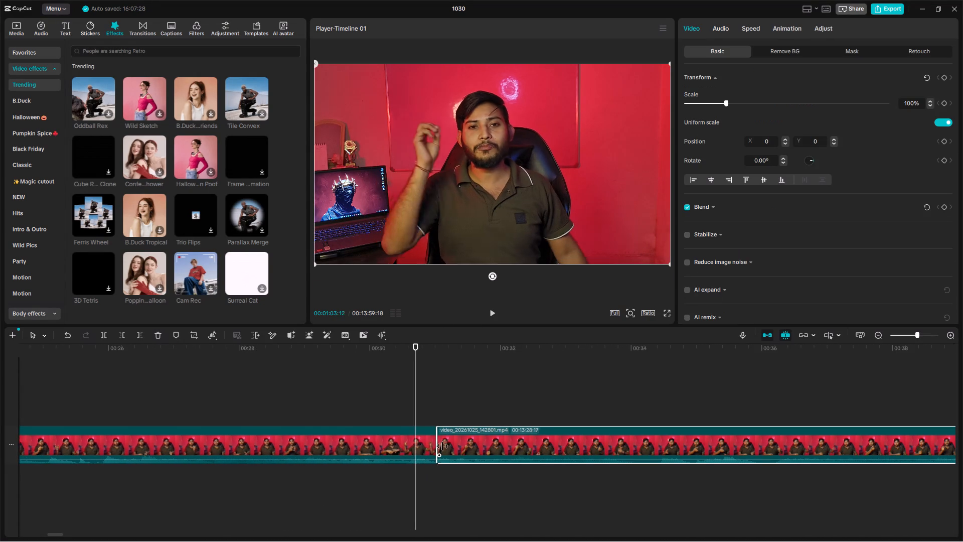
left_click_drag(442, 446, 436, 446)
Replay the join and continue to the pause at 00:00:33:24, split there, and trim about 10 frames off the remaining footage's start.
left_click(251, 482)
key("space")
scroll(273, 459, "up", 3, "ctrl")
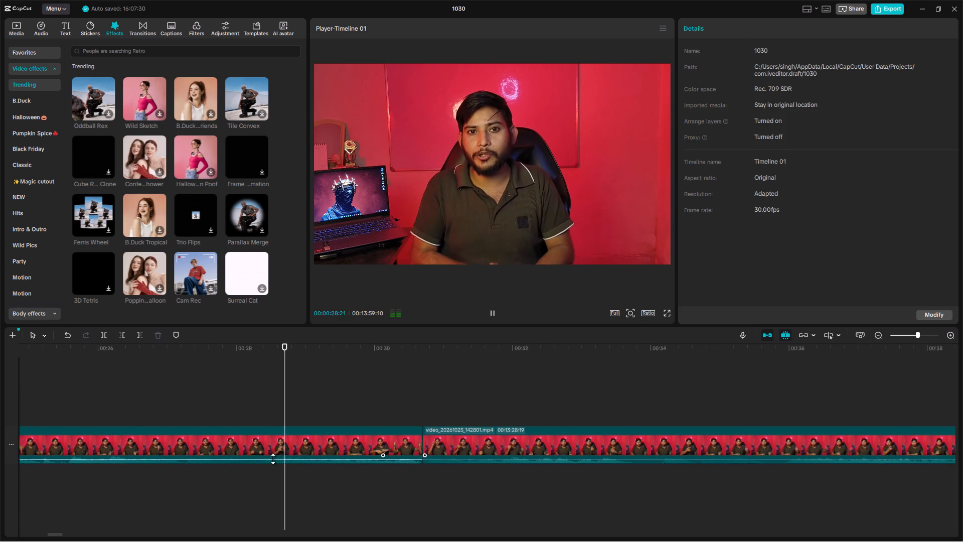
scroll(273, 459, "up", 3, "ctrl")
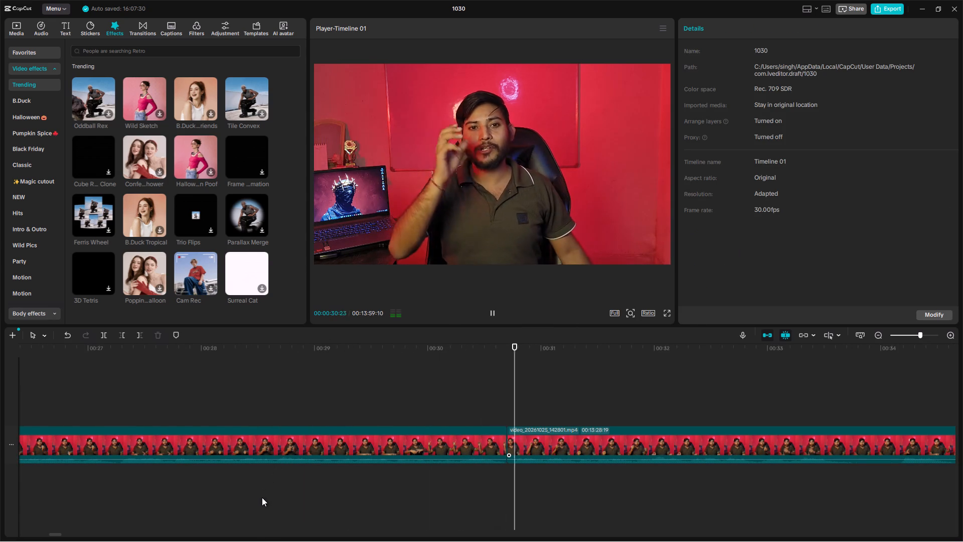
scroll(701, 484, "left", 1)
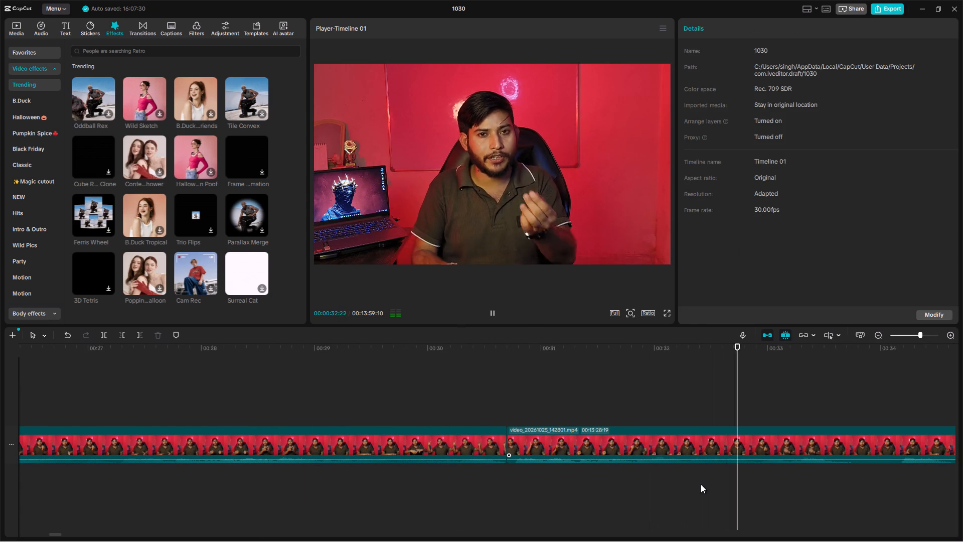
scroll(701, 484, "left", 1)
key("space")
key("ctrl+b")
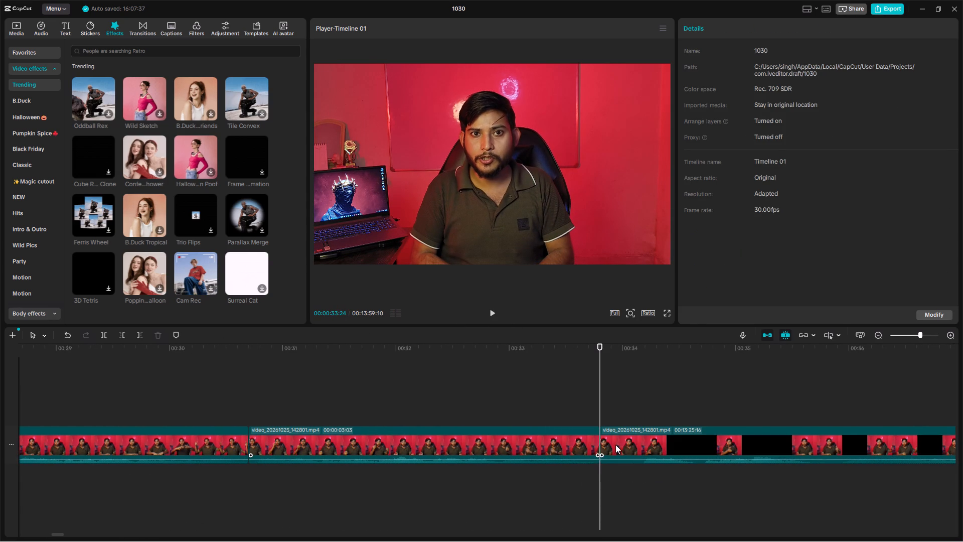
left_click(615, 445)
left_click_drag(602, 444, 642, 449)
Play on to locate the pause at 00:00:35:11, split there, and trim about 6 frames off the remaining footage's start.
left_click(450, 491)
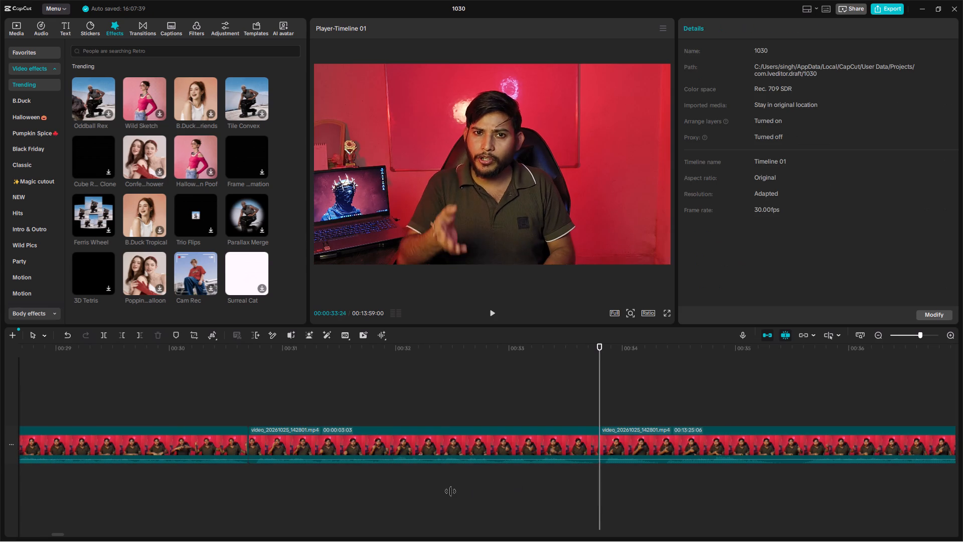
key("space")
scroll(453, 489, "left", 2)
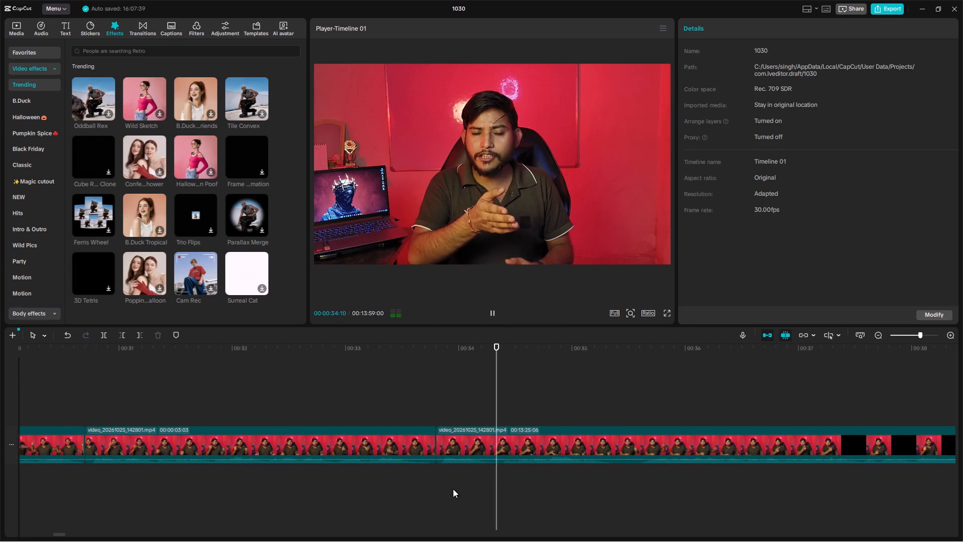
scroll(453, 489, "left", 1)
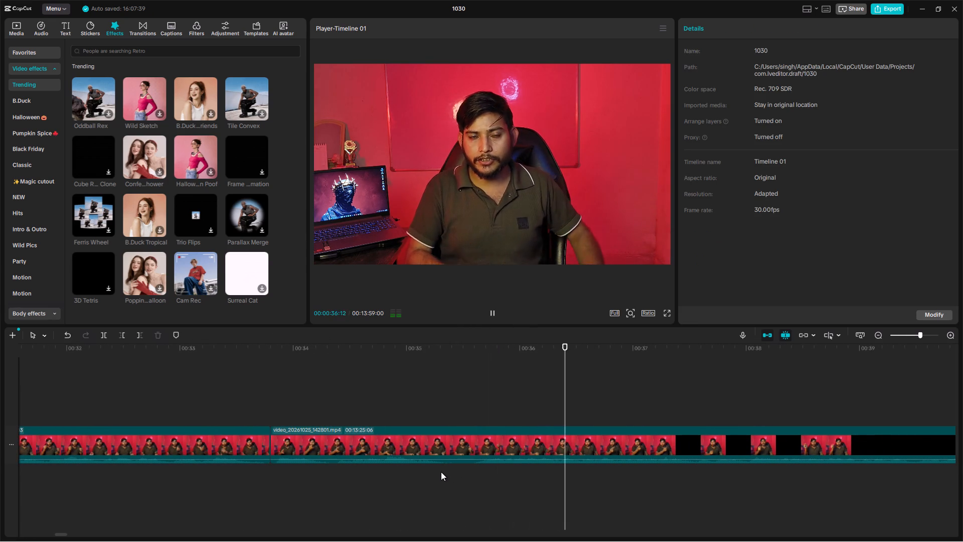
left_click(373, 484)
key("space")
key("space")
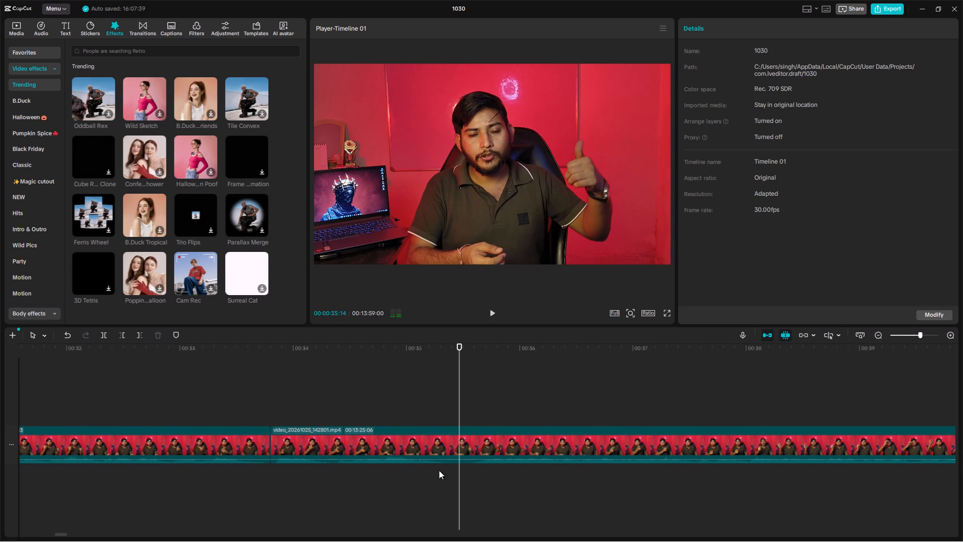
left_click(448, 469, "ctrl")
key("ctrl+b")
left_click(463, 437)
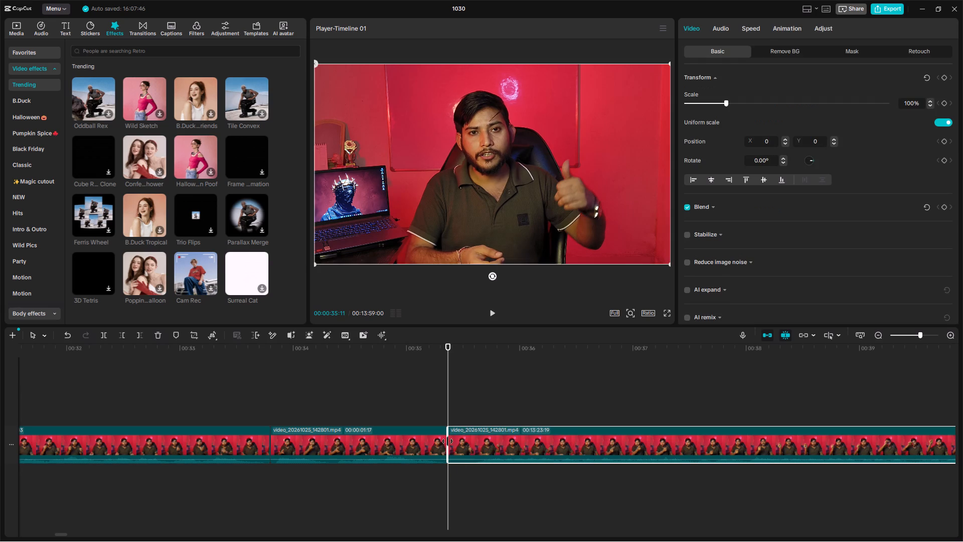
left_click_drag(448, 441, 473, 445)
Play on to 00:00:40:02, split the footage there, and trim about 4 frames off the start of the remainder.
left_click(320, 481)
key("space")
scroll(332, 478, "left", 1)
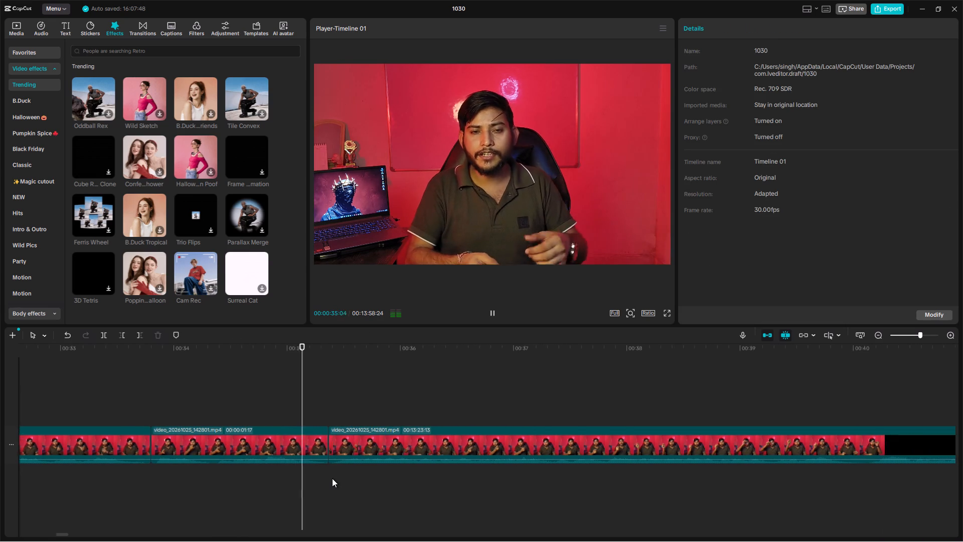
scroll(332, 478, "left", 2)
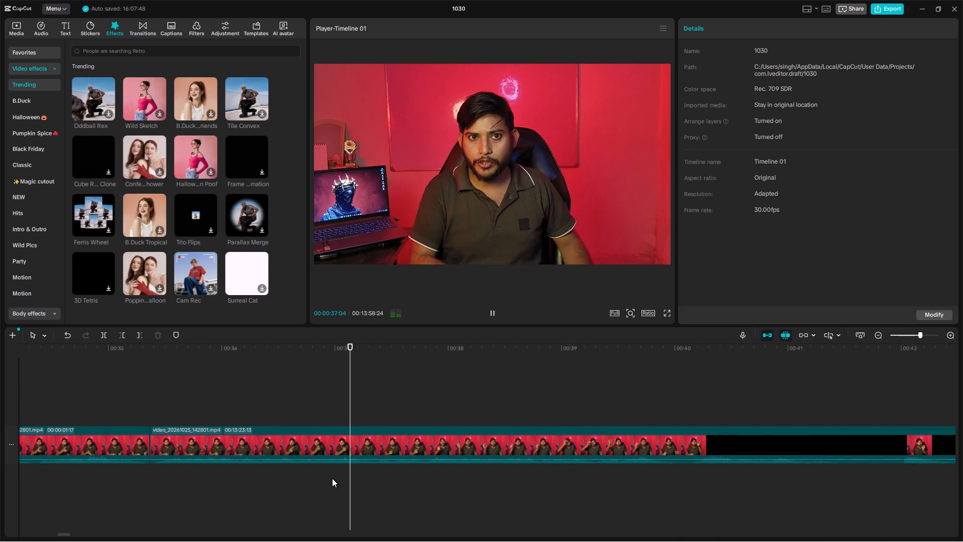
scroll(332, 478, "left", 3)
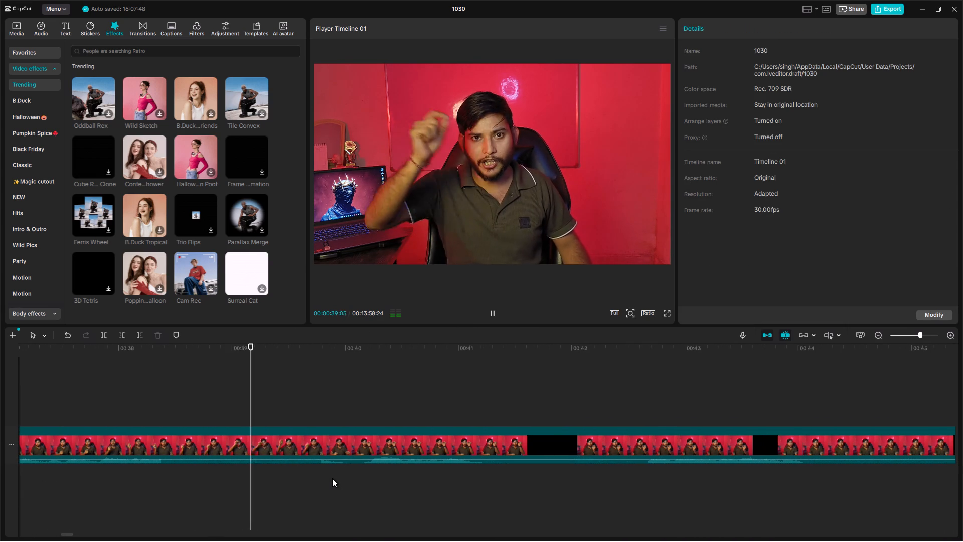
key("space")
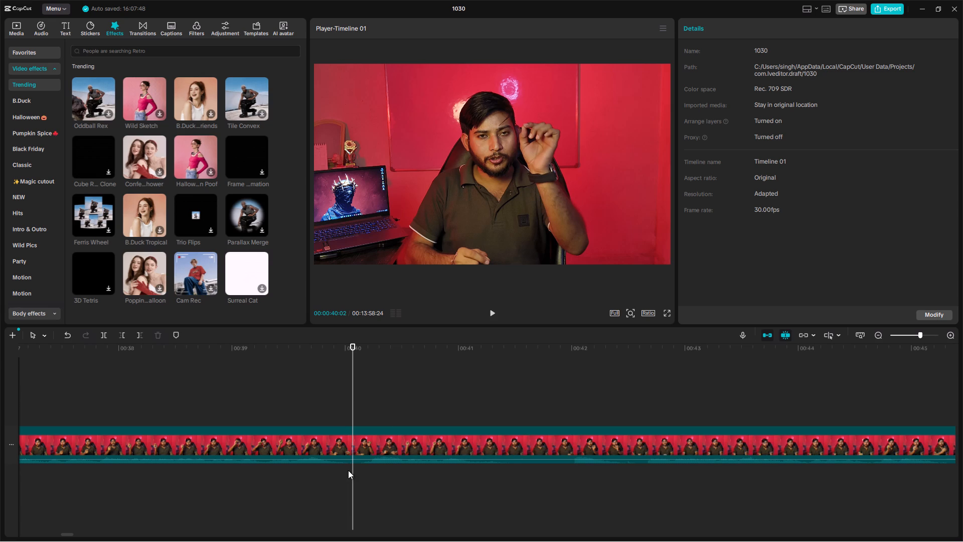
key("ctrl+b")
left_click(361, 450)
left_click_drag(353, 447, 368, 446)
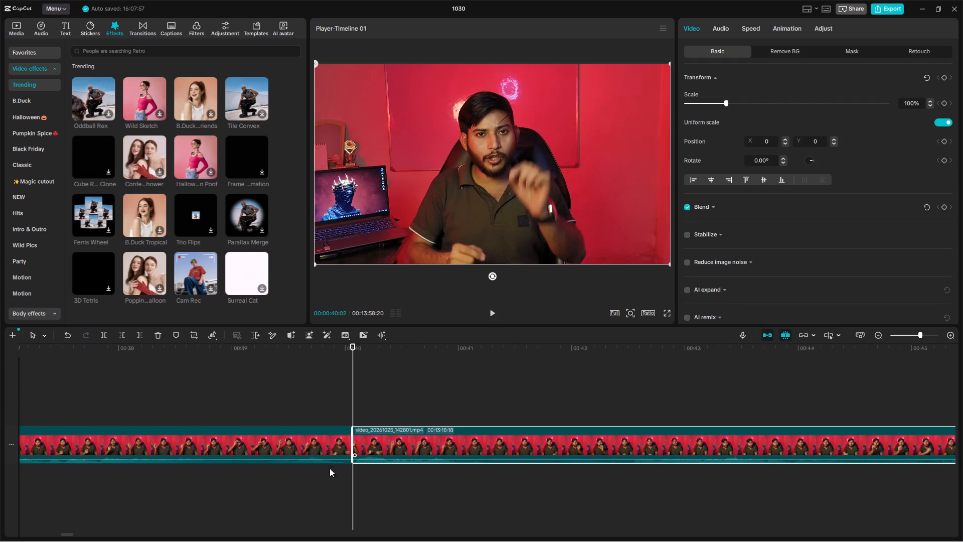
Play on to about 00:00:41:07, split the footage there, and trim about 17 frames off the start of the remainder.
left_click(293, 489)
key("space")
scroll(328, 472, "left", 1)
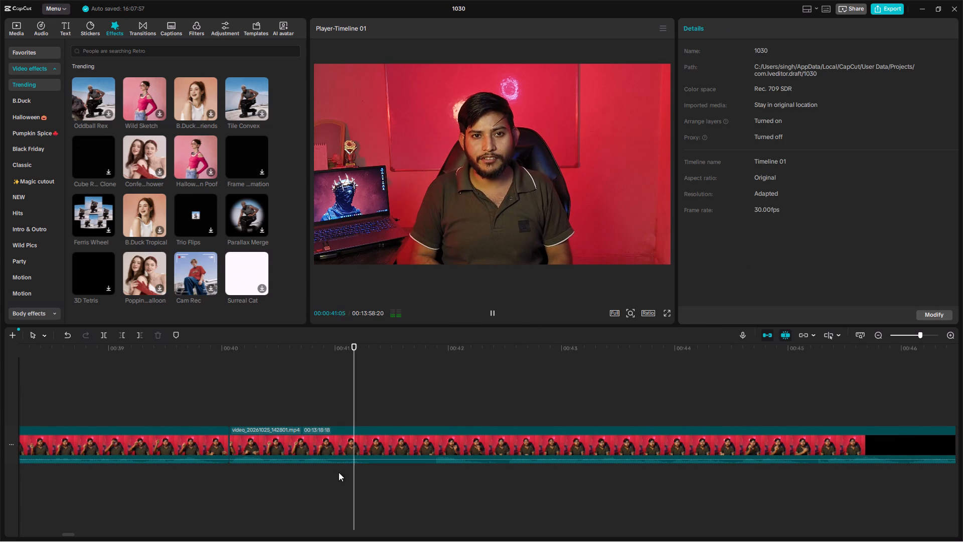
key("space")
key("ctrl+b")
left_click(380, 438)
left_click_drag(362, 441, 427, 450)
Split the footage at 00:00:41:24 after replaying the join, and trim about 5 frames off the start of the remainder.
left_click(269, 478)
key("space")
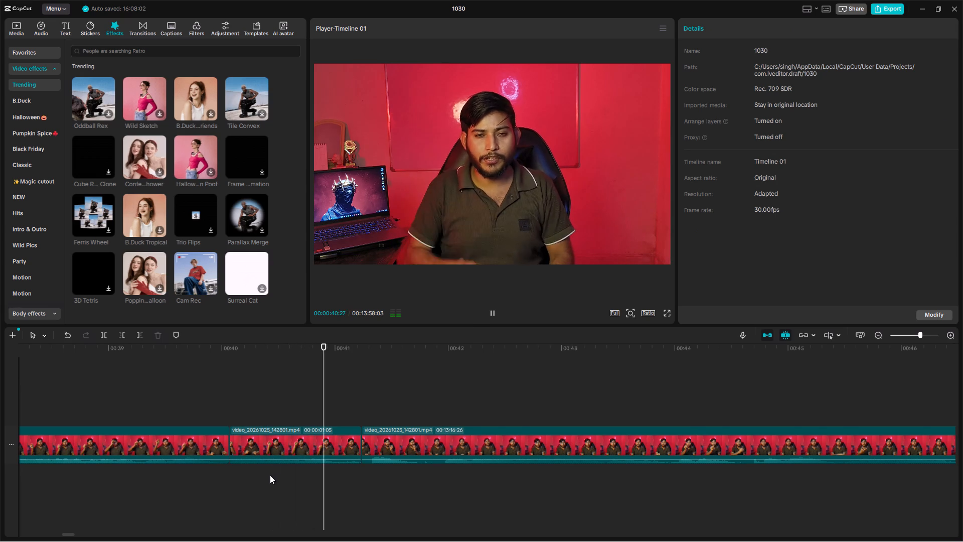
key("space")
left_click(427, 476)
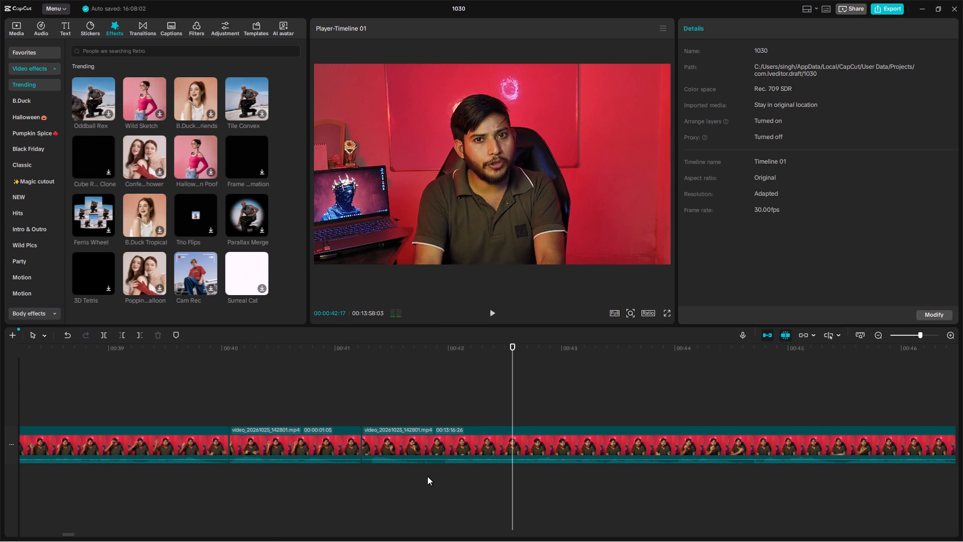
key("ctrl+b")
left_click(447, 444)
left_click_drag(426, 445, 449, 448)
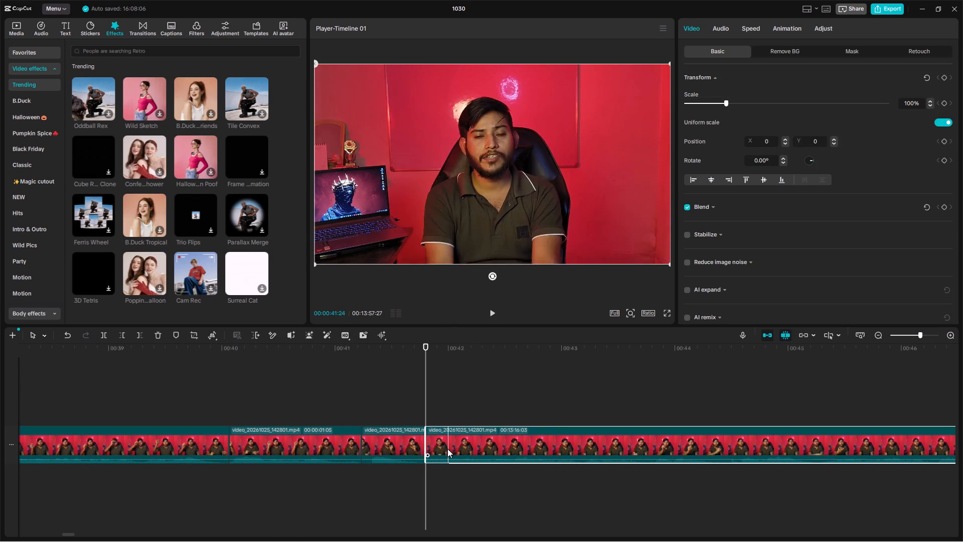
left_click(448, 449)
left_click_drag(428, 447, 423, 446)
Play on to 00:00:44:12, split the footage there, and trim about 3 frames off the start of the remainder.
left_click(241, 495)
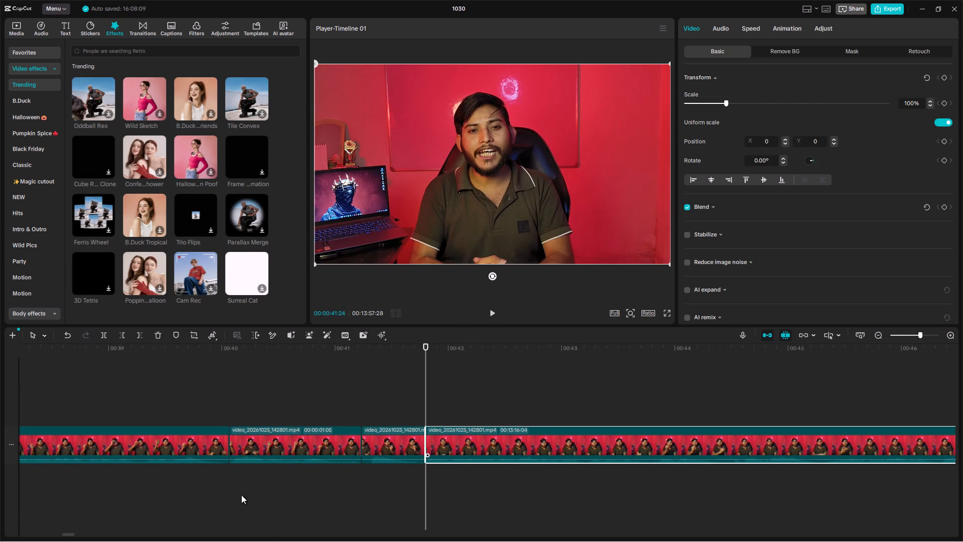
key("space")
scroll(286, 485, "up", 6, "ctrl")
scroll(264, 442, "left", 2)
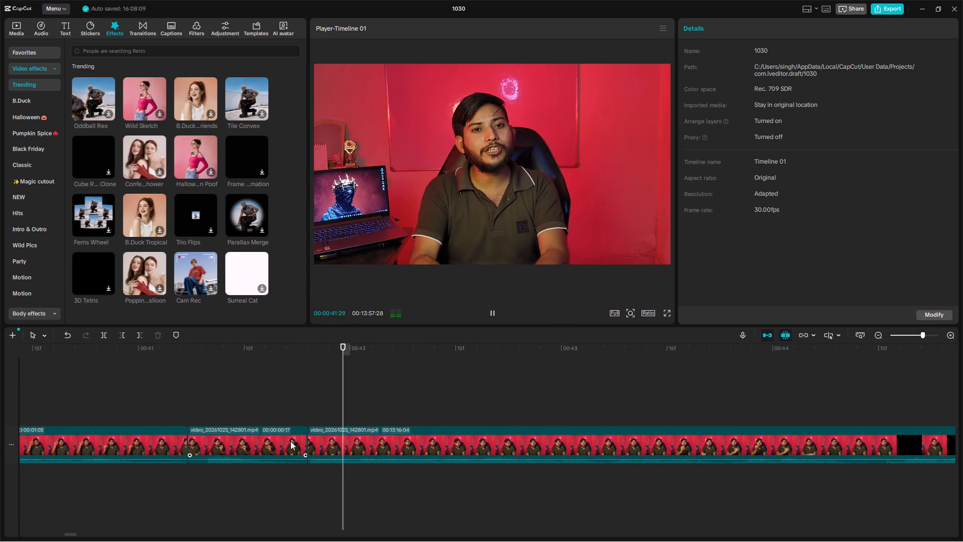
scroll(290, 441, "left", 2)
scroll(480, 484, "down", 7, "ctrl")
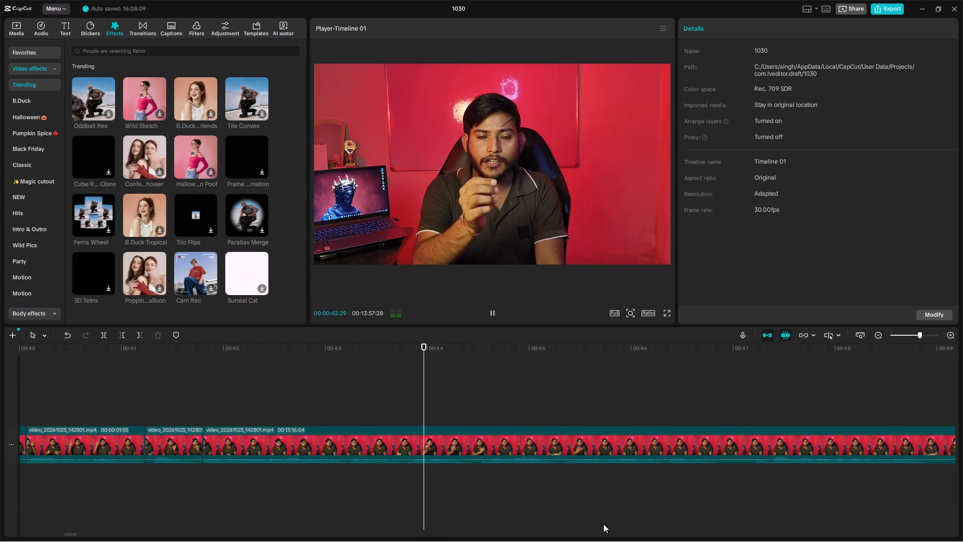
scroll(470, 484, "up", 4, "ctrl")
left_click(449, 483)
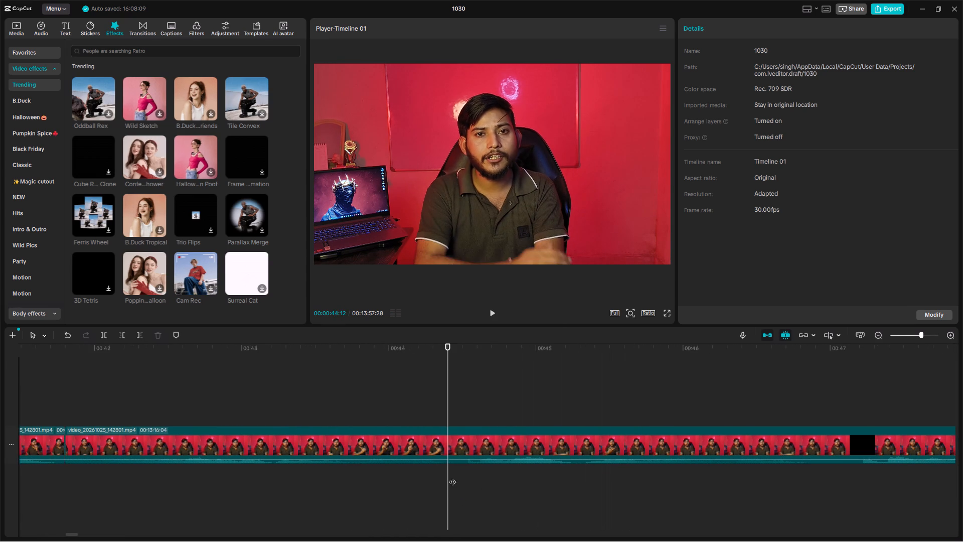
key("ctrl+b")
left_click(465, 450)
left_click_drag(447, 448, 466, 446)
Play on to 00:00:46:23, split the footage there, and trim about 10 frames off the start of the remainder.
left_click(383, 485)
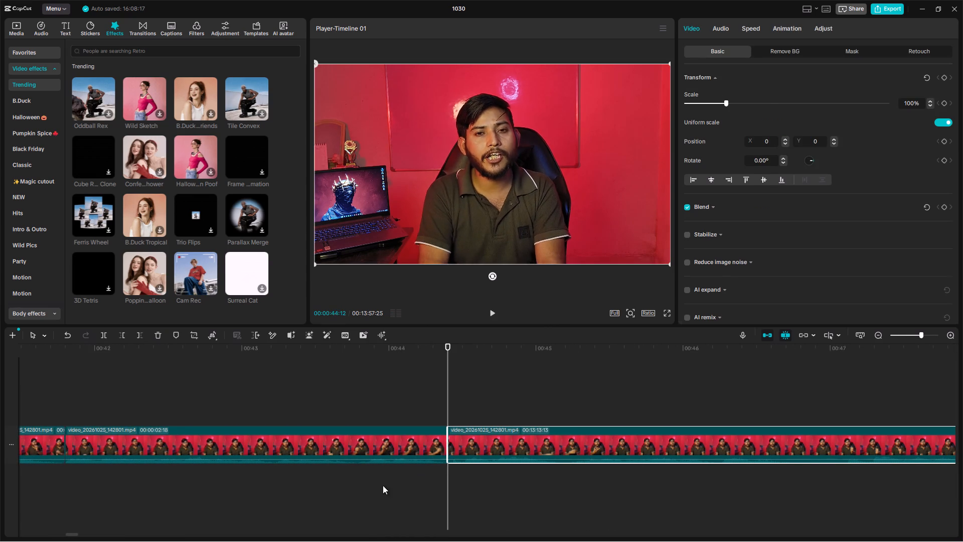
key("space")
scroll(388, 482, "left", 2)
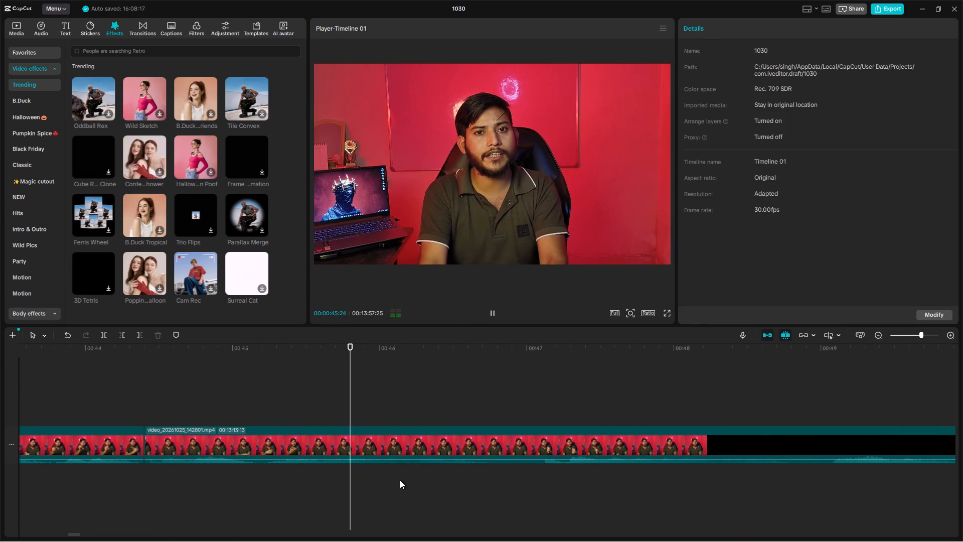
scroll(411, 481, "left", 1)
key("space")
left_click(410, 468)
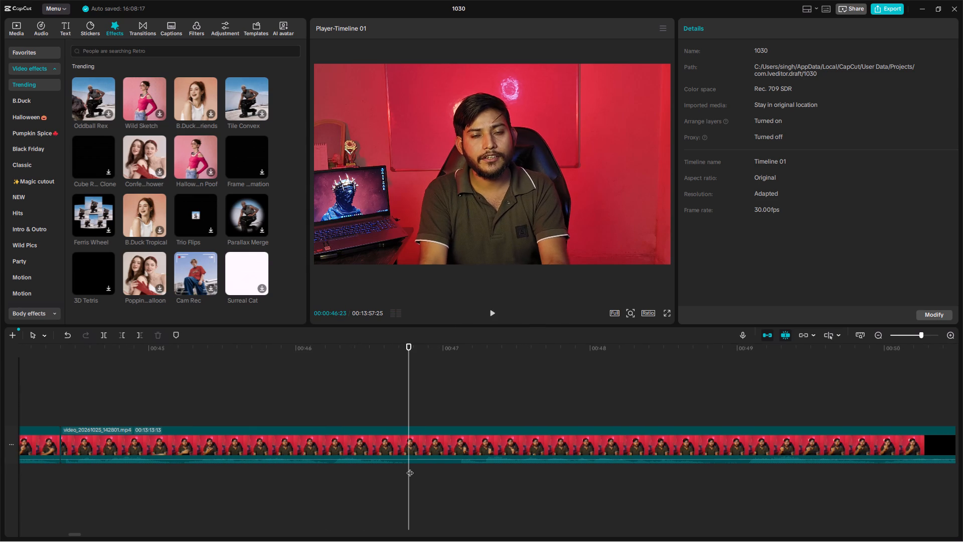
key("ctrl+b")
left_click(423, 448)
left_click_drag(406, 445, 449, 444)
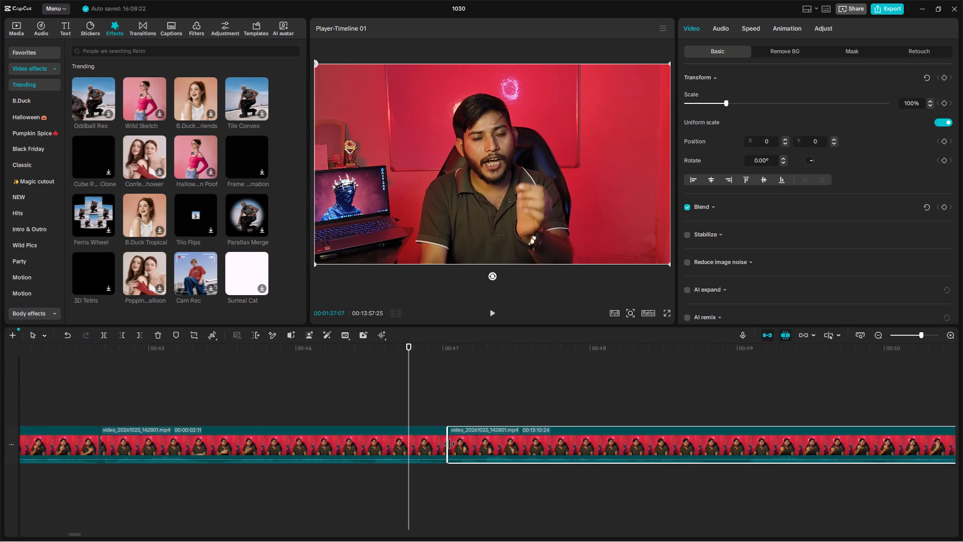
left_click_drag(449, 444, 458, 444)
Play on to about 00:00:48:15, split the footage there, and trim about 7 frames off the start of the remainder.
left_click(318, 475)
key("space")
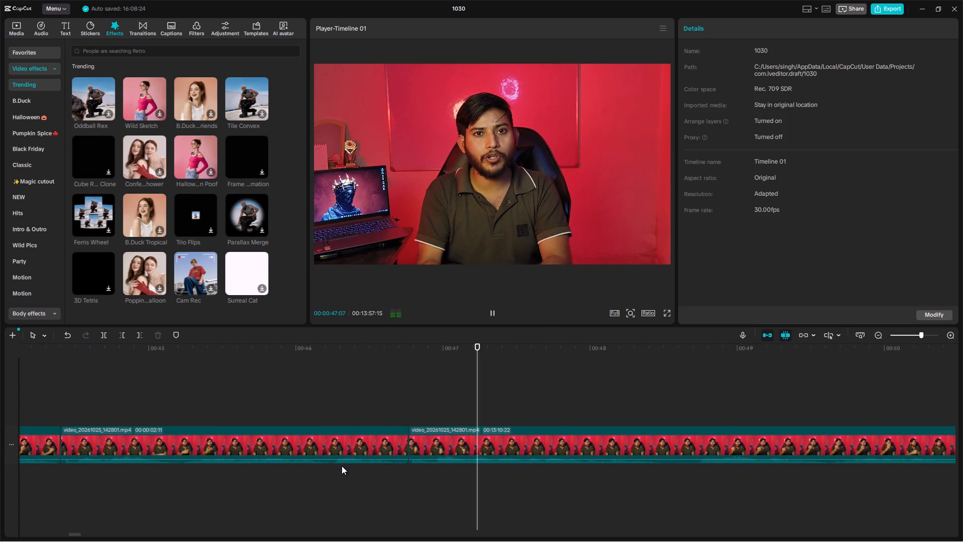
scroll(341, 466, "left", 2)
key("space")
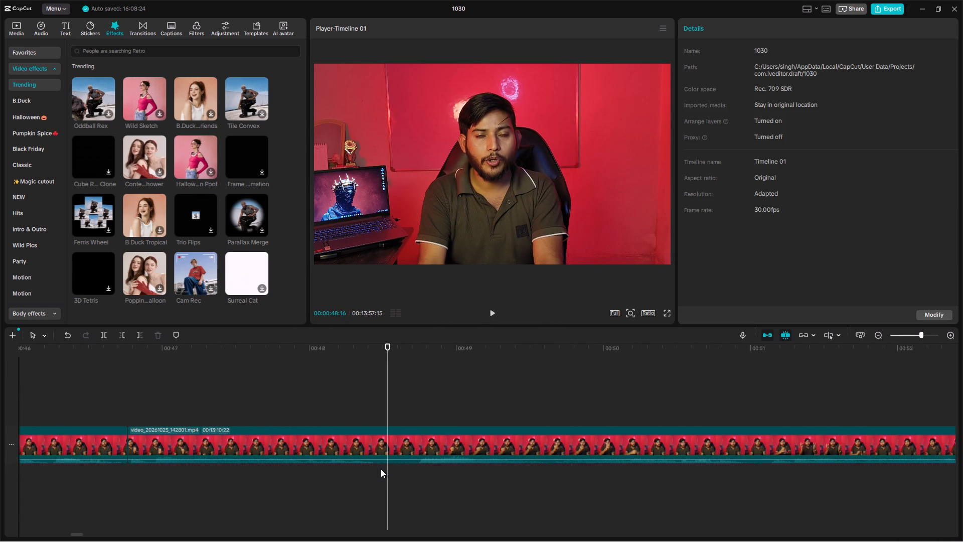
left_click(381, 469, "ctrl")
key("ctrl+b")
left_click(396, 450)
left_click_drag(385, 446, 407, 446)
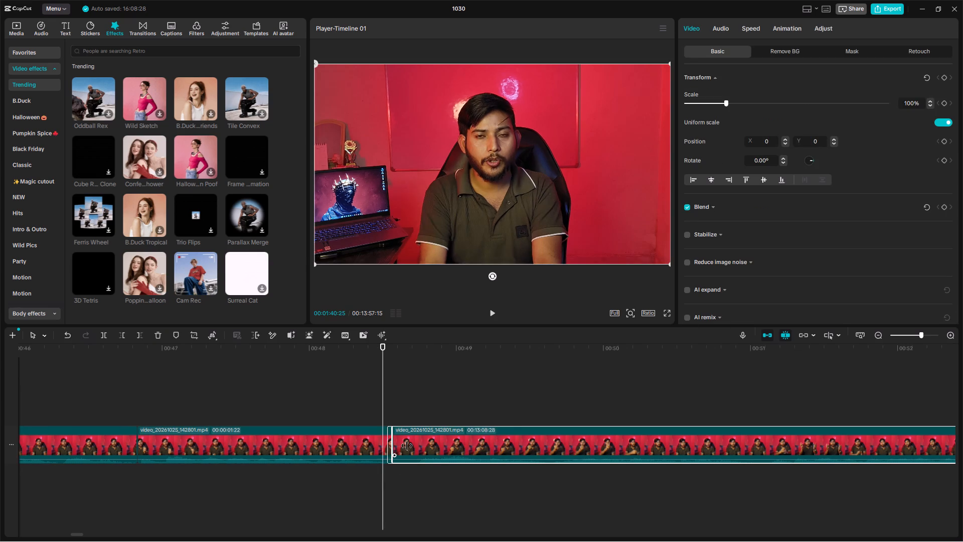
left_click_drag(407, 446, 417, 446)
Play on to about 00:00:50:24, split the footage there, and trim about 3 frames off the start of the remainder.
left_click(299, 475)
key("space")
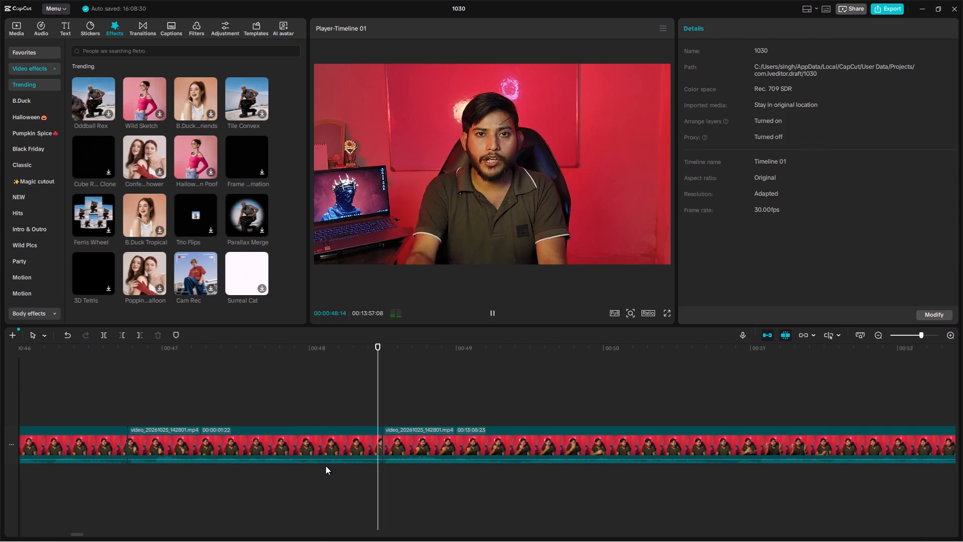
scroll(328, 466, "left", 1)
scroll(531, 508, "left", 1)
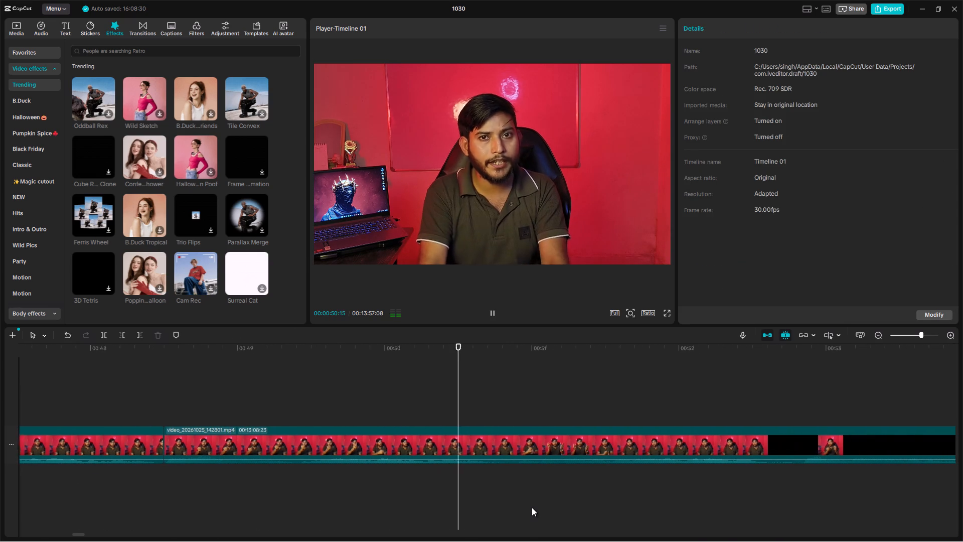
scroll(532, 507, "left", 1)
key("space")
key("ctrl+b")
left_click(494, 432)
left_click_drag(488, 435, 504, 439)
Play on to 00:00:52:15, split the footage there, and trim about 7 frames off the start of the remainder.
left_click(421, 482)
key("space")
scroll(426, 480, "left", 1)
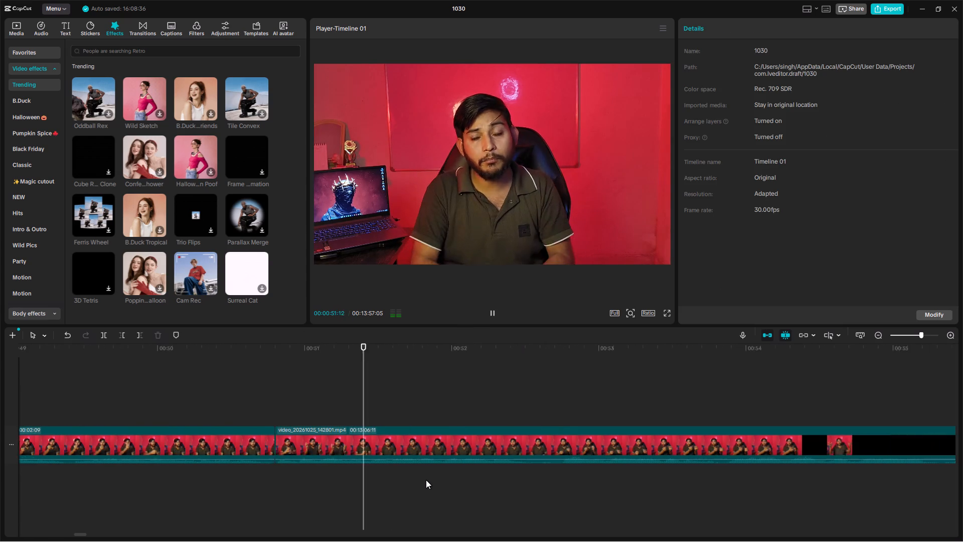
scroll(426, 480, "left", 1)
key("space")
key("ctrl+b")
left_click(433, 438)
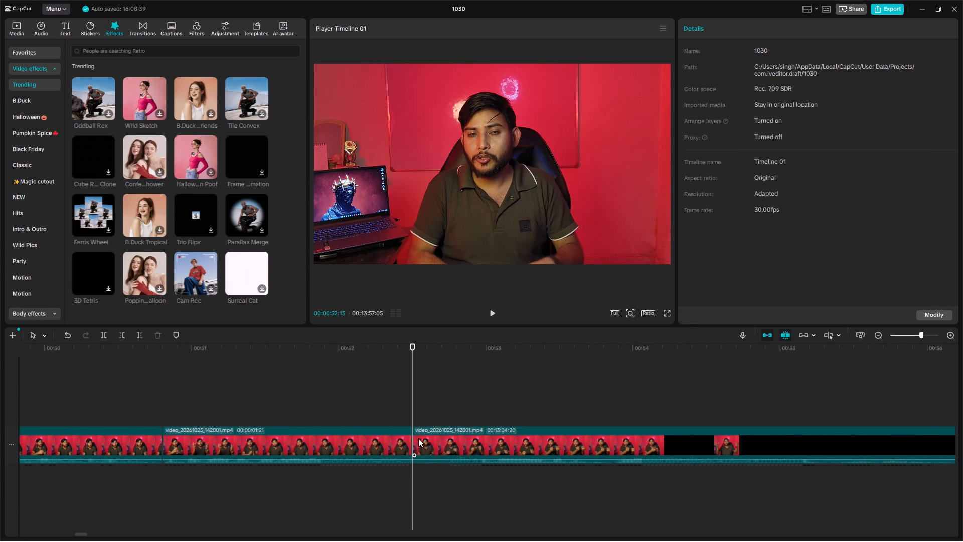
left_click_drag(412, 442, 445, 442)
Play on past 00:00:56, split the footage at 00:00:56:00, and trim about 10 frames off the start of the remainder.
left_click(343, 485)
key("space")
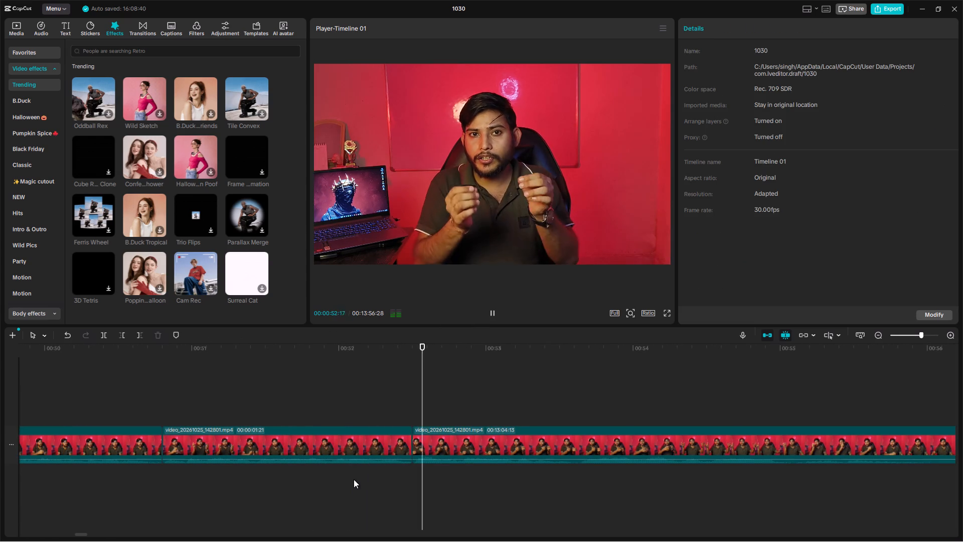
scroll(354, 479, "left", 3)
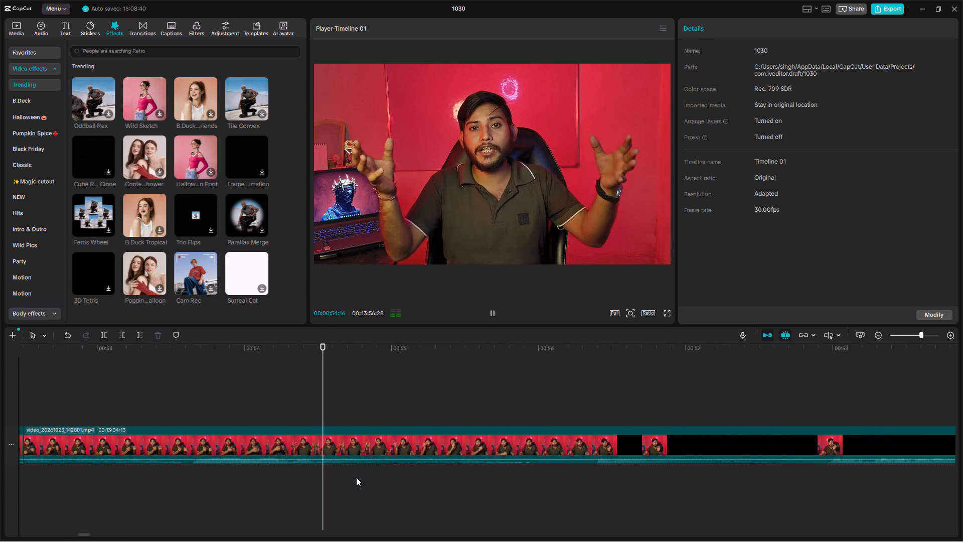
scroll(356, 477, "left", 1)
key("space")
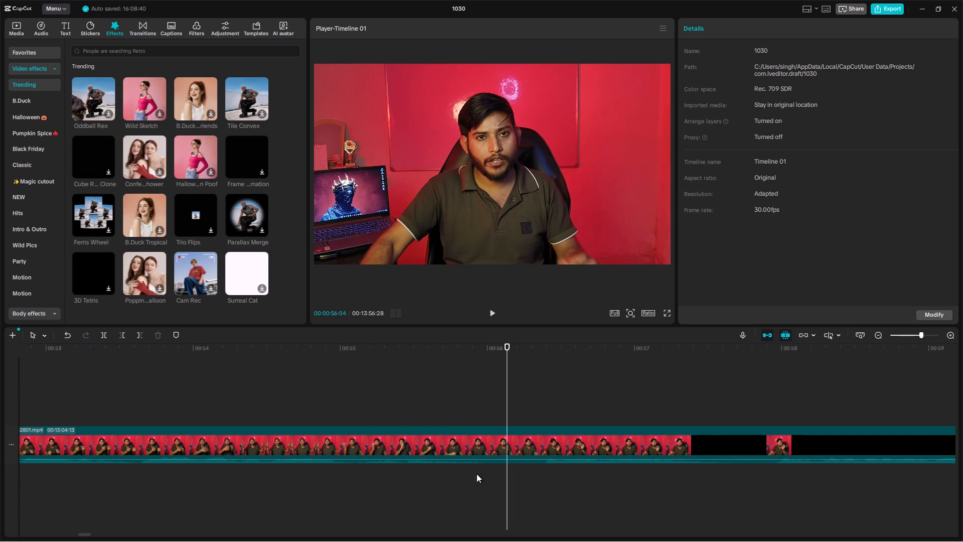
left_click(487, 473)
key("ctrl+b")
left_click_drag(501, 446, 495, 447)
left_click_drag(489, 446, 519, 447)
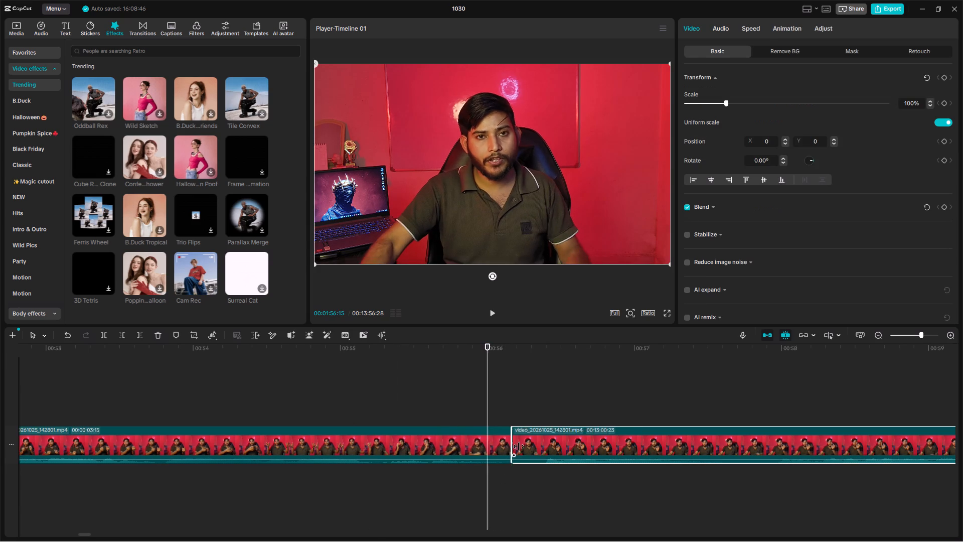
left_click_drag(519, 447, 538, 448)
Play on to about 00:00:57:12, split the footage there, and trim about 6 frames off the start of the remainder.
left_click(356, 470)
key("space")
key("space")
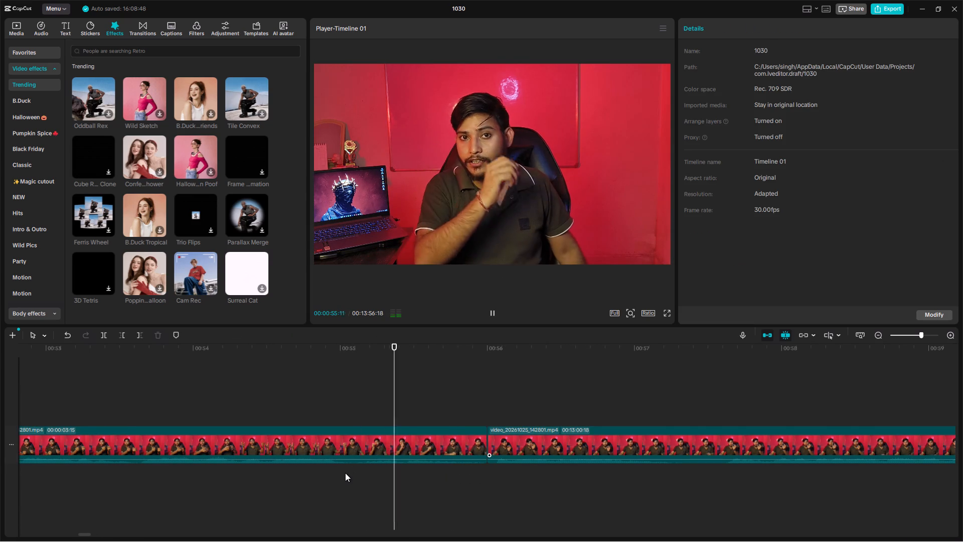
scroll(345, 473, "left", 2)
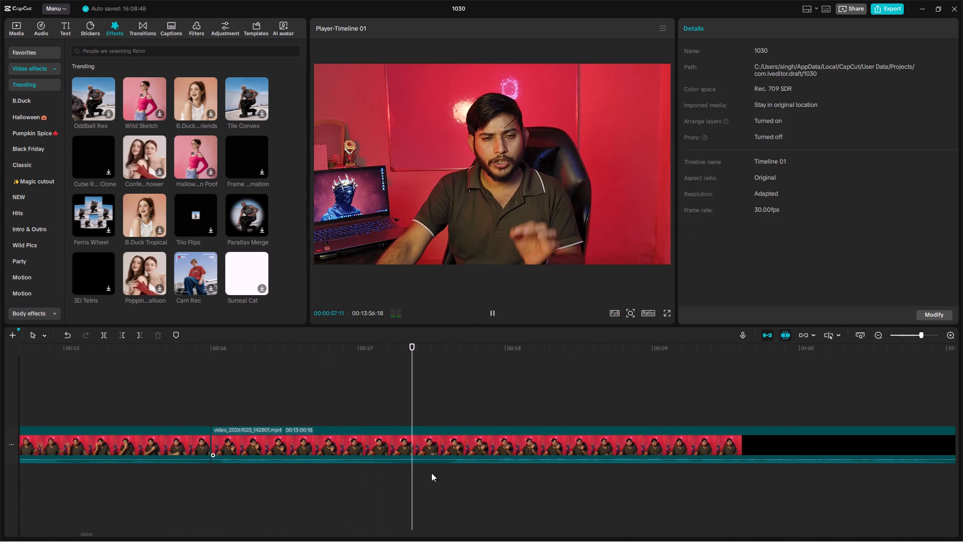
key("space")
key("ctrl+b")
left_click(428, 435)
left_click_drag(416, 439, 444, 442)
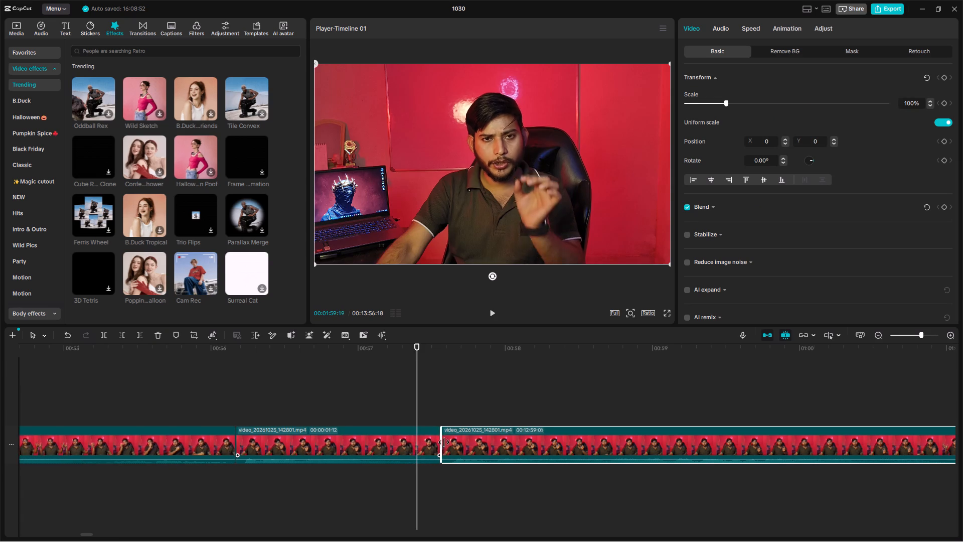
left_click_drag(444, 442, 449, 443)
Play on to 00:01:00:24, split the footage there, and trim about 7 frames off the start of the remainder.
left_click(339, 480)
key("space")
scroll(347, 478, "left", 1)
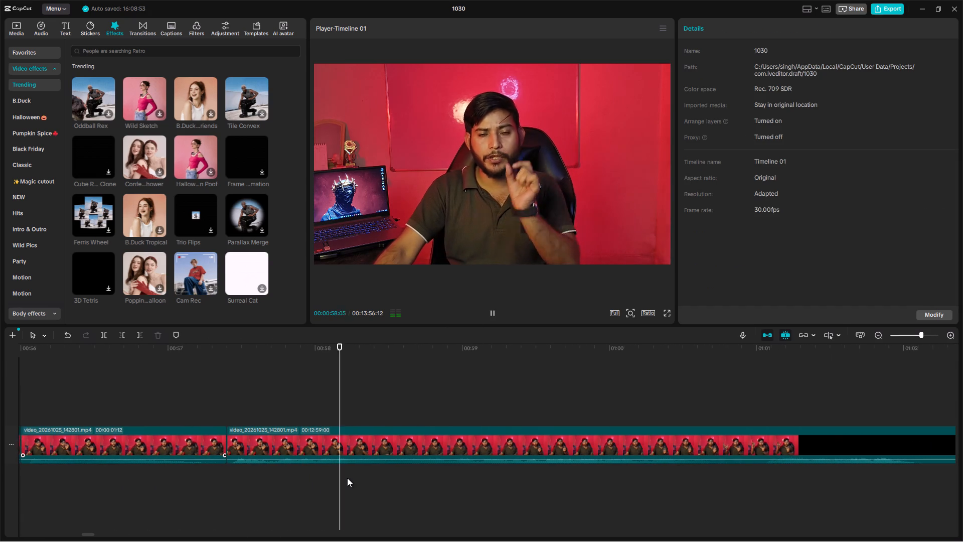
scroll(347, 478, "left", 3)
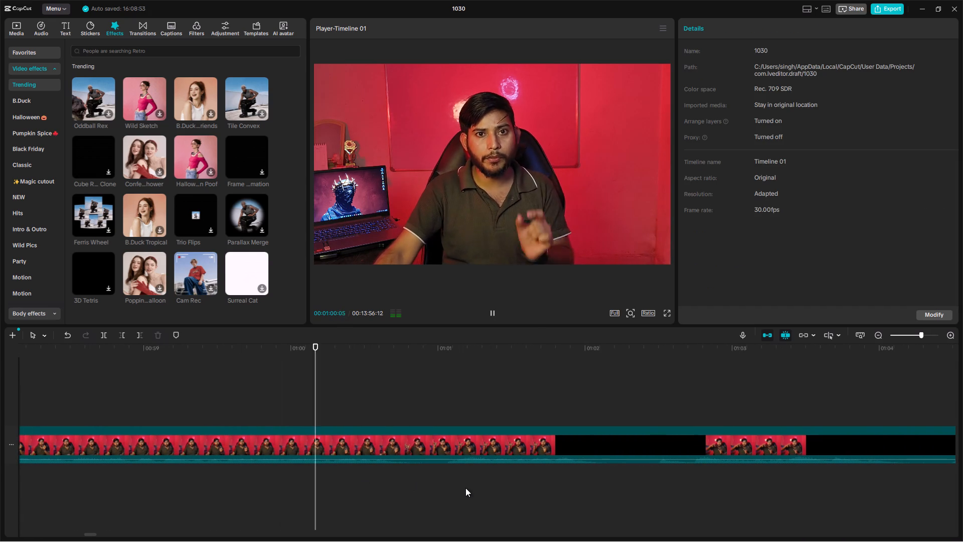
key("space")
key("ctrl+b")
left_click(425, 440)
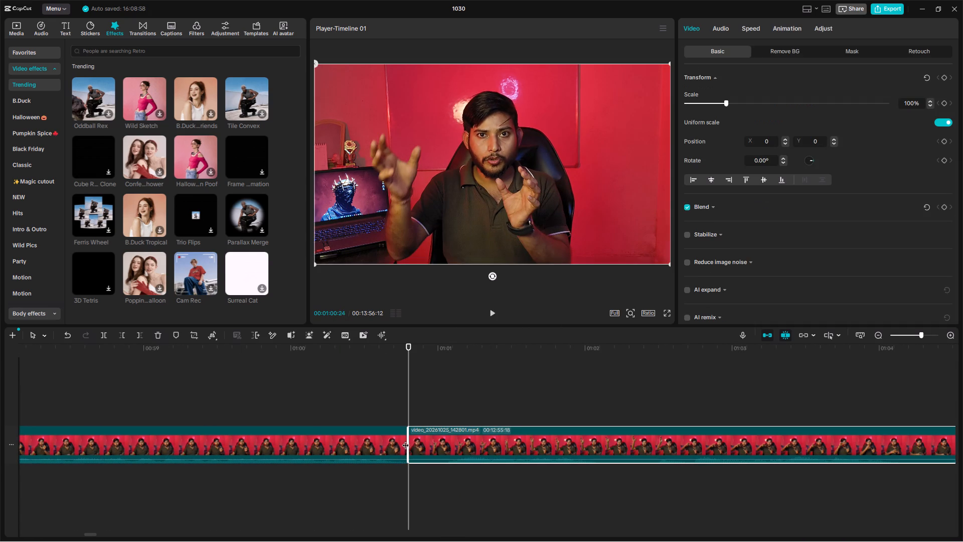
left_click_drag(409, 441, 443, 441)
Play on to 00:01:01:24, split the footage there, and trim about 13 frames off the start of the remainder.
key("space")
scroll(418, 469, "left", 1)
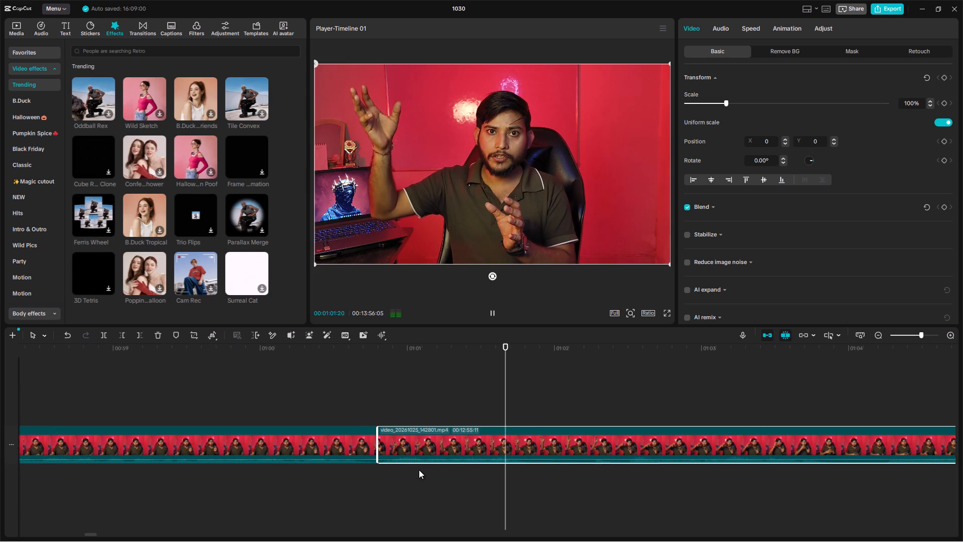
scroll(419, 470, "left", 1)
key("space")
left_click(509, 469)
key("ctrl+b")
left_click(521, 441)
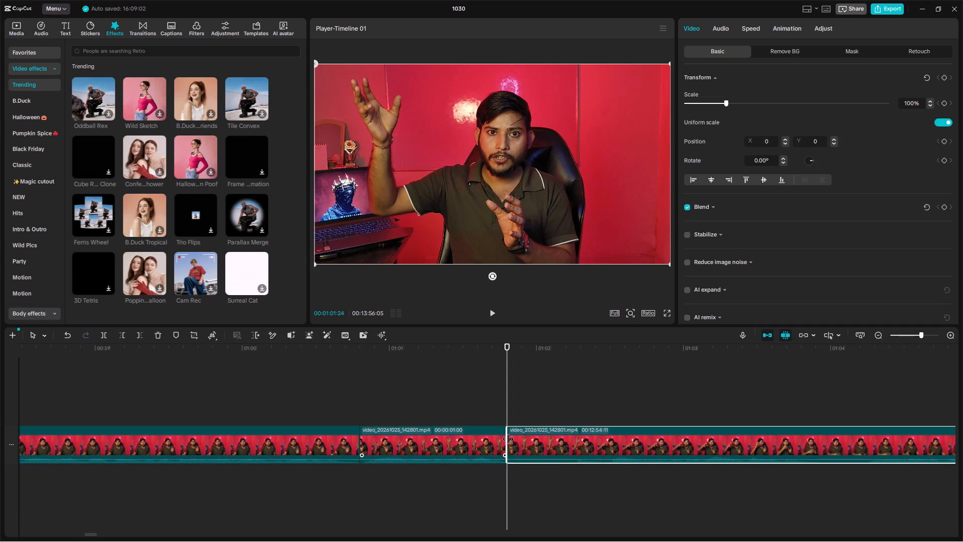
left_click_drag(508, 439, 574, 446)
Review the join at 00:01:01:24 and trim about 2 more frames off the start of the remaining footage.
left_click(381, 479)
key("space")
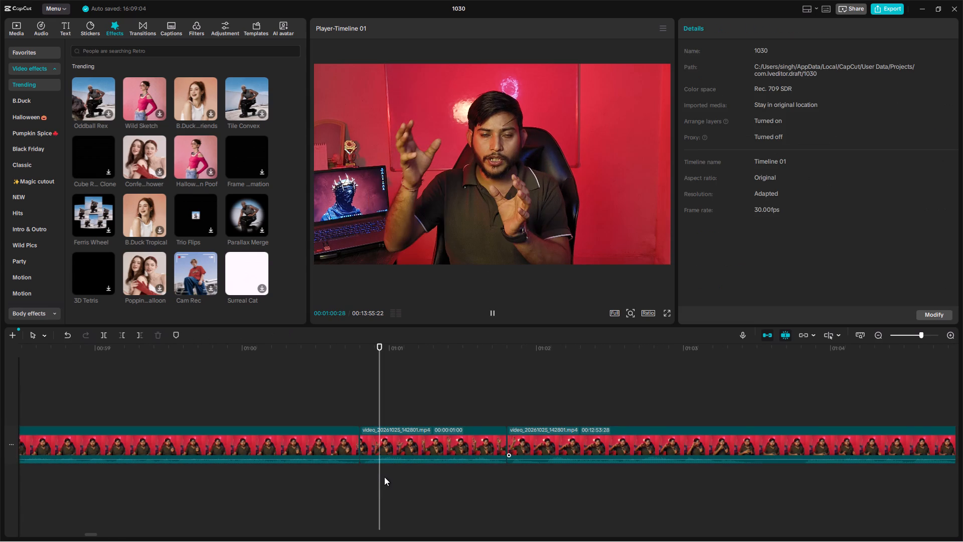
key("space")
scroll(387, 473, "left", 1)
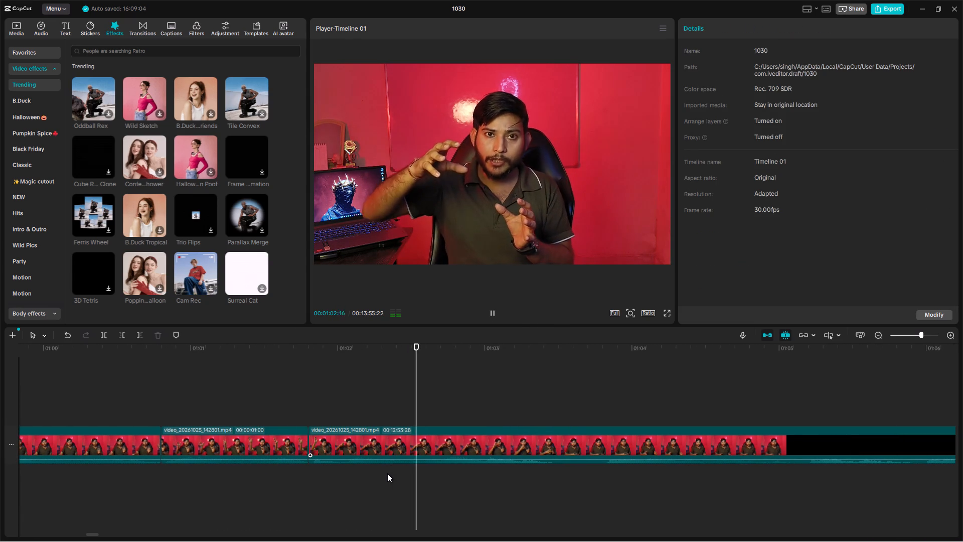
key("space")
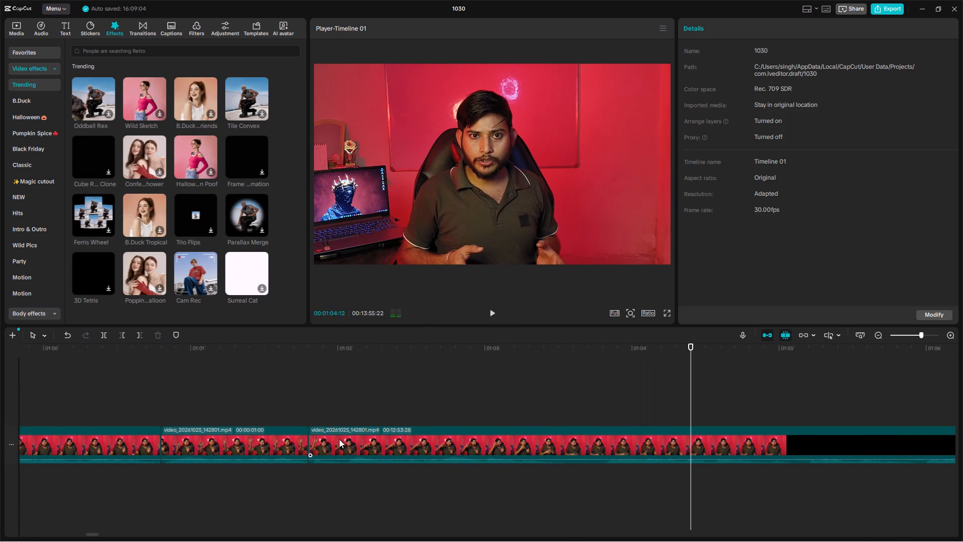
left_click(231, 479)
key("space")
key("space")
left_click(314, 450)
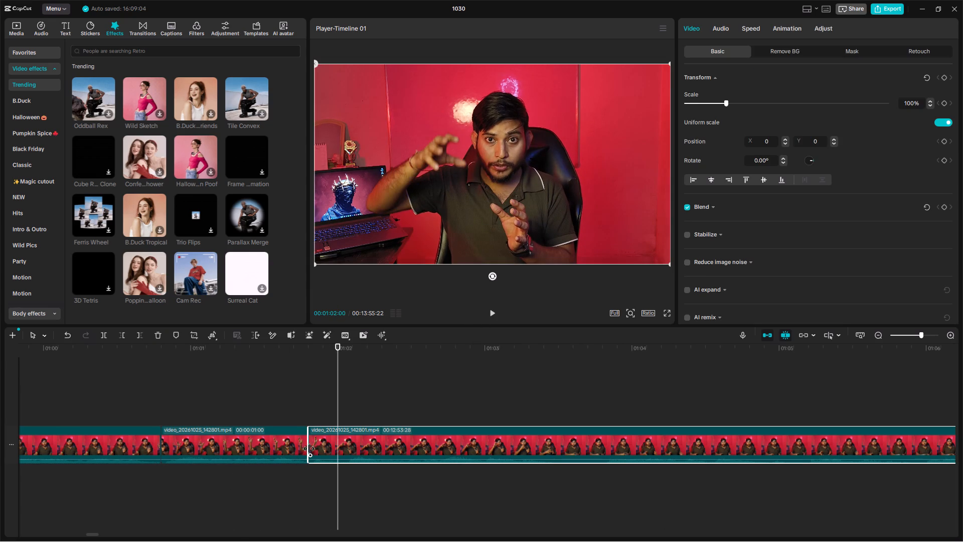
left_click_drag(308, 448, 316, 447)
Replay the join at 00:01:01:24 several times at closer zoom to check how the two phrases connect.
key("space")
left_click(339, 480)
key("space")
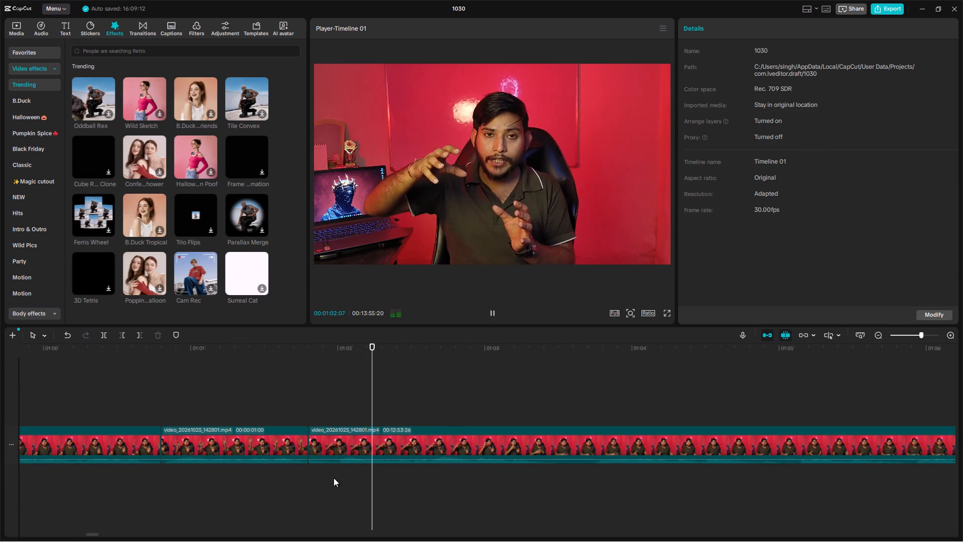
left_click_drag(314, 479, 296, 481)
left_click(300, 477)
key("space")
left_click(187, 480)
key("space")
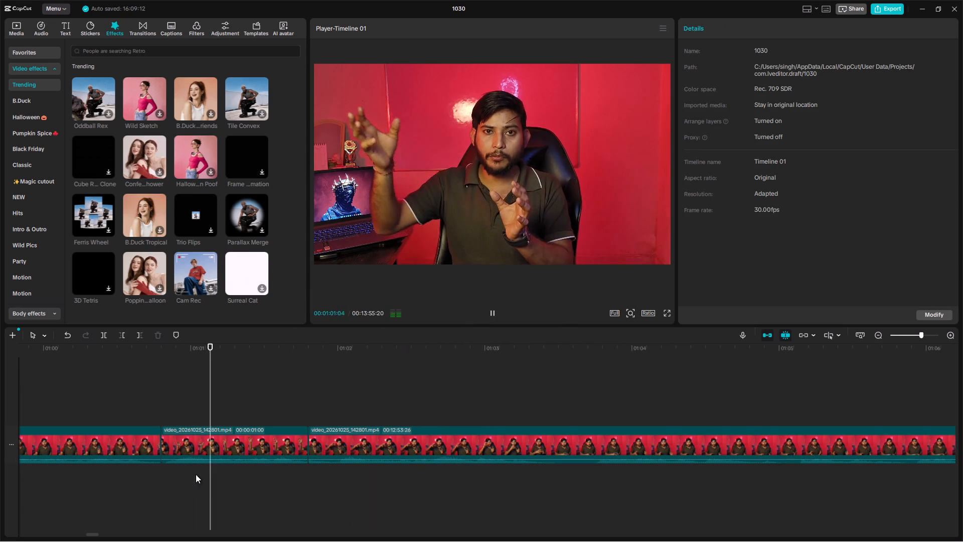
key("space")
scroll(303, 462, "up", 6, "ctrl")
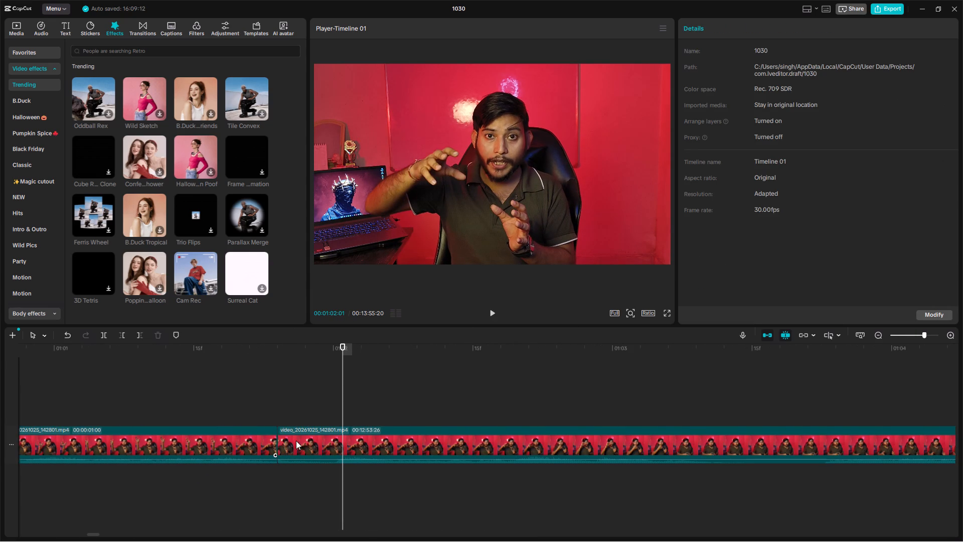
left_click(258, 442)
left_click(212, 479)
key("space")
key("space")
left_click(232, 474)
key("space")
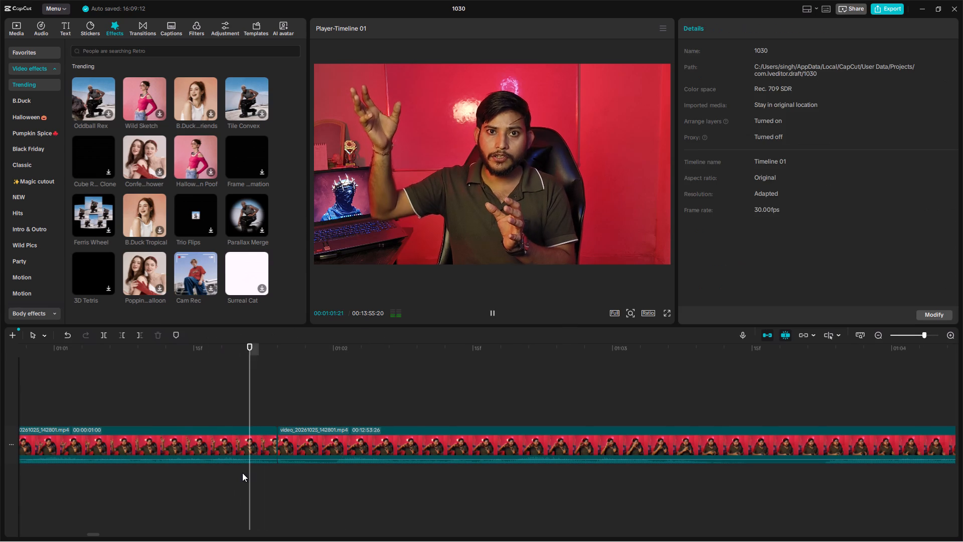
key("space")
left_click(250, 471)
key("space")
left_click(250, 470)
key("space")
left_click(257, 473)
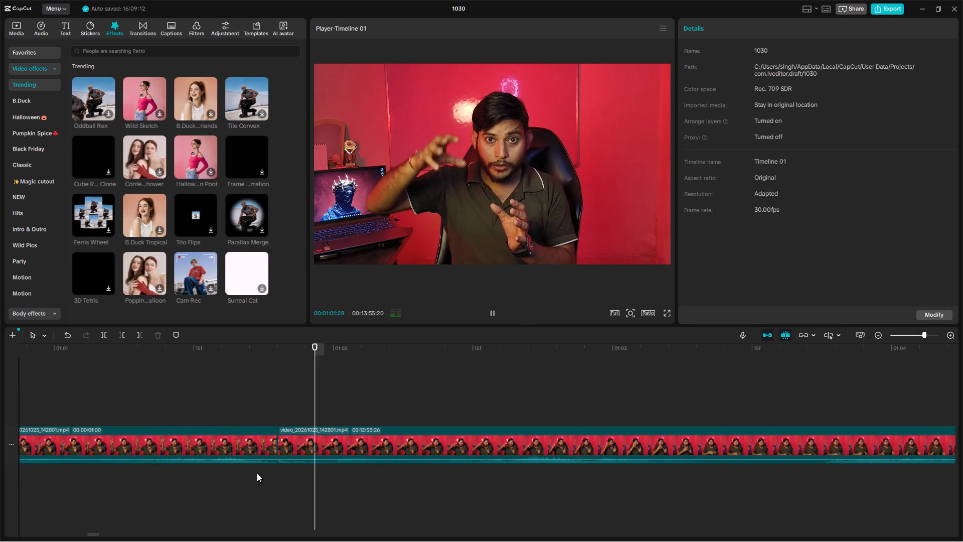
left_click(248, 468)
key("space")
left_click(250, 467)
left_click(202, 476)
key("space")
key("space")
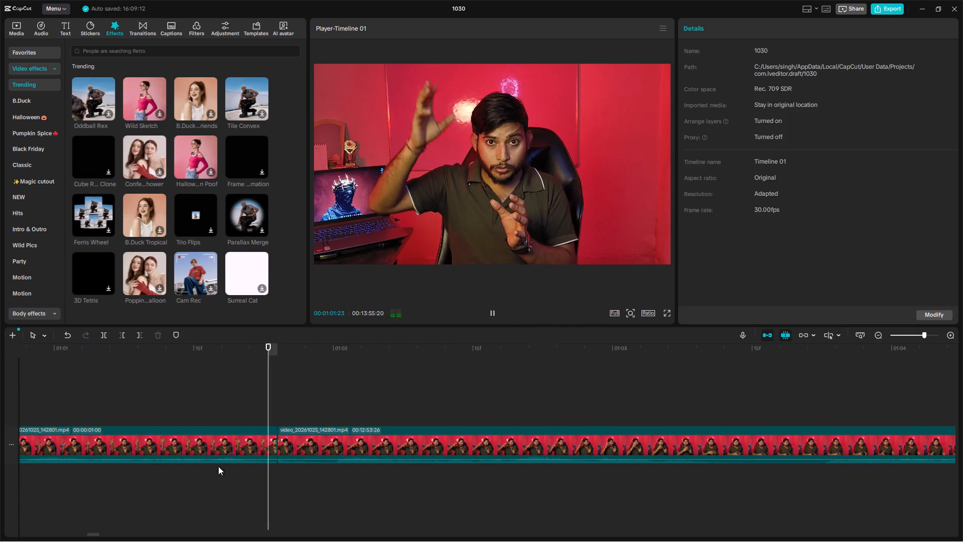
left_click(252, 468)
key("space")
left_click(252, 468)
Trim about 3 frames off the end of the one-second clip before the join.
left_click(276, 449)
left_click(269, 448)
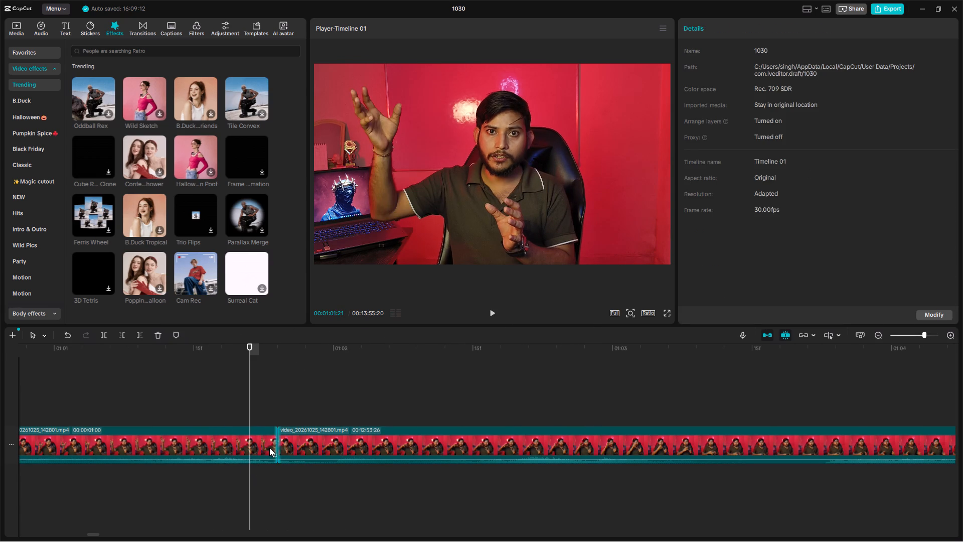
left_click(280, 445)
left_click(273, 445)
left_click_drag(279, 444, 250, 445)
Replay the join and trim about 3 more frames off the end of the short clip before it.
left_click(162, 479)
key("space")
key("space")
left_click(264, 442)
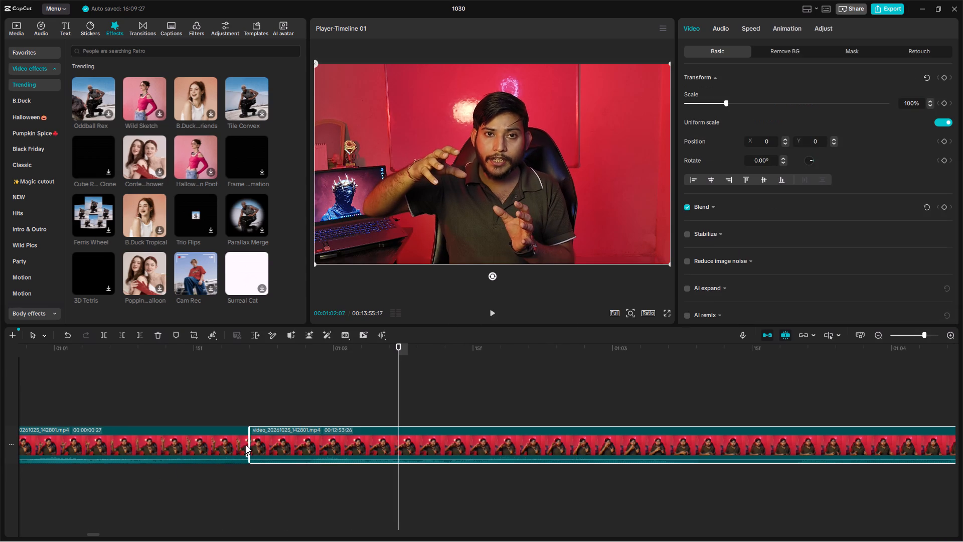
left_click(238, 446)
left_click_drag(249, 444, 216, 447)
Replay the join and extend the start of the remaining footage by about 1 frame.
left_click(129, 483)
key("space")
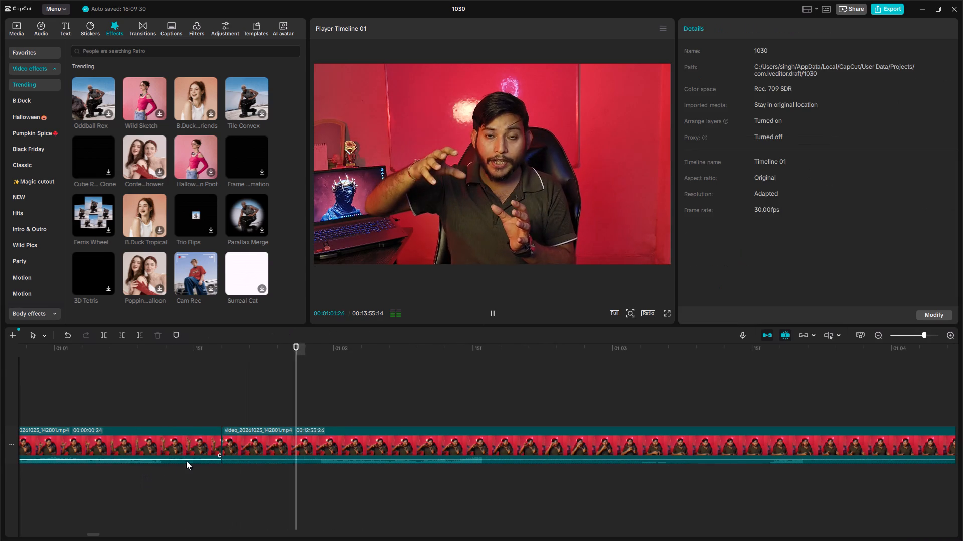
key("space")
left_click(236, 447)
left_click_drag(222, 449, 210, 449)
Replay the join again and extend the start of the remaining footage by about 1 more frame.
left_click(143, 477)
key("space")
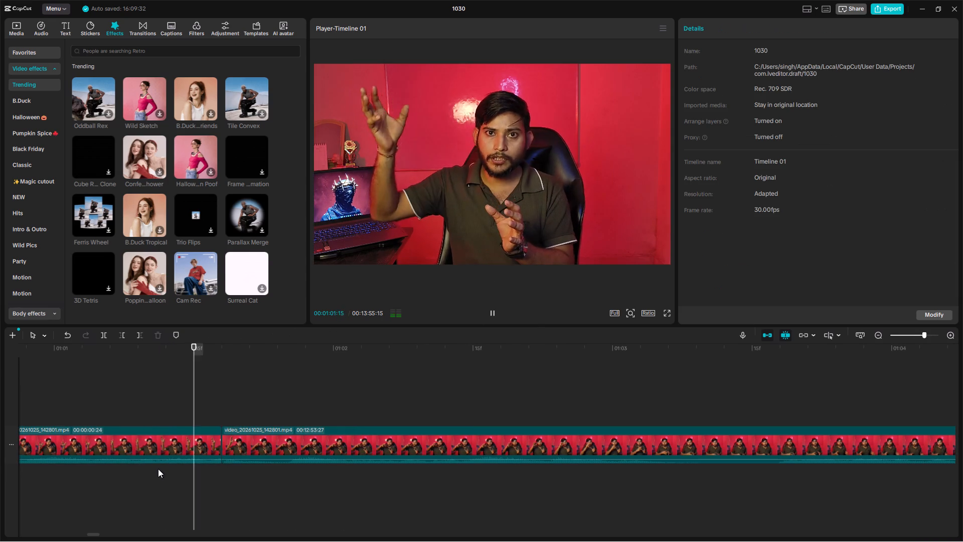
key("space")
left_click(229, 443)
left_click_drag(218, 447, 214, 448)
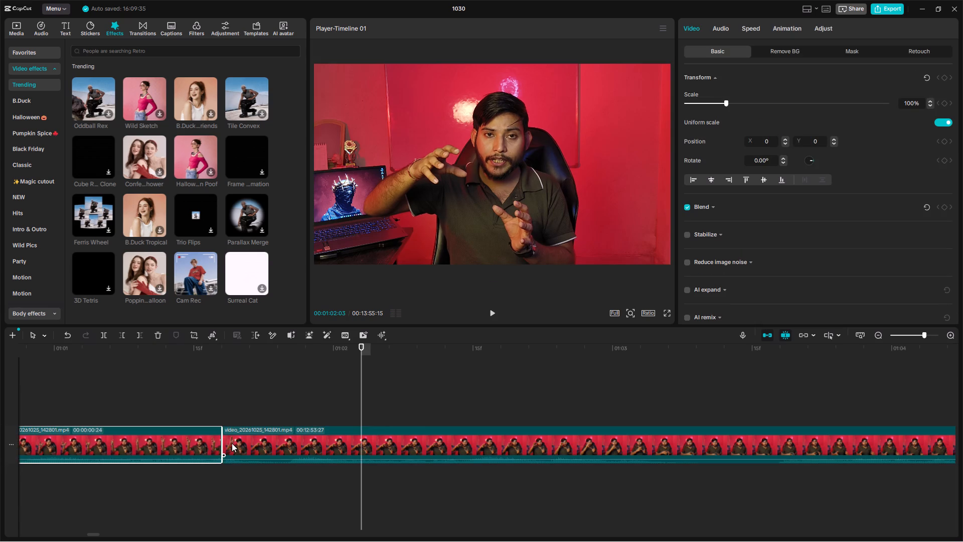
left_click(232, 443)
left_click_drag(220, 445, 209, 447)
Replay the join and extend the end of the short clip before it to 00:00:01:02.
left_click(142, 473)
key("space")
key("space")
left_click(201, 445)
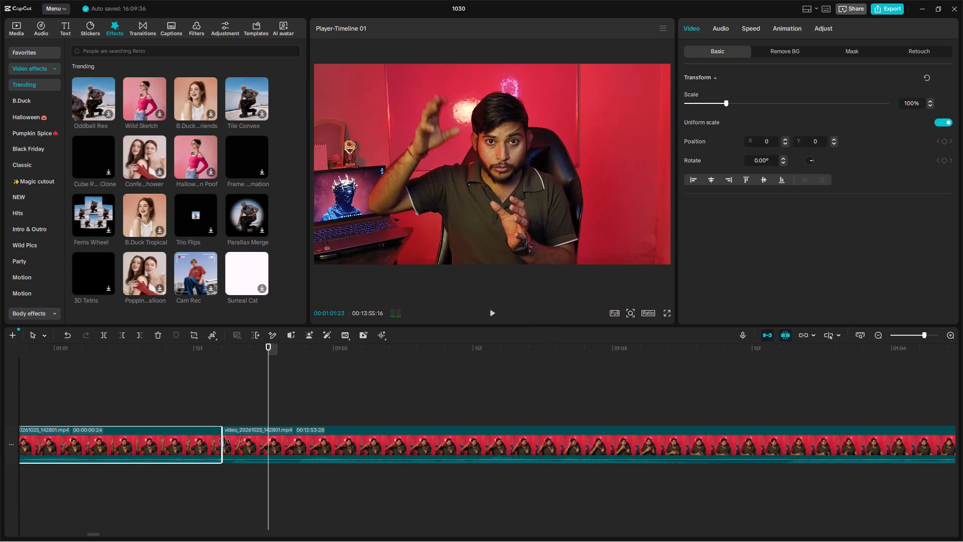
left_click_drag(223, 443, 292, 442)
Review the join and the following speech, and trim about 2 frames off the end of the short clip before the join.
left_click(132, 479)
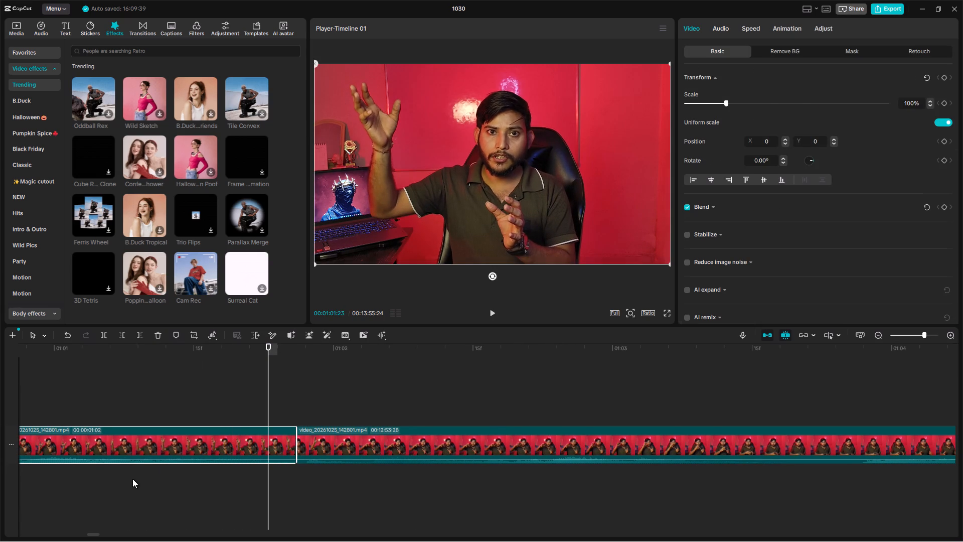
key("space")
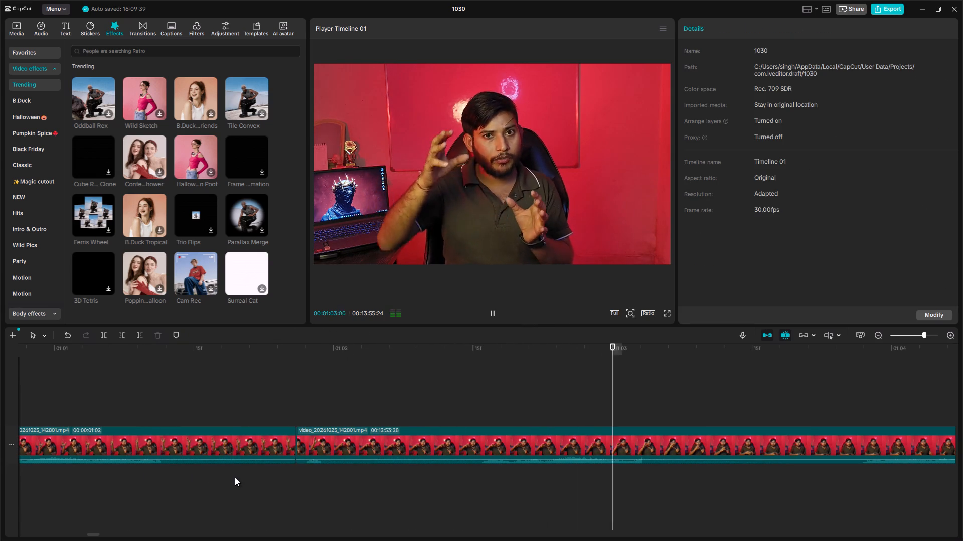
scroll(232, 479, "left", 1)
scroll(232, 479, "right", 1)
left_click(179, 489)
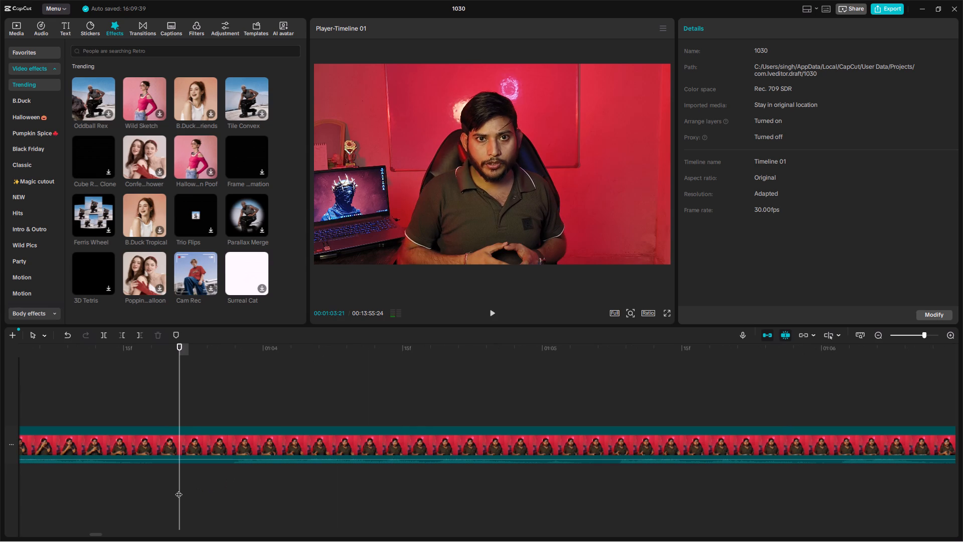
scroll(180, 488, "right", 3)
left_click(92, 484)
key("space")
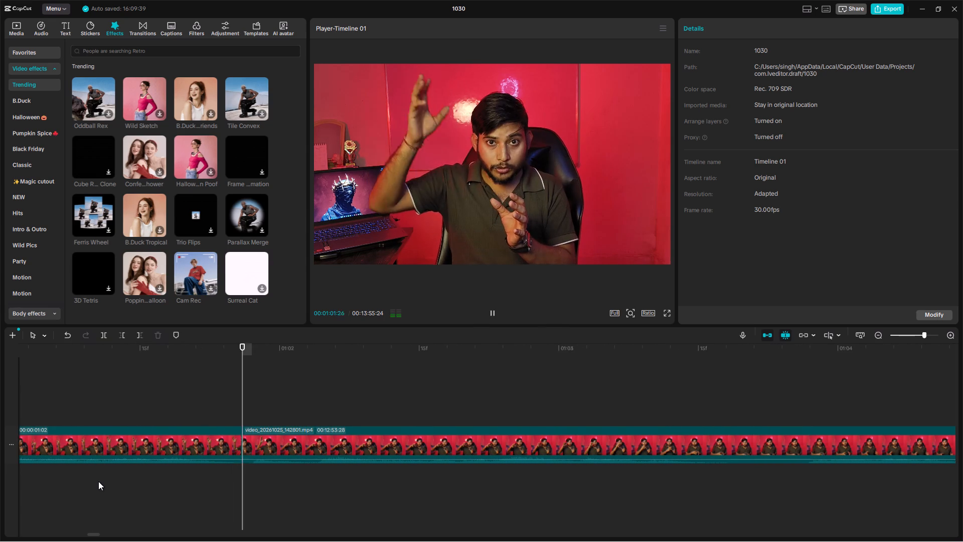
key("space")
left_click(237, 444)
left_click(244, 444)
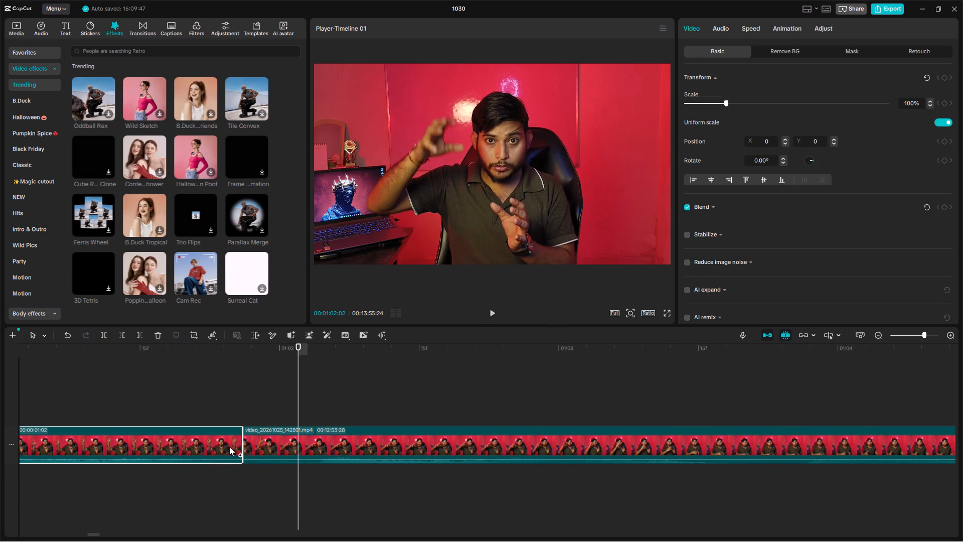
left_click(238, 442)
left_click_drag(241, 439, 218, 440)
Play on from the last join, split the footage at 00:01:03:16 and trim about 8 frames off the start of the remaining part.
left_click(88, 485)
key("space")
scroll(111, 470, "down", 8, "ctrl")
scroll(263, 486, "left", 1)
scroll(158, 487, "right", 1)
scroll(271, 475, "up", 5, "ctrl")
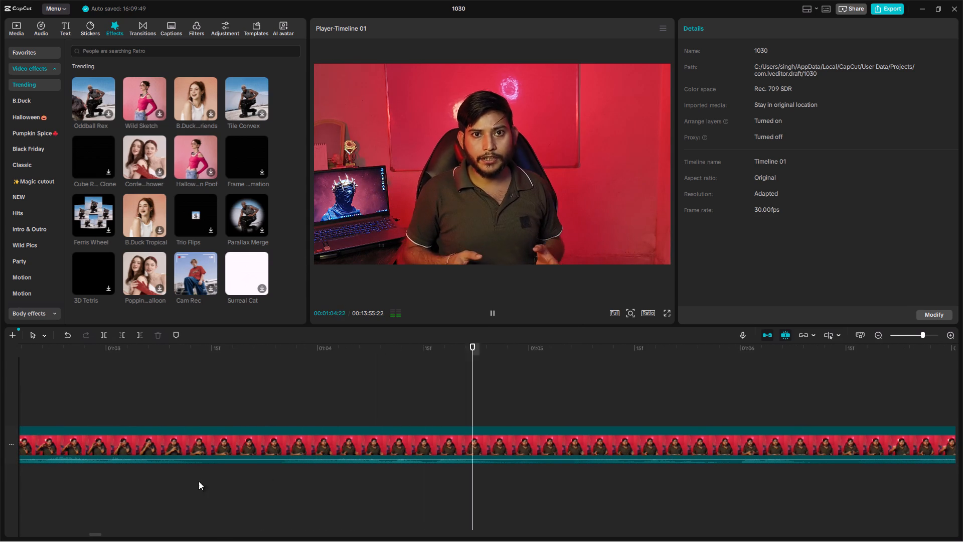
key("space")
left_click(221, 474, "ctrl")
key("ctrl+b")
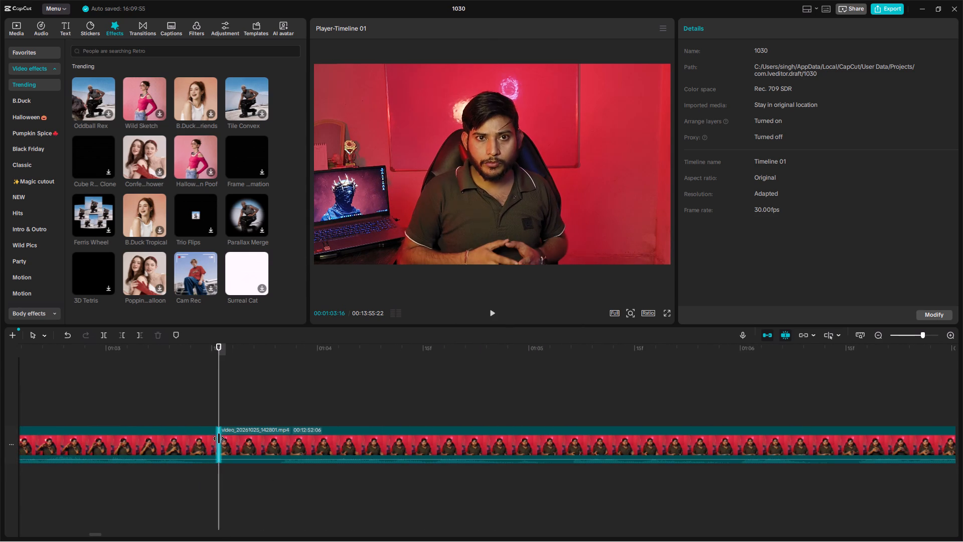
left_click(219, 439)
left_click(235, 442)
left_click_drag(220, 446, 275, 453)
Replay the join, split the footage at 00:01:04:26 and trim about 2 frames off the start of the remaining part.
left_click(137, 482)
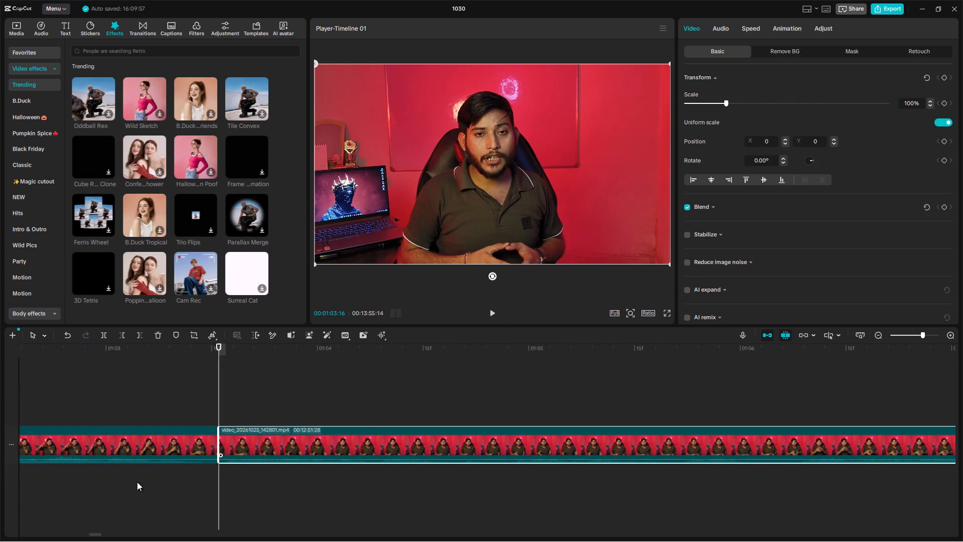
key("space")
scroll(139, 479, "left", 1)
key("space")
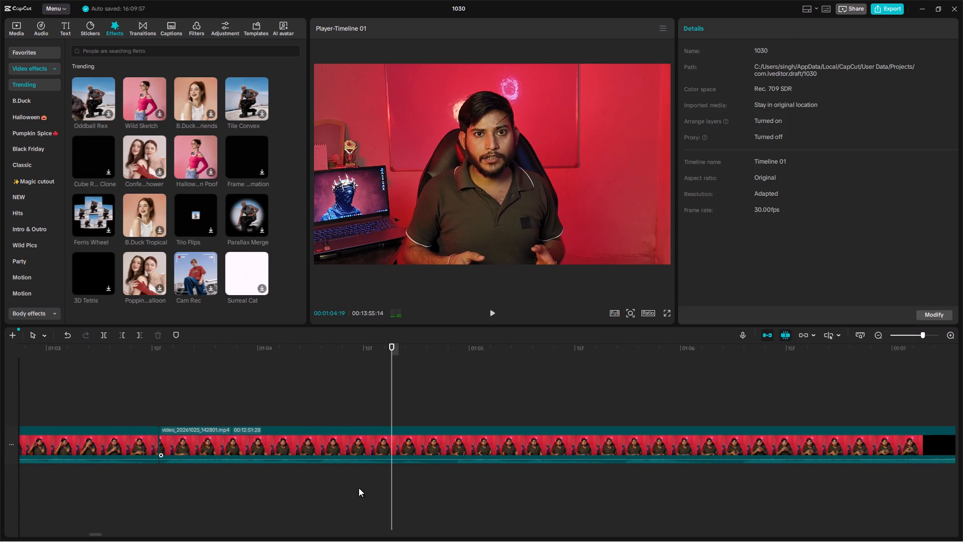
key("space")
key("space")
key("ctrl+b")
left_click(457, 441)
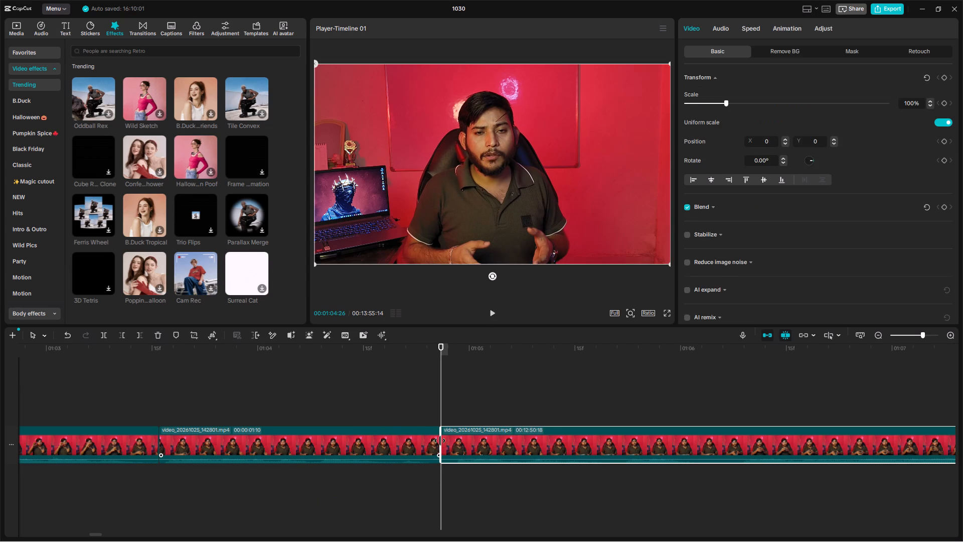
left_click_drag(441, 441, 459, 441)
Review the join near 00:01:04:26 and the speech that follows it.
left_click(285, 487)
key("space")
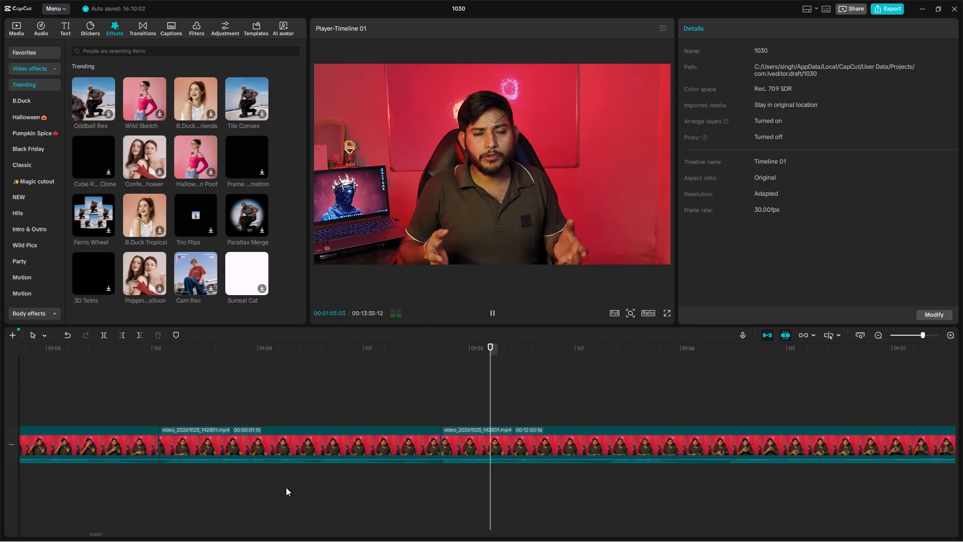
scroll(286, 487, "left", 2)
key("space")
Survey the cut clips and the remaining uncut footage along the whole timeline.
scroll(425, 456, "down", 7, "ctrl")
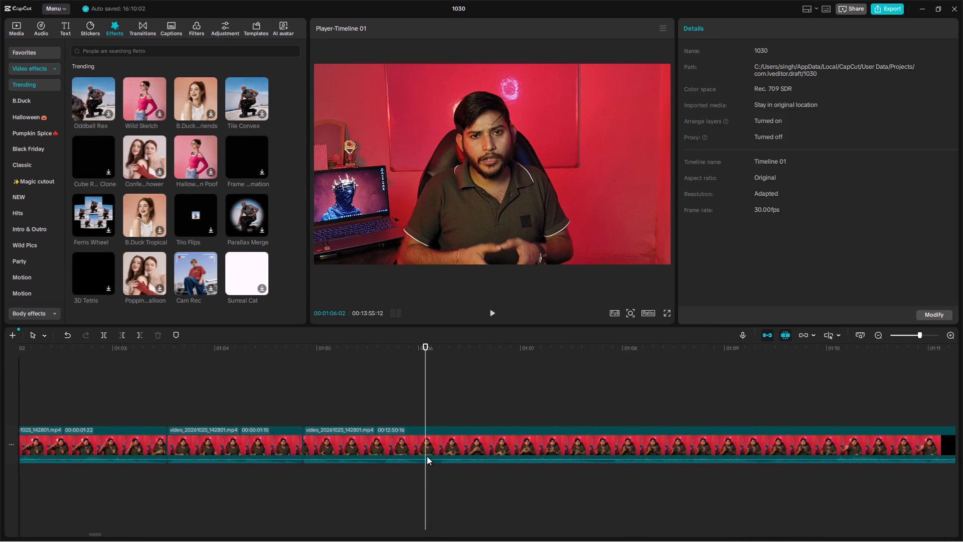
scroll(455, 464, "down", 8, "ctrl")
scroll(519, 471, "down", 10, "ctrl")
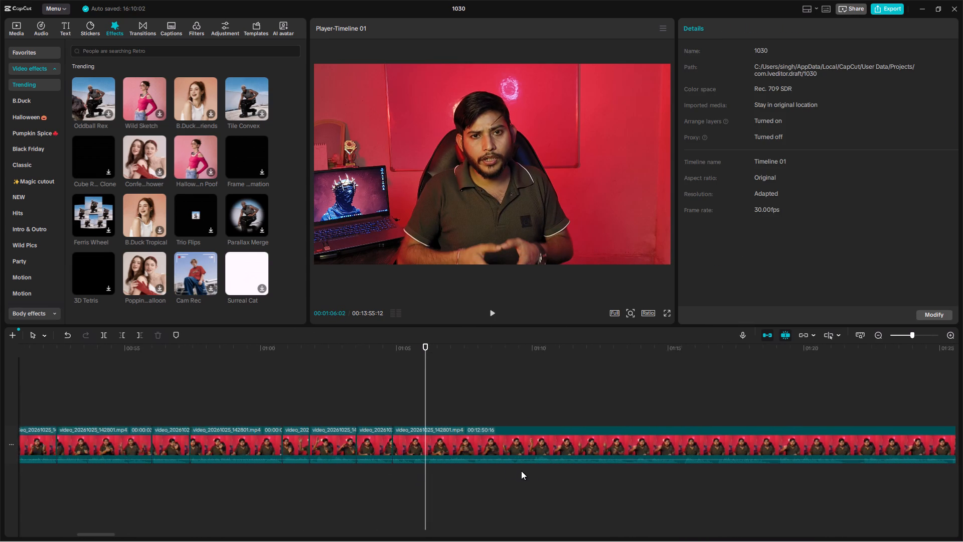
scroll(546, 472, "down", 10, "ctrl")
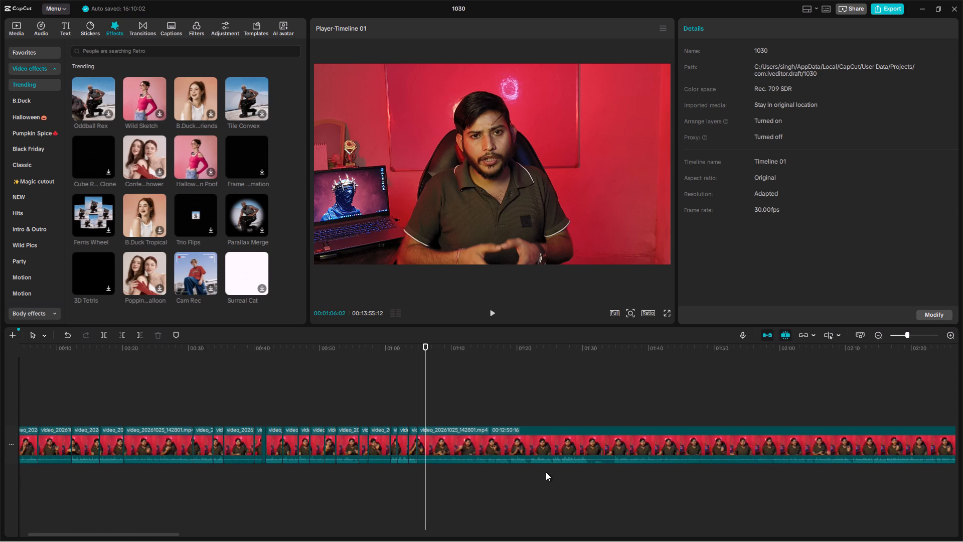
scroll(546, 472, "left", 2)
scroll(546, 472, "down", 7, "ctrl")
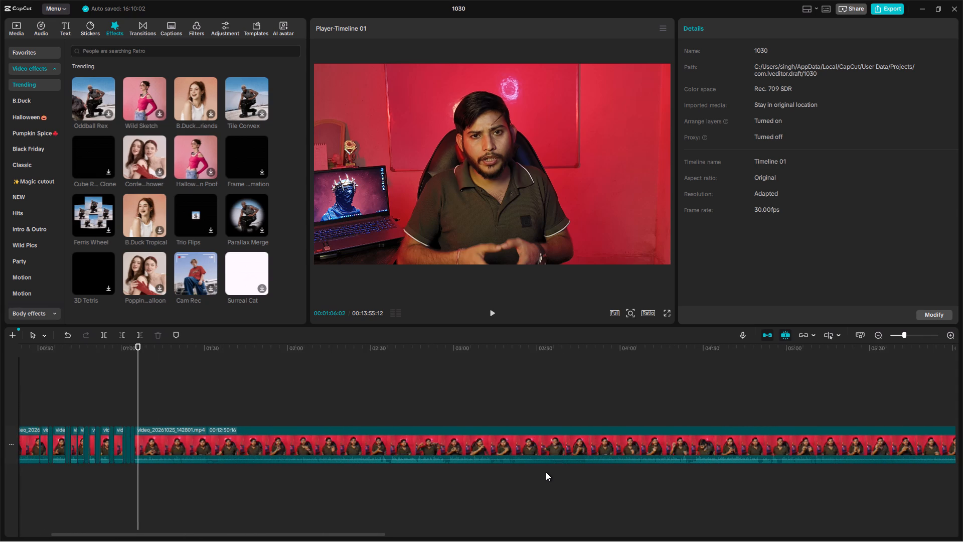
scroll(546, 472, "down", 9, "ctrl")
scroll(546, 472, "up", 8, "ctrl")
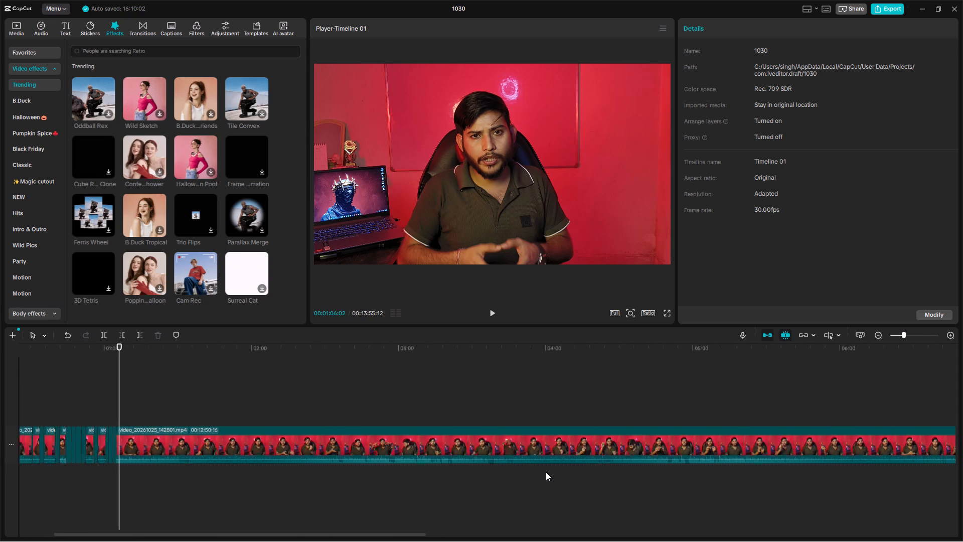
scroll(546, 472, "up", 1, "ctrl")
scroll(310, 466, "up", 7, "ctrl")
scroll(159, 482, "up", 3, "ctrl")
scroll(167, 479, "right", 1)
Play on through the remaining footage and split it at 00:01:18:27.
key("space")
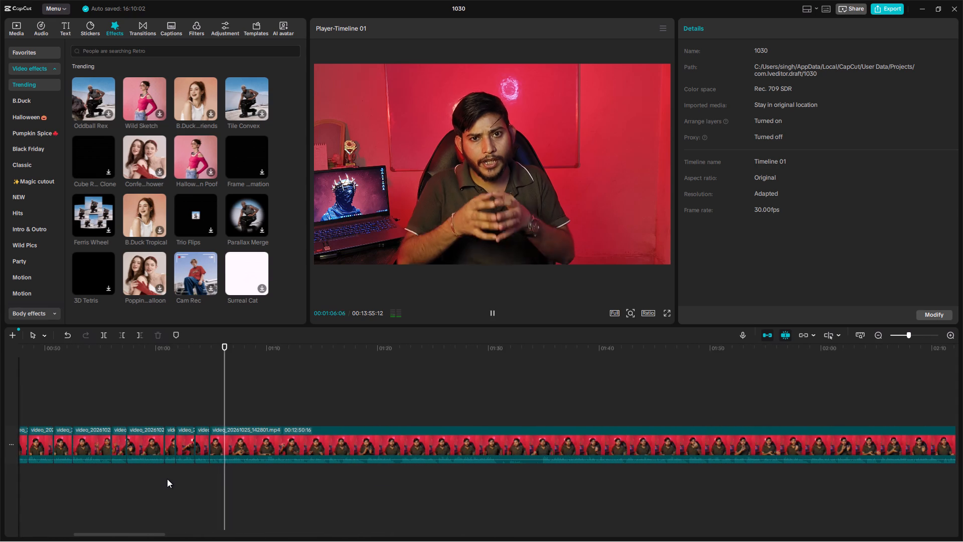
scroll(237, 476, "up", 4, "ctrl")
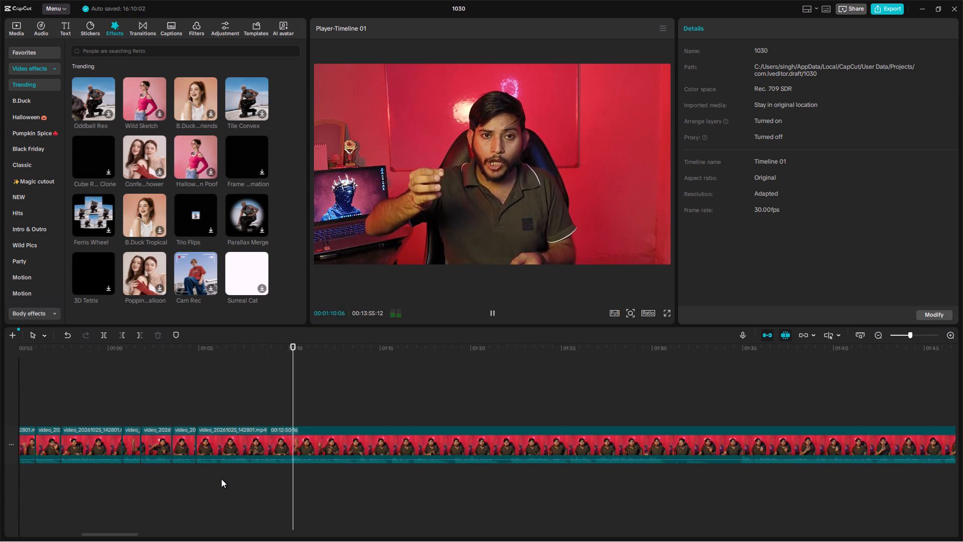
scroll(255, 469, "up", 2, "ctrl")
scroll(255, 469, "down", 1, "ctrl")
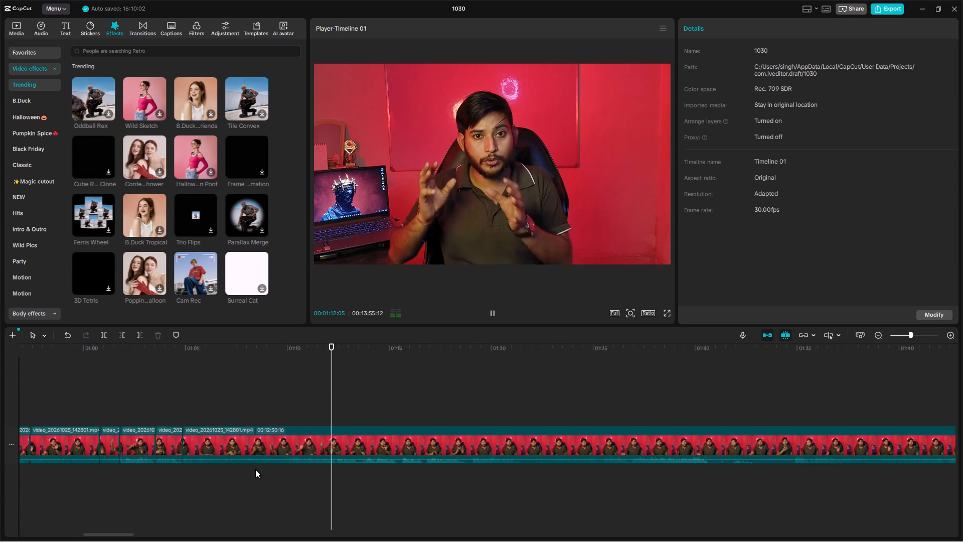
scroll(255, 469, "down", 1, "ctrl")
scroll(256, 469, "up", 2, "ctrl")
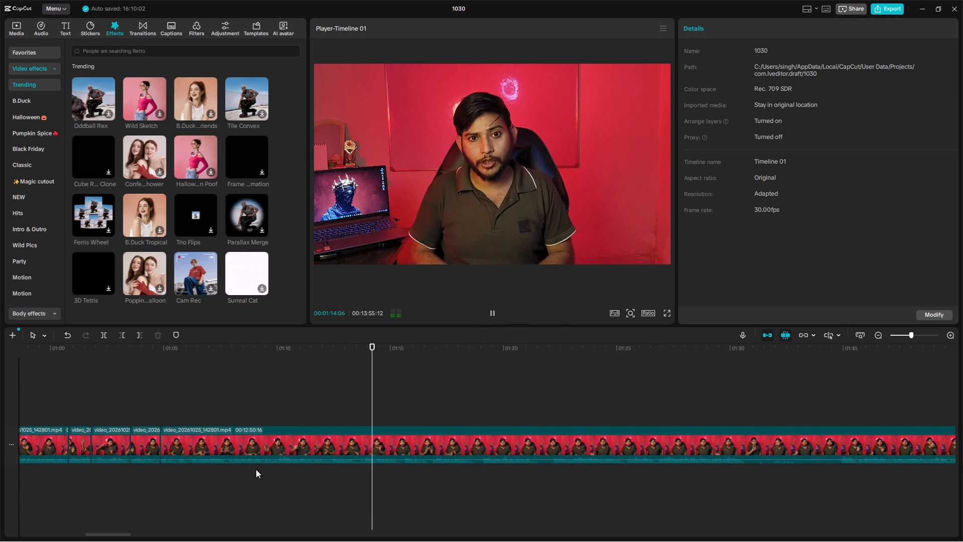
scroll(256, 469, "left", 1)
scroll(265, 467, "down", 5, "ctrl")
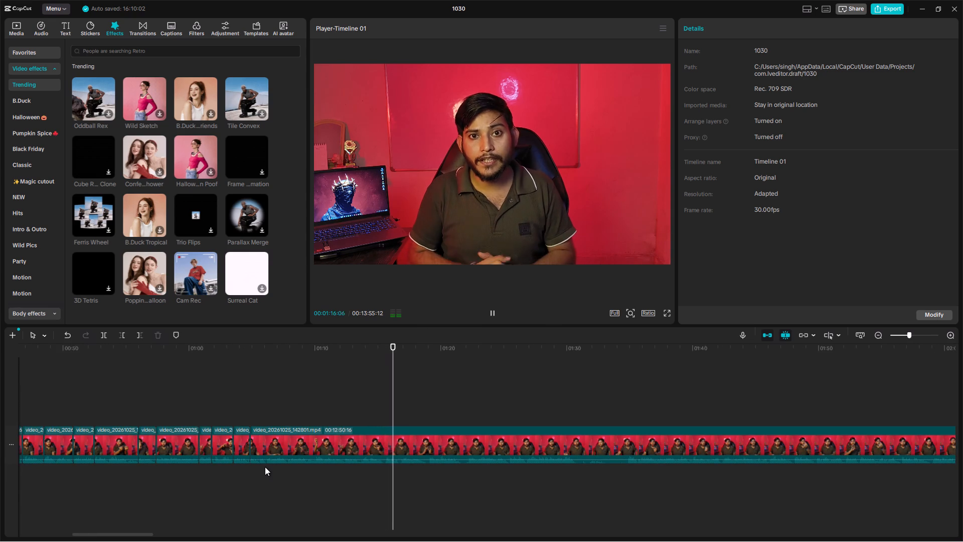
key("space")
key("space")
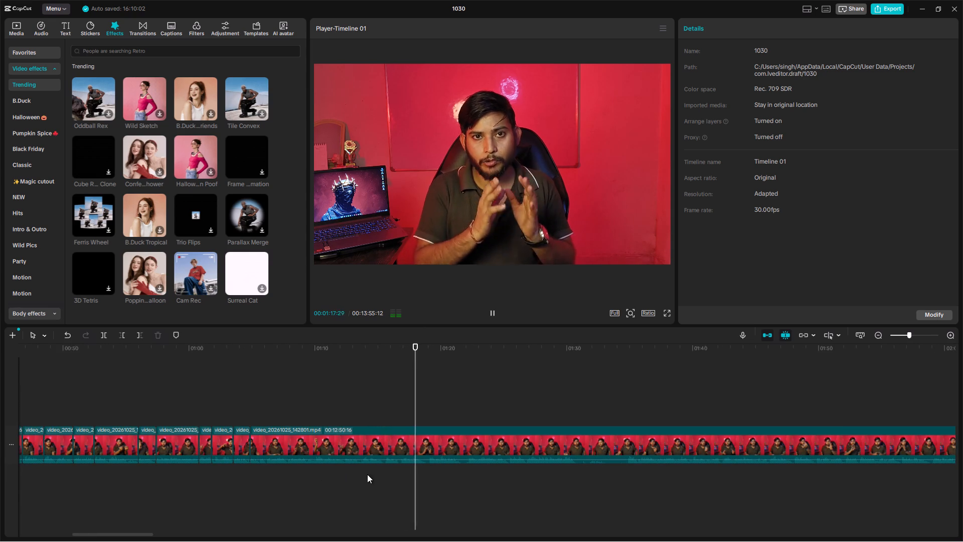
scroll(367, 474, "up", 1, "ctrl")
key("space")
left_click(444, 448)
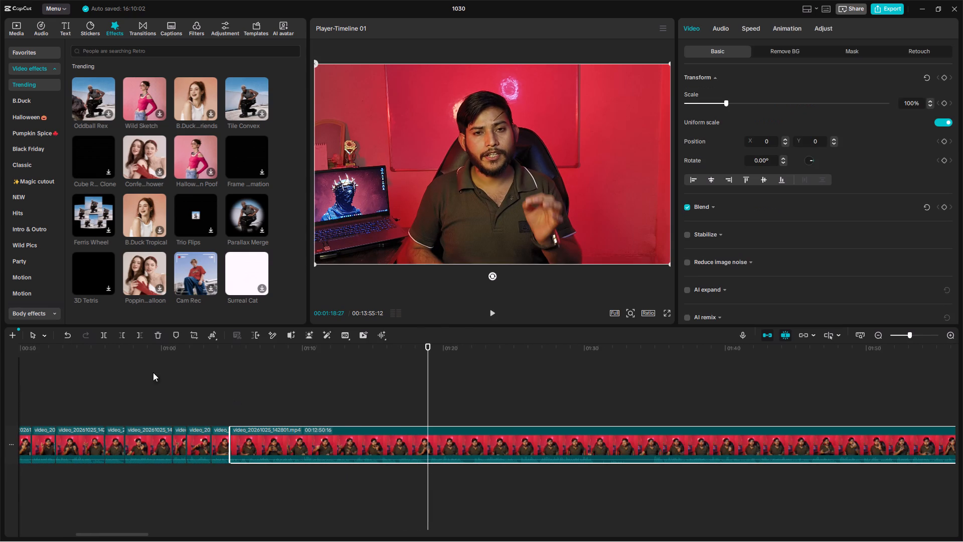
left_click(101, 335)
Skim the footage after the split to find where the talk resumes, and split it at 00:01:34:09.
scroll(529, 453, "left", 1)
key("space")
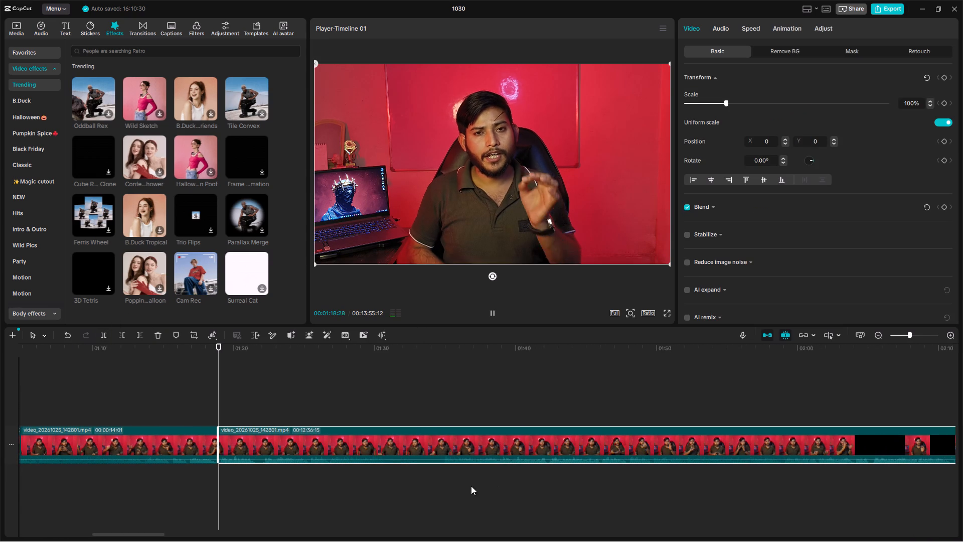
left_click(258, 482)
key("space")
key("space")
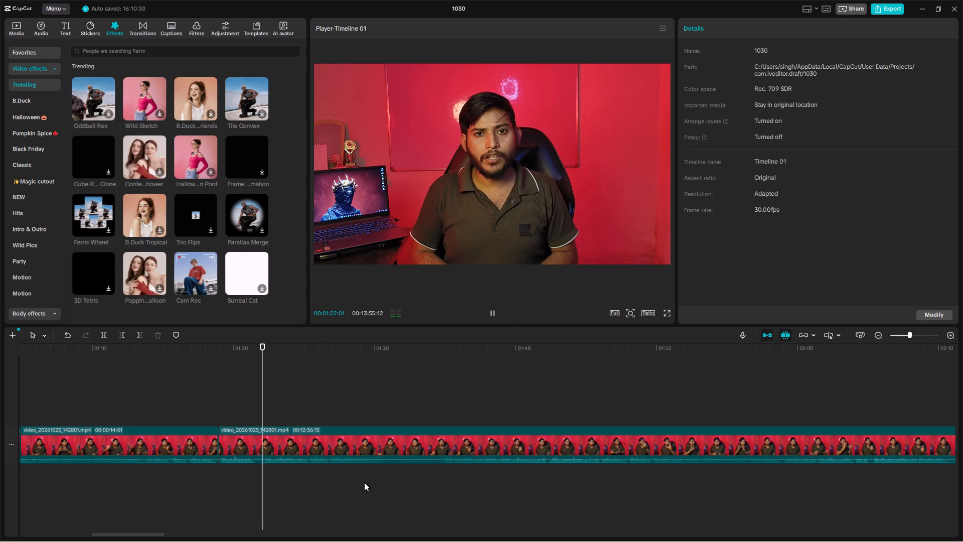
left_click(355, 479)
key("space")
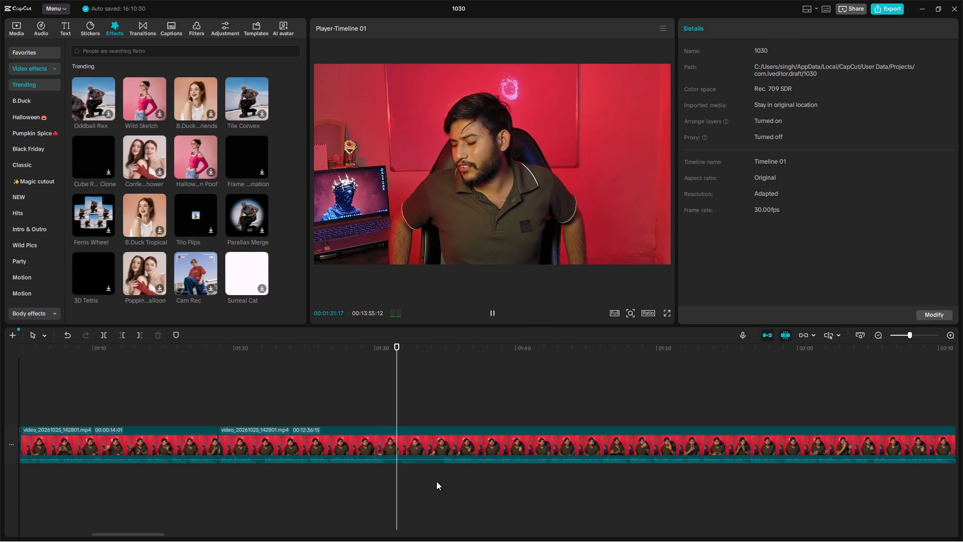
left_click(444, 479)
key("space")
left_click(436, 479)
key("space")
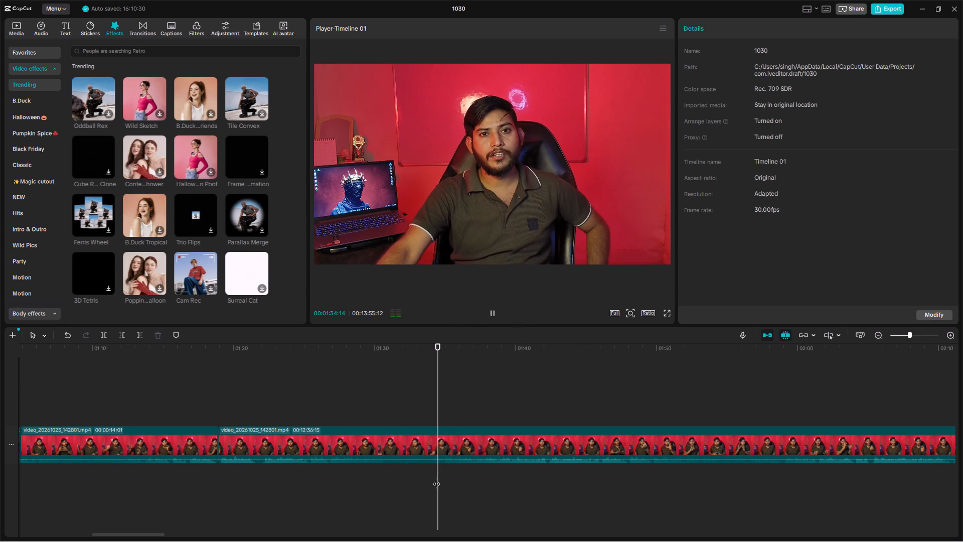
left_click(435, 479)
left_click(452, 441)
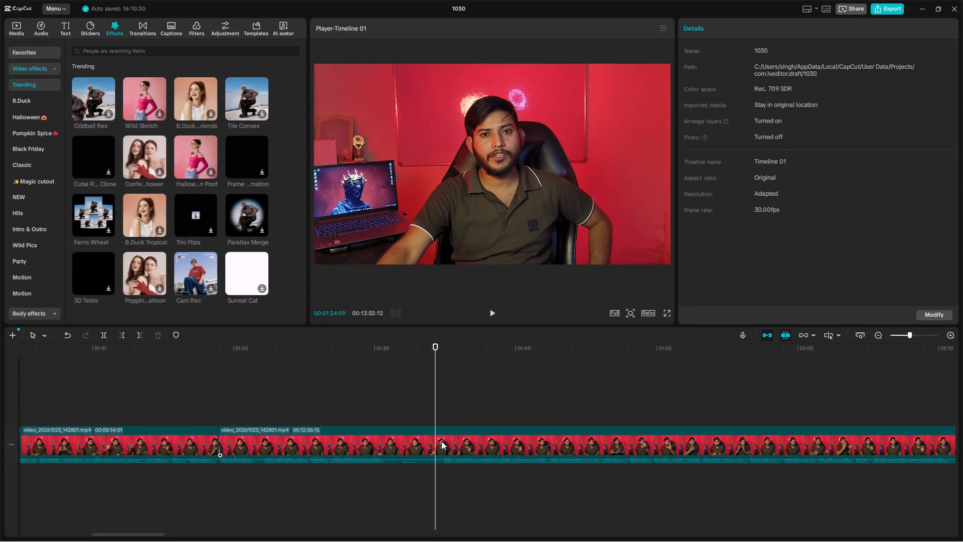
left_click(99, 336)
Delete the section of about 15 seconds between the splits at 00:01:18:27 and 00:01:34:09.
left_click(298, 439)
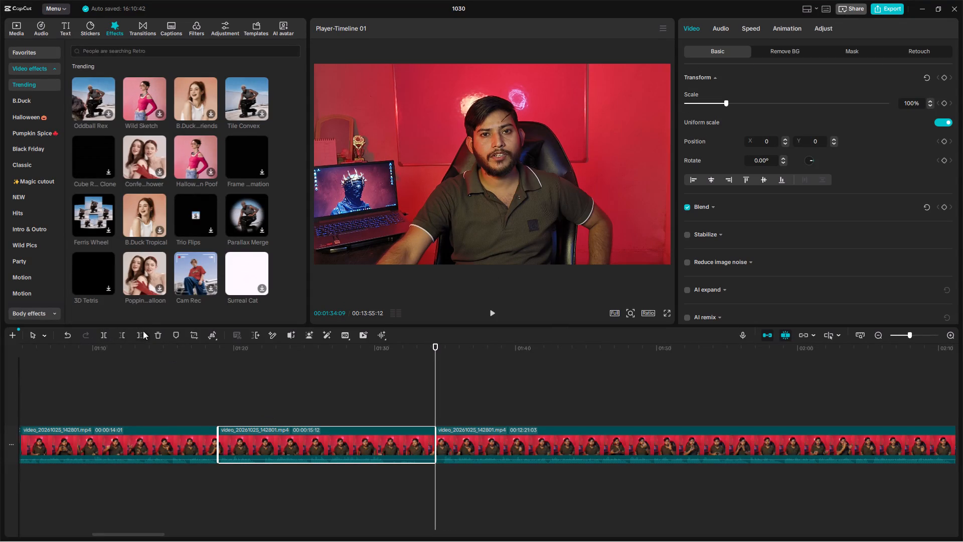
left_click(164, 339)
Review the speech across the new join and trim about 19 frames off the start of the remaining footage.
left_click(121, 372)
key("space")
scroll(125, 375, "up", 6, "ctrl")
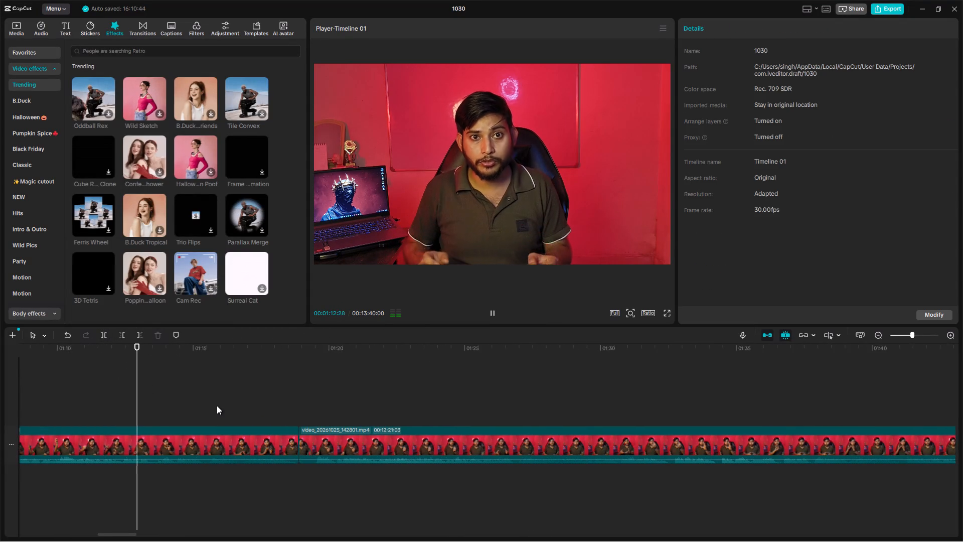
scroll(217, 405, "right", 1)
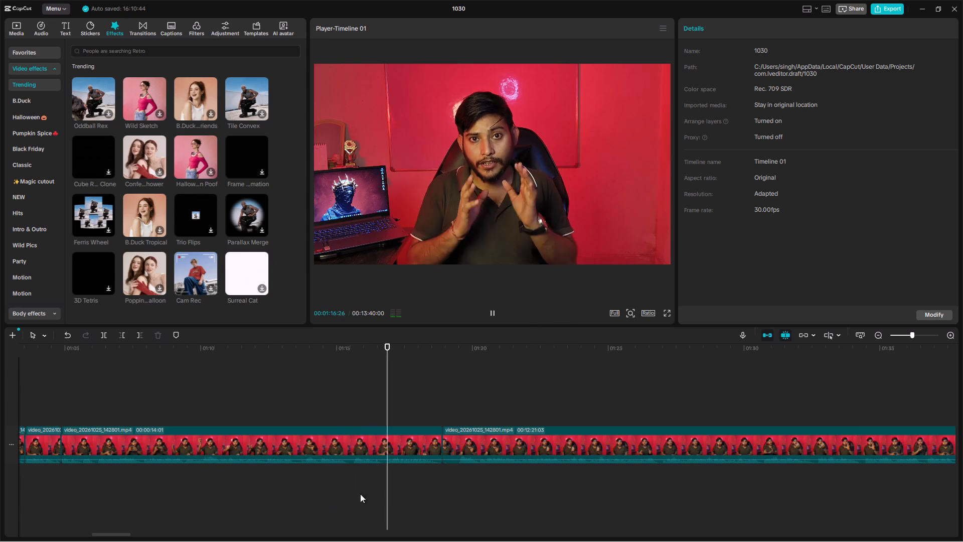
key("space")
key("space")
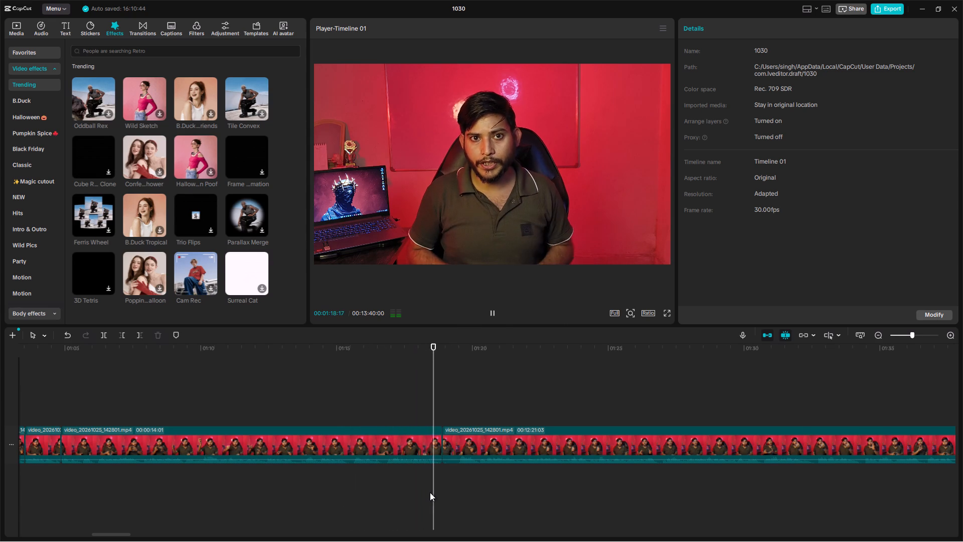
key("space")
key("space")
key("space")
key("space")
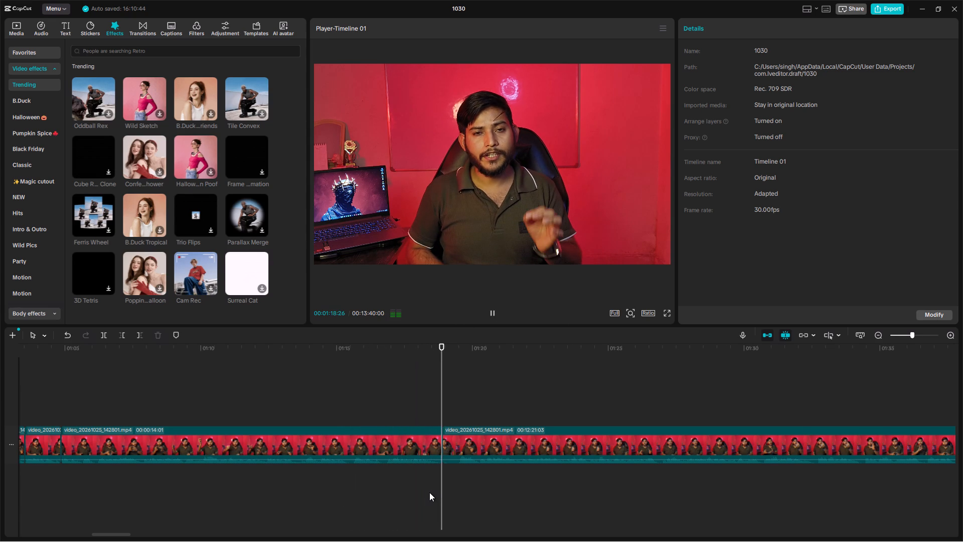
key("space")
left_click(350, 492)
key("space")
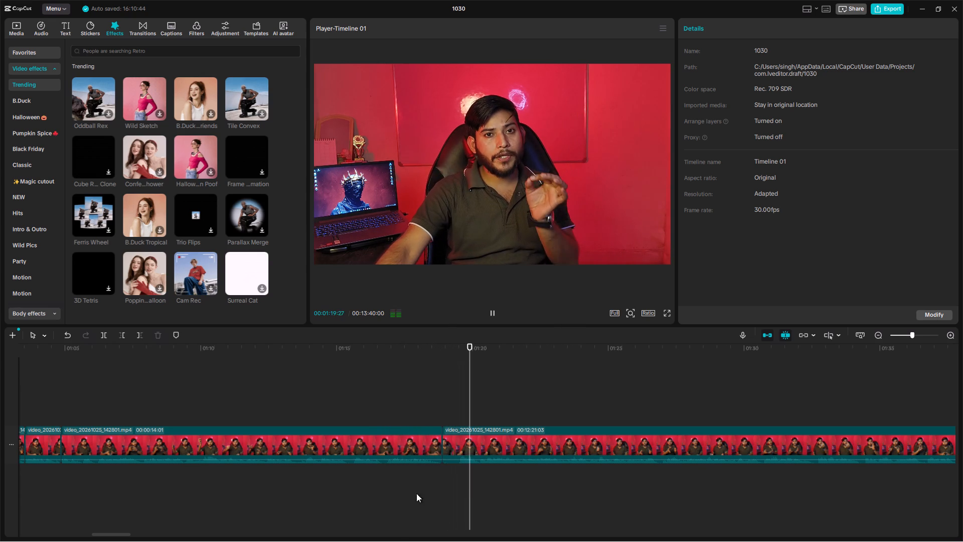
key("space")
left_click(452, 436)
left_click_drag(441, 438, 460, 441)
Replay the speech leading to the join and add a short audio fade-in at the start of the remaining footage.
left_click(324, 483)
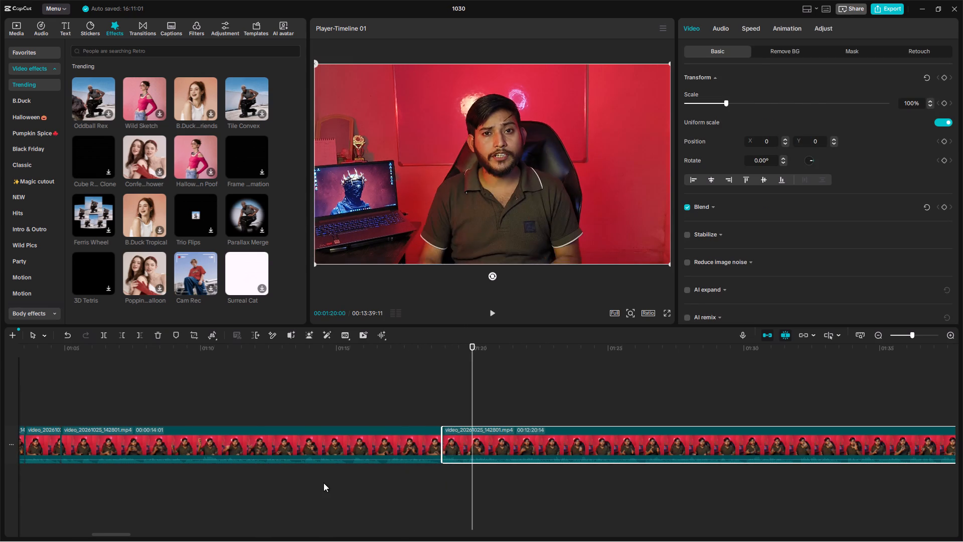
key("space")
scroll(453, 523, "up", 6, "ctrl")
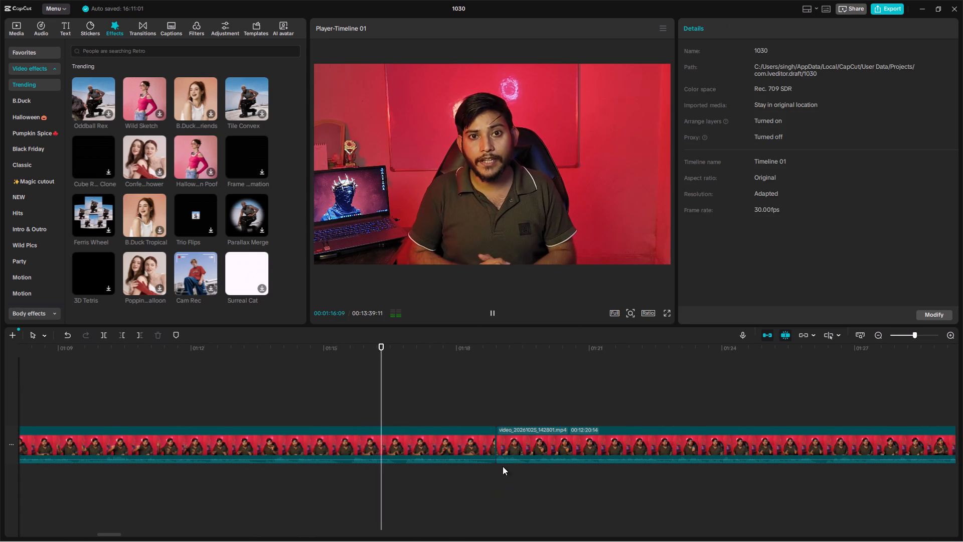
left_click_drag(501, 455, 511, 457)
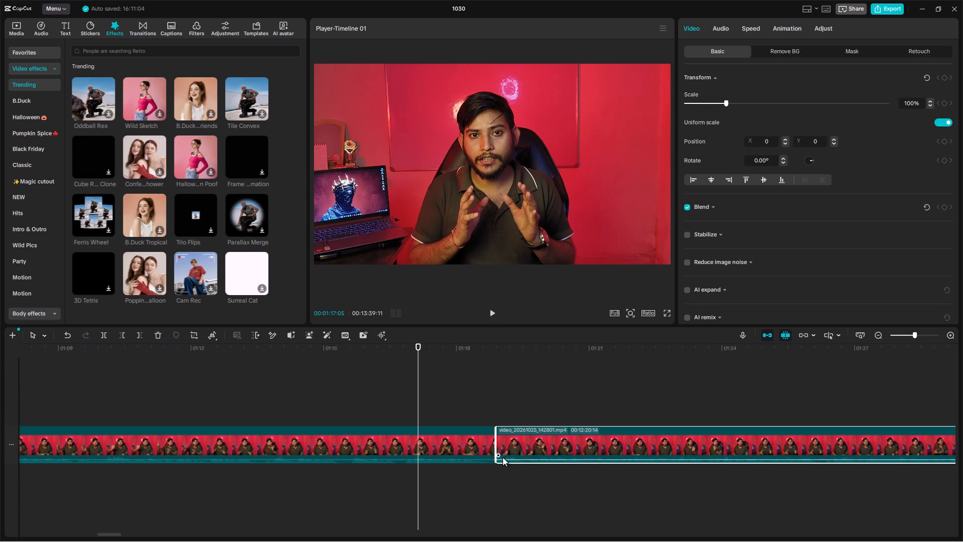
left_click_drag(500, 457, 508, 457)
Play across the join and extend the start of the remaining footage by about 5 frames.
key("space")
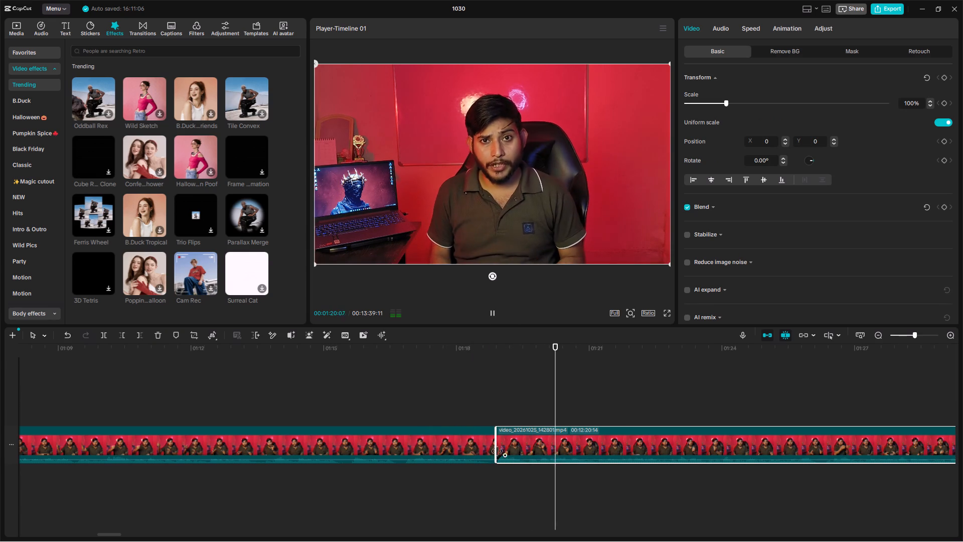
left_click_drag(495, 444, 489, 444)
Play the speech from just before the join near 00:01:18 through about 00:02:17, listening for the next pause or section to cut.
left_click(398, 492)
key("space")
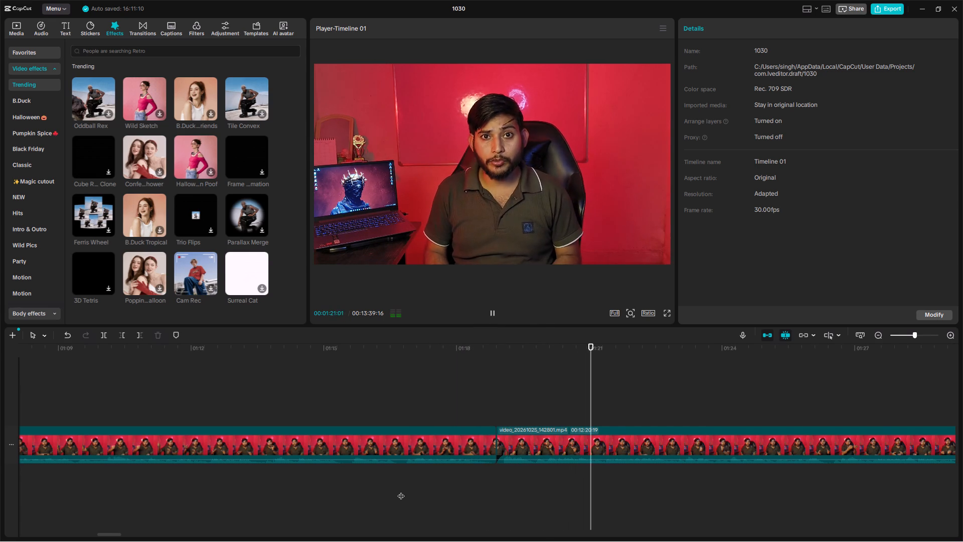
scroll(591, 507, "left", 1)
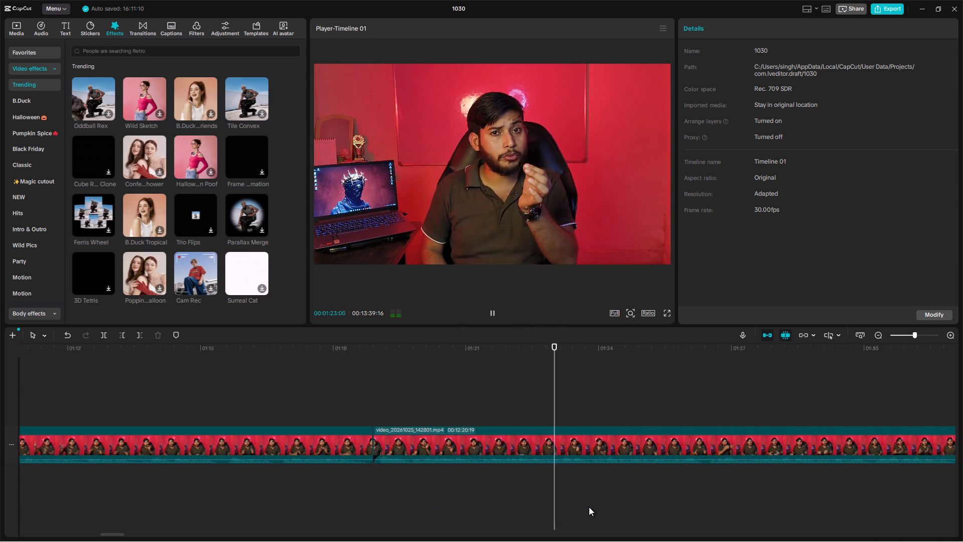
scroll(589, 507, "left", 2)
scroll(588, 507, "down", 1, "ctrl")
scroll(588, 507, "left", 1, "ctrl")
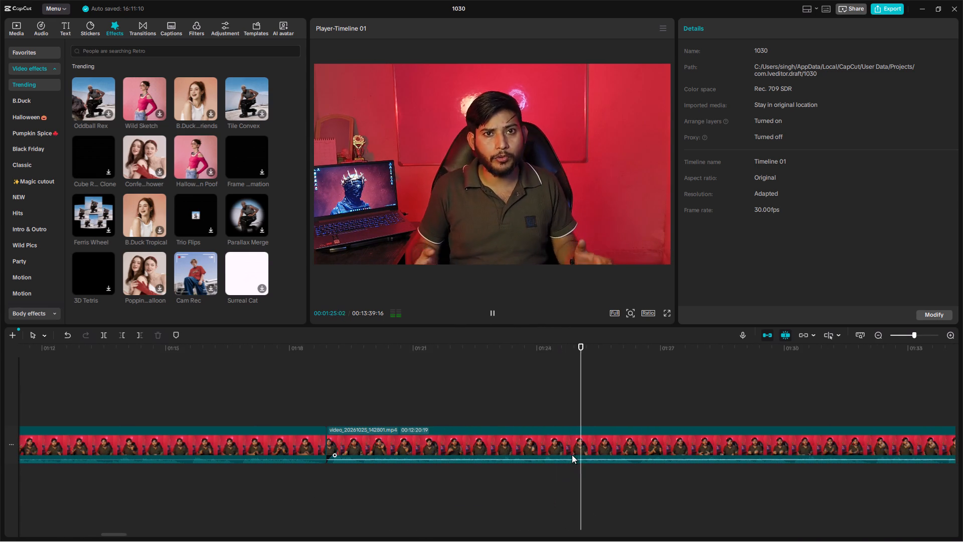
scroll(571, 460, "left", 2)
scroll(454, 505, "left", 1)
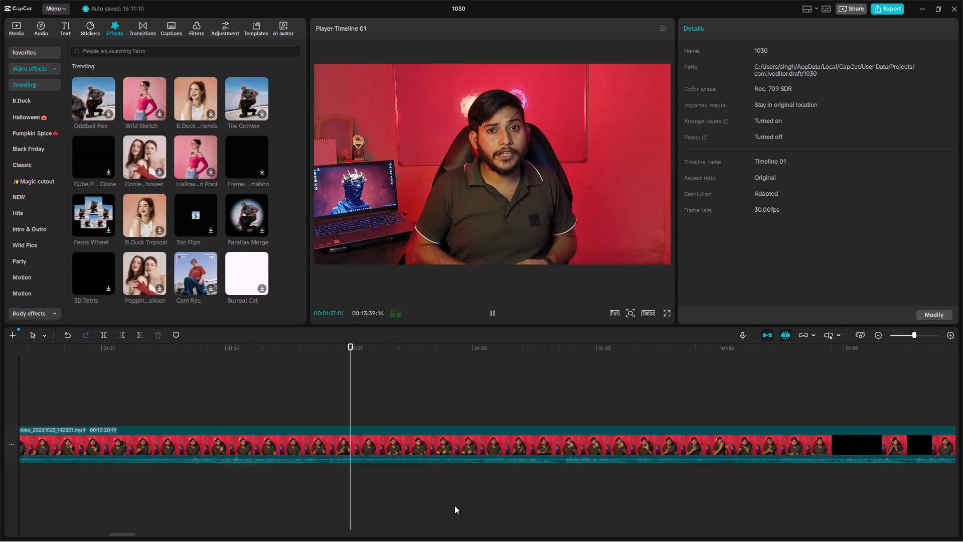
scroll(454, 505, "left", 2)
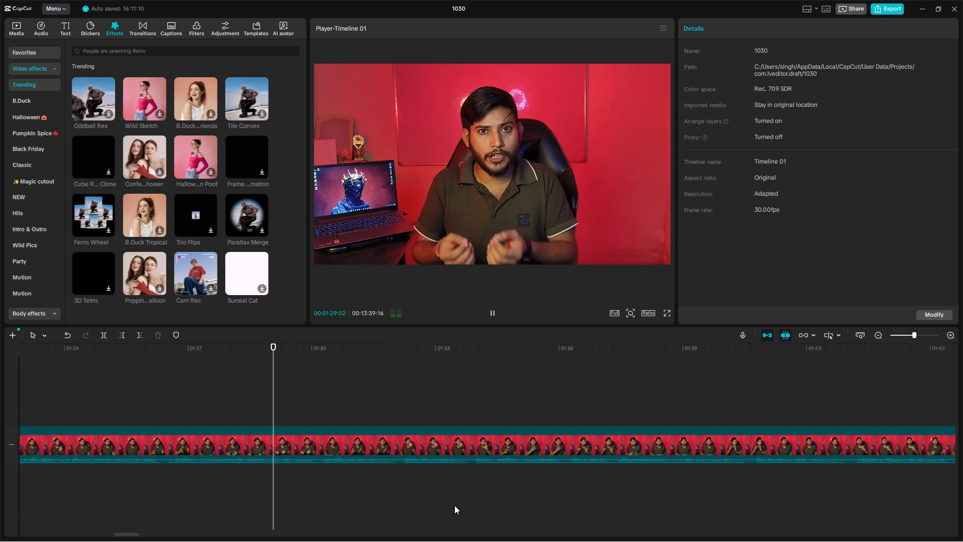
scroll(454, 505, "left", 1)
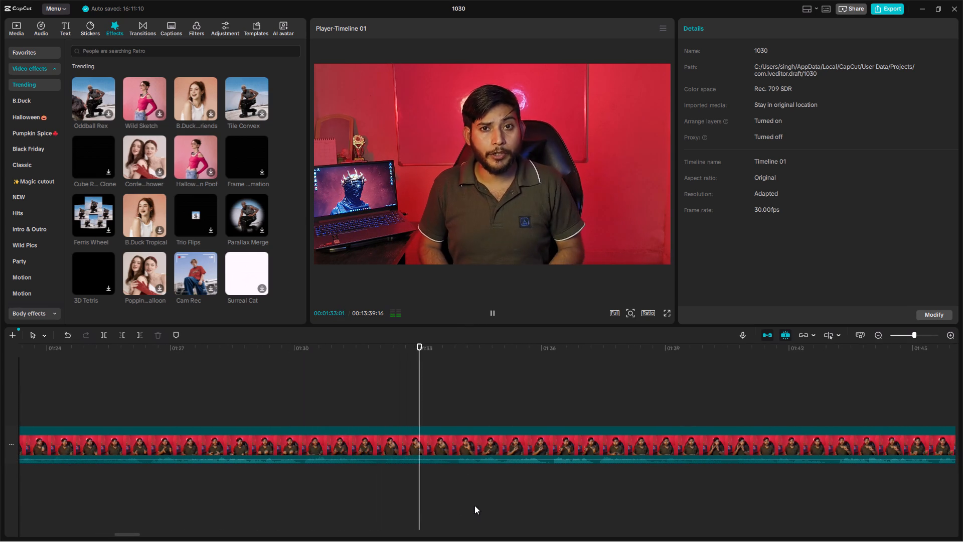
scroll(480, 508, "left", 1)
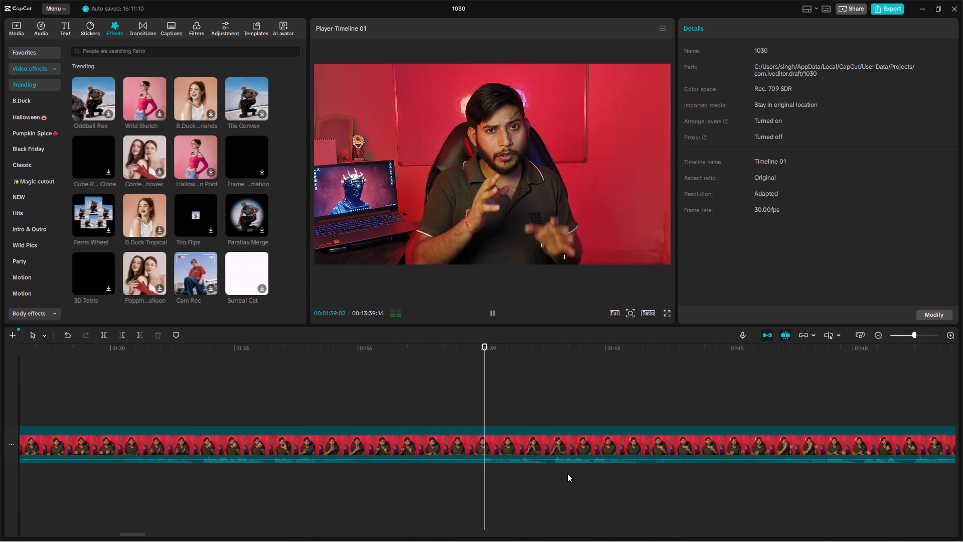
scroll(573, 469, "left", 1)
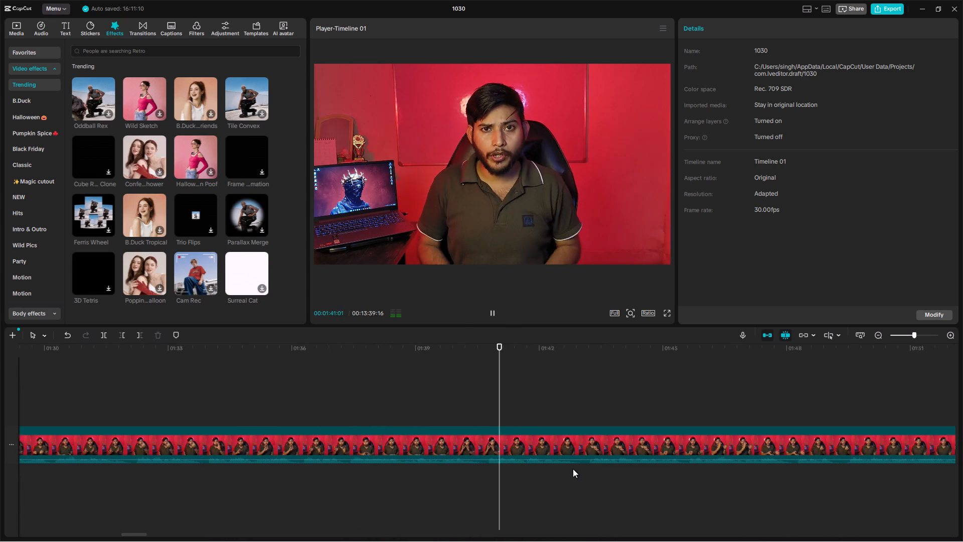
scroll(573, 469, "left", 2)
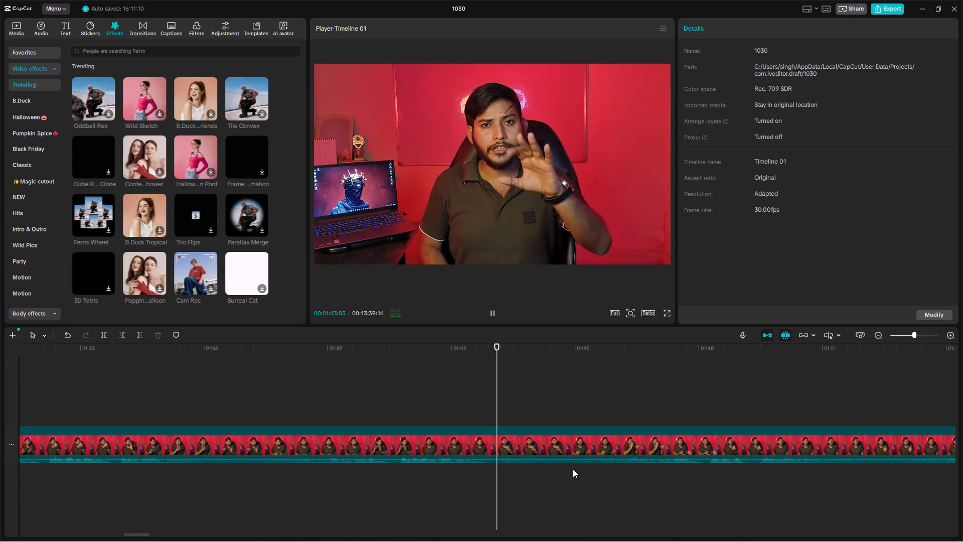
scroll(573, 469, "left", 2)
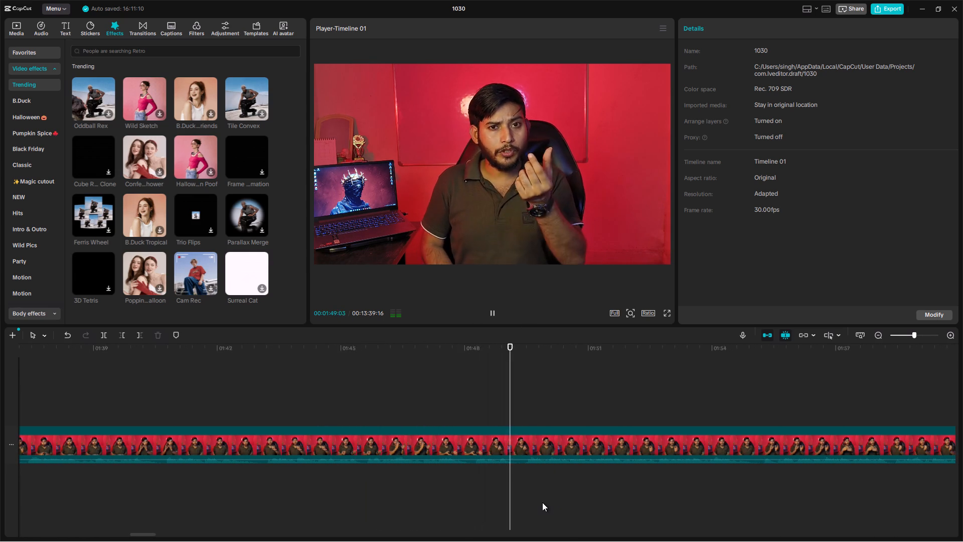
scroll(548, 500, "down", 15, "ctrl")
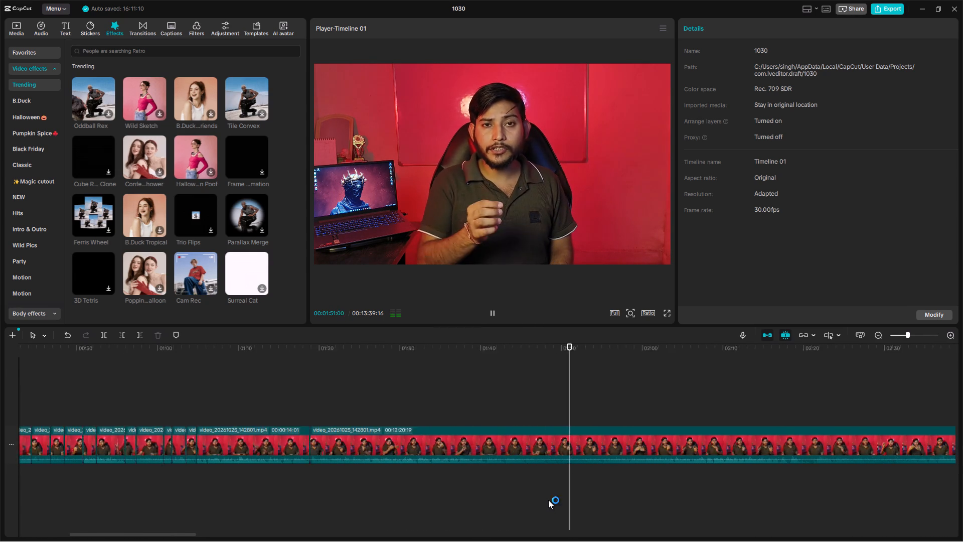
scroll(548, 500, "down", 6, "ctrl")
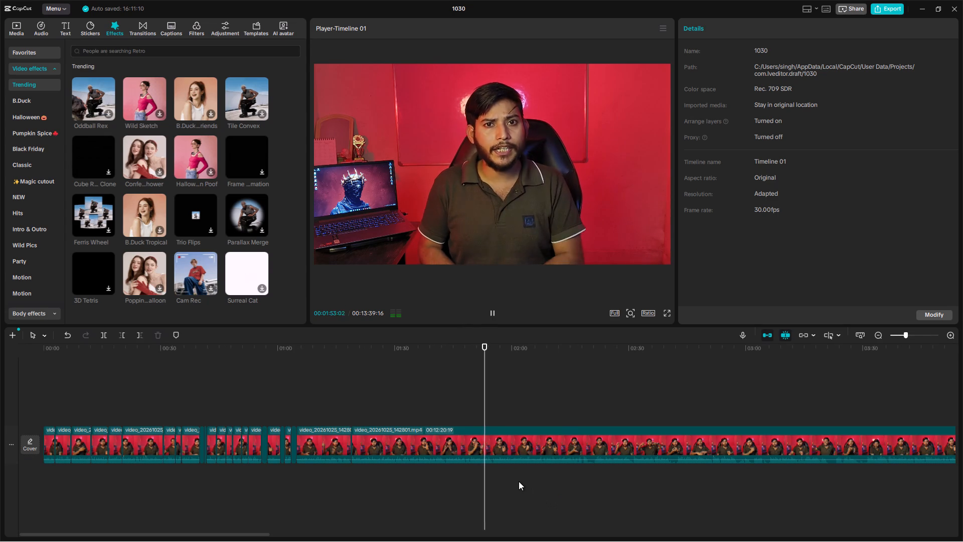
scroll(512, 478, "up", 11, "ctrl")
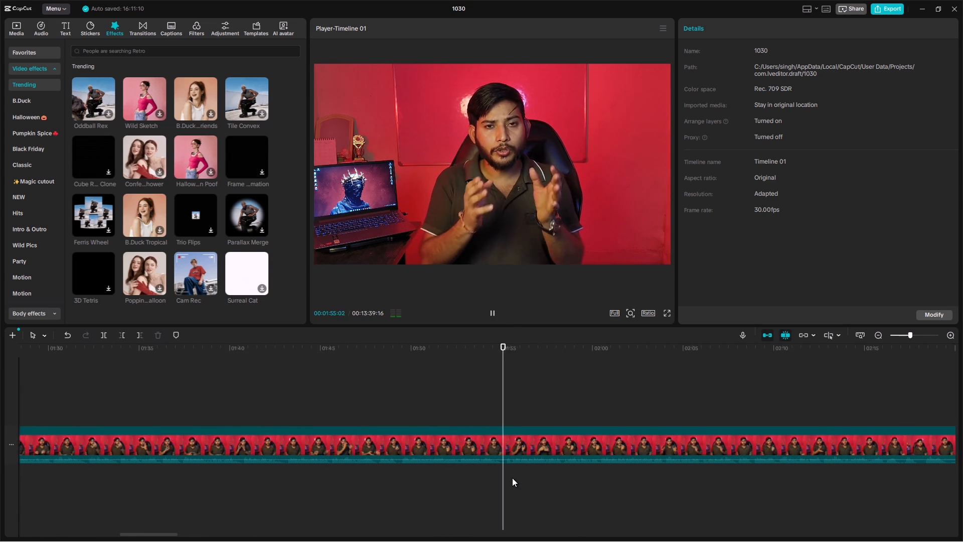
scroll(512, 478, "up", 4, "ctrl")
scroll(512, 478, "down", 4, "ctrl")
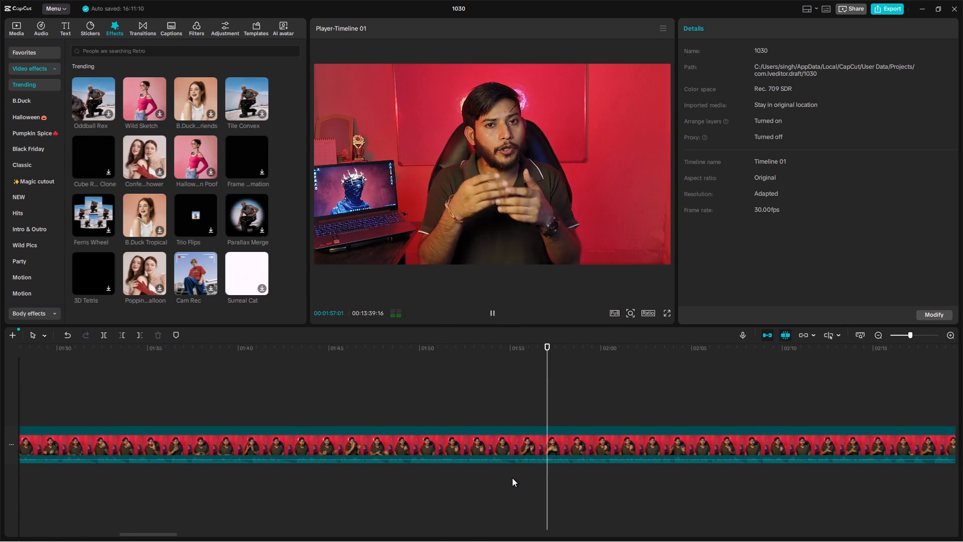
scroll(512, 478, "left", 1)
scroll(512, 478, "up", 2, "ctrl")
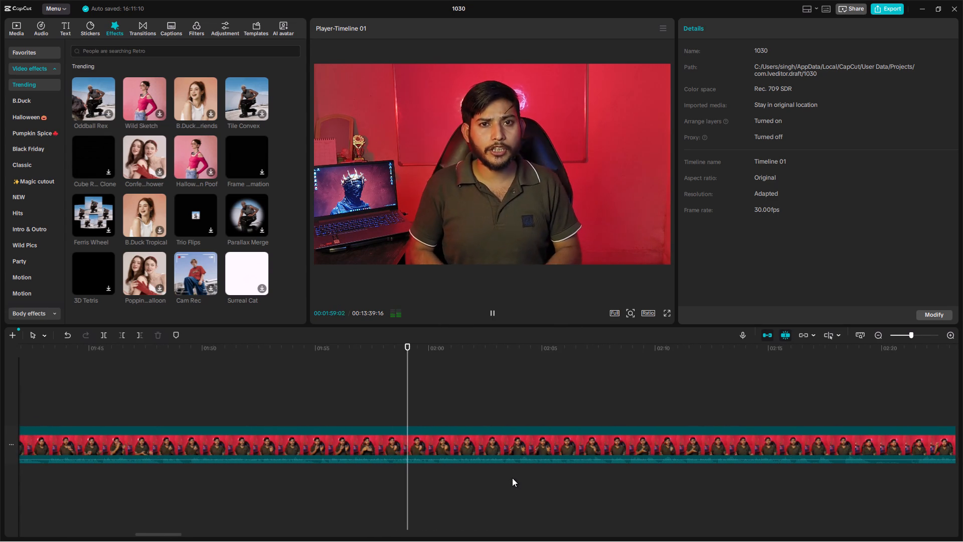
scroll(512, 478, "up", 2, "ctrl")
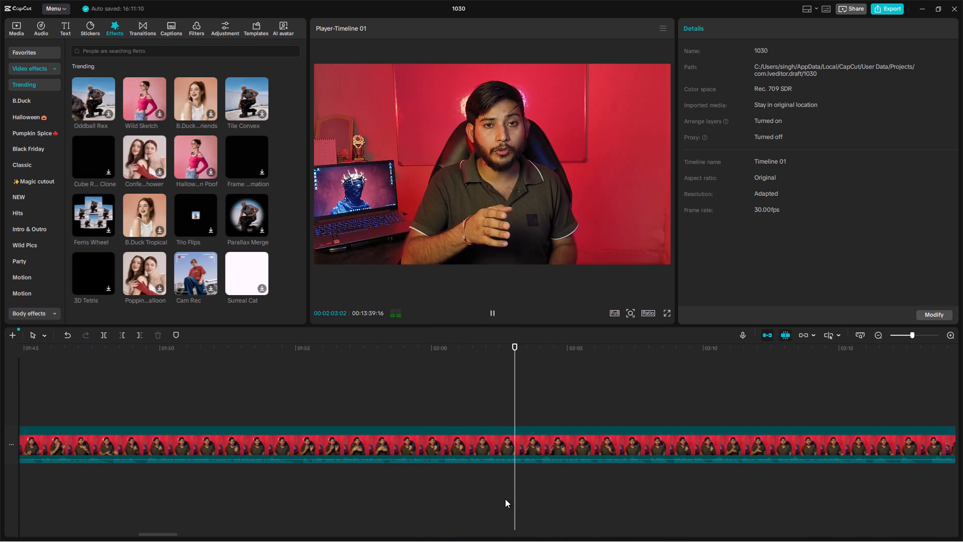
scroll(520, 496, "left", 1)
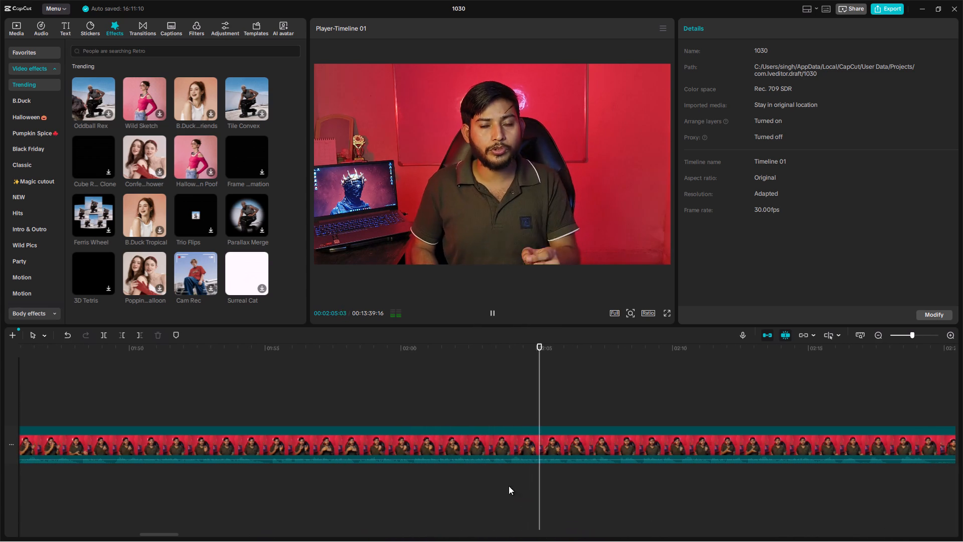
scroll(367, 472, "down", 7, "ctrl")
scroll(426, 483, "down", 10, "ctrl")
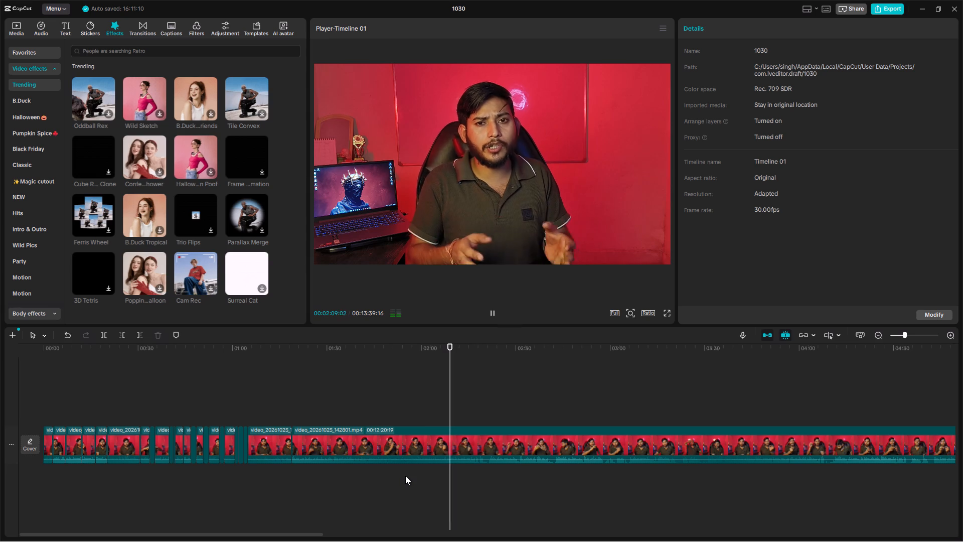
scroll(406, 475, "up", 3, "ctrl")
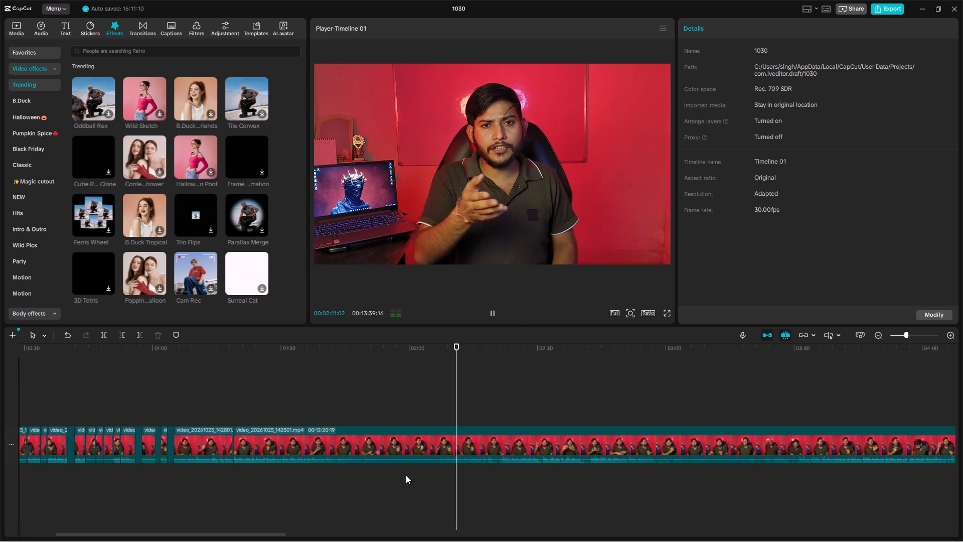
scroll(406, 475, "up", 11, "ctrl")
scroll(406, 475, "left", 1)
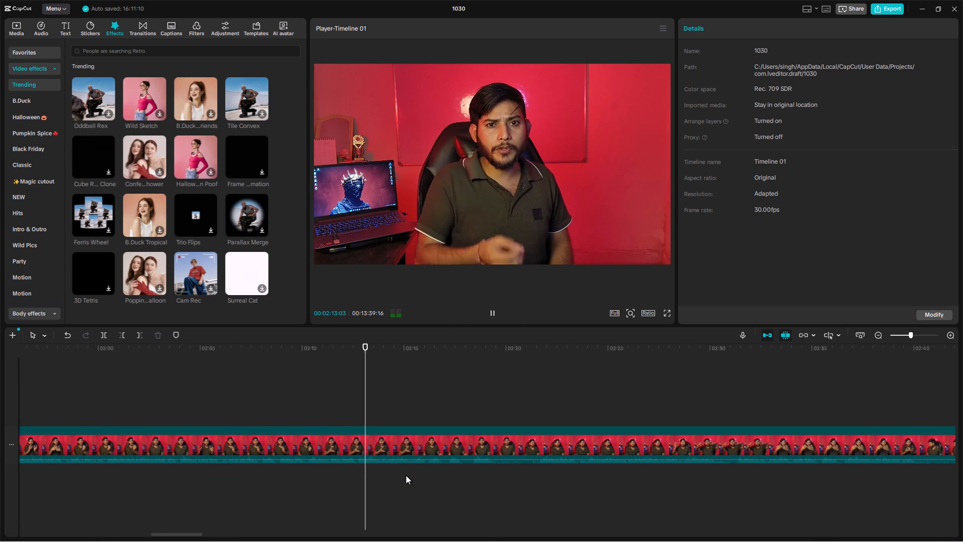
scroll(406, 475, "up", 3, "ctrl")
scroll(406, 475, "down", 2, "ctrl")
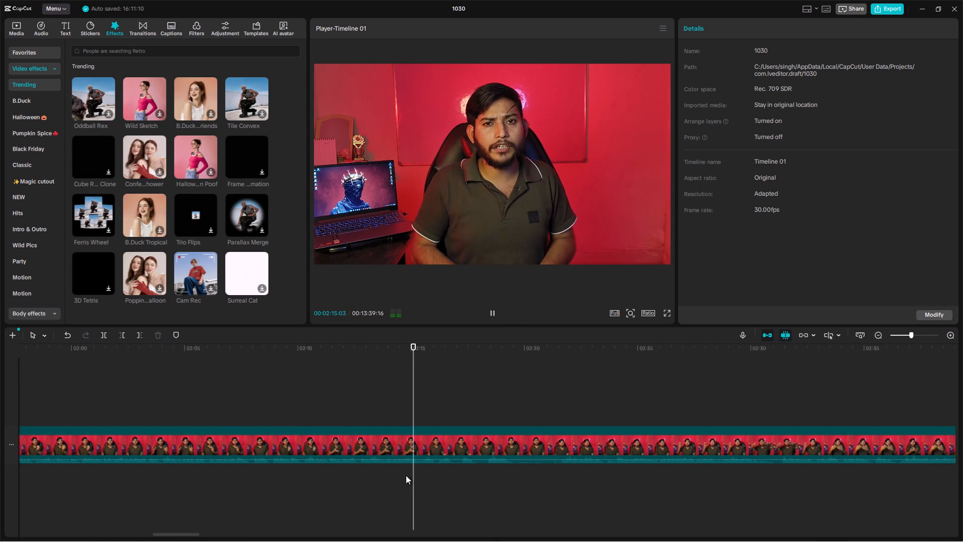
scroll(406, 475, "down", 7, "ctrl")
scroll(406, 475, "up", 10, "ctrl")
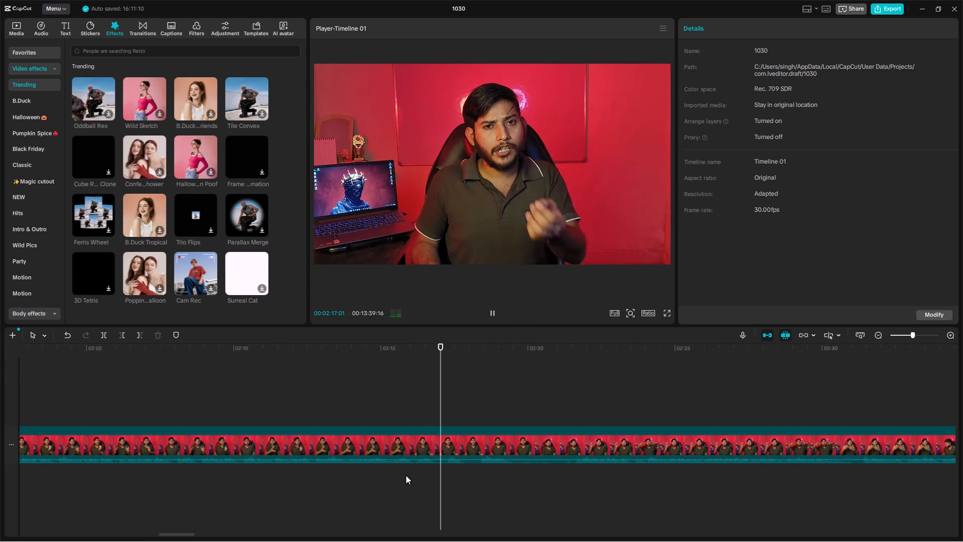
Split the clip at the pause at 00:02:17:25 and trim about 15 frames off the start of the remaining footage.
key("space")
left_click(459, 471)
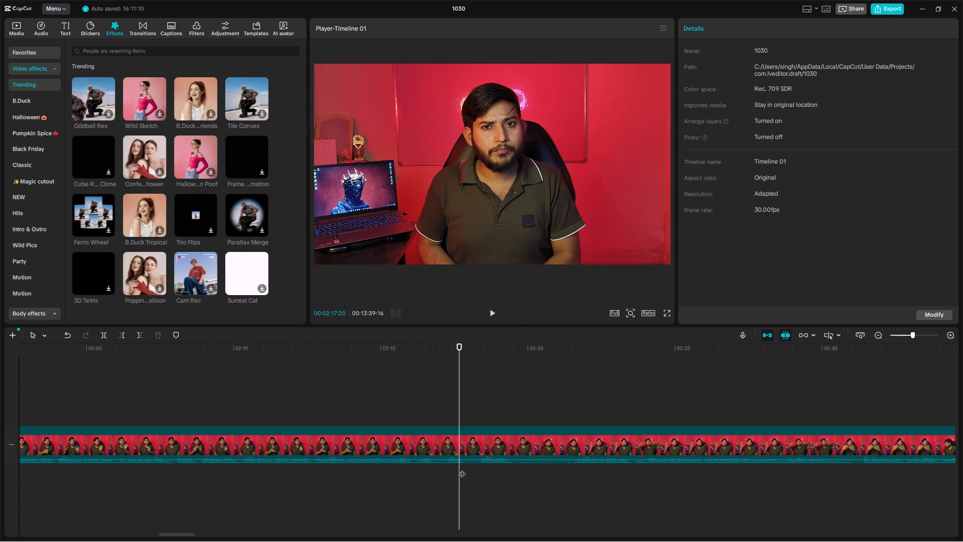
left_click(464, 467)
key("ctrl+b")
left_click(483, 446)
left_click_drag(464, 447, 477, 448)
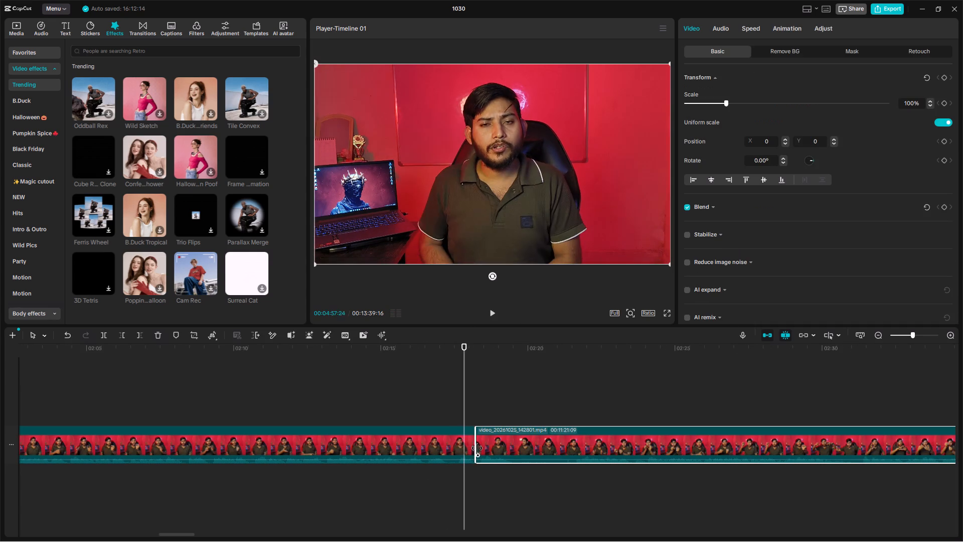
left_click_drag(477, 448, 479, 448)
Review the speech past the new join, split at 00:02:20:22, and delete the section of about 3 seconds between the two splits.
left_click(418, 472)
key("space")
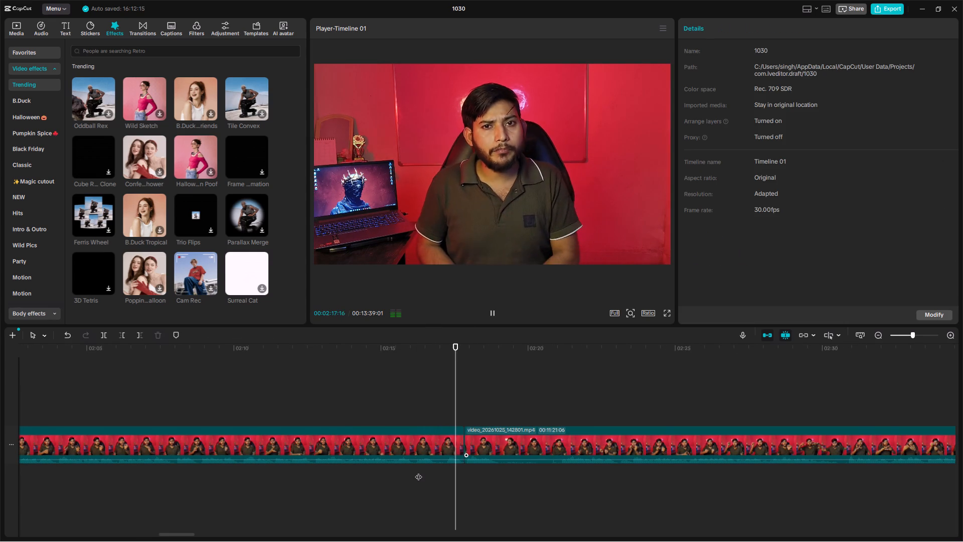
key("space")
key("space")
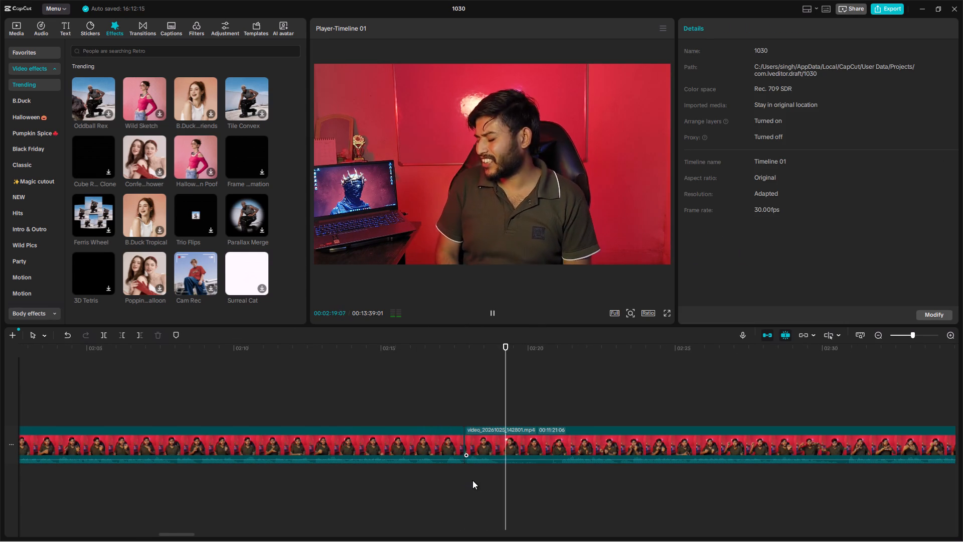
left_click(557, 482)
left_click_drag(557, 482, 543, 482)
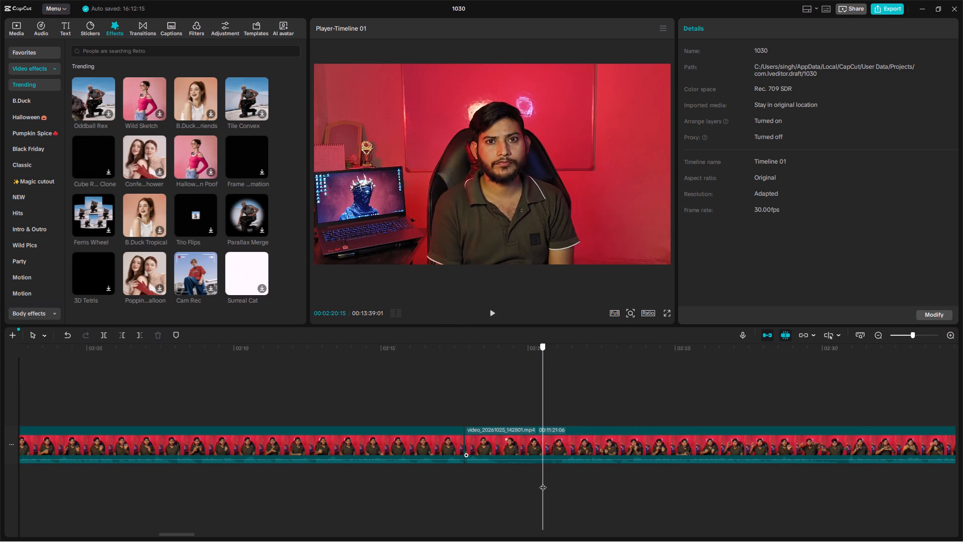
left_click_drag(543, 482, 550, 481)
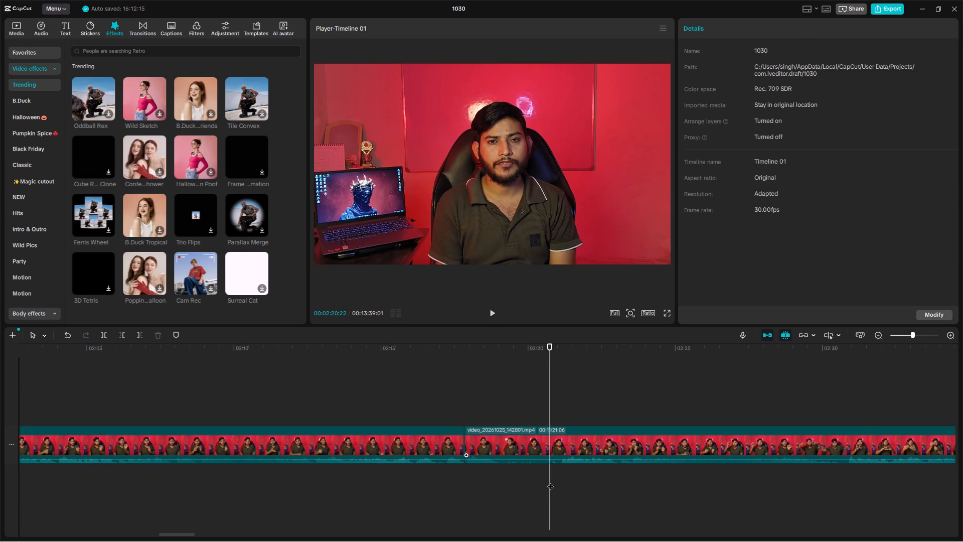
left_click(563, 451)
left_click(103, 338)
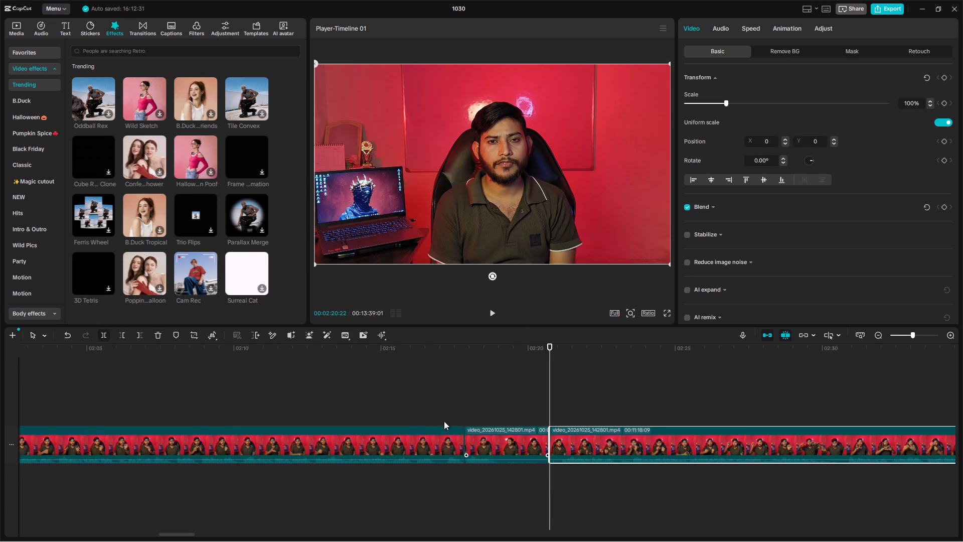
left_click(494, 442)
left_click(158, 337)
Play across the join at 00:02:17:25 and trim about 9 frames off the start of the remaining footage.
left_click(385, 389)
key("space")
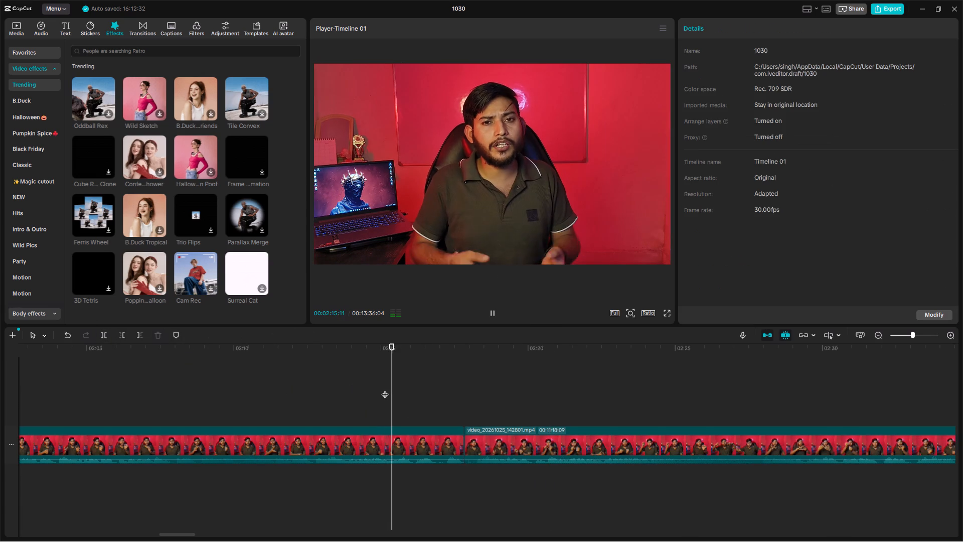
scroll(385, 393, "down", 6, "ctrl")
scroll(385, 393, "up", 9, "ctrl")
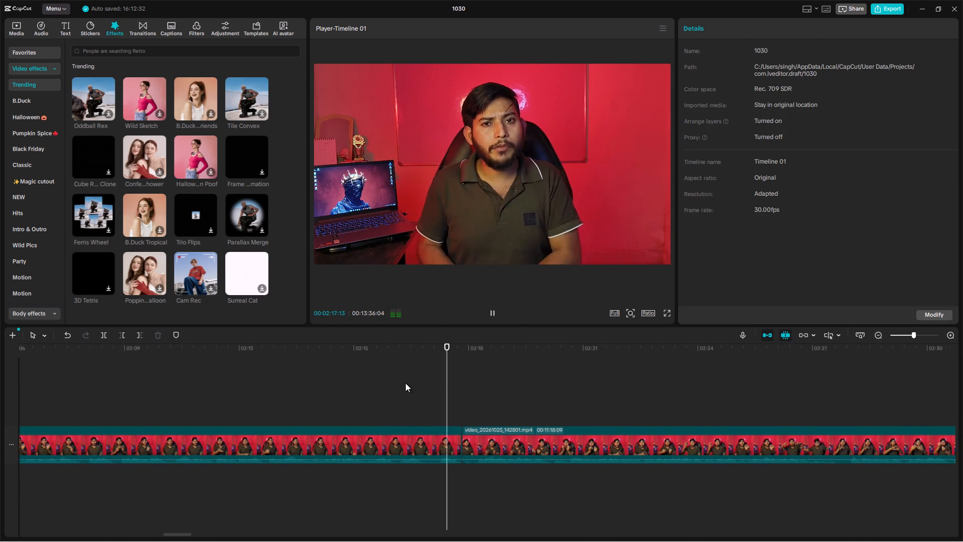
key("space")
left_click(474, 474)
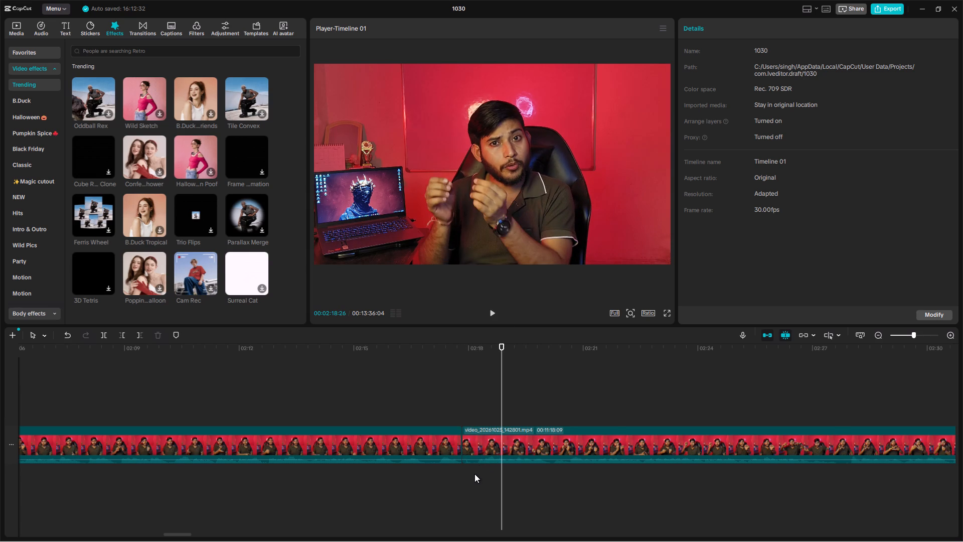
left_click(473, 474)
left_click(480, 452)
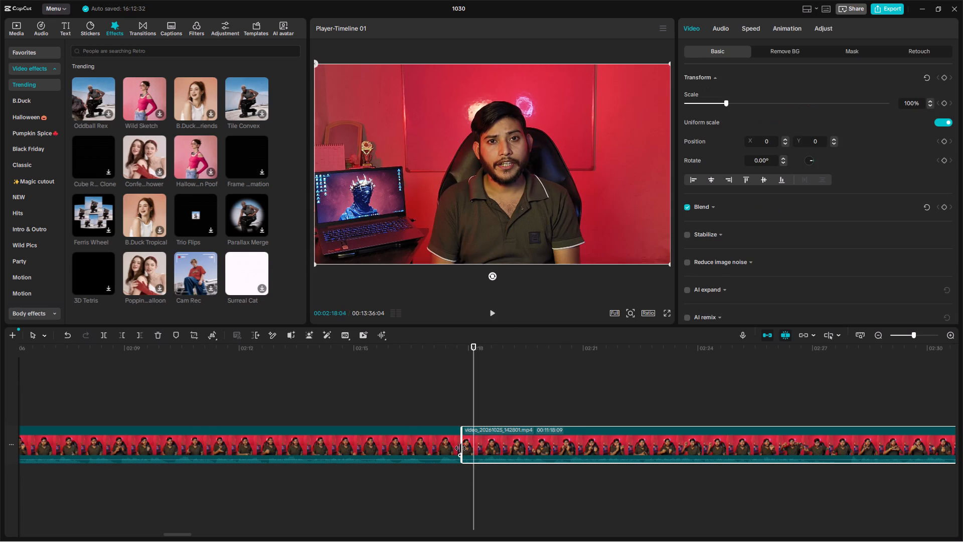
left_click_drag(460, 448, 475, 448)
Play the speech from about 00:02:09 towards the join at 00:02:17, then examine the earlier cuts in the timeline.
left_click(390, 473)
left_click(253, 475)
key("space")
left_click(126, 470)
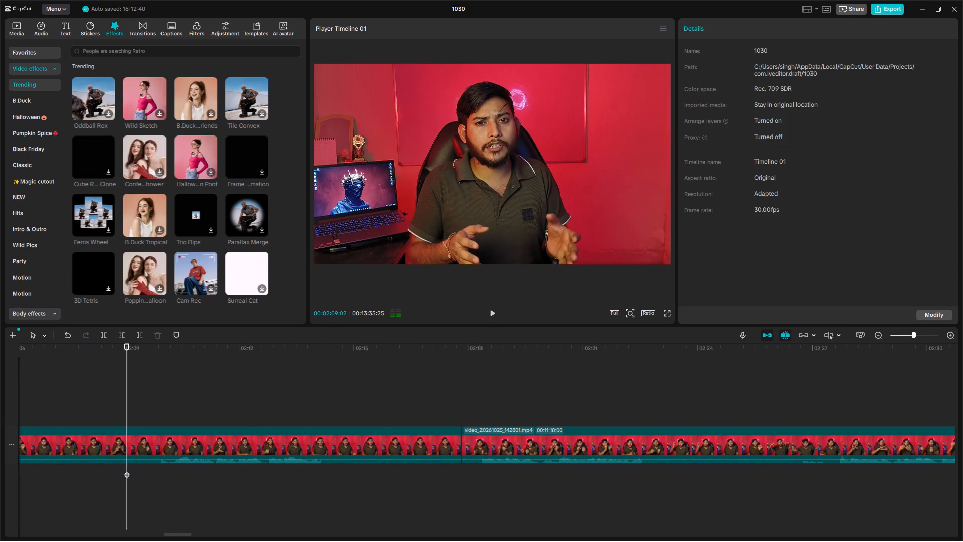
key("space")
scroll(144, 446, "down", 7, "ctrl")
scroll(148, 440, "up", 4, "ctrl")
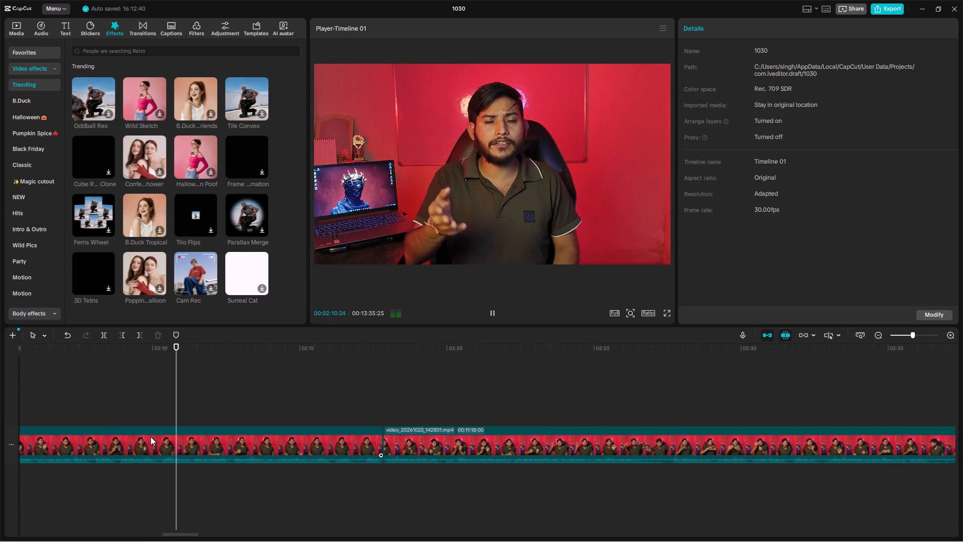
scroll(151, 434, "down", 14, "ctrl")
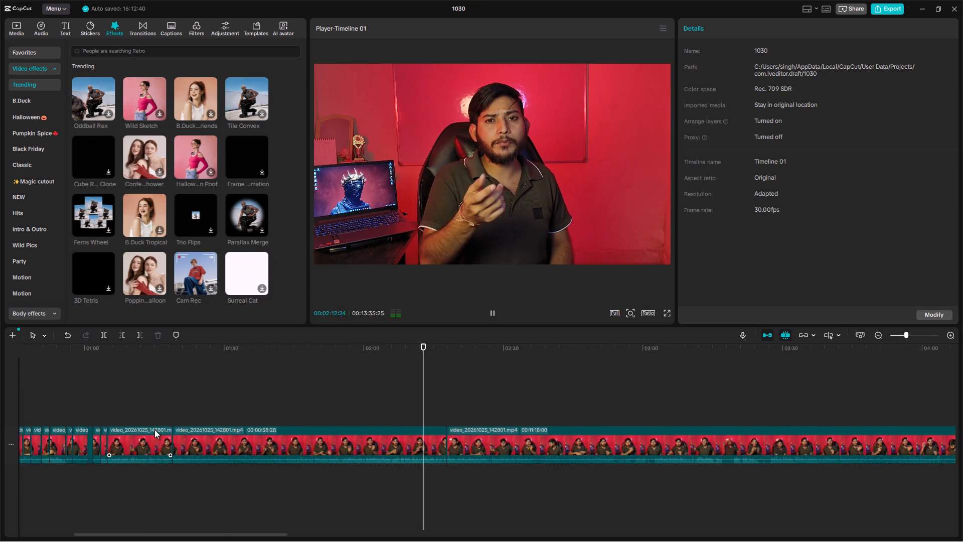
scroll(154, 430, "down", 6, "ctrl")
scroll(188, 410, "up", 5, "ctrl")
Play the edited speech from about 00:00:44 across the join near 00:01:18, checking the cuts and where the topic continues.
left_click(158, 404)
left_click_drag(159, 402, 25, 405)
key("space")
scroll(40, 393, "right", 3)
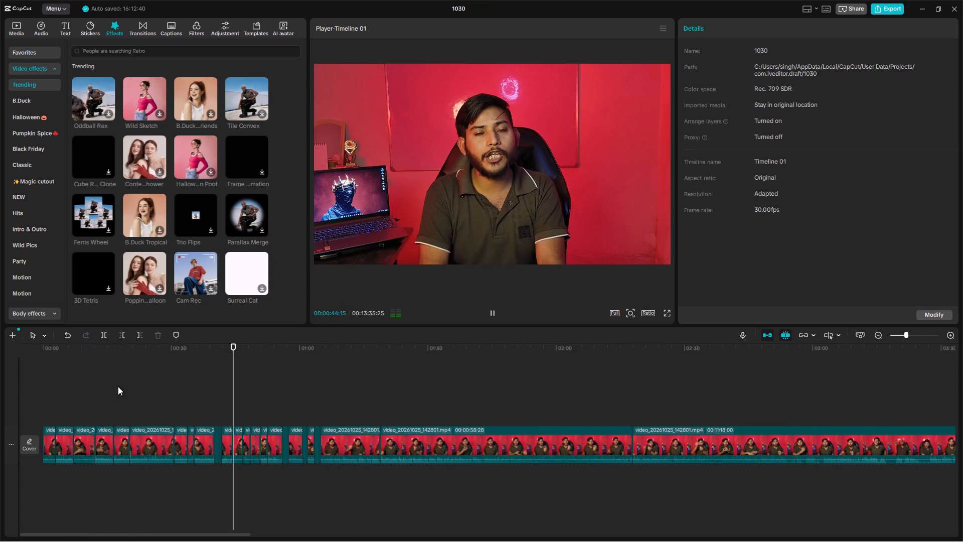
scroll(172, 434, "up", 5, "ctrl")
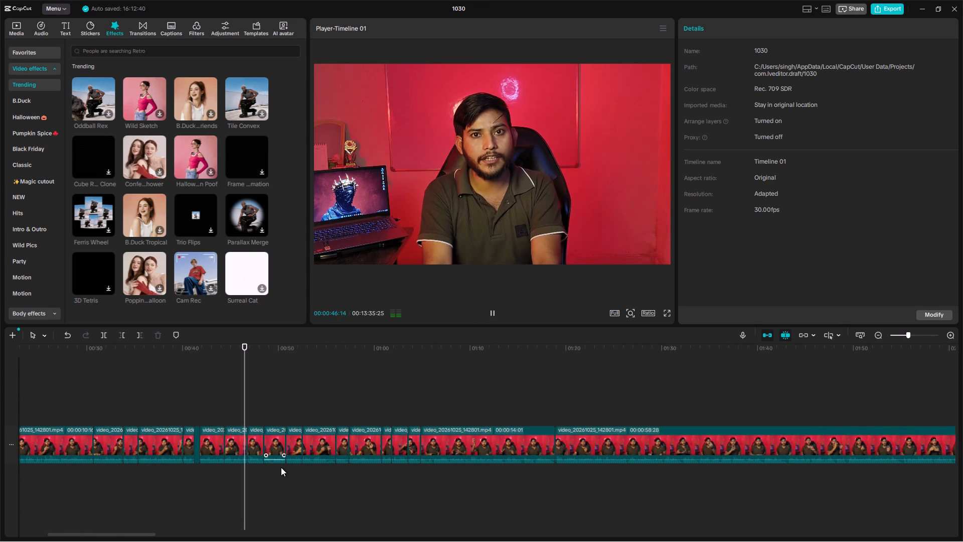
scroll(283, 469, "up", 3, "ctrl")
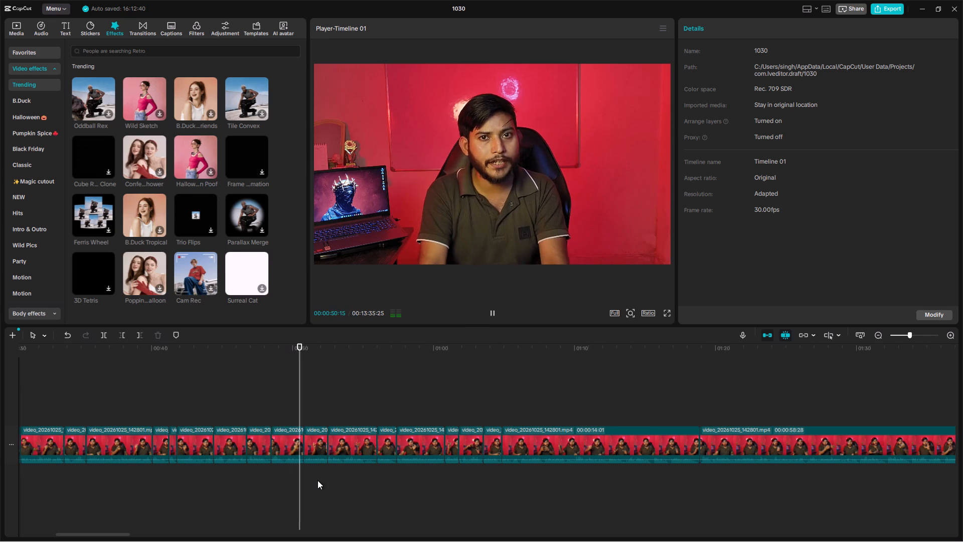
key("space")
key("space")
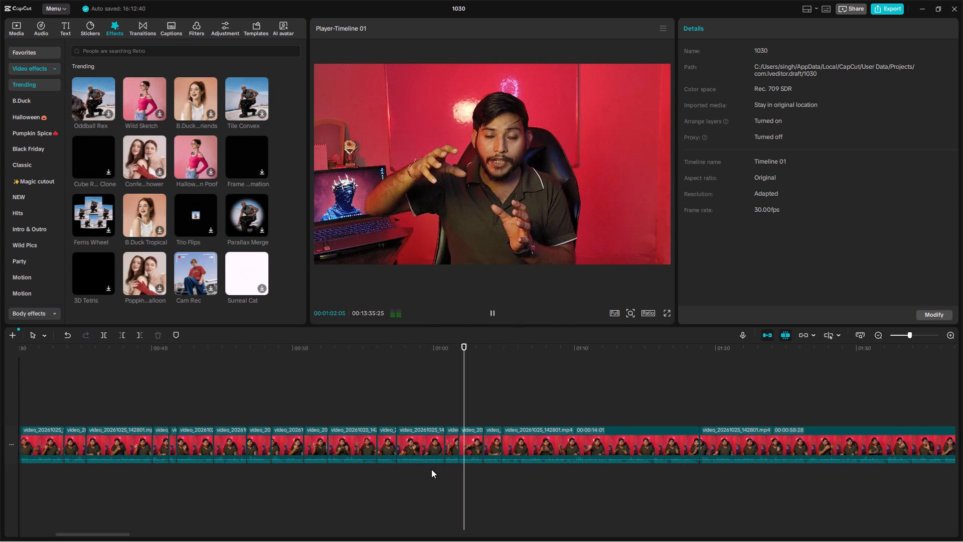
key("space")
scroll(431, 469, "left", 1)
scroll(431, 469, "down", 1, "ctrl")
scroll(431, 469, "left", 1, "ctrl")
key("space")
scroll(431, 469, "right", 1)
scroll(431, 469, "up", 1, "ctrl")
scroll(431, 469, "right", 1, "ctrl")
scroll(431, 469, "up", 5, "ctrl")
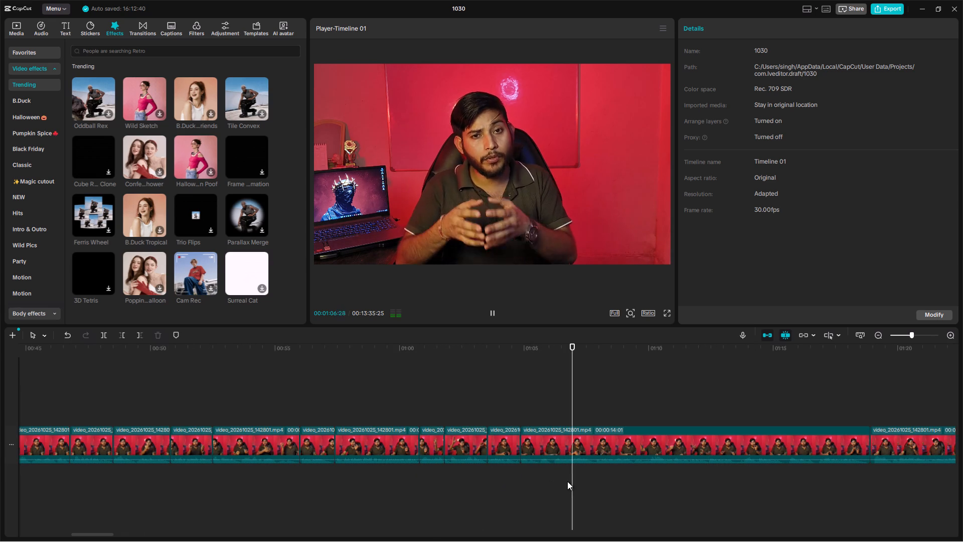
scroll(573, 481, "left", 1)
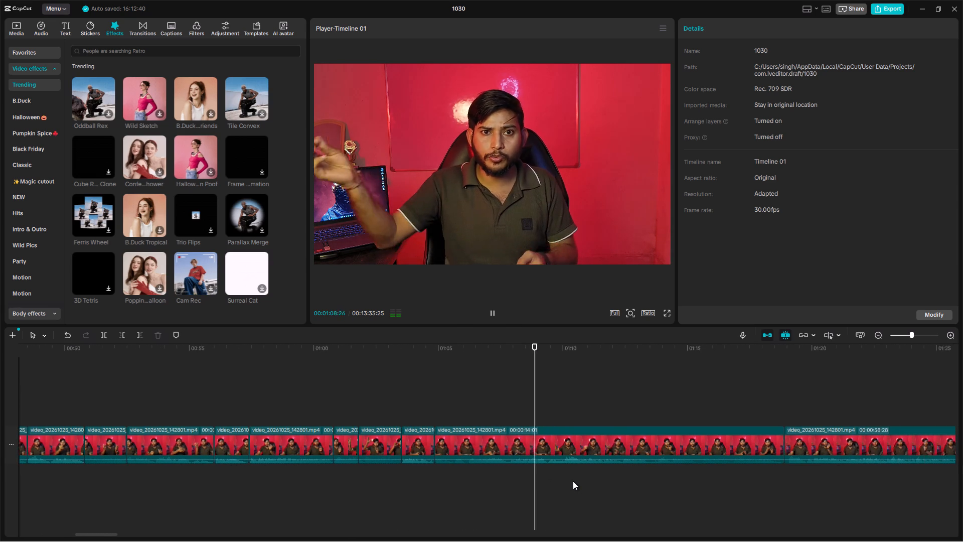
scroll(573, 481, "left", 2)
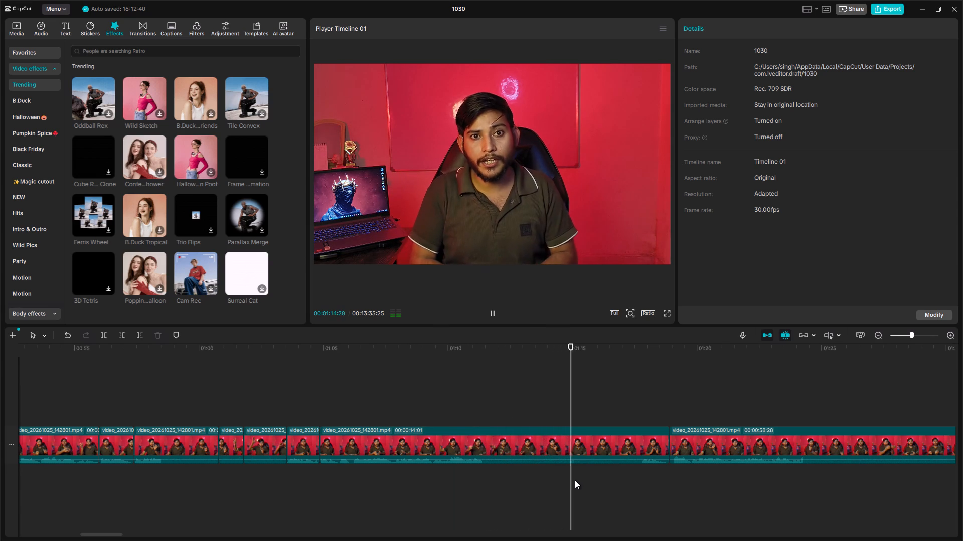
scroll(575, 480, "left", 1)
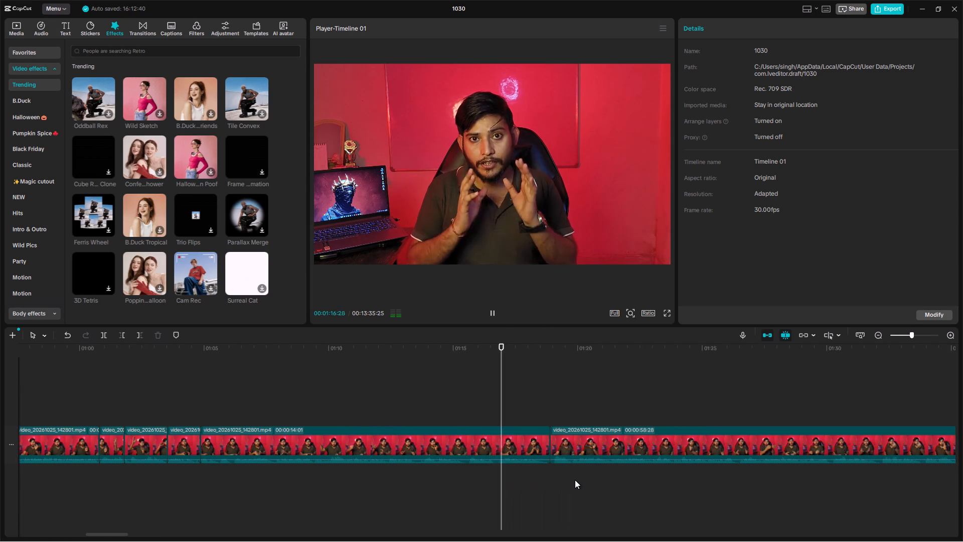
scroll(575, 480, "left", 2)
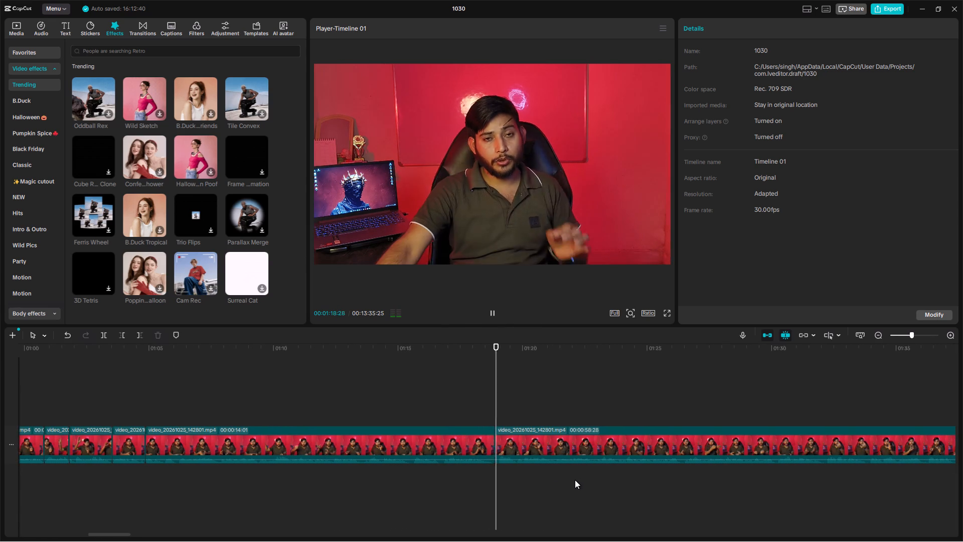
scroll(575, 480, "left", 1)
key("space")
Trim about 7 frames off the end of the clip before the join near 00:01:18 and play across the join.
left_click(479, 437)
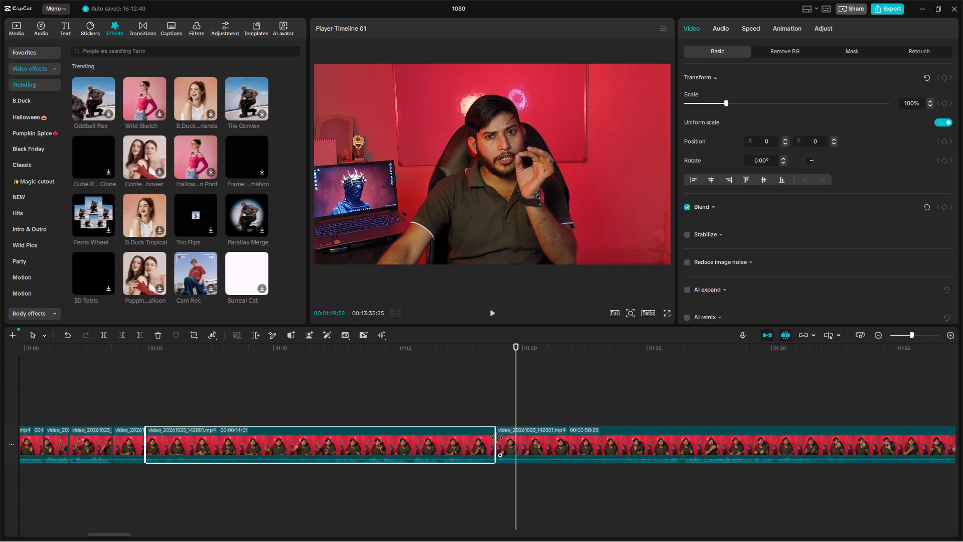
left_click_drag(495, 438, 487, 438)
left_click(431, 479)
key("space")
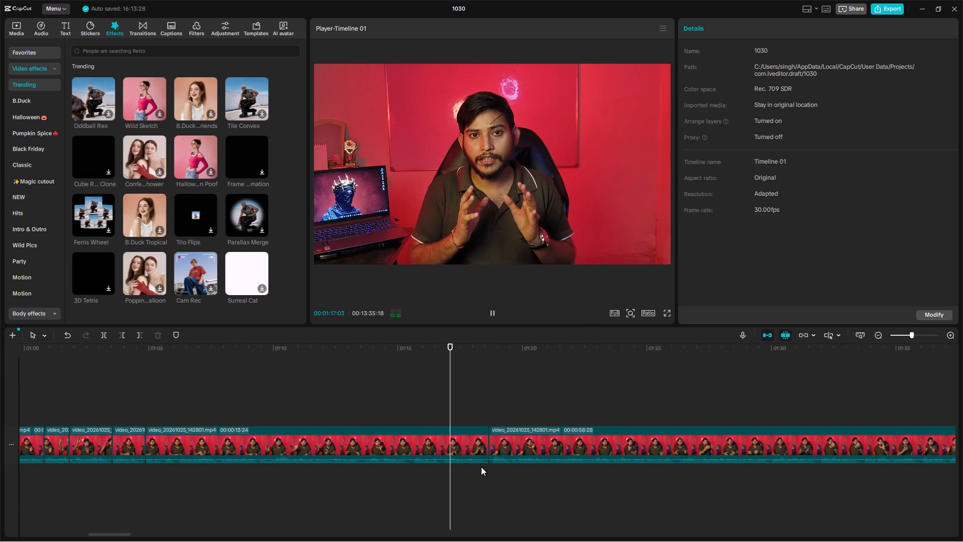
scroll(482, 467, "up", 7, "ctrl")
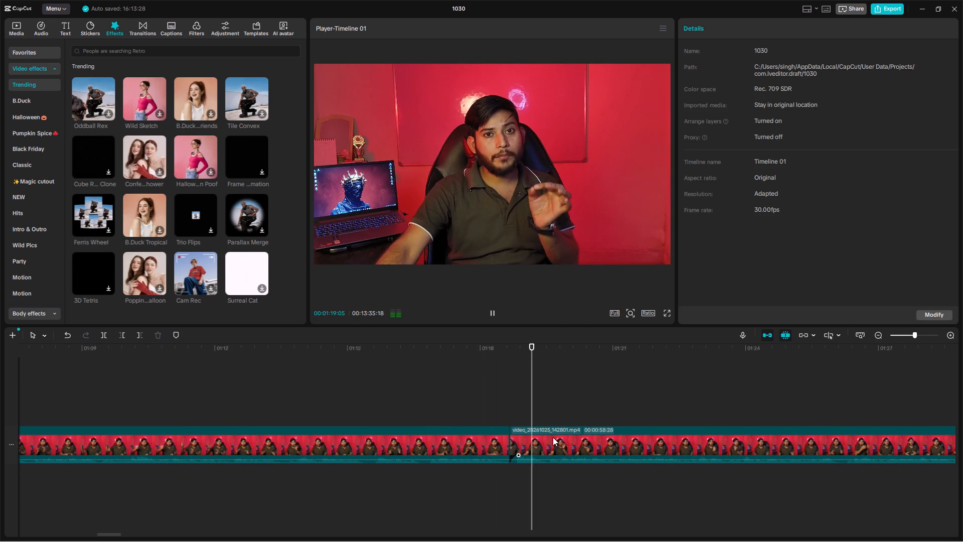
scroll(576, 486, "left", 1)
scroll(583, 479, "down", 20, "ctrl")
key("space")
Check the speech after the join near 00:02:17, then delete the roughly 59-second section between the joins near 00:01:18 and 00:02:17.
left_click(634, 478)
key("space")
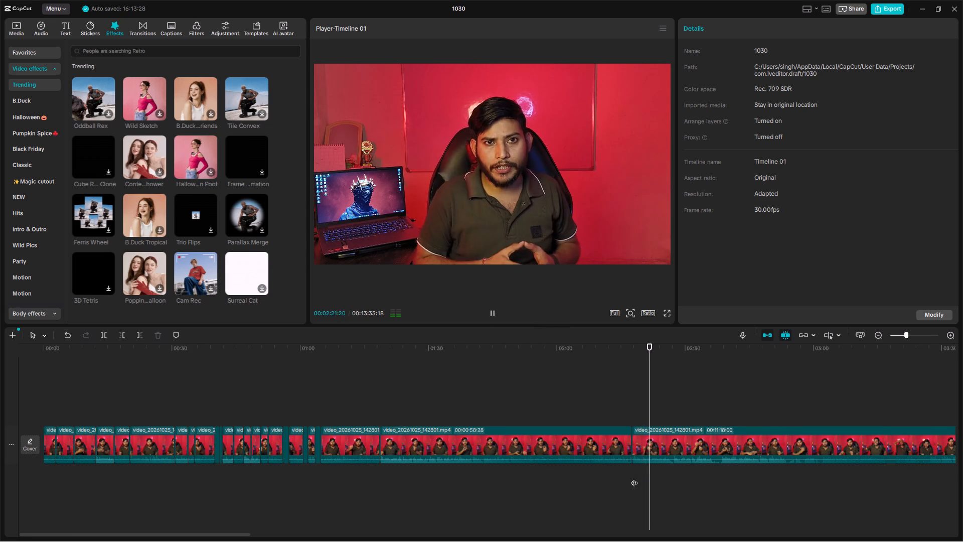
left_click(634, 478)
left_click(480, 445)
left_click(157, 335)
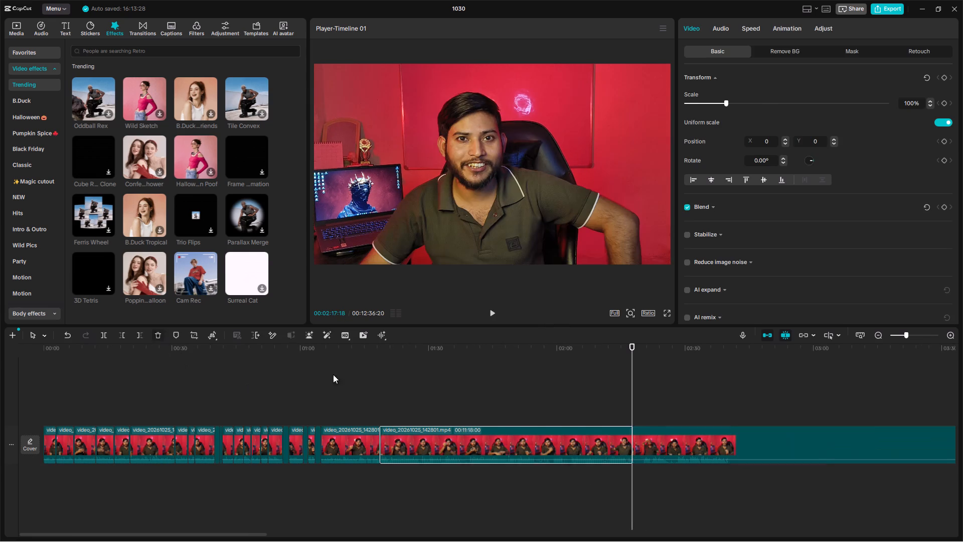
Play the speech from about 00:01:03 up to the new join near 00:01:18 to check how the sections connect.
left_click(311, 377)
key("space")
scroll(323, 377, "up", 5, "ctrl")
scroll(368, 392, "up", 5, "ctrl")
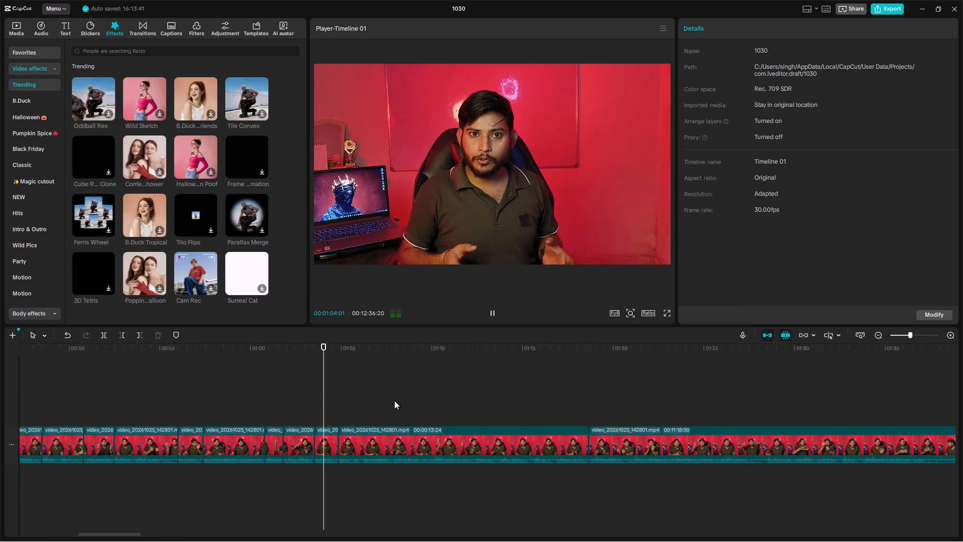
scroll(399, 456, "up", 6, "ctrl")
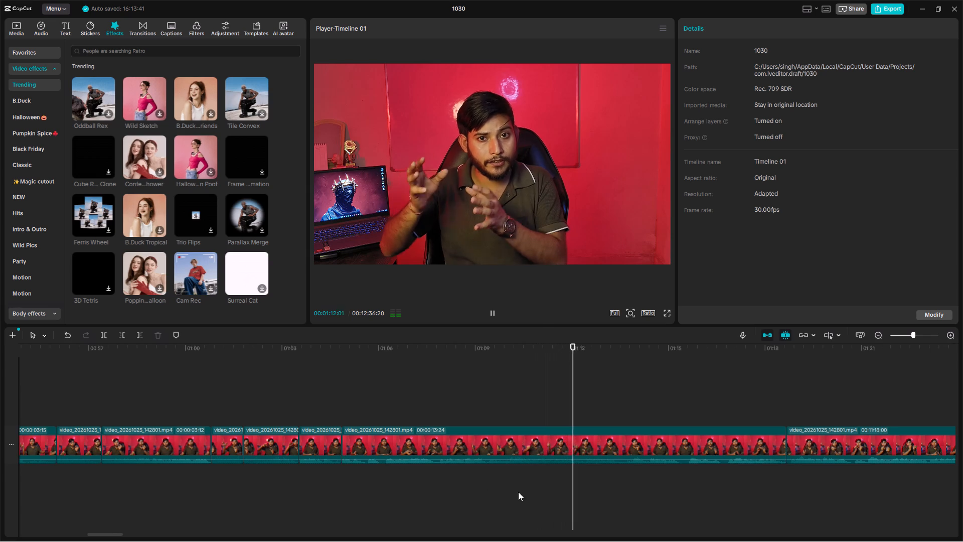
scroll(530, 499, "up", 3, "ctrl")
scroll(529, 495, "down", 4, "ctrl")
scroll(529, 494, "left", 1)
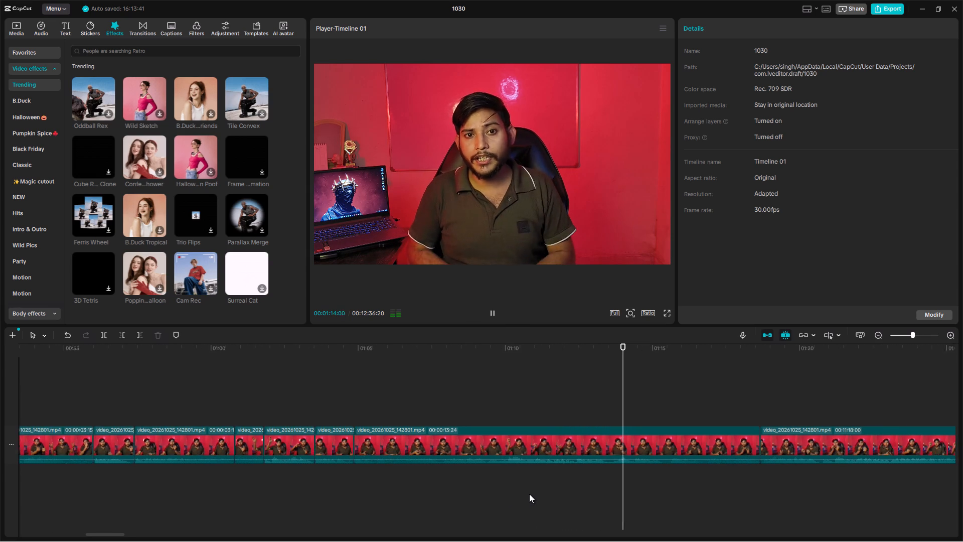
scroll(529, 494, "left", 2)
scroll(529, 492, "down", 3, "ctrl")
scroll(529, 491, "up", 3, "ctrl")
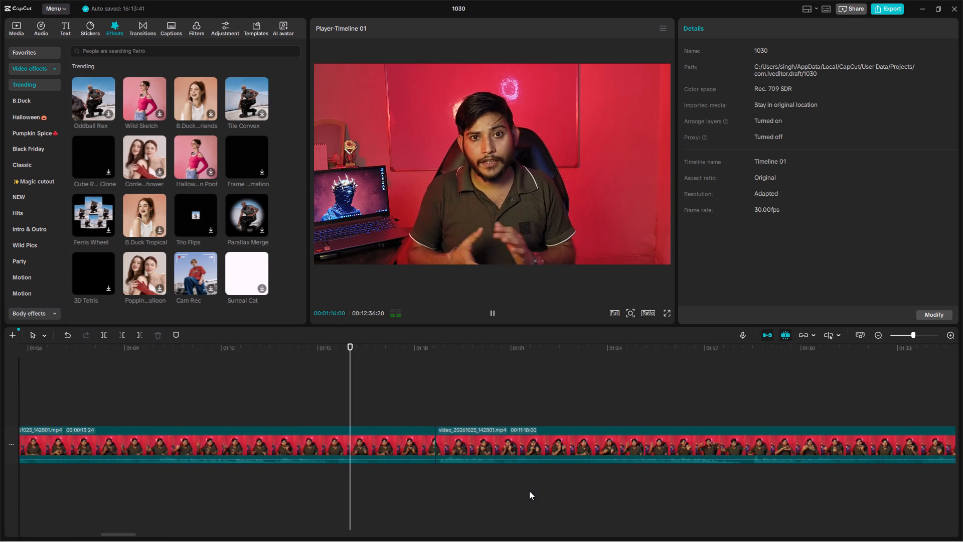
scroll(529, 490, "up", 10, "ctrl")
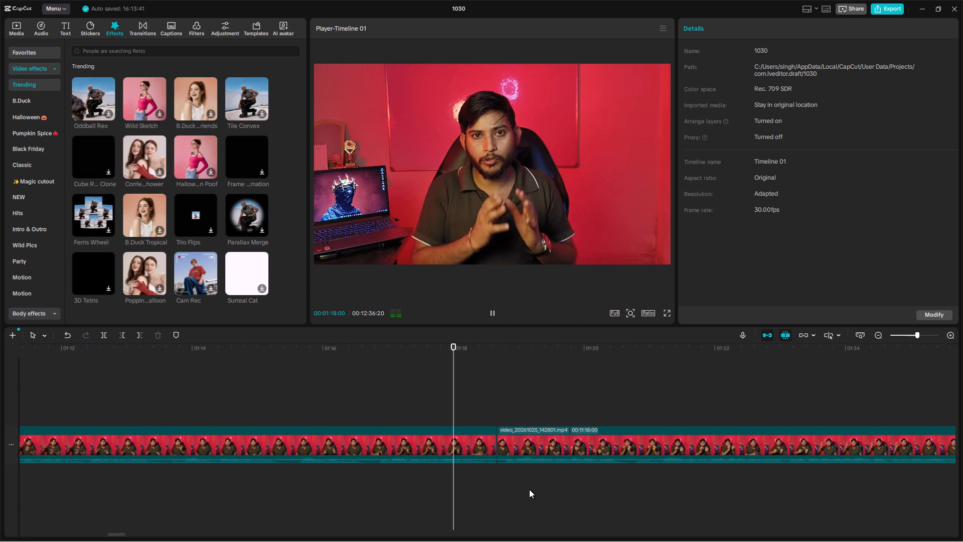
Extend the end of the clip before the join near 00:01:18 by about 15 frames, review it, and trim it back about 4 frames.
key("space")
left_click(508, 441)
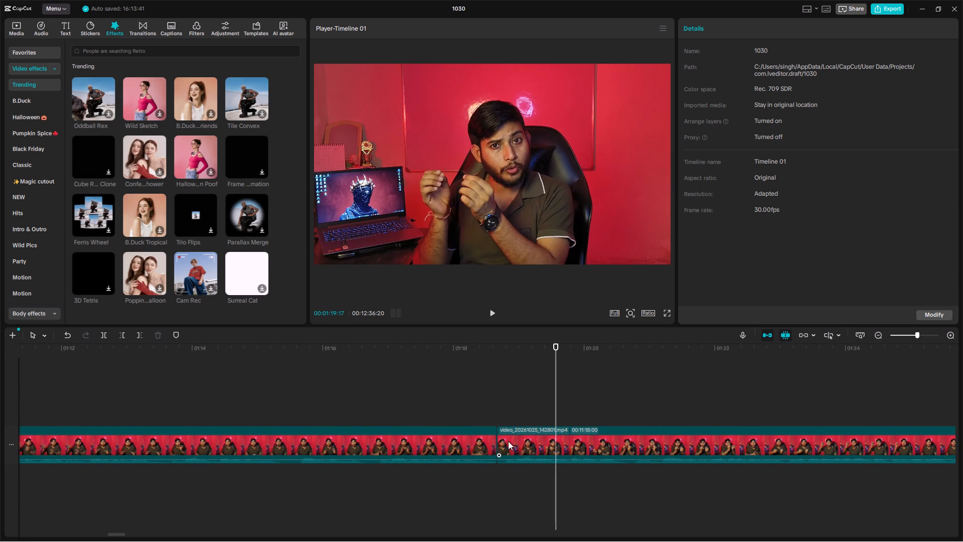
left_click(490, 443)
left_click_drag(499, 442, 529, 443)
left_click(363, 470)
key("space")
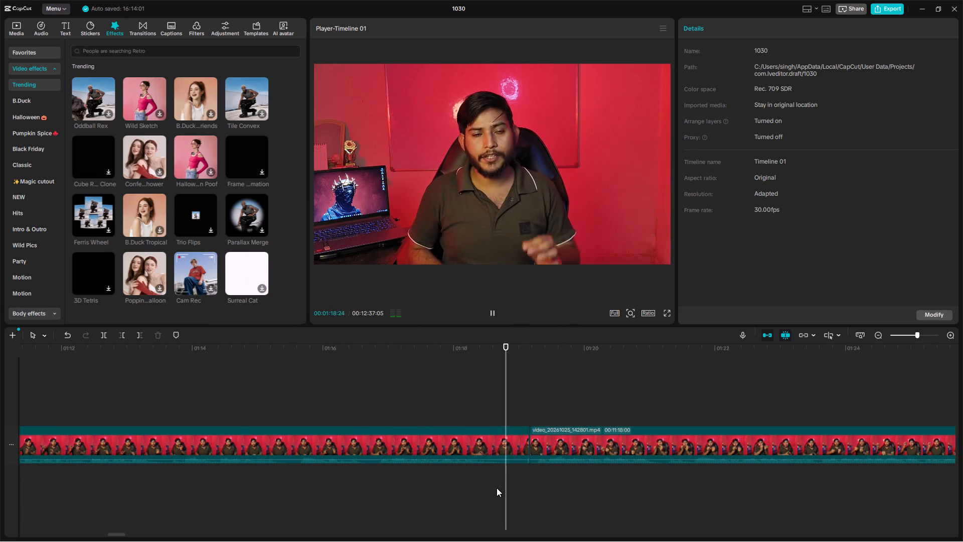
left_click(520, 450)
left_click_drag(528, 447, 520, 448)
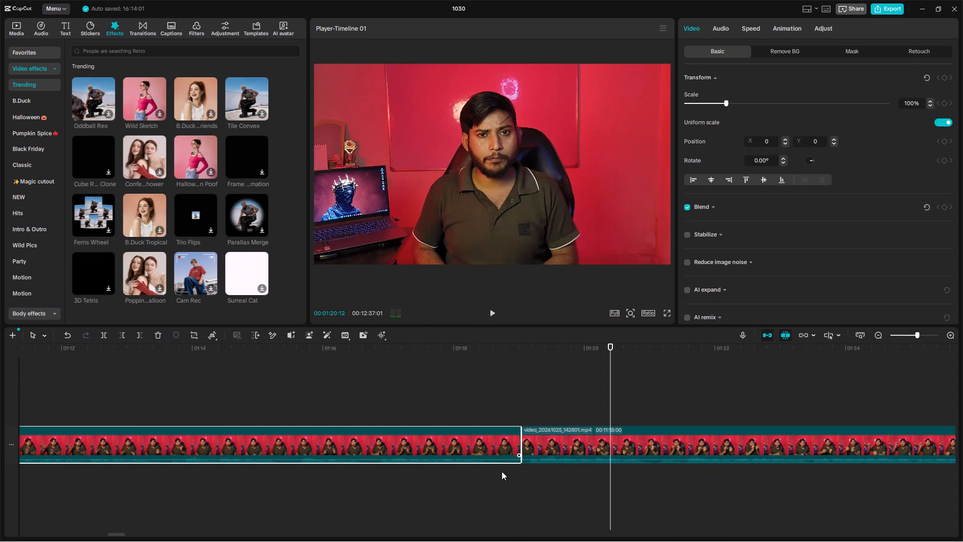
Review the speech past the join near 00:01:19, split at 00:01:28:18, and trim about 8 frames off the start of the remaining footage.
left_click(414, 501)
key("space")
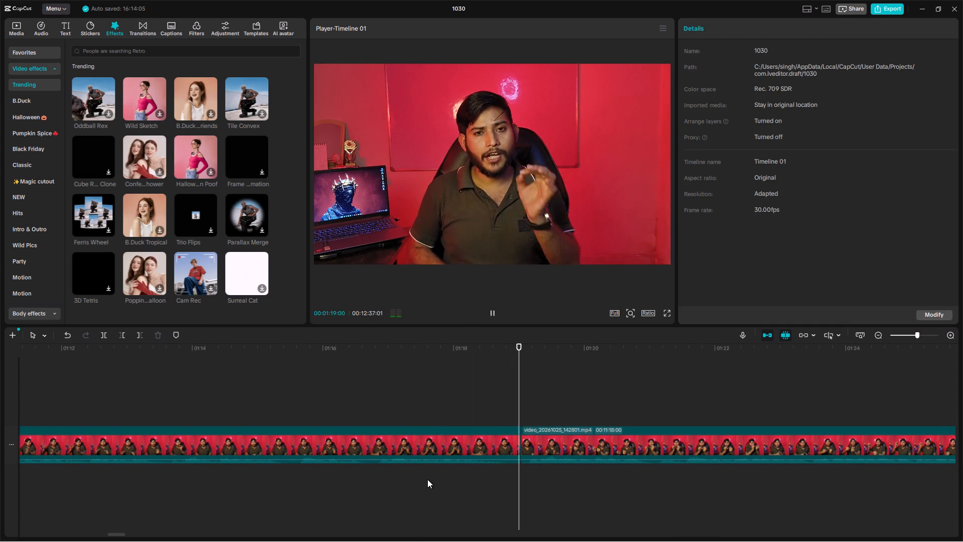
scroll(428, 479, "left", 2)
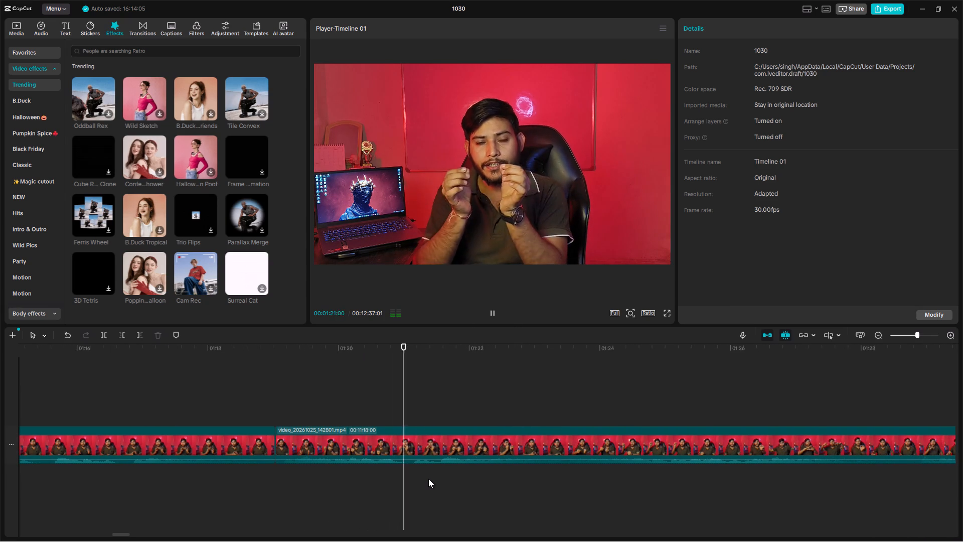
scroll(428, 478, "left", 1)
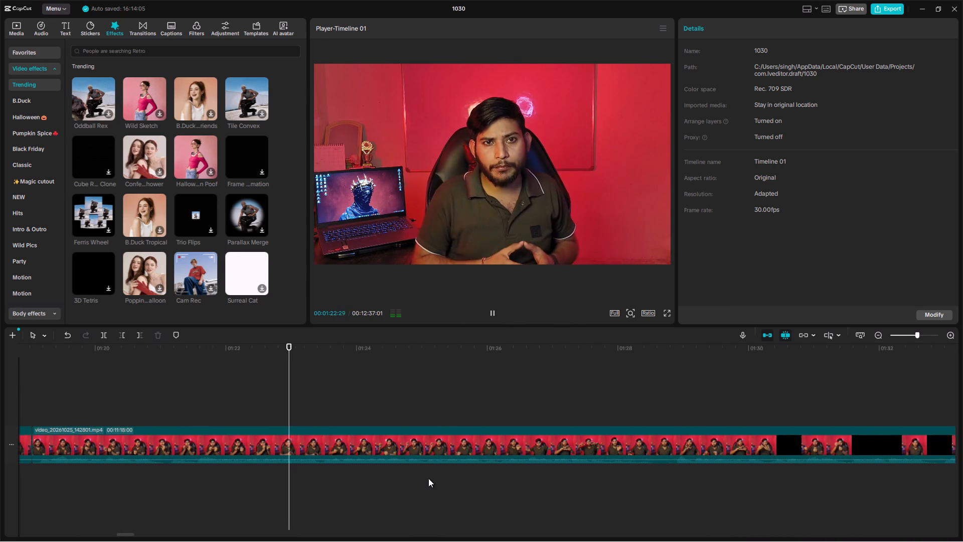
scroll(428, 478, "left", 1)
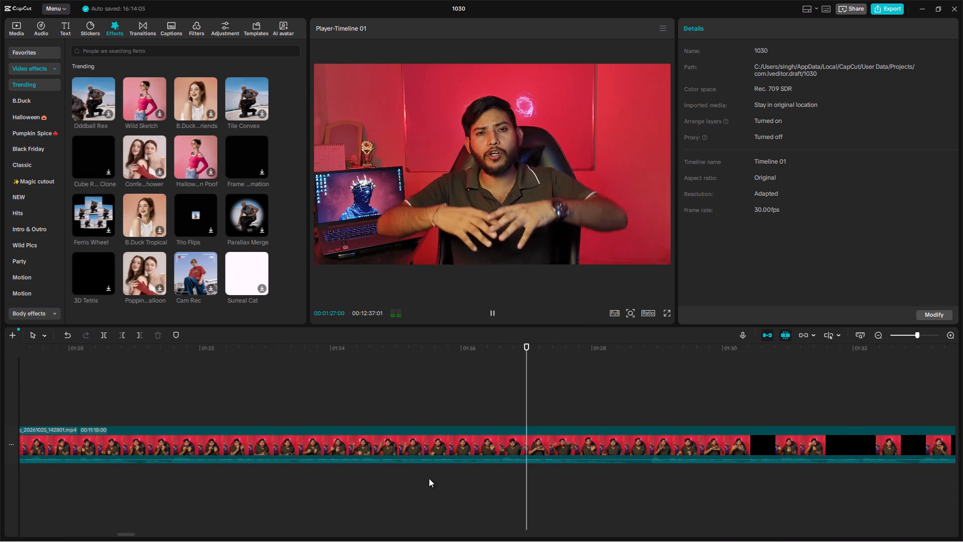
scroll(429, 478, "left", 1)
key("space")
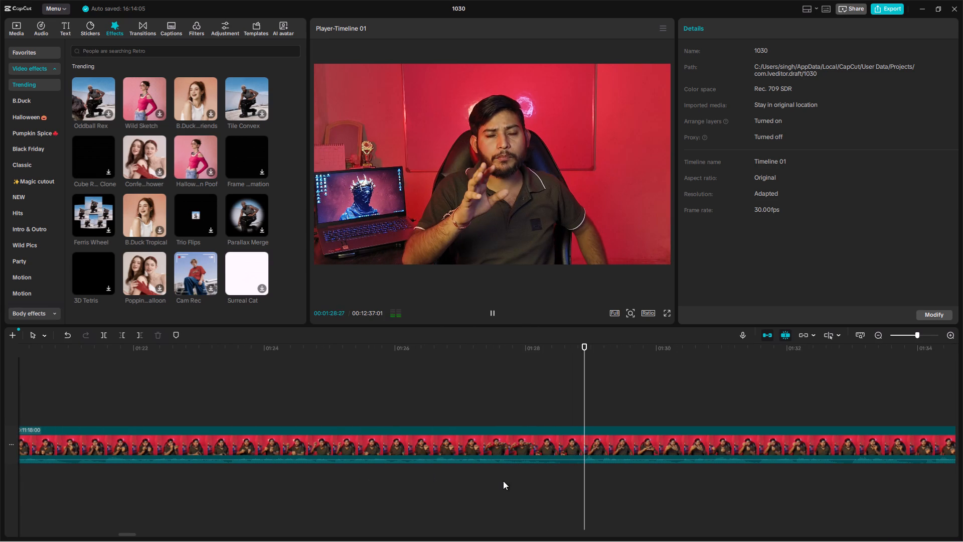
left_click(565, 472)
key("ctrl+b")
left_click(577, 452)
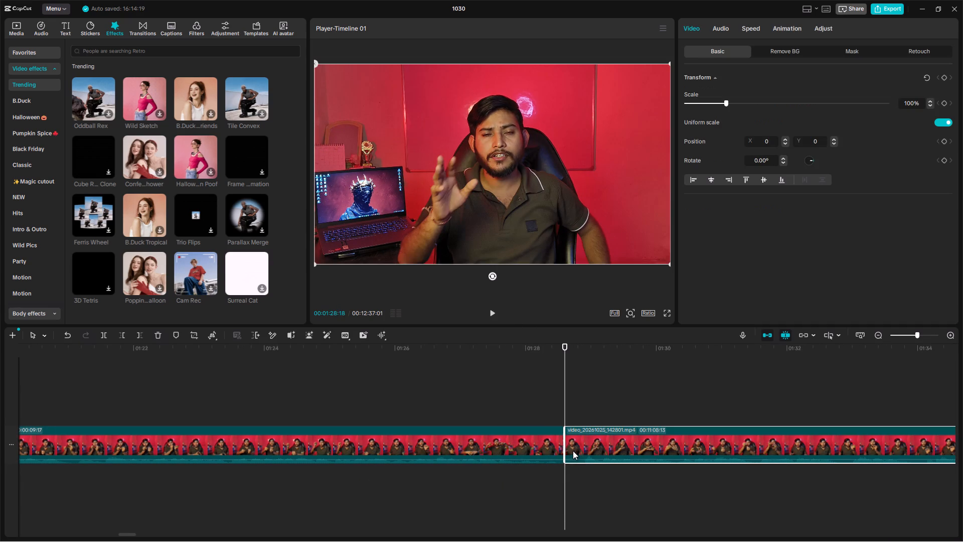
left_click_drag(565, 445, 582, 445)
Review the speech past the join at 00:01:28:18, split at 00:01:32:16, and trim about 6 frames off the start of the remaining footage.
left_click(475, 478)
key("space")
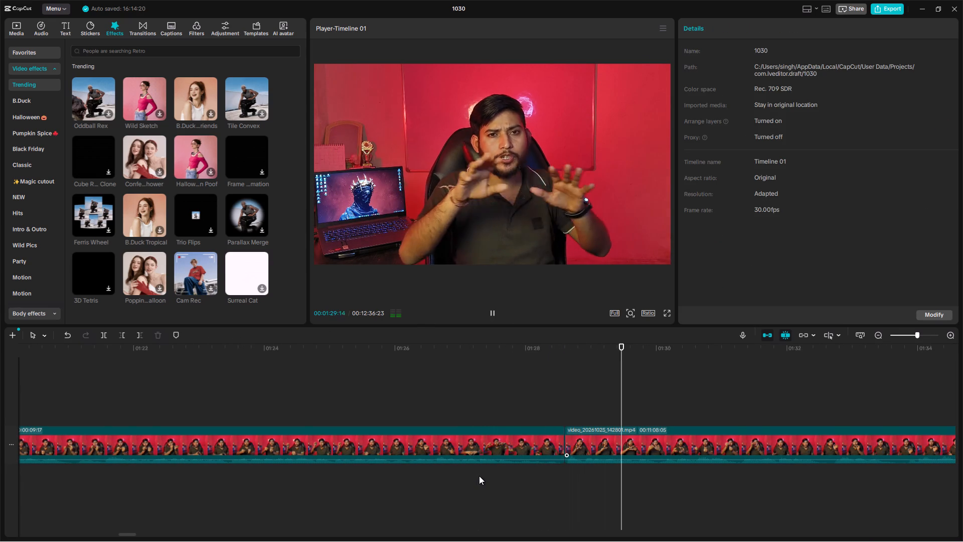
scroll(595, 474, "left", 1)
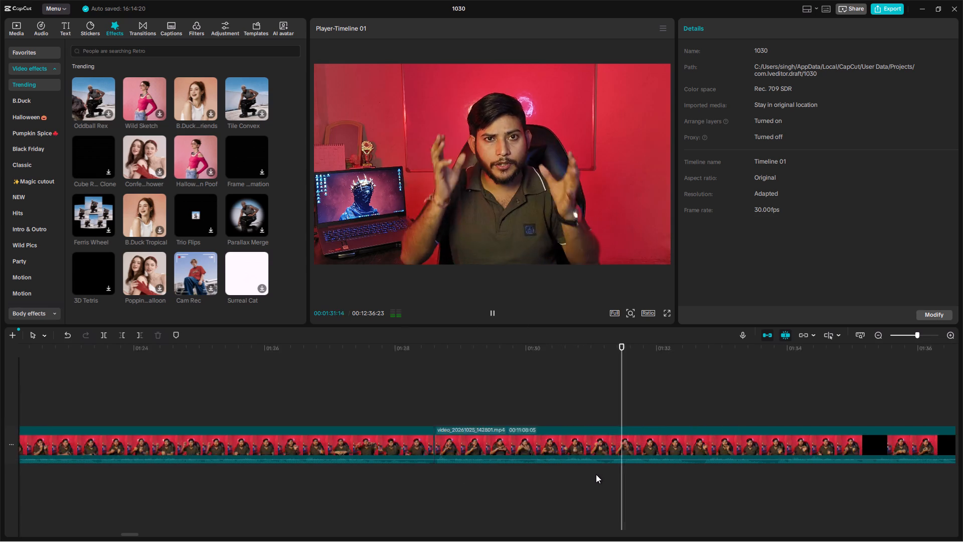
scroll(596, 474, "left", 2)
key("space")
left_click(399, 471)
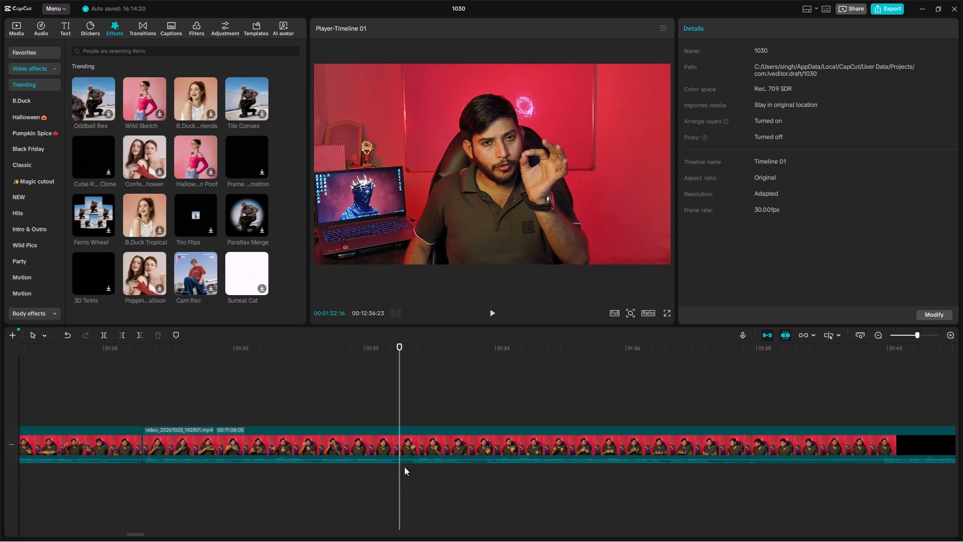
key("ctrl+v")
left_click(422, 444)
key("ctrl+b")
left_click(407, 443)
left_click_drag(400, 446, 413, 448)
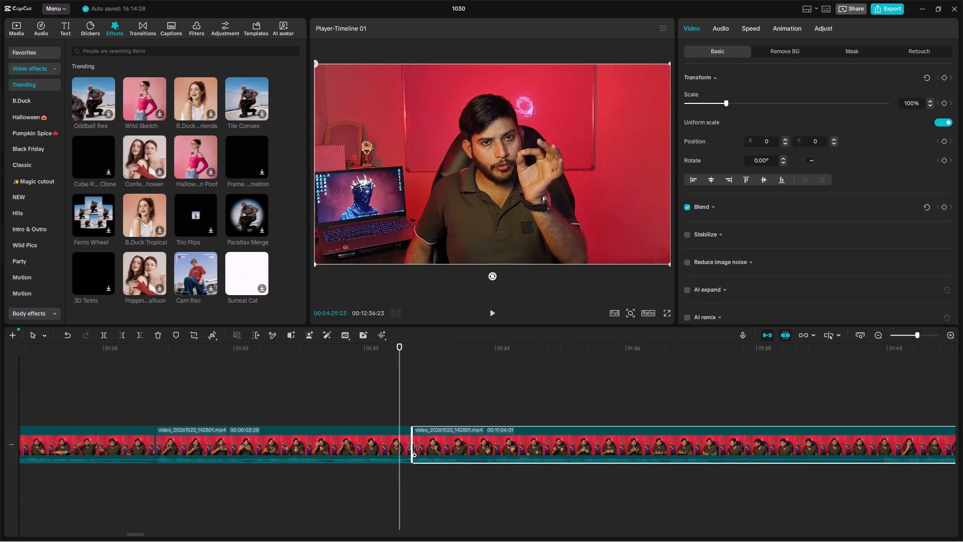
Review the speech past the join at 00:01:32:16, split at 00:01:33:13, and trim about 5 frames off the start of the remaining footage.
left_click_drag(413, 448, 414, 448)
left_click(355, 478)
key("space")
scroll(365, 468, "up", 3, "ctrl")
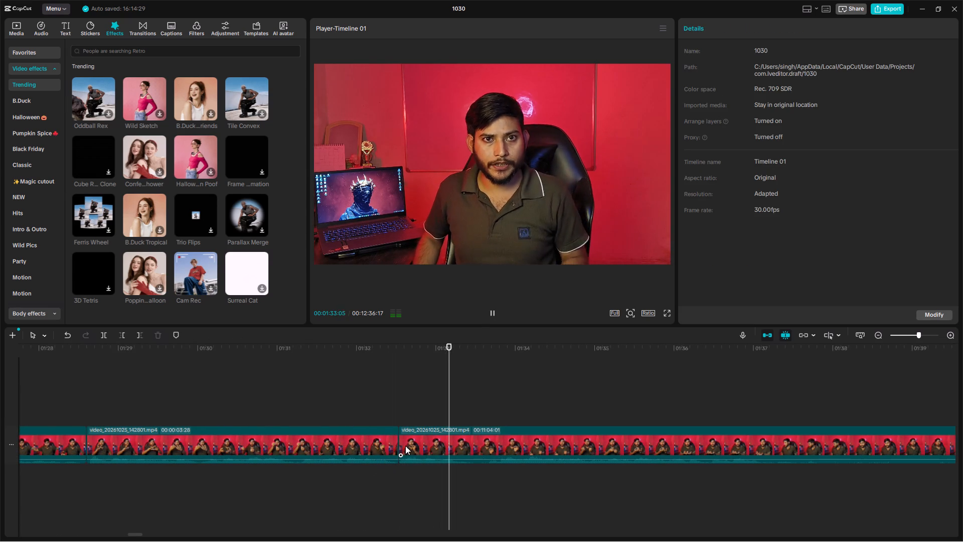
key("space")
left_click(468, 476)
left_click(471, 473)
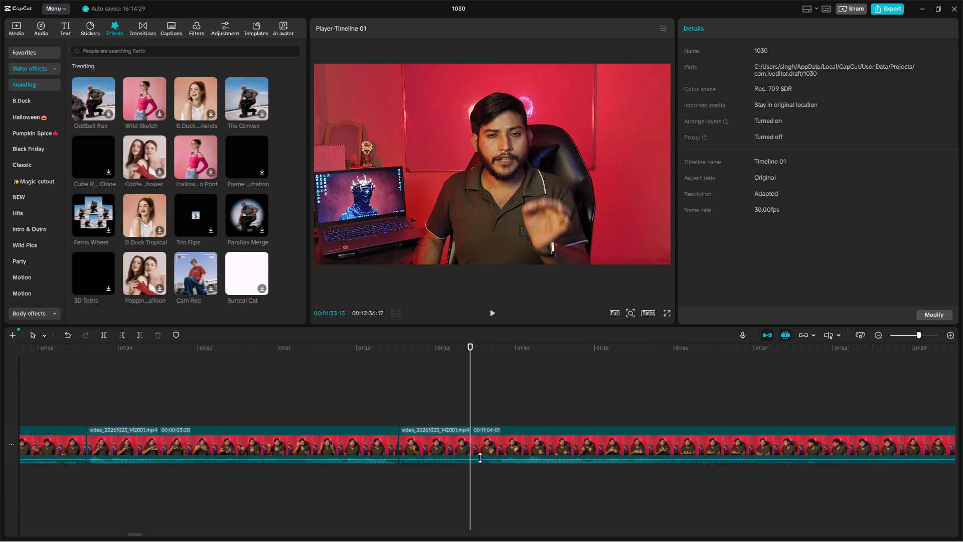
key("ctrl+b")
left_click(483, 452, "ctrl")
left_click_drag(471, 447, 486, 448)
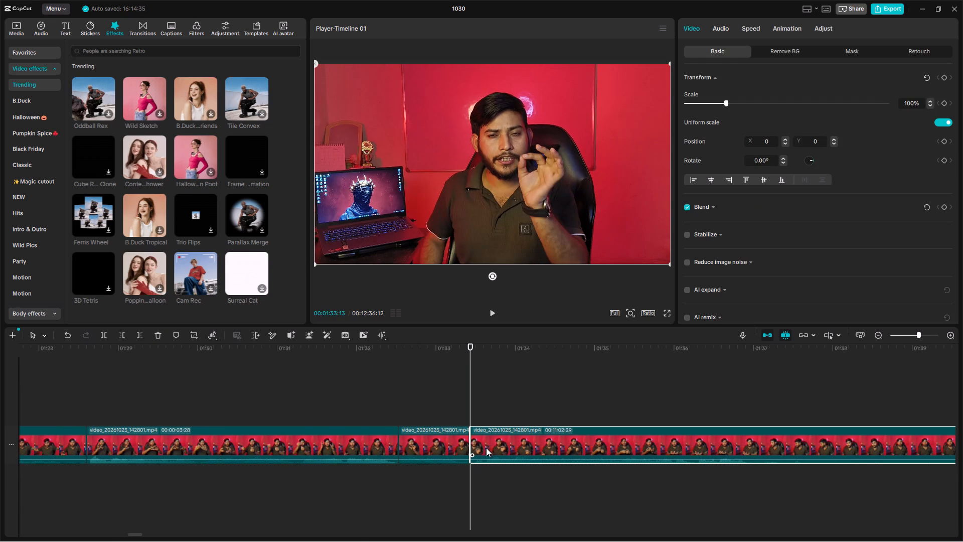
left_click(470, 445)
Play the speech from about 00:01:32 across the two newest joins and on to about 00:01:45 to check the flow.
left_click(342, 475)
key("space")
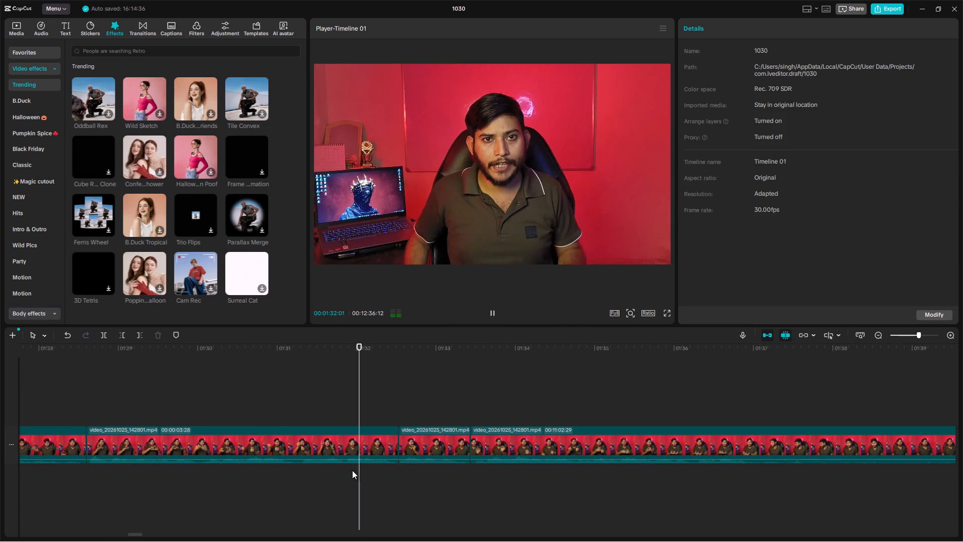
scroll(450, 466, "left", 1)
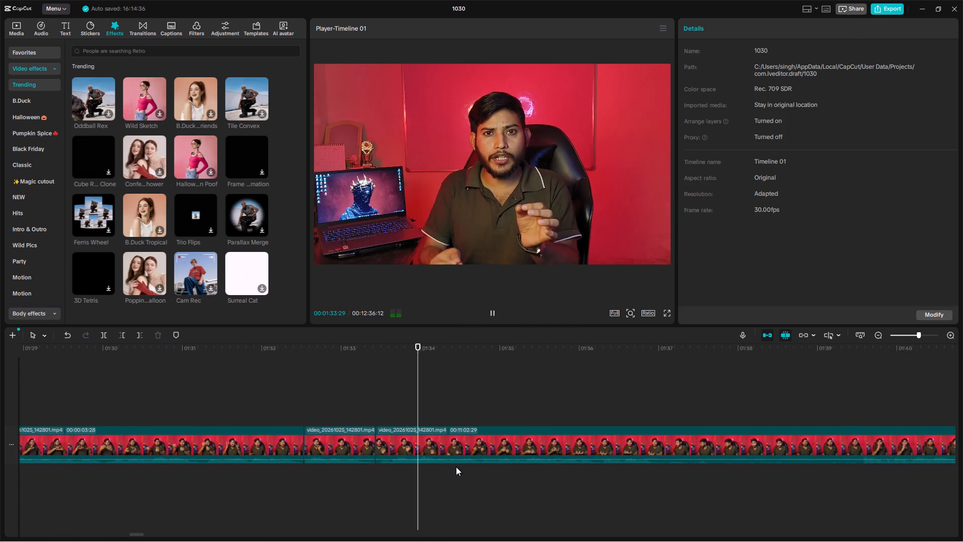
scroll(456, 467, "left", 1)
scroll(510, 486, "left", 1)
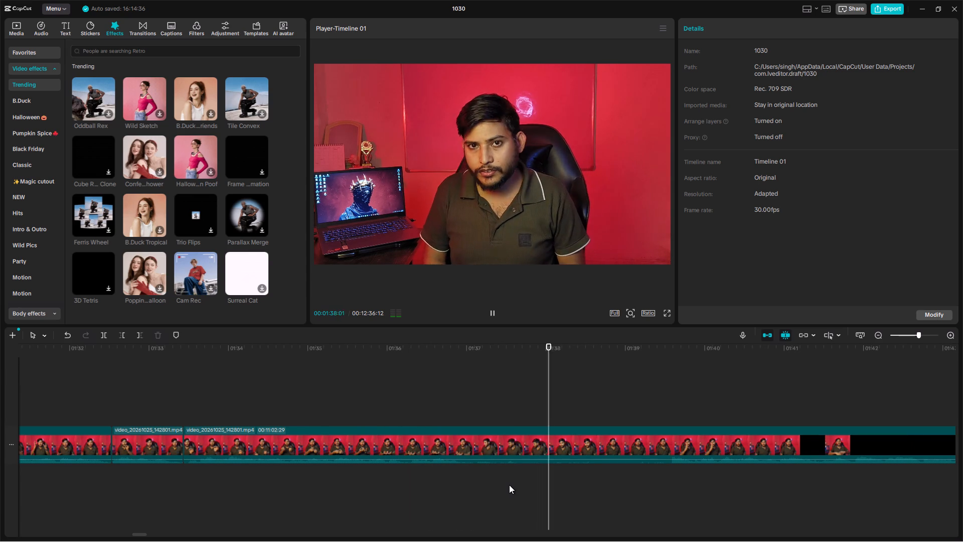
key("space")
key("space")
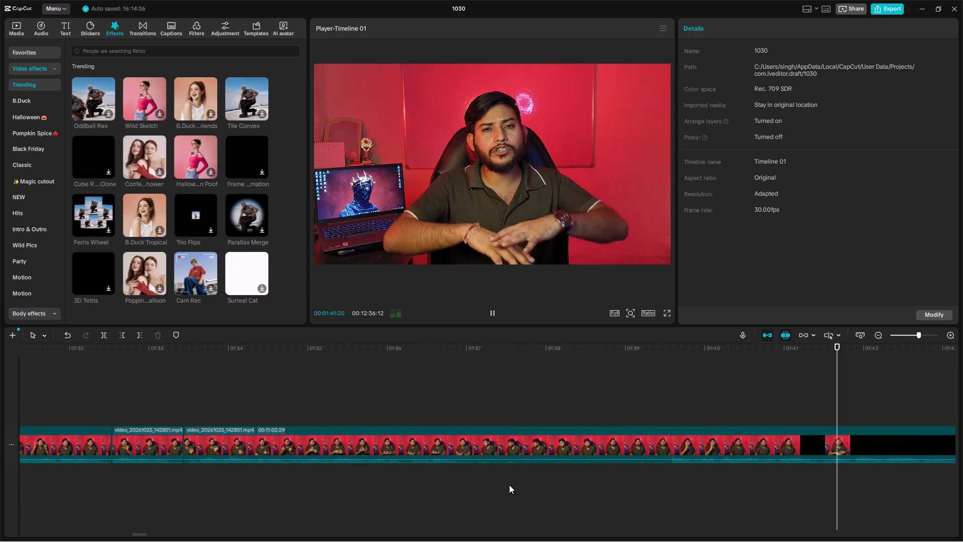
scroll(509, 485, "down", 9, "ctrl")
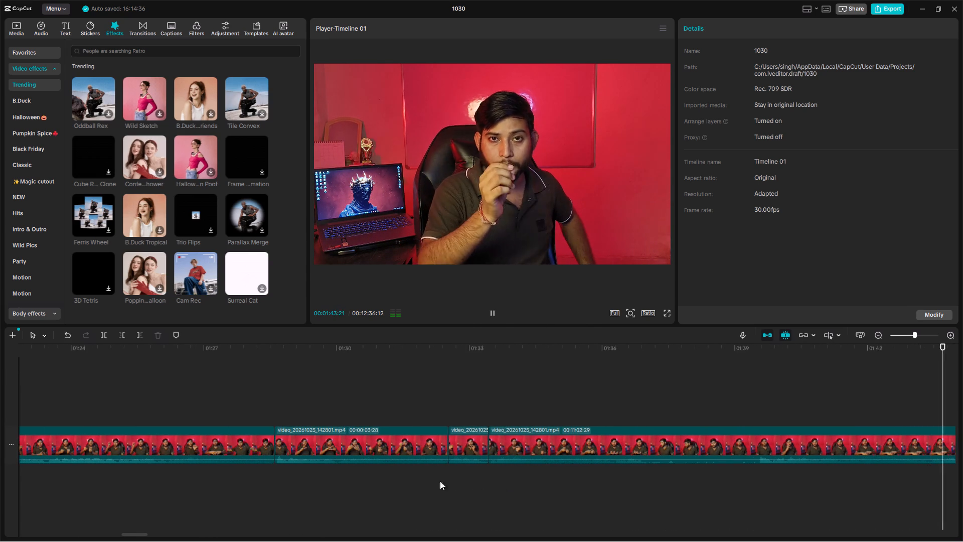
scroll(291, 462, "down", 8, "ctrl")
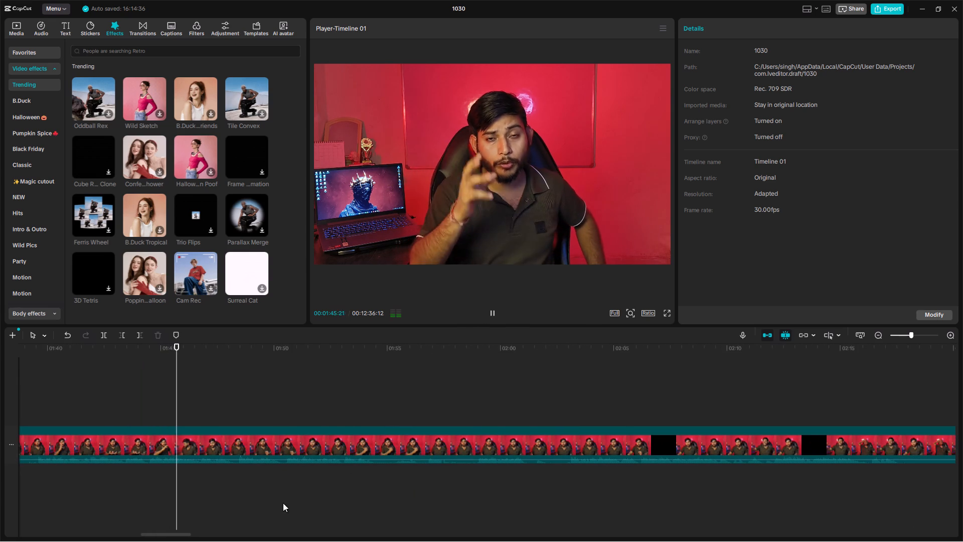
Sample the uncut footage from about 00:01:53 to 00:02:34 to find where usable speech resumes.
left_click(424, 485)
left_click(349, 482)
key("space")
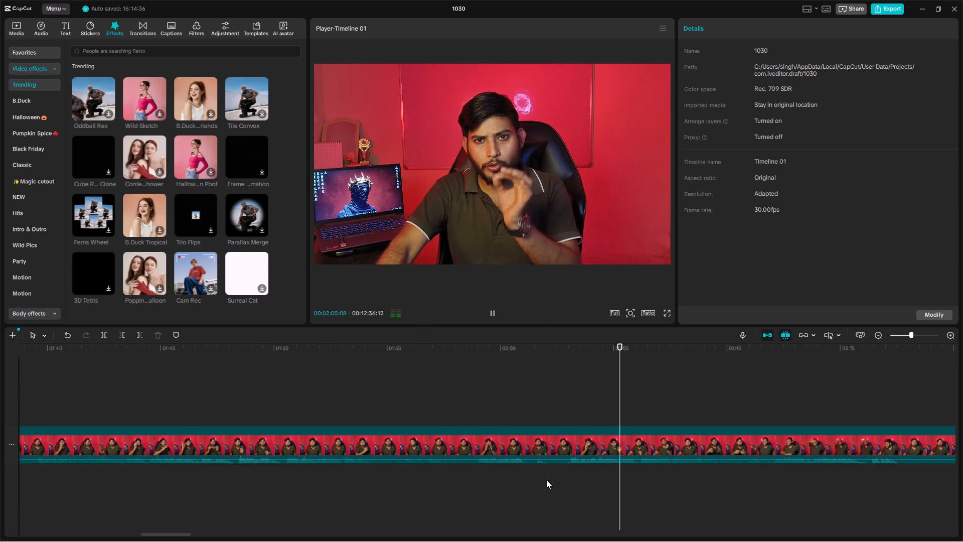
key("space")
key("space")
left_click(882, 484)
key("space")
scroll(850, 493, "left", 1)
left_click(732, 493)
key("space")
left_click(652, 492)
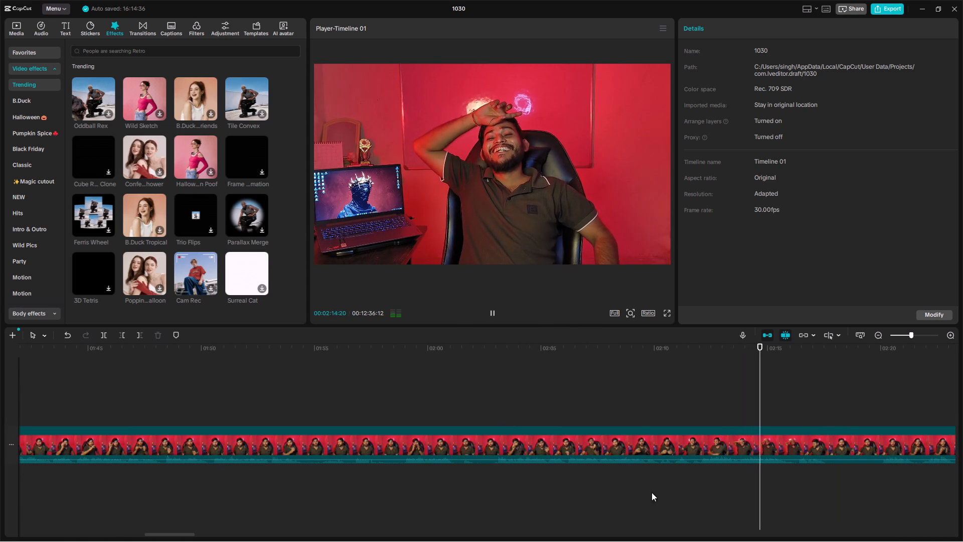
key("space")
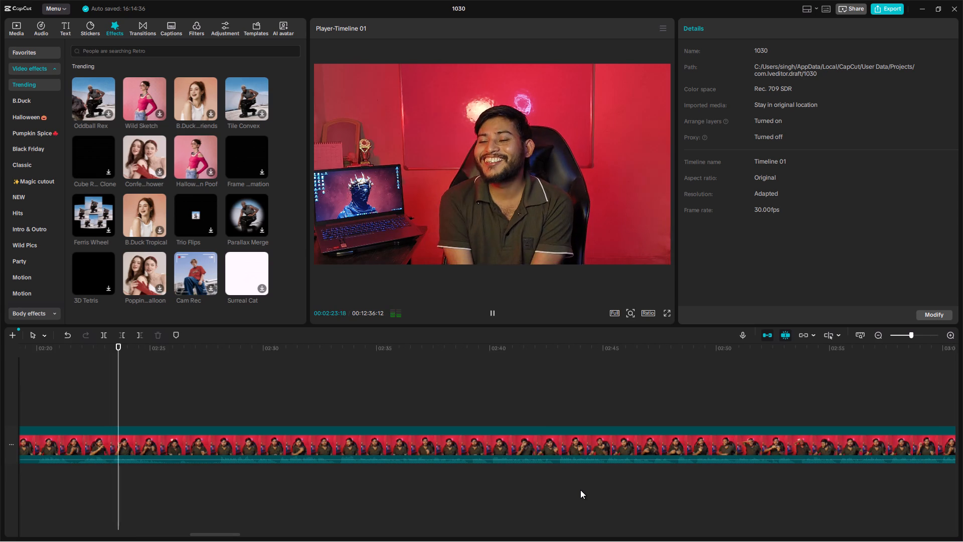
scroll(580, 490, "right", 2)
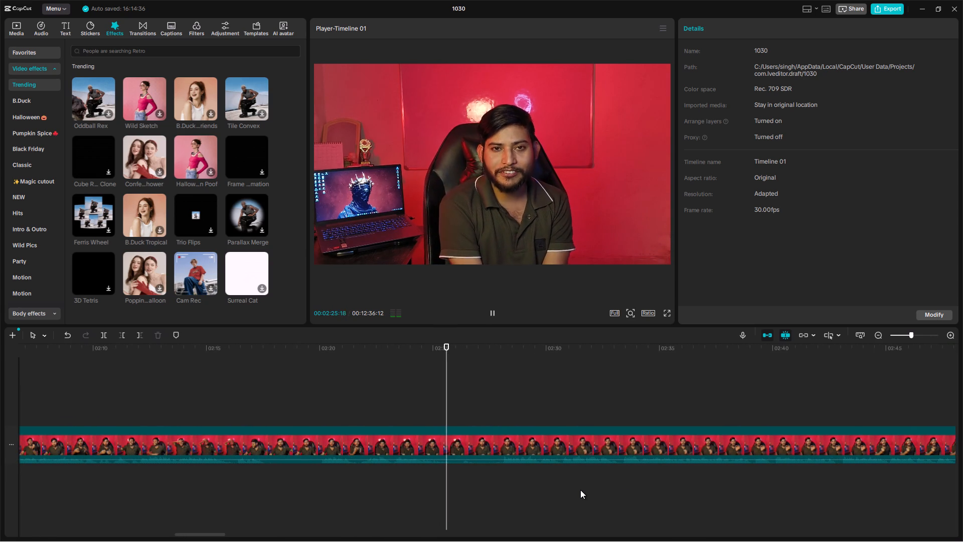
scroll(580, 490, "right", 1)
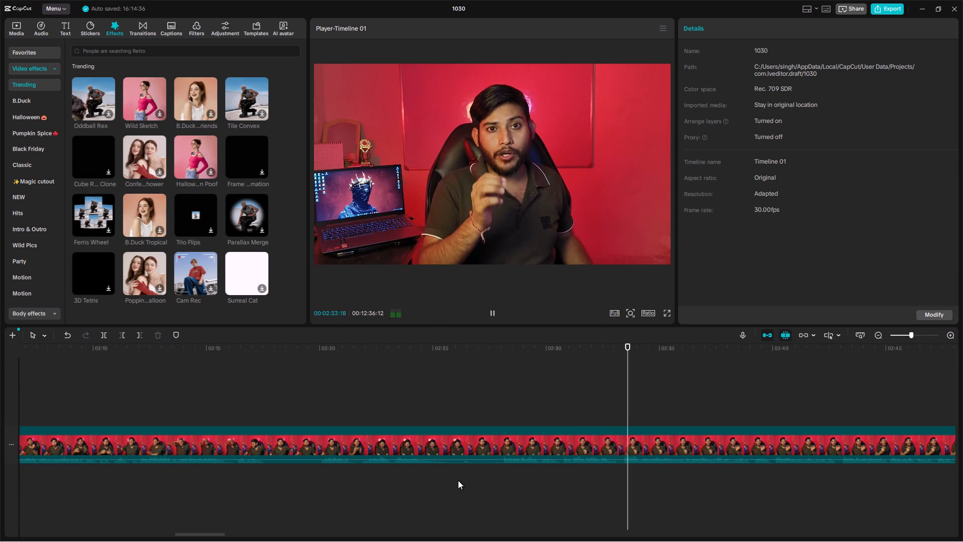
key("space")
Spot-check the edited speech from about 00:00:15 to 00:01:36 to examine how the sections follow each other.
scroll(474, 434, "right", 10)
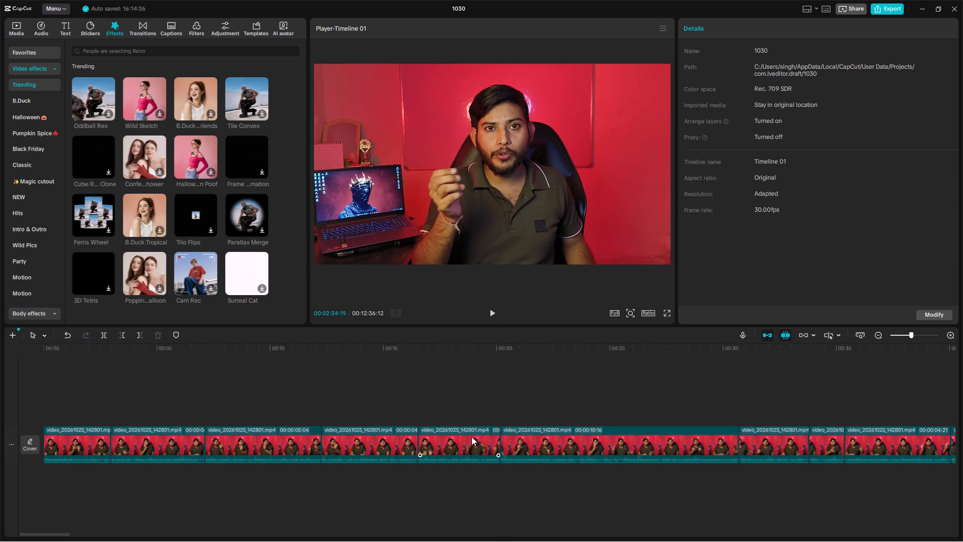
left_click(376, 391)
key("space")
left_click(493, 398)
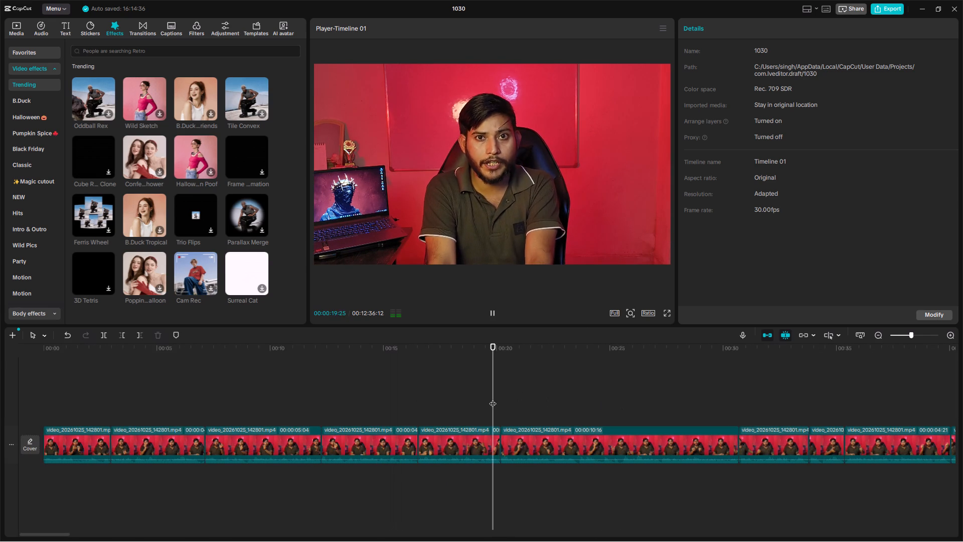
key("space")
scroll(493, 398, "up", 4, "ctrl")
scroll(602, 408, "left", 1)
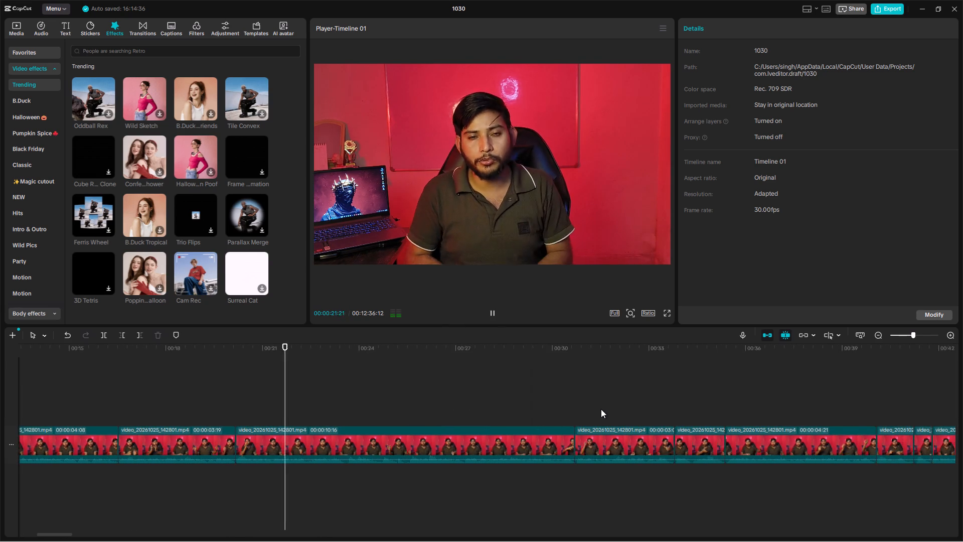
scroll(601, 409, "left", 1)
left_click(540, 404)
key("space")
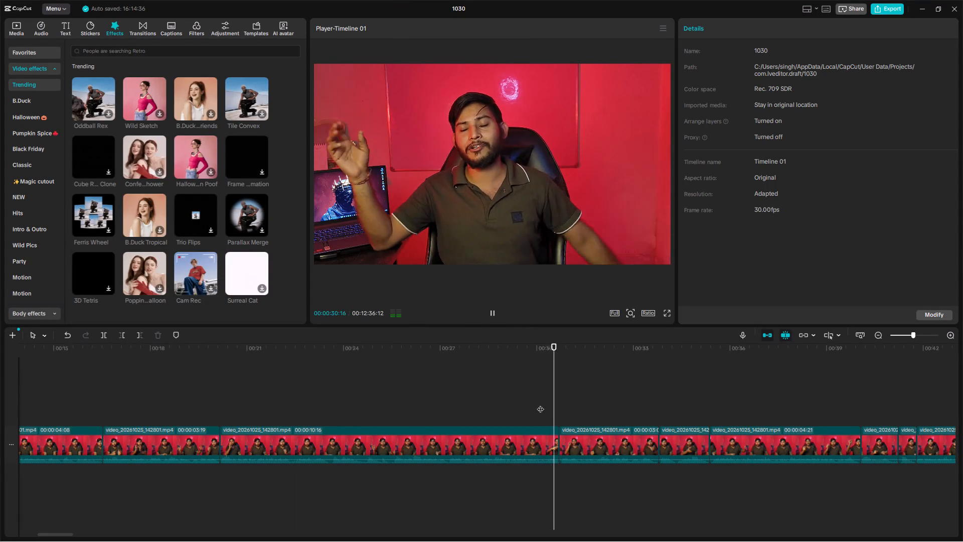
scroll(540, 404, "left", 1)
left_click(549, 393)
key("space")
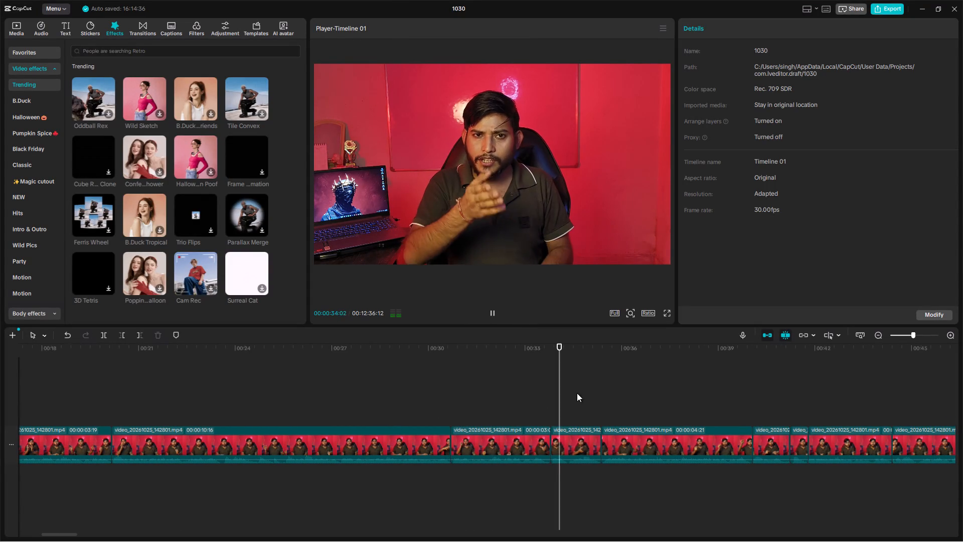
scroll(592, 393, "left", 2)
scroll(592, 400, "down", 7, "ctrl")
scroll(592, 400, "left", 1)
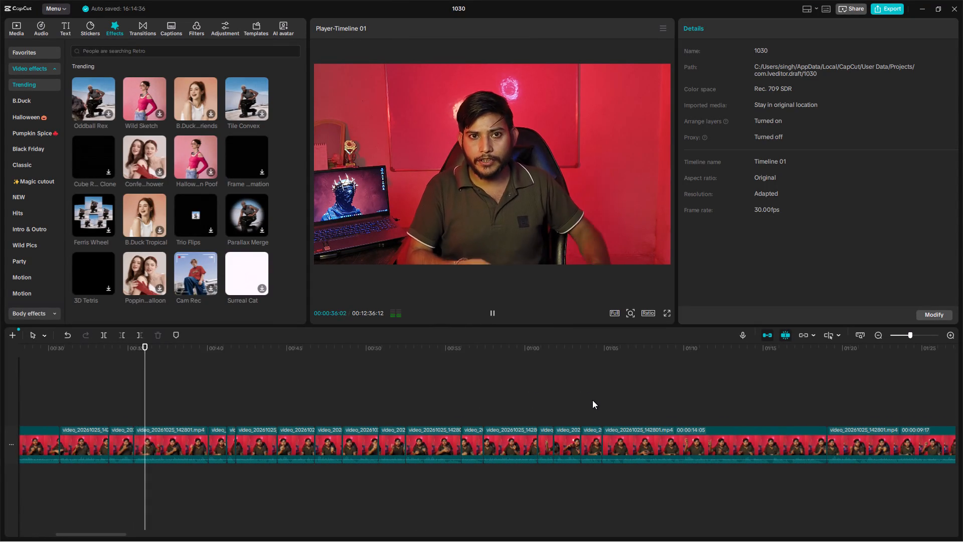
scroll(542, 401, "left", 4)
left_click(569, 392)
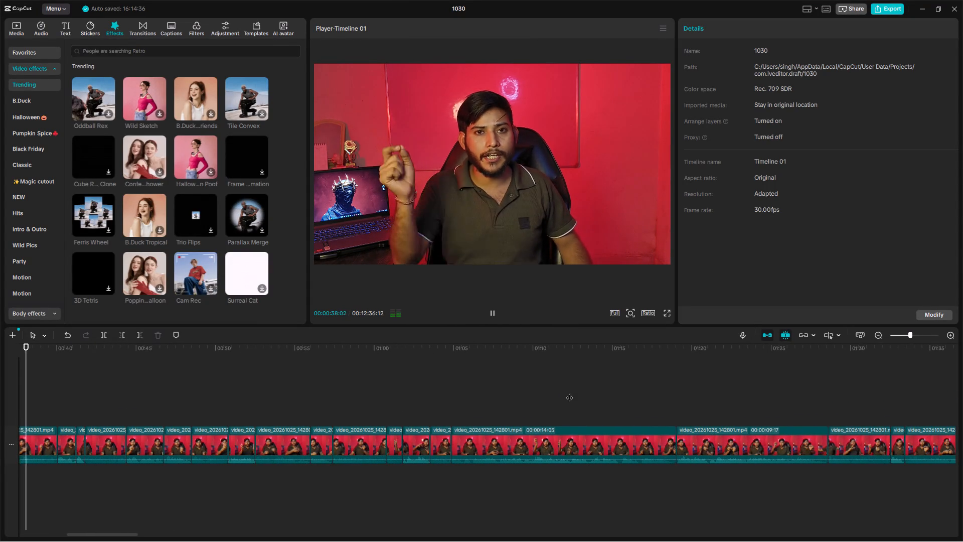
key("space")
scroll(569, 392, "left", 2)
left_click(569, 392)
key("space")
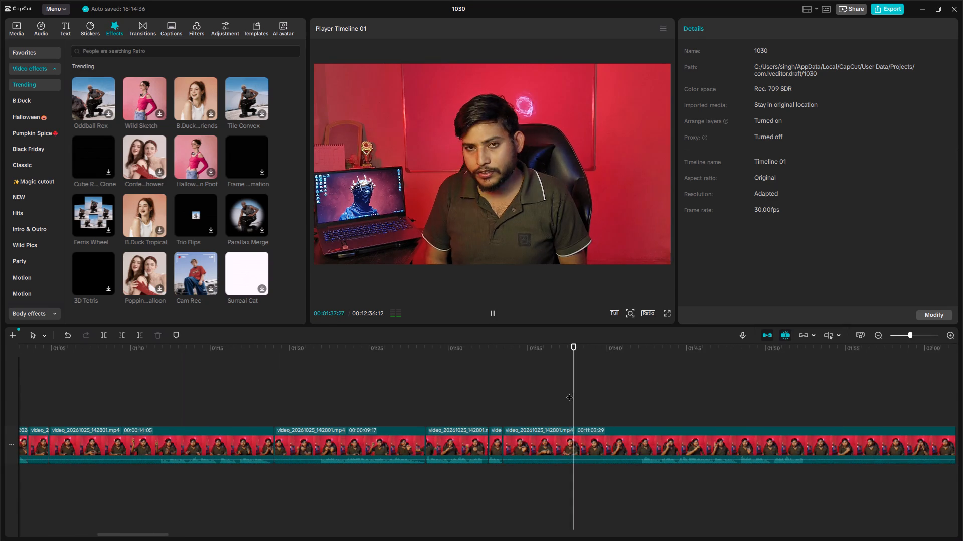
scroll(568, 392, "up", 2, "ctrl")
left_click(441, 382)
key("space")
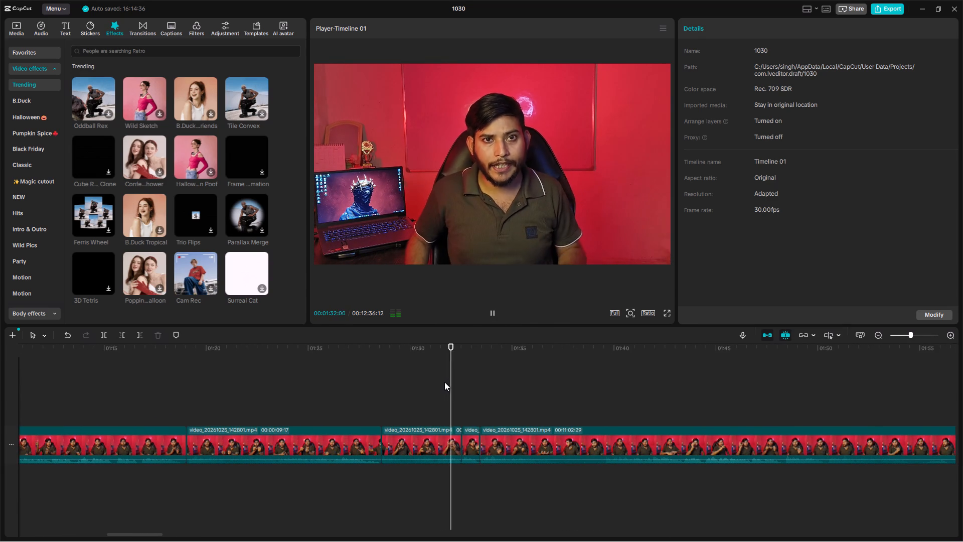
scroll(444, 382, "up", 1, "ctrl")
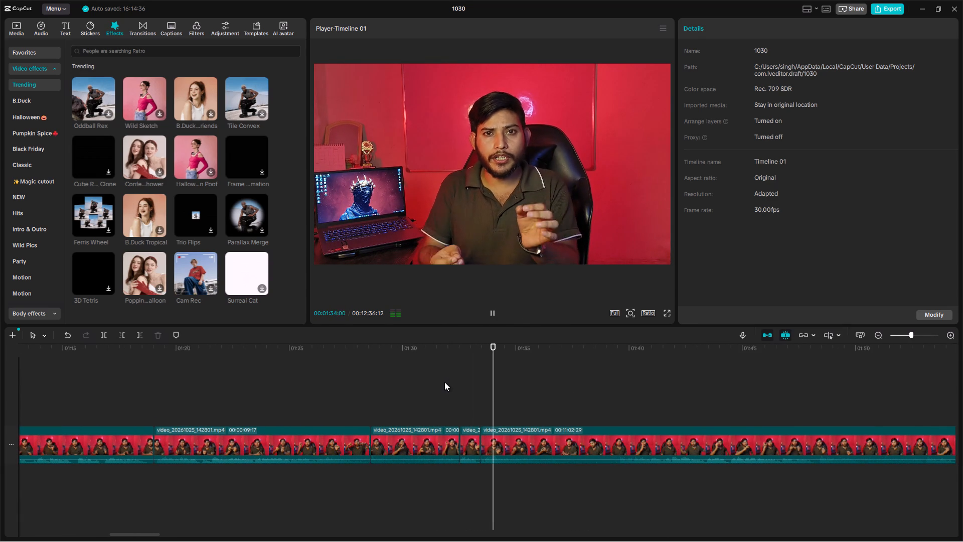
Compare the speech near 00:01:39 with the section starting at the join near 00:01:19 to judge which footage to keep.
left_click(626, 416)
left_click(617, 416)
key("space")
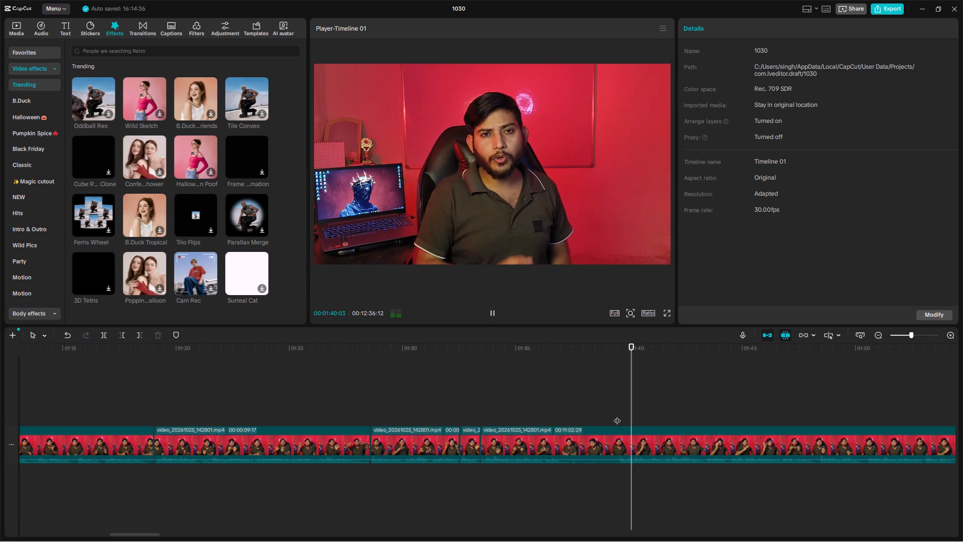
left_click(617, 416)
left_click(163, 398)
key("space")
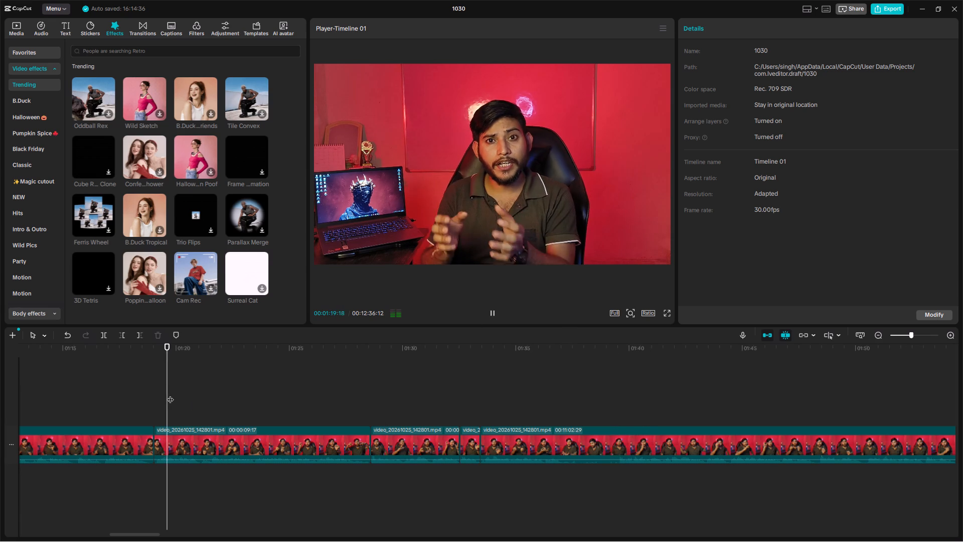
scroll(181, 390, "right", 1)
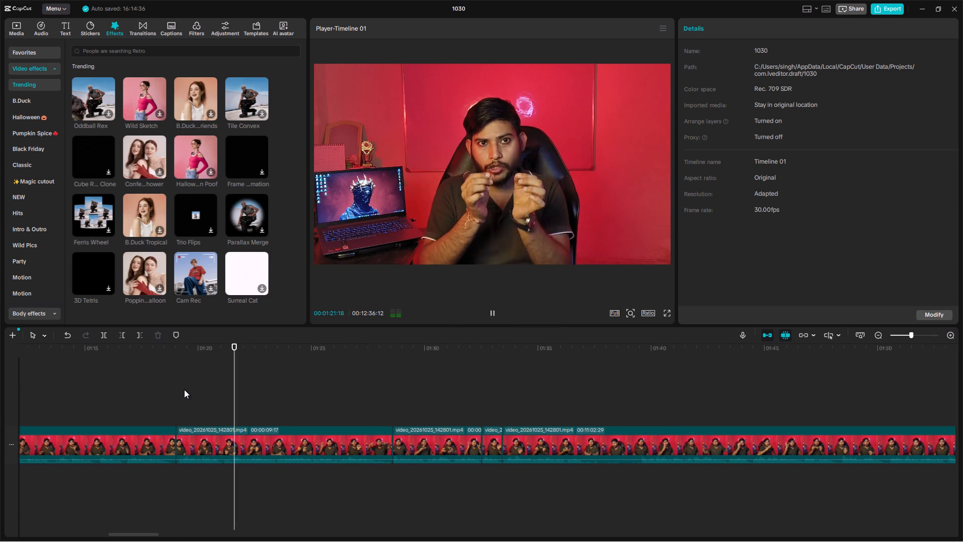
scroll(184, 389, "right", 1)
left_click(403, 385)
key("space")
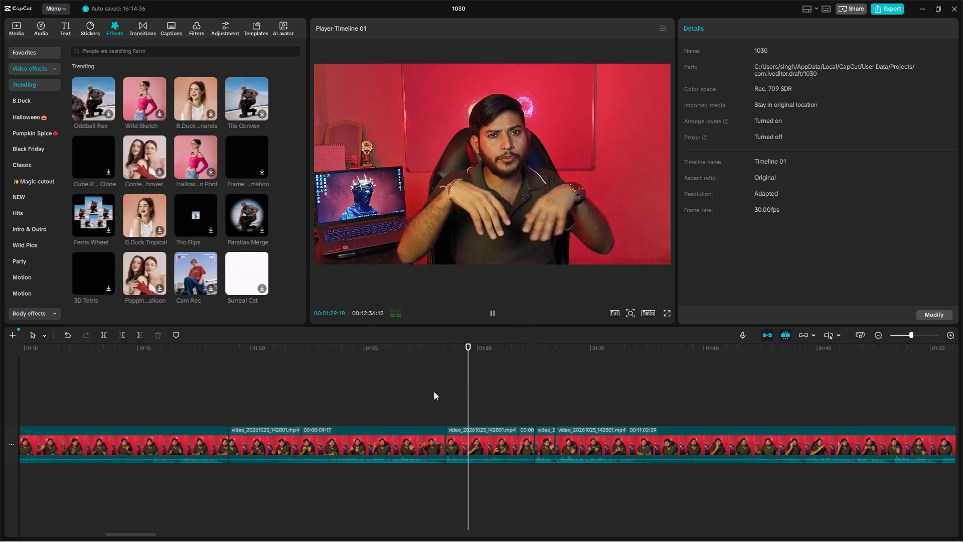
left_click(163, 387)
key("space")
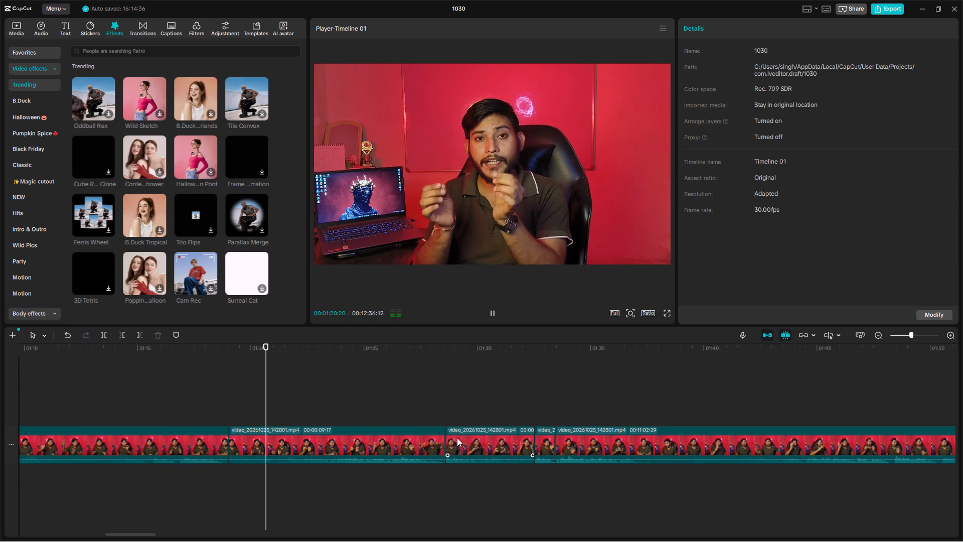
Split the remaining footage at 00:01:39:14.
scroll(462, 438, "down", 2, "ctrl")
left_click(610, 395)
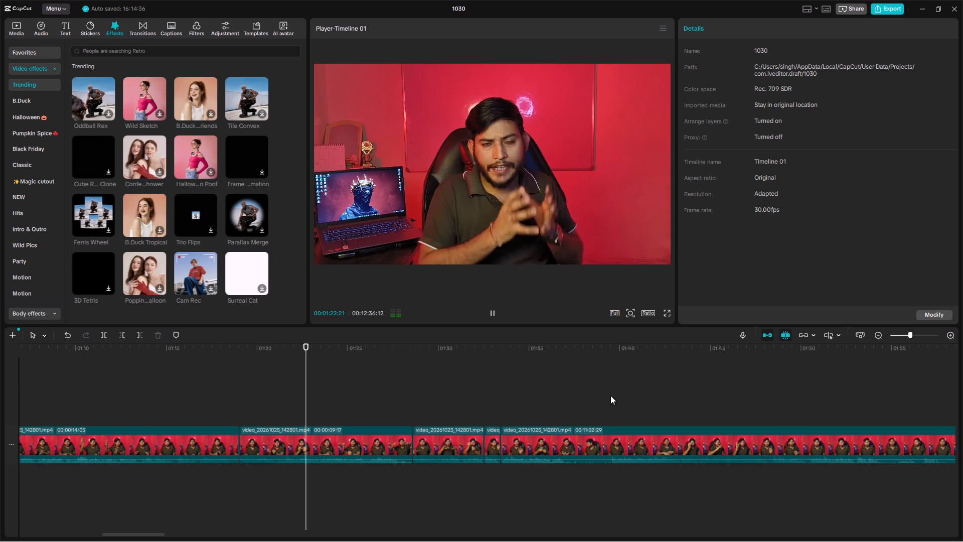
key("space")
left_click(610, 395)
left_click(612, 424)
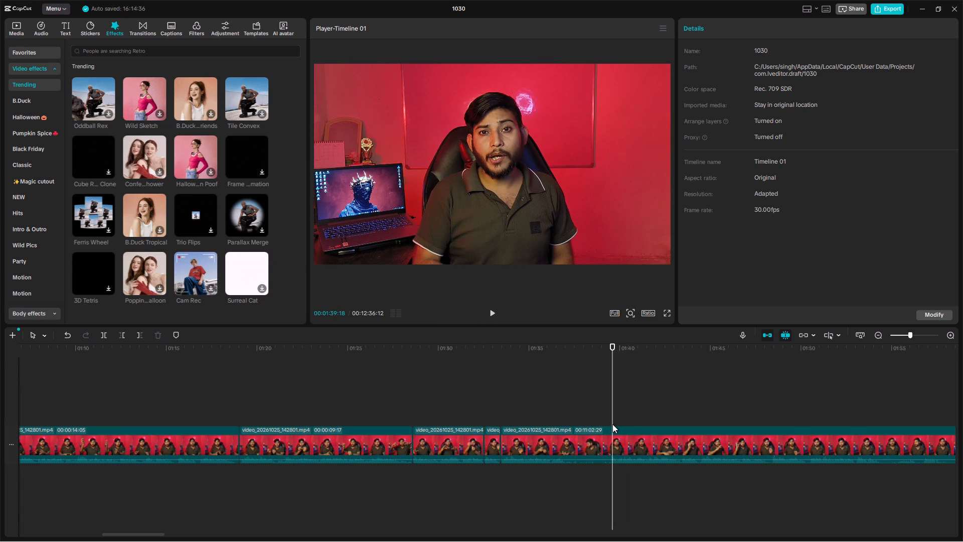
left_click(607, 414)
left_click(612, 412)
double_click(612, 412)
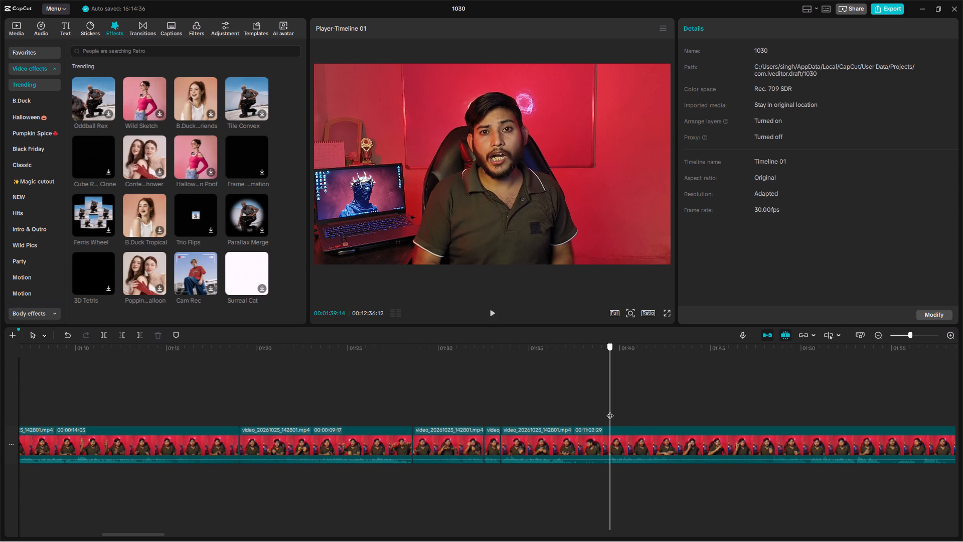
left_click(618, 437)
left_click(105, 337)
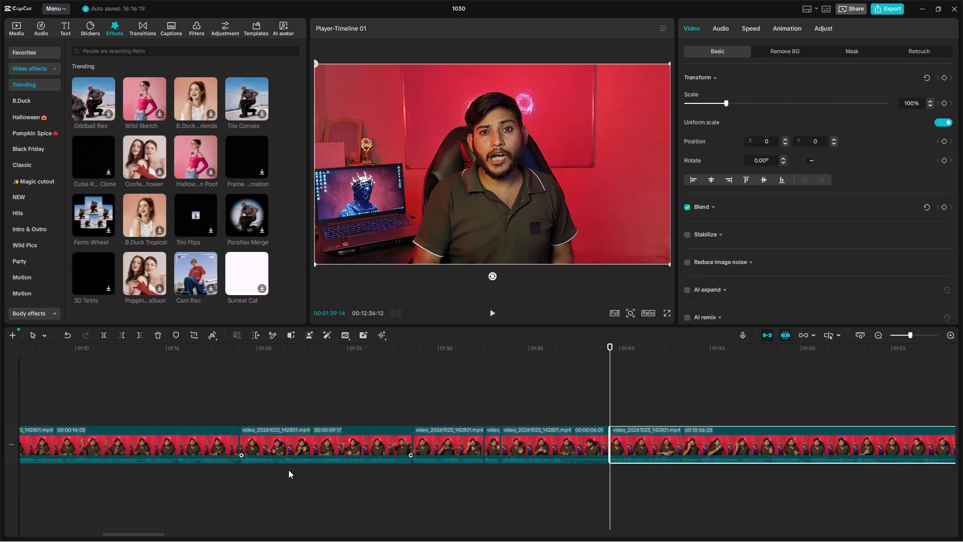
Delete the four clips between the join near 00:01:19 and the split at 00:01:39:14.
left_click_drag(290, 472, 500, 439)
left_click_drag(289, 479, 568, 441)
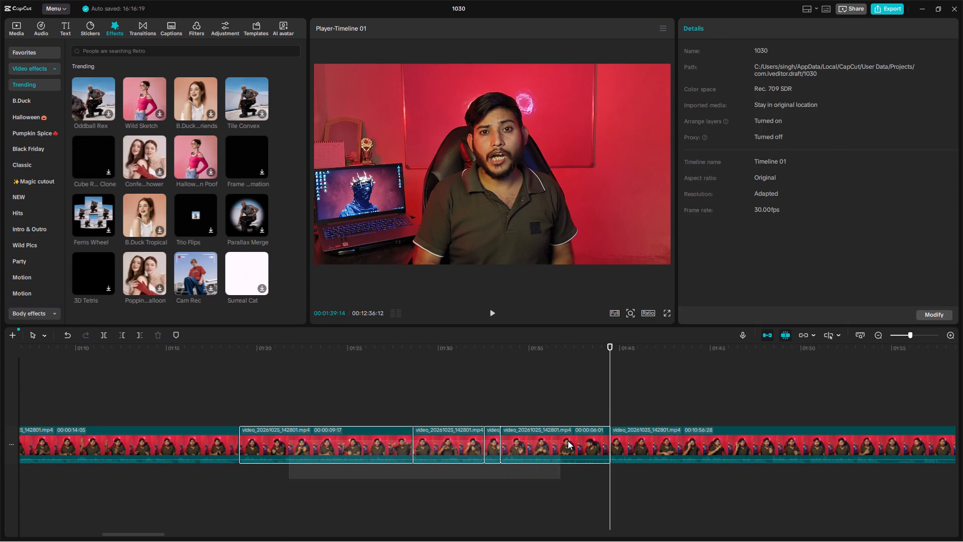
left_click_drag(568, 441, 586, 441)
left_click(160, 336)
Play across the join near 00:01:19 to check how the speech continues after the deleted section.
left_click(167, 351)
key("space")
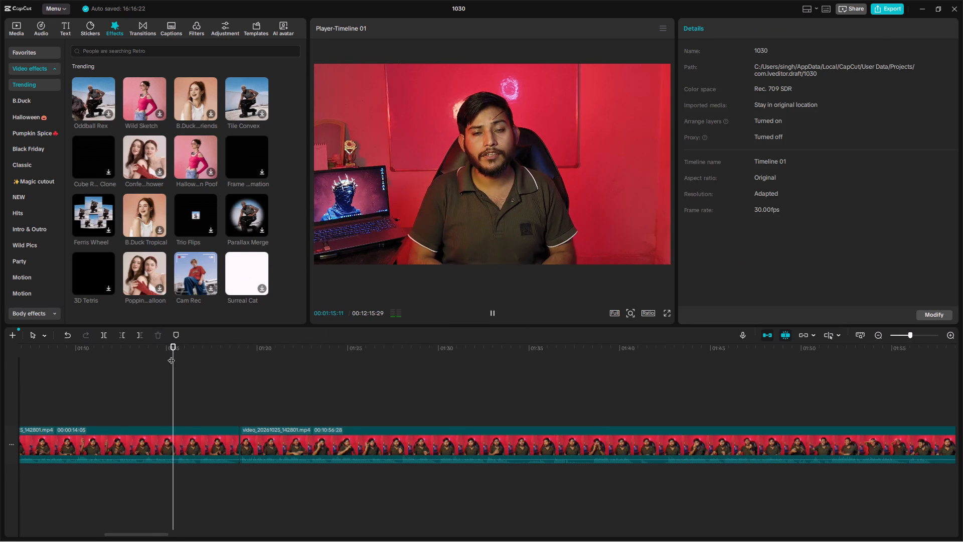
scroll(171, 355, "up", 7, "ctrl")
scroll(267, 434, "up", 12, "ctrl")
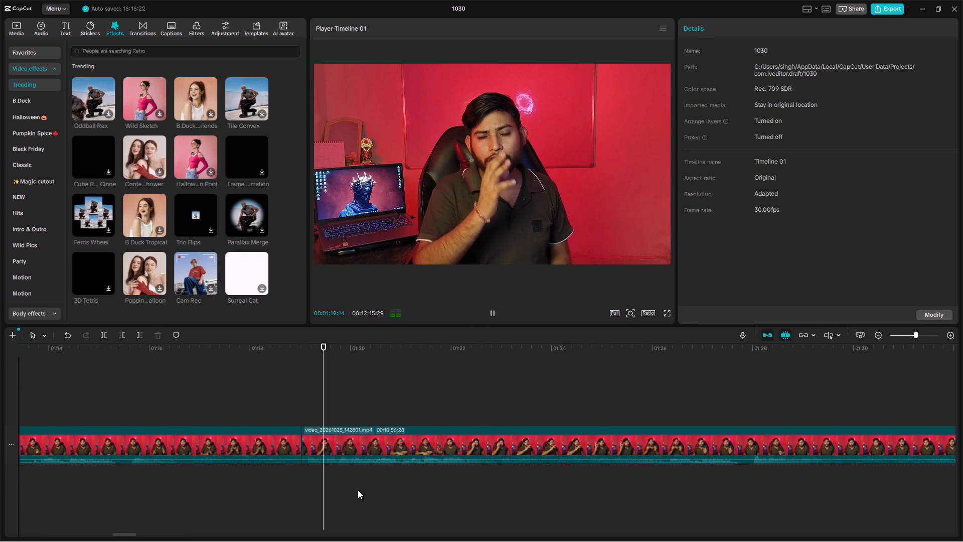
left_click(249, 482)
key("space")
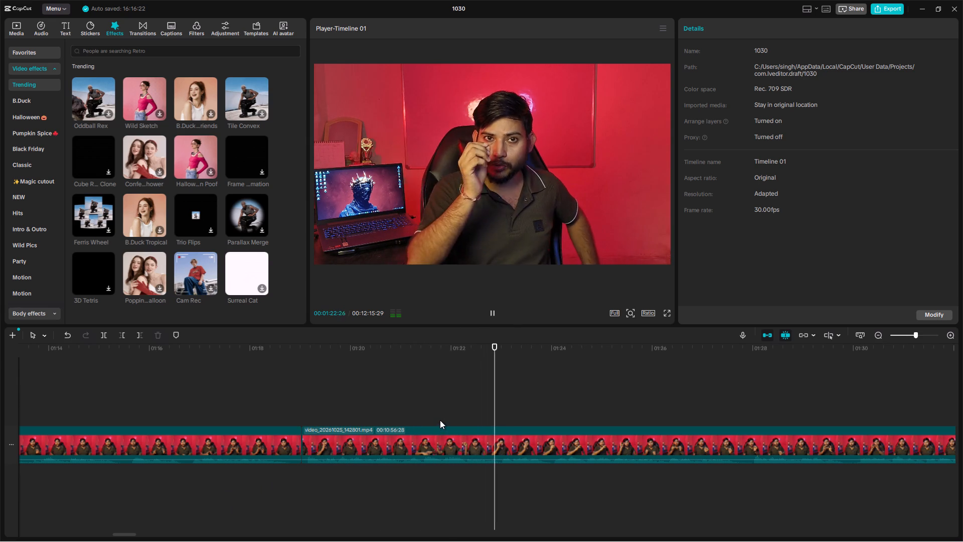
Review the remaining footage from about 00:01:23 to 00:01:46 to find unwanted or repeated speech.
scroll(470, 413, "left", 1)
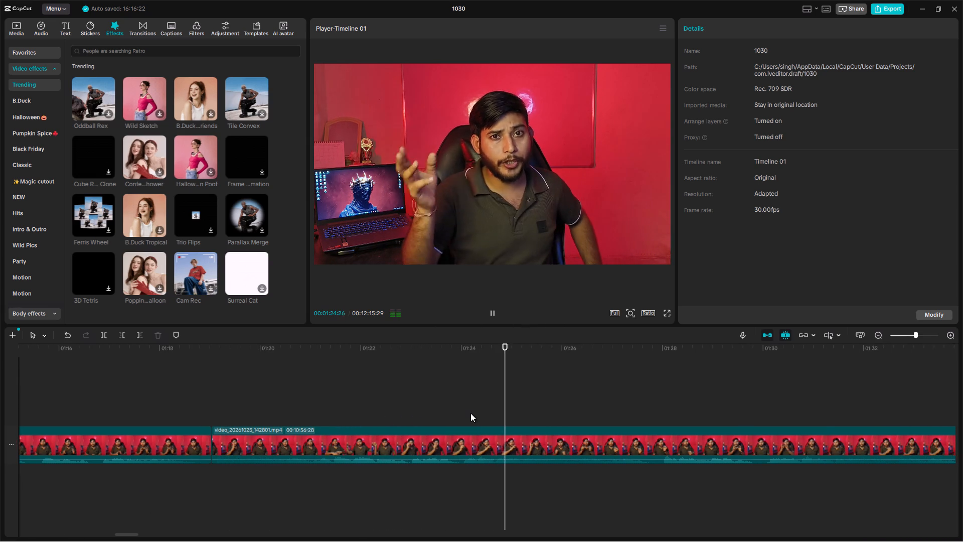
scroll(470, 413, "left", 1)
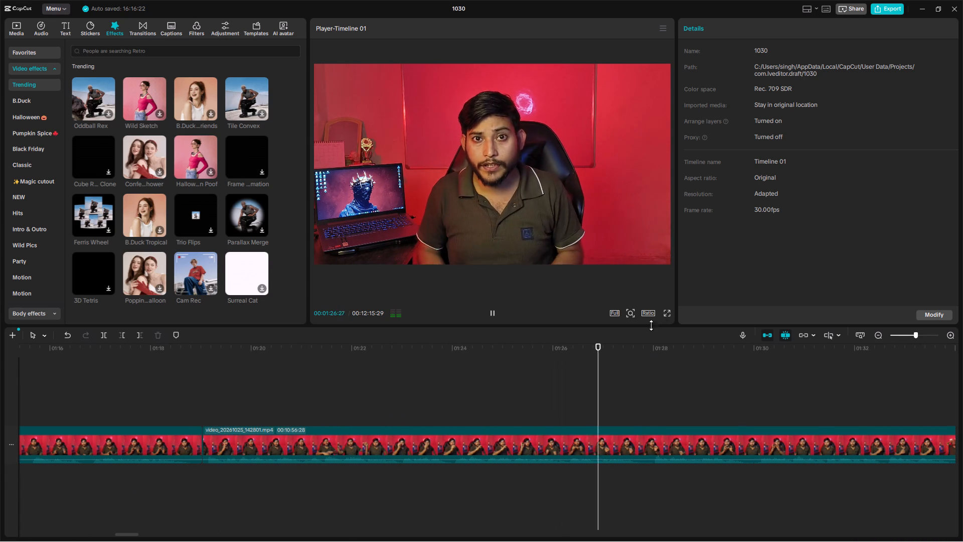
scroll(626, 386, "left", 1)
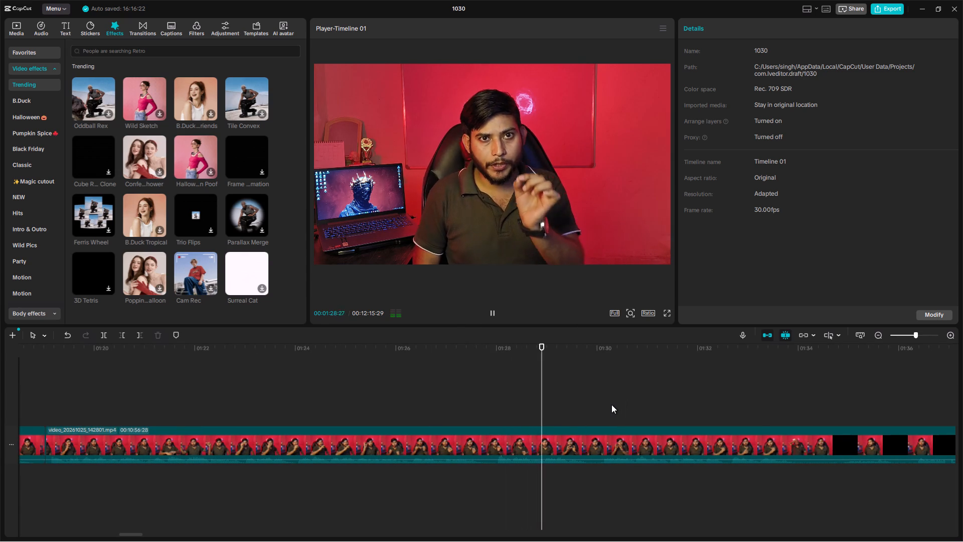
scroll(611, 404, "up", 1, "ctrl")
scroll(611, 404, "left", 1)
scroll(609, 406, "down", 5, "ctrl")
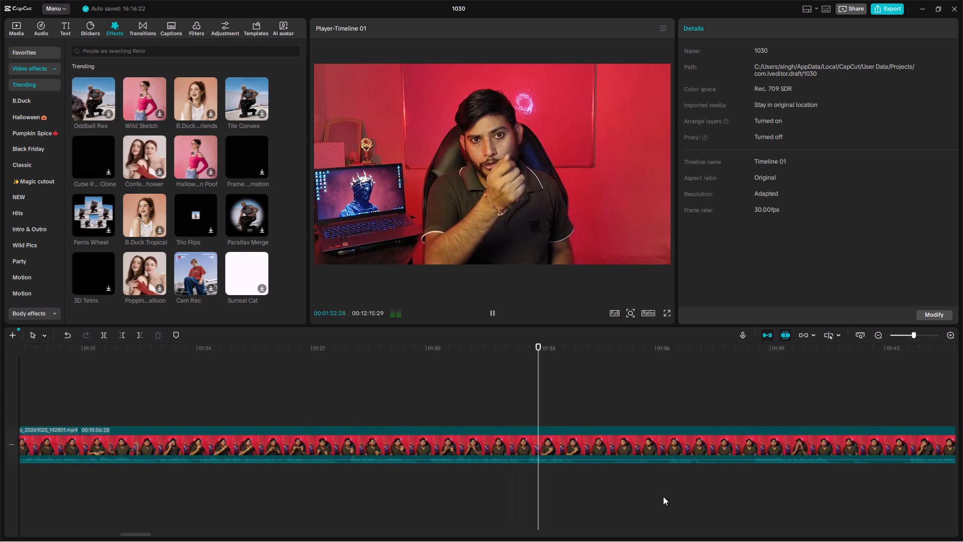
key("space")
key("space")
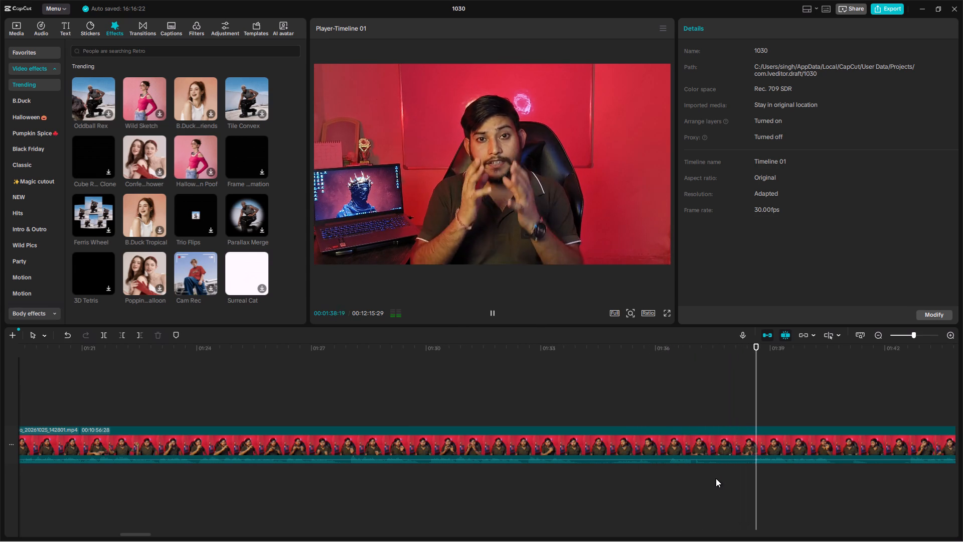
scroll(720, 476, "left", 1)
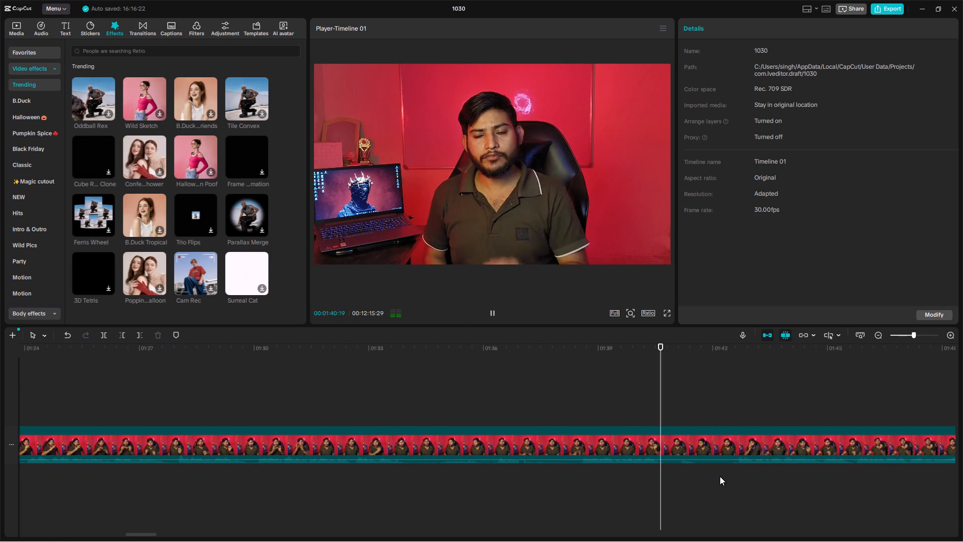
scroll(720, 476, "left", 1)
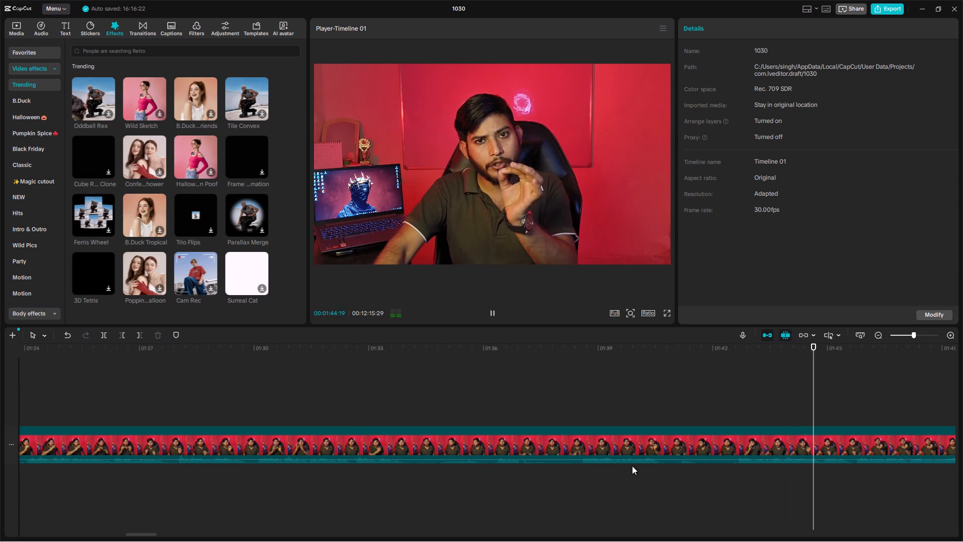
key("space")
key("space")
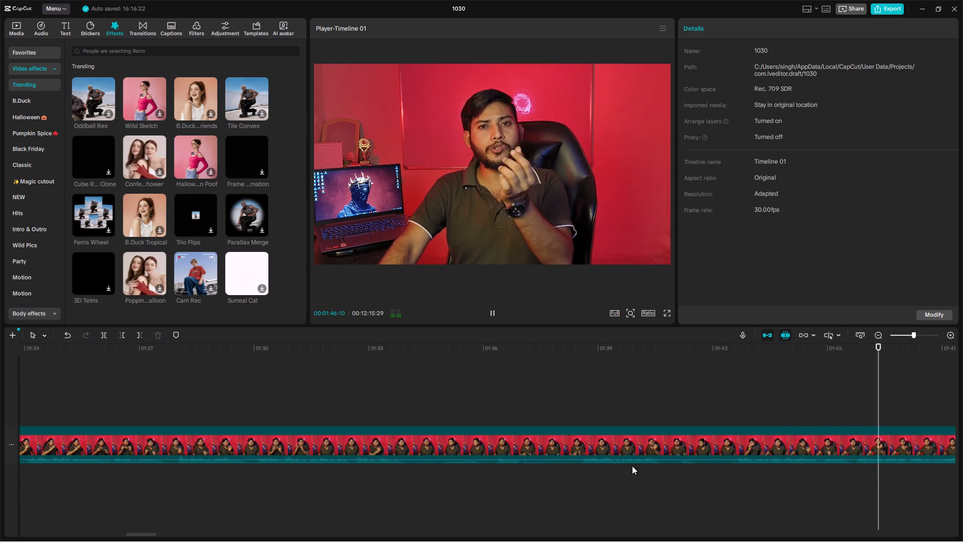
key("space")
Replay the speech from about 00:01:28 and again from just before the join near 00:01:19 to judge what to cut.
left_click(198, 500)
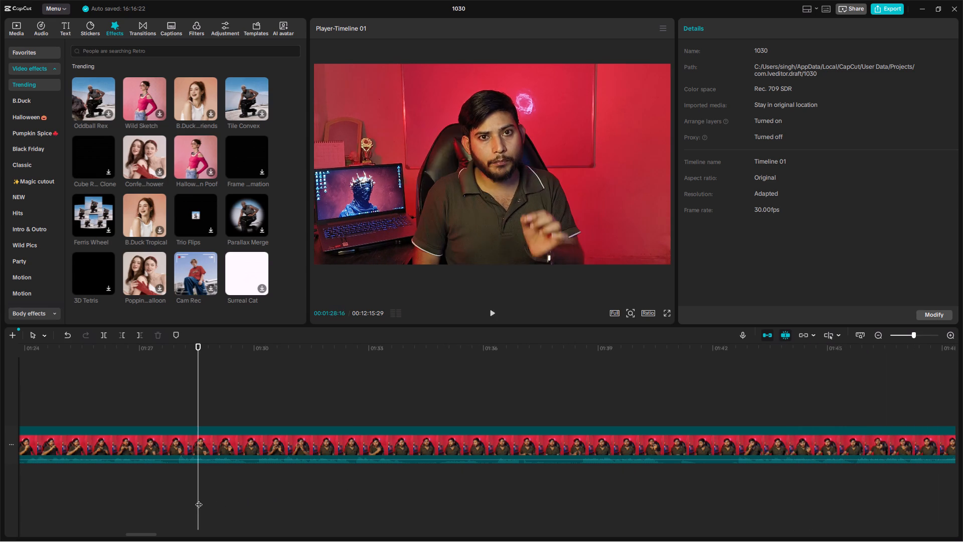
key("space")
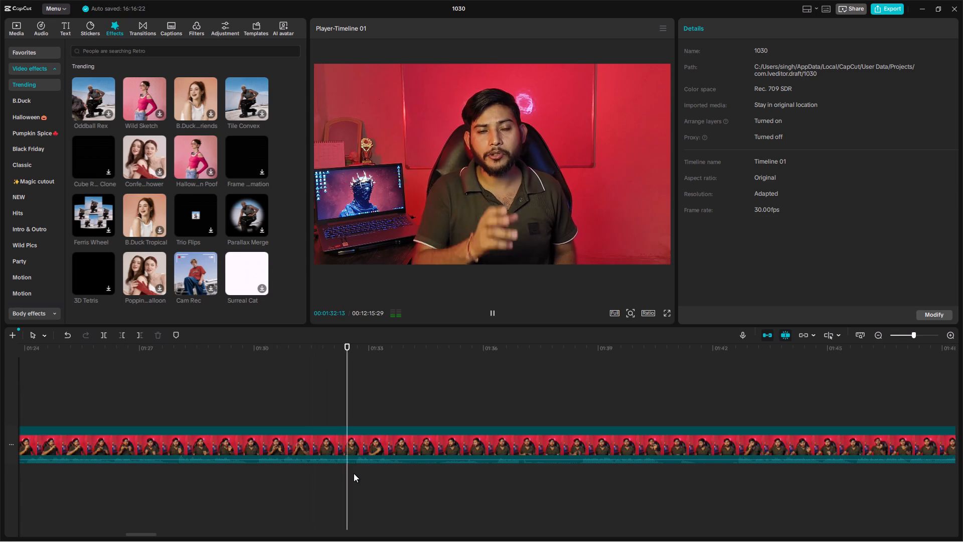
scroll(353, 475, "right", 1)
left_click(53, 486)
key("space")
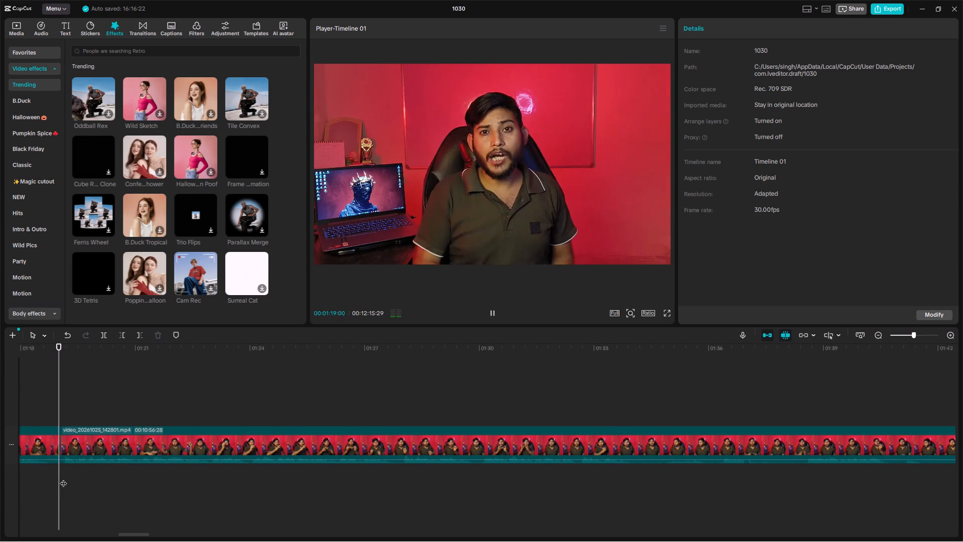
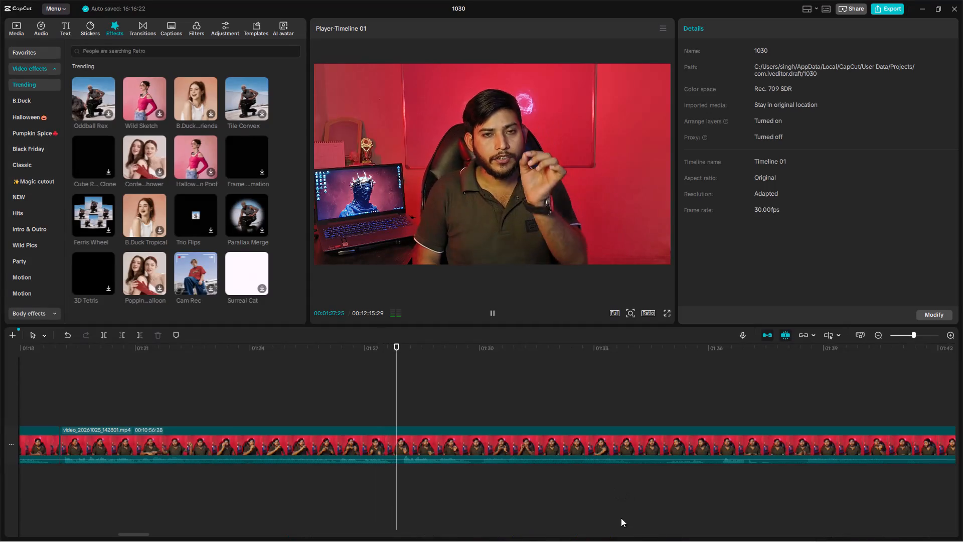
Find the end of the phrase near 00:01:28 and split the clip at 00:01:27:23.
left_click(312, 493)
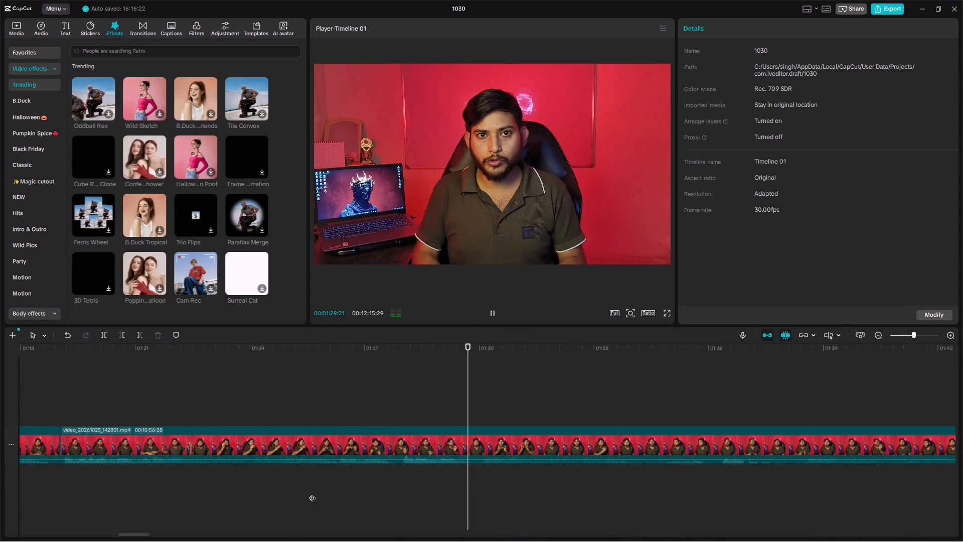
key("space")
key("space")
key("space")
scroll(361, 429, "up", 8, "ctrl")
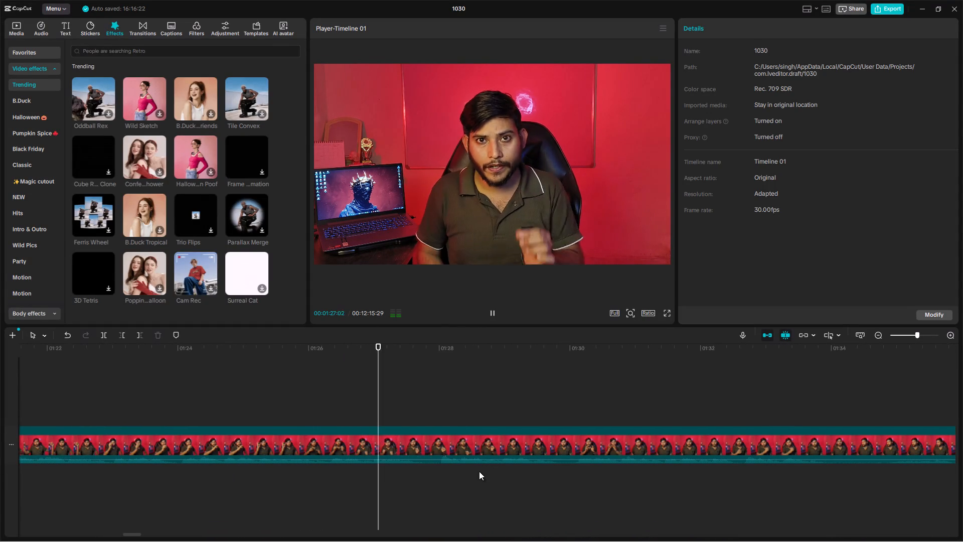
left_click(426, 472)
left_click(424, 472)
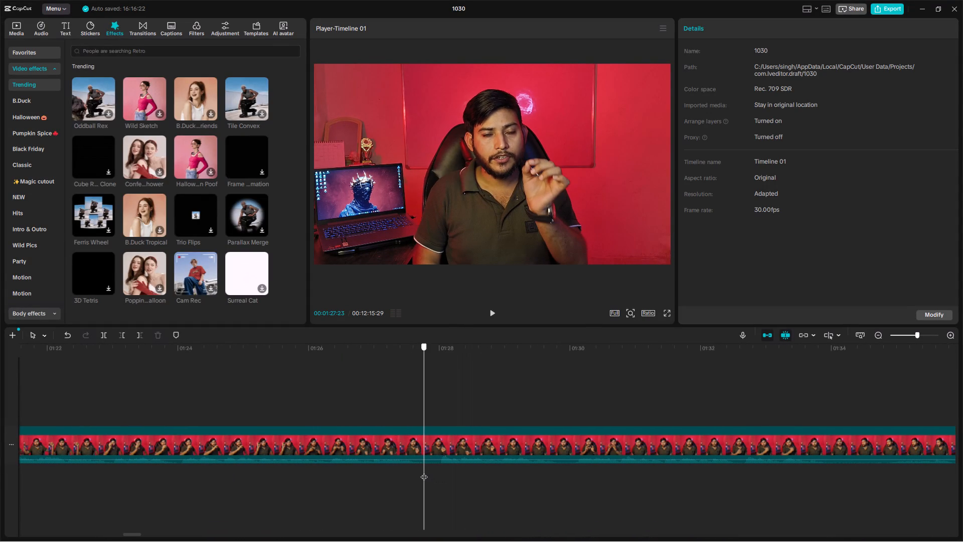
key("ctrl+v")
key("ctrl+b")
Trim about 5 frames off the start of the clip following the 00:01:27:23 split and play across the join.
left_click(444, 451, "ctrl")
left_click(420, 448)
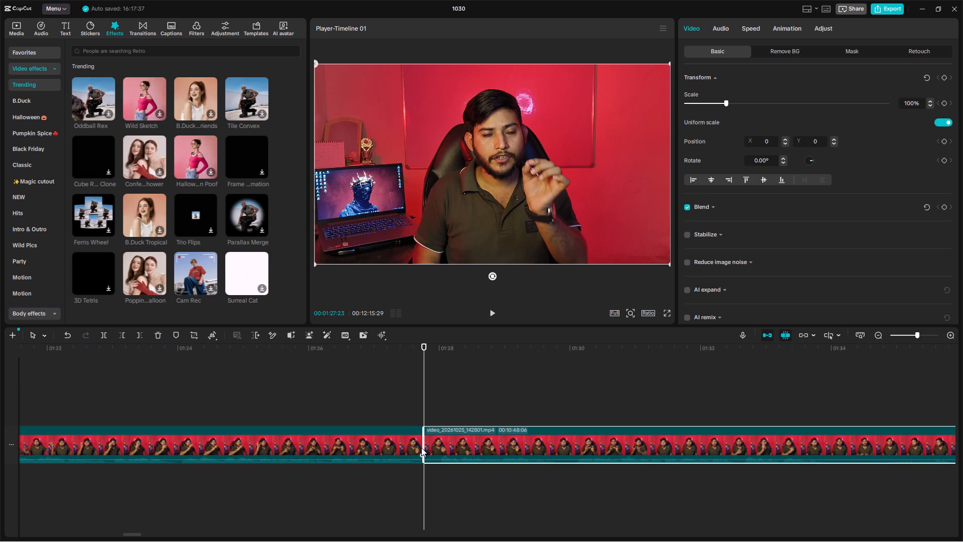
left_click(431, 447)
left_click_drag(424, 446, 435, 447)
left_click(349, 498)
key("space")
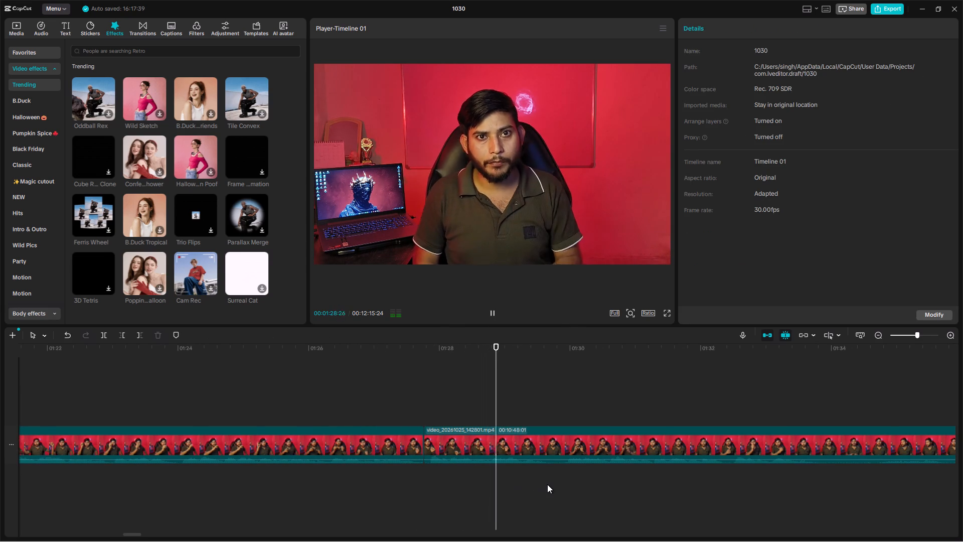
Stop at 00:01:29:20 and split the clip there.
key("space")
key("ctrl+b")
Trim about 8 frames off the start of the clip following the 00:01:29:20 split and play across the join.
left_click(565, 446)
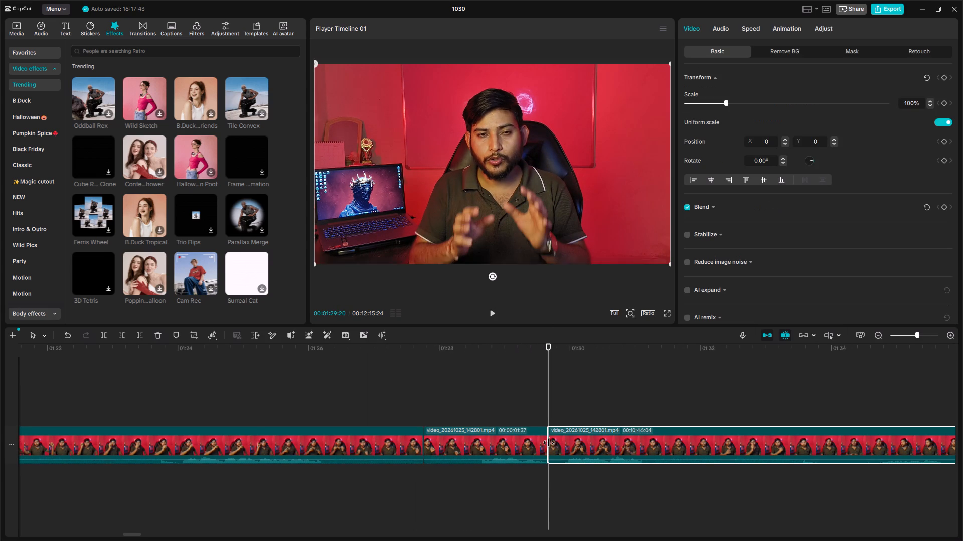
left_click_drag(548, 442, 566, 447)
left_click(532, 484)
key("space")
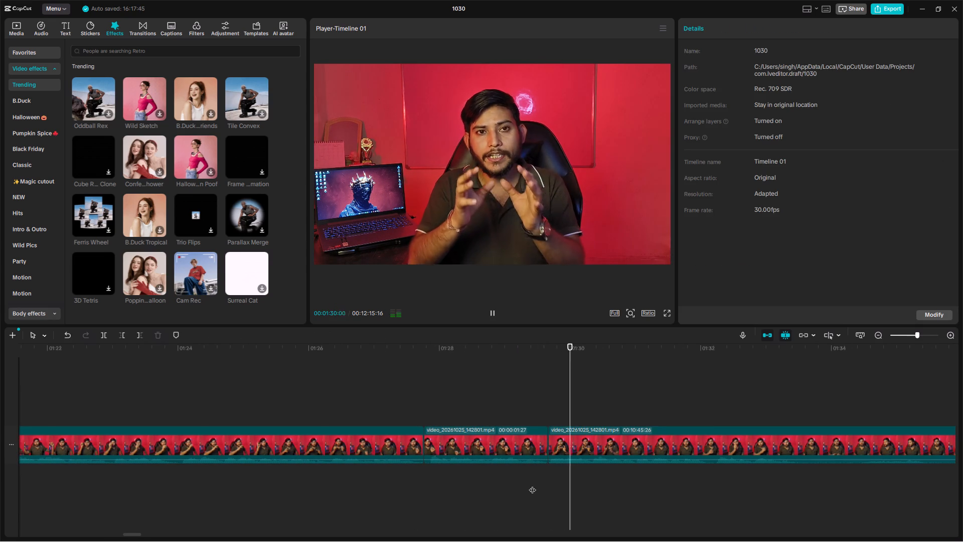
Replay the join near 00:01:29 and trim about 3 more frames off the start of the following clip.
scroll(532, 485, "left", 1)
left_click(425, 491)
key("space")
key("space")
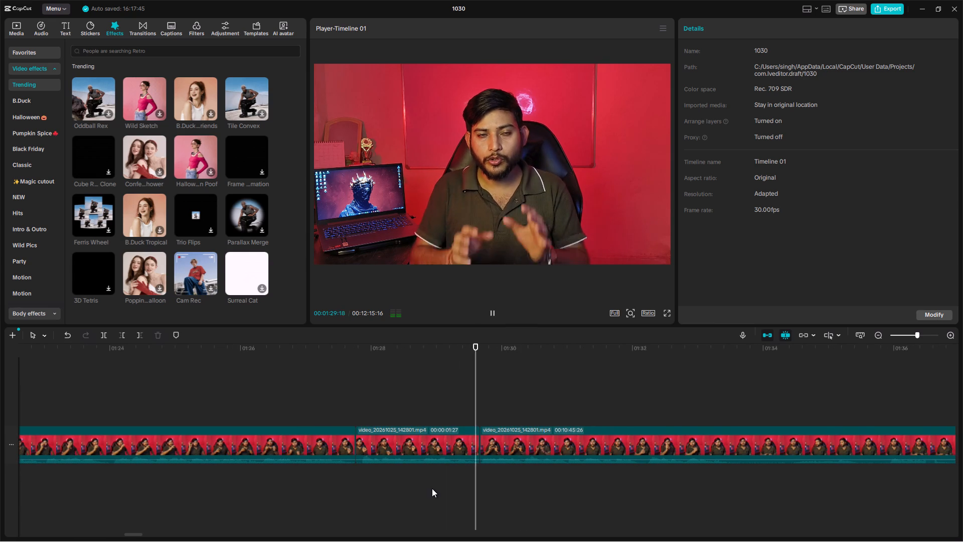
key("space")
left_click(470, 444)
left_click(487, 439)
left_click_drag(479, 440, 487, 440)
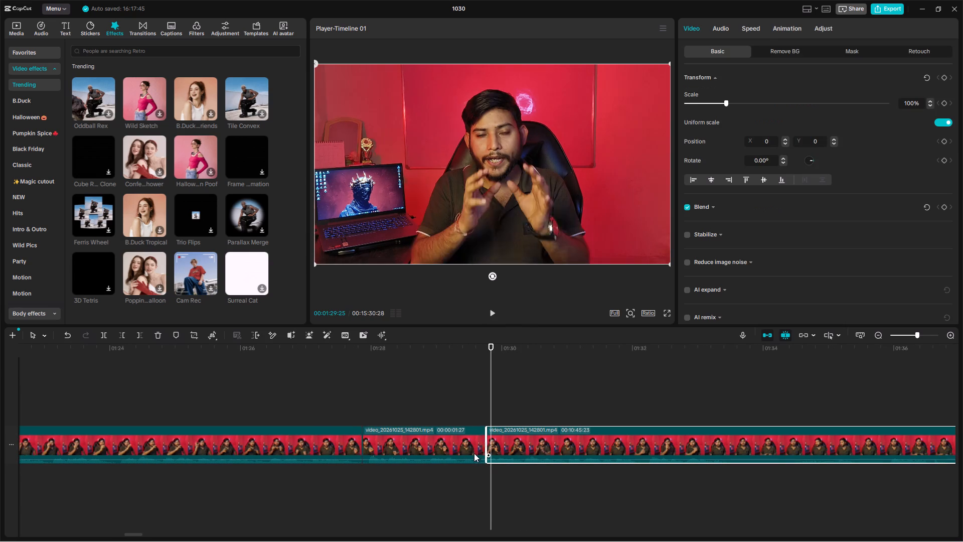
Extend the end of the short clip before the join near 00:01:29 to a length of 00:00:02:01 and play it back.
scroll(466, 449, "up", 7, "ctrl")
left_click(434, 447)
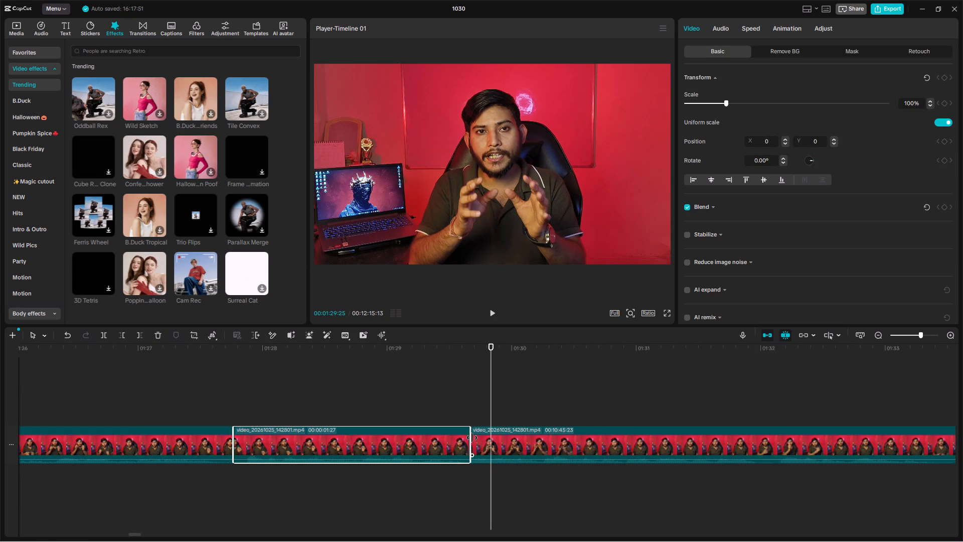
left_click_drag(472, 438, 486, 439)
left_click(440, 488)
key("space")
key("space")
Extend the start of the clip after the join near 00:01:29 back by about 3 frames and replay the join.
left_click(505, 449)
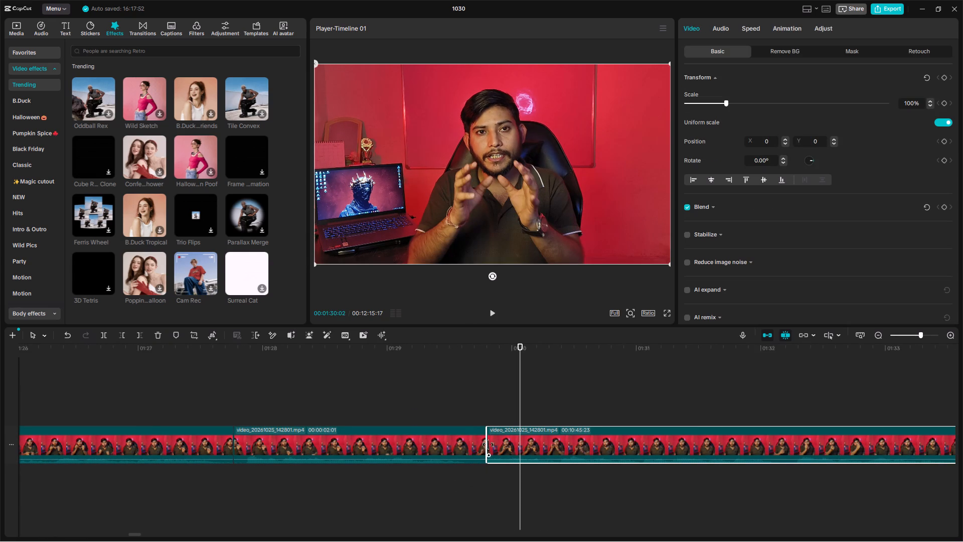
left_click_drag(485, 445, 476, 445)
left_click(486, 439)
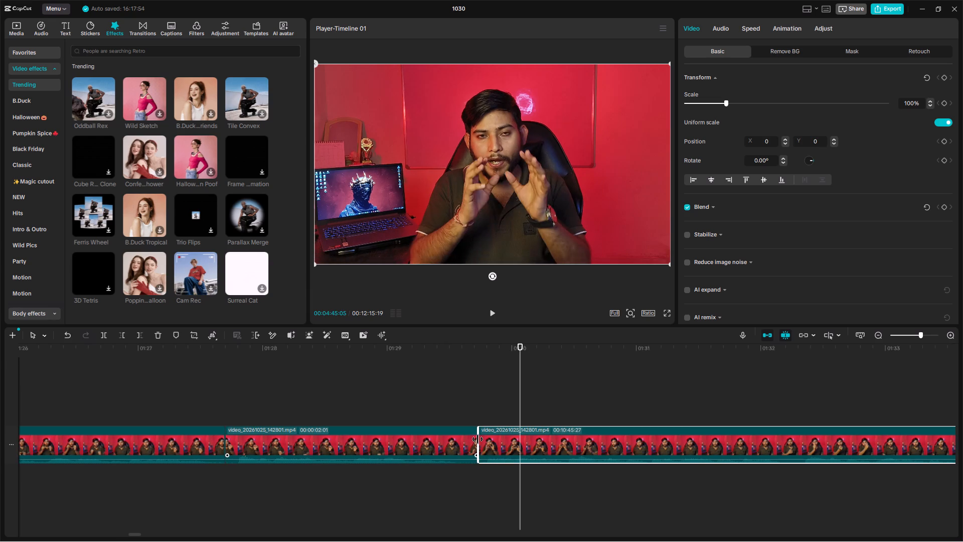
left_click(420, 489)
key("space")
Adjust the end of the short clip before the join near 00:01:29 to a length of 00:00:01:28 and replay it.
left_click(465, 454)
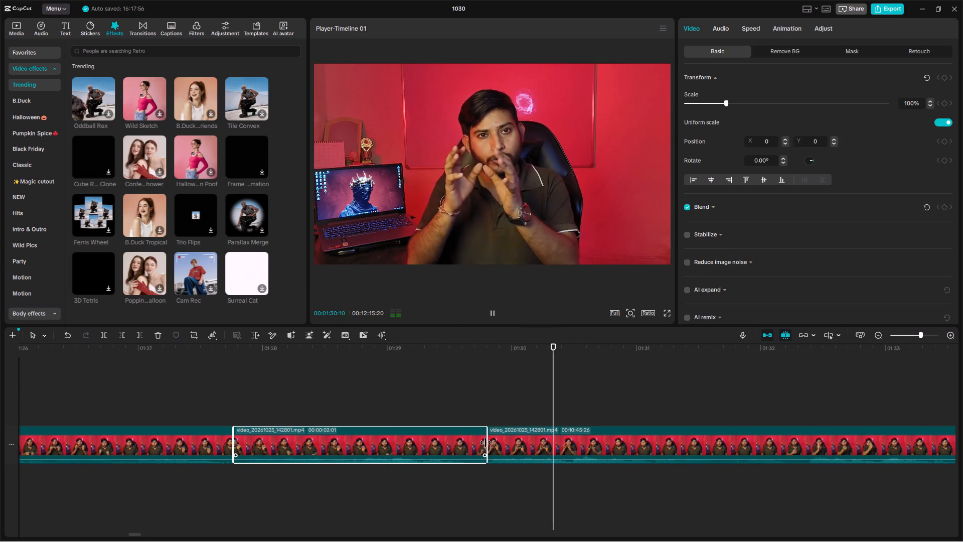
left_click_drag(486, 442, 473, 442)
left_click(422, 491)
key("space")
Add a very short audio fade-in at the start of the clip after the join near 00:01:29 and play it.
scroll(440, 484, "up", 8, "ctrl")
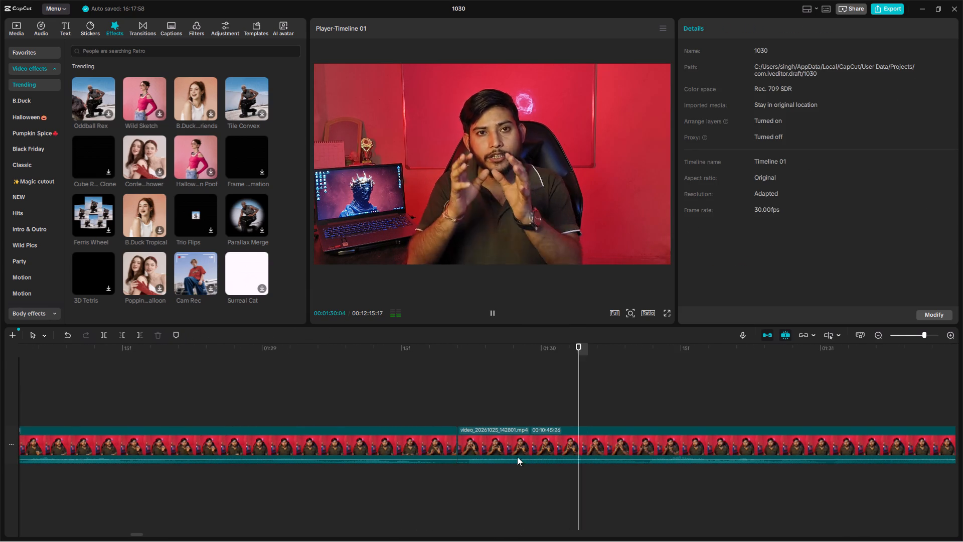
left_click(491, 439)
left_click(458, 443)
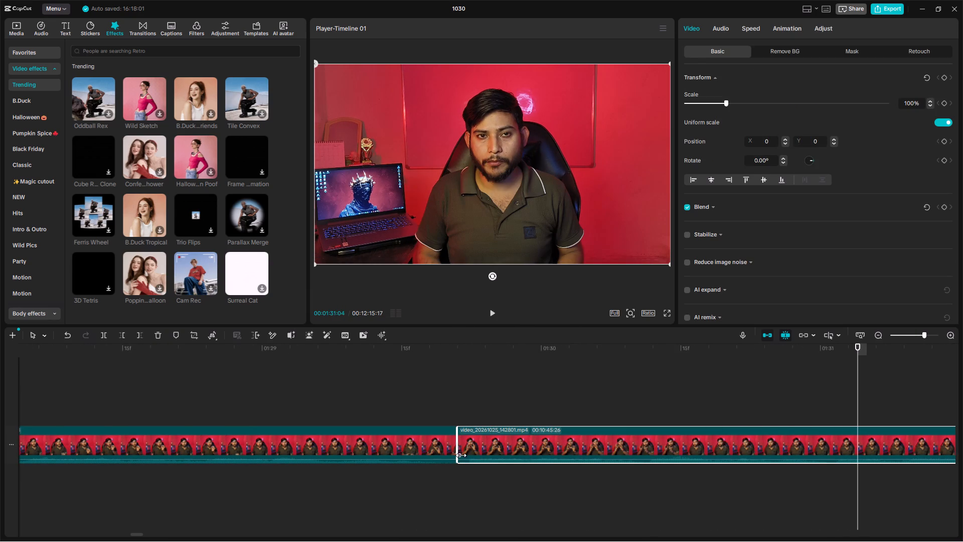
left_click_drag(459, 455, 474, 453)
left_click(410, 478)
key("space")
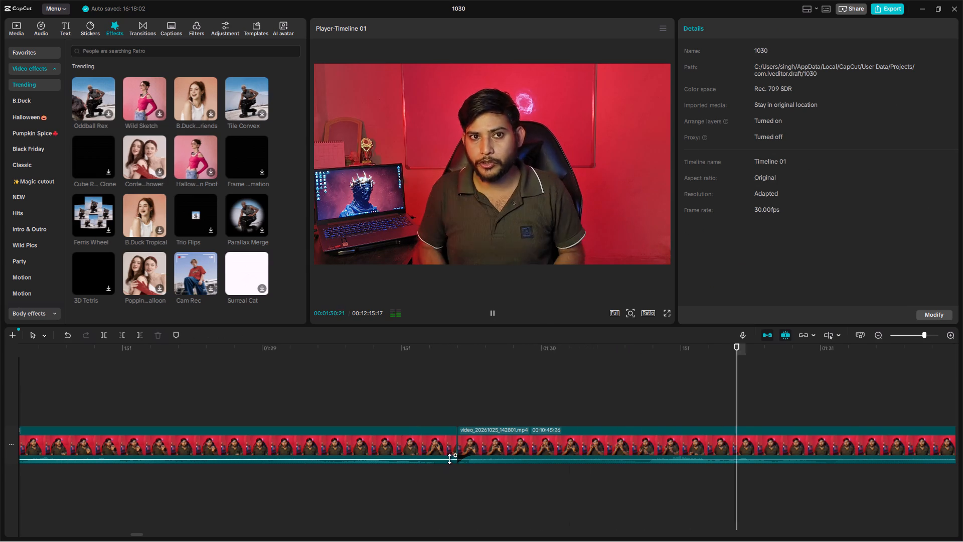
Play on to the pause in speech and split the clip at 00:01:33:18.
scroll(467, 490, "down", 7, "ctrl")
scroll(469, 488, "left", 1)
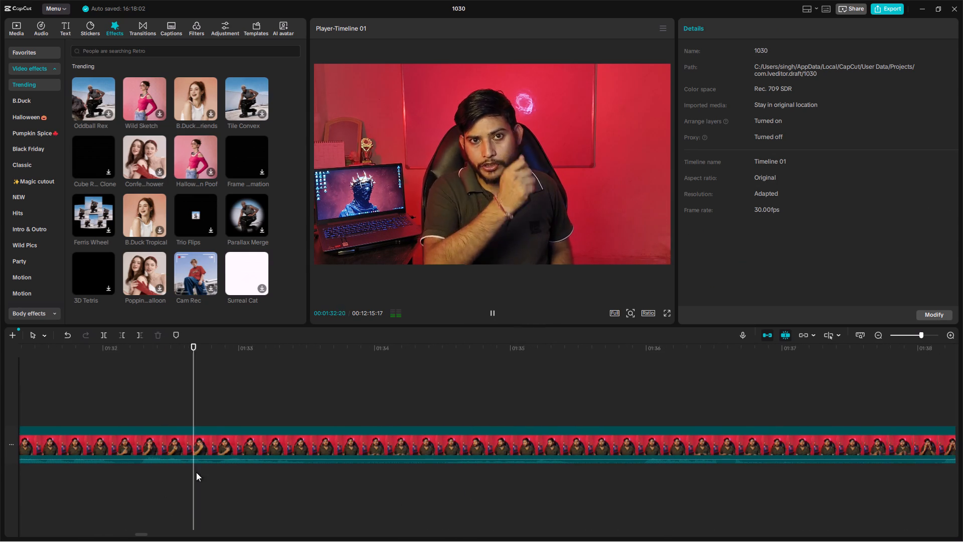
key("space")
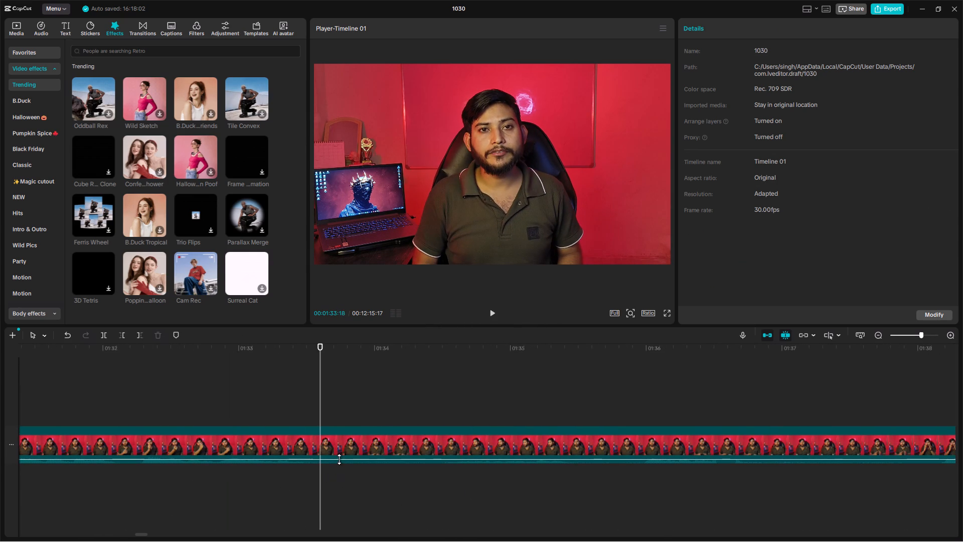
key("ctrl+b")
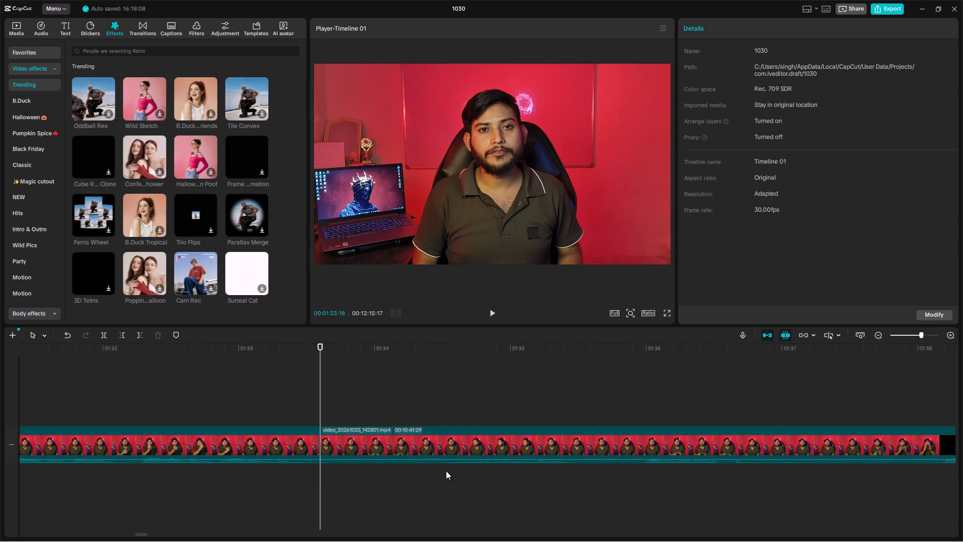
Review the footage after the 00:01:33:18 split, from about 00:01:38 to 00:02:16, for unwanted or repeated speech.
scroll(446, 471, "down", 8, "ctrl")
left_click(612, 483)
left_click(464, 478)
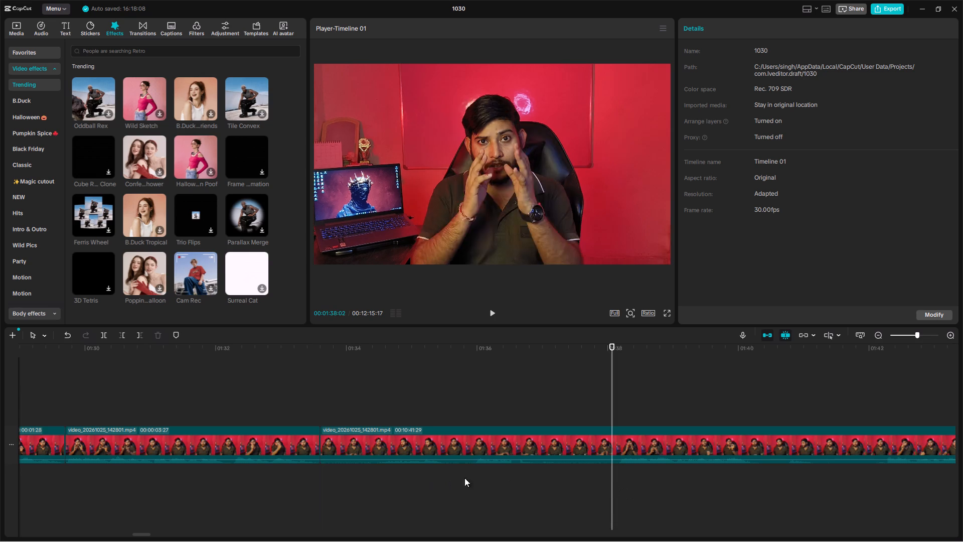
key("space")
left_click(618, 473)
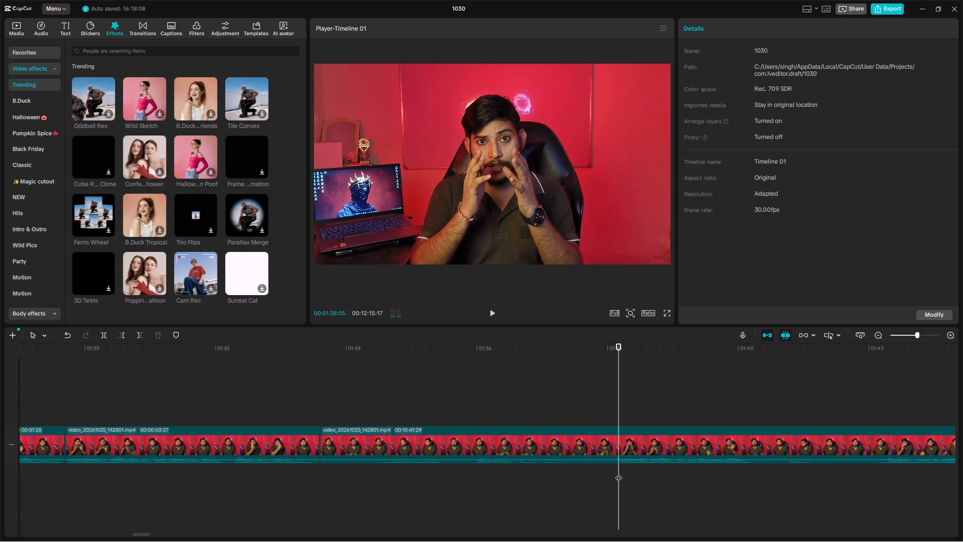
key("space")
scroll(618, 473, "left", 1)
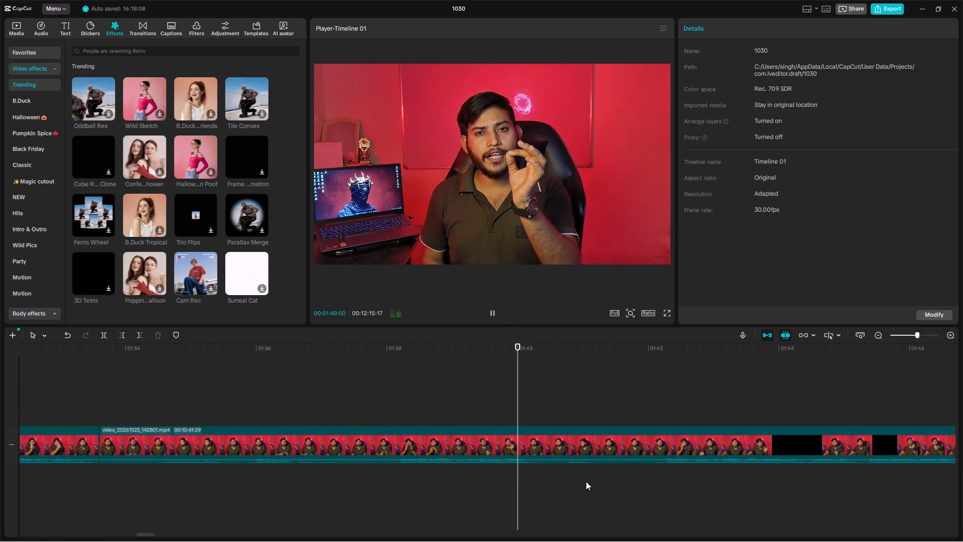
scroll(586, 481, "left", 1)
left_click(662, 478)
key("space")
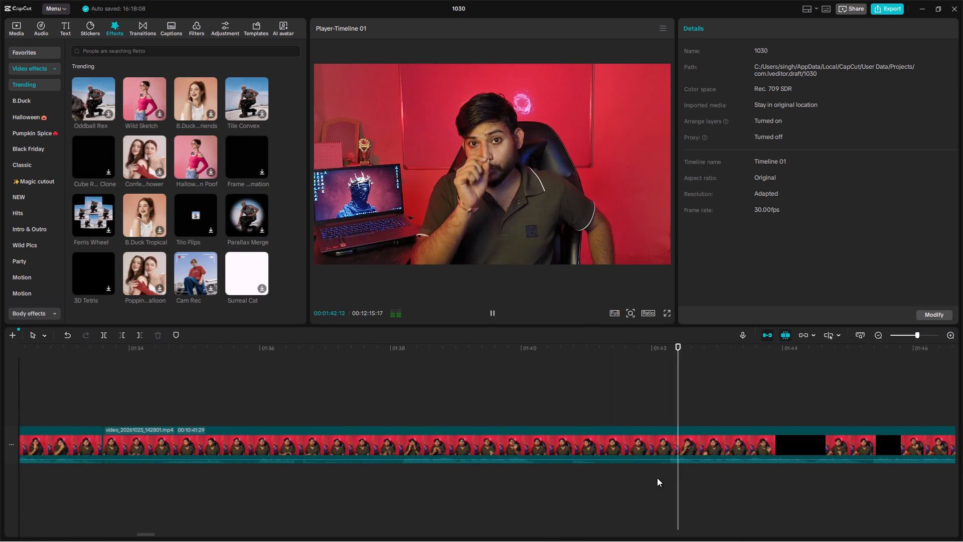
scroll(652, 477, "left", 2)
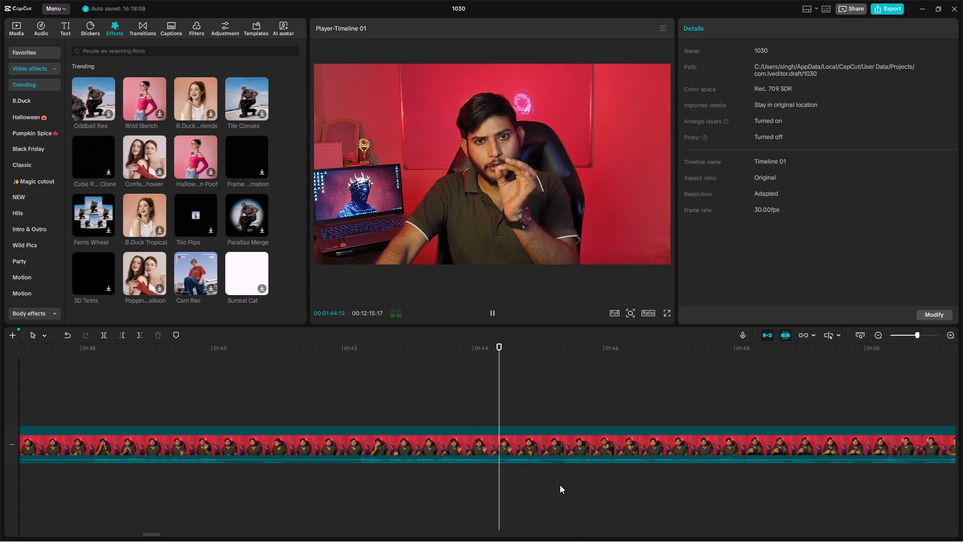
scroll(558, 487, "left", 1)
scroll(562, 485, "down", 7, "ctrl")
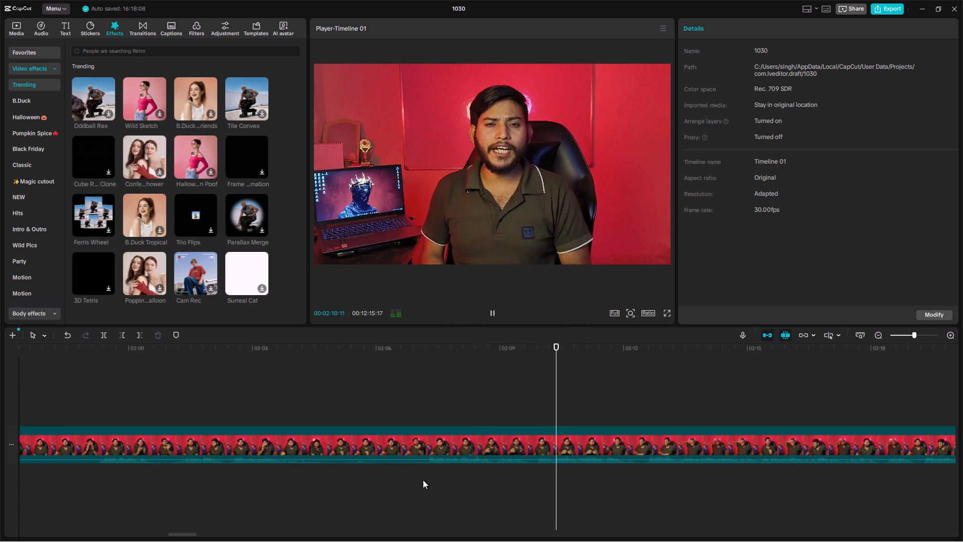
scroll(423, 480, "left", 1)
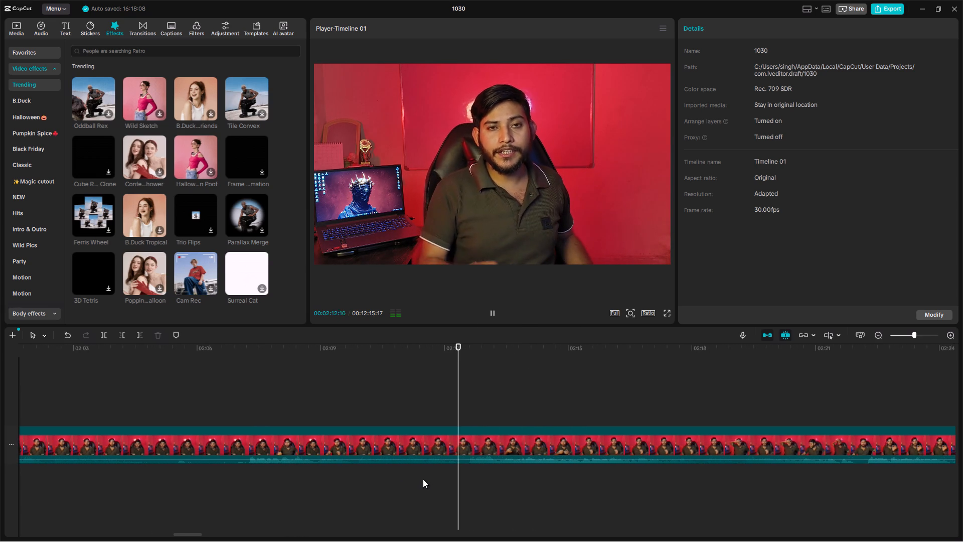
scroll(444, 470, "down", 7, "ctrl")
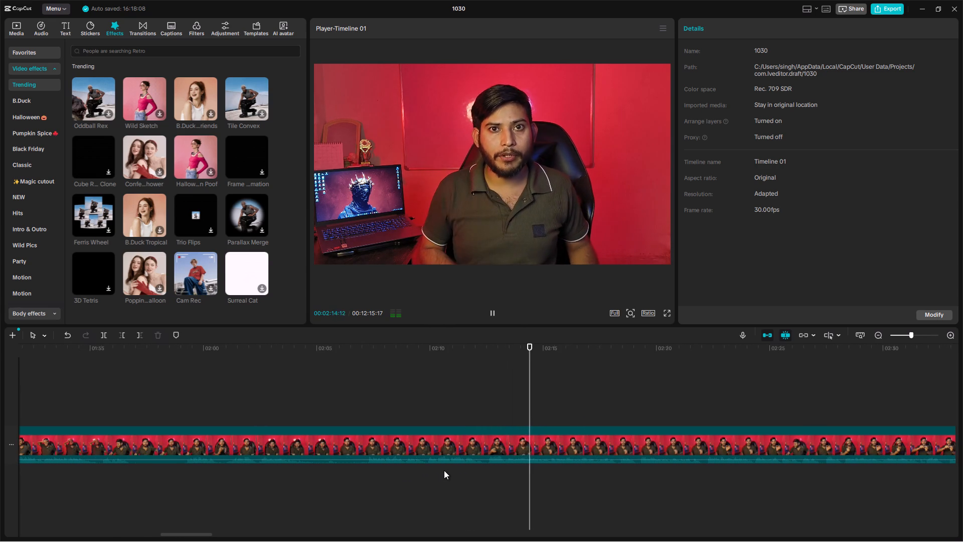
scroll(444, 470, "down", 6, "ctrl")
scroll(445, 467, "up", 5, "ctrl")
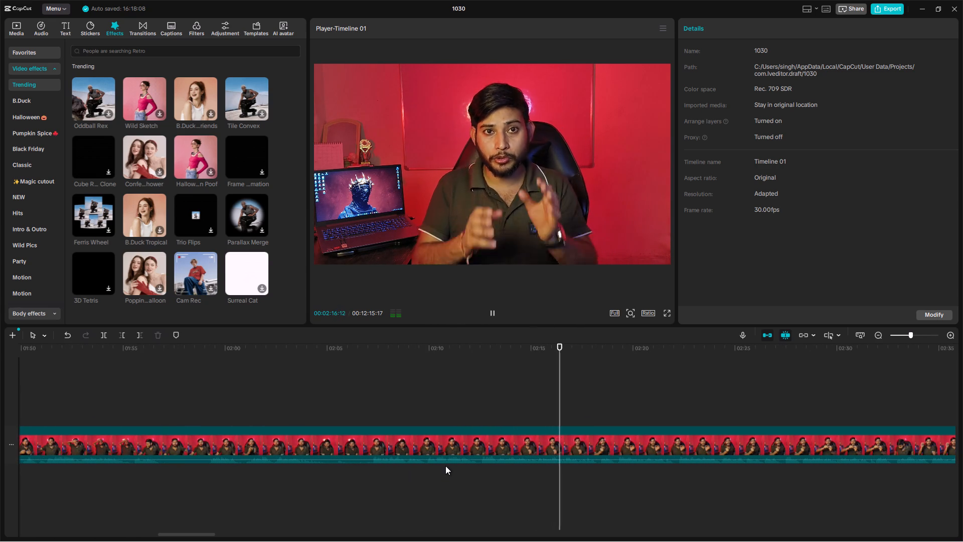
Locate the start of the speech near 00:01:59 and split the clip at 00:01:59:04.
left_click(210, 493)
key("space")
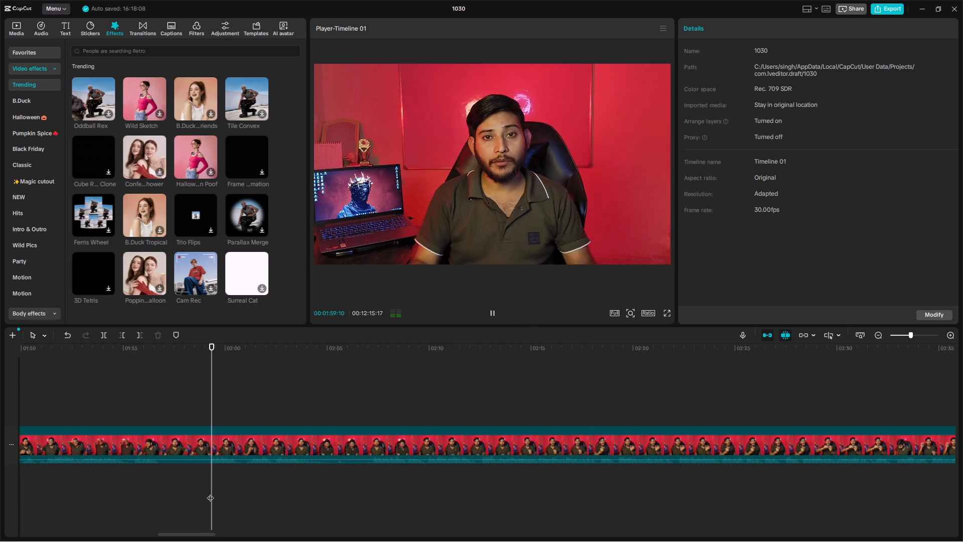
left_click(213, 487)
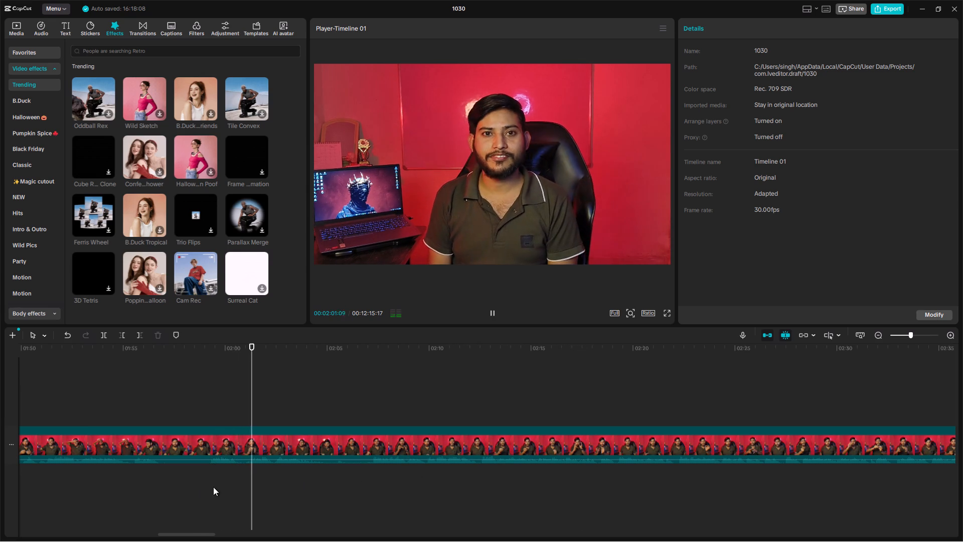
left_click_drag(213, 487, 207, 488)
left_click(219, 453)
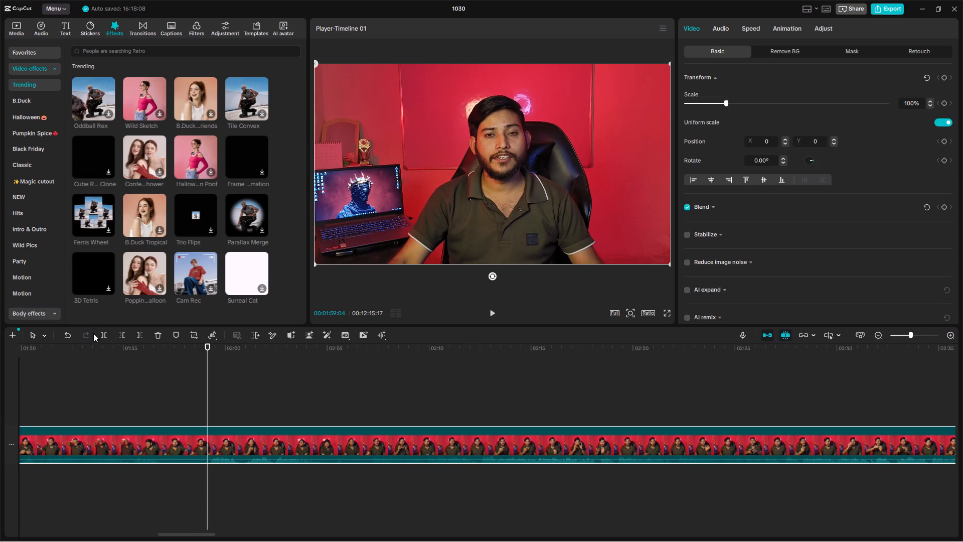
left_click(103, 336)
Review the section between the 00:01:33:18 and 00:01:59:04 splits and play into the clip that follows it.
scroll(143, 430, "right", 2)
left_click(245, 493)
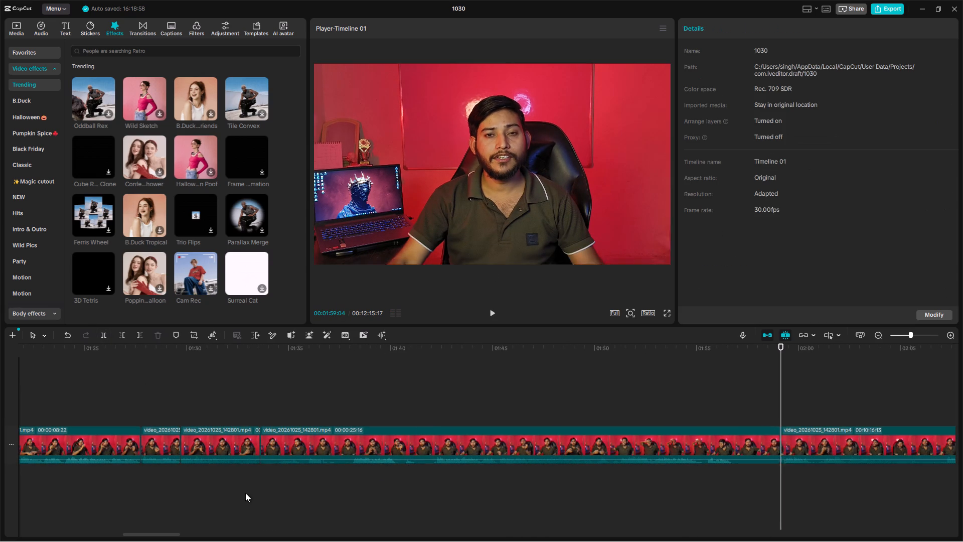
key("space")
left_click(224, 492)
key("space")
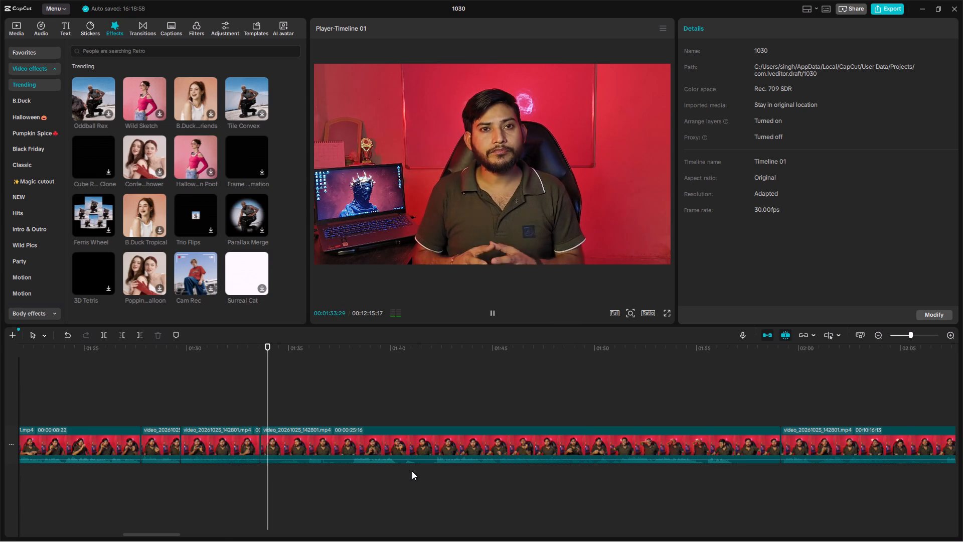
left_click(439, 477)
key("space")
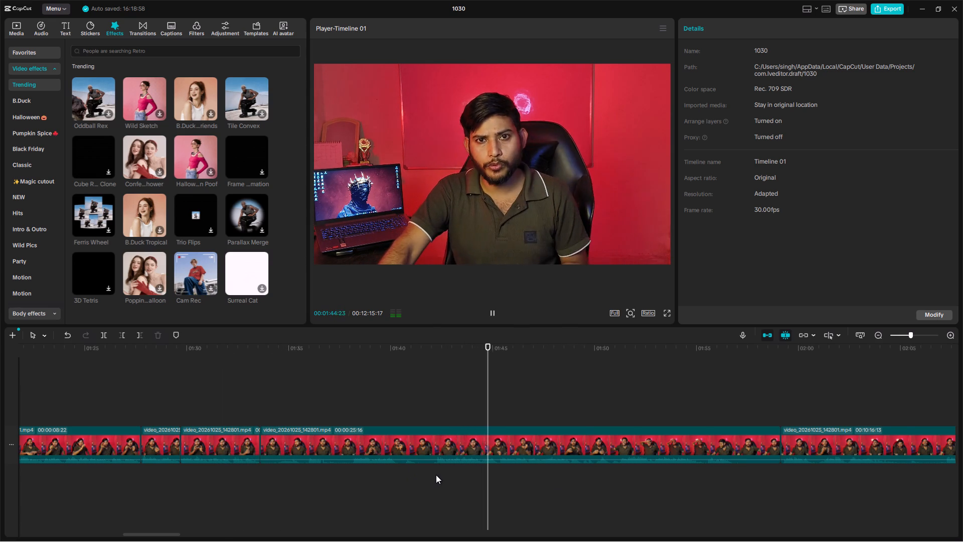
left_click(769, 475)
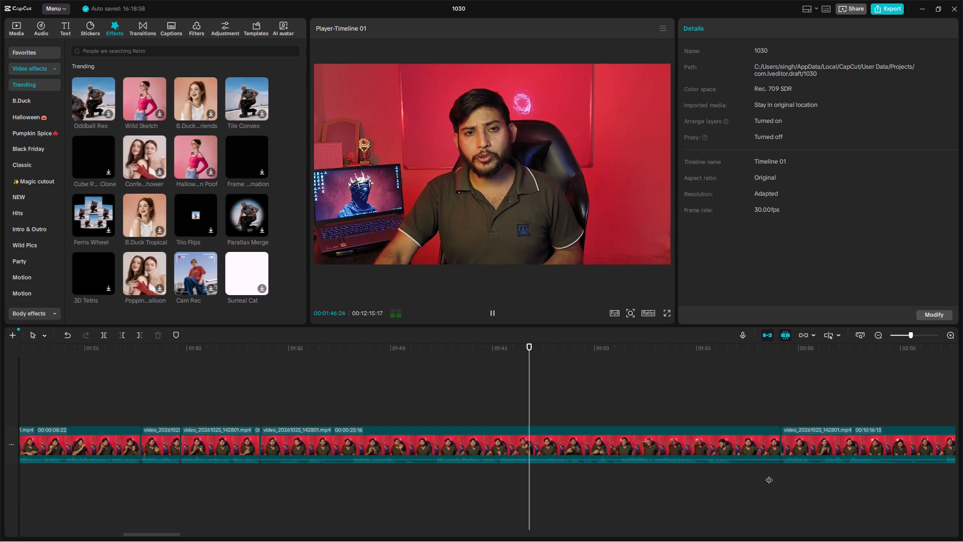
key("space")
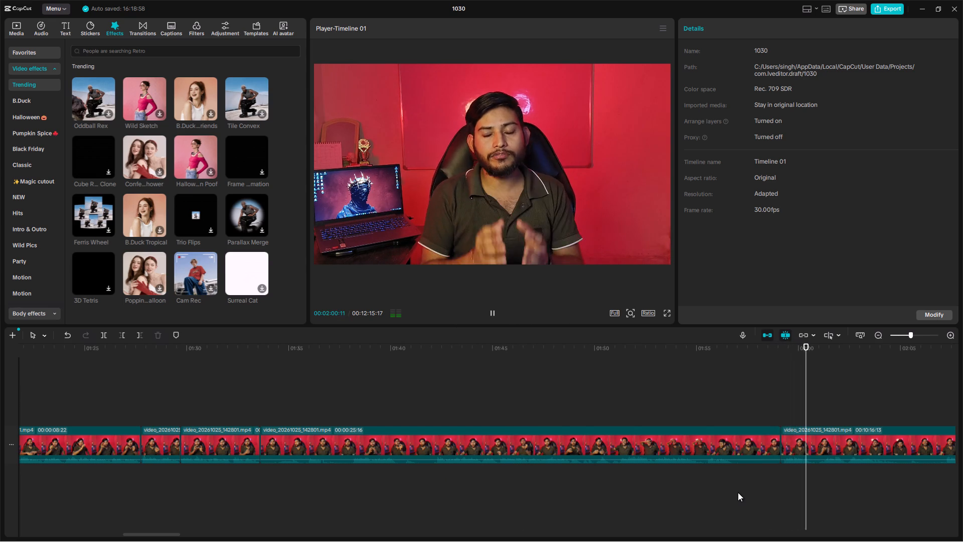
key("space")
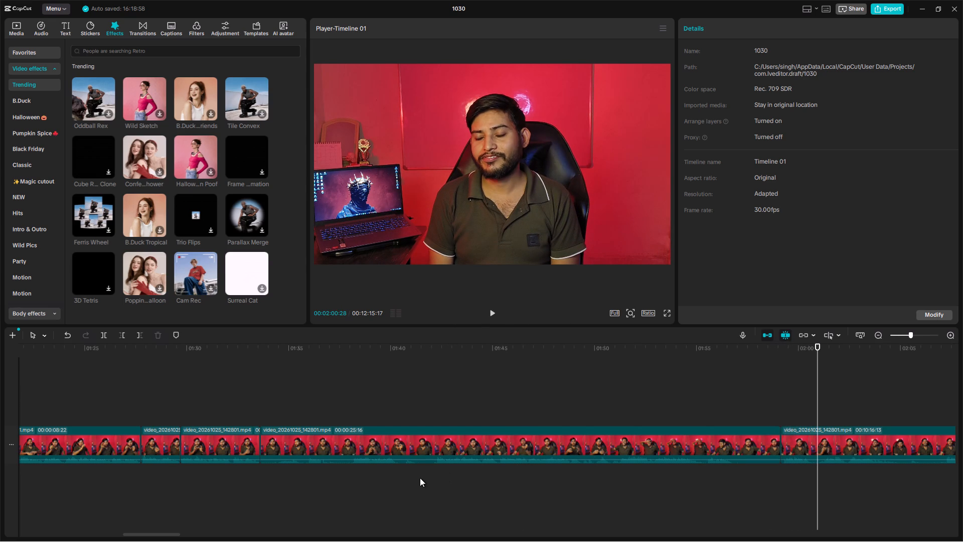
Check the middle of the section between the 00:01:33:18 and 00:01:59:04 splits and delete that section.
left_click(436, 474)
key("space")
left_click(494, 473)
key("space")
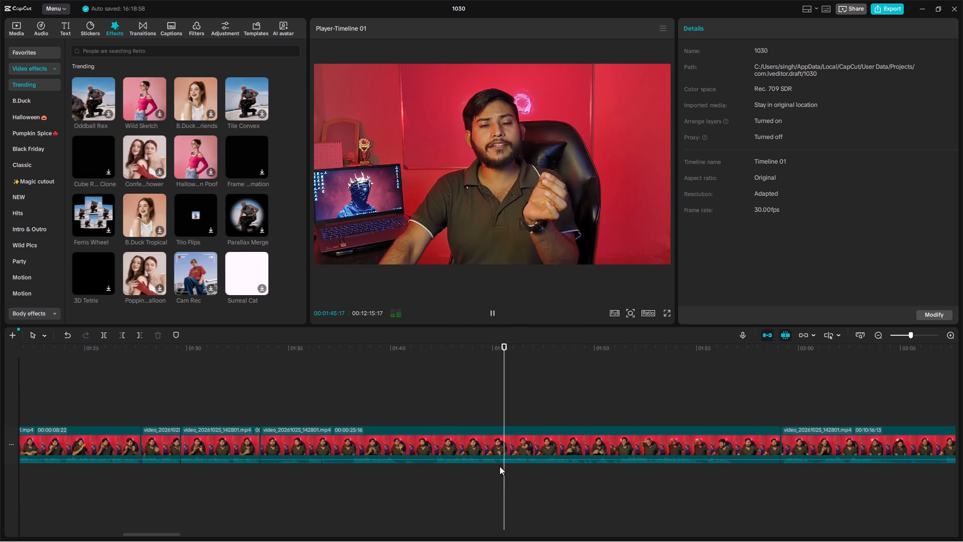
left_click(510, 438)
key("space")
left_click(162, 330)
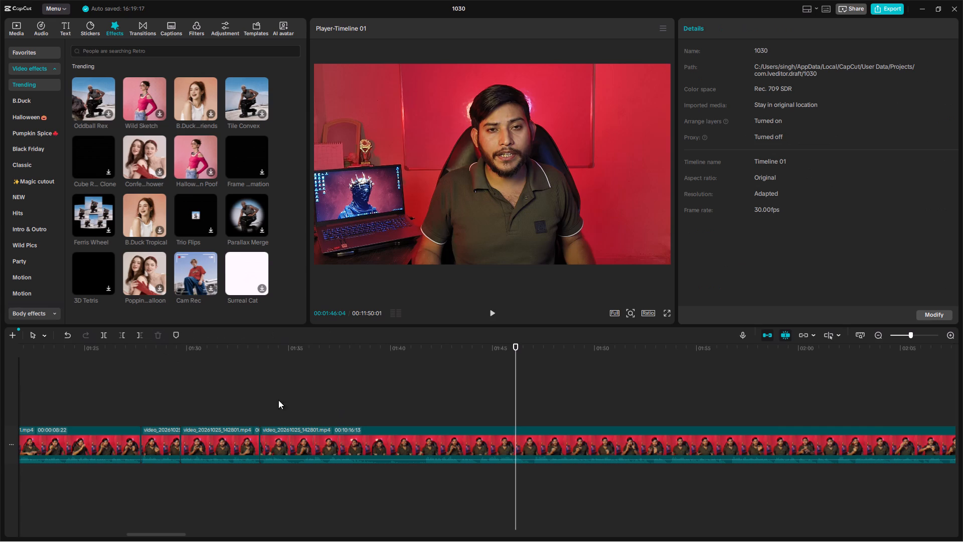
Play across the new join at 00:01:33:18 to where the speech starts again and split the clip at 00:01:41:17.
left_click(256, 397)
key("space")
scroll(266, 387, "up", 4, "ctrl")
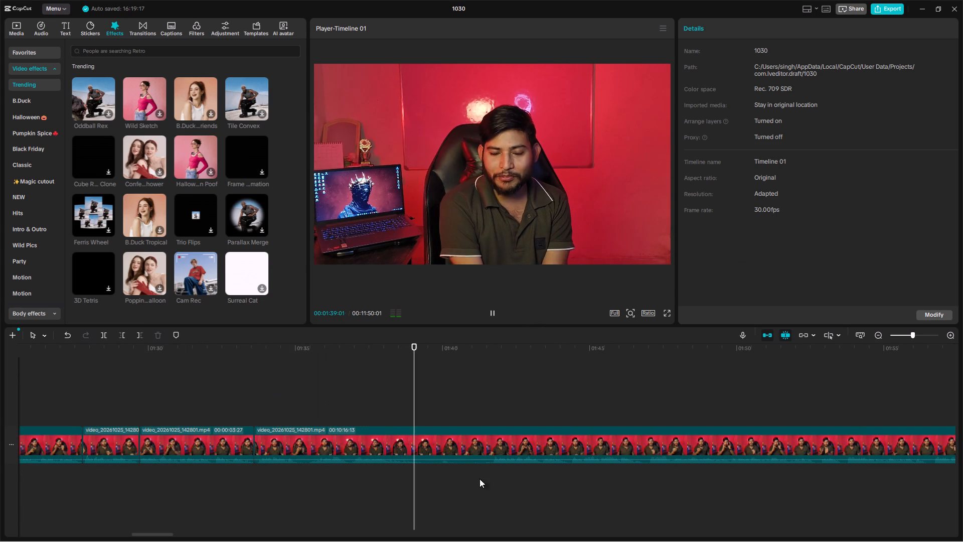
key("space")
left_click(494, 472)
key("space")
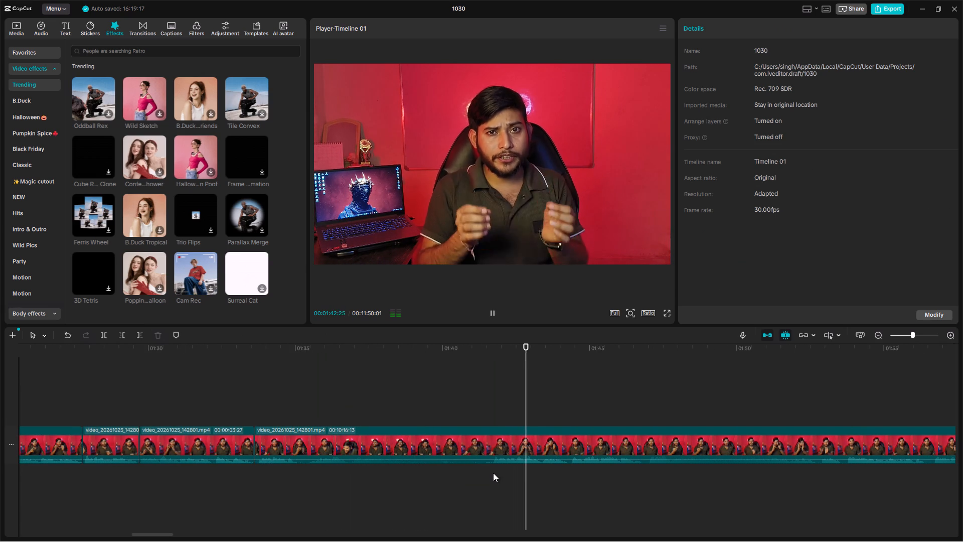
double_click(493, 473)
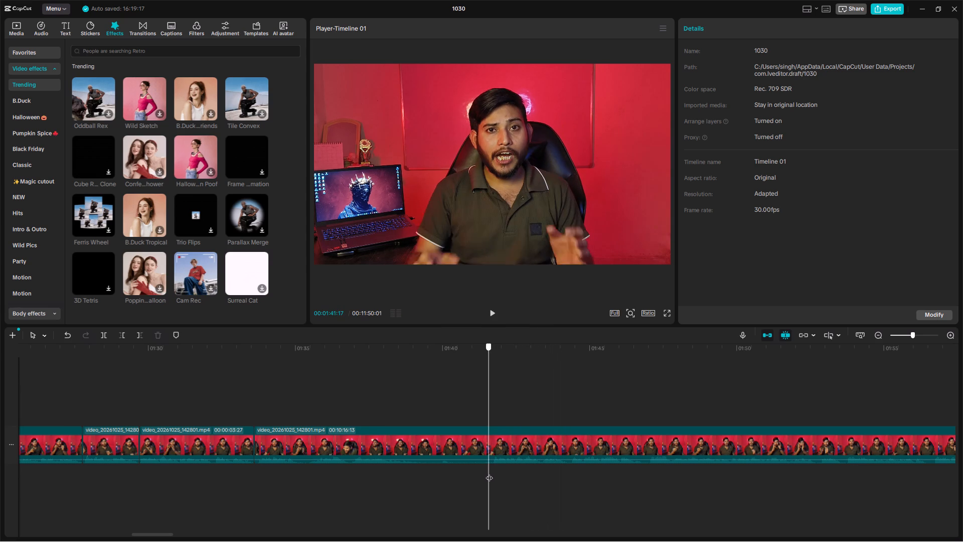
left_click(500, 451)
left_click(105, 341)
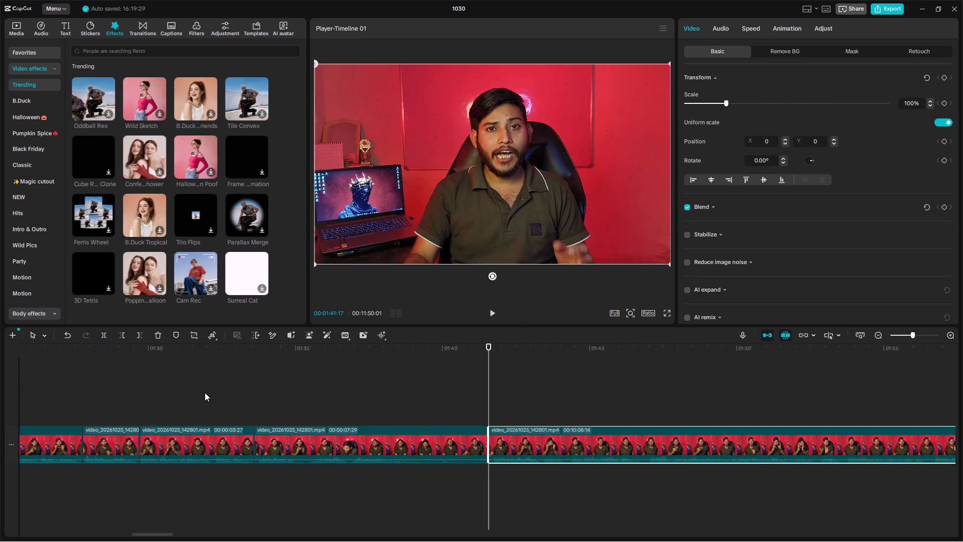
Review the speech around the 00:01:33:18 join, from about 00:01:30 to 00:01:40, for a cut point.
left_click(205, 392)
left_click(243, 397)
key("space")
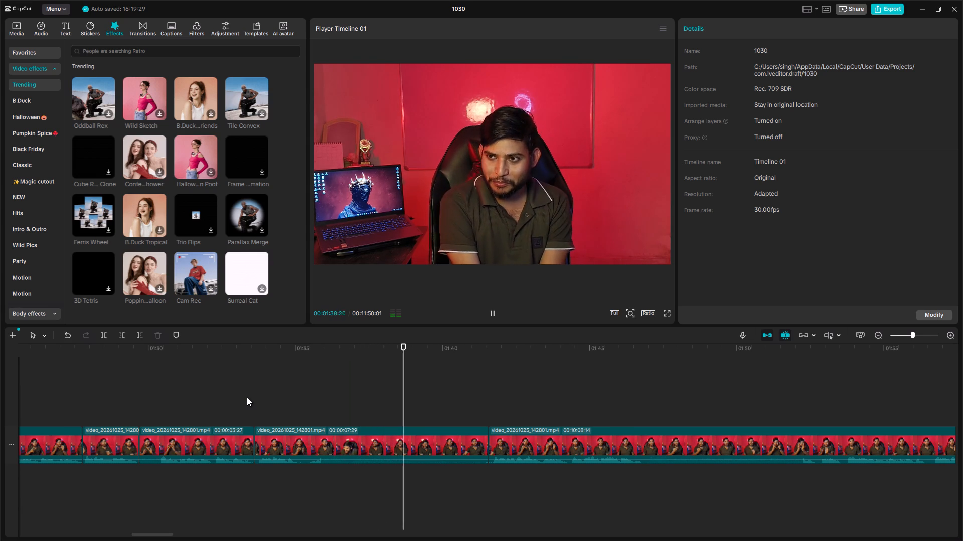
key("space")
key("space")
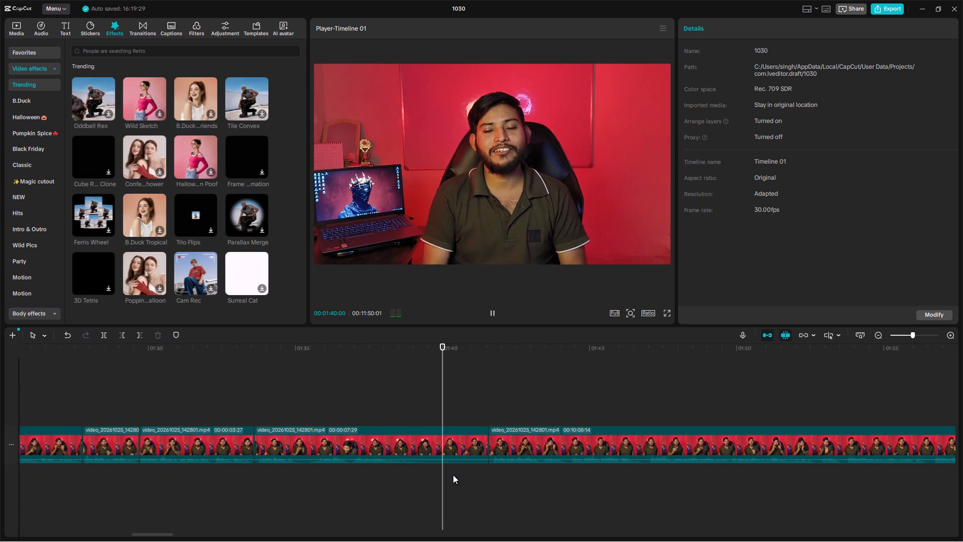
left_click(248, 486)
key("space")
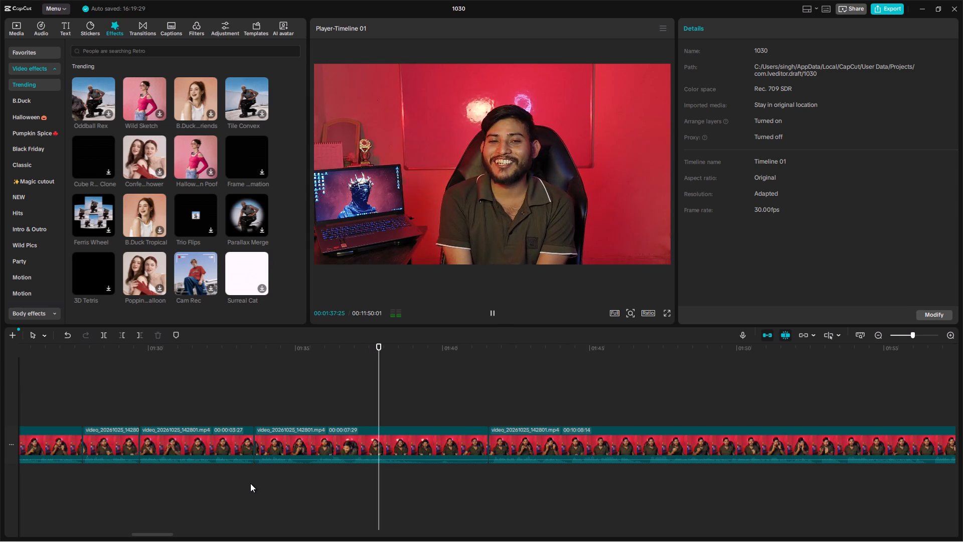
key("space")
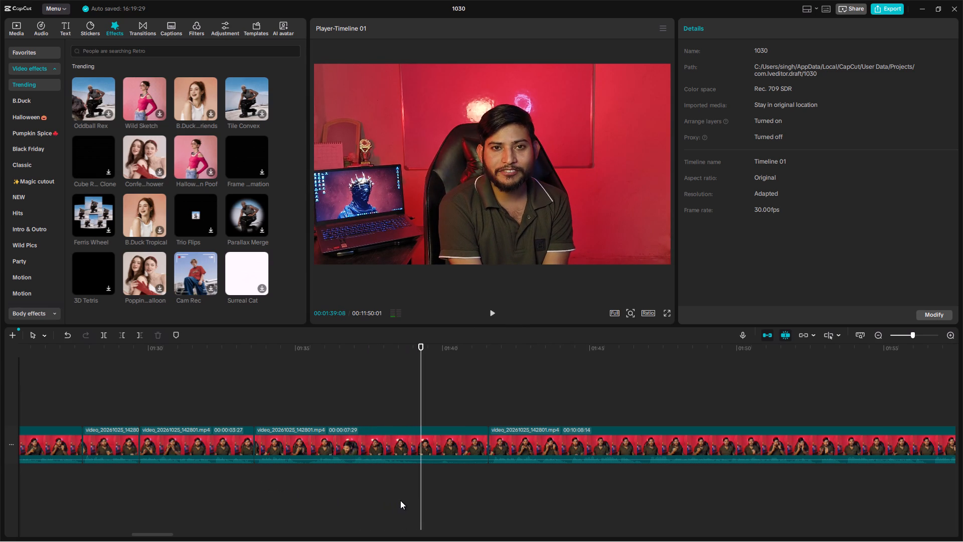
key("space")
key("space")
left_click(237, 495)
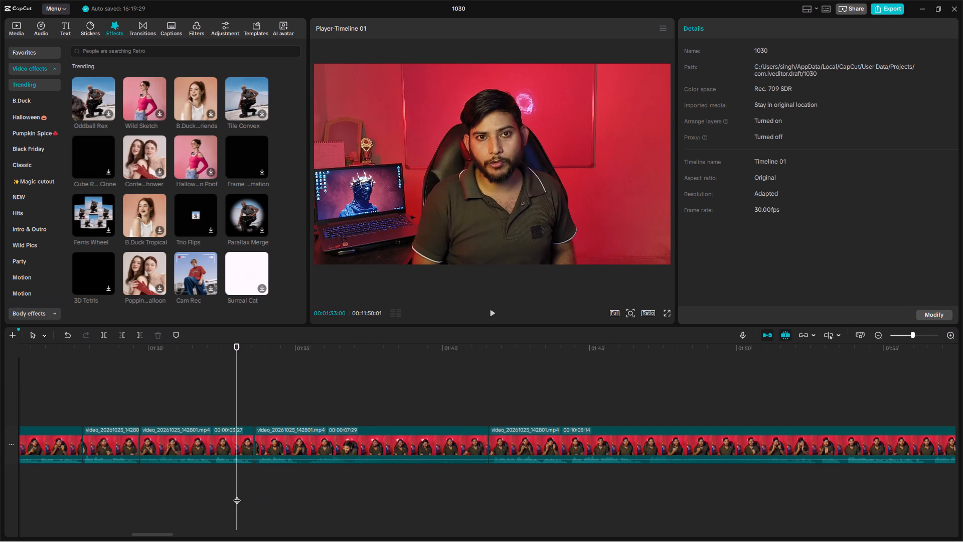
key("space")
left_click(143, 488)
key("space")
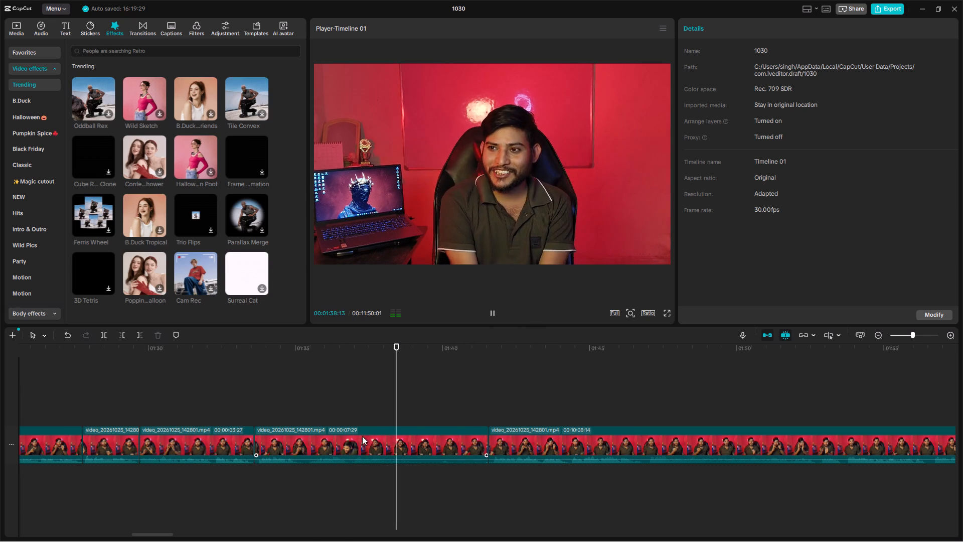
key("space")
key("space")
key("space")
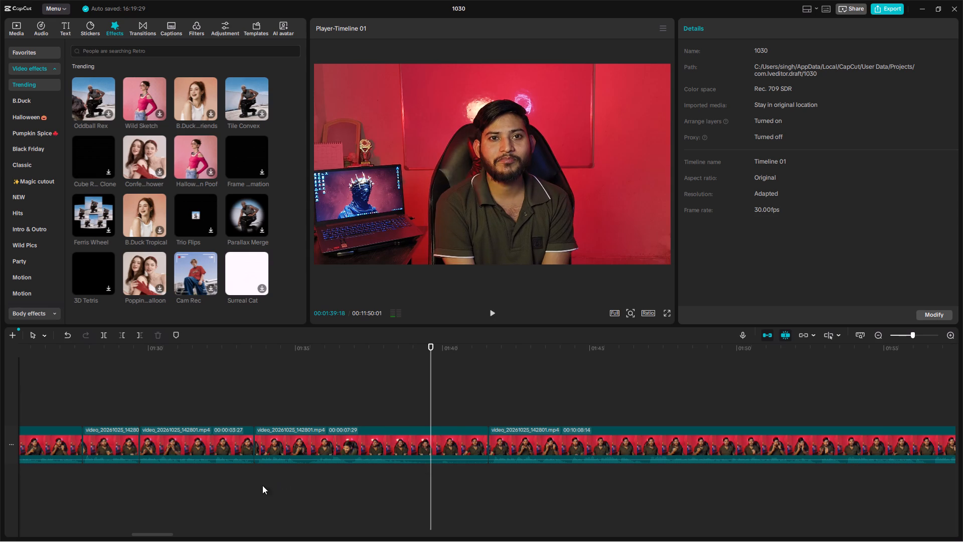
left_click(252, 486)
key("space")
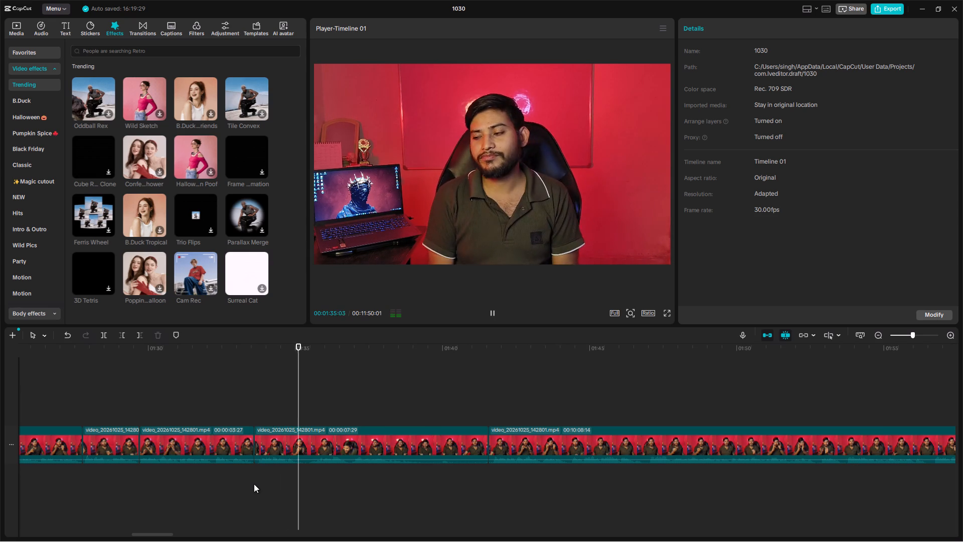
Play from the 00:01:33:18 join to the pause in speech and split the clip at 00:01:35:09.
left_click(258, 481)
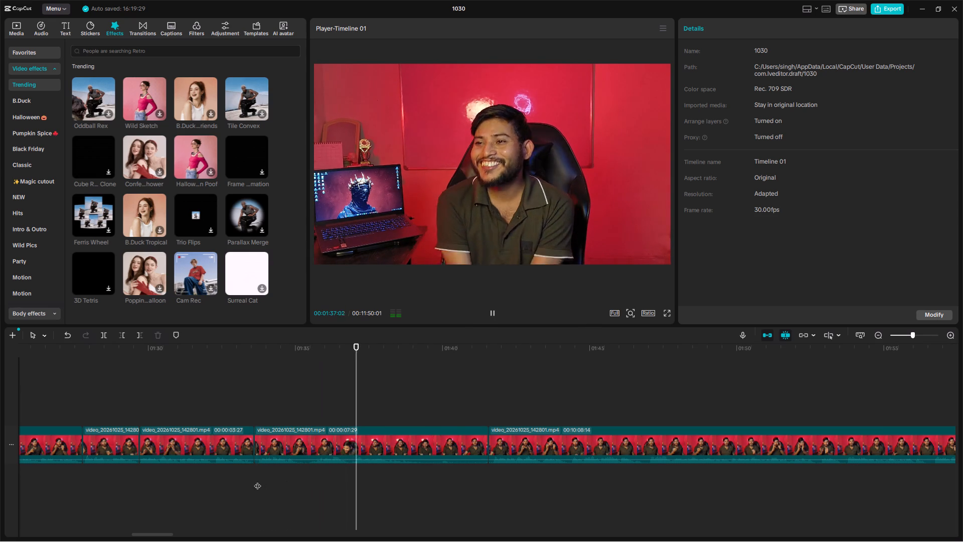
scroll(258, 478, "up", 9, "ctrl")
key("space")
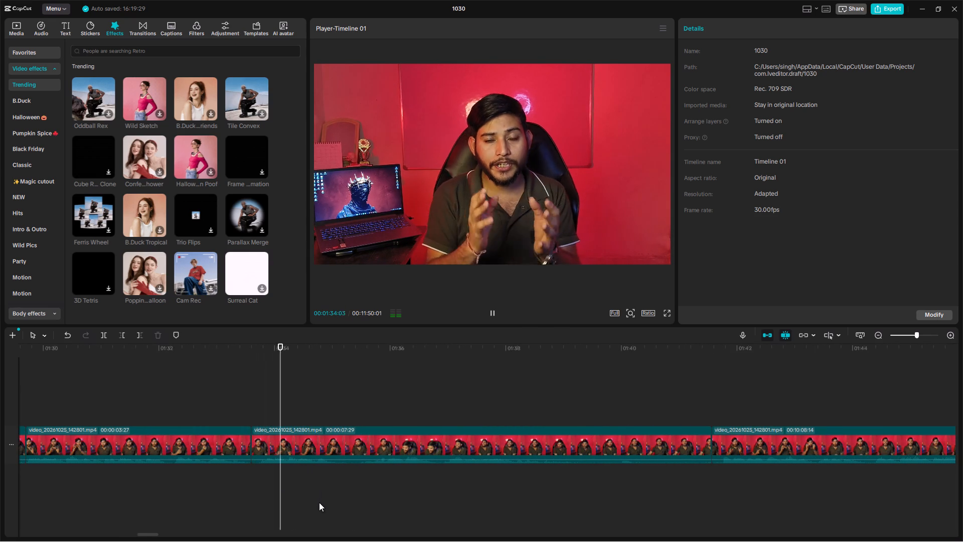
key("space")
key("space")
key("space")
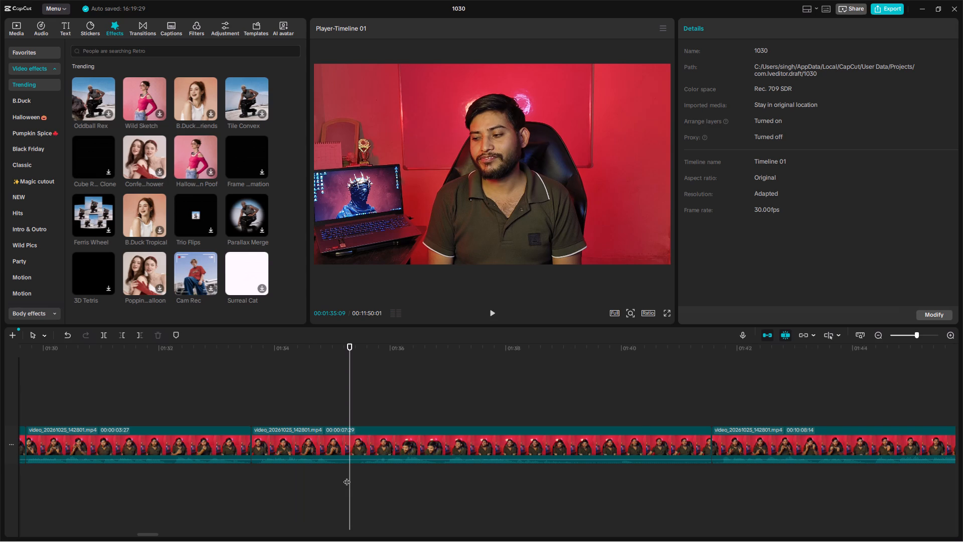
key("ctrl+b")
Trim the start of the clip after the 00:01:35:09 split to a duration of 00:00:05:27 and play the join.
left_click(366, 429)
left_click_drag(349, 441, 361, 441)
key("space")
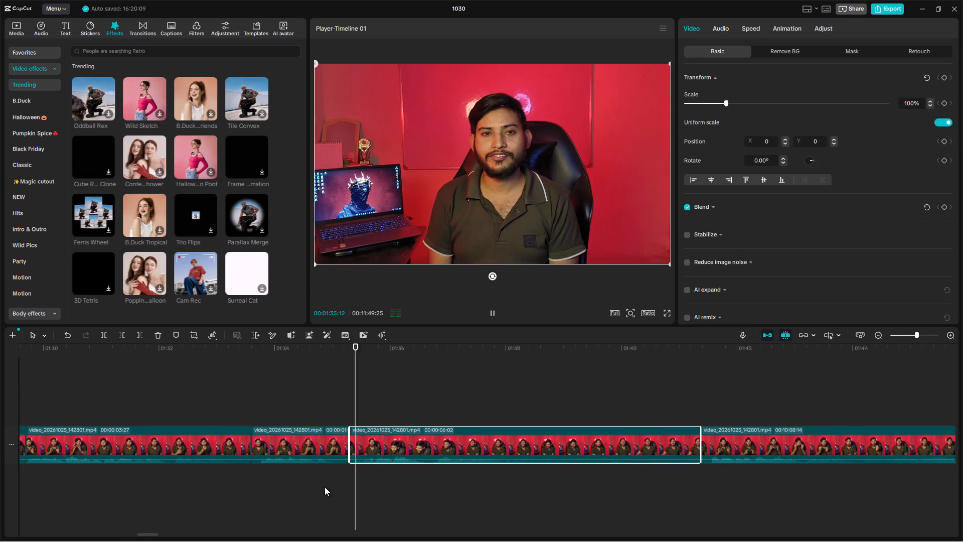
key("space")
left_click_drag(349, 446, 361, 446)
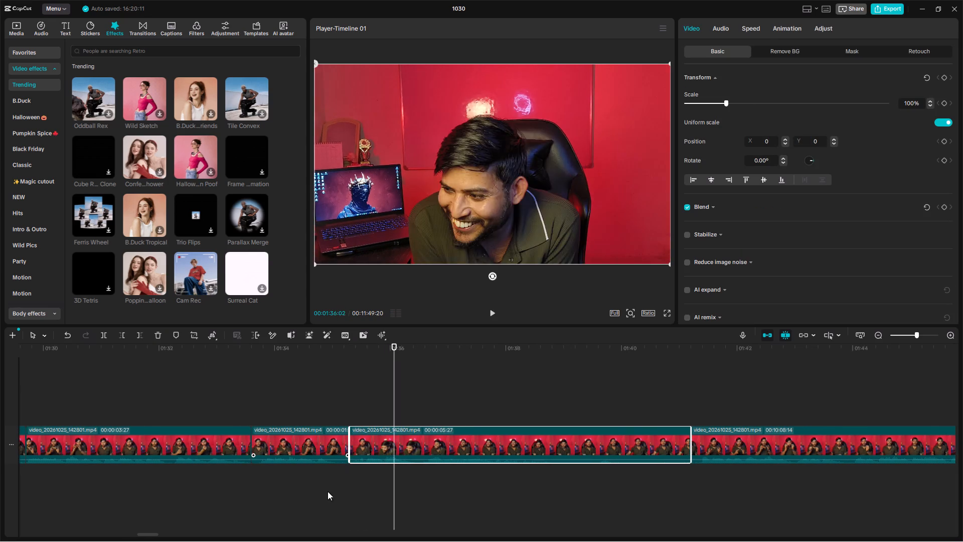
left_click(289, 499)
key("space")
key("space")
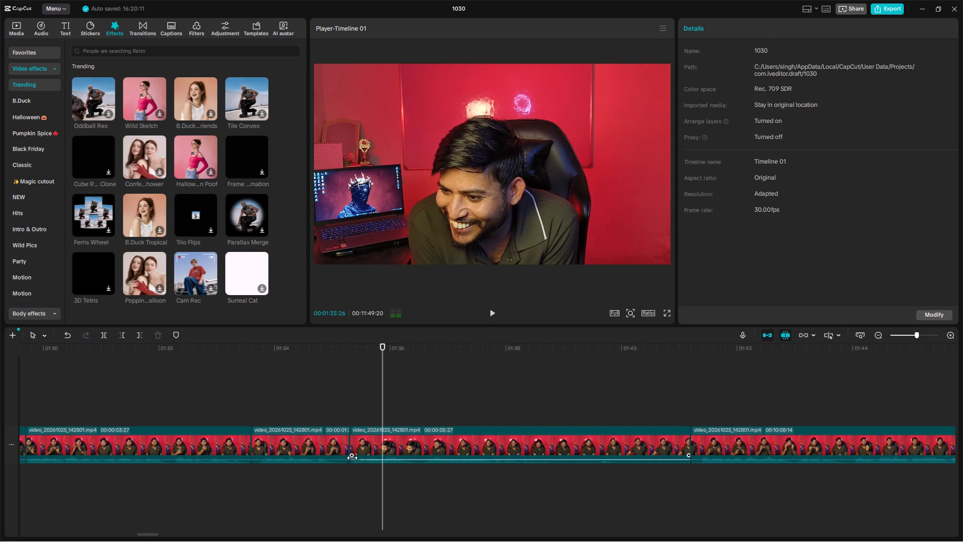
Trim the start of the clip after 00:01:35:09 to a duration of 00:00:05:22 and add a very short audio fade-in.
left_click(352, 442)
left_click_drag(351, 439, 360, 439)
left_click(329, 476)
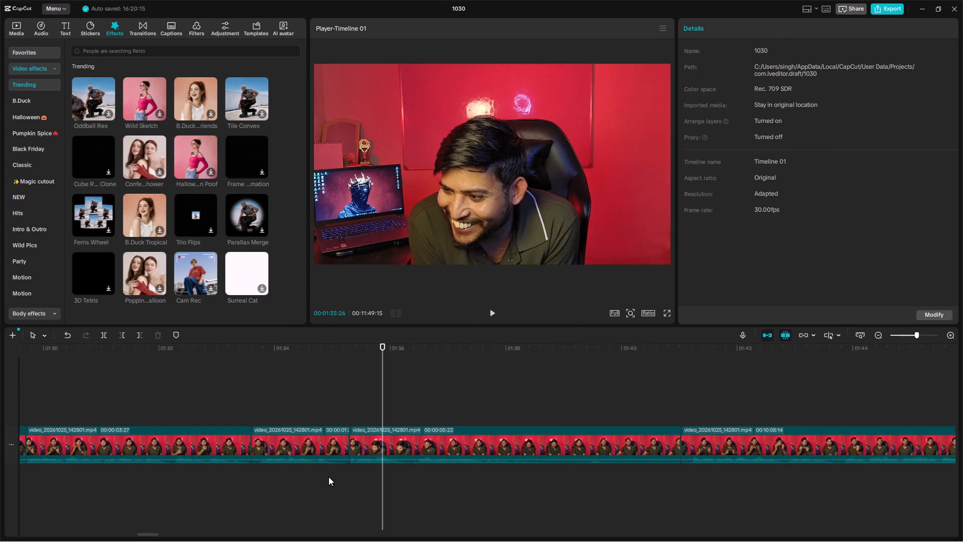
key("space")
left_click_drag(352, 455, 357, 453)
left_click(309, 478)
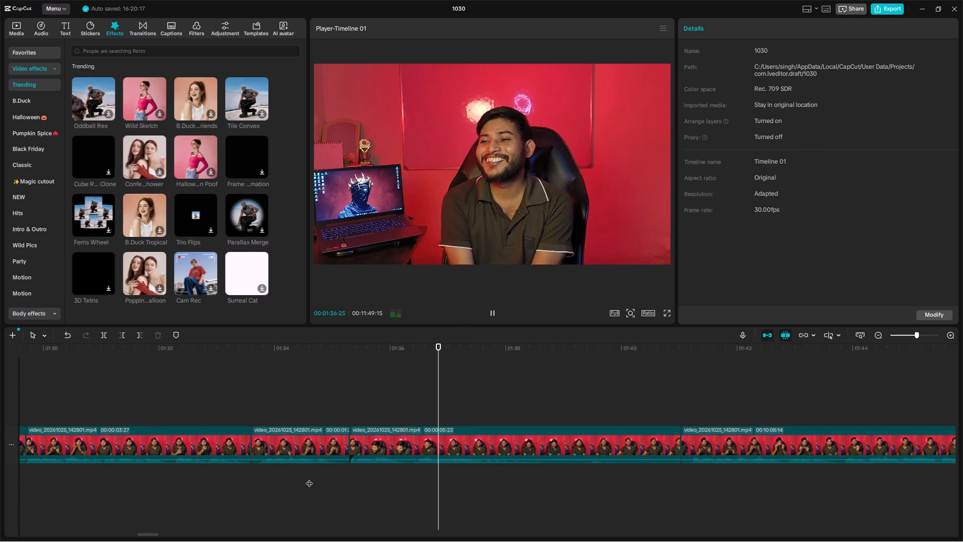
key("space")
key("space")
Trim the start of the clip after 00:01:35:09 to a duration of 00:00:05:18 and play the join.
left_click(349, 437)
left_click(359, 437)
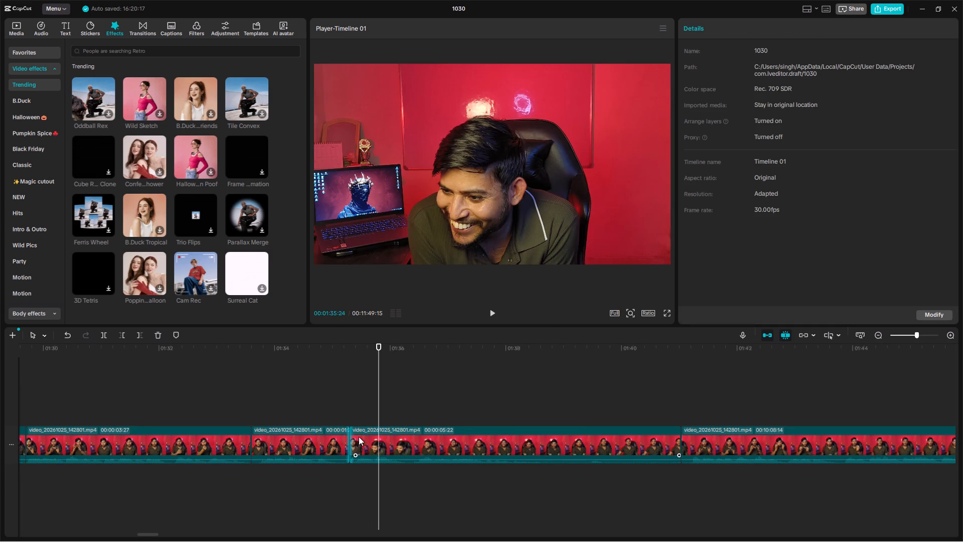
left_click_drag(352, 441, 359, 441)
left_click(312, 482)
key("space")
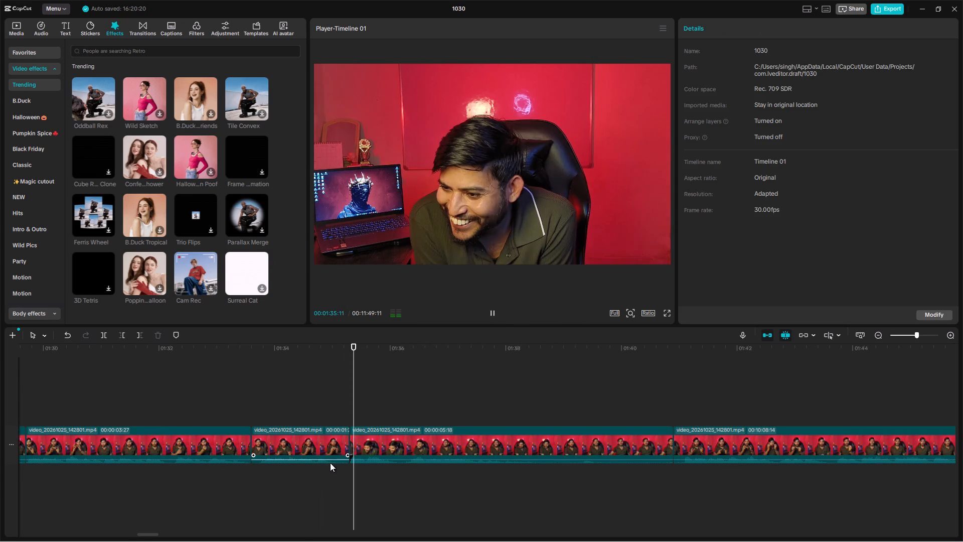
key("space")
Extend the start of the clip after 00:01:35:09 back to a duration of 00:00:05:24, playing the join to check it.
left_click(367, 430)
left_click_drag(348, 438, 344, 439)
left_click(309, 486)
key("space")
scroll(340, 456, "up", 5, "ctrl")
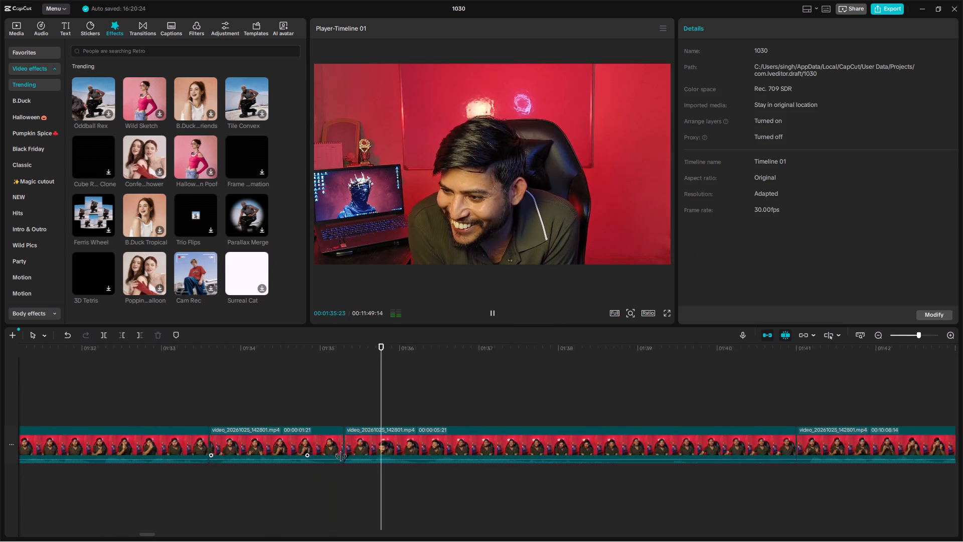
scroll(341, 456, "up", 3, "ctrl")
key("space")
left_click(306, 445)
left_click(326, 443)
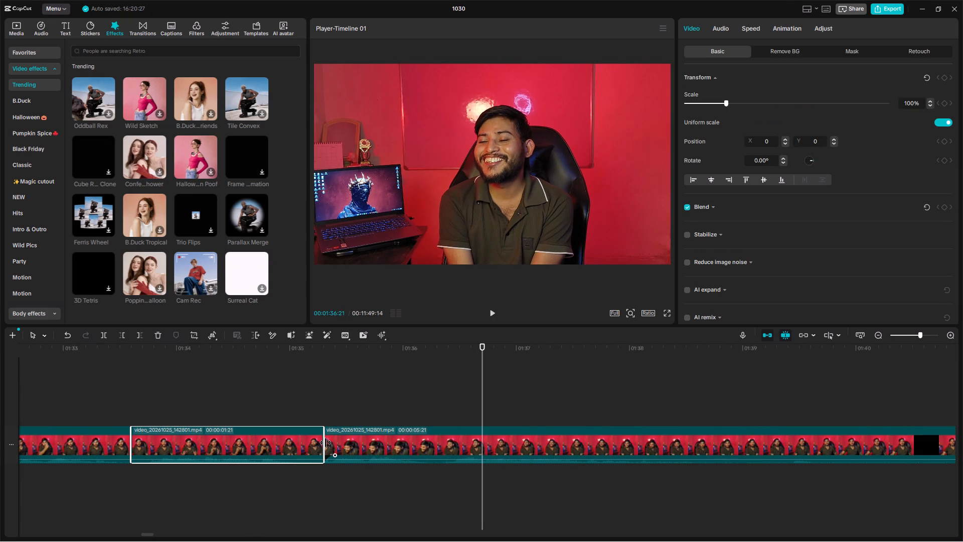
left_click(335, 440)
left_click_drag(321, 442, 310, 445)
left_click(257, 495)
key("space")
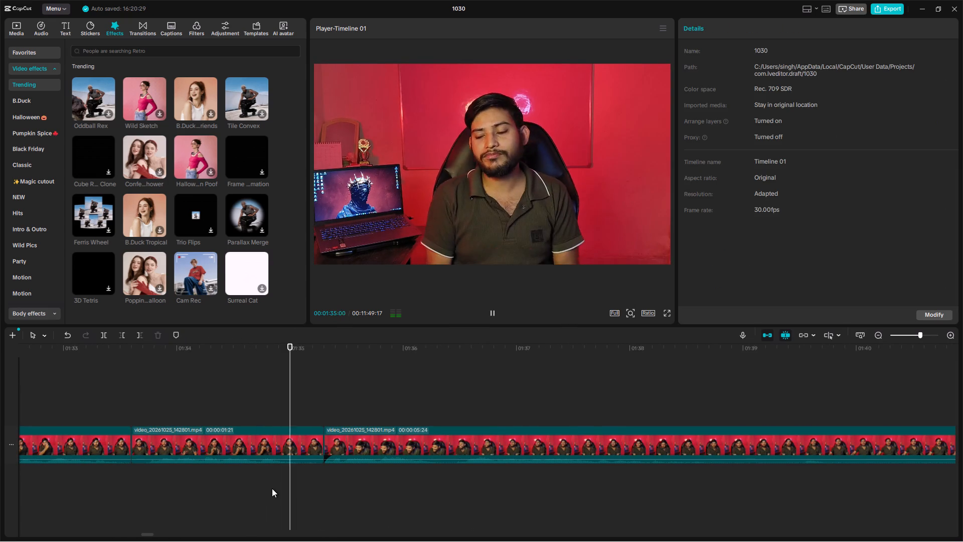
Trim the start of the clip after 00:01:35:09 to a duration of 00:00:05:09 and play across the join.
left_click(329, 436)
left_click_drag(323, 436, 381, 432)
left_click(322, 475)
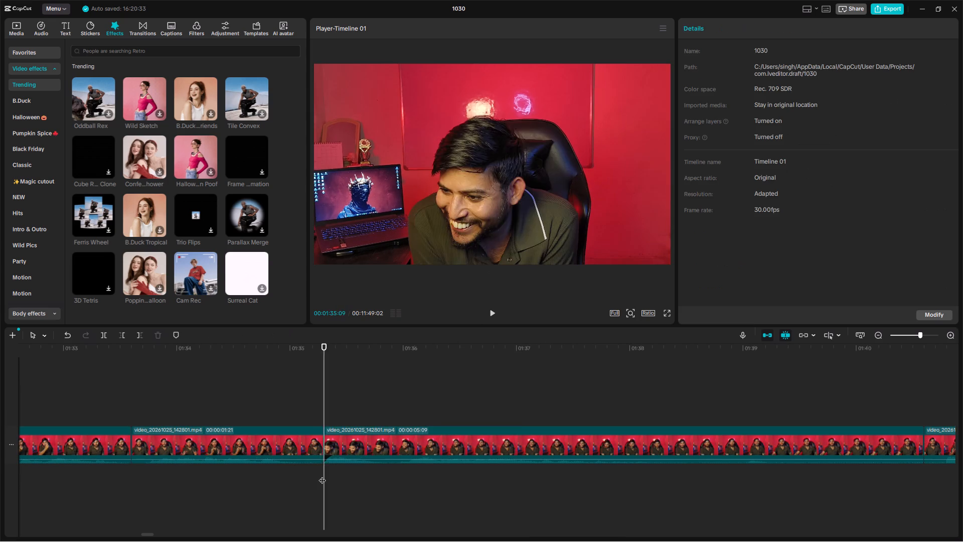
key("space")
left_click(265, 492)
key("space")
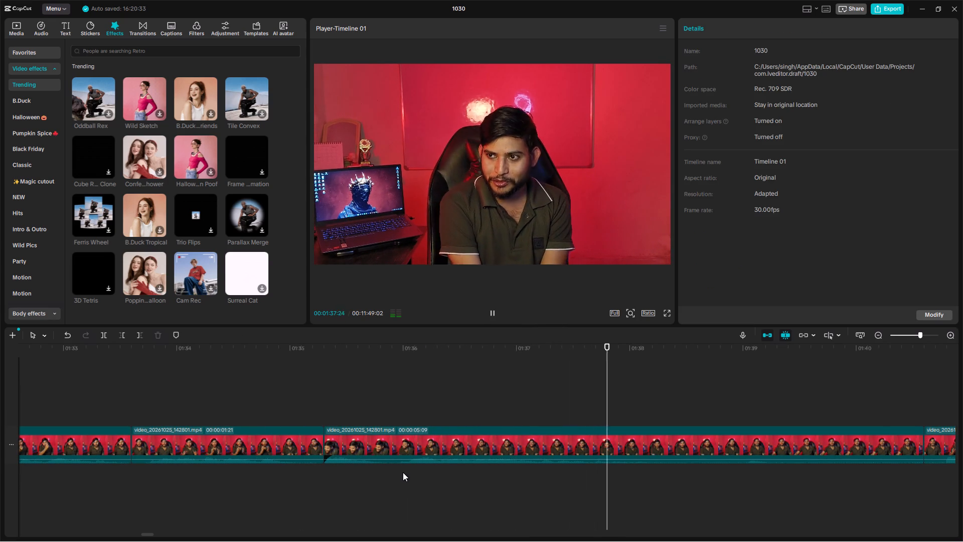
Undo the recent trims, fade and splits so the footage after the 00:00:03:27 clip is one 00:10:16:13 clip again.
scroll(407, 463, "left", 1)
scroll(407, 463, "down", 5, "ctrl")
key("space")
left_click(302, 488)
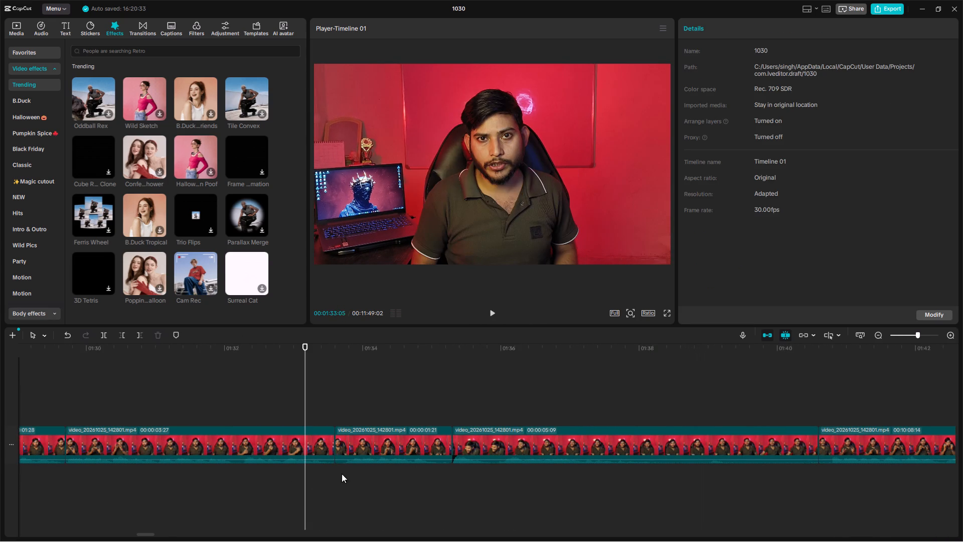
triple_click(71, 334)
triple_click(71, 334)
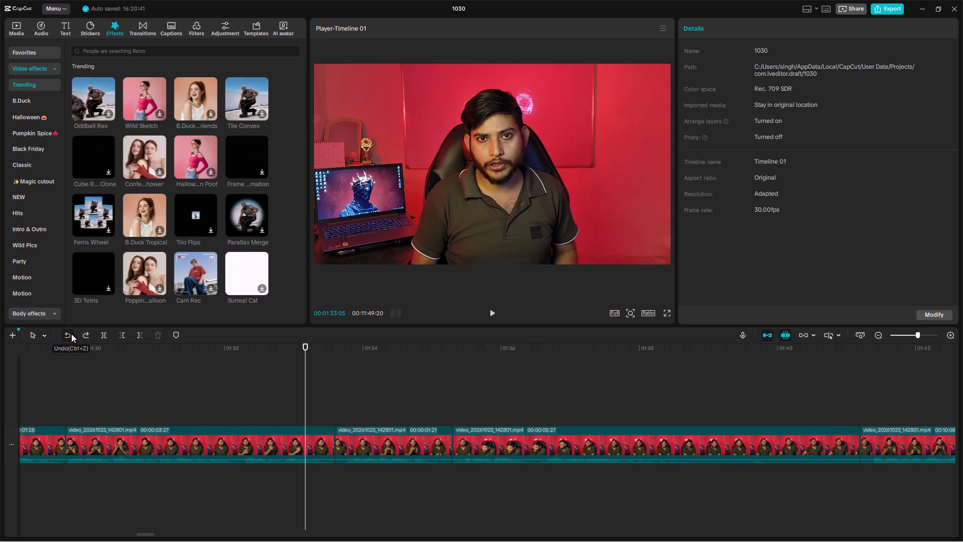
left_click(71, 334)
left_click(71, 334)
left_click(71, 334)
left_click(71, 334)
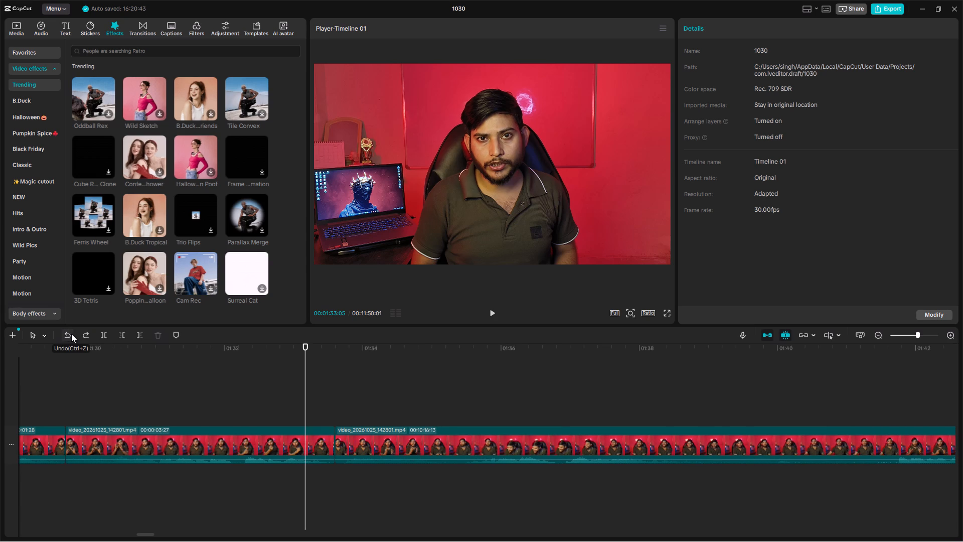
Play the restored section from about 00:01:33 and split the clip at 00:01:39:11.
key("space")
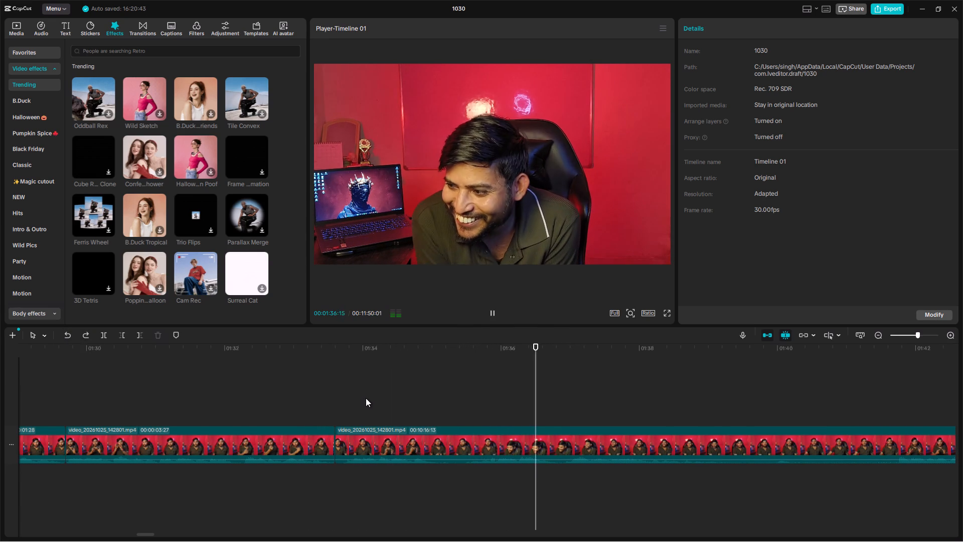
scroll(366, 398, "left", 2)
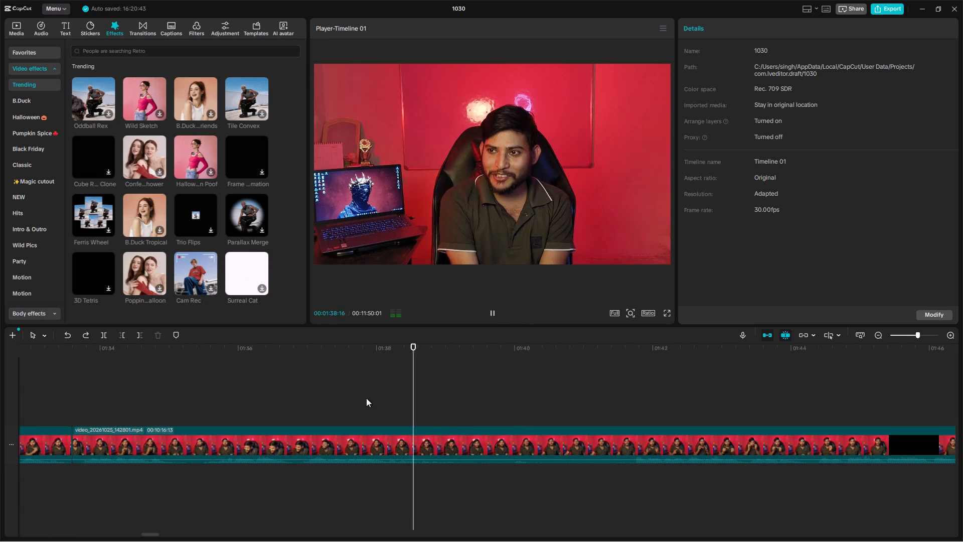
key("space")
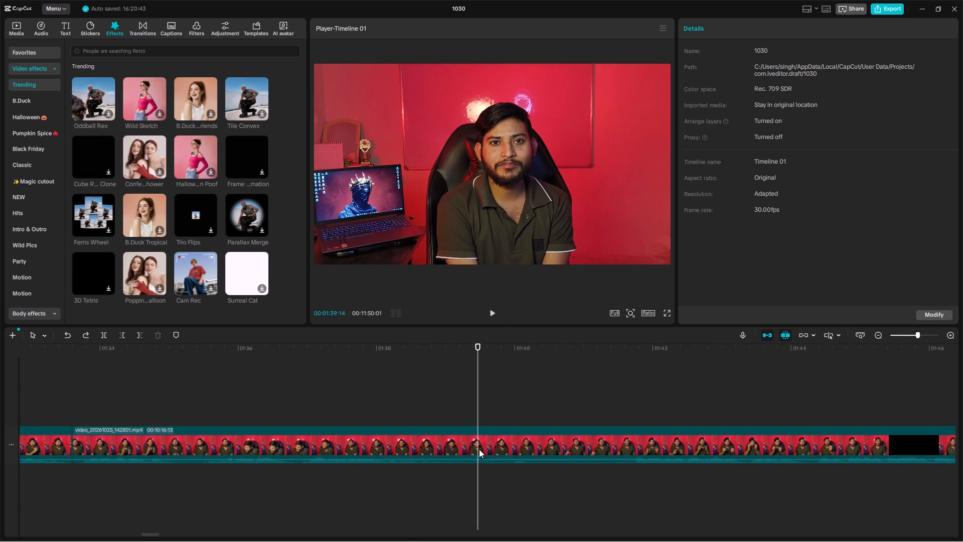
left_click(636, 480)
key("space")
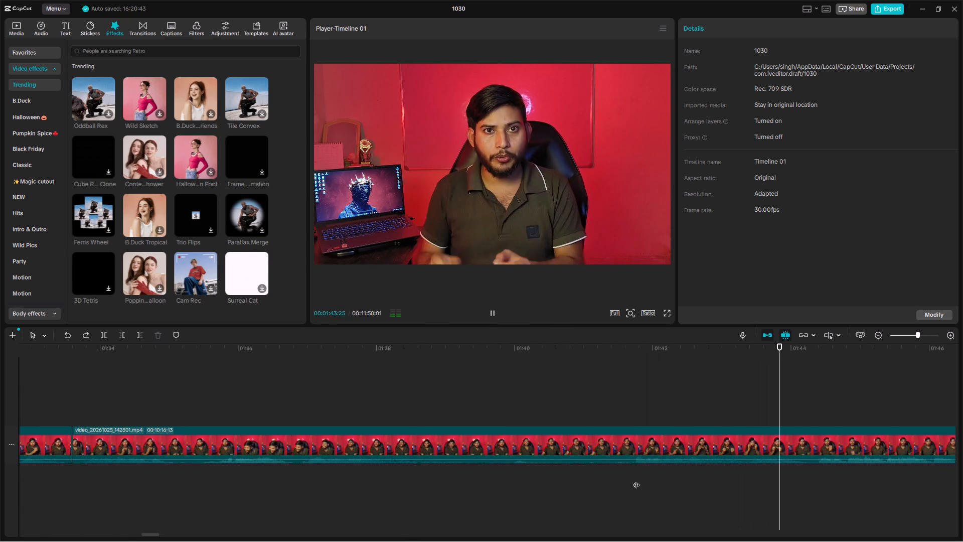
left_click(636, 480)
left_click(46, 496)
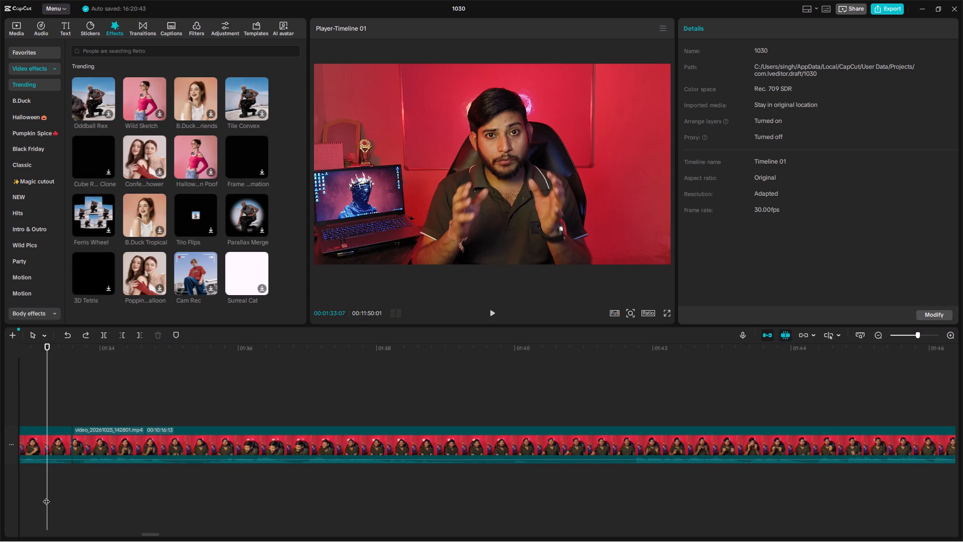
key("space")
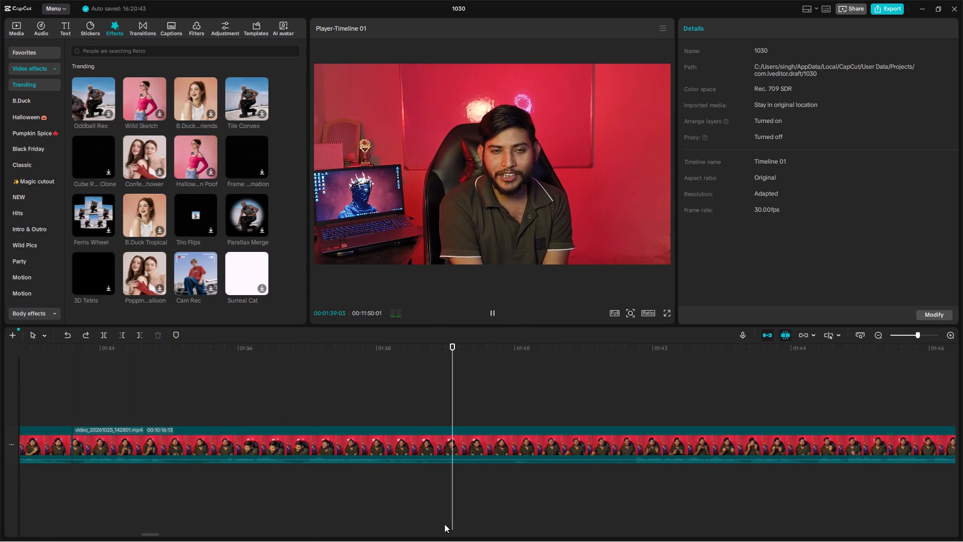
key("space")
key("ctrl+b")
left_click(483, 455)
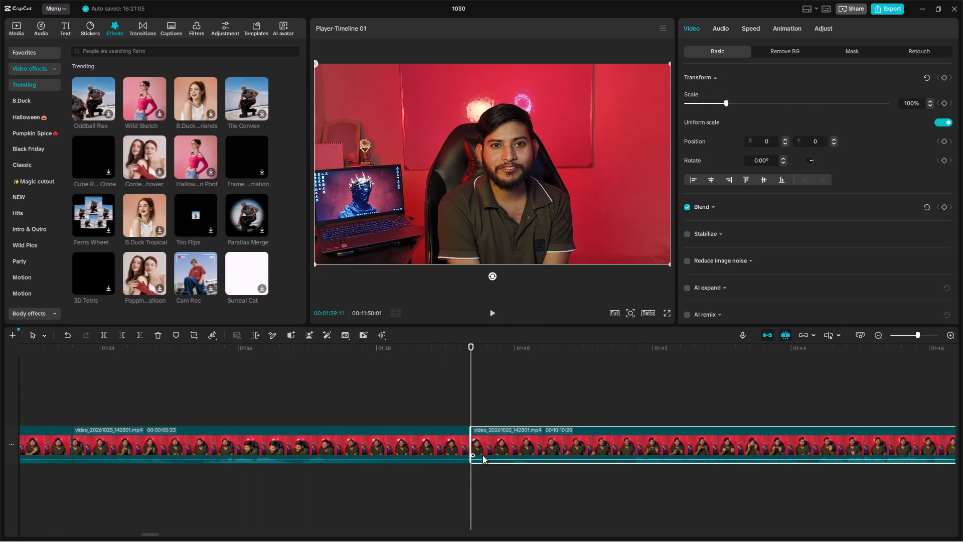
Split the clip that starts at 00:01:39:11 again at 00:01:41:22, where the hands are raised.
left_click(636, 483)
left_click(636, 483)
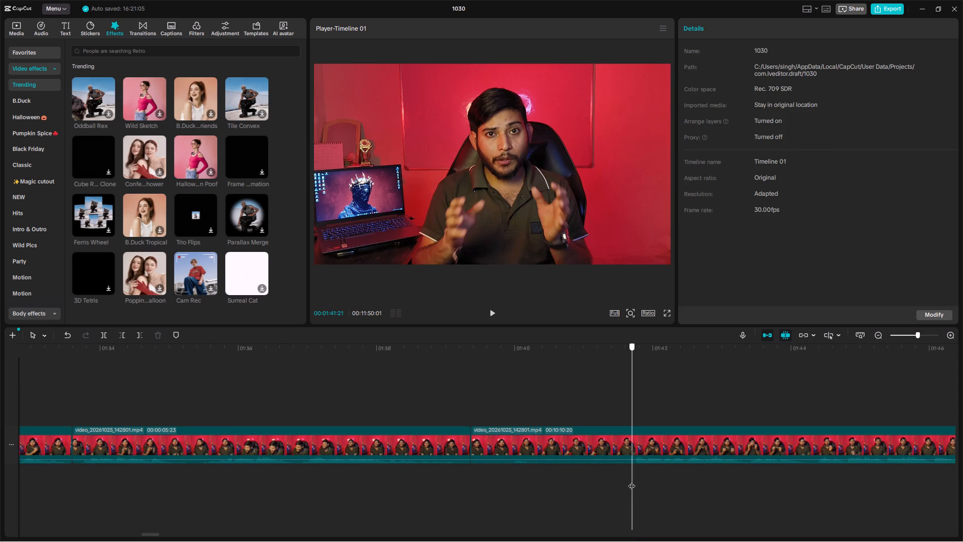
left_click(634, 448)
left_click(99, 330)
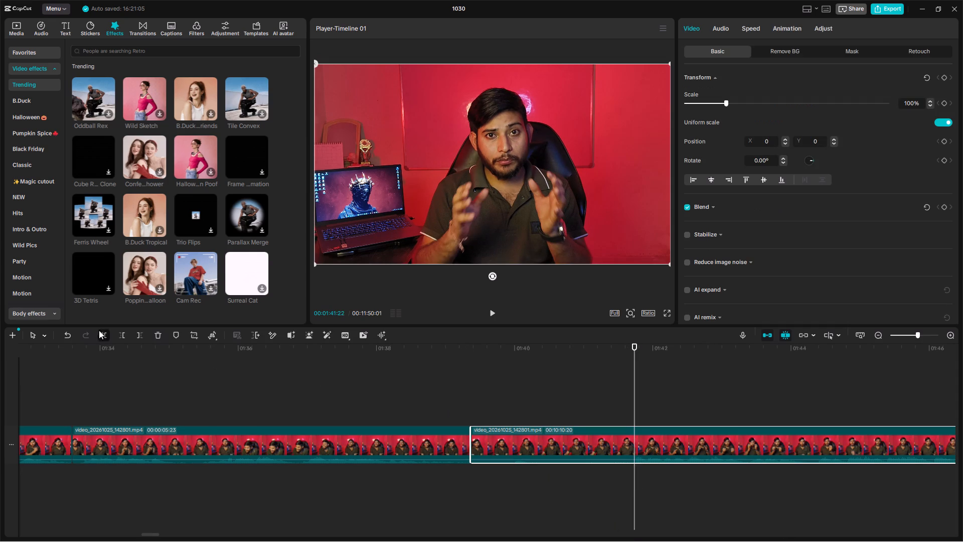
left_click(0, 504)
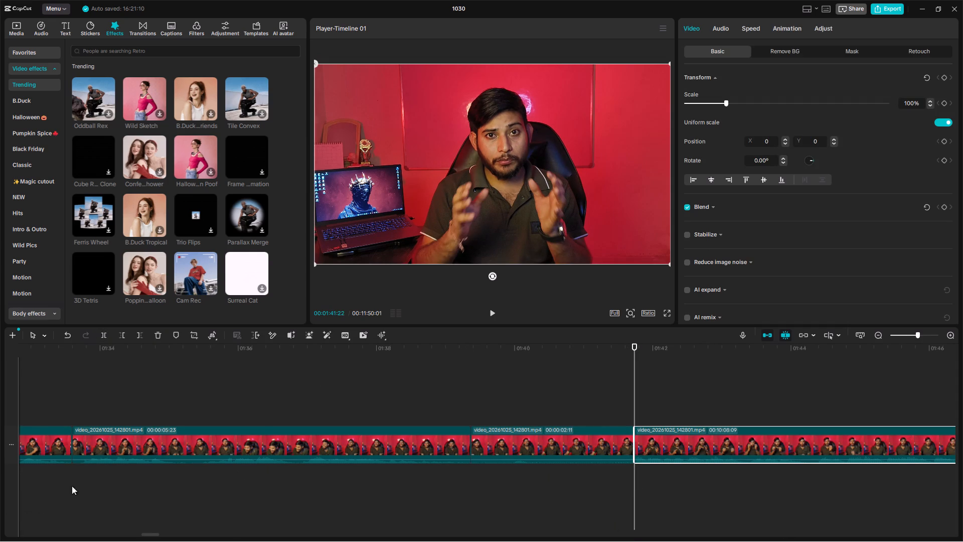
Play from about 00:01:29 through the new cuts to examine the two segments between 00:01:33 and 00:01:41:22.
scroll(87, 473, "down", 7, "ctrl")
left_click(80, 480)
key("space")
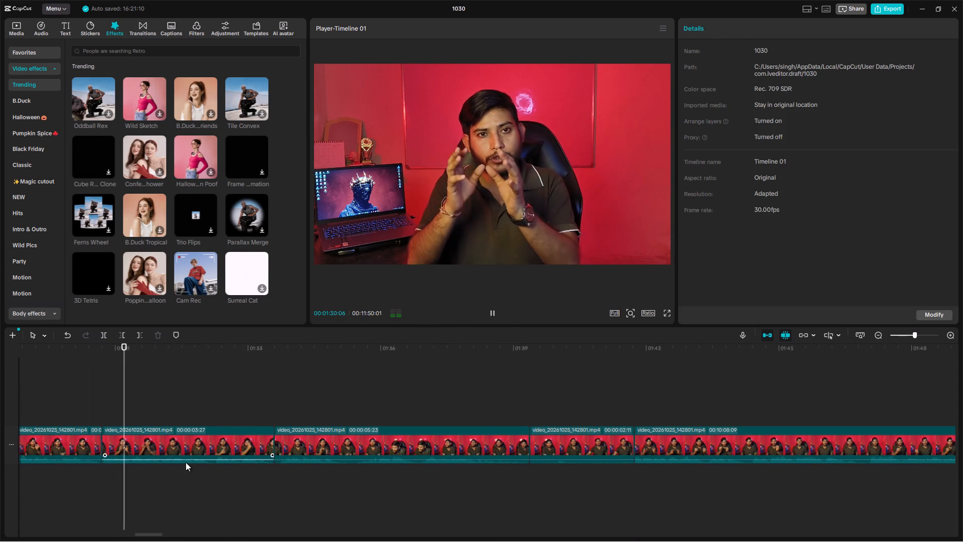
scroll(203, 450, "down", 14, "ctrl")
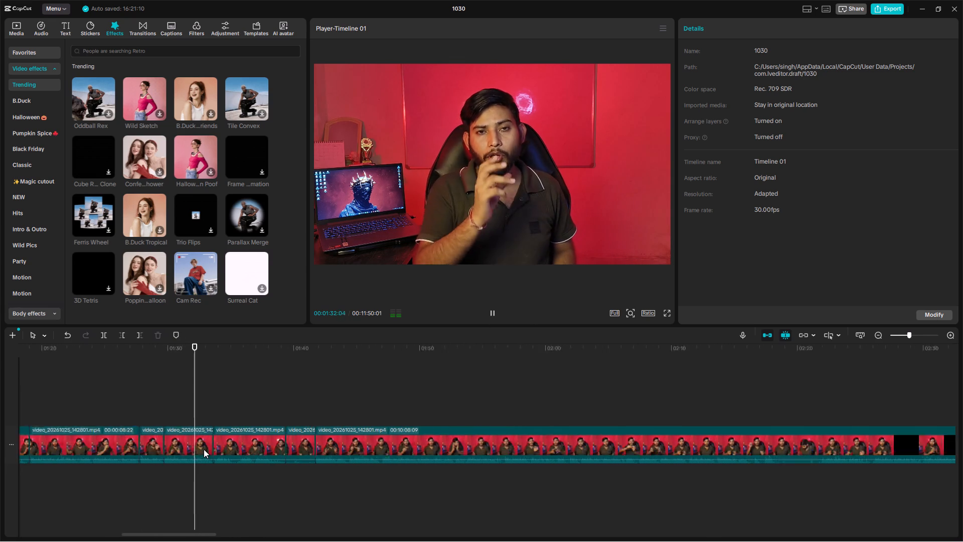
scroll(204, 449, "down", 1, "ctrl")
scroll(204, 449, "right", 1)
scroll(204, 448, "up", 8, "ctrl")
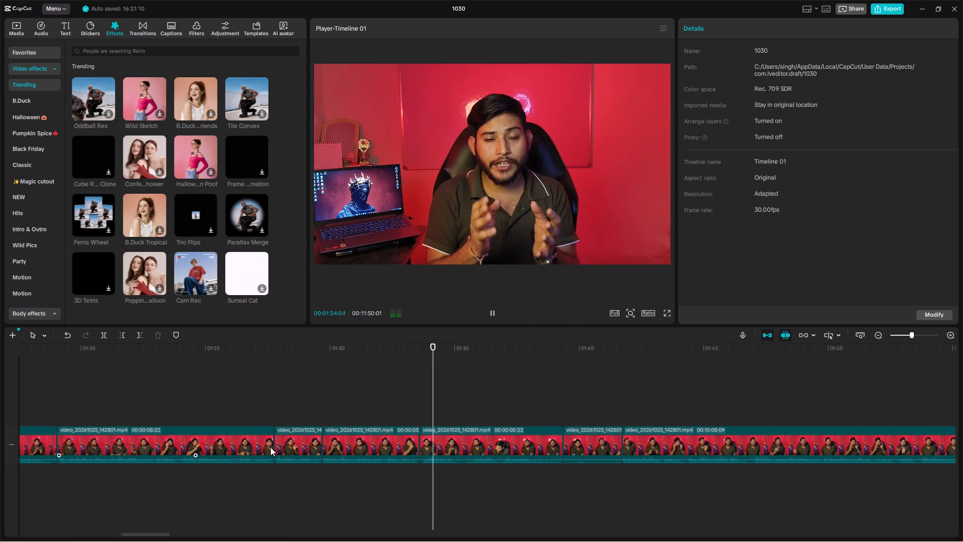
scroll(304, 449, "up", 4, "ctrl")
scroll(419, 465, "up", 4, "ctrl")
scroll(419, 465, "up", 4)
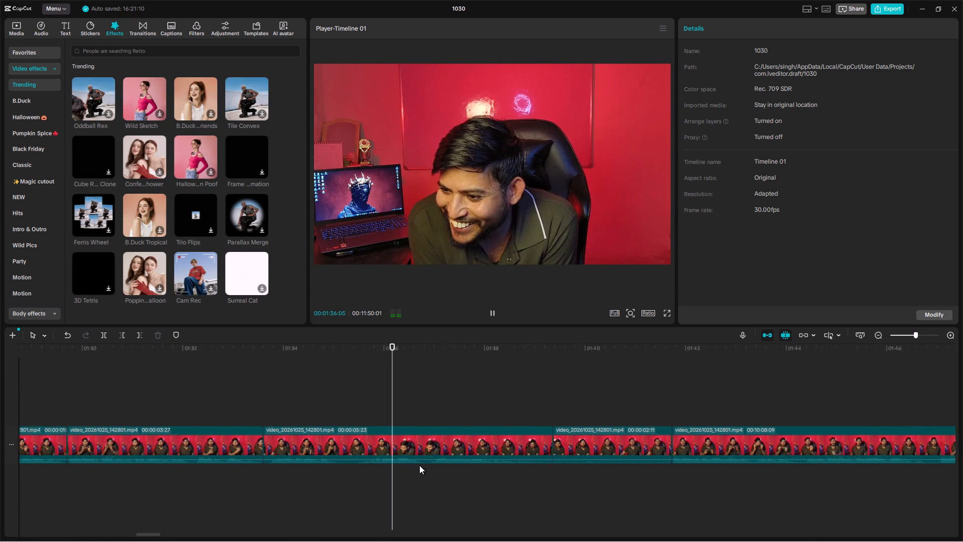
scroll(419, 465, "up", 2)
scroll(419, 465, "up", 5, "ctrl")
scroll(419, 465, "left", 1)
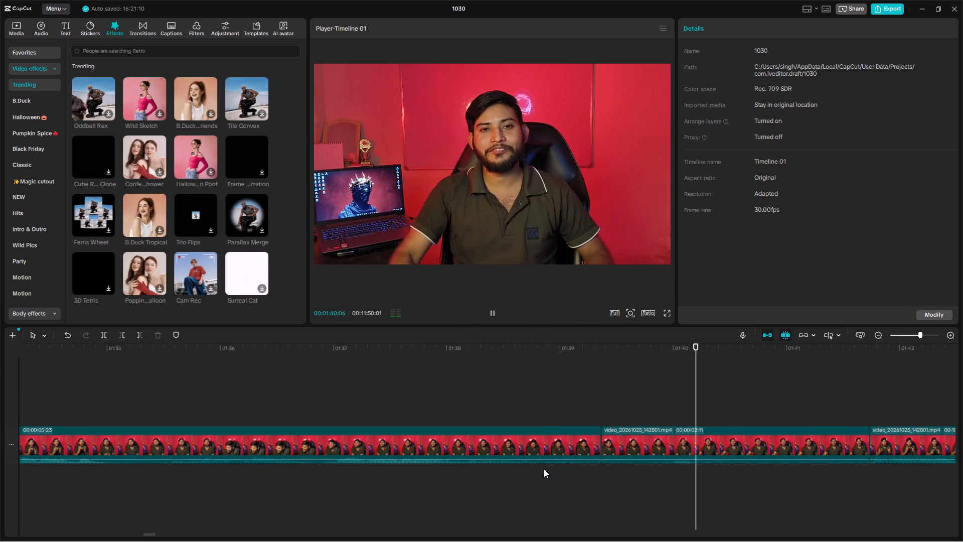
scroll(549, 463, "down", 10, "ctrl")
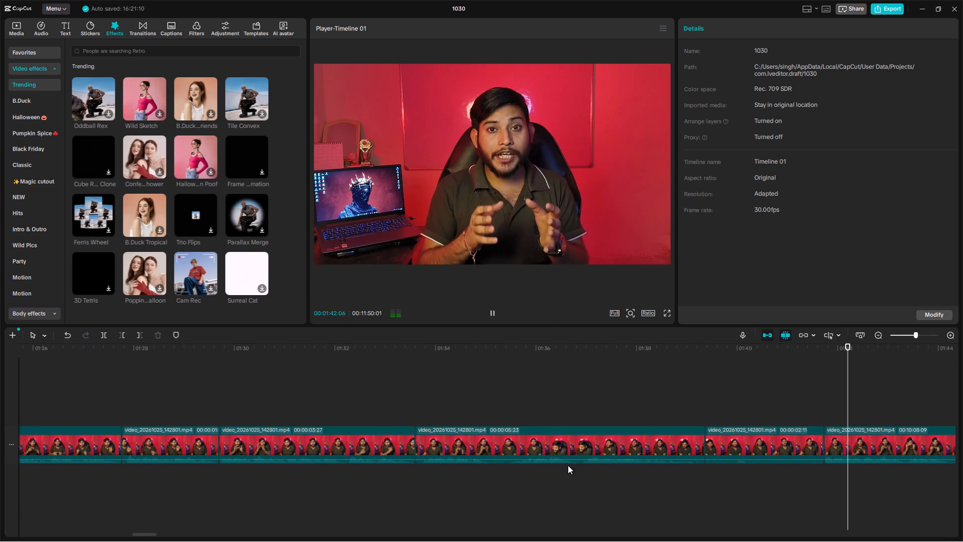
Delete the 00:00:05:23 and 00:00:02:11 clips together and play across the new join.
key("space")
left_click_drag(568, 474, 729, 434)
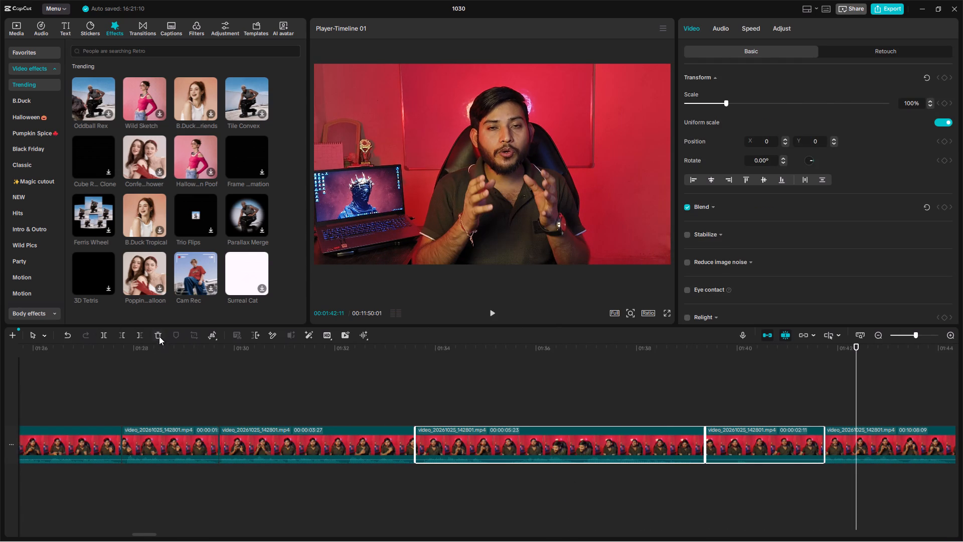
left_click(159, 336)
left_click(354, 390)
key("space")
scroll(356, 384, "up", 10, "ctrl")
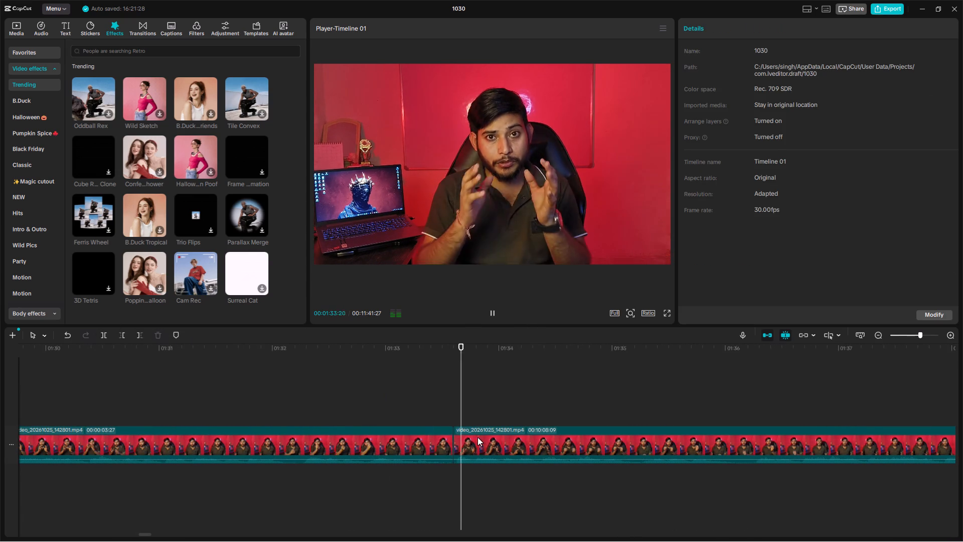
left_click(470, 441)
left_click(449, 443)
left_click(461, 444)
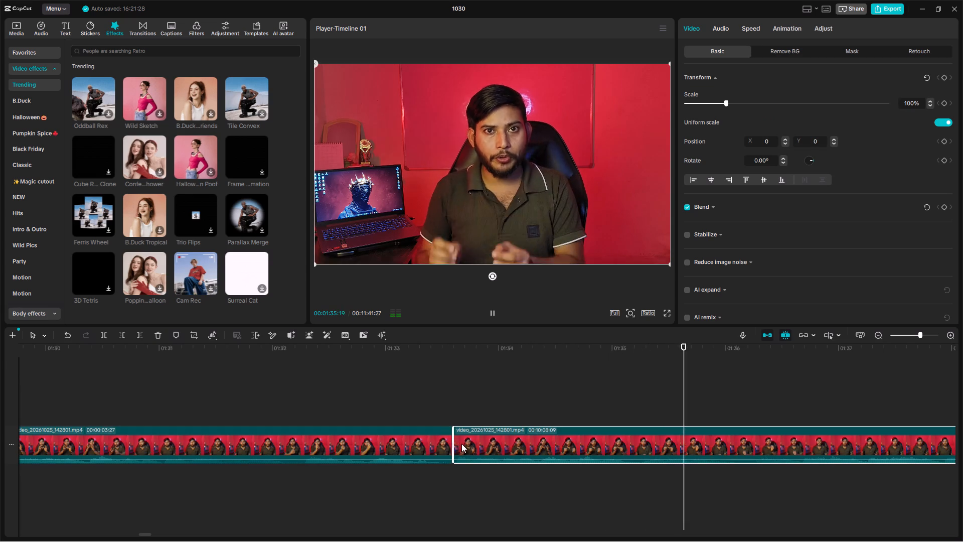
Review the long remaining clip from about 00:01:36 to 00:01:51, checking for pauses and repeated takes.
scroll(515, 479, "left", 1)
scroll(546, 490, "down", 12, "ctrl")
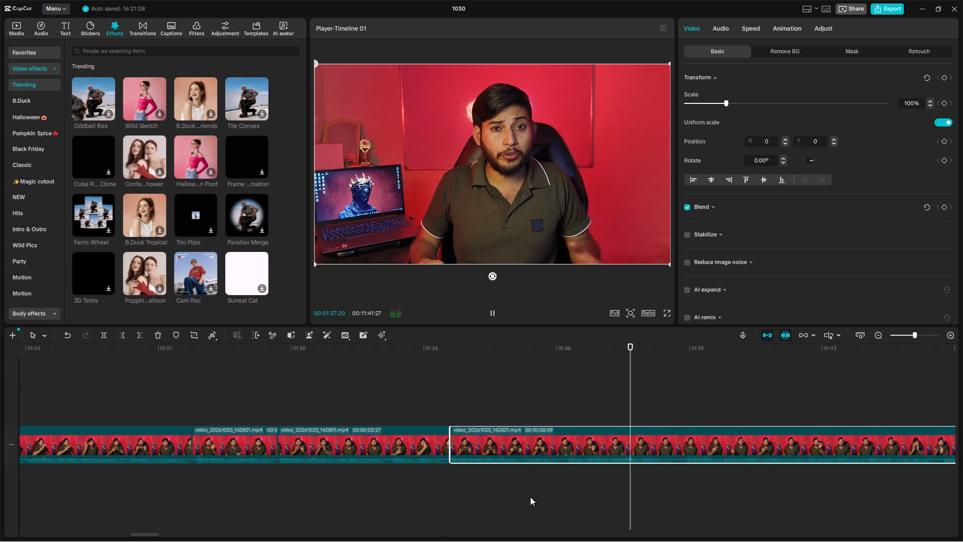
scroll(531, 496, "down", 3, "ctrl")
scroll(531, 496, "up", 7, "ctrl")
key("space")
key("space")
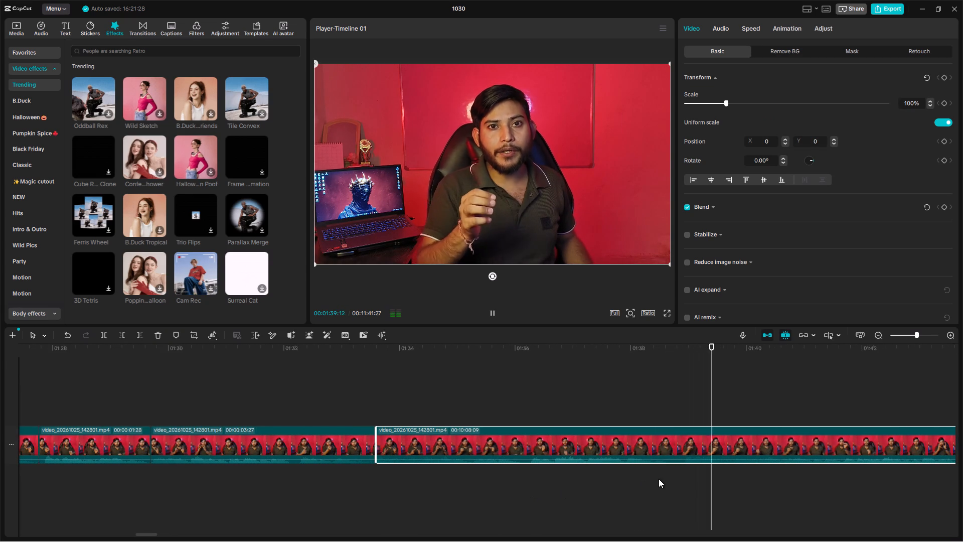
scroll(657, 478, "left", 3)
left_click(518, 500)
key("space")
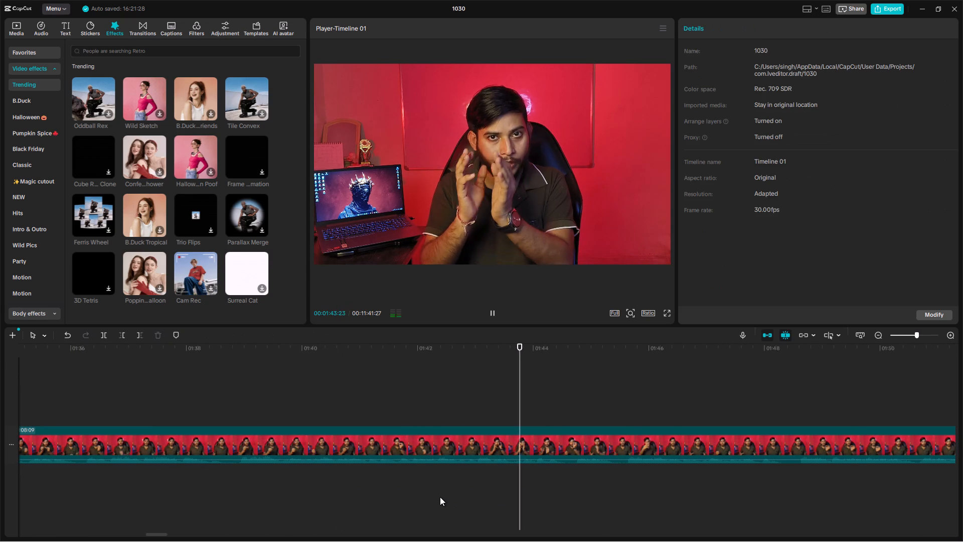
scroll(447, 493, "left", 1)
scroll(489, 484, "left", 1)
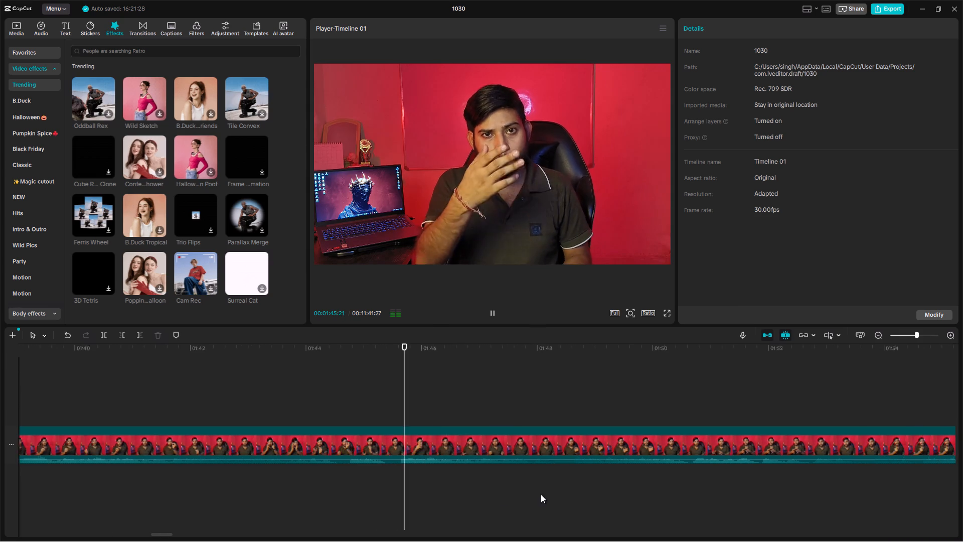
scroll(541, 494, "left", 1)
scroll(548, 482, "down", 19, "ctrl")
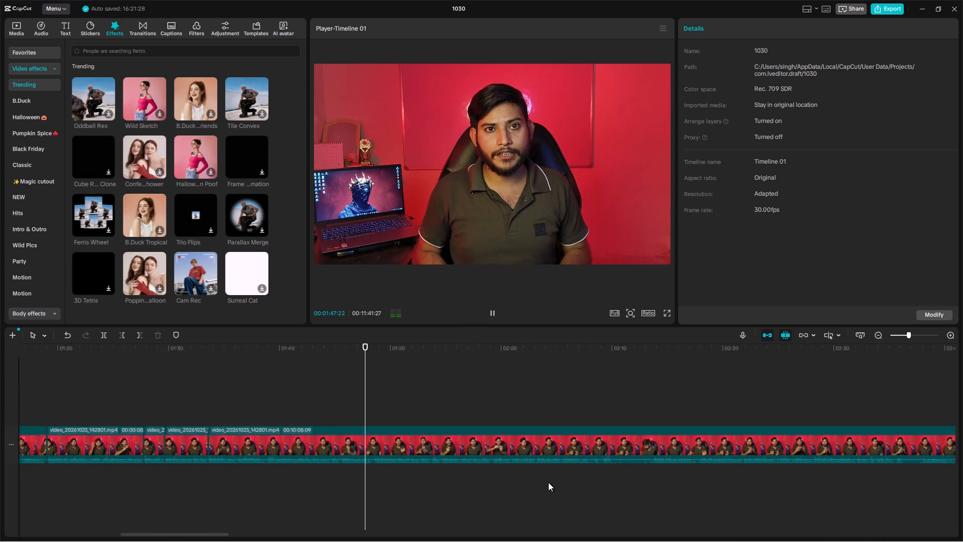
scroll(548, 482, "down", 3, "ctrl")
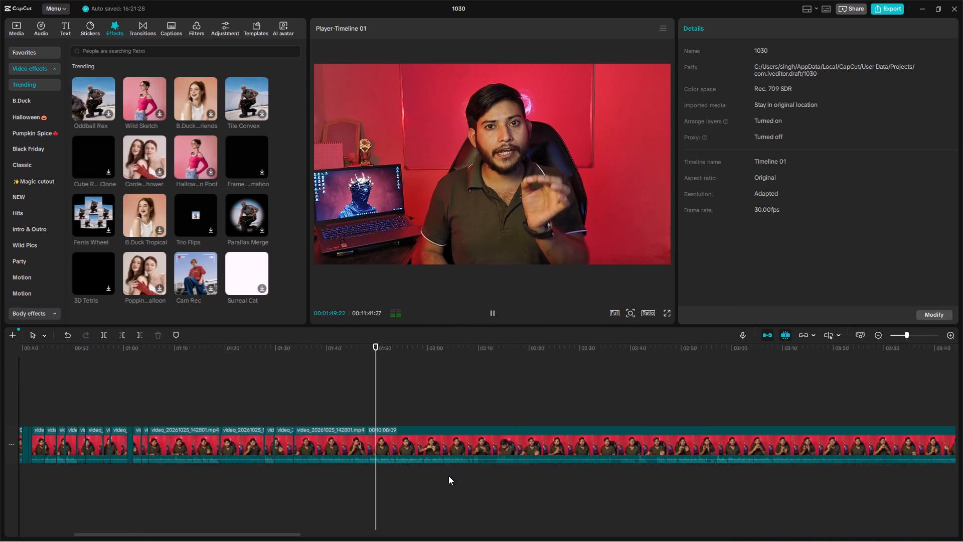
scroll(448, 476, "up", 6, "ctrl")
scroll(315, 469, "right", 1)
scroll(315, 469, "up", 4, "ctrl")
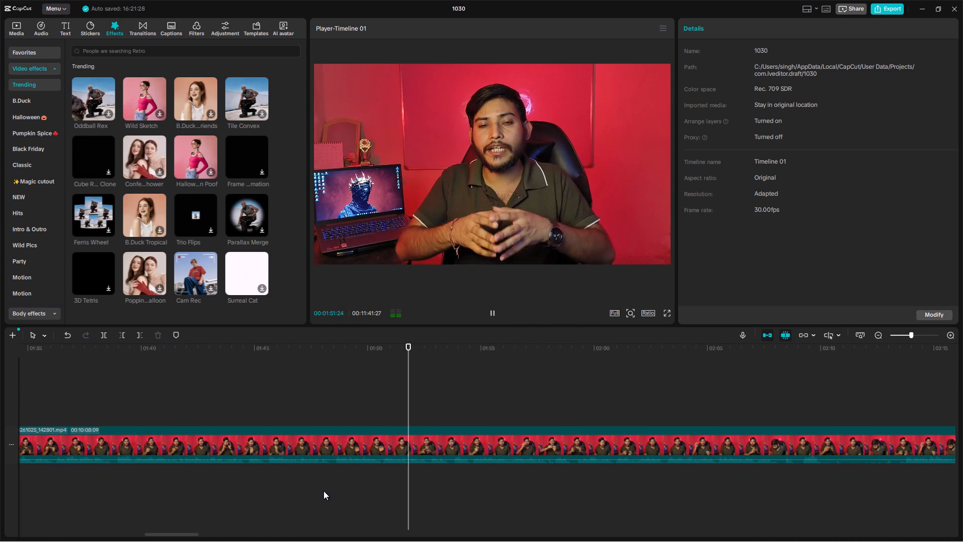
Play through the long remaining clip from about 01:48 to 02:18, checking for pauses and repeated takes.
left_click(324, 492)
key("space")
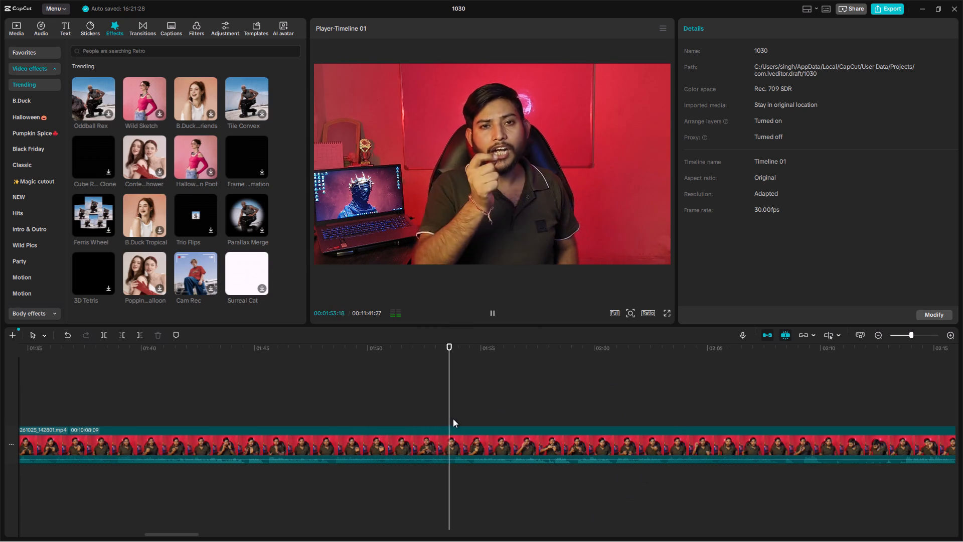
scroll(438, 417, "up", 4, "ctrl")
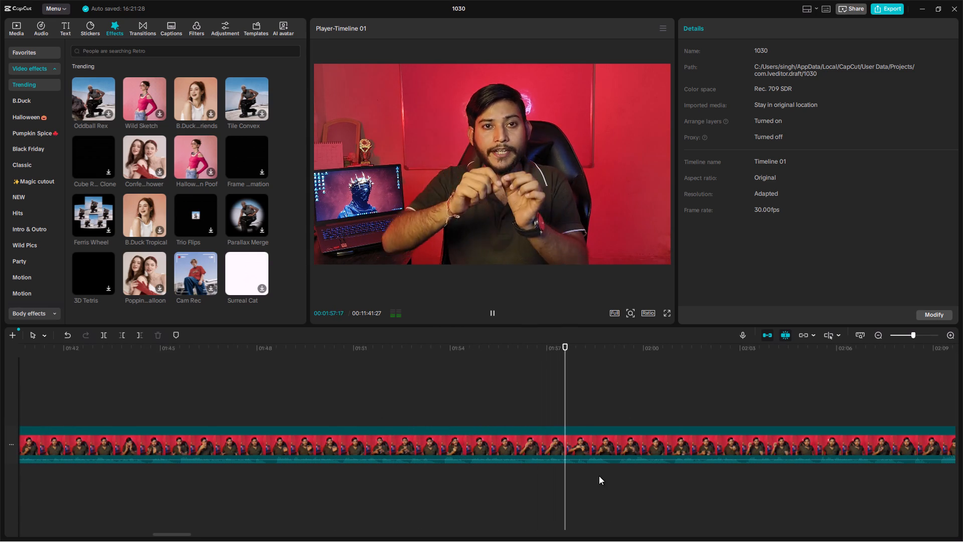
scroll(601, 491, "left", 1)
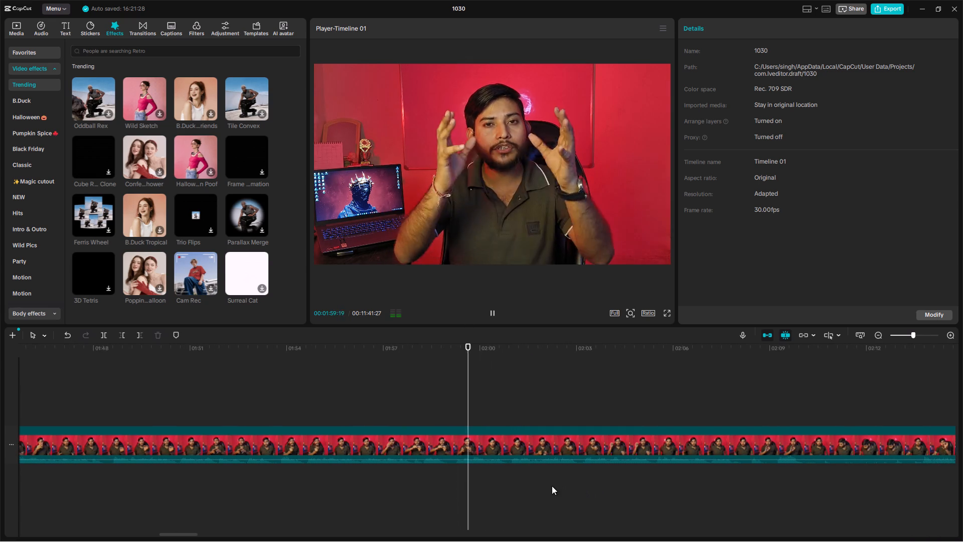
scroll(552, 486, "up", 1, "ctrl")
scroll(562, 485, "down", 3, "ctrl")
left_click(659, 486)
key("space")
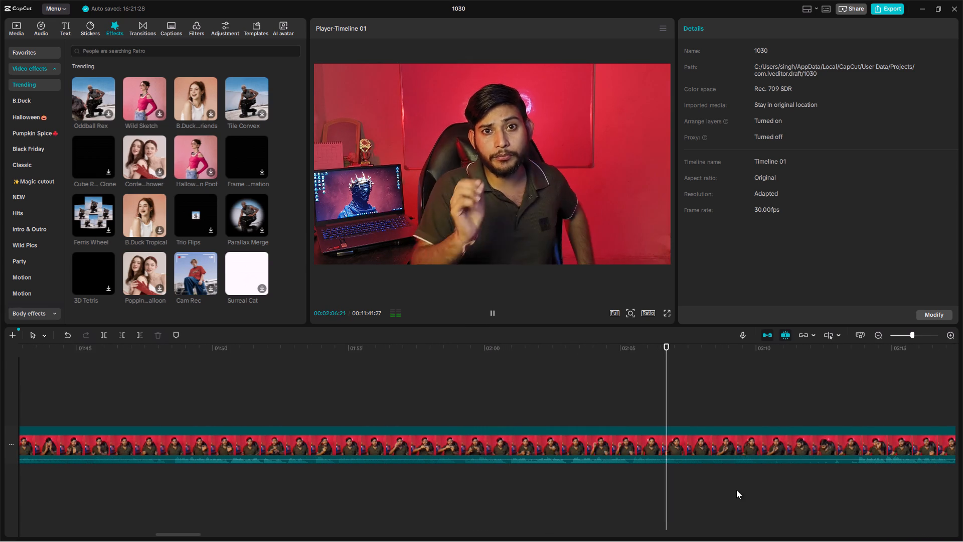
left_click(706, 489)
key("space")
scroll(711, 483, "left", 2)
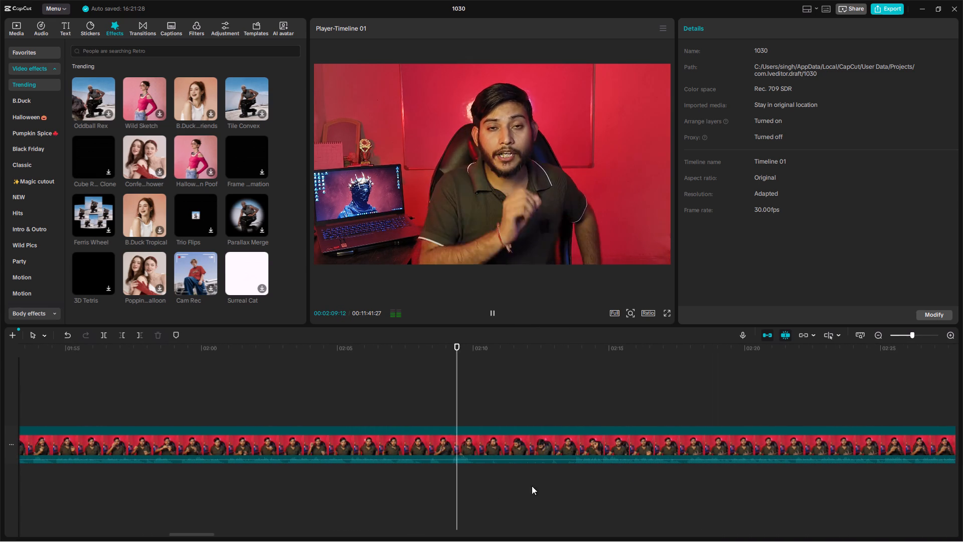
left_click(565, 484)
key("space")
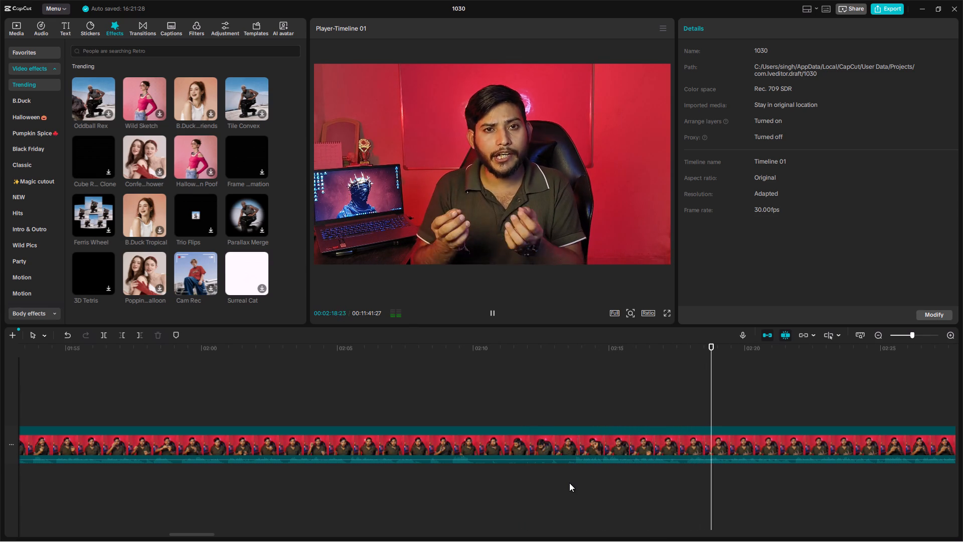
Split the long clip at 00:02:13:16, just after the speaker looks down.
left_click(569, 483)
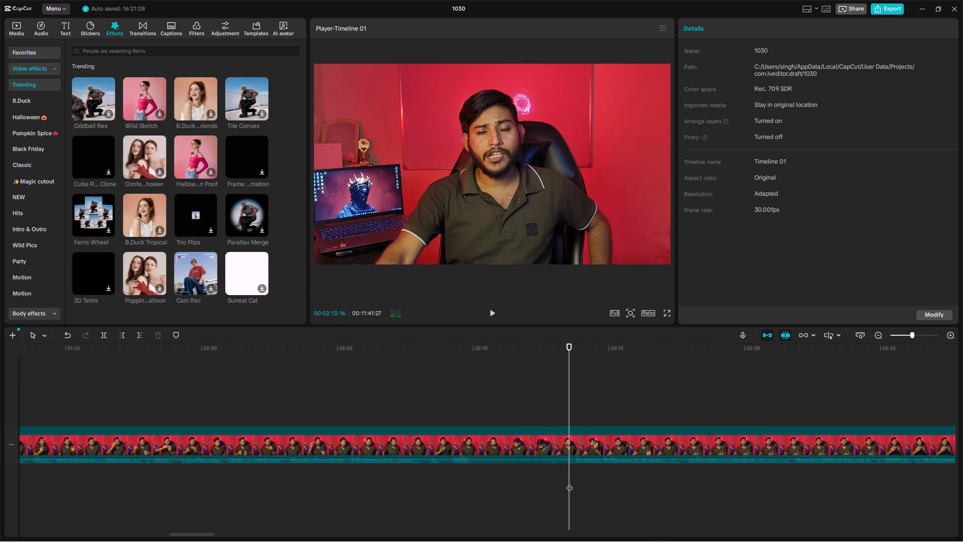
left_click(573, 440)
left_click(104, 335)
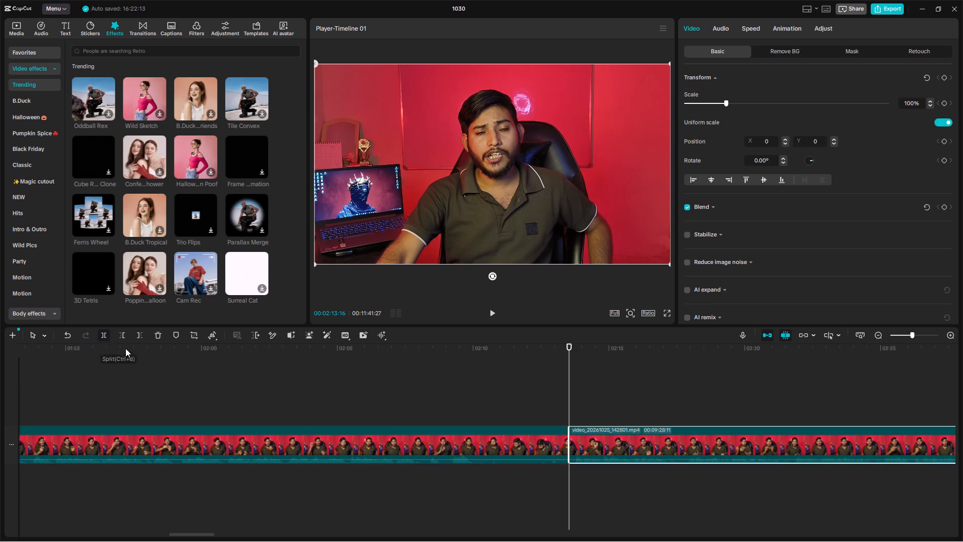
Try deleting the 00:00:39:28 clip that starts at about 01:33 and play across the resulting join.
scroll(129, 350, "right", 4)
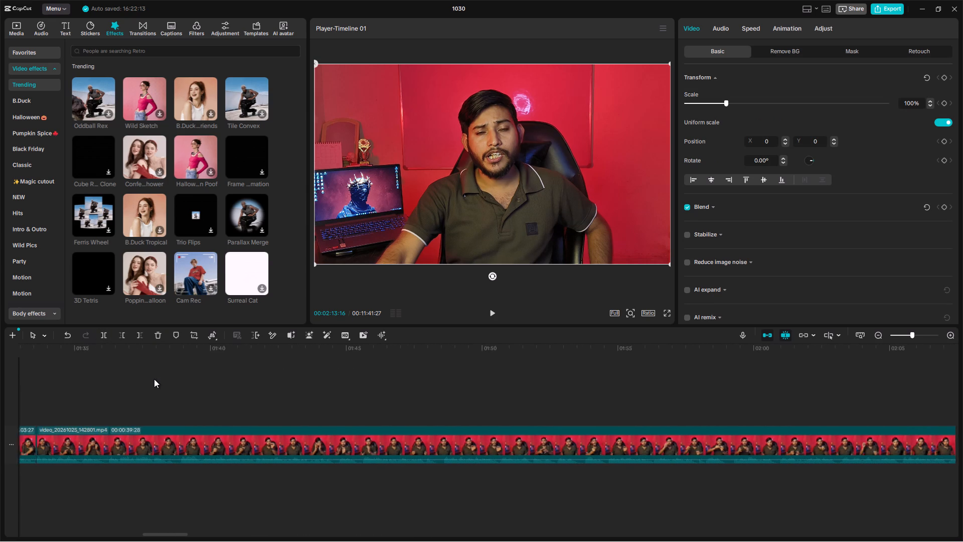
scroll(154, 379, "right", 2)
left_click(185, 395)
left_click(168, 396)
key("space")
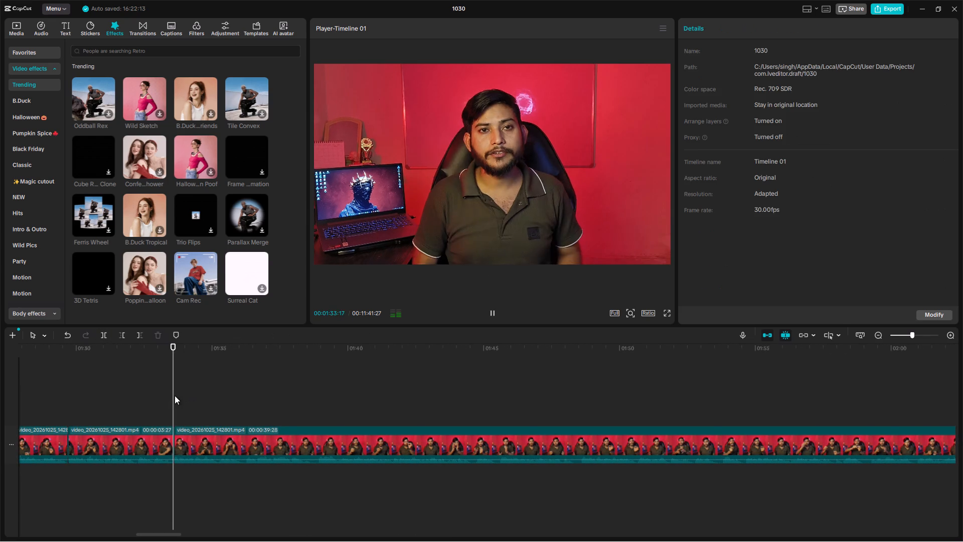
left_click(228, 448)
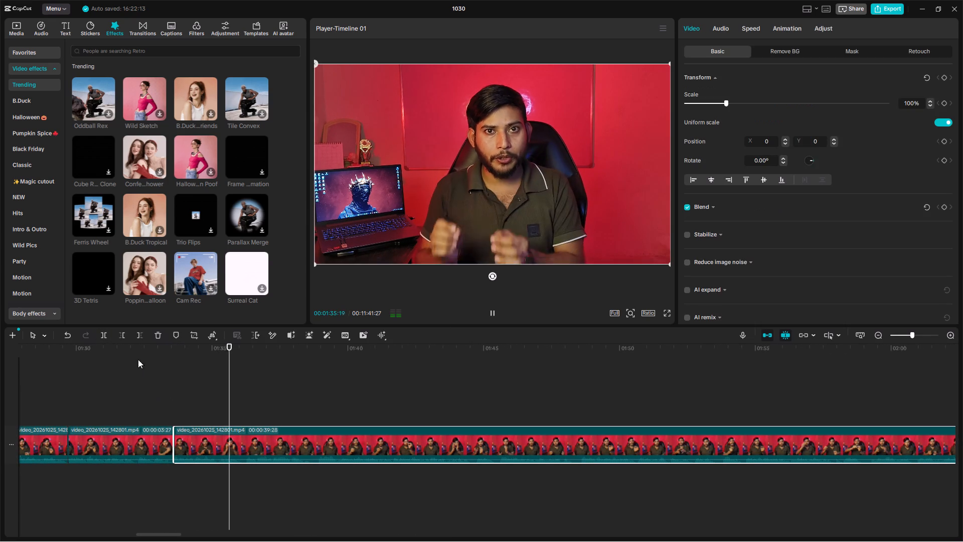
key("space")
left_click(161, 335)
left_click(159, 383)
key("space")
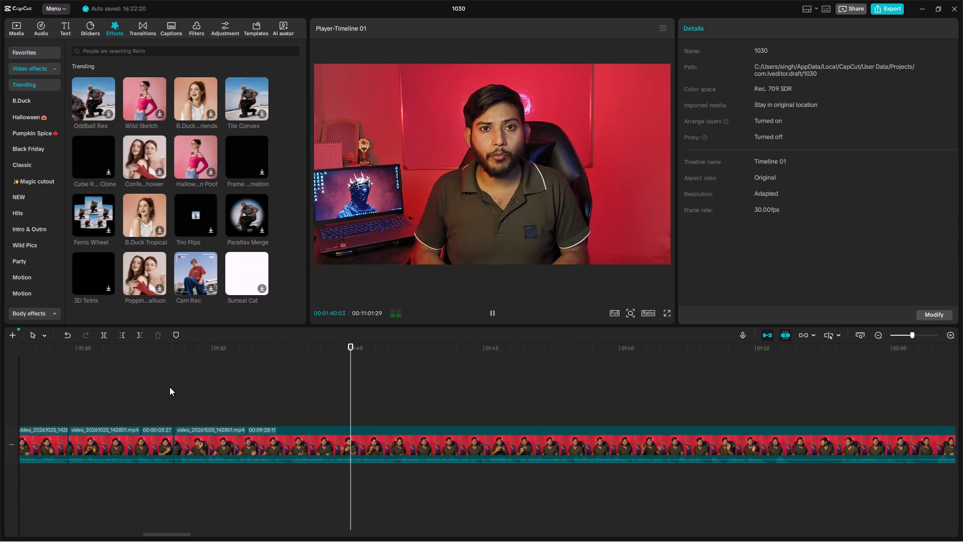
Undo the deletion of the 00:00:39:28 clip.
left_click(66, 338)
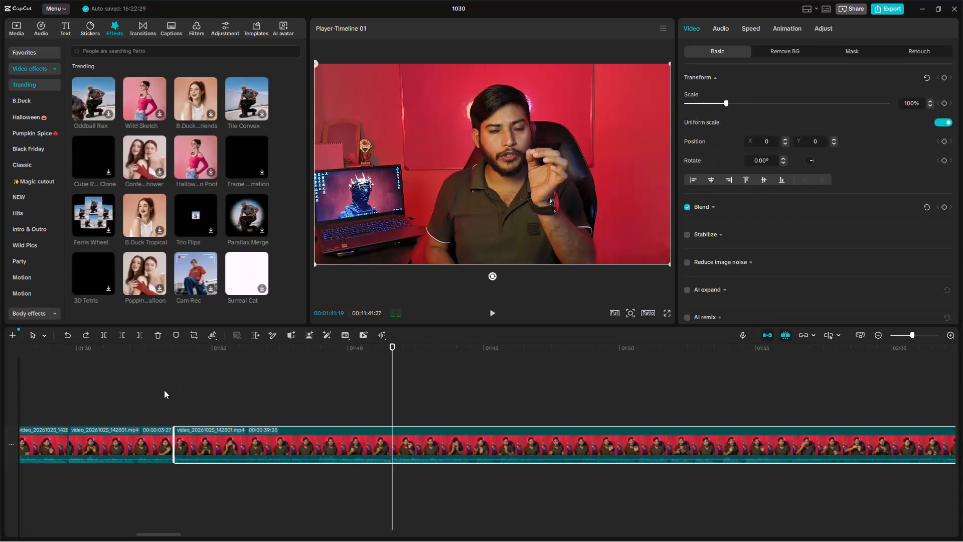
Replay the 00:00:39:28 clip from about 01:33, skimming through it to find where the usable speech ends.
left_click(164, 390)
key("space")
left_click(196, 392)
key("space")
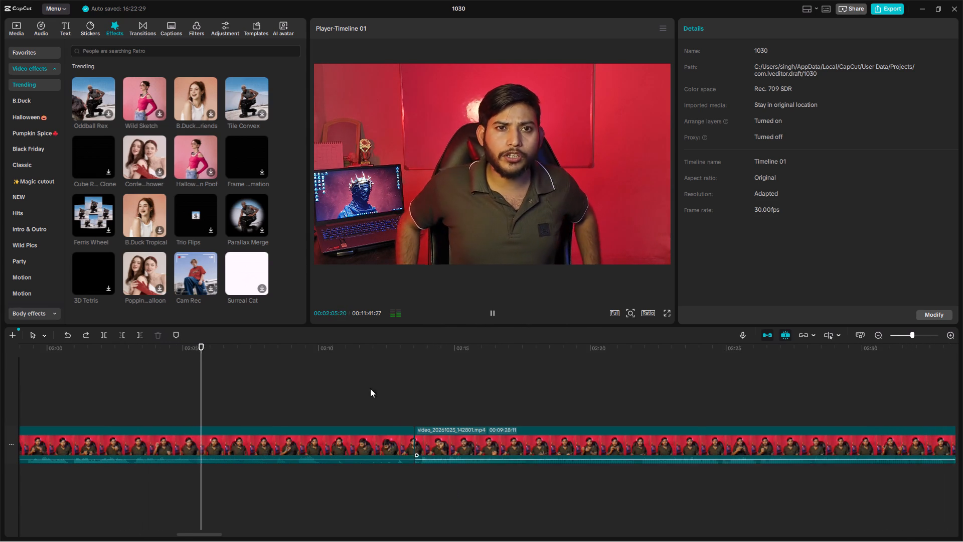
scroll(354, 453, "right", 1)
scroll(378, 465, "down", 6, "ctrl")
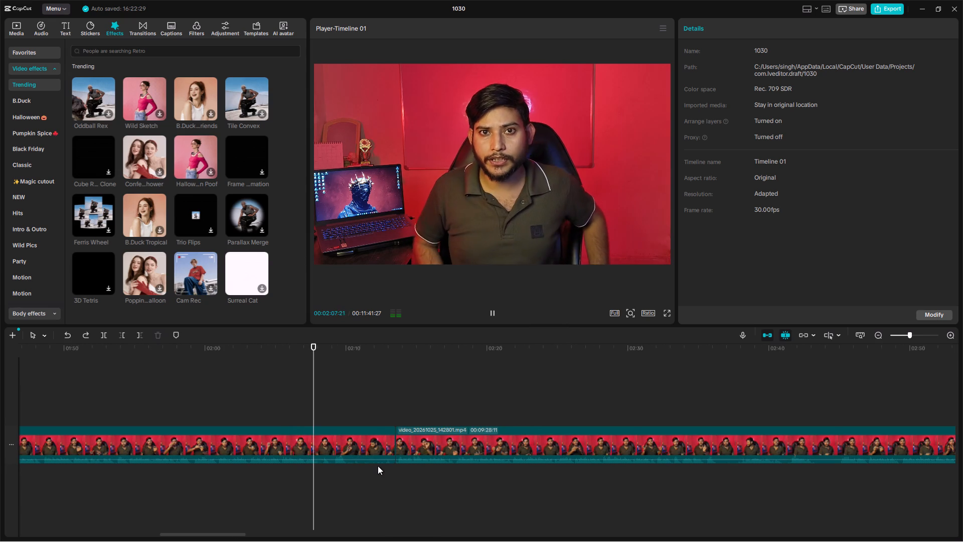
key("space")
left_click(69, 403)
left_click(42, 409)
key("space")
scroll(45, 410, "right", 1)
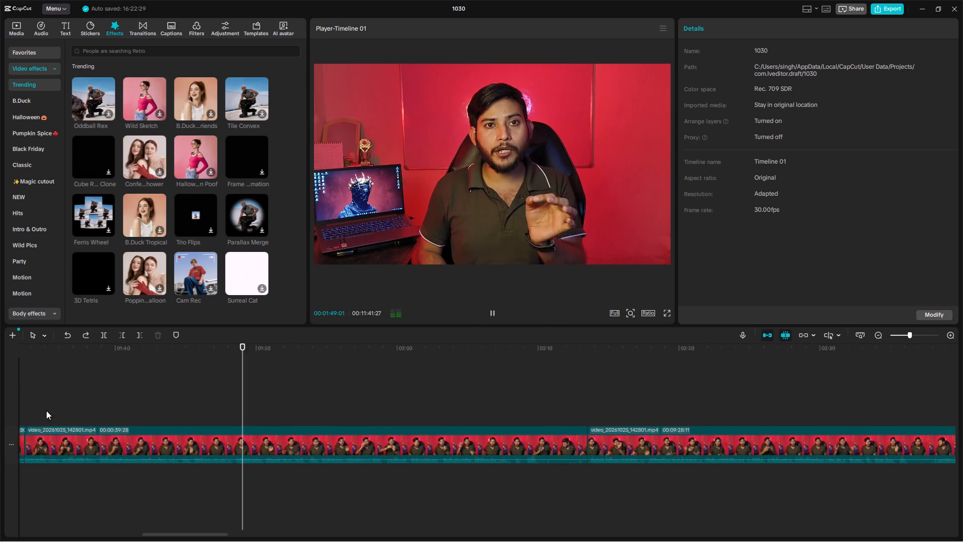
scroll(46, 411, "right", 1)
scroll(327, 422, "up", 2, "ctrl")
left_click(239, 368)
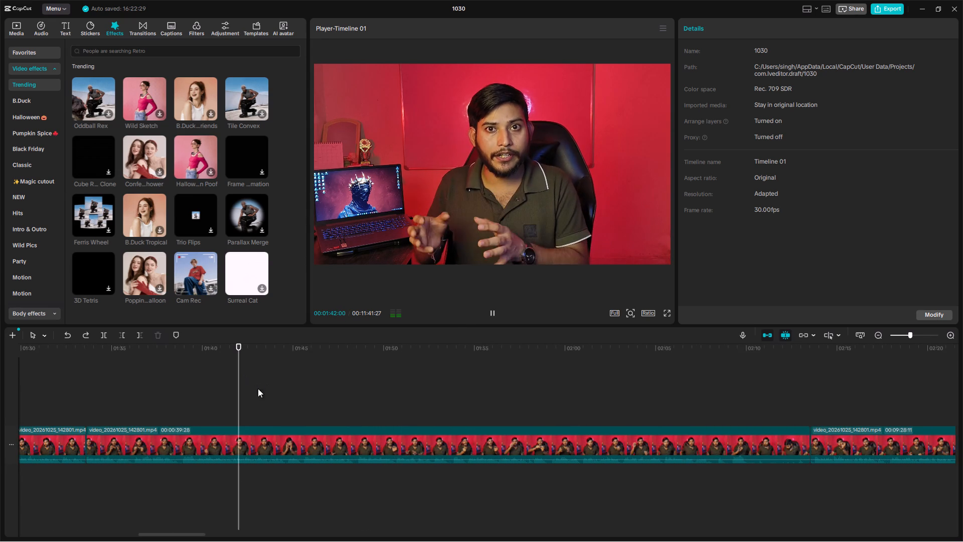
key("space")
scroll(330, 415, "up", 2, "ctrl")
left_click(306, 416)
key("space")
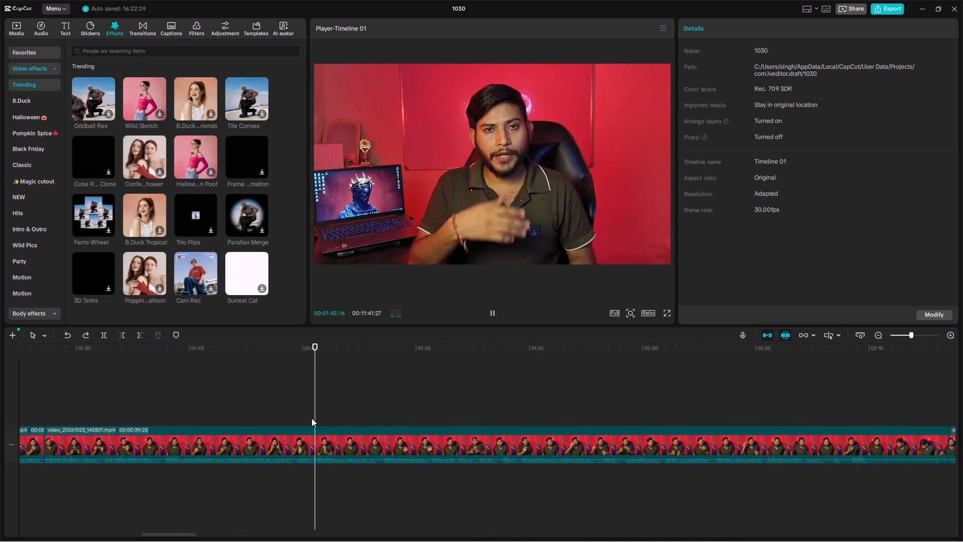
scroll(423, 479, "up", 1, "ctrl")
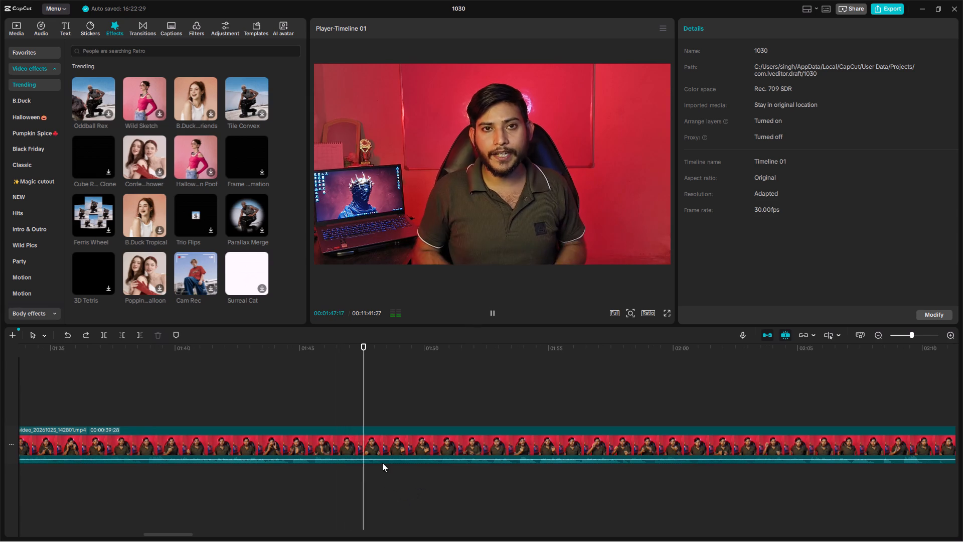
Split the 00:00:39:28 clip at 00:01:48:13, where one hand is raised.
key("space")
left_click(388, 471, "ctrl")
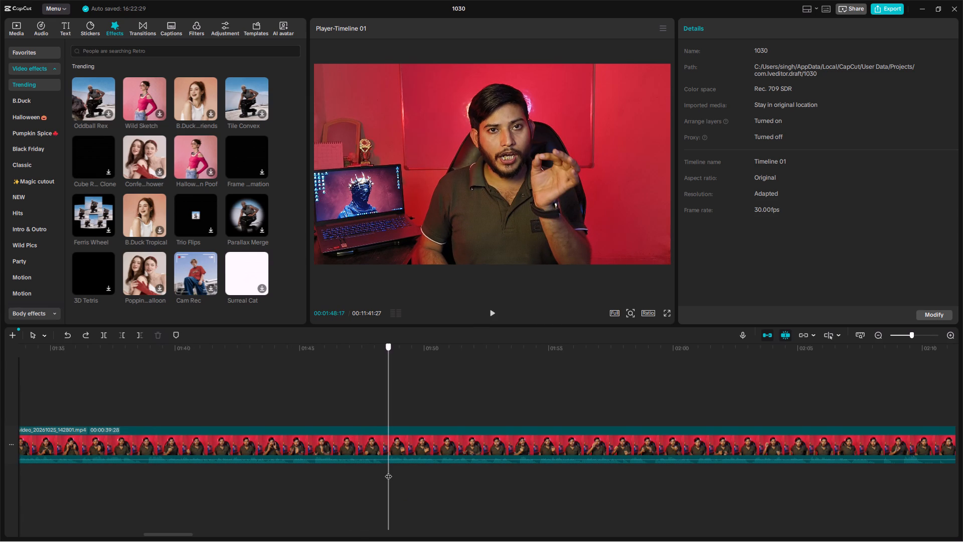
left_click(388, 471, "ctrl")
left_click(385, 473, "ctrl")
key("ctrl+b")
Delete the 00:00:25:03 clip after the new split and play across the join at about 01:48.
left_click(400, 439)
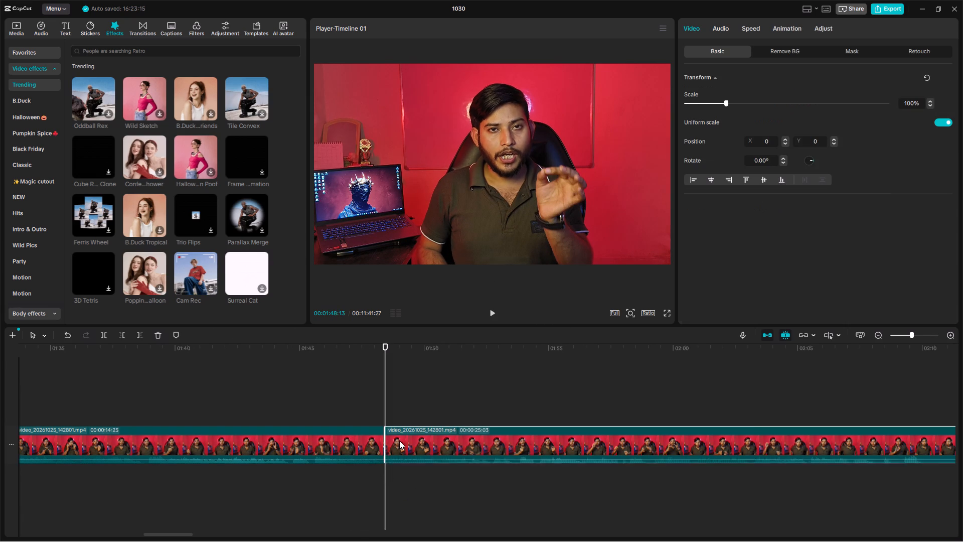
scroll(604, 504, "left", 3)
scroll(217, 476, "right", 1)
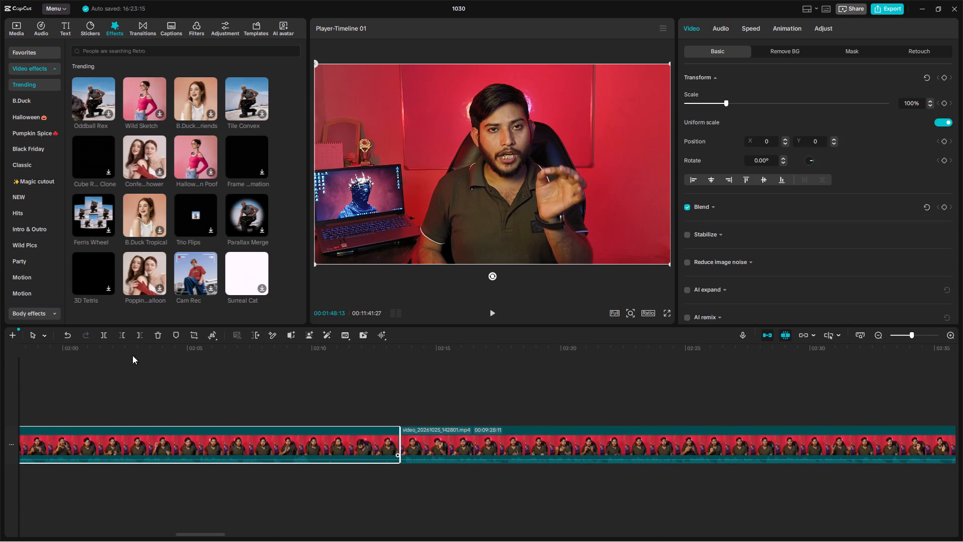
left_click(155, 336)
scroll(108, 384, "right", 2)
left_click(263, 376)
key("space")
scroll(315, 422, "right", 1)
scroll(321, 430, "up", 5, "ctrl")
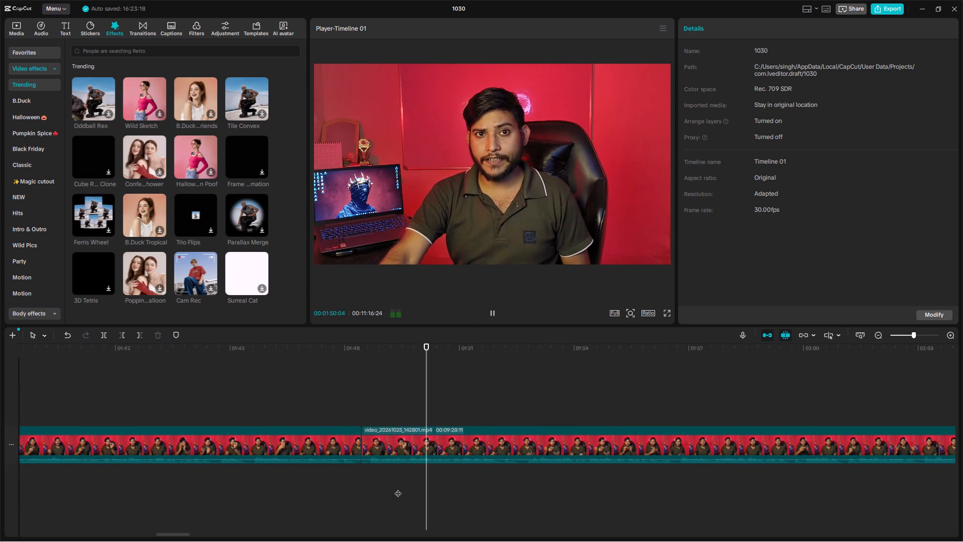
Replay the passage from about 01:43 to 01:47 before the join to find a tighter cut point.
key("space")
left_click(237, 492)
key("space")
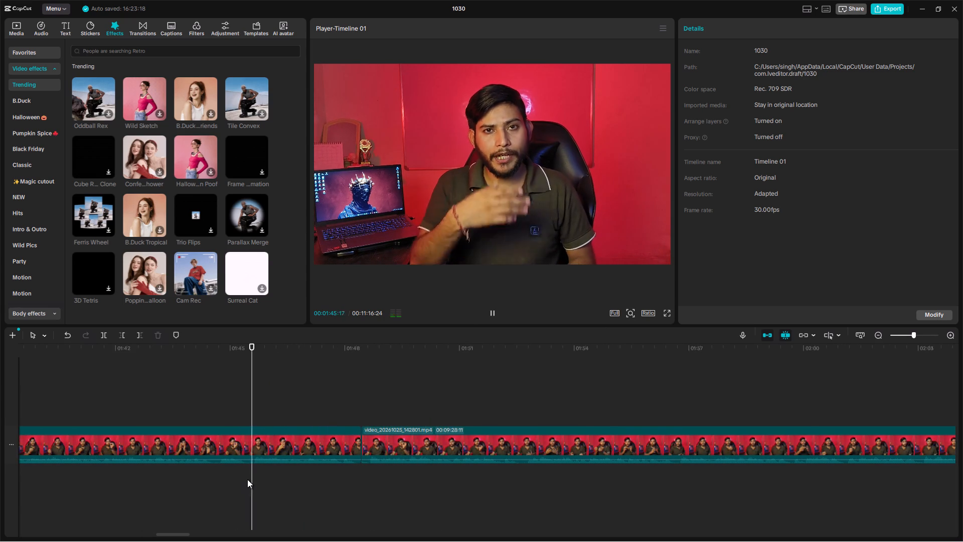
left_click(247, 479)
key("space")
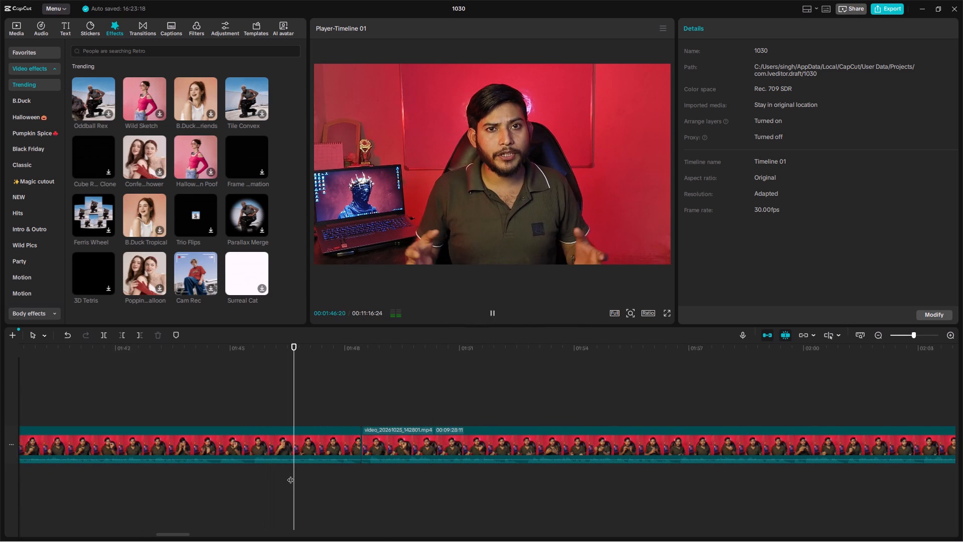
key("space")
key("space")
left_click(159, 486)
key("space")
left_click(206, 473)
key("space")
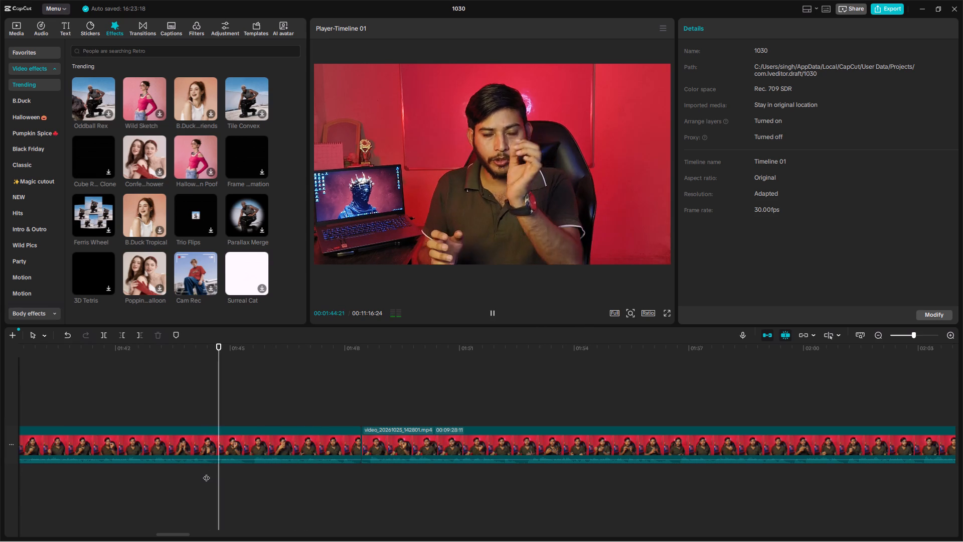
key("space")
left_click(167, 484)
key("space")
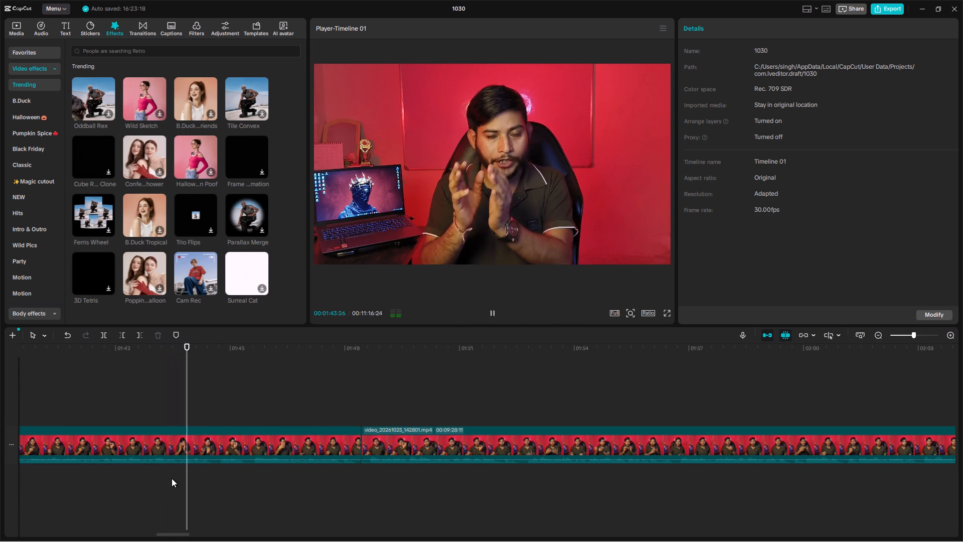
key("space")
key("space")
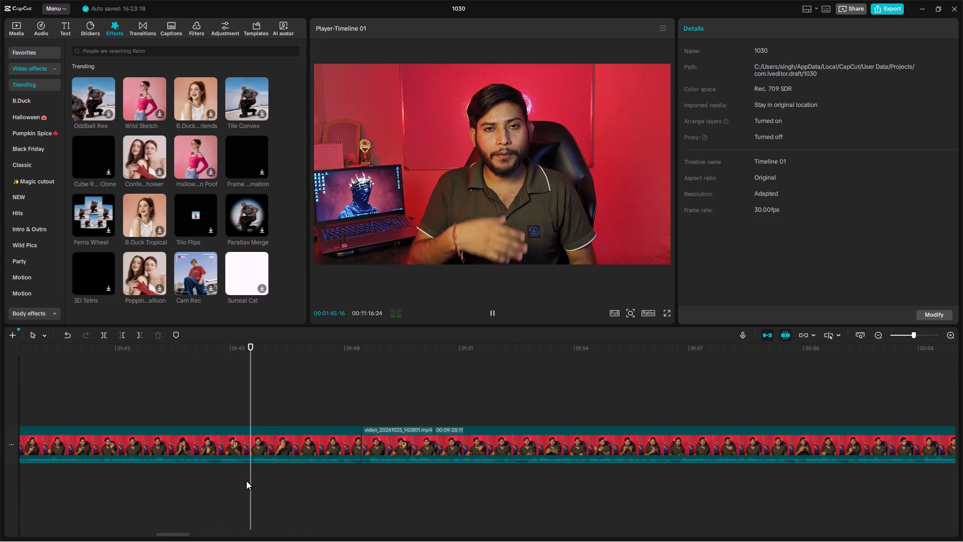
Split the clip before the join at 00:01:45:16.
key("space")
left_click(250, 473)
key("ctrl+b")
Remove the 00:00:02:27 clip between the split and the long remaining clip, and play across the new join.
left_click(267, 445)
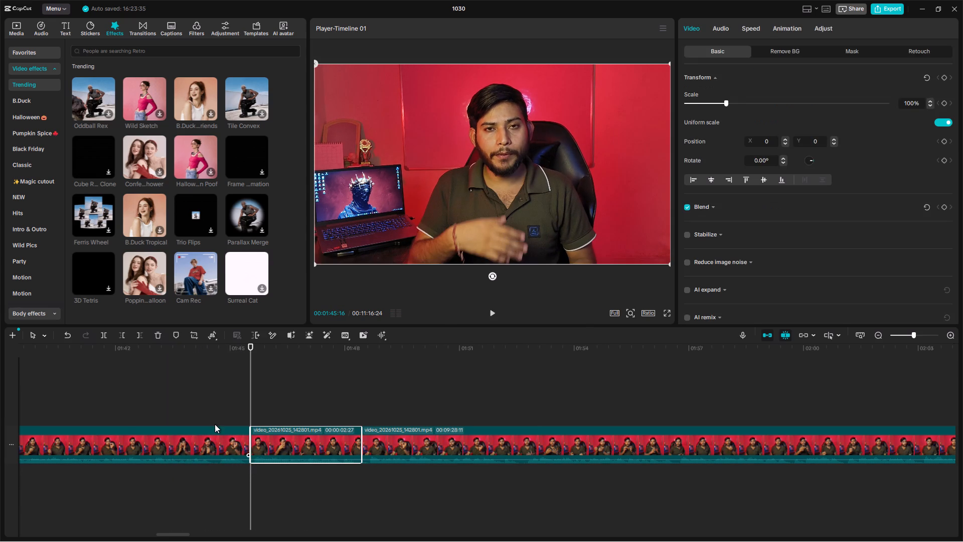
key("ctrl+x")
left_click(195, 487)
key("space")
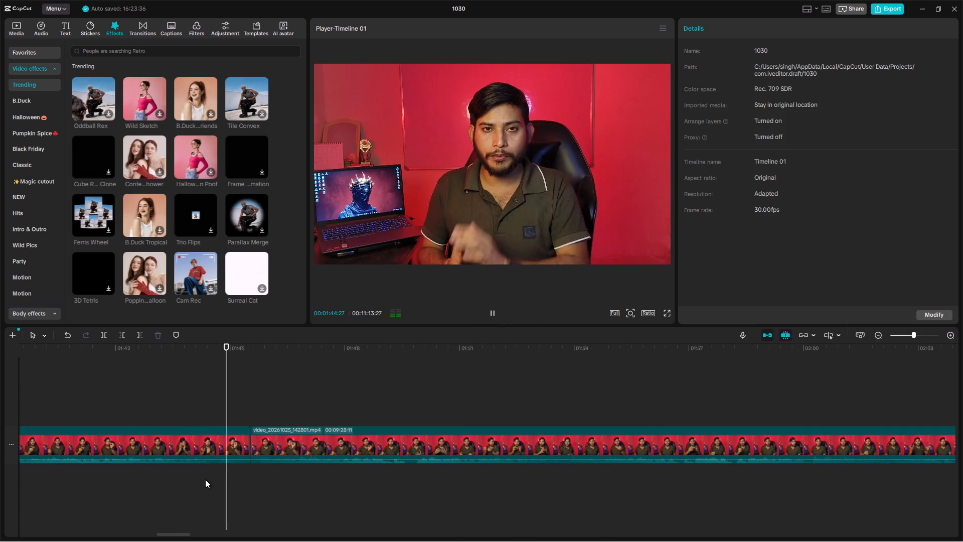
key("space")
Trim the start of the long remaining clip to a duration of 00:09:28:06 and play across the join.
left_click(281, 441)
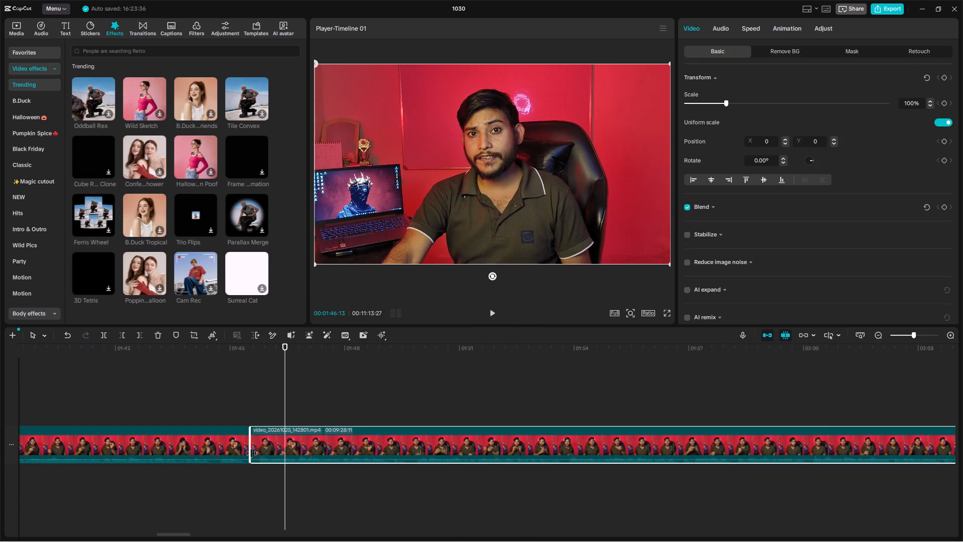
left_click_drag(251, 453, 258, 454)
left_click(214, 488)
key("space")
scroll(219, 483, "up", 6, "ctrl")
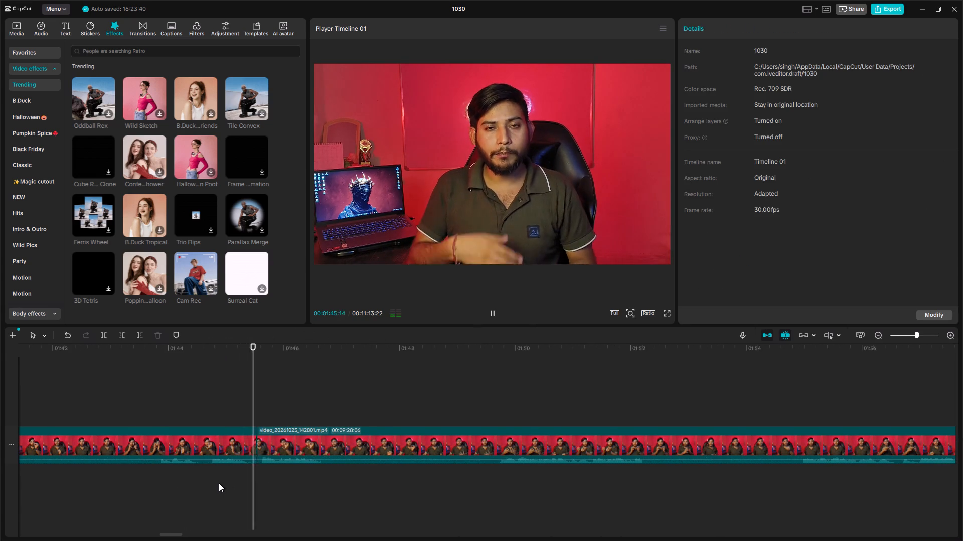
Trim about three frames off the end of the clip before the join at about 01:45.
left_click(248, 439)
left_click_drag(257, 439, 248, 439)
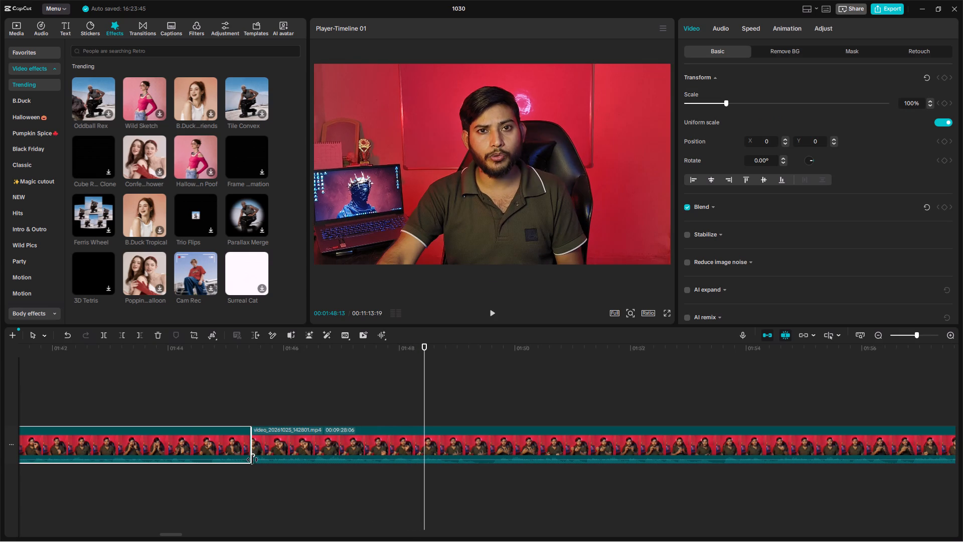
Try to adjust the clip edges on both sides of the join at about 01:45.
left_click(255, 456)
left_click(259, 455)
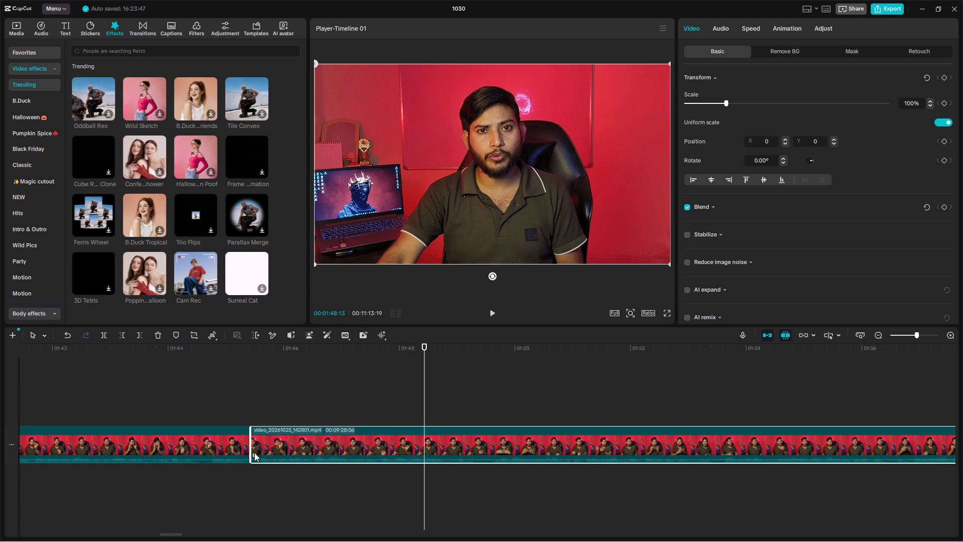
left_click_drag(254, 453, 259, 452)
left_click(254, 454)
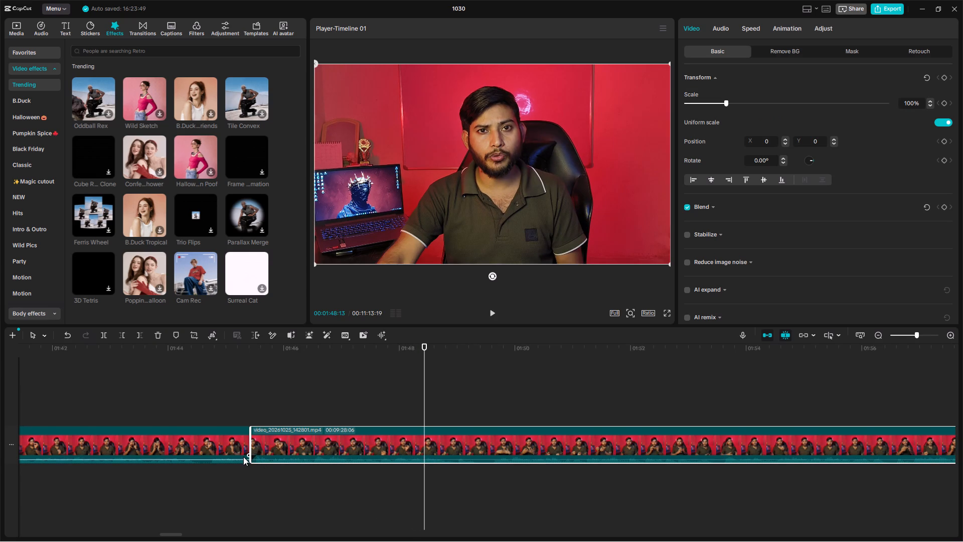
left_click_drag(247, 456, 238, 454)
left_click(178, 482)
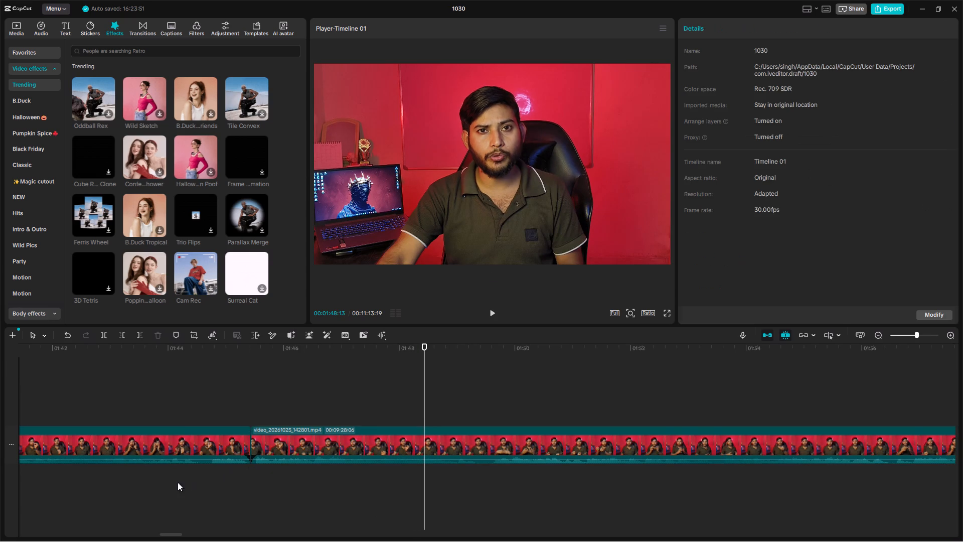
Play on from the join and split the long remaining clip at 00:01:49:11.
key("space")
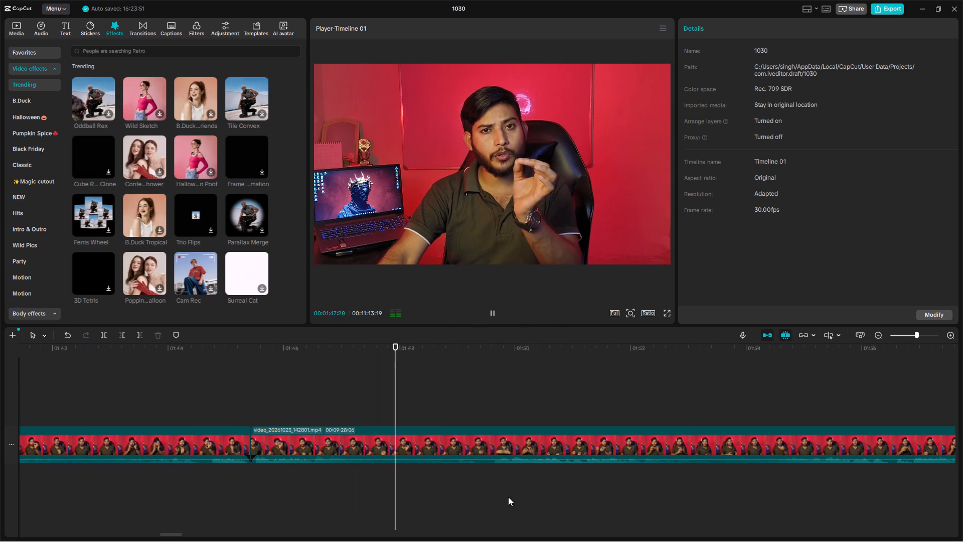
key("space")
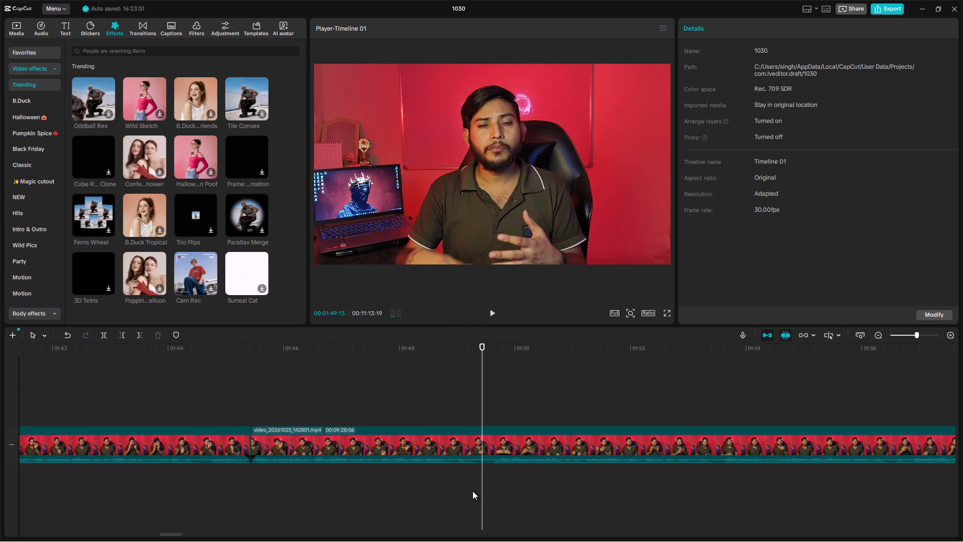
left_click(478, 479)
key("ctrl+b")
Trim the start of the clip after the new split to a duration of 00:09:24:01 and play across the join.
left_click(489, 449)
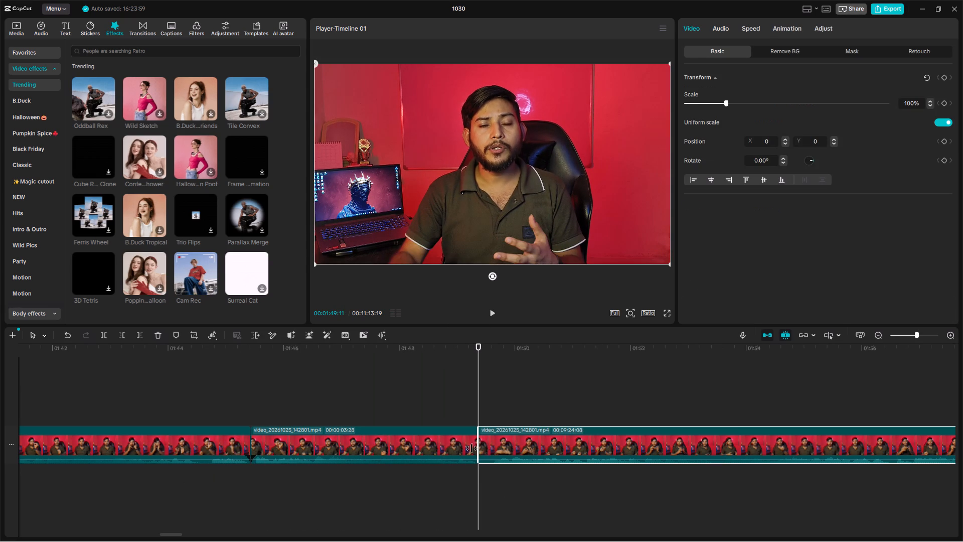
left_click_drag(477, 444, 492, 444)
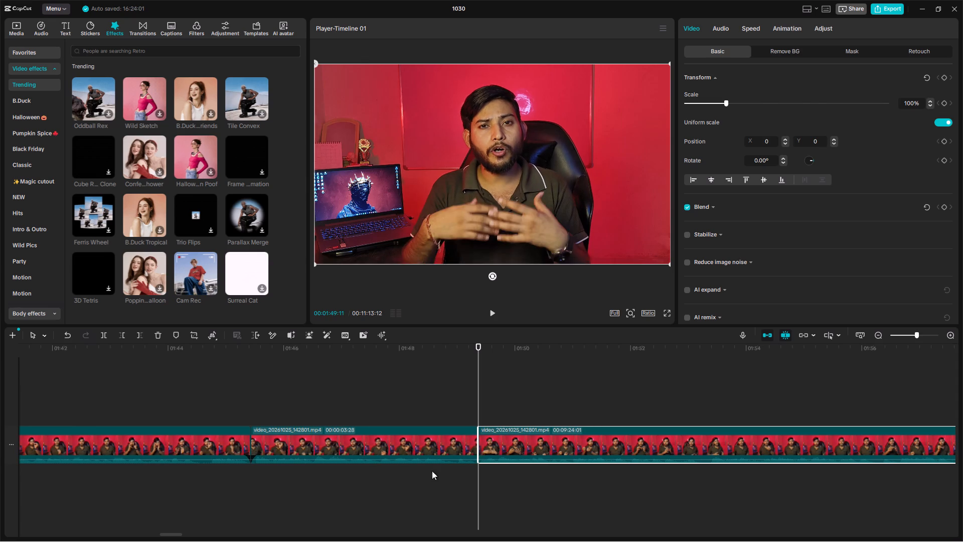
left_click(373, 489)
key("space")
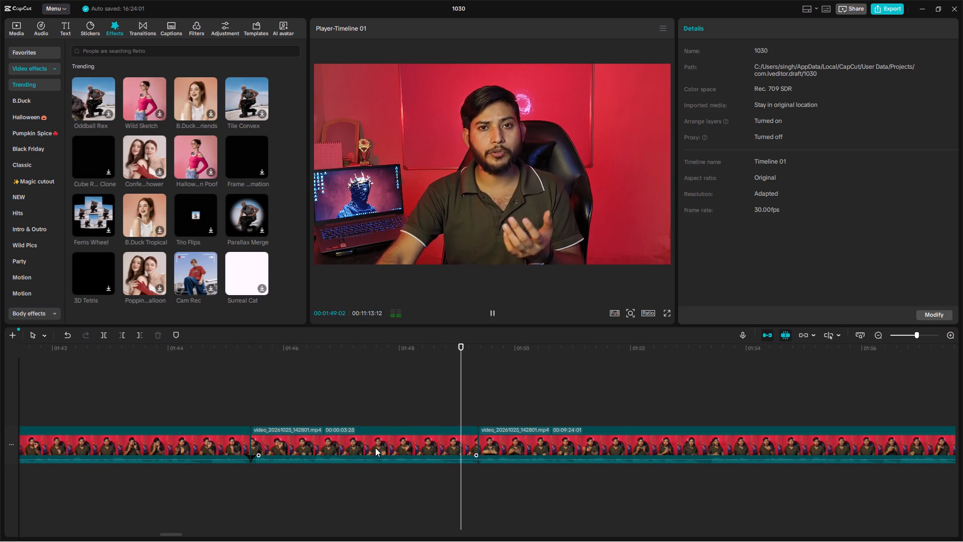
Play through the long remaining clip from about 01:51 to past 02:06, replaying passages to look for unwanted or repeated speech.
scroll(655, 492, "left", 2)
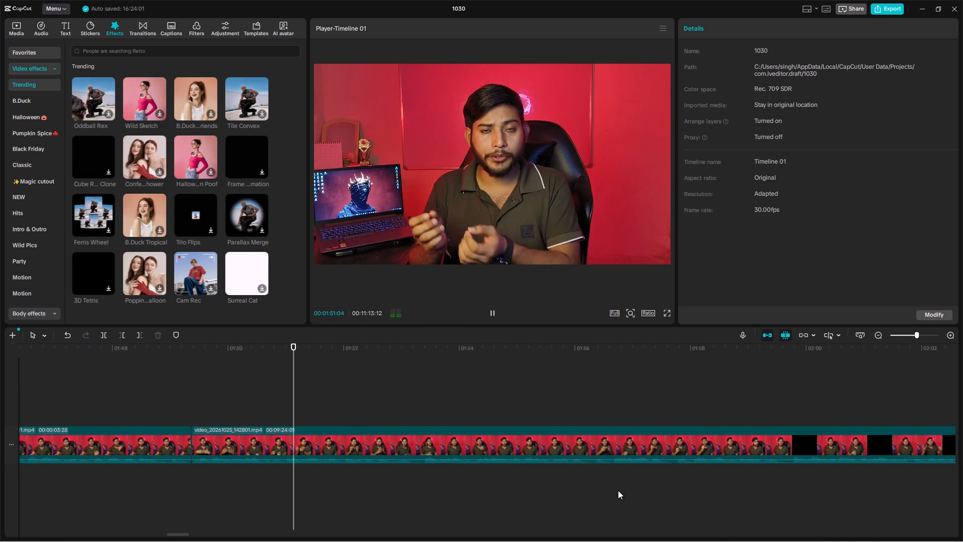
scroll(676, 467, "down", 14, "ctrl")
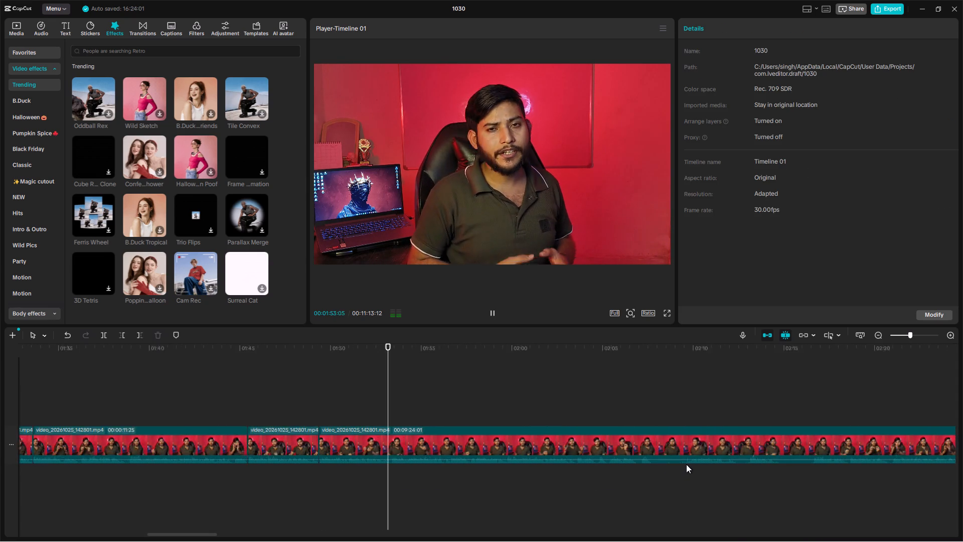
scroll(686, 464, "down", 1, "ctrl")
left_click(579, 493)
key("space")
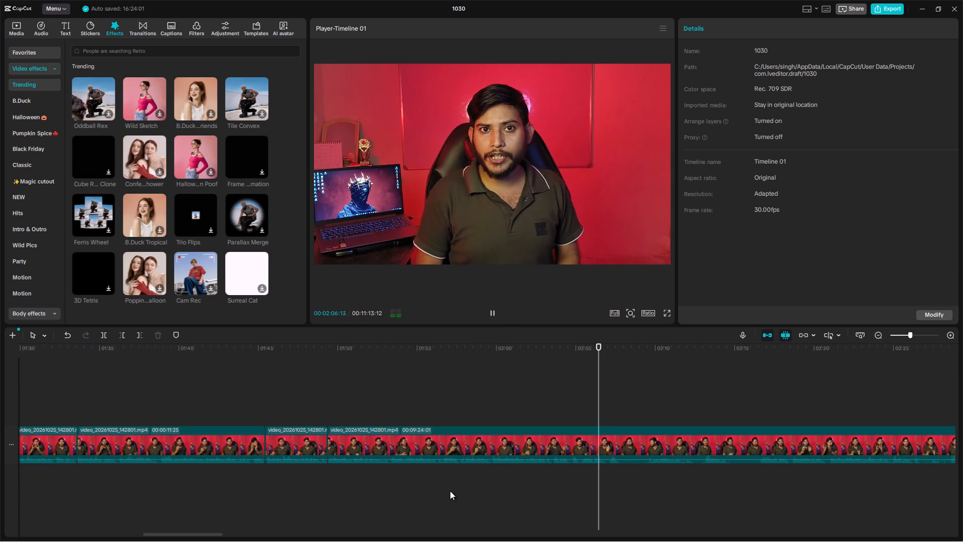
left_click(450, 491)
key("space")
key("space")
key("space")
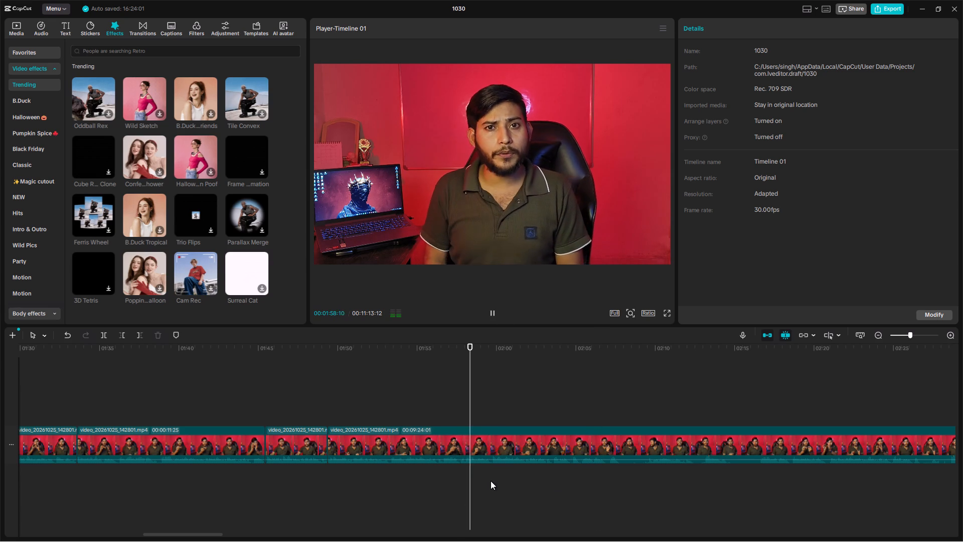
left_click(449, 479)
key("space")
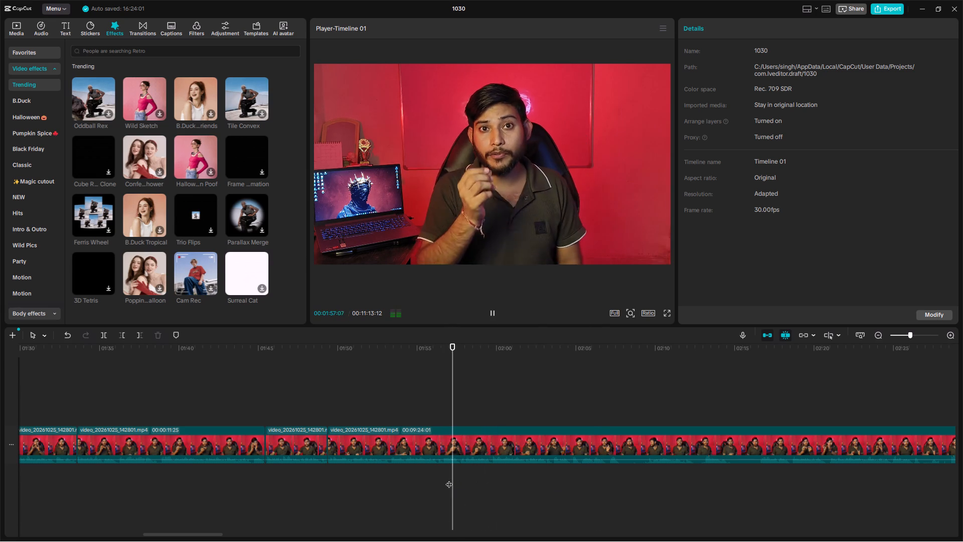
left_click(413, 479)
key("space")
key("space")
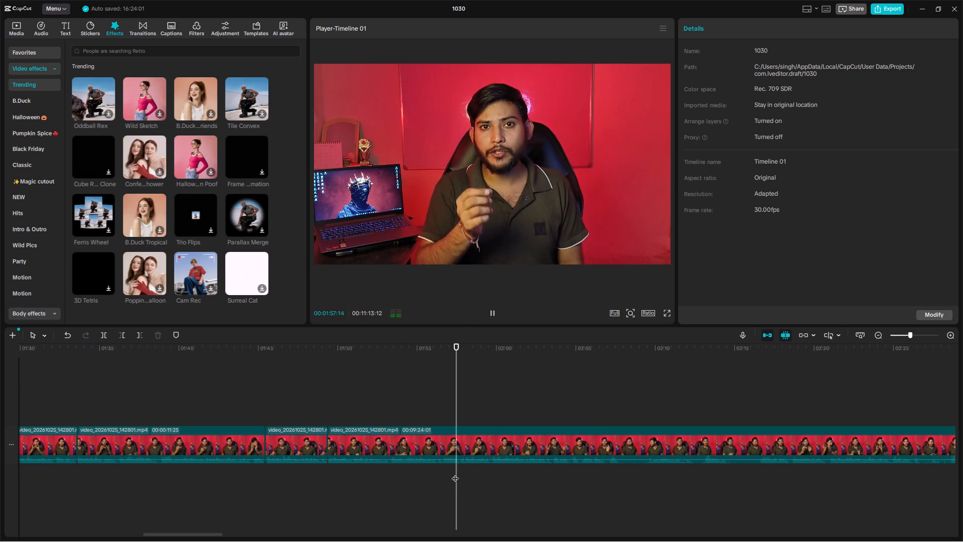
left_click(589, 478)
key("space")
key("space")
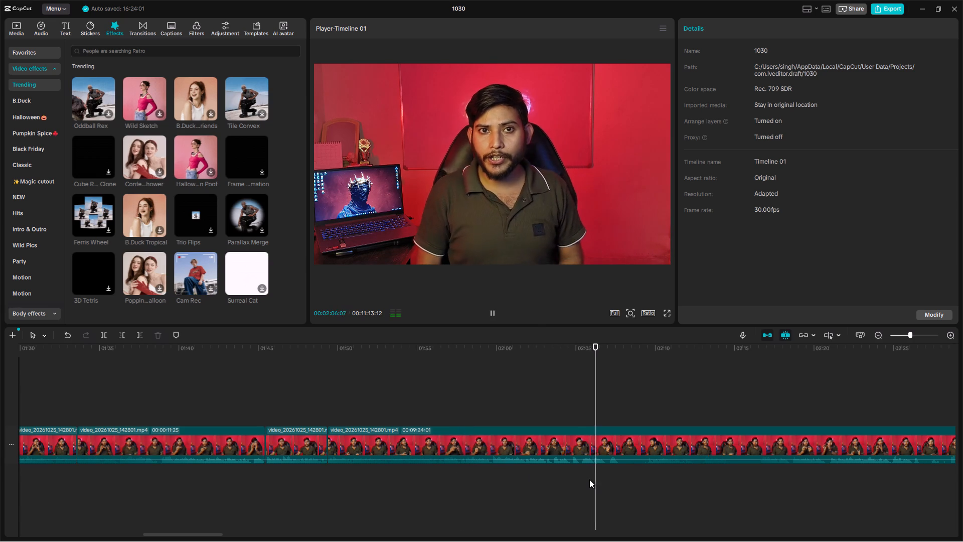
scroll(589, 480, "left", 1)
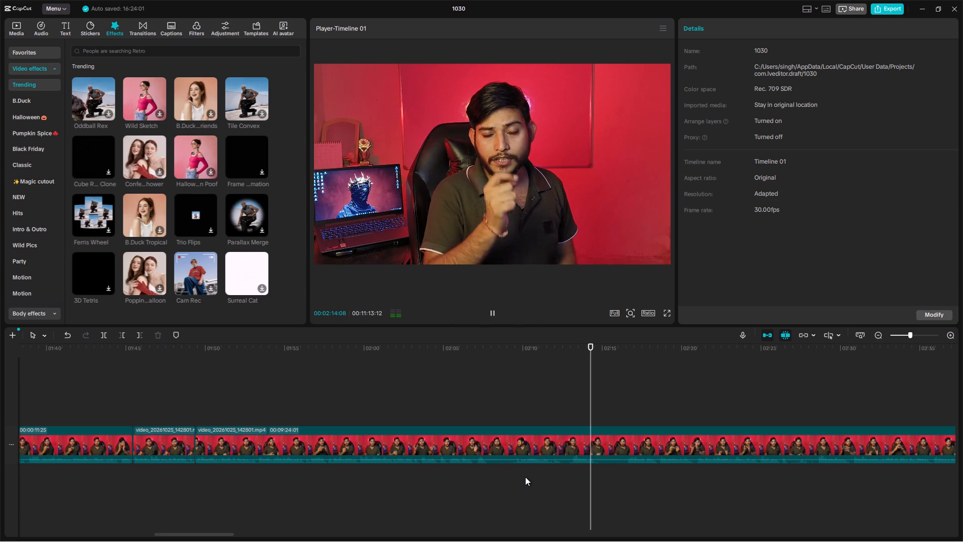
Split the long remaining clip at about 00:02:16:13.
key("space")
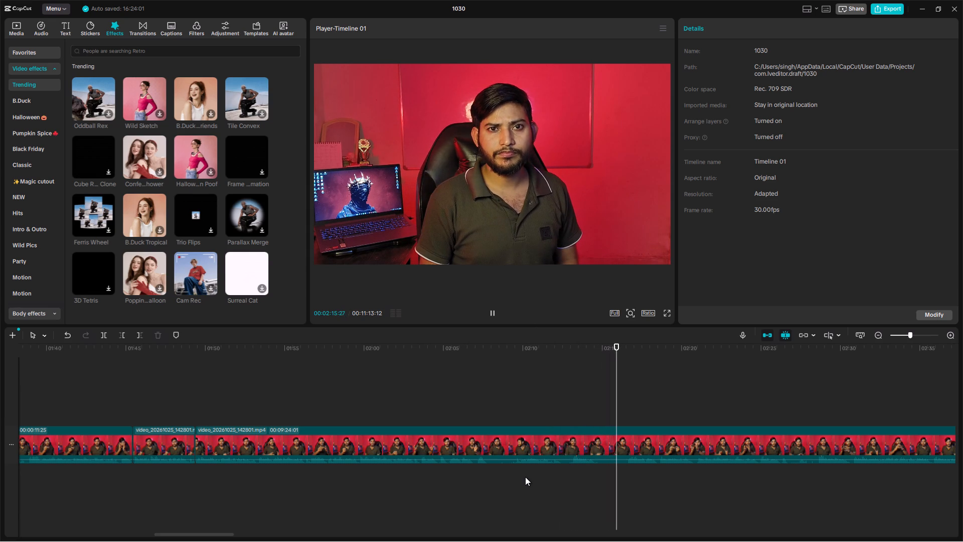
key("space")
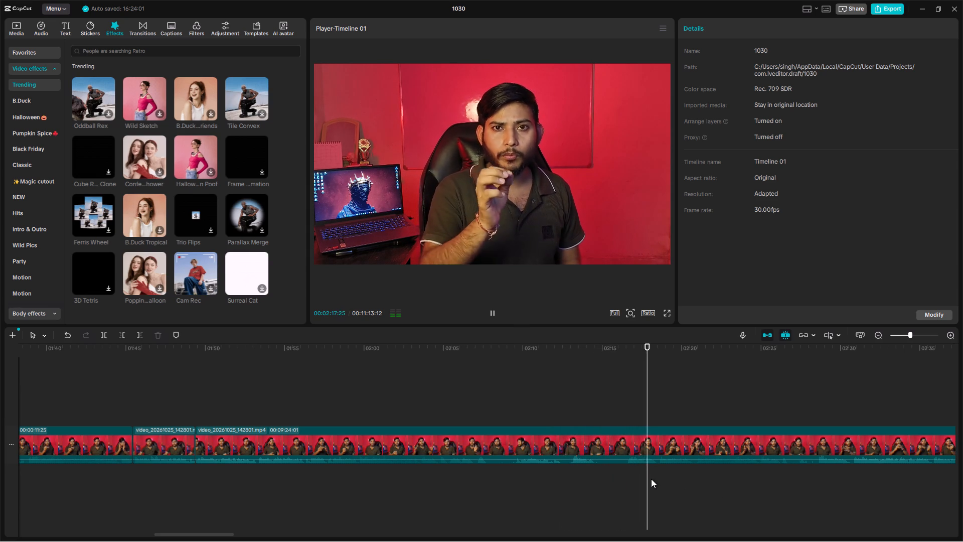
left_click(625, 477)
left_click(639, 449)
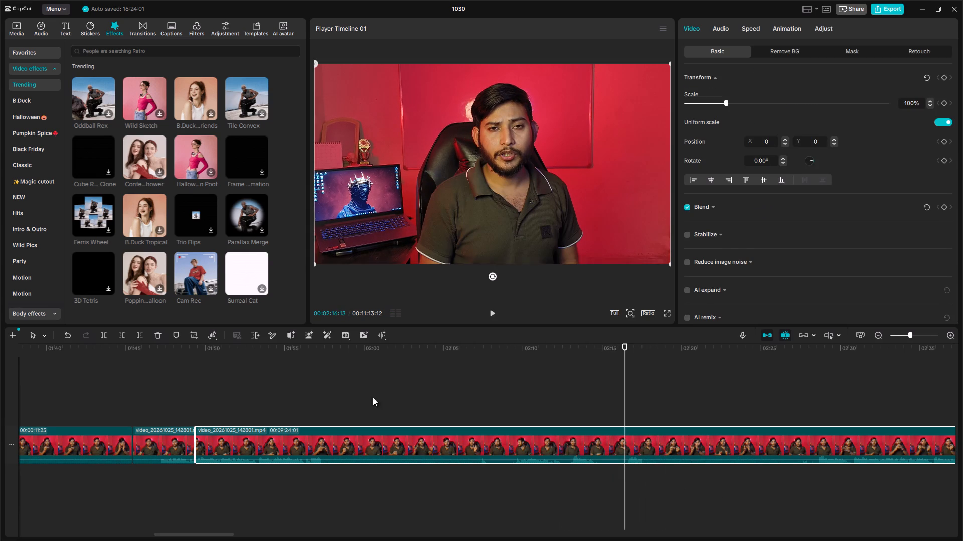
key("ctrl+b")
Replay the section before the 02:16 split and split the clip again at 00:02:06:29.
left_click(369, 490)
key("space")
left_click(455, 486)
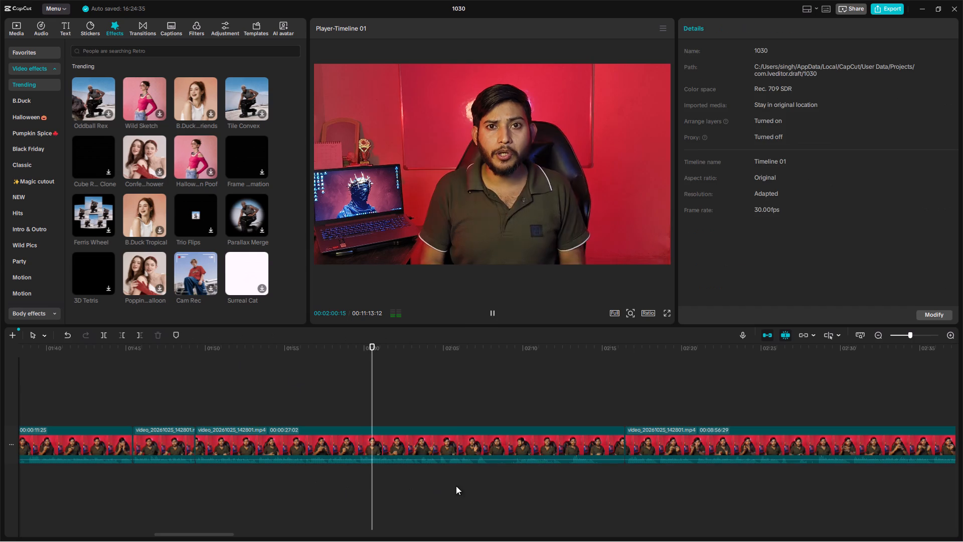
key("space")
scroll(470, 476, "right", 1)
scroll(470, 476, "up", 4, "ctrl")
left_click(363, 486)
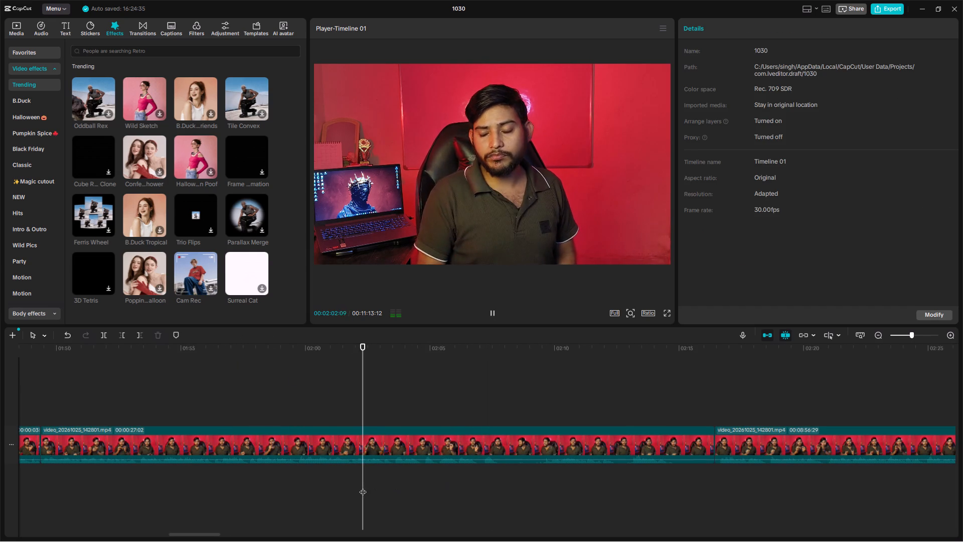
key("space")
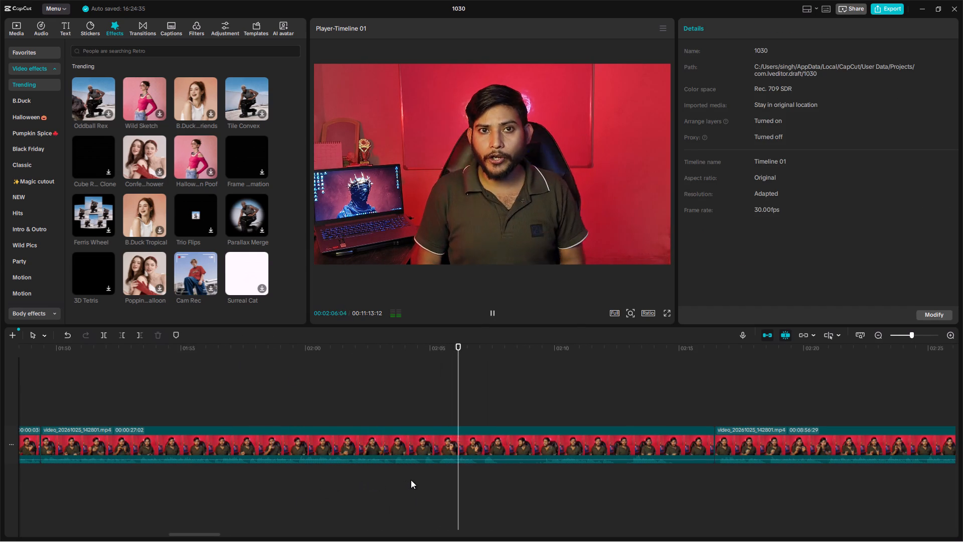
key("space")
key("ctrl+b")
Remove the 00:00:09:14 clip between the two splits and play across the new join at about 02:07.
left_click(525, 438)
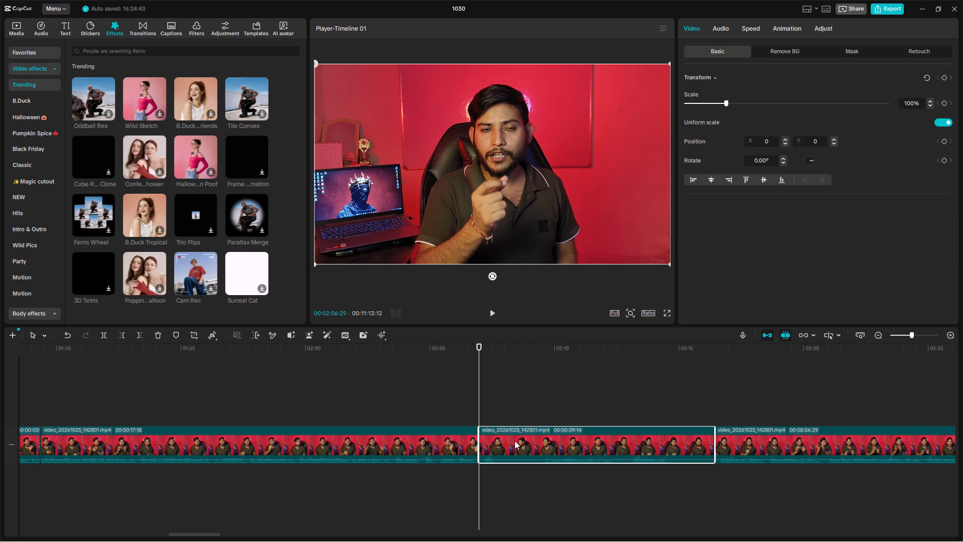
key("ctrl+x")
key("space")
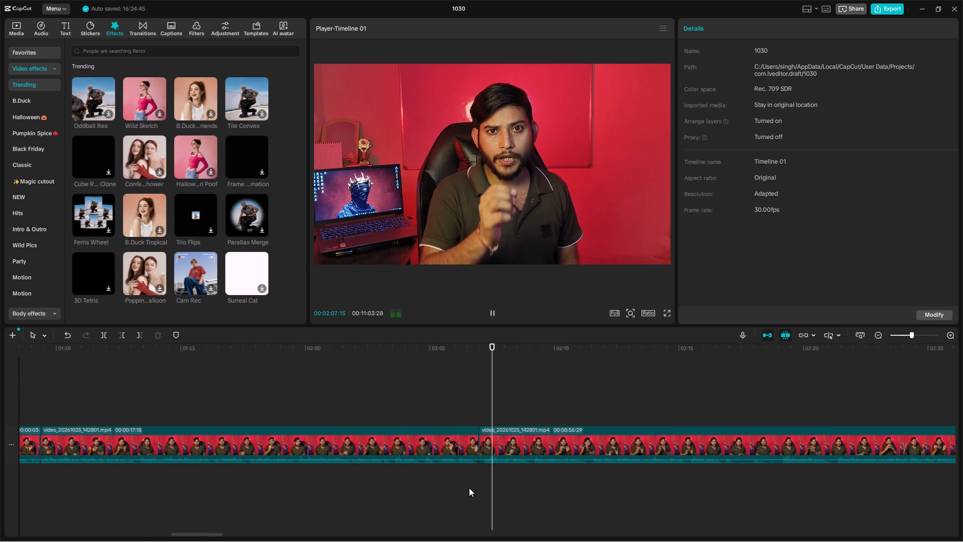
left_click(369, 497)
key("space")
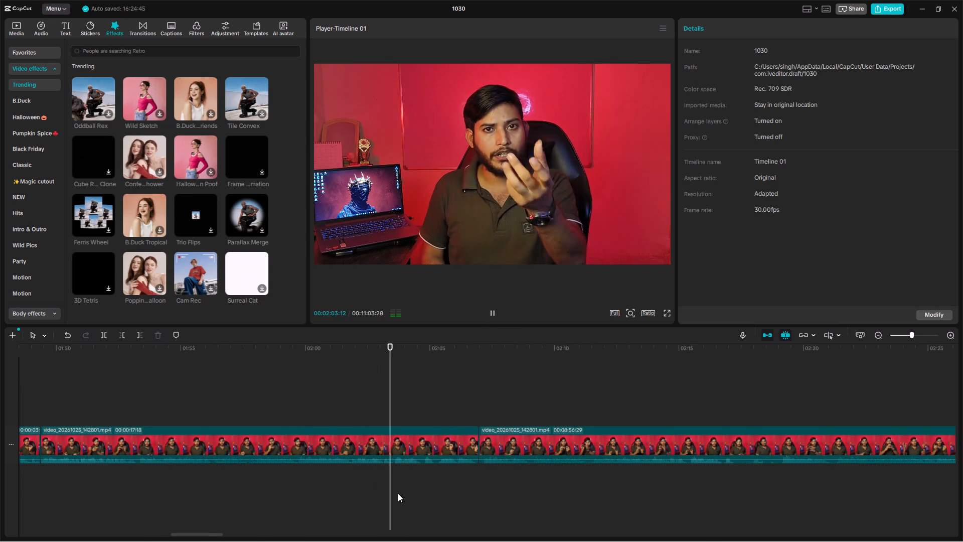
left_click(195, 500)
key("space")
left_click(283, 503)
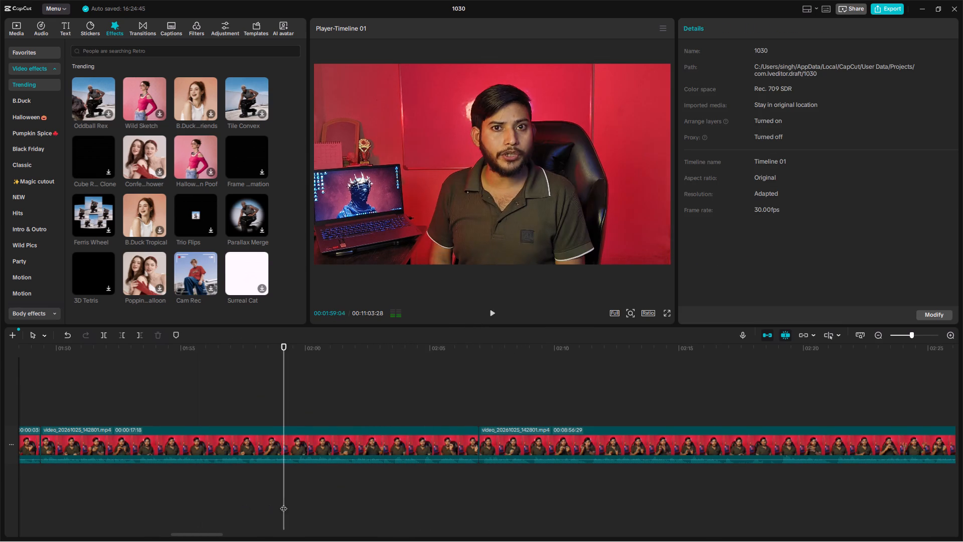
key("space")
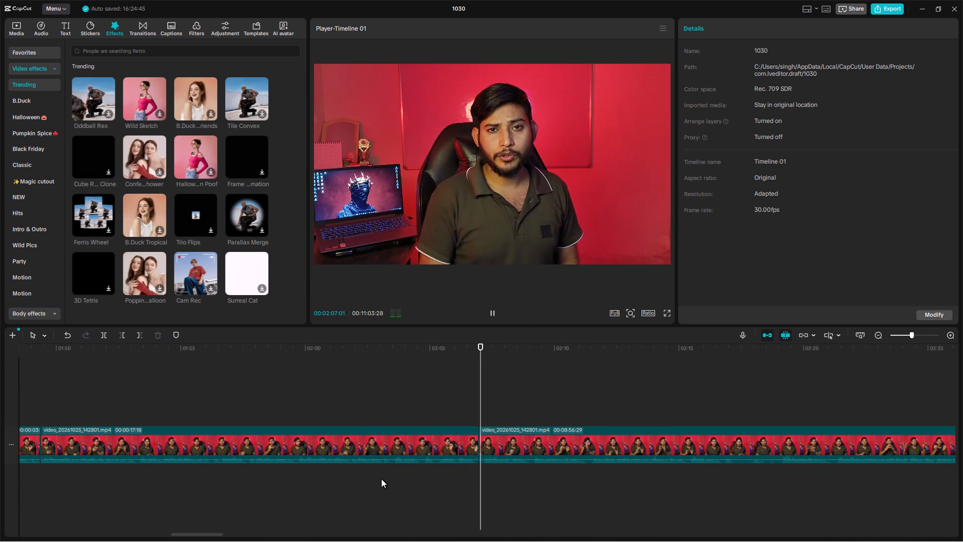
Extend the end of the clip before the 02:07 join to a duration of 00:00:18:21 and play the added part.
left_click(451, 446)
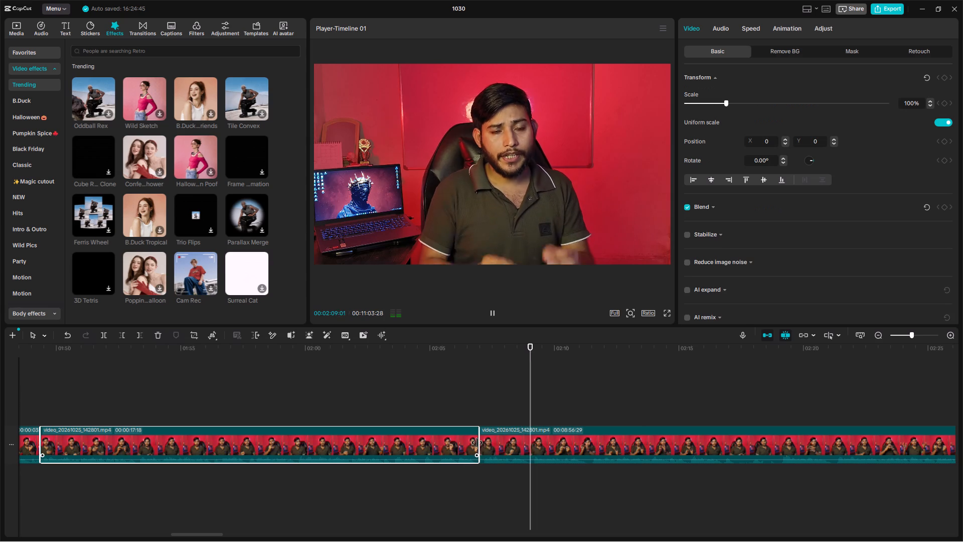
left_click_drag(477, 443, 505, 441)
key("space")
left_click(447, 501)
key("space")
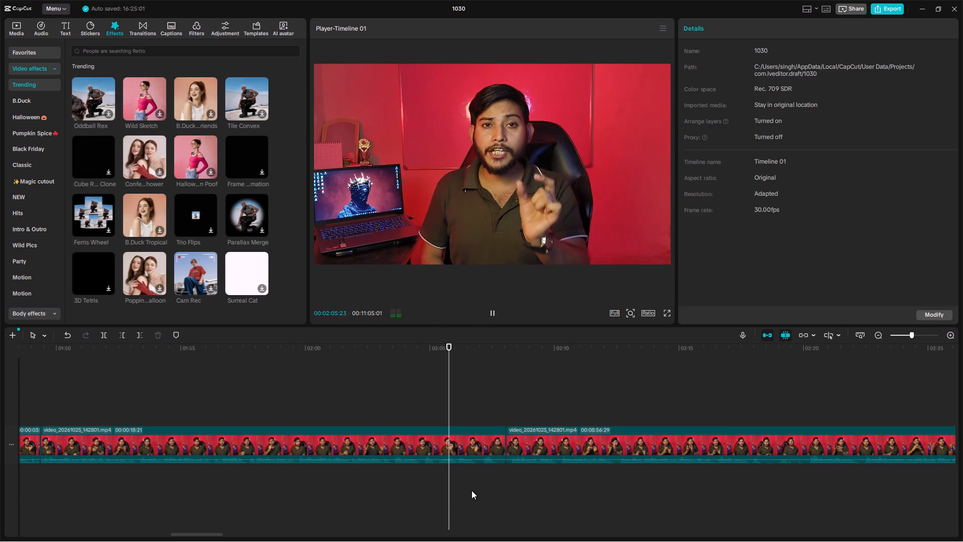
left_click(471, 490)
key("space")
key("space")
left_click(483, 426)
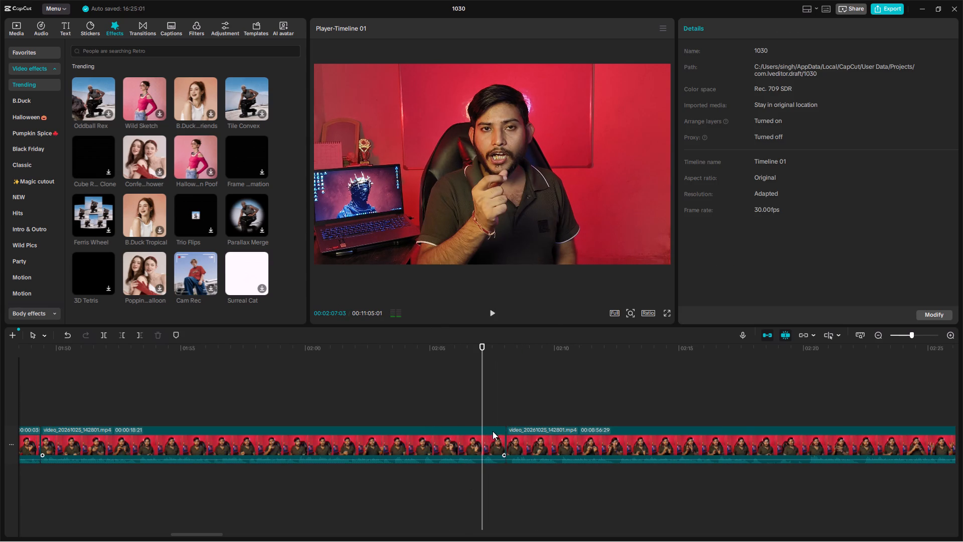
Trim the end of the clip before the join to a duration of 00:00:17:22, undoing any stray change.
left_click(498, 438)
left_click_drag(507, 440, 480, 444)
left_click(505, 444)
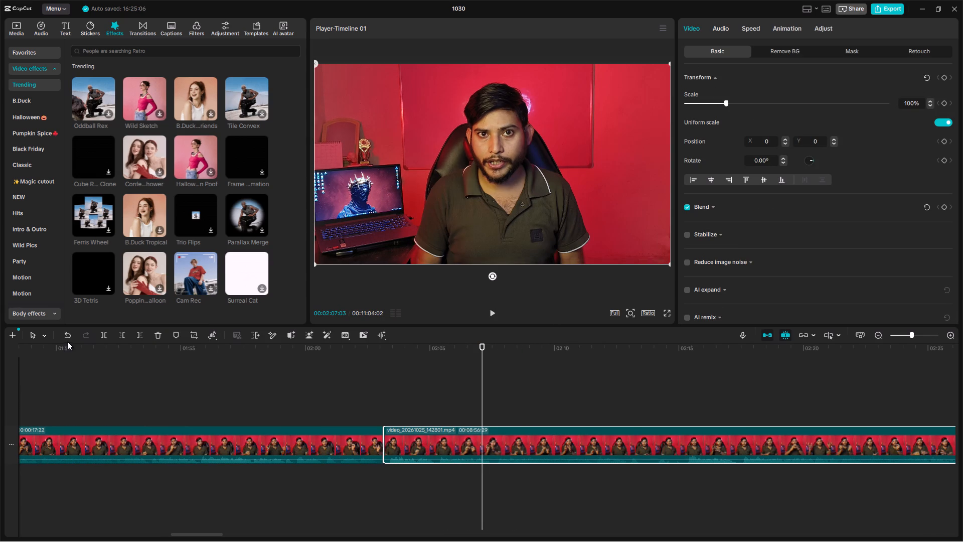
left_click(68, 336)
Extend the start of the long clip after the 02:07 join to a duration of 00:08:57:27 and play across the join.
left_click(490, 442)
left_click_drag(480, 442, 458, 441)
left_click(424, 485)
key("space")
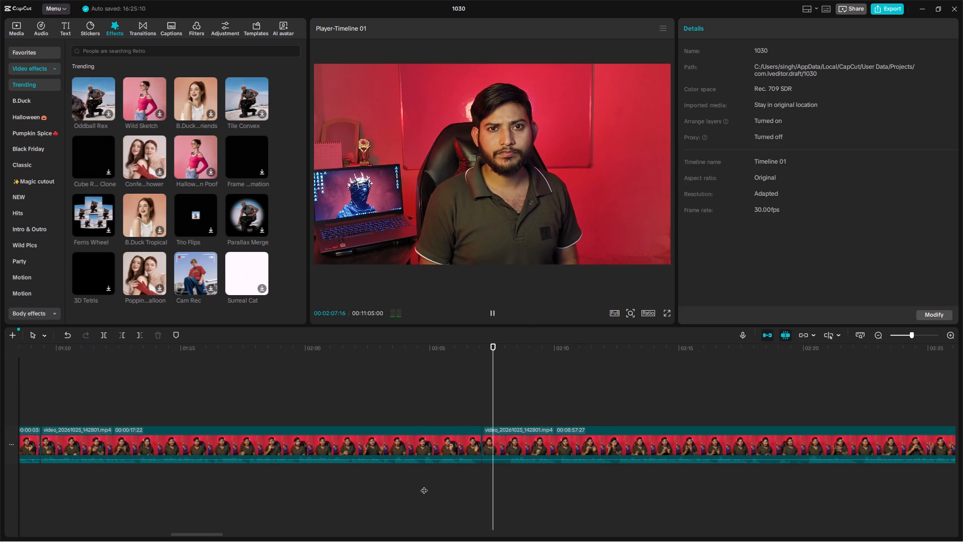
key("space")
Trim the join at about 02:07 so the preceding clip lasts 00:00:17:21 and the long clip 00:08:57:02, and play across it.
left_click(482, 438)
left_click(498, 441)
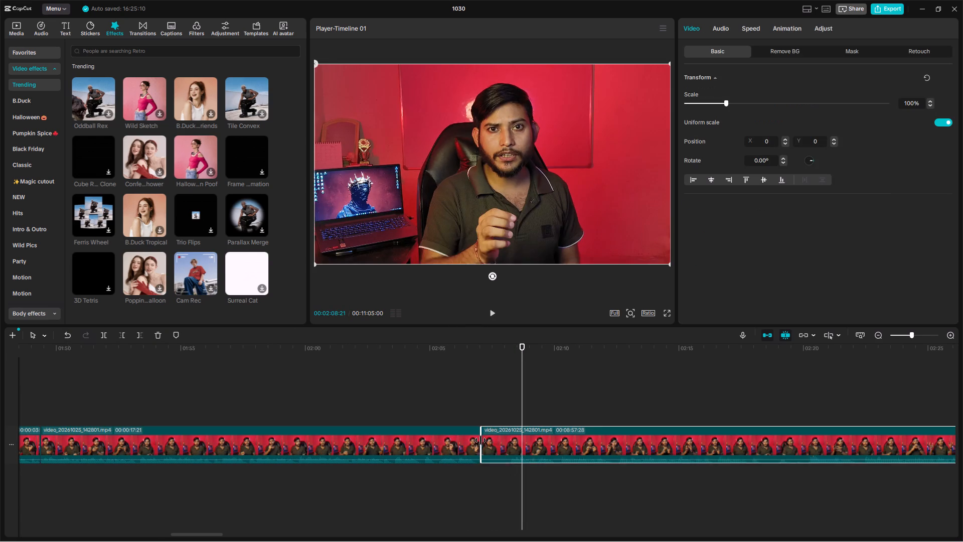
left_click_drag(481, 440, 503, 440)
left_click(444, 474)
key("space")
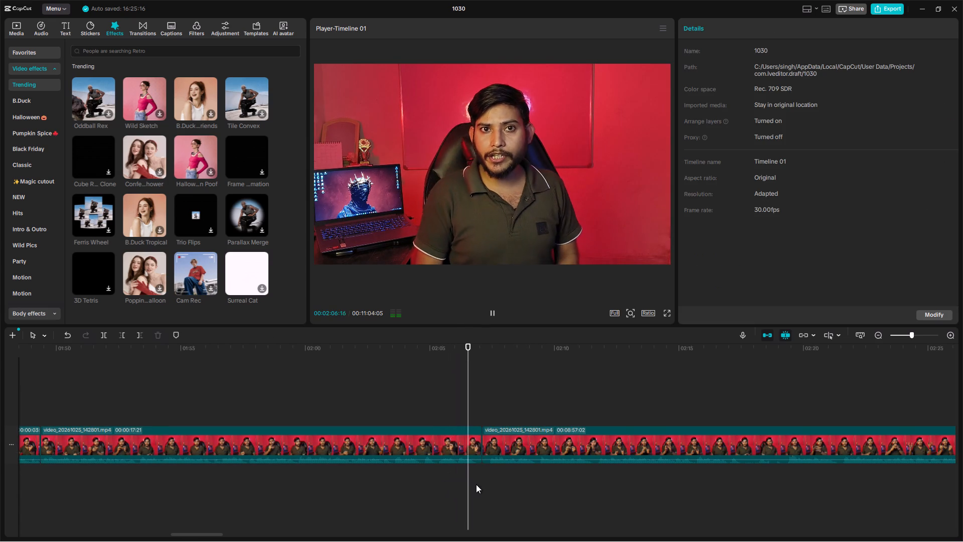
key("space")
Trim the start of the long clip after the 02:07 join to a duration of 00:08:56:27 and play across the join.
left_click(495, 435)
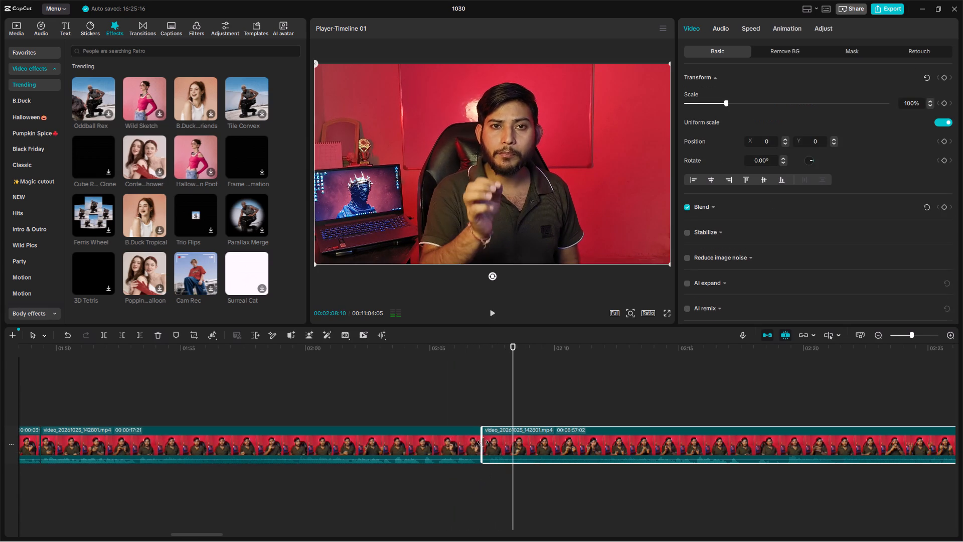
left_click_drag(480, 444, 487, 445)
left_click(422, 512)
key("space")
scroll(435, 487, "up", 3, "ctrl")
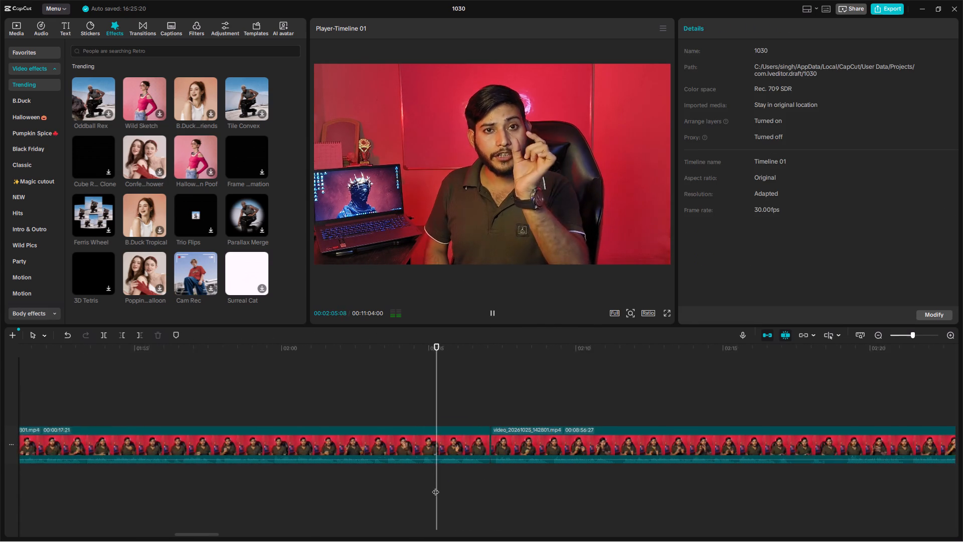
scroll(435, 487, "up", 5, "ctrl")
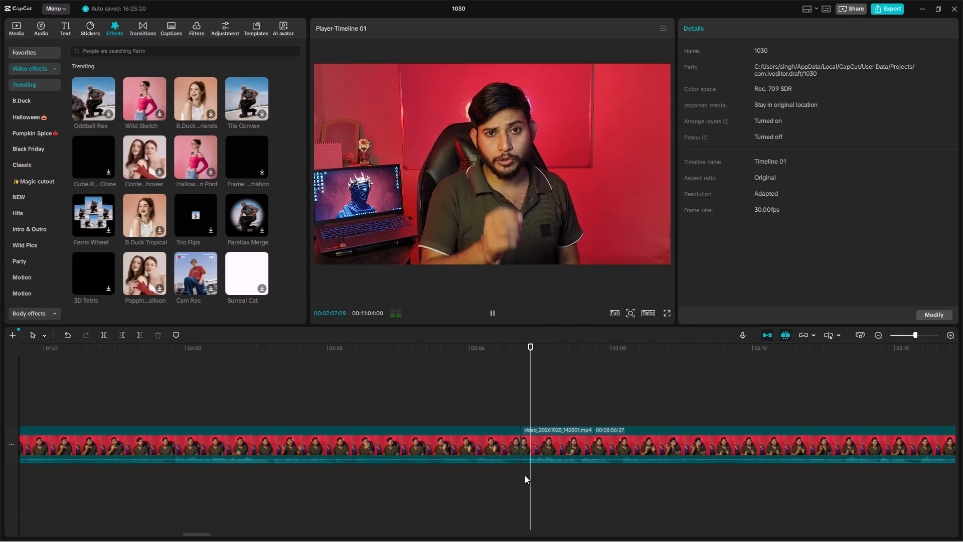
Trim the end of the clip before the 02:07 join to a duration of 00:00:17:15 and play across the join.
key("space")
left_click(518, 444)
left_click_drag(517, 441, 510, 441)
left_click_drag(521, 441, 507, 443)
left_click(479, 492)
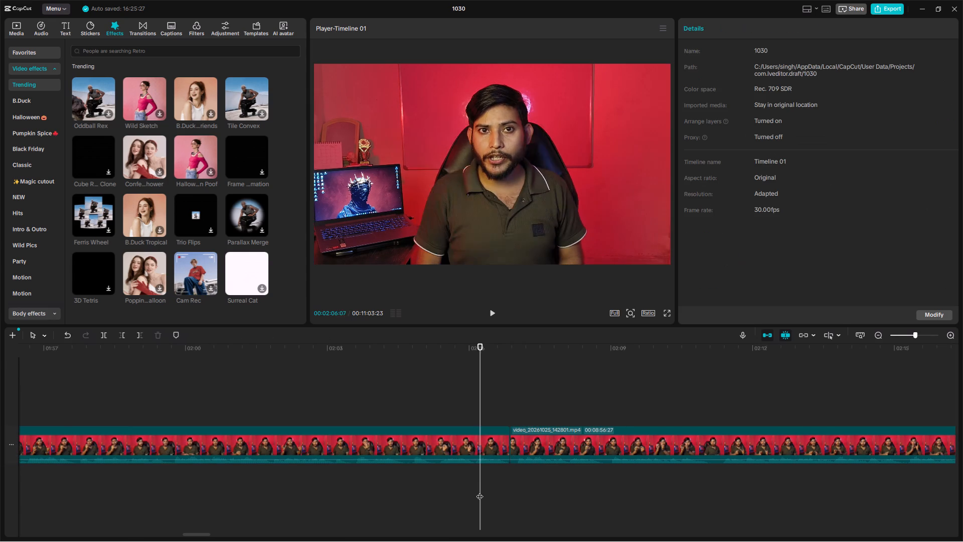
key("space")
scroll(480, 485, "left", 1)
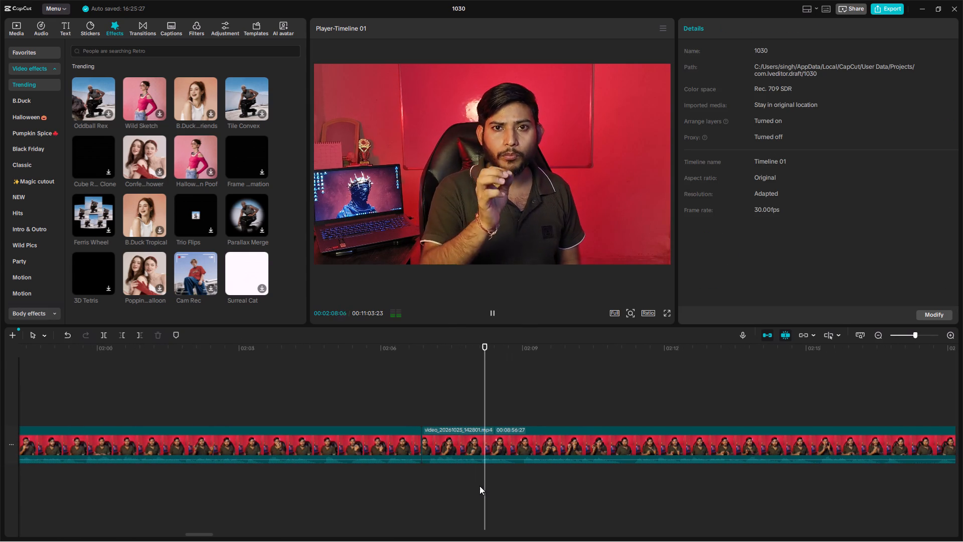
Play the long clip between about 02:08 and 02:22, sampling several points for repeated takes.
scroll(682, 473, "down", 7, "ctrl")
scroll(513, 471, "down", 3, "ctrl")
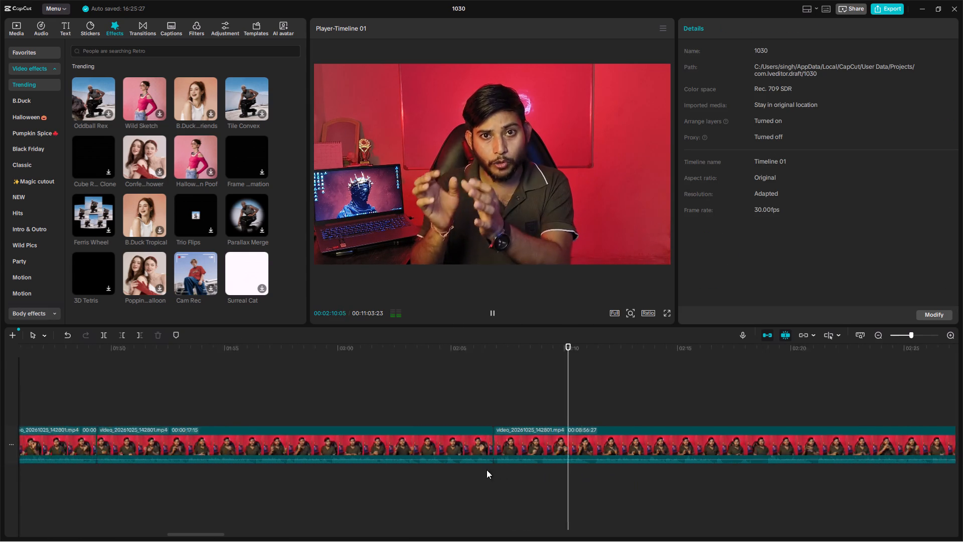
scroll(487, 470, "down", 7, "ctrl")
scroll(476, 481, "left", 1)
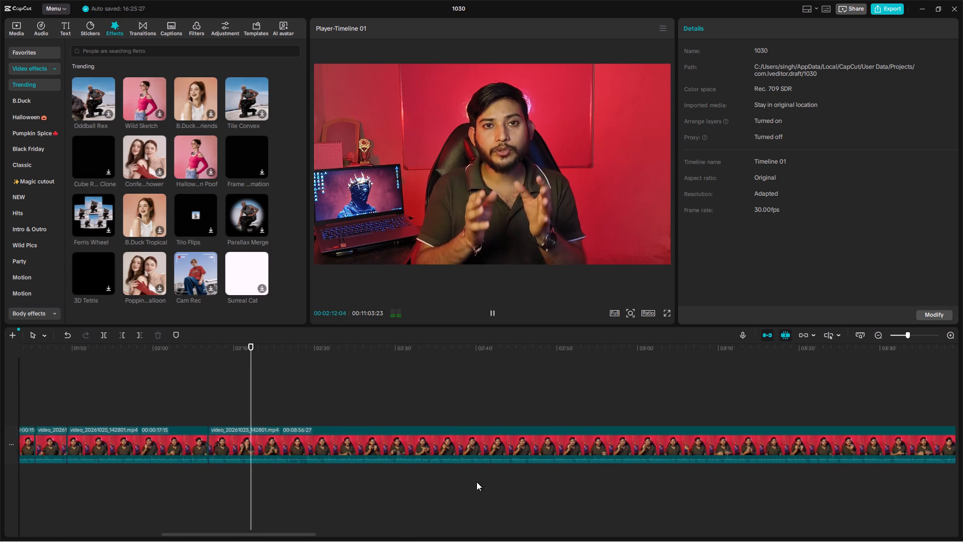
scroll(476, 482, "left", 1)
scroll(457, 496, "up", 9, "ctrl")
scroll(322, 491, "up", 2, "ctrl")
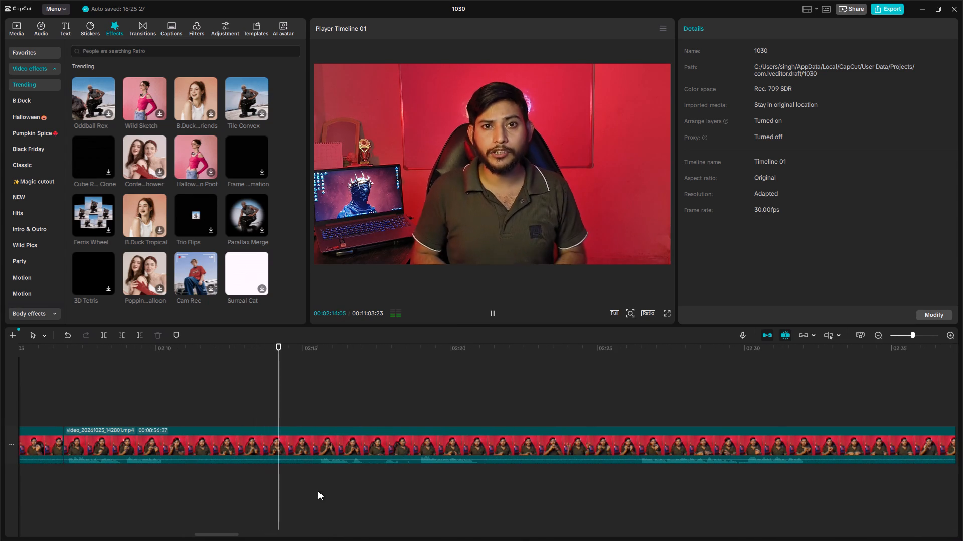
left_click(427, 492)
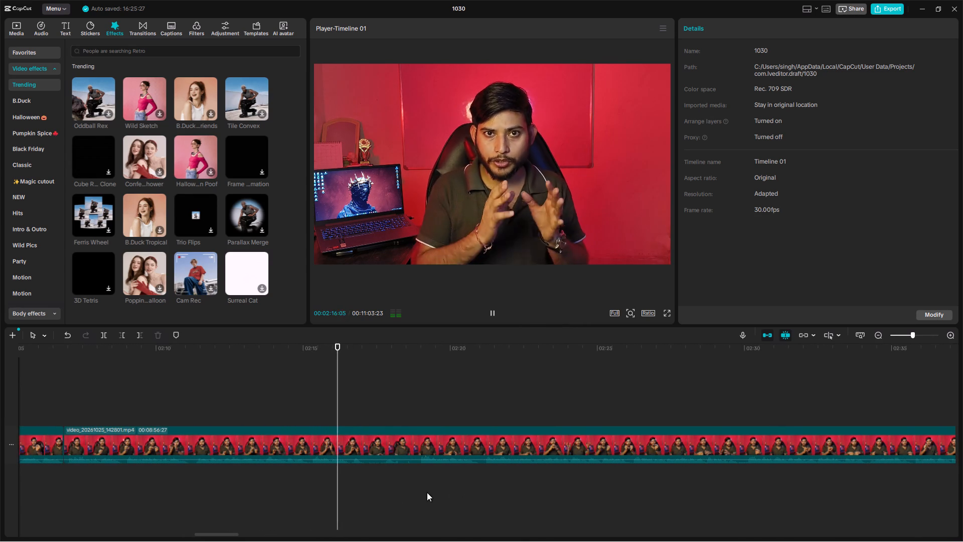
left_click(414, 492)
key("space")
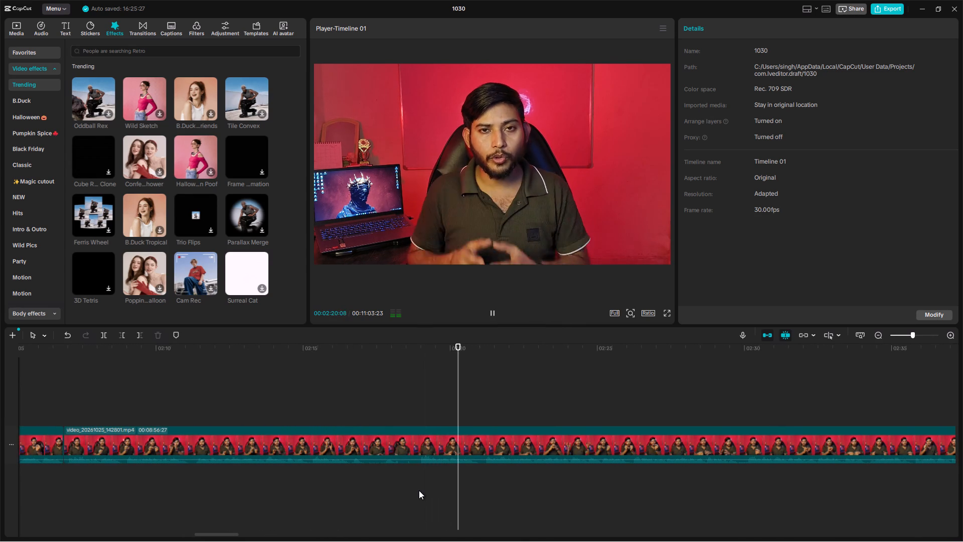
left_click(398, 487)
key("space")
left_click(370, 483)
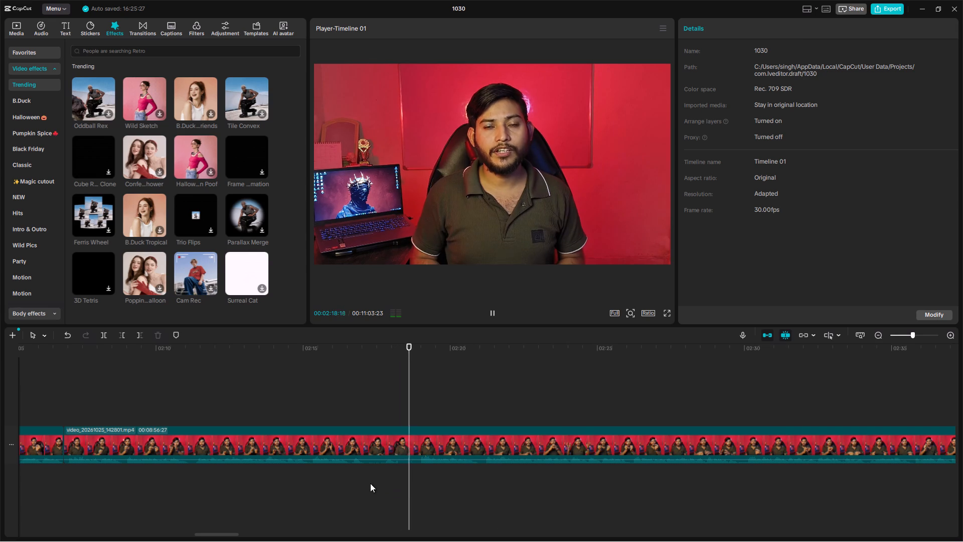
key("space")
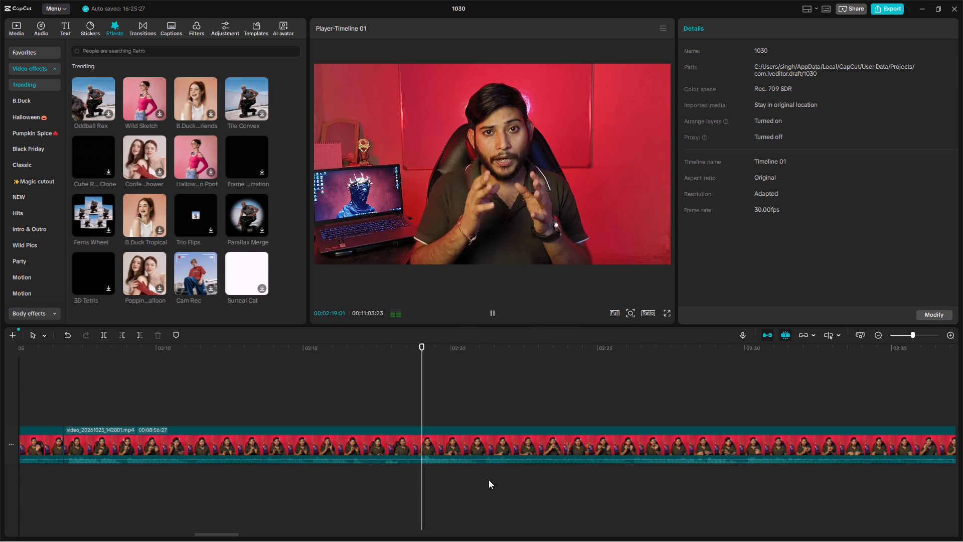
left_click(479, 480)
key("space")
scroll(484, 472, "down", 8, "ctrl")
scroll(603, 469, "down", 6, "ctrl")
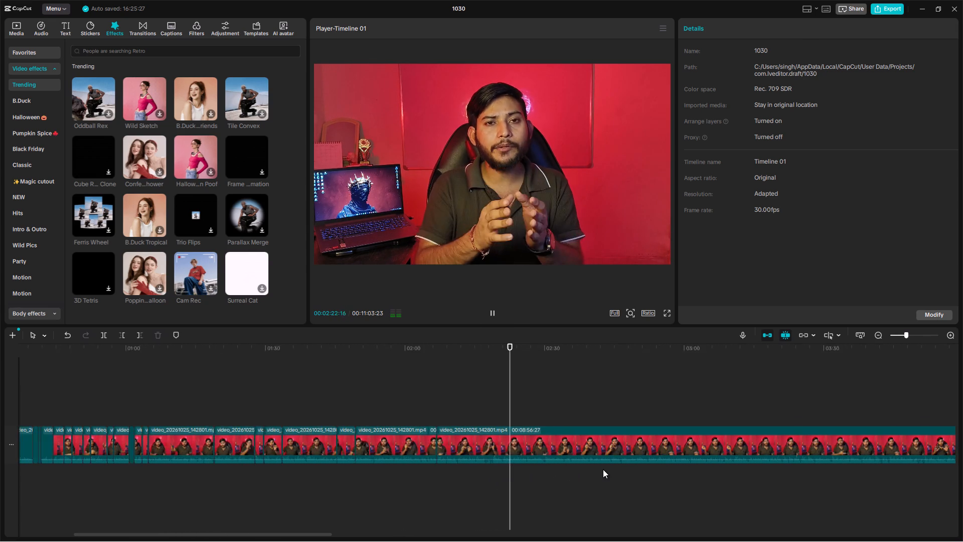
scroll(603, 469, "down", 1, "ctrl")
Review the long clip's content around 03:15 to 03:25 during playback.
left_click(698, 481)
key("space")
scroll(689, 487, "left", 1)
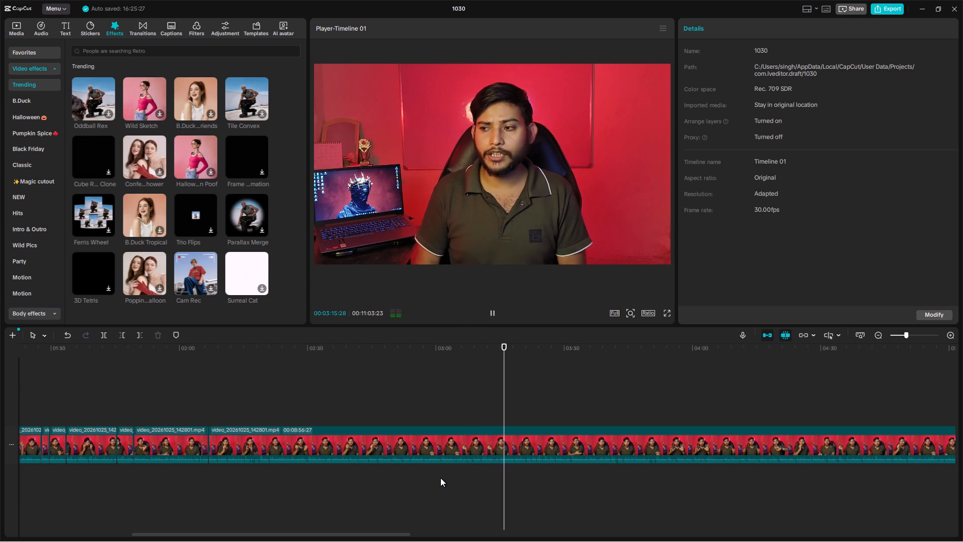
scroll(527, 498, "down", 4, "ctrl")
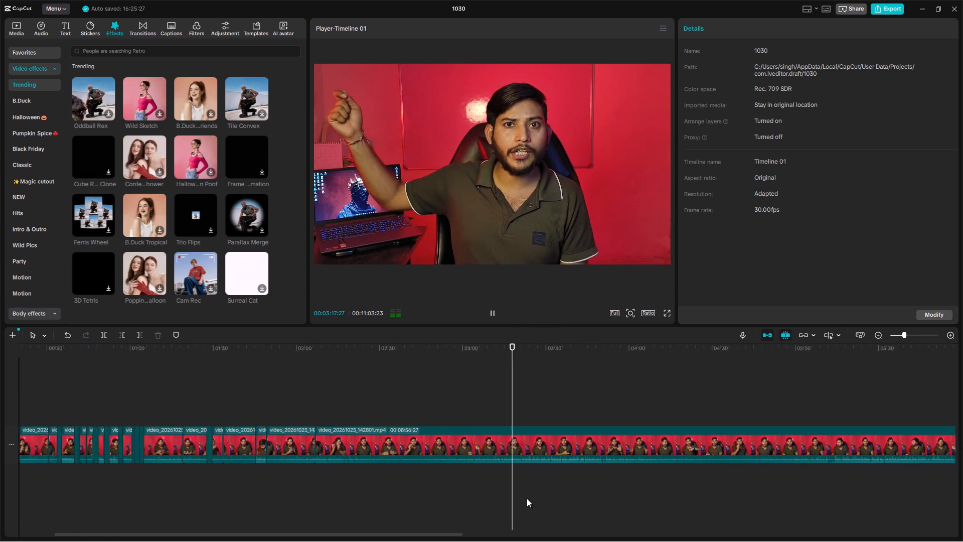
scroll(527, 498, "down", 3, "ctrl")
scroll(527, 498, "up", 12, "ctrl")
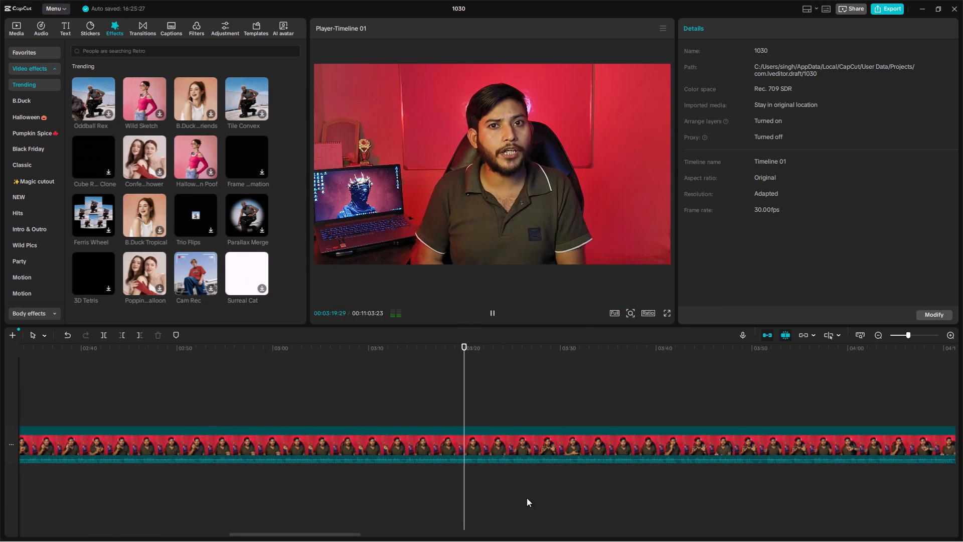
scroll(527, 498, "down", 4, "ctrl")
scroll(527, 498, "left", 1)
scroll(527, 498, "down", 1, "ctrl")
scroll(527, 498, "left", 1, "ctrl")
scroll(527, 498, "down", 1, "ctrl")
scroll(527, 498, "left", 1, "ctrl")
scroll(607, 481, "down", 2, "ctrl")
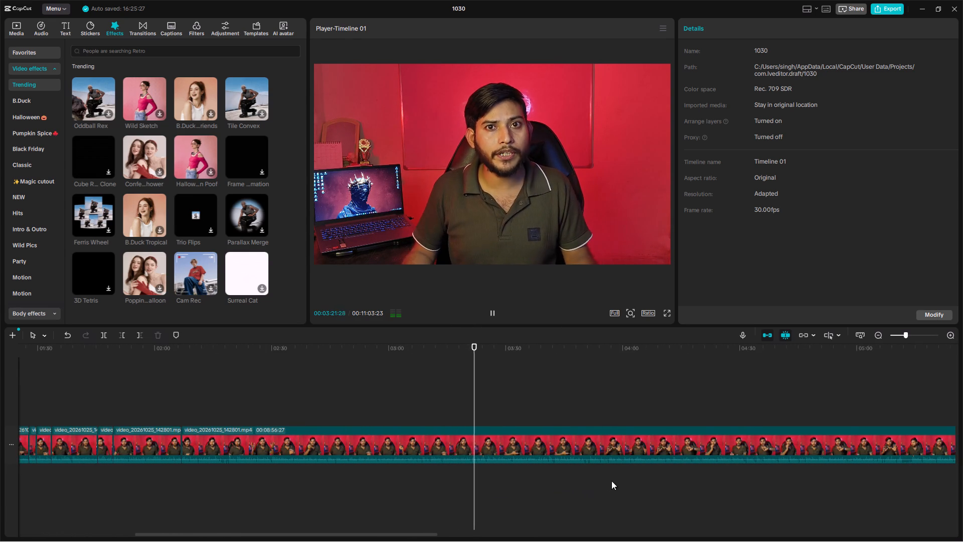
scroll(611, 481, "down", 5, "ctrl")
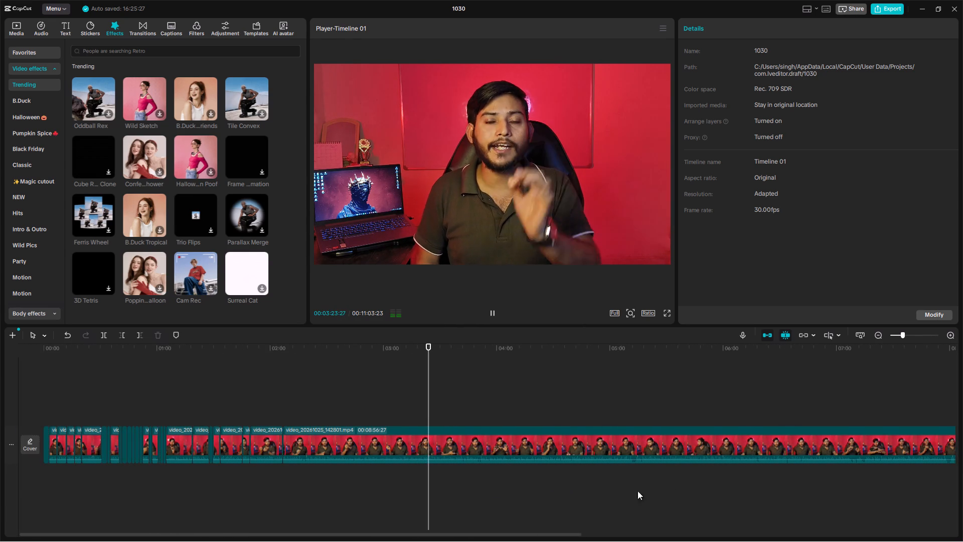
scroll(606, 491, "up", 6, "ctrl")
scroll(287, 475, "up", 3, "ctrl")
scroll(287, 475, "right", 1)
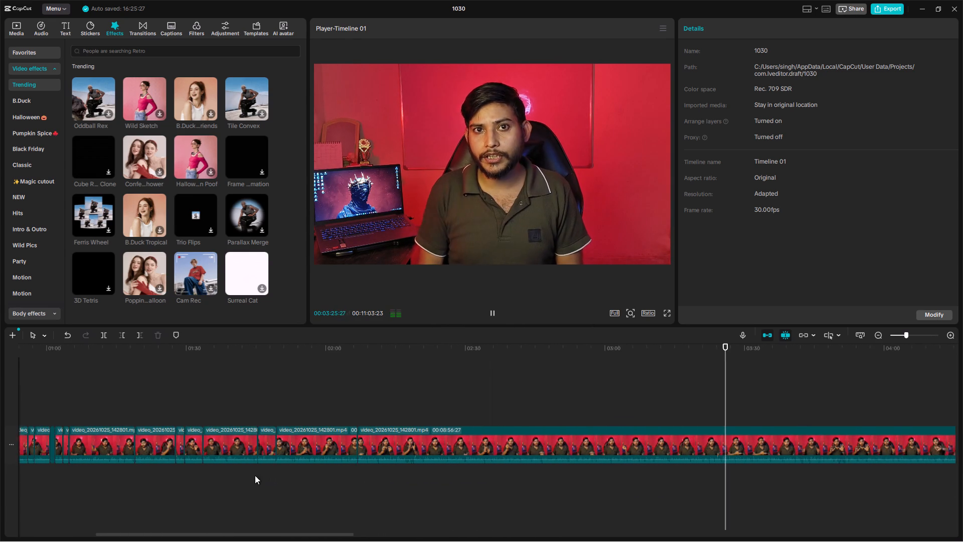
scroll(255, 475, "right", 1)
Play the earlier short clips from about 01:30, sampling around the 01:33 and 01:45 joins.
left_click(218, 479)
key("space")
scroll(244, 474, "up", 5, "ctrl")
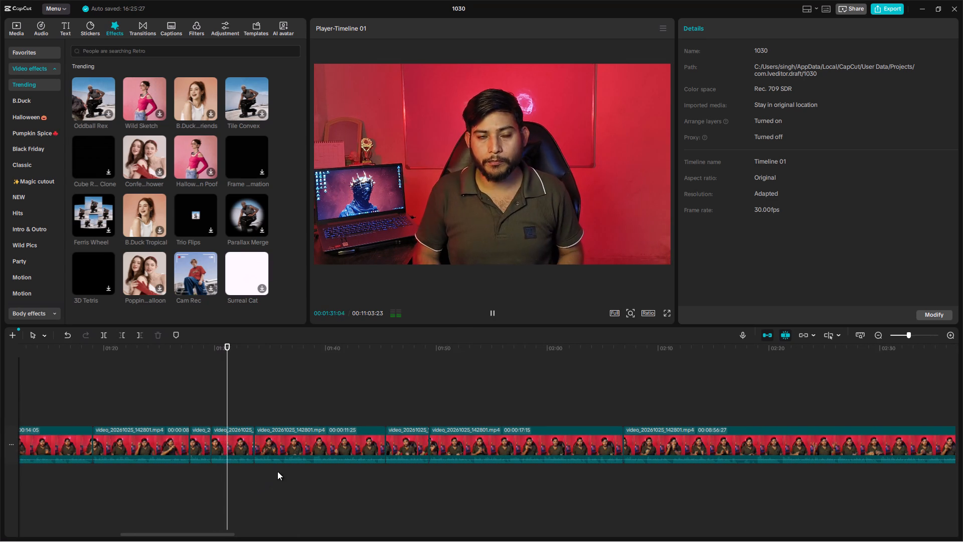
left_click(277, 471)
key("space")
left_click(258, 478)
double_click(258, 478)
key("space")
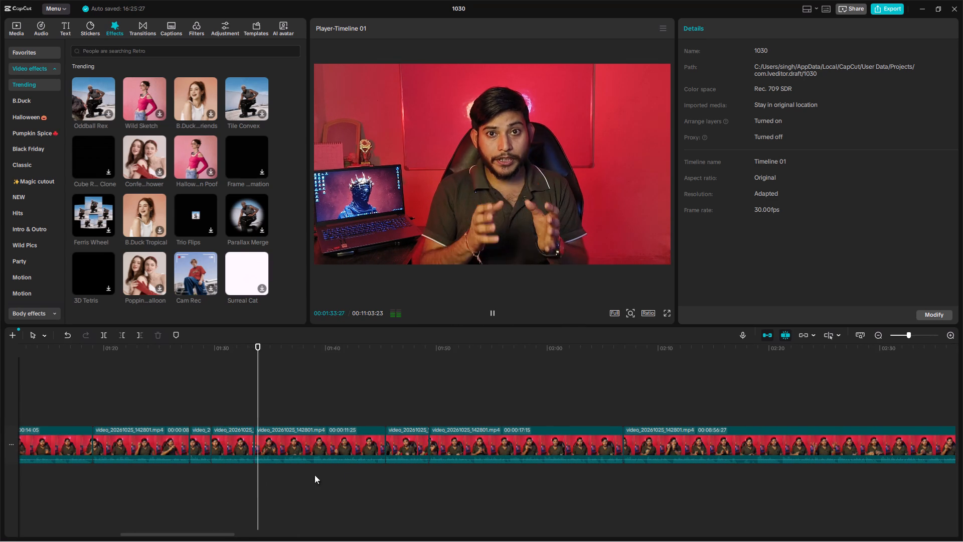
left_click(392, 478)
left_click(382, 478)
key("space")
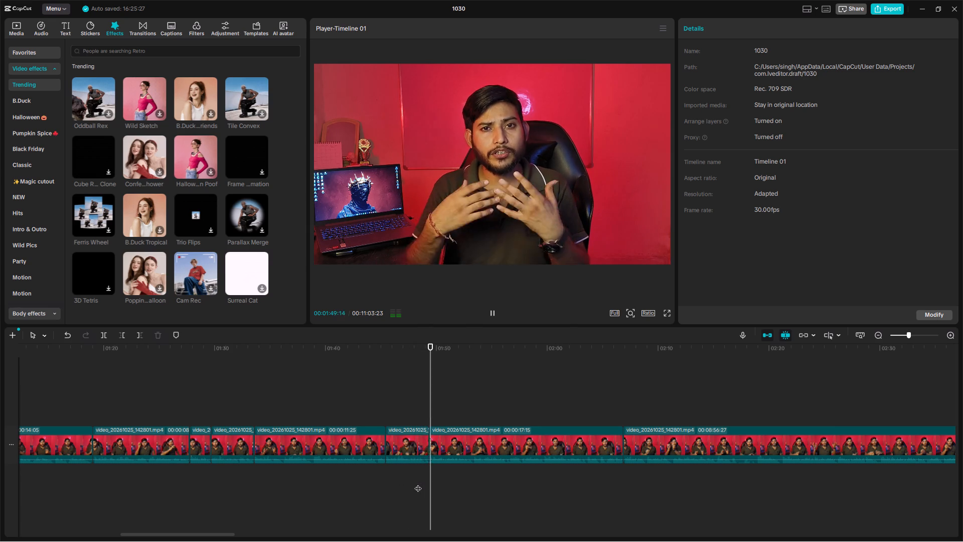
Delete the 00:00:17:15 clip before the long clip and play across the new join at about 01:49.
key("space")
left_click(497, 452)
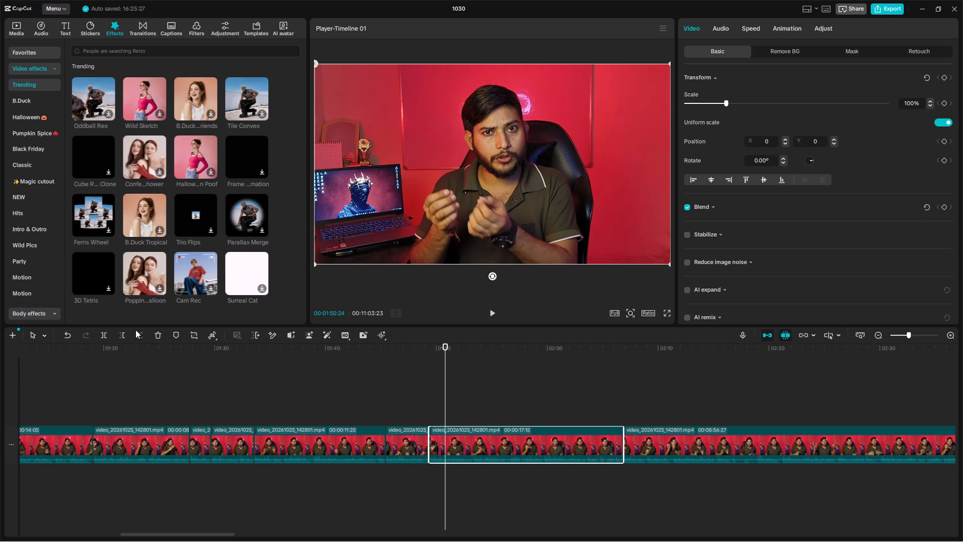
left_click(164, 333)
key("space")
left_click(420, 413)
key("space")
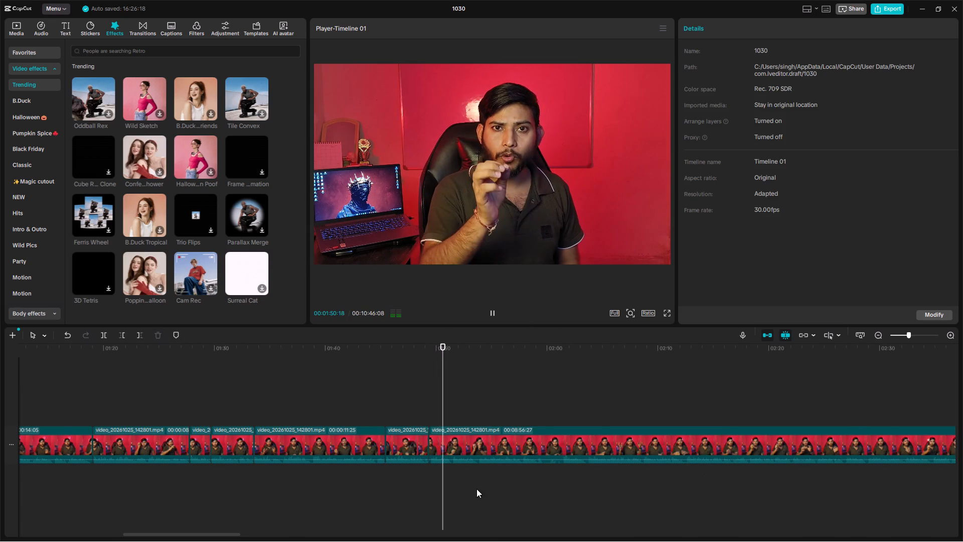
scroll(486, 475, "down", 6, "ctrl")
scroll(493, 460, "up", 6, "ctrl")
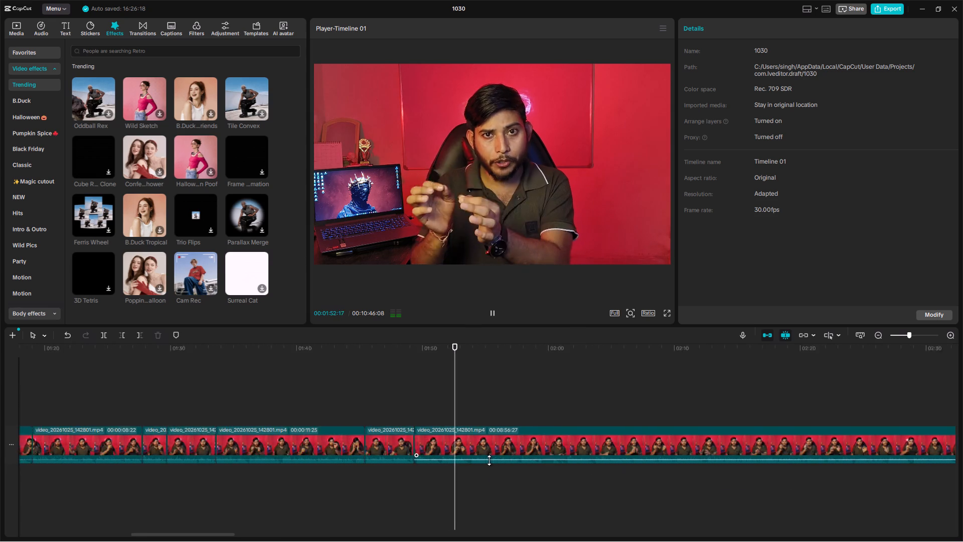
scroll(489, 460, "up", 3, "ctrl")
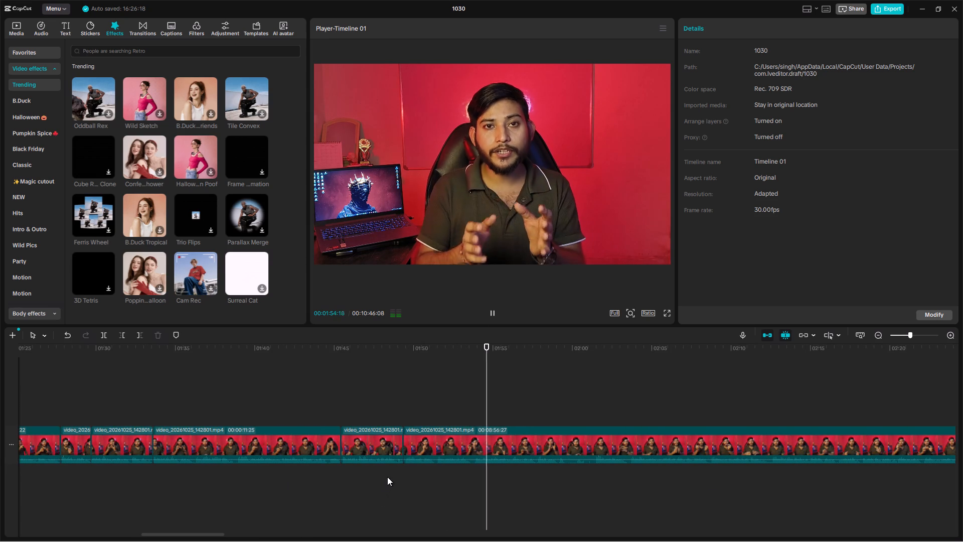
Replay the clips between about 01:32 and 01:53, comparing the takes around the 01:33, 01:45 and 01:49 joins.
left_click(276, 480)
key("space")
left_click(209, 476)
key("space")
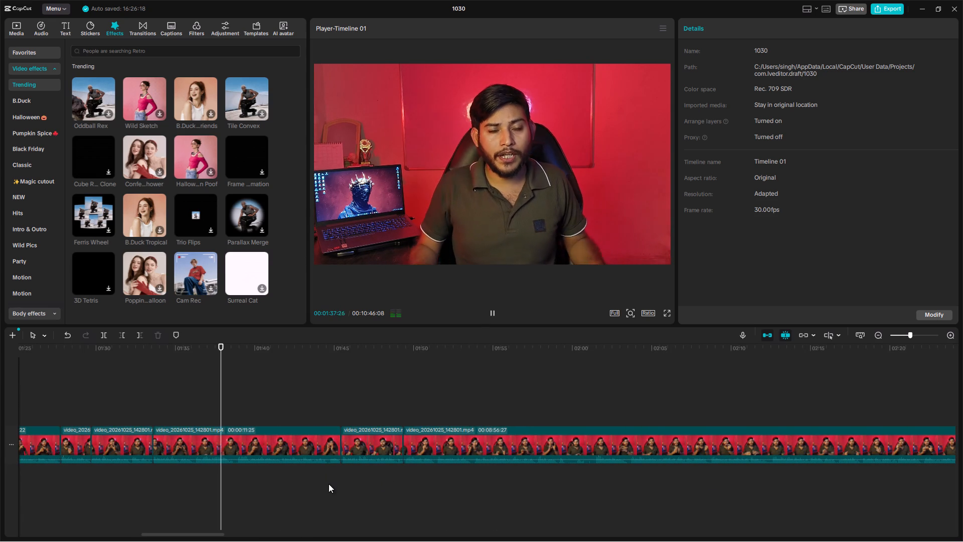
left_click(320, 488)
key("space")
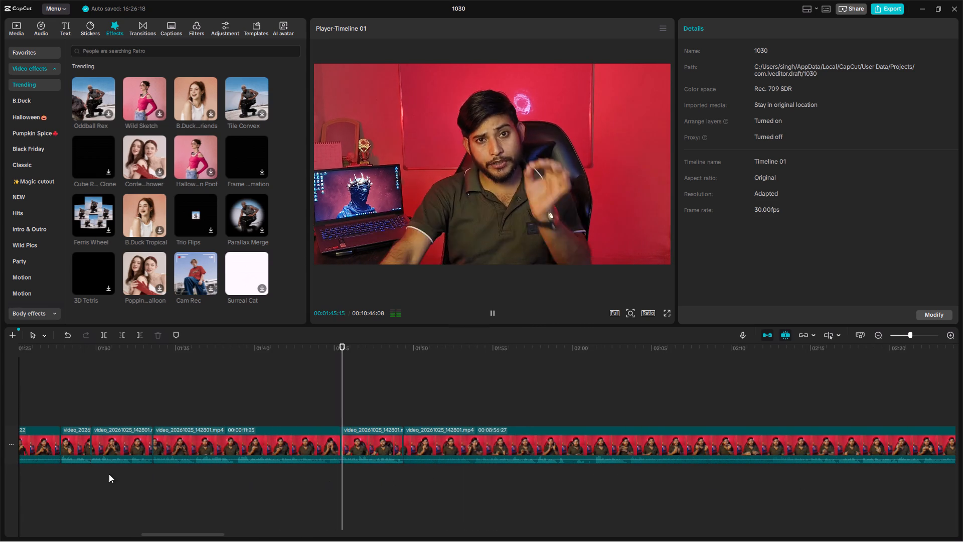
left_click(109, 474)
left_click(130, 471)
key("space")
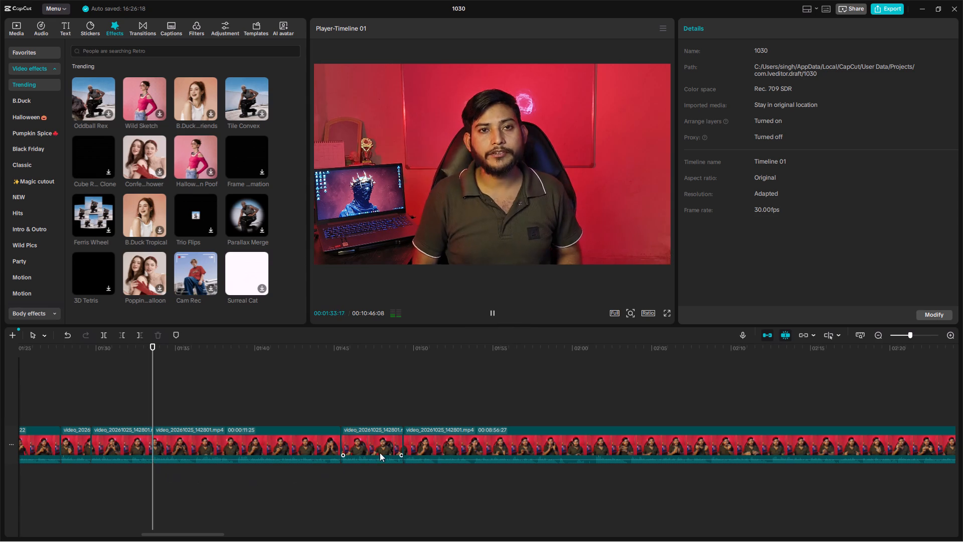
key("space")
left_click(407, 491)
key("space")
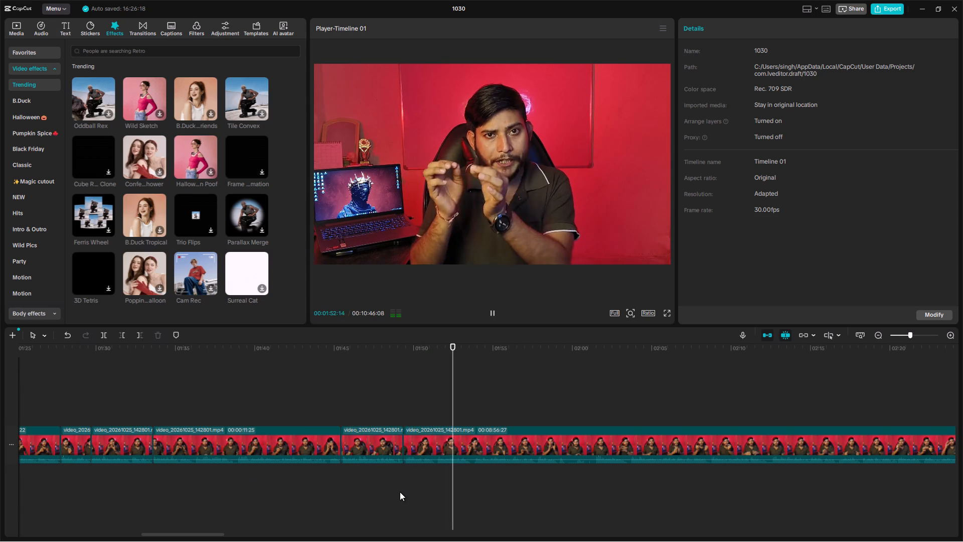
key("space")
Cut out the two clips between about 01:33 and 01:49, then play across the new join and further into the long clip.
left_click_drag(233, 497, 361, 447)
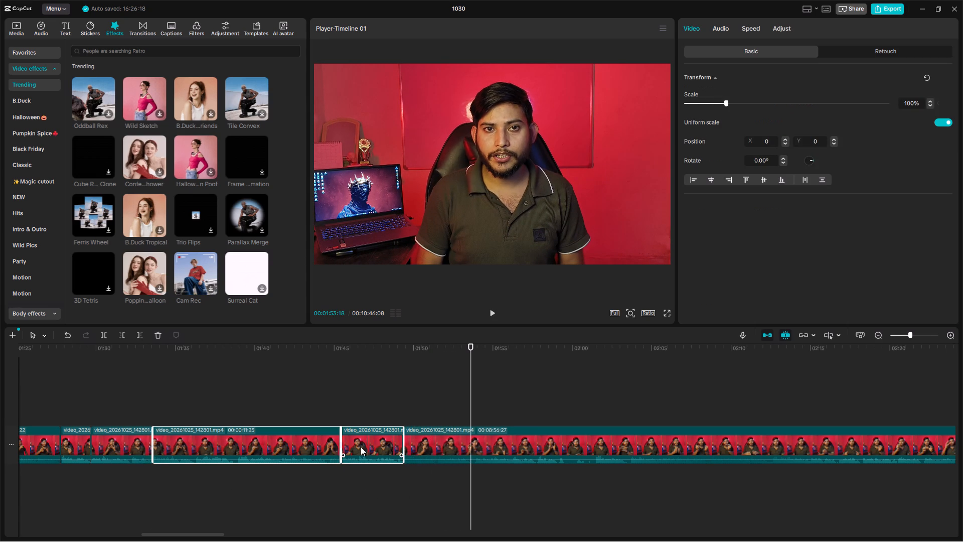
key("ctrl+x")
left_click(117, 478)
key("space")
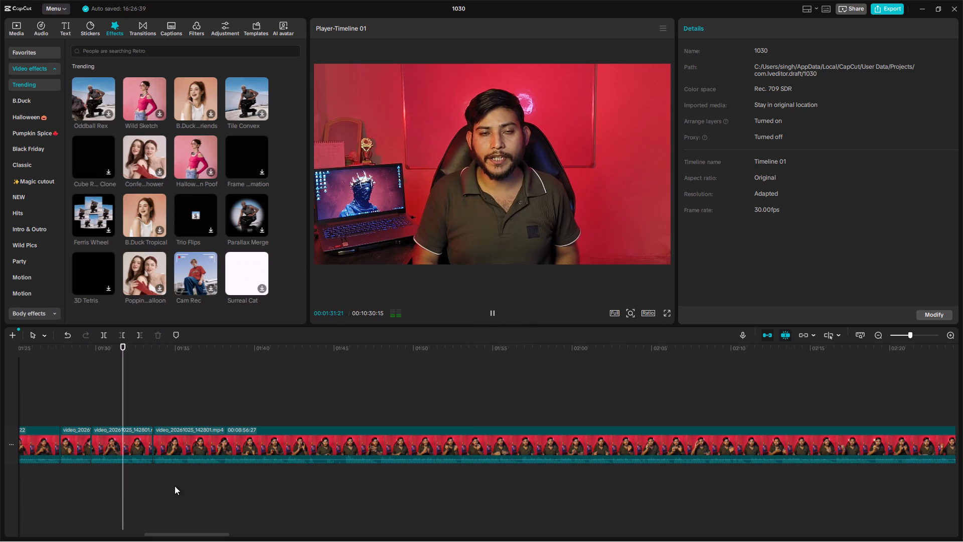
scroll(186, 511, "up", 6, "ctrl")
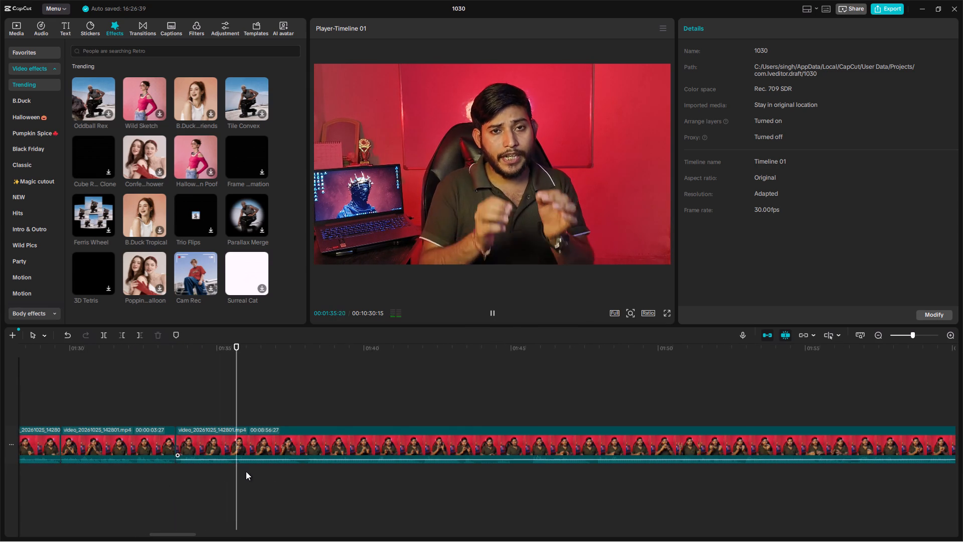
key("space")
key("space")
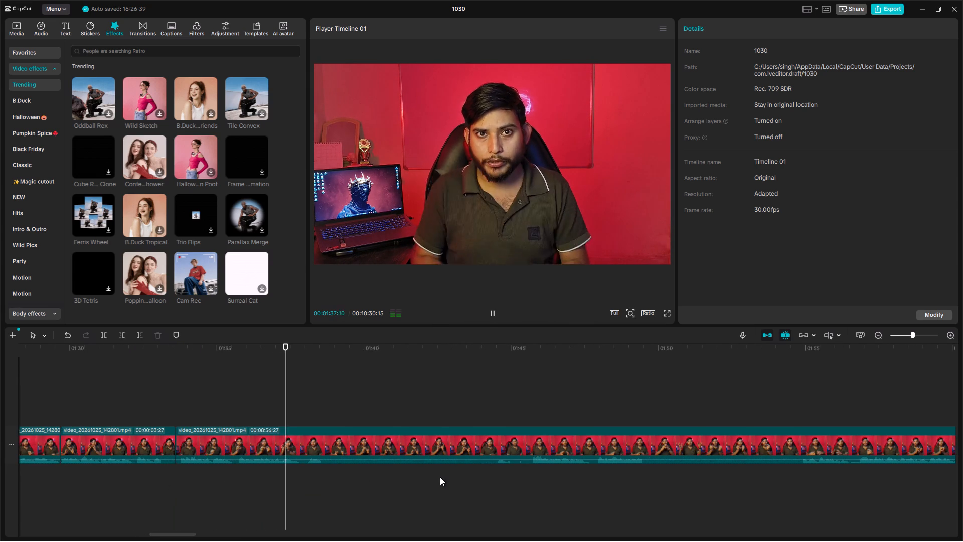
left_click(440, 477)
key("space")
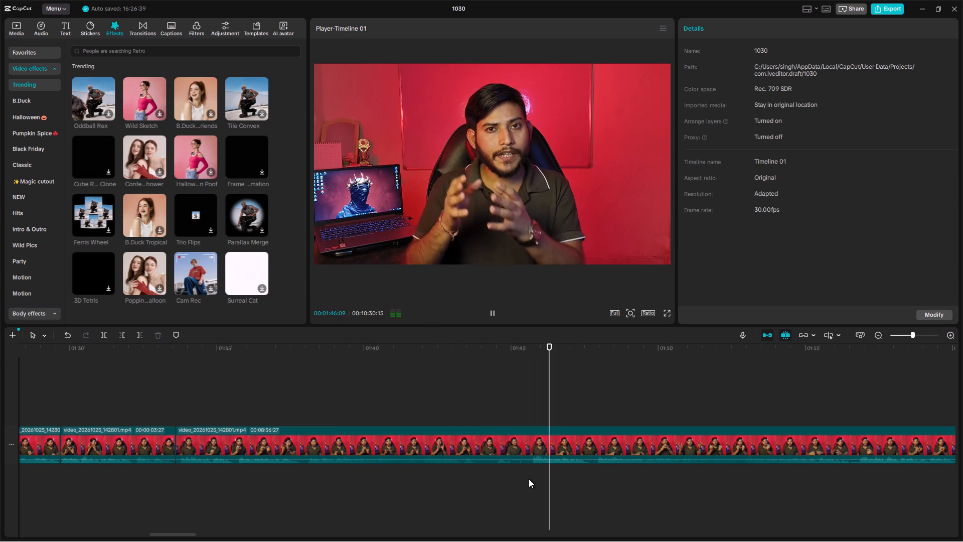
Split the long clip at 00:01:45:19 and cut out the section before it, starting at the join at about 01:33.
left_click(529, 479)
left_click(529, 479)
left_click(530, 479)
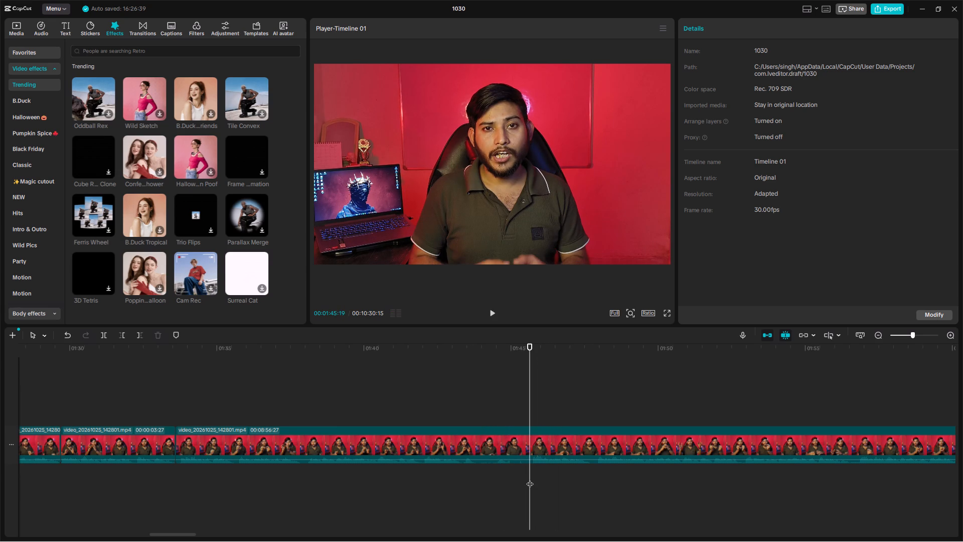
key("ctrl+b")
left_click(457, 451, "ctrl")
key("ctrl+c")
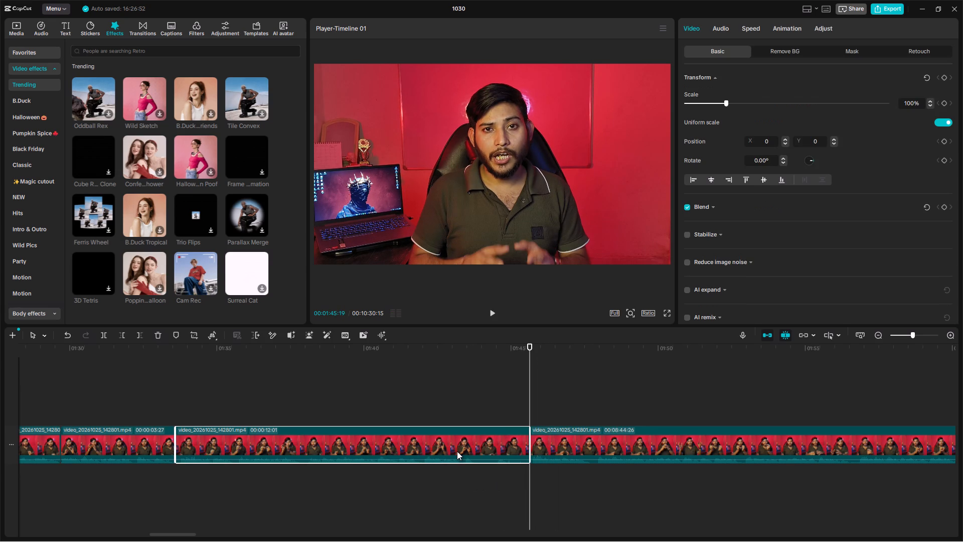
key("ctrl+x")
Play from about 01:32 across the new join and on through the long clip past 02:05, checking the takes.
left_click(135, 494, "ctrl")
key("space")
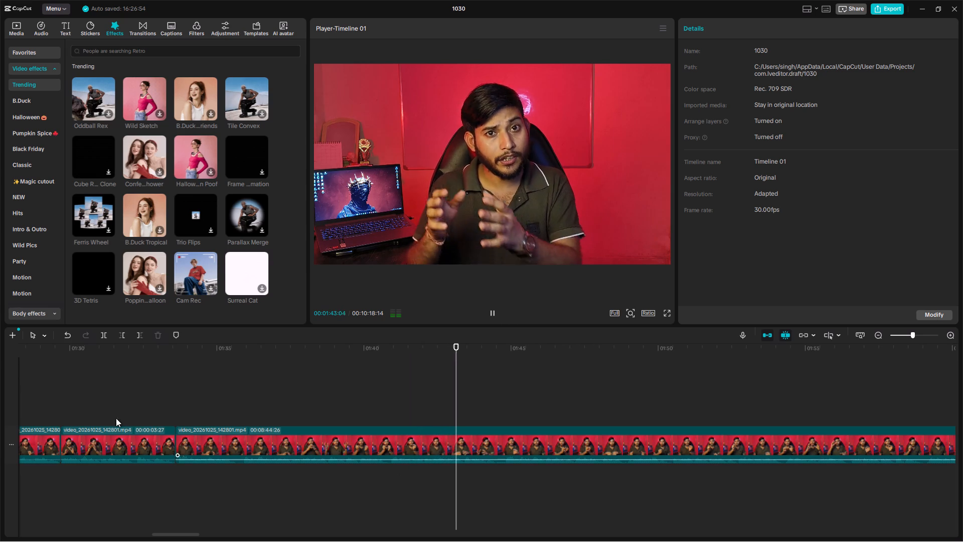
scroll(525, 465, "left", 1)
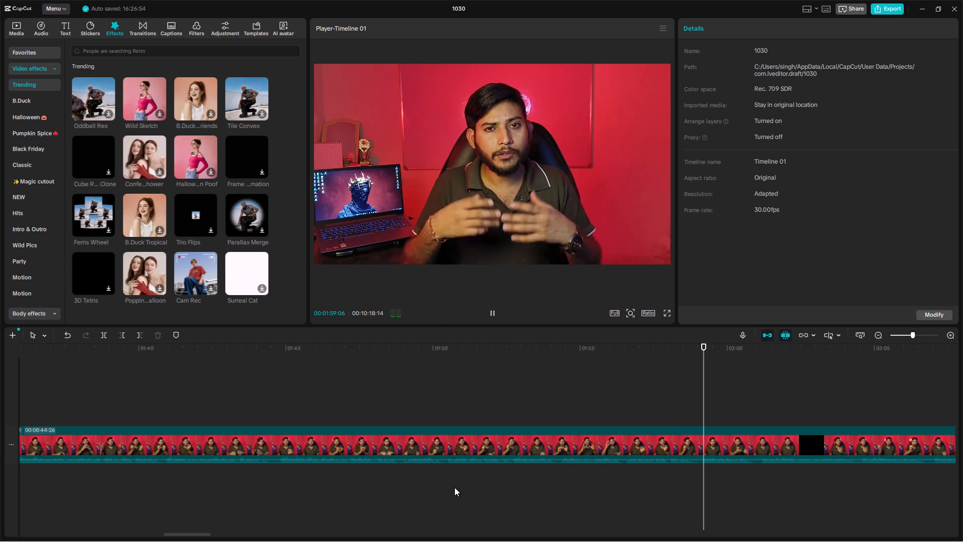
scroll(567, 470, "left", 1)
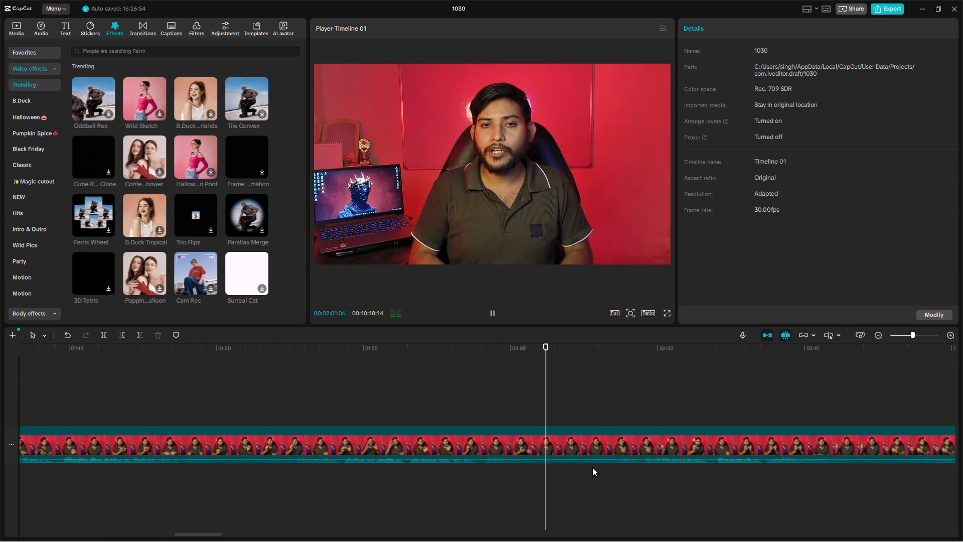
scroll(624, 496, "left", 2)
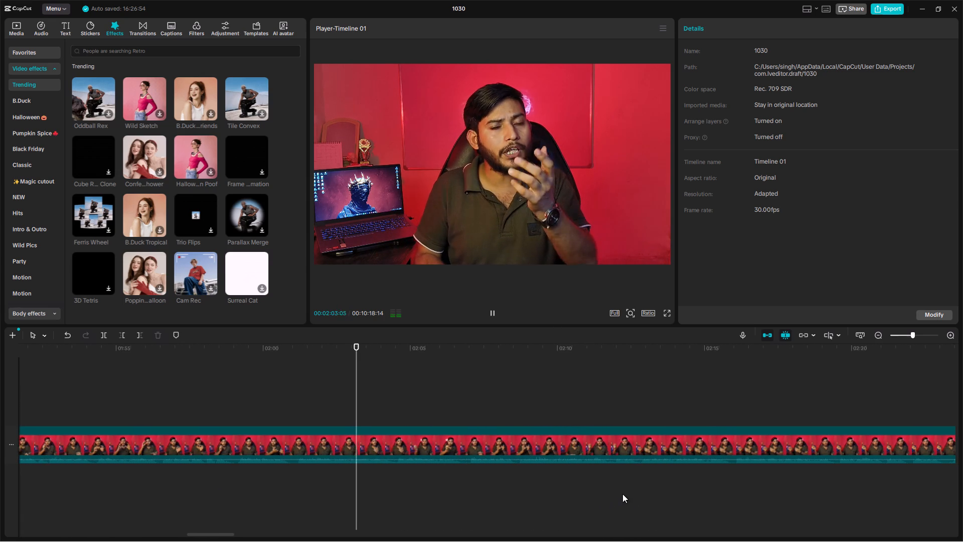
scroll(622, 494, "left", 3)
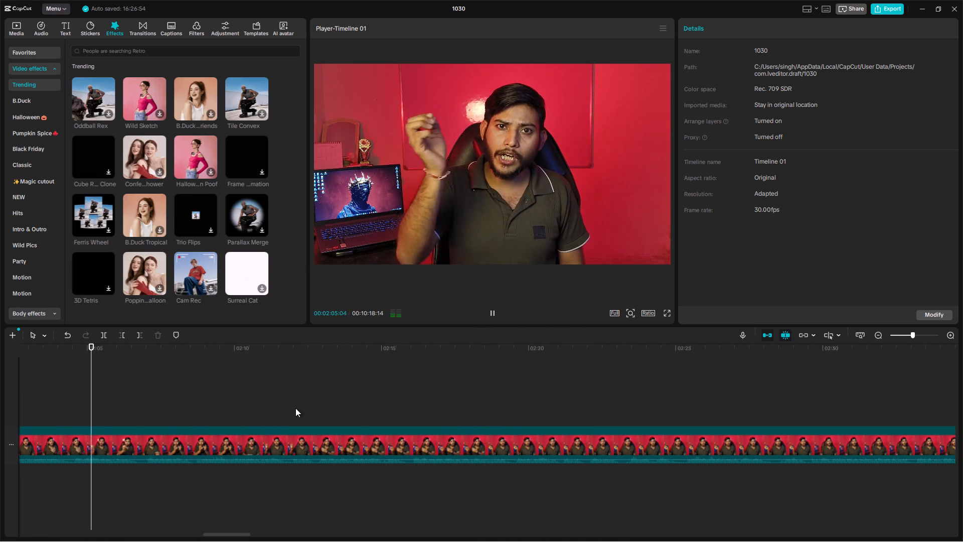
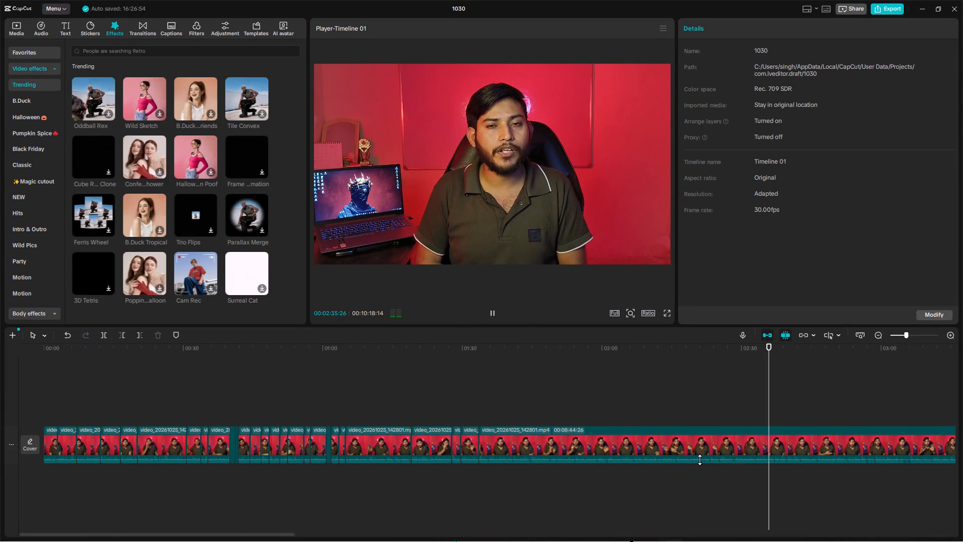
Split the long clip at 00:02:46:06 and trim about 7 frames off the start of the section after the split.
scroll(804, 466, "up", 7, "ctrl")
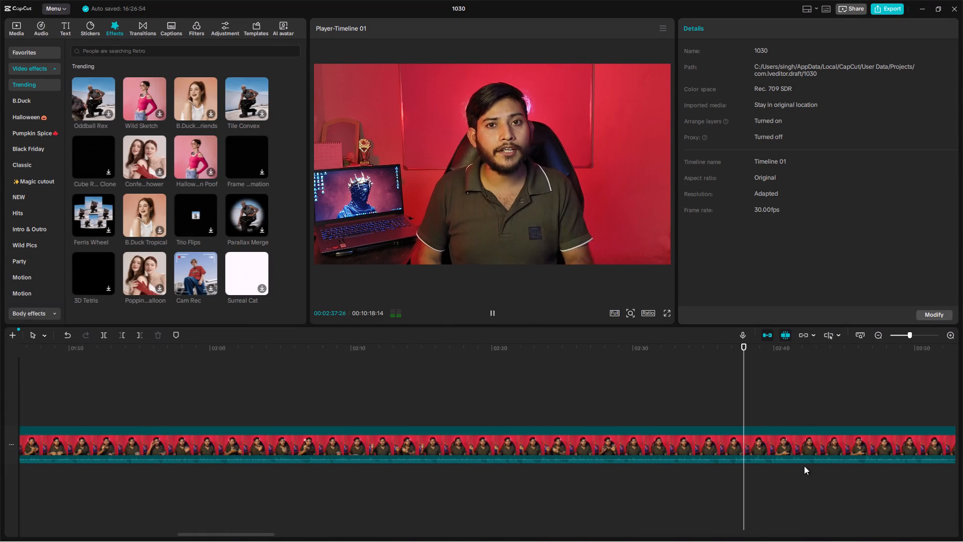
scroll(804, 466, "up", 9, "ctrl")
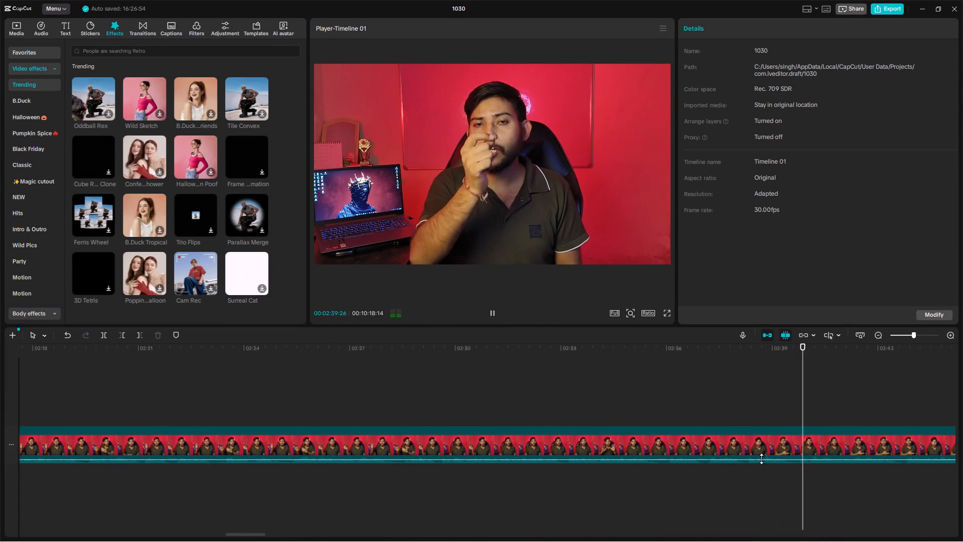
scroll(772, 475, "left", 2)
scroll(536, 496, "left", 1)
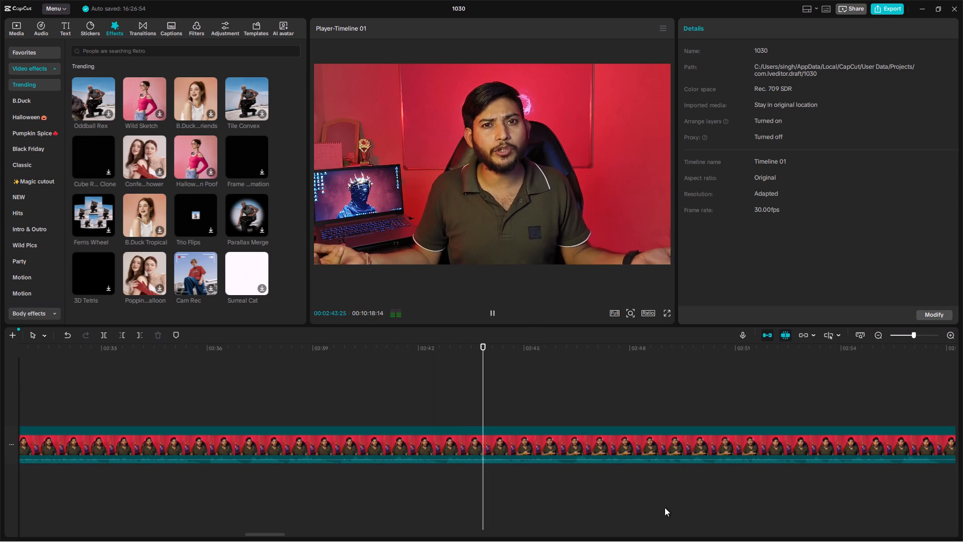
key("space")
key("space")
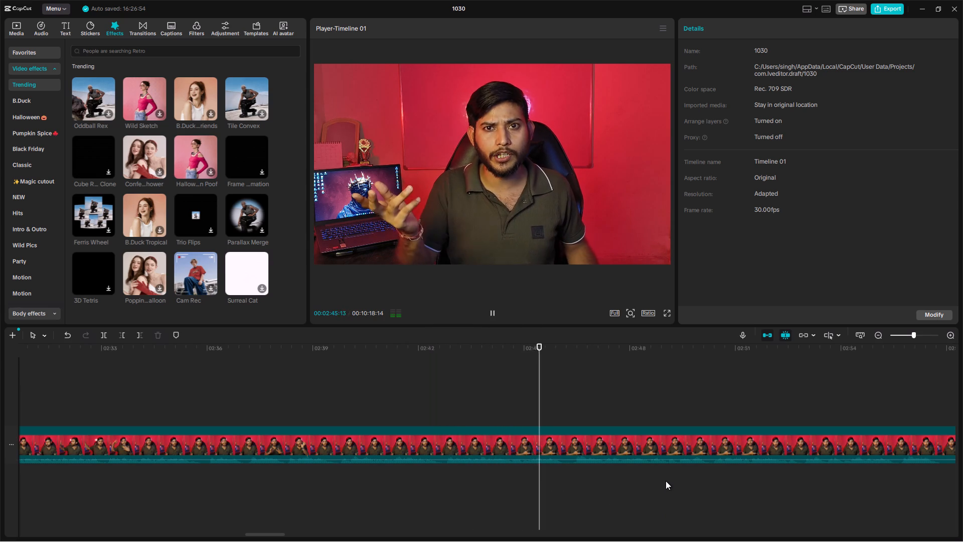
scroll(558, 451, "up", 1, "ctrl")
key("space")
left_click(566, 470)
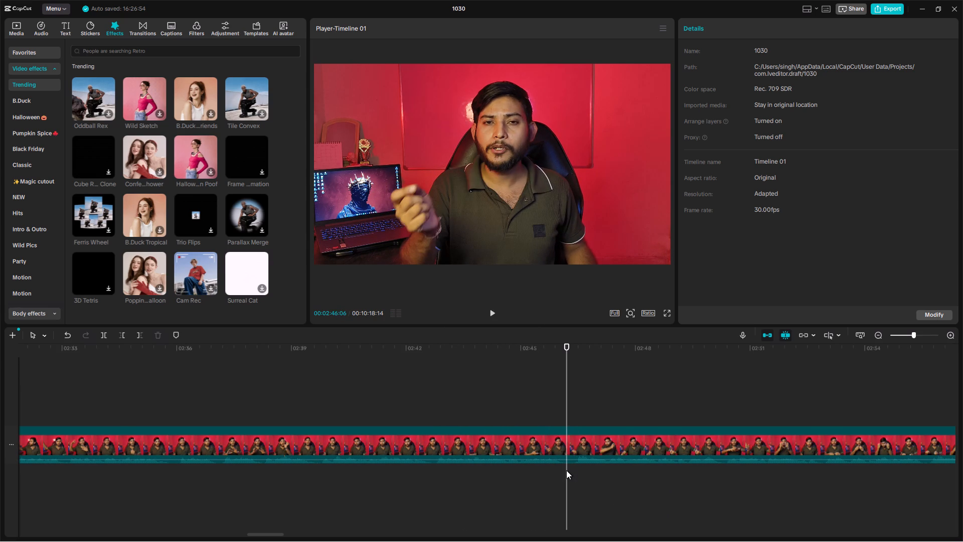
key("ctrl+b")
left_click(583, 451)
left_click(570, 448)
left_click_drag(566, 447, 576, 448)
Play across the new join at about 02:46 and on through the long clip to about 02:55, checking the speech.
left_click(515, 491)
key("space")
scroll(541, 454, "up", 4, "ctrl")
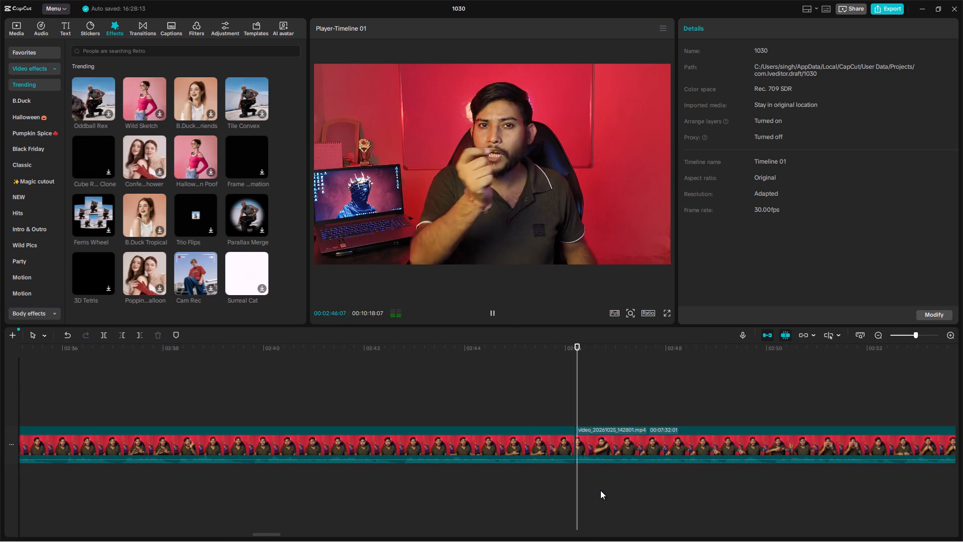
scroll(600, 466, "down", 15, "ctrl")
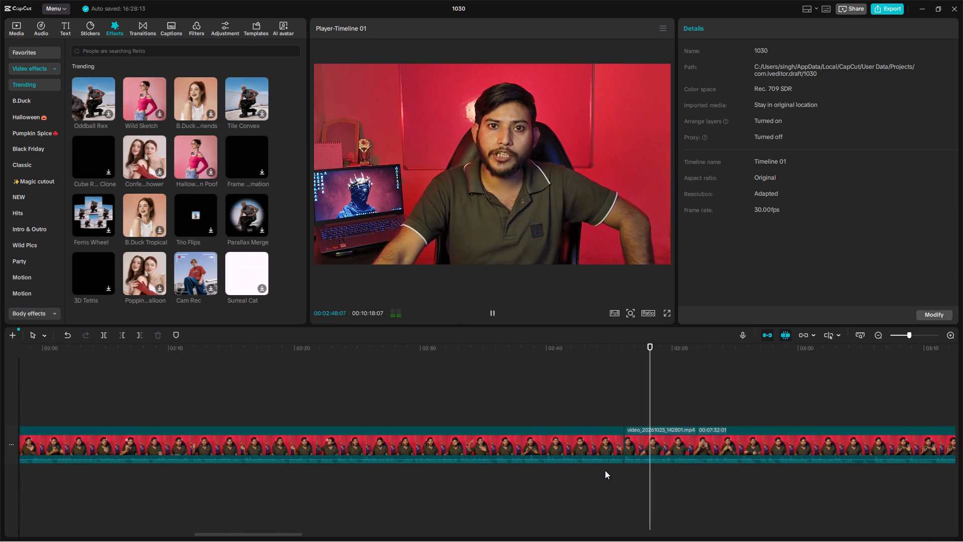
scroll(604, 471, "down", 9, "ctrl")
scroll(601, 473, "up", 10, "ctrl")
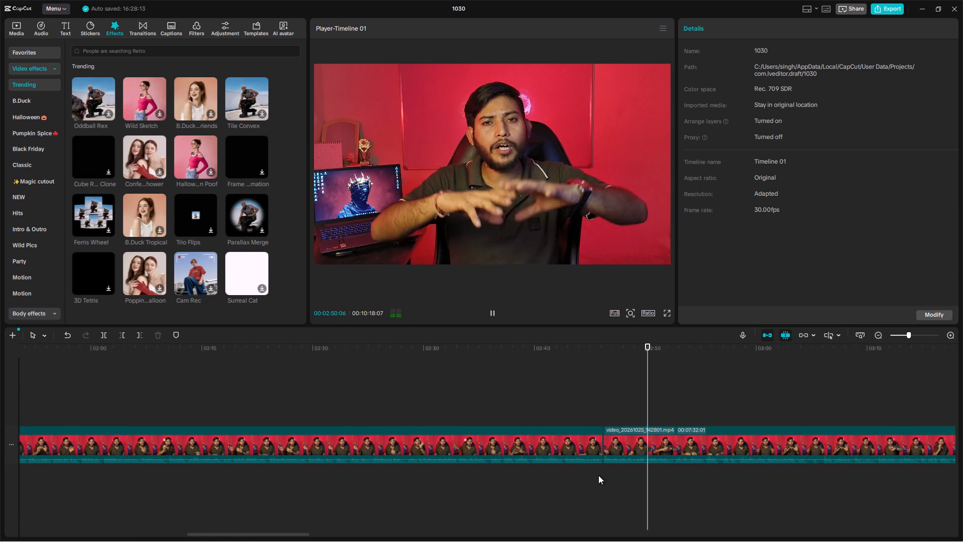
scroll(598, 475, "up", 7, "ctrl")
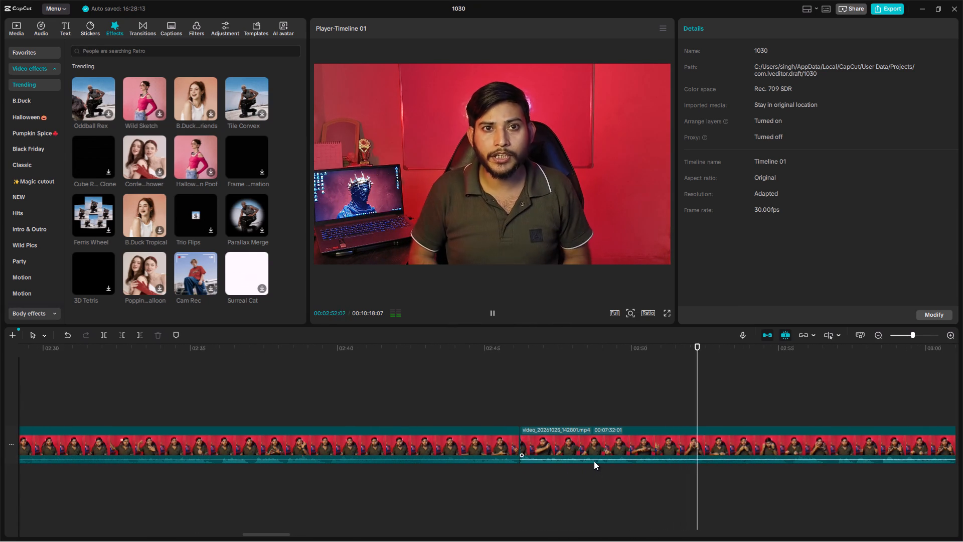
scroll(603, 479, "left", 1)
scroll(604, 475, "up", 6, "ctrl")
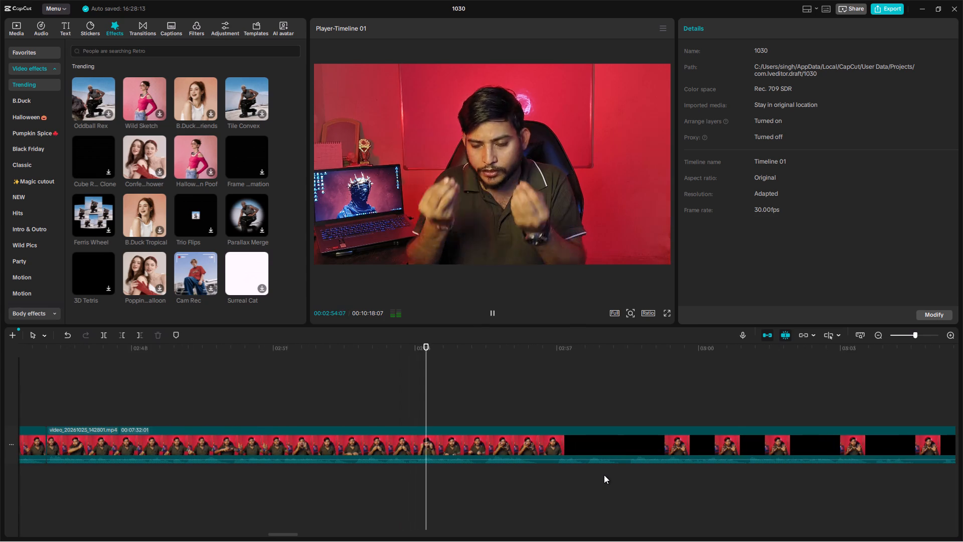
Split the long clip at about 02:55 and trim about 4 frames off the start of the section after it.
key("space")
left_click(472, 469, "ctrl")
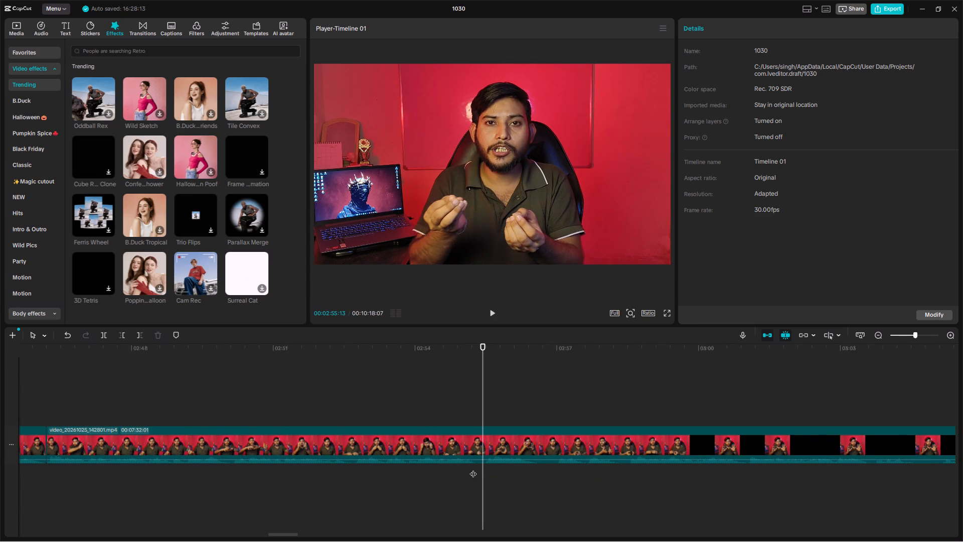
left_click(476, 469, "ctrl")
key("ctrl+b")
left_click(480, 451)
left_click_drag(478, 451, 485, 451)
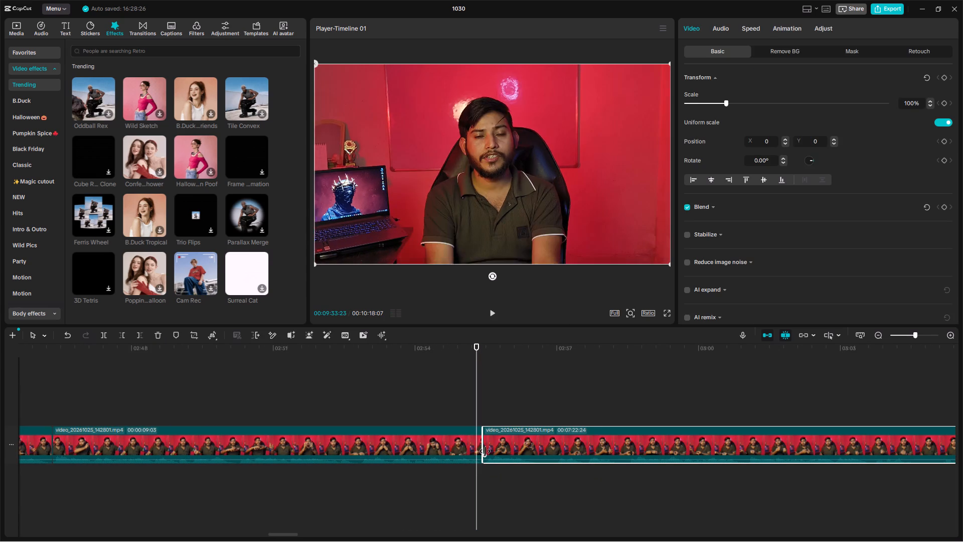
left_click_drag(485, 451, 486, 451)
Play past the 02:55 join, split the long clip at about 02:56, and trim about 15 frames off the following section's start.
left_click(461, 481)
key("space")
scroll(468, 468, "up", 1)
key("space")
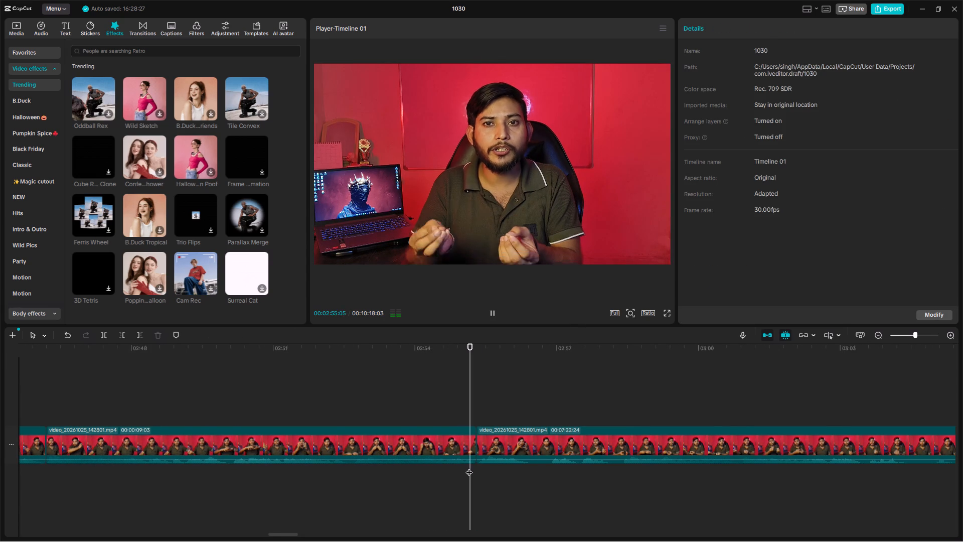
scroll(469, 467, "up", 7, "ctrl")
key("space")
key("space")
key("space")
left_click(551, 475)
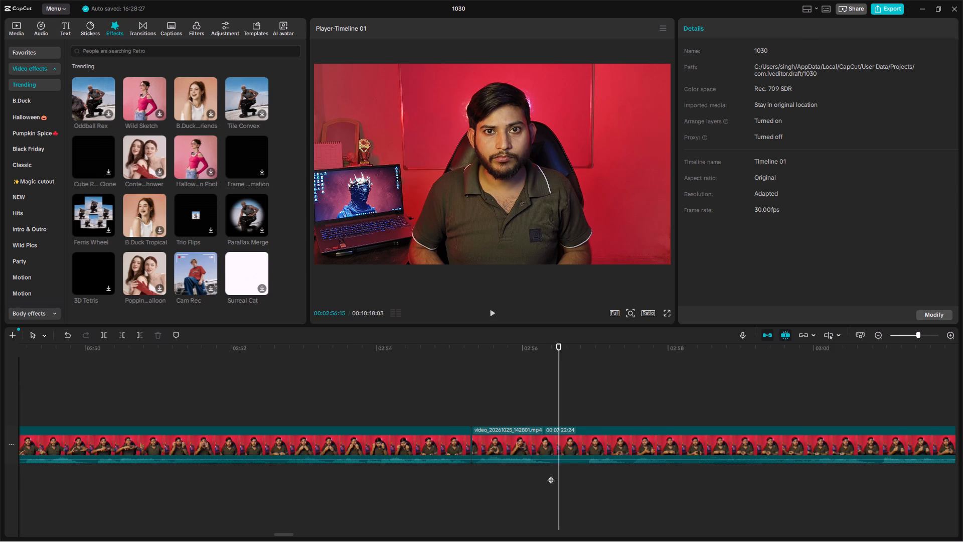
key("ctrl+b")
left_click(567, 451)
left_click_drag(549, 446, 583, 446)
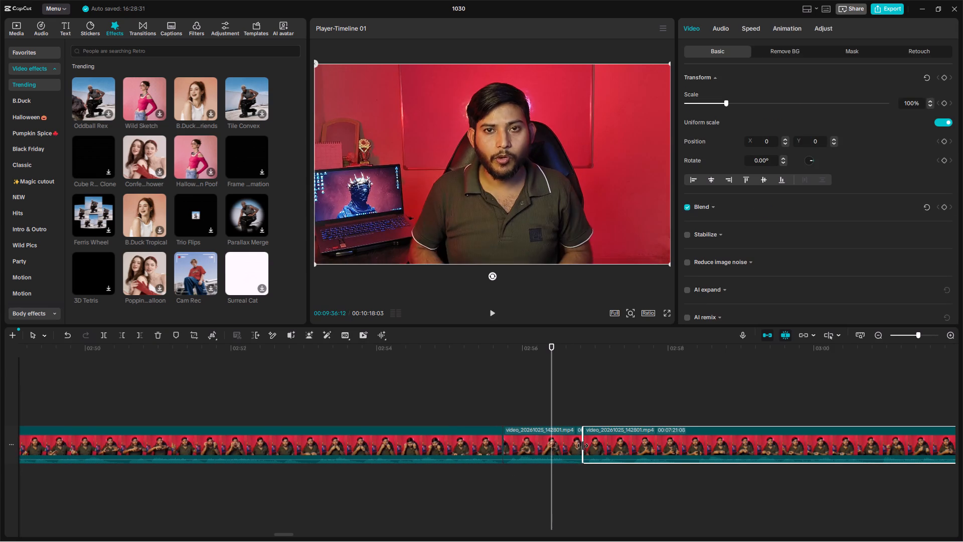
left_click_drag(583, 446, 586, 446)
Replay the 02:56 join, split the long clip at 00:02:57:22, and trim about 5 frames off the following section's start.
left_click(531, 489)
key("space")
key("space")
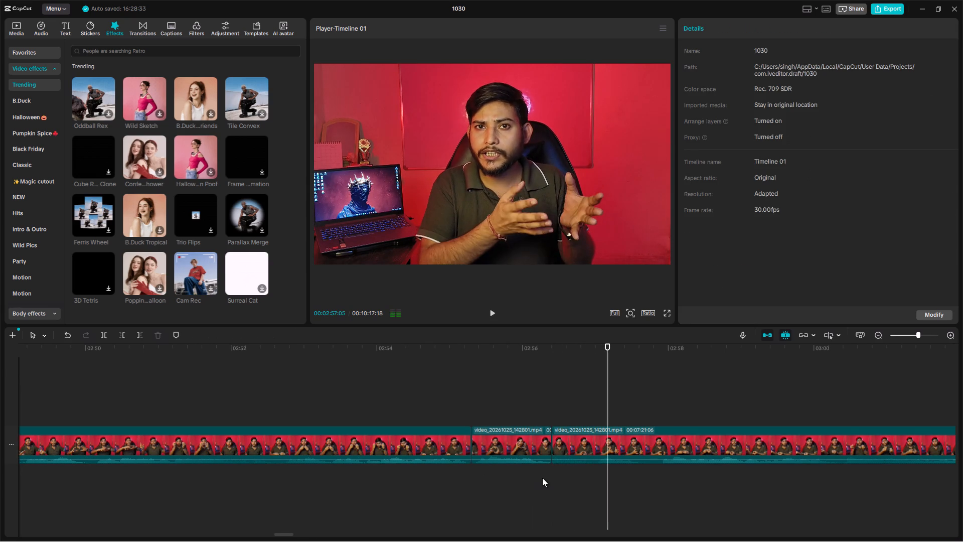
key("space")
left_click(471, 487)
key("space")
left_click(517, 482)
key("space")
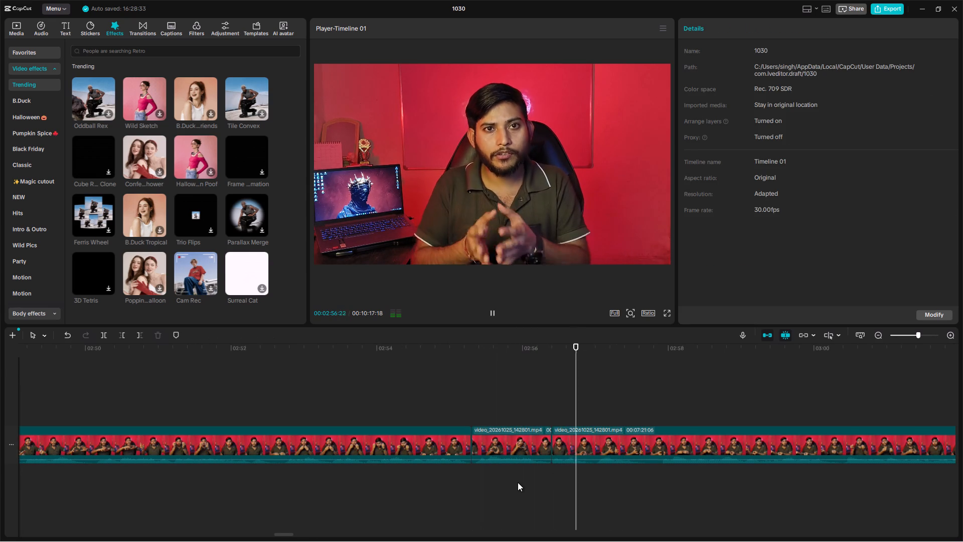
key("space")
key("ctrl+b")
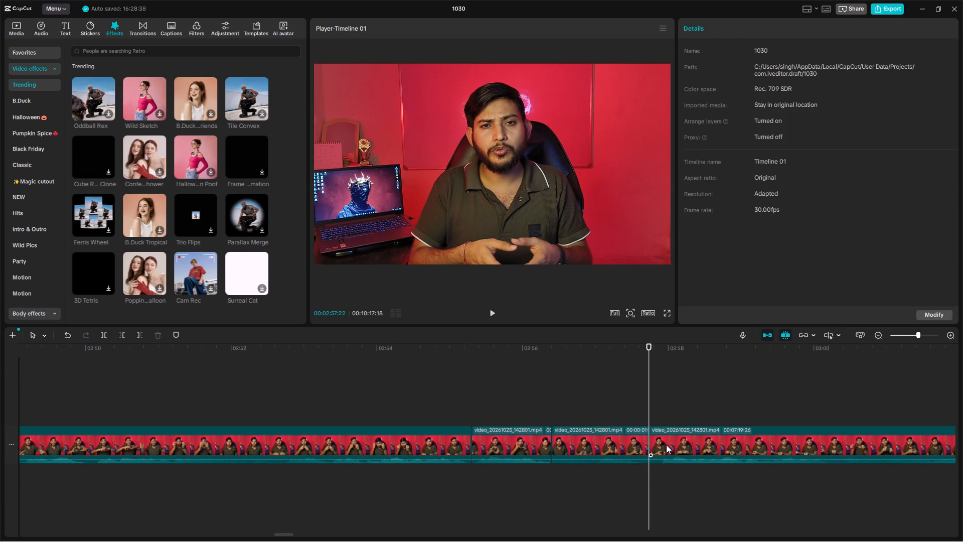
left_click(667, 443)
left_click_drag(650, 443, 661, 443)
Trim about 2 frames off the end of the short clip just before the join at about 02:57.
left_click(628, 476)
key("space")
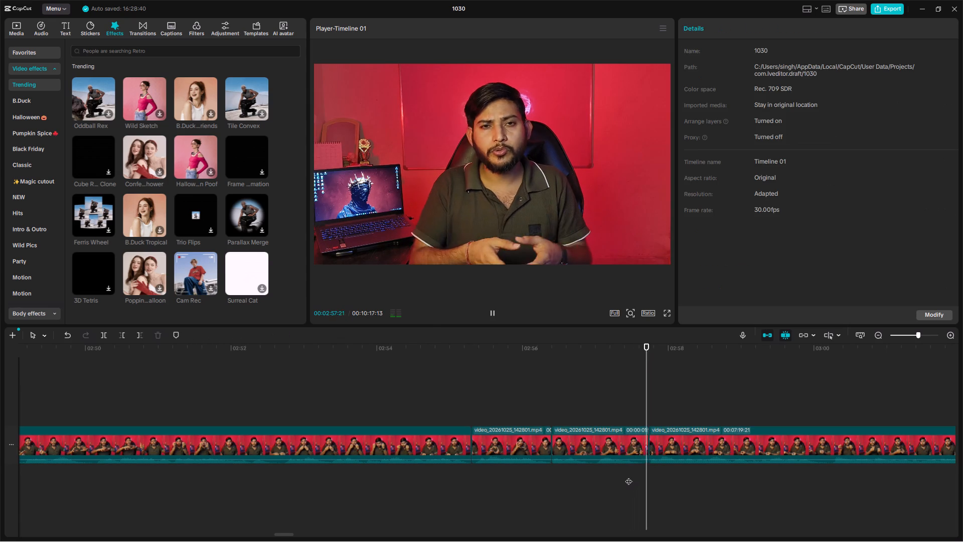
left_click(641, 433)
key("space")
left_click_drag(648, 435, 644, 436)
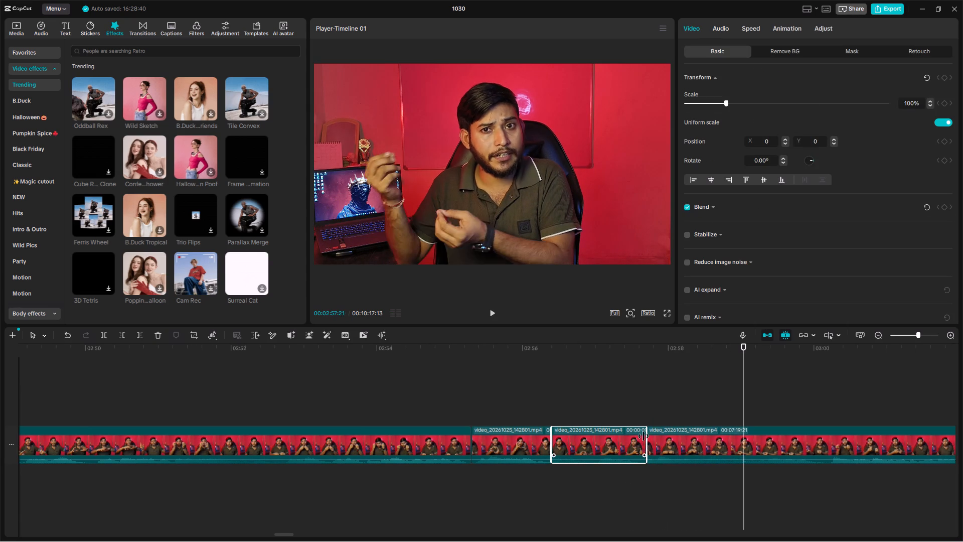
left_click_drag(644, 436, 642, 437)
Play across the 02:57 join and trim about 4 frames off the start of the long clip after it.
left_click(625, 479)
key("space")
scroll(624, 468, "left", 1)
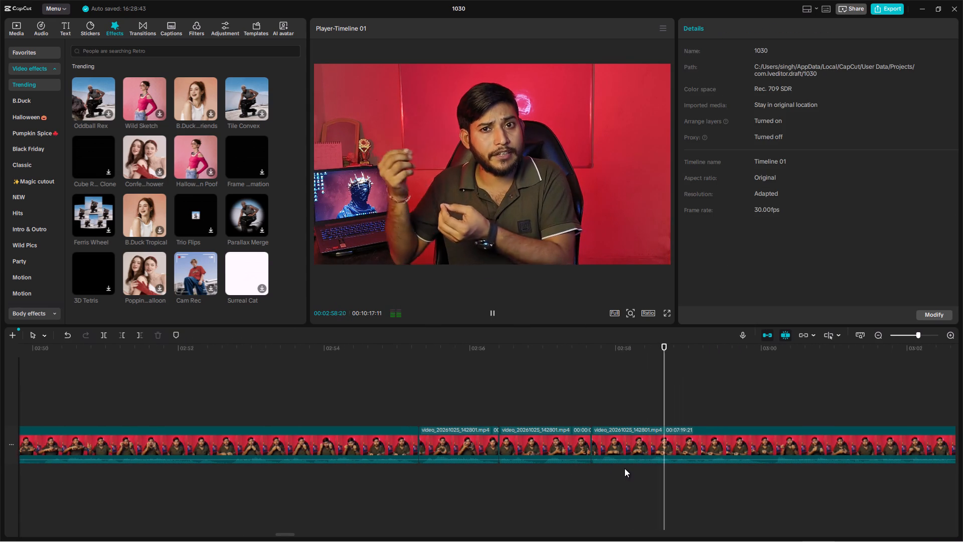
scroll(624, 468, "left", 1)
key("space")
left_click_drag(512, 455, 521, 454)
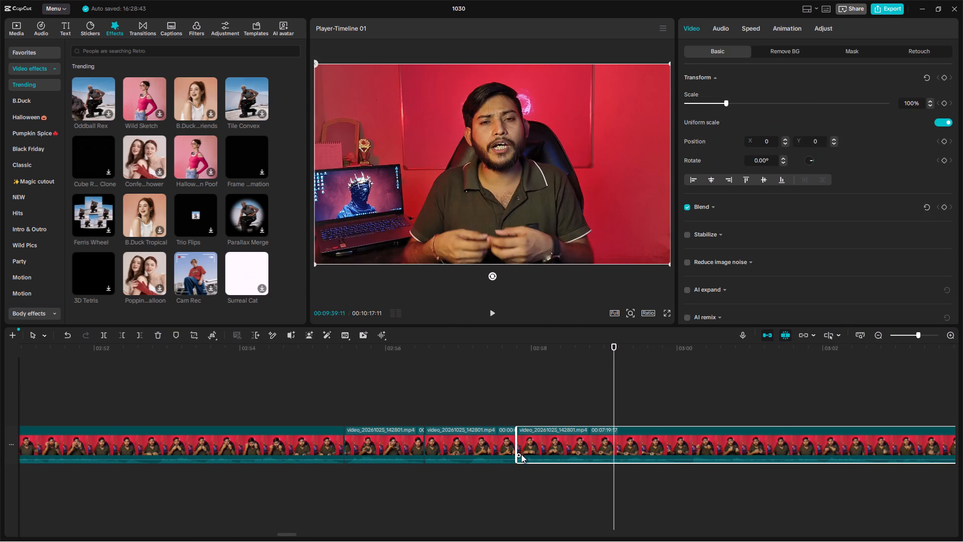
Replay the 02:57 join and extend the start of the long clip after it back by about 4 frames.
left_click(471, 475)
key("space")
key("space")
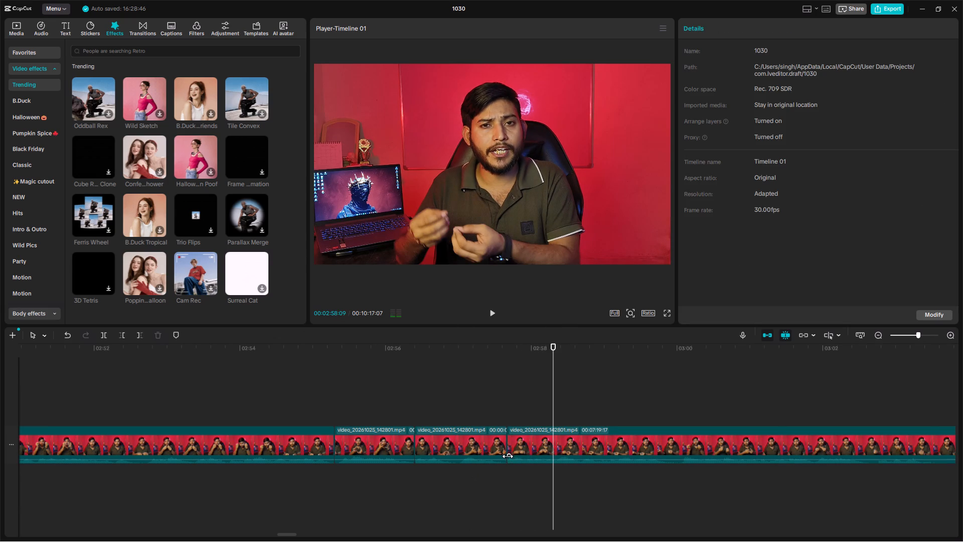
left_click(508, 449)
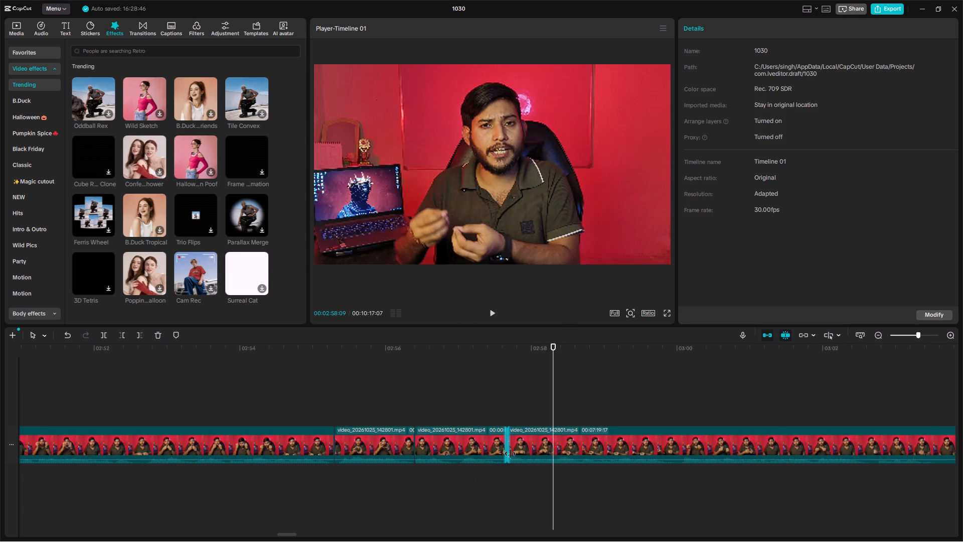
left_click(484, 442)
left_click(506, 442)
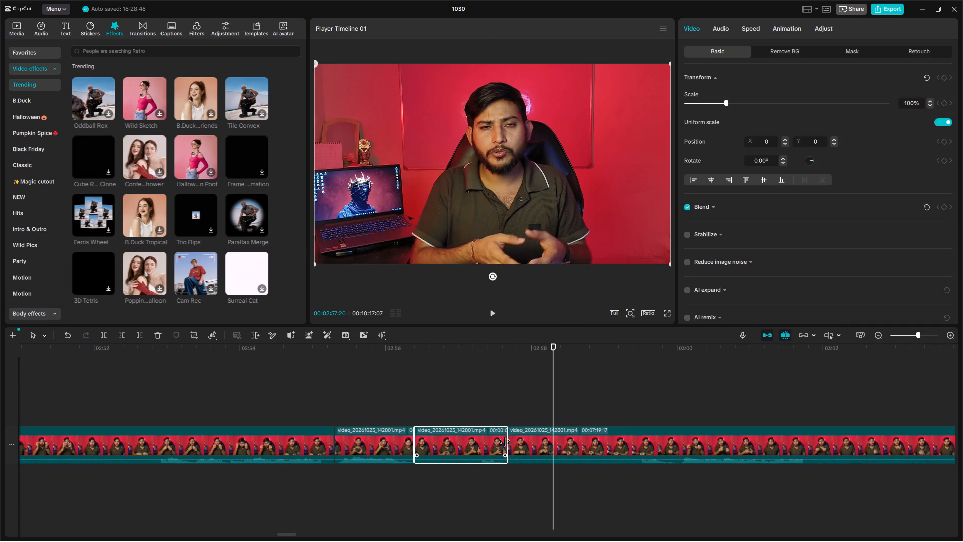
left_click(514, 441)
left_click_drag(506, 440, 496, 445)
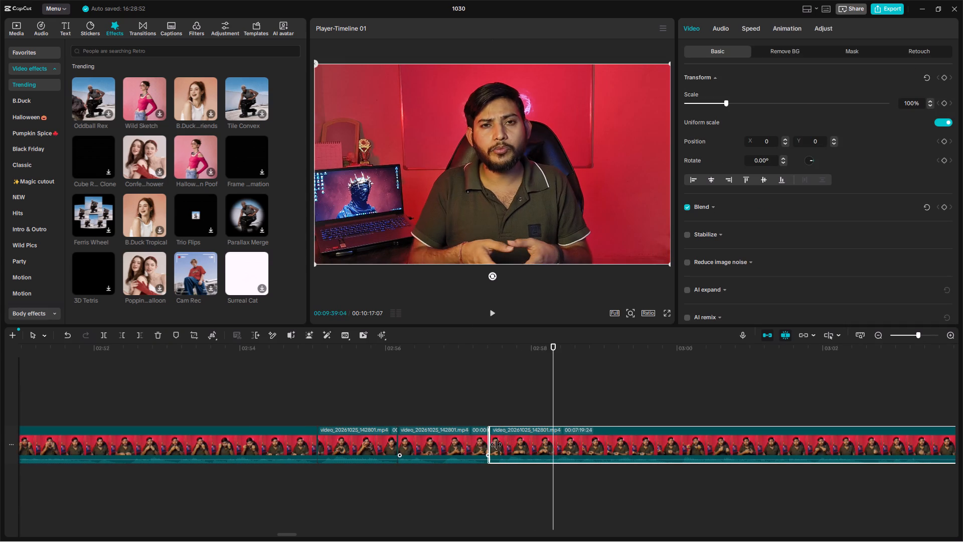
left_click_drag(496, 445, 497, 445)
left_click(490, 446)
Replay the 02:57 join and add a very short audio fade-in at the start of the long clip after it.
left_click(470, 479)
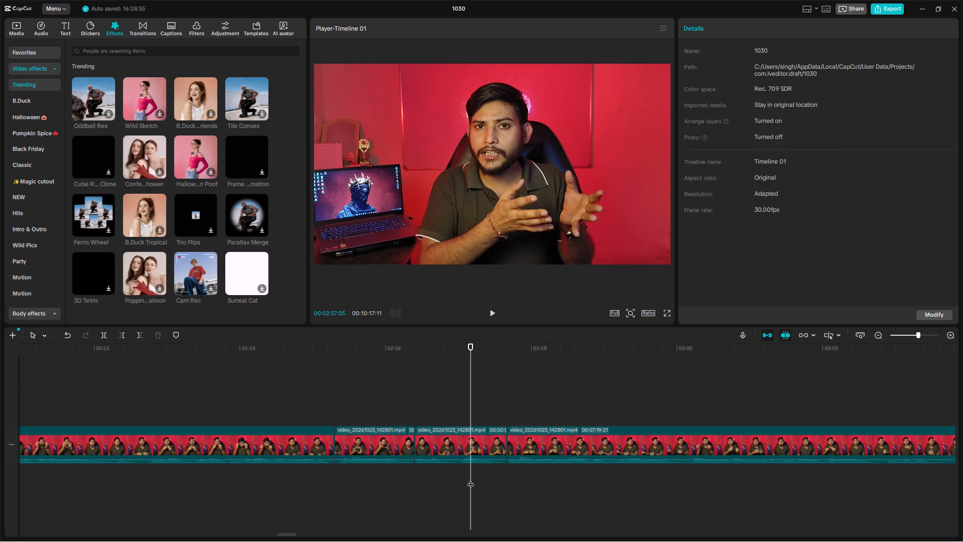
key("space")
key("space")
left_click_drag(510, 454, 513, 454)
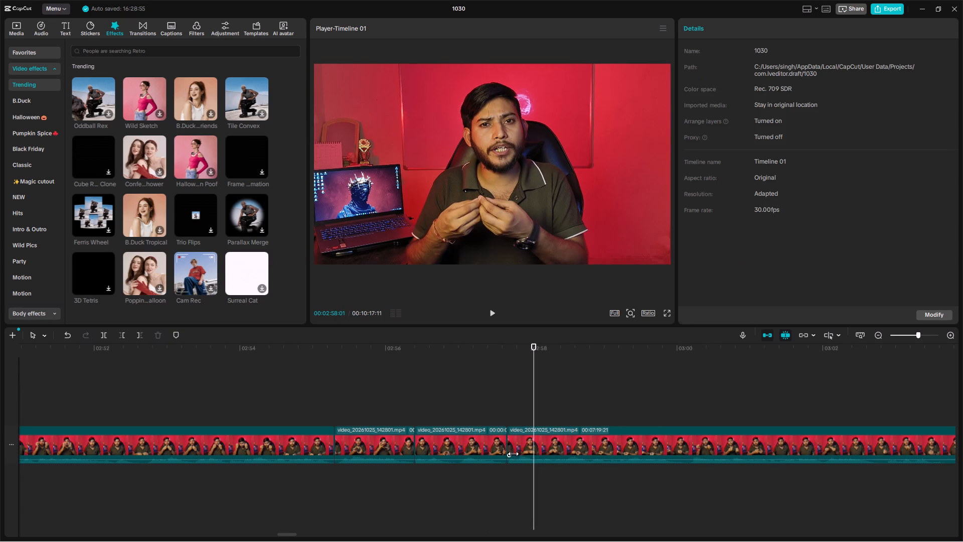
left_click_drag(513, 454, 520, 455)
Play from about 02:57 across the faded join and on through the long clip past 03:04, checking the speech.
left_click(472, 476)
key("space")
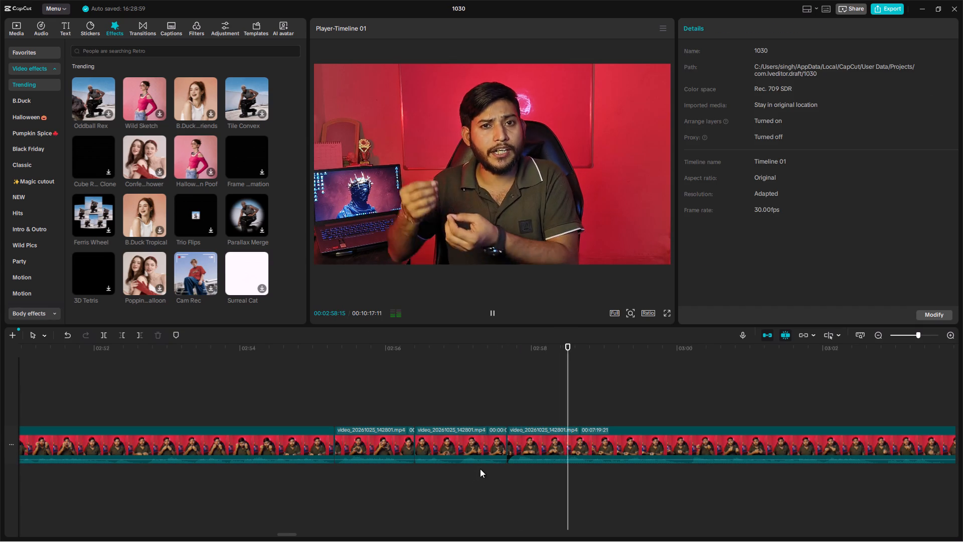
scroll(480, 468, "left", 2)
key("space")
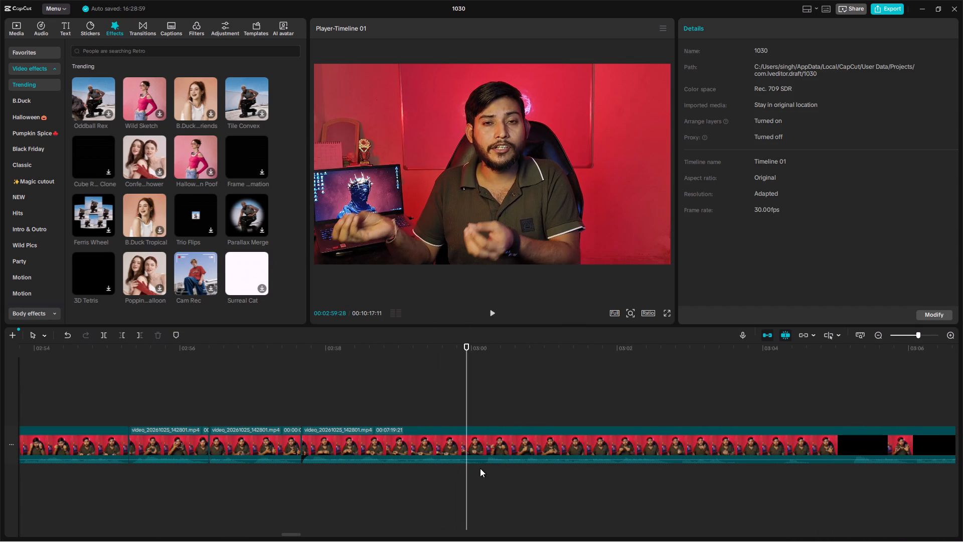
key("space")
left_click(452, 480)
key("space")
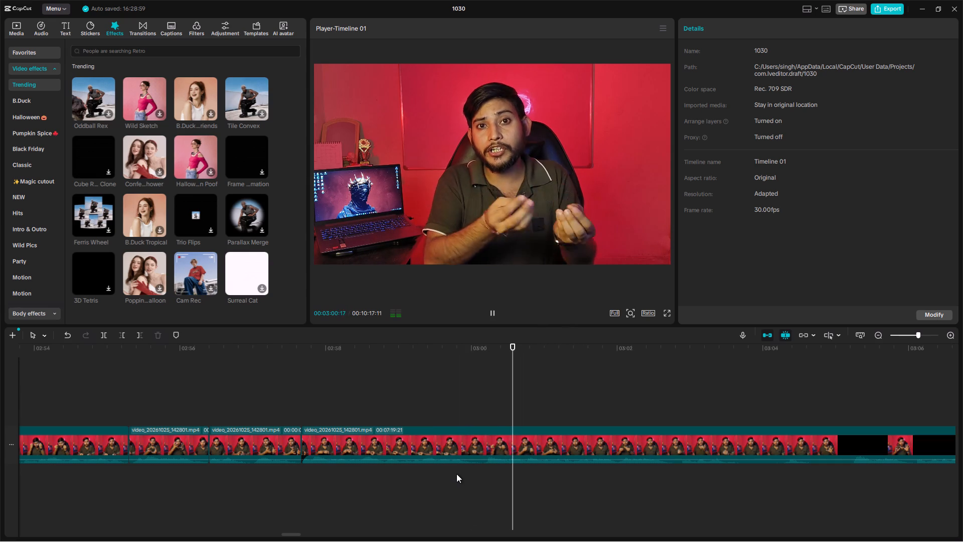
scroll(671, 500, "left", 1)
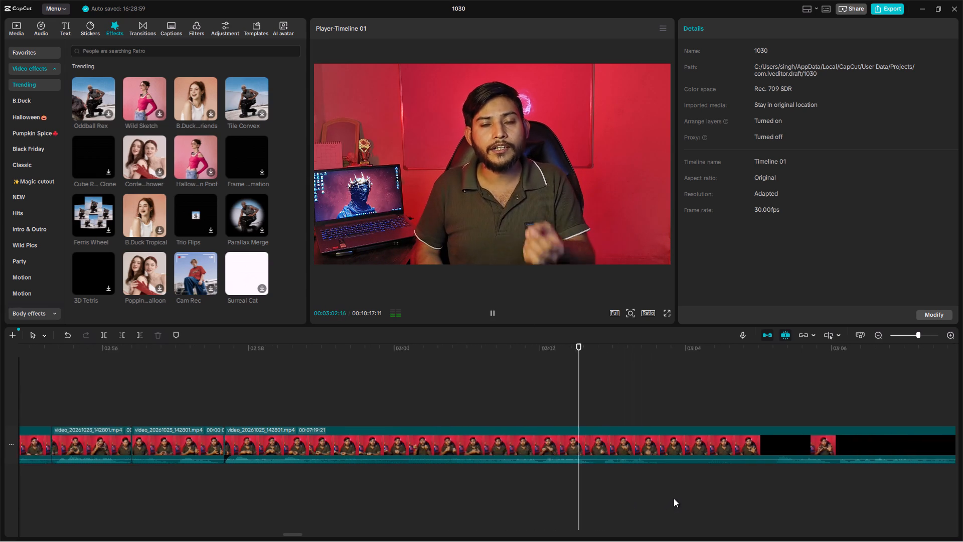
scroll(674, 498, "left", 1)
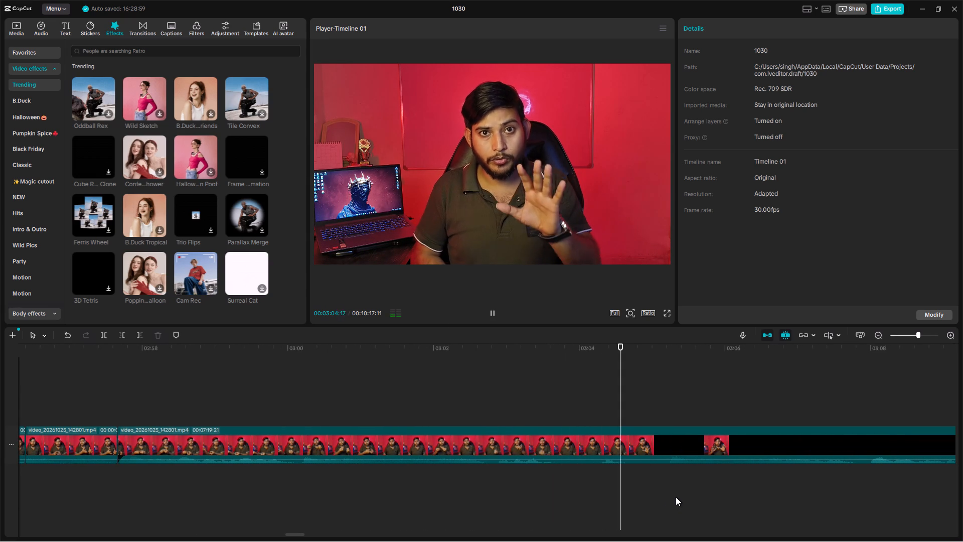
Replay the speech from about 03:01, split the long clip at 03:04:02, and trim about 6 frames off the start of the later part.
left_click(560, 479)
left_click(559, 479)
left_click(412, 482)
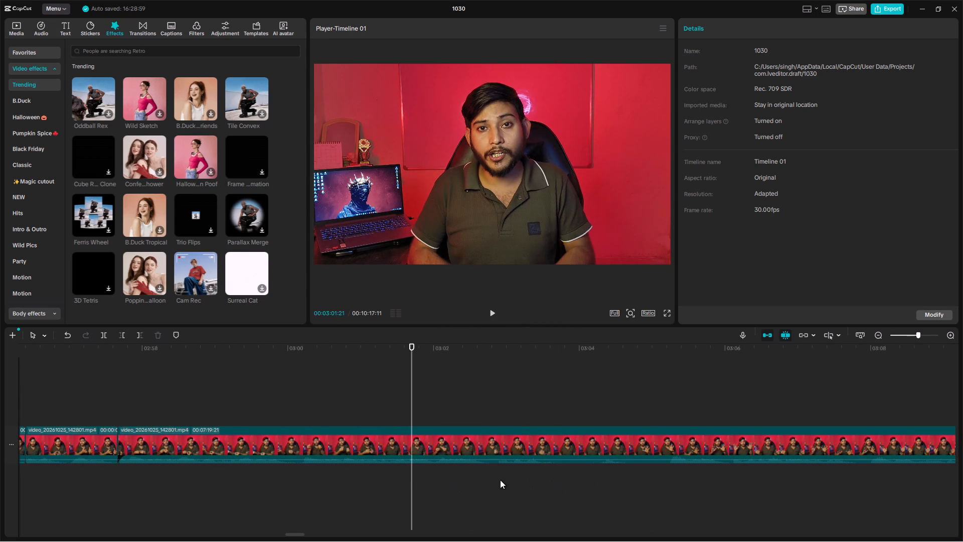
left_click(513, 481)
key("space")
key("space")
key("space")
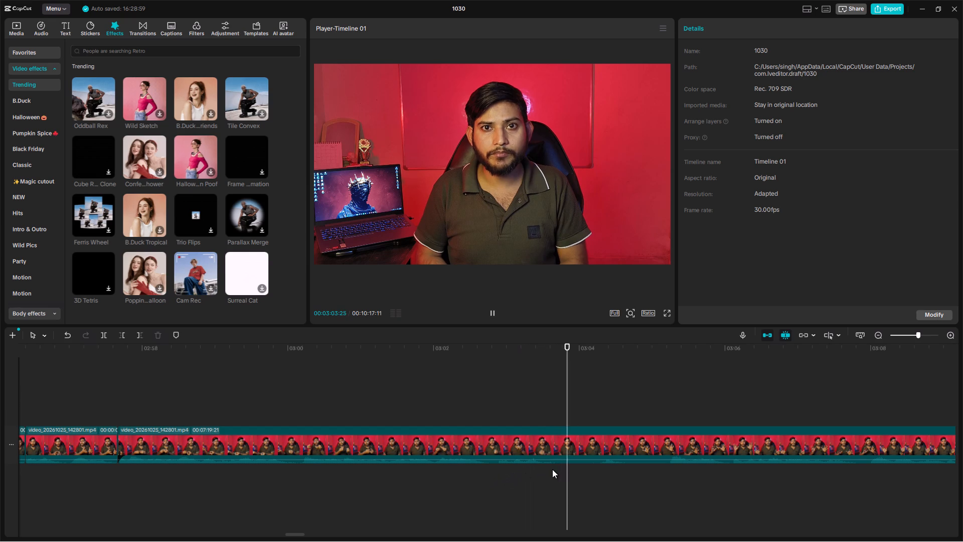
key("space")
key("ctrl+b")
left_click(598, 453)
left_click_drag(584, 451, 595, 451)
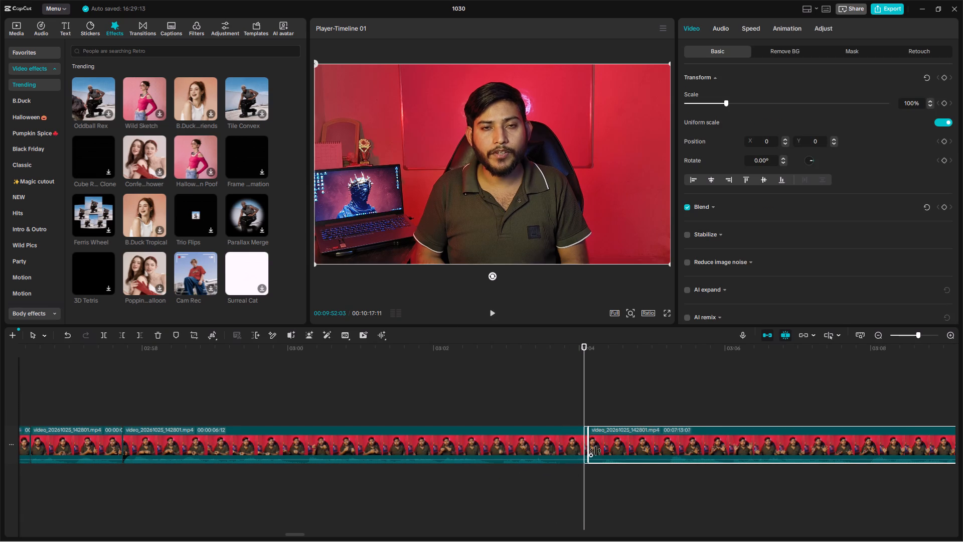
left_click_drag(595, 451, 599, 450)
Play across the 03:04:02 join, split the long clip at 03:04:13, and trim about 18 frames off the start of the later part.
left_click(532, 484)
key("space")
key("space")
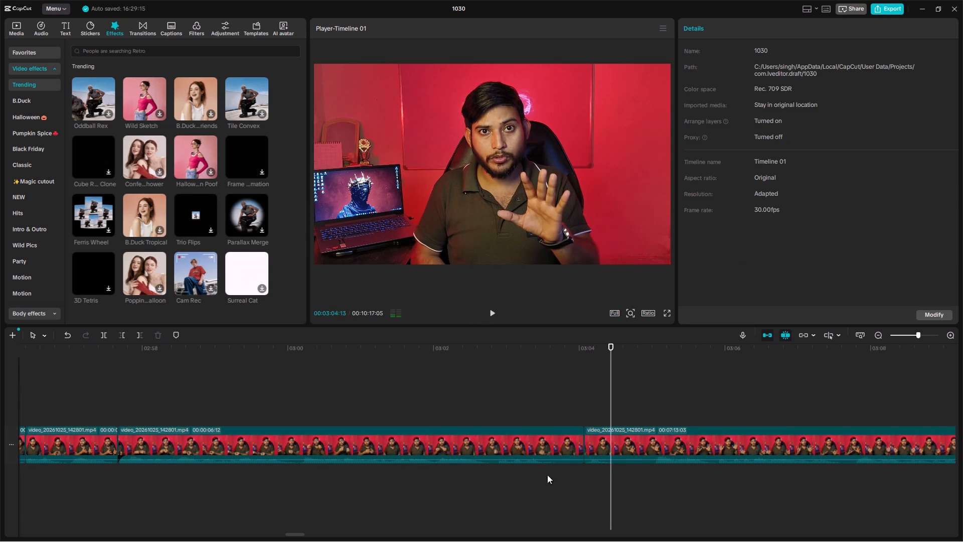
key("ctrl+b")
left_click(642, 445)
left_click_drag(610, 441, 644, 440)
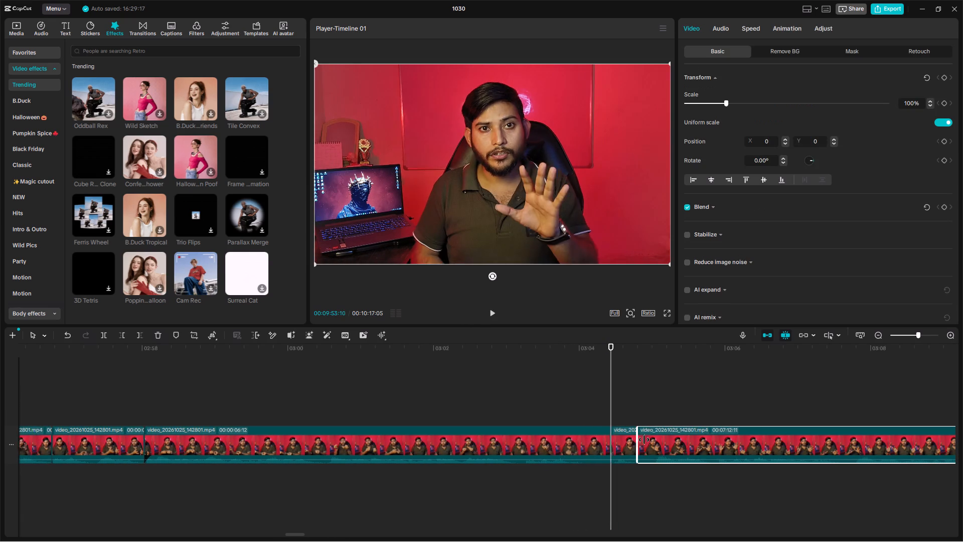
left_click_drag(644, 440, 656, 438)
Replay the 03:04:13 join and extend the start of the long clip after it back by about 9 frames.
left_click(527, 477)
key("space")
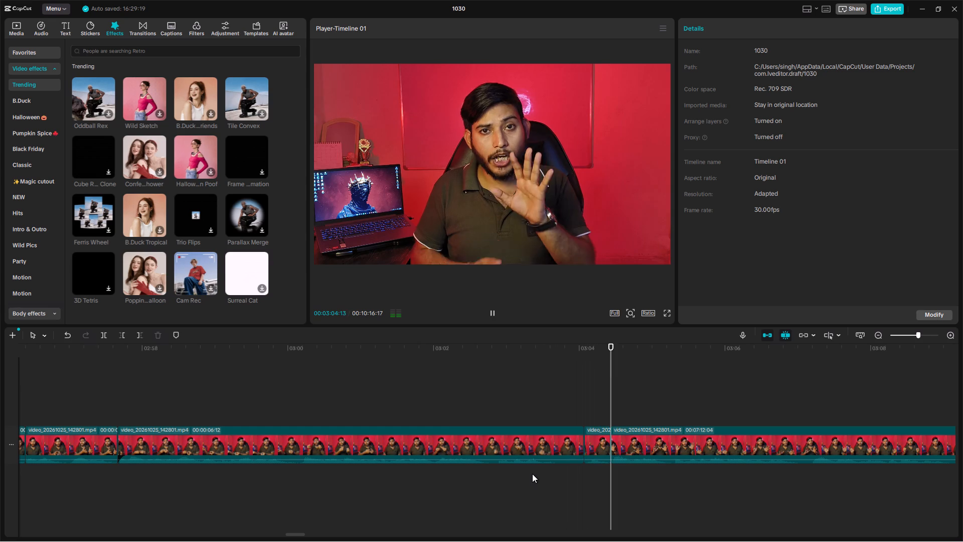
key("space")
left_click(625, 441)
left_click_drag(610, 444, 621, 445)
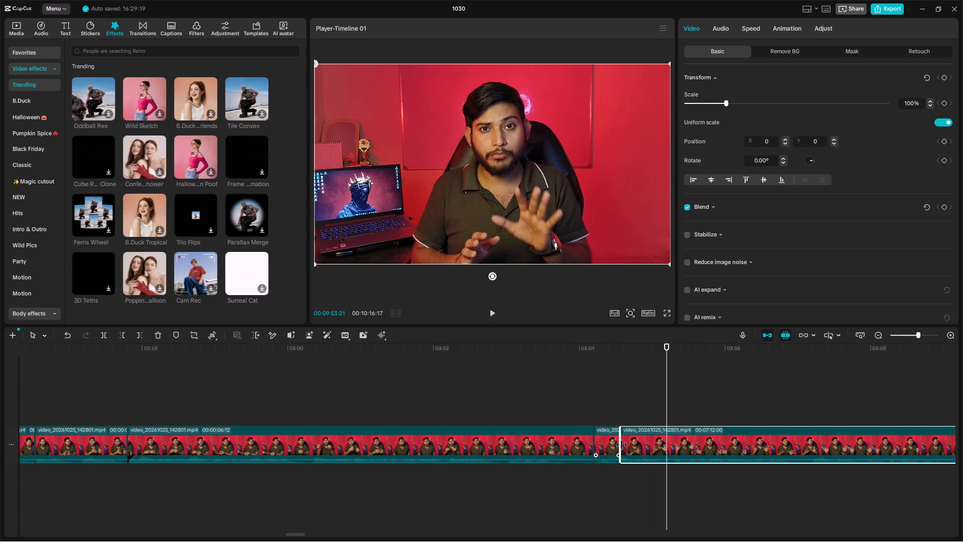
left_click_drag(621, 445, 590, 449)
Replay the 03:04:13 join and trim about 4 frames off the start of the long clip after it.
left_click(558, 480)
key("space")
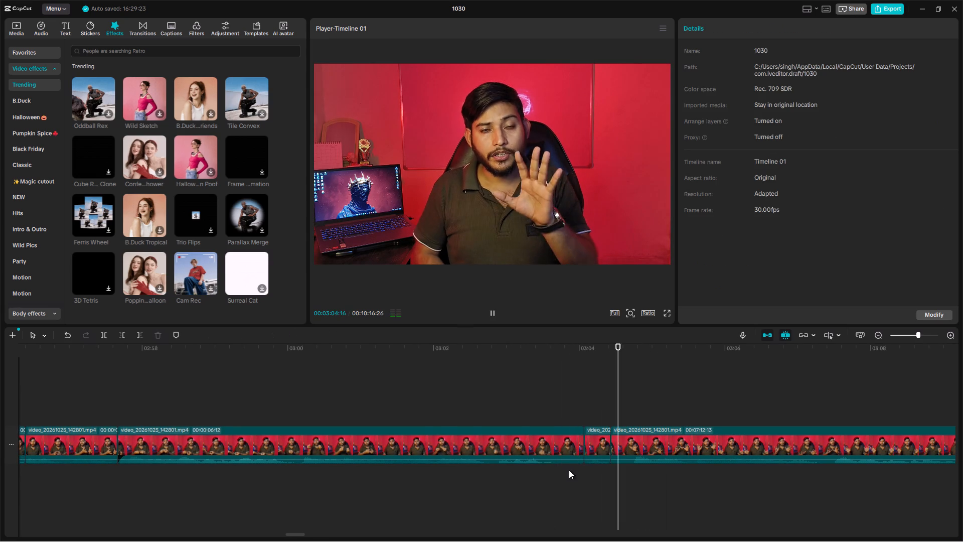
left_click(621, 448)
key("space")
left_click_drag(611, 446, 621, 445)
Play on from 03:03, split the long clip at 03:09:08, and trim about 5 frames off the start of the later part.
left_click(508, 496)
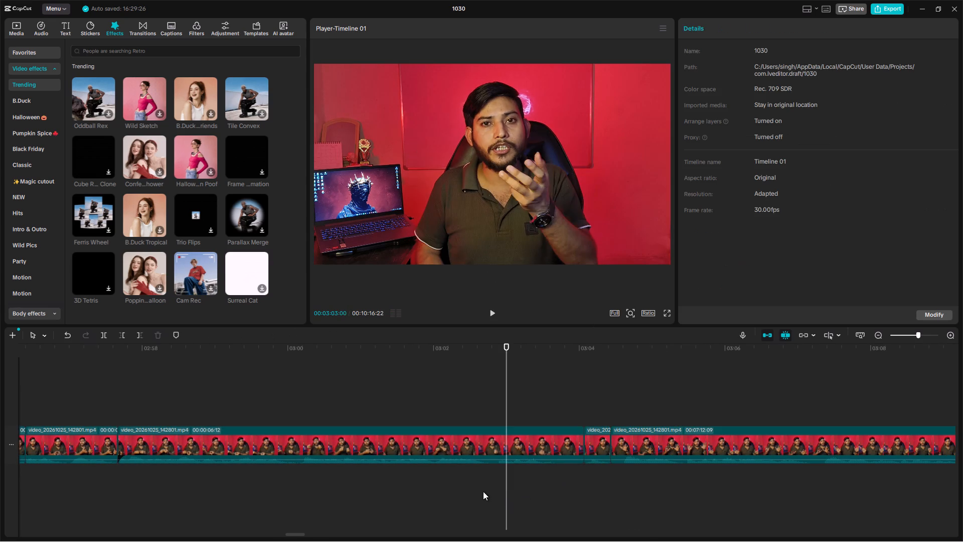
key("space")
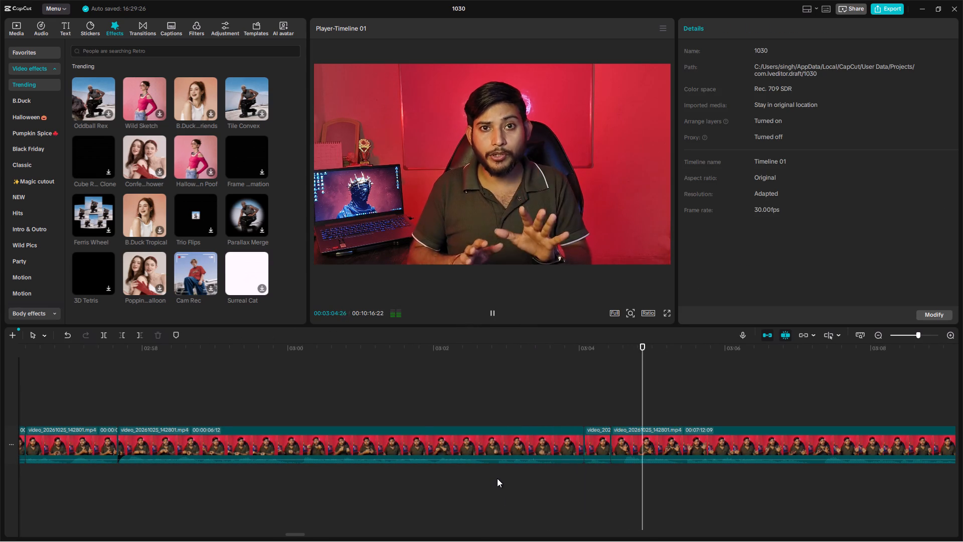
scroll(497, 478, "left", 1)
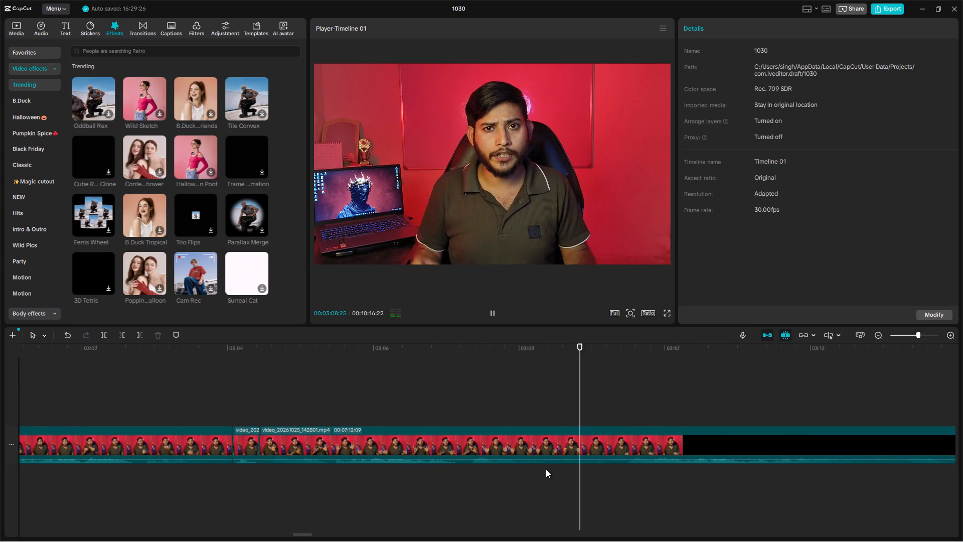
left_click(595, 484)
key("space")
left_click(610, 478)
key("ctrl+b")
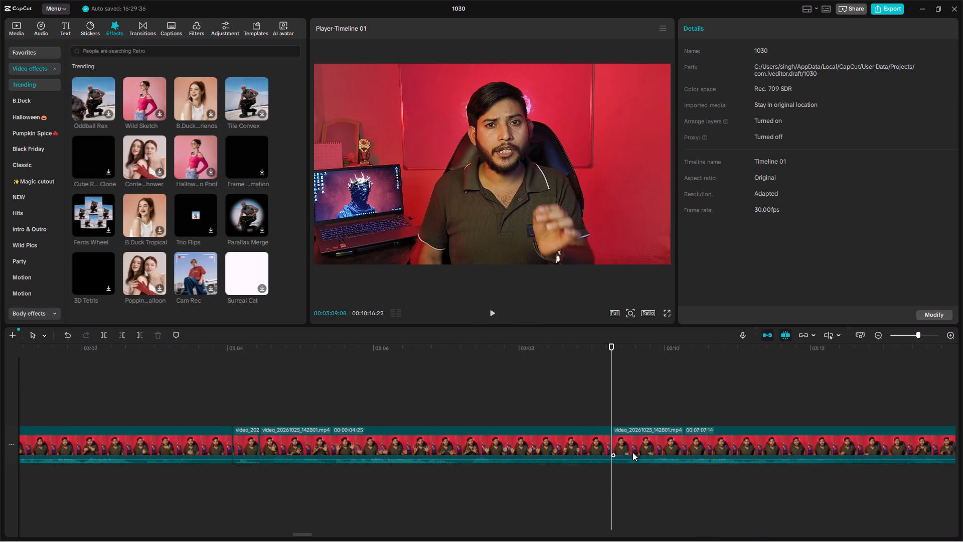
left_click(627, 452)
left_click_drag(611, 452, 624, 452)
Replay around the 03:09 join, split the clip before it at 03:07:05, and trim about 3 frames off the start of the later part.
left_click(596, 482)
key("space")
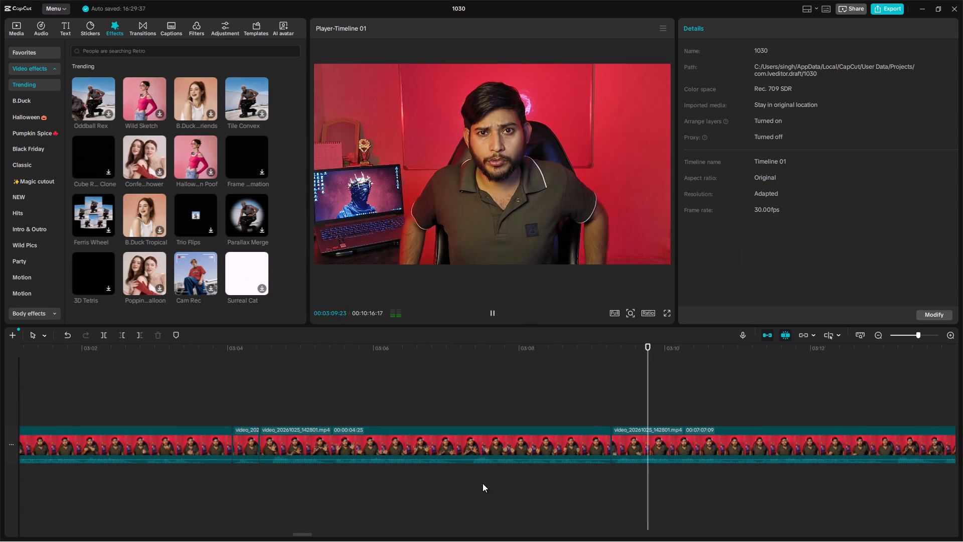
left_click(423, 482)
key("space")
left_click(457, 468)
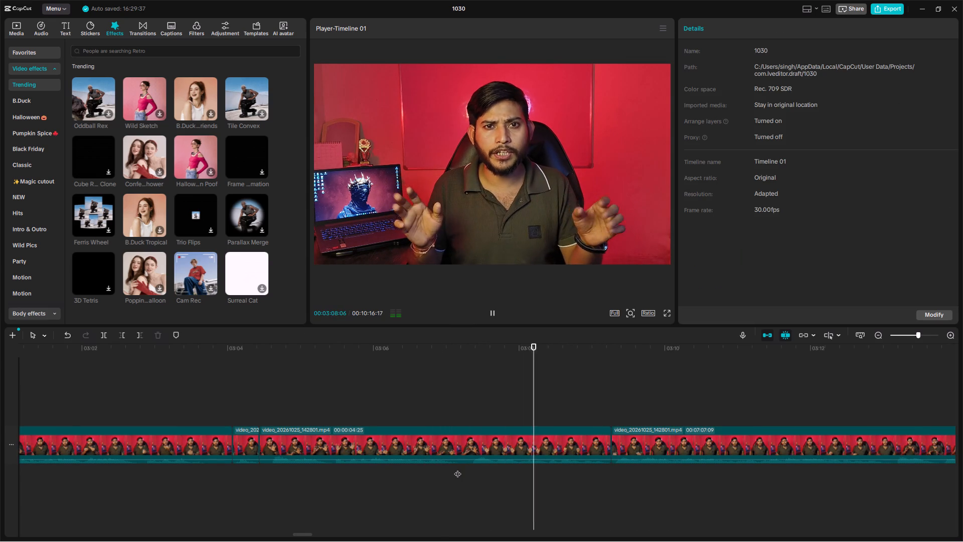
key("ctrl+b")
left_click(474, 436)
left_click(466, 442)
left_click_drag(456, 444, 466, 444)
Play on across the 03:07 and 03:09 joins, split the long clip at 03:14:18, and trim about 7 frames off the later part's start.
left_click(420, 477)
key("space")
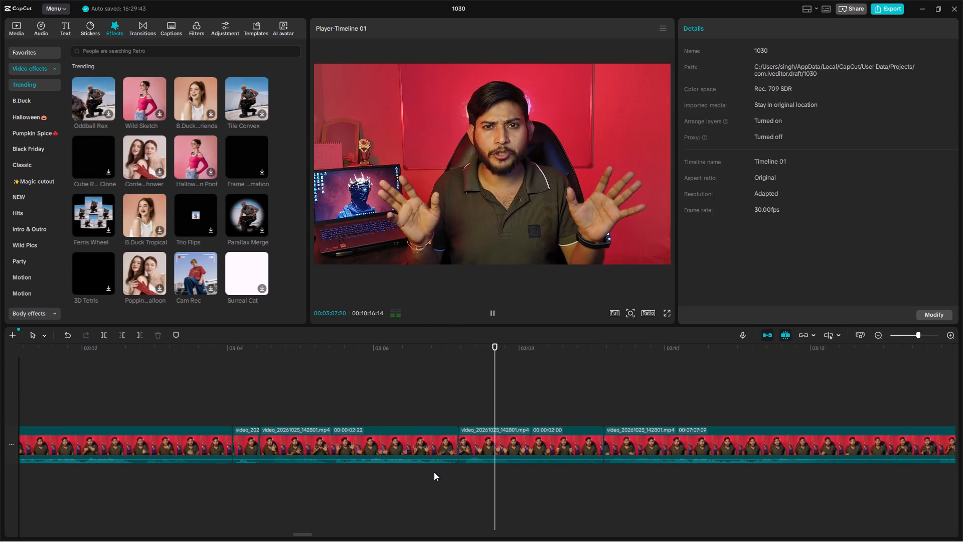
scroll(529, 480, "left", 2)
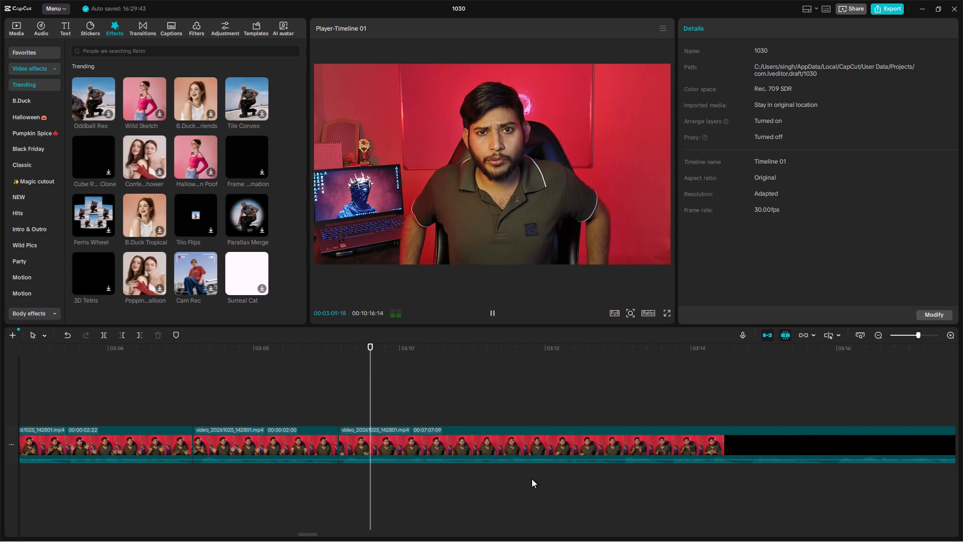
scroll(563, 475, "left", 2)
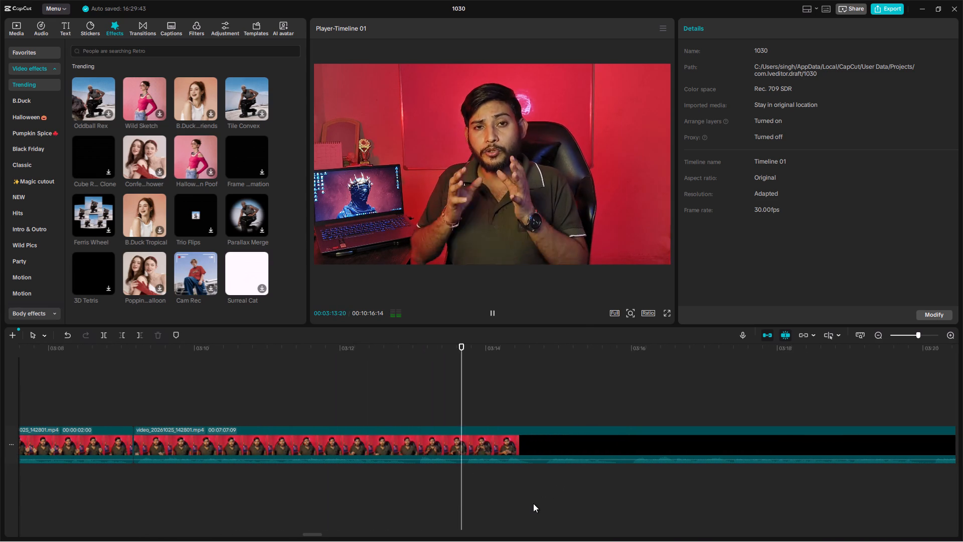
key("space")
key("ctrl+b")
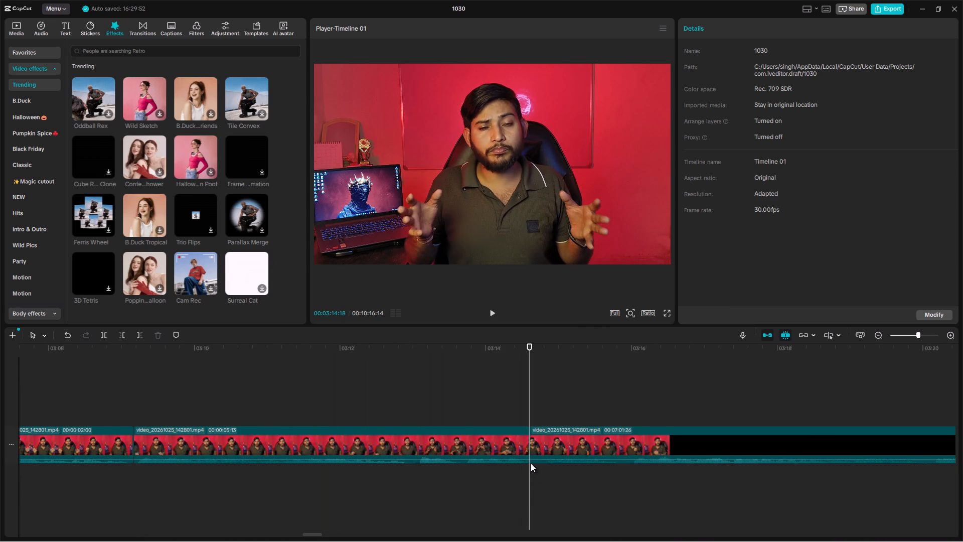
left_click(532, 445)
left_click_drag(529, 445, 548, 446)
Play across the 03:14:18 join, split the long clip at about 03:15:16, and trim about 6 frames off the start of the later part.
left_click(462, 490)
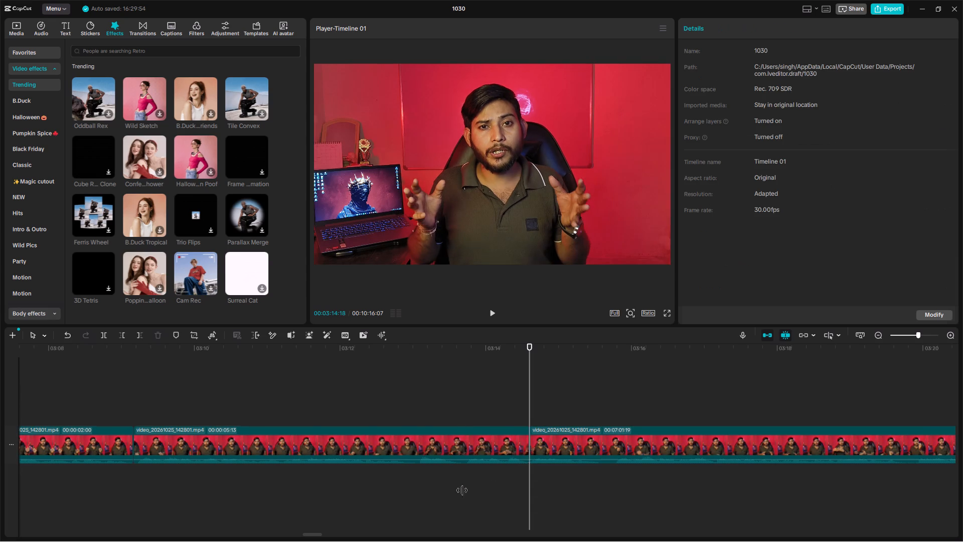
key("space")
key("space")
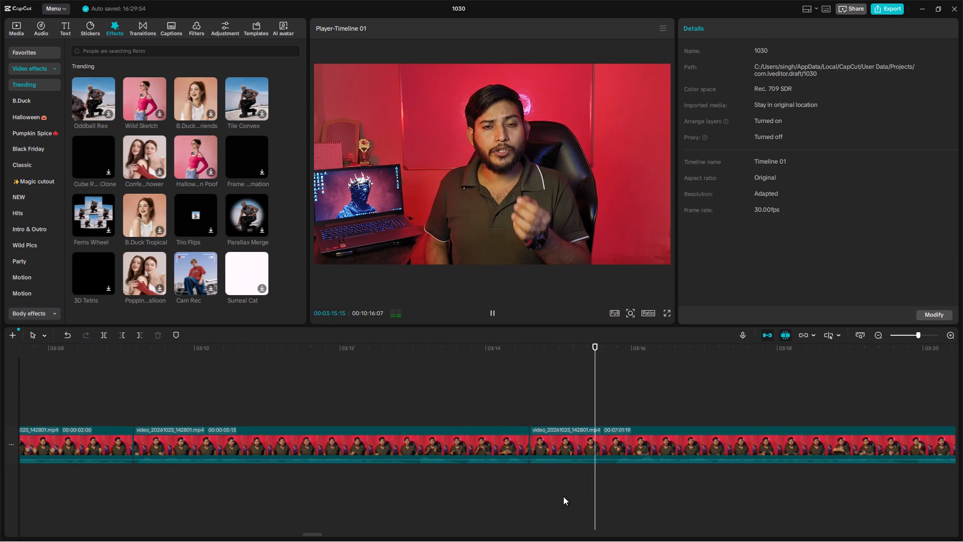
key("ctrl+b")
left_click(611, 462)
left_click(612, 415)
left_click(603, 438)
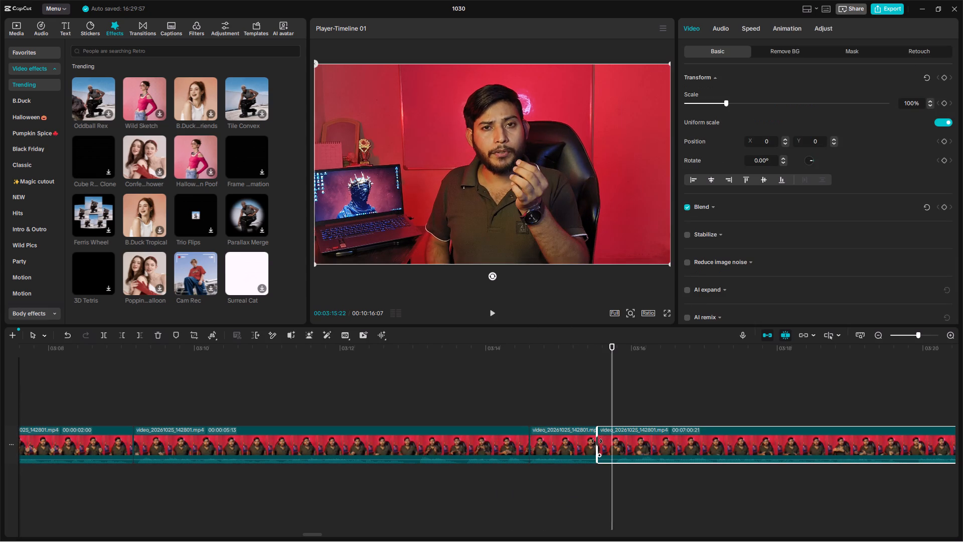
left_click_drag(597, 441, 611, 442)
Play across the 03:15 join, split the long clip at 03:19:15, and trim about 6 frames off the start of the later part.
left_click(528, 491)
key("space")
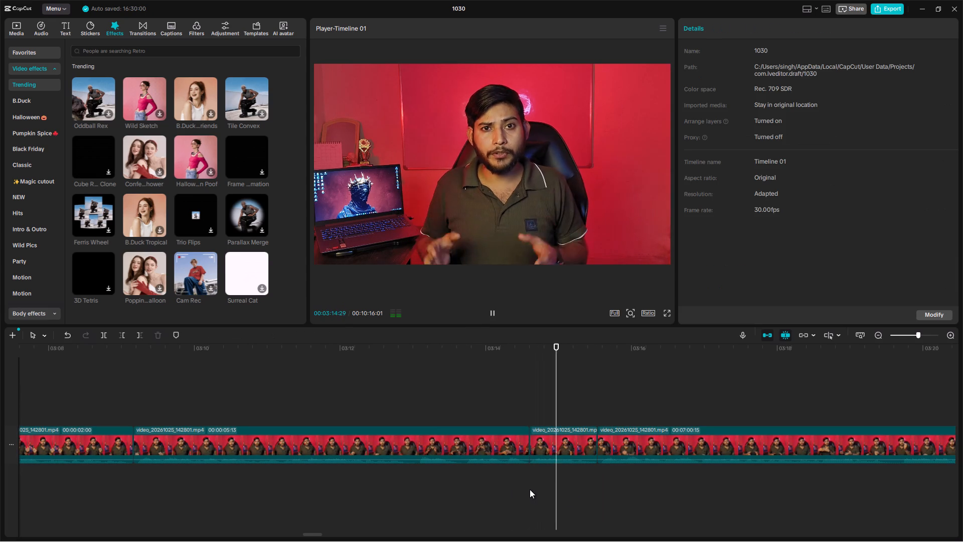
scroll(531, 487, "left", 2)
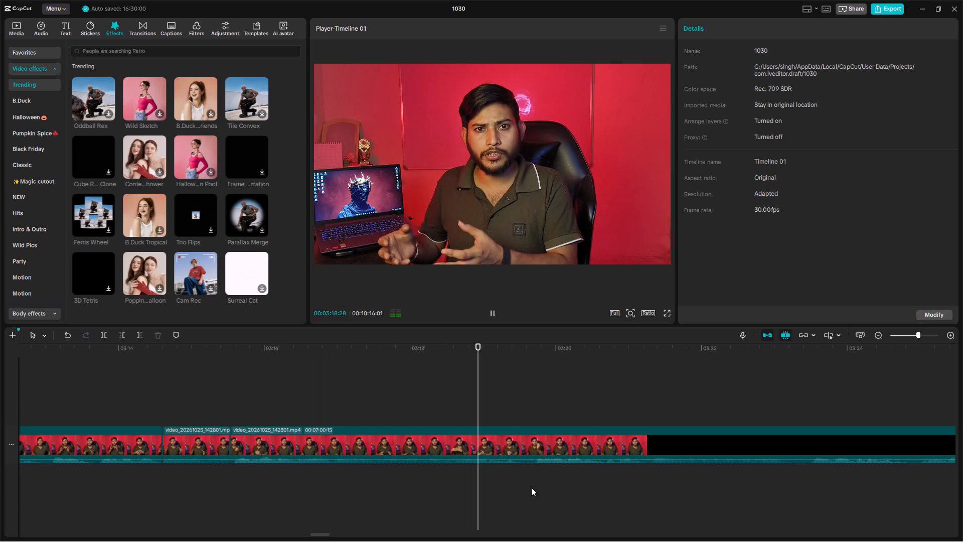
key("space")
left_click(520, 469)
key("ctrl+b")
left_click(530, 447)
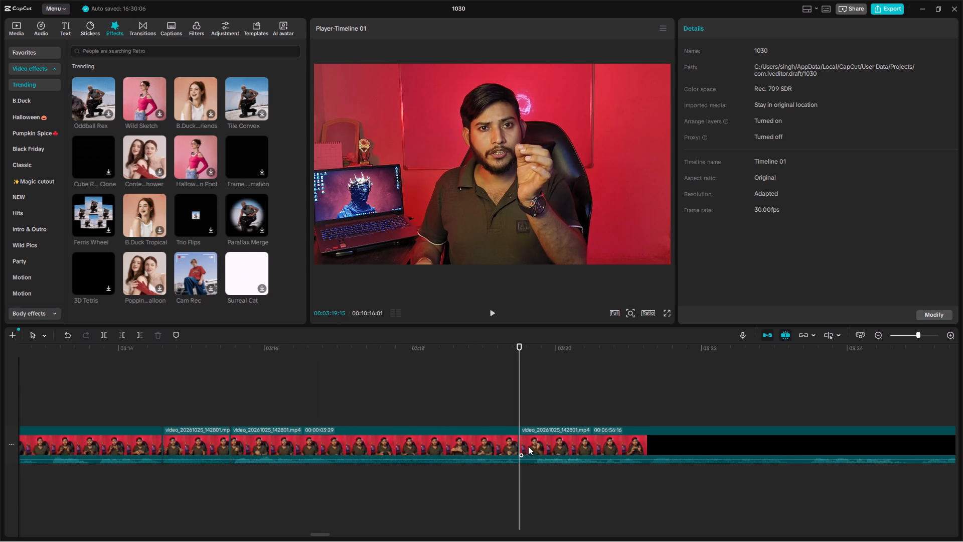
left_click_drag(520, 444, 535, 444)
Play across the 03:19:15 join, split the long clip at 03:23:00, and trim about 8 frames off the start of the later part.
left_click(463, 483)
key("space")
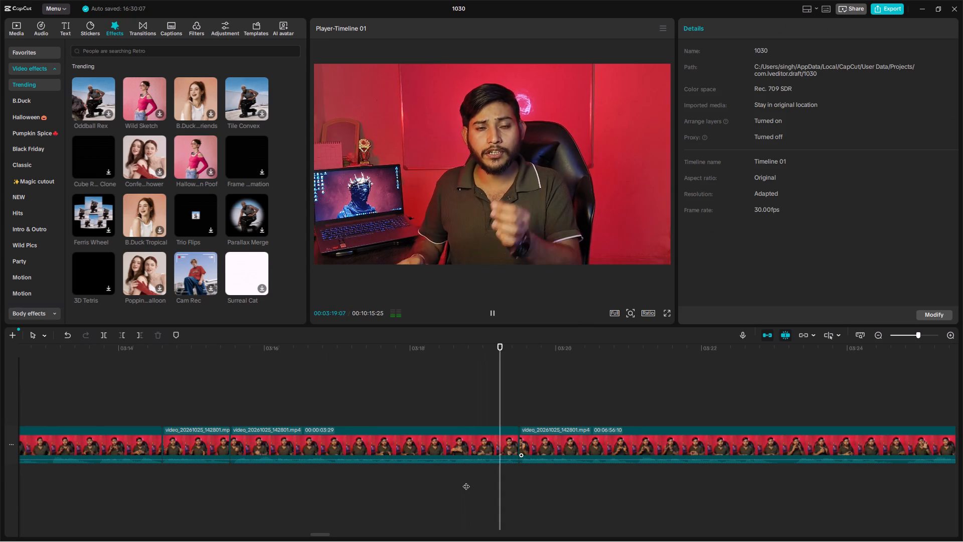
scroll(466, 481, "left", 2)
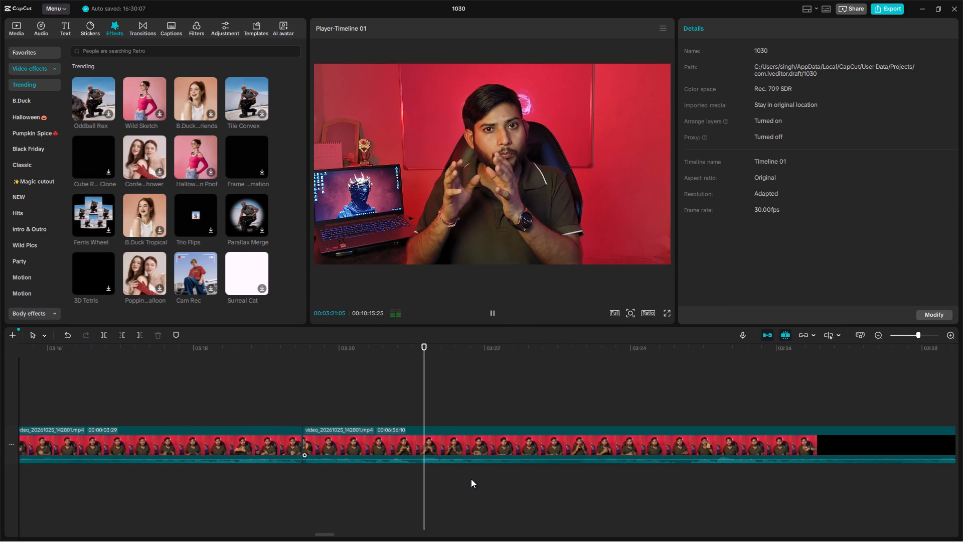
scroll(471, 479, "left", 1)
key("space")
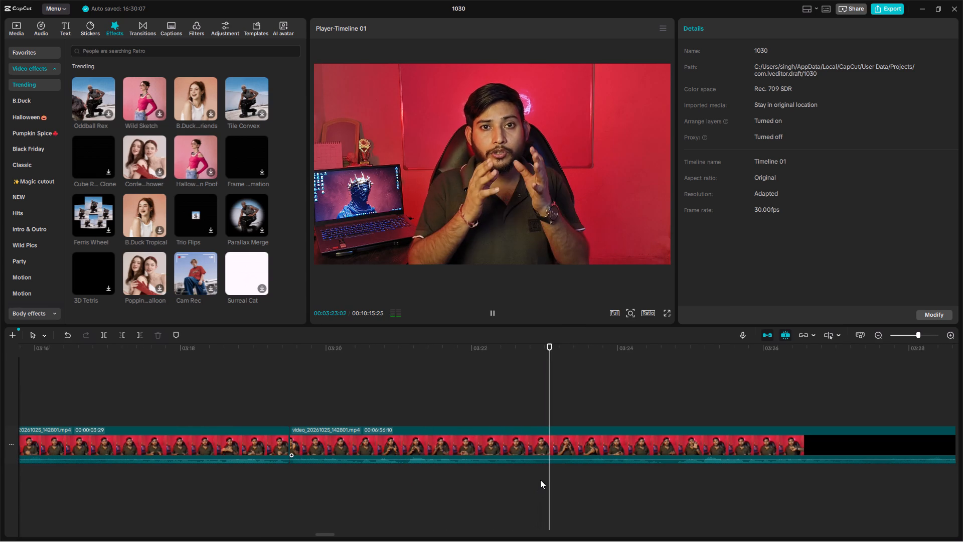
left_click(545, 473)
key("ctrl+b")
left_click(558, 443)
left_click_drag(544, 447, 564, 447)
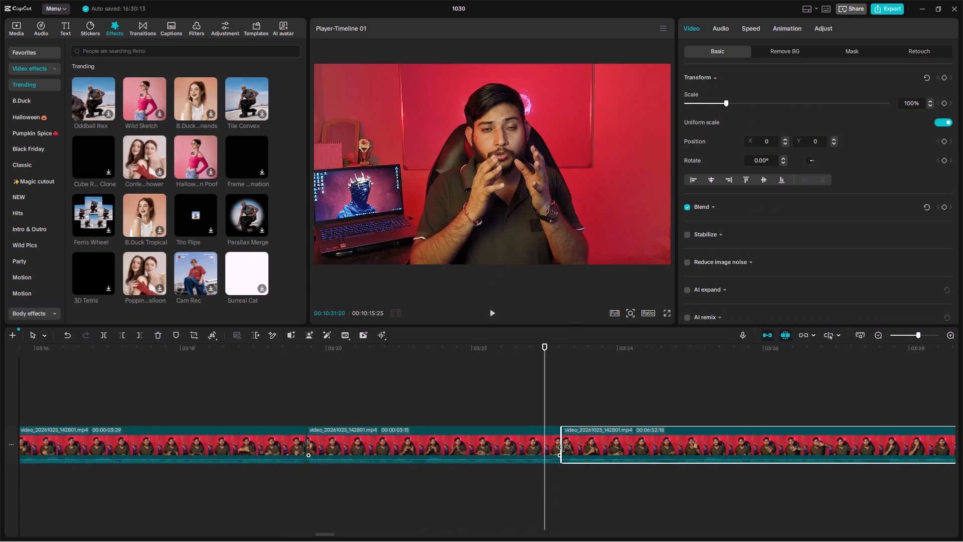
left_click_drag(564, 447, 565, 447)
Replay the speech between about 03:21 and the 03:23 join, checking how the cut plays.
left_click(521, 484)
key("space")
left_click(455, 485)
key("space")
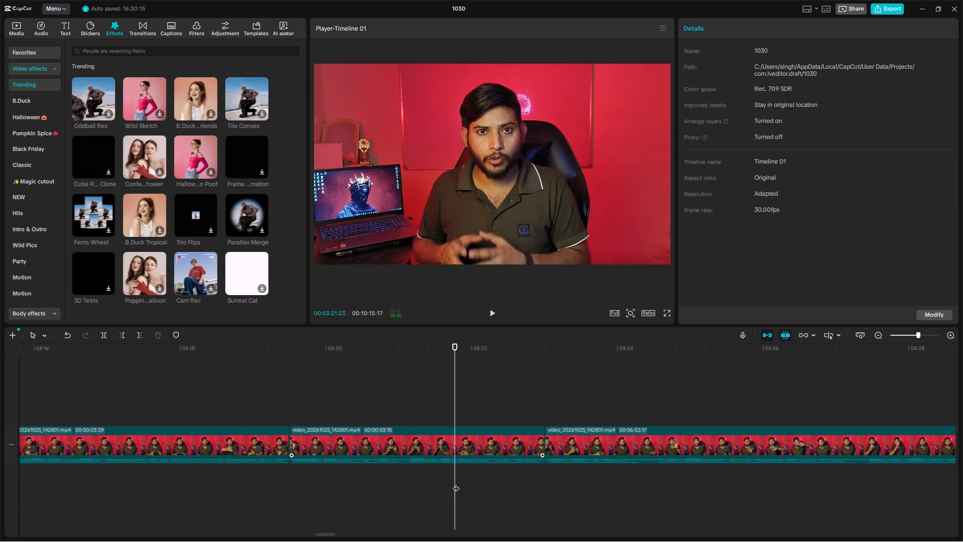
left_click(390, 486)
key("space")
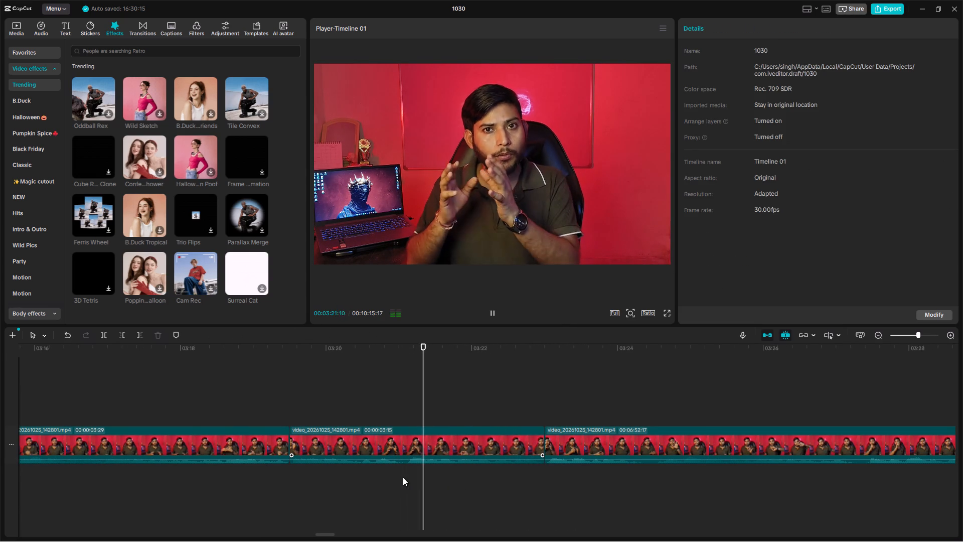
left_click(512, 478)
key("space")
Play on past the 03:23 join, split the long clip at 03:24:11, and trim about 7 frames off the start of the later part.
scroll(512, 479, "left", 1)
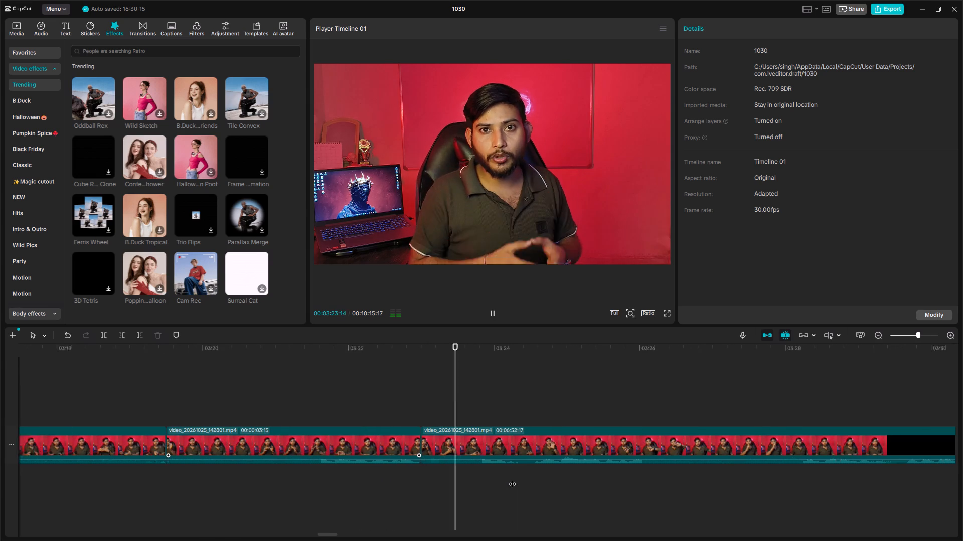
scroll(512, 479, "left", 1)
key("space")
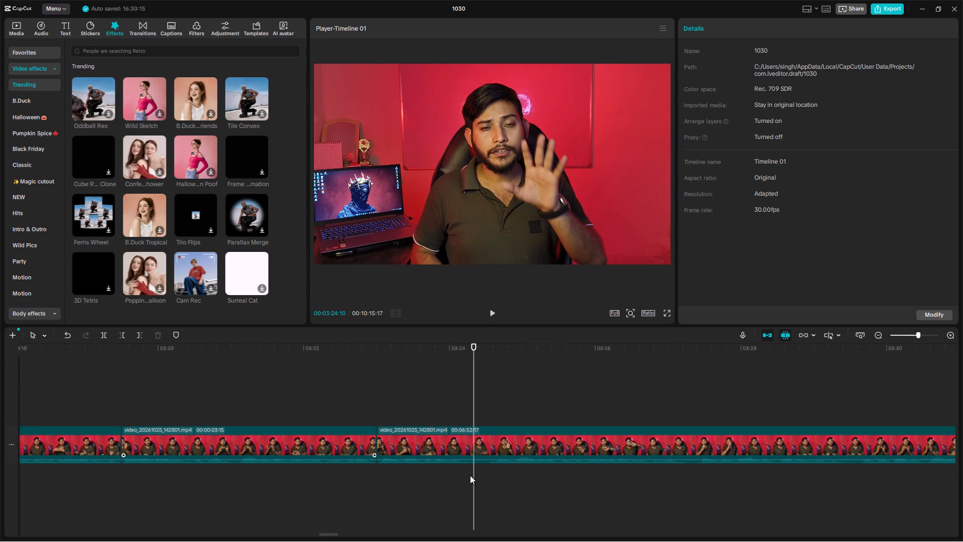
key("space")
key("space")
left_click(477, 467)
key("ctrl+b")
left_click(487, 444)
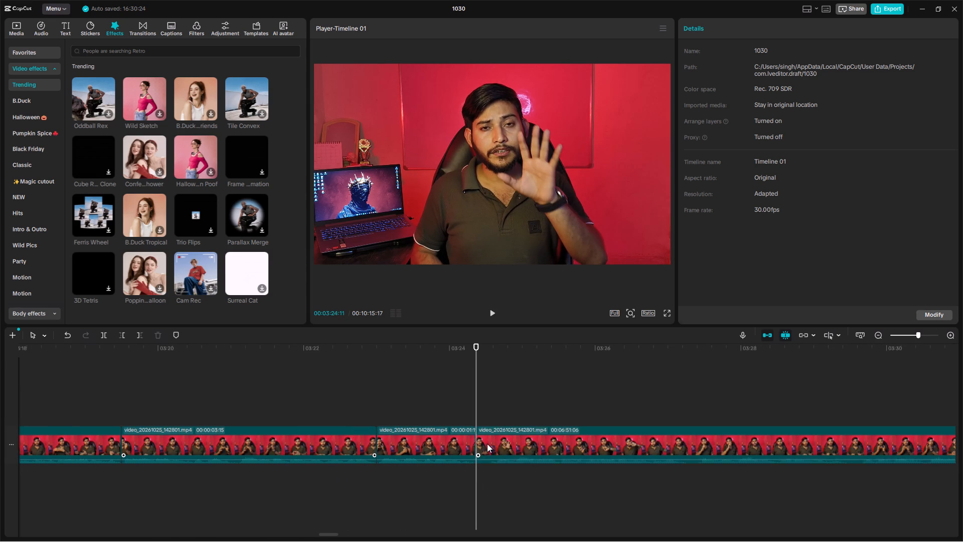
left_click_drag(477, 446, 494, 440)
Play across the 03:24:11 join, split the long clip at 03:31:17, and trim about 10 frames off the start of the later part.
left_click(428, 491)
key("space")
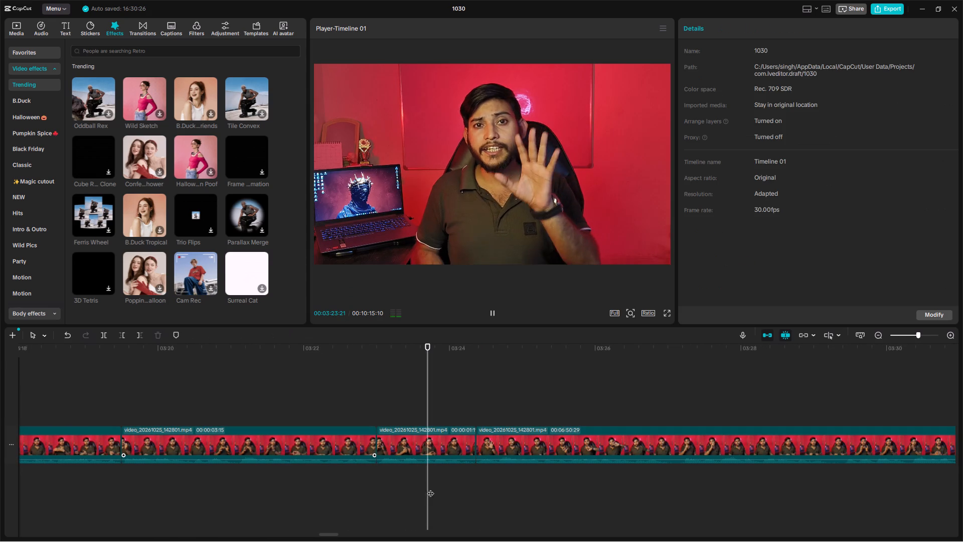
key("space")
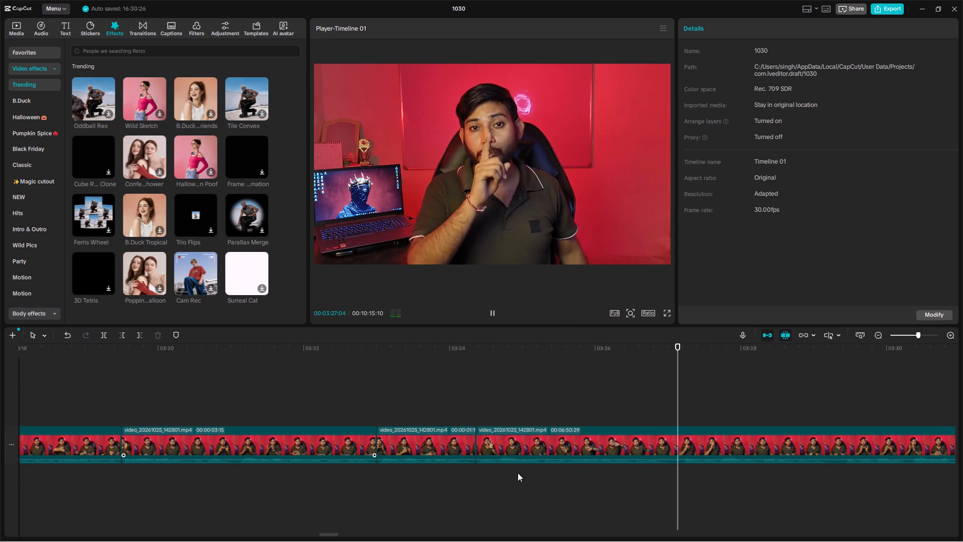
scroll(697, 483, "left", 2)
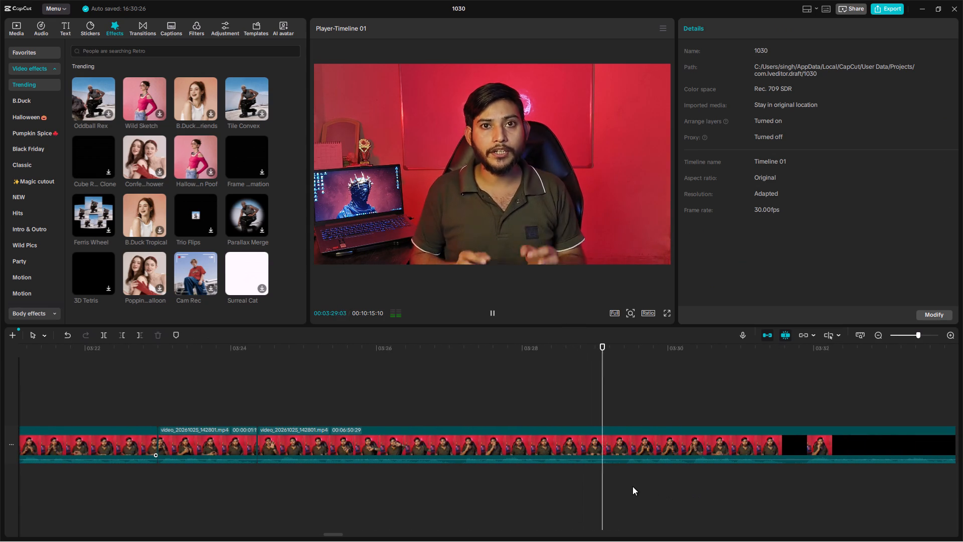
scroll(630, 486, "left", 2)
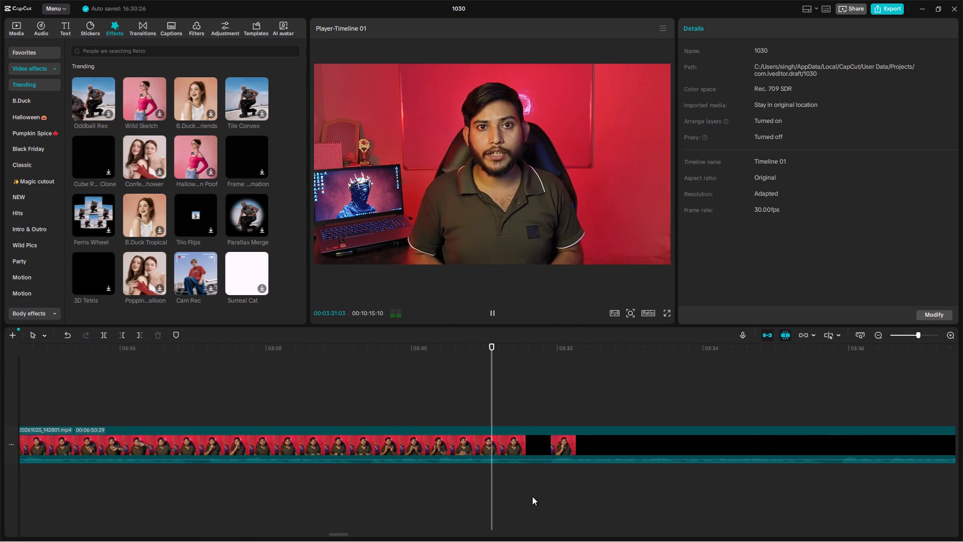
key("space")
key("space")
key("space")
left_click(526, 471)
key("ctrl+b")
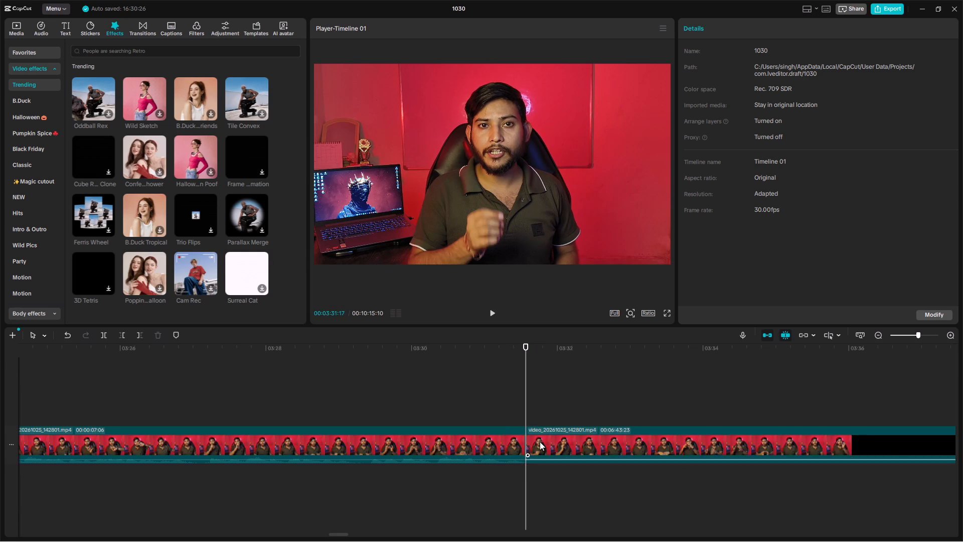
left_click(540, 442)
left_click_drag(527, 446, 551, 447)
Play across the 03:31:17 join, split the long clip at 03:35:12, and trim about 5 frames off the start of the later part.
left_click(443, 498)
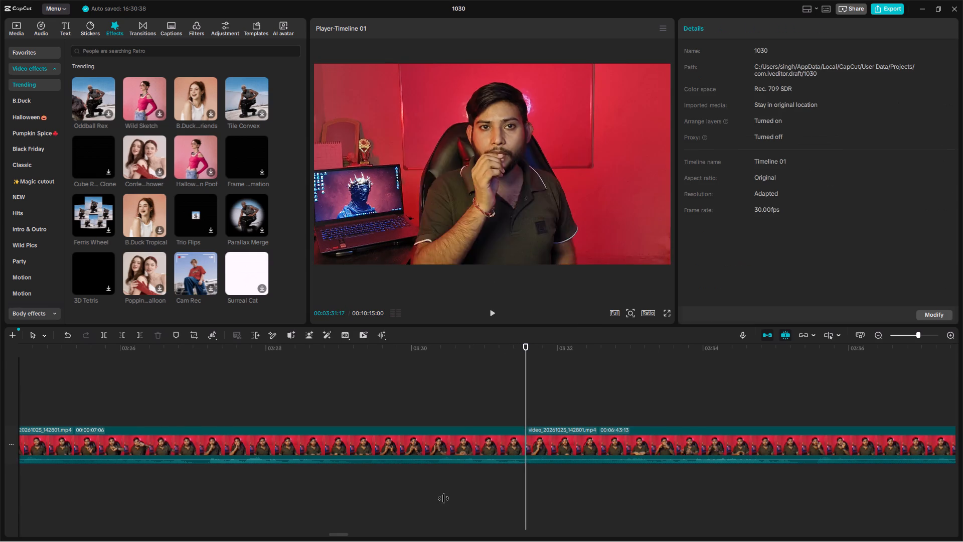
key("space")
scroll(504, 460, "left", 1)
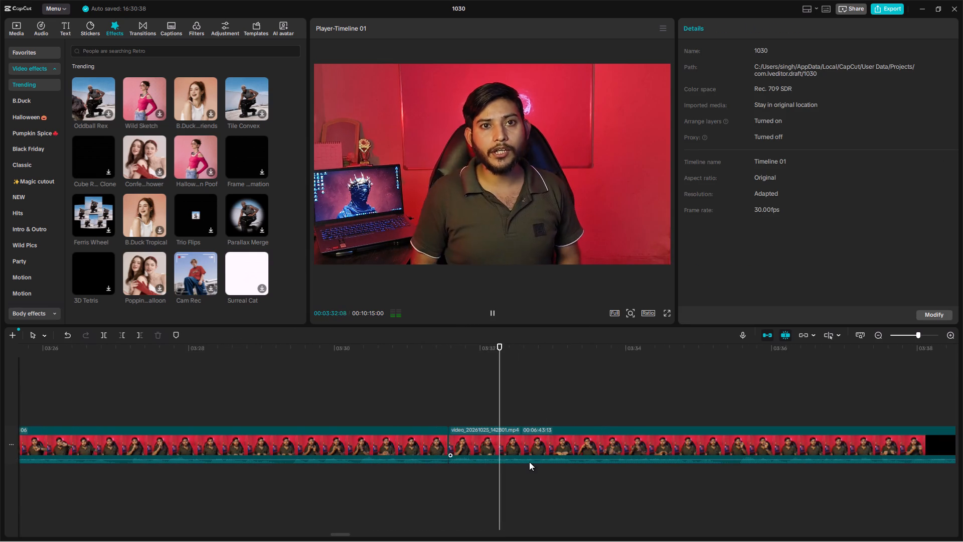
scroll(529, 462, "left", 1)
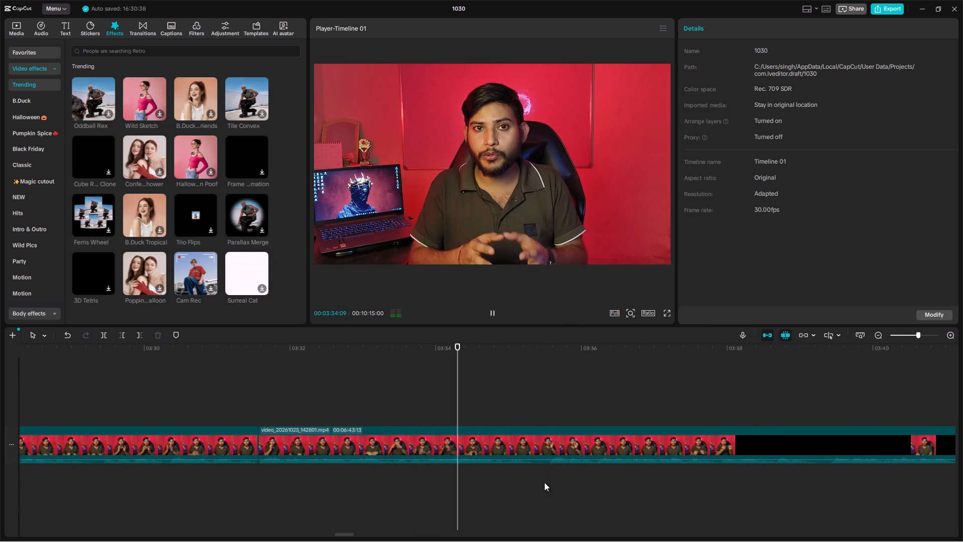
key("space")
key("space")
key("space")
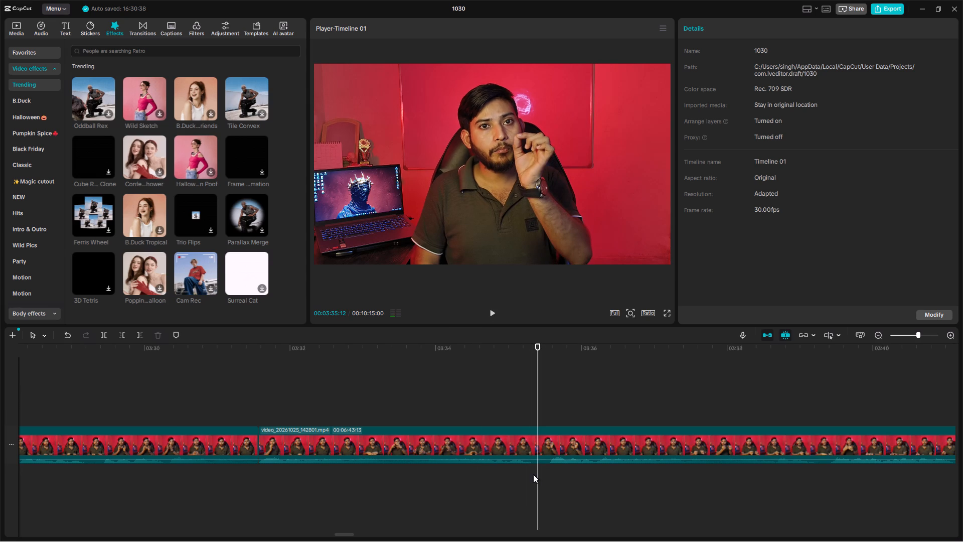
key("ctrl+b")
left_click(549, 446)
left_click_drag(539, 442, 550, 442)
Play across the 03:35:12 join, split the long clip at 03:39:01, and trim about 7 frames off the start of the later part.
left_click(474, 481)
key("space")
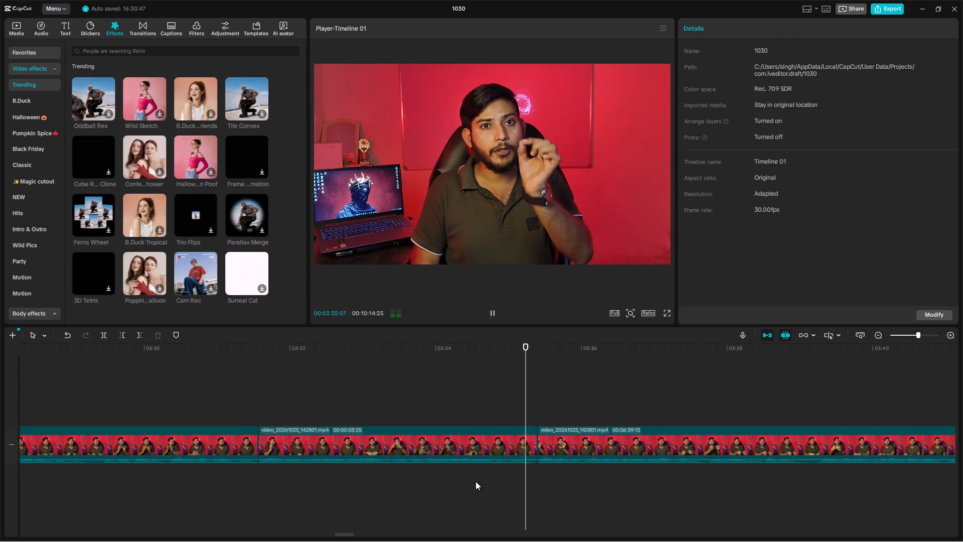
scroll(589, 512, "left", 2)
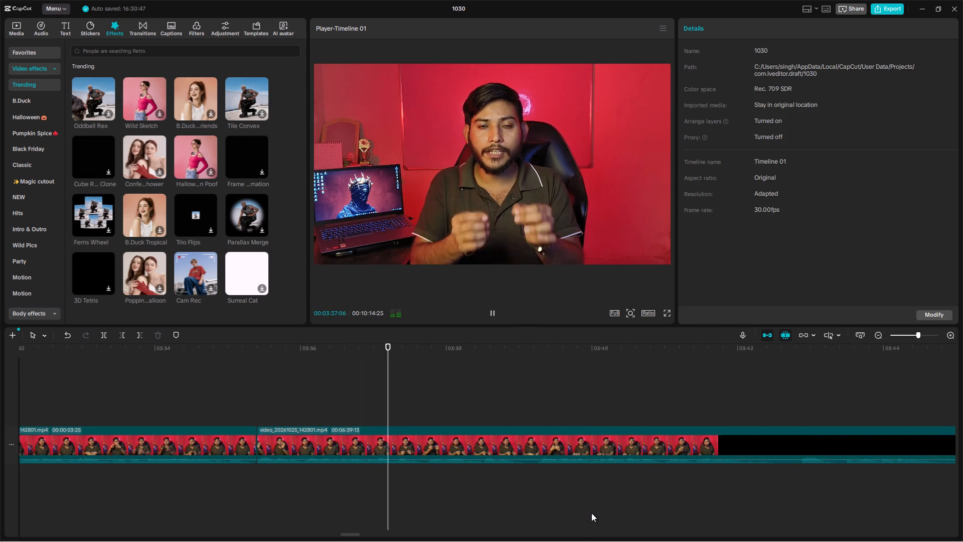
key("space")
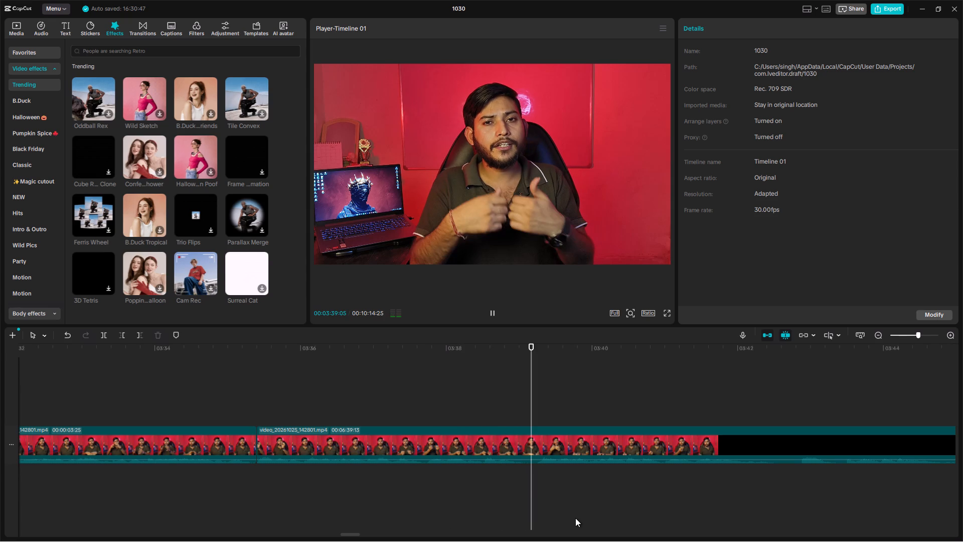
left_click(523, 468)
key("ctrl+b")
left_click(533, 448, "ctrl")
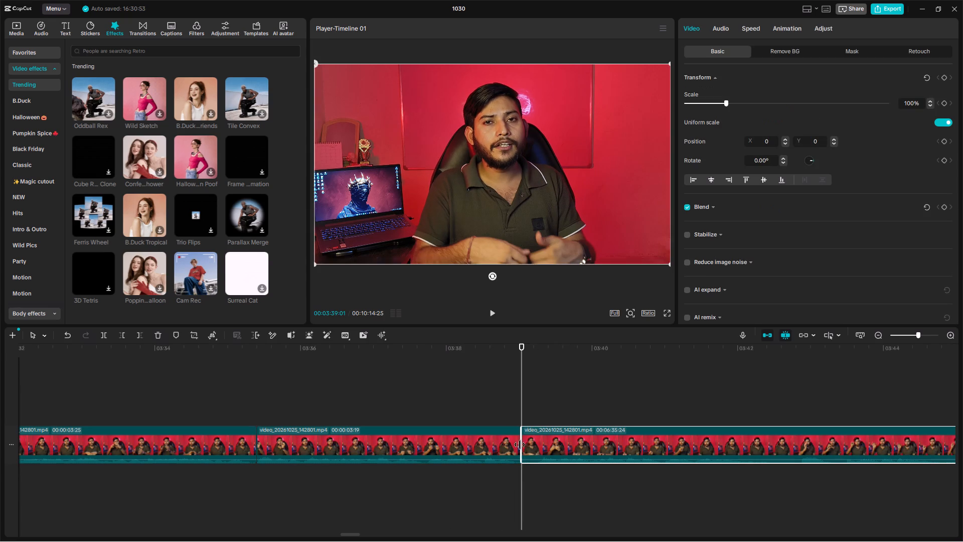
left_click_drag(520, 445, 537, 442)
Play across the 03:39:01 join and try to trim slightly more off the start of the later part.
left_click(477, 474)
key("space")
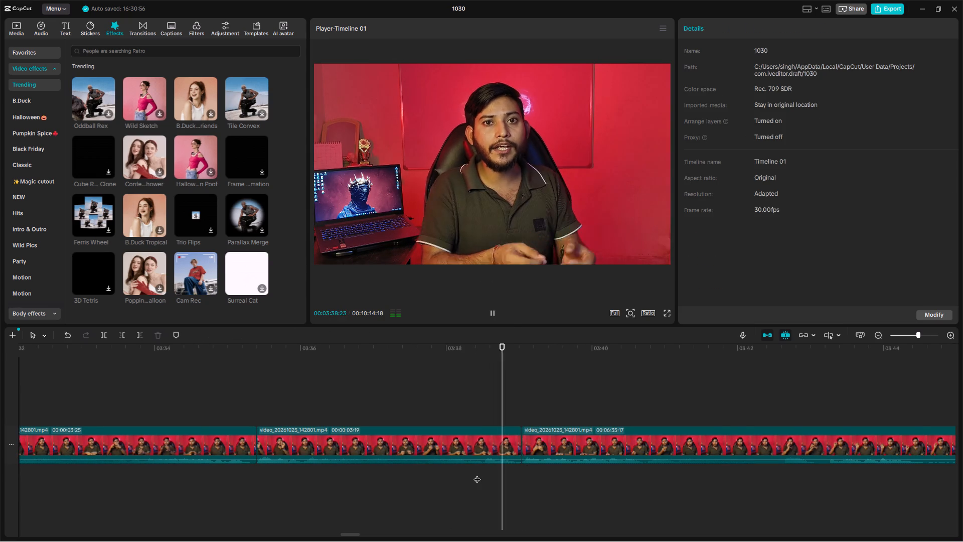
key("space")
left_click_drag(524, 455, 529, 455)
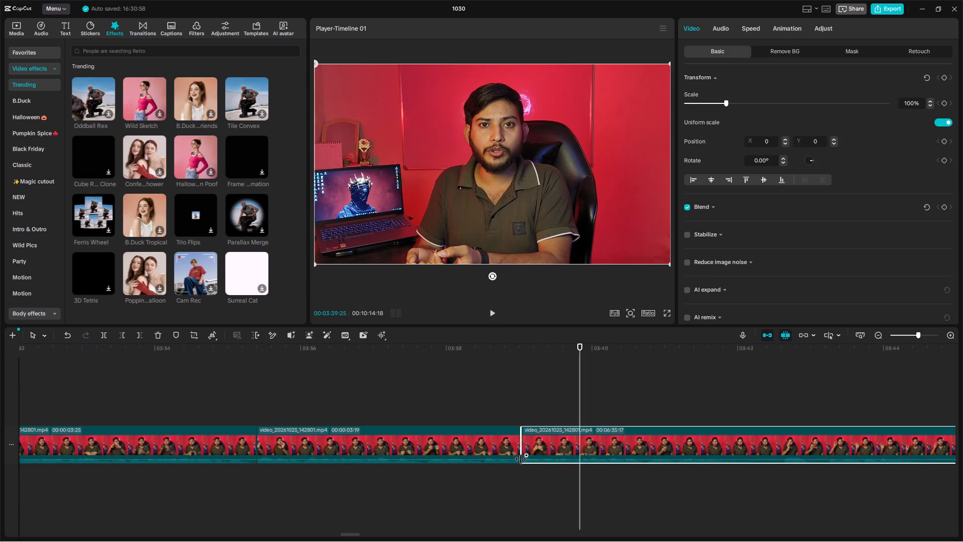
Replay the speech across the 03:39:01 join several times, checking how the cut plays.
left_click(512, 472)
key("space")
key("space")
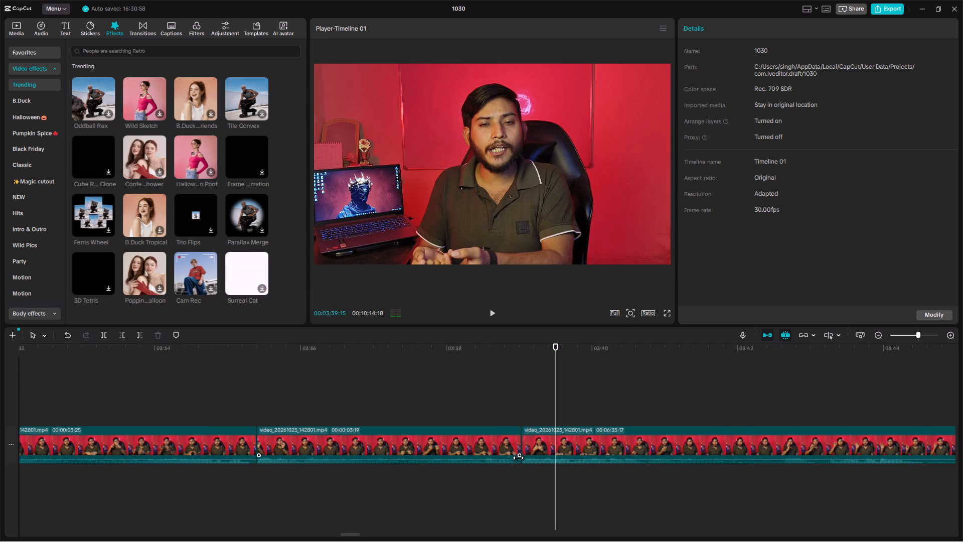
key("space")
left_click(493, 490)
key("space")
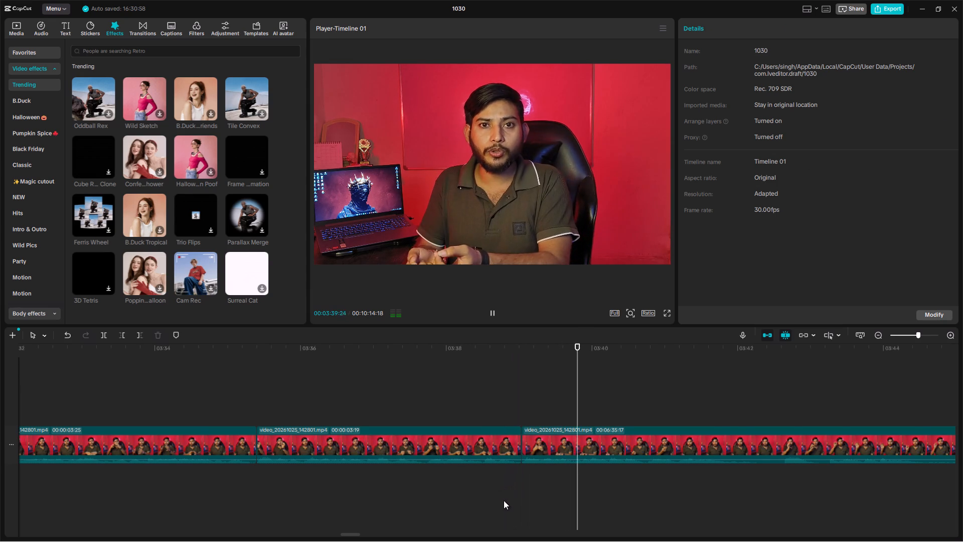
left_click(503, 508)
key("space")
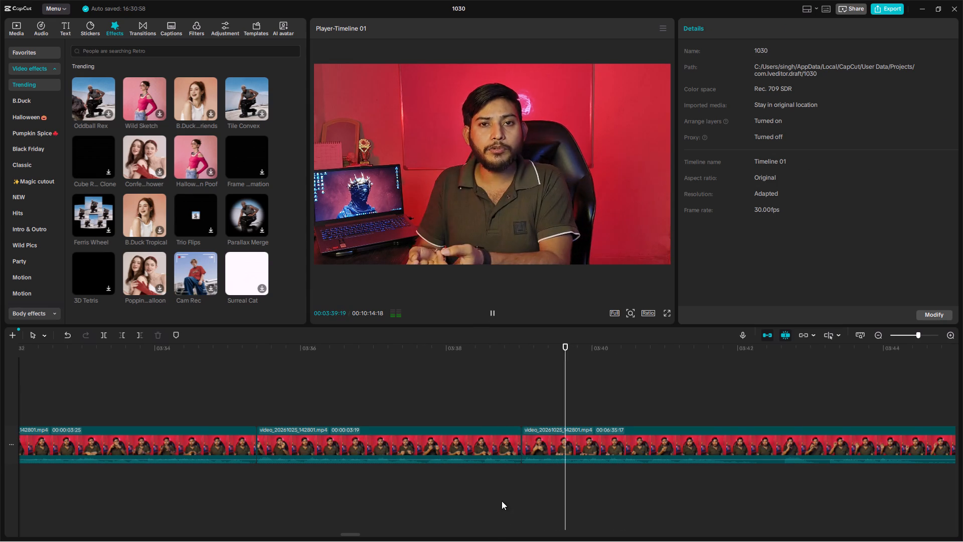
left_click(488, 504)
key("space")
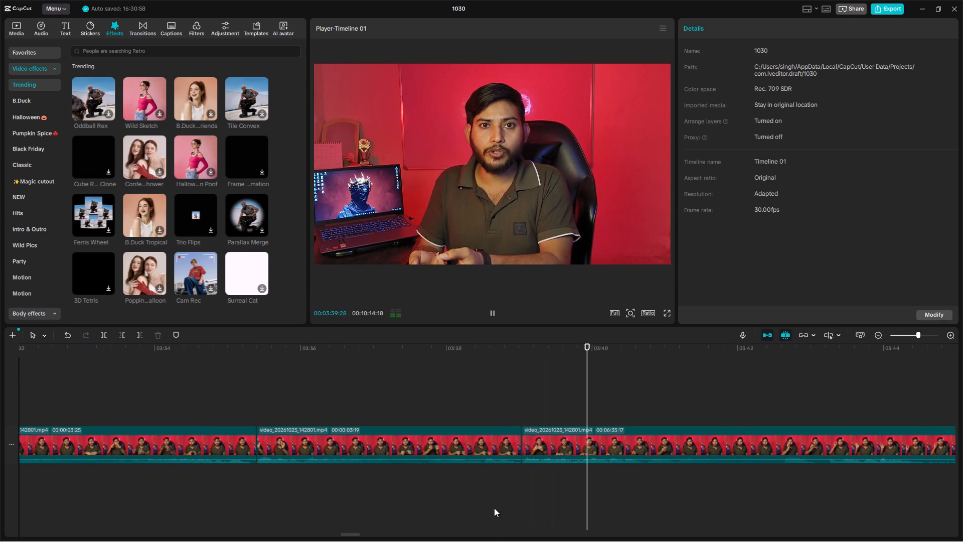
left_click(479, 516)
key("space")
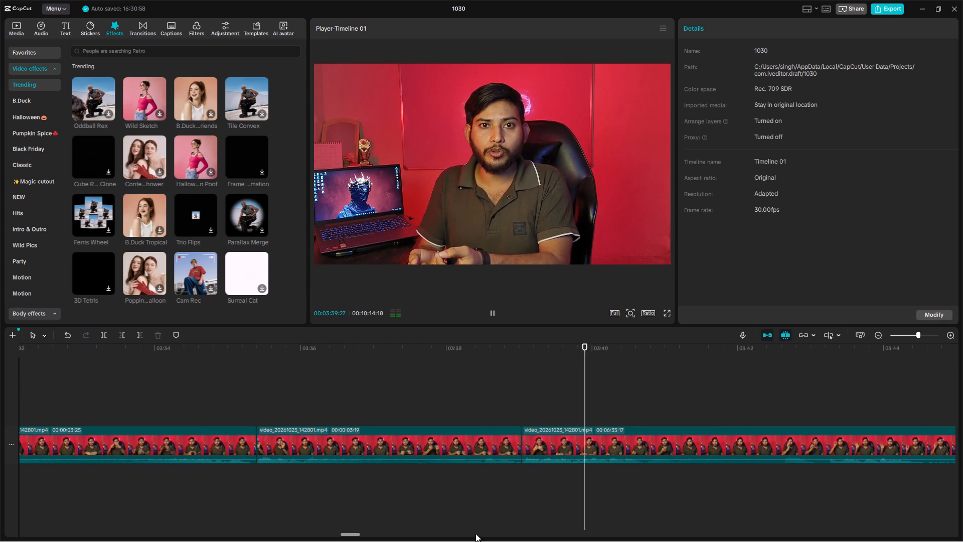
left_click(475, 526)
key("space")
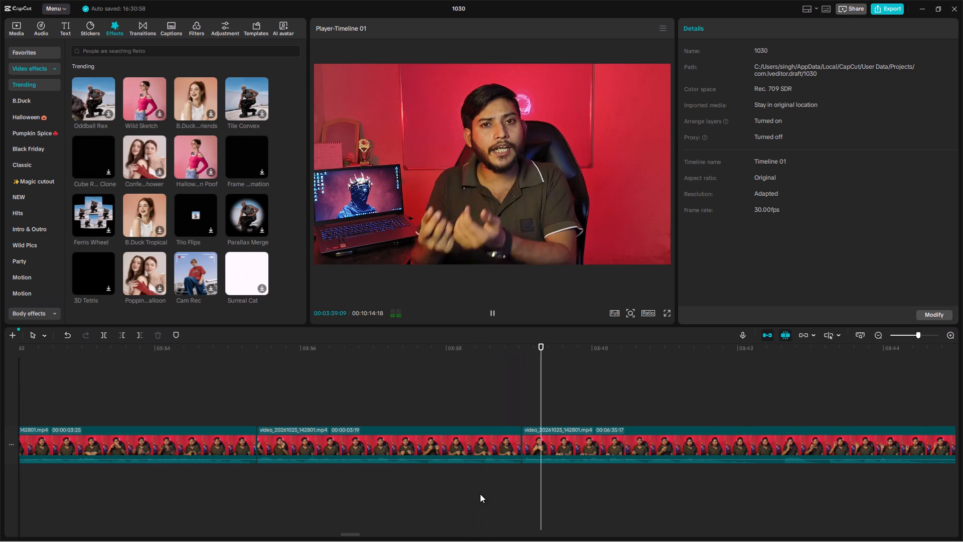
Play on past the 03:39:01 join, split the long clip at 03:42:08, and trim about 10 frames off the start of the later part.
left_click(480, 494)
key("space")
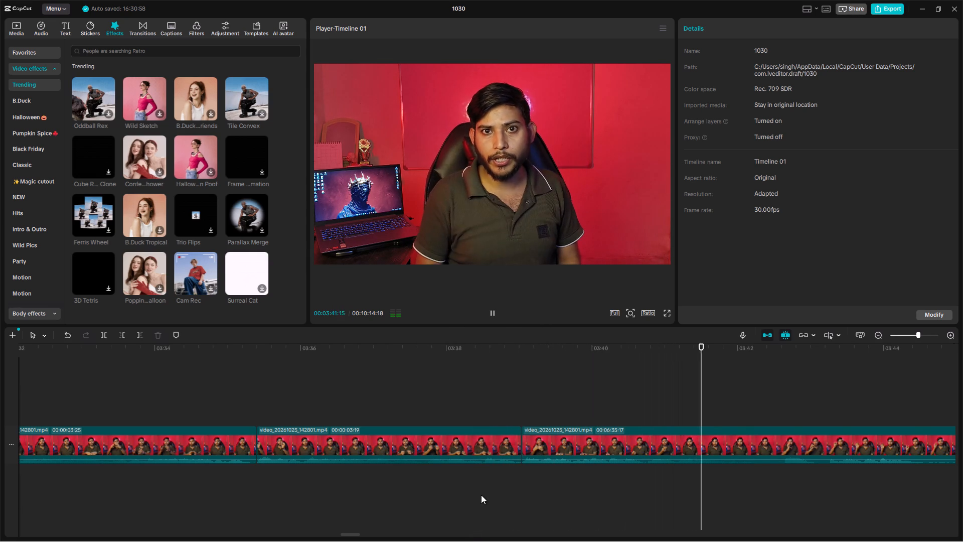
key("space")
key("ctrl+VK_3")
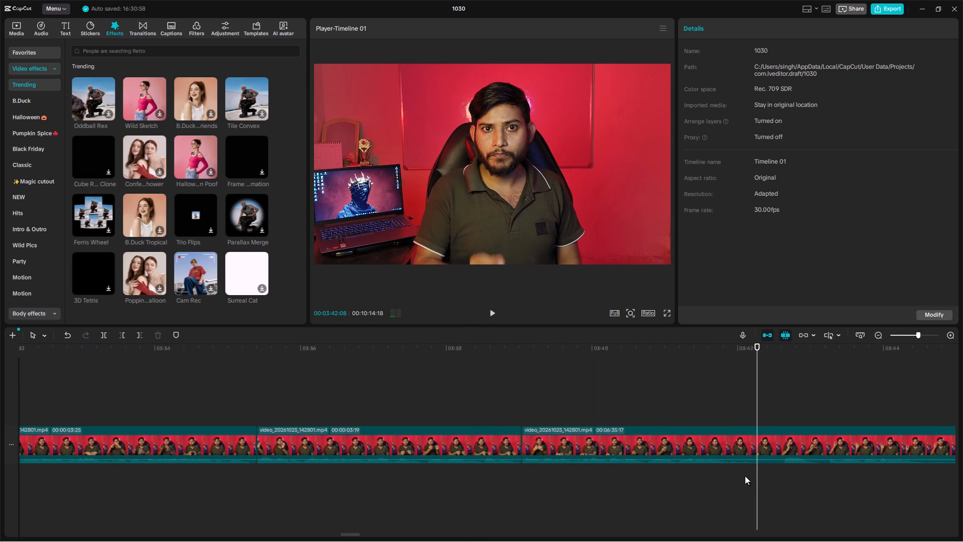
key("ctrl+b")
left_click(773, 449)
left_click_drag(756, 442, 785, 441)
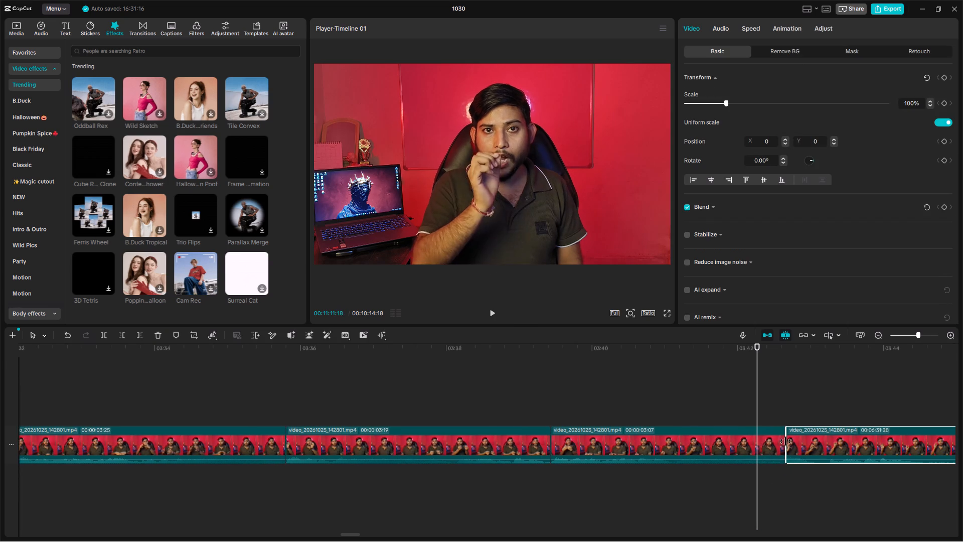
left_click_drag(785, 441, 781, 442)
Play across the 03:42:08 join, split the long clip at 03:44:10, and trim about 14 frames off the start of the later part.
left_click(705, 473)
key("space")
key("space")
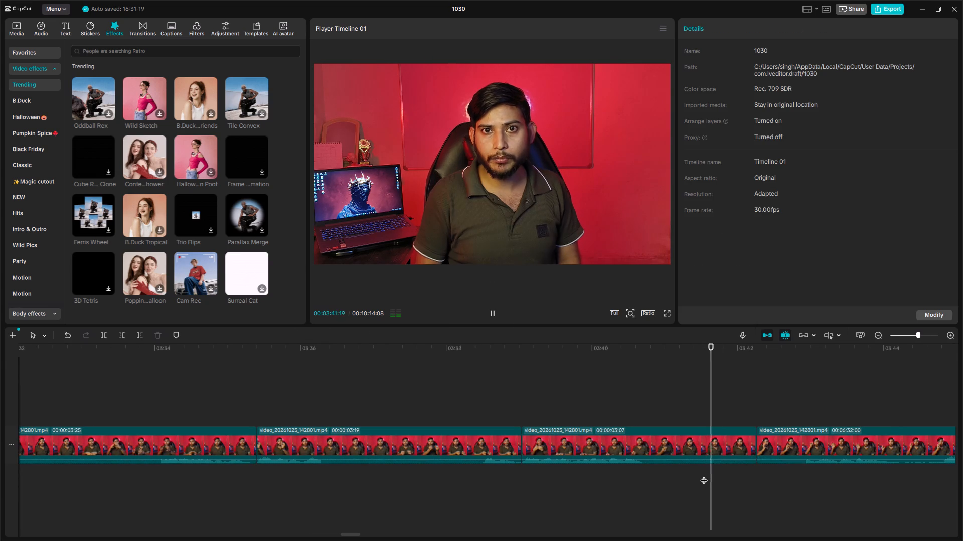
scroll(731, 483, "left", 3)
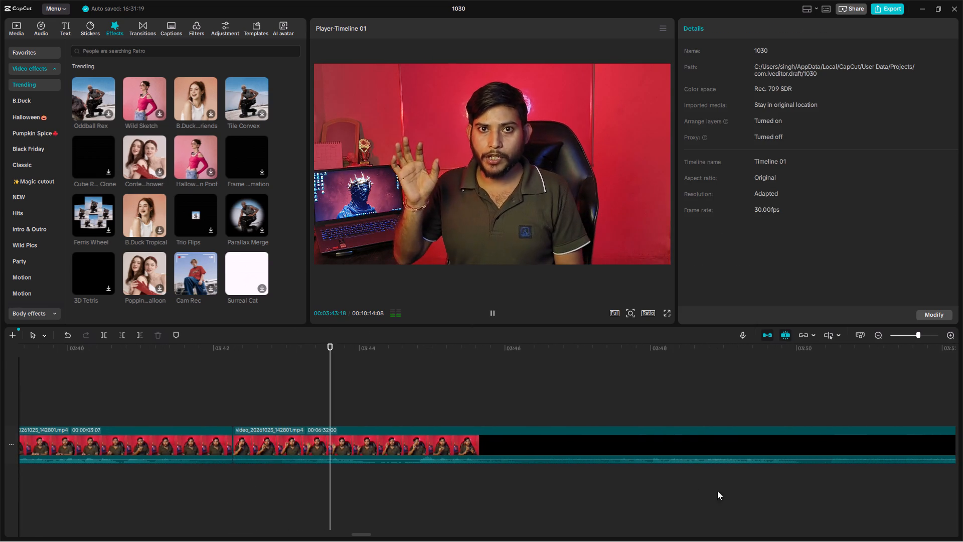
key("space")
key("ctrl+b")
left_click(386, 446)
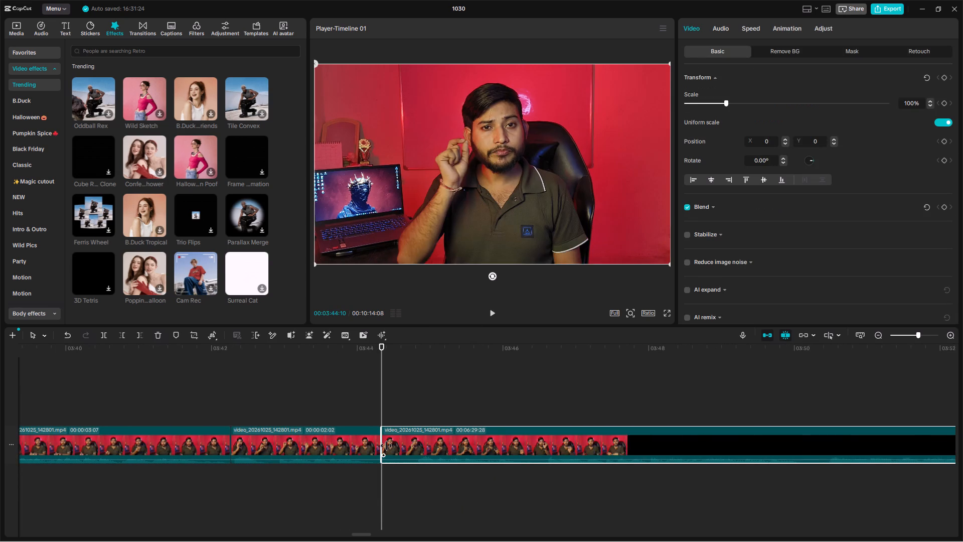
left_click_drag(383, 446, 417, 444)
Play across the 03:44:10 join, split the long clip at 03:49:21, and trim about 9 frames off the start of the later part.
left_click(312, 482)
key("space")
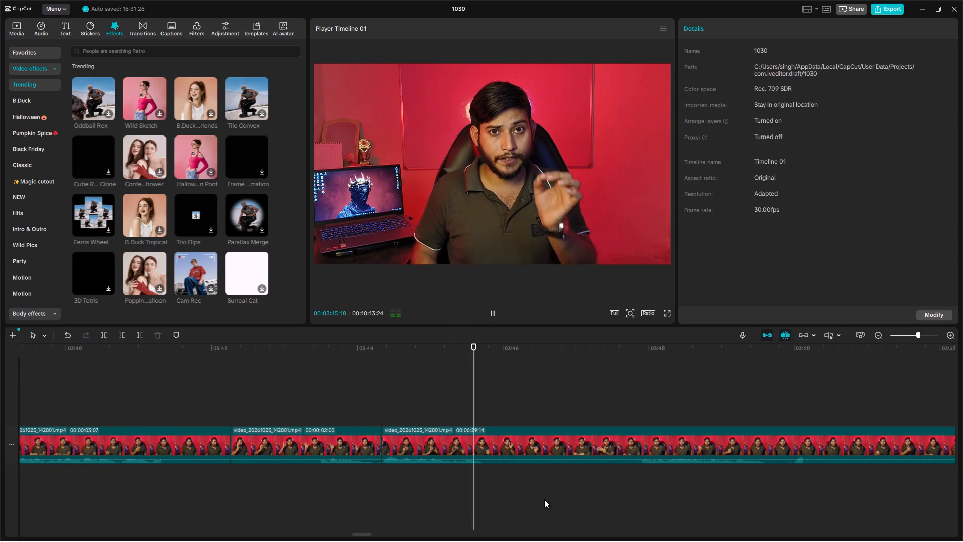
scroll(544, 494, "left", 1)
scroll(560, 459, "down", 7, "ctrl")
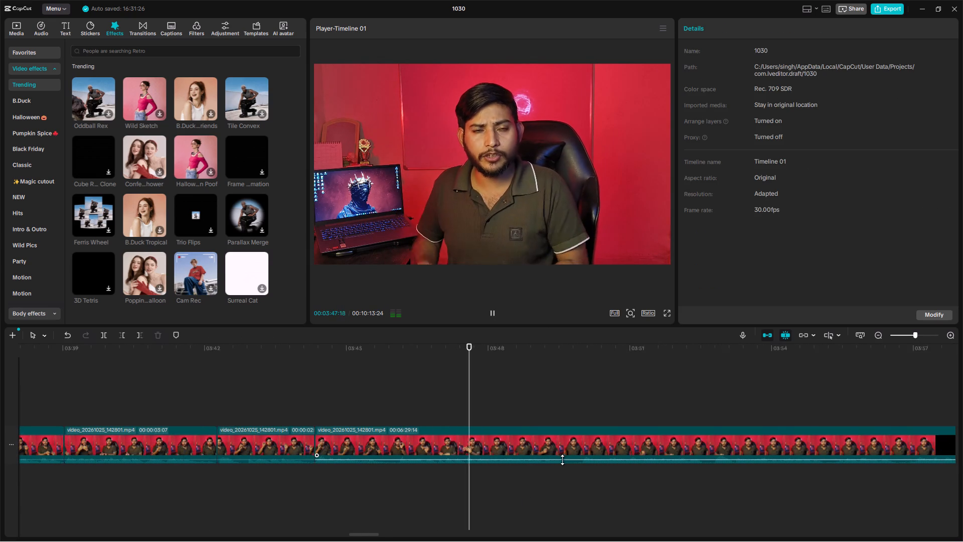
scroll(563, 460, "down", 6, "ctrl")
scroll(527, 501, "up", 3, "ctrl")
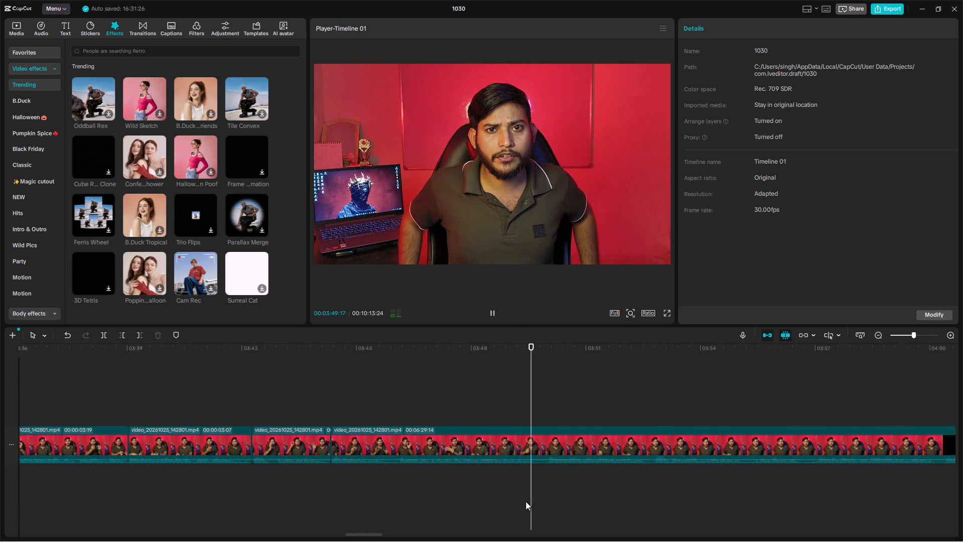
key("space")
left_click(536, 474)
key("ctrl+b")
left_click(543, 448)
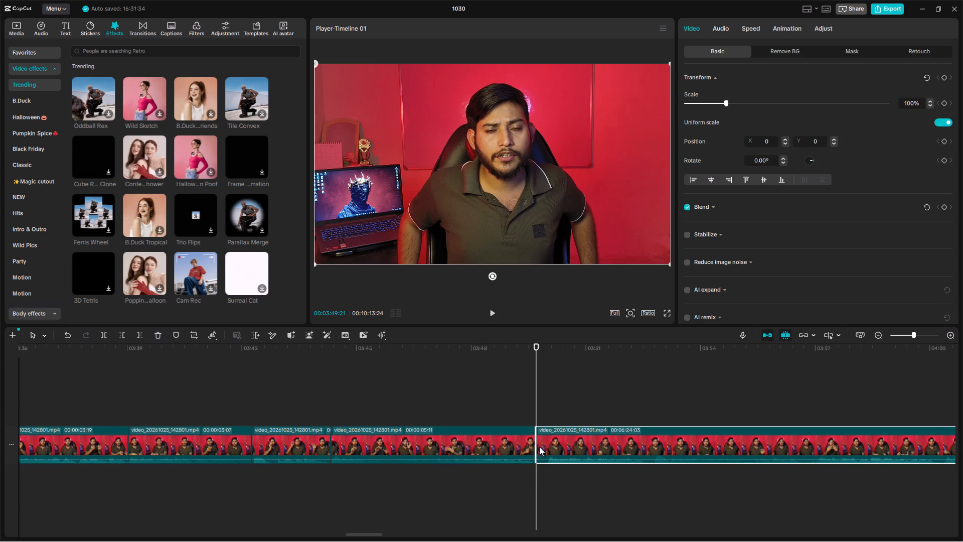
left_click_drag(534, 445, 547, 445)
Play across the 03:49:21 join, split the long clip at 04:02:12, and trim about 5 frames off the start of the later part.
left_click(474, 486)
key("space")
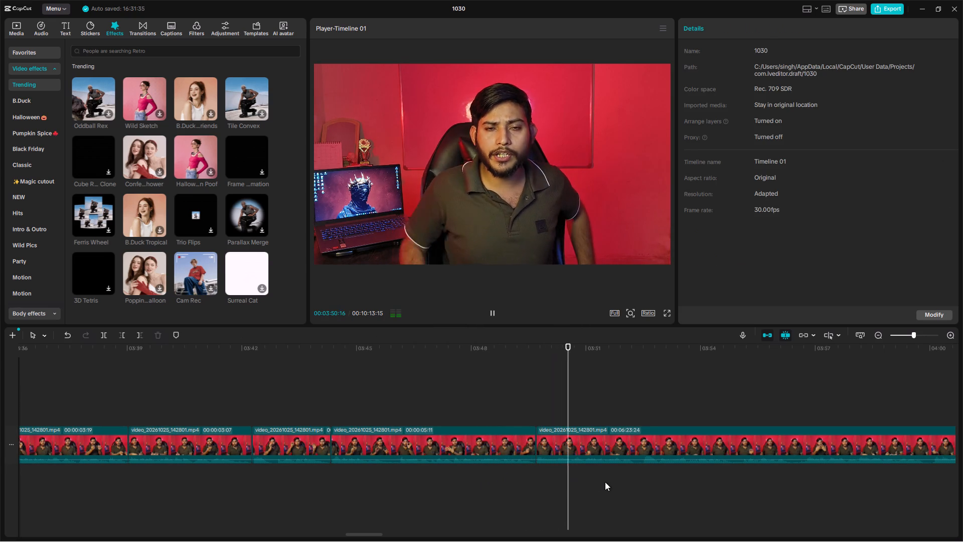
scroll(644, 465, "up", 5, "ctrl")
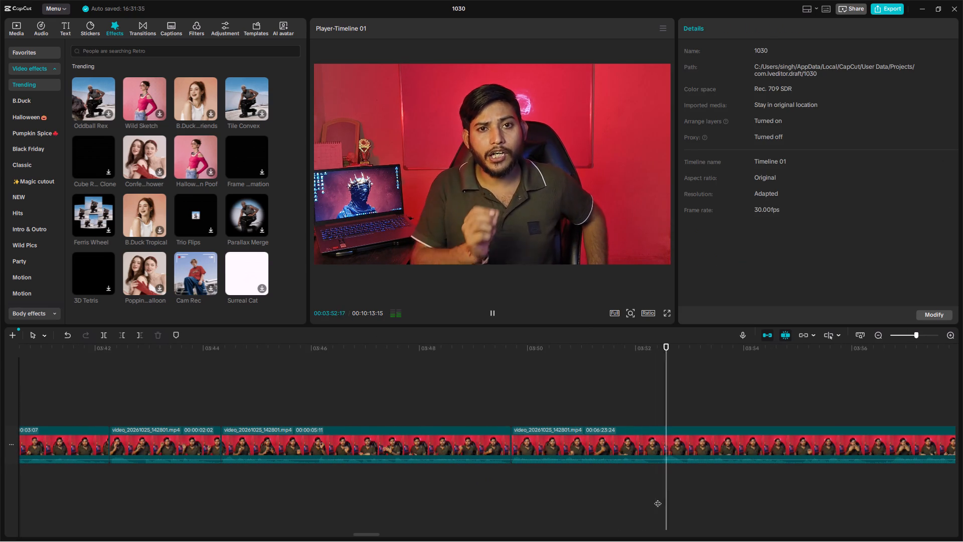
scroll(617, 505, "left", 2)
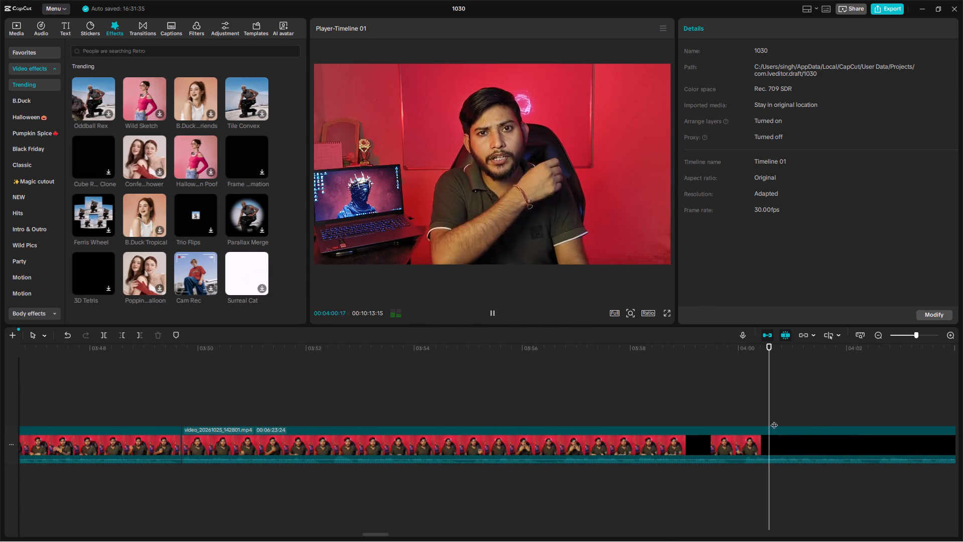
scroll(823, 471, "left", 3)
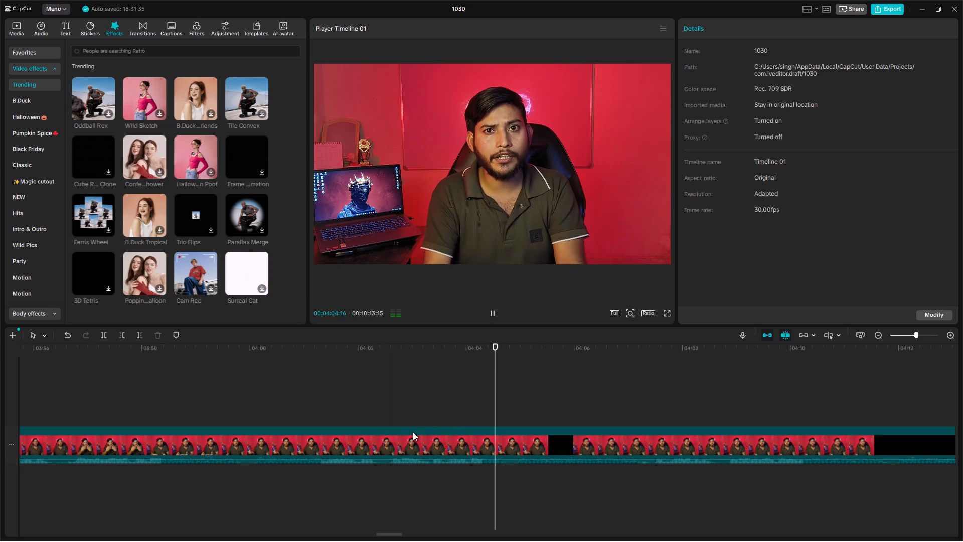
left_click(342, 478)
key("space")
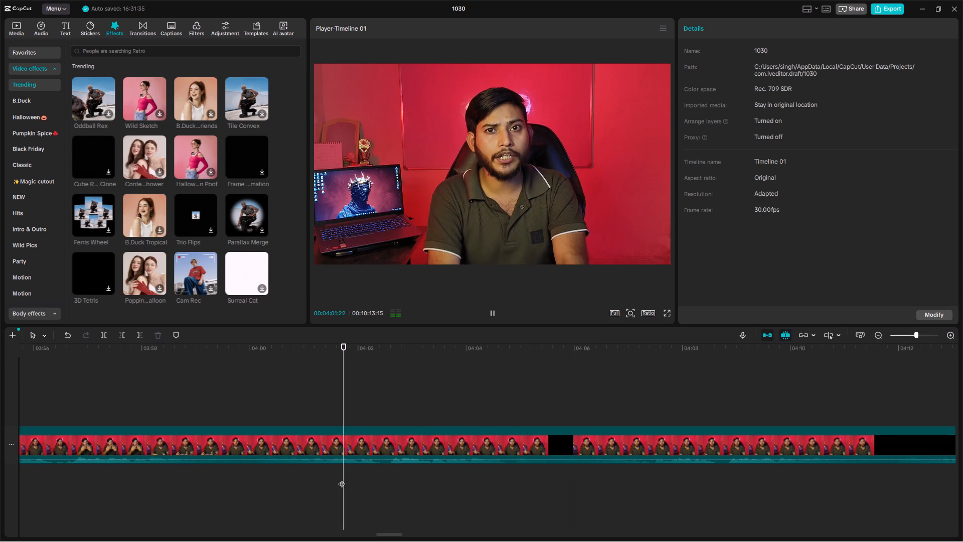
key("space")
left_click(378, 468)
scroll(382, 469, "left", 1)
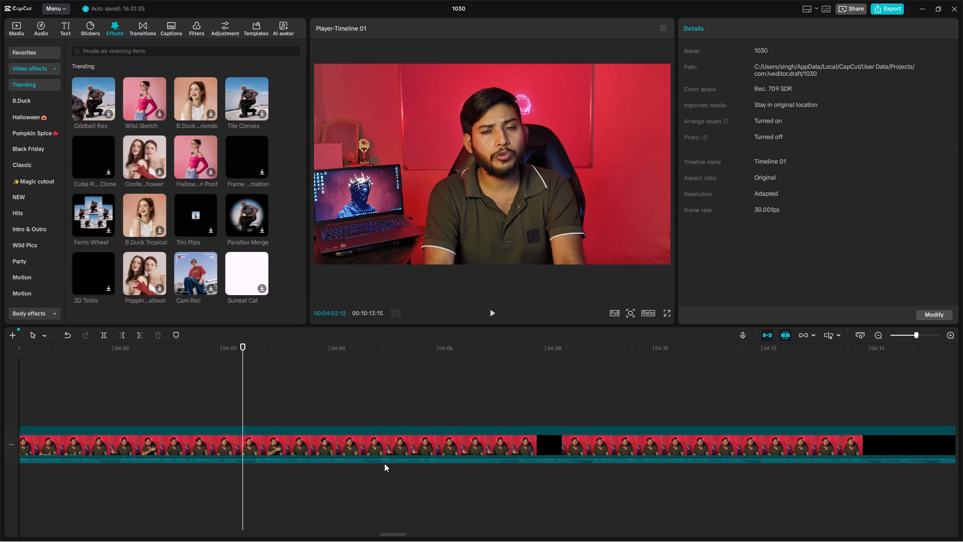
scroll(267, 470, "up", 7, "ctrl")
key("ctrl+b")
left_click(259, 434)
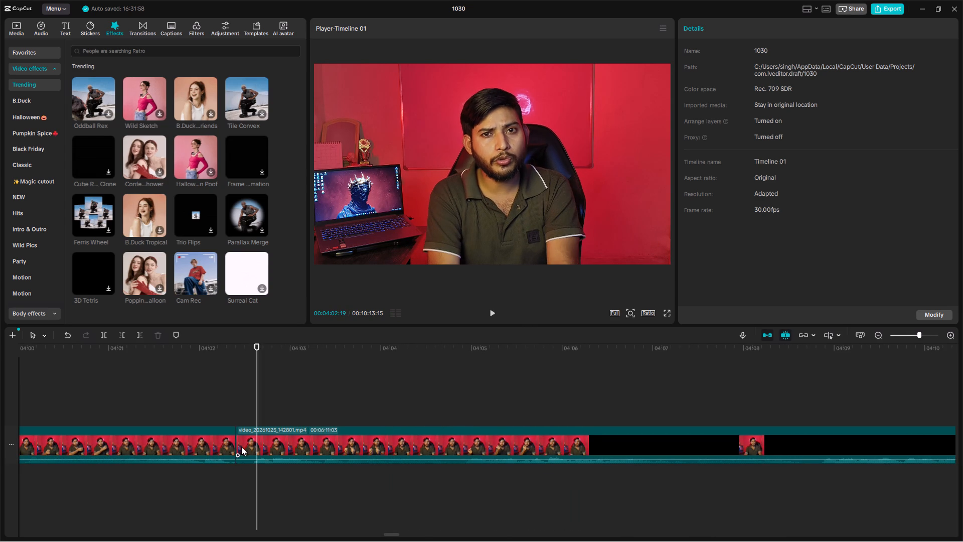
left_click(235, 447)
left_click(245, 445)
left_click_drag(236, 445, 250, 446)
Play across the 04:02:12 join, split the long clip at 04:08:14, and trim about 7 frames off the start of the later part.
left_click(163, 479)
key("space")
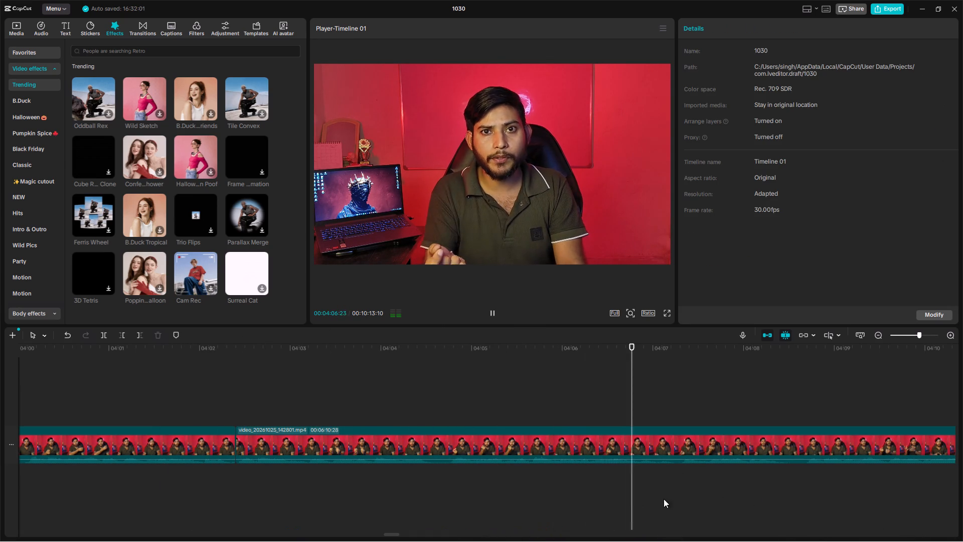
scroll(857, 483, "left", 1)
key("space")
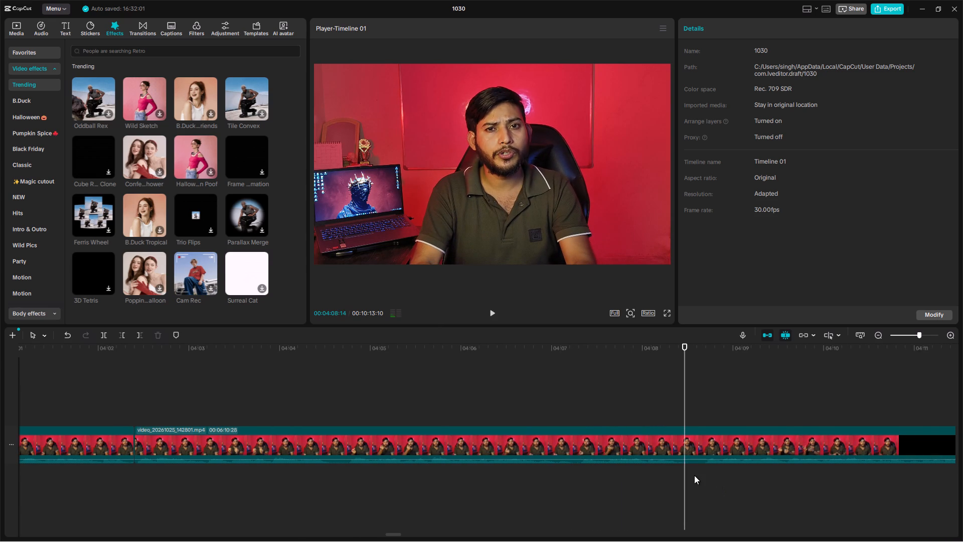
key("ctrl+b")
left_click(702, 441)
left_click_drag(688, 438, 692, 438)
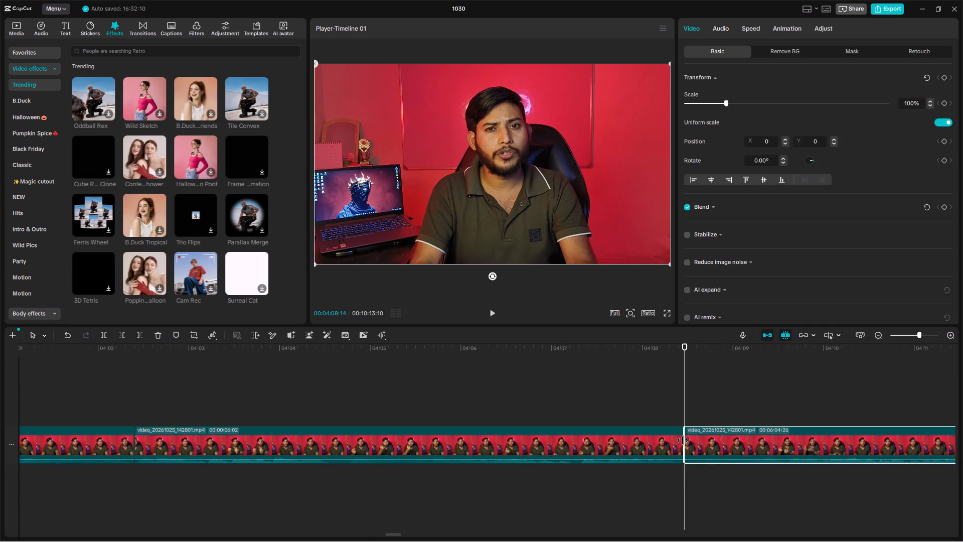
left_click_drag(685, 441, 705, 442)
Play across the 04:08:14 join, split the long clip at 04:11:11, and trim about 6 frames off the start of the later part.
left_click(582, 491)
key("space")
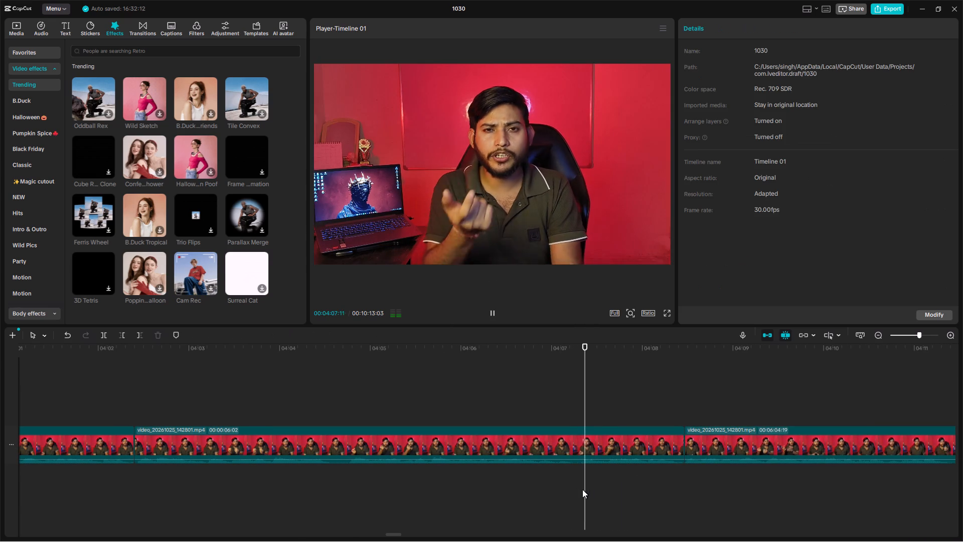
scroll(585, 481, "left", 2)
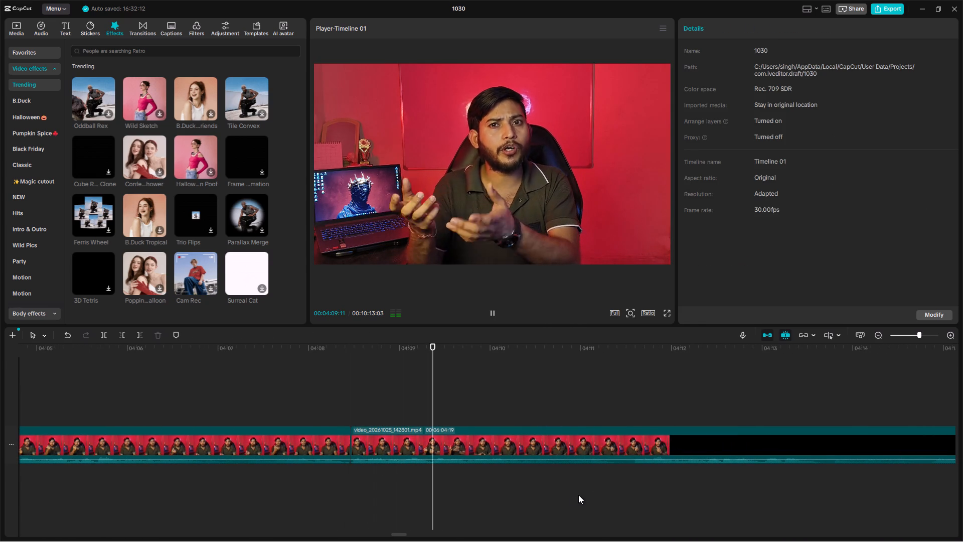
scroll(578, 495, "left", 1)
key("space")
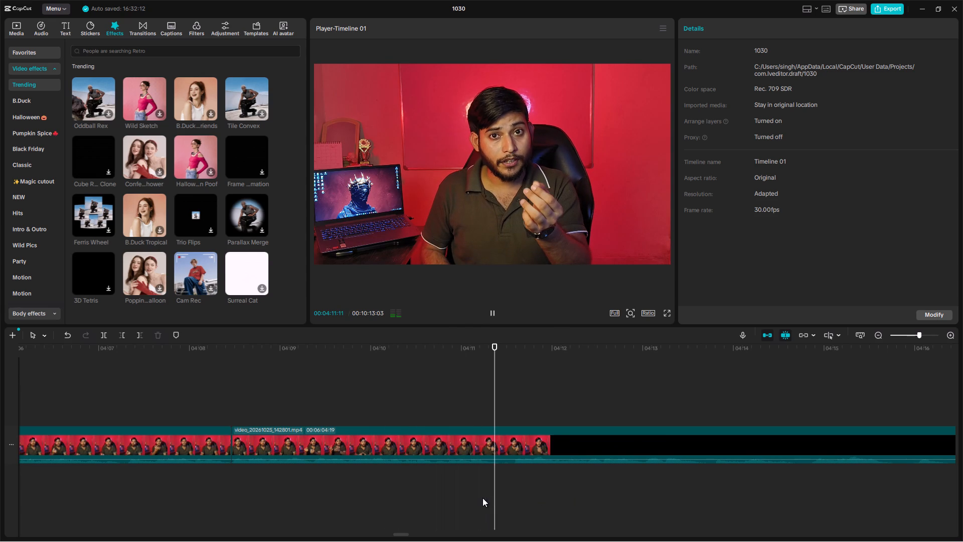
key("ctrl+b")
left_click(501, 446)
left_click_drag(495, 443, 509, 444)
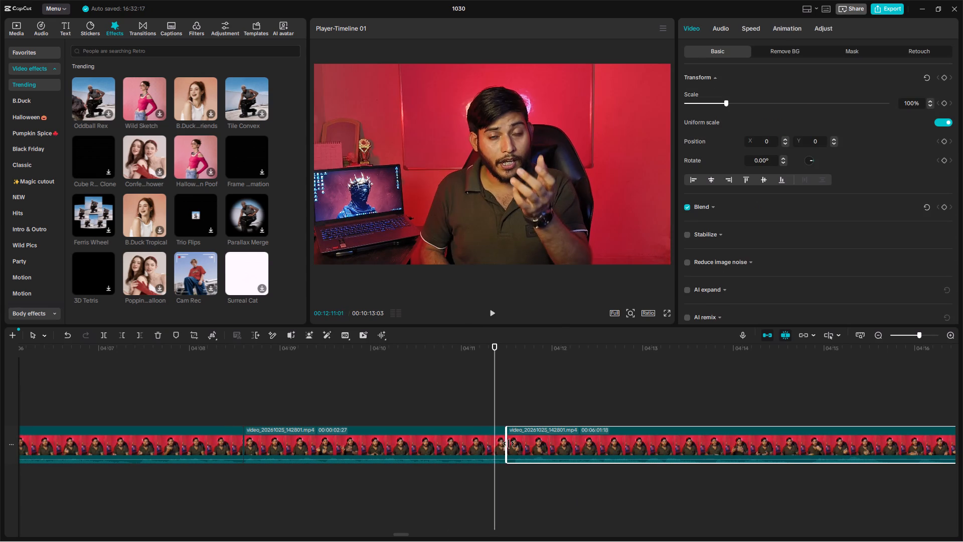
left_click_drag(509, 444, 513, 444)
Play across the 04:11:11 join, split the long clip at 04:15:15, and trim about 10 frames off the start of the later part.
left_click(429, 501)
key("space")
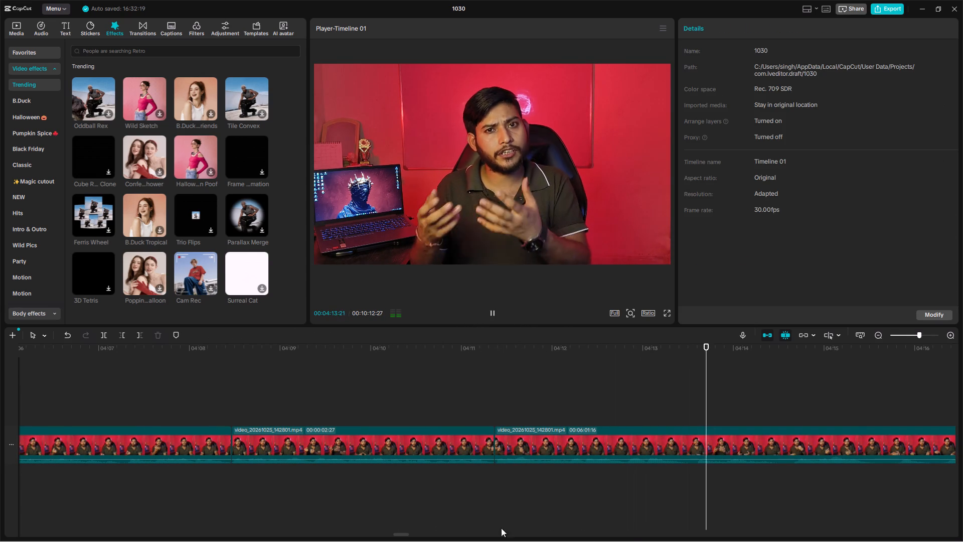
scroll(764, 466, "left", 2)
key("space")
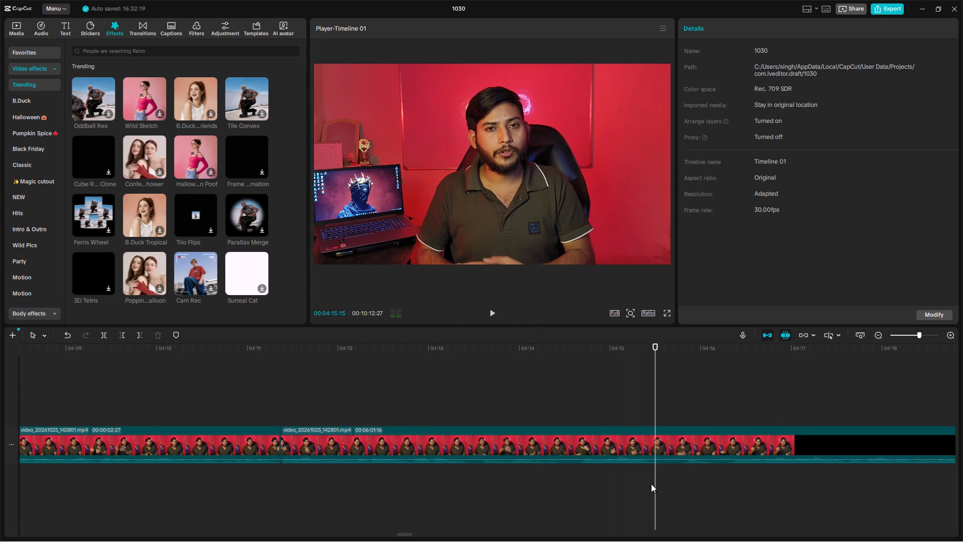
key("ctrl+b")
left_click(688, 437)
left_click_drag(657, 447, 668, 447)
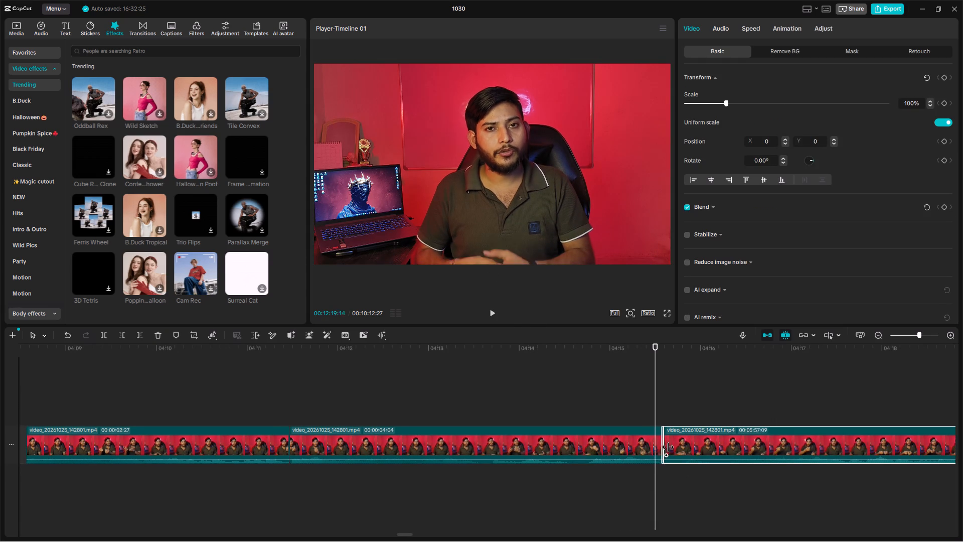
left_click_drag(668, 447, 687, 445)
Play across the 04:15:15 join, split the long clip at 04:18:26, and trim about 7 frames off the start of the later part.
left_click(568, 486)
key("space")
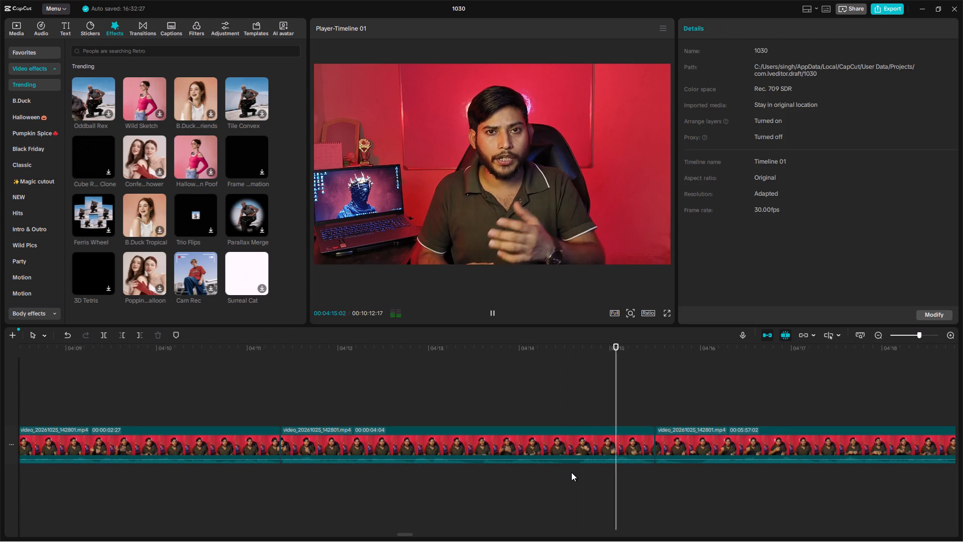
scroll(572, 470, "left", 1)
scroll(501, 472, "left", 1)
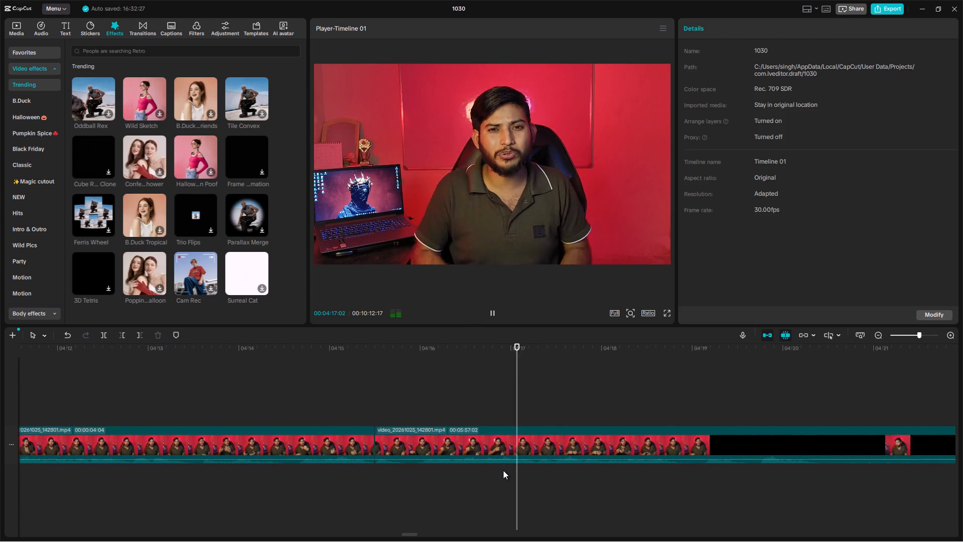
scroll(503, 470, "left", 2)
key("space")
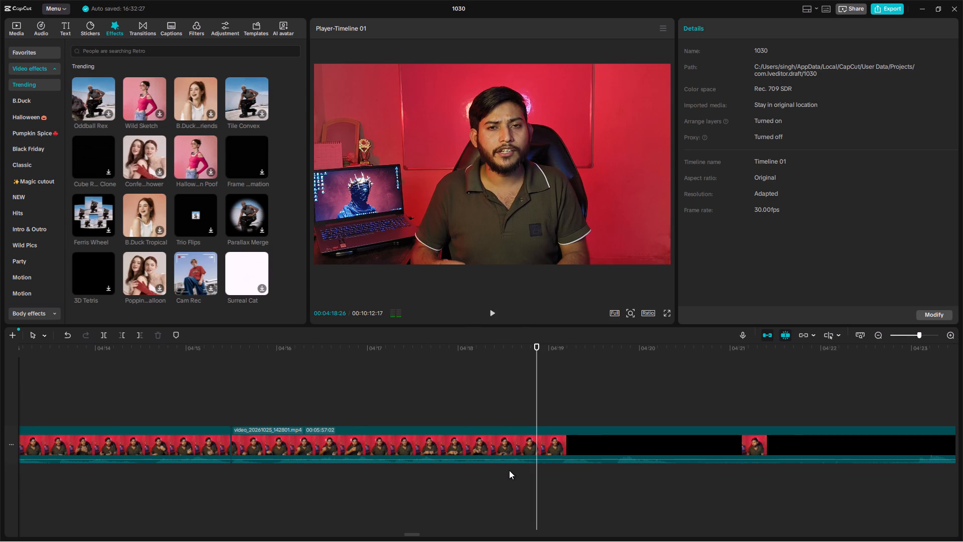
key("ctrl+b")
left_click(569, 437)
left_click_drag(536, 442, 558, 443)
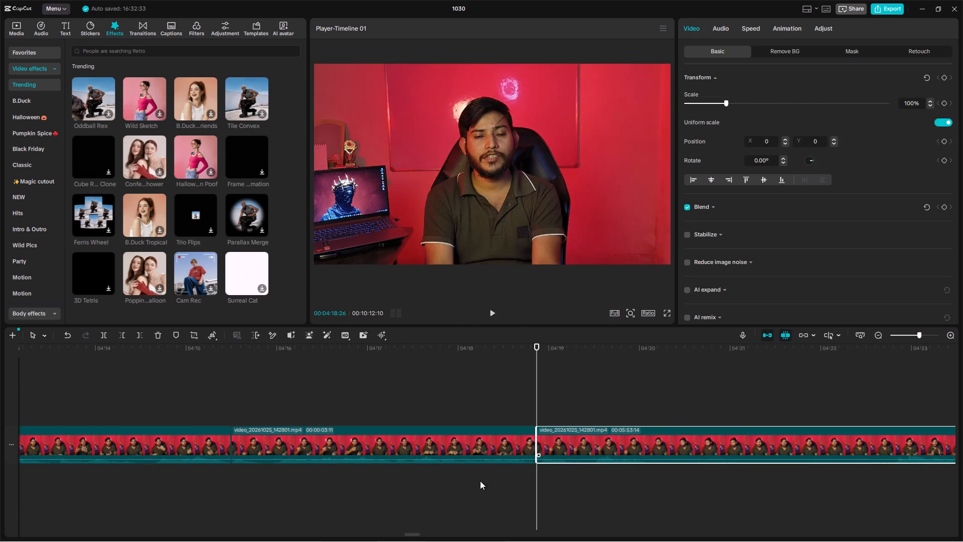
Play on past the 04:18:26 join and split the long clip at 04:22:21, where the speech restarts.
left_click(470, 485)
key("space")
scroll(472, 479, "left", 1)
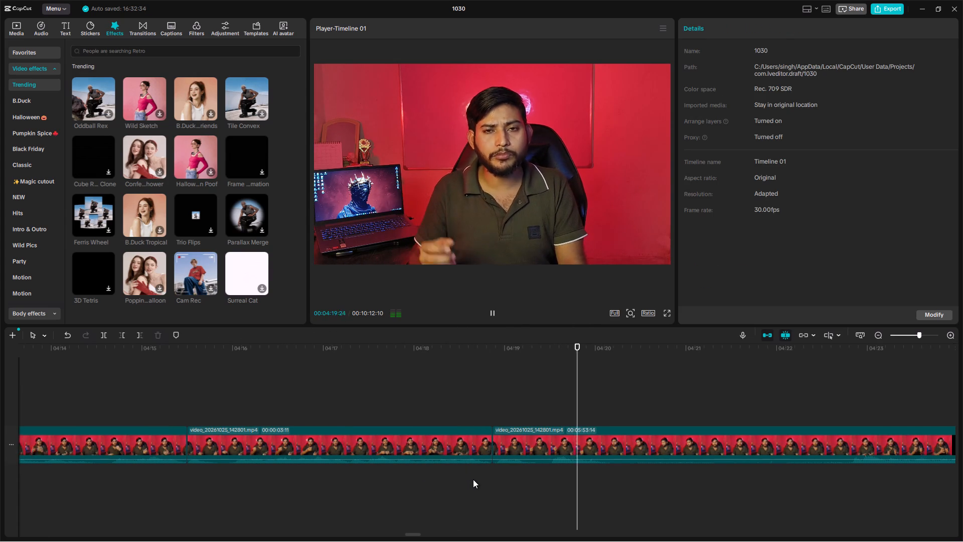
scroll(473, 479, "left", 1)
key("space")
key("space")
scroll(567, 502, "down", 7, "ctrl")
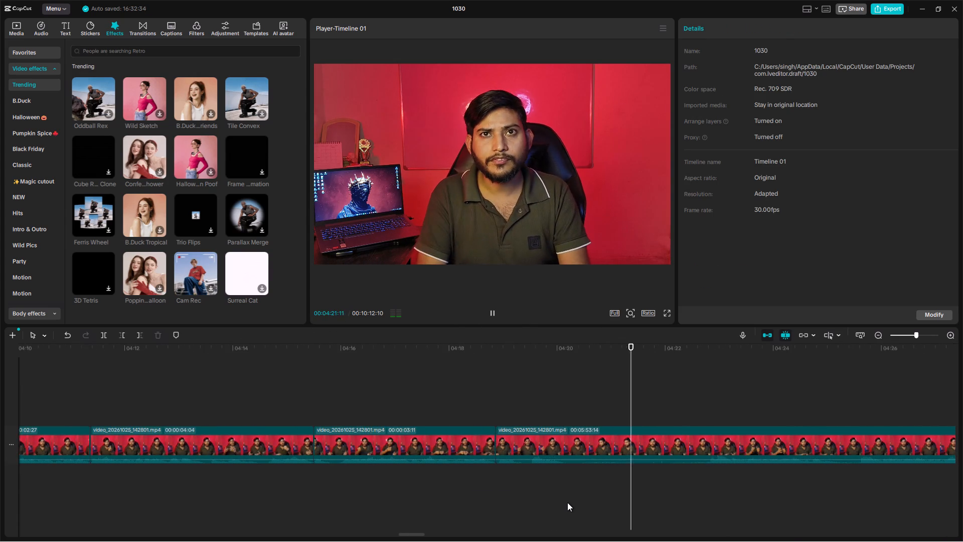
scroll(567, 502, "down", 6, "ctrl")
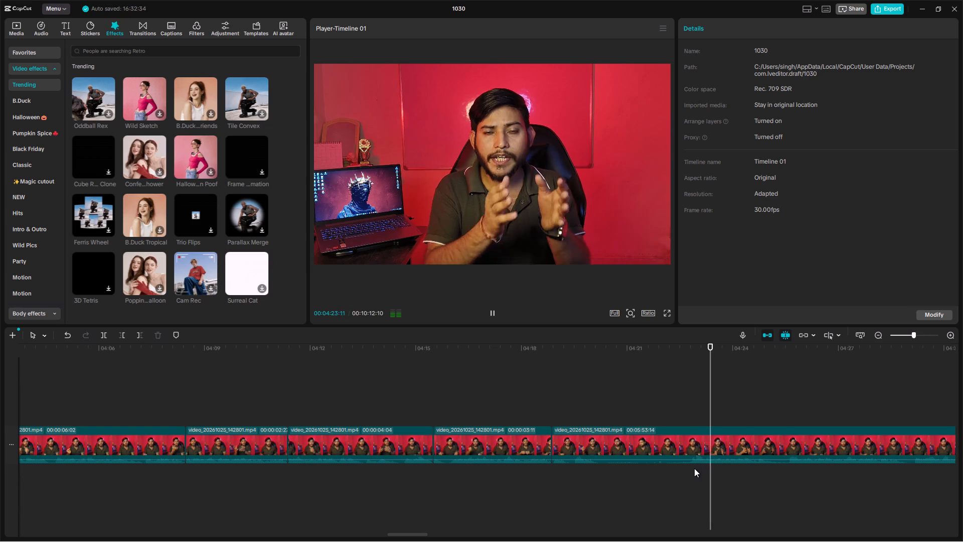
scroll(694, 468, "left", 1)
scroll(635, 471, "left", 1)
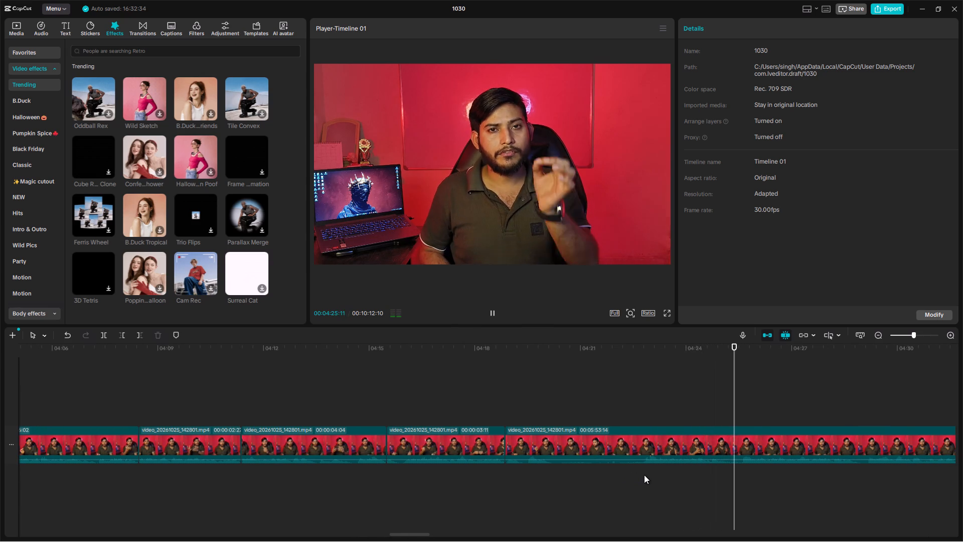
scroll(644, 474, "left", 1)
left_click(640, 476)
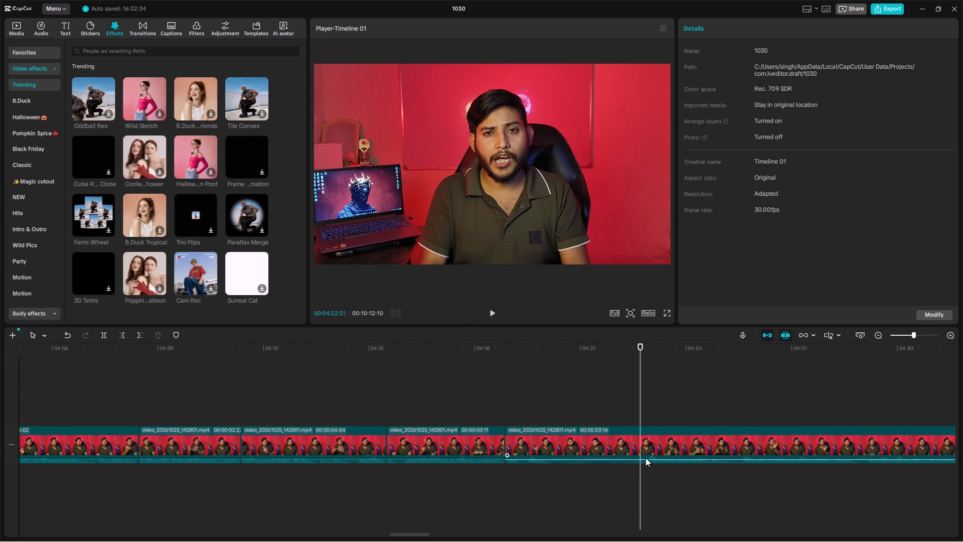
key("ctrl+b")
Replay the takes from about 04:08, and cut out the three clips between the 04:11:11 join and the 04:22:21 split.
left_click(470, 482)
key("space")
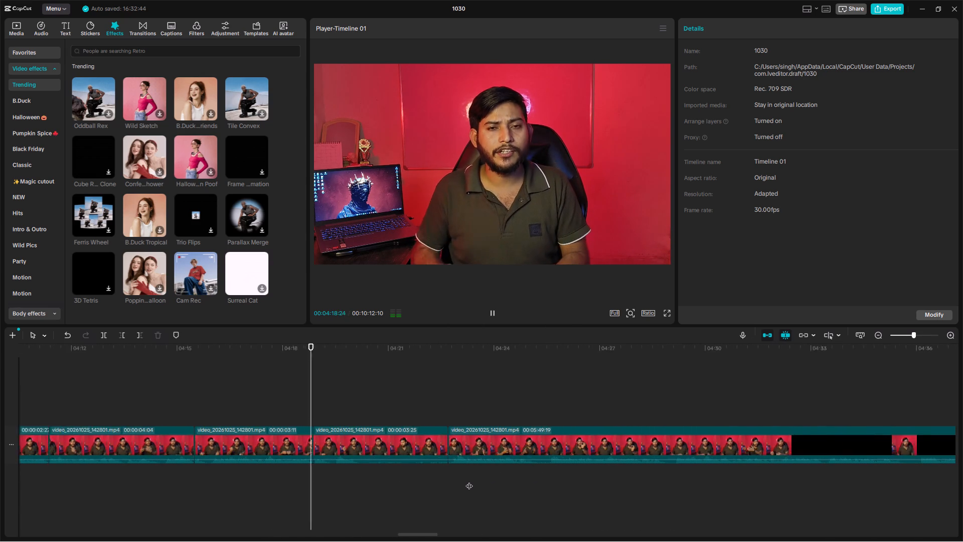
left_click(216, 479)
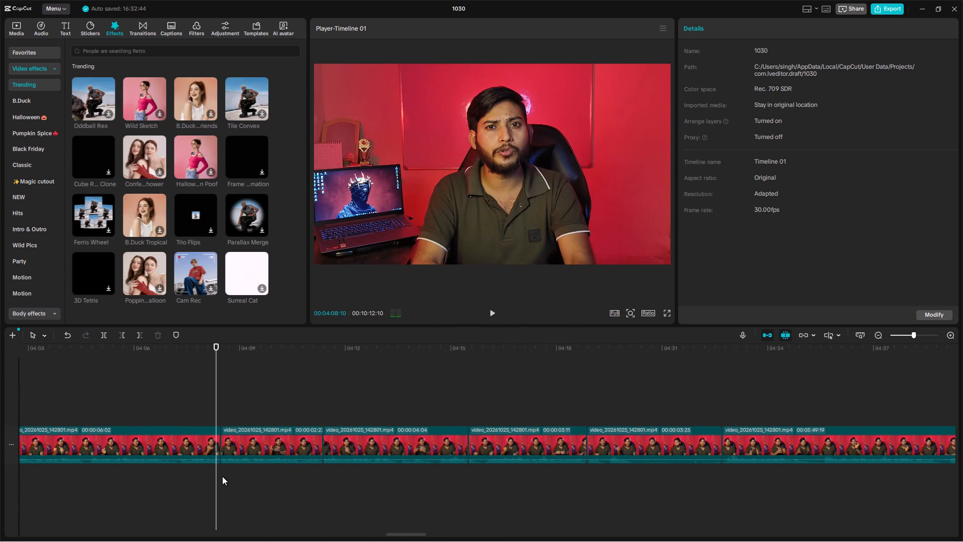
left_click(222, 476)
key("space")
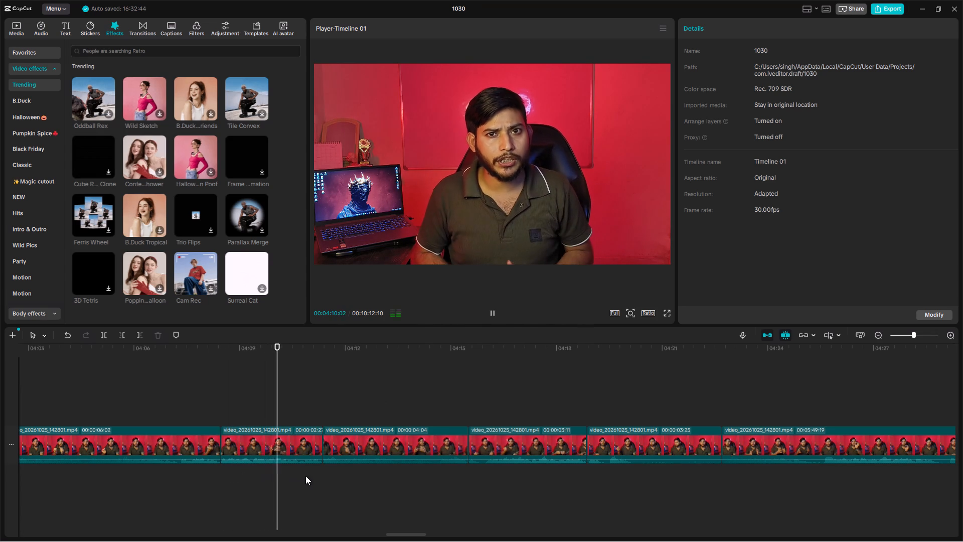
key("space")
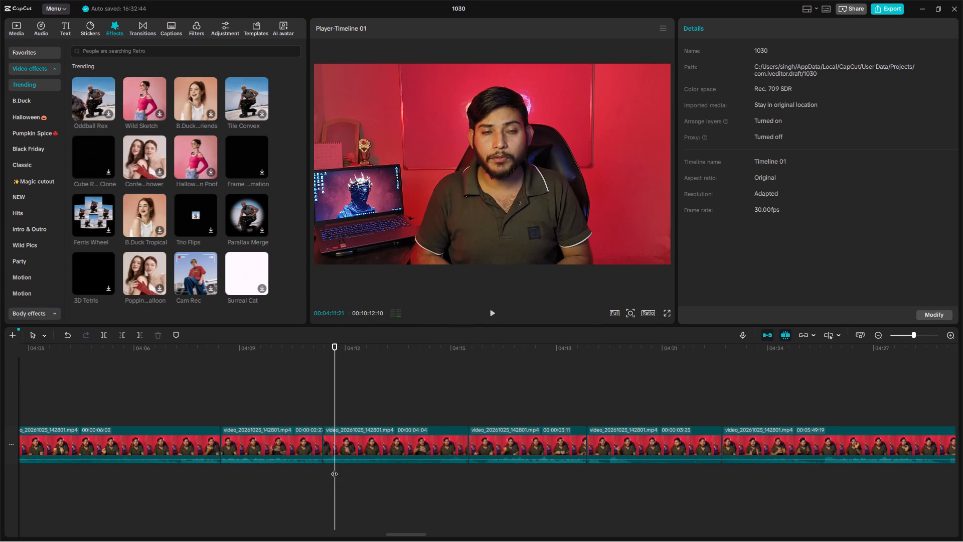
left_click_drag(384, 482, 510, 457)
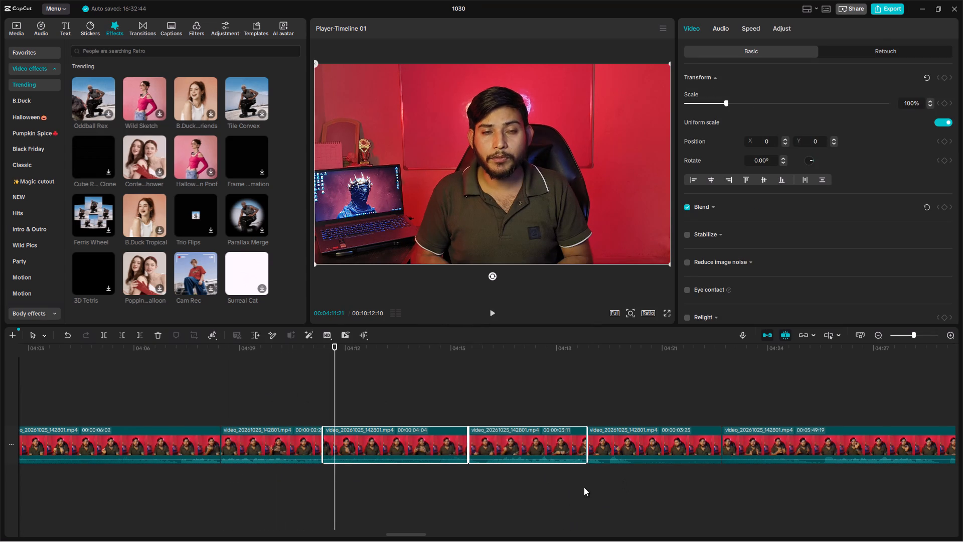
left_click_drag(403, 492, 701, 434)
key("ctrl+x")
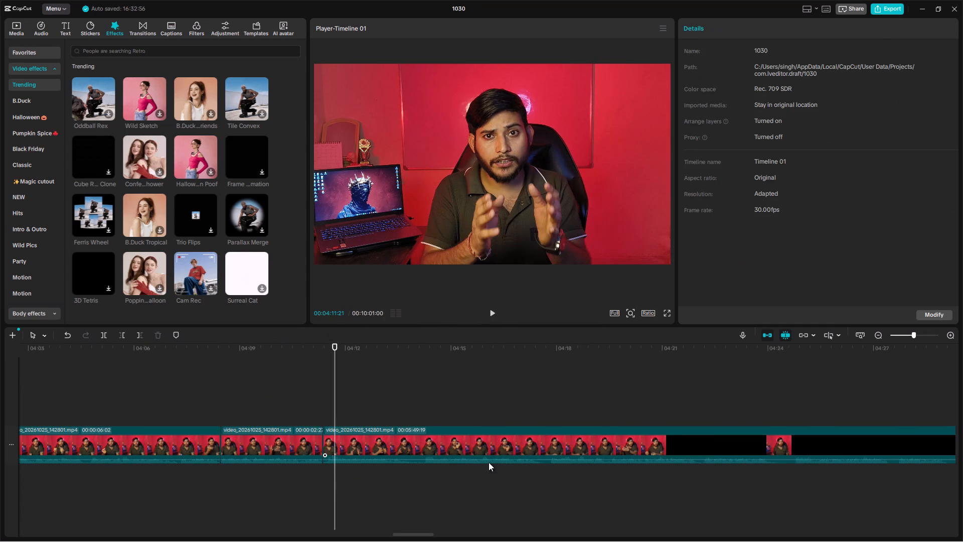
Replay the 04:11:11 join and trim about 14 frames, in two passes, off the end of the short clip before it.
left_click(281, 474)
key("space")
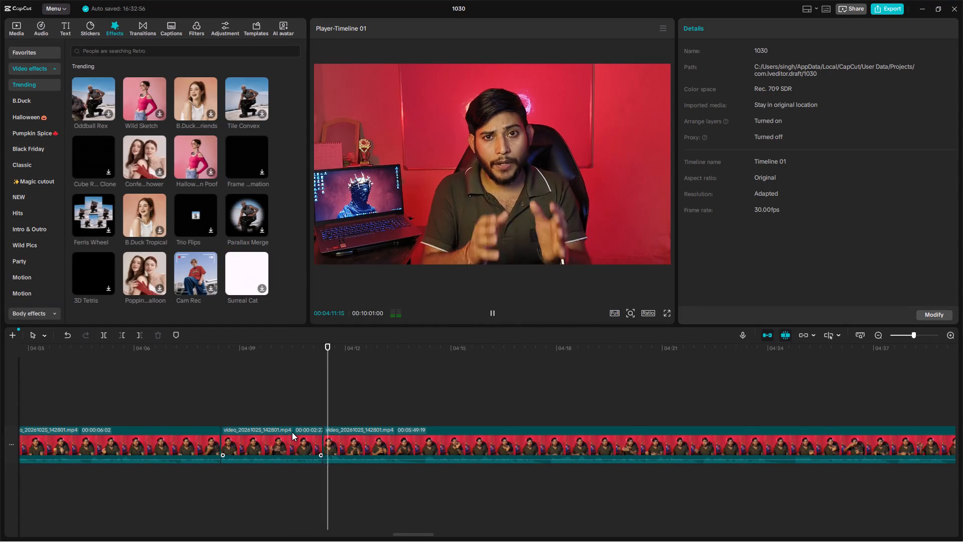
key("space")
left_click(289, 471)
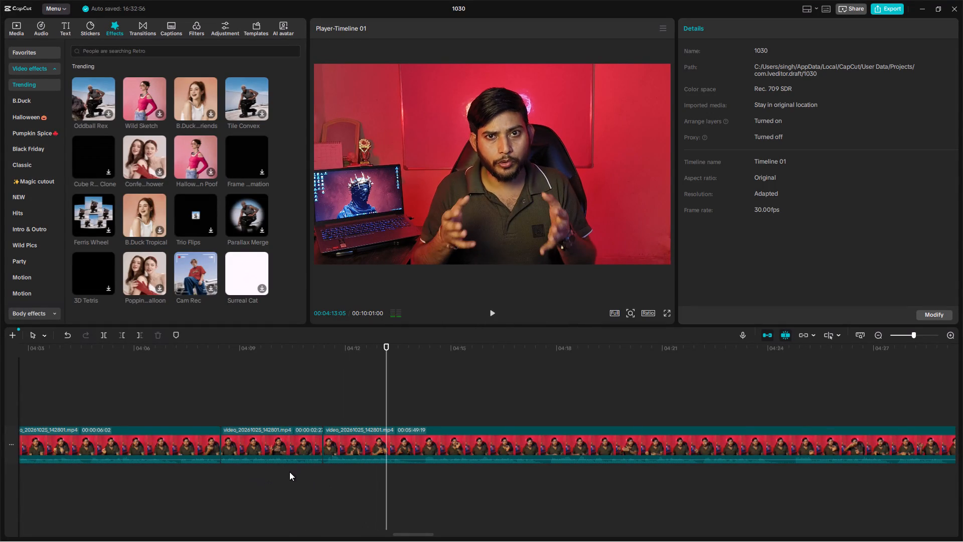
scroll(278, 463, "up", 7, "ctrl")
key("space")
key("space")
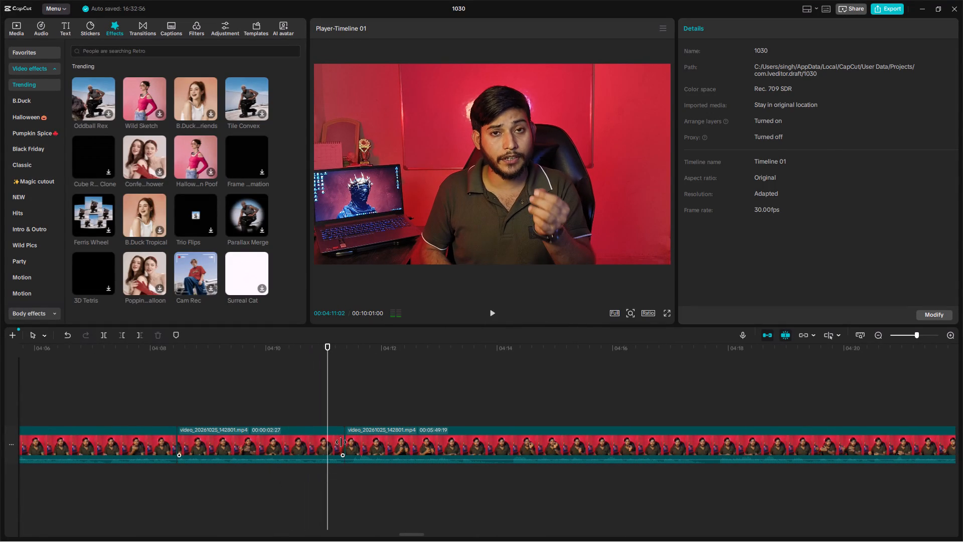
left_click(341, 442)
left_click_drag(345, 440, 320, 442)
left_click(266, 475)
key("space")
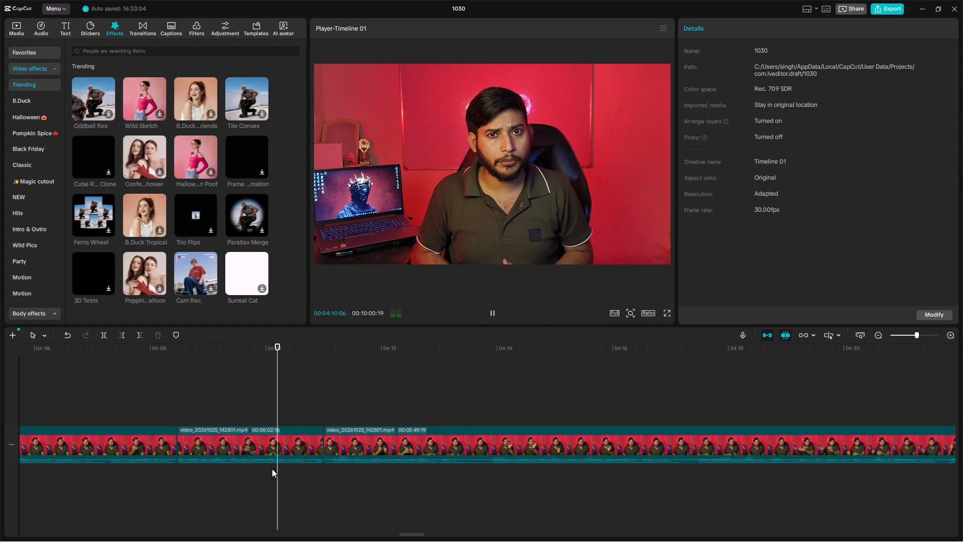
left_click(308, 449)
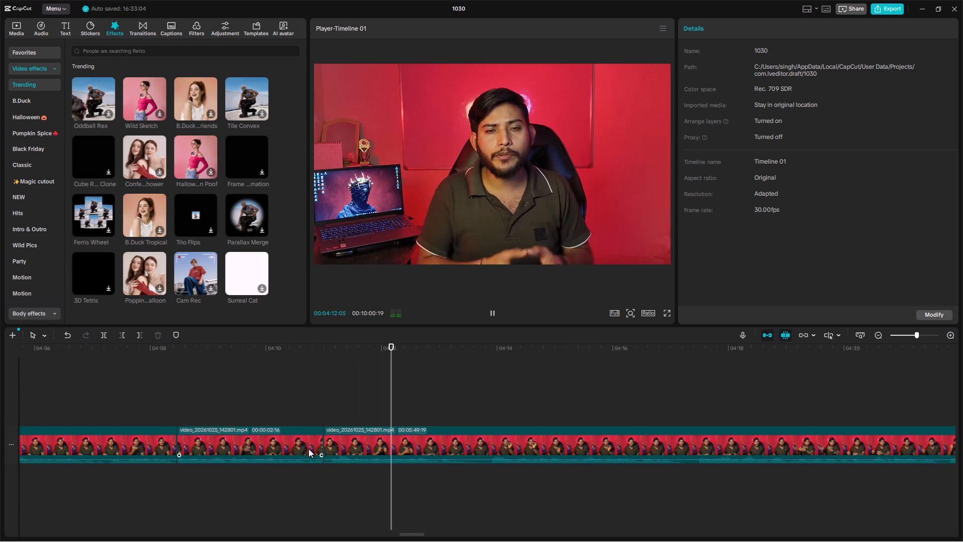
left_click_drag(325, 448, 316, 448)
Replay the join just before 04:11, and add a short audio fade-in to the long clip and a 0.3 s fade-out to the clip before it.
left_click(288, 479)
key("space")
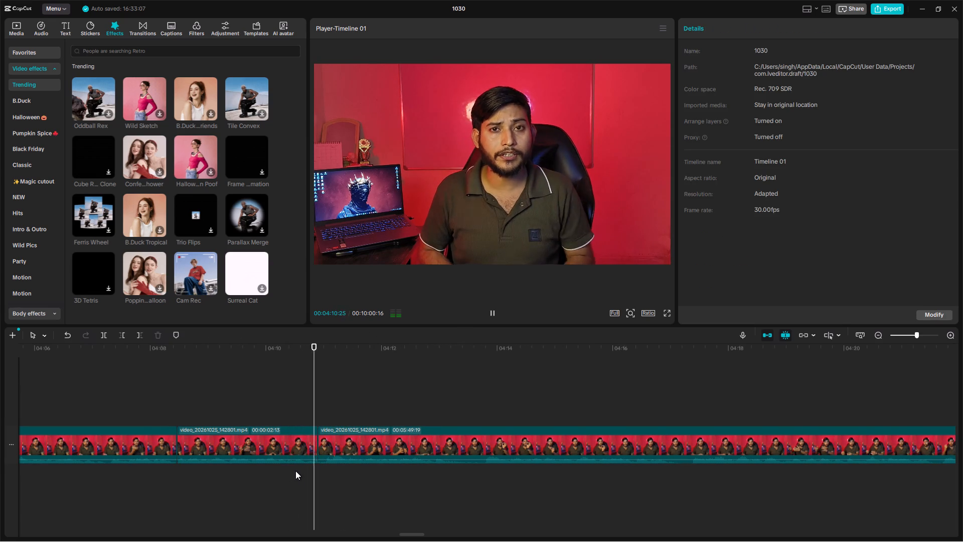
scroll(295, 471, "up", 8, "ctrl")
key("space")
left_click_drag(310, 456, 314, 456)
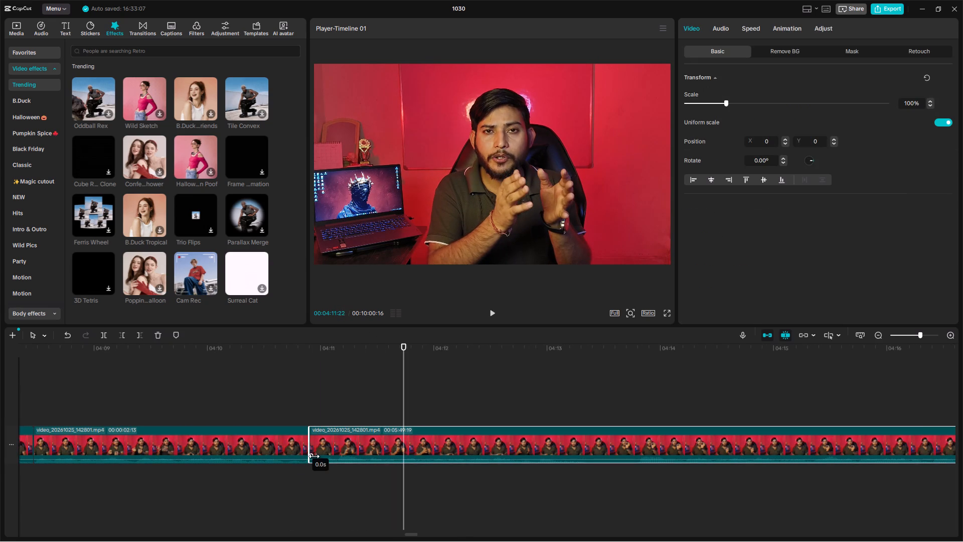
left_click_drag(314, 456, 334, 454)
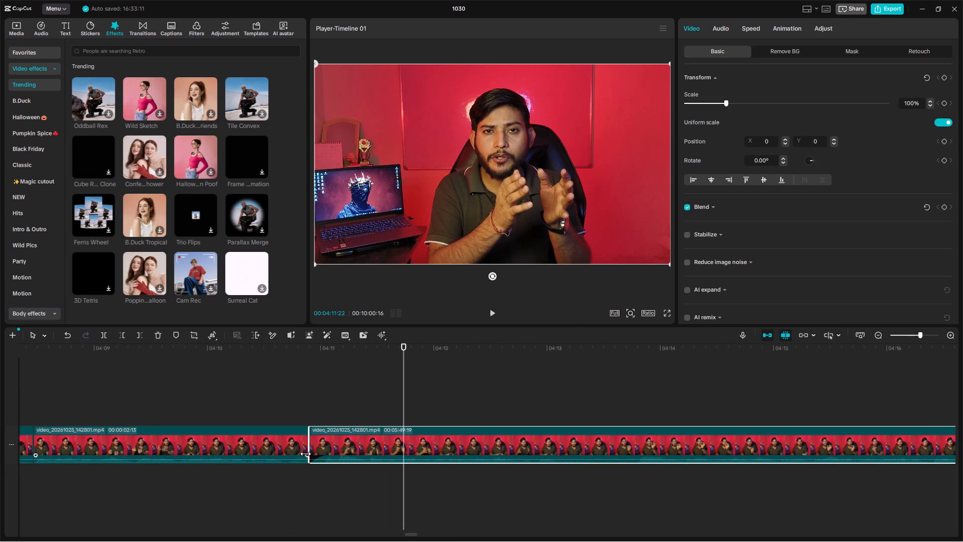
left_click(307, 454)
left_click_drag(305, 456, 267, 451)
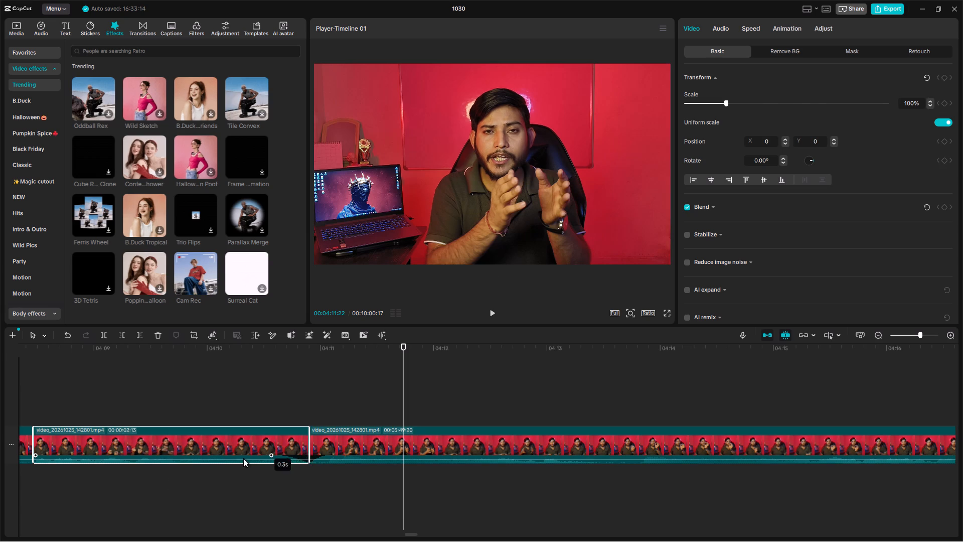
Play on past the faded join, split the long clip at 04:13:16, and trim about 8 frames off the start of the later part.
left_click(165, 484)
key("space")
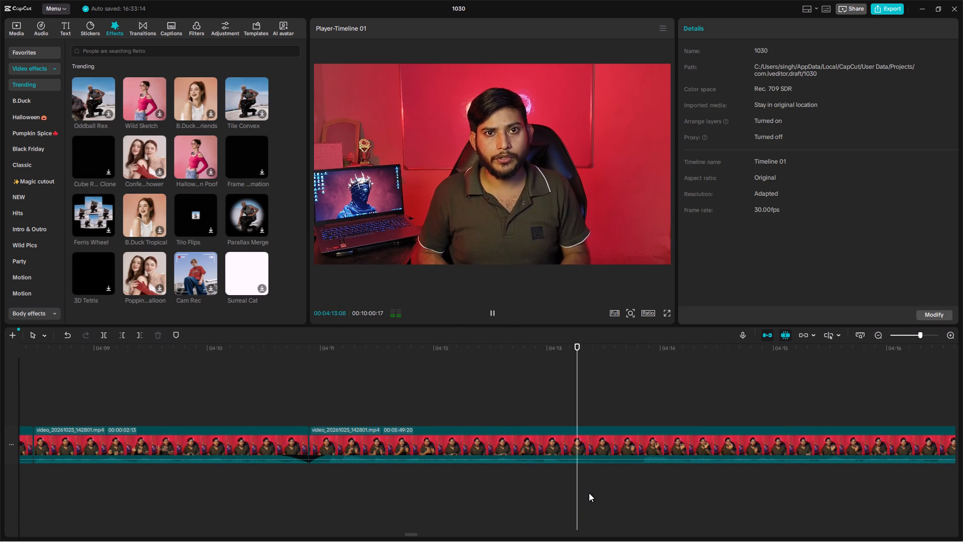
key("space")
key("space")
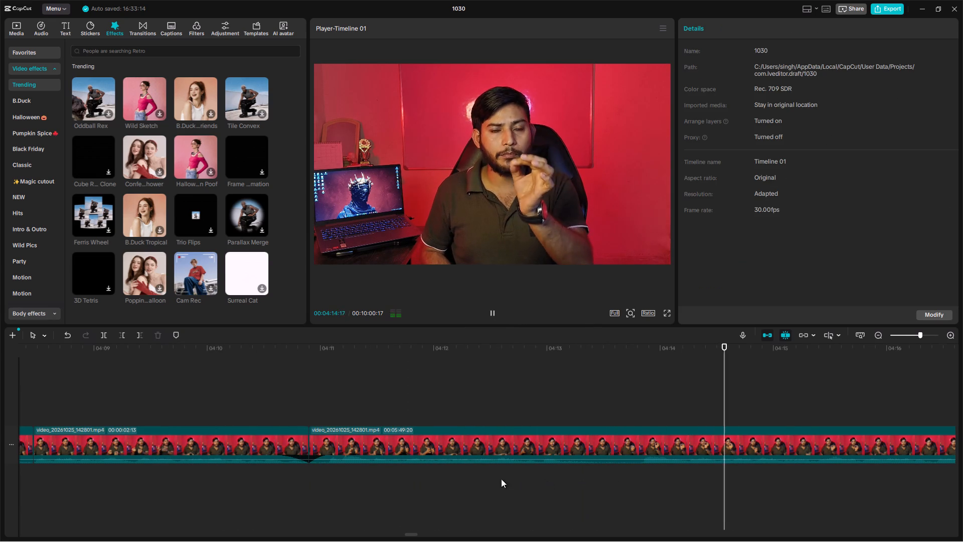
left_click(501, 479)
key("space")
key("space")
key("ctrl+b")
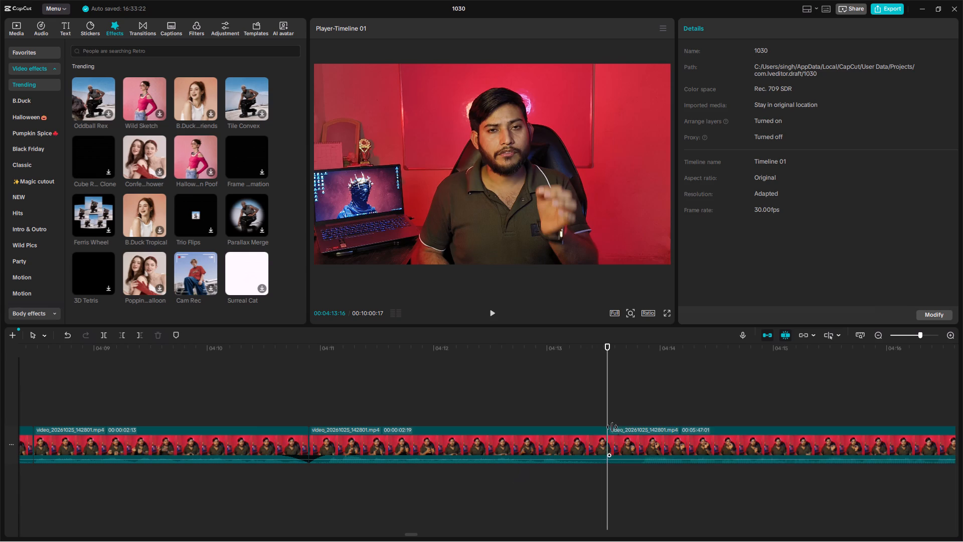
left_click(612, 427)
left_click_drag(605, 443, 638, 444)
left_click(523, 479)
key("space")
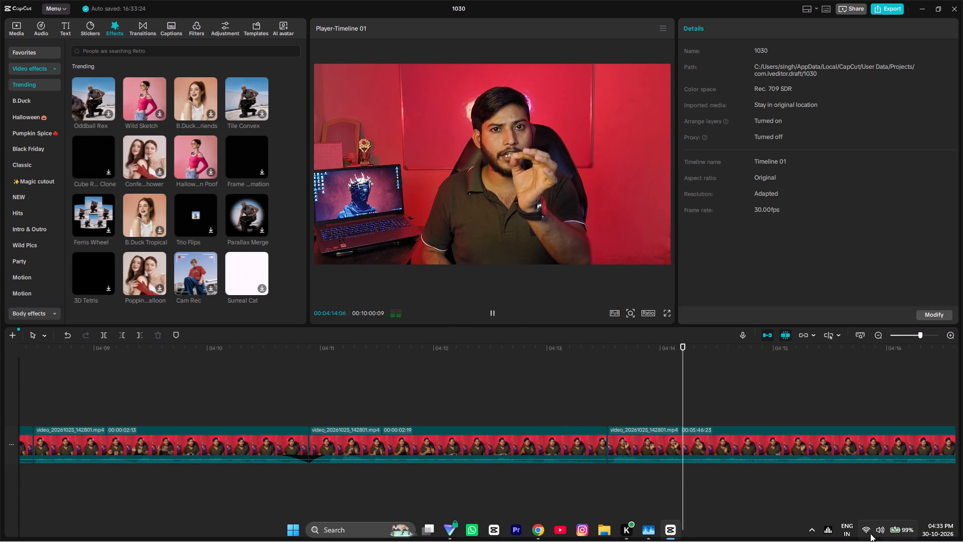
Lower the screen brightness slightly in the Windows quick settings.
left_click(912, 540)
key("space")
left_click_drag(921, 441, 913, 442)
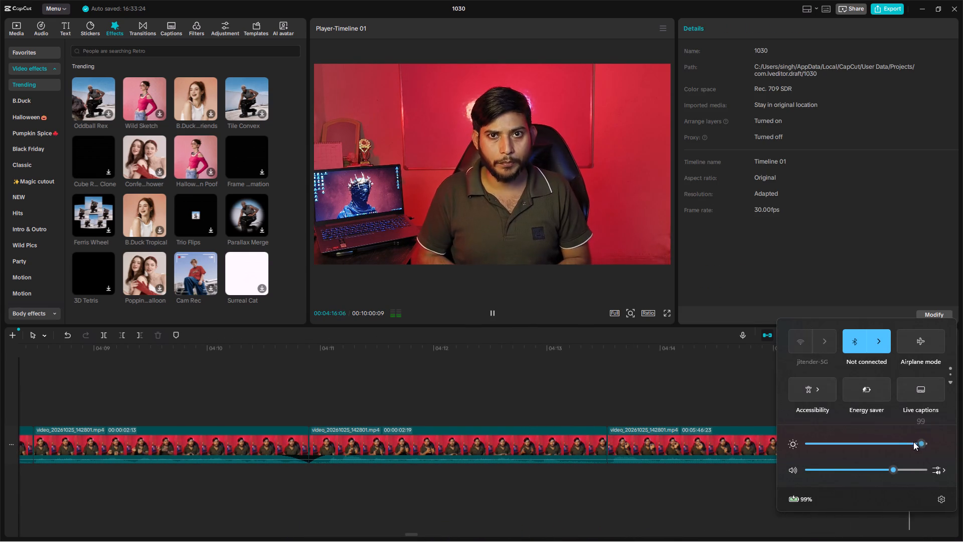
left_click_drag(913, 442, 915, 437)
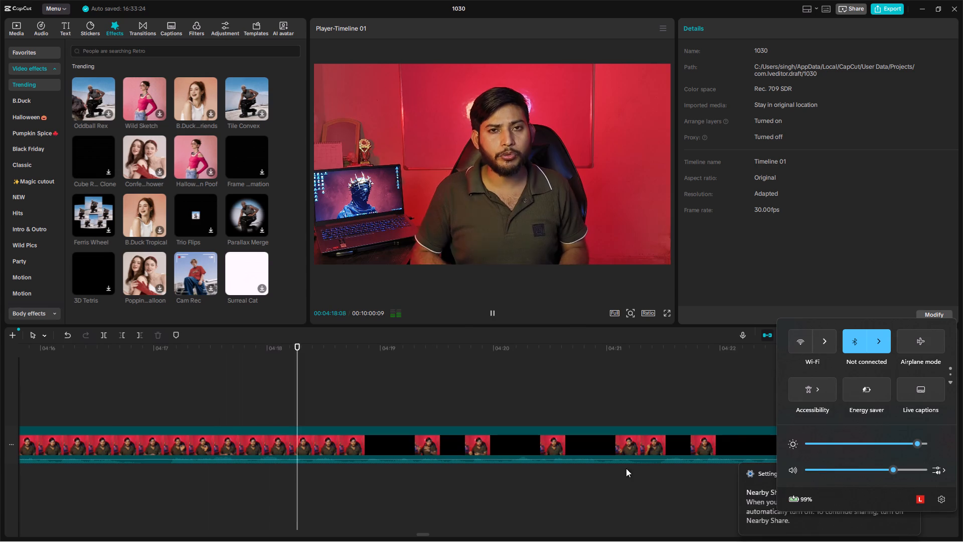
Replay across the 04:13:16 join, split the long clip at 04:16:27, and trim about 7 frames off the start of the later part.
scroll(414, 460, "right", 1)
left_click(288, 475)
left_click_drag(288, 475, 0, 474)
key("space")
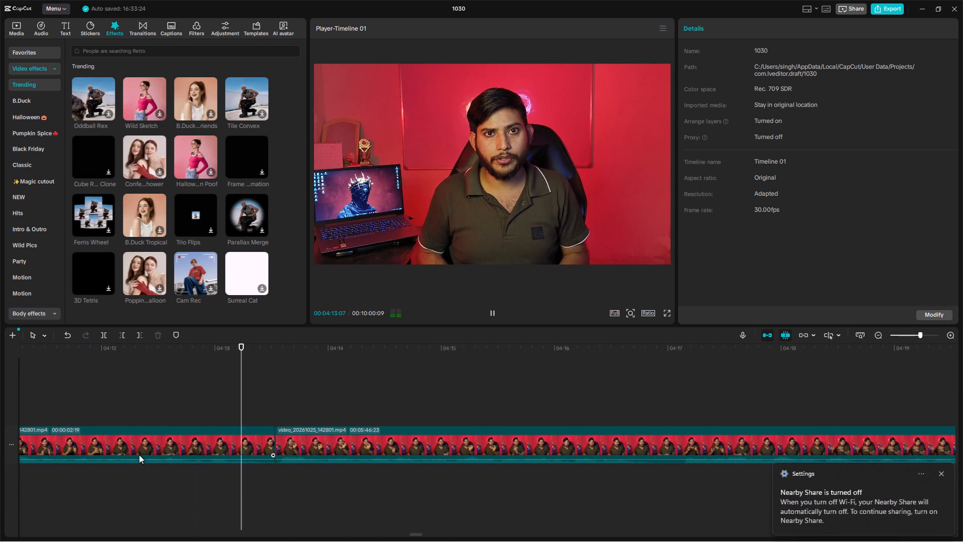
left_click(941, 475)
scroll(539, 483, "left", 1)
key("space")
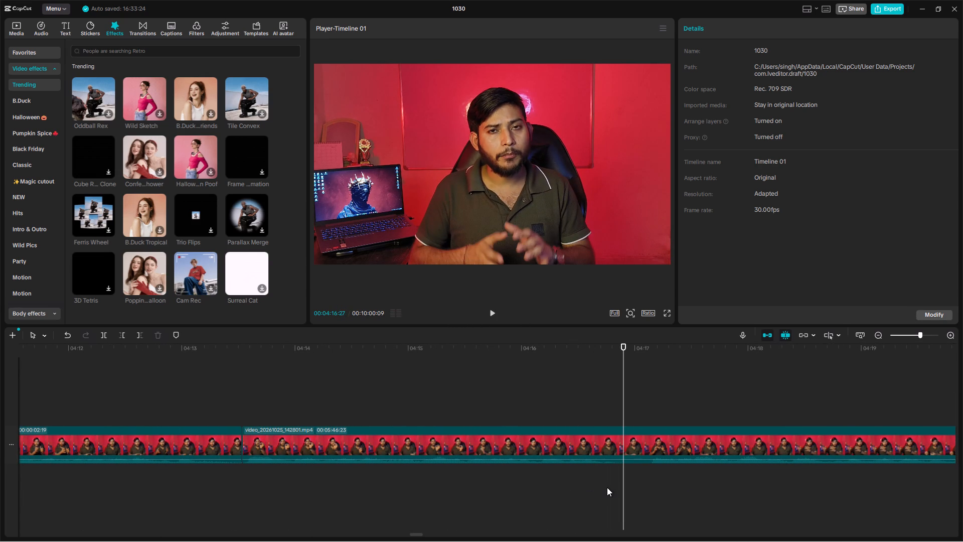
key("ctrl+b")
left_click(647, 448)
left_click_drag(629, 446, 636, 447)
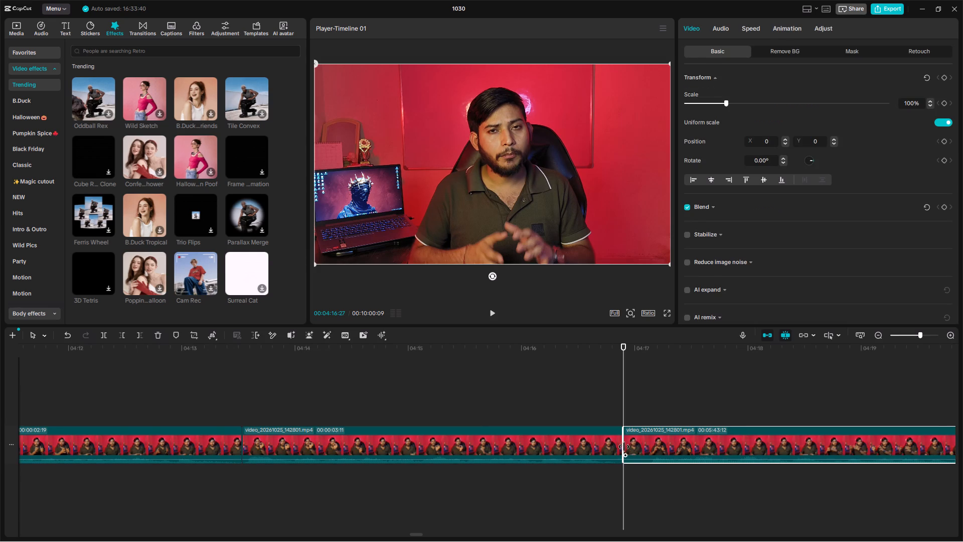
left_click_drag(622, 447, 649, 448)
Play across the 04:16:27 join, split the long clip at 04:21:03, and trim about 4 frames off the start of the later part.
left_click(557, 484)
key("space")
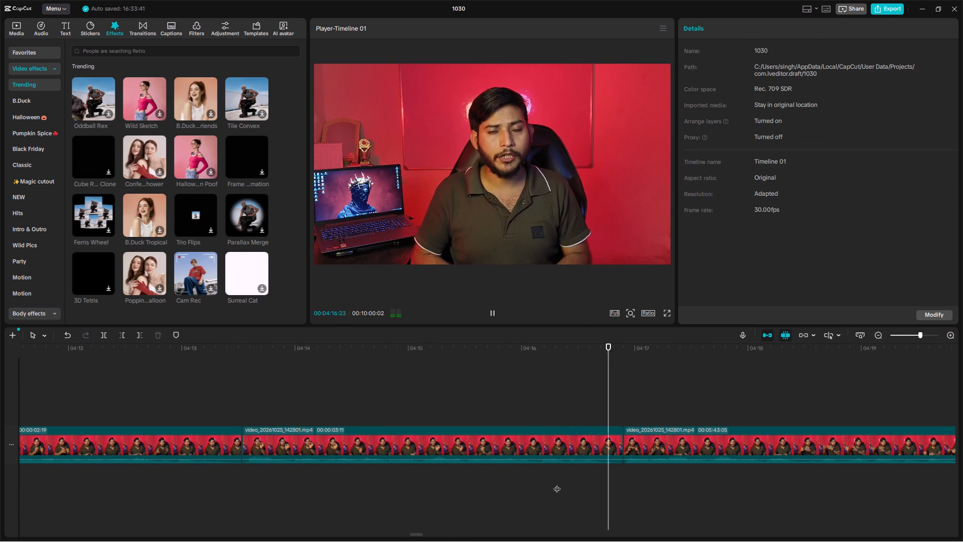
scroll(557, 484, "left", 3)
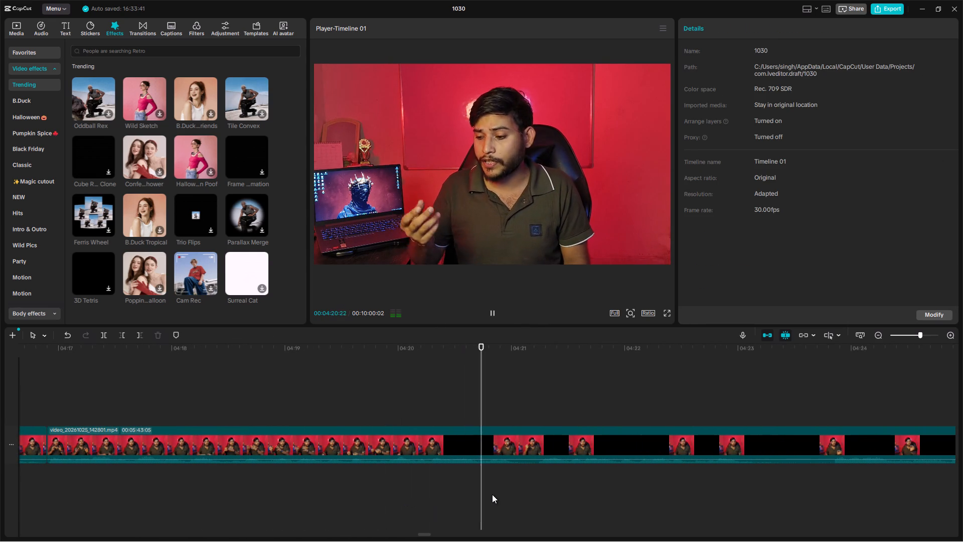
key("space")
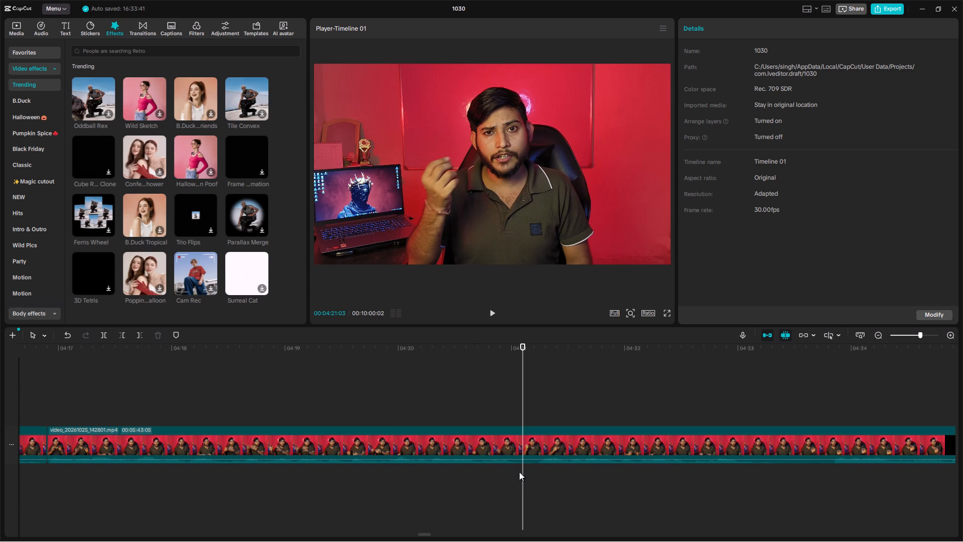
key("ctrl+b")
left_click(533, 450)
left_click_drag(523, 447, 538, 447)
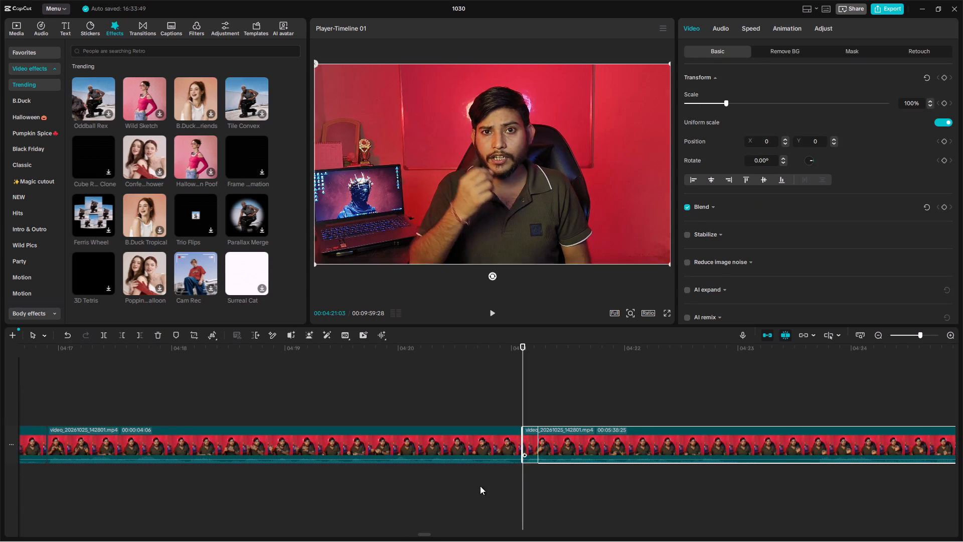
Play across the 04:21:03 join, split the long clip at 04:23:05, and trim about 16 frames off the start of the later part.
left_click(480, 486)
key("space")
scroll(669, 504, "left", 1)
key("space")
left_click(476, 474)
key("ctrl+b")
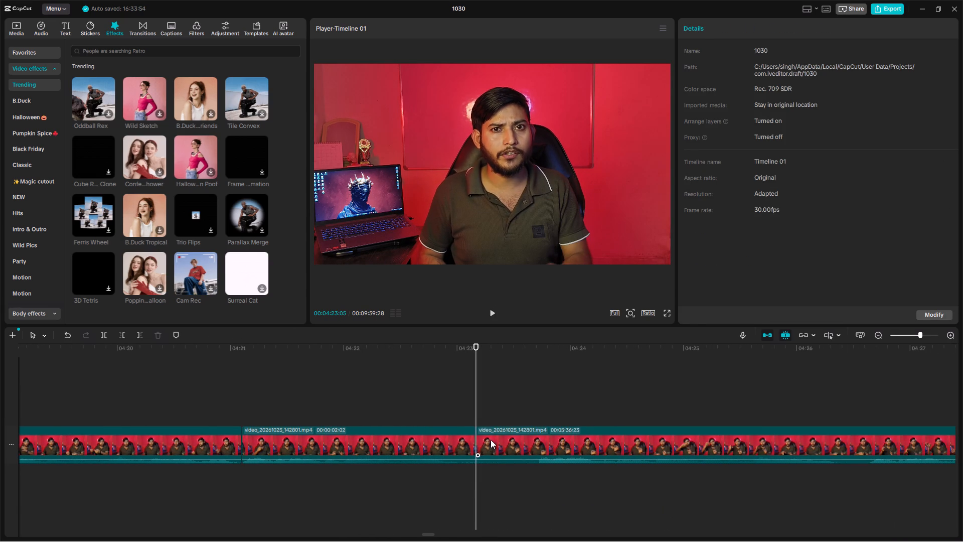
left_click(491, 440)
left_click_drag(477, 442, 536, 443)
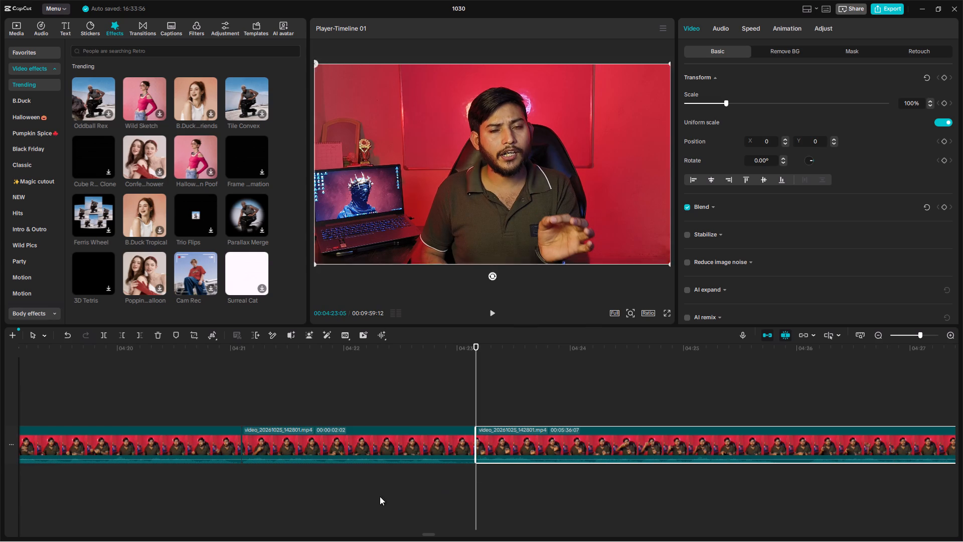
Play across the 04:23:05 join, split the long clip at 04:25:26, and trim about 8 frames off the start of the later part.
left_click(380, 496)
key("space")
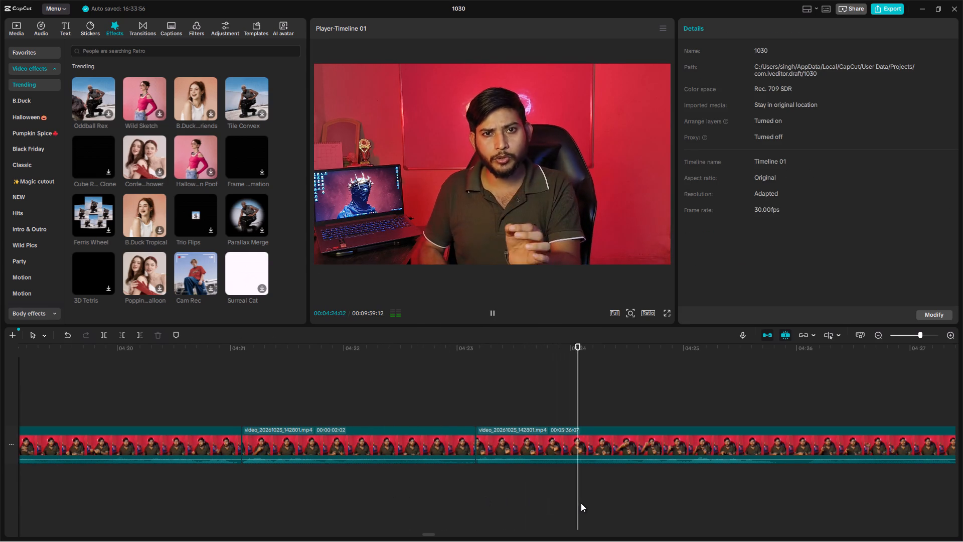
scroll(581, 503, "left", 2)
key("space")
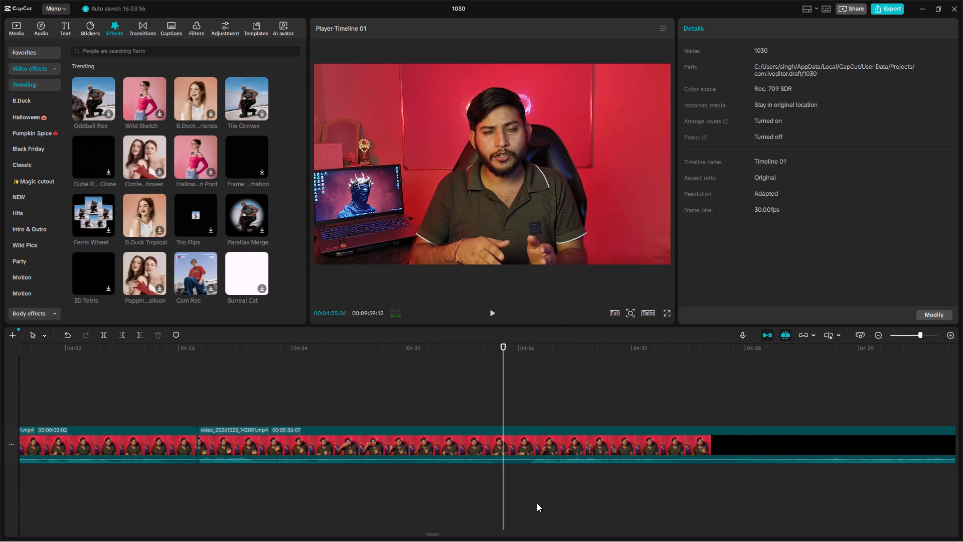
key("ctrl+b")
left_click(515, 449)
left_click_drag(505, 449, 536, 449)
Play across the 04:25:26 join and on to the pause at 04:27:06.
left_click(428, 485)
key("space")
scroll(427, 485, "left", 1)
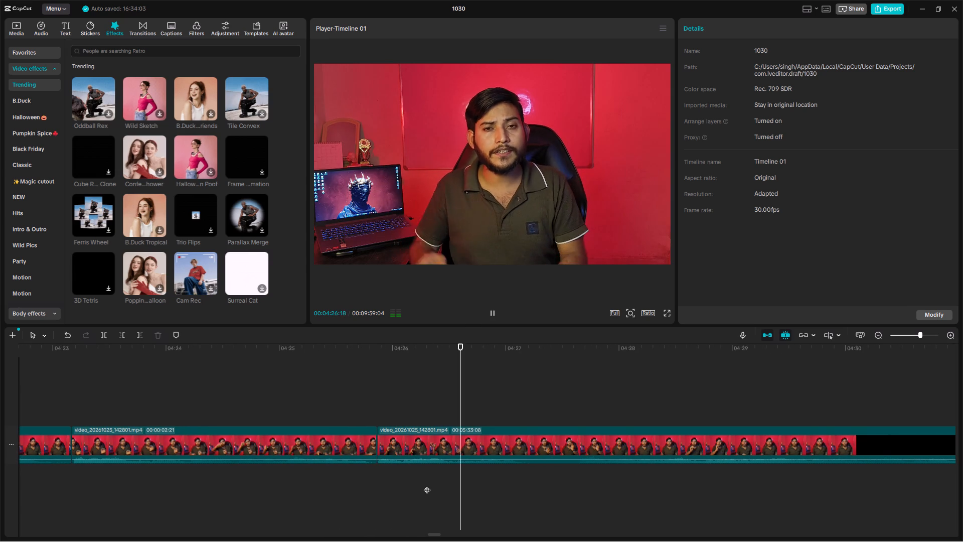
key("space")
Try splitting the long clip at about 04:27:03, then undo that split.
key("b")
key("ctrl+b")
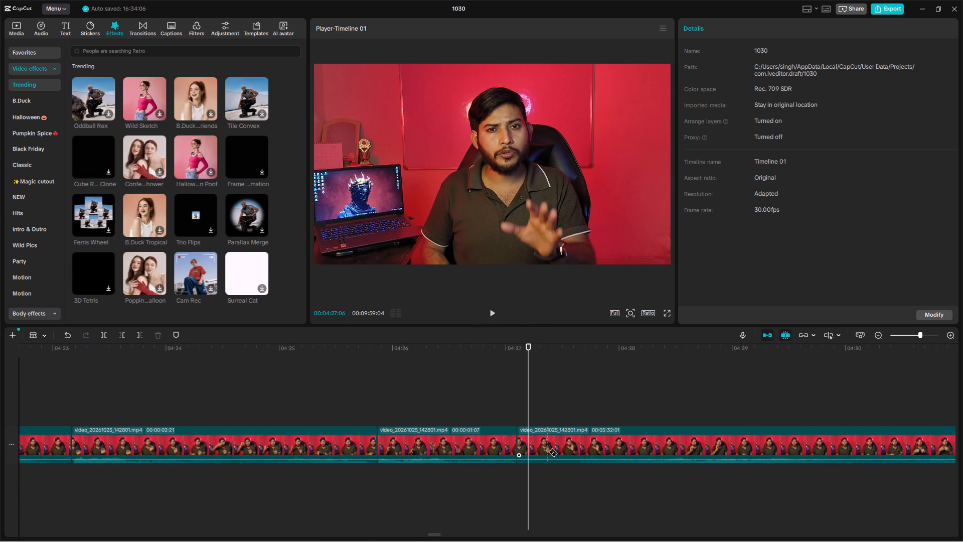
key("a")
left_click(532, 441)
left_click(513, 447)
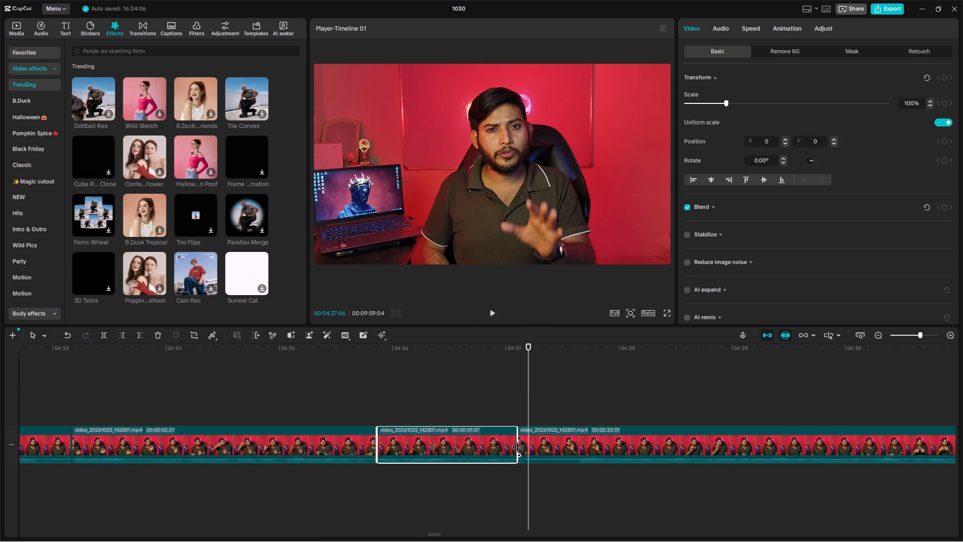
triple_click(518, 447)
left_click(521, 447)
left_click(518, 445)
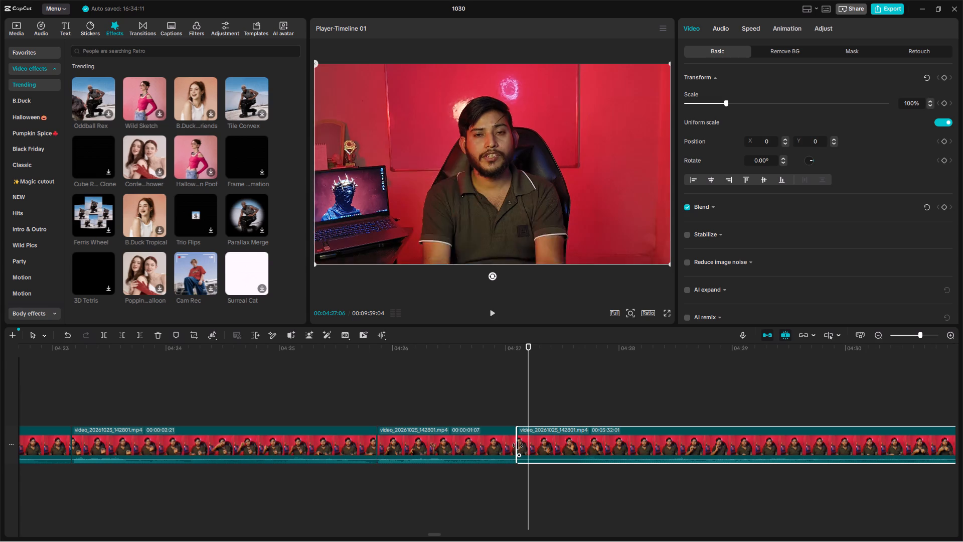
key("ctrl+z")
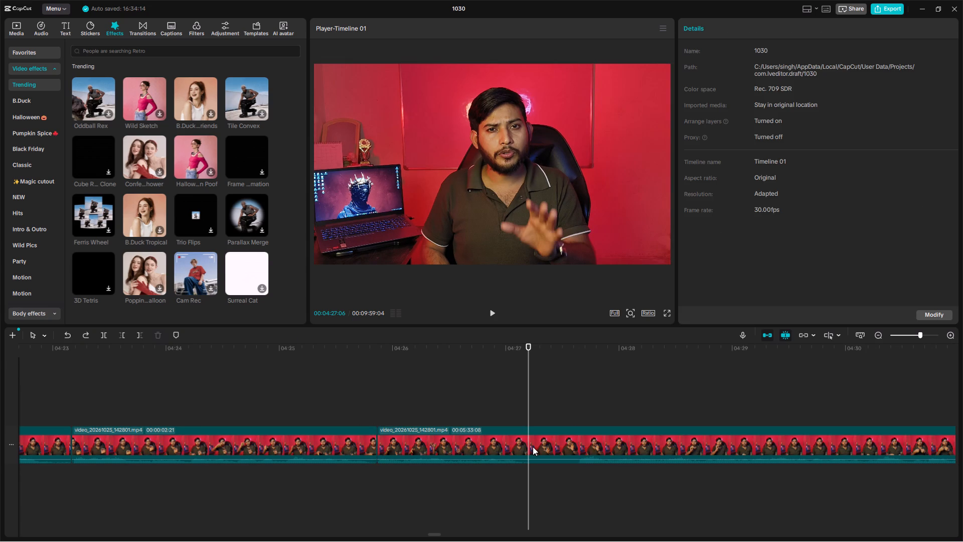
Split the long clip at 04:27:06 and trim about 12 frames off the start of the later part.
key("ctrl+b")
left_click(539, 439)
left_click_drag(530, 437, 568, 441)
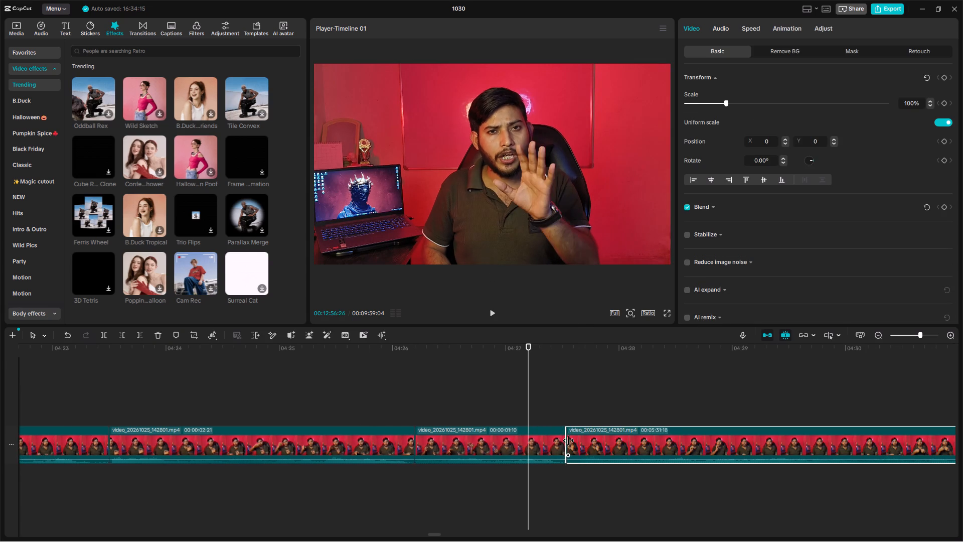
left_click_drag(568, 441, 575, 441)
Play across the 04:27:06 join, split the long clip at 04:31:18, and trim about 6 frames off the start of the later part.
left_click(475, 477)
left_click(339, 487)
key("space")
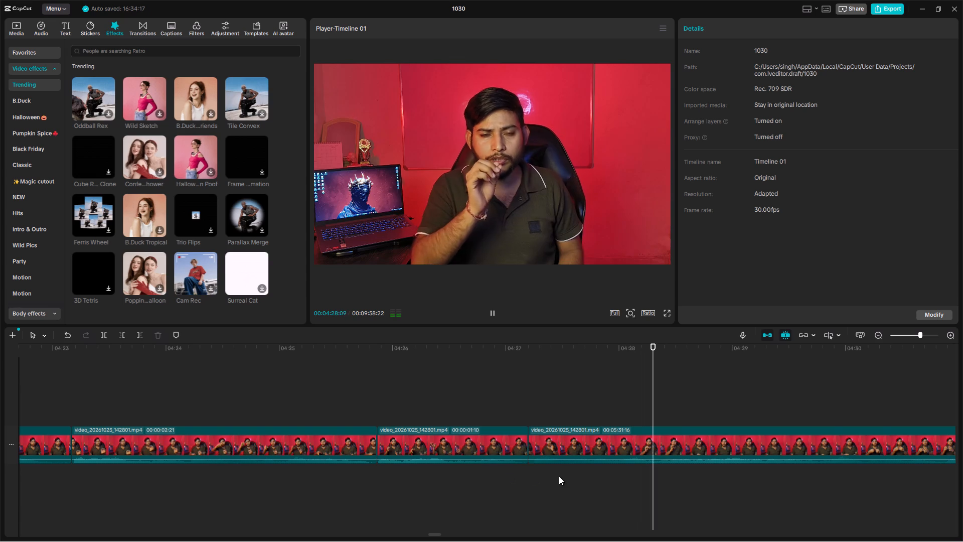
scroll(559, 476, "left", 5)
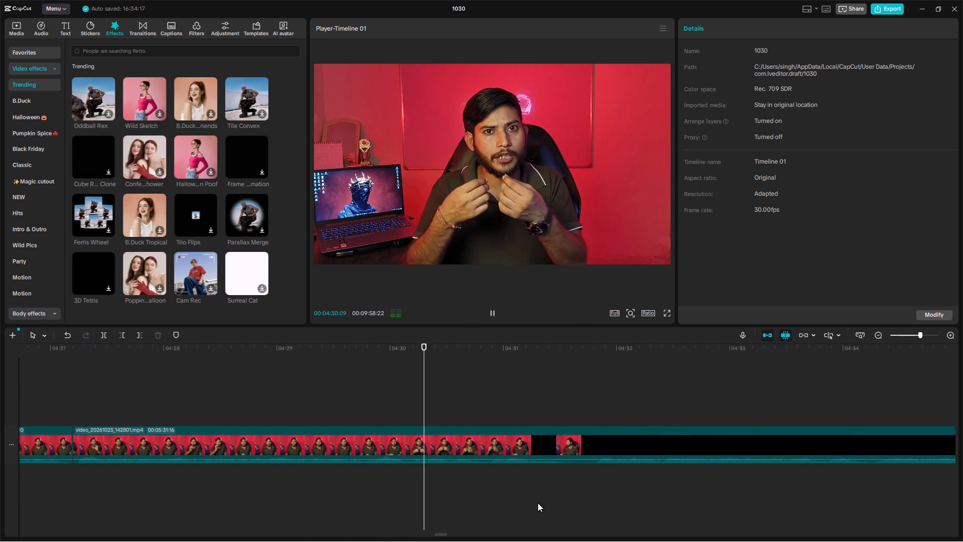
key("space")
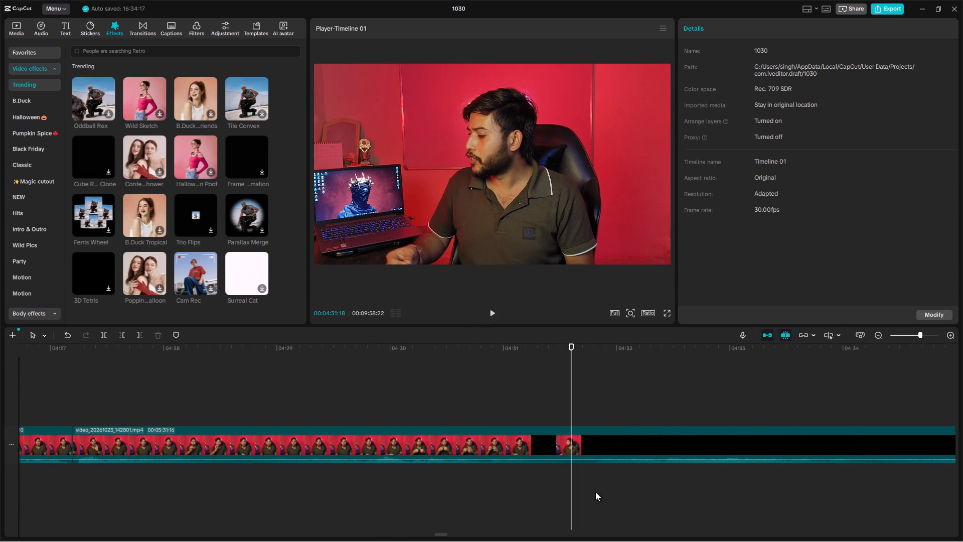
key("ctrl+b")
left_click(574, 456)
left_click_drag(574, 450, 581, 450)
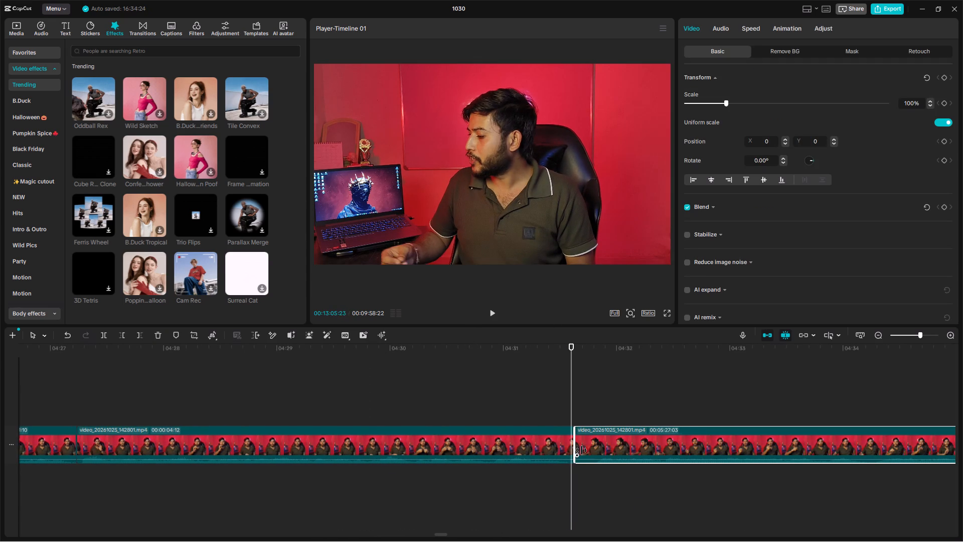
left_click_drag(581, 450, 596, 450)
Play across the 04:31:18 join, split the long clip at 04:35:19, and trim about 7 frames off the start of the later part.
left_click(483, 489)
key("space")
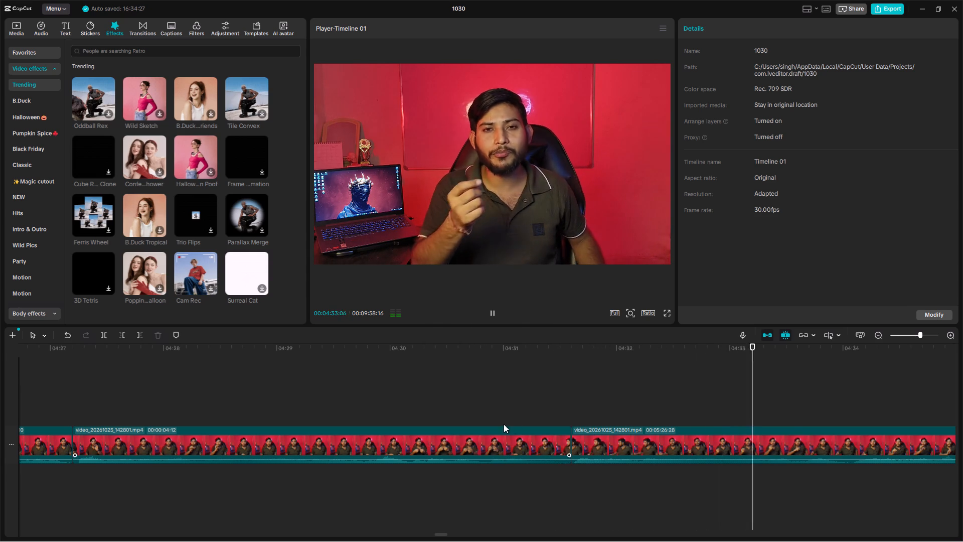
scroll(691, 416, "left", 2)
scroll(686, 498, "left", 1)
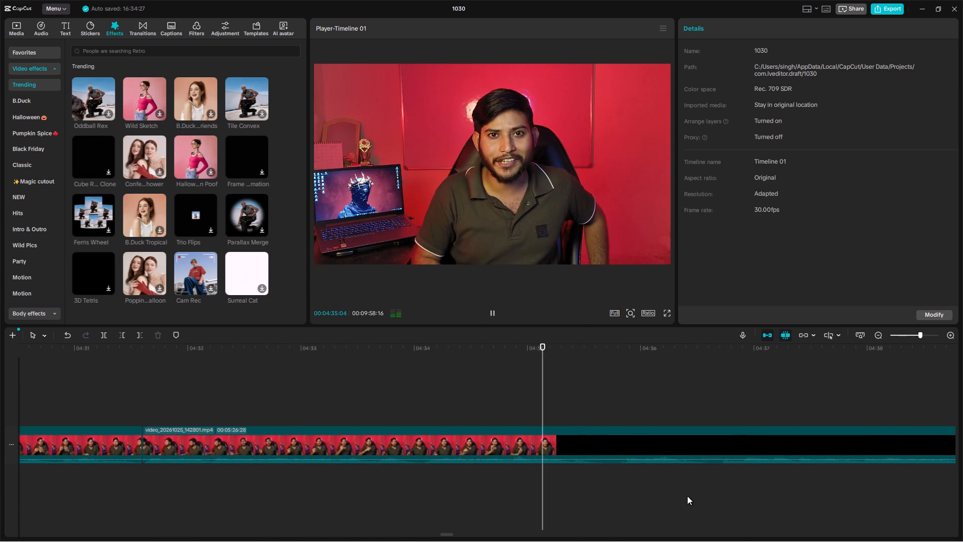
scroll(687, 496, "left", 1)
key("space")
key("space")
key("space")
key("ctrl+b")
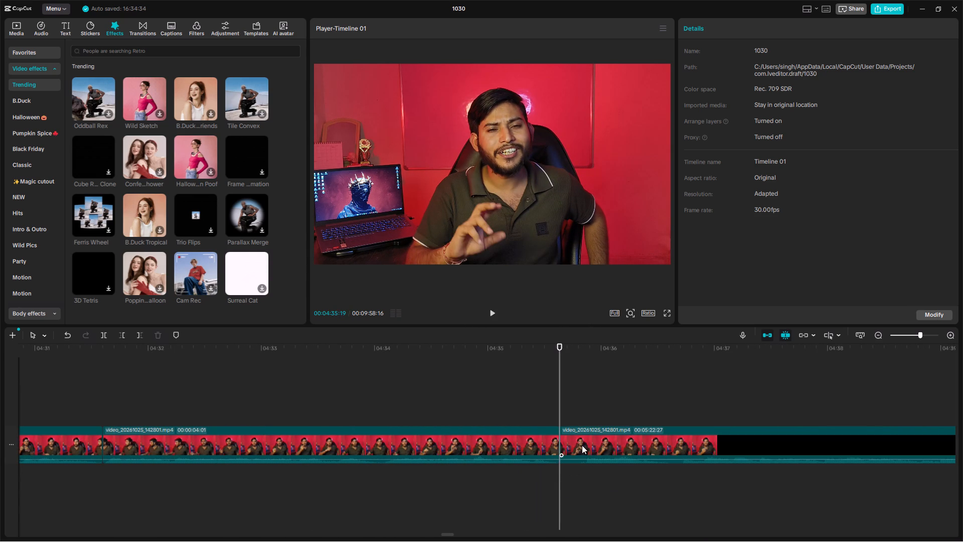
left_click(580, 445)
left_click_drag(561, 445, 587, 448)
Replay the 04:35:19 join and extend the start of the later clip back by 1 frame.
left_click(479, 480)
key("space")
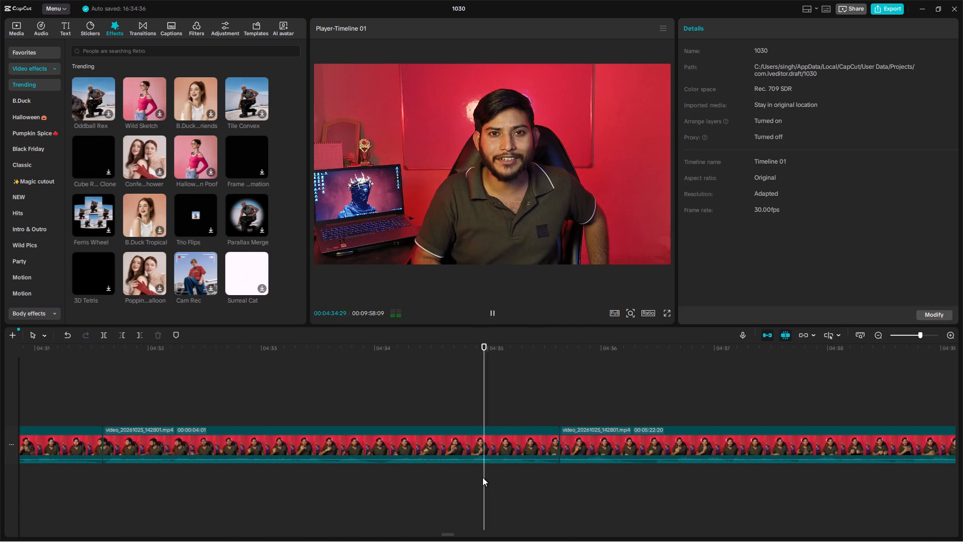
key("space")
left_click(554, 445)
left_click(573, 439)
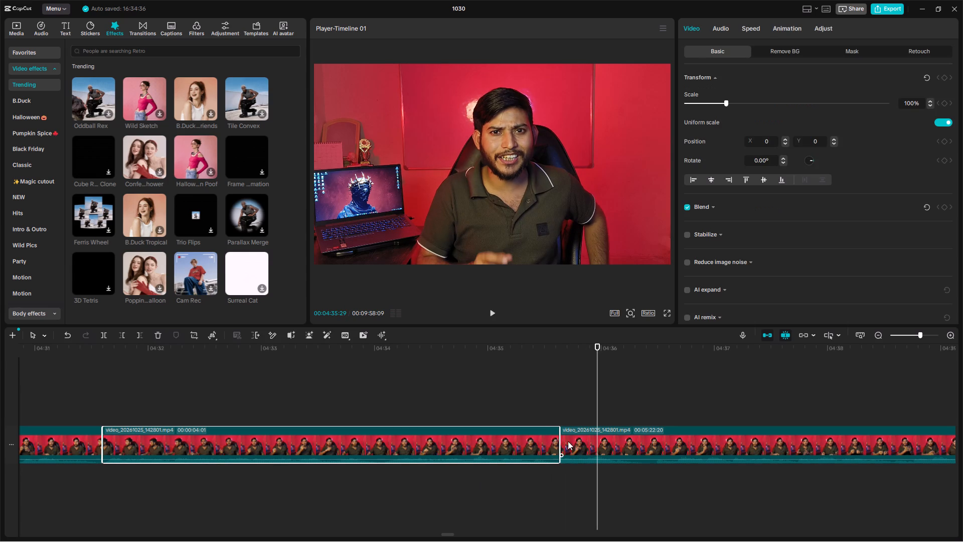
left_click(557, 443)
Play on past the 04:35:19 join, split the long clip at 04:43:15, and trim about 8 frames off the start of the later part.
left_click(533, 478)
key("space")
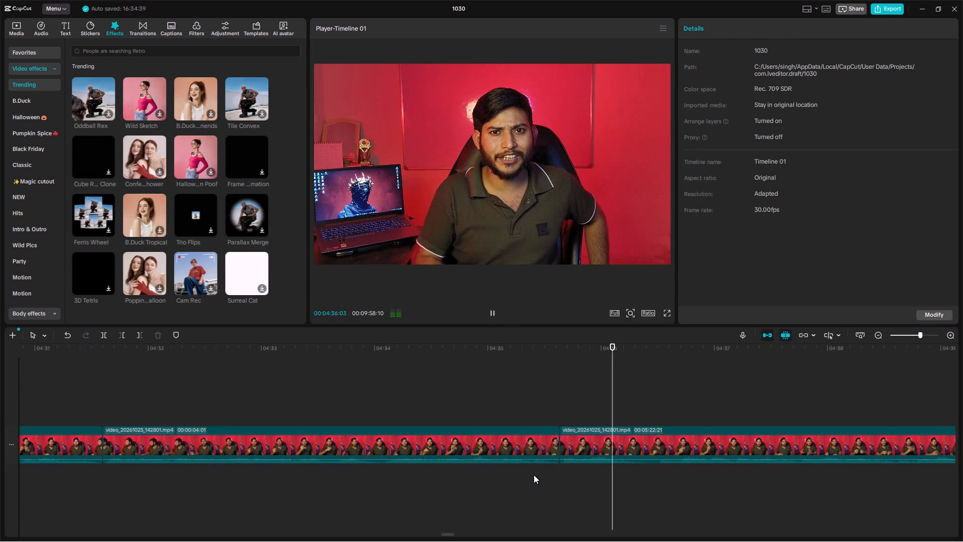
scroll(571, 469, "left", 2)
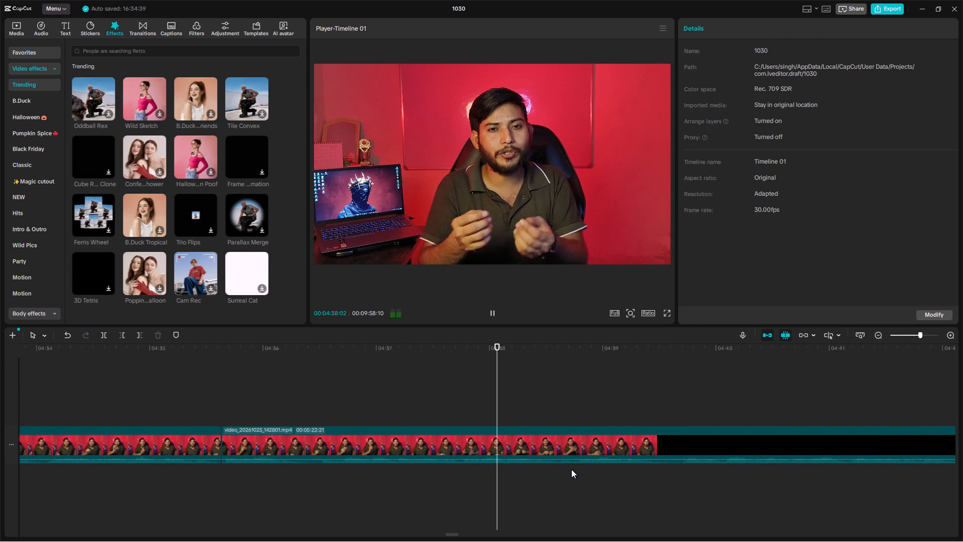
scroll(571, 469, "left", 2)
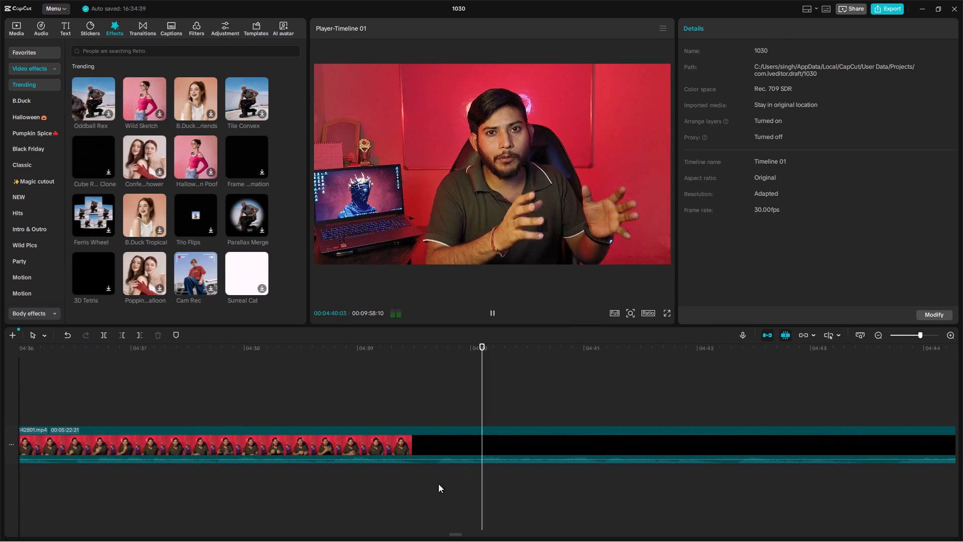
scroll(421, 484, "left", 2)
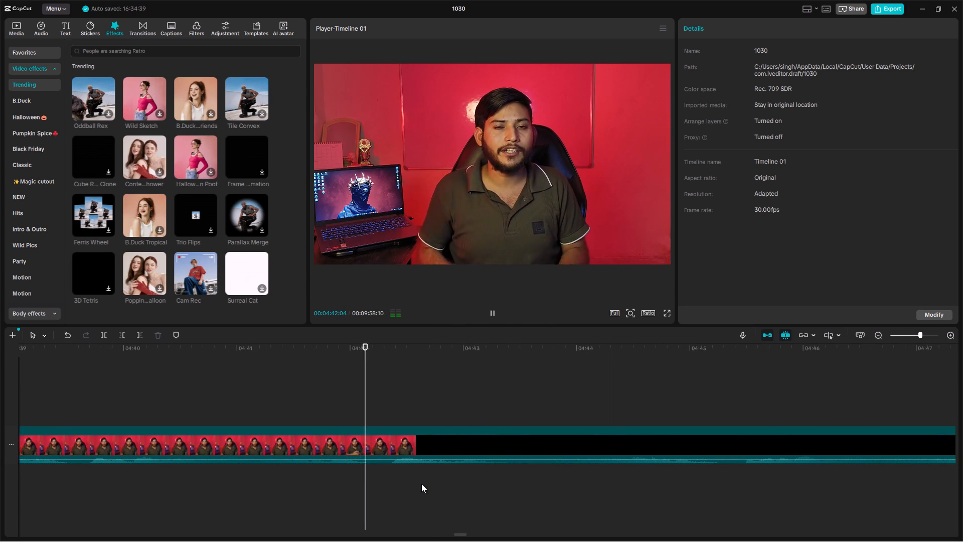
scroll(421, 484, "left", 1)
key("space")
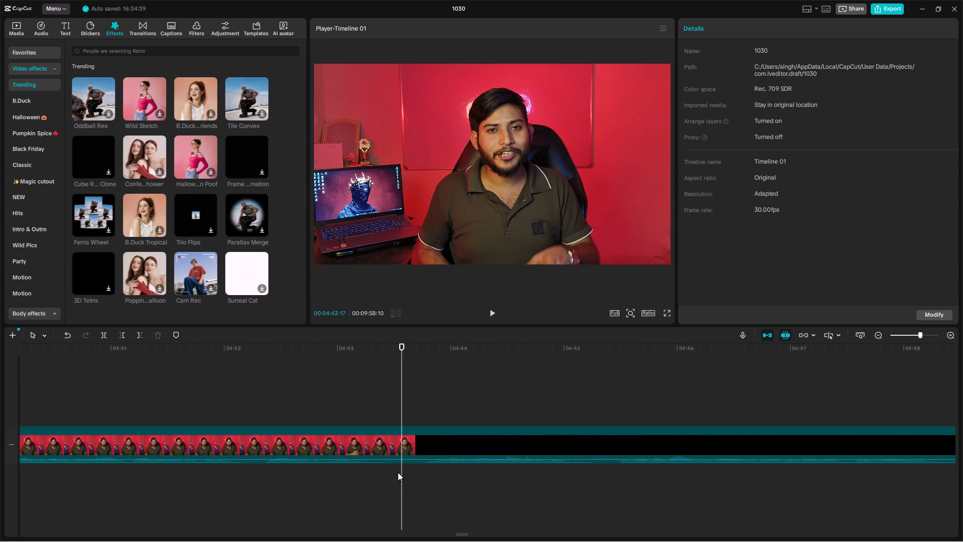
left_click(398, 472)
left_click(394, 472, "ctrl")
key("ctrl+b")
left_click(403, 446, "ctrl")
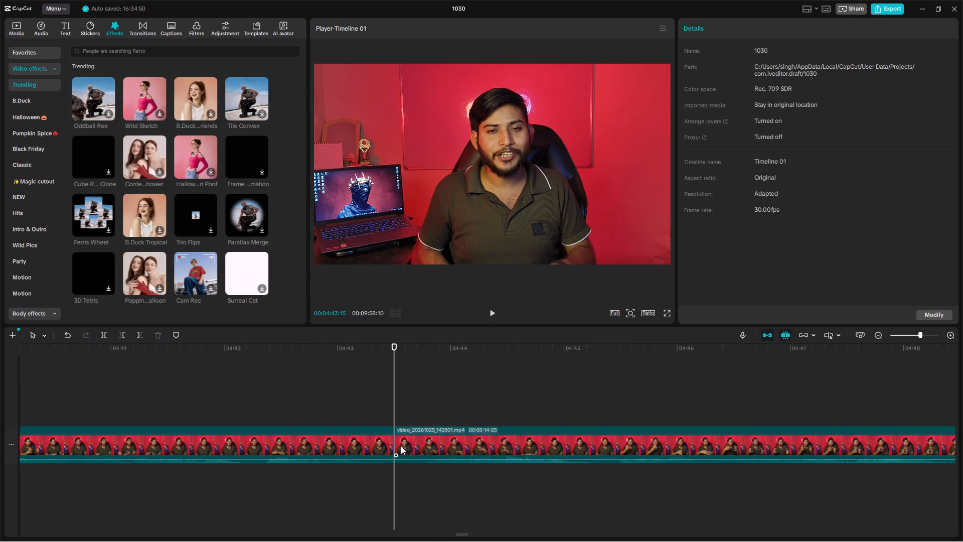
left_click_drag(395, 446, 423, 448)
Play across the 04:43:15 join, split the long clip at 04:44:29, and trim about 7 frames off the start of the later part.
left_click(250, 497)
key("space")
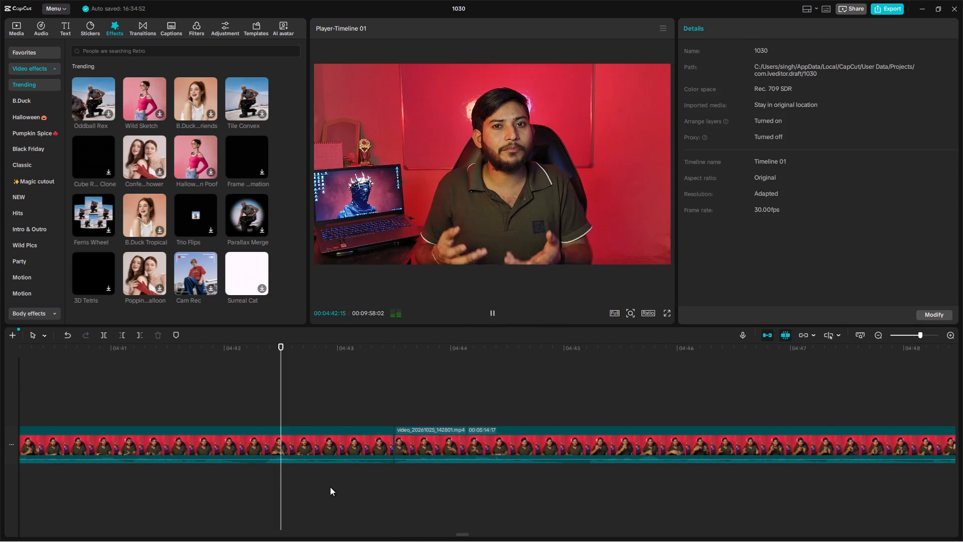
scroll(330, 487, "left", 1)
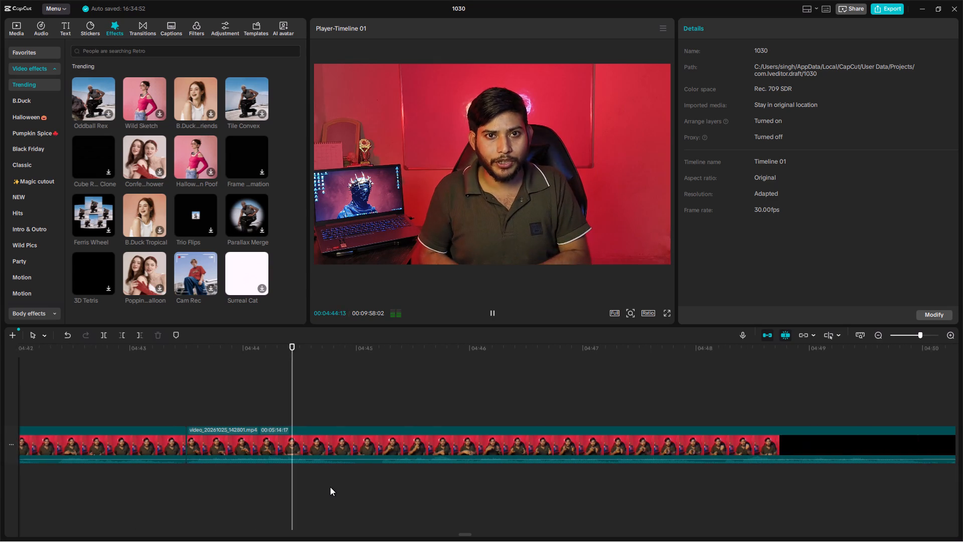
scroll(330, 487, "left", 1)
key("space")
left_click(300, 482)
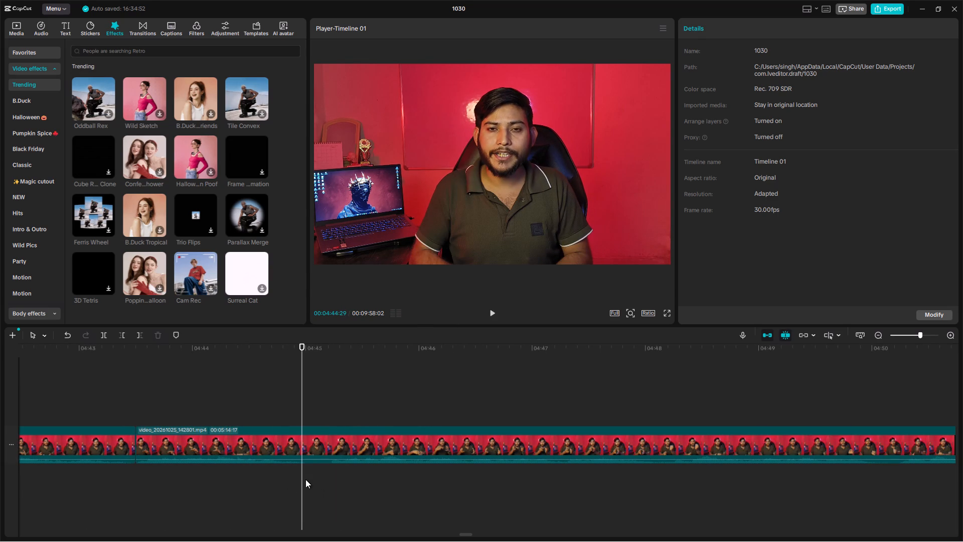
key("ctrl+b")
left_click(312, 454)
left_click_drag(303, 452, 330, 450)
Play across the 04:44:29 join, split the long clip at 04:49:22, and trim about 9 frames off the start of the later part.
left_click(255, 486)
key("space")
scroll(379, 482, "left", 1)
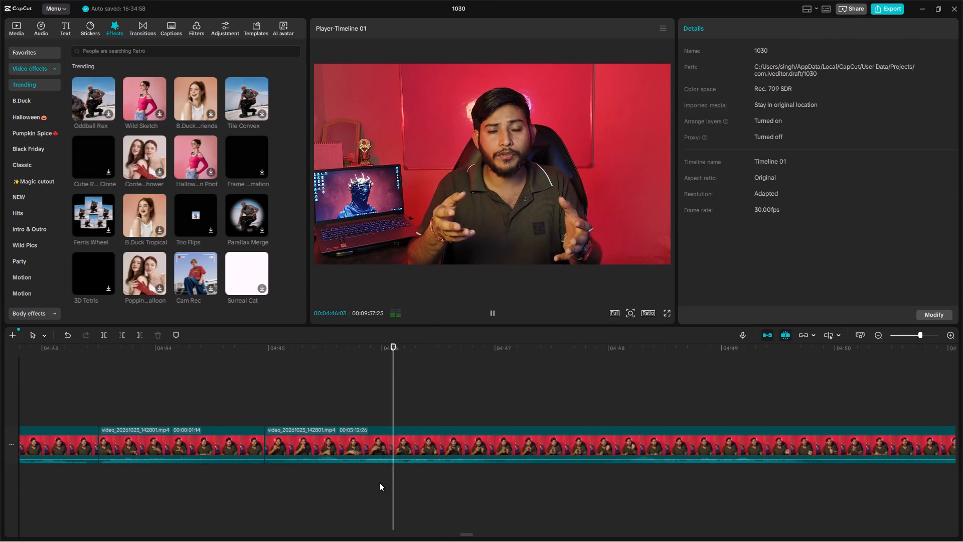
scroll(379, 482, "left", 2)
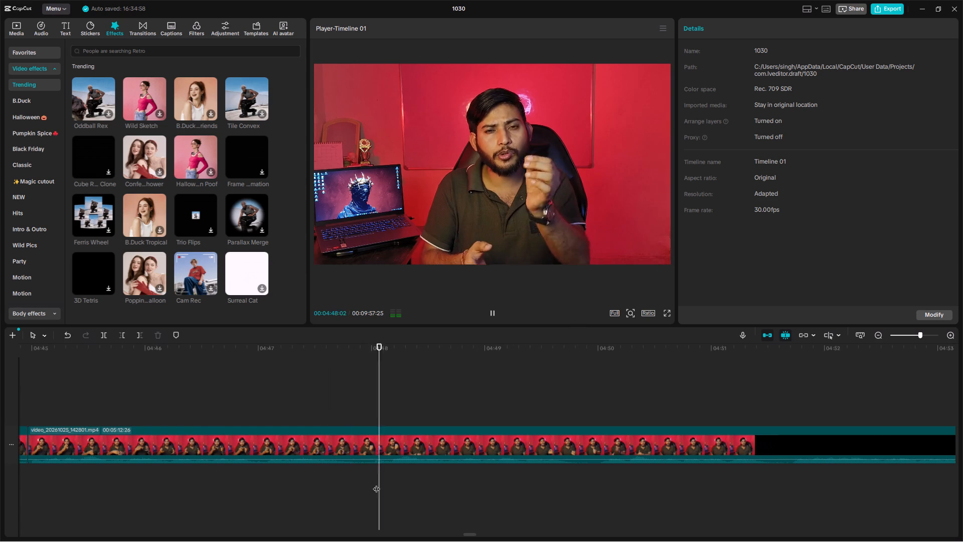
scroll(376, 484, "left", 2)
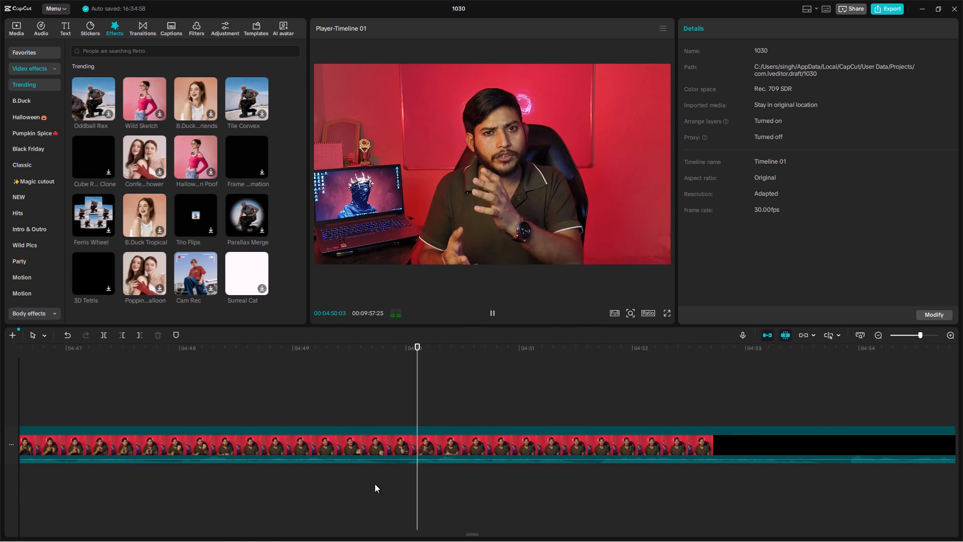
key("space")
left_click(375, 484)
key("ctrl+b")
left_click(390, 455)
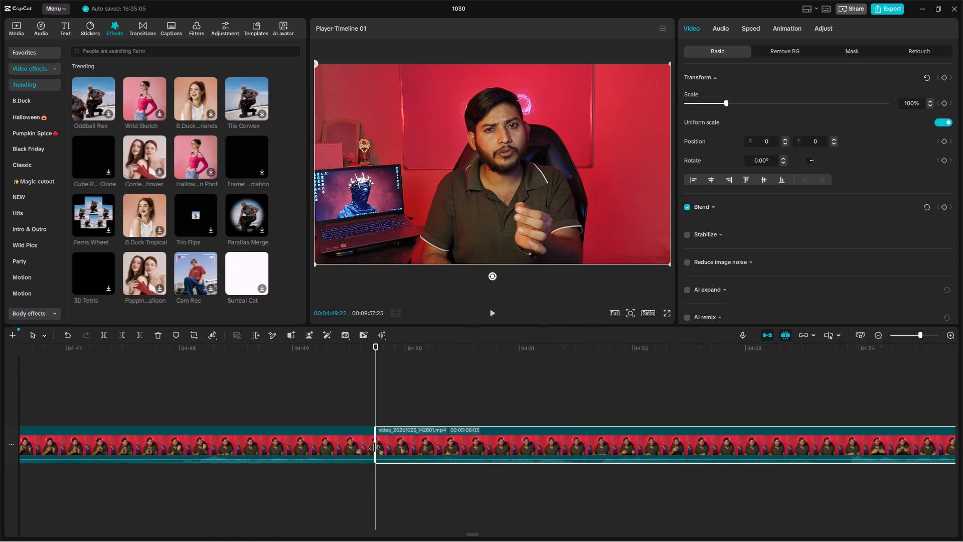
left_click_drag(374, 447, 410, 444)
Replay the 04:49:22 join and add a very short audio fade-in to the start of the later clip.
left_click(344, 481)
key("space")
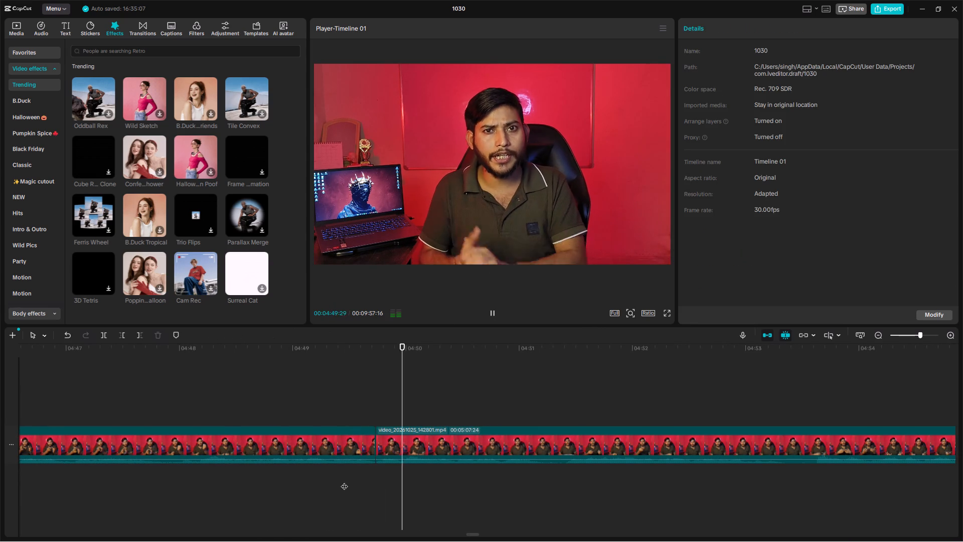
left_click(314, 481)
key("space")
left_click(354, 448)
key("space")
scroll(382, 467, "up", 3, "ctrl")
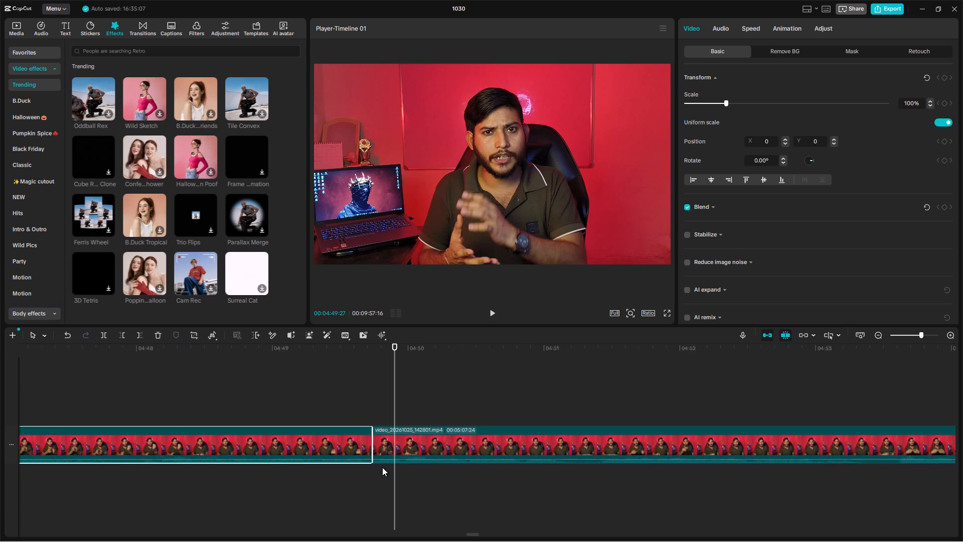
scroll(382, 467, "up", 5, "ctrl")
left_click_drag(355, 455, 370, 456)
Replay the 04:49:22 join and add a very short audio fade-out to the end of the earlier clip.
left_click(311, 484)
key("space")
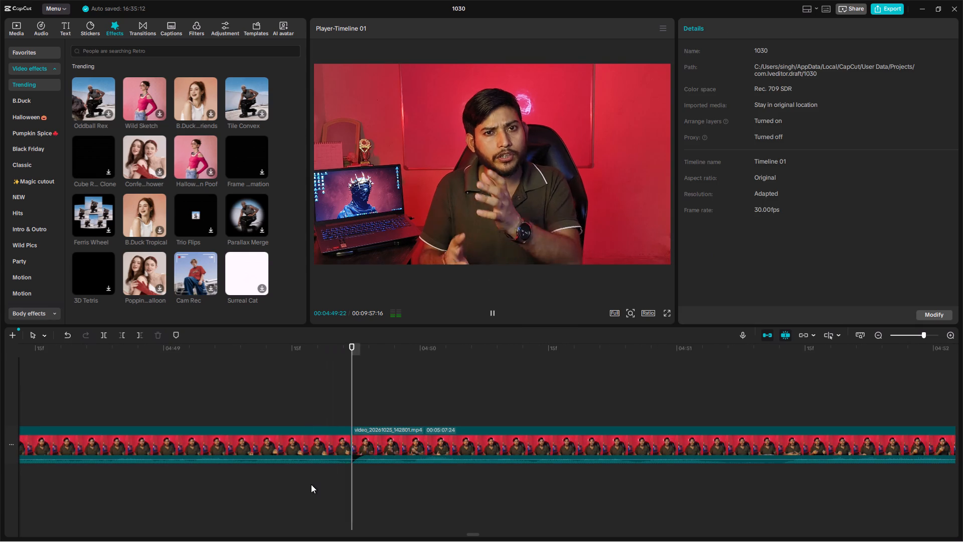
key("space")
left_click_drag(348, 454, 332, 453)
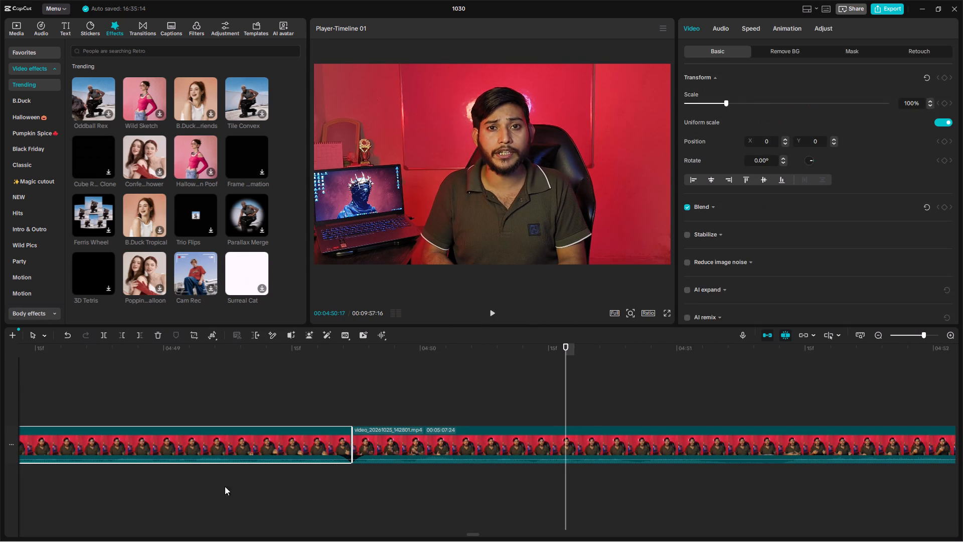
Play across the 04:49:22 join, split the long clip at 04:51:09, and trim about 4 frames off the start of the later part.
left_click(215, 489)
key("space")
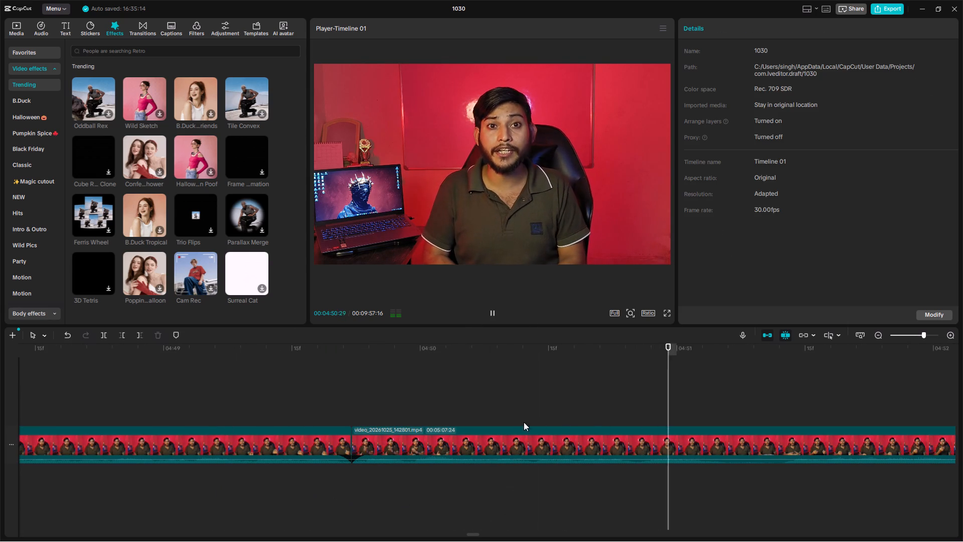
scroll(524, 420, "down", 6, "ctrl")
scroll(679, 508, "left", 2)
key("space")
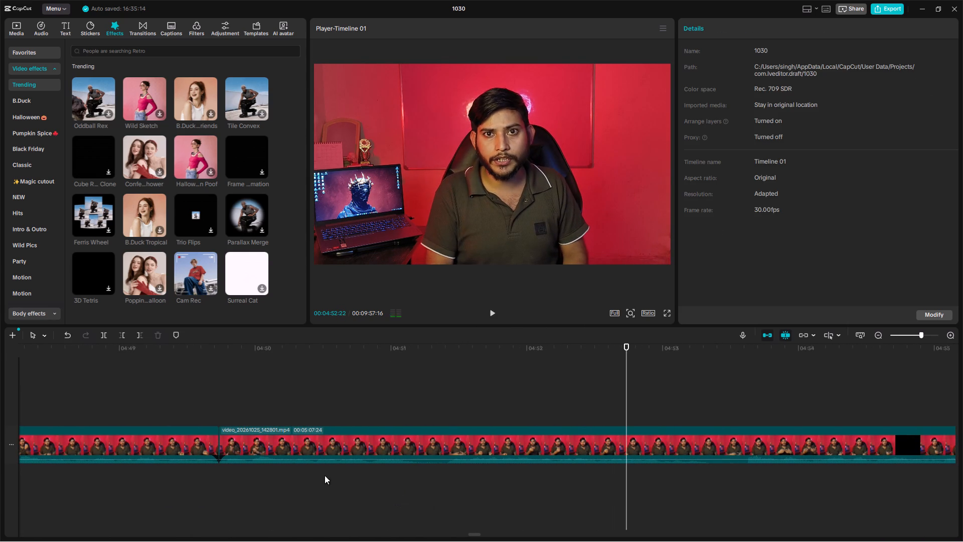
left_click(311, 475)
key("space")
key("space")
key("ctrl+b")
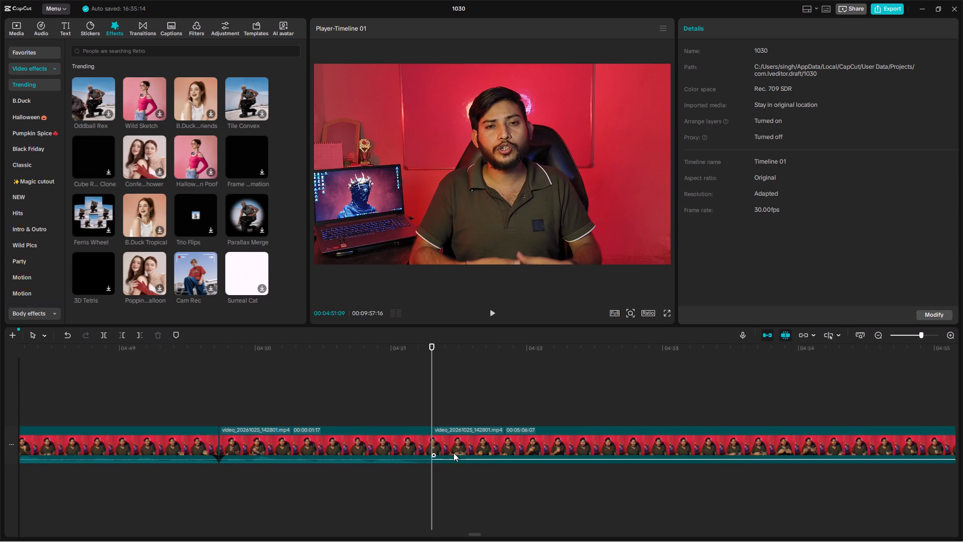
left_click(453, 448)
left_click_drag(432, 440, 451, 437)
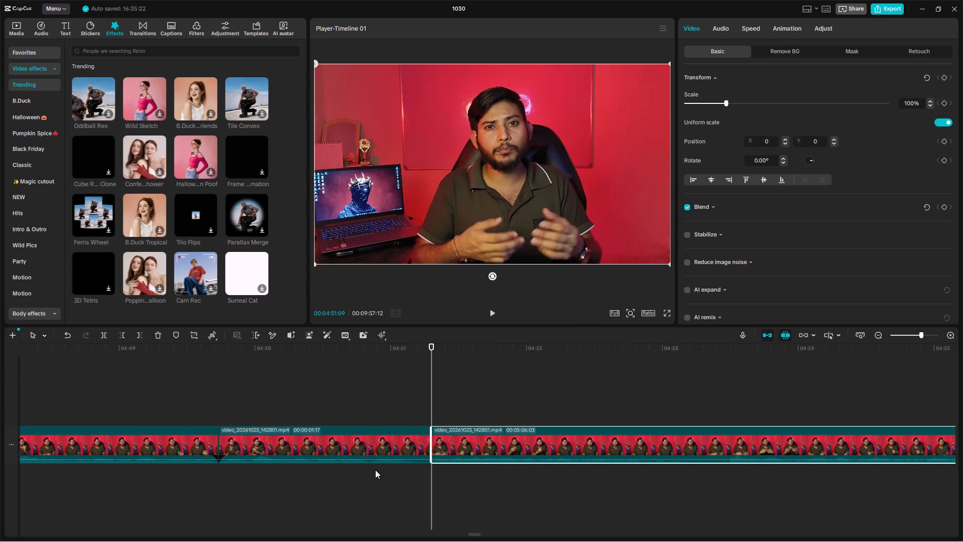
Play across the 04:51:09 join, split the long clip at 04:53:06, and trim about 8 frames off the start of the later part.
key("space")
left_click(375, 470)
key("space")
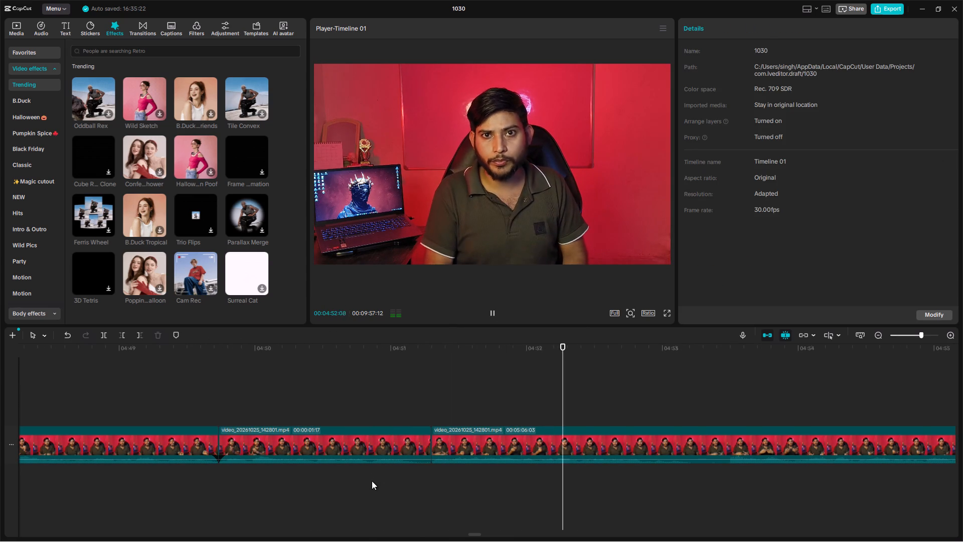
scroll(644, 513, "left", 1)
key("space")
left_click(581, 474)
key("ctrl+b")
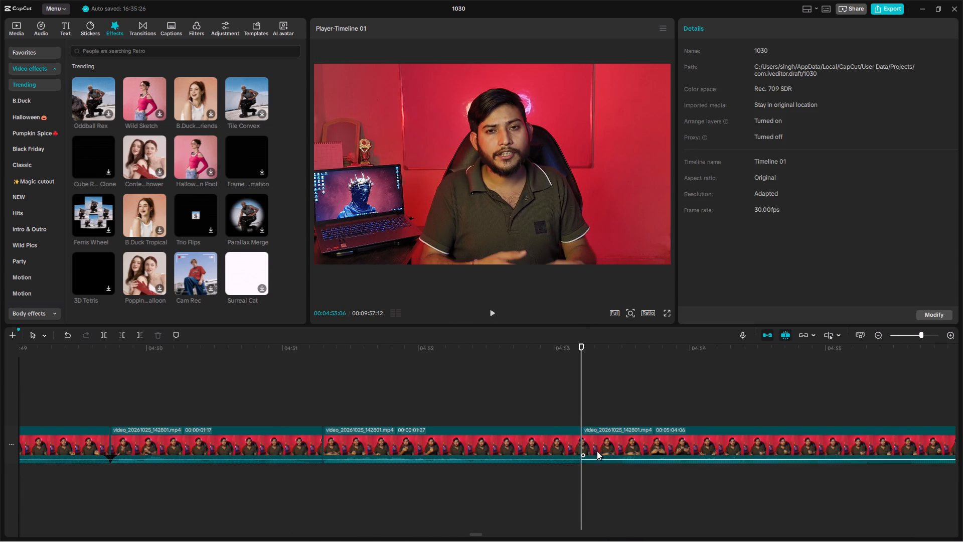
left_click(598, 445)
left_click_drag(579, 444, 620, 446)
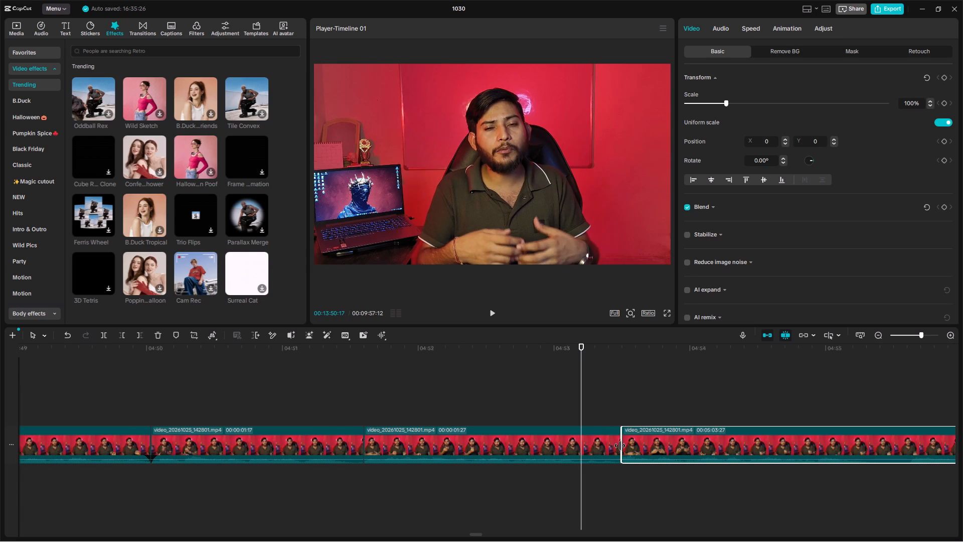
left_click_drag(620, 446, 615, 446)
Play across the 04:53:06 join, split the long clip at 04:55:05, and trim about 5 frames off the start of the later part.
left_click(508, 482)
key("space")
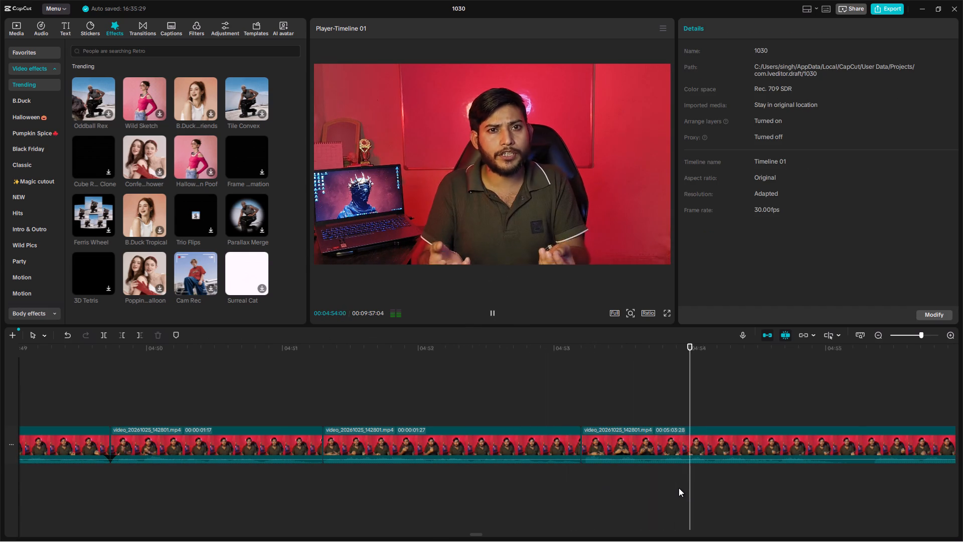
scroll(679, 487, "left", 1)
key("space")
double_click(767, 469)
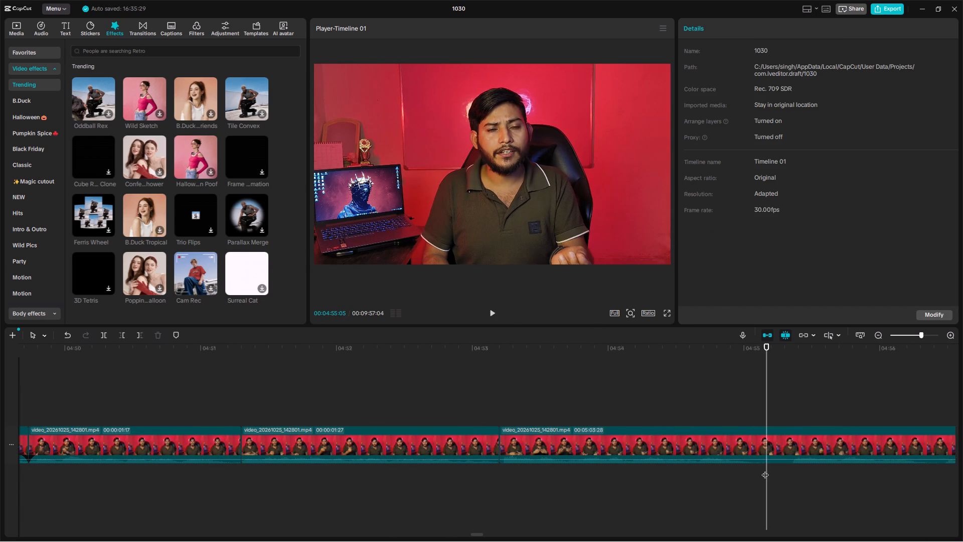
key("ctrl+b")
left_click(778, 447)
left_click_drag(769, 446, 789, 445)
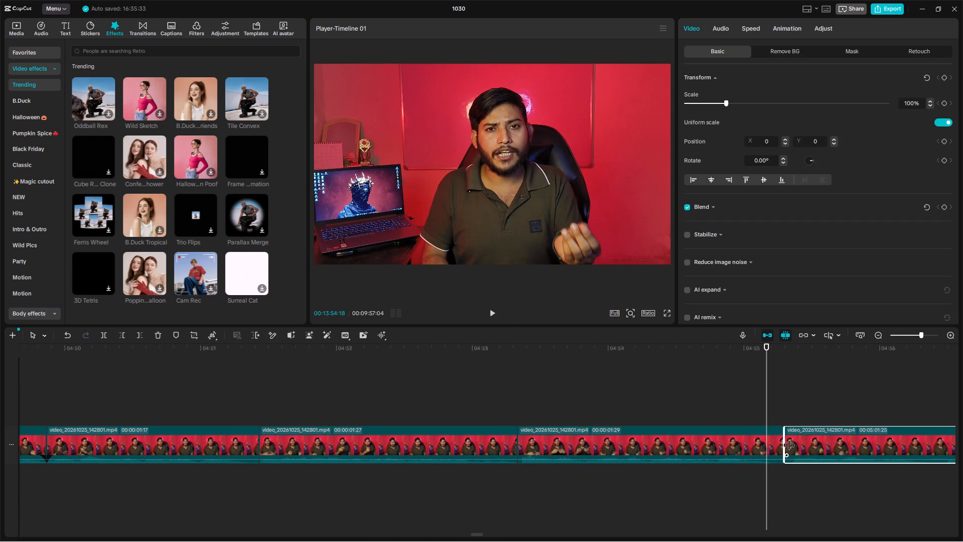
left_click_drag(789, 445, 793, 445)
Play across the 04:55:05 join, split the long clip at about 04:59:14, and trim about 6 frames off the start of the later part.
left_click(712, 478)
key("space")
scroll(712, 478, "left", 2)
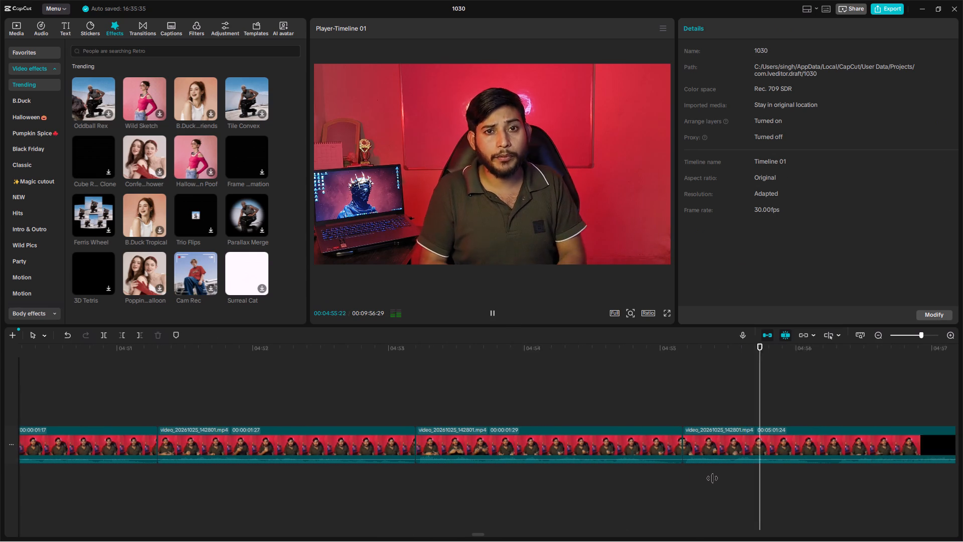
scroll(712, 478, "left", 3)
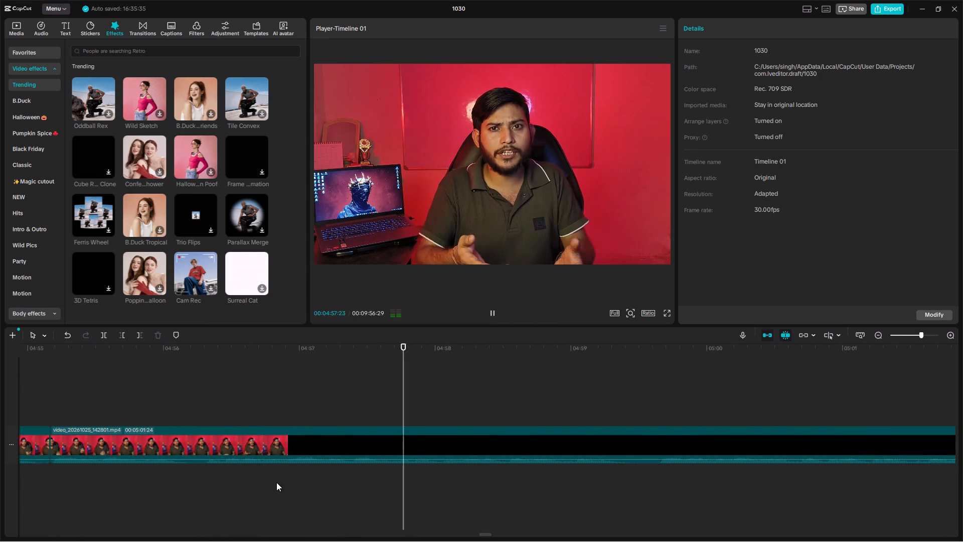
key("space")
key("space")
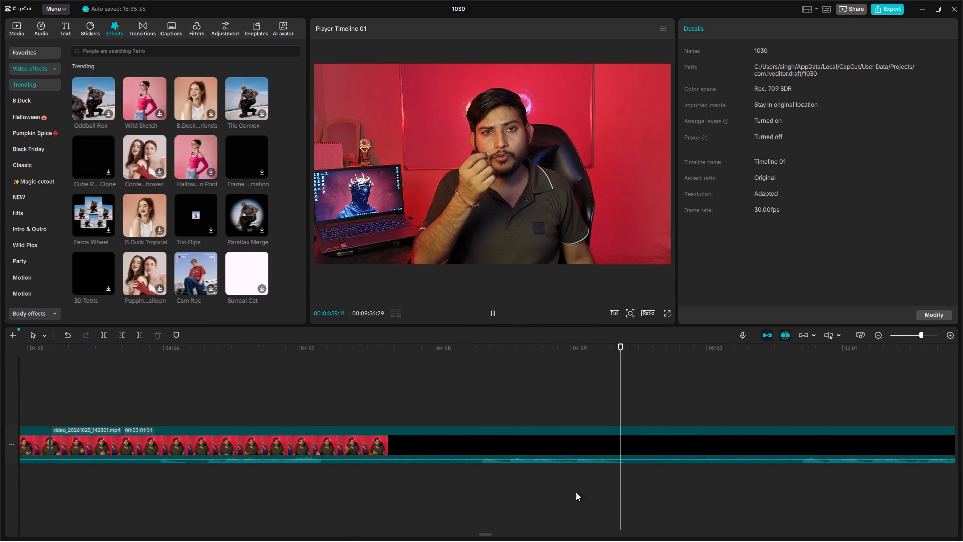
key("space")
left_click(635, 475)
key("ctrl+b")
left_click(650, 438)
left_click_drag(635, 442, 662, 445)
Replay the 04:59:14 join and extend the start of the later clip back by 1 frame.
left_click(565, 486)
key("space")
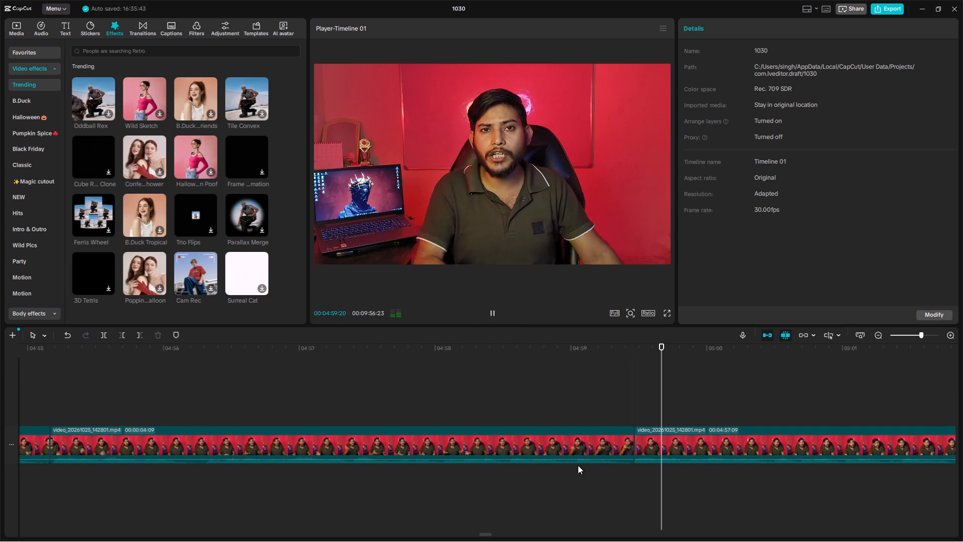
key("space")
left_click(652, 443)
left_click(633, 442)
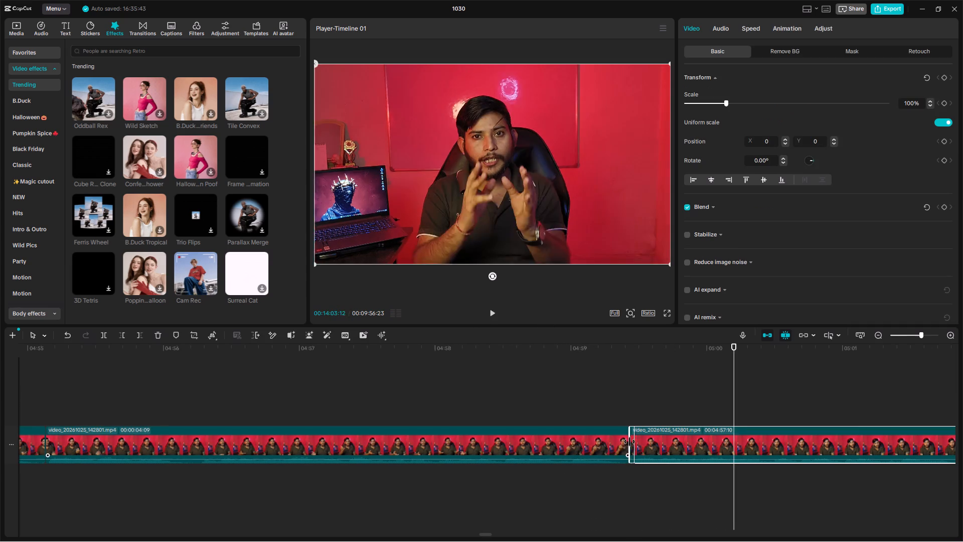
Play across the 04:59:14 join, split the long clip at 05:02:03, and trim about 14 frames off the start of the later part.
left_click(570, 487)
key("space")
left_click(582, 479)
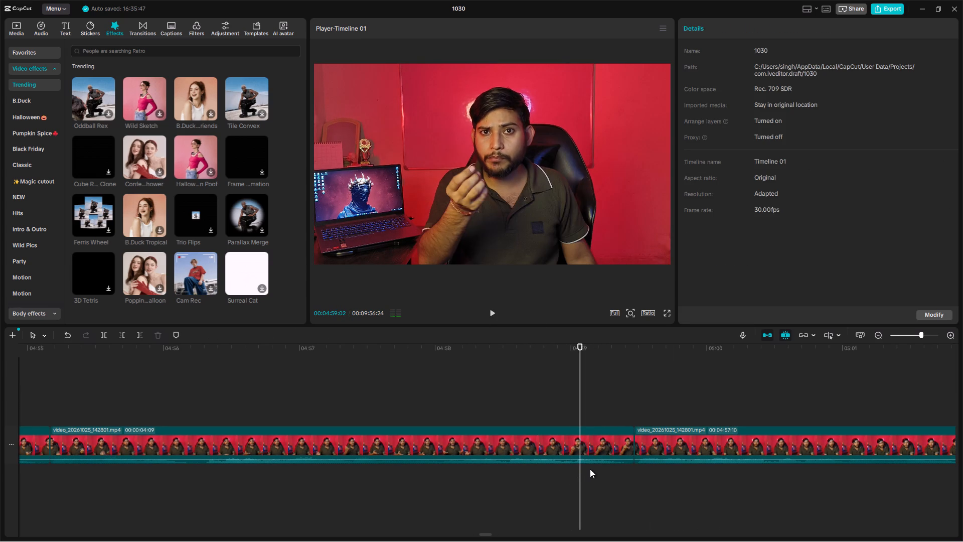
key("space")
scroll(556, 478, "left", 2)
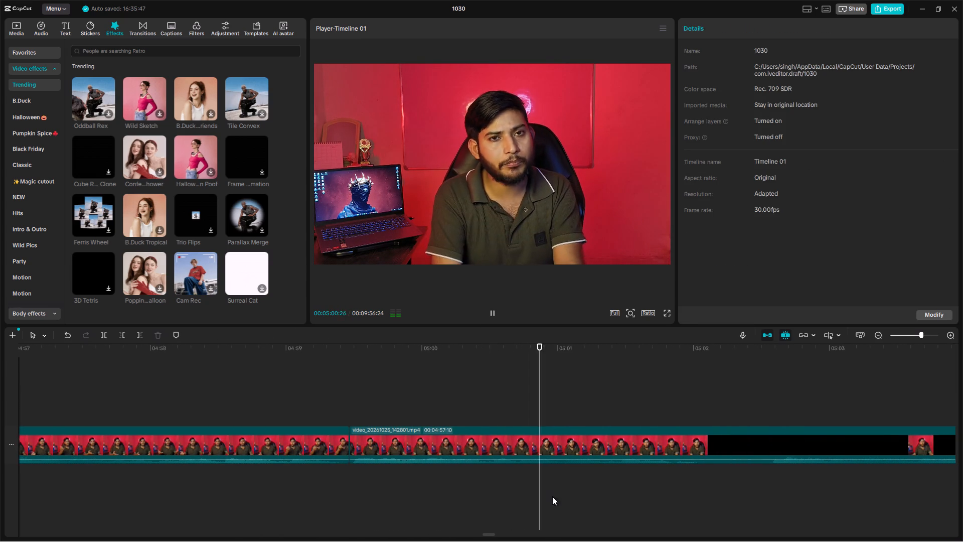
scroll(612, 506, "left", 1)
key("space")
key("space")
key("space")
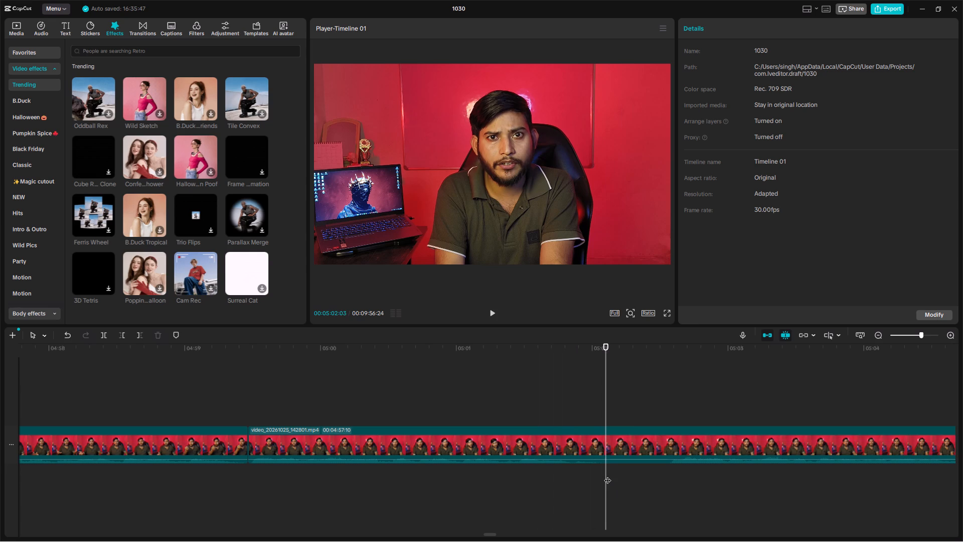
key("ctrl+b")
left_click(627, 444)
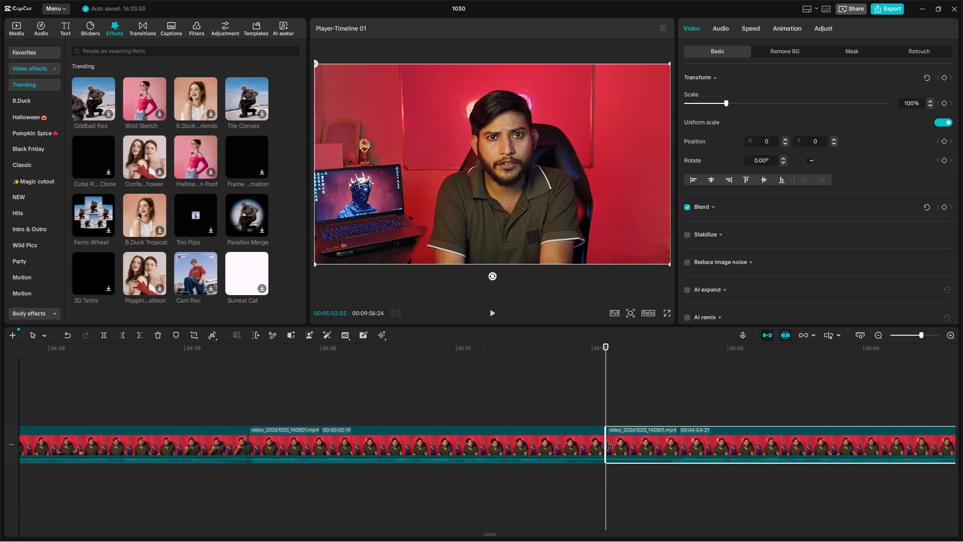
left_click_drag(614, 447, 624, 448)
left_click_drag(605, 447, 668, 454)
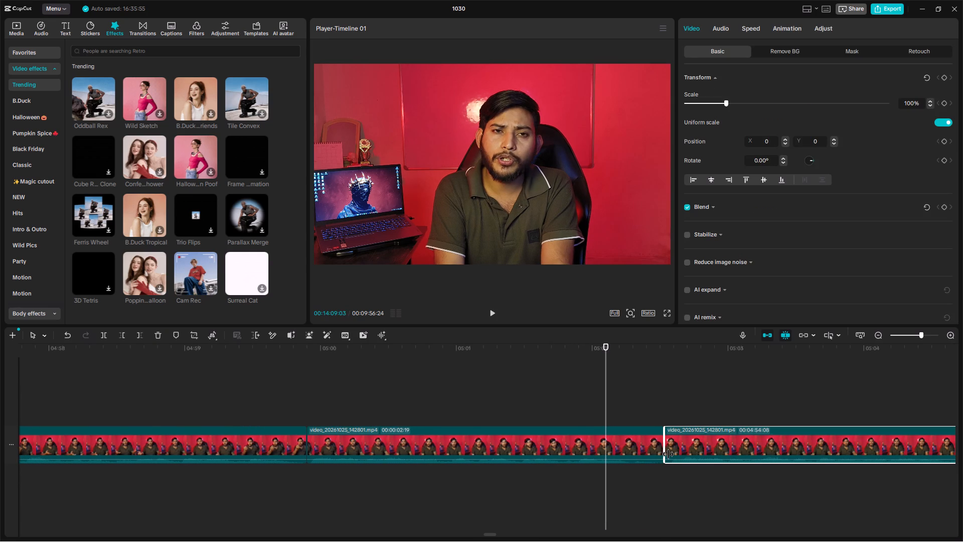
left_click_drag(668, 454, 669, 454)
Play across the 05:02:03 join and replay the long clip around 05:04 to locate the next pause.
left_click(552, 477)
key("space")
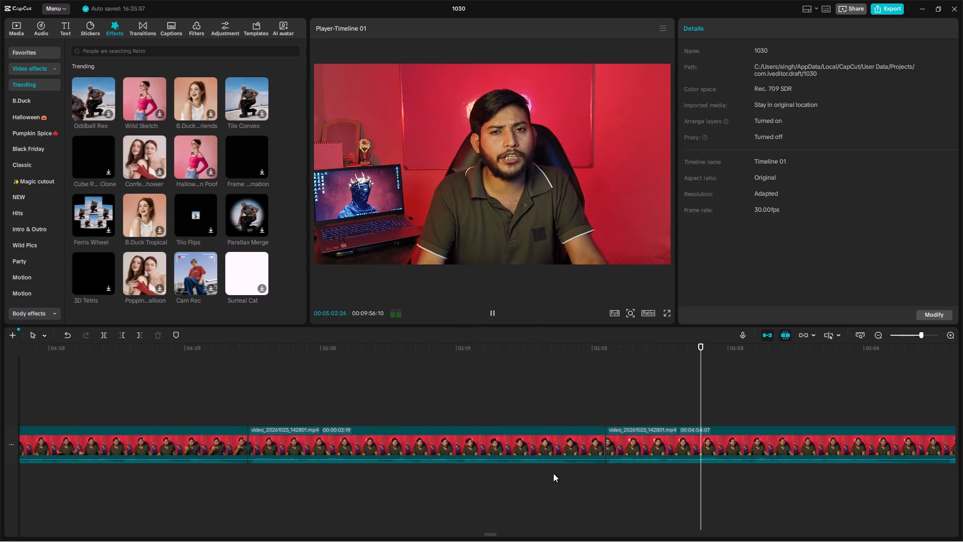
scroll(717, 487, "left", 3)
scroll(315, 504, "right", 1)
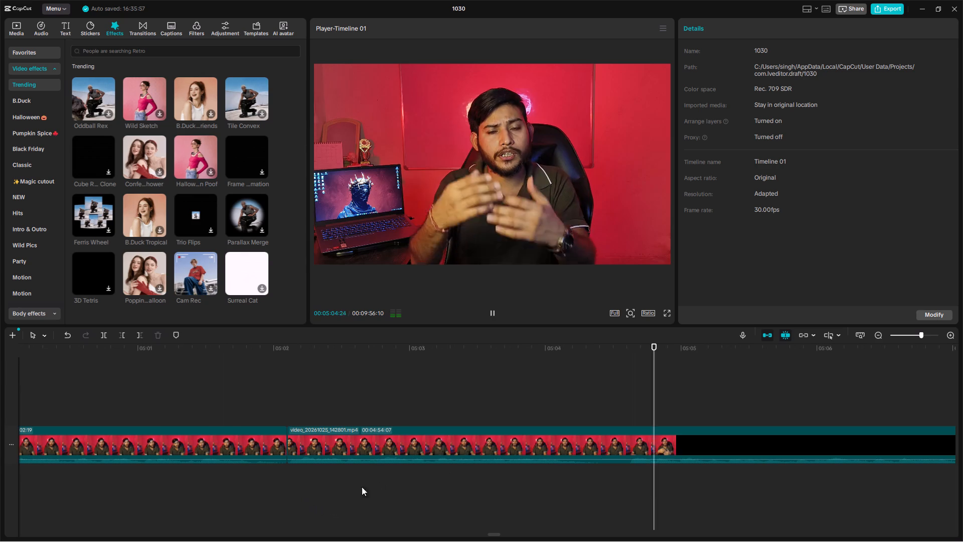
left_click(561, 490)
key("space")
key("space")
left_click(597, 479)
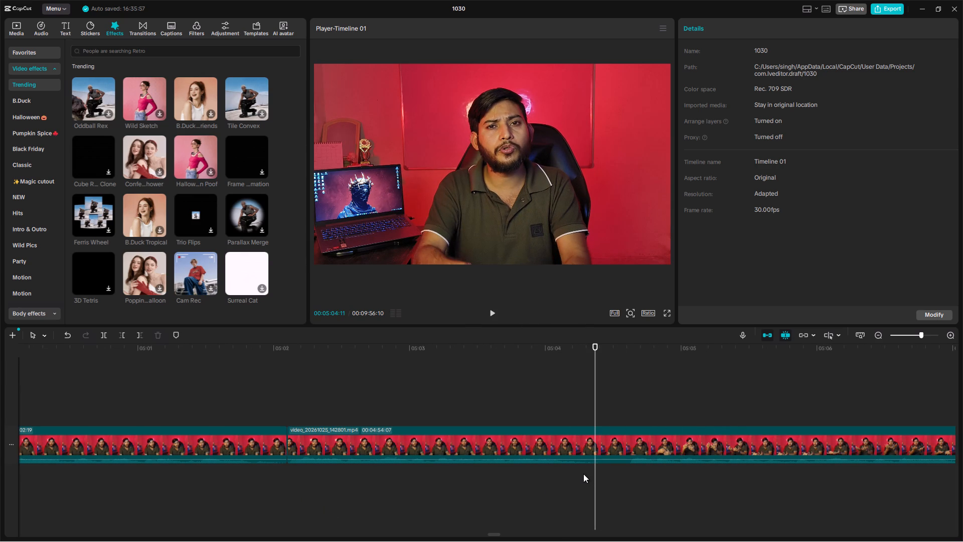
left_click(499, 486)
key("space")
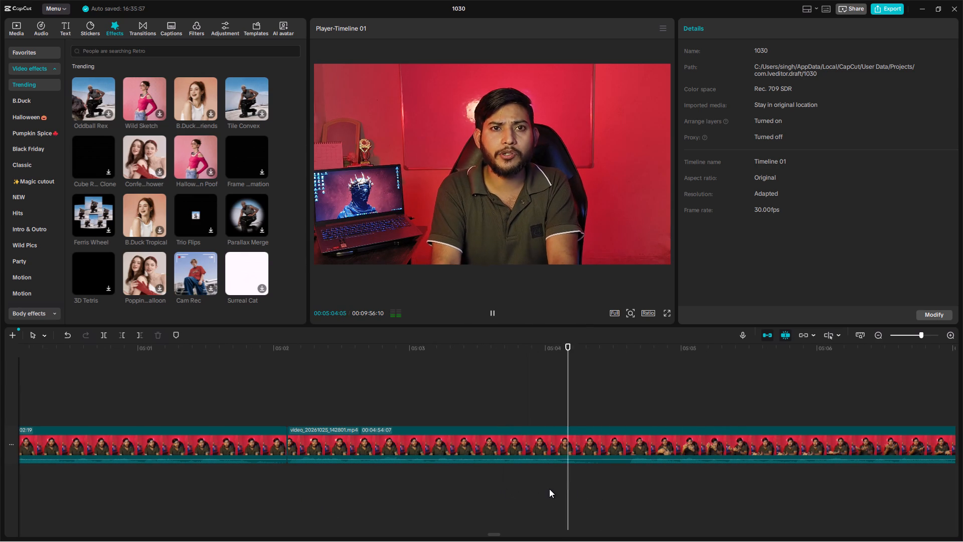
key("space")
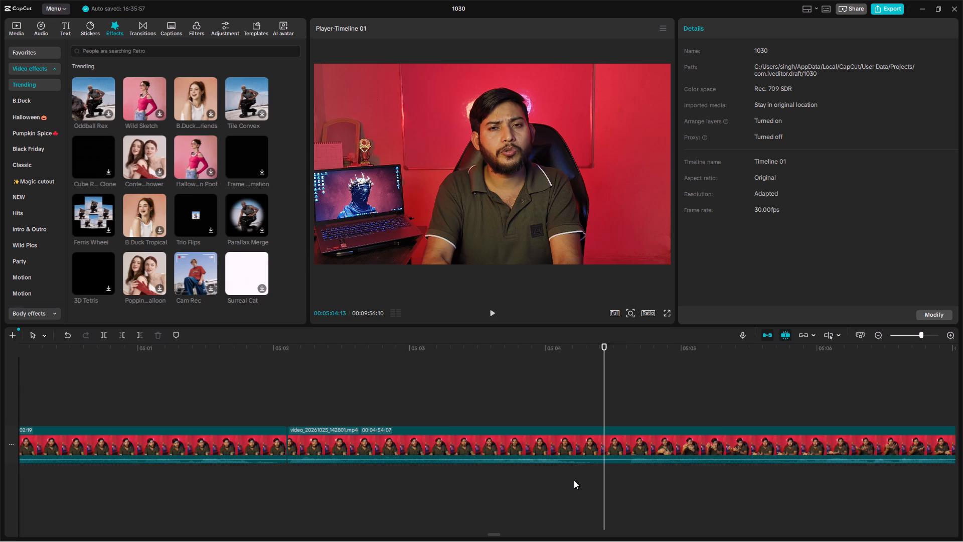
Split the long clip at 05:04:12 and trim about 7 frames off the start of the later part.
left_click(549, 487)
key("space")
key("space")
key("space")
key("space")
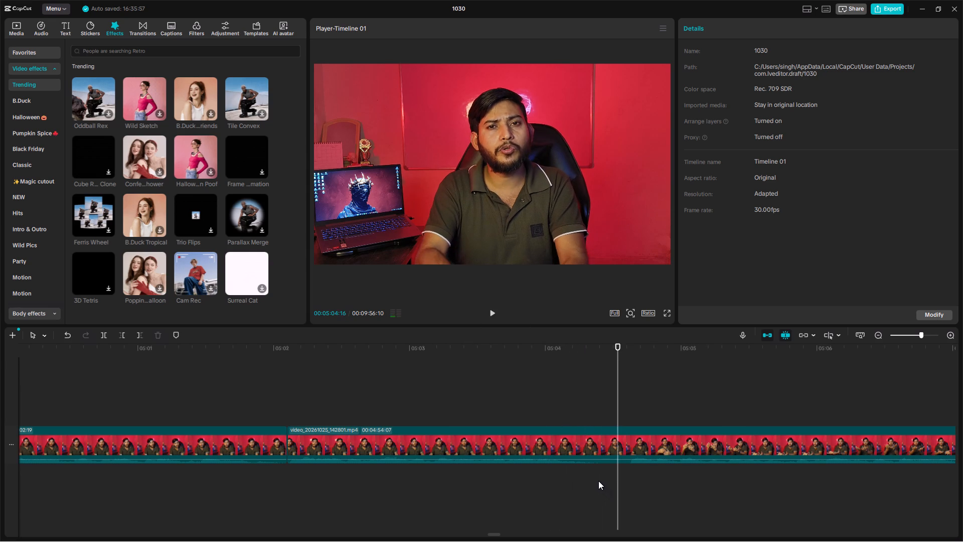
left_click(594, 480)
left_click(598, 478)
key("ctrl+b")
left_click(610, 454)
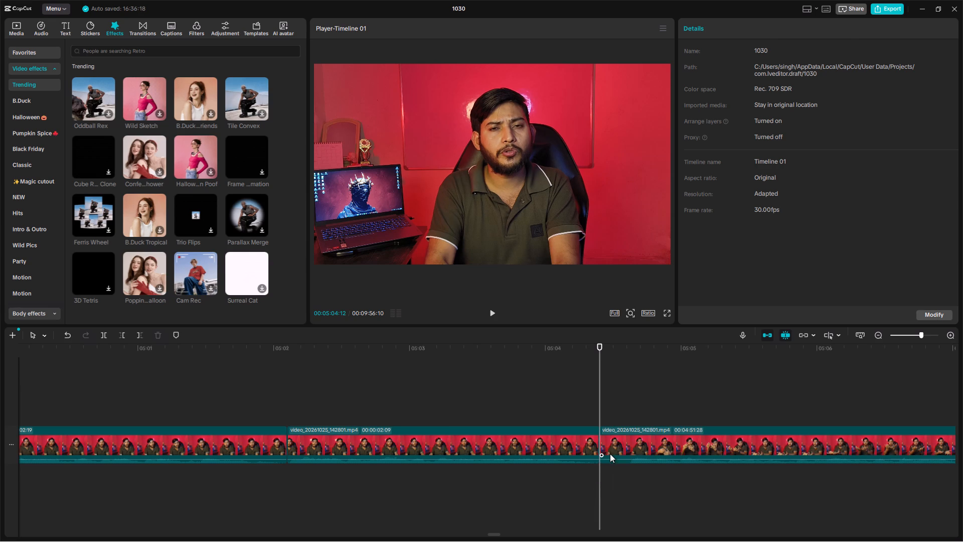
left_click_drag(598, 449, 629, 452)
Replay the 05:04:12 join and extend the start of the later clip back by 1 frame.
left_click(523, 478)
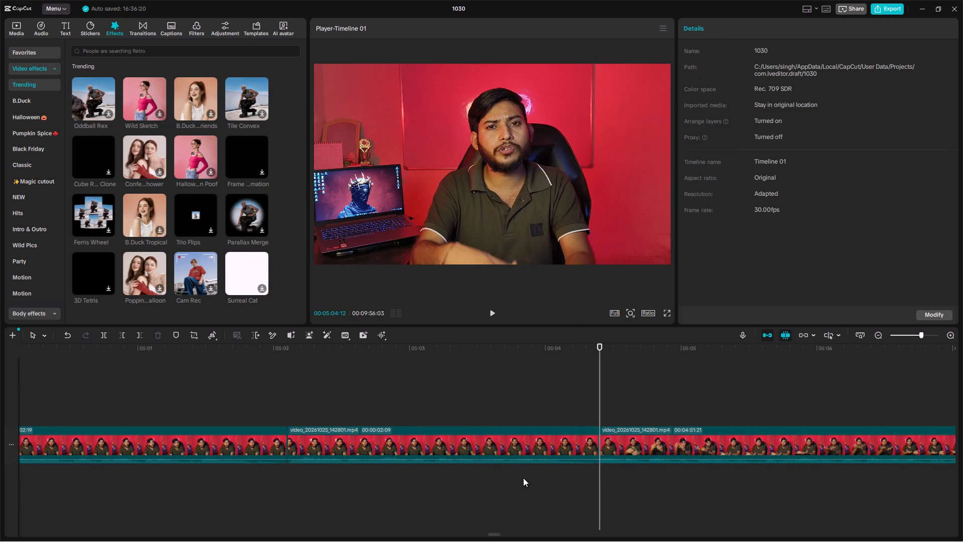
key("space")
scroll(524, 476, "left", 1)
key("space")
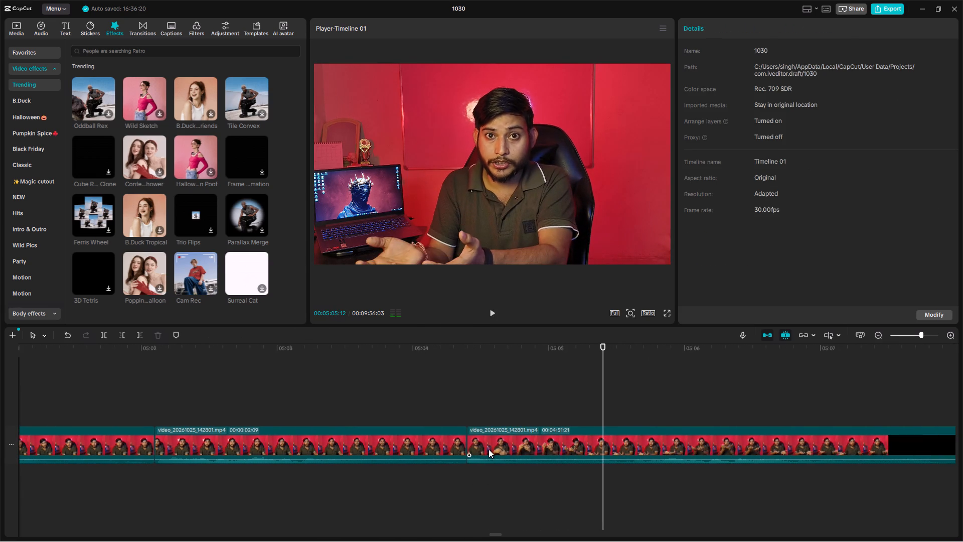
left_click(489, 449)
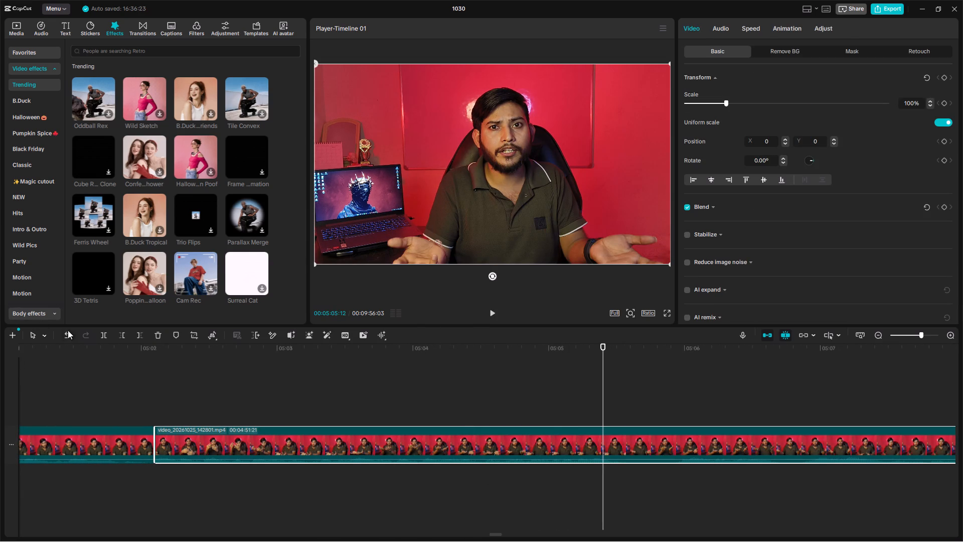
key("ctrl+z")
left_click_drag(468, 438, 463, 439)
Play across the 05:04:12 join, split the long clip at 05:07:28, and trim about 11 frames off the start of the later part.
left_click(392, 488)
key("space")
scroll(577, 498, "left", 1)
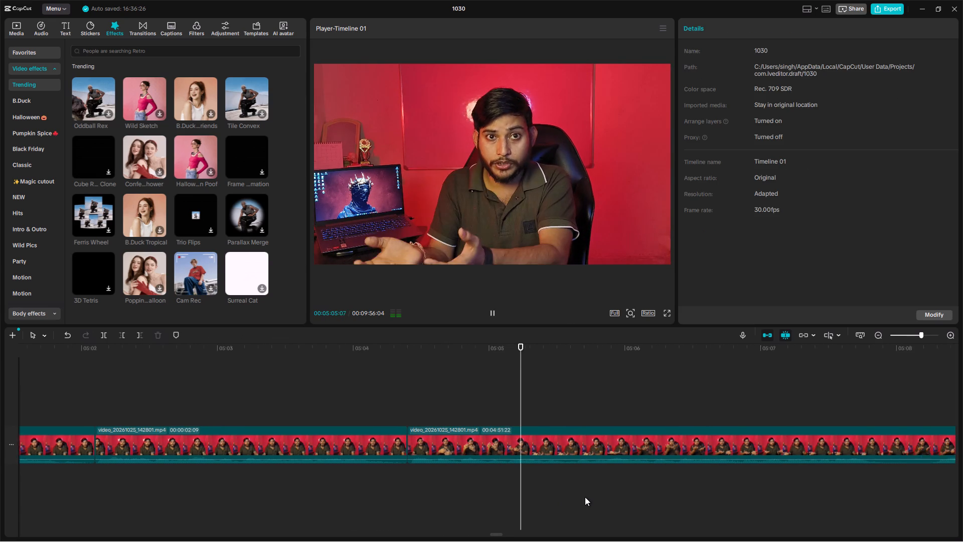
scroll(585, 497, "left", 2)
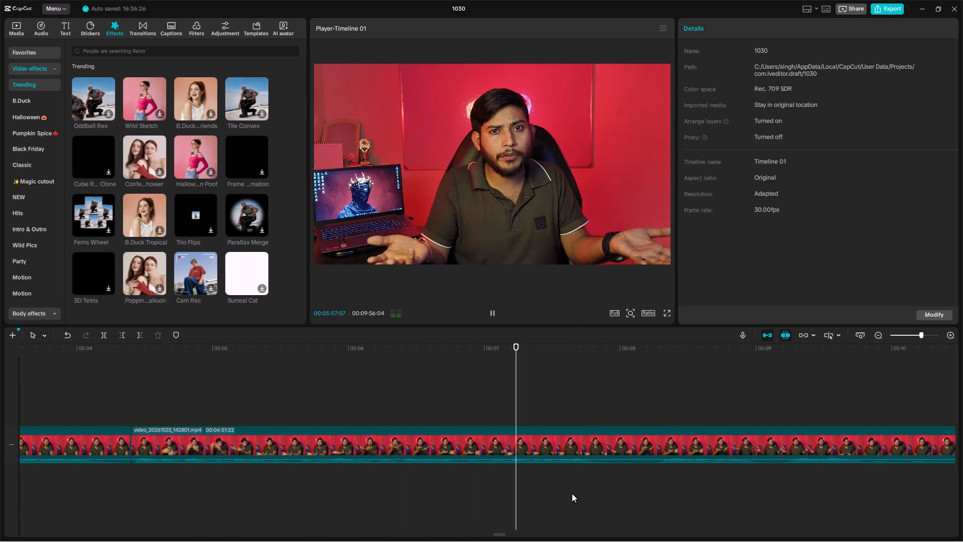
key("space")
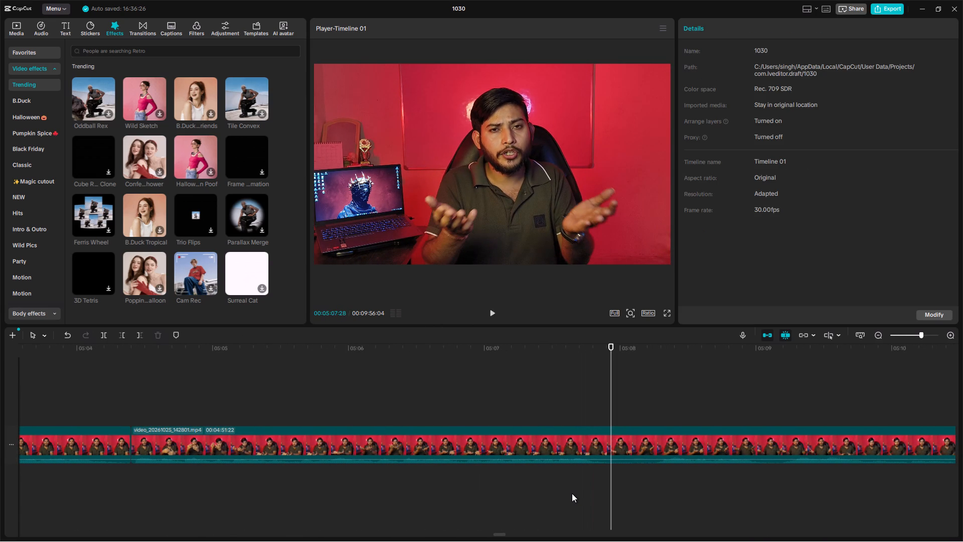
key("ctrl+b")
left_click(634, 441)
left_click_drag(610, 441, 659, 445)
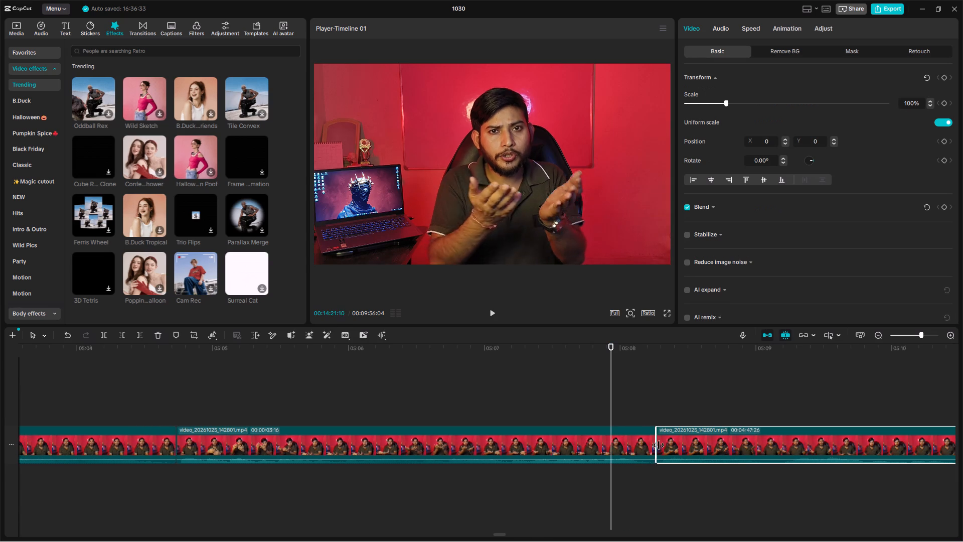
left_click_drag(659, 445, 660, 445)
Play across the 05:07:28 join and review the long clip through to about 05:19 for the next cut point.
left_click(558, 486)
key("space")
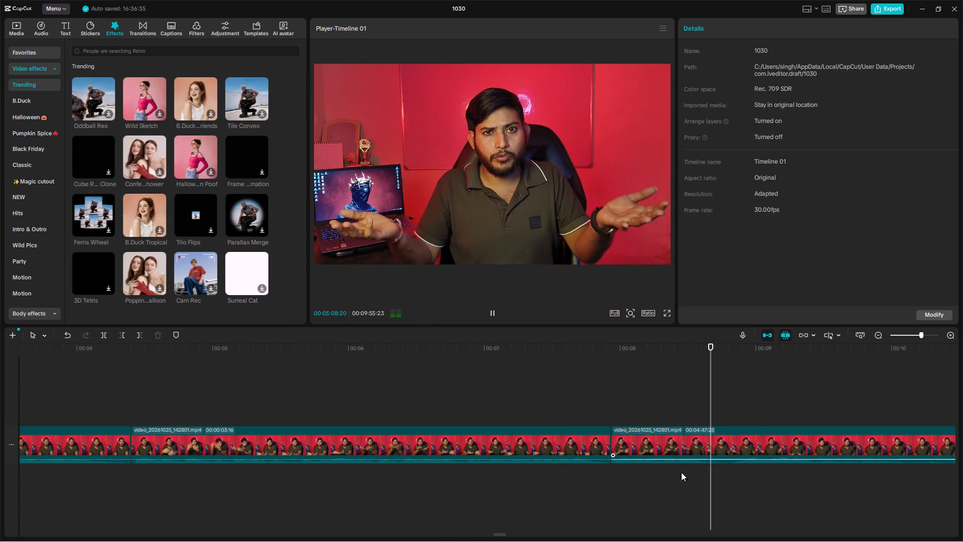
scroll(705, 476, "left", 3)
key("space")
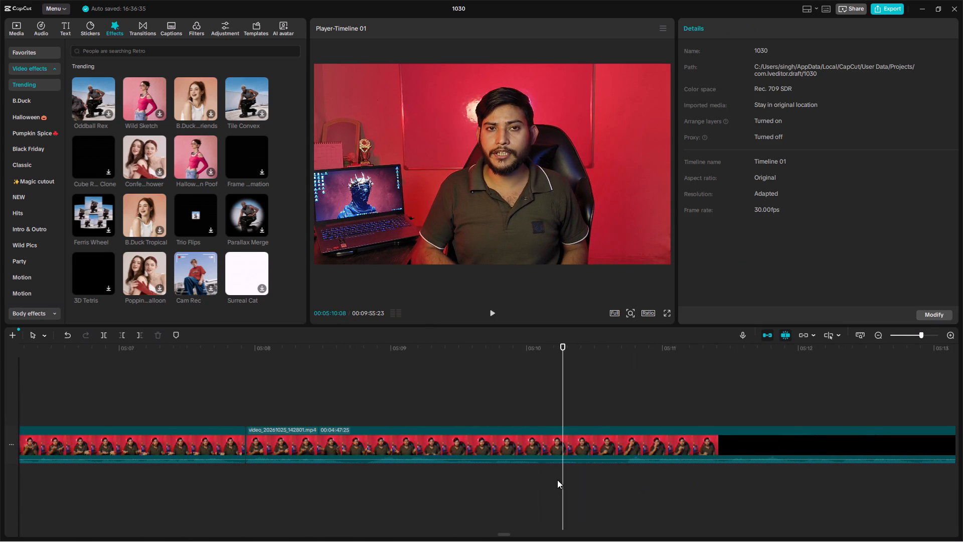
key("space")
left_click(565, 475)
left_click(435, 476)
key("space")
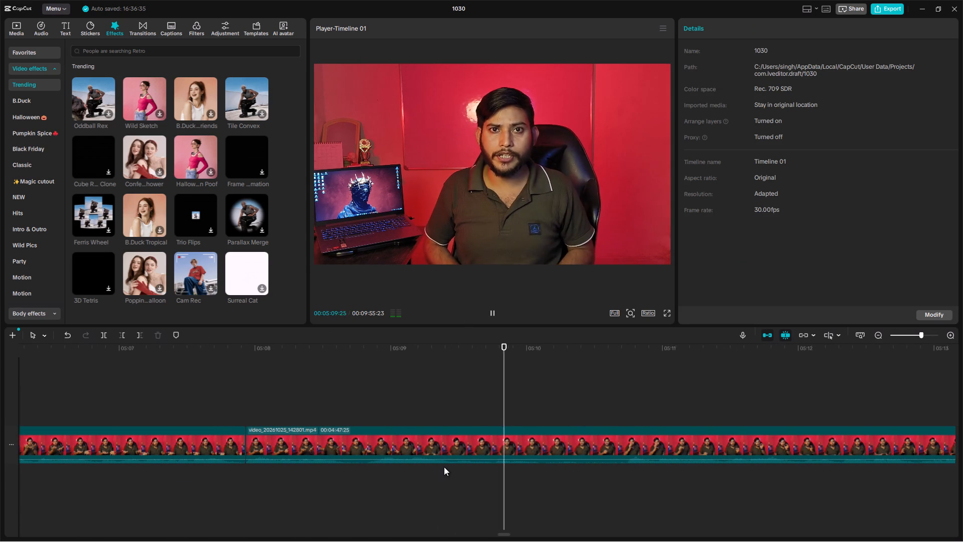
scroll(449, 467, "left", 1)
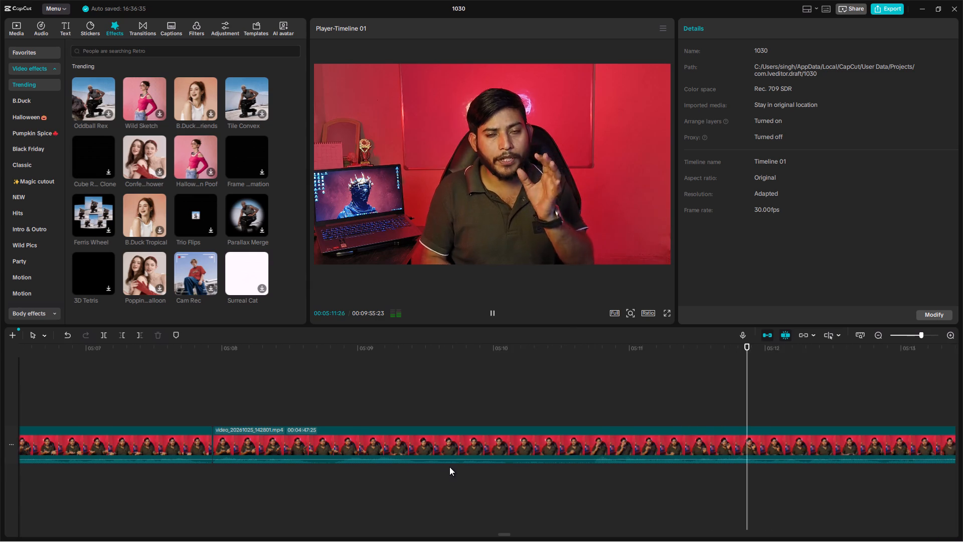
scroll(449, 467, "left", 2)
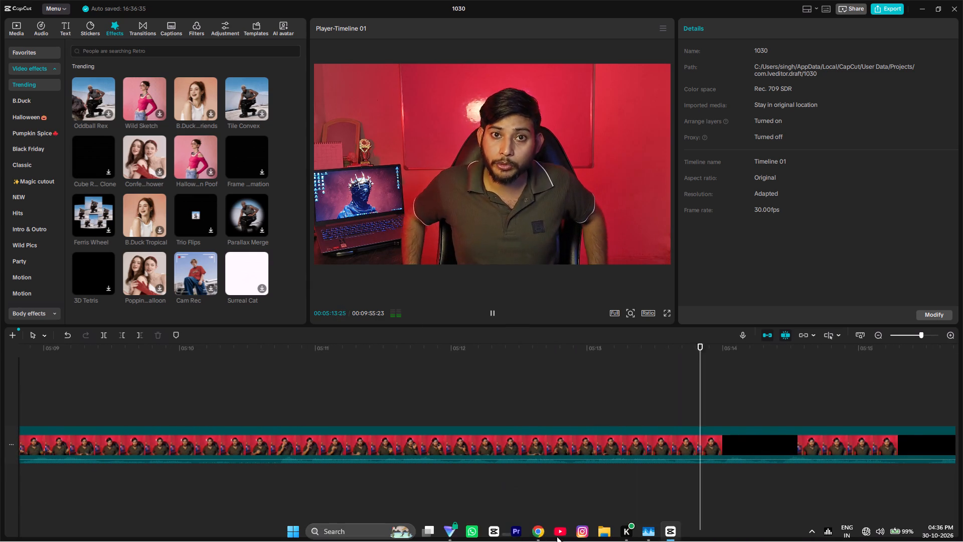
scroll(787, 452, "left", 2)
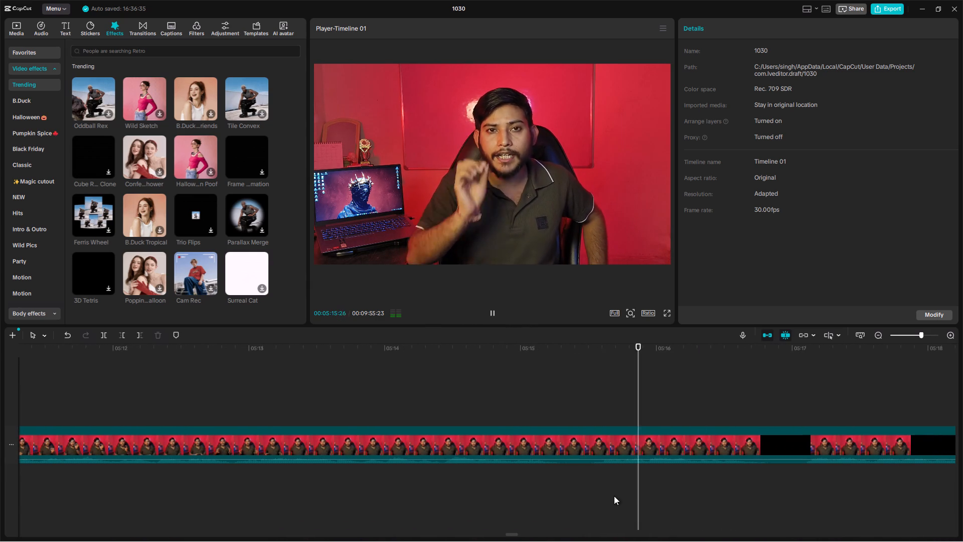
scroll(570, 468, "down", 8, "ctrl")
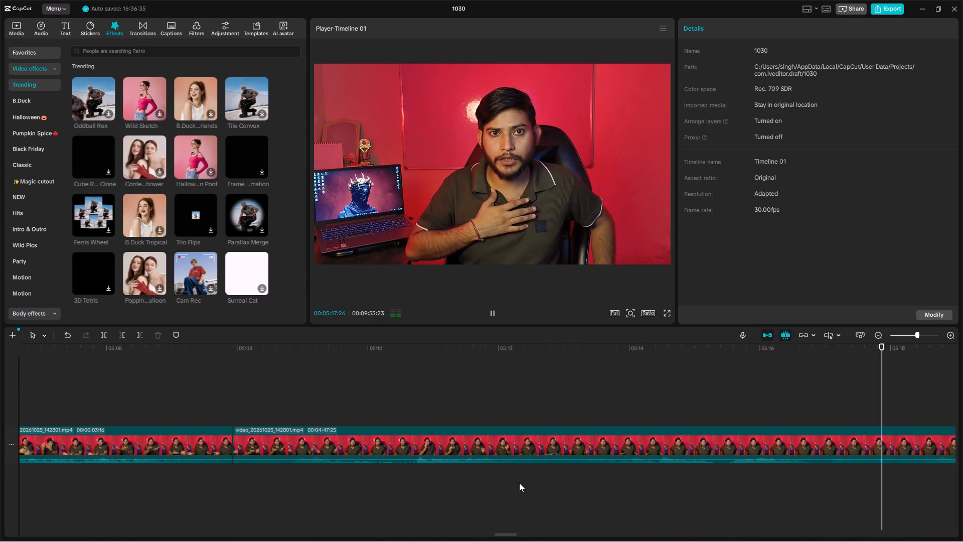
scroll(712, 493, "up", 3, "ctrl")
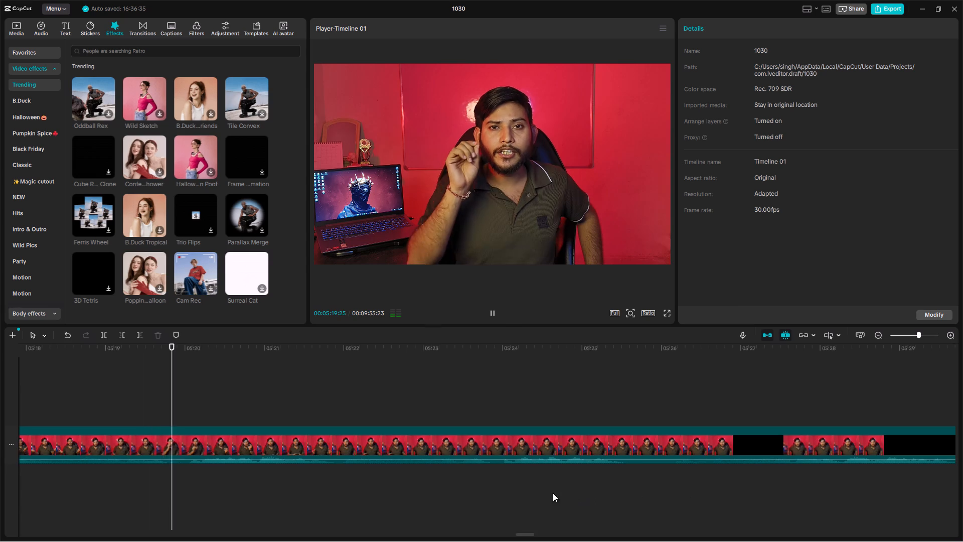
Replay the long clip from about 05:11, split it shortly after 05:15, and trim the start of the later part.
scroll(513, 490, "right", 6)
left_click(259, 484)
left_click_drag(258, 485, 0, 471)
left_click(149, 470)
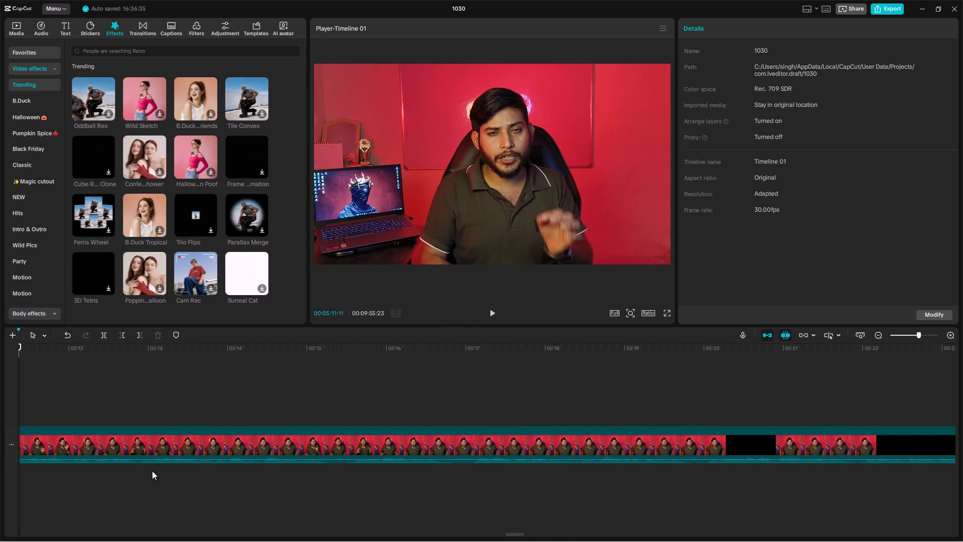
key("space")
left_click(422, 489)
key("space")
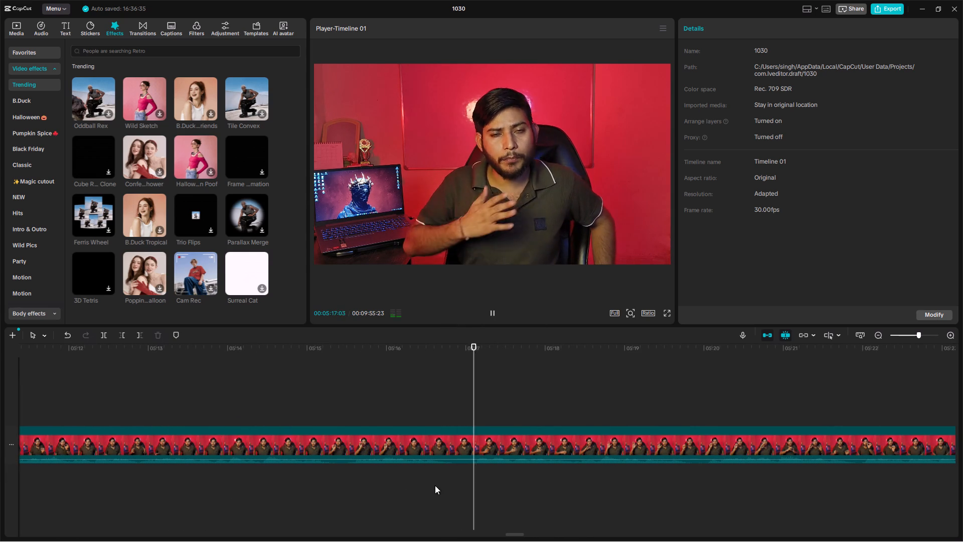
left_click(231, 495)
key("space")
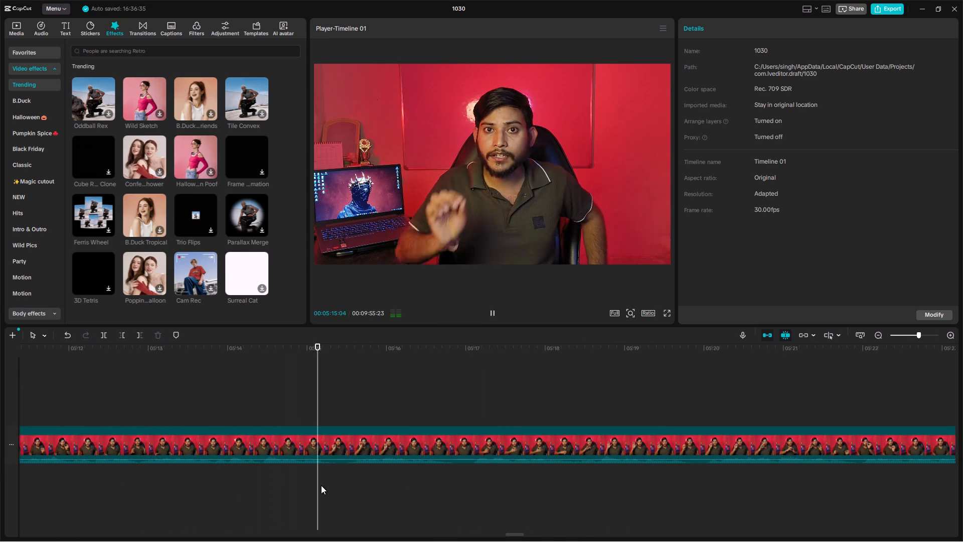
key("space")
key("ctrl+b")
left_click(369, 442)
left_click_drag(340, 445, 341, 445)
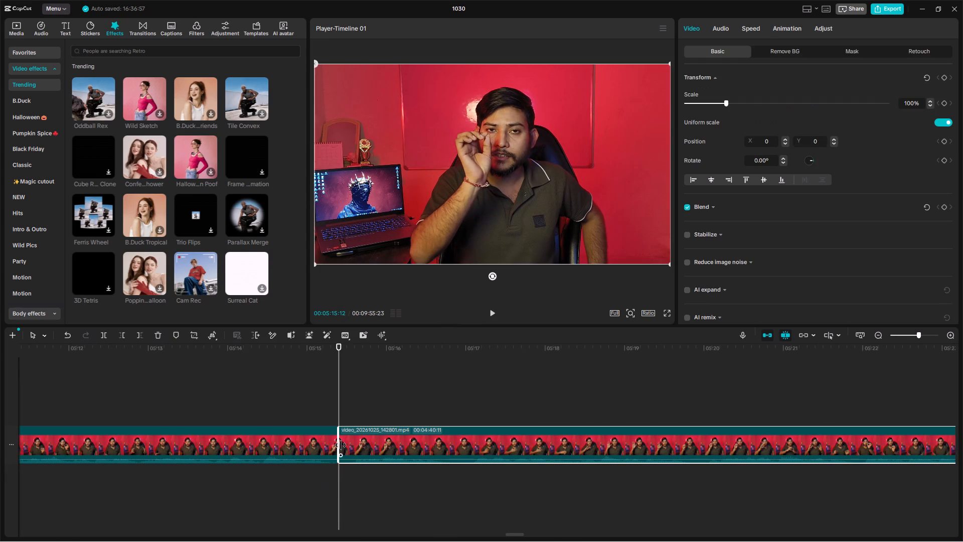
Trim 5 frames off the start of the later clip at the 05:15:12 join and replay across it.
left_click_drag(341, 445, 354, 446)
left_click(255, 481)
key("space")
scroll(261, 477, "up", 6, "ctrl")
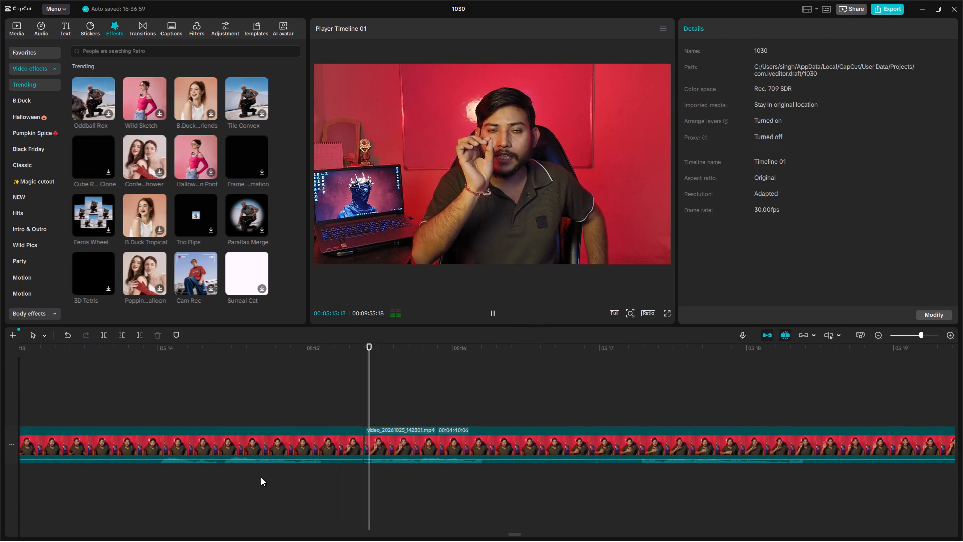
Play on past the 05:15:12 join, split the long clip at about 05:16:19, and trim 8 frames off the start of the later part.
left_click(432, 497)
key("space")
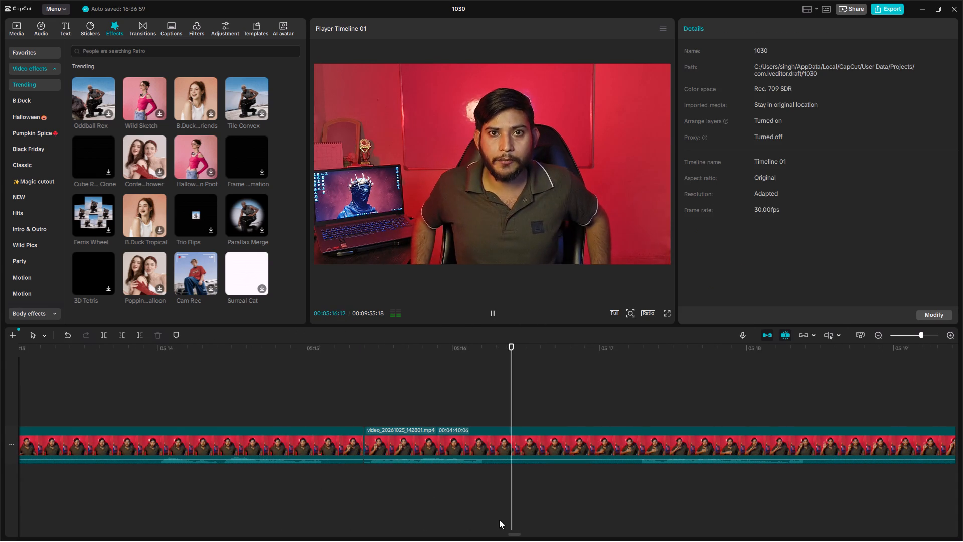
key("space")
left_click(546, 488)
key("ctrl+b")
left_click(563, 437)
left_click_drag(543, 442, 586, 445)
Play across the 05:16:19 join and review the long clip through to about 05:28 for the next cut point.
left_click(430, 501)
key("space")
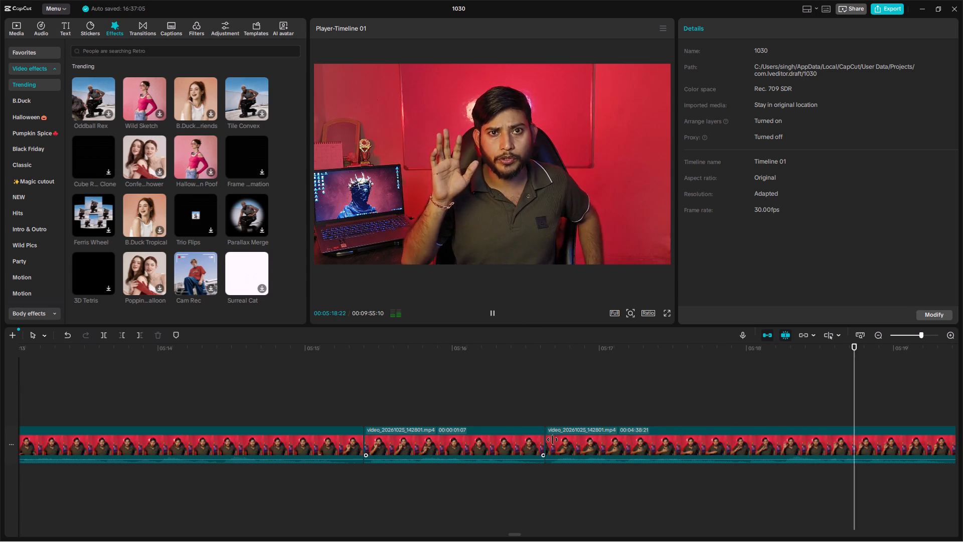
scroll(717, 427, "left", 1)
scroll(425, 408, "down", 4, "ctrl")
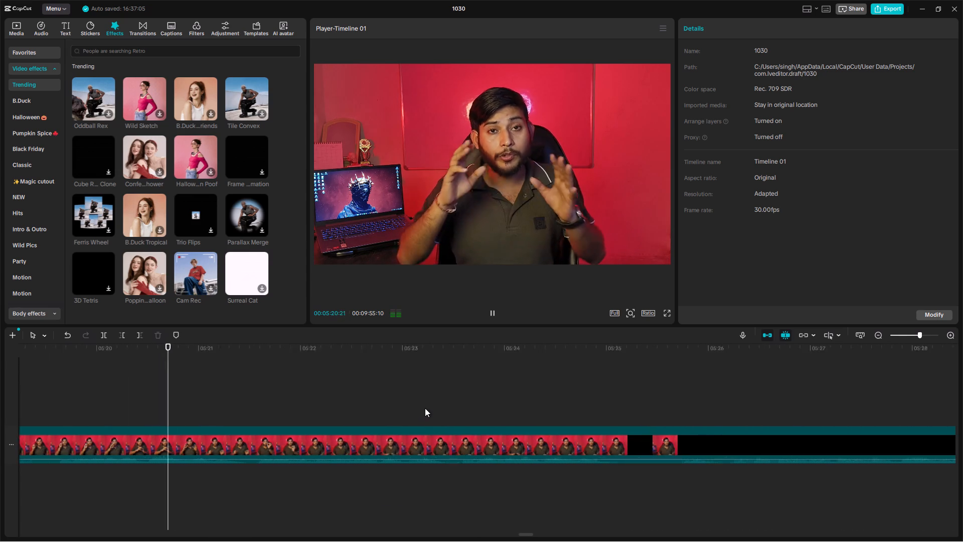
scroll(425, 408, "down", 6, "ctrl")
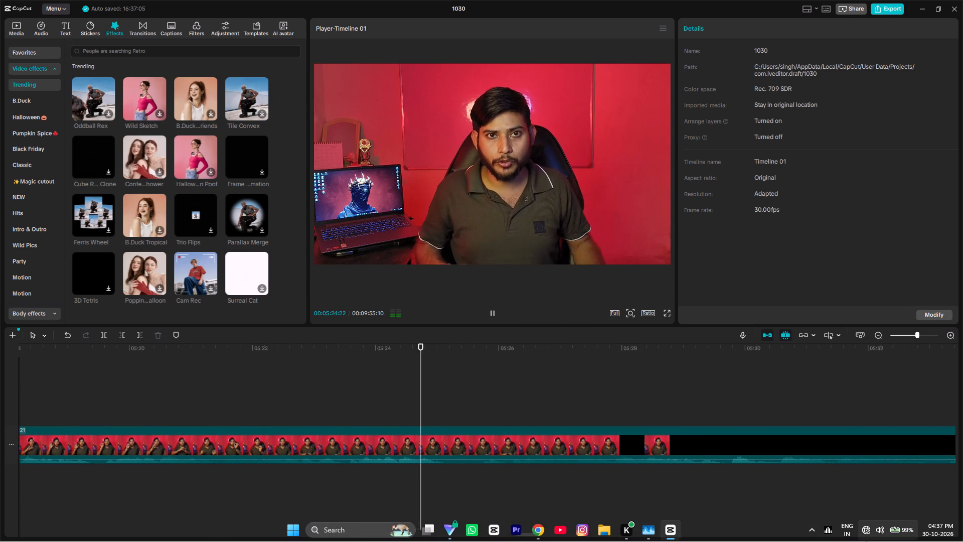
Turn on Wi-Fi in the Windows quick settings and dismiss the Nearby Share notification.
left_click(892, 535)
left_click(805, 350)
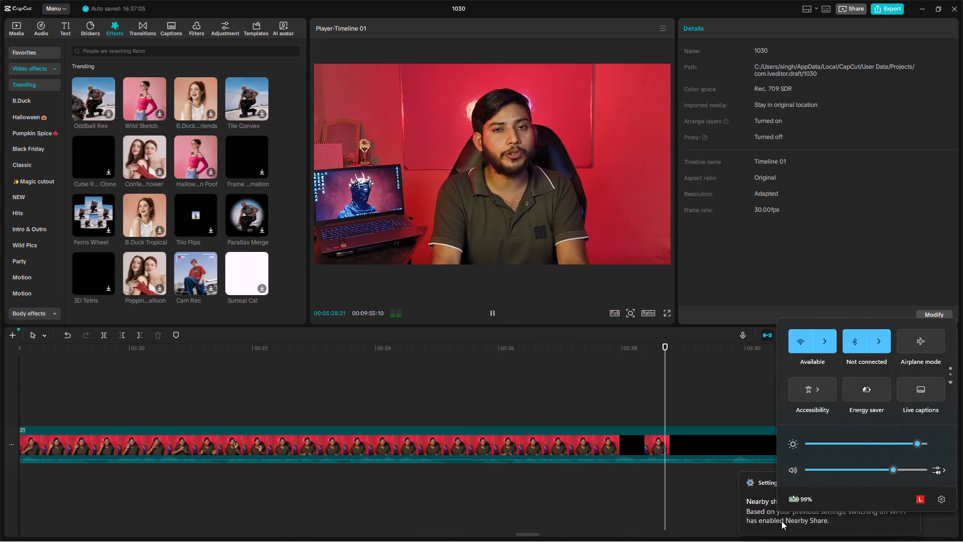
left_click(623, 504)
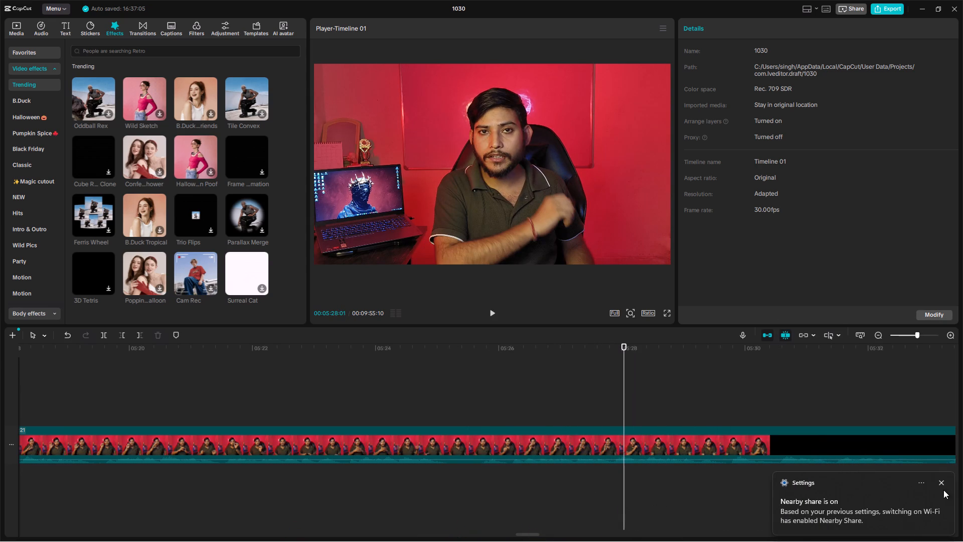
left_click(940, 483)
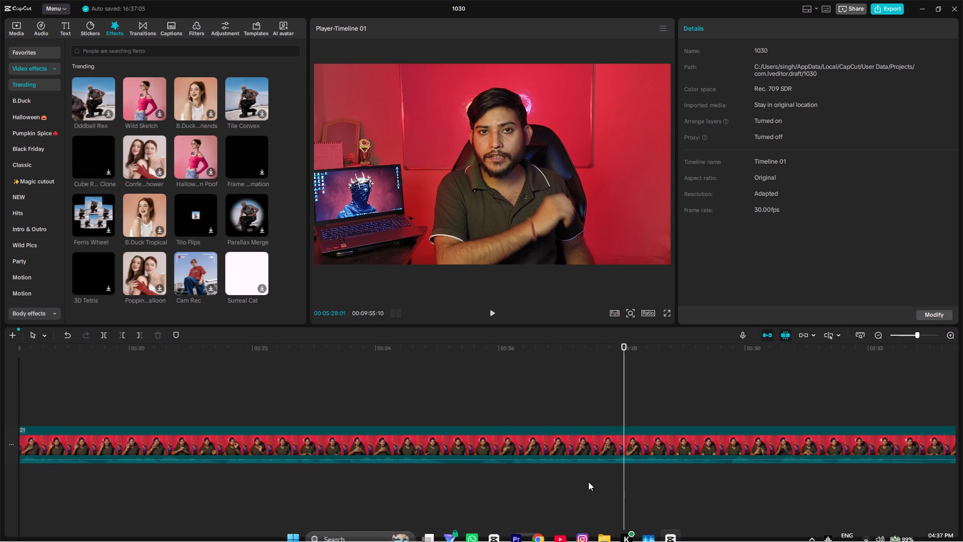
Replay the long clip from just before 05:24, split it at 05:25:04, and trim 18 frames off the start of the later part.
left_click(546, 478)
left_click(370, 484)
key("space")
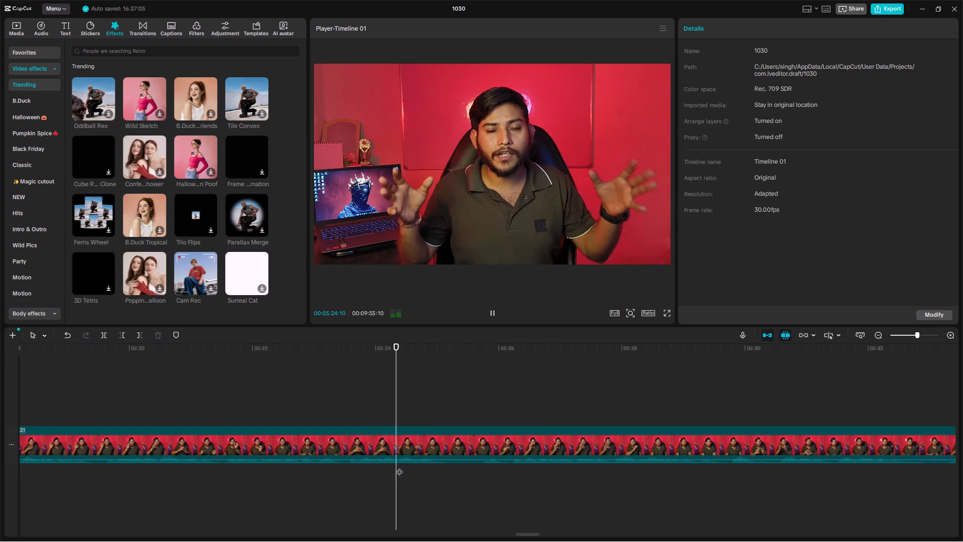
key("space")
key("ctrl+b")
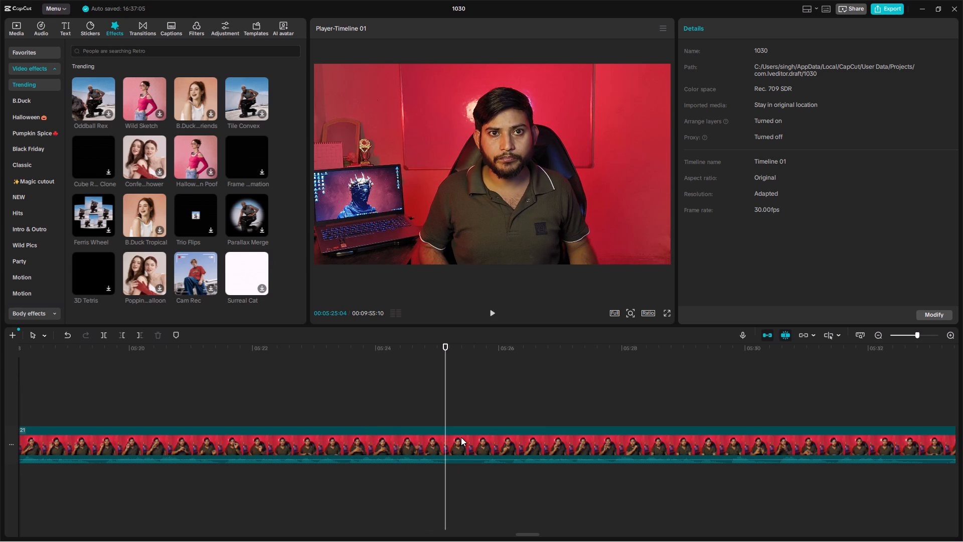
left_click(461, 436)
left_click_drag(448, 442, 482, 443)
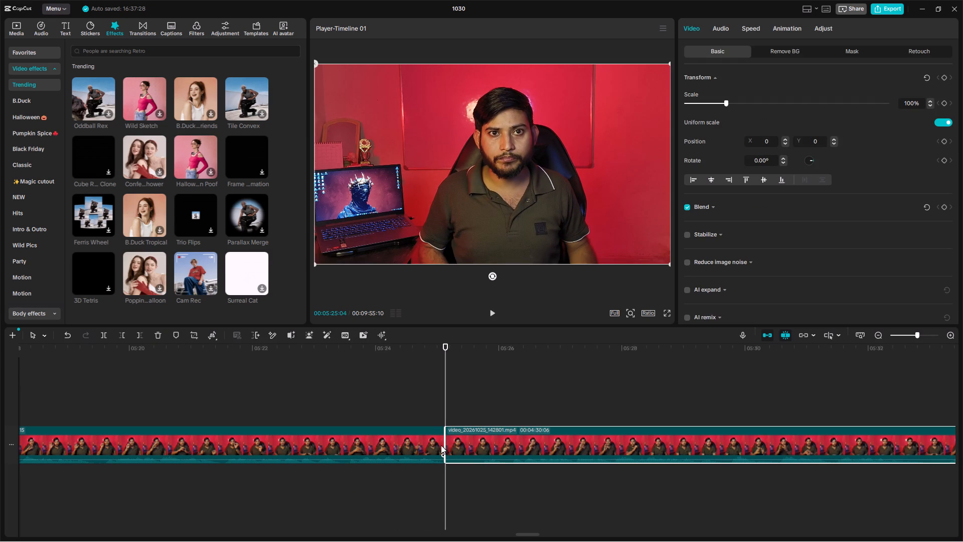
left_click_drag(447, 447, 484, 450)
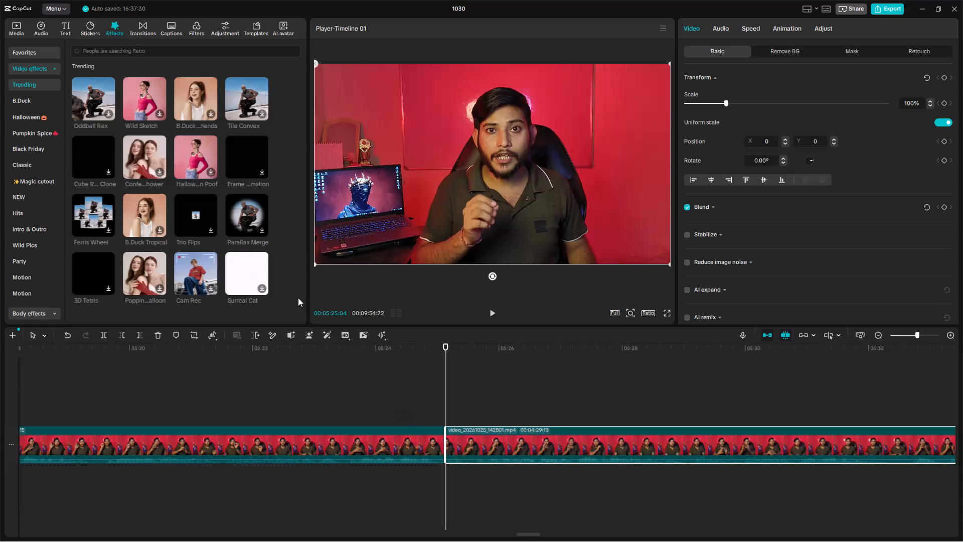
Play across the 05:25:04 join, split the long clip at 05:32:11, and trim 11 frames off the start of the later part.
left_click(211, 413)
key("space")
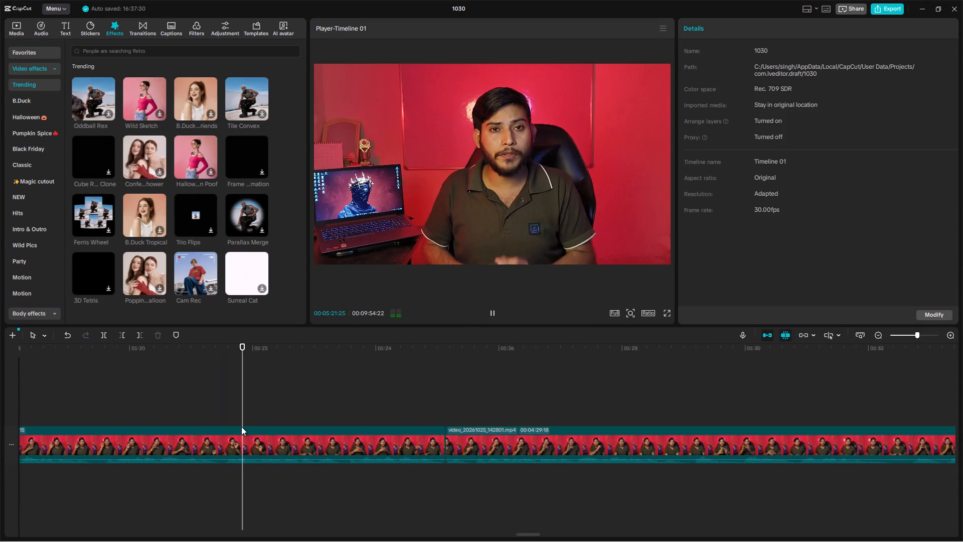
key("space")
key("space")
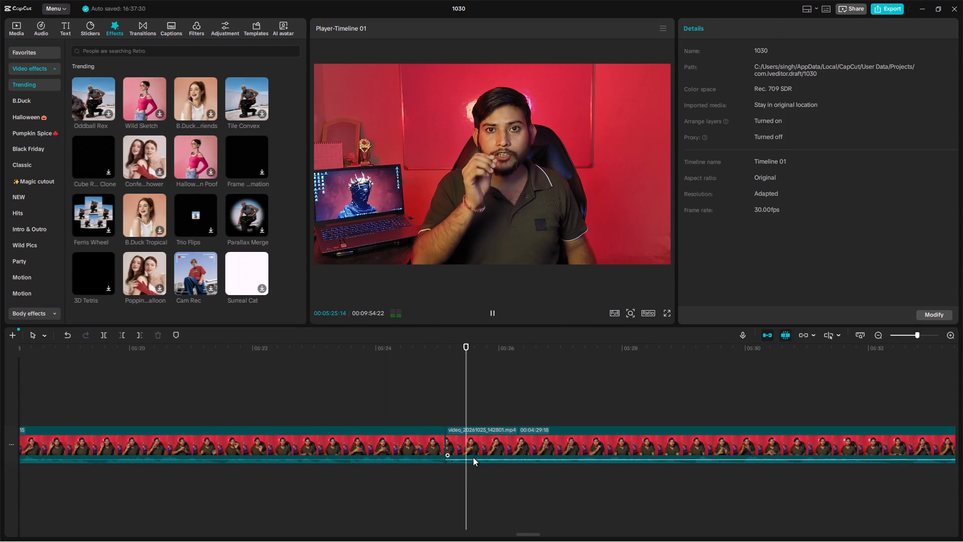
scroll(591, 519, "left", 1)
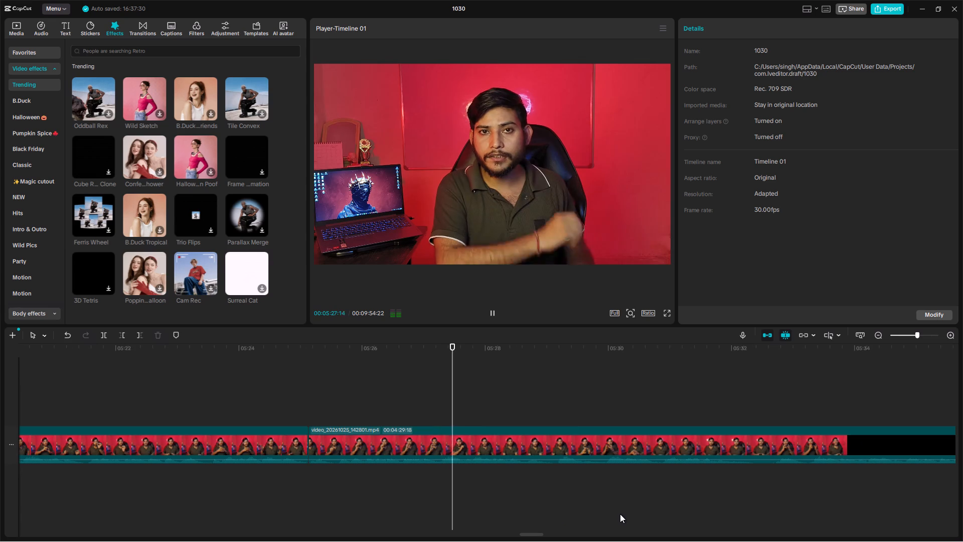
scroll(570, 487, "left", 1)
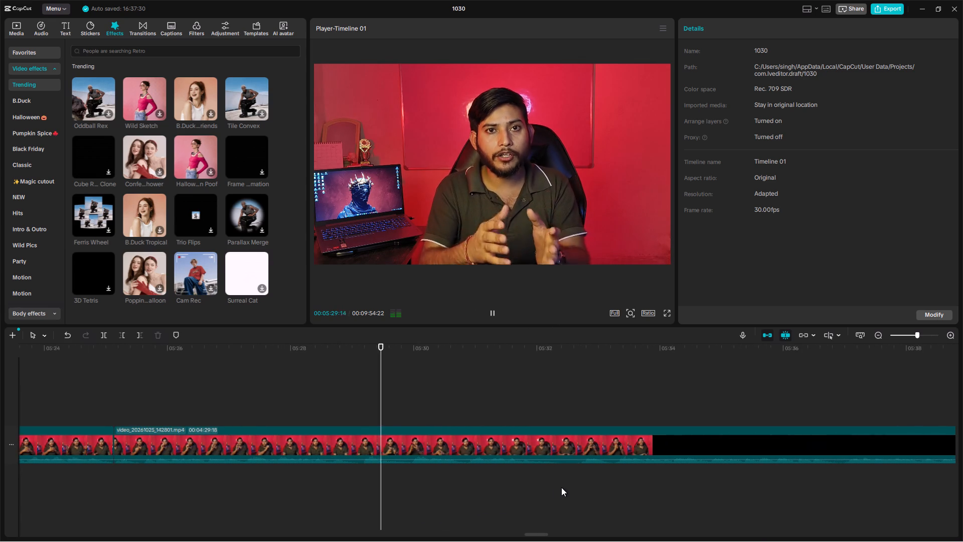
scroll(561, 487, "left", 1)
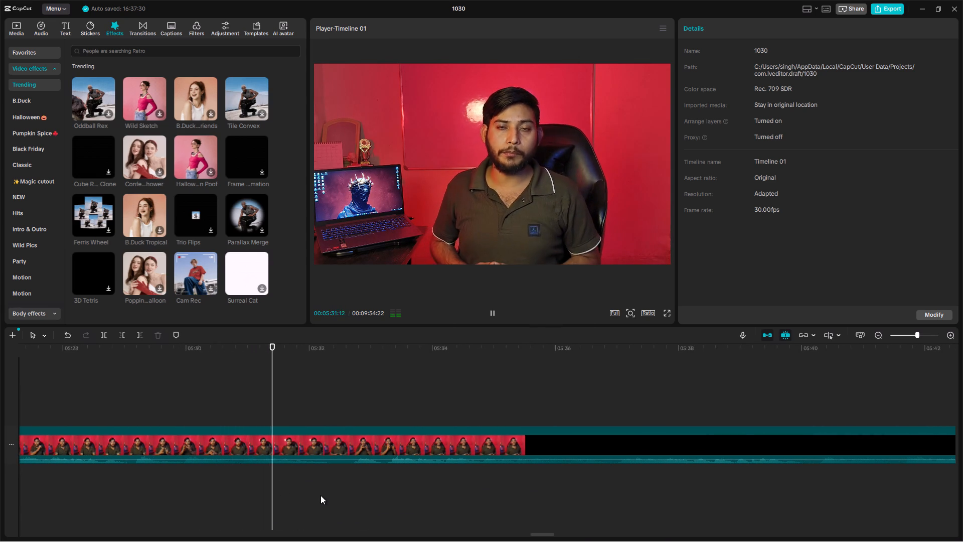
key("space")
key("space")
key("space")
left_click(331, 479)
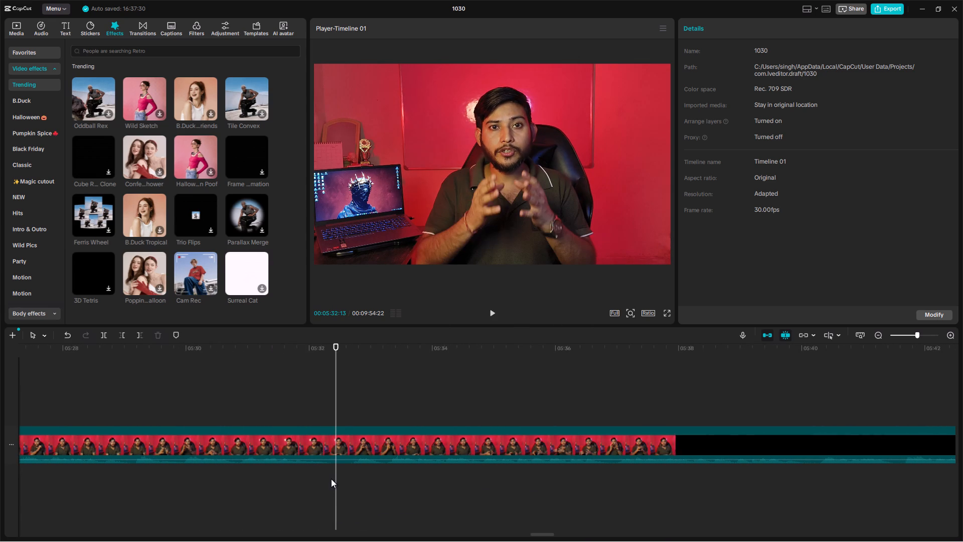
key("ctrl+b")
left_click(355, 442)
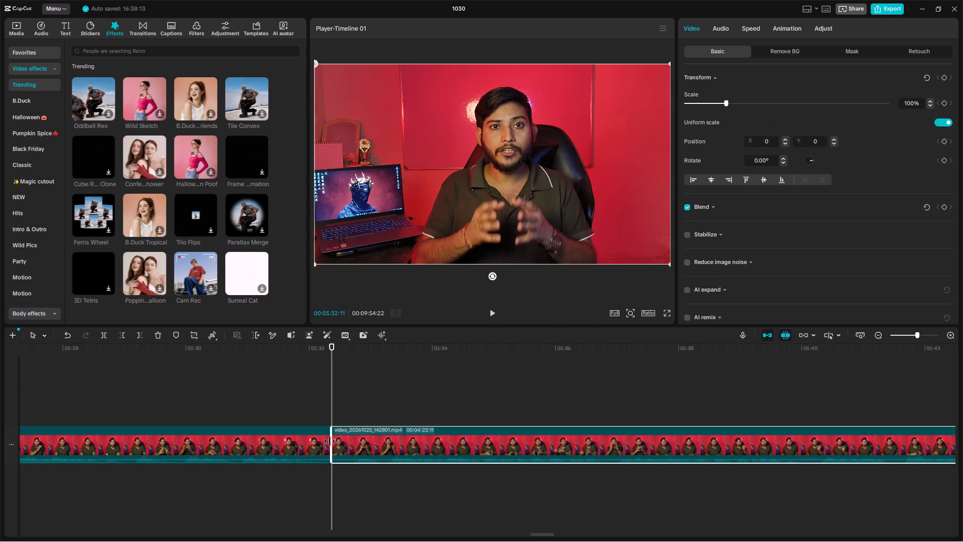
left_click_drag(331, 441, 355, 443)
Play across the 05:32:11 join, split the long clip at 05:39:21, and trim 6 frames off the start of the later part.
left_click(266, 475)
key("space")
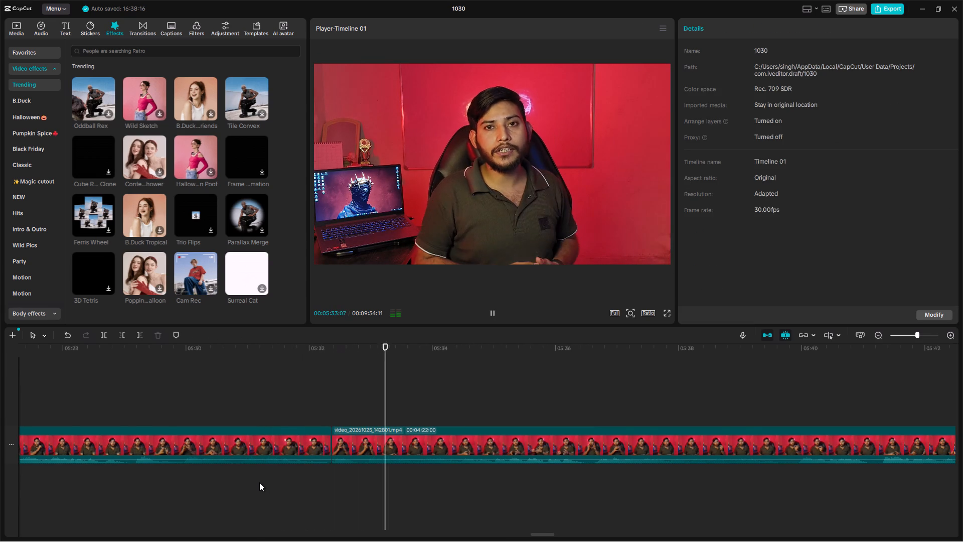
scroll(471, 490, "left", 1)
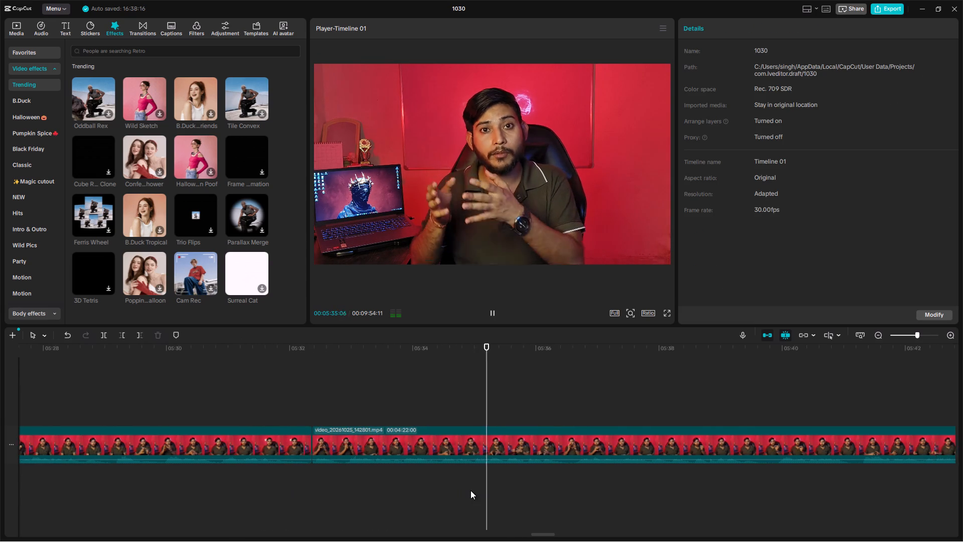
scroll(470, 490, "left", 3)
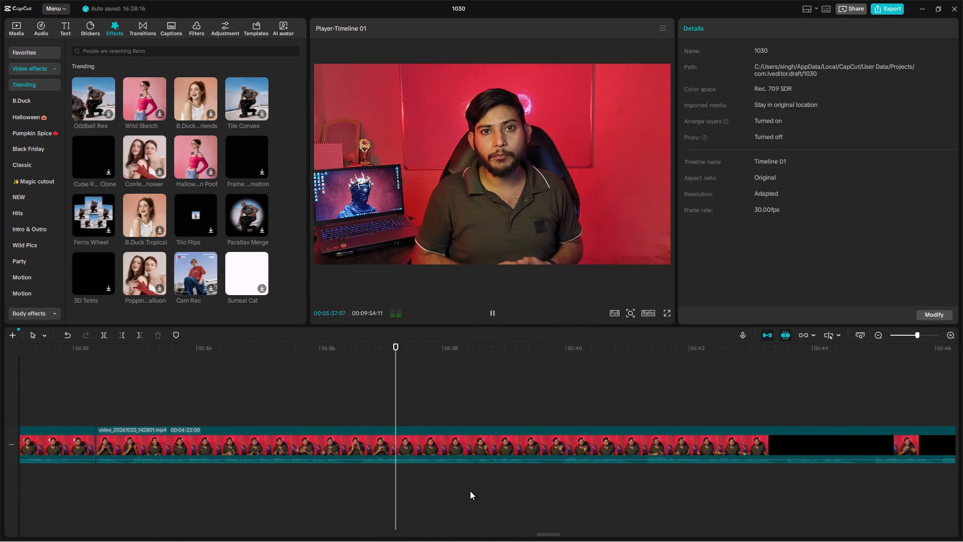
scroll(470, 491, "left", 2)
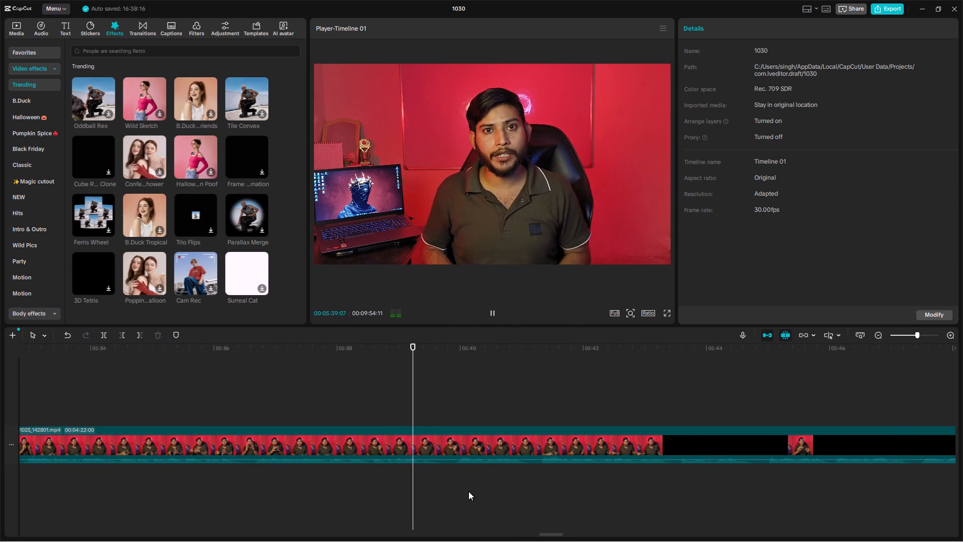
key("space")
key("ctrl+b")
left_click(463, 433)
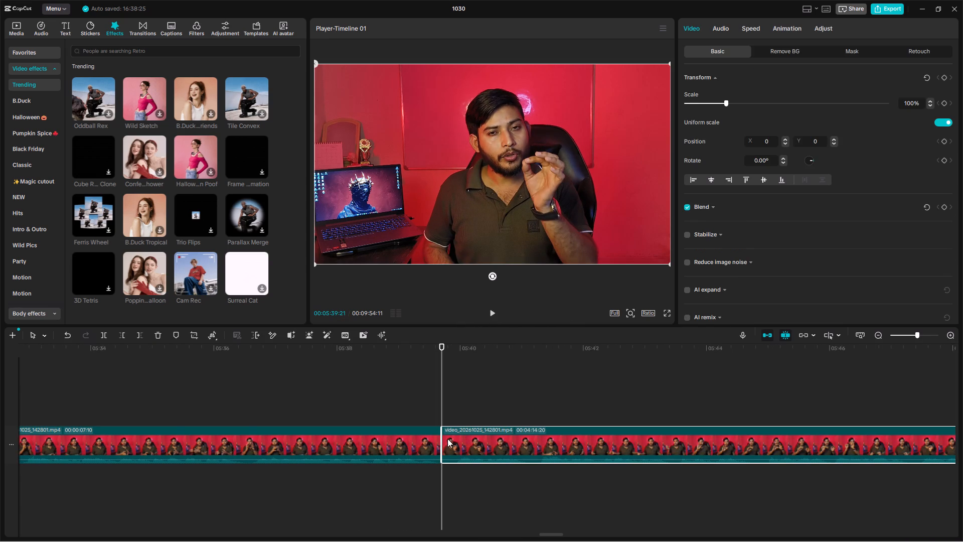
left_click_drag(444, 445, 456, 447)
Play across the 05:39:21 join, split the long clip at 05:44:16, and trim 8 frames off the start of the later part.
left_click(393, 474)
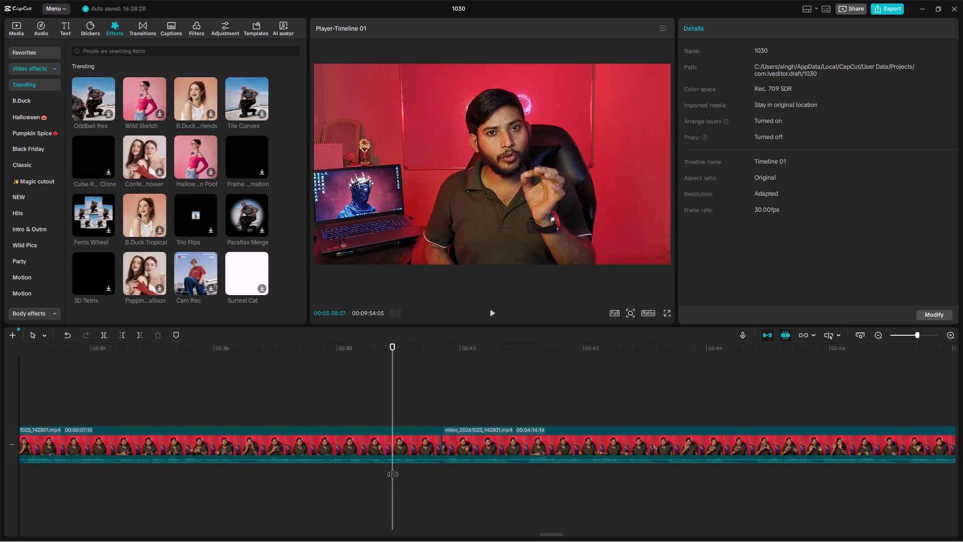
key("space")
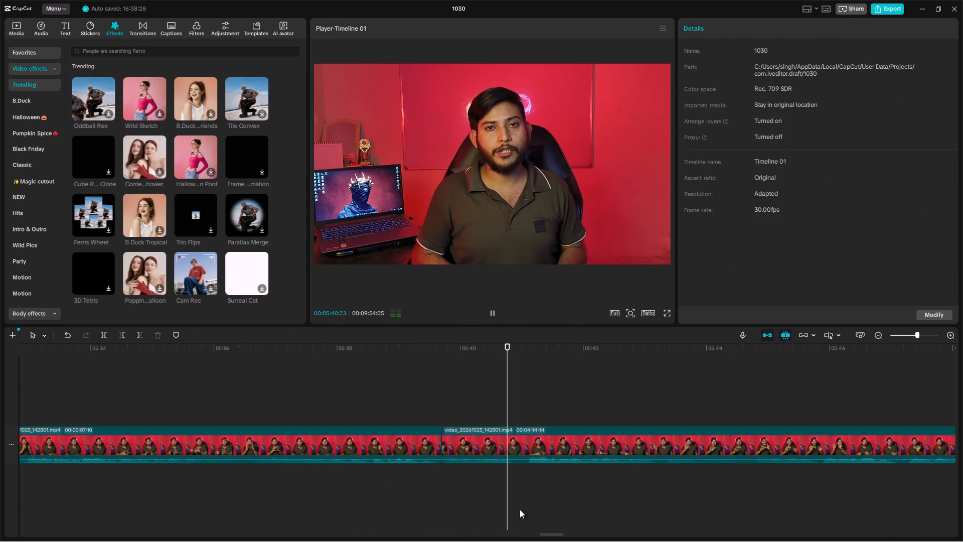
scroll(520, 509, "left", 1)
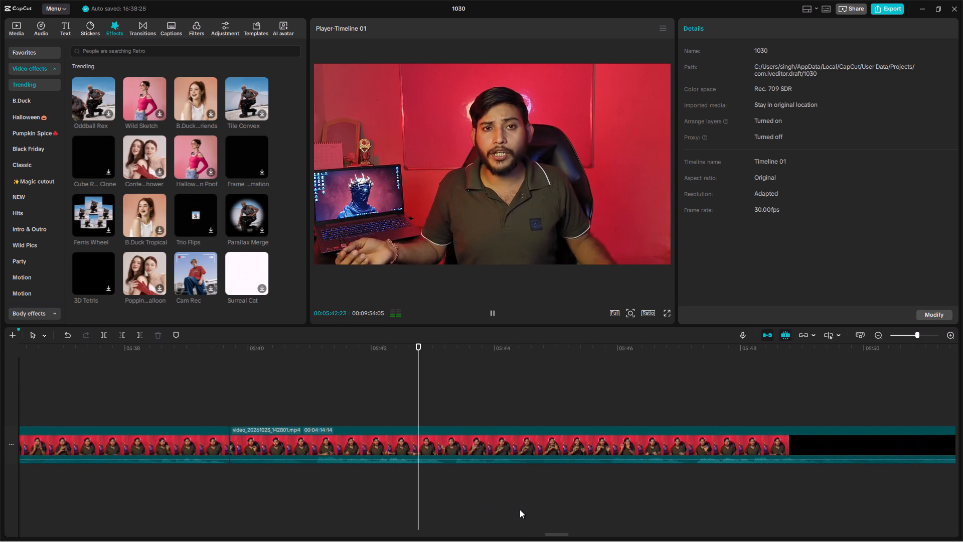
key("space")
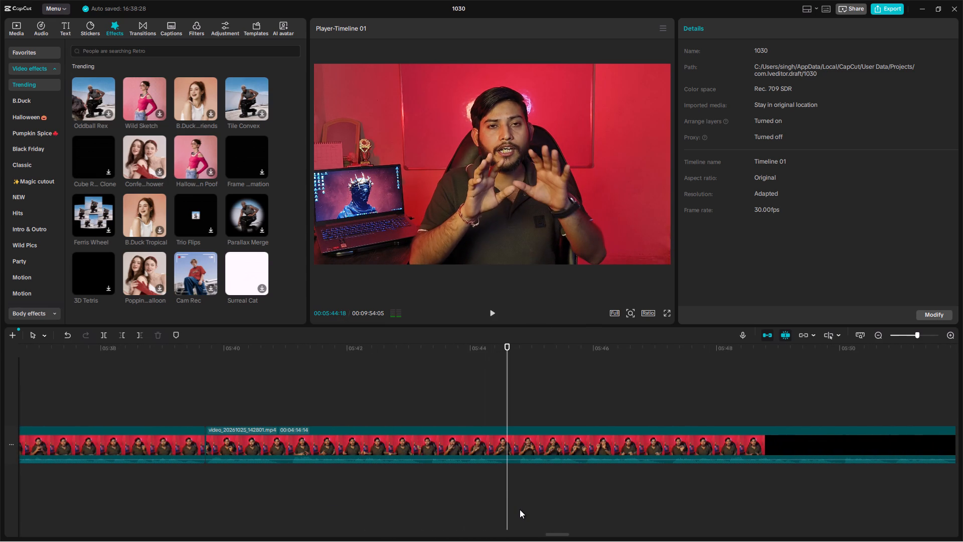
left_click(503, 475)
key("ctrl+b")
left_click(510, 442)
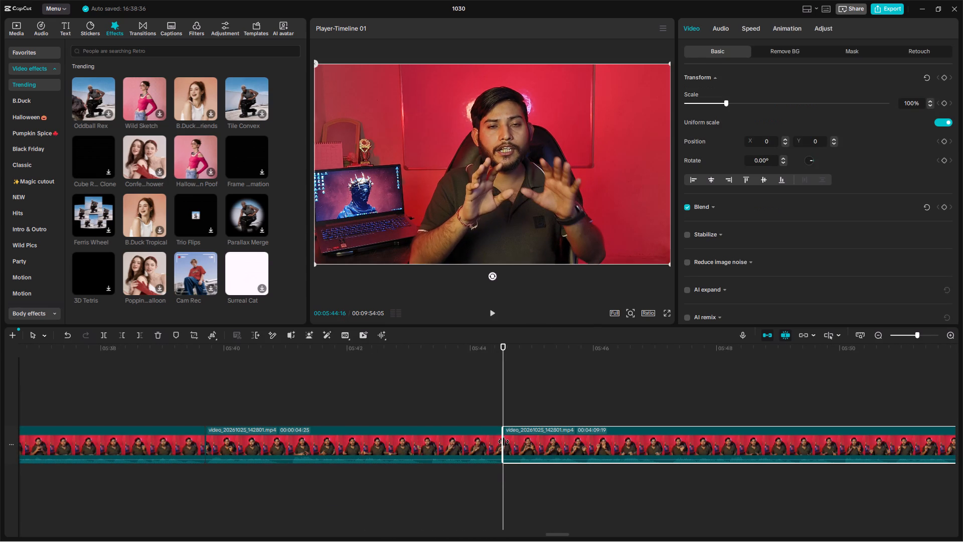
left_click_drag(504, 442, 520, 444)
Play across the 05:44:16 join, split the long clip at 05:49:19, and trim 5 frames off the start of the later part.
left_click(471, 486)
key("space")
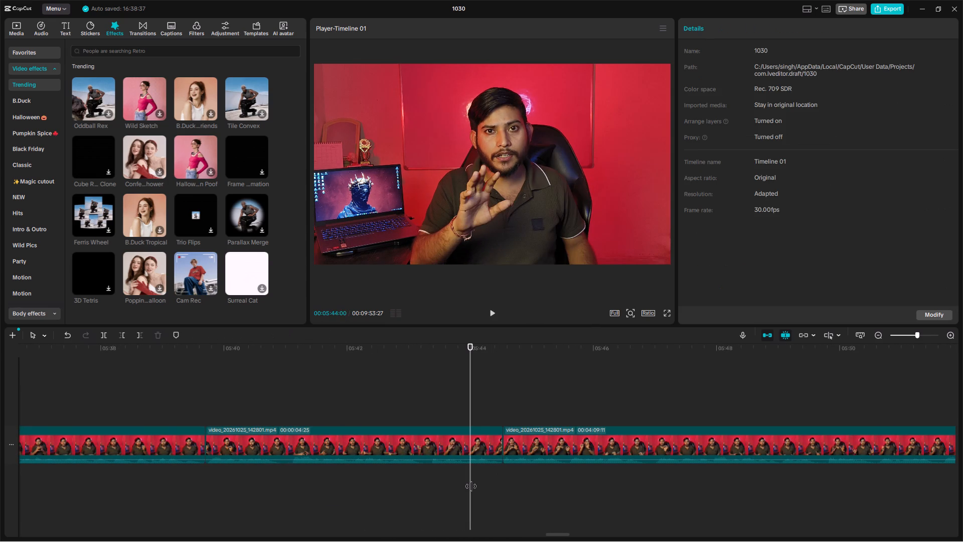
key("space")
scroll(471, 486, "left", 1)
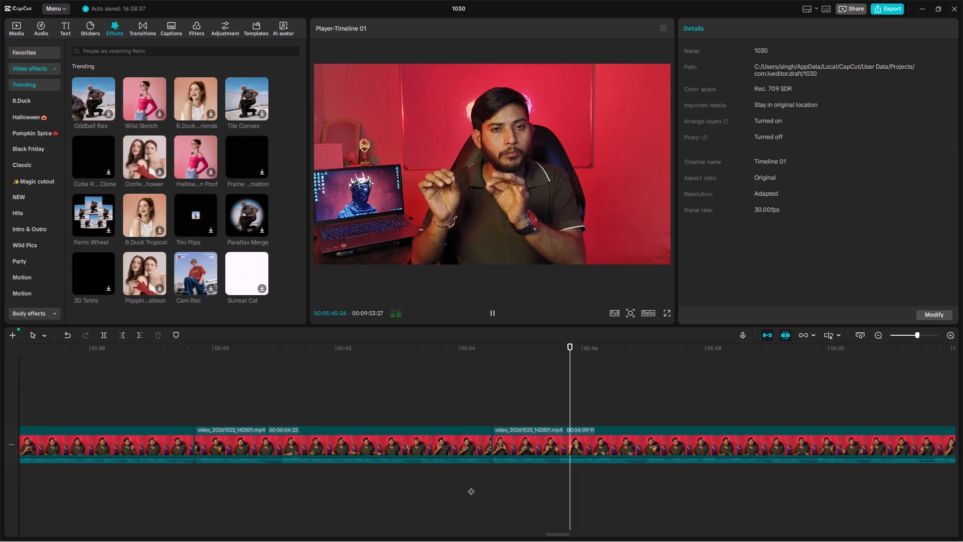
scroll(471, 486, "left", 2)
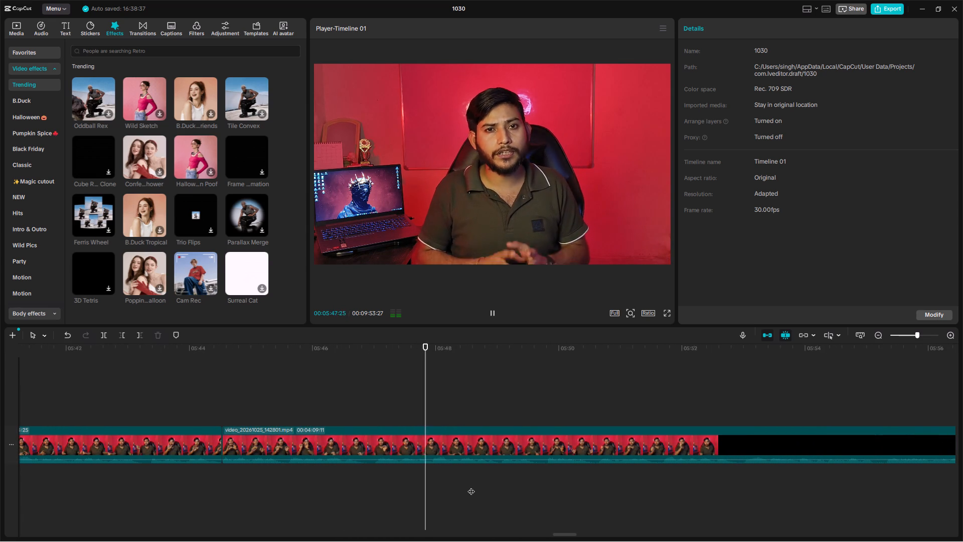
scroll(471, 486, "down", 1)
scroll(484, 479, "up", 5, "ctrl")
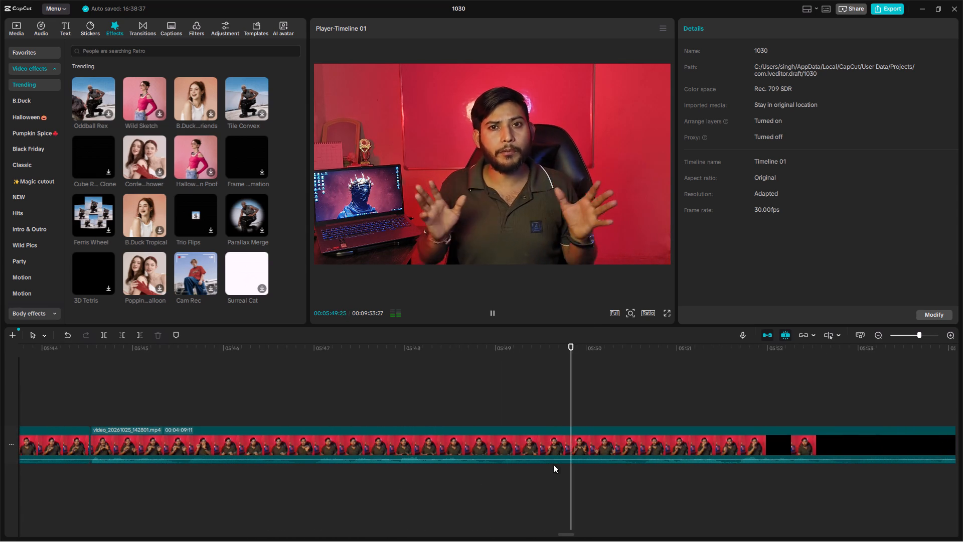
left_click(548, 482)
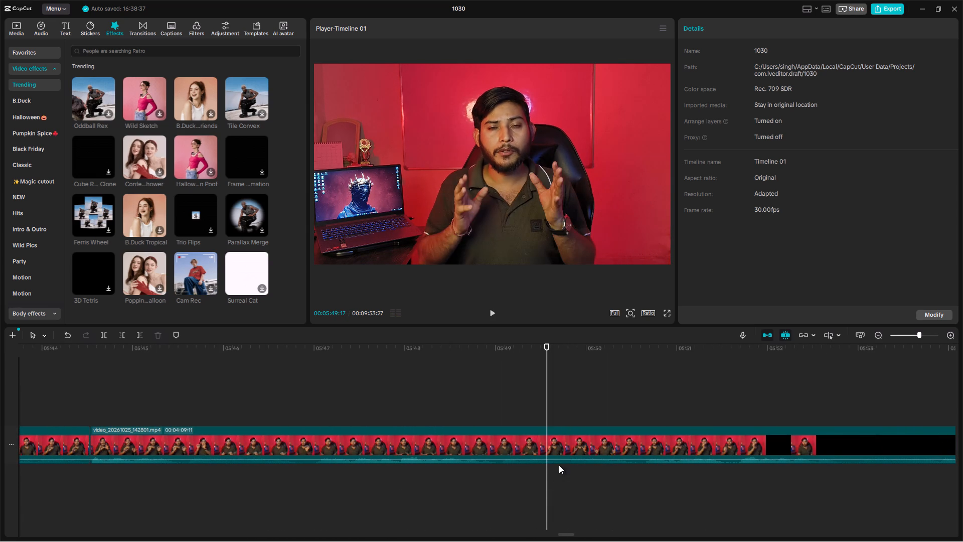
key("space")
left_click(552, 475)
key("ctrl+b")
left_click(564, 456)
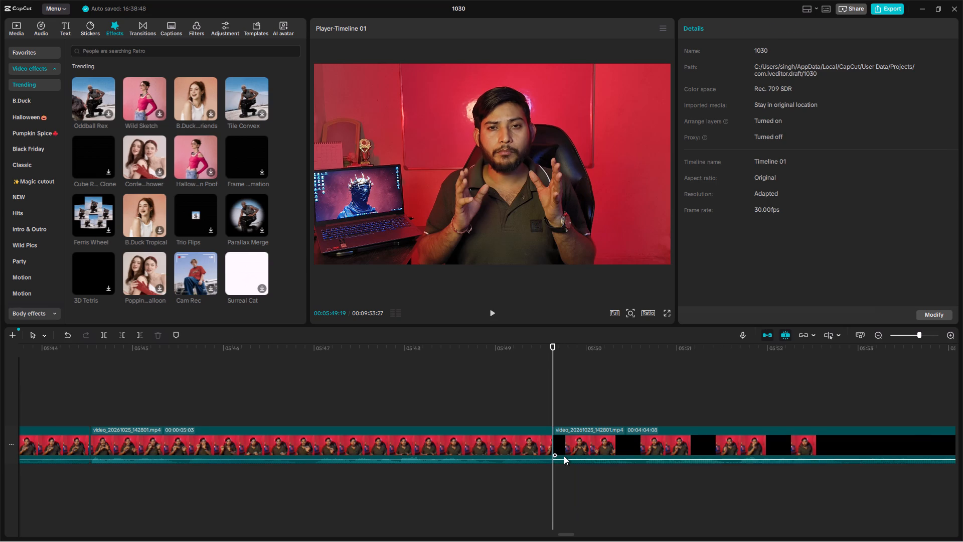
left_click_drag(554, 445, 568, 445)
Play across the 05:49:19 join and review the long clip through to about 06:02 for the next cut point.
left_click(507, 476)
key("space")
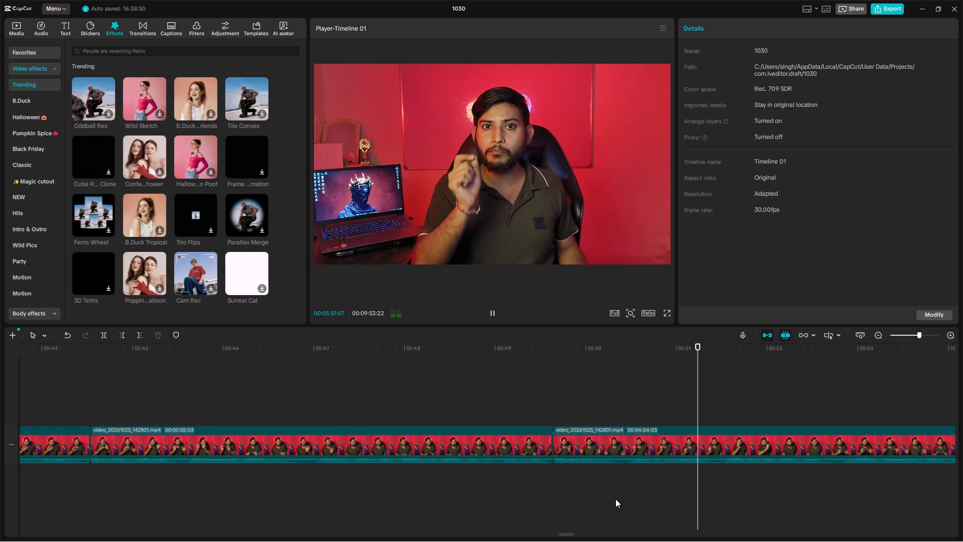
scroll(615, 499, "left", 2)
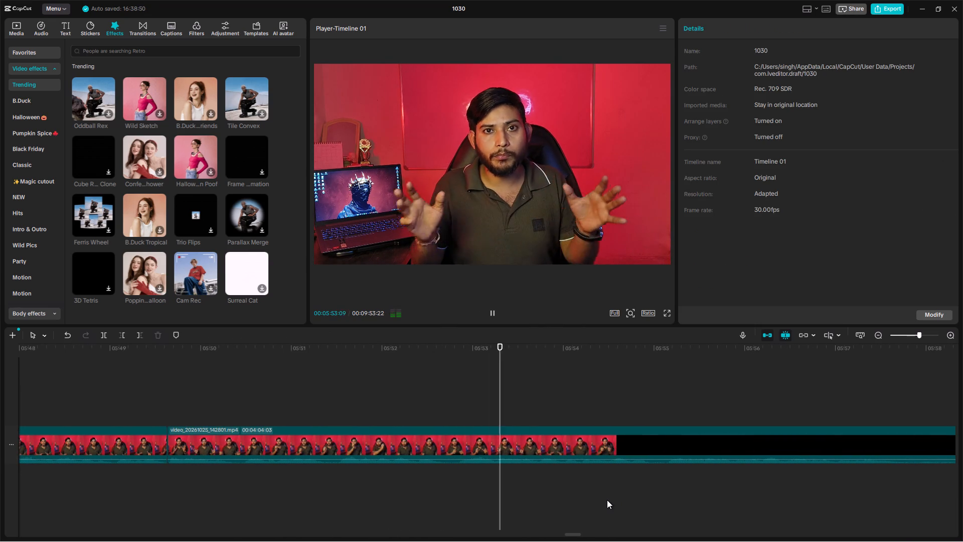
scroll(607, 500, "left", 1)
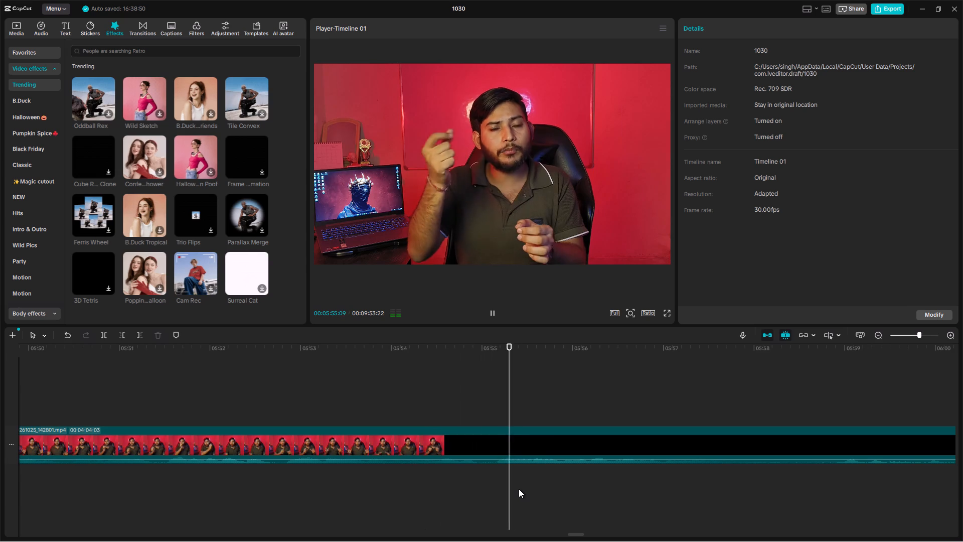
scroll(519, 489, "left", 2)
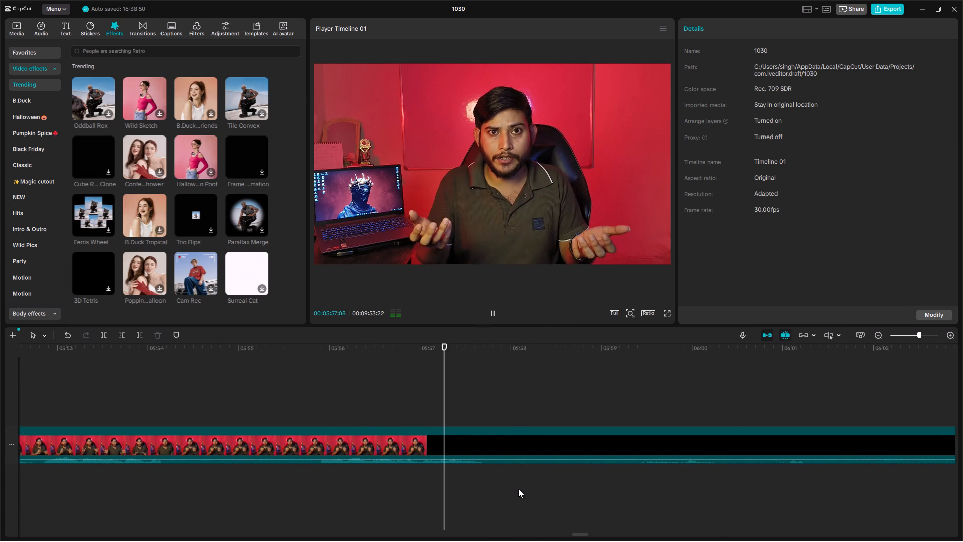
key("space")
key("space")
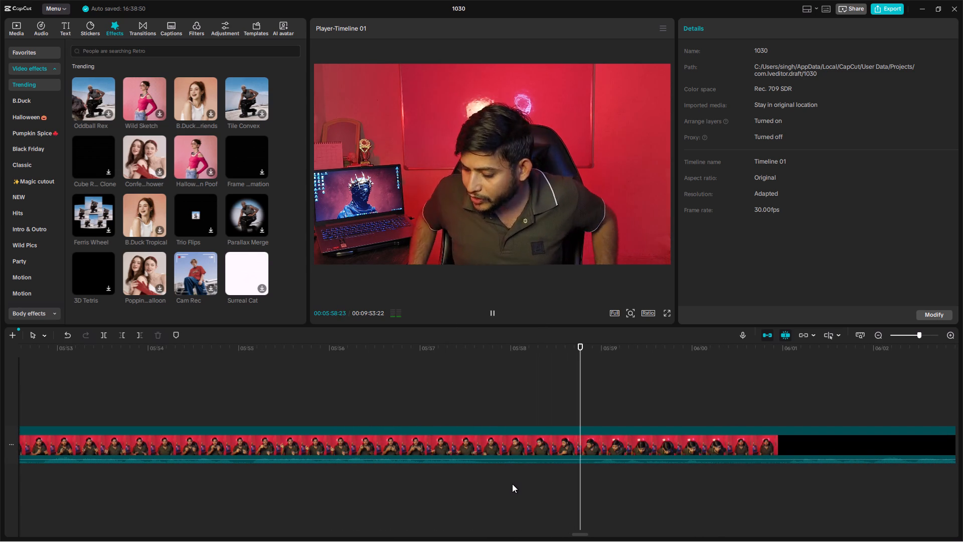
key("space")
key("space")
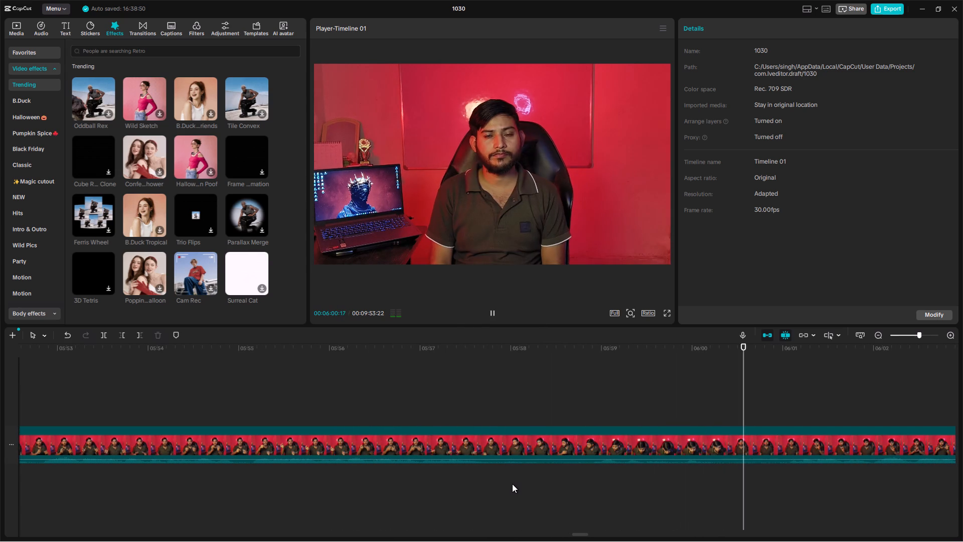
Replay the long clip from about 05:55 and split it at 05:57:23.
left_click(388, 492)
key("space")
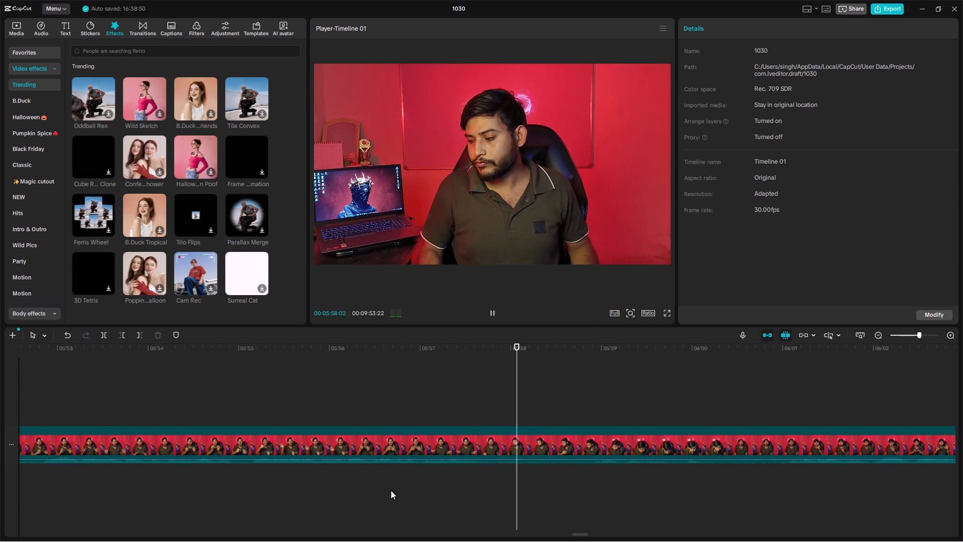
left_click(275, 490)
key("space")
key("space")
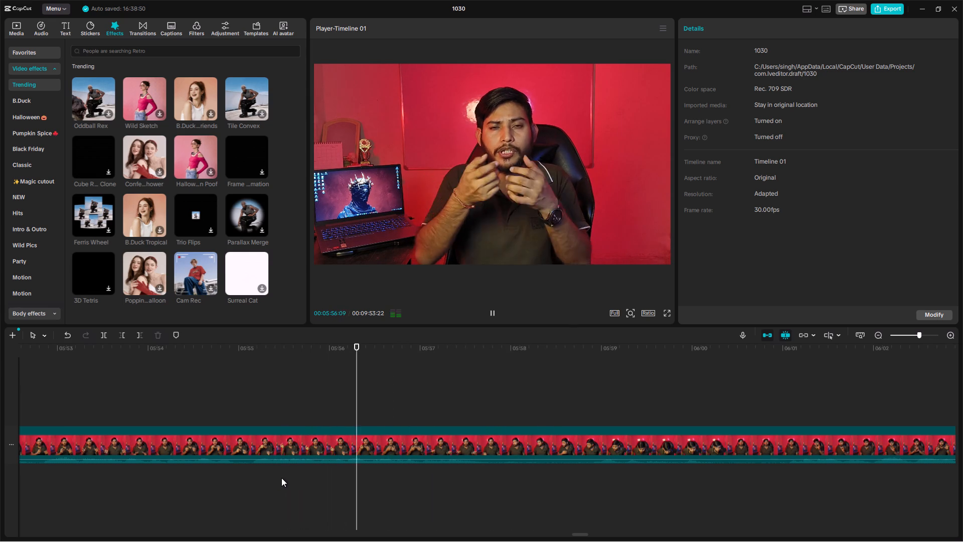
key("space")
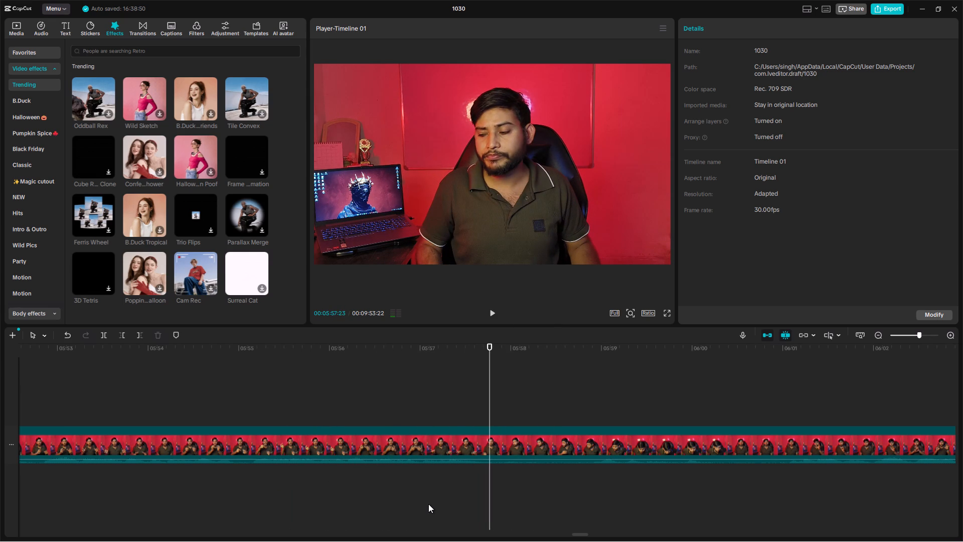
key("ctrl+b")
Review the long clip from 05:57:23, split it at 06:01:00, and cut out the section between the two splits.
key("space")
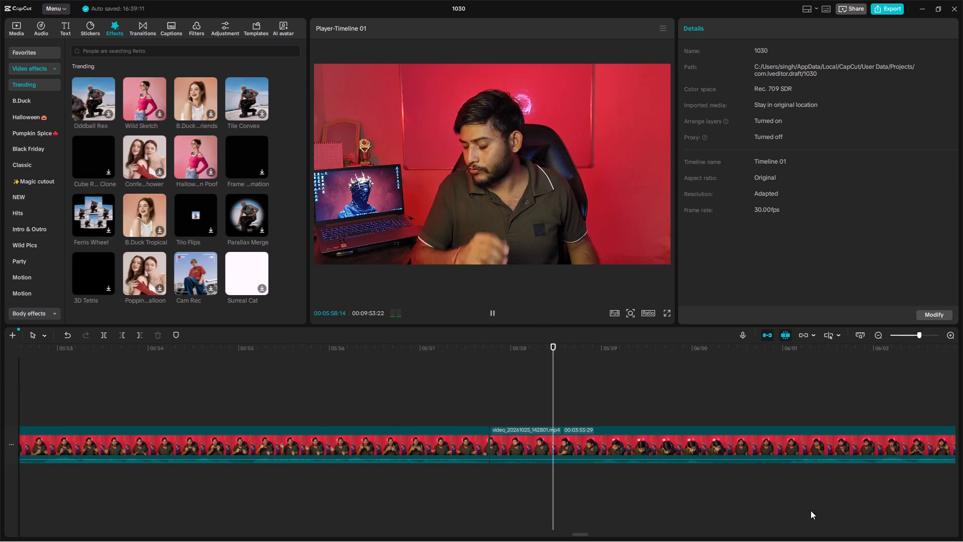
scroll(868, 509, "left", 1)
left_click_drag(671, 486, 639, 487)
key("space")
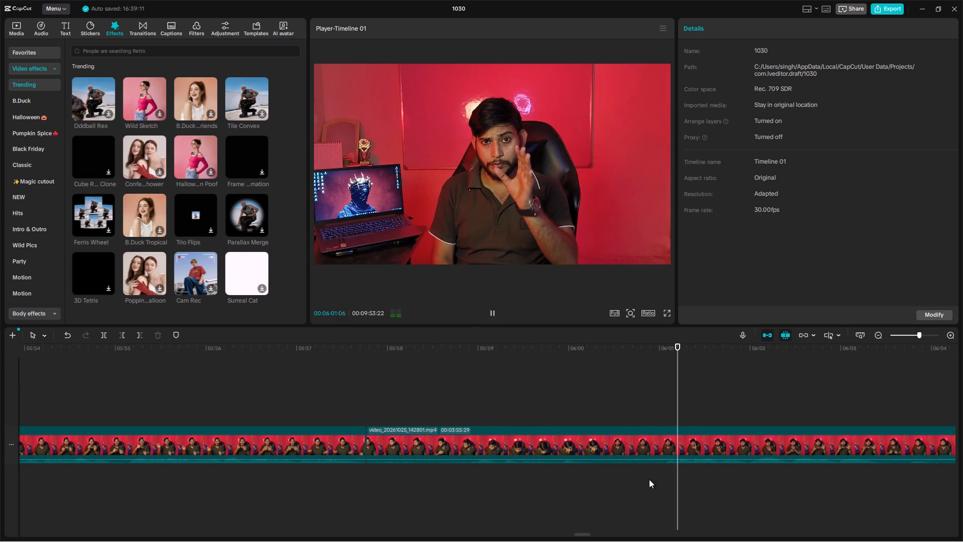
left_click(650, 479)
left_click_drag(650, 479, 356, 466)
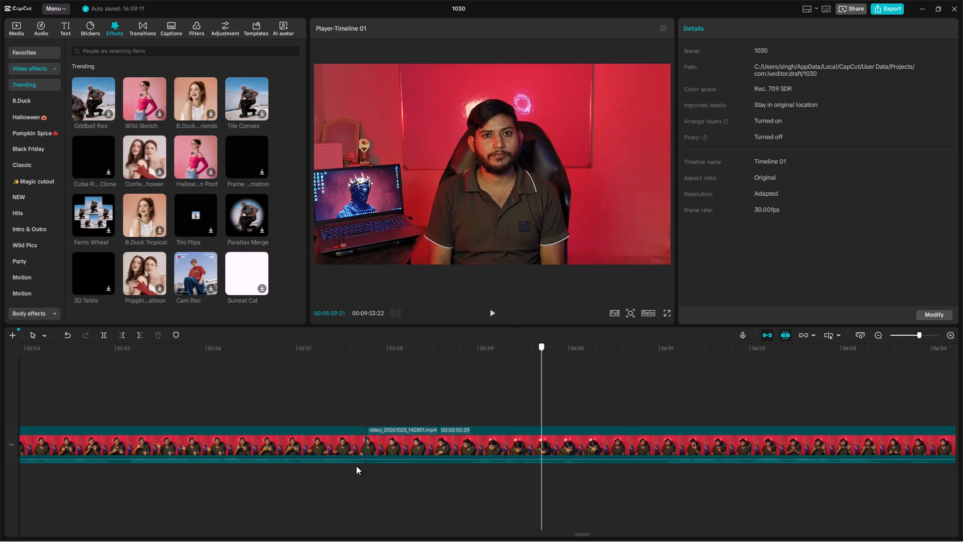
left_click_drag(356, 466, 657, 488)
key("space")
left_click(659, 488)
key("ctrl+b")
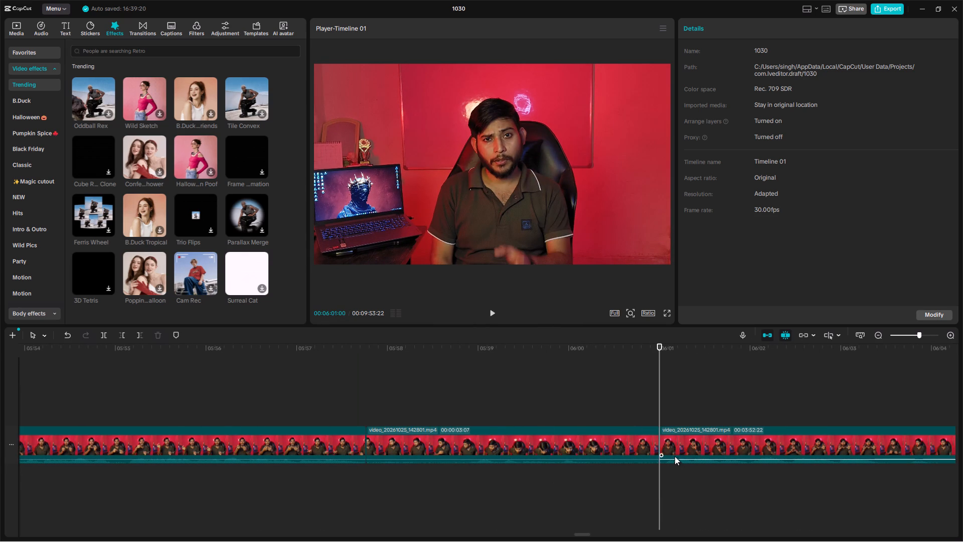
left_click(558, 450)
key("ctrl+x")
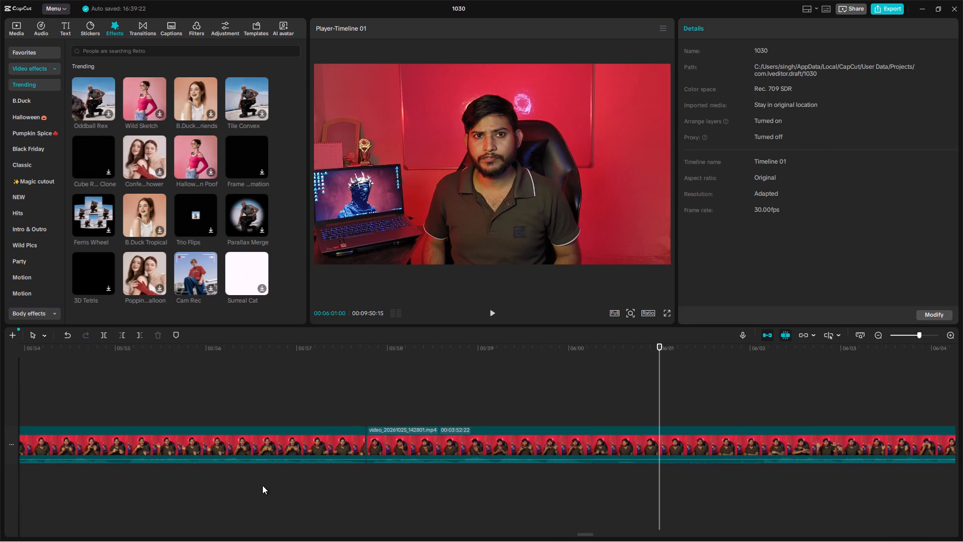
Play from the 05:57:23 join through to about 06:18, and return to the join to look for another cut point.
left_click(259, 485)
key("space")
scroll(566, 499, "down", 7, "ctrl")
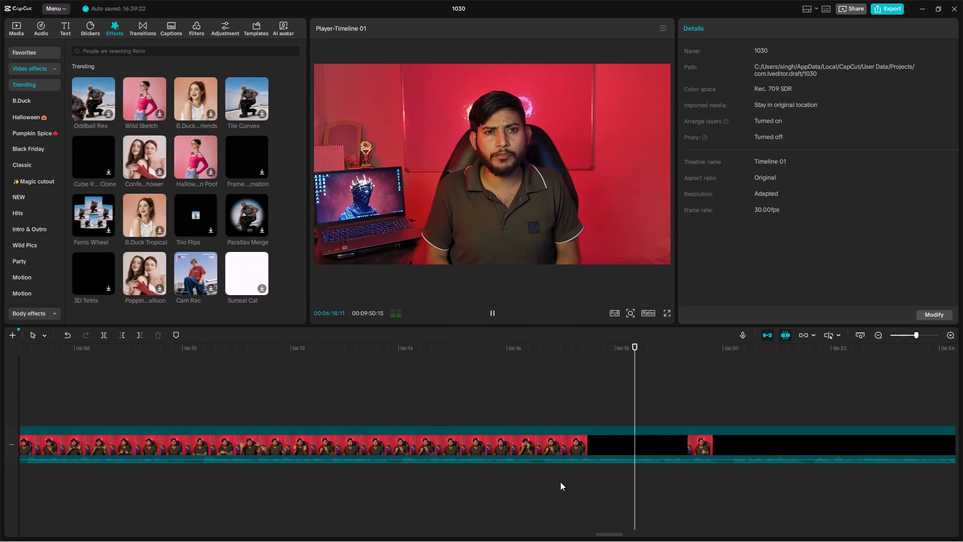
left_click(254, 382)
left_click_drag(254, 382, 0, 388)
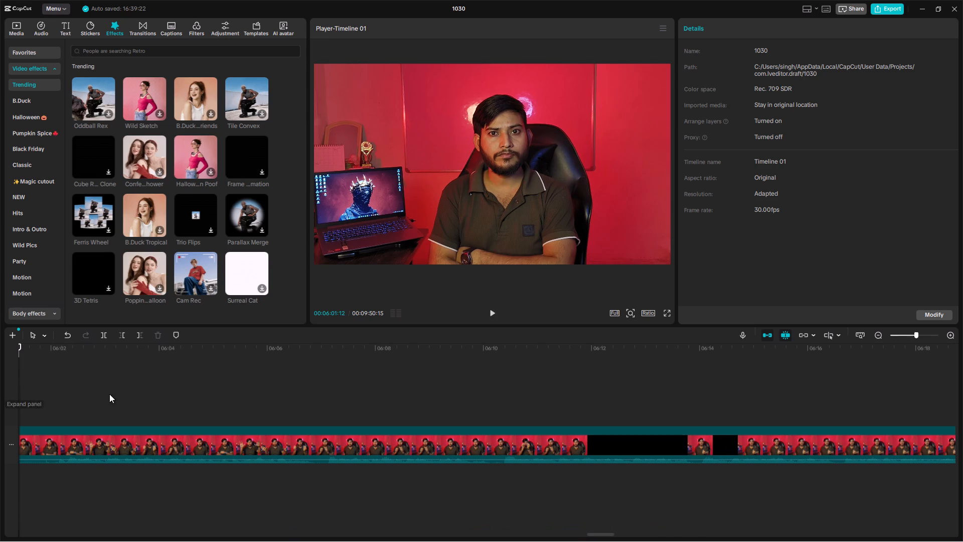
scroll(279, 394, "right", 2)
scroll(186, 399, "right", 1)
left_click(142, 391)
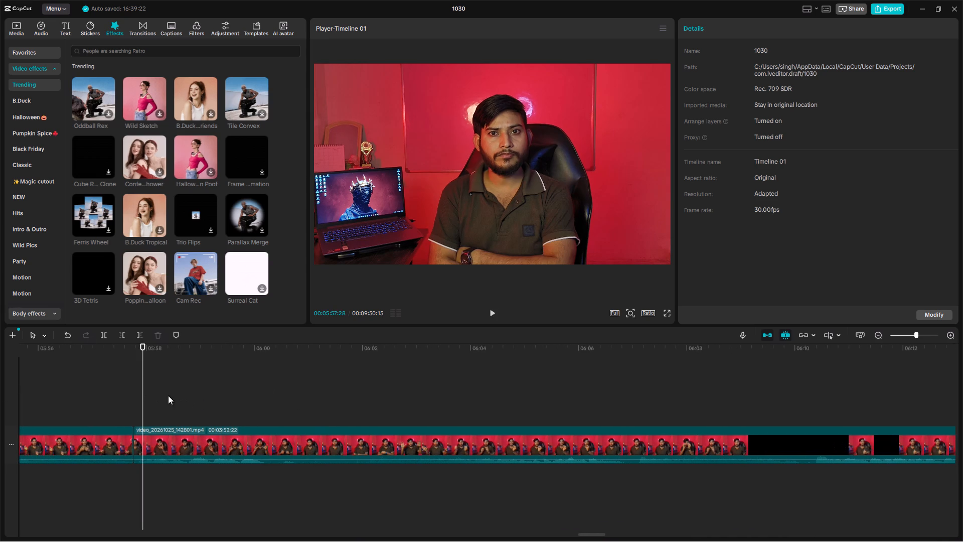
Replay the speech around 06:02, split the long clip at 06:02:01, and cut out the section from 05:57:23 to there.
left_click(358, 419)
key("space")
left_click(358, 415)
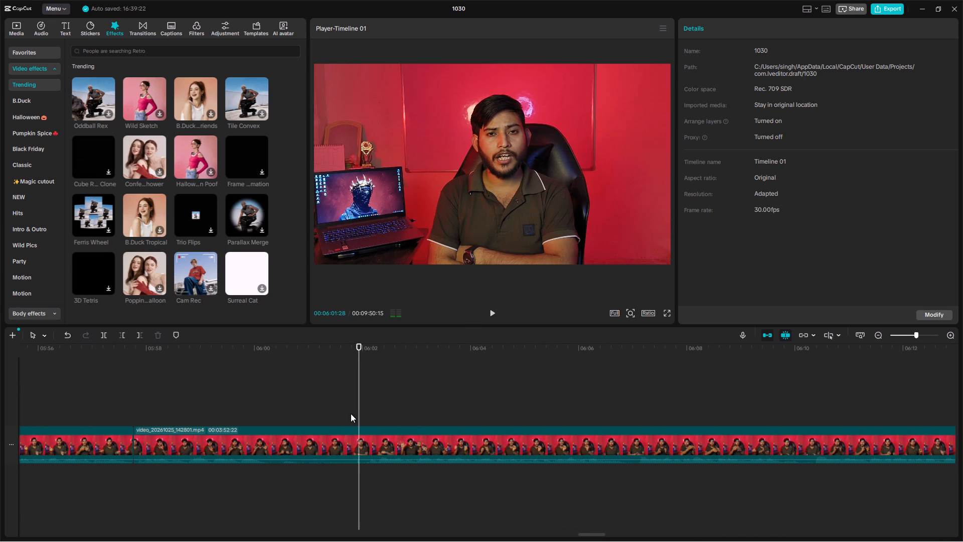
left_click(353, 412)
key("space")
left_click(377, 413)
triple_click(366, 414)
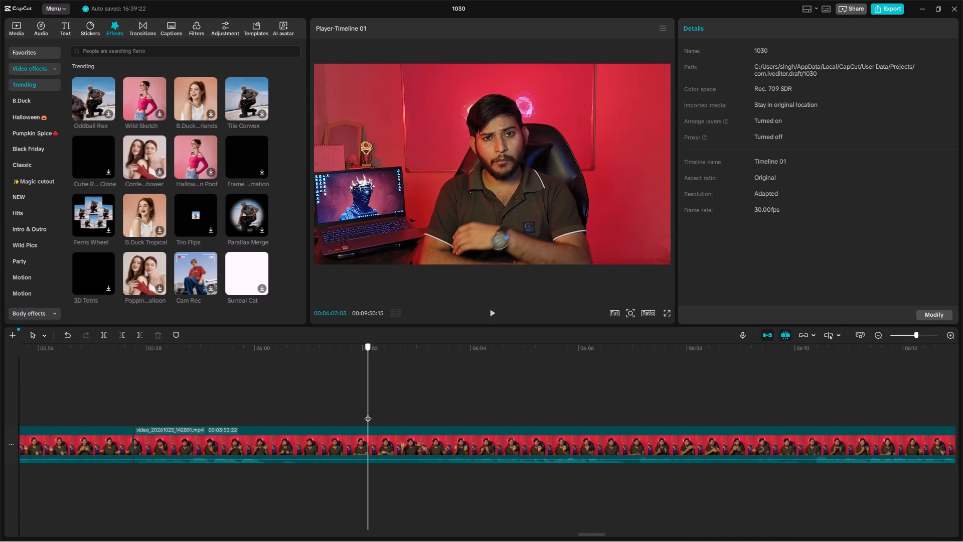
key("space")
left_click(368, 414)
left_click(364, 413)
key("ctrl+b")
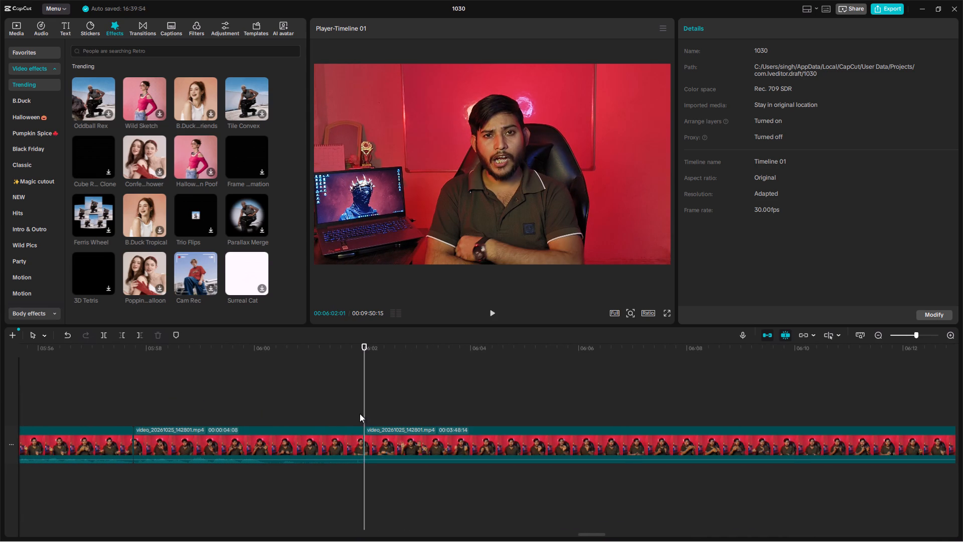
left_click(327, 447)
key("ctrl+x")
Play across the 05:57:23 join, split the long clip at 06:02:19, and trim 6 frames off the start of the later part.
left_click(89, 427)
key("space")
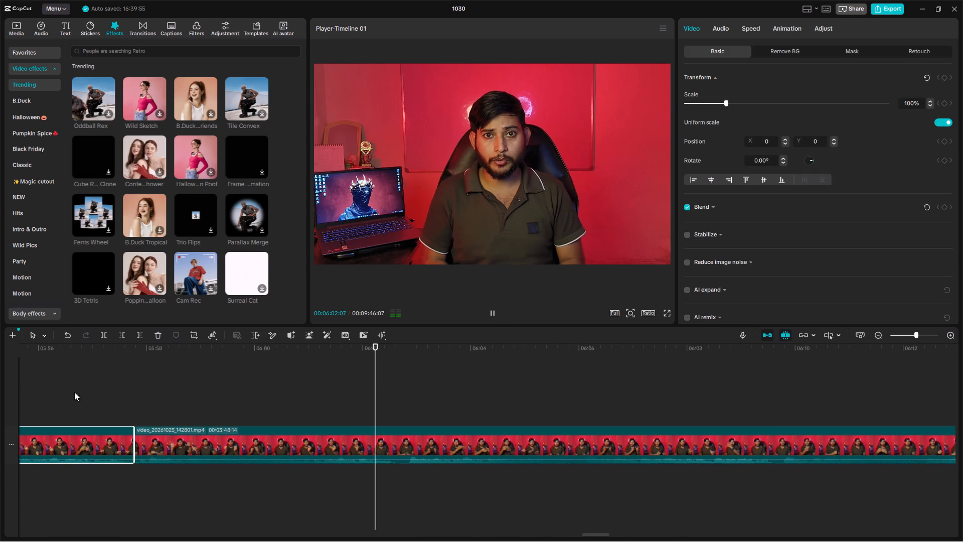
left_click(44, 397)
key("space")
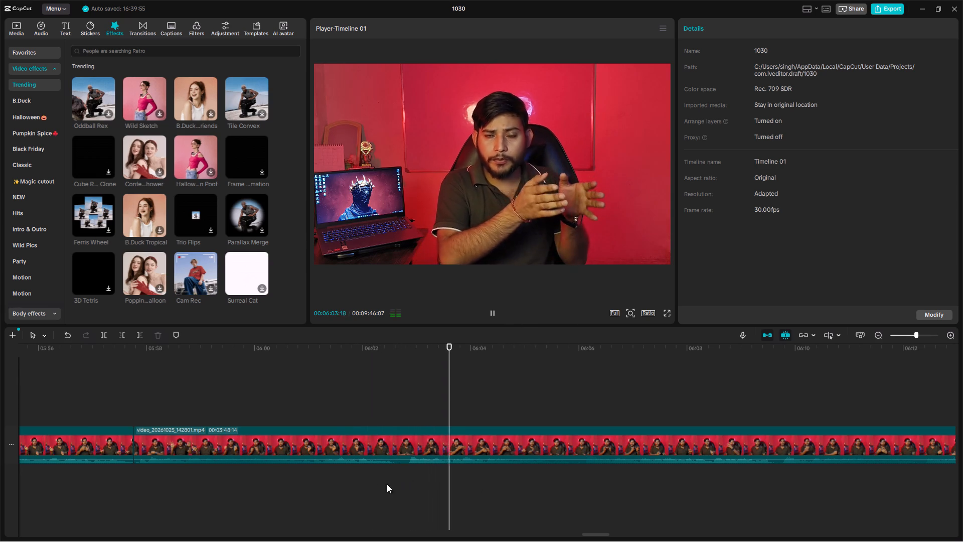
left_click(398, 470)
key("ctrl+b")
left_click(403, 454)
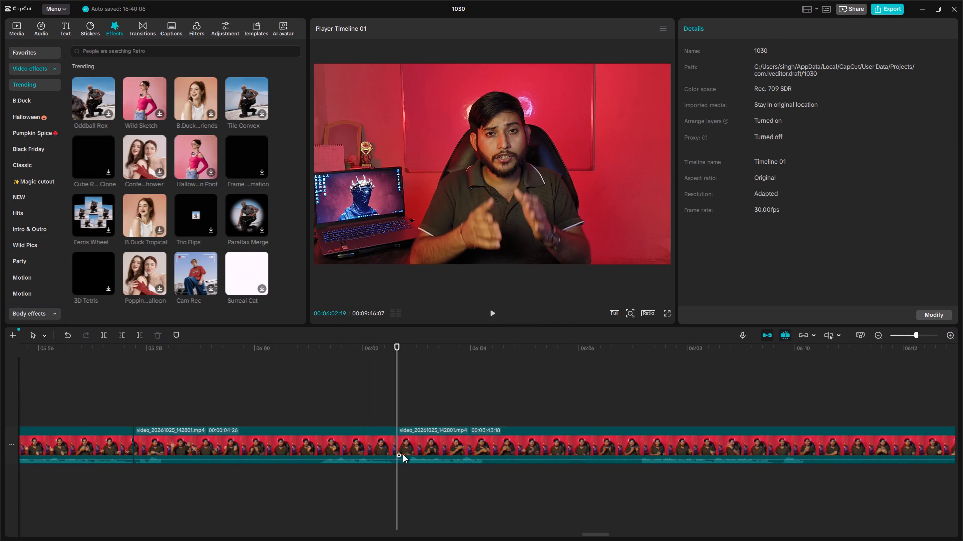
left_click_drag(398, 451, 409, 451)
Play across the 06:02:19 join and inspect the speaker's face up close in the preview.
left_click(344, 485)
key("space")
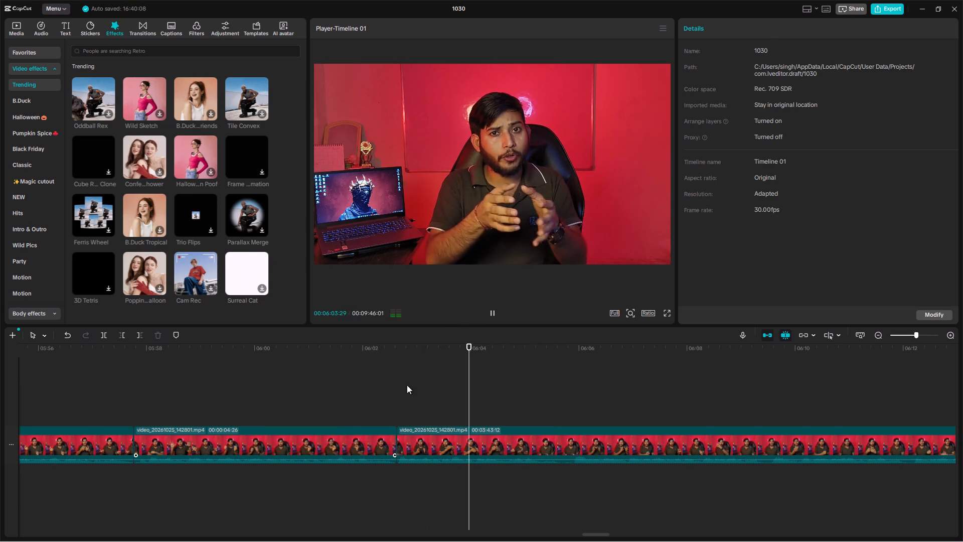
scroll(491, 188, "up", 7, "ctrl")
scroll(550, 122, "up", 6, "ctrl")
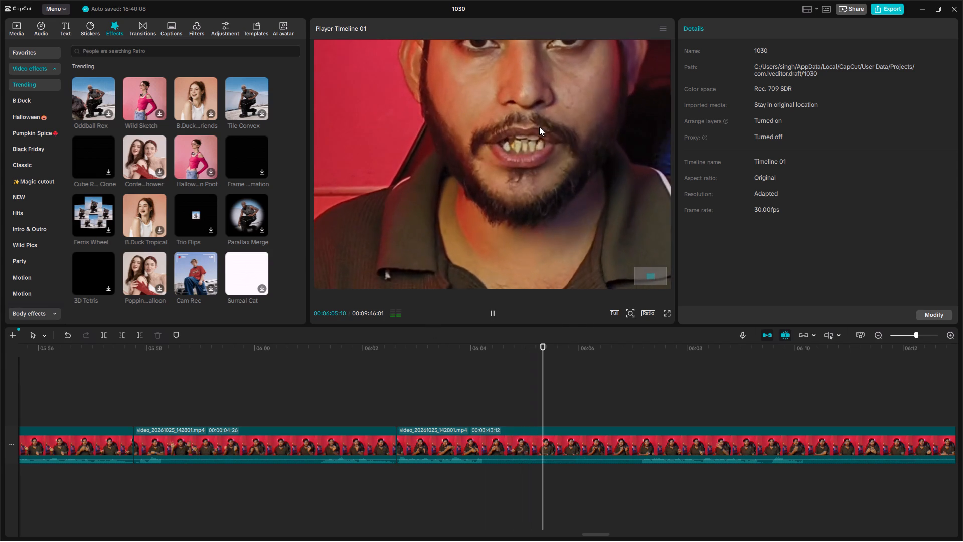
scroll(539, 127, "up", 1)
scroll(534, 131, "down", 7, "ctrl")
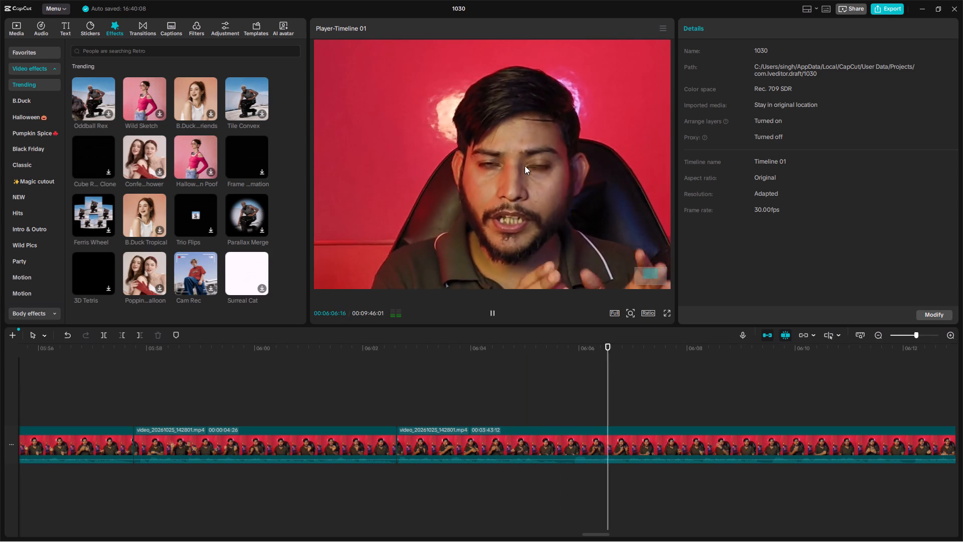
scroll(521, 168, "down", 7, "ctrl")
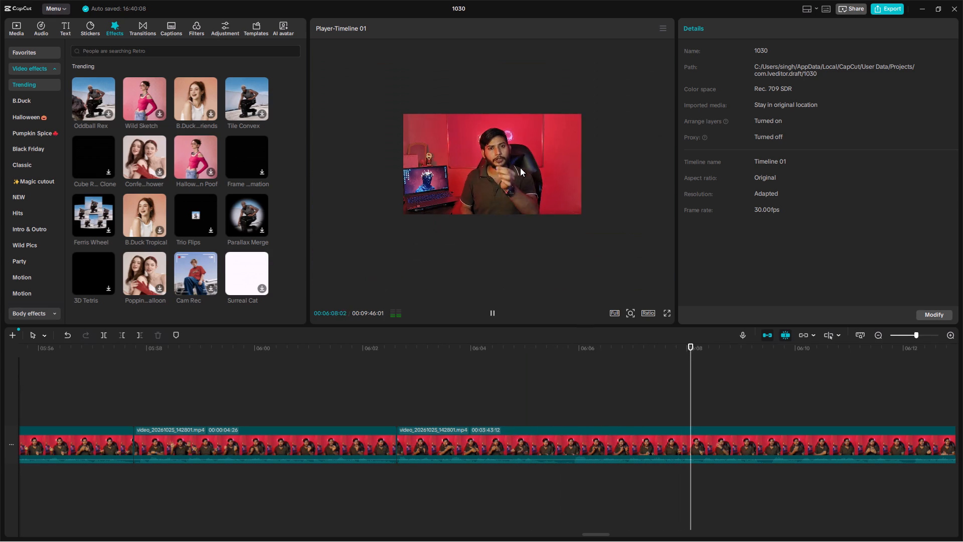
scroll(520, 168, "up", 2, "ctrl")
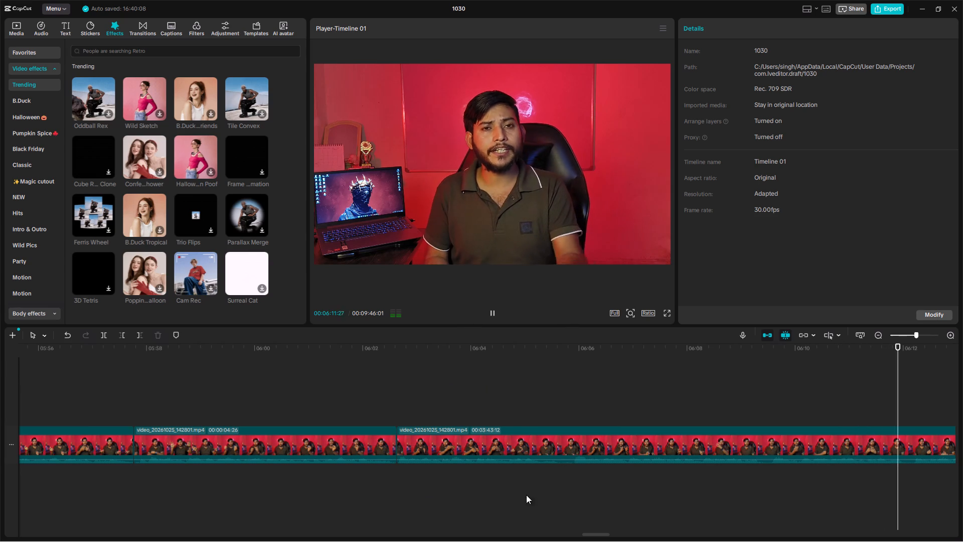
Play the long clip on past 06:12, split it at 06:15:13, and trim 7 frames off the start of the later part.
scroll(555, 496, "left", 5)
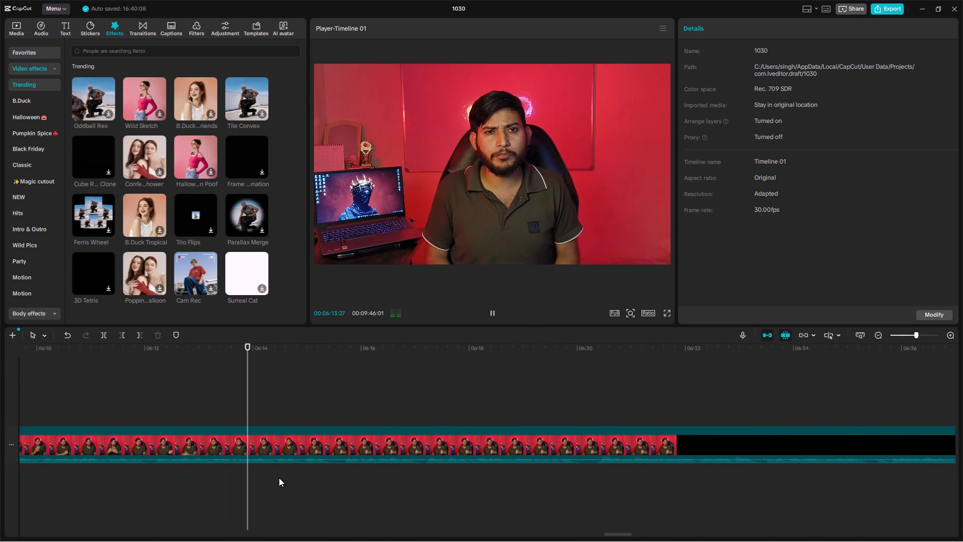
key("space")
key("space")
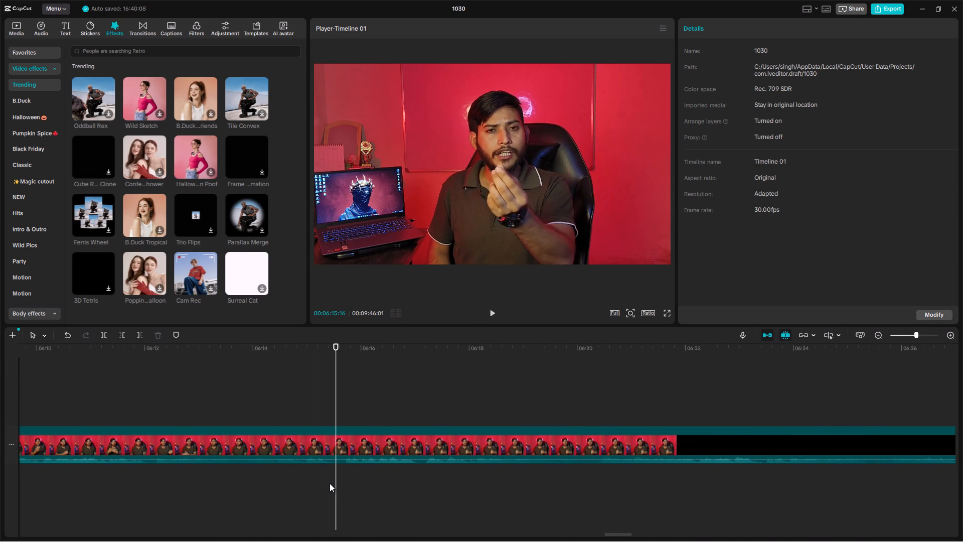
left_click(330, 483)
key("ctrl+b")
left_click(345, 444)
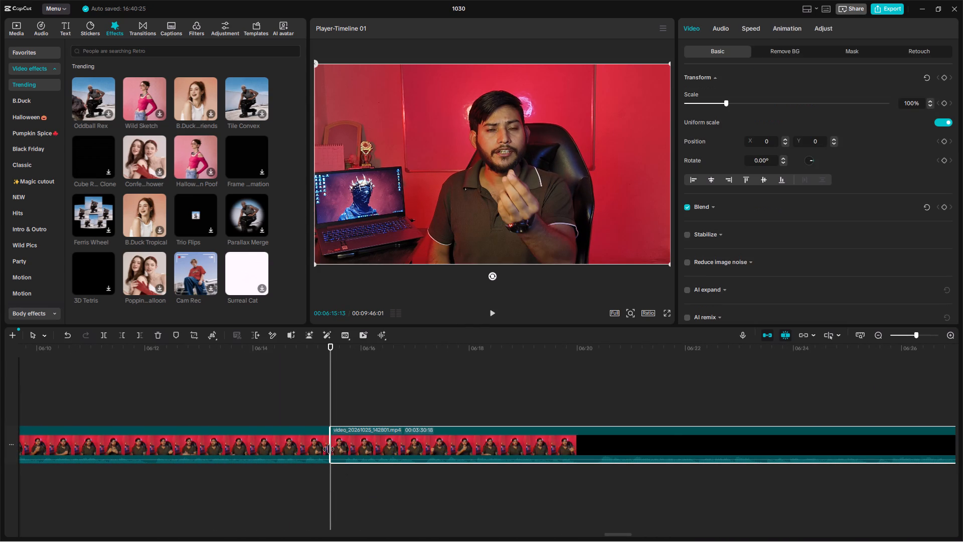
left_click(335, 451)
left_click_drag(331, 450, 344, 452)
Play across the 06:15:13 join, split the long clip at 06:19:24, and trim 11 frames off the start of the later part.
left_click(288, 479)
key("space")
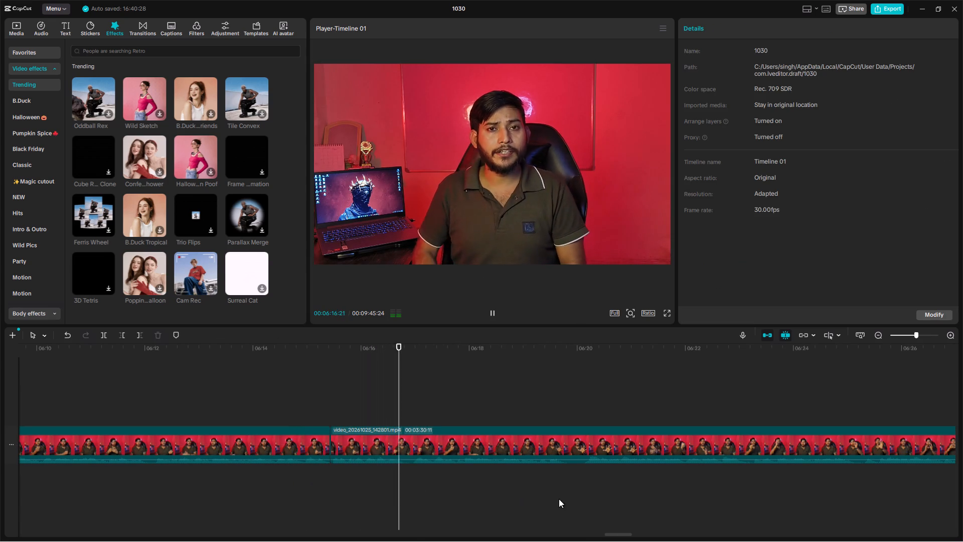
left_click(564, 485)
key("space")
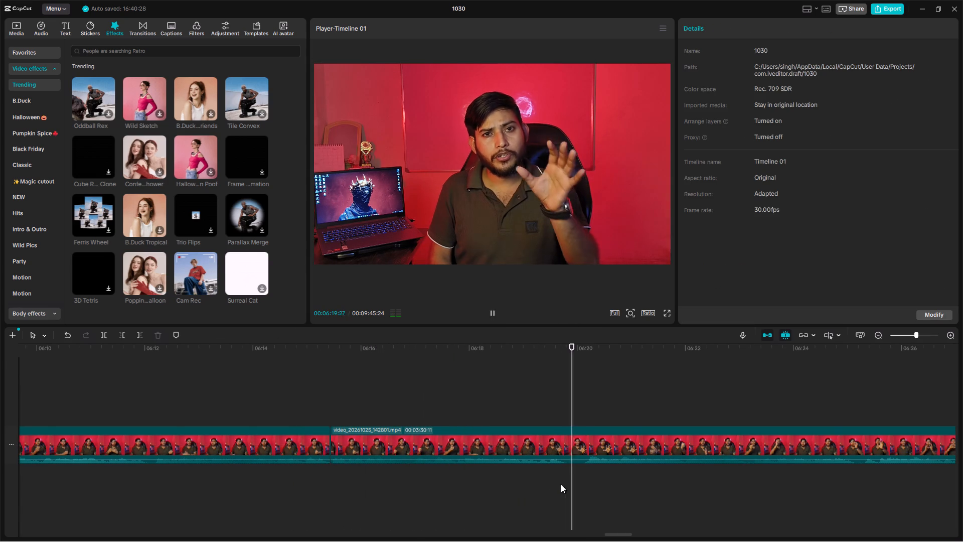
left_click(561, 484)
left_click(567, 483)
key("ctrl+b")
left_click(577, 457)
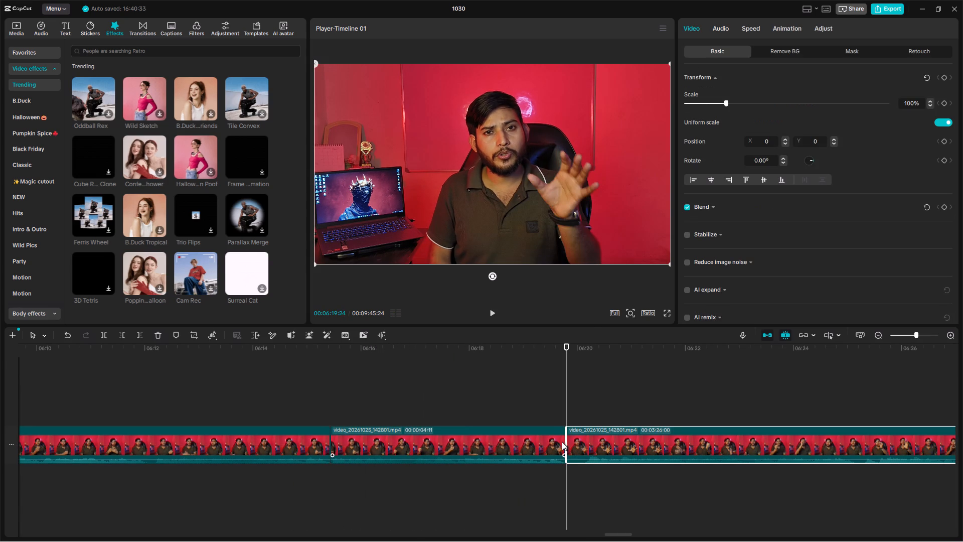
left_click_drag(564, 442, 585, 445)
Play across the 06:19:24 join, split the long clip at 06:27:27, and trim 10 frames off the start of the later part.
left_click(527, 484)
key("space")
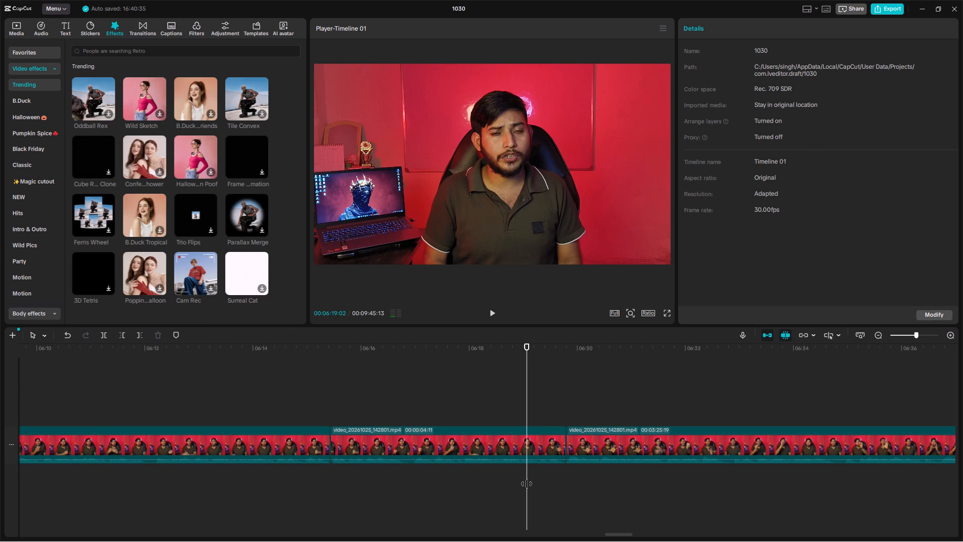
key("space")
scroll(527, 484, "left", 1)
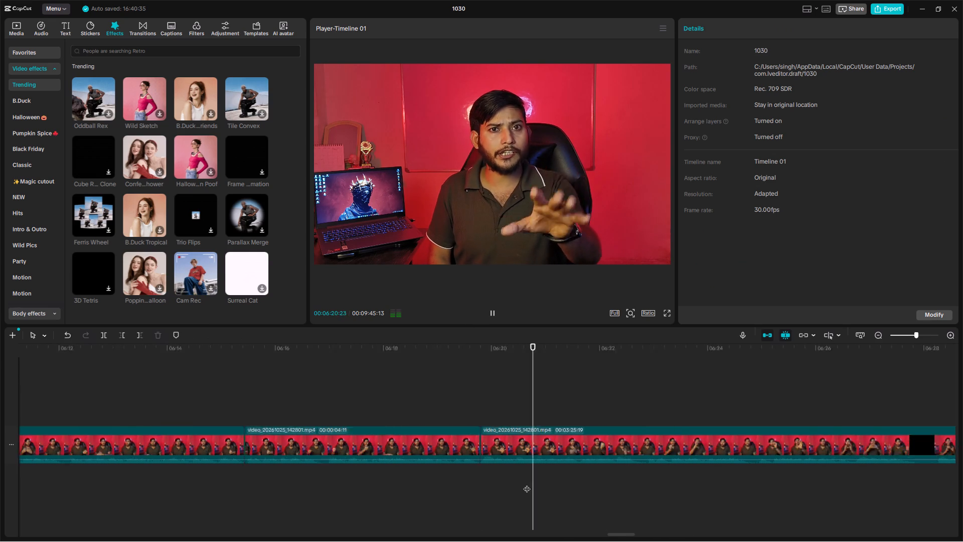
scroll(527, 484, "left", 1)
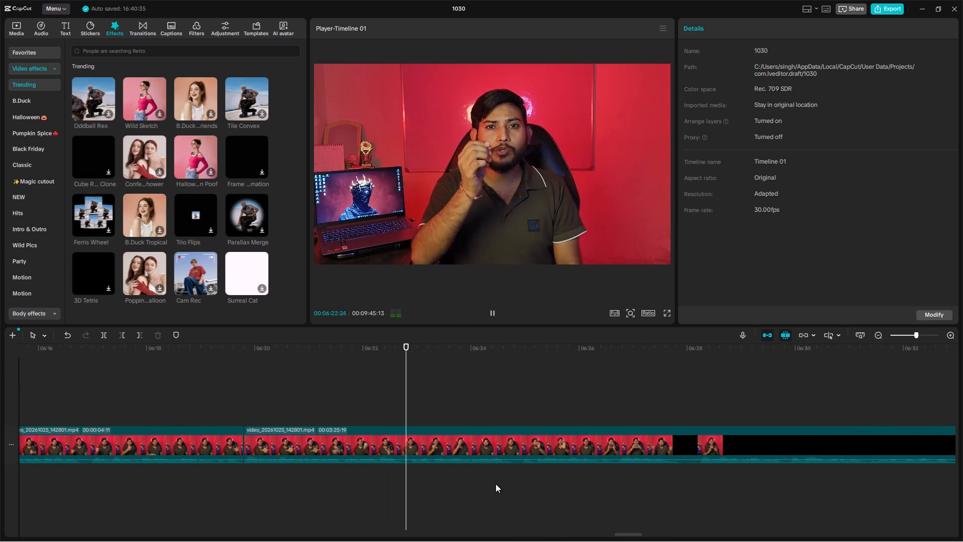
scroll(496, 484, "up", 3, "ctrl")
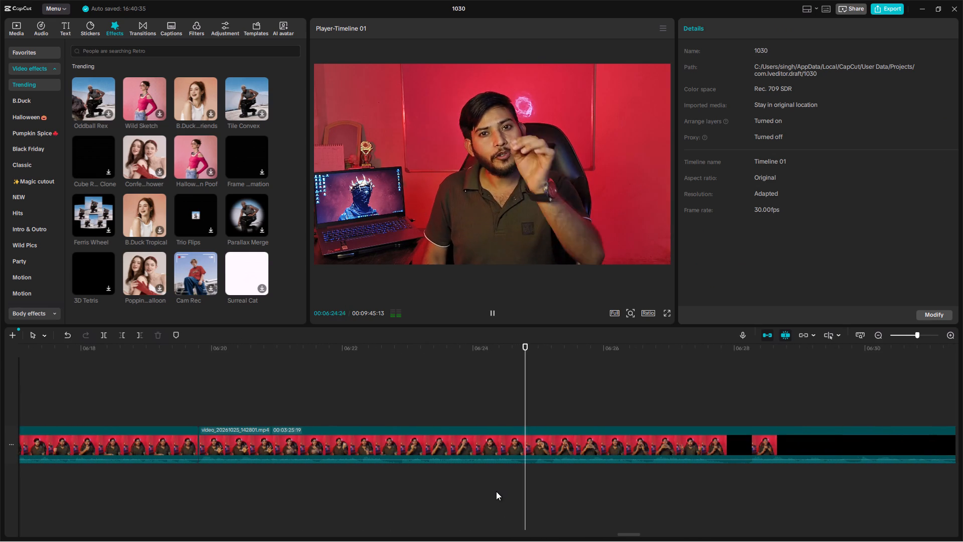
scroll(507, 489, "left", 3)
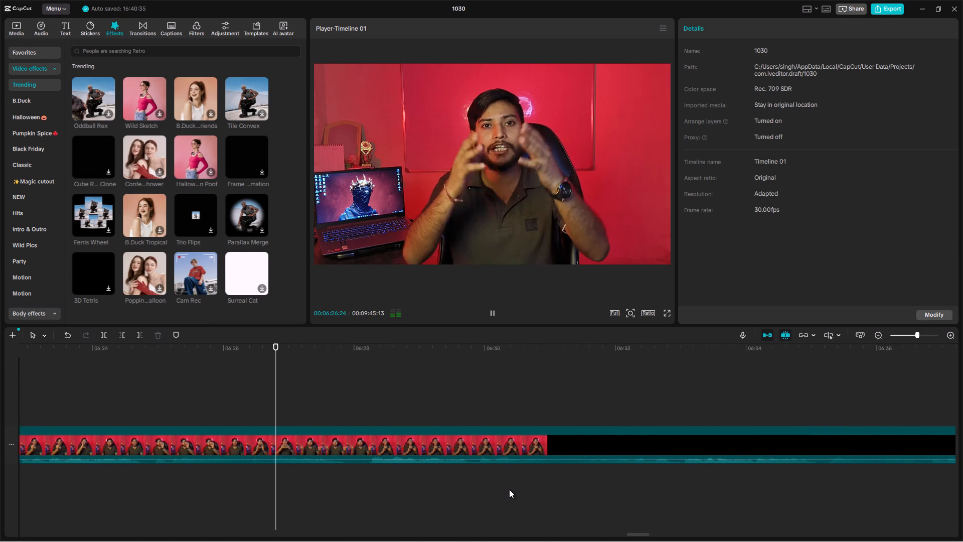
key("space")
left_click(349, 468)
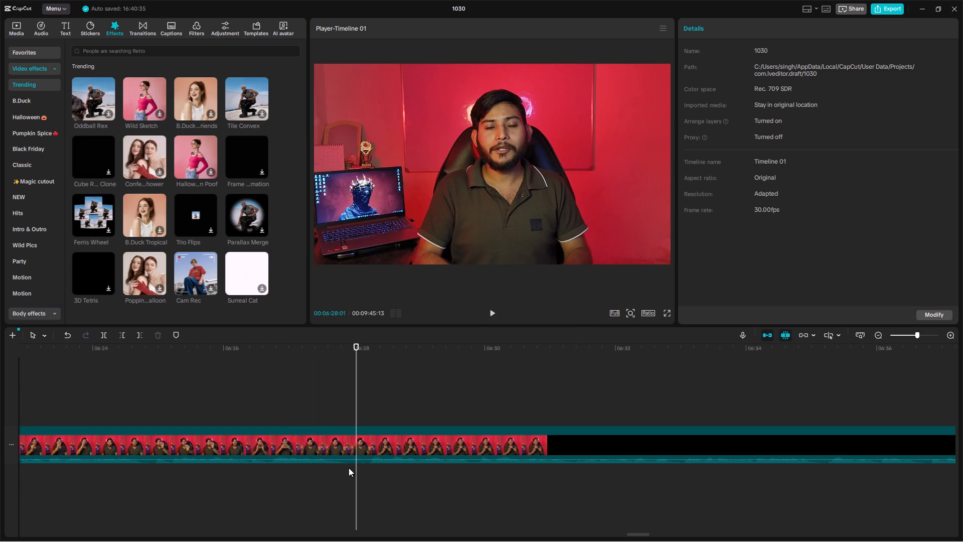
key("ctrl+v")
key("ctrl+x")
left_click(357, 452, "ctrl")
key("ctrl+b")
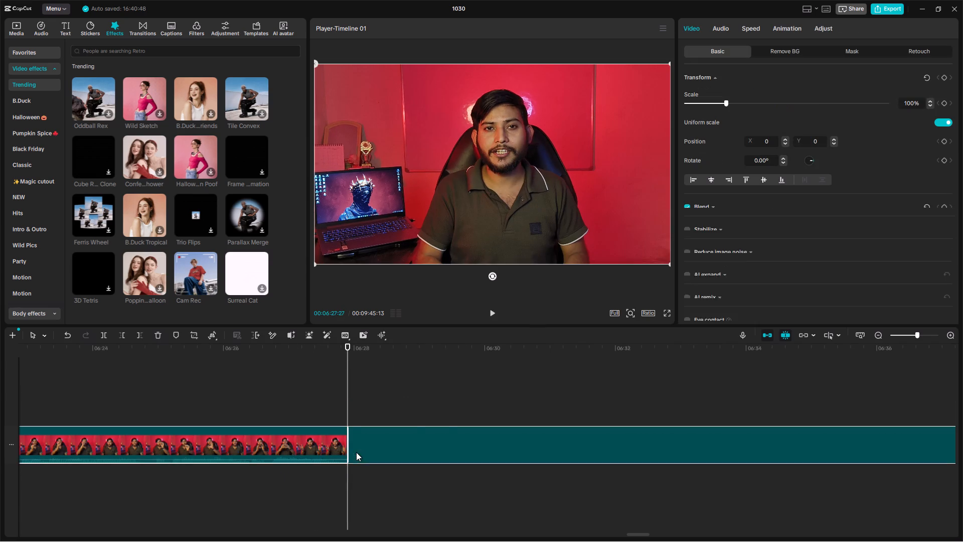
left_click_drag(347, 451, 371, 450)
Play across the 06:27:27 join and on through the long clip to about 06:43.
left_click(297, 474)
key("space")
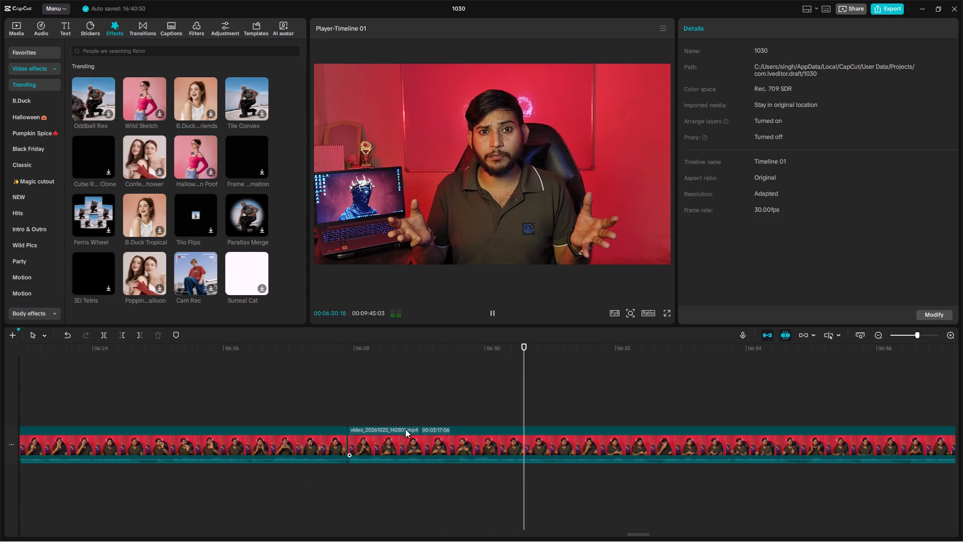
scroll(660, 475, "left", 1)
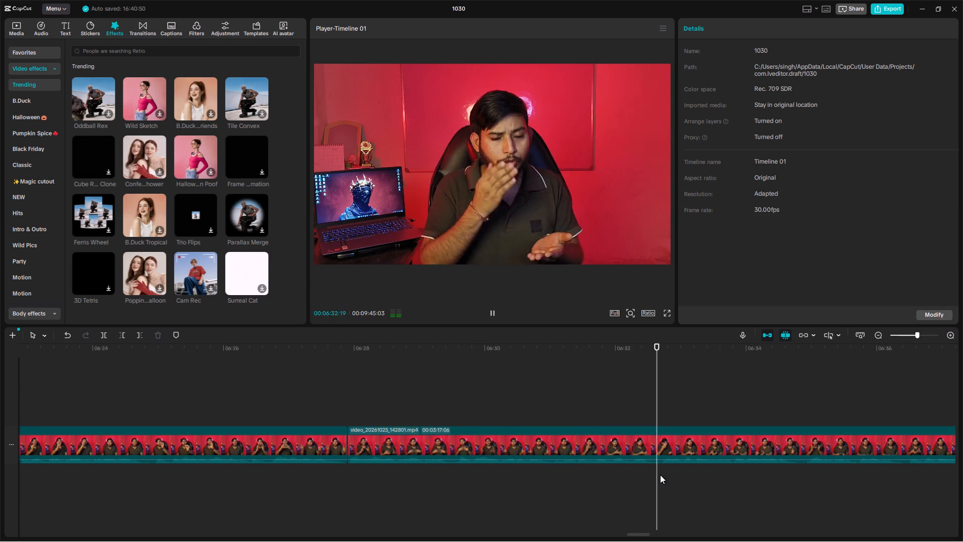
scroll(660, 475, "left", 1)
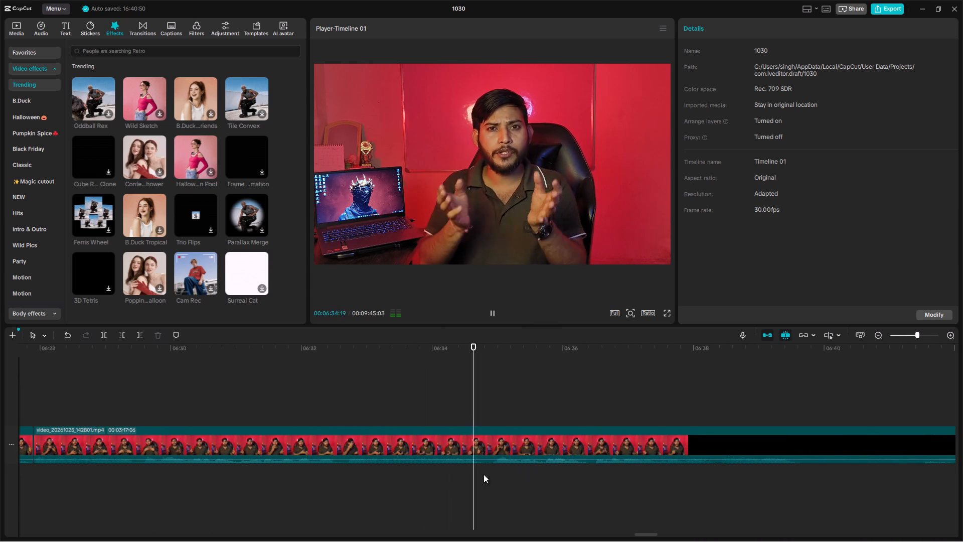
scroll(497, 471, "left", 1)
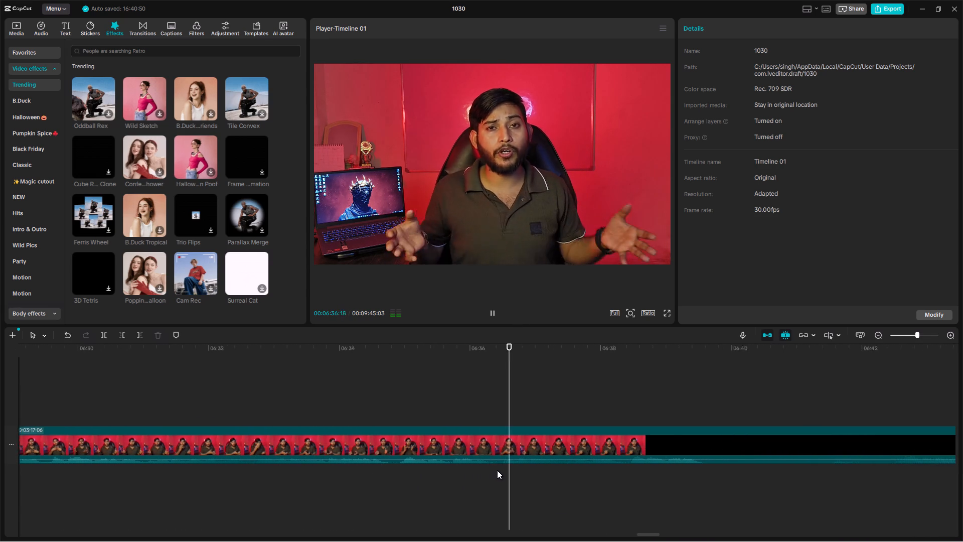
scroll(497, 470, "left", 4)
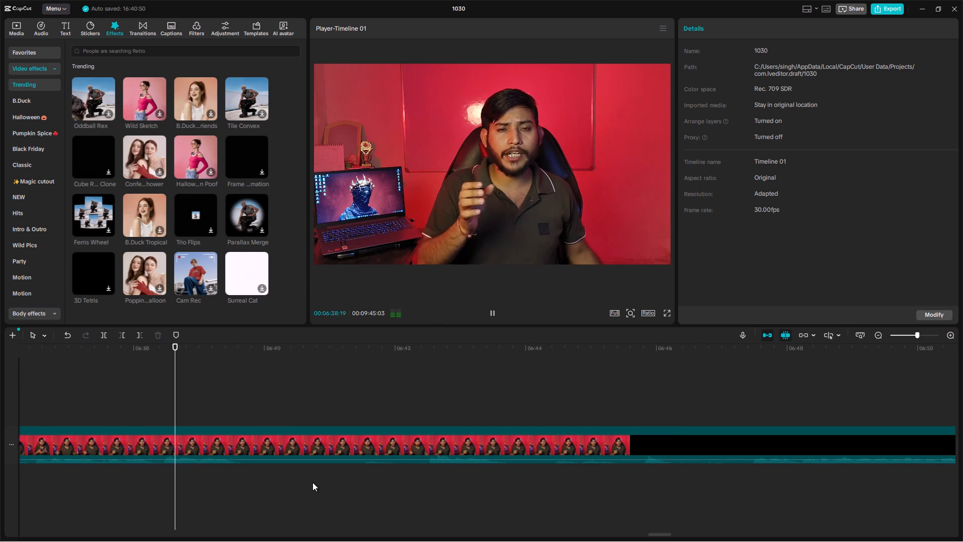
key("space")
key("space")
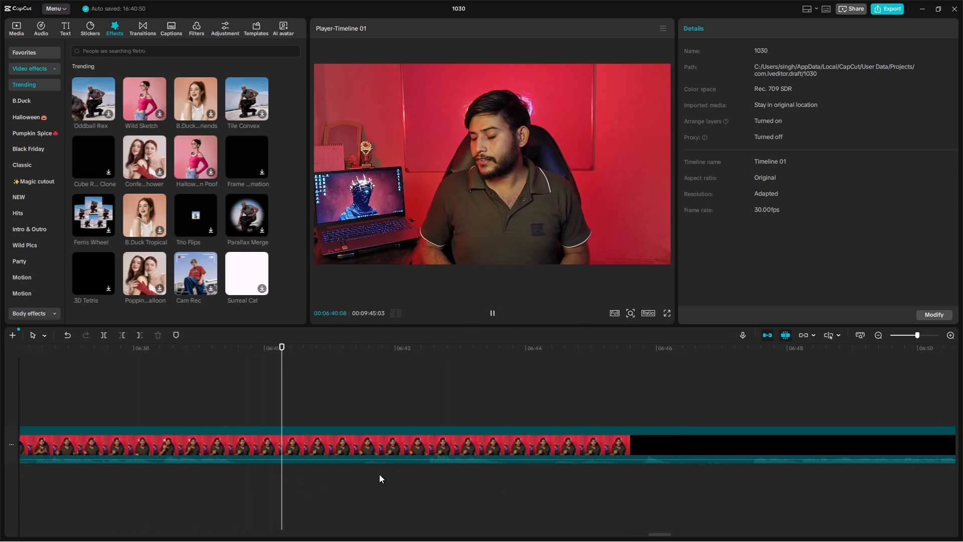
key("space")
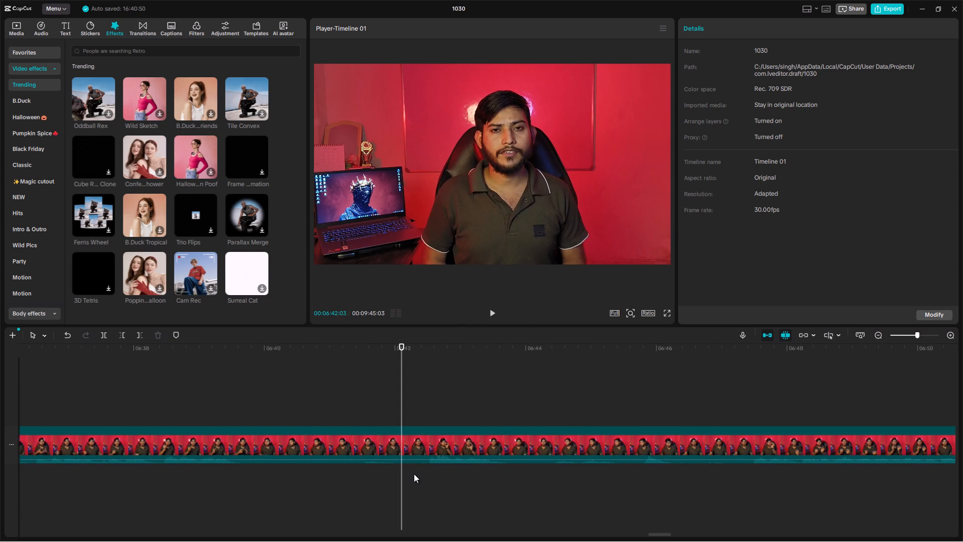
key("space")
key("space")
key("space")
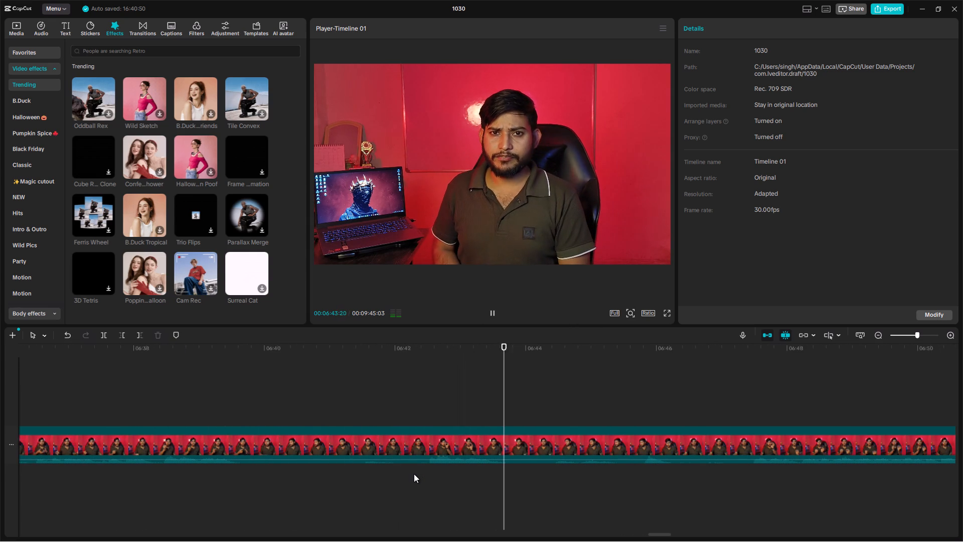
Keep playing the long clip past 06:55, viewing a wider stretch of the timeline.
scroll(414, 474, "left", 1)
scroll(414, 474, "down", 10, "ctrl")
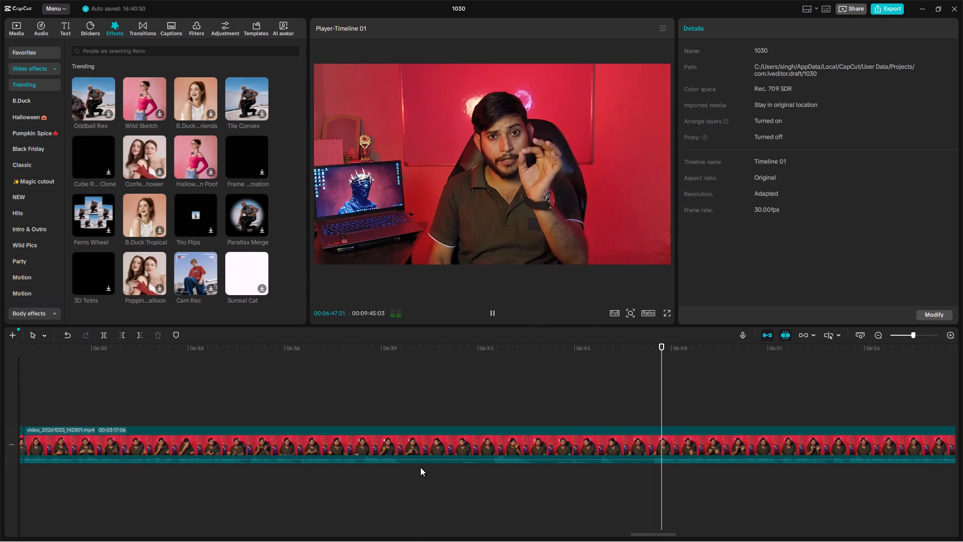
scroll(383, 506, "left", 1)
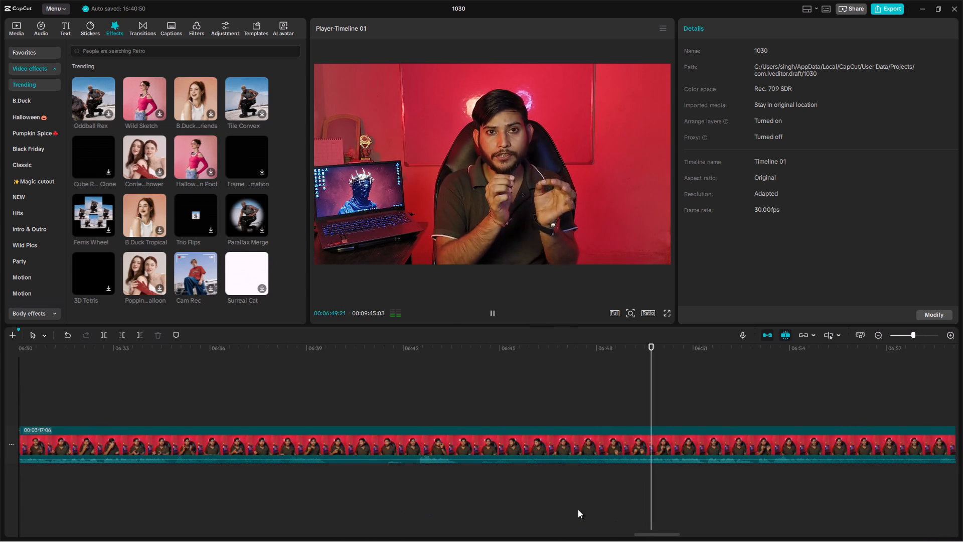
scroll(520, 517, "left", 2)
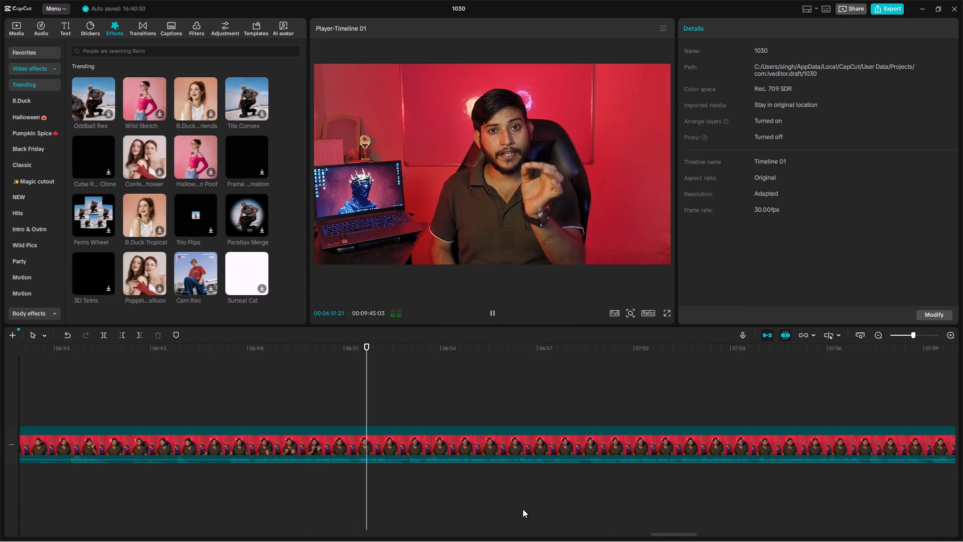
scroll(523, 509, "down", 15, "ctrl")
scroll(505, 479, "up", 2, "ctrl")
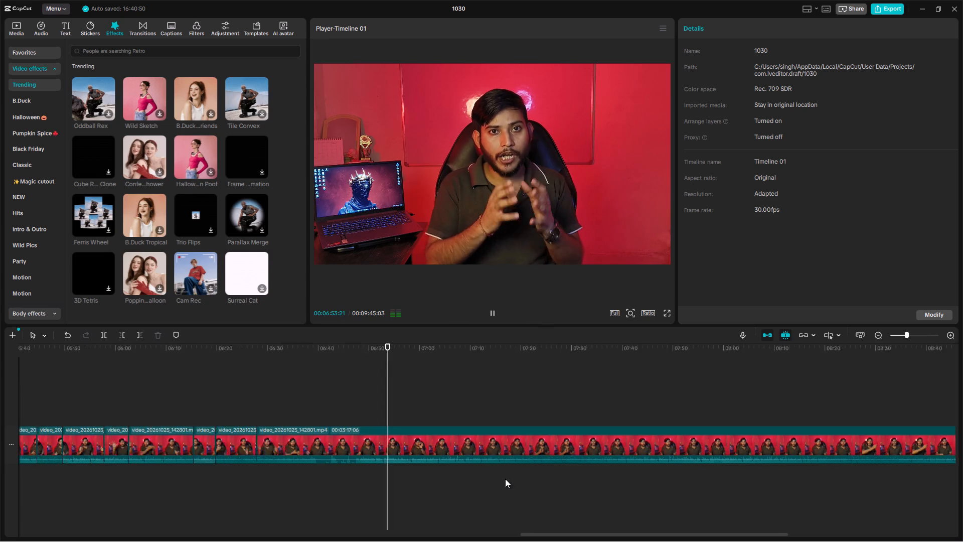
scroll(505, 479, "up", 2, "ctrl")
scroll(505, 479, "left", 3)
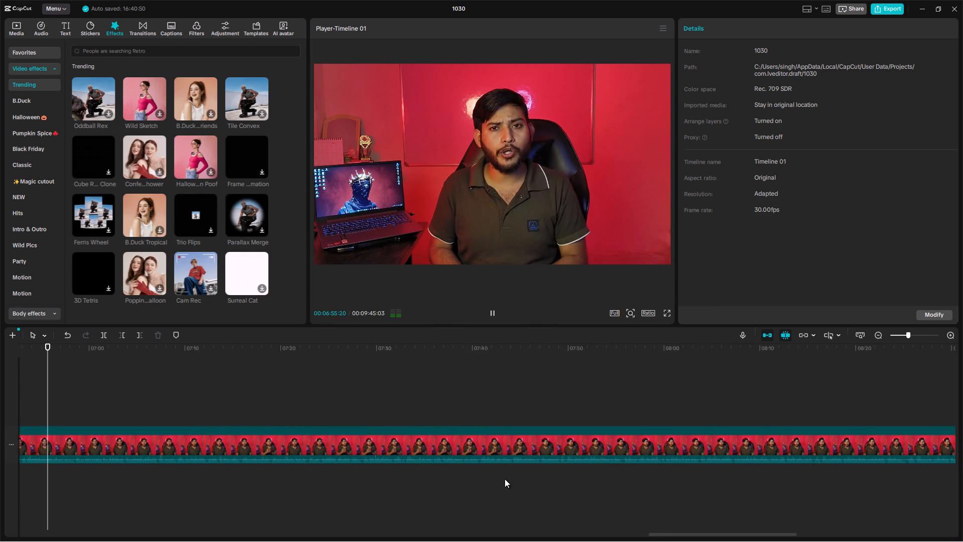
scroll(505, 479, "left", 2)
Look over the remaining footage from 07:38 to the timeline's end and back to the 06:27:27 join.
left_click(505, 479)
scroll(505, 479, "left", 2)
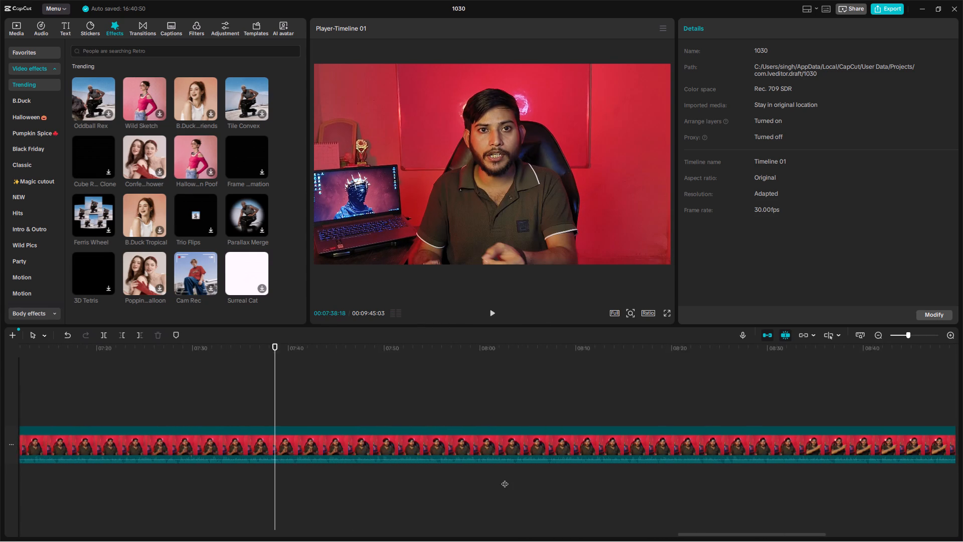
scroll(505, 479, "left", 4)
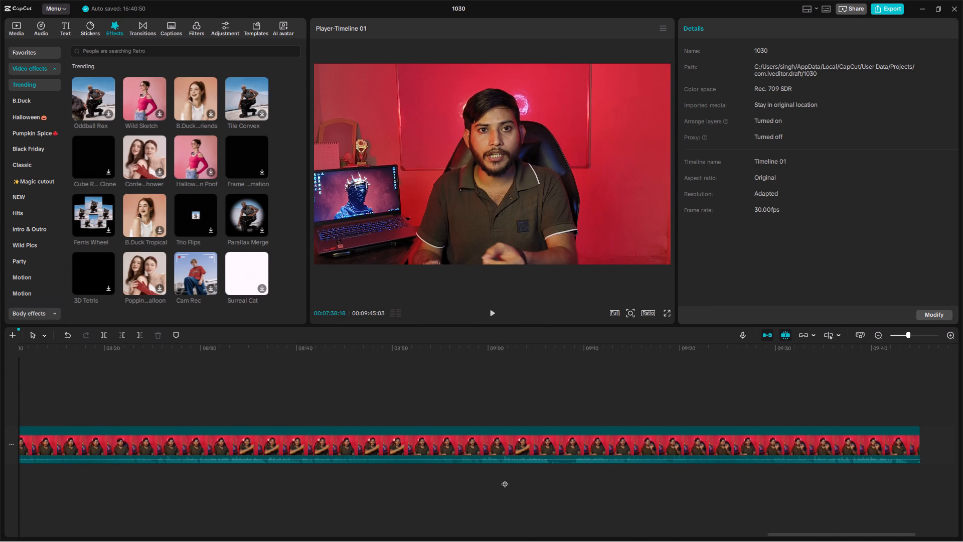
scroll(505, 479, "left", 1)
scroll(505, 479, "right", 5)
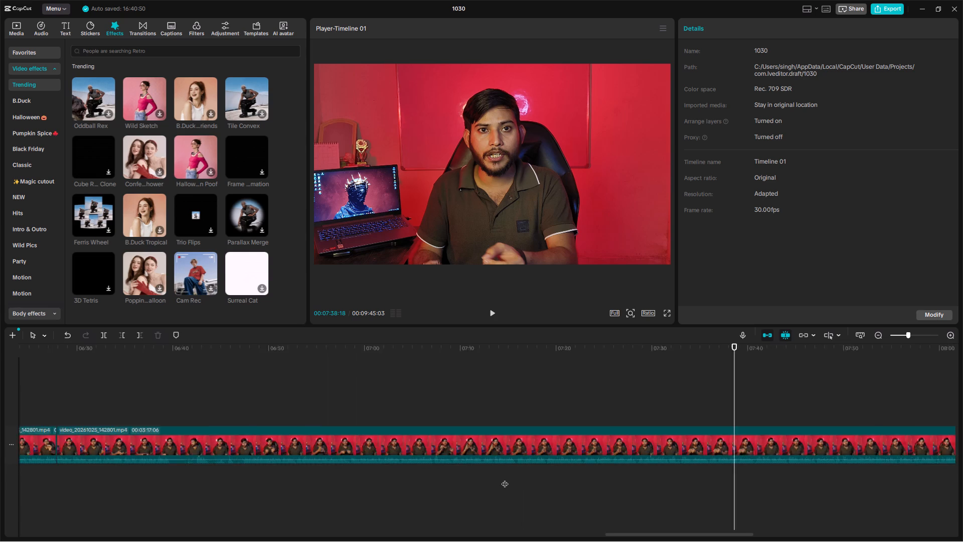
scroll(505, 479, "right", 2)
scroll(496, 480, "left", 3)
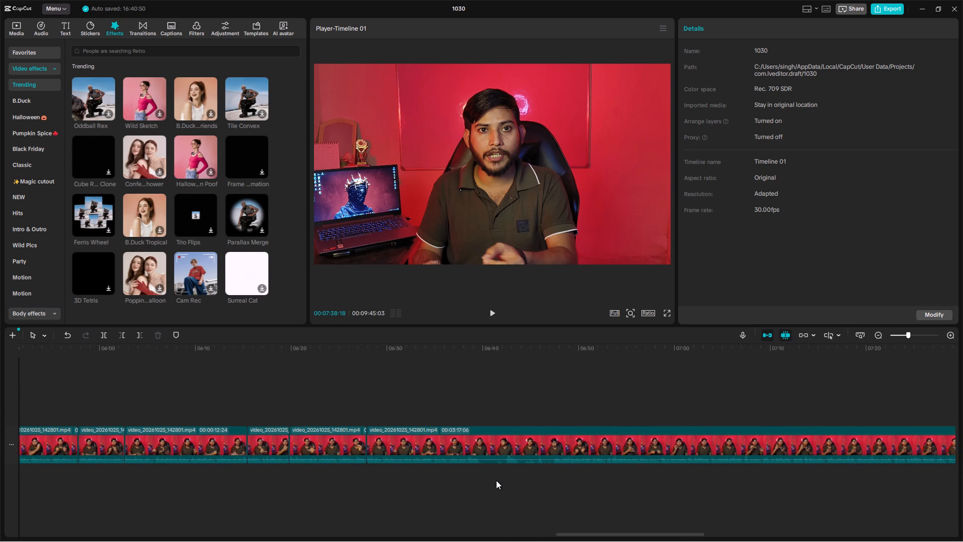
scroll(496, 480, "left", 1)
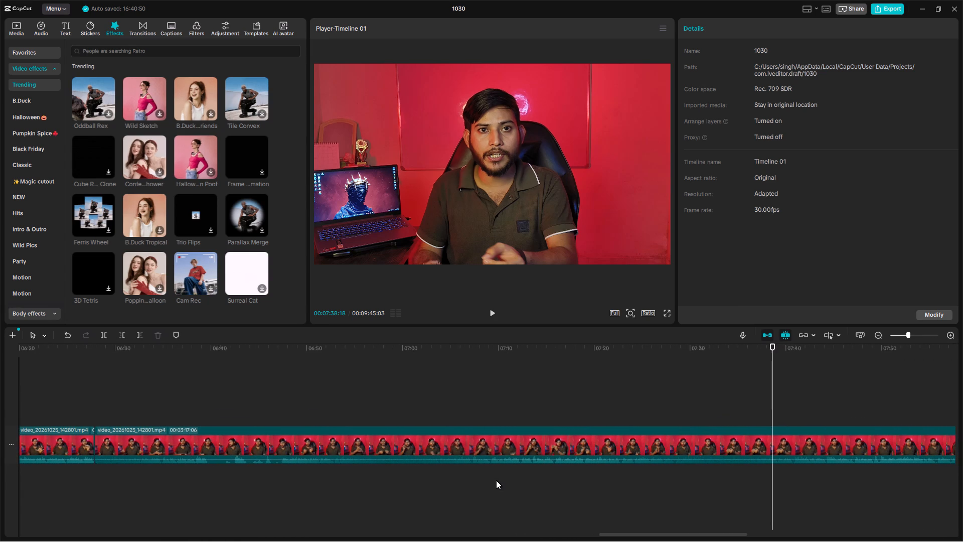
scroll(496, 480, "left", 1)
Split the long clip at 06:47:04, before the speaker begins the new take.
left_click(280, 479)
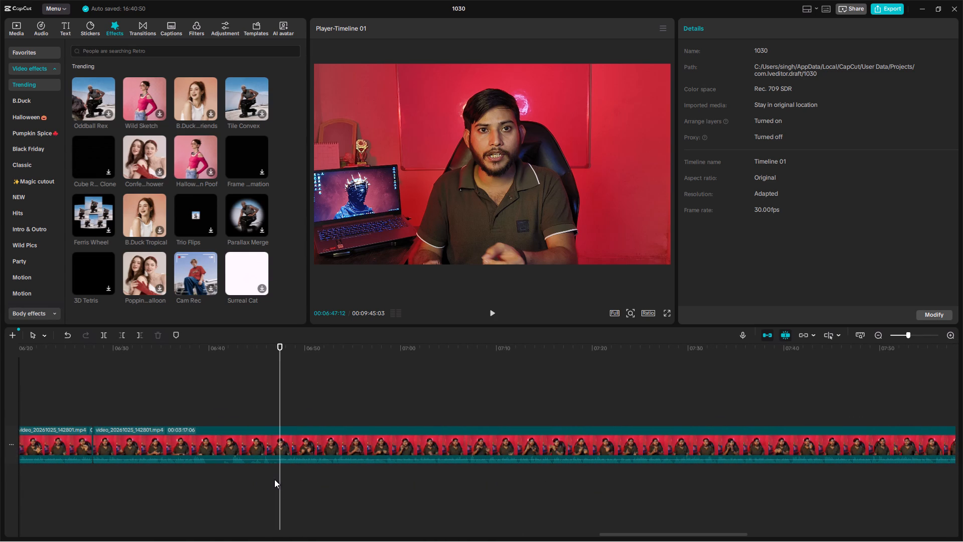
key("space")
left_click(274, 479)
left_click(277, 479)
key("ctrl+b")
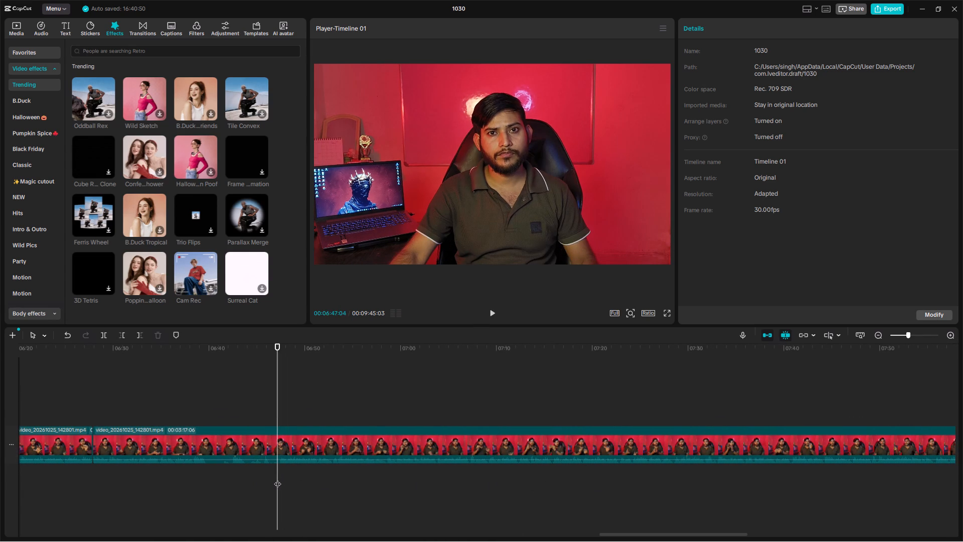
Replay the footage around the 06:27:27 join and the start of the take after the 06:47:04 split.
scroll(225, 476, "up", 1)
scroll(225, 476, "right", 1)
left_click(82, 473)
key("space")
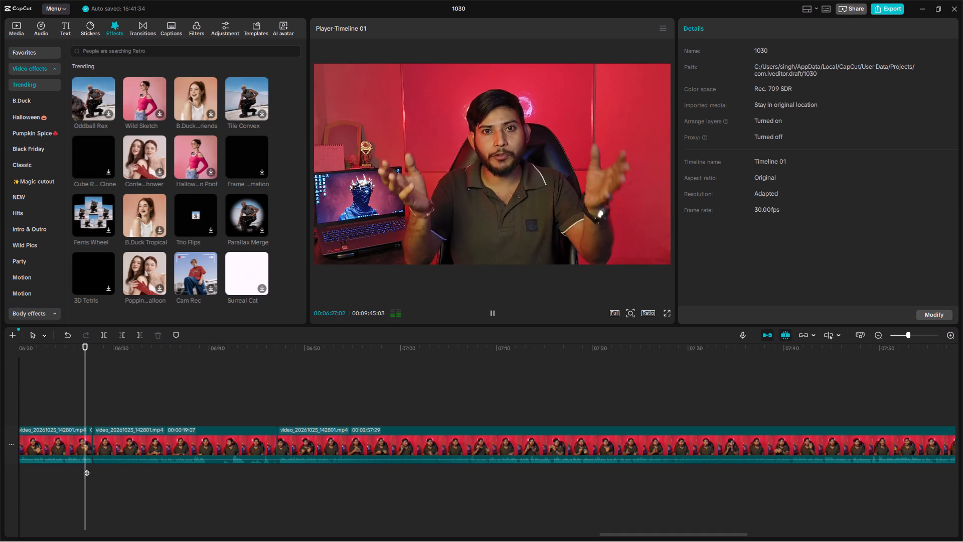
scroll(96, 474, "right", 1)
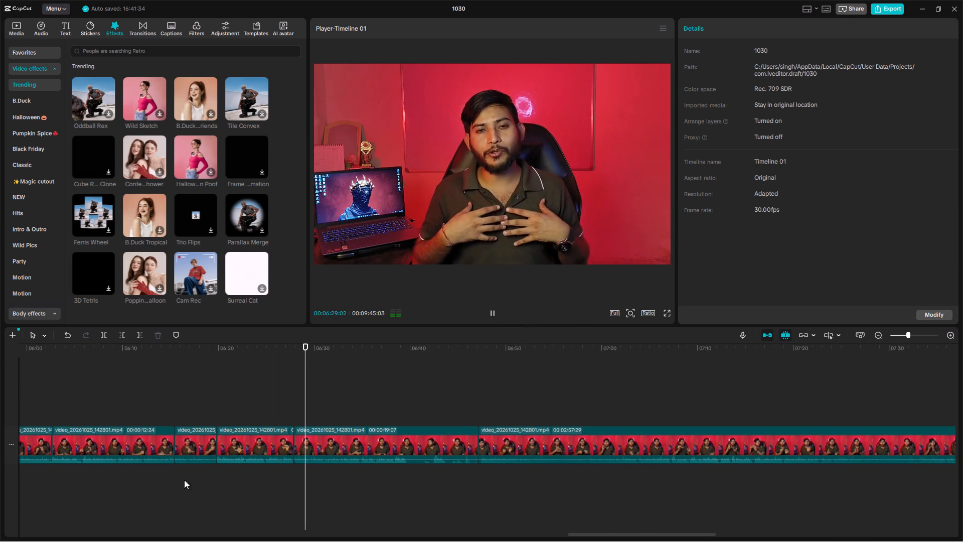
scroll(254, 489, "up", 7, "ctrl")
key("space")
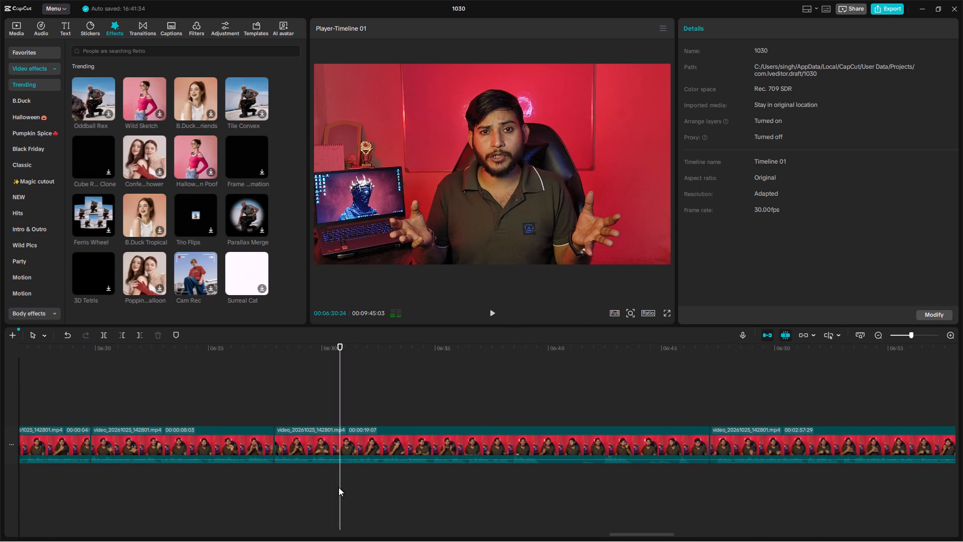
scroll(340, 486, "down", 7, "ctrl")
left_click(157, 486)
key("space")
left_click(273, 481)
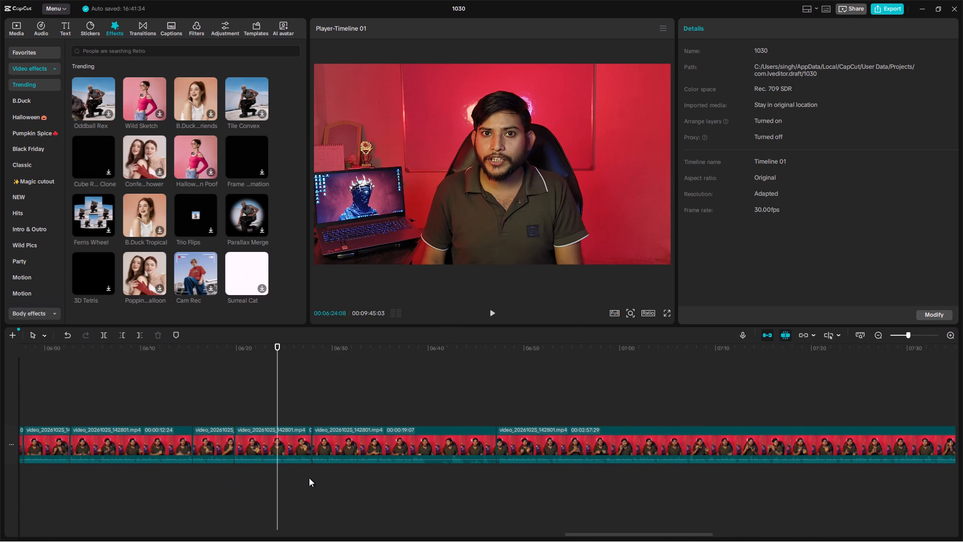
left_click(309, 478)
left_click(297, 476)
key("space")
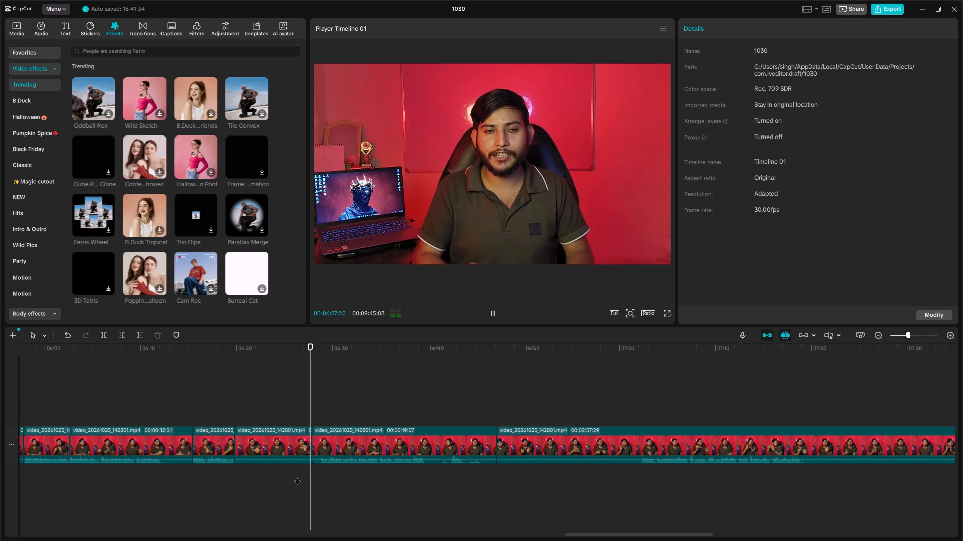
key("space")
left_click(491, 475)
key("space")
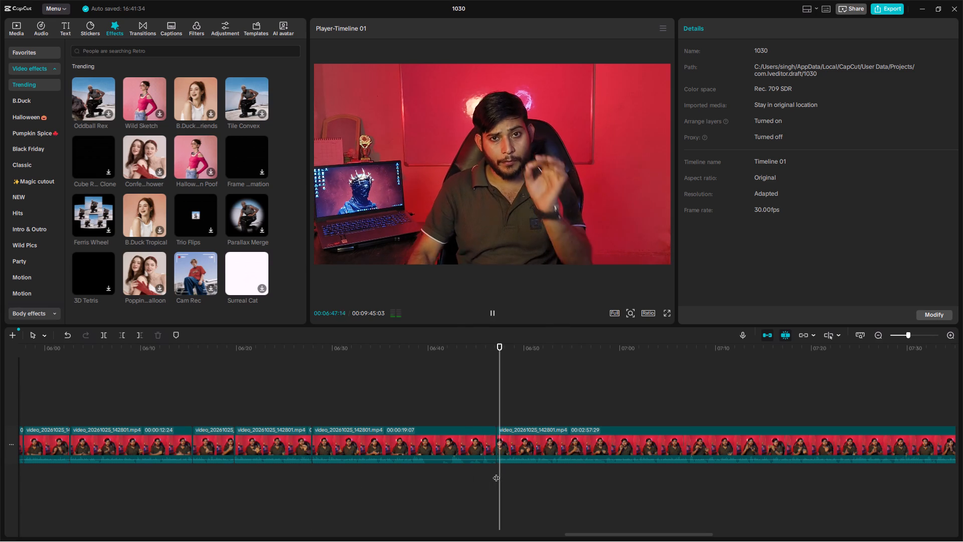
key("space")
Cut the 19-second clip between the 06:27:27 join and the 06:47:04 split out of the timeline.
left_click(420, 455)
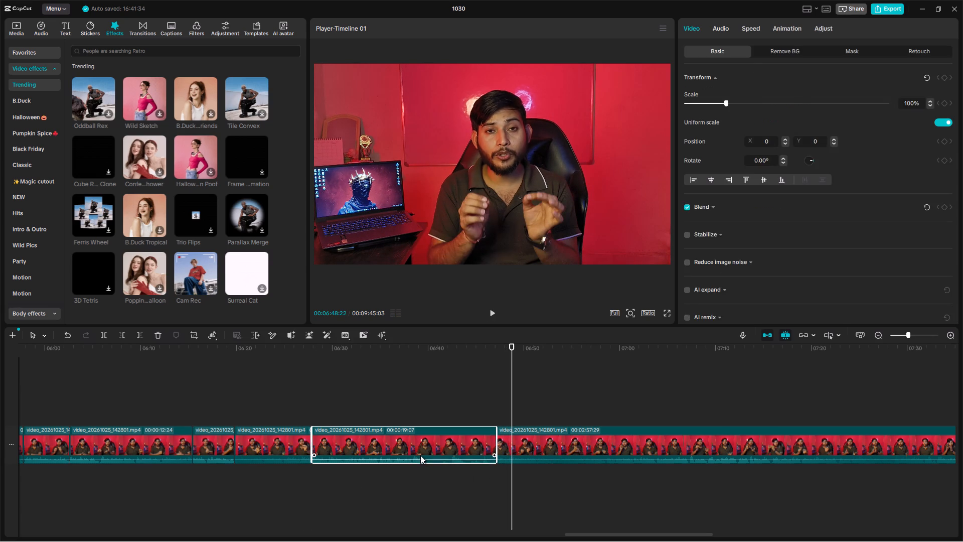
key("ctrl+x")
Play back parts of the clips leading up to the closed gap, from around the 06:15:13 join to about 06:17.
left_click(277, 482)
key("space")
scroll(283, 477, "up", 6, "ctrl")
left_click(169, 484)
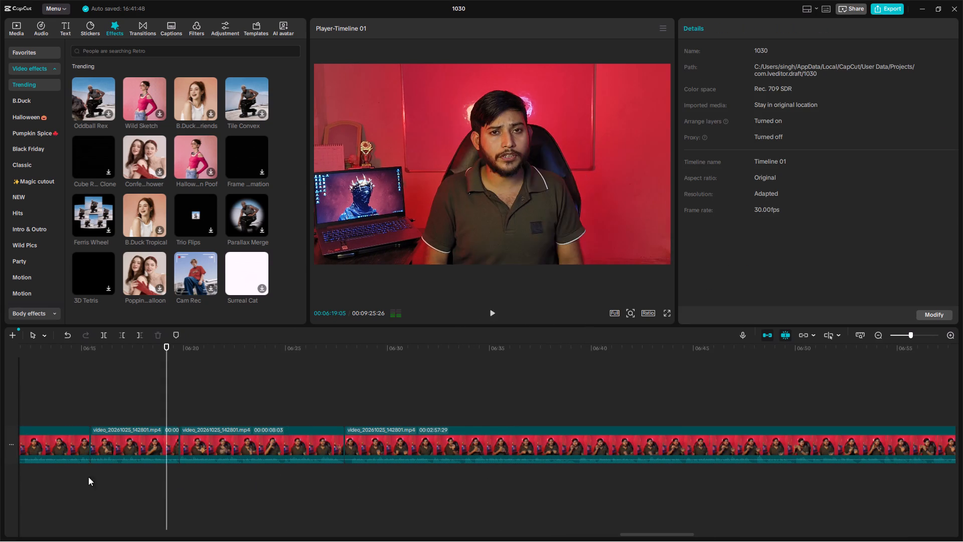
left_click(80, 476)
key("space")
scroll(89, 471, "right", 1)
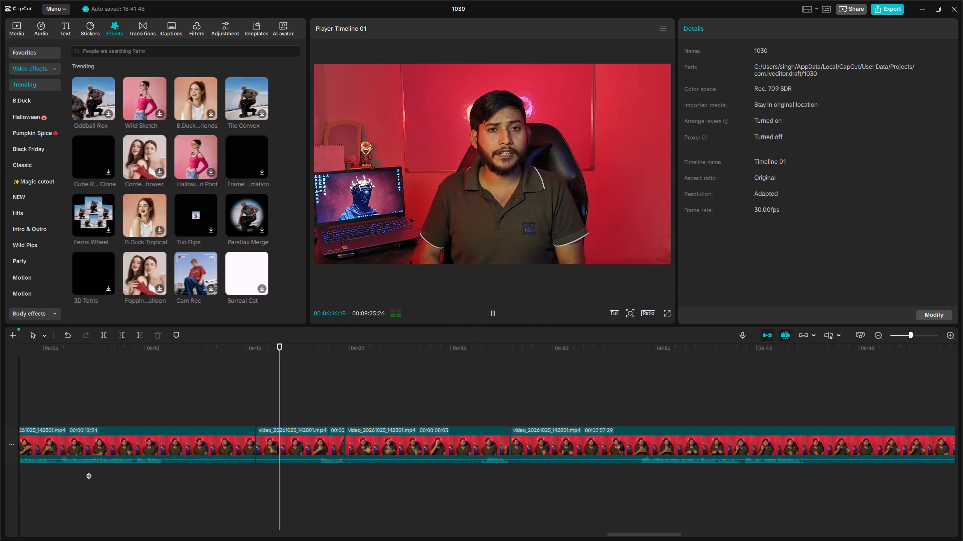
scroll(89, 471, "right", 2)
key("space")
Spot-check the earlier joins between about 05:39 and 05:59 by playing short stretches at each.
scroll(216, 532, "down", 7, "ctrl")
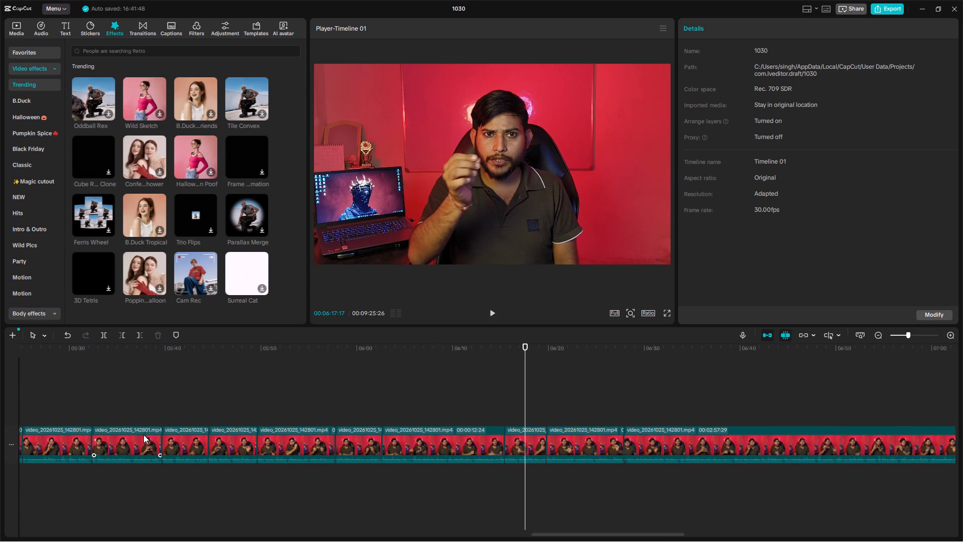
left_click(159, 408)
key("space")
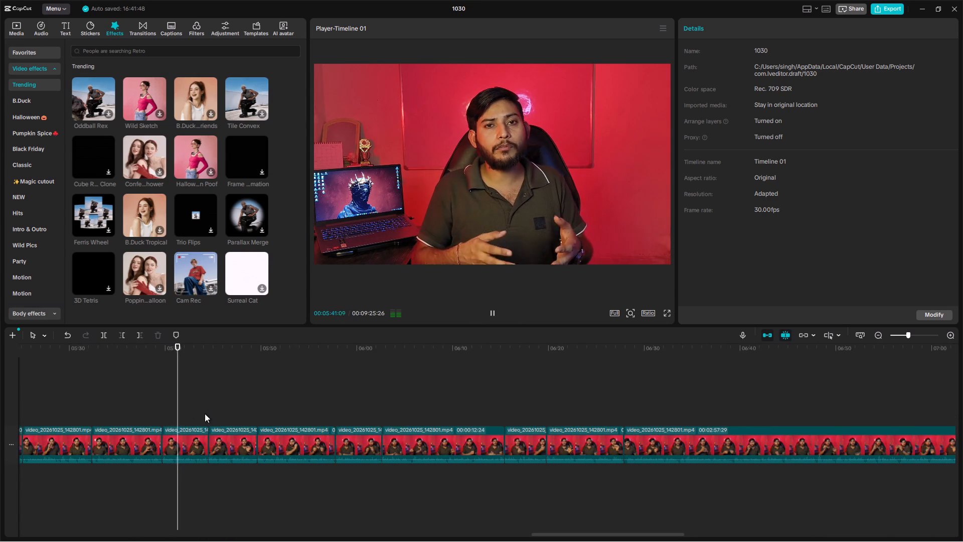
left_click(212, 410)
key("space")
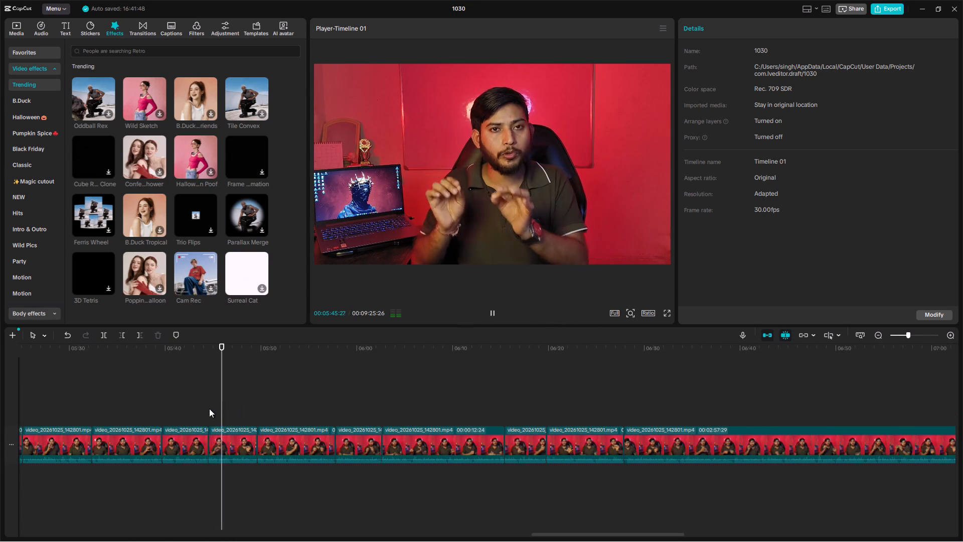
left_click(213, 405)
key("space")
left_click(241, 409)
left_click(252, 408)
key("space")
key("space")
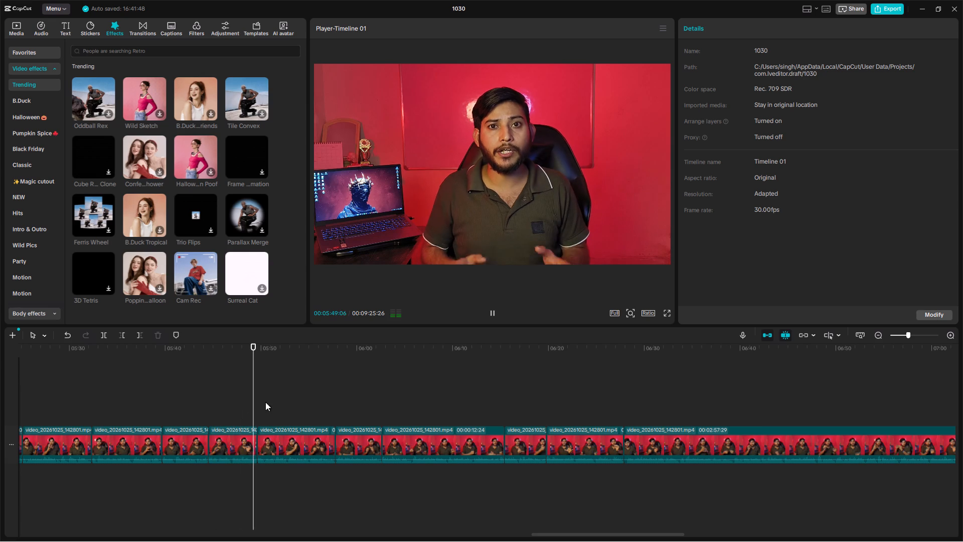
left_click(338, 394)
key("space")
key("space")
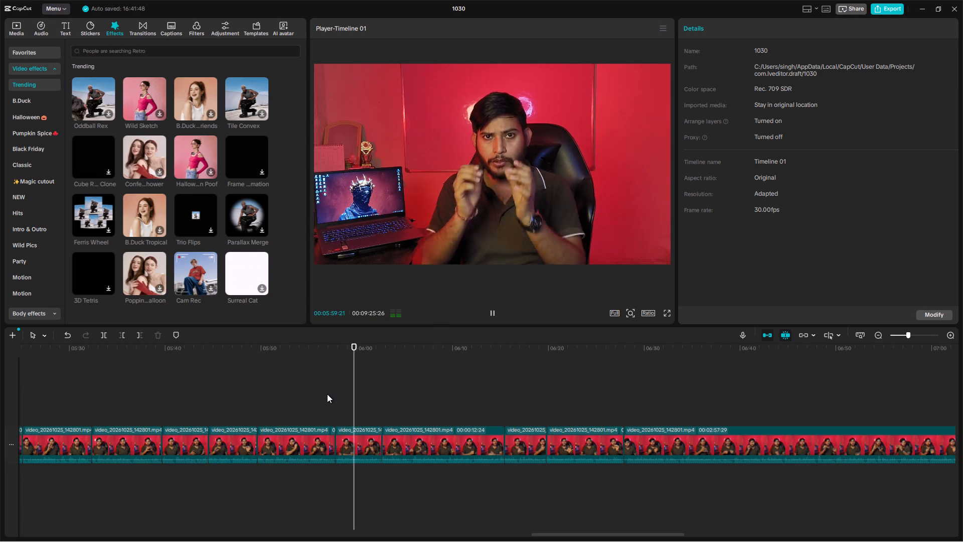
key("space")
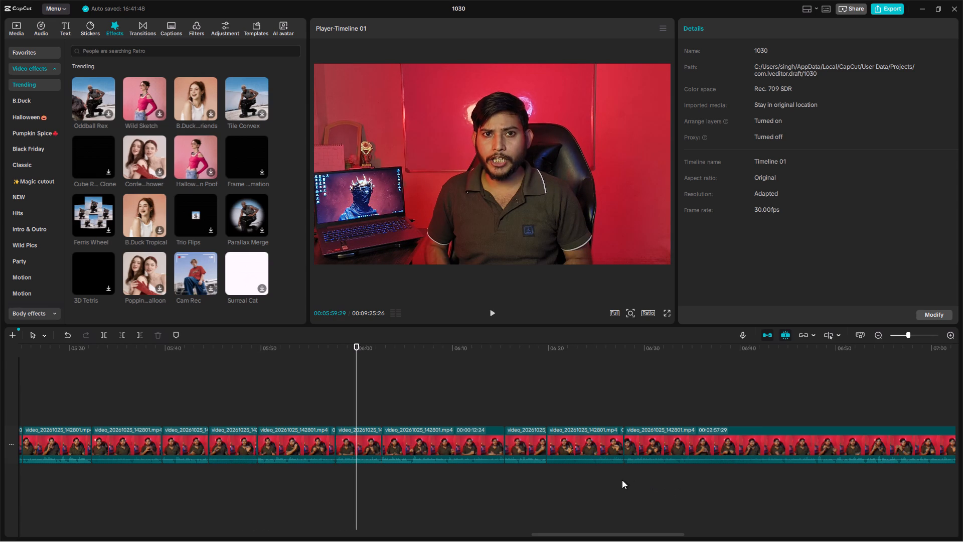
Play short stretches from the 06:27 join and from about 05:56 to 06:04 to compare the takes.
left_click(622, 480)
key("space")
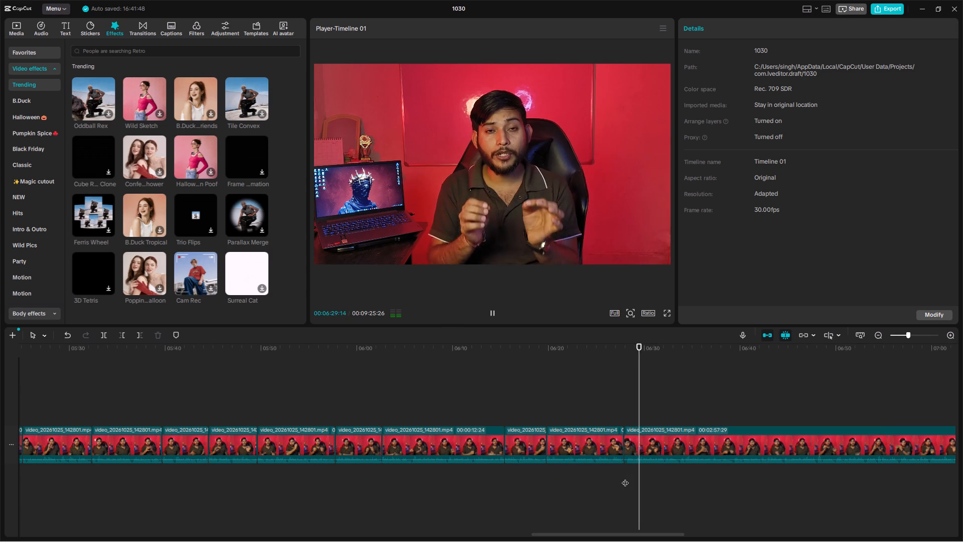
left_click(625, 478)
left_click(385, 478)
key("space")
left_click(322, 477)
left_click(333, 471)
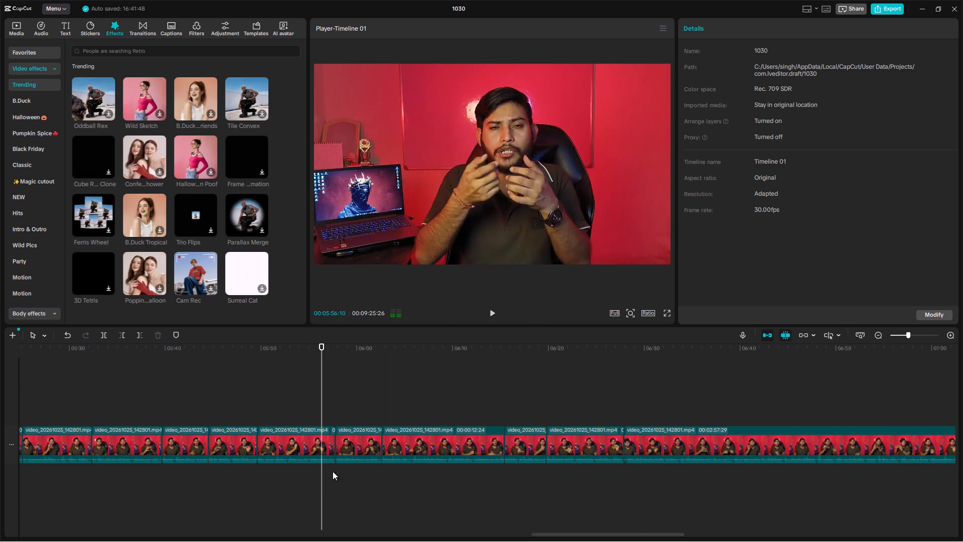
key("space")
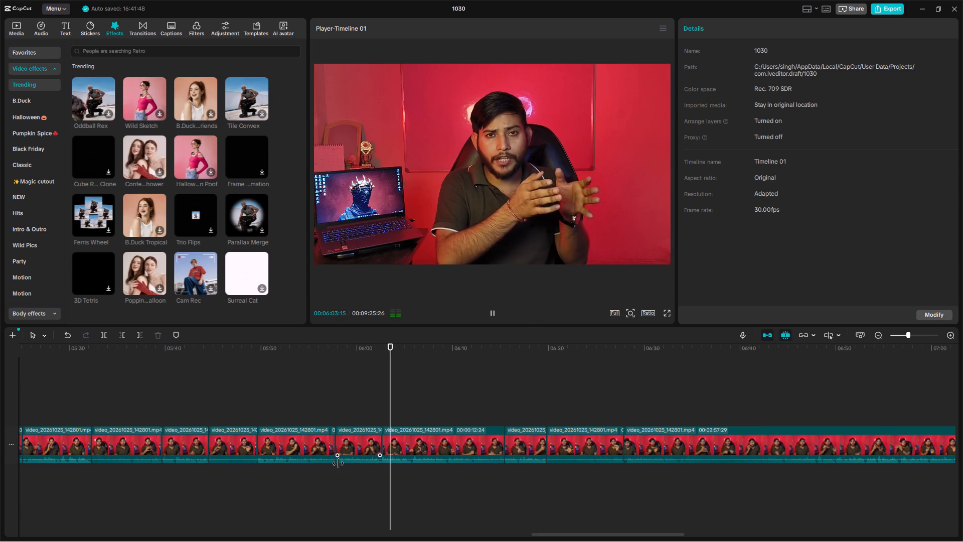
key("space")
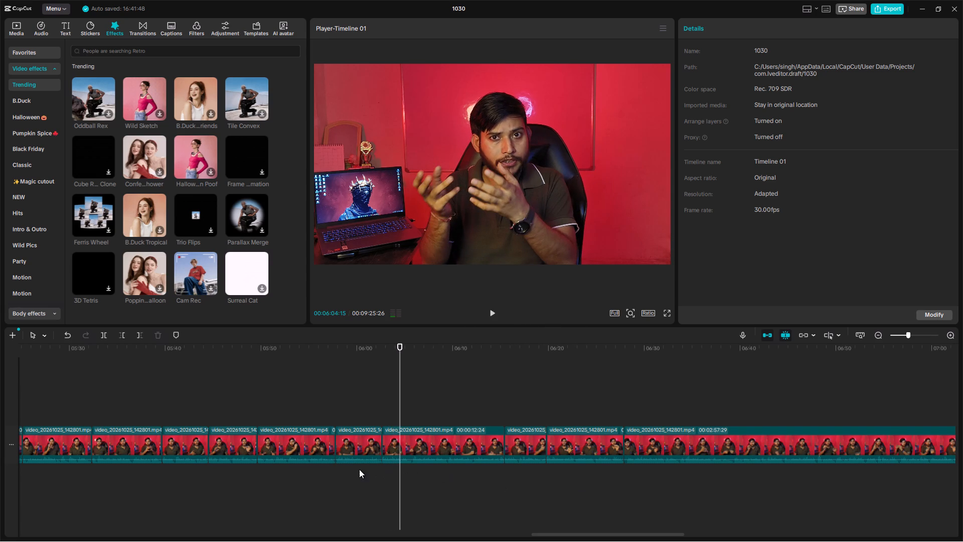
Cut all the clips between the 05:57 join and the 06:27 join out of the timeline.
left_click_drag(340, 481, 608, 446)
key("ctrl+x")
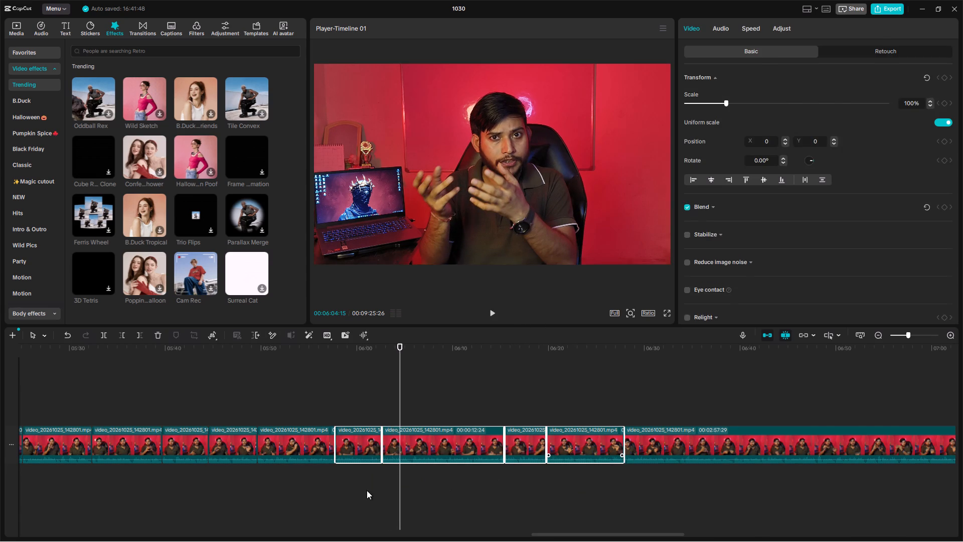
Play back across the closed gap at about 05:57, starting from about 05:56 and again from about 05:49.
left_click(323, 491)
key("space")
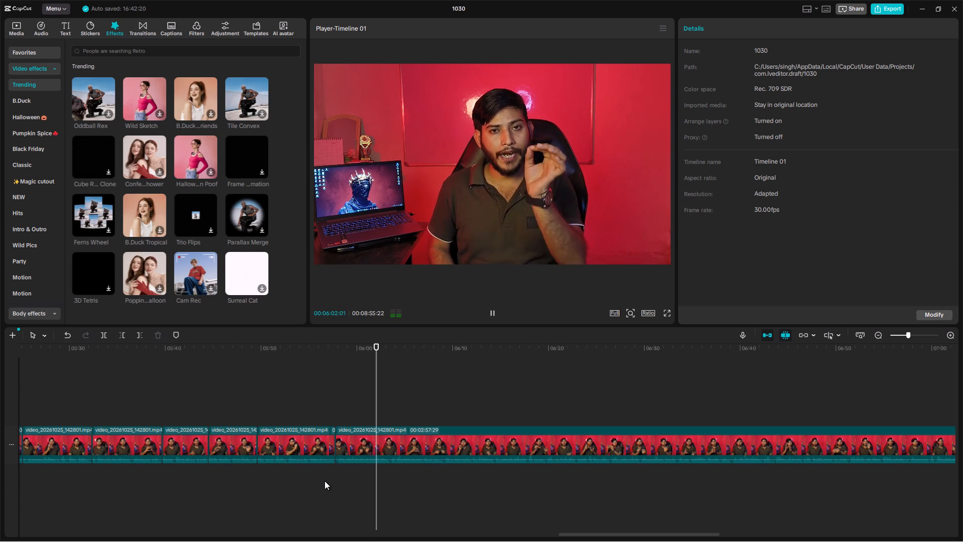
left_click(256, 488)
key("space")
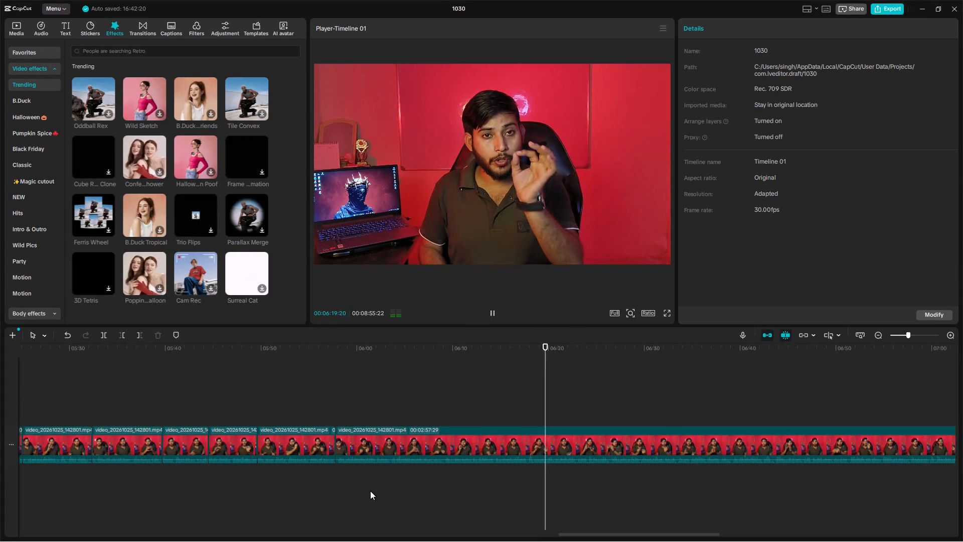
Trim about 8 frames off the start of the long clip after the 05:57 join, shortening it to 00:02:57:21.
left_click(296, 421)
left_click(307, 407)
key("space")
scroll(308, 407, "up", 7, "ctrl")
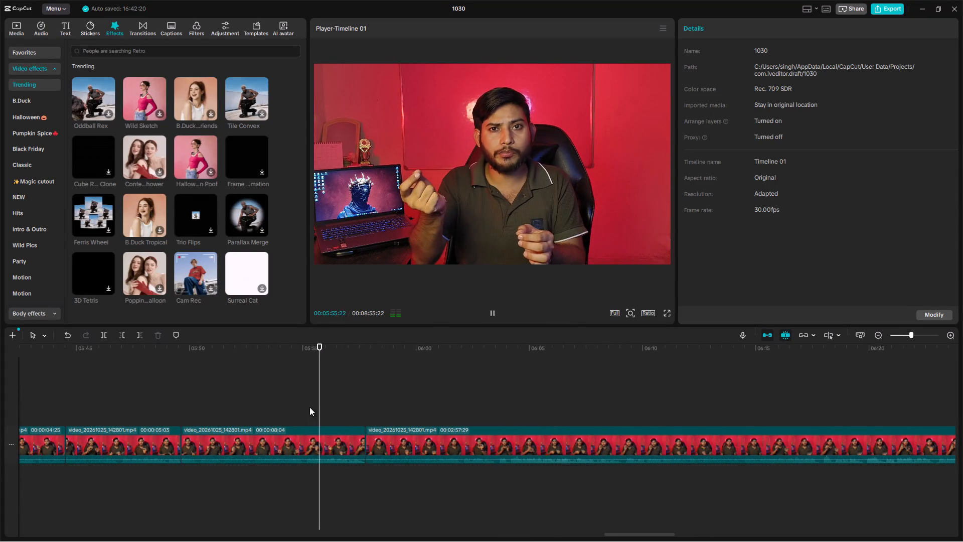
key("space")
left_click(372, 475)
left_click(383, 446)
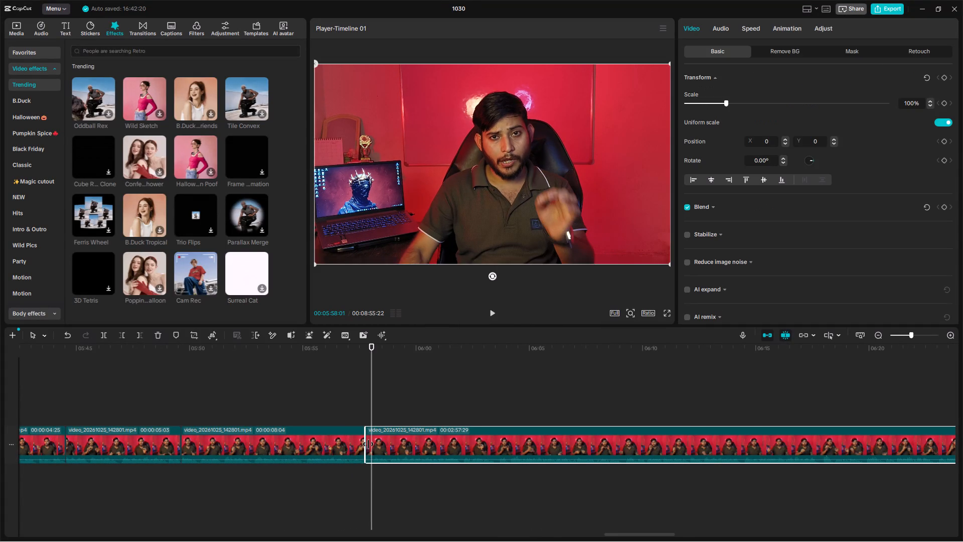
left_click_drag(368, 444, 373, 444)
Replay from about 05:55 across the trimmed join to check the transition into the long clip.
left_click(306, 483)
key("space")
scroll(308, 479, "up", 5, "ctrl")
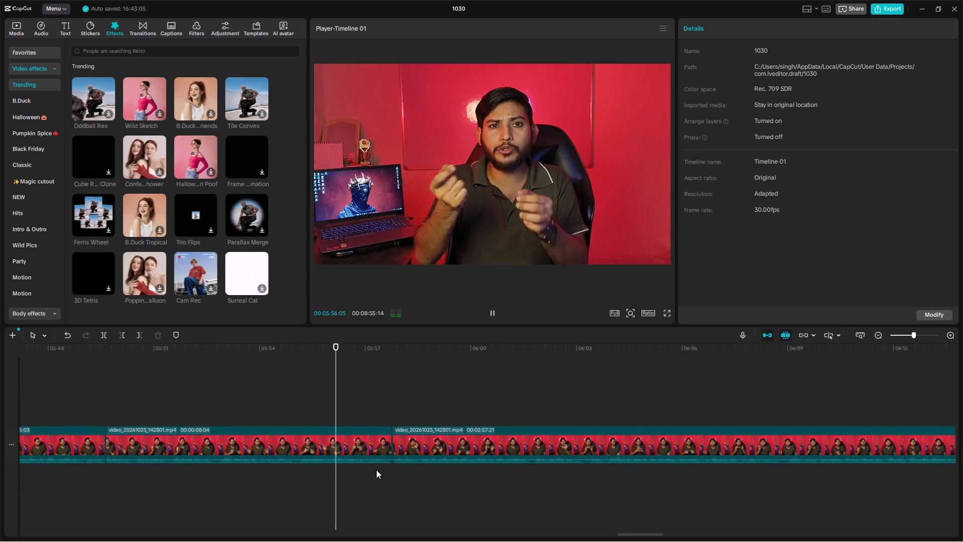
scroll(514, 485, "left", 1)
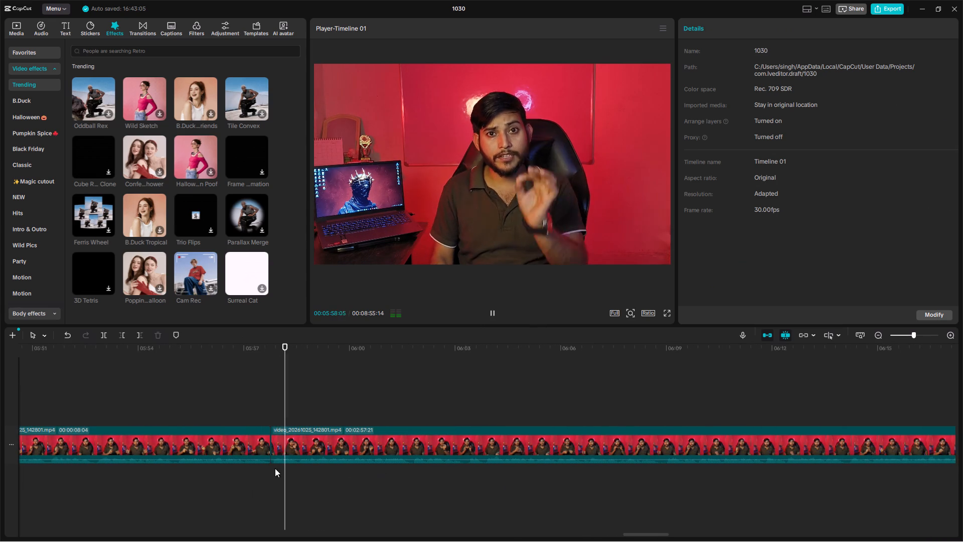
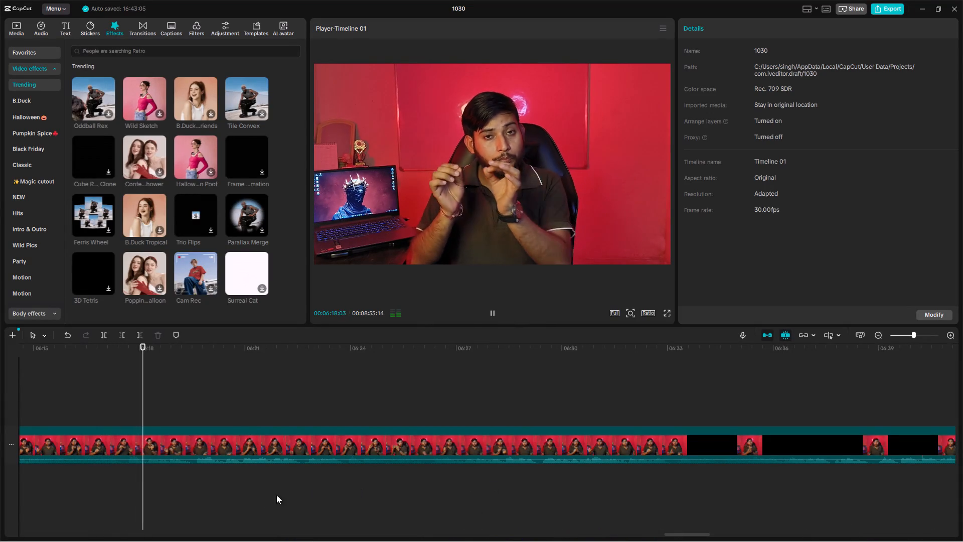
Play back the footage around 06:16 and split the video clip at about 06:17:13.
scroll(108, 481, "right", 1)
left_click(310, 489)
key("space")
left_click(369, 486)
key("space")
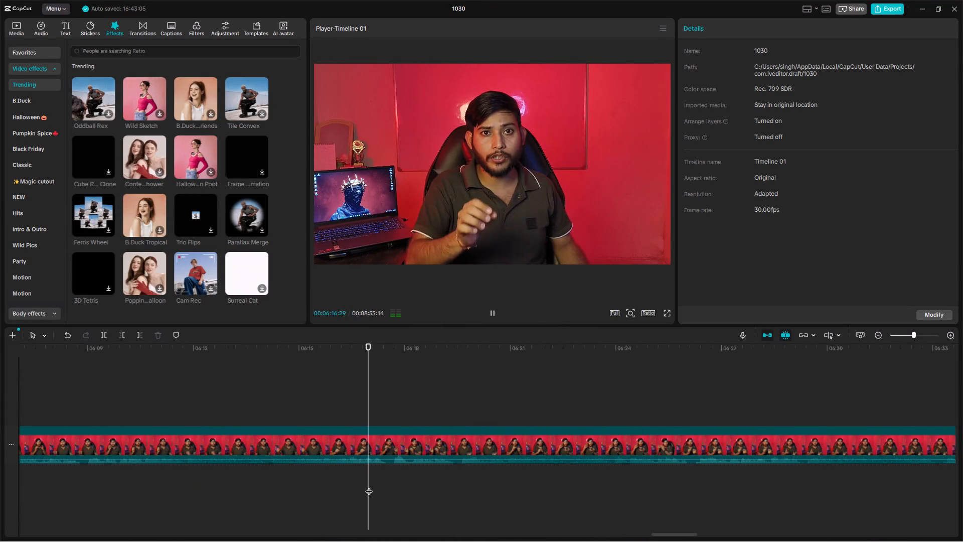
left_click(381, 477)
left_click(303, 483)
key("space")
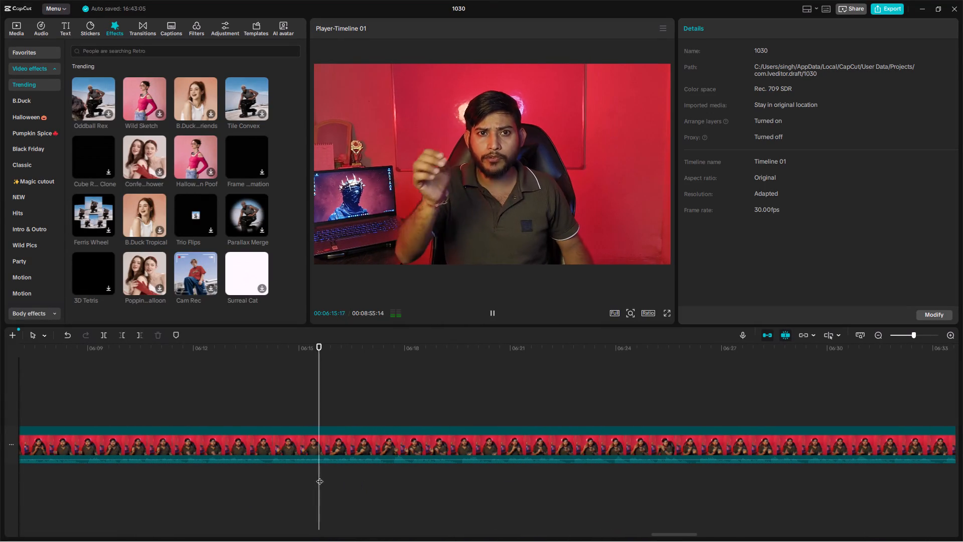
scroll(326, 469, "up", 8, "ctrl")
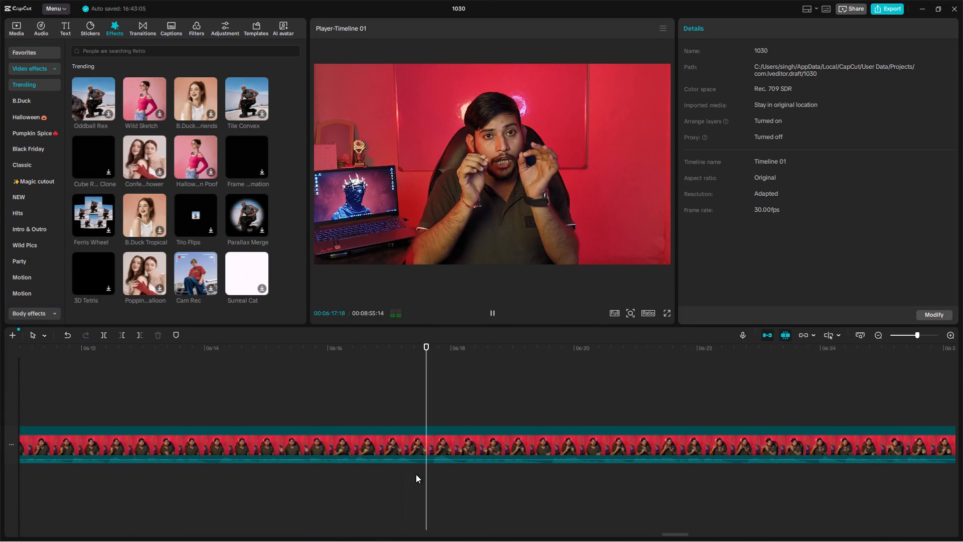
left_click(416, 474)
key("ctrl+b")
Trim about 7 frames off the start of the clip after the 06:17:13 cut and play back the join.
left_click(434, 425)
left_click(417, 450)
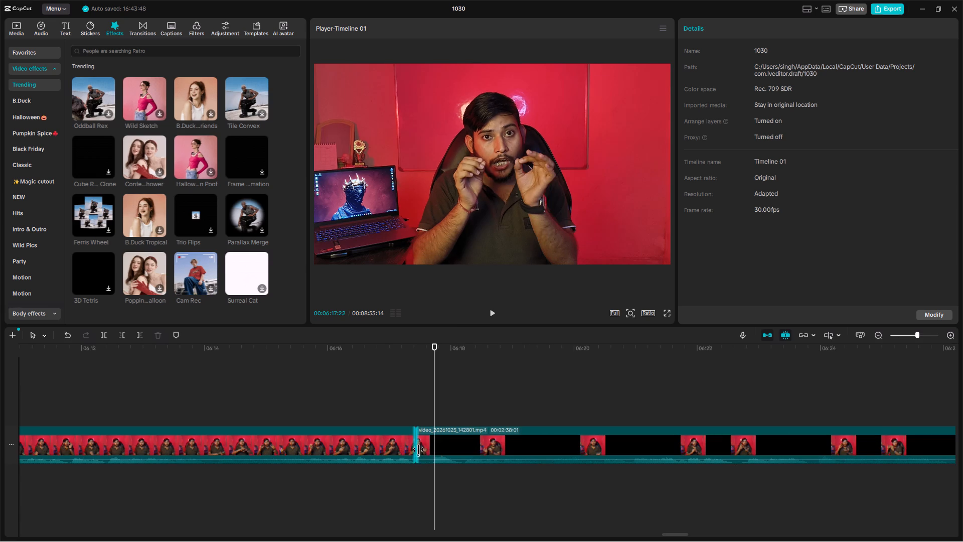
left_click(423, 447)
left_click_drag(417, 447, 431, 449)
left_click(397, 480)
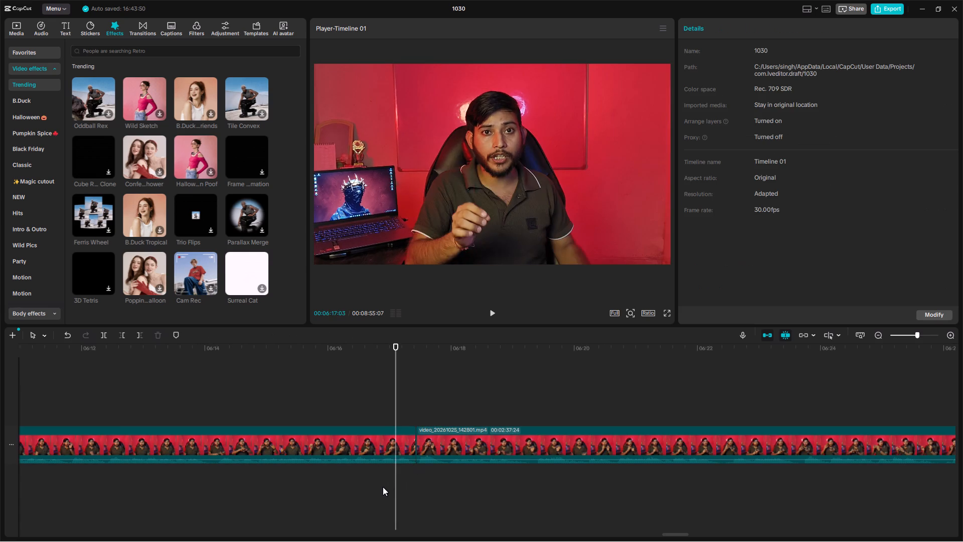
key("space")
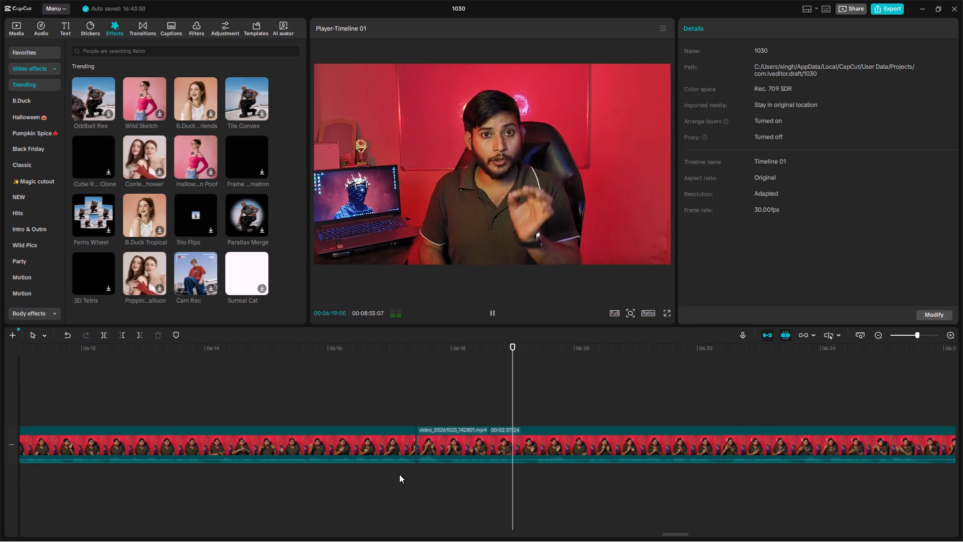
Split the video at about 06:19:06, trim about 6 frames off the start of the following clip and replay the join.
scroll(406, 471, "left", 1)
key("space")
left_click(484, 474)
key("ctrl+b")
left_click(498, 433)
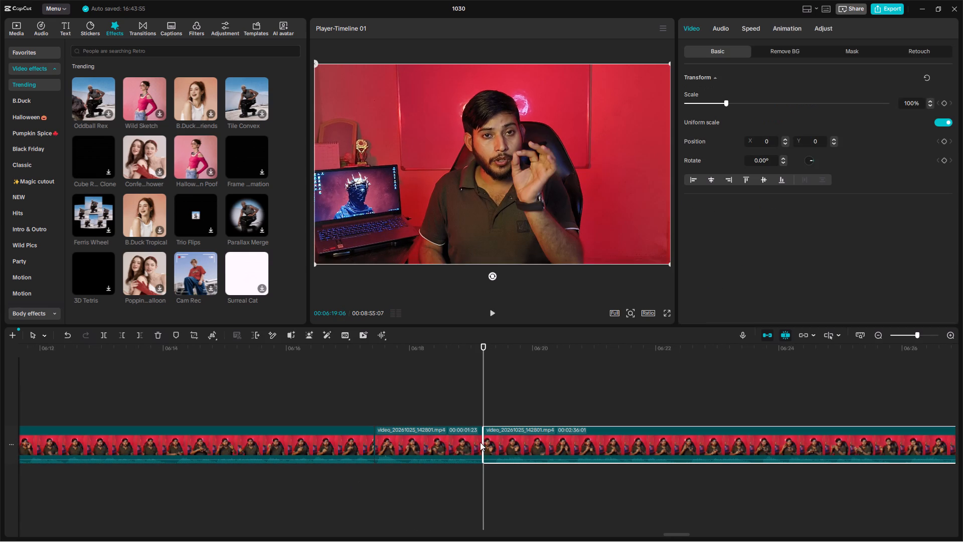
left_click_drag(483, 444, 496, 445)
left_click(451, 485)
key("space")
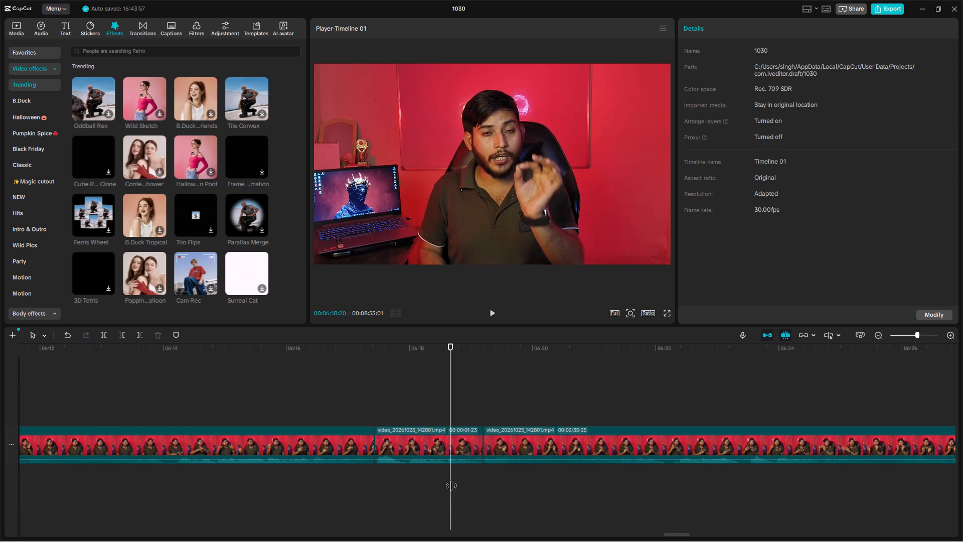
Play through the footage from about 06:19 to 07:34, checking for pauses or mistakes to cut.
scroll(450, 481, "right", 1)
scroll(672, 482, "left", 2)
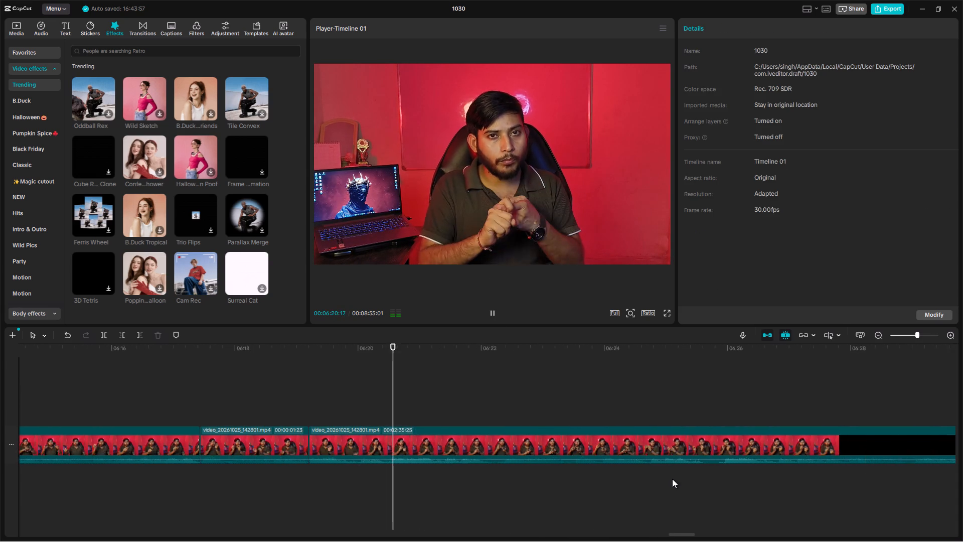
scroll(672, 479, "left", 1)
scroll(695, 456, "down", 14, "ctrl")
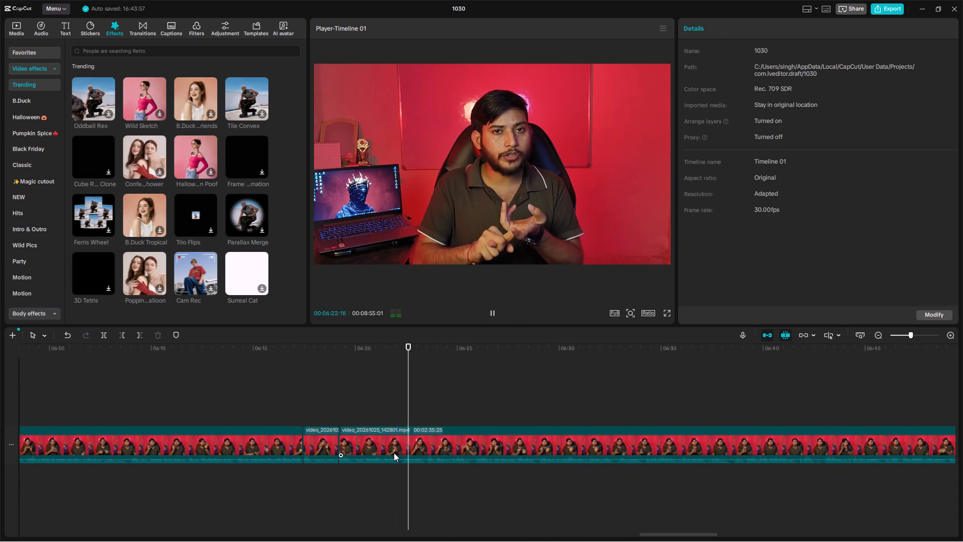
scroll(297, 462, "down", 3, "ctrl")
scroll(386, 472, "down", 3, "ctrl")
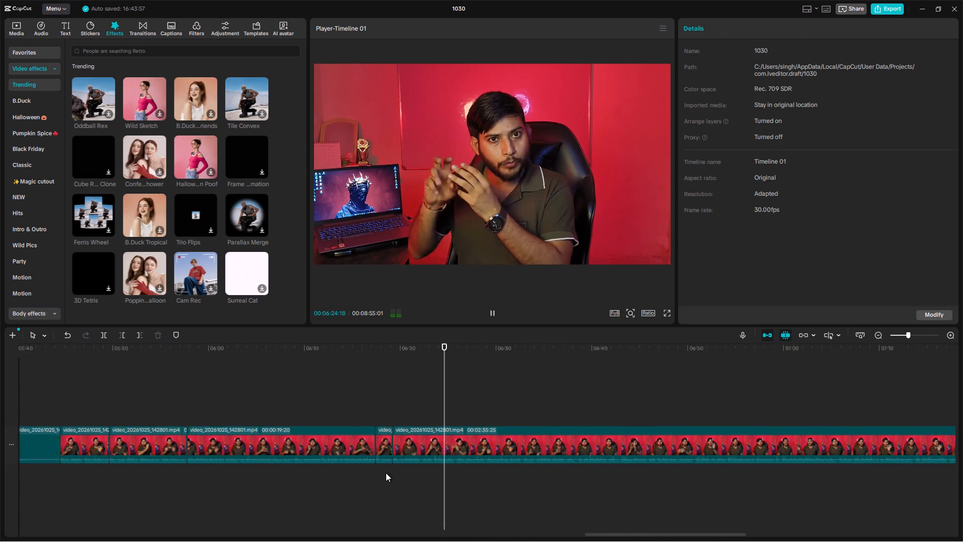
scroll(386, 473, "down", 1, "ctrl")
scroll(467, 483, "up", 14, "ctrl")
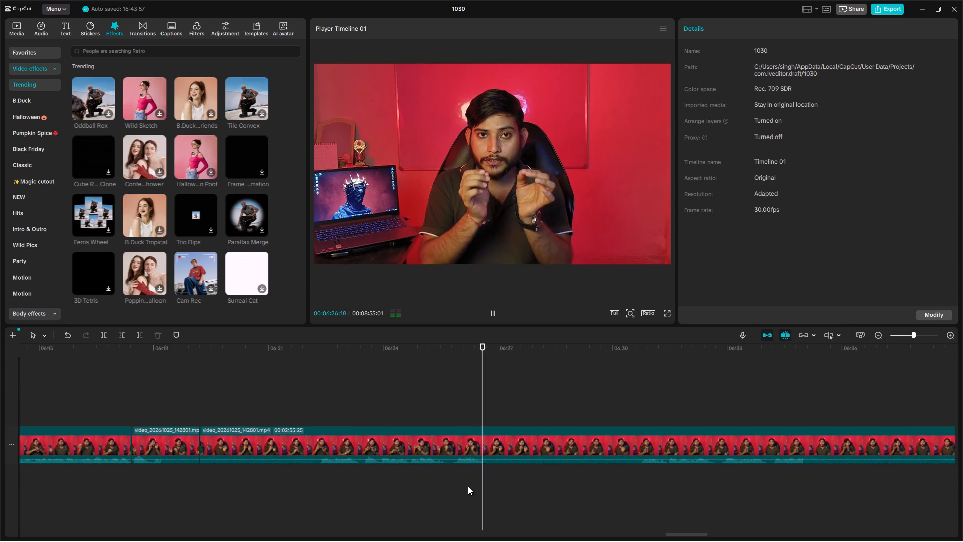
scroll(468, 487, "up", 3, "ctrl")
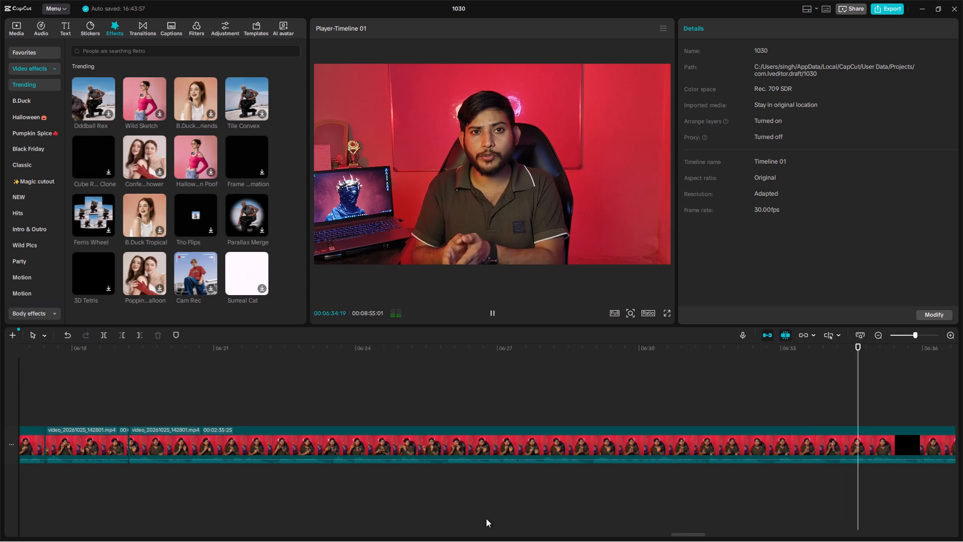
scroll(662, 501, "left", 2)
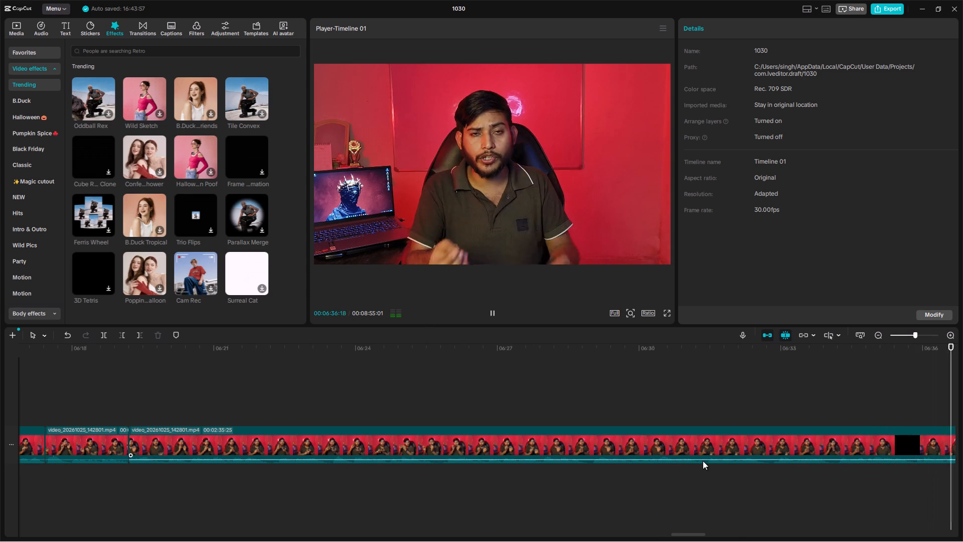
scroll(703, 461, "left", 2)
scroll(512, 439, "down", 9, "ctrl")
scroll(324, 441, "down", 4, "ctrl")
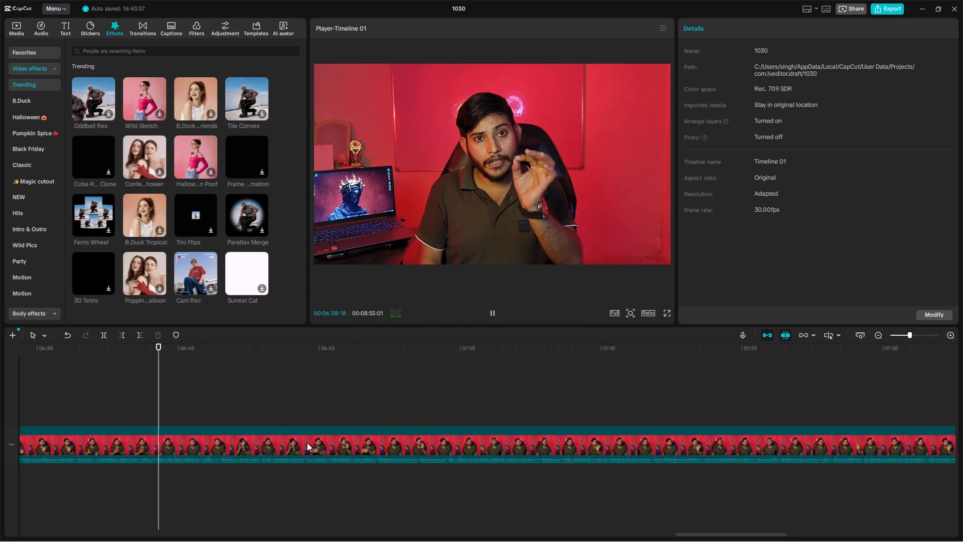
scroll(307, 443, "down", 5, "ctrl")
scroll(205, 470, "up", 11, "ctrl")
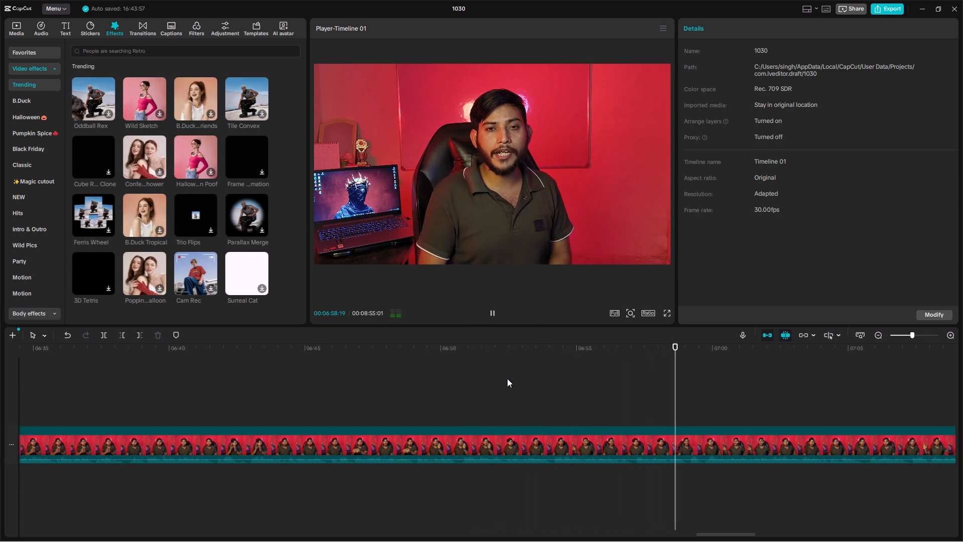
scroll(800, 461, "left", 1)
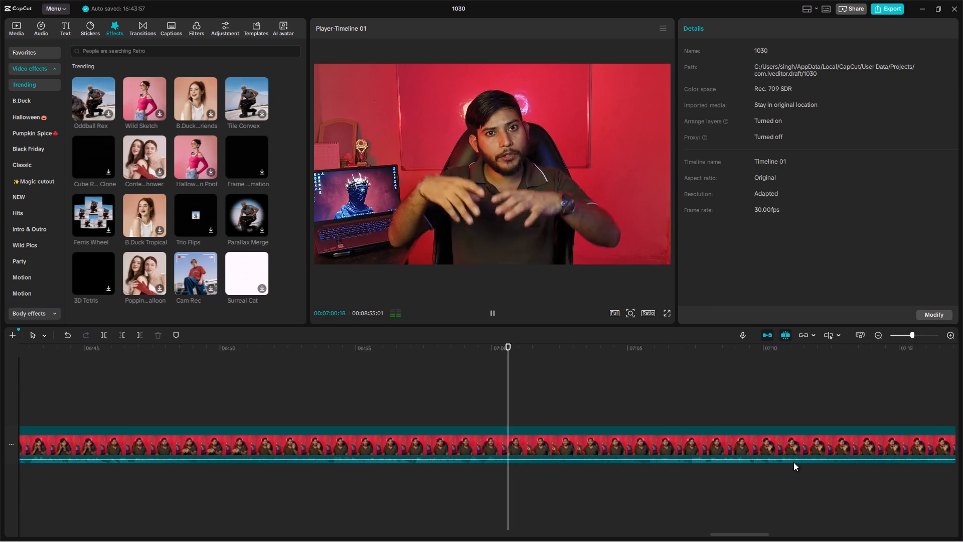
scroll(793, 462, "left", 1)
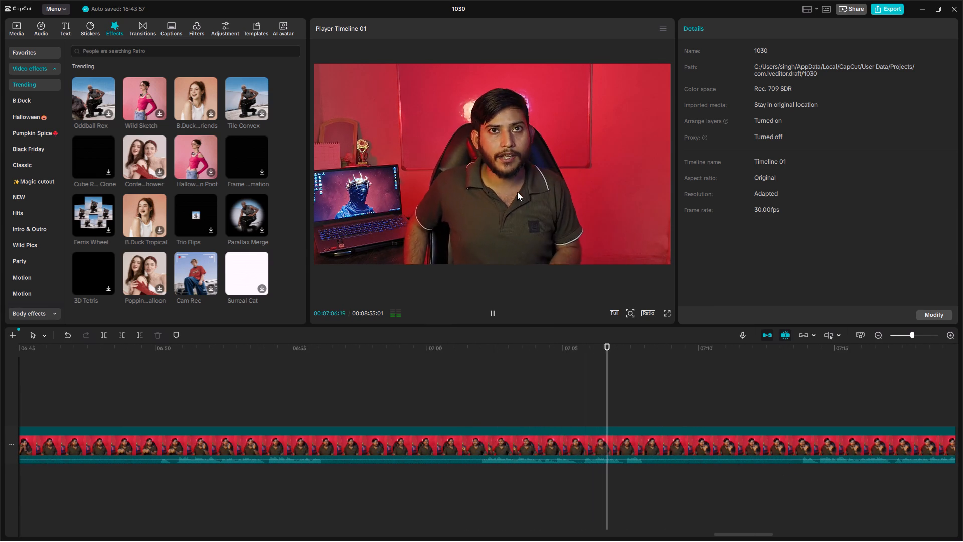
scroll(522, 196, "up", 2, "ctrl")
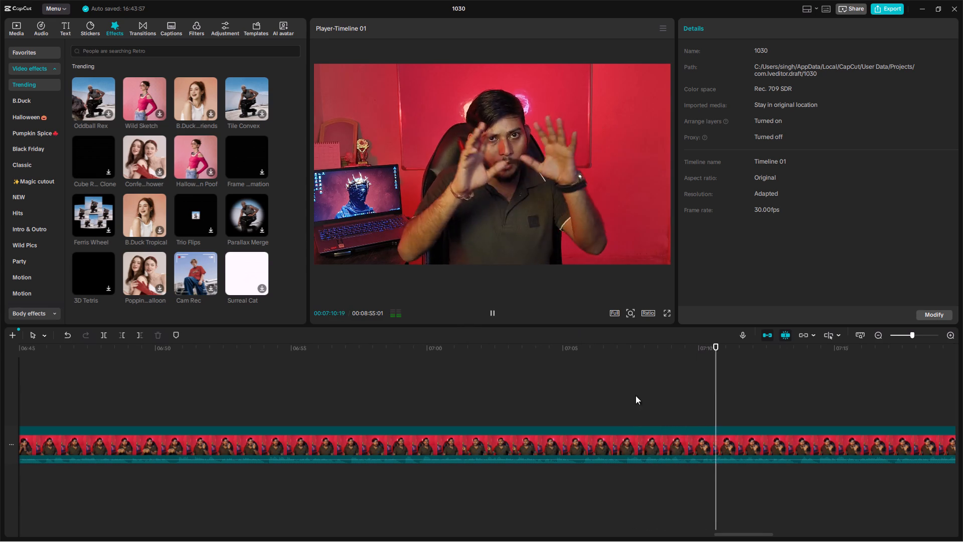
scroll(708, 492, "left", 4)
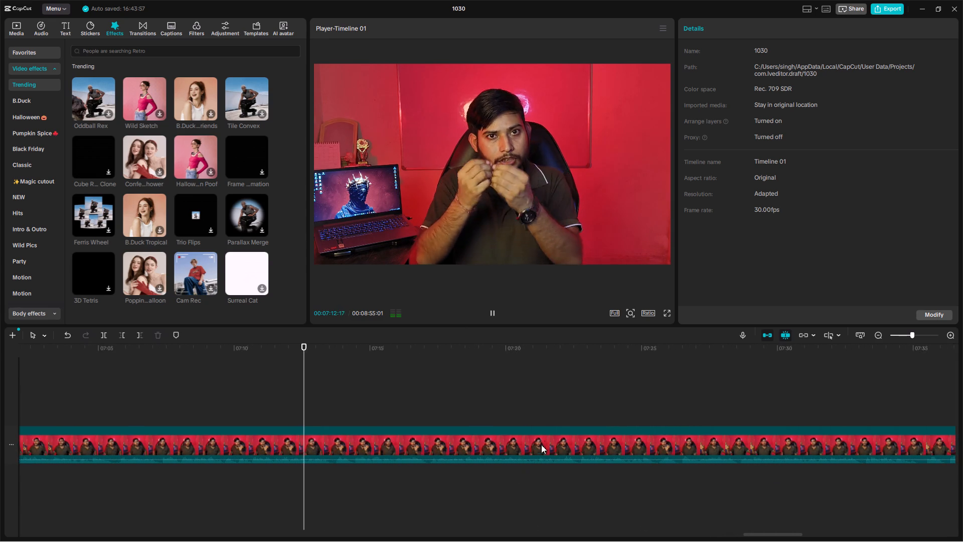
scroll(553, 425, "left", 1)
scroll(553, 425, "down", 1, "ctrl")
scroll(553, 425, "left", 1, "ctrl")
scroll(553, 425, "down", 7, "ctrl")
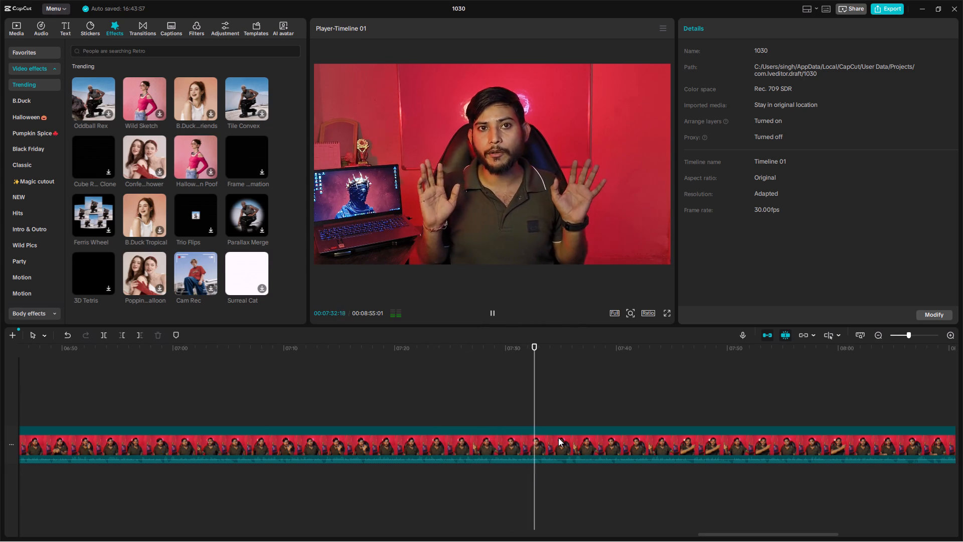
scroll(558, 437, "up", 11, "ctrl")
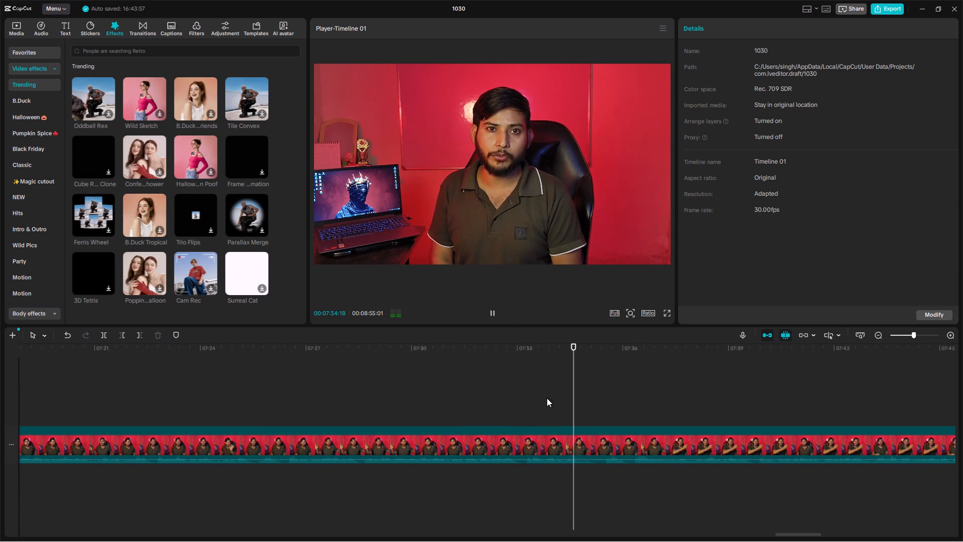
Split the video at about 07:35:08 and trim about 6 frames off the start of the following clip.
key("space")
key("space")
key("space")
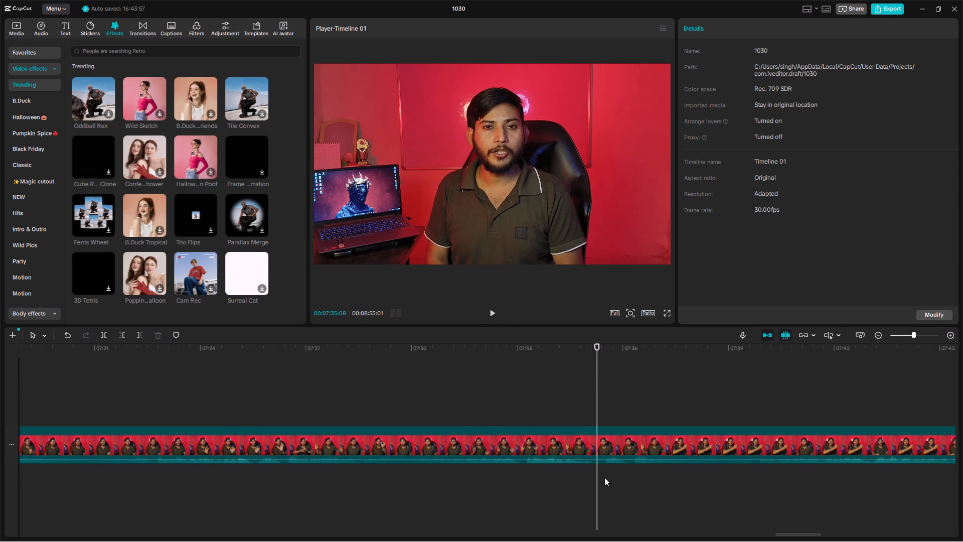
key("ctrl+b")
key("space")
scroll(662, 471, "left", 1)
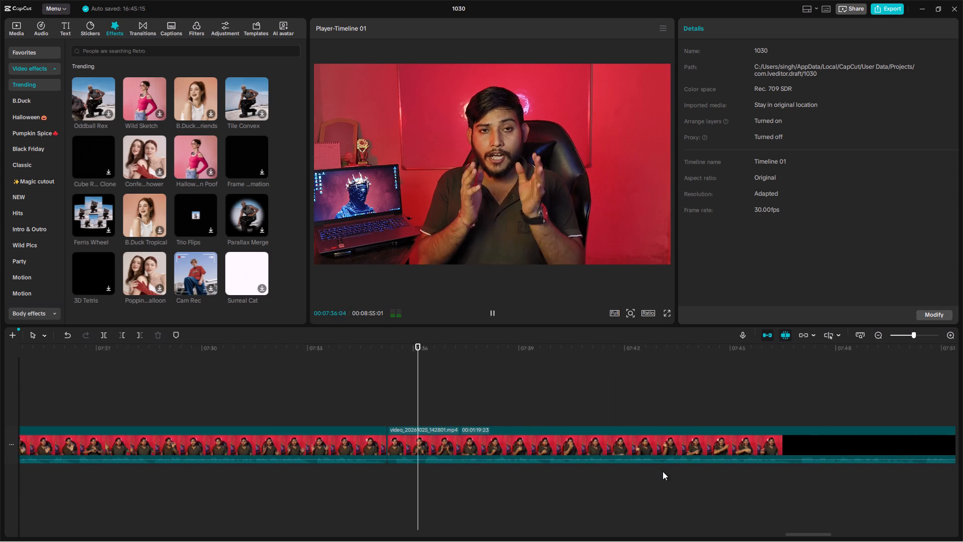
scroll(666, 470, "down", 8, "ctrl")
scroll(348, 460, "up", 9, "ctrl")
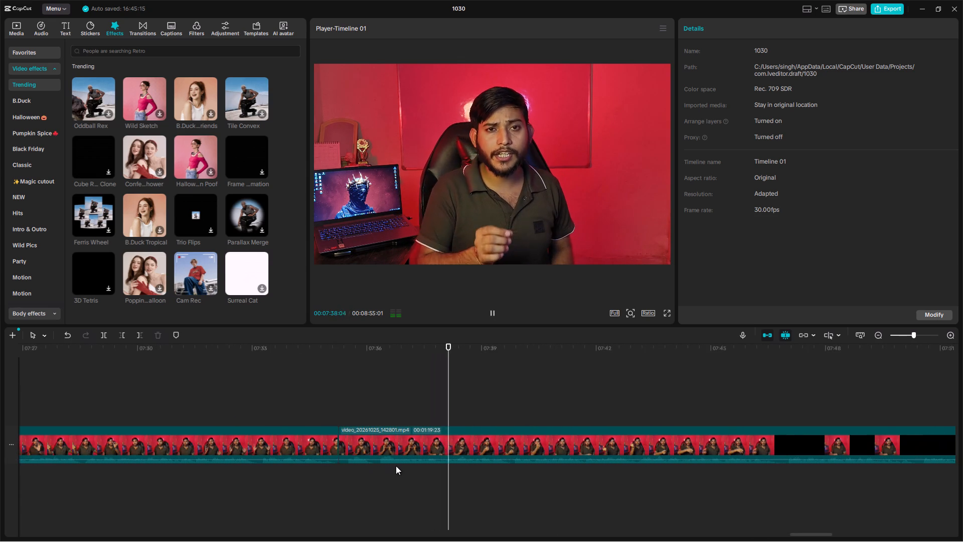
left_click(352, 439)
left_click_drag(340, 440, 345, 440)
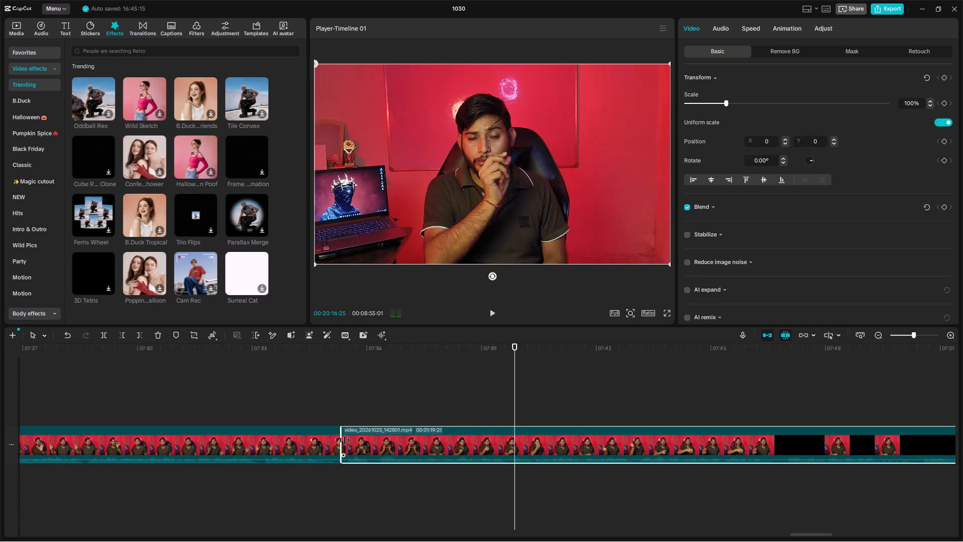
left_click_drag(345, 440, 348, 441)
left_click(294, 474)
key("space")
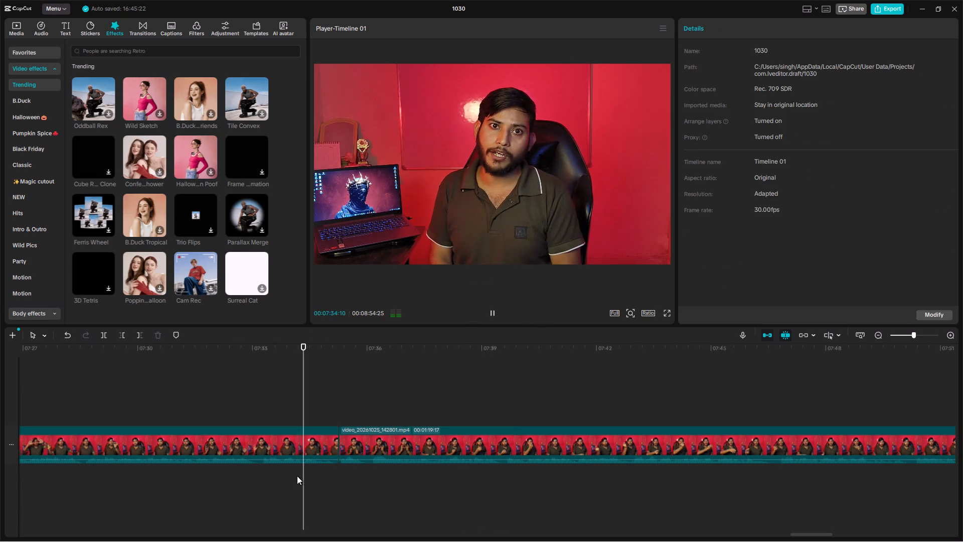
Split the video at about 07:36:00 and trim about 5 frames off the start of the following clip.
key("space")
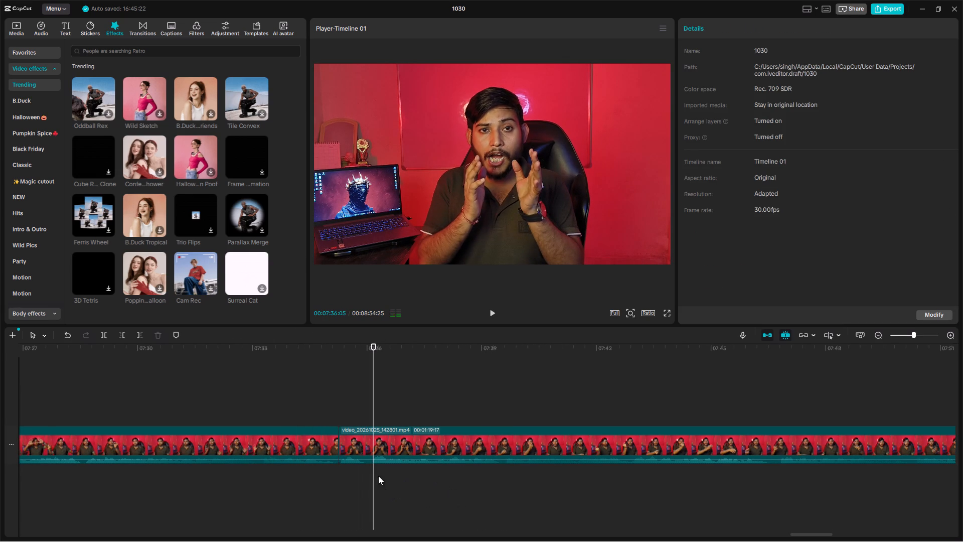
left_click(369, 474)
left_click(367, 473, "ctrl")
key("ctrl+b")
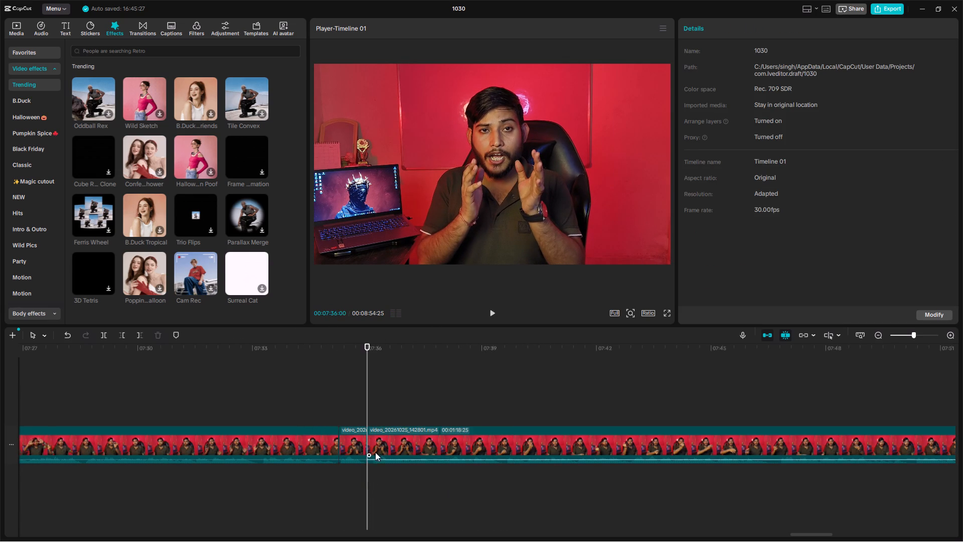
left_click(375, 447)
left_click_drag(367, 444, 373, 444)
left_click(317, 477)
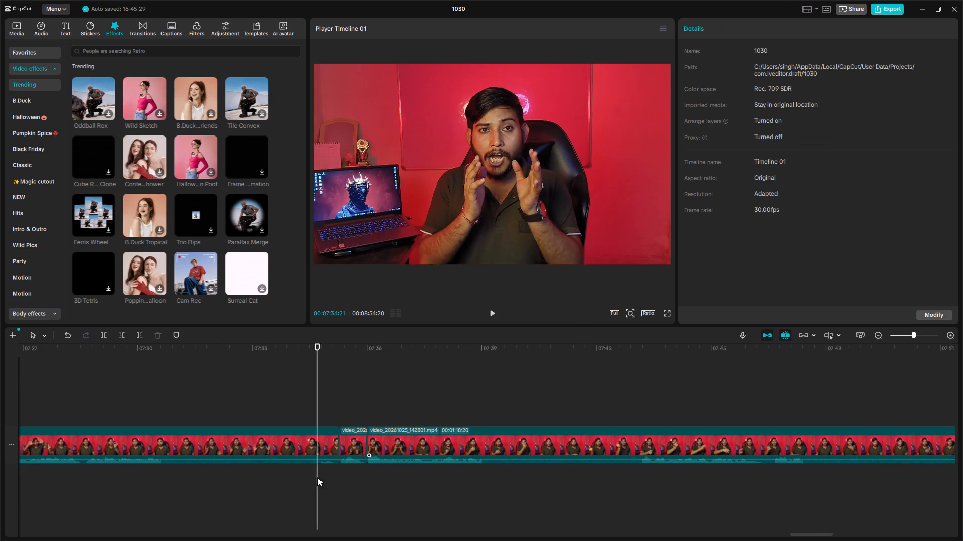
Add a very short audio fade-in at the start of the clip after the 07:36:00 cut and play back the join.
key("space")
scroll(327, 473, "right", 1)
scroll(327, 473, "up", 7, "ctrl")
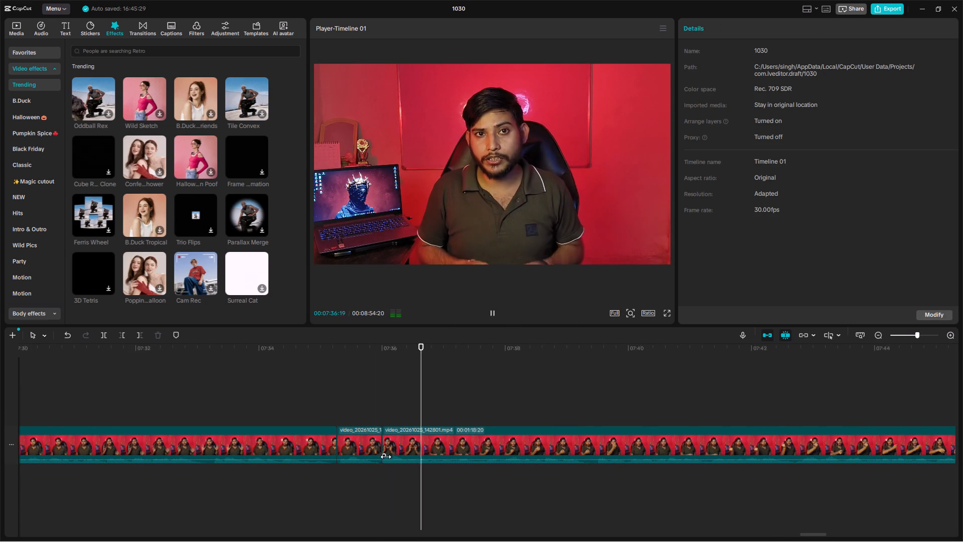
left_click_drag(386, 456, 393, 456)
left_click(334, 479)
key("space")
key("space")
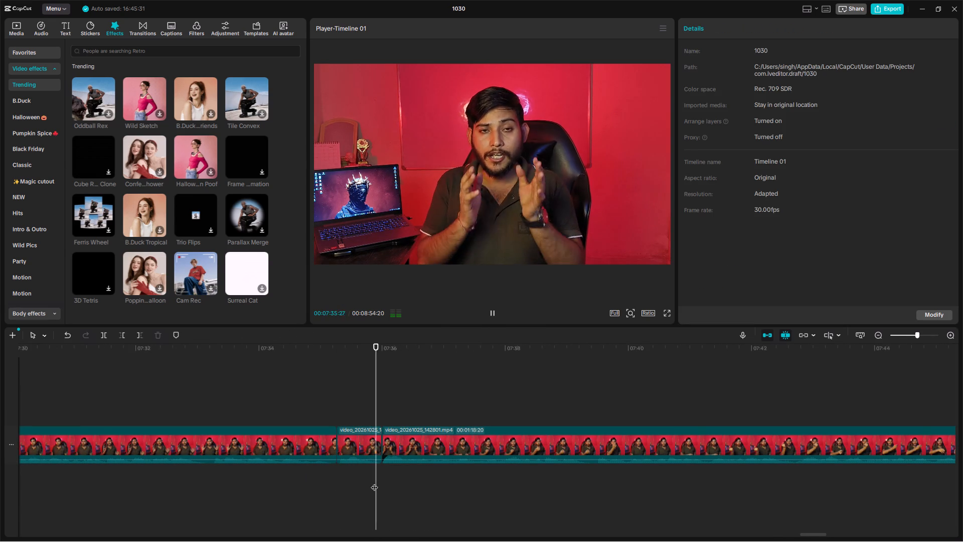
Play through the footage from about 07:36 to 08:10 and recheck the part around 07:50 to 08:01 for sections to cut.
scroll(564, 493, "down", 9, "ctrl")
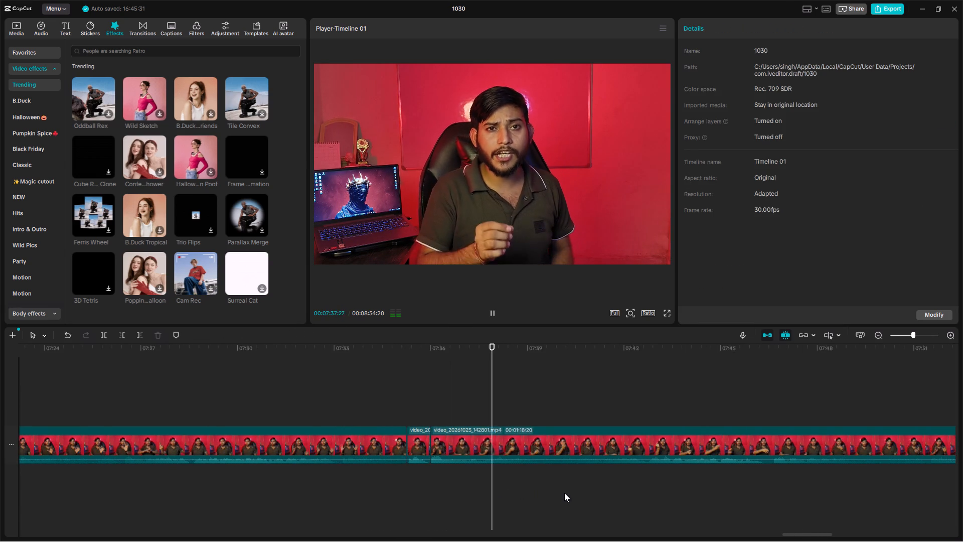
scroll(564, 493, "down", 6, "ctrl")
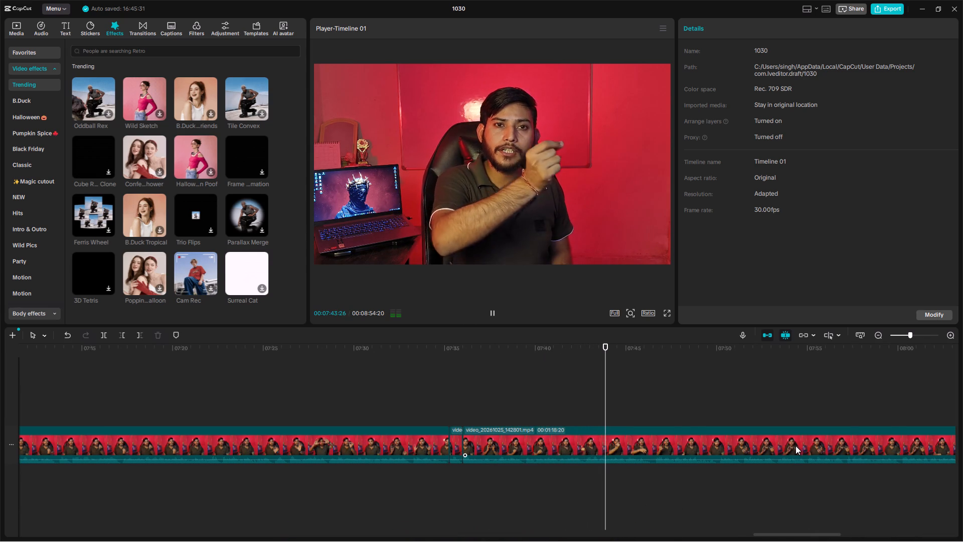
key("space")
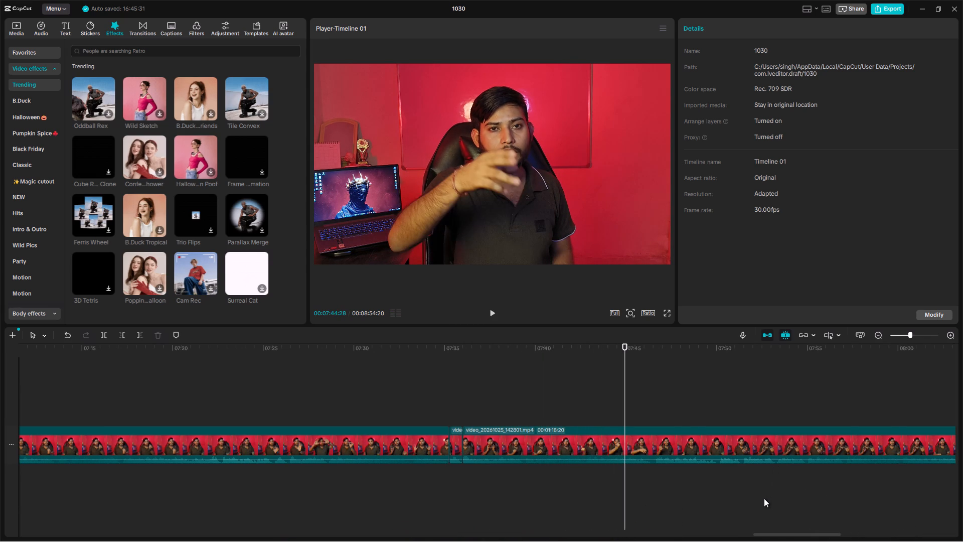
key("space")
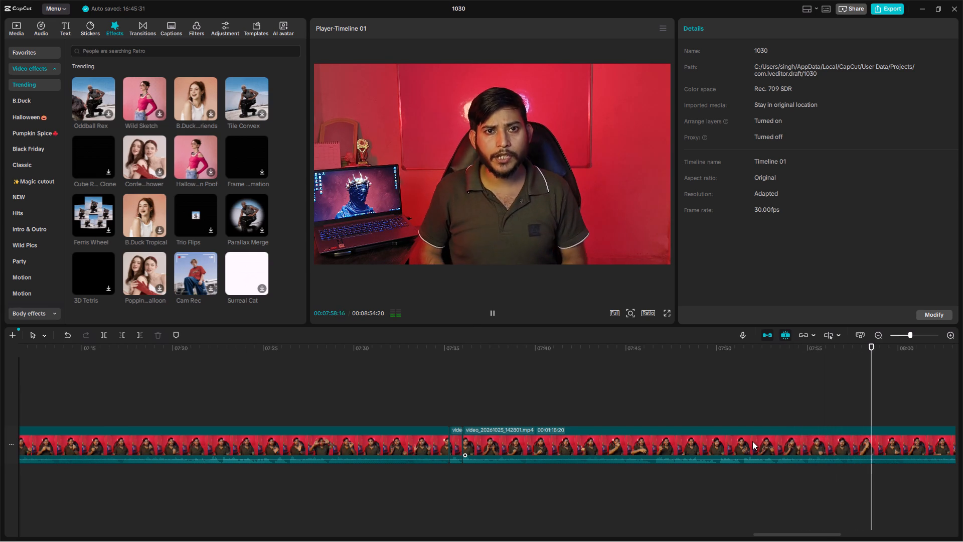
scroll(752, 441, "left", 2)
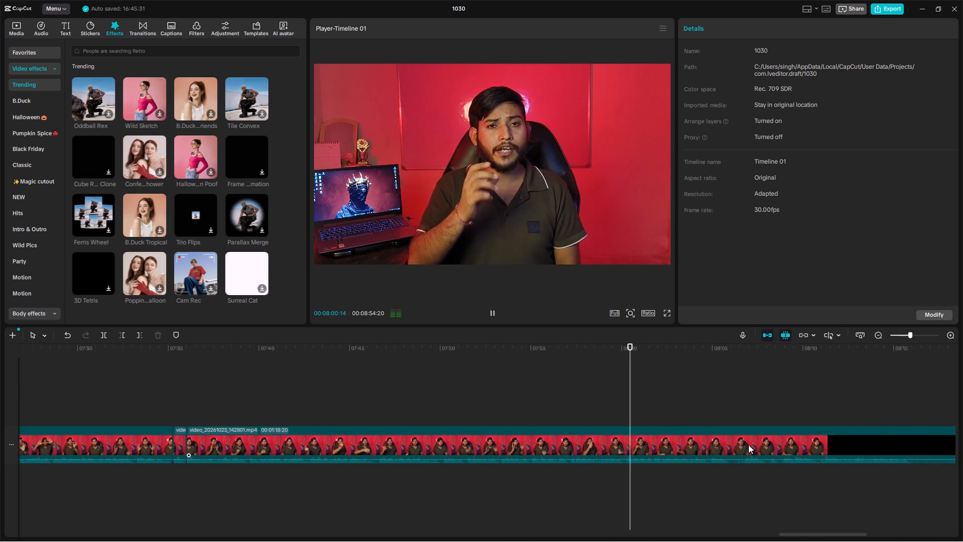
scroll(748, 445, "left", 2)
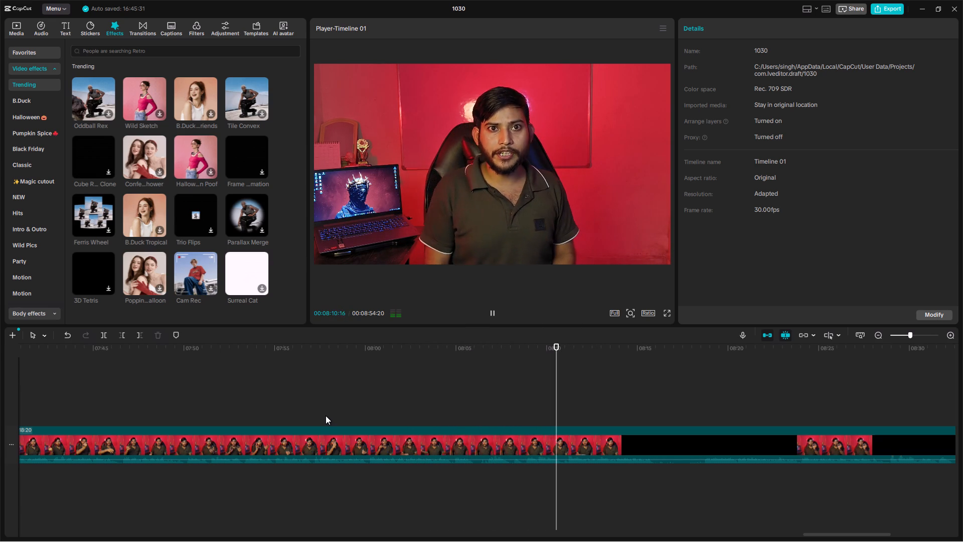
key("space")
left_click(348, 492)
key("space")
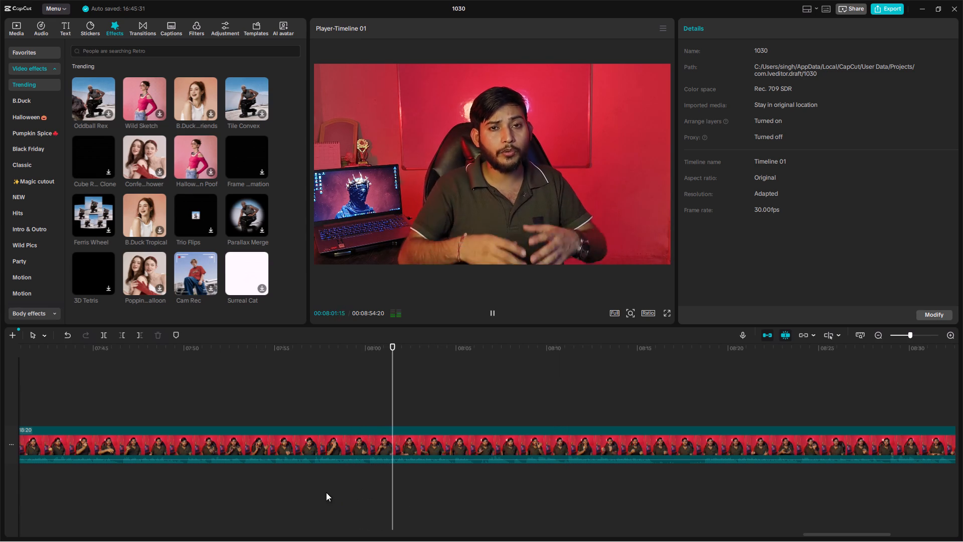
left_click(207, 501)
key("space")
left_click(166, 495)
key("space")
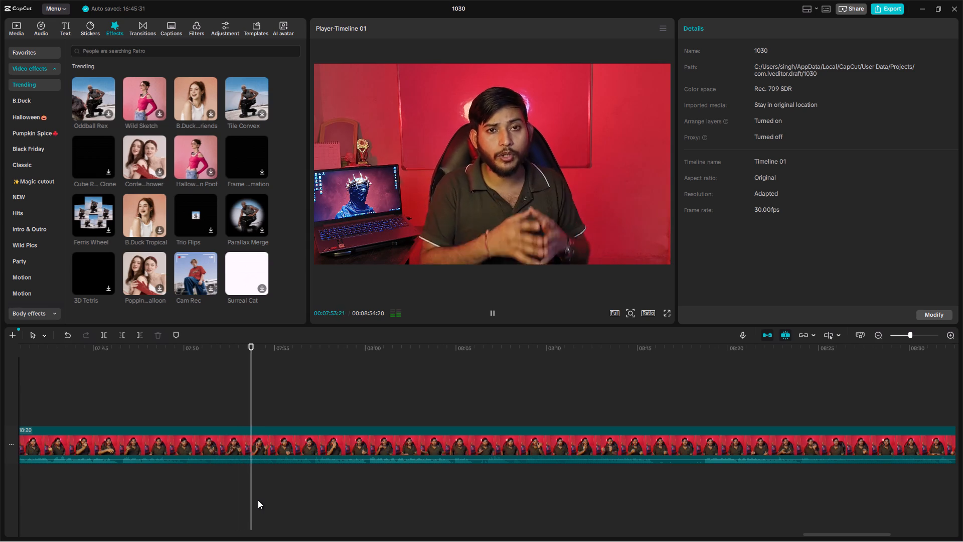
Split the video at 07:57:03 and 08:18:19 and cut out the section between the two splits.
key("space")
key("space")
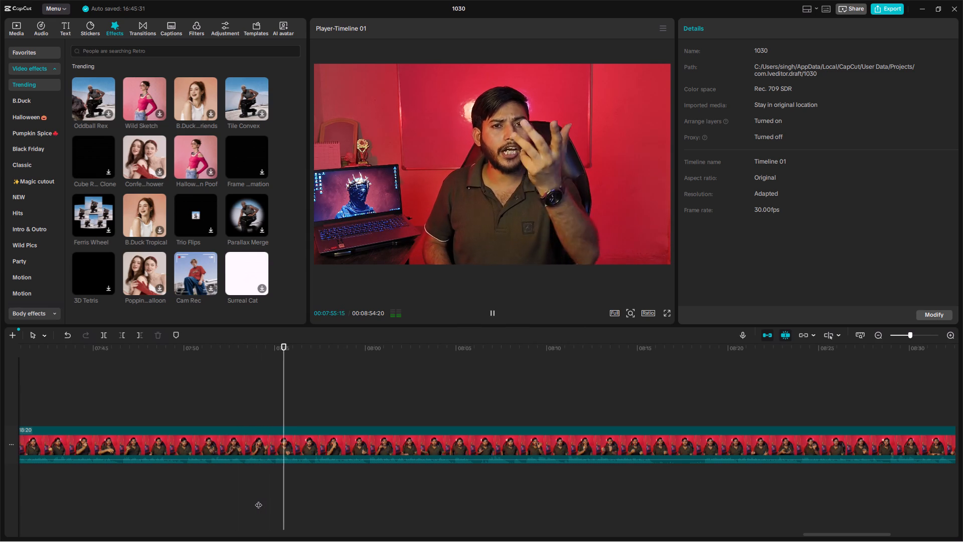
key("space")
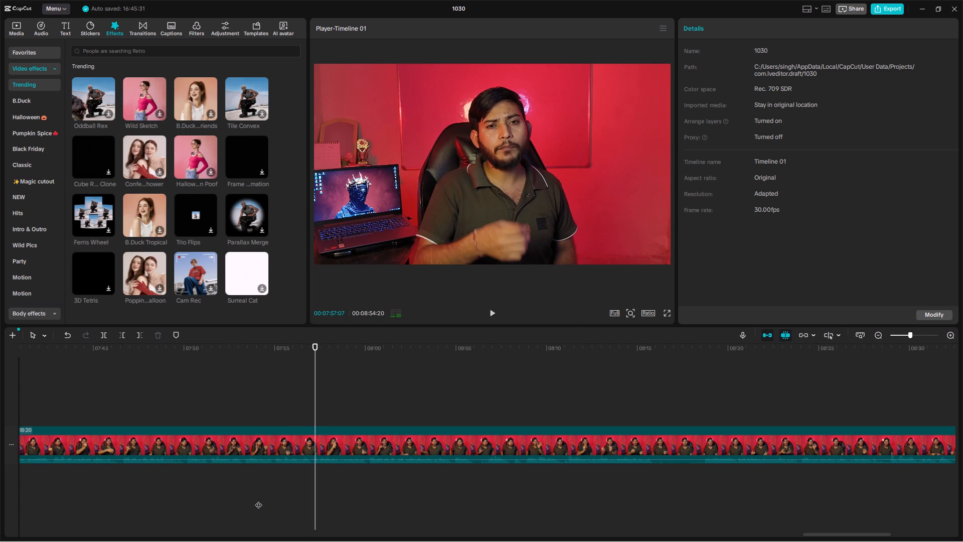
key("space")
key("space")
double_click(315, 487)
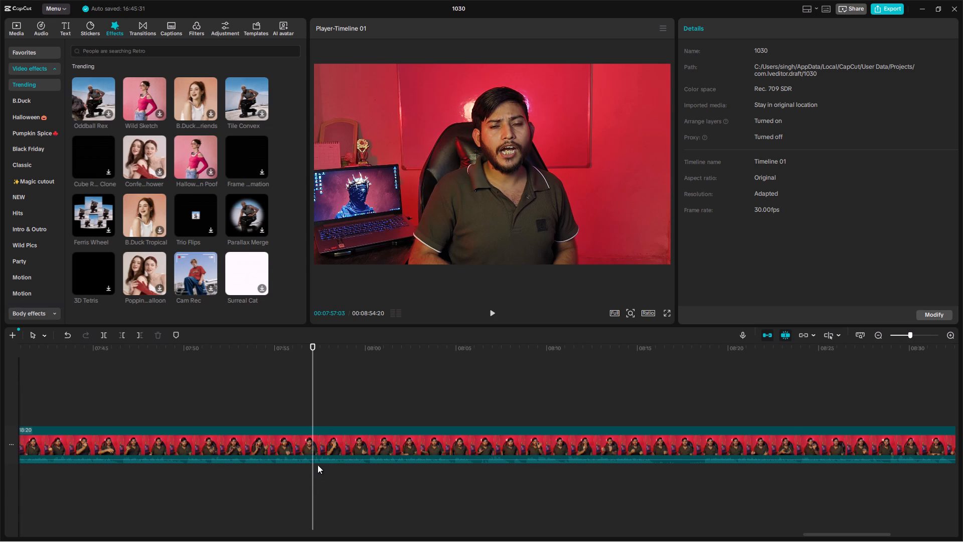
key("ctrl+b")
left_click(696, 492)
key("space")
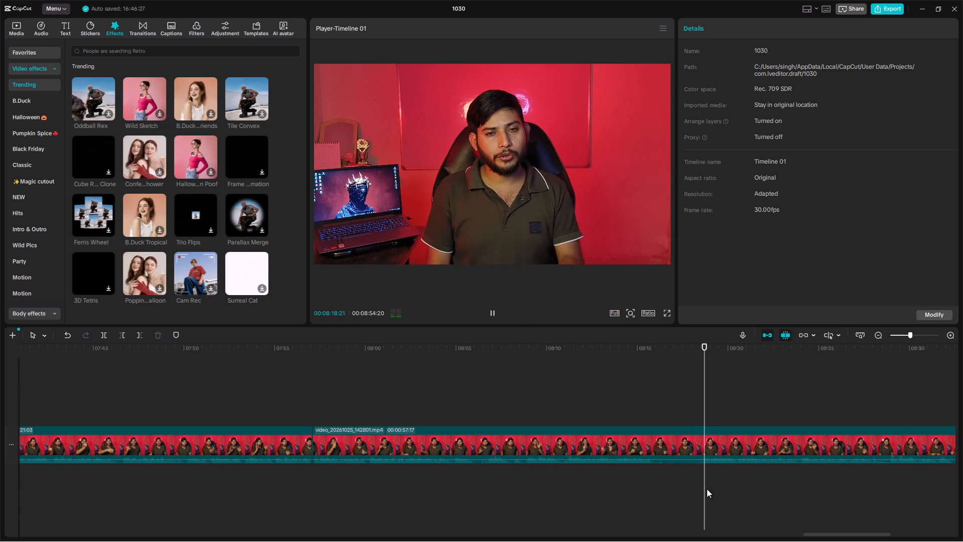
left_click(703, 489)
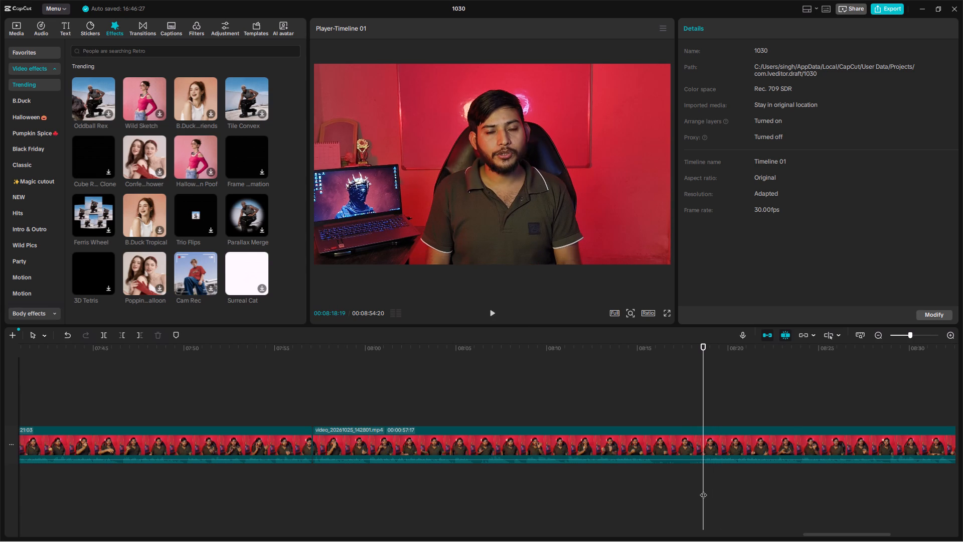
scroll(703, 490, "left", 4)
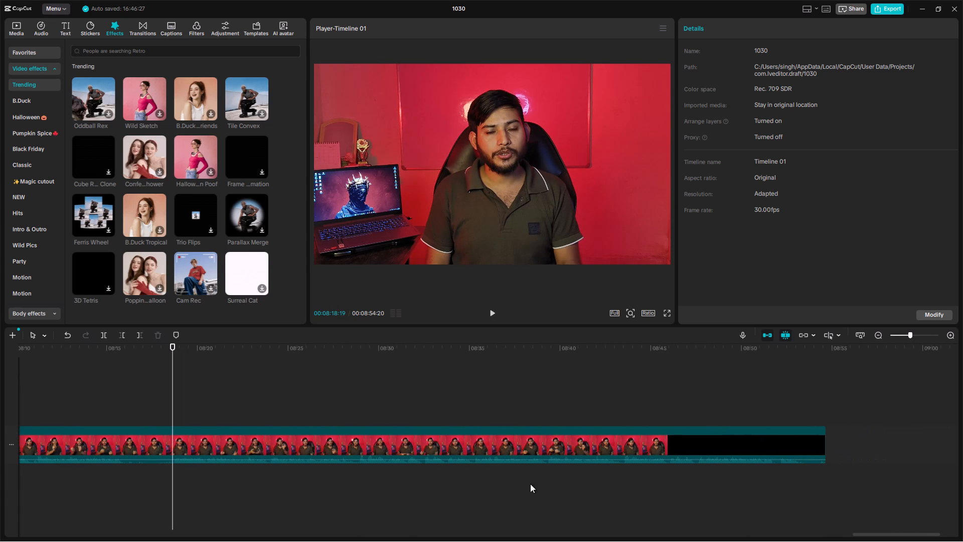
scroll(523, 483, "right", 3)
key("ctrl+b")
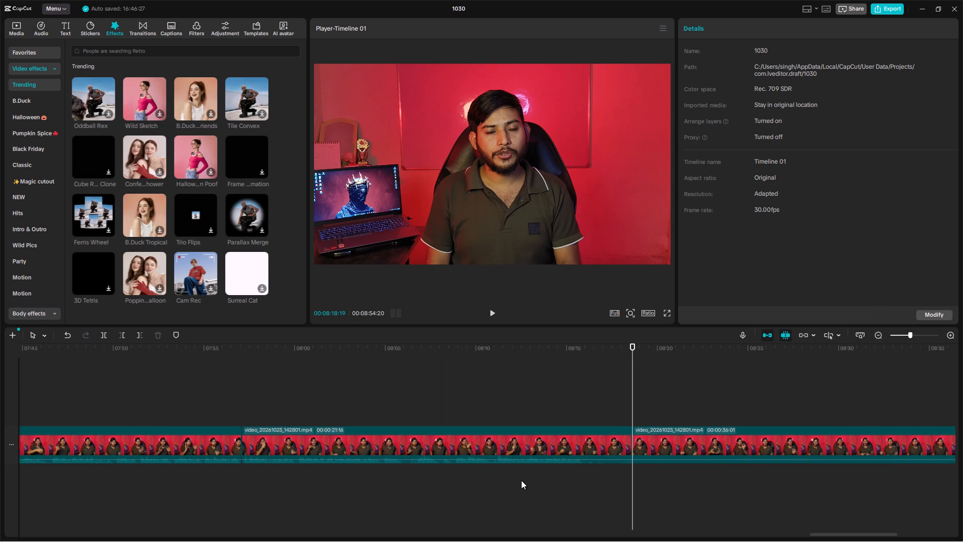
left_click(497, 450)
key("ctrl+x")
Trim about 2 frames before and 3 frames after the join at about 07:57, and play back the join.
left_click(225, 483)
left_click(179, 490)
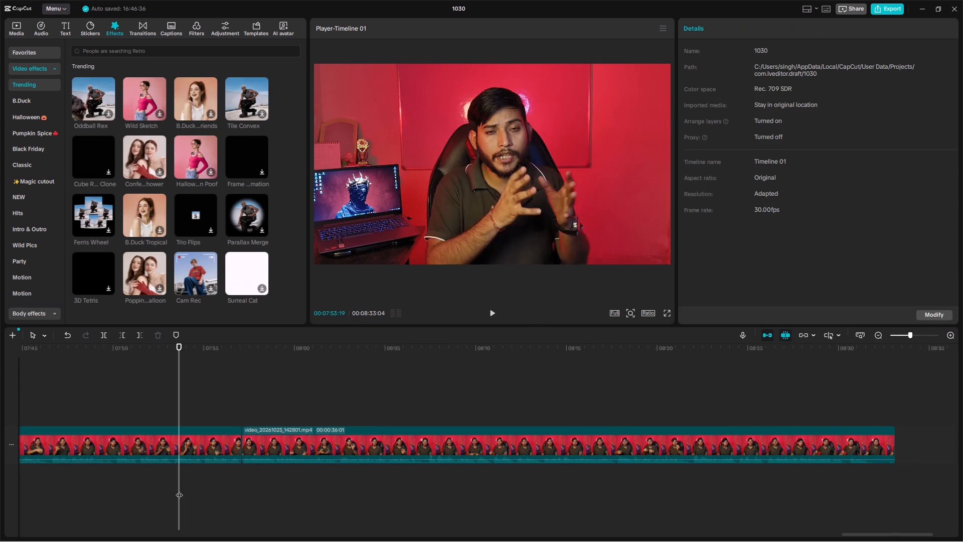
key("space")
scroll(190, 479, "up", 7, "ctrl")
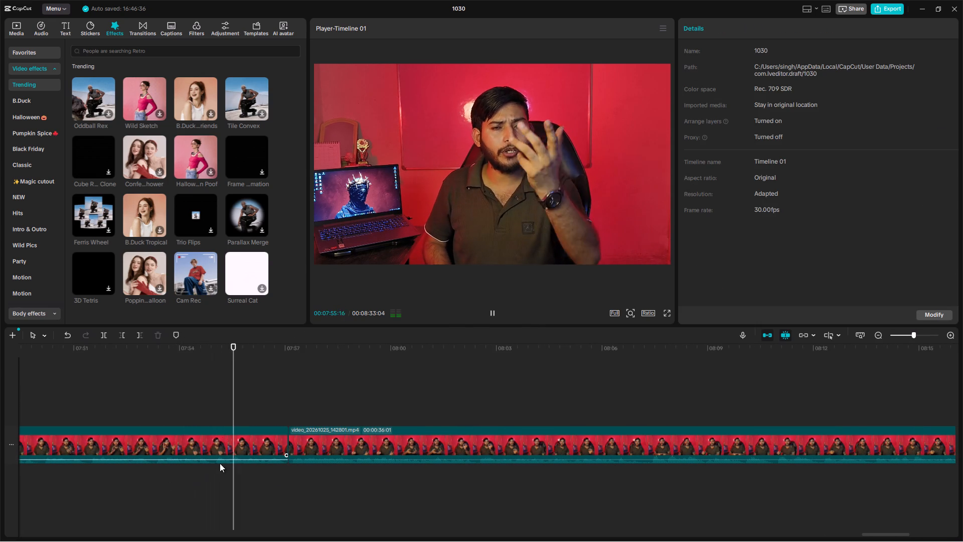
left_click(292, 443)
left_click(281, 443)
left_click(286, 442)
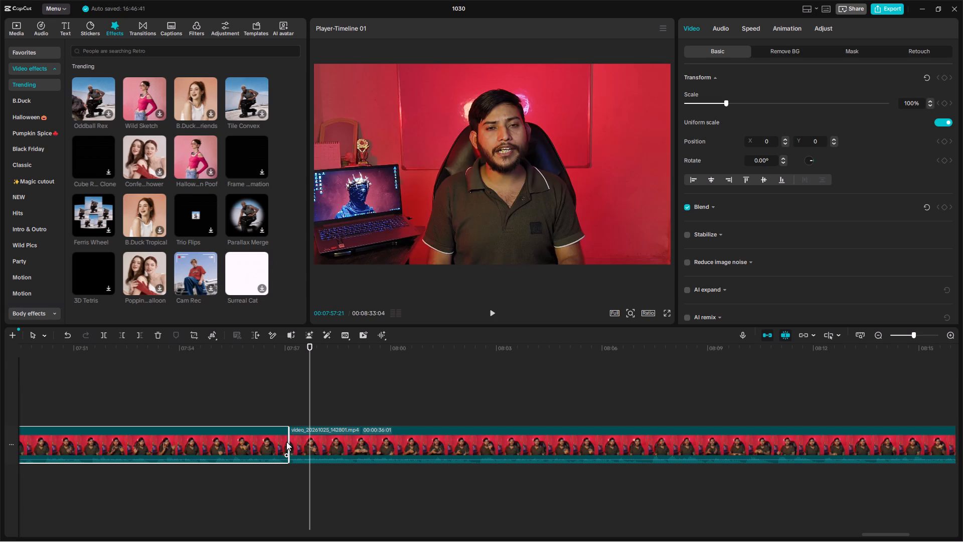
left_click(295, 441)
left_click_drag(284, 442, 289, 443)
left_click(243, 477)
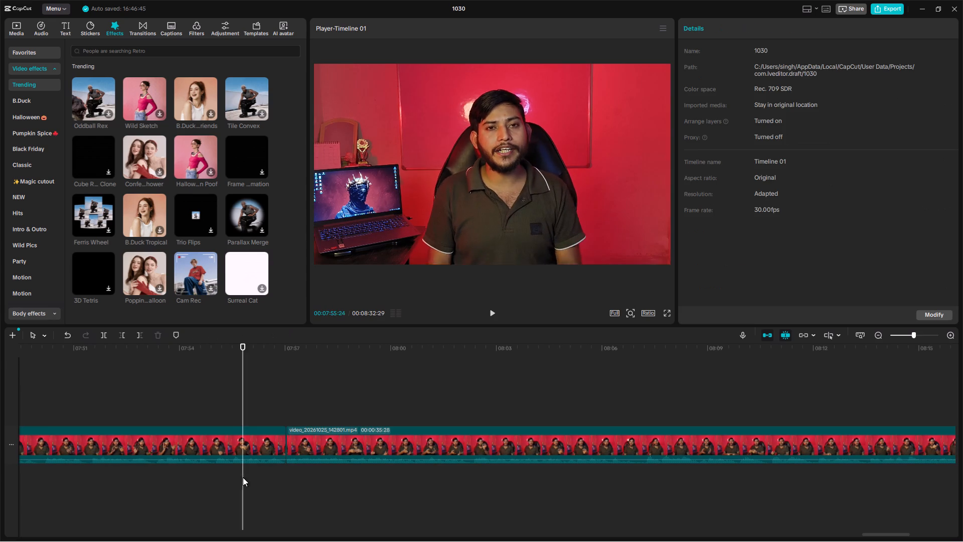
key("space")
scroll(244, 476, "up", 9, "ctrl")
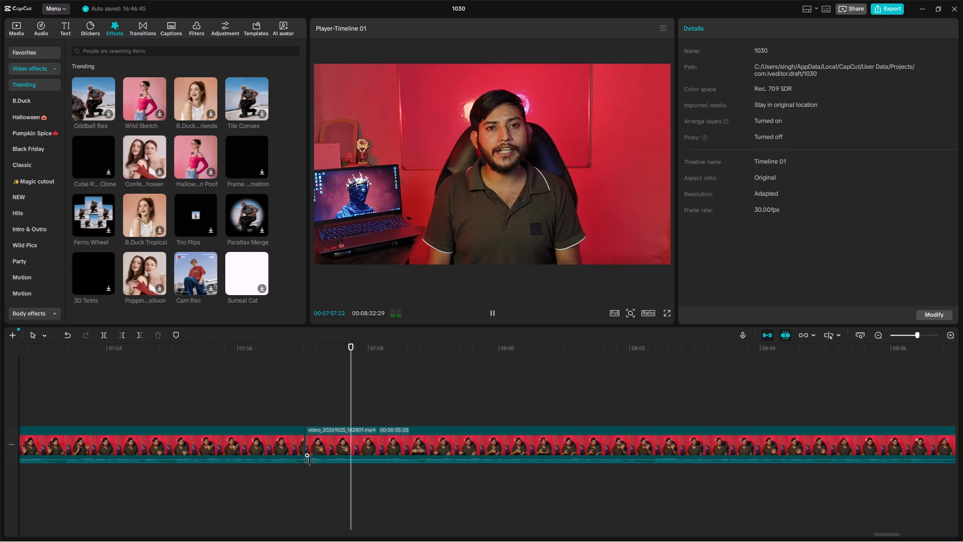
Play through the remaining footage from about 07:59 to 08:31, checking for anything left to cut.
scroll(561, 492, "down", 11, "ctrl")
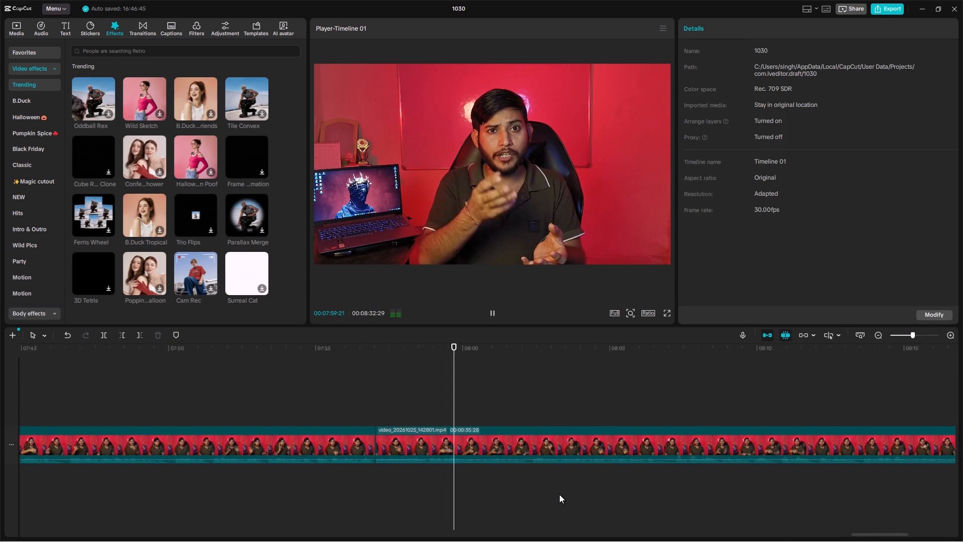
scroll(559, 494, "down", 4, "ctrl")
scroll(559, 495, "left", 1)
scroll(559, 495, "down", 4, "ctrl")
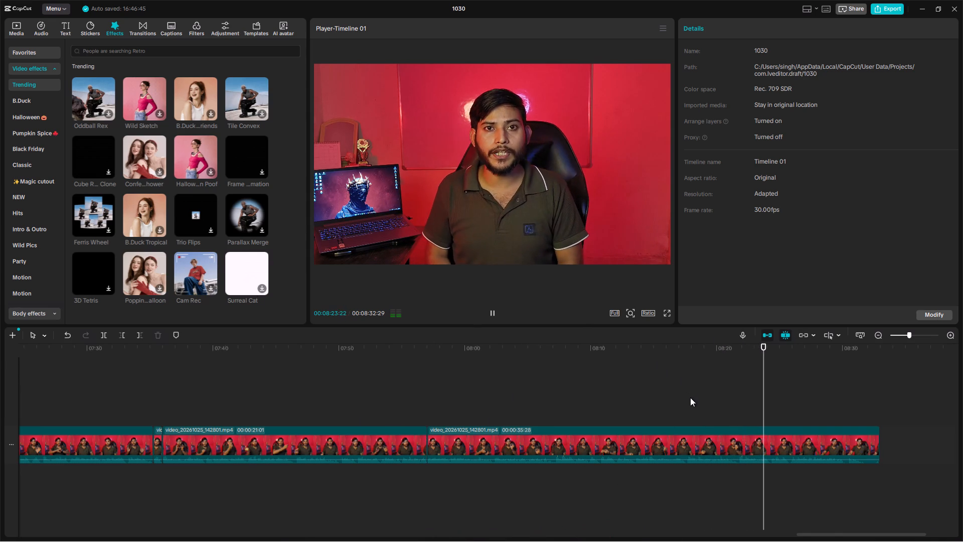
scroll(685, 390, "down", 17, "ctrl")
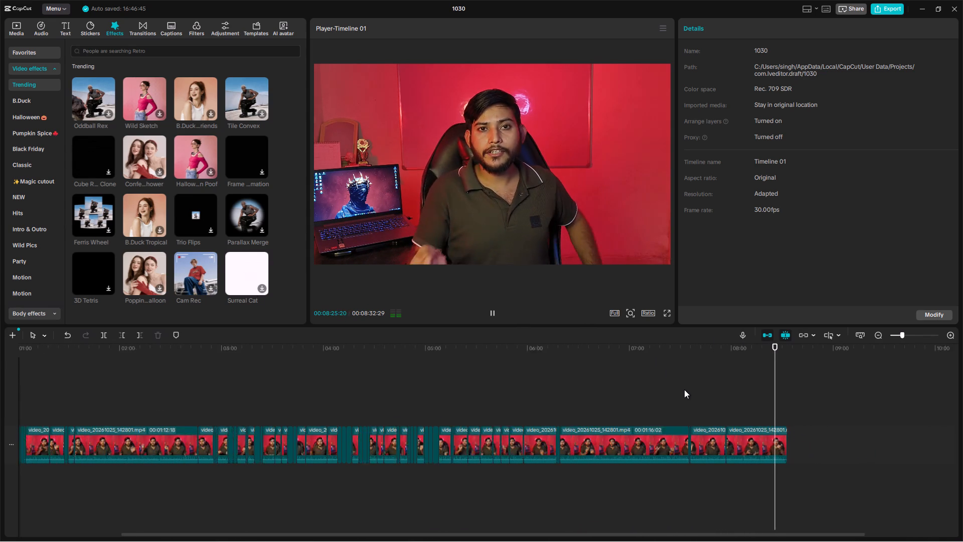
scroll(684, 389, "down", 5, "ctrl")
scroll(684, 388, "right", 1)
scroll(684, 388, "up", 2, "ctrl")
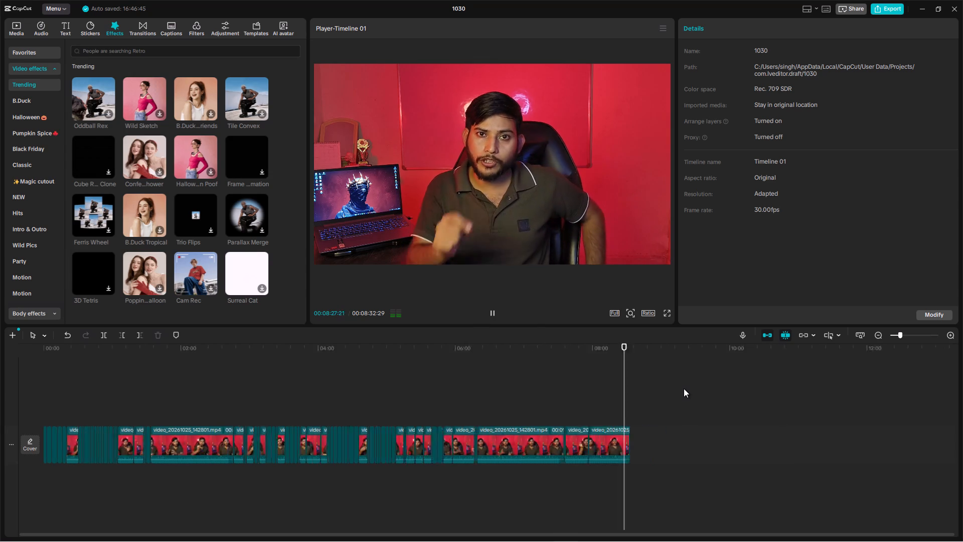
scroll(684, 388, "up", 15, "ctrl")
scroll(684, 388, "right", 1)
scroll(684, 388, "up", 7, "ctrl")
scroll(684, 388, "right", 1)
scroll(684, 388, "up", 1, "ctrl")
scroll(684, 388, "right", 1, "ctrl")
scroll(684, 388, "up", 3, "ctrl")
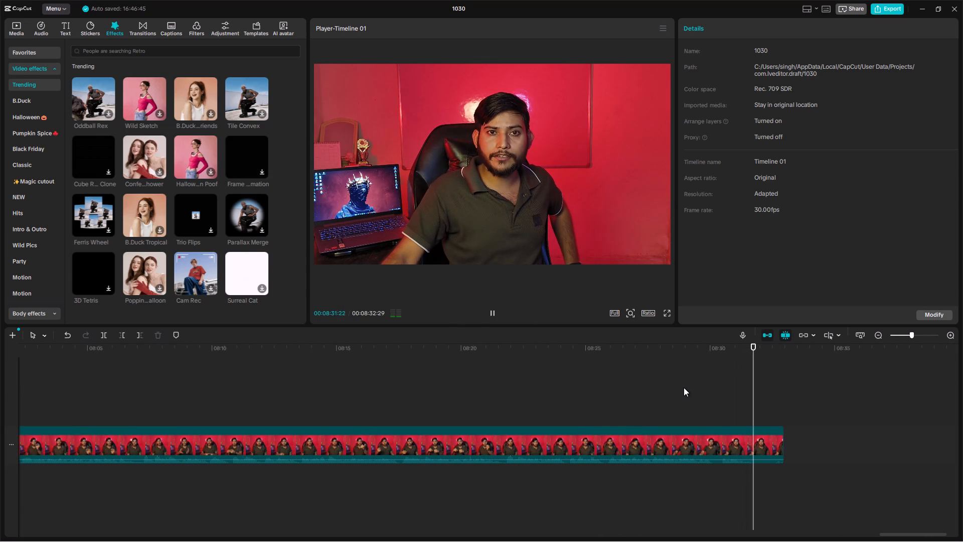
Split the video at 08:31:23 and delete the leftover piece at the end.
key("space")
double_click(754, 413)
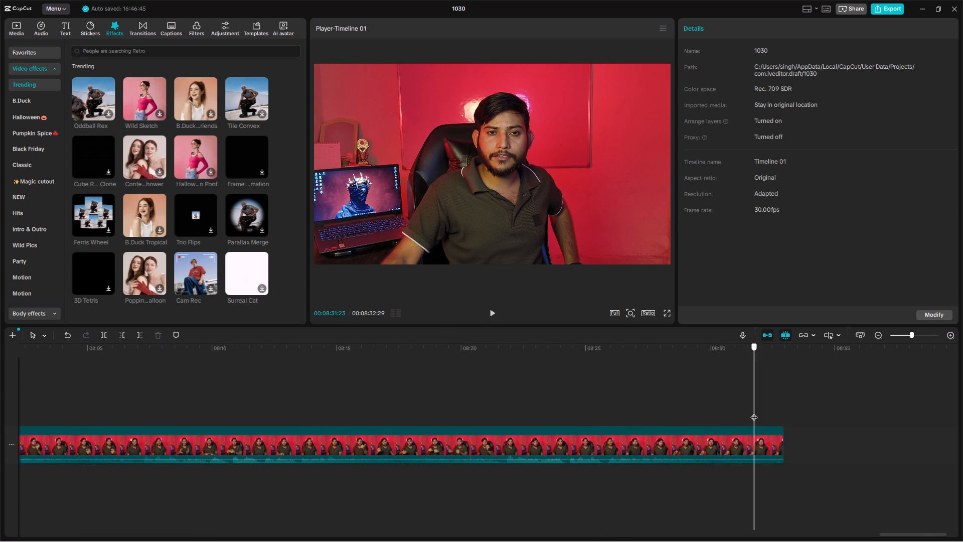
key("ctrl+b")
left_click(762, 439)
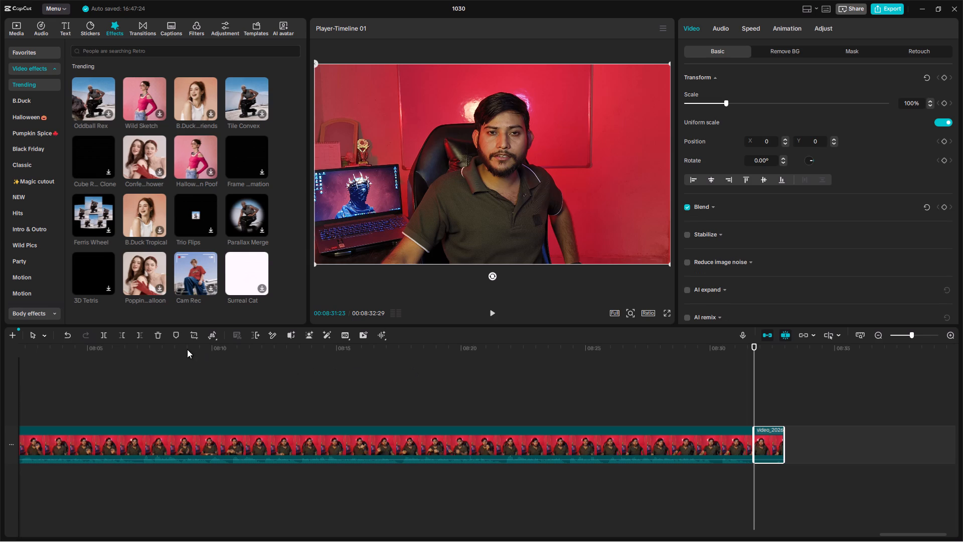
left_click(148, 335)
left_click_drag(154, 325, 155, 331)
left_click(157, 335)
Select all clips on the timeline and combine them into one compound clip.
scroll(185, 341, "down", 8, "ctrl")
scroll(743, 409, "down", 5, "ctrl")
scroll(800, 404, "down", 8, "ctrl")
scroll(855, 413, "down", 13, "ctrl")
left_click_drag(855, 413, 0, 533)
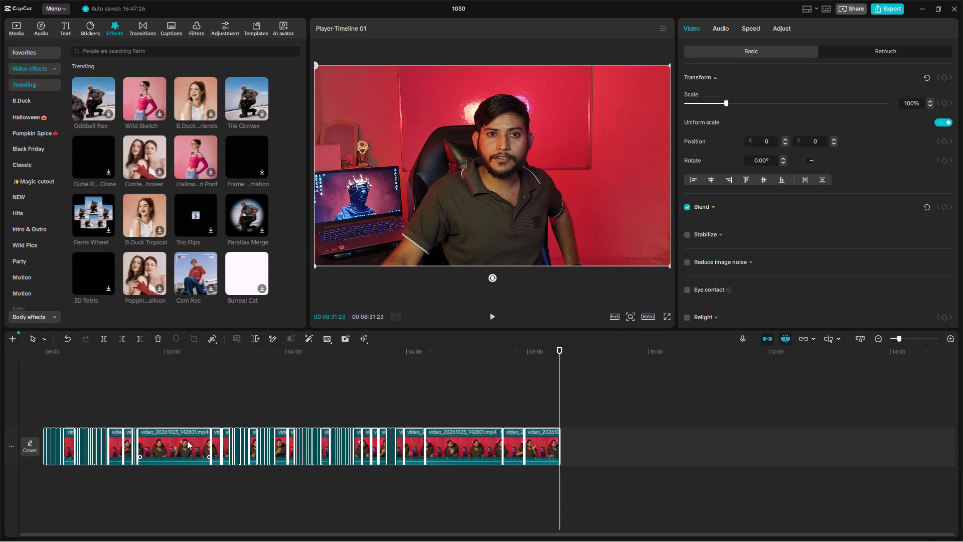
right_click(188, 438)
left_click(253, 344)
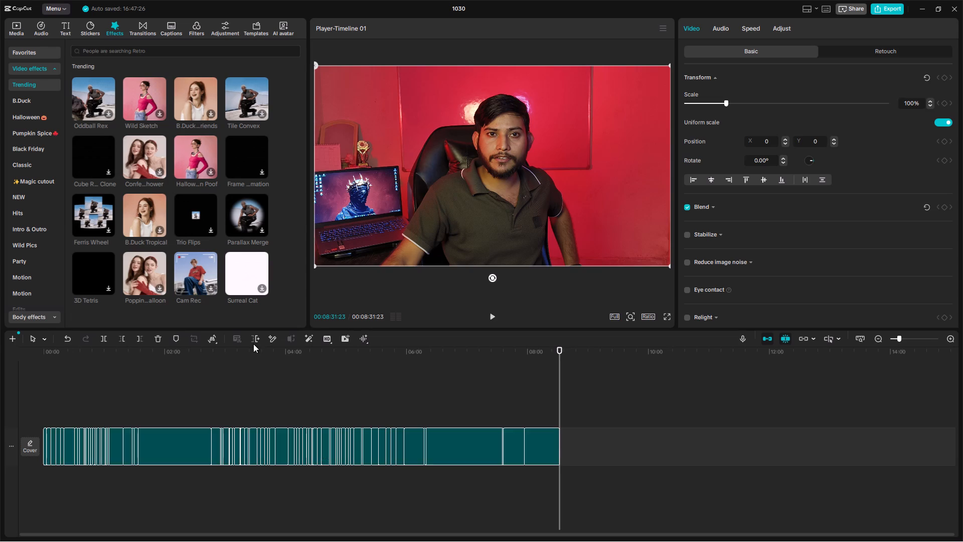
Duplicate the compound clip onto a track above the original, starting at 00:00.
left_click(247, 380)
left_click_drag(247, 380, 0, 372)
left_click(218, 434)
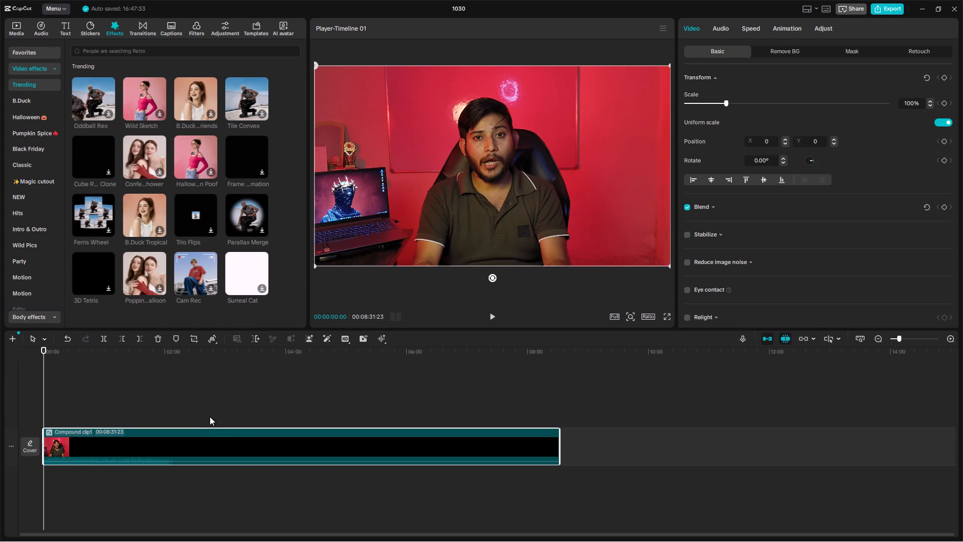
key("ctrl+c")
key("ctrl+v")
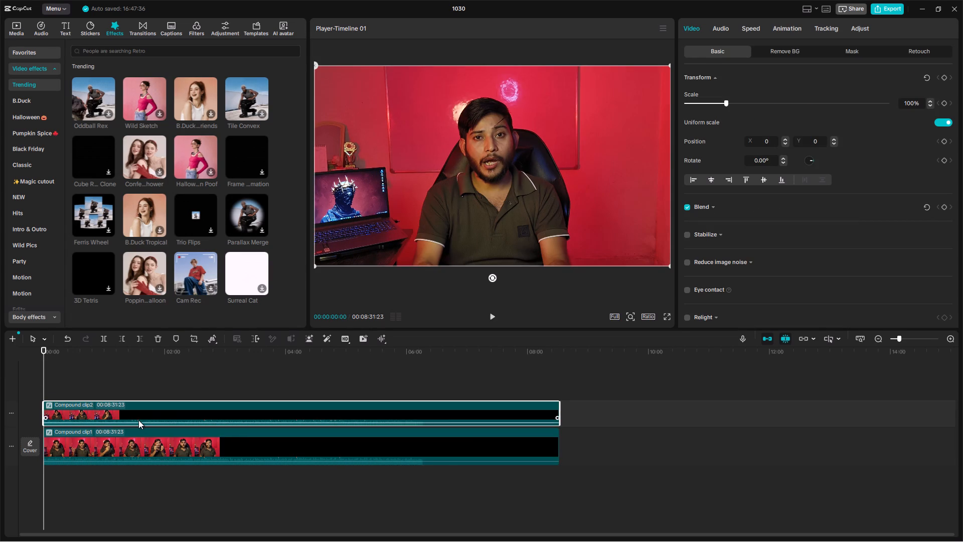
Turn the audio volume of the upper compound clip copy all the way down.
left_click(725, 31)
left_click_drag(733, 102, 506, 123)
Raise the lower compound clip's volume to 3.4 dB and enable Enhance voice and Reduce noise on it.
left_click(308, 452)
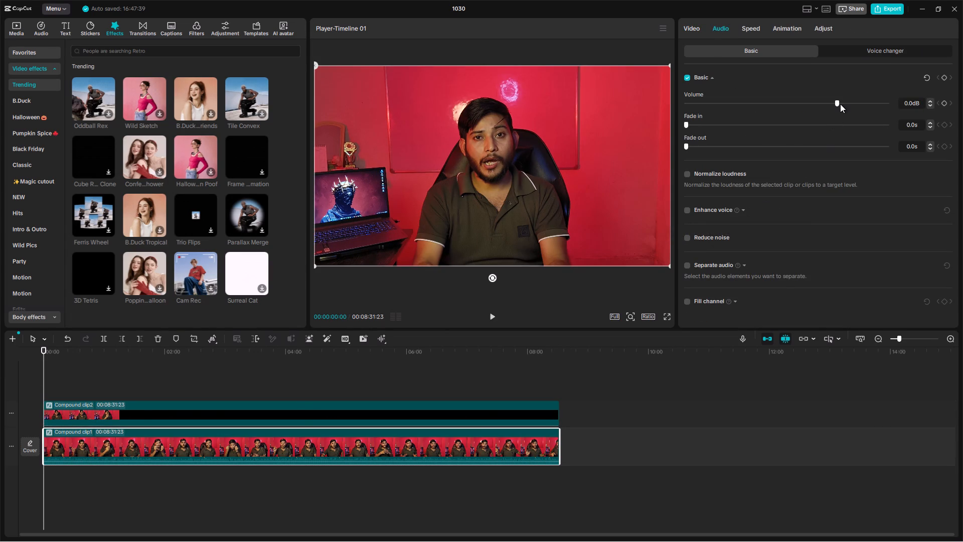
left_click(840, 104)
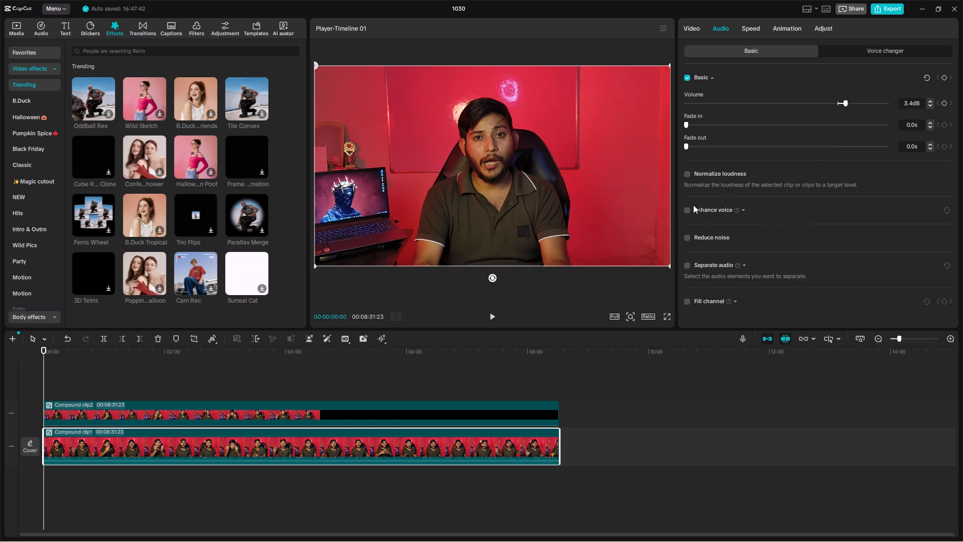
left_click(688, 212)
left_click(688, 266)
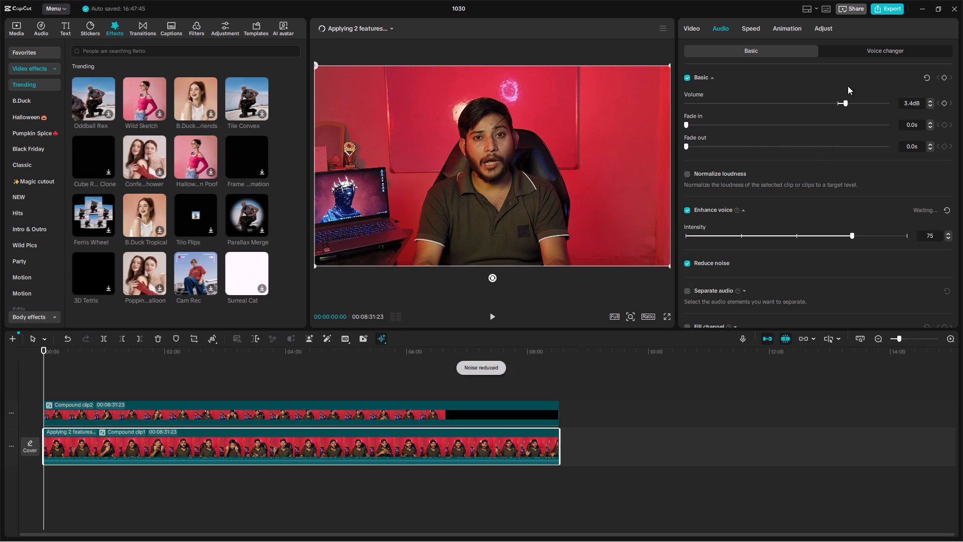
Apply the Clear Vocals voice filter from the favorites to the lower compound clip.
left_click(884, 55)
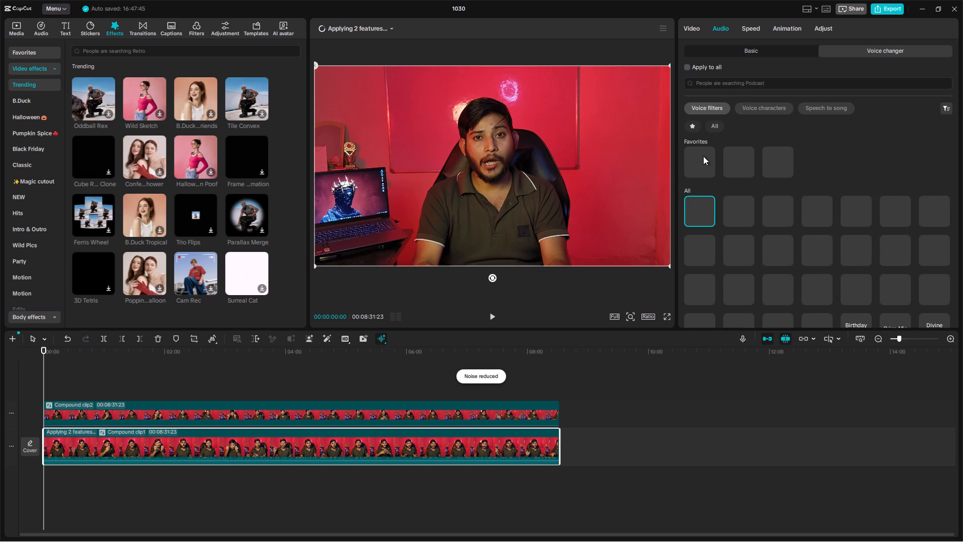
left_click(736, 155)
Enable automatic background removal on the upper compound clip.
left_click(535, 425)
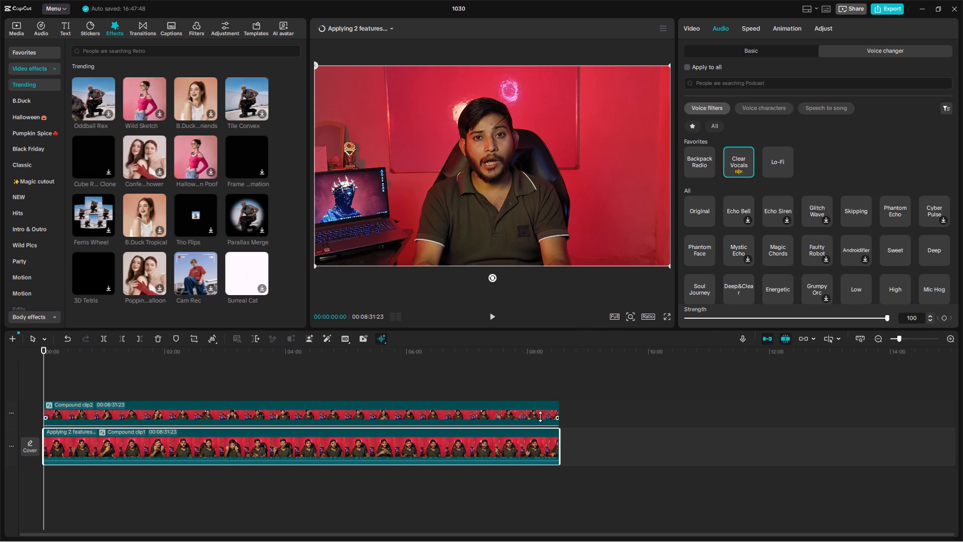
left_click(747, 49)
left_click(679, 26)
left_click(770, 54)
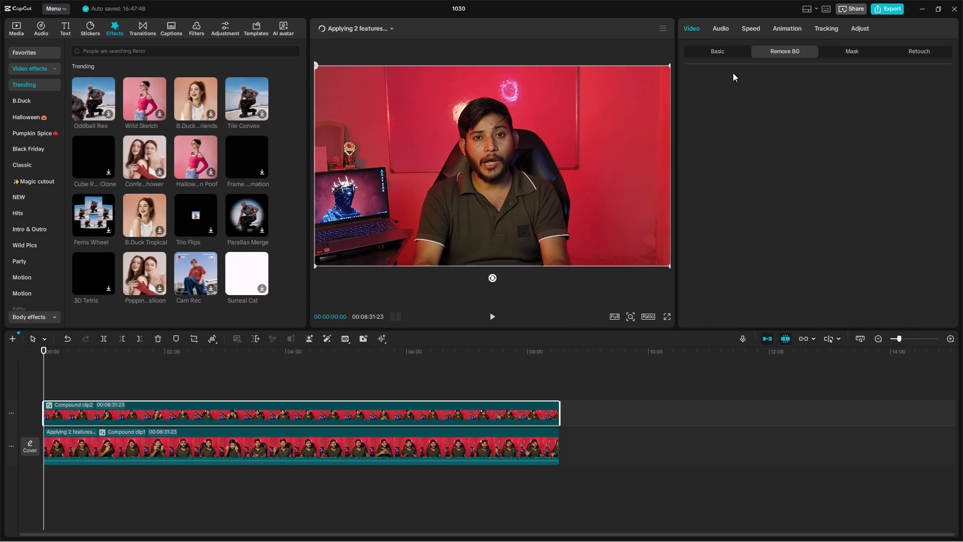
left_click(685, 76)
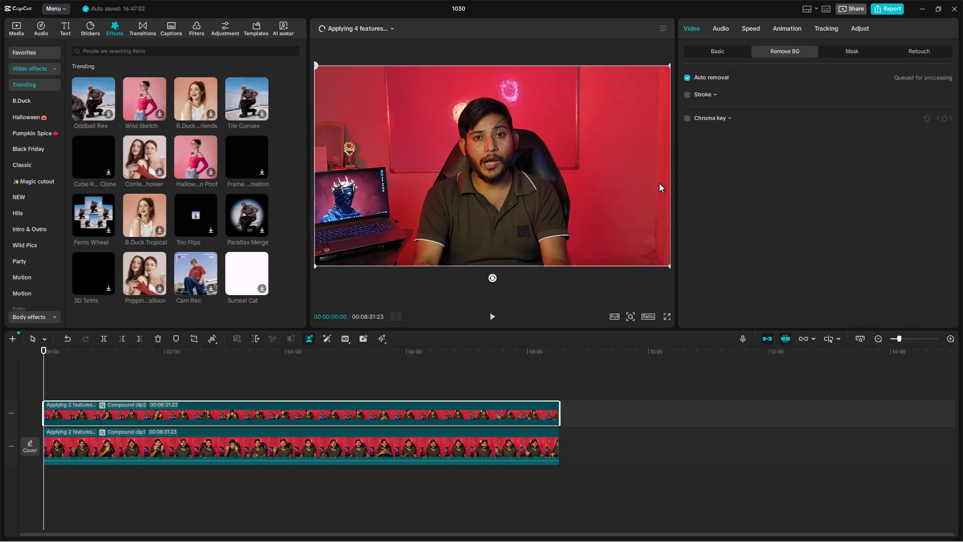
Add the favorite Blur video effect at 00:00 on a track between the two compound clips.
left_click(35, 55)
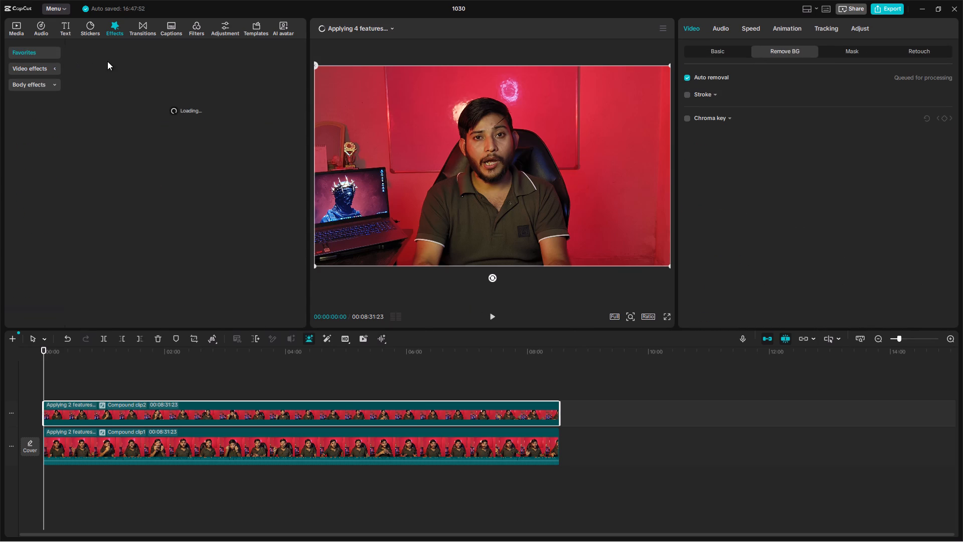
left_click_drag(67, 83, 86, 122)
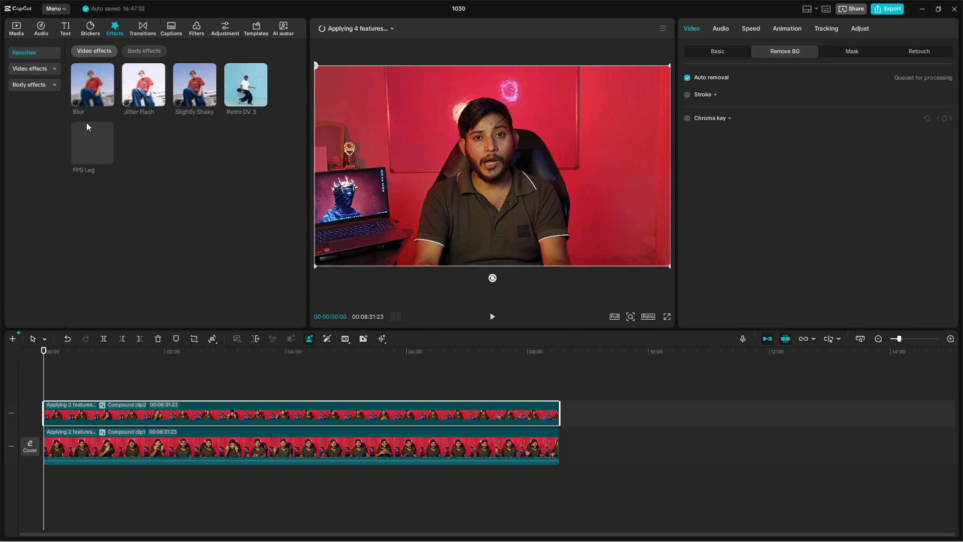
left_click_drag(86, 122, 62, 356)
left_click_drag(80, 78, 80, 370)
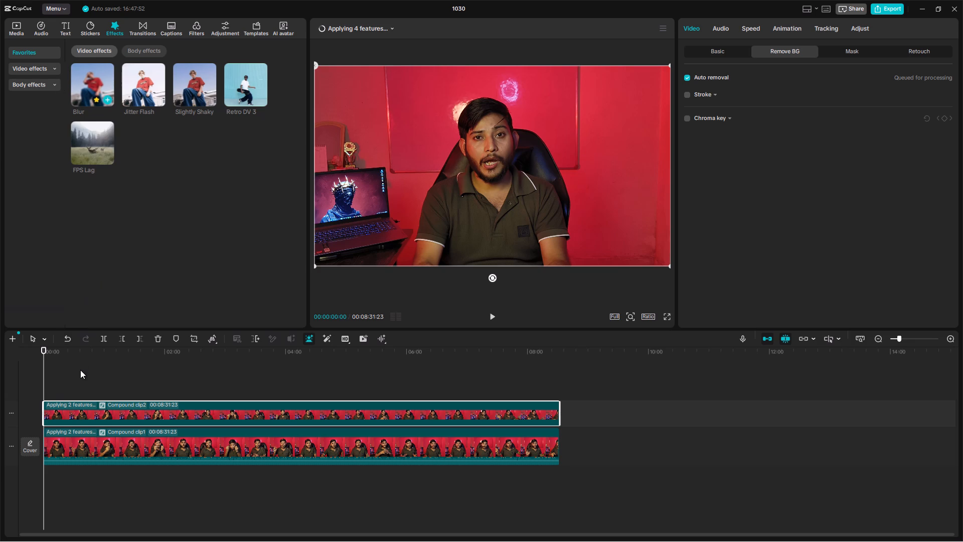
left_click_drag(80, 370, 54, 407)
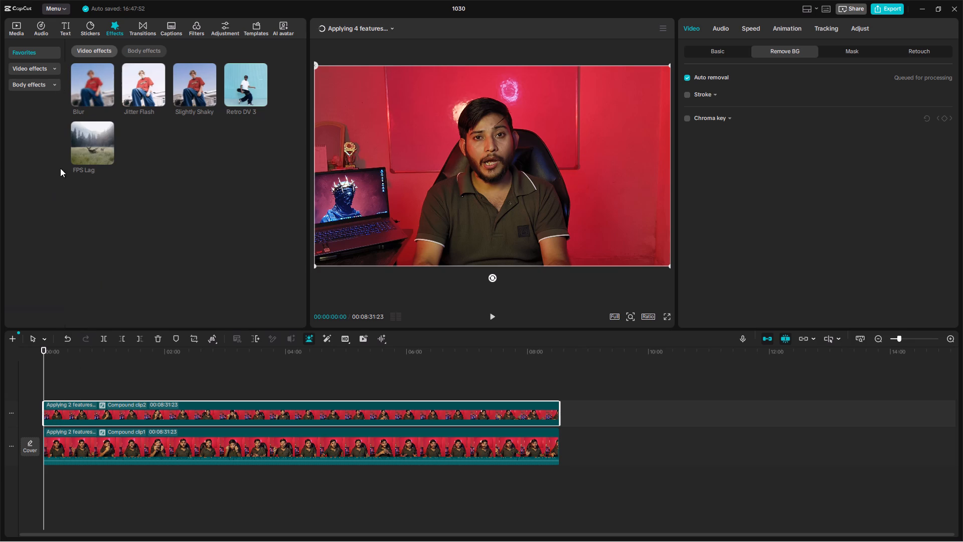
left_click_drag(91, 78, 44, 424)
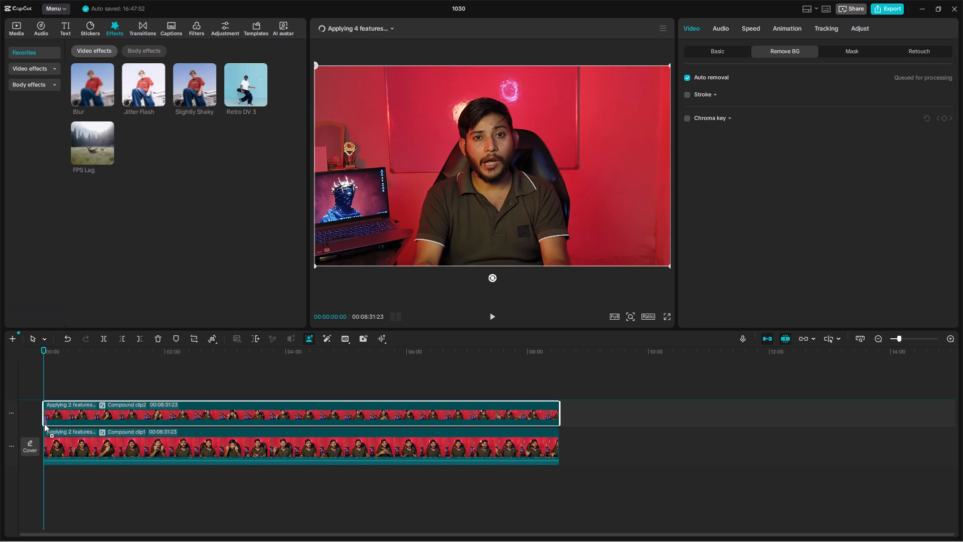
left_click_drag(44, 424, 44, 426)
left_click(67, 354)
left_click_drag(67, 354, 0, 378)
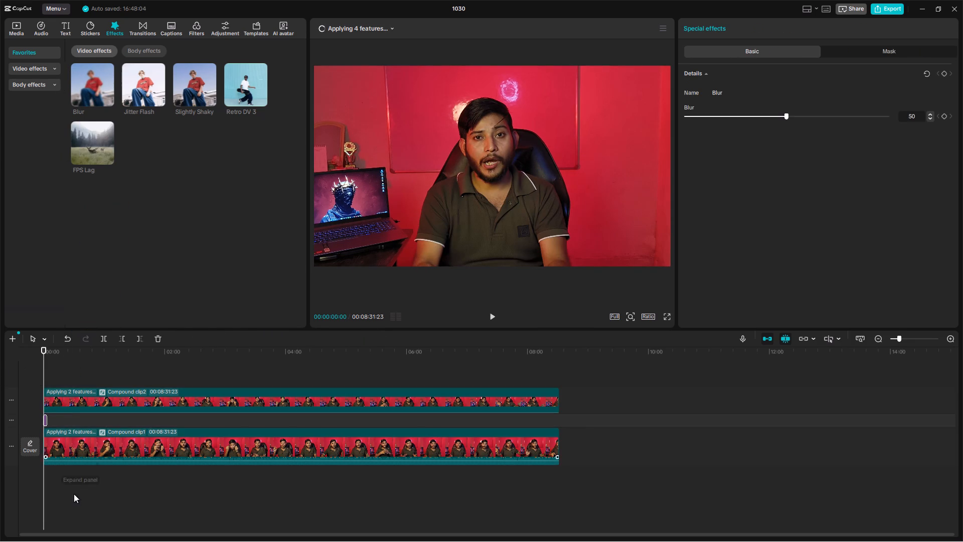
Extend the Blur effect to the end of the compound clips and return the playhead to the start.
scroll(87, 436, "up", 13, "ctrl")
left_click_drag(54, 418, 54, 419)
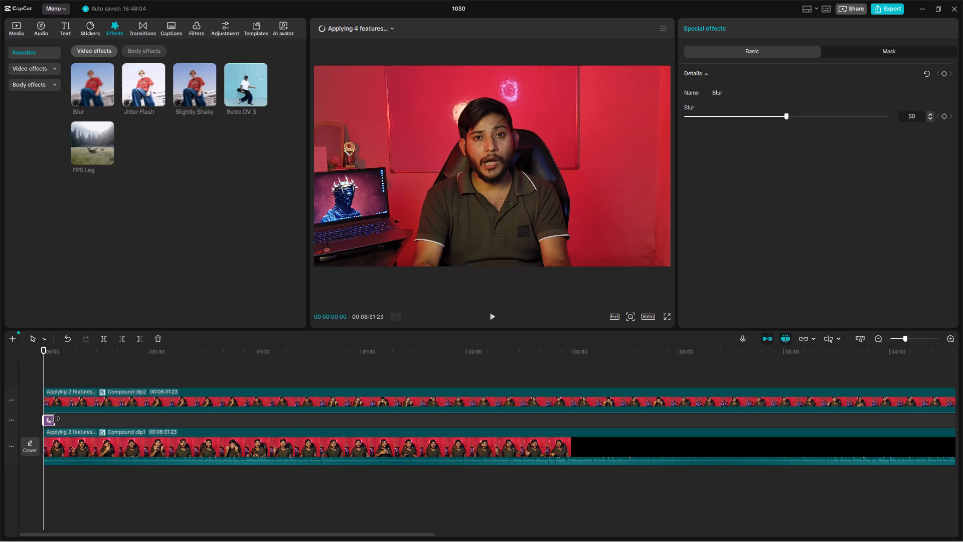
left_click_drag(54, 419, 446, 441)
scroll(419, 441, "left", 6)
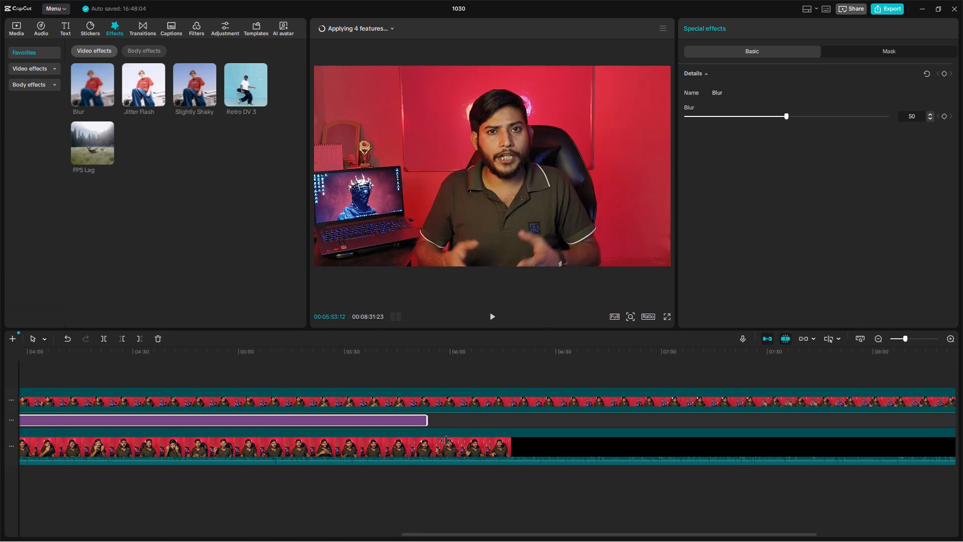
left_click_drag(446, 441, 672, 428)
scroll(731, 415, "left", 4)
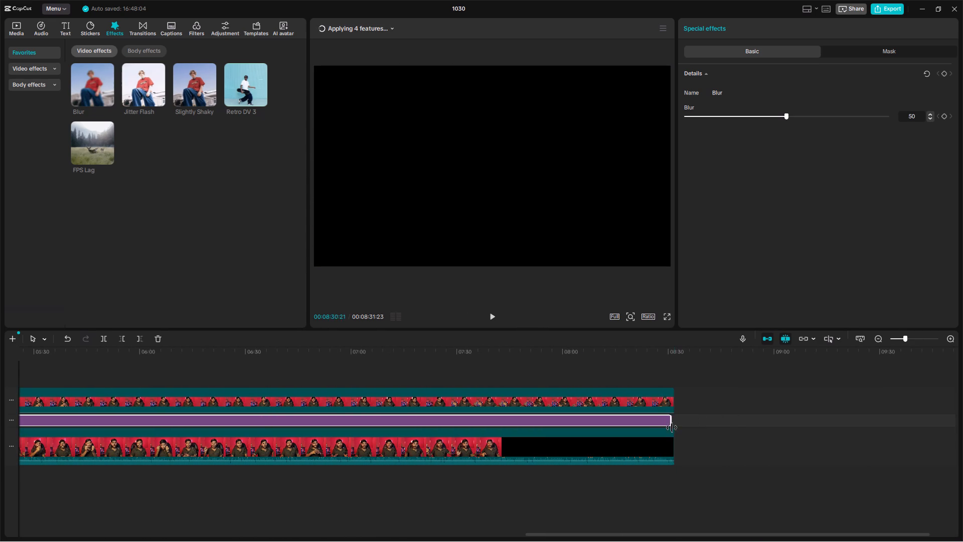
left_click_drag(672, 428, 676, 427)
left_click(600, 378)
left_click_drag(600, 378, 0, 368)
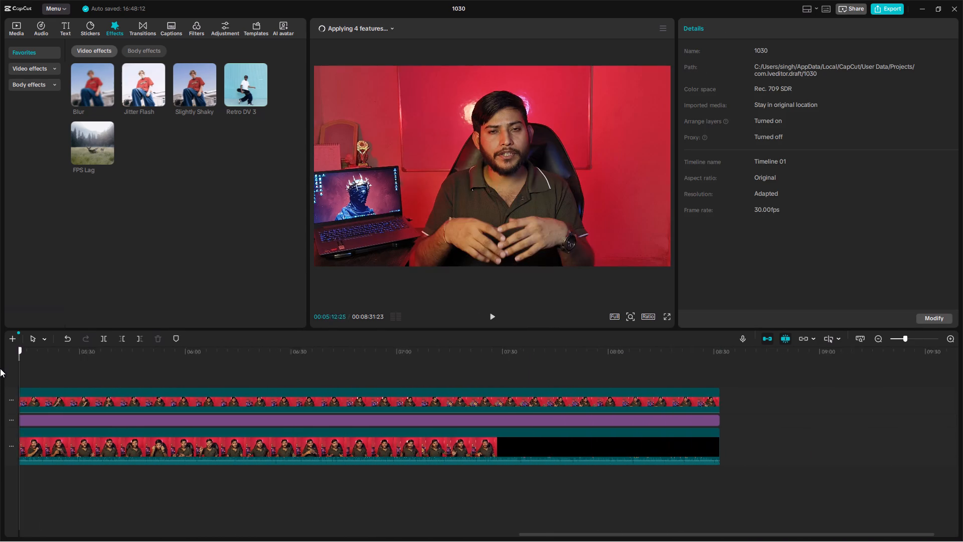
left_click_drag(0, 368, 0, 386)
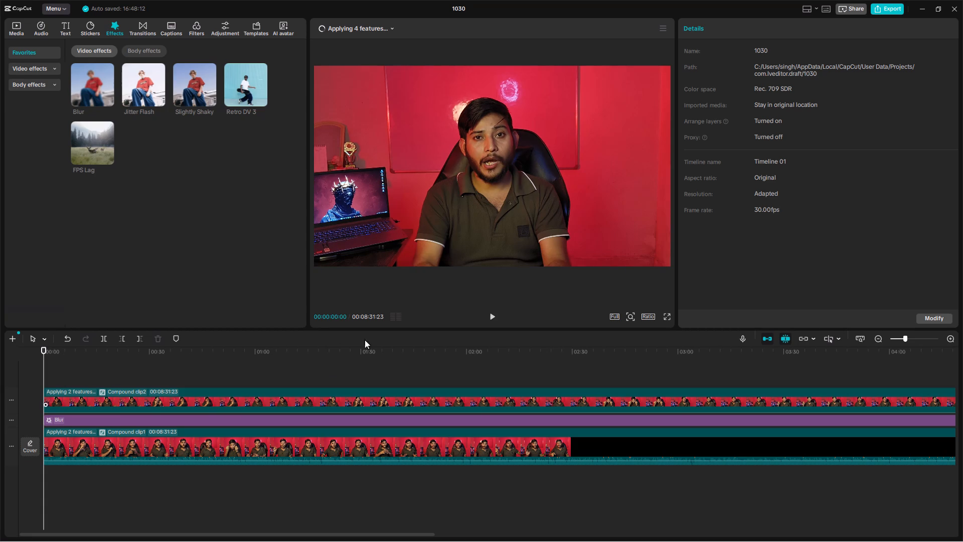
Check the processing progress of the features being applied to both compound clips.
left_click(389, 26)
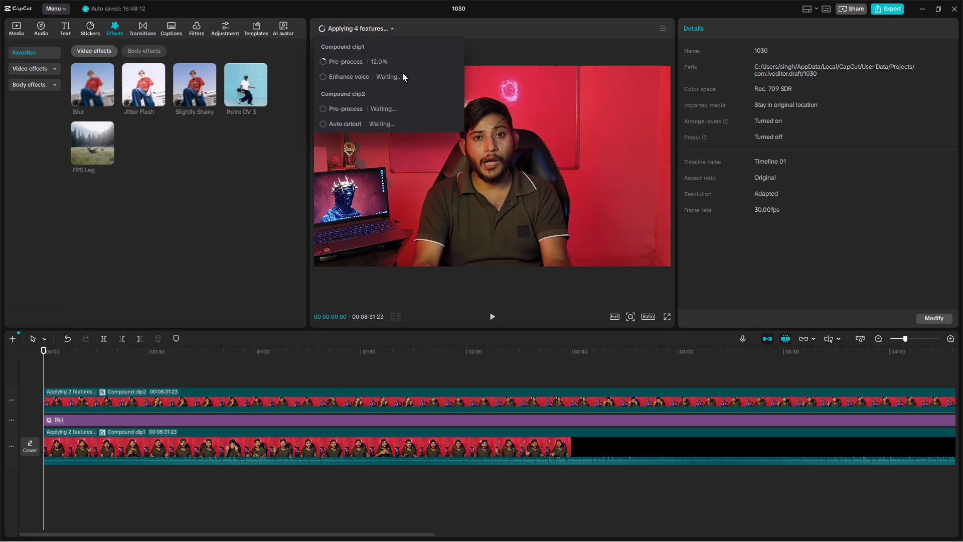
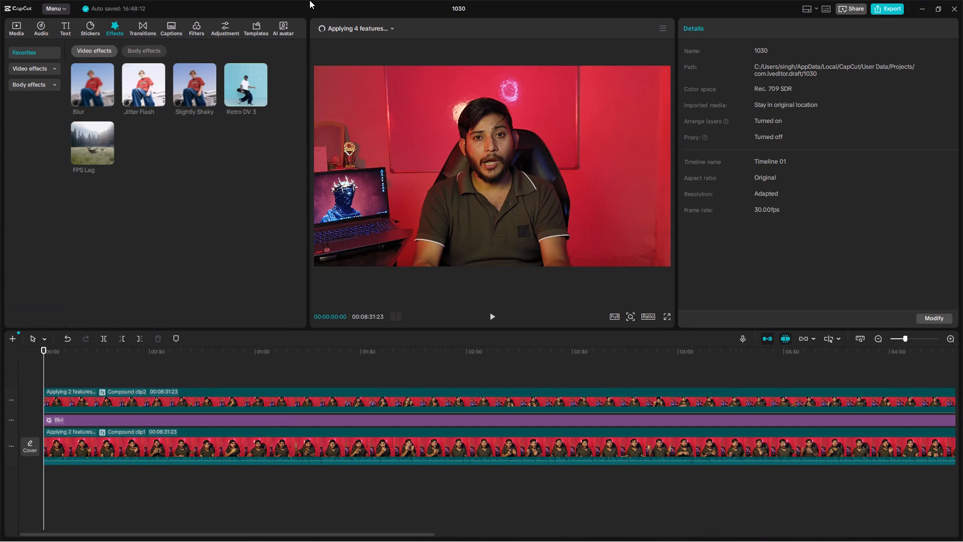
Check the processing progress of the features being applied to the two compound clips.
left_click(353, 25)
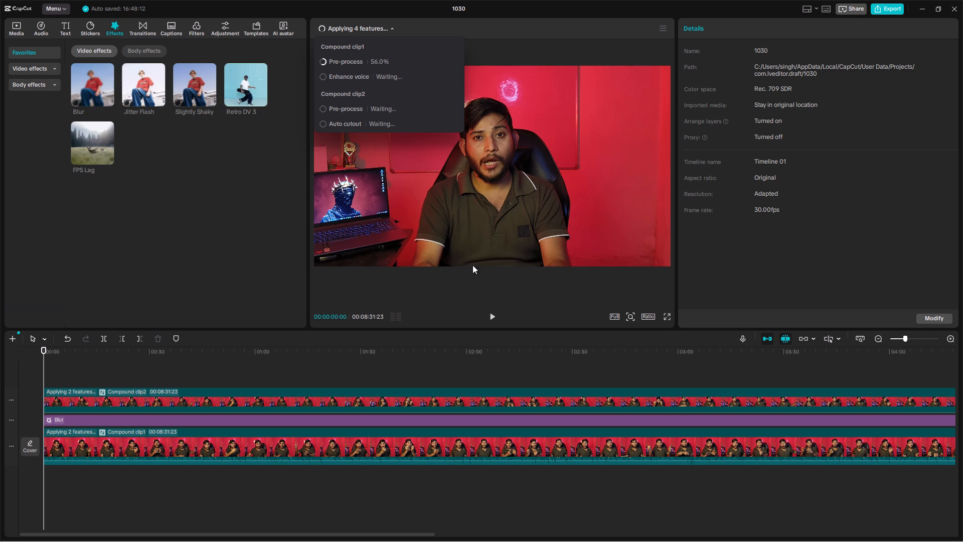
Browse the Trending video effects to see which effects are available.
left_click(28, 68)
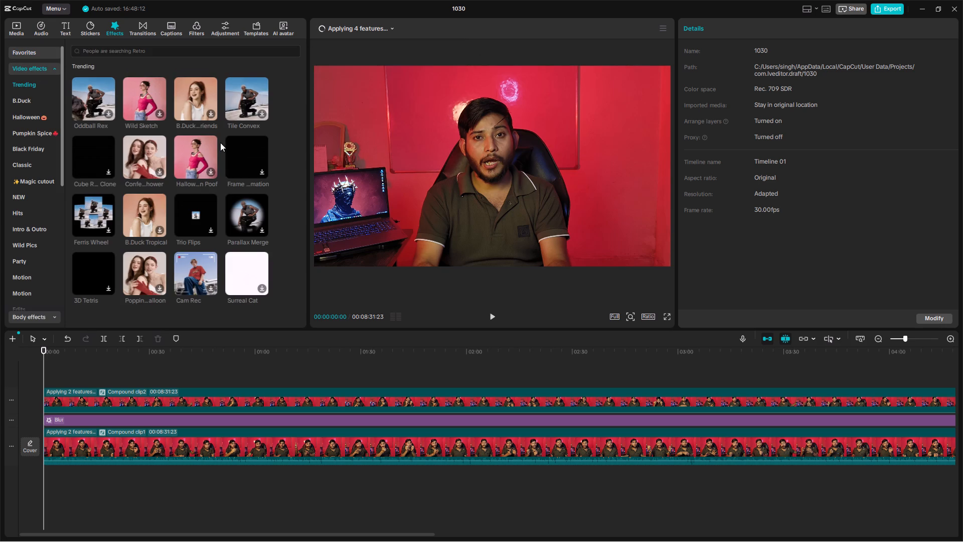
scroll(186, 166, "down", 13)
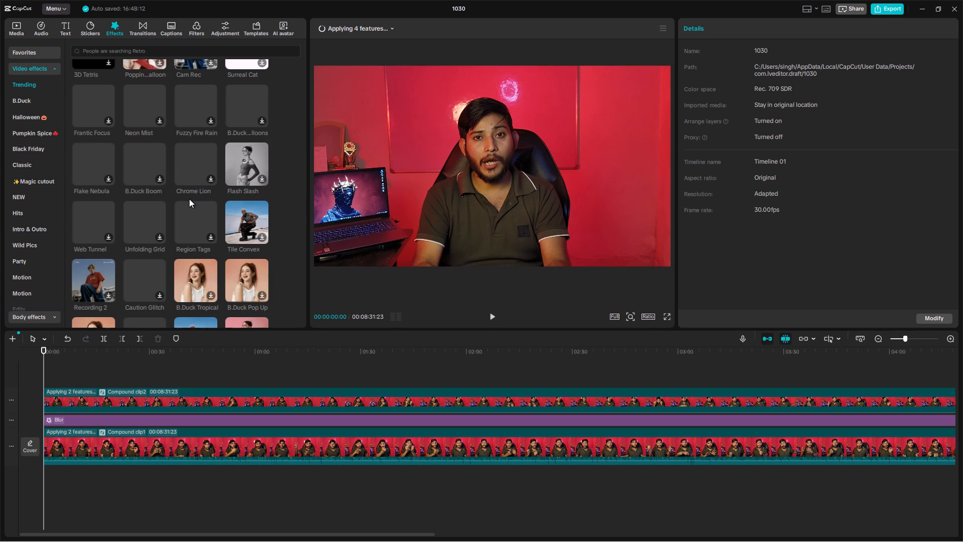
scroll(198, 200, "down", 4)
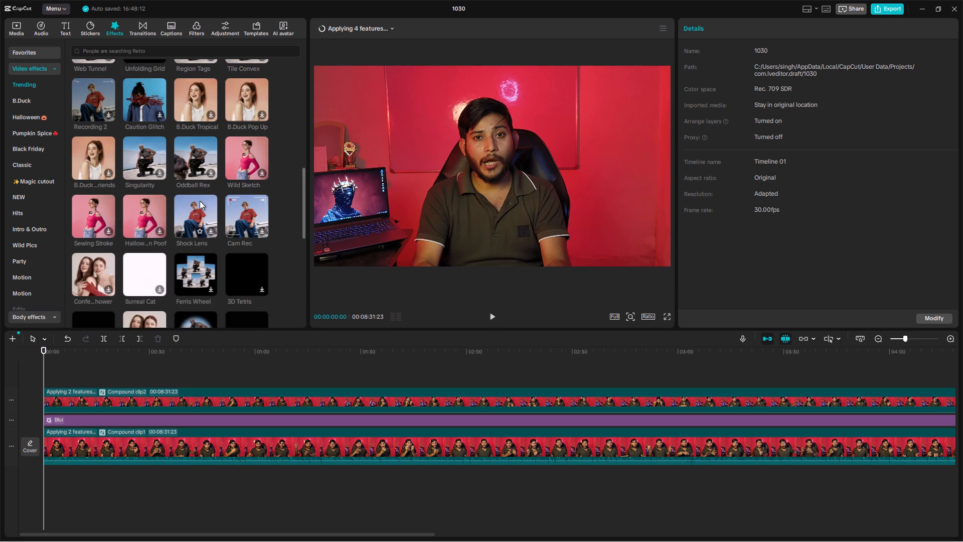
scroll(200, 201, "down", 7)
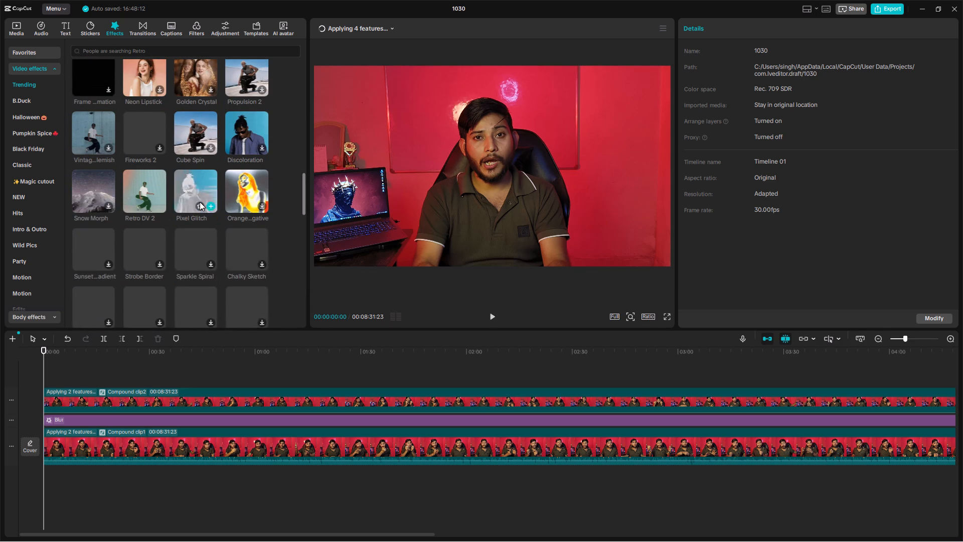
scroll(186, 165, "down", 4)
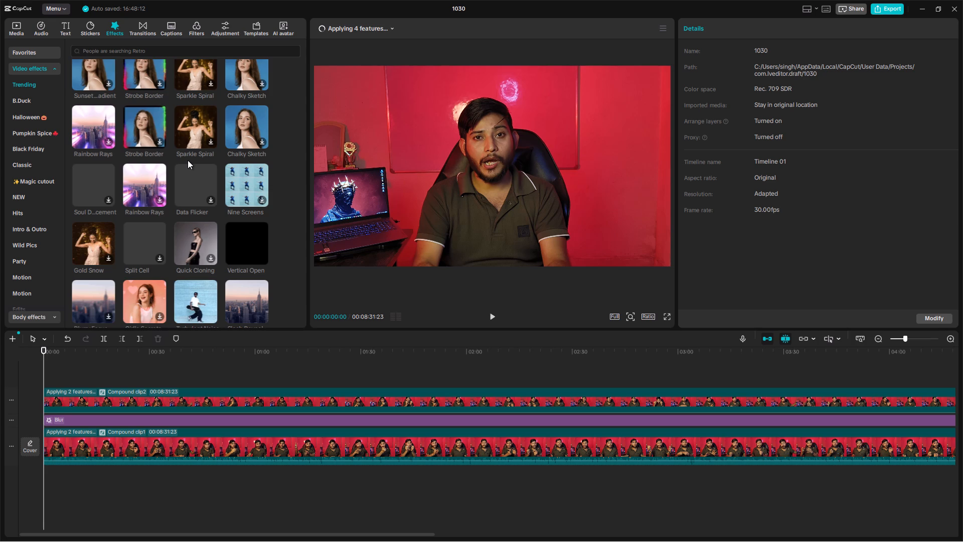
scroll(197, 159, "down", 8)
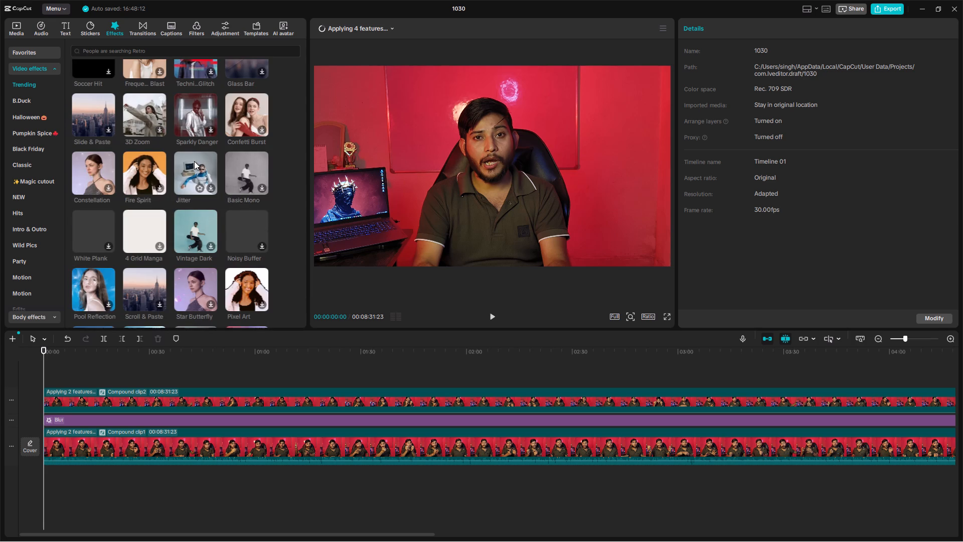
scroll(194, 161, "up", 9)
right_click(194, 161)
scroll(197, 160, "down", 5)
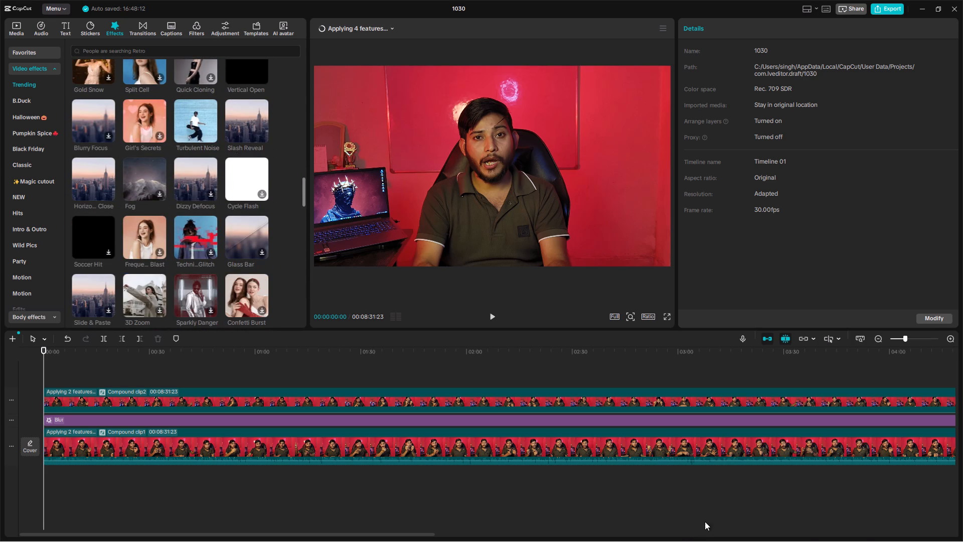
Switch to Task Manager and check the system resource usage while the features are processing.
left_click(647, 530)
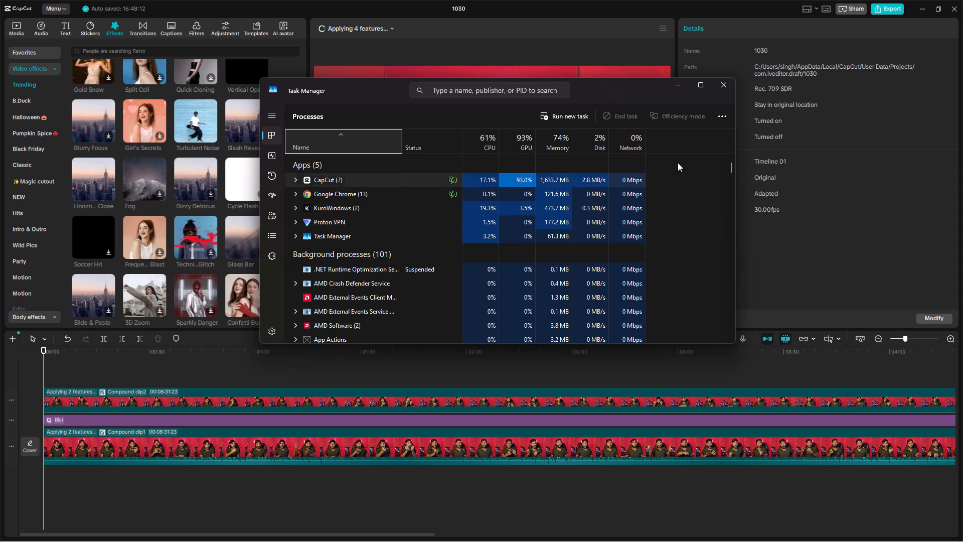
Browse the rest of the Trending video effects, continuing through the B.Duck and Halloween categories.
scroll(258, 179, "down", 7)
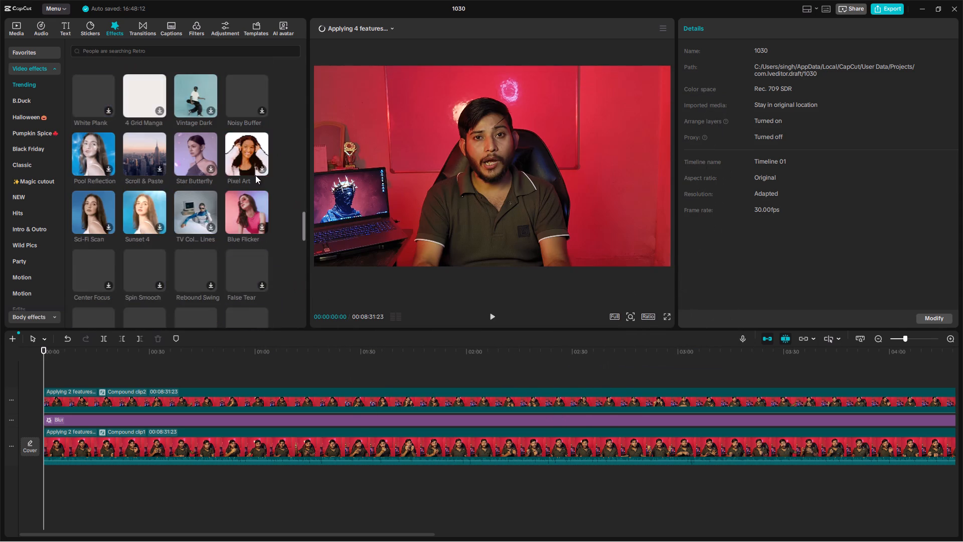
scroll(255, 175, "down", 19)
scroll(258, 174, "down", 4)
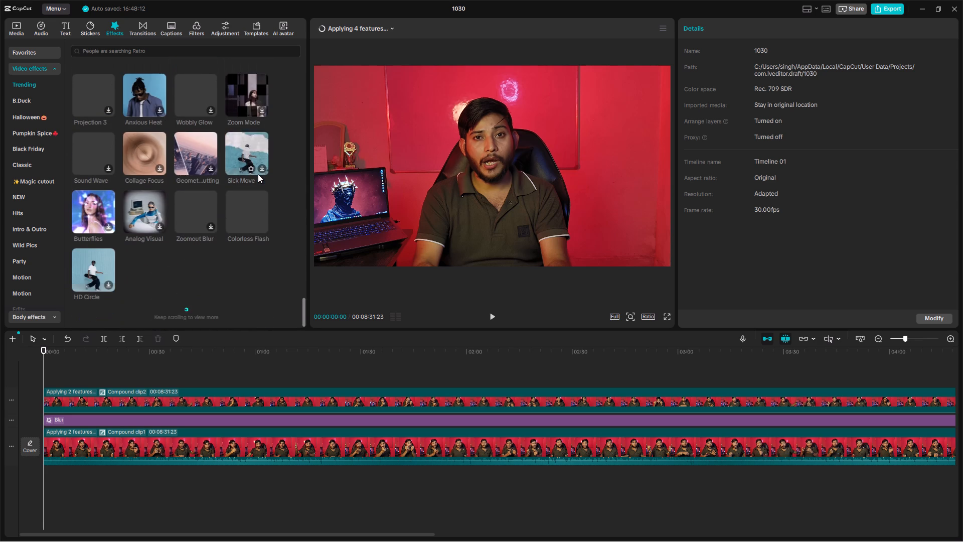
scroll(258, 174, "down", 7)
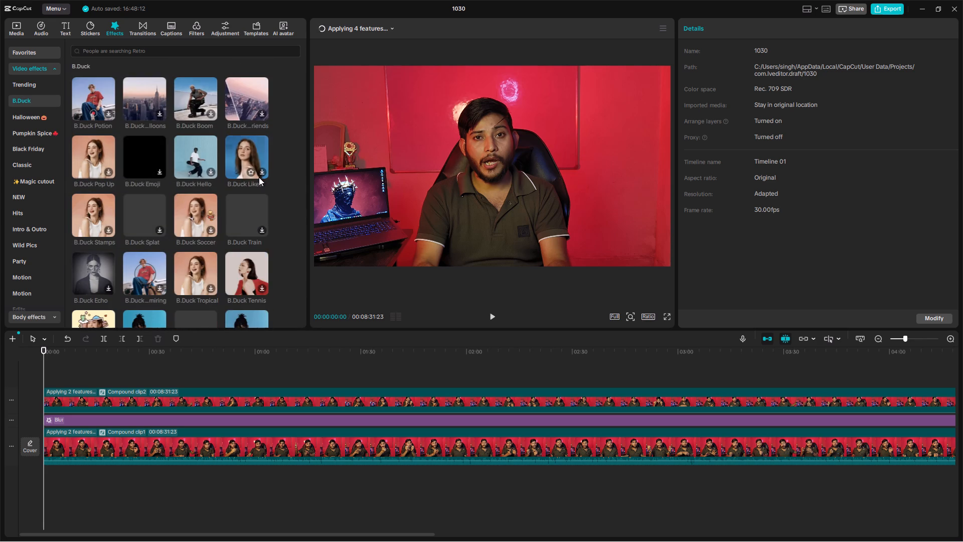
scroll(259, 177, "down", 9)
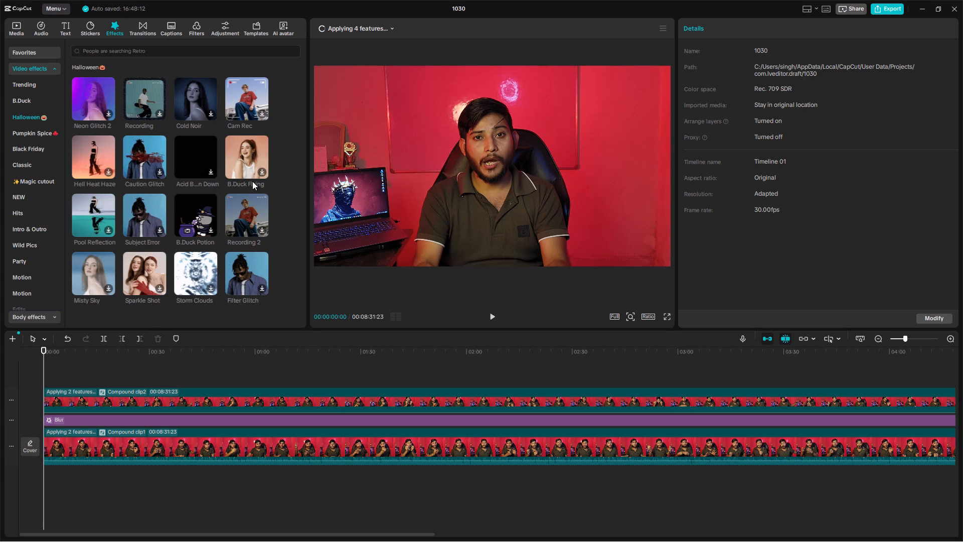
Check the processing progress of the features on both compound clips again.
left_click(366, 24)
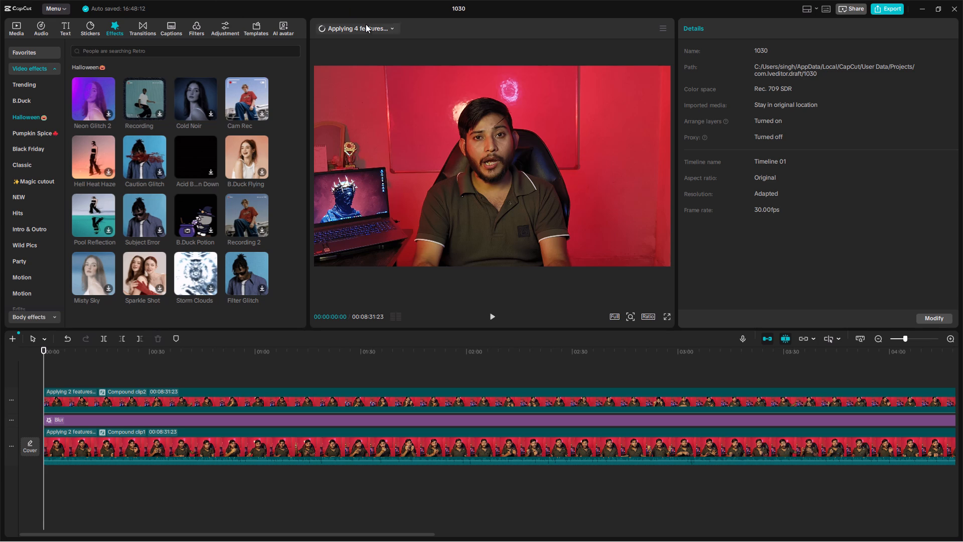
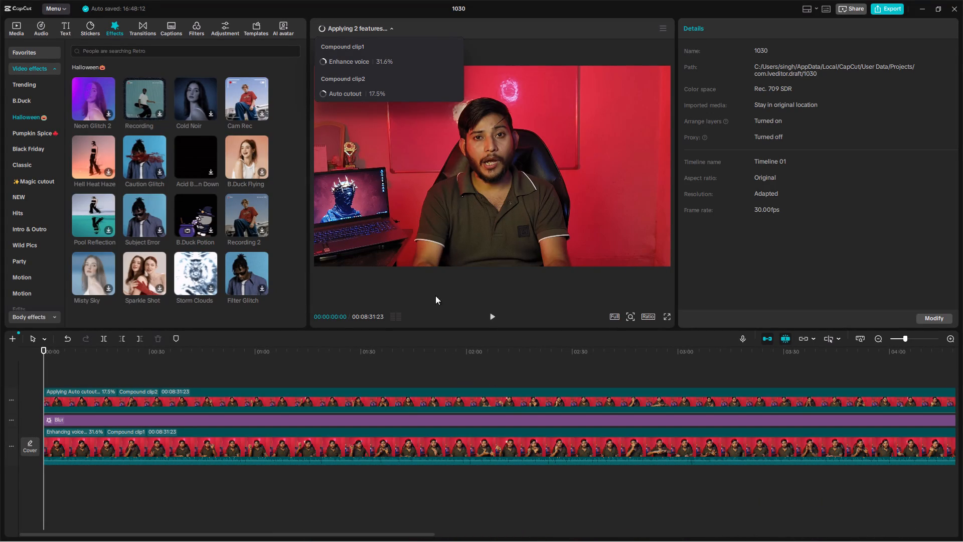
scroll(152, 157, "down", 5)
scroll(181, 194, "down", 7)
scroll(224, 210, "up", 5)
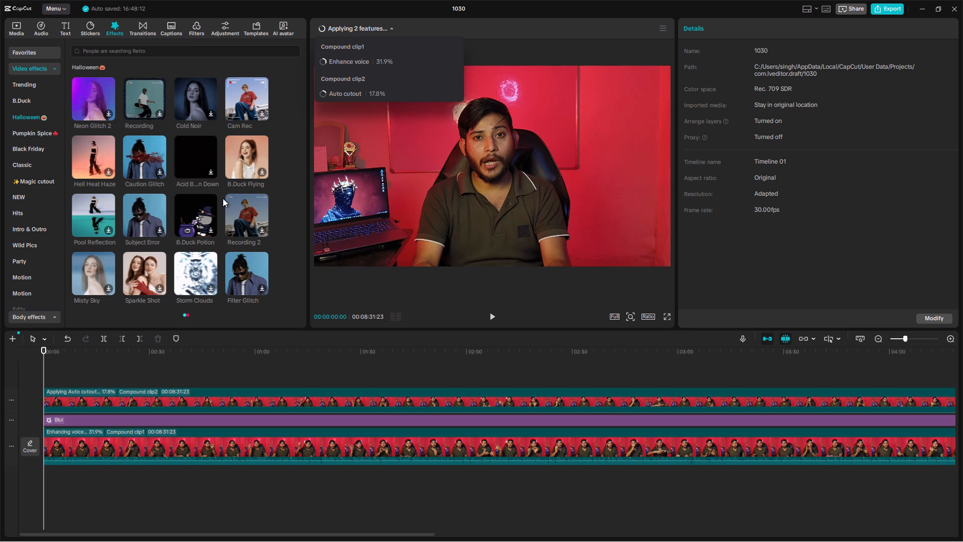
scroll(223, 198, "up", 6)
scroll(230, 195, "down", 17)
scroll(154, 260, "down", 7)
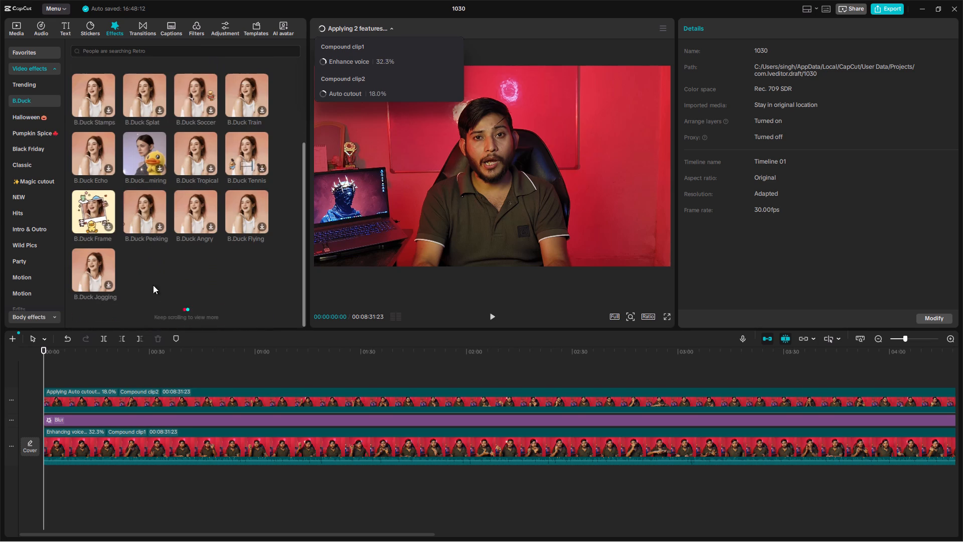
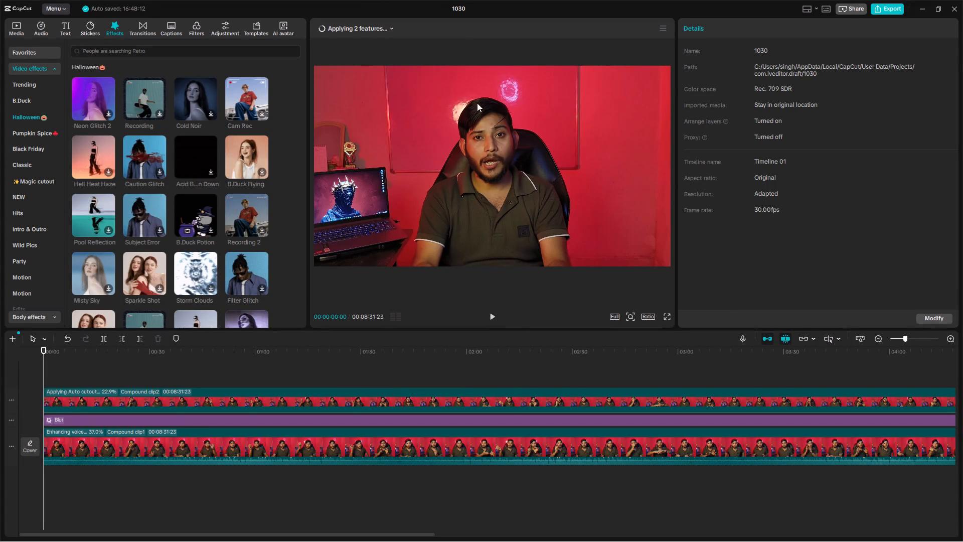
Preview the Noise 2 and Black Noise effects in the Halloween category, and add Black Noise to the favorites.
left_click_drag(194, 140, 198, 213)
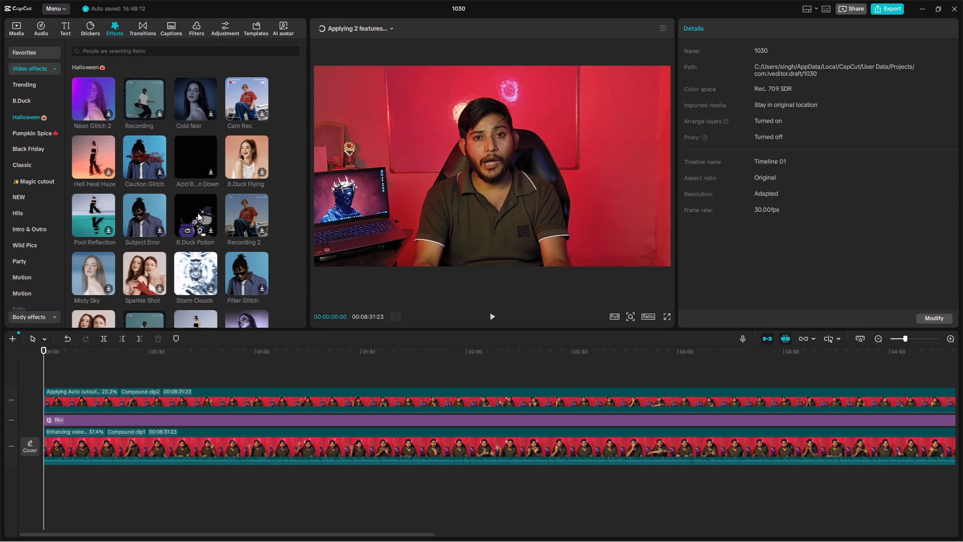
left_click_drag(198, 213, 185, 151)
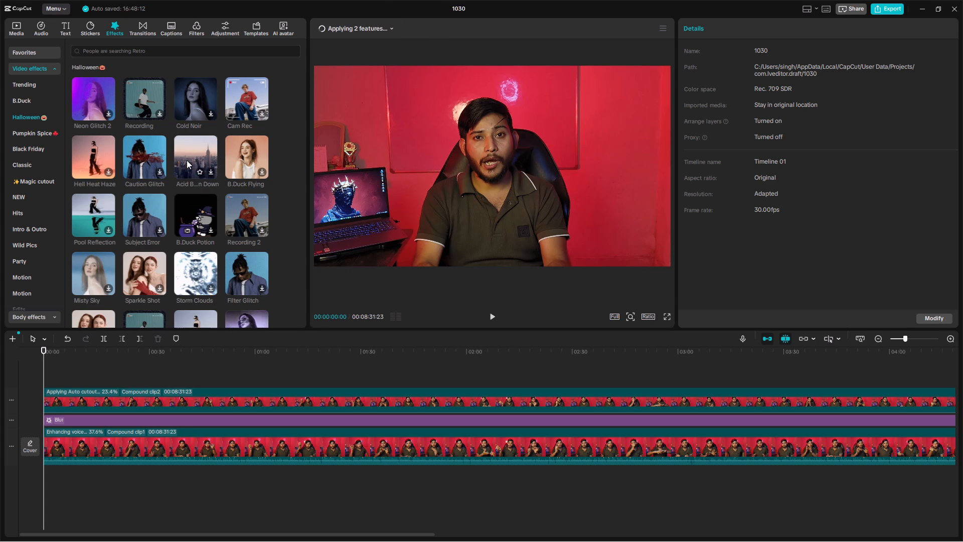
scroll(184, 232, "down", 3)
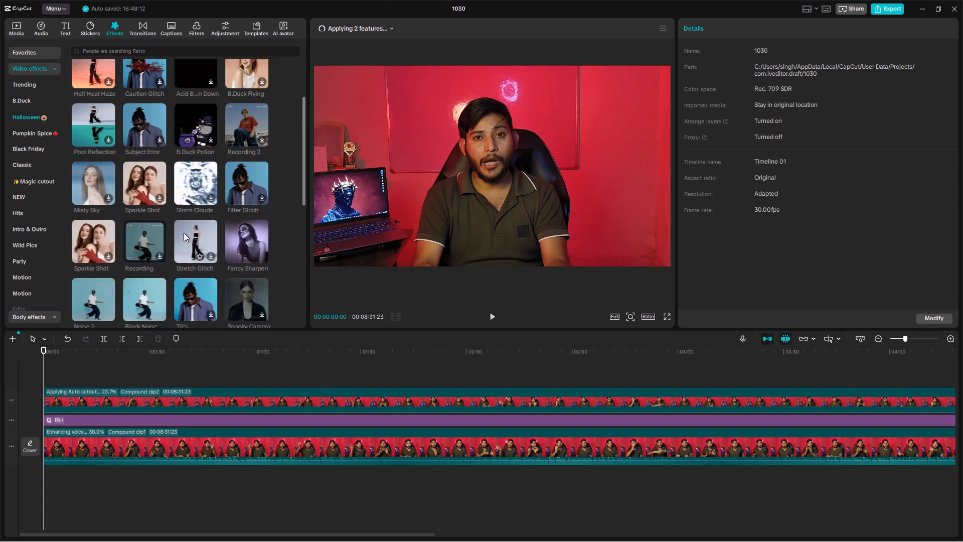
scroll(184, 233, "down", 1)
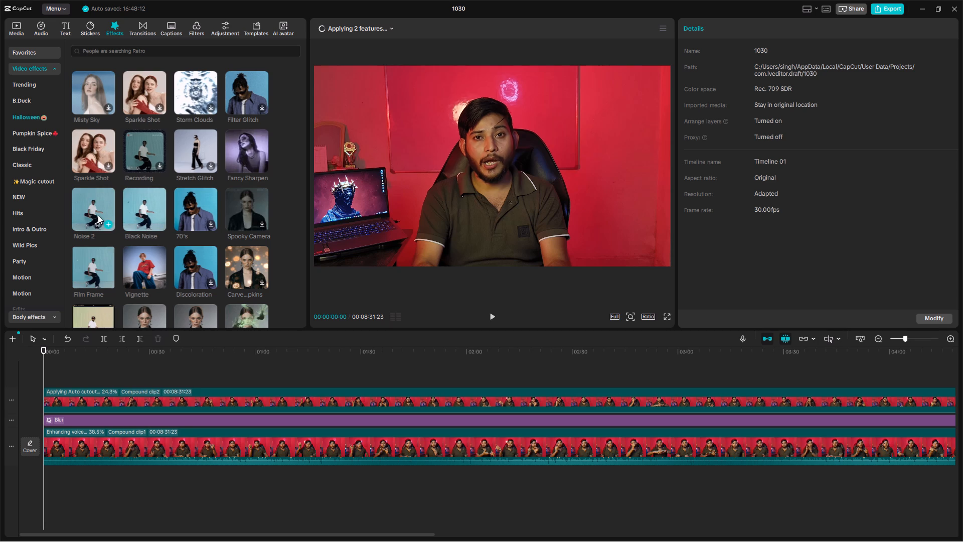
left_click(101, 202)
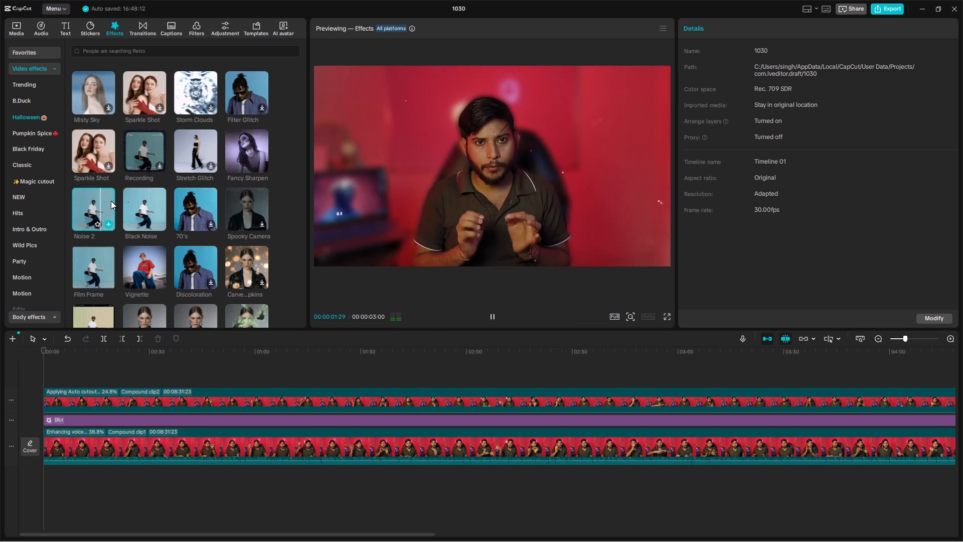
left_click(134, 201)
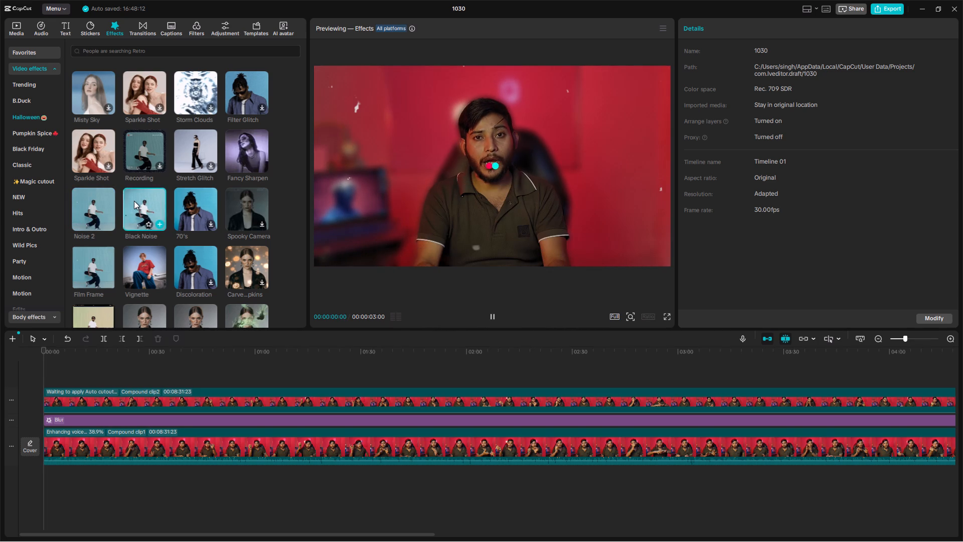
left_click(147, 224)
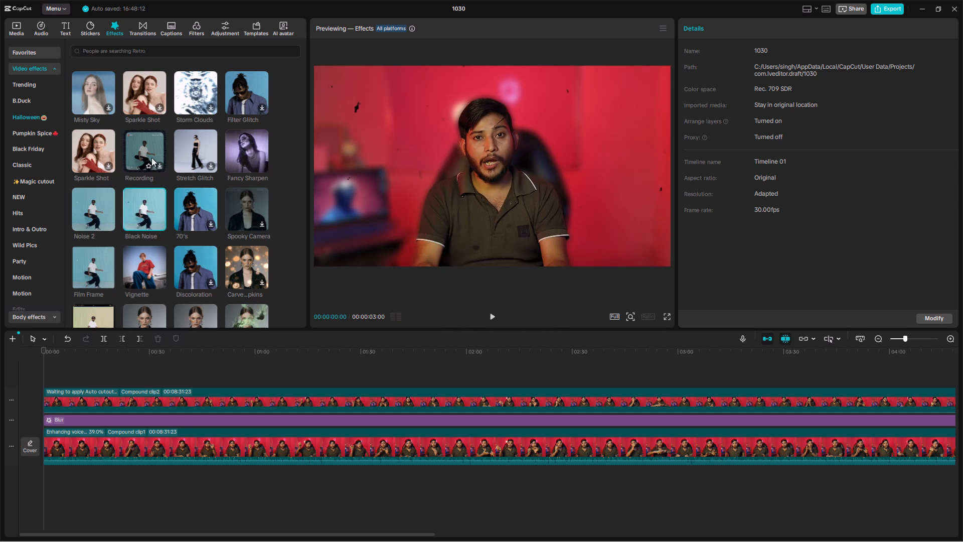
Preview the Recording, Stretch Glitch, Fancy Sharpen and Spooky Camera effects, and add Spooky Camera to the favorites.
left_click(137, 147)
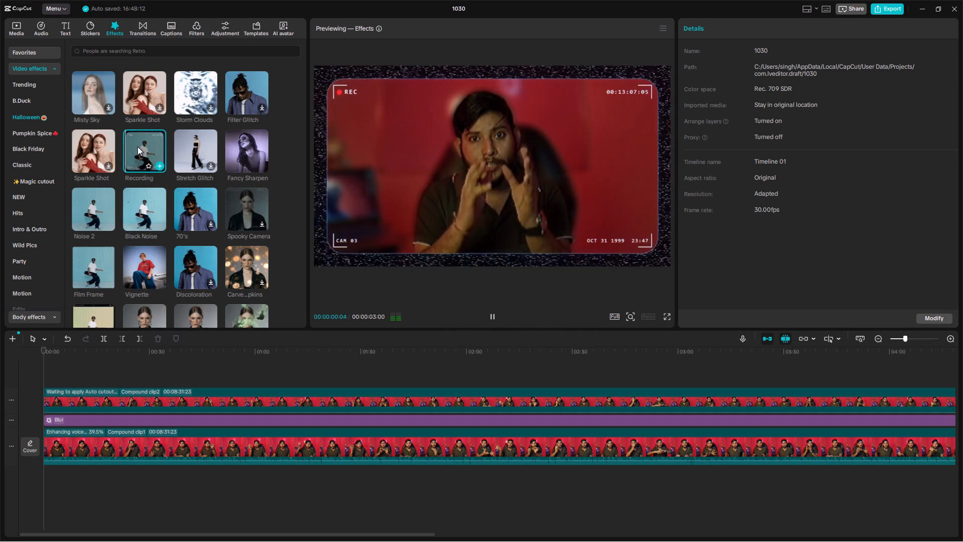
left_click(197, 154)
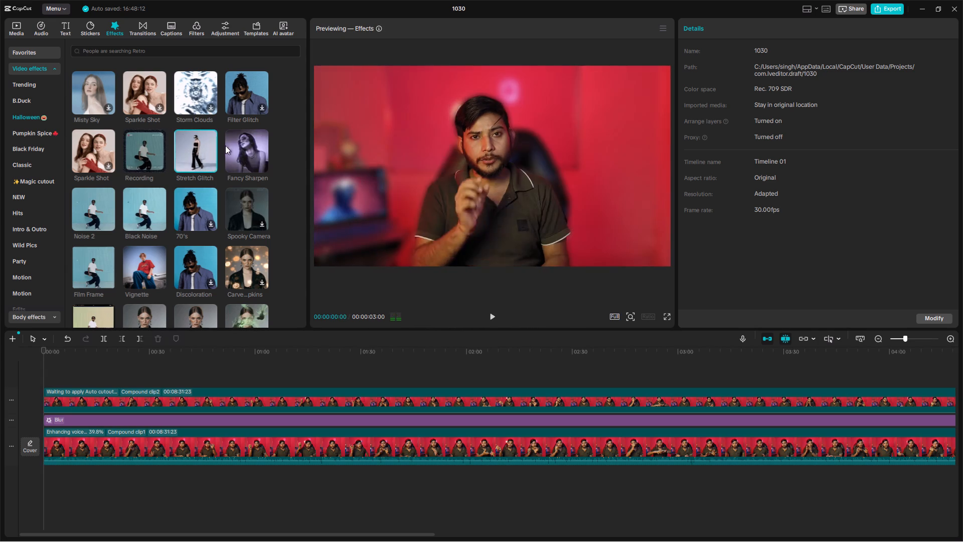
left_click(238, 143)
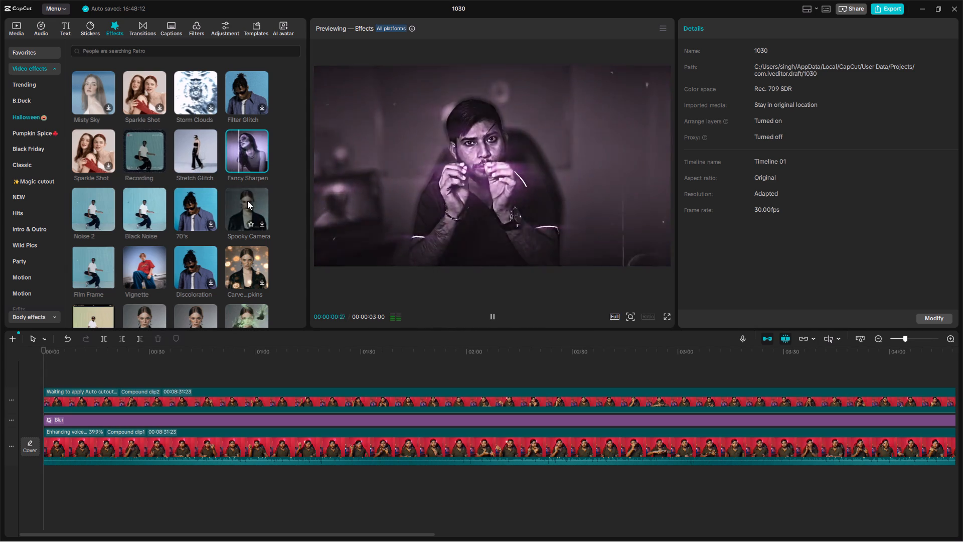
left_click(246, 194)
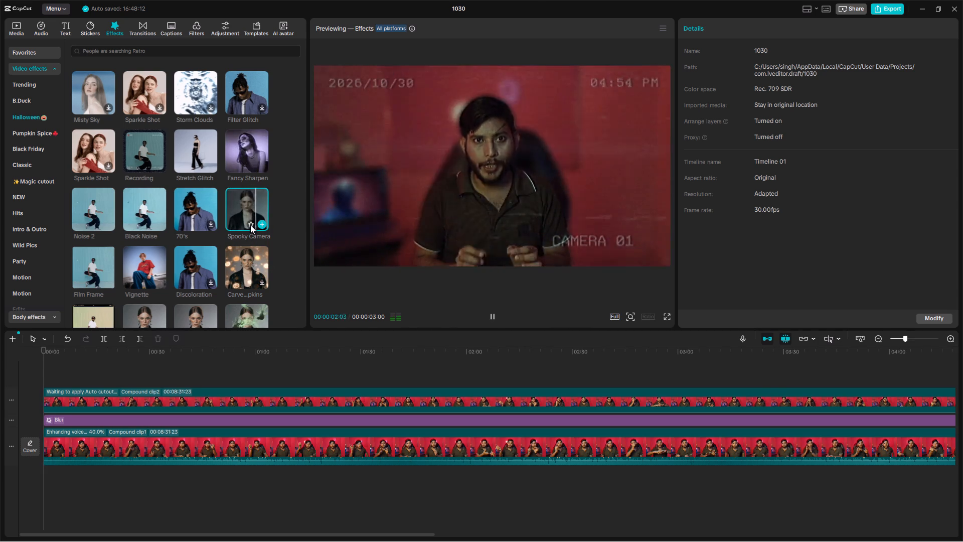
left_click(250, 223)
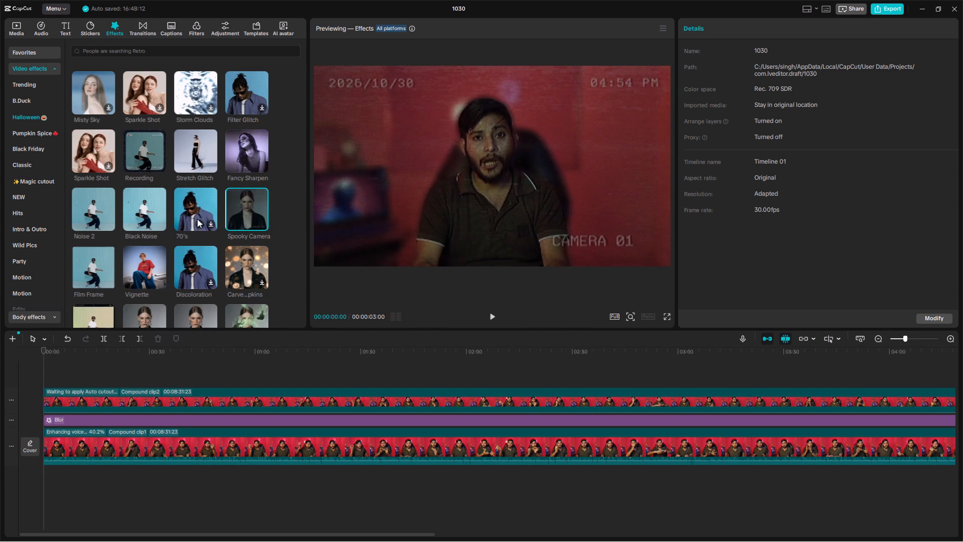
Preview the 70's effect on the video and add it to the favorites.
left_click(197, 206)
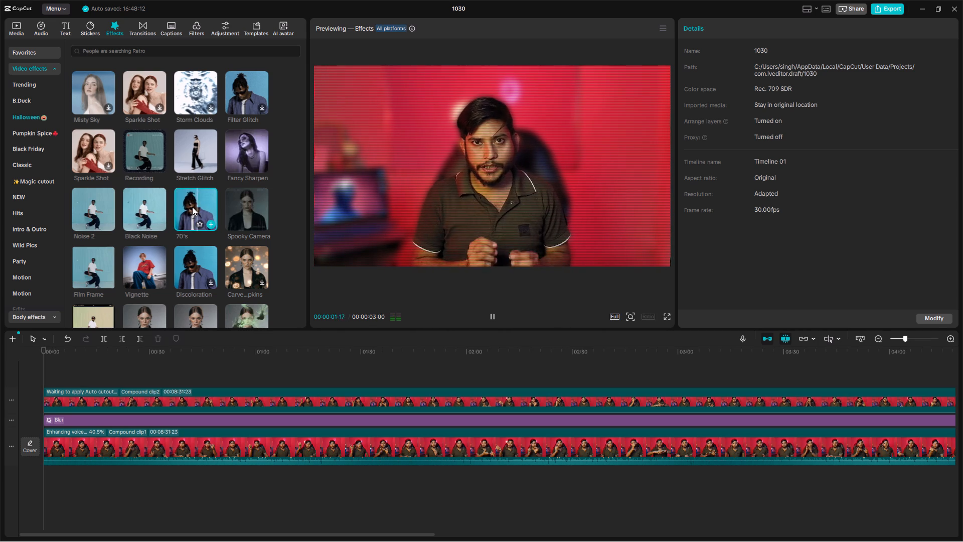
left_click(200, 224)
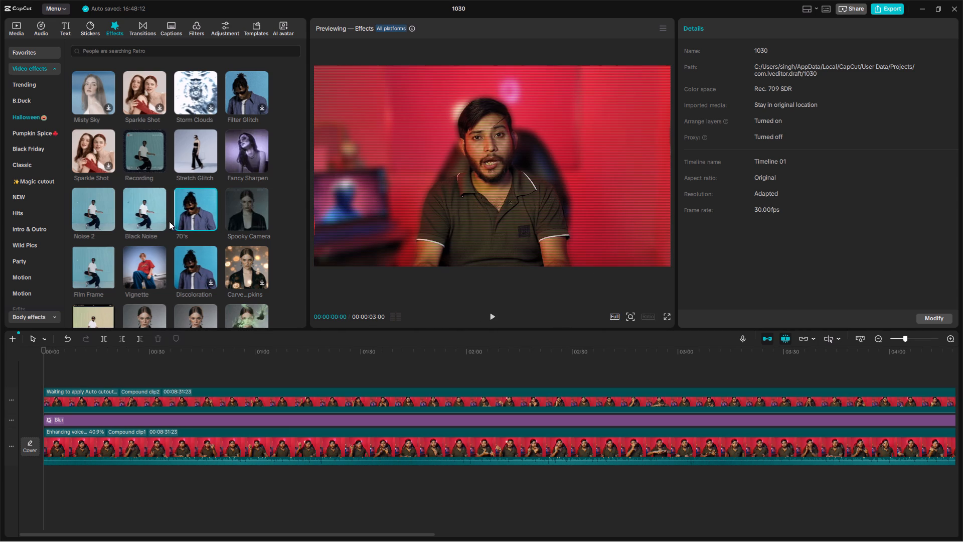
Preview the Film Frame, Vignette, Discoloration and Carve...pkins effects on the video.
left_click(100, 266)
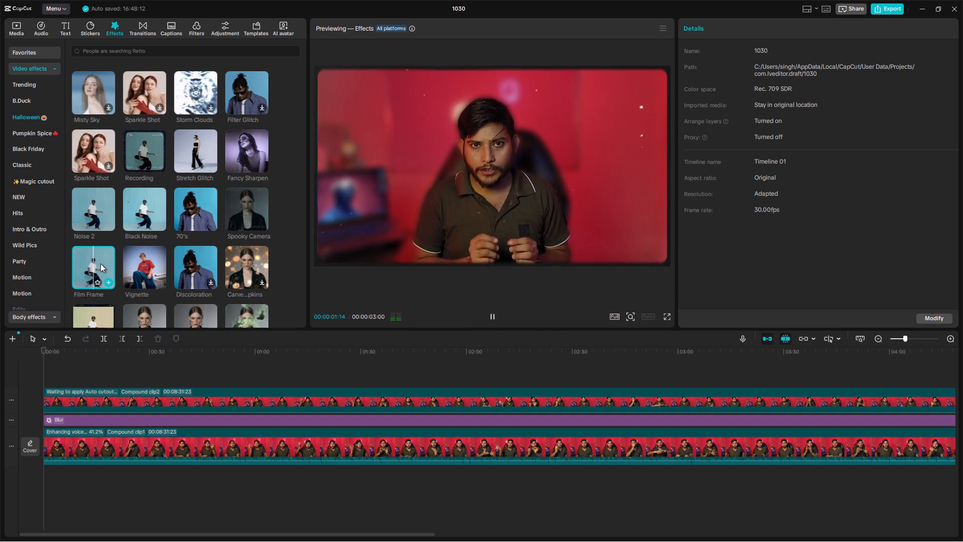
left_click(149, 264)
left_click(196, 264)
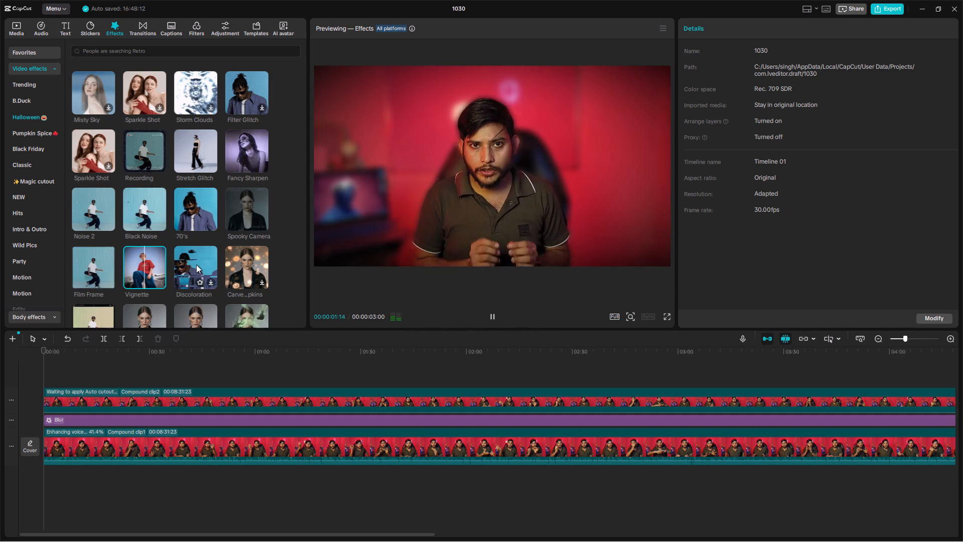
left_click(156, 268)
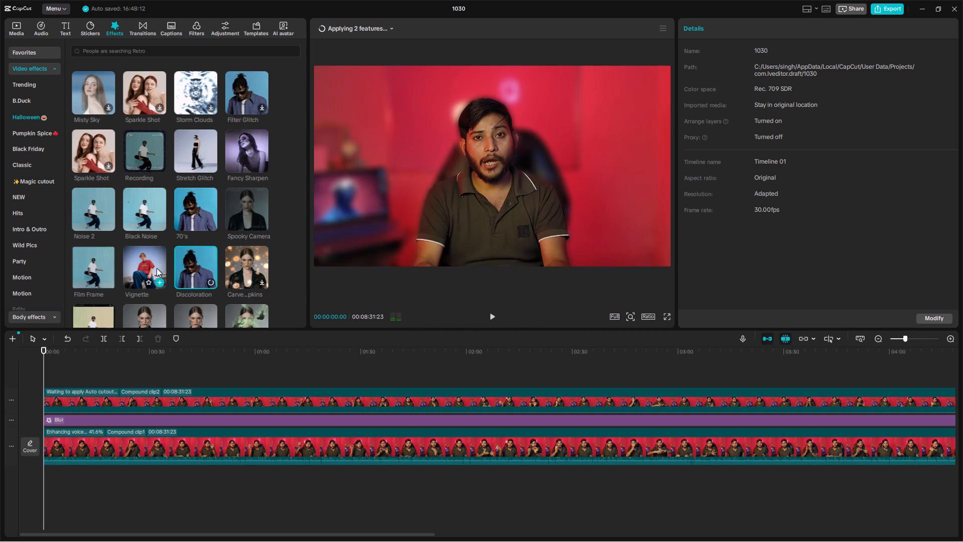
left_click(187, 260)
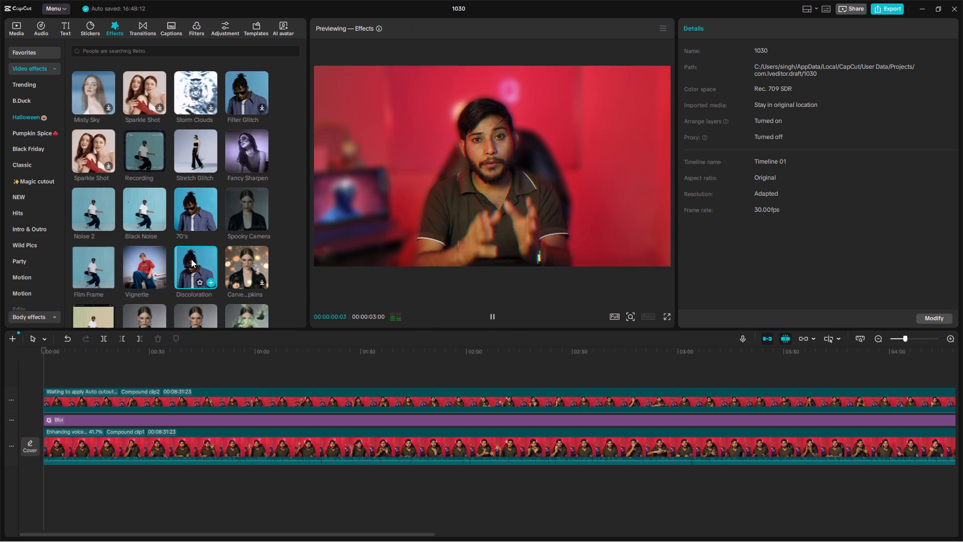
left_click(249, 262)
Preview the Retro Film and Frosted Quality effects, examining the speaker's face up close with Frosted Quality.
scroll(248, 264, "down", 2)
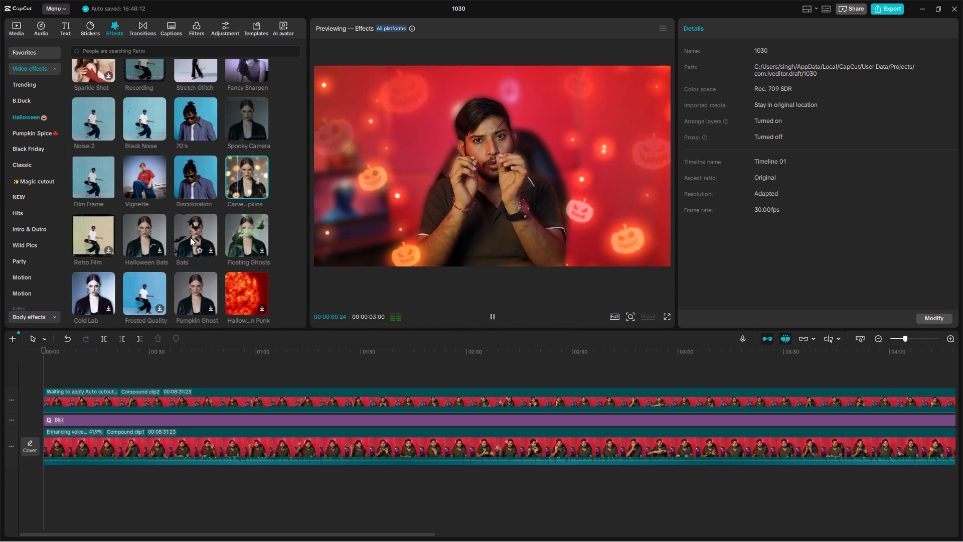
left_click(93, 239)
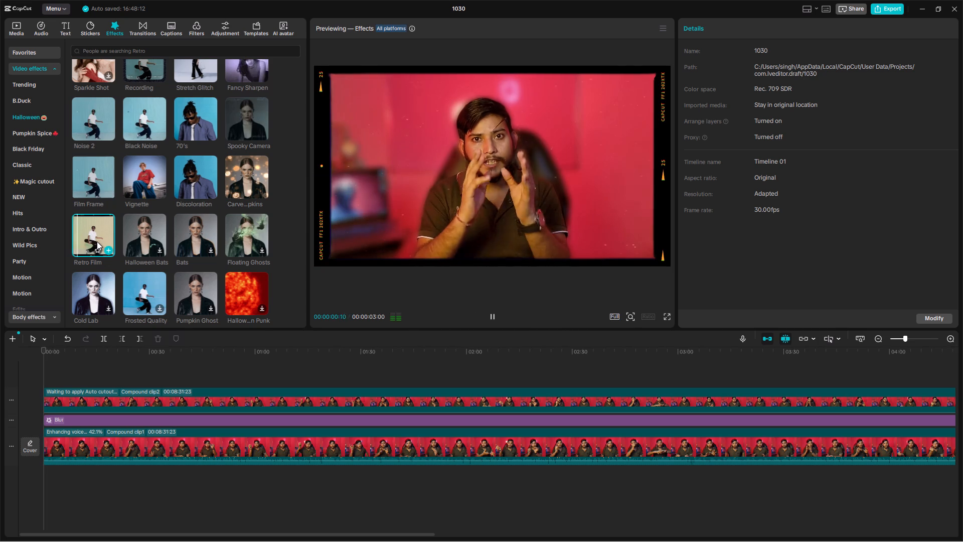
scroll(97, 241, "down", 2)
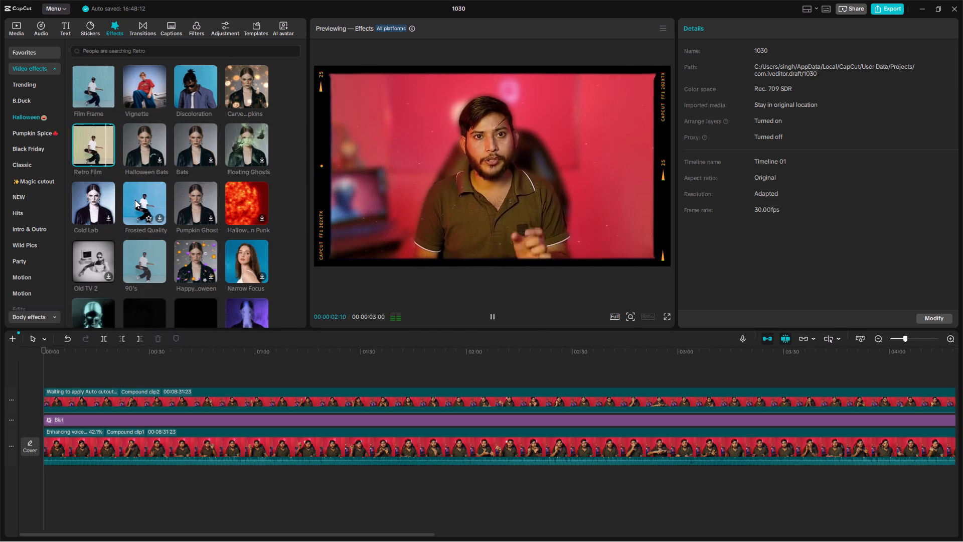
left_click(135, 200)
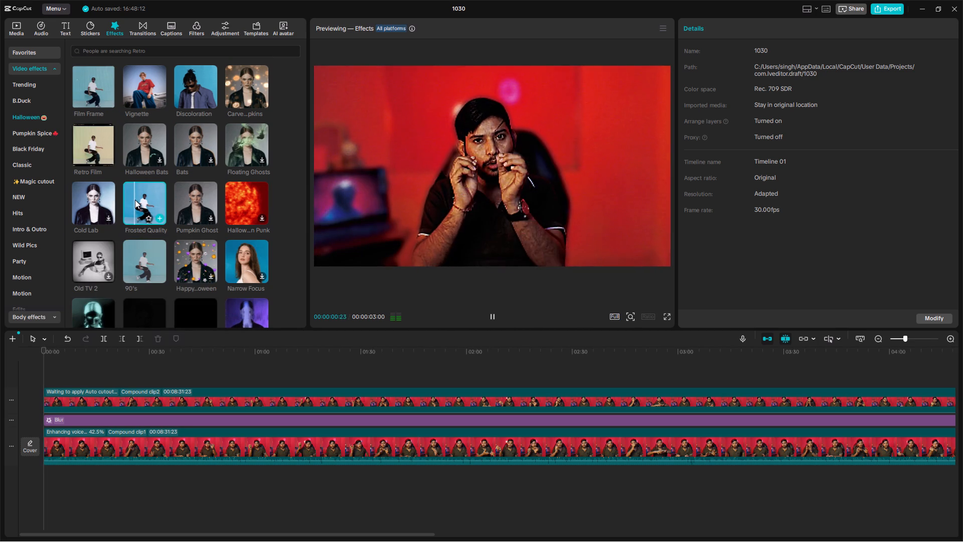
scroll(135, 200, "down", 3)
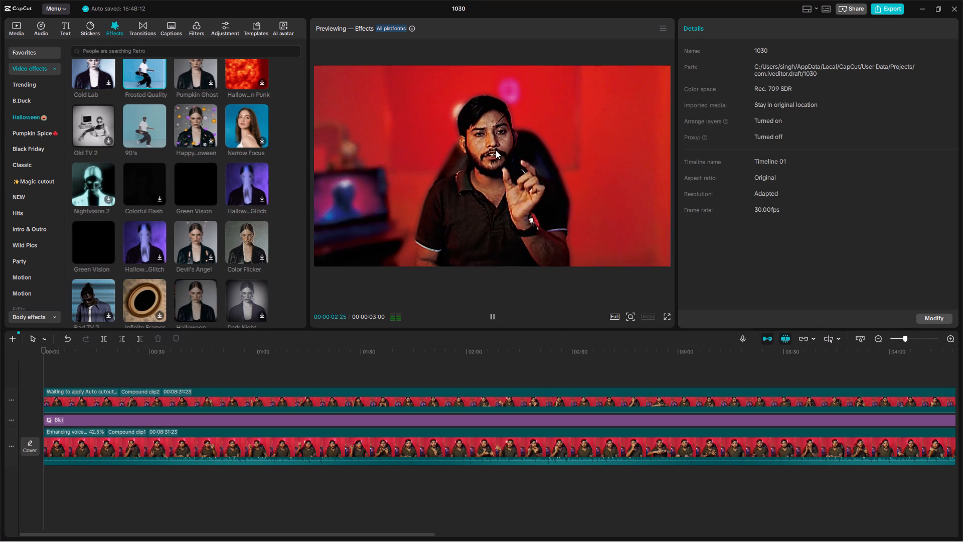
scroll(488, 159, "up", 7, "ctrl")
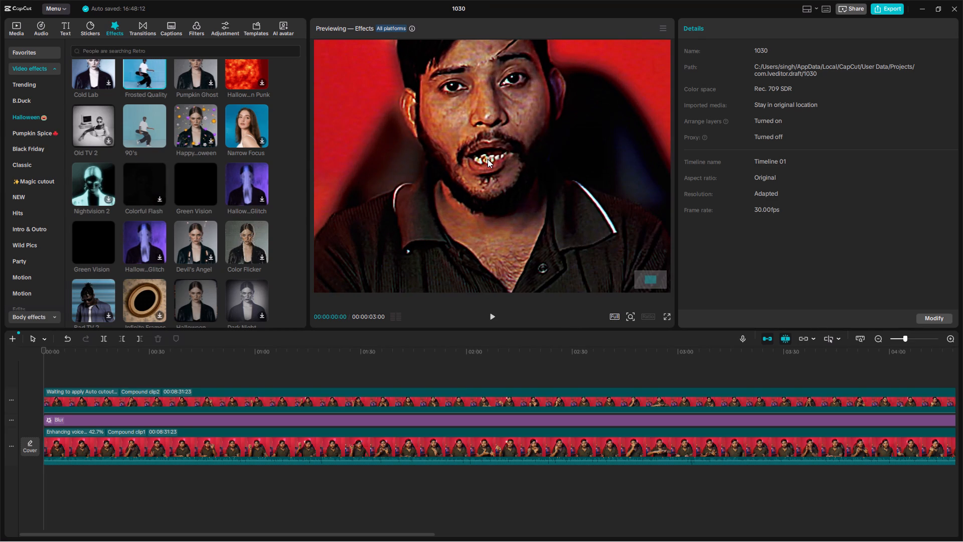
scroll(485, 162, "down", 10, "ctrl")
scroll(470, 175, "up", 4, "ctrl")
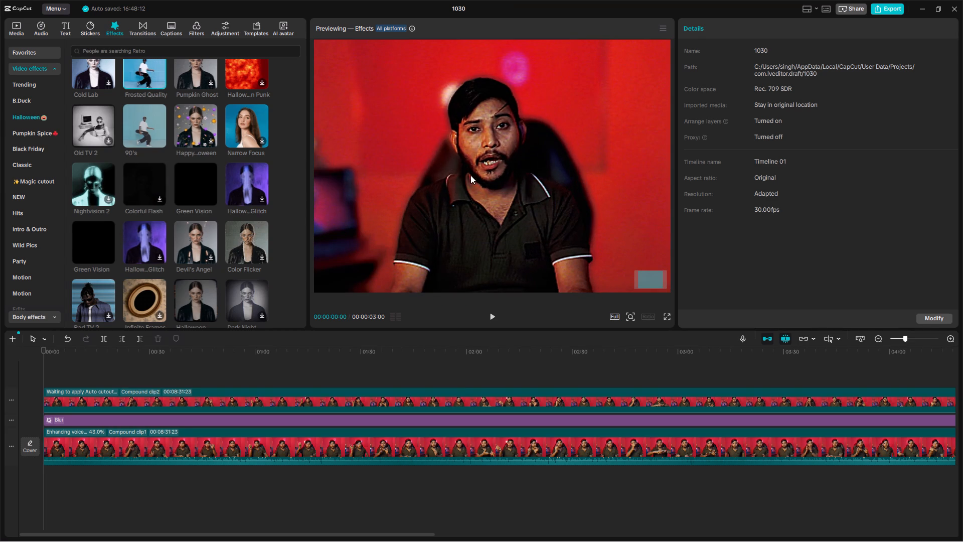
Preview the Rando...cents and Film Frame 2 effects, and add Film Frame 2 to the favorites.
scroll(165, 238, "down", 2)
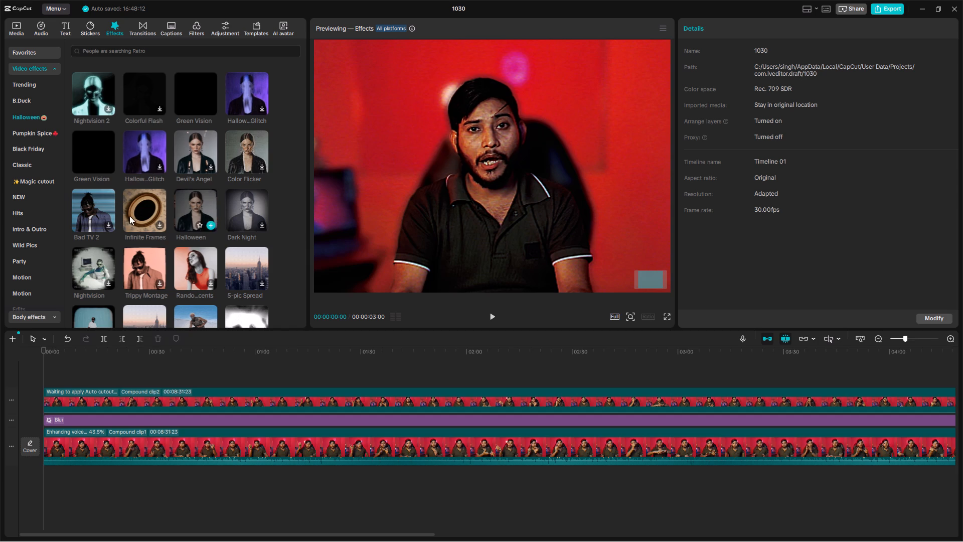
left_click(204, 264)
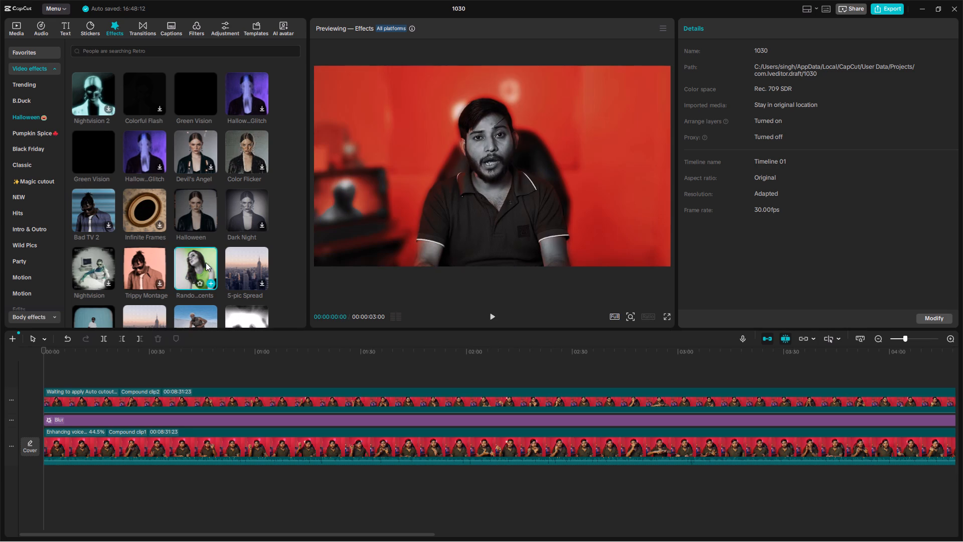
left_click(205, 262)
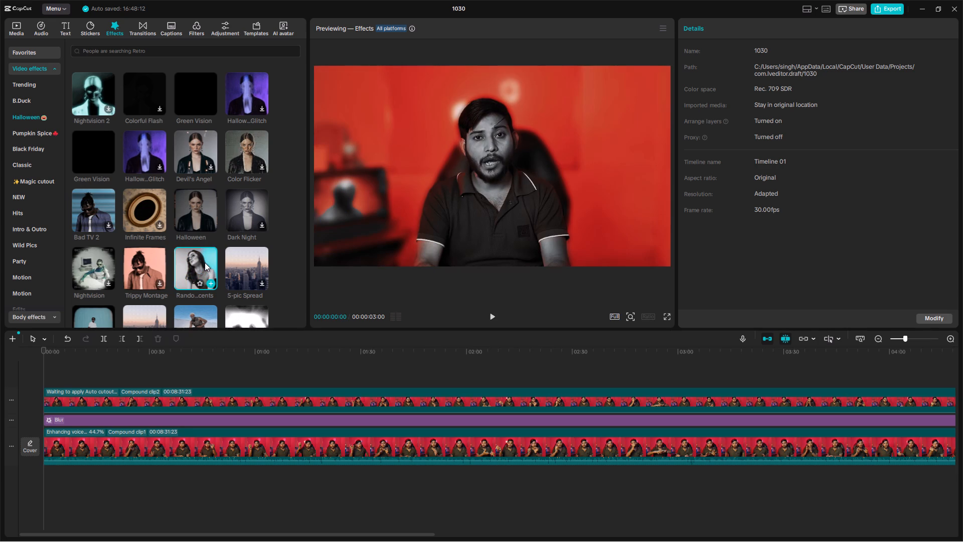
left_click(205, 262)
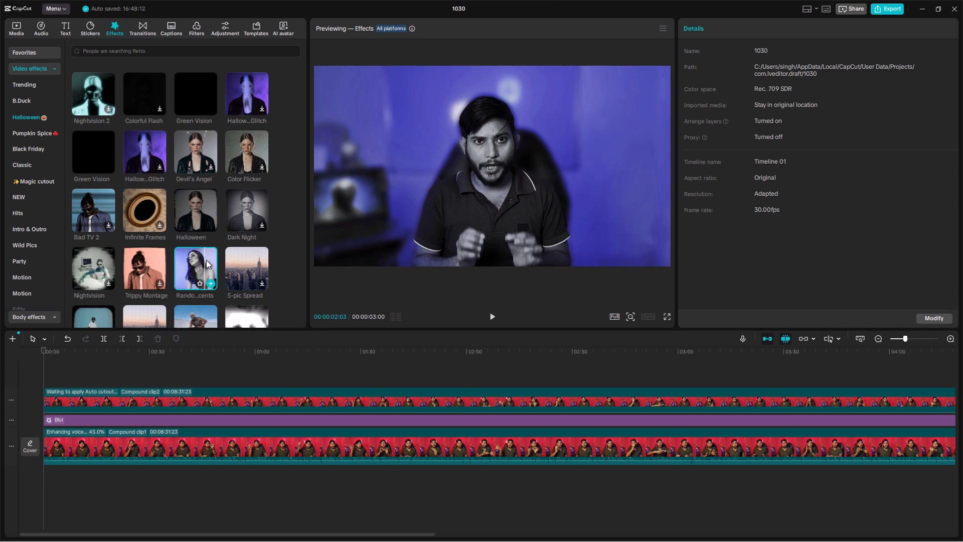
scroll(246, 253, "down", 1)
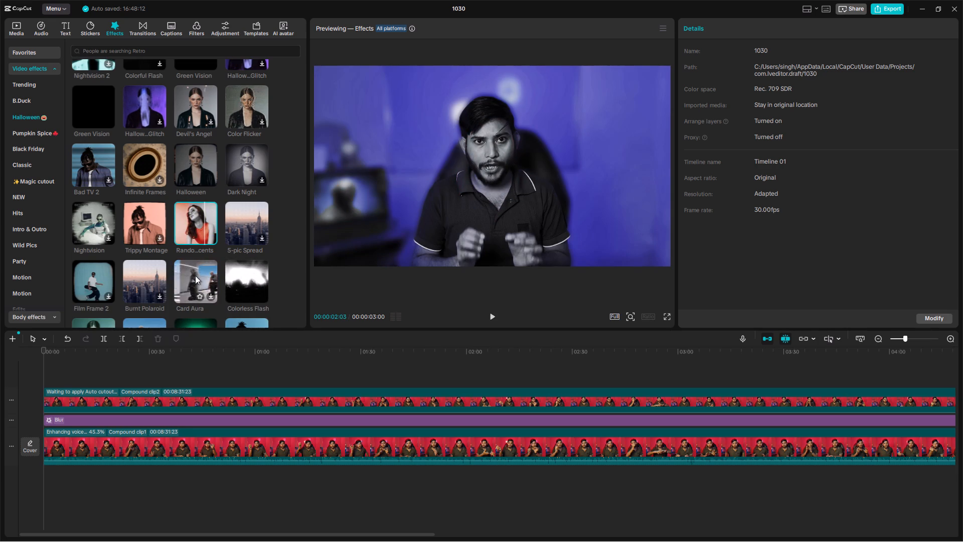
left_click(87, 282)
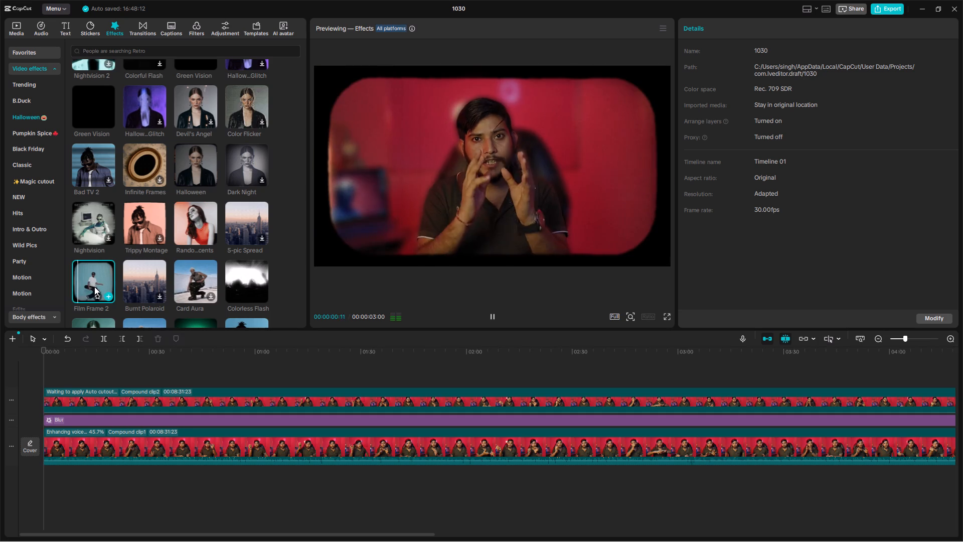
left_click(94, 296)
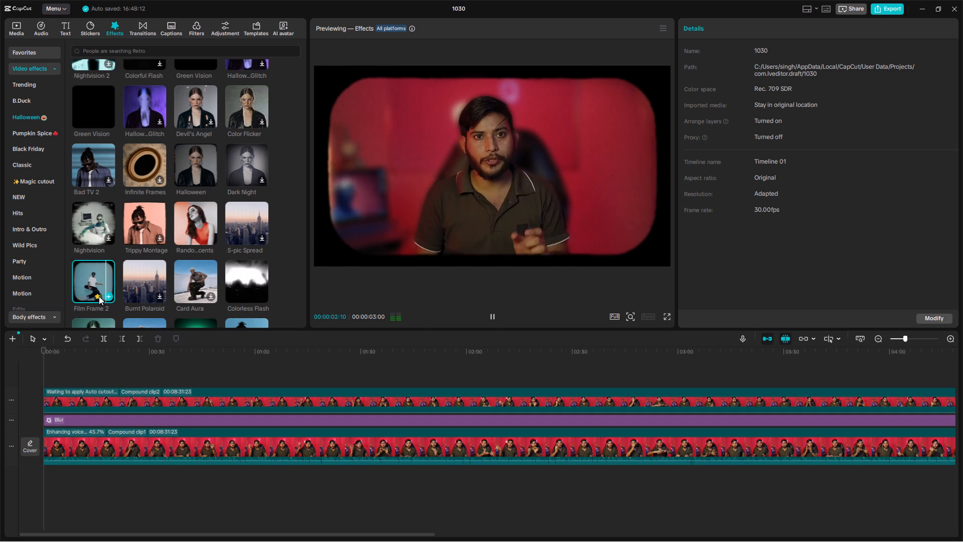
Preview the 90s Pixel effect on the video and close the effect preview.
scroll(111, 276, "down", 2)
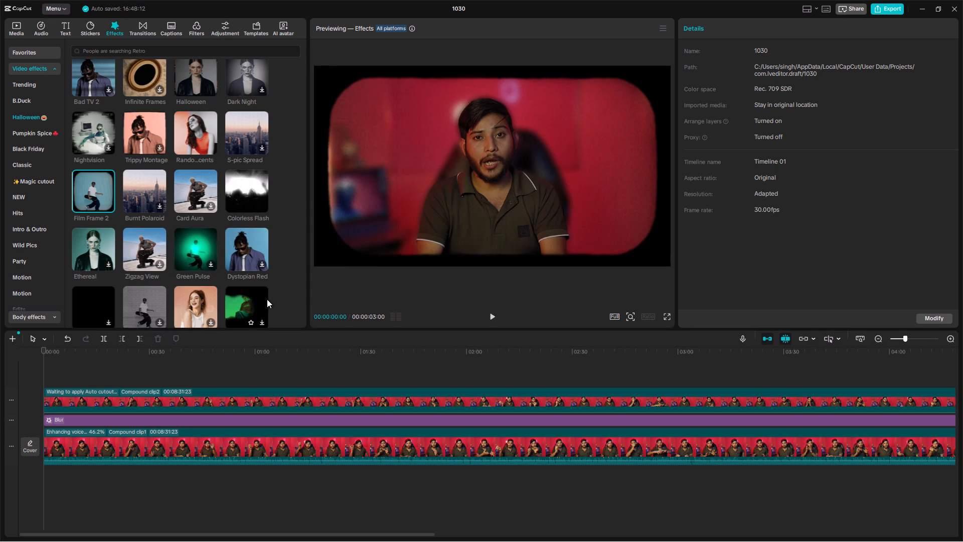
scroll(141, 298, "down", 1)
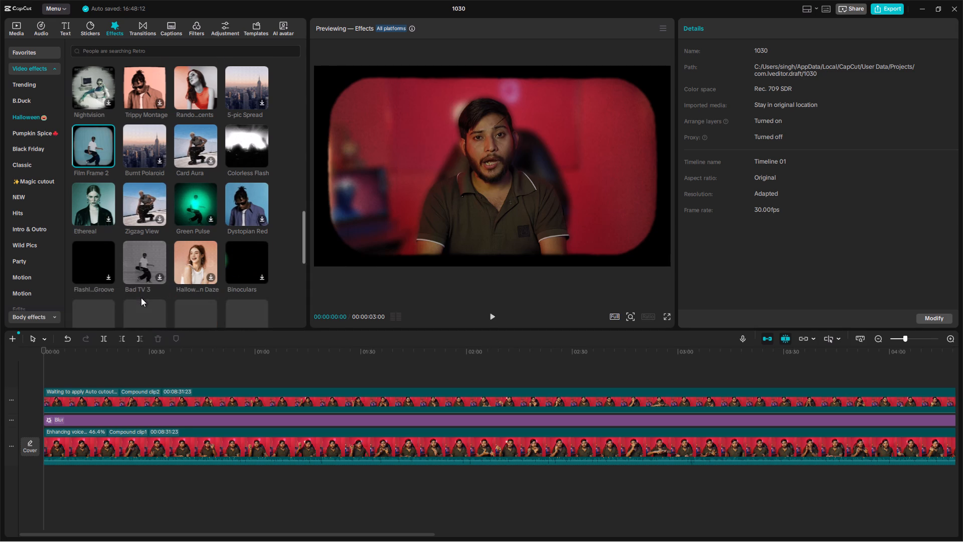
scroll(102, 267, "down", 2)
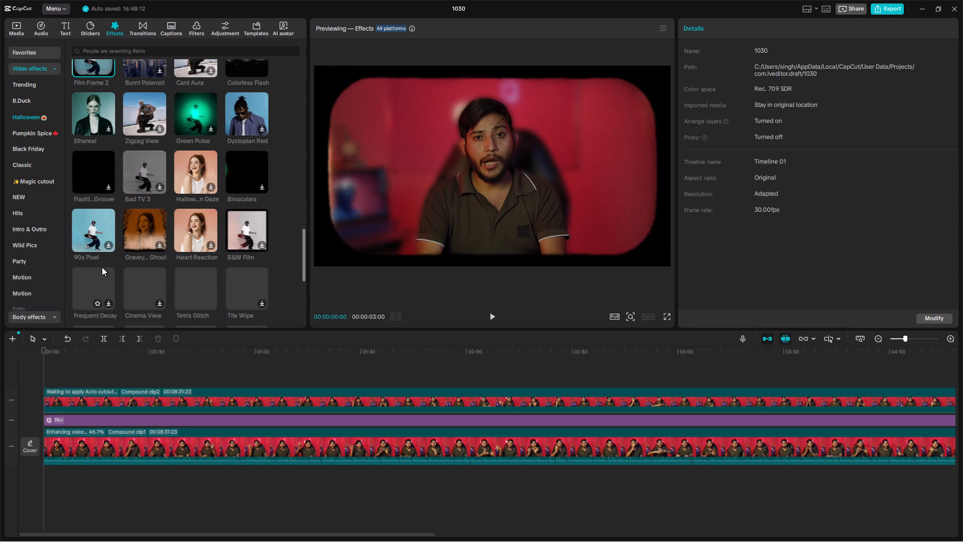
left_click(95, 226)
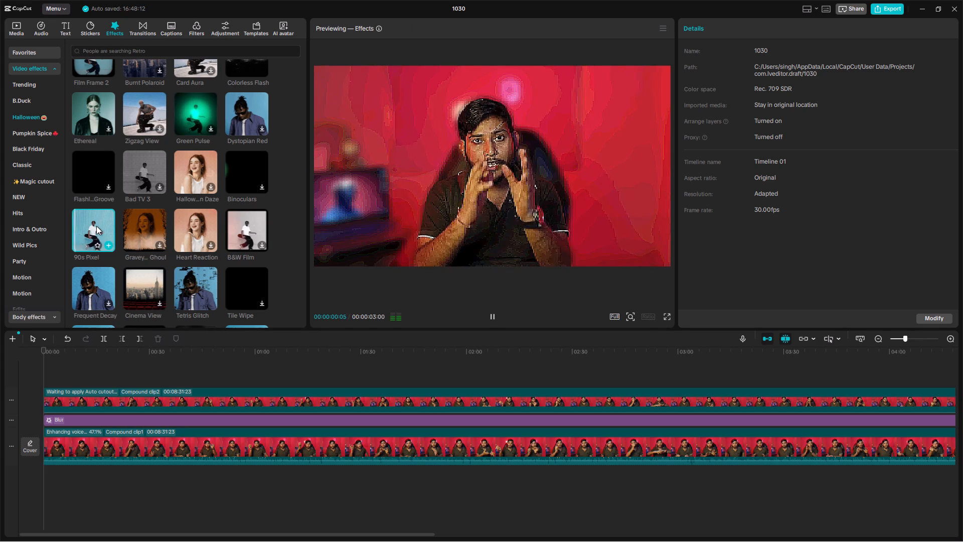
scroll(141, 225, "down", 1)
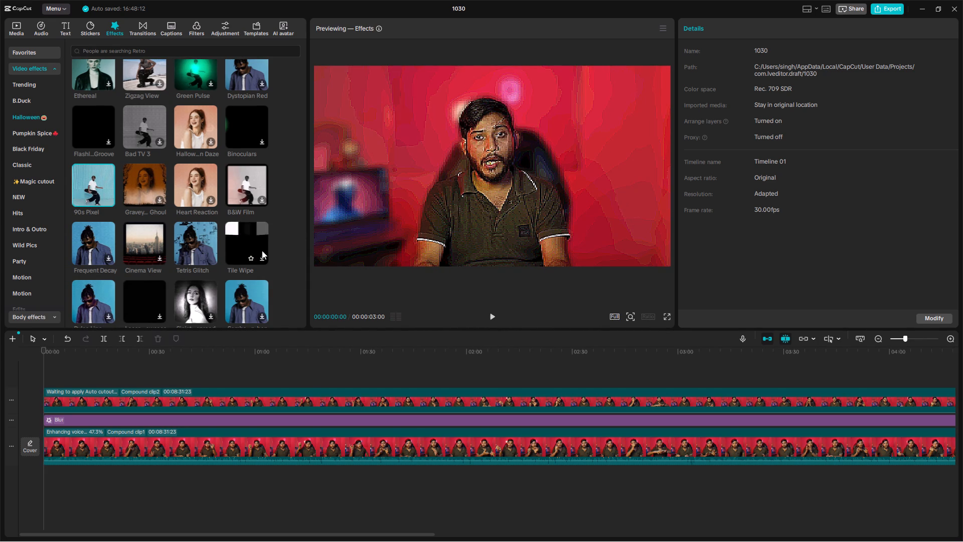
left_click(293, 255)
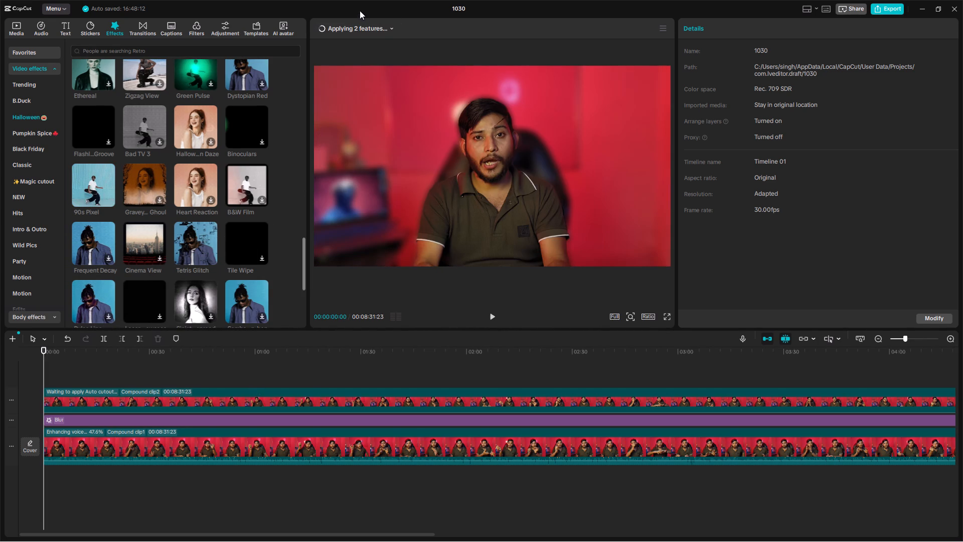
Check the processing progress of Enhance voice on Compound clip1 and Auto cutout on Compound clip2, including the latter's background removal settings.
left_click(367, 24)
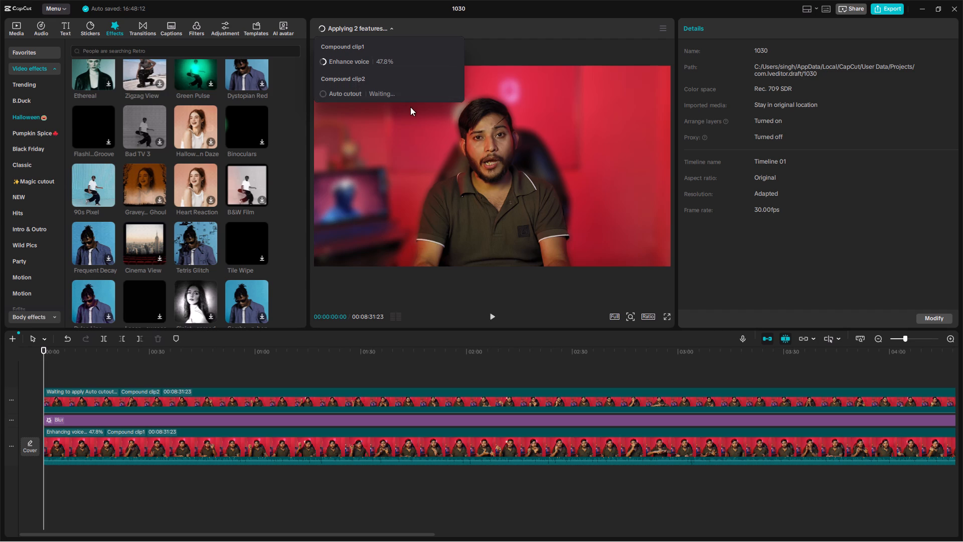
left_click(383, 94)
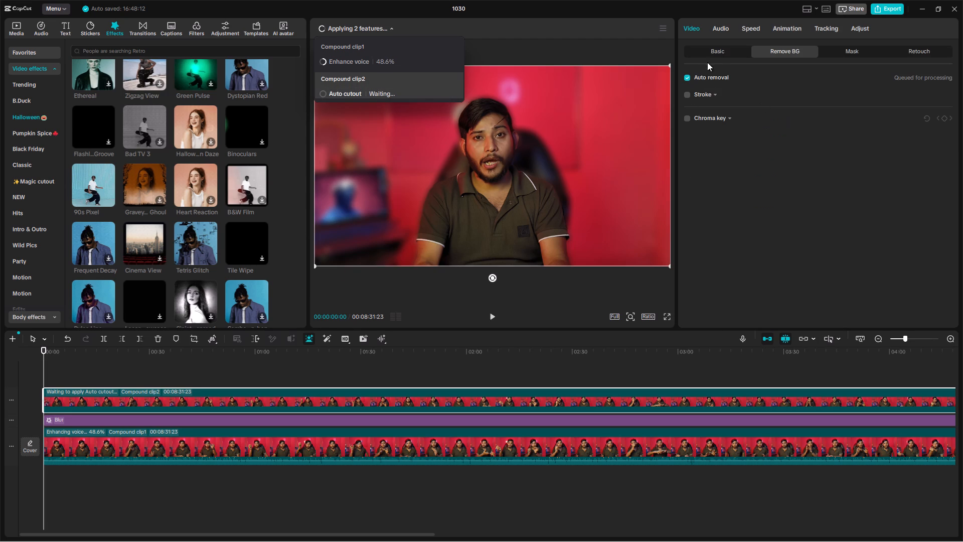
left_click(934, 77)
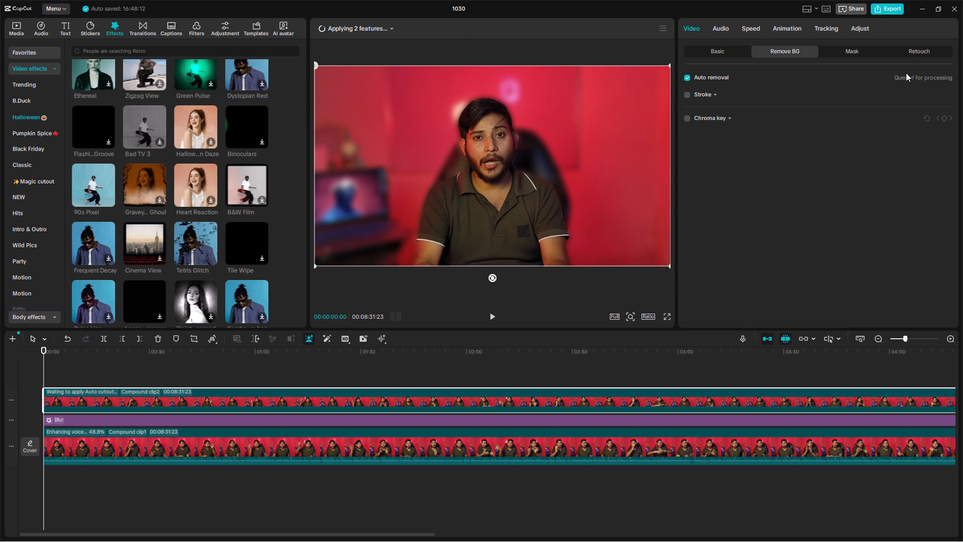
left_click(351, 17)
left_click(368, 31)
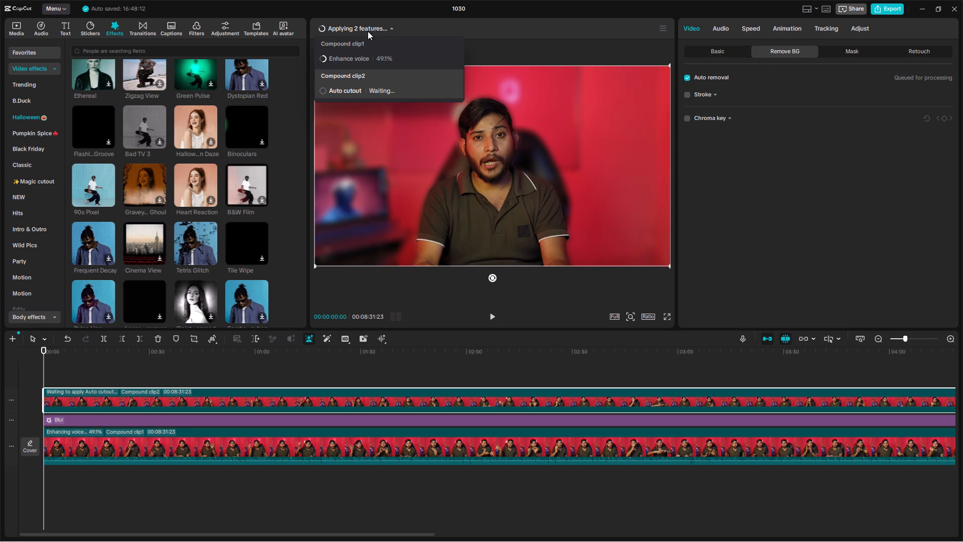
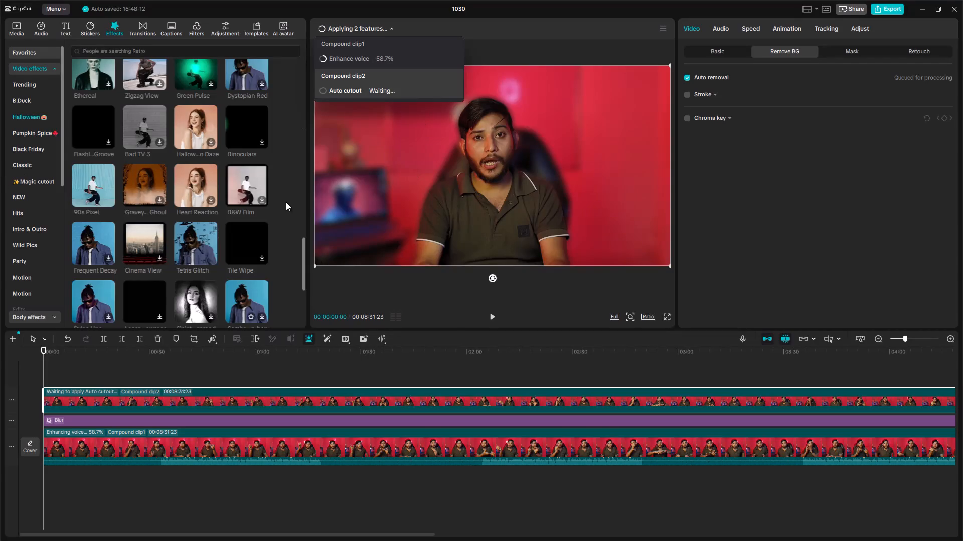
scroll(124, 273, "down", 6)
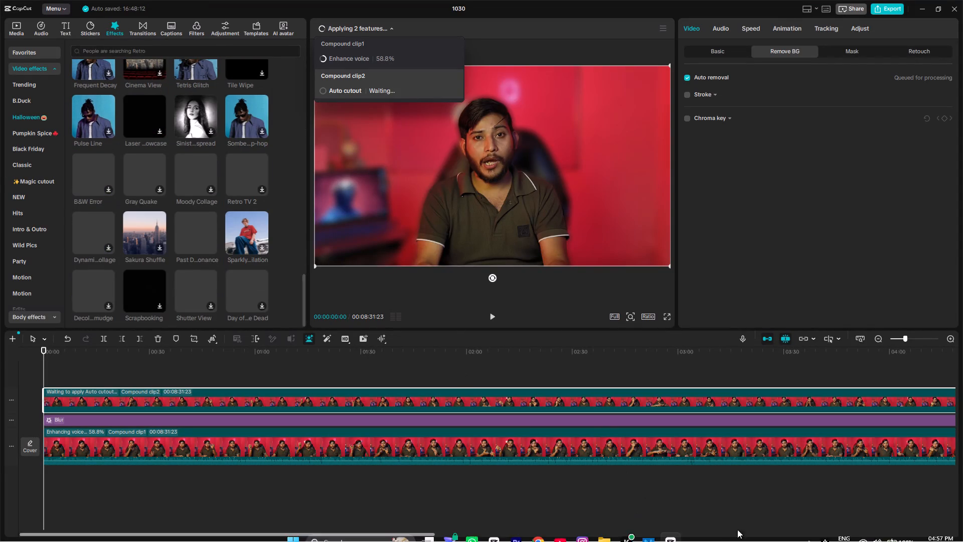
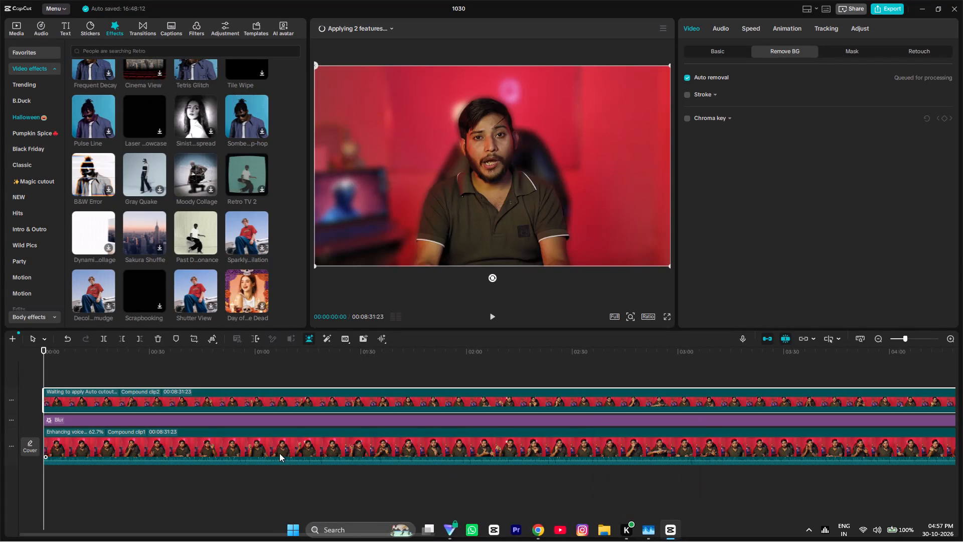
Check the processing status of the features being applied to the compound clips.
left_click(379, 32)
left_click(383, 22)
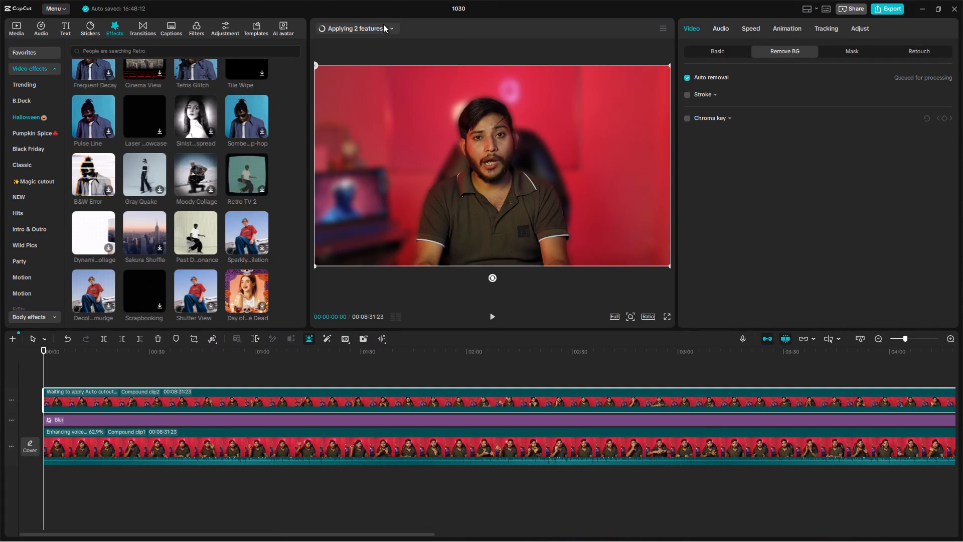
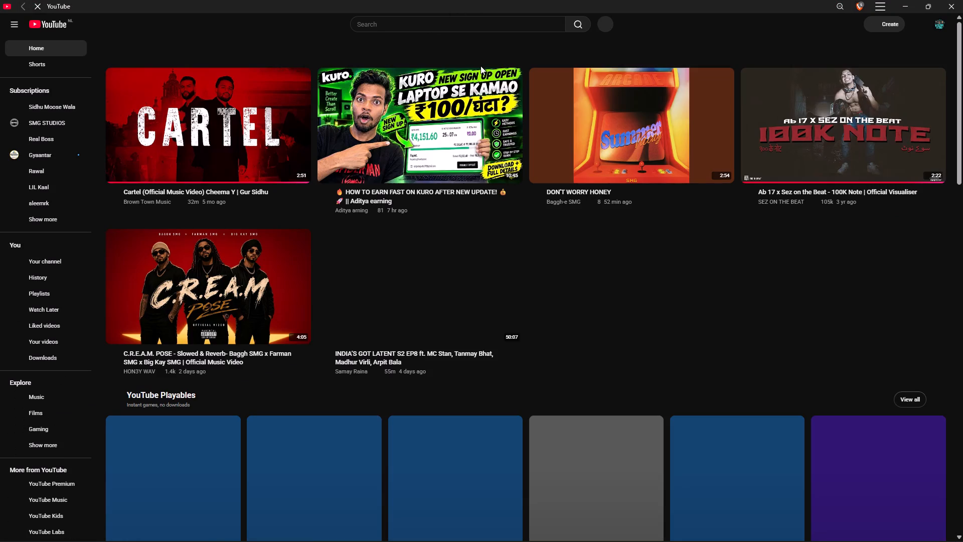
Search YouTube for "sourav joshi controversy" using the previously searched suggestion.
left_click(499, 20)
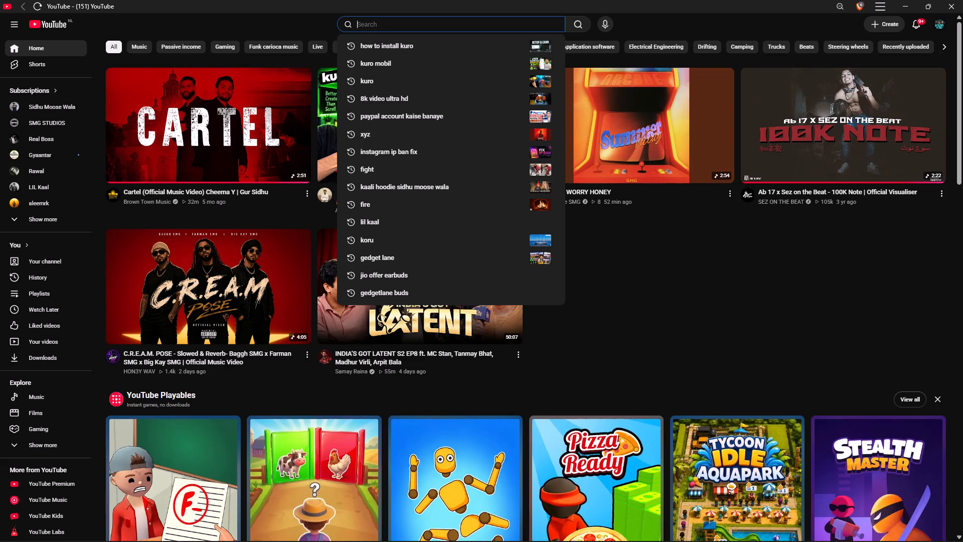
key("space")
key("BackSpace")
type("so")
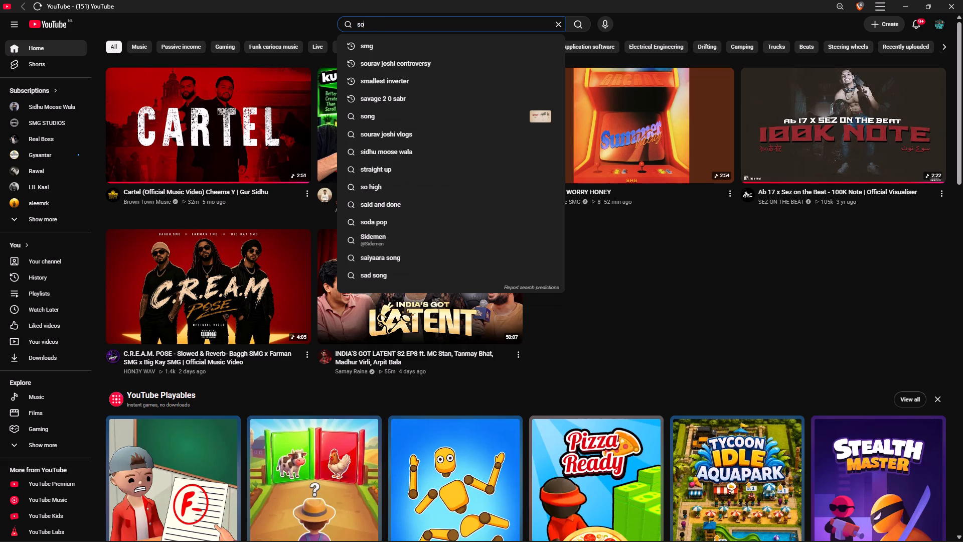
type("rv")
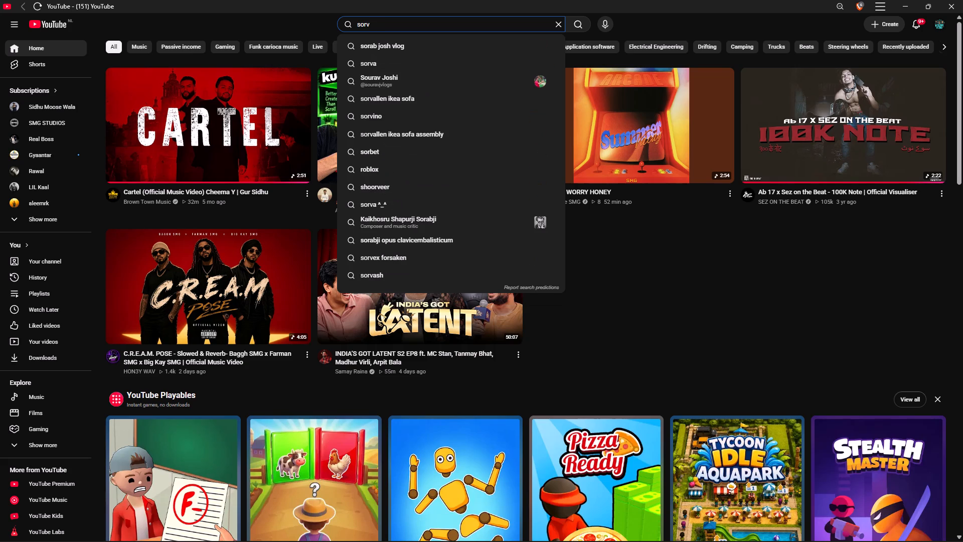
key("BackSpace")
key("BackSpace")
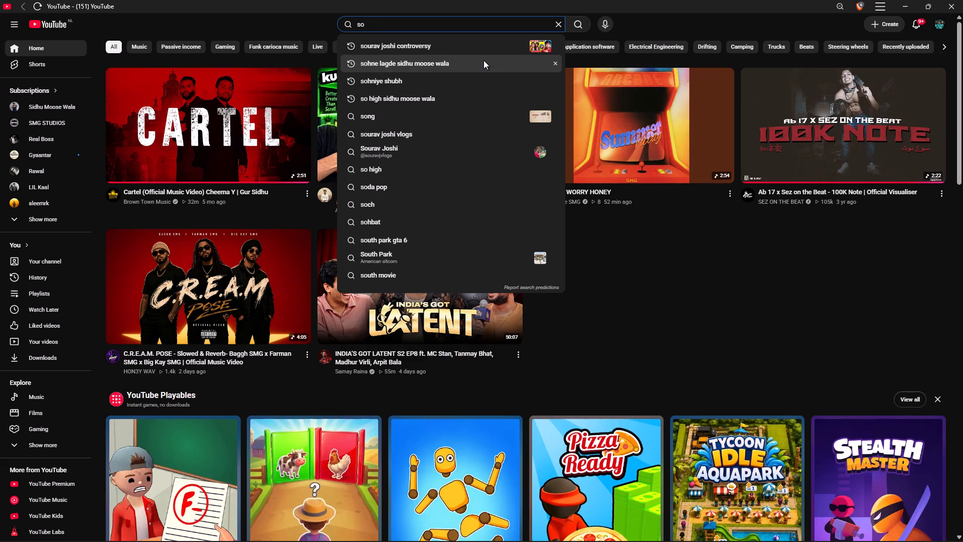
left_click(489, 50)
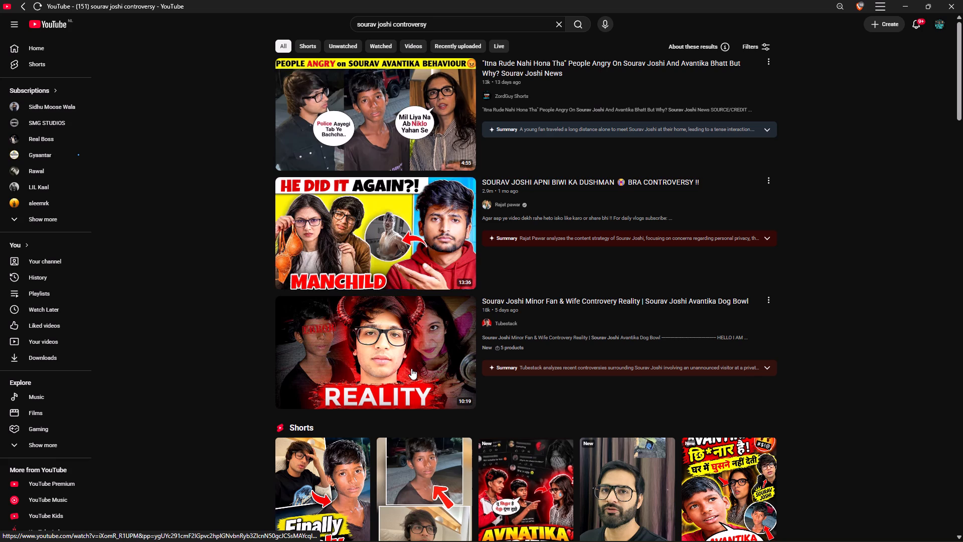
Watch the Short "Finally! Sourav Joshi Breaks His Silence on the Trolling of This Young Fan!" and close its sharing options.
scroll(415, 367, "down", 4)
left_click(305, 334)
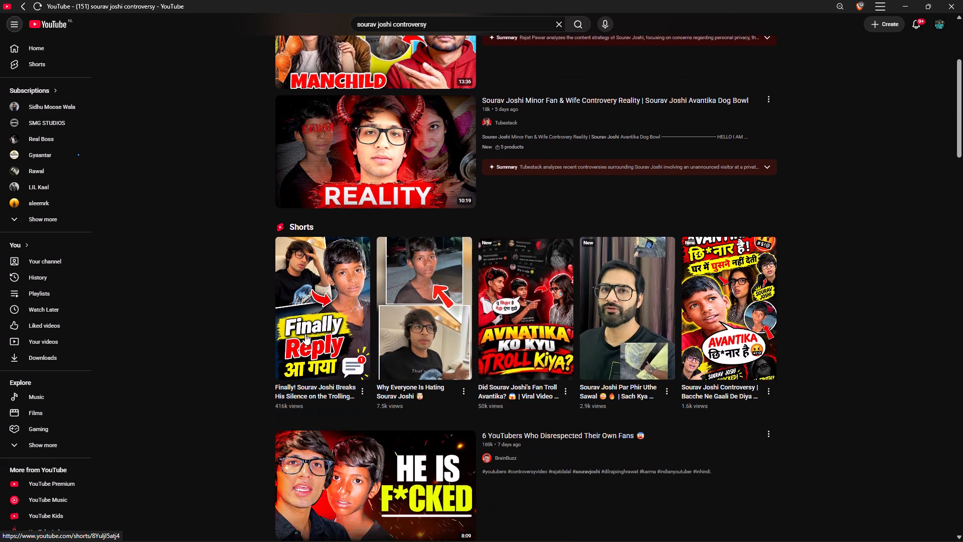
left_click(545, 332)
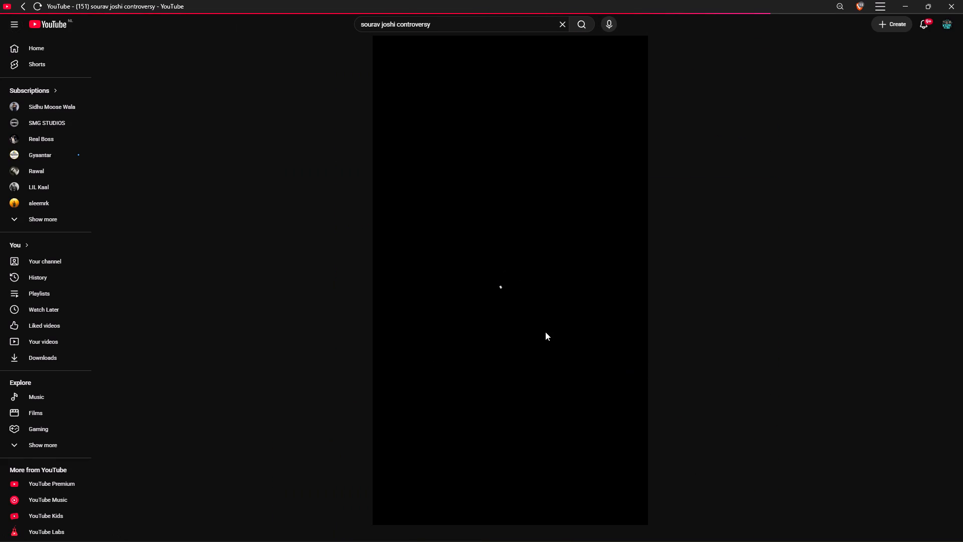
left_click(550, 337)
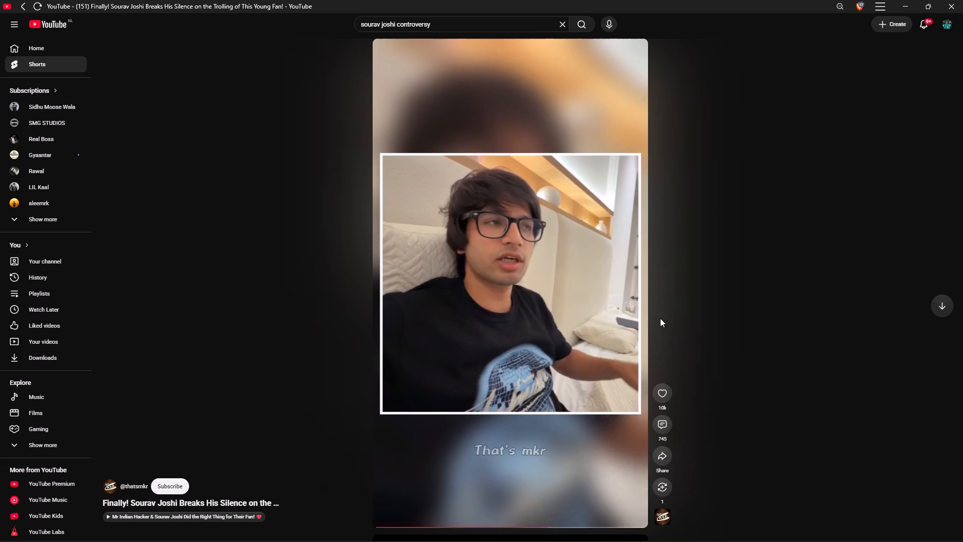
left_click(663, 454)
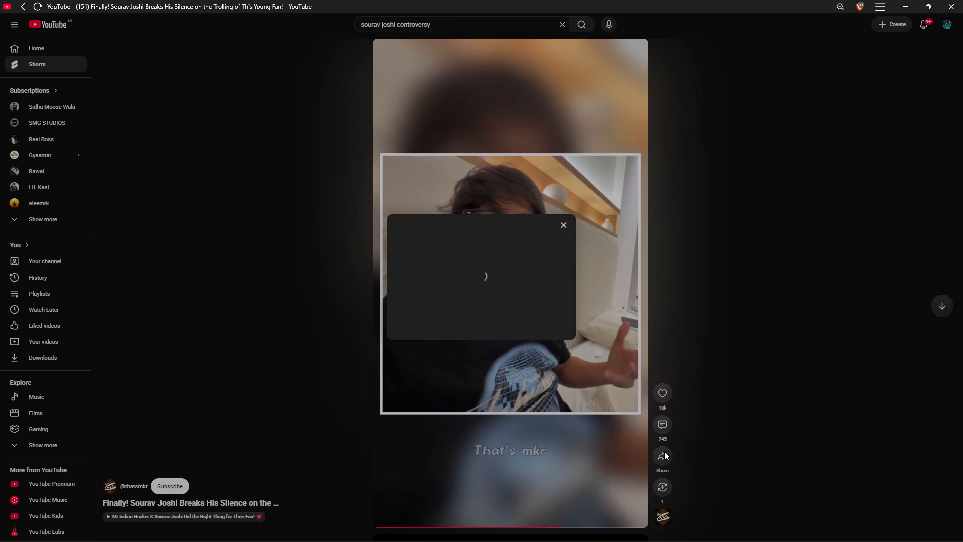
left_click(562, 235)
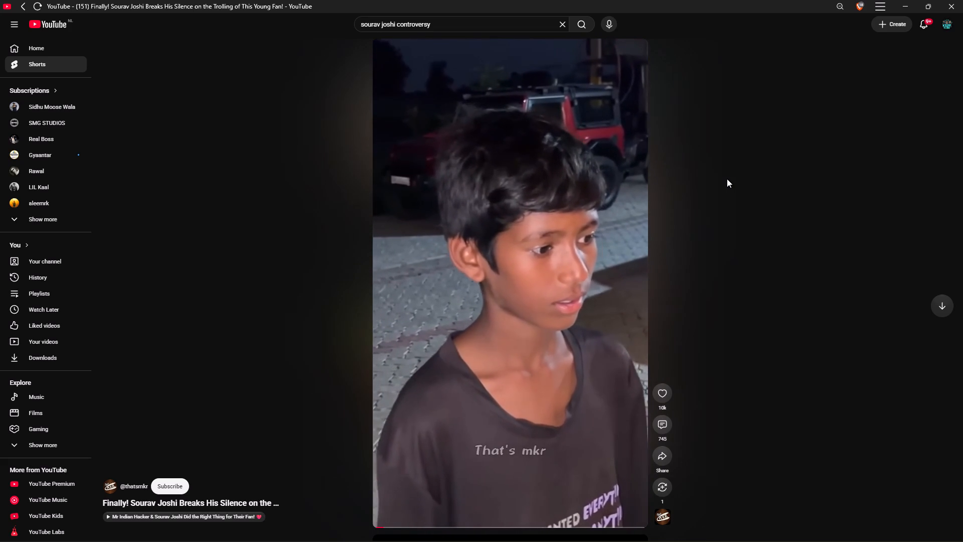
Watch the following Shorts, "Why Everyone Is Hating Sourav Joshi" and "Sourav Joshi Par Phir Uthe Sawal".
scroll(719, 239, "down", 7)
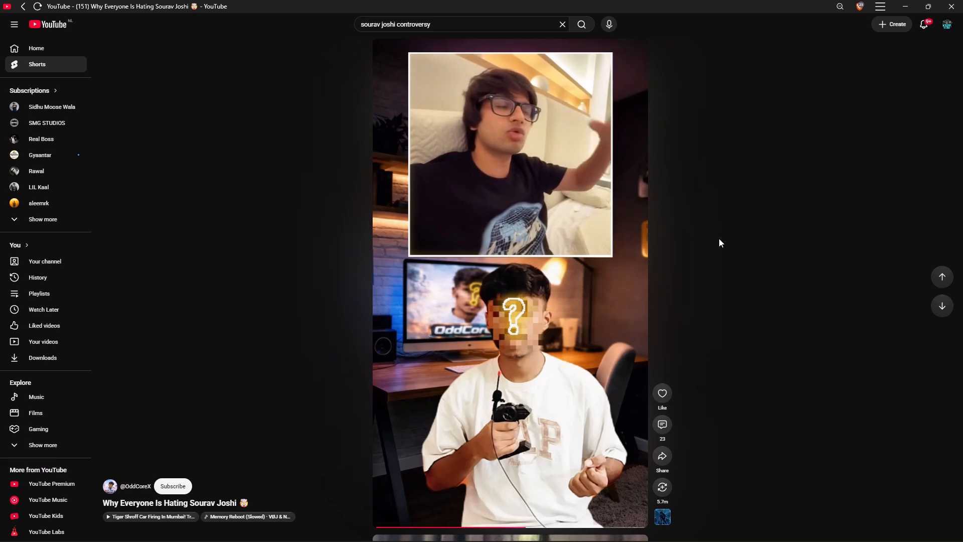
scroll(719, 238, "down", 4)
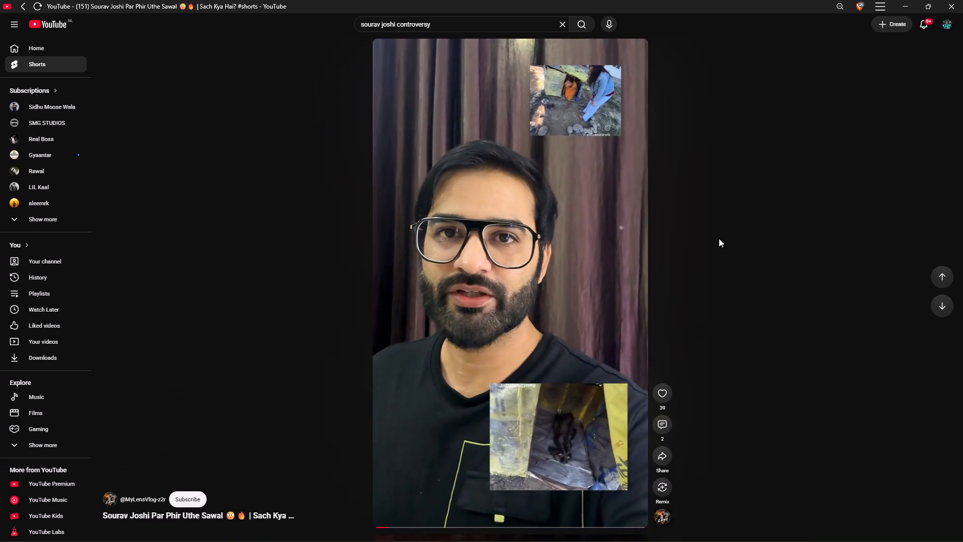
left_click(719, 238)
left_click_drag(719, 238, 702, 224)
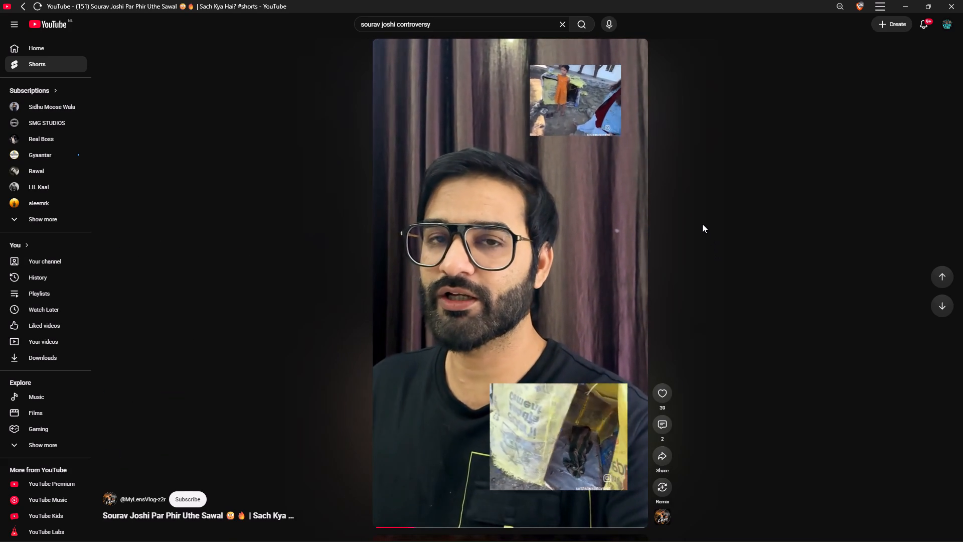
left_click_drag(702, 224, 700, 224)
left_click_drag(667, 212, 651, 210)
Look through the search results' videos and Shorts about the Sourav Joshi controversy.
scroll(417, 295, "down", 5)
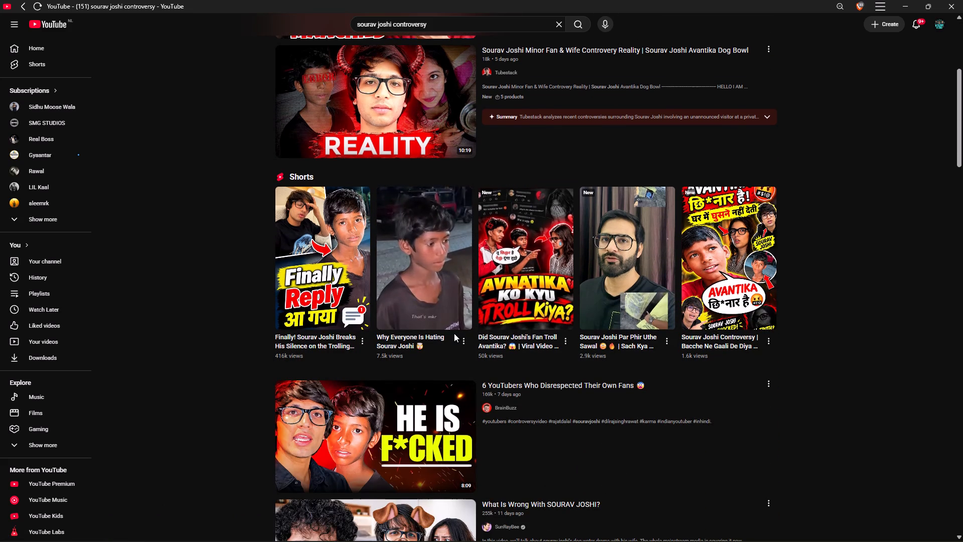
scroll(494, 432, "down", 3)
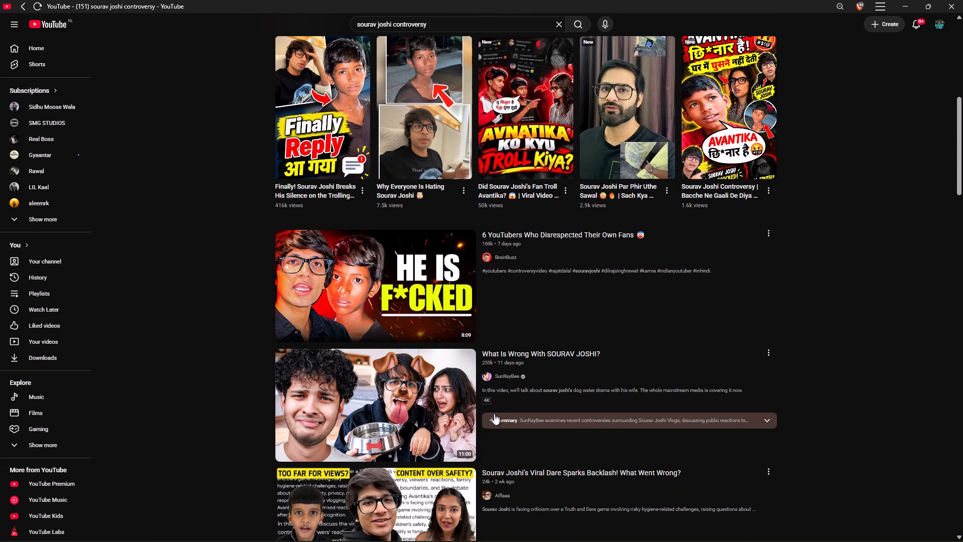
scroll(491, 398, "down", 6)
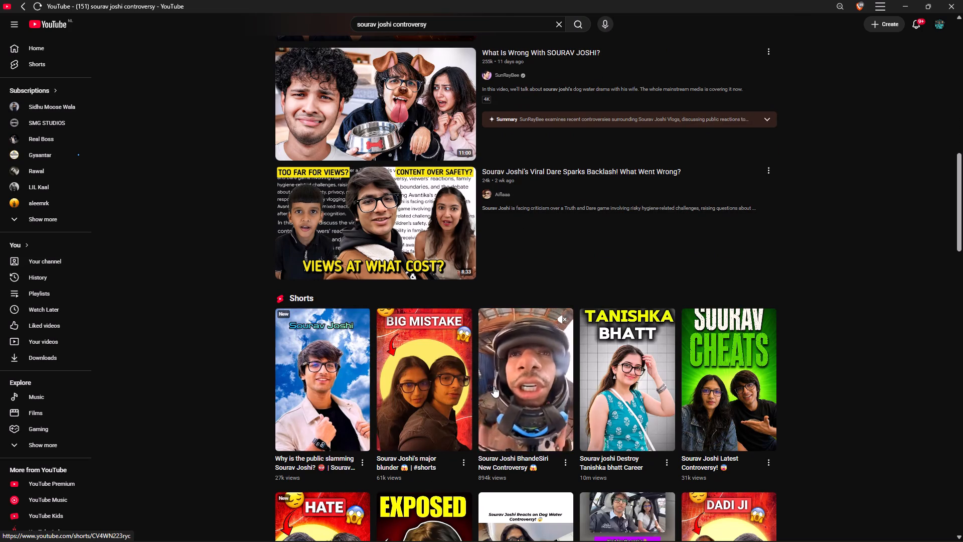
scroll(494, 386, "down", 3)
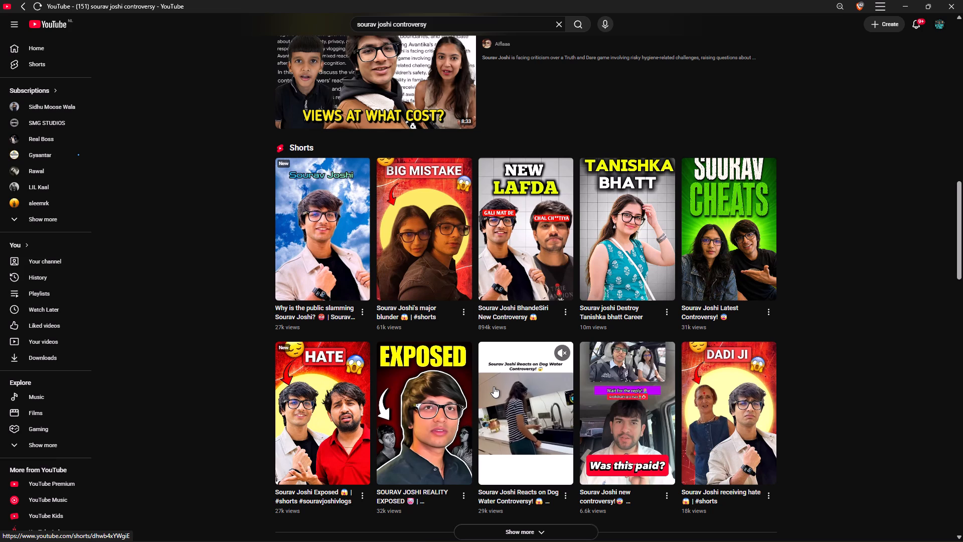
scroll(458, 376, "up", 3)
scroll(478, 341, "up", 2)
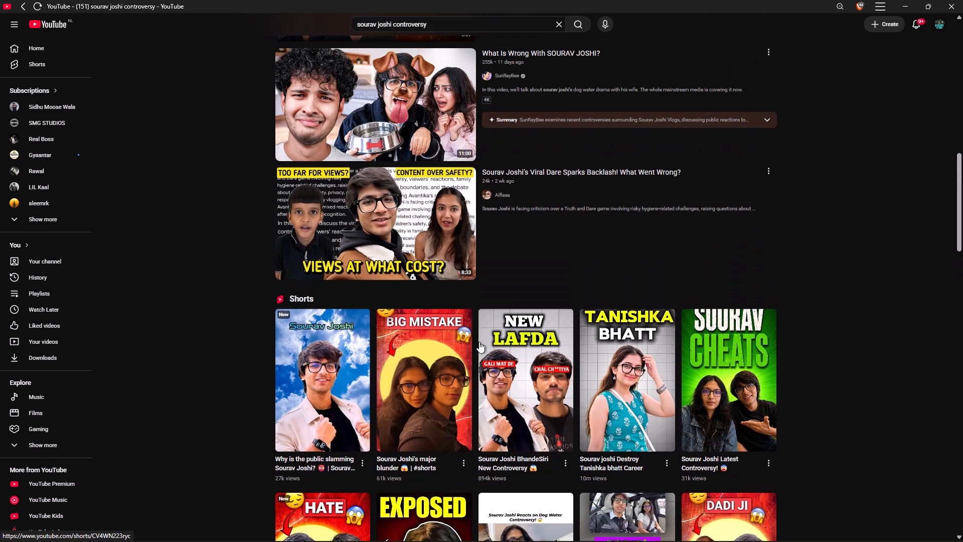
scroll(479, 342, "up", 17)
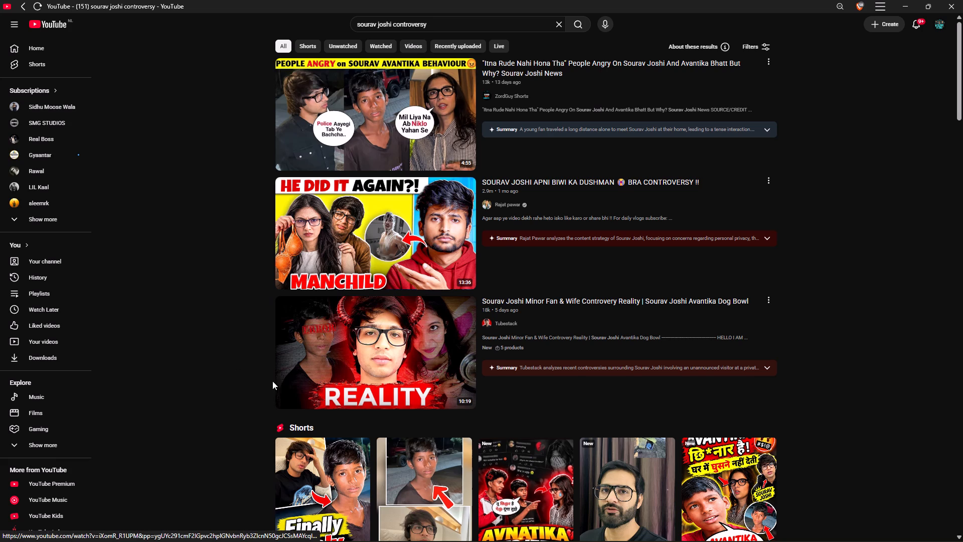
scroll(406, 364, "down", 12)
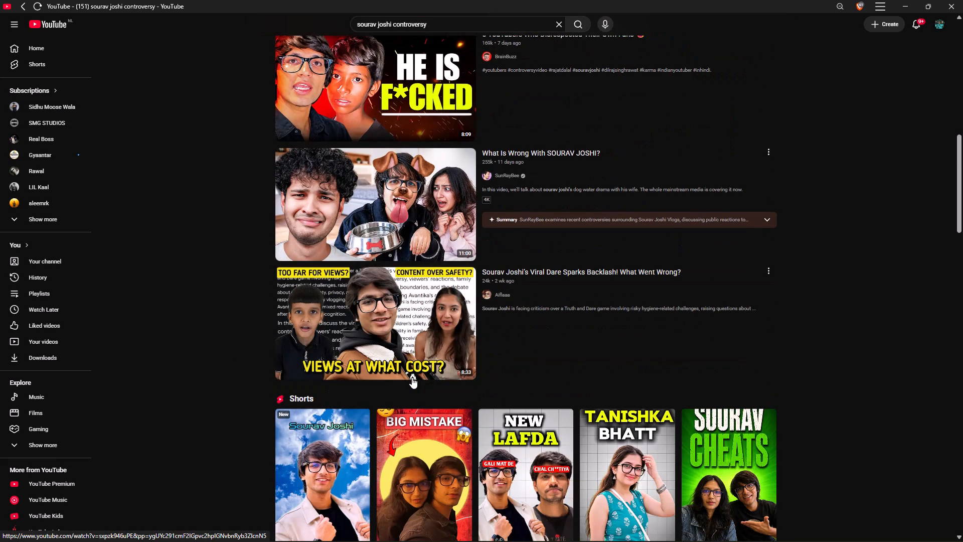
scroll(412, 377, "down", 6)
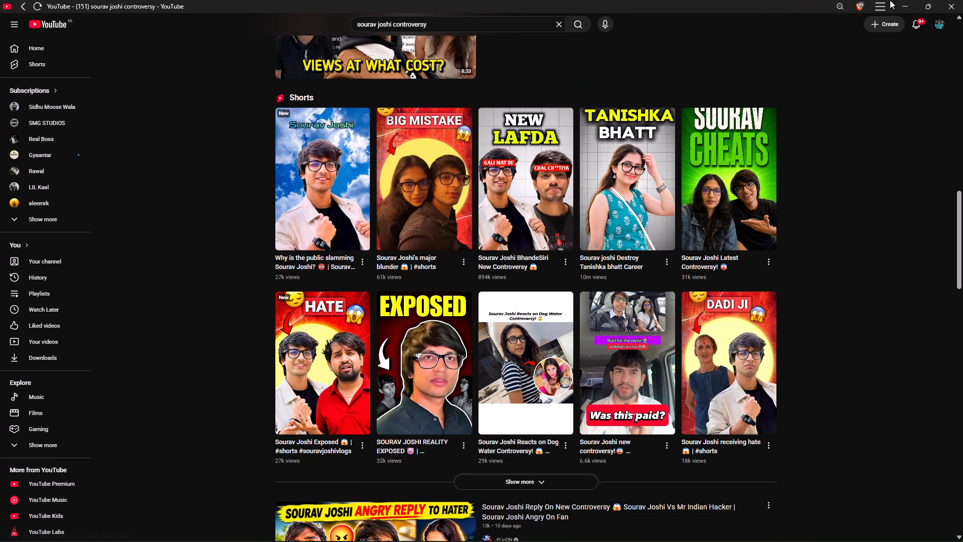
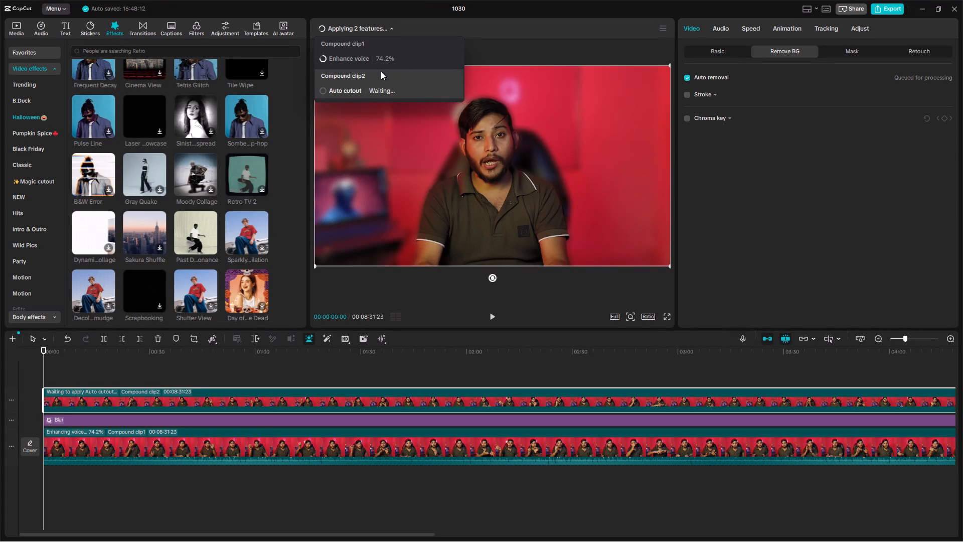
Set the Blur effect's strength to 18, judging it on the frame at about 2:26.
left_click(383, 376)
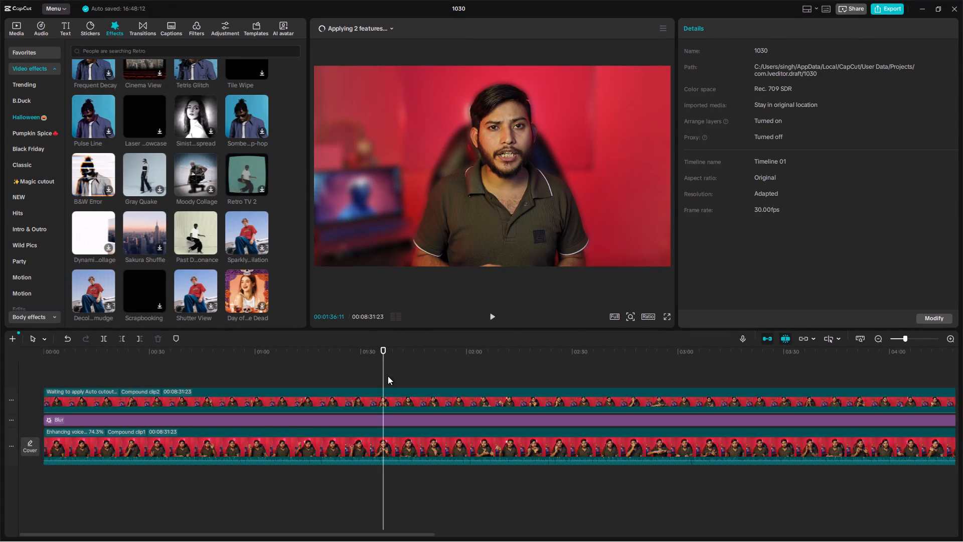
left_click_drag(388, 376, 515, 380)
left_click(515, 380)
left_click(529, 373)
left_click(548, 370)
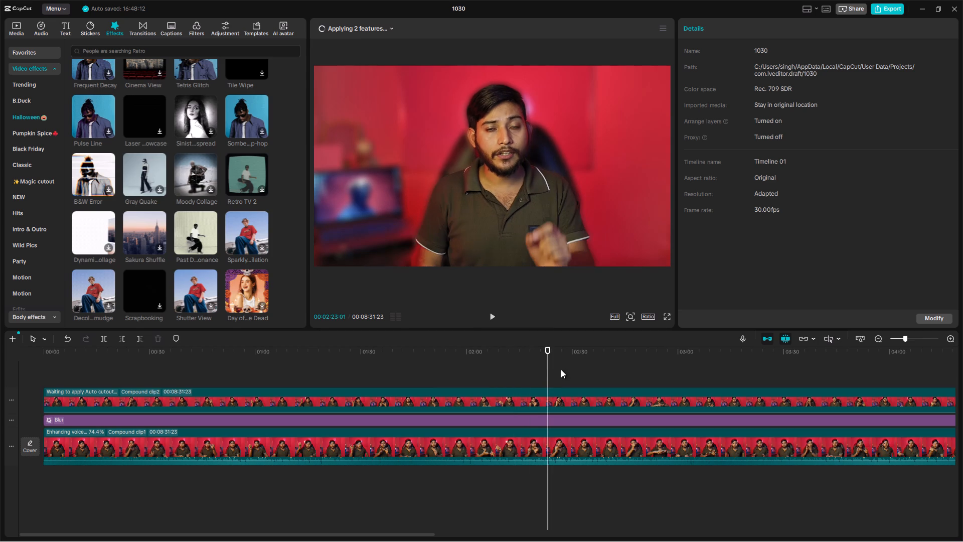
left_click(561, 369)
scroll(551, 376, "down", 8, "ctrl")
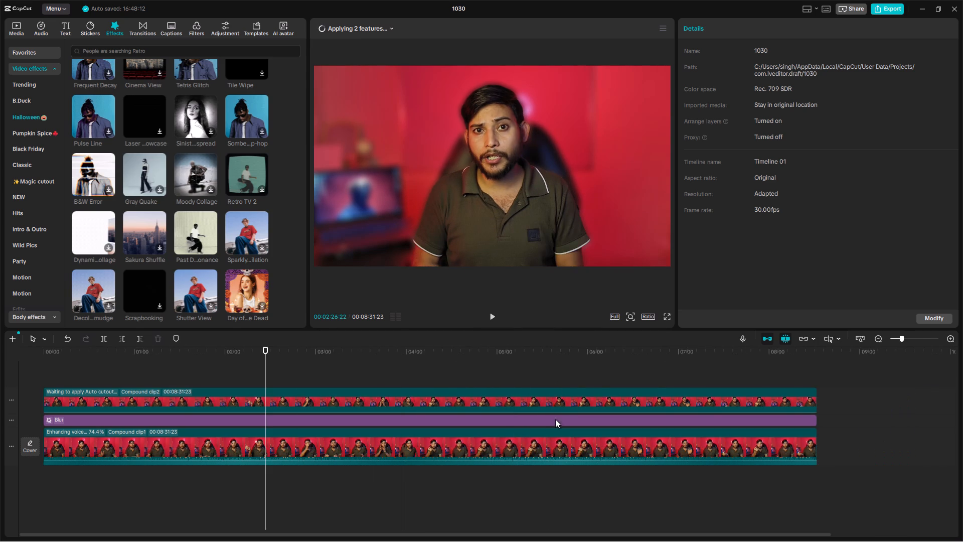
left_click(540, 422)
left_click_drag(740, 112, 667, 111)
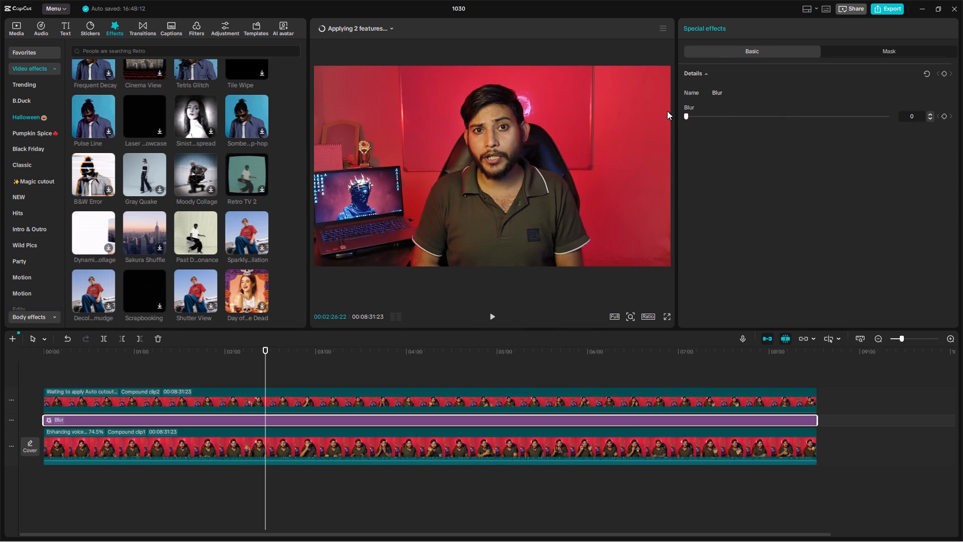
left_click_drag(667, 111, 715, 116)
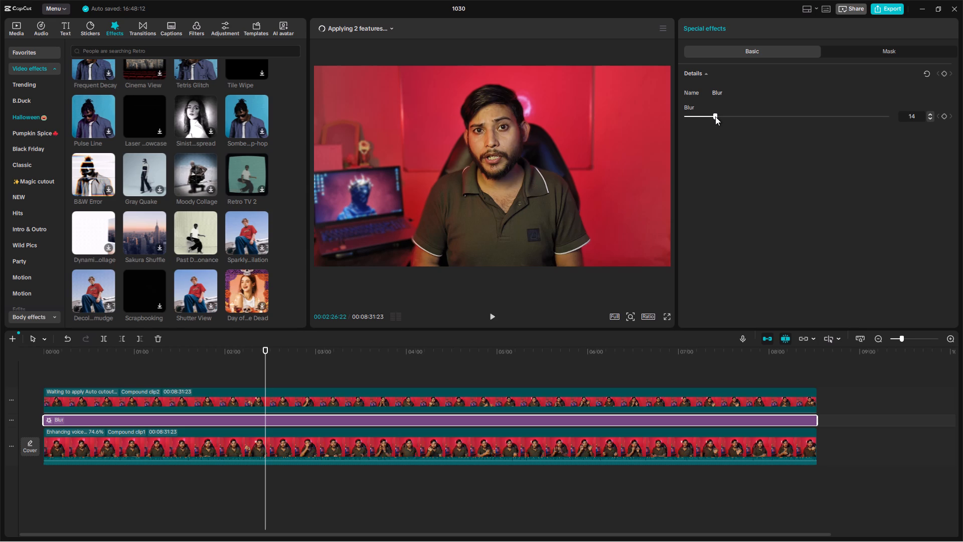
Set the Blur effect's strength to 18, judging it on the frame at about 2:26.
left_click_drag(715, 116, 722, 115)
scroll(550, 167, "up", 2, "ctrl")
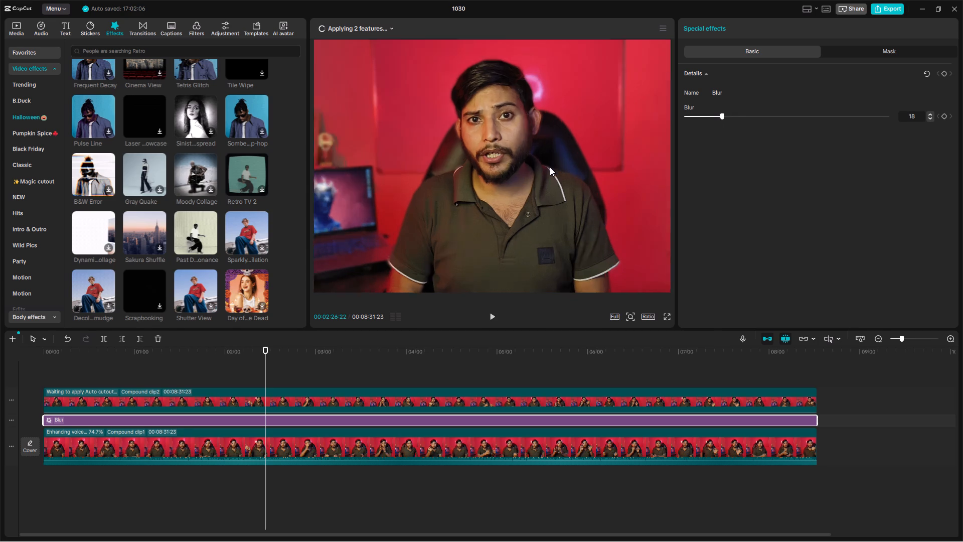
scroll(550, 167, "up", 3, "ctrl")
scroll(550, 167, "down", 5, "ctrl")
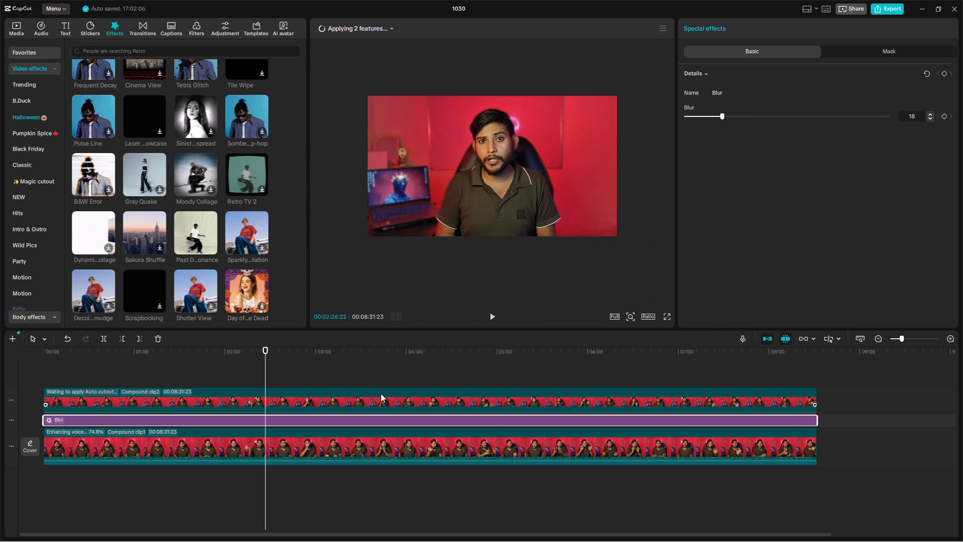
Select the upper compound clip above the Blur effect and raise the computer's display brightness to maximum.
left_click(375, 400)
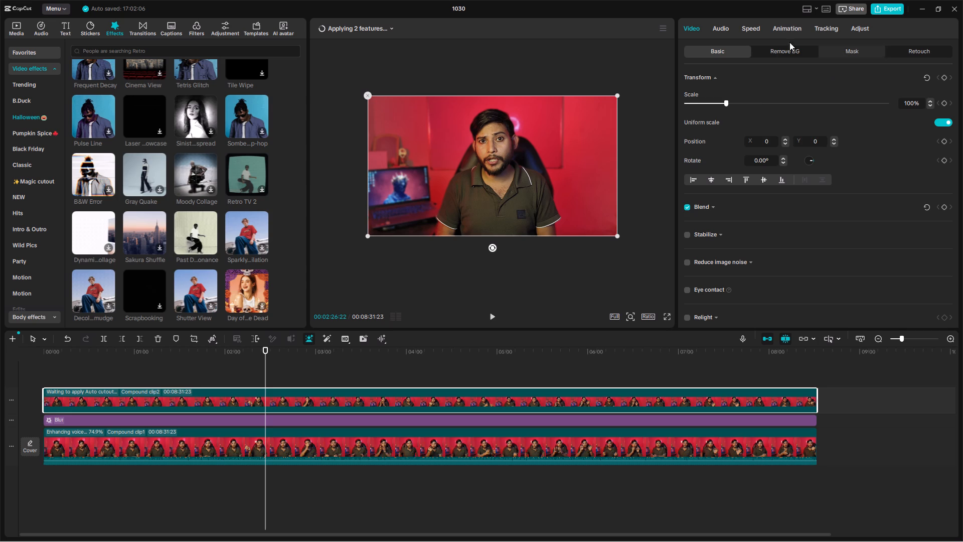
left_click(880, 535)
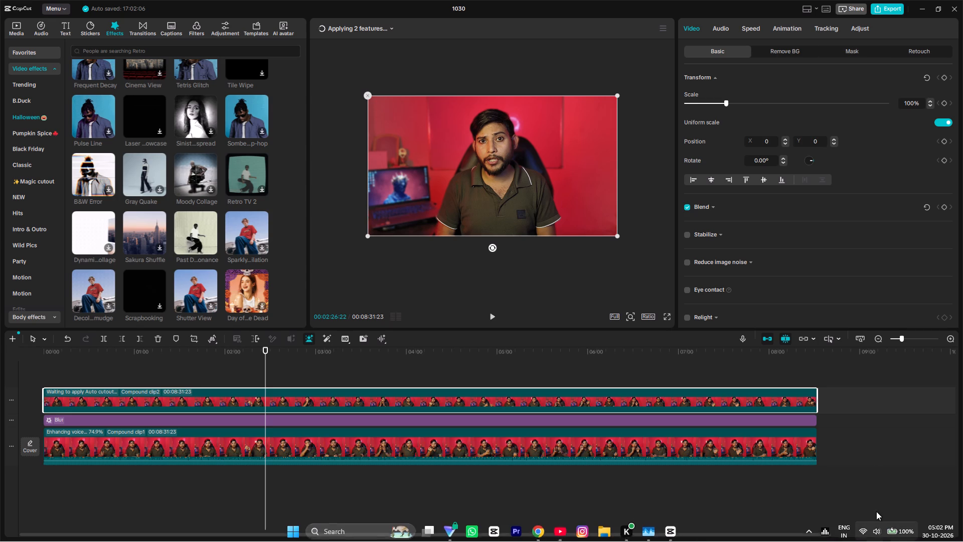
left_click_drag(916, 446, 962, 446)
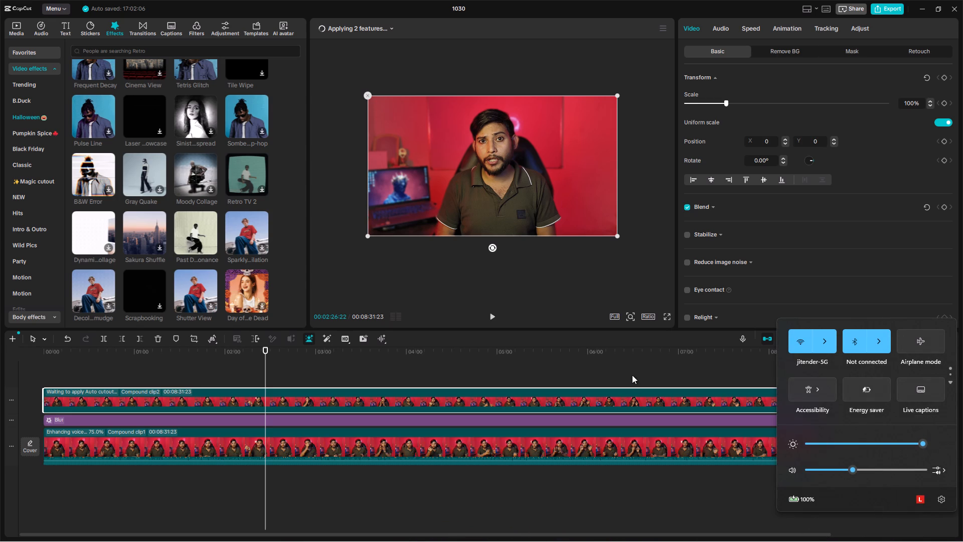
left_click(854, 31)
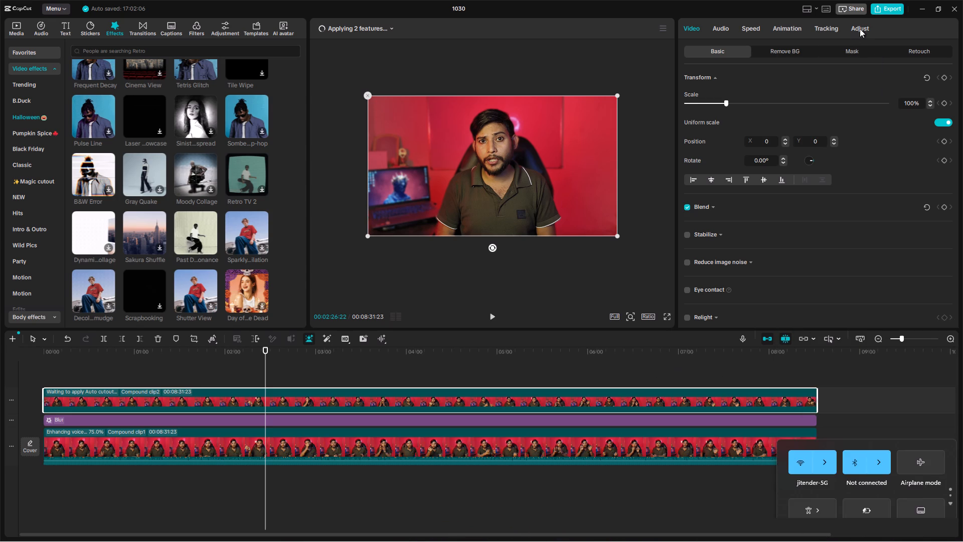
Raise the middle of the Luma curve slightly in the upper compound clip's colour adjustments.
left_click(861, 28)
scroll(767, 257, "down", 3)
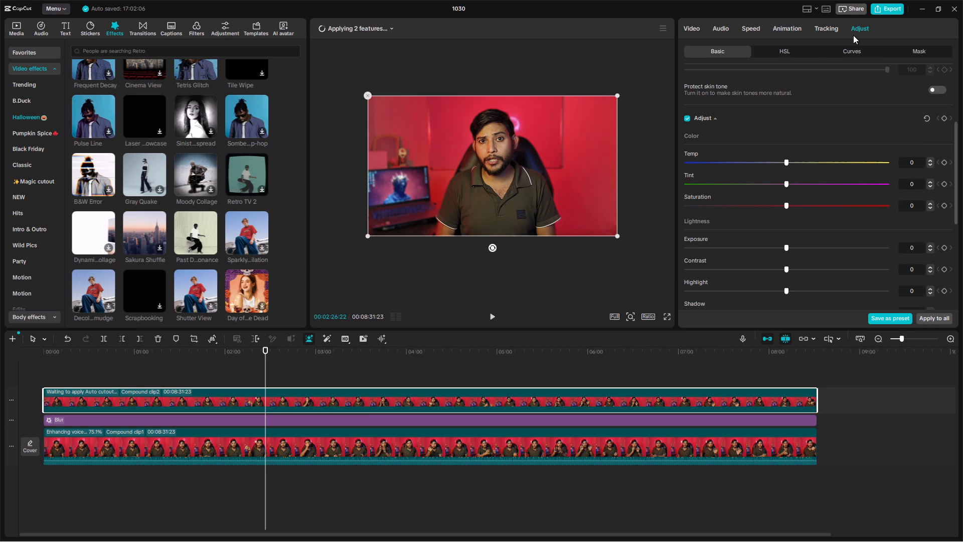
left_click(853, 46)
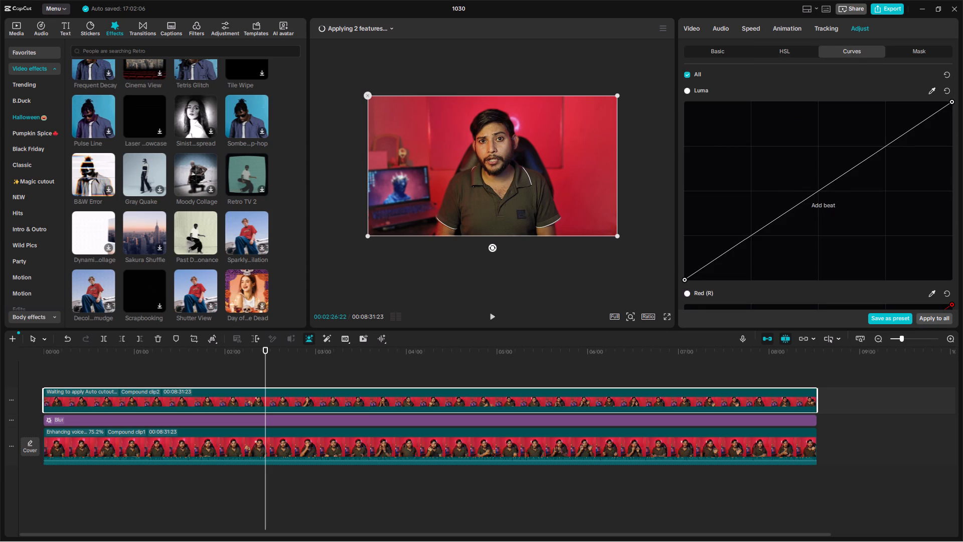
left_click_drag(817, 191, 812, 185)
Go to the Blue (B) curve of the upper compound clip for colour adjustment.
scroll(815, 191, "down", 19)
scroll(818, 206, "down", 7)
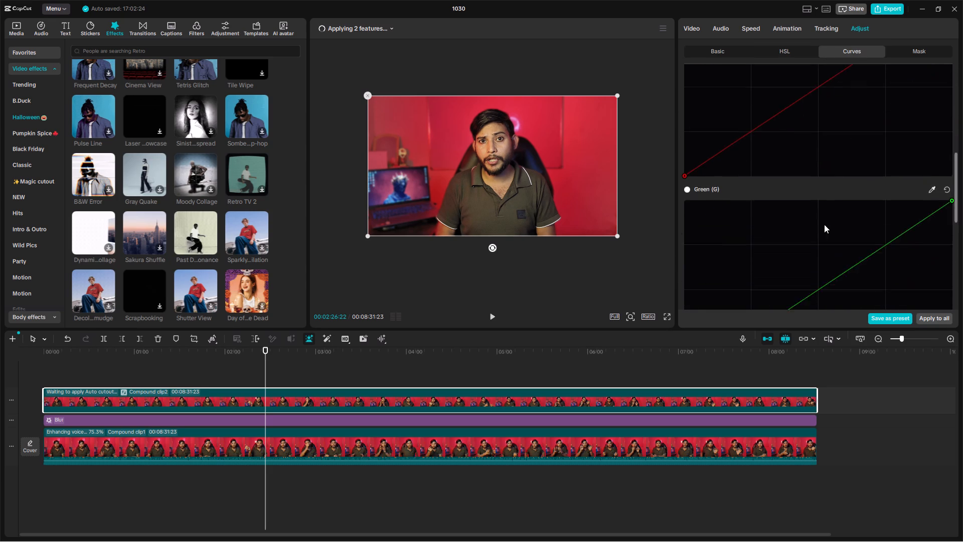
scroll(824, 224, "down", 20)
scroll(824, 224, "down", 3)
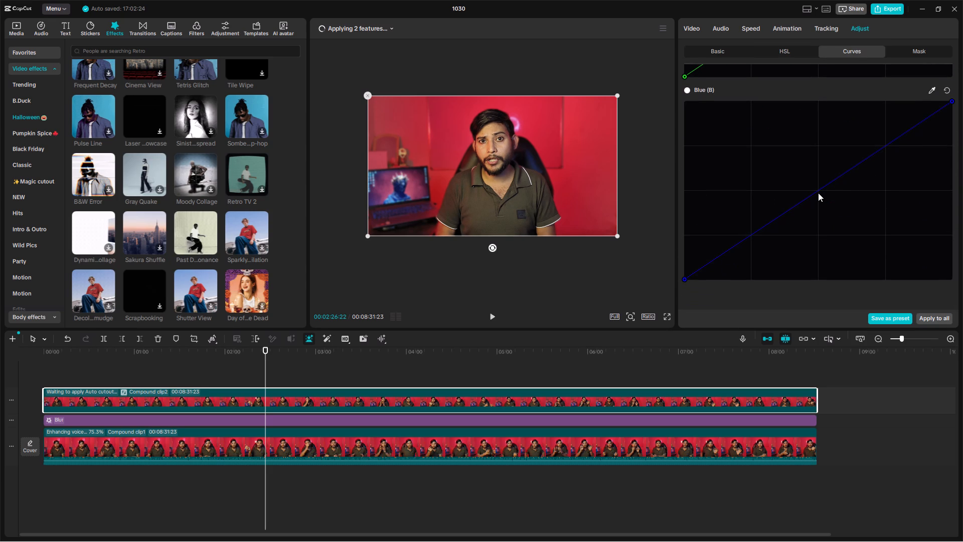
Add a midpoint to the Blue and Red colour curves of Compound clip2 and nudge each one slightly.
left_click_drag(818, 191, 827, 196)
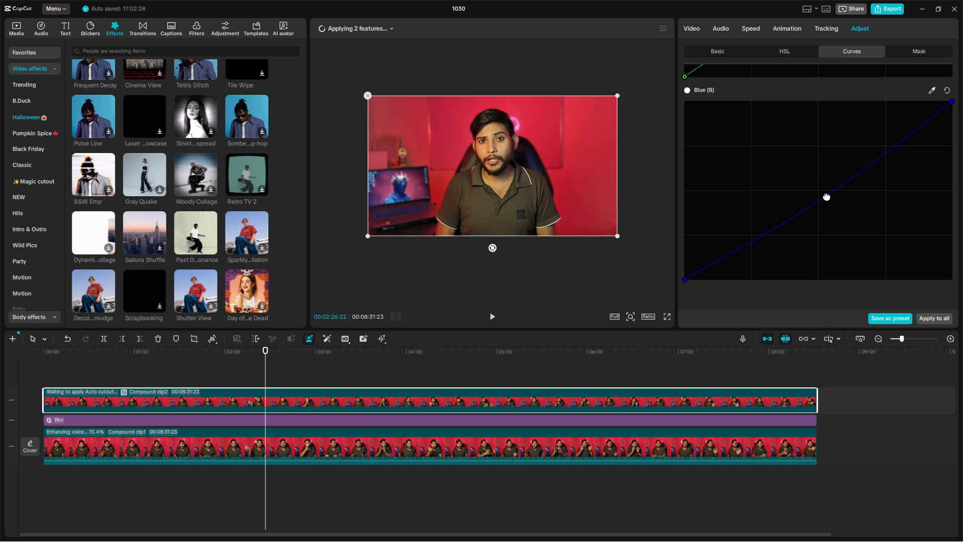
left_click_drag(827, 196, 826, 194)
scroll(826, 194, "up", 14)
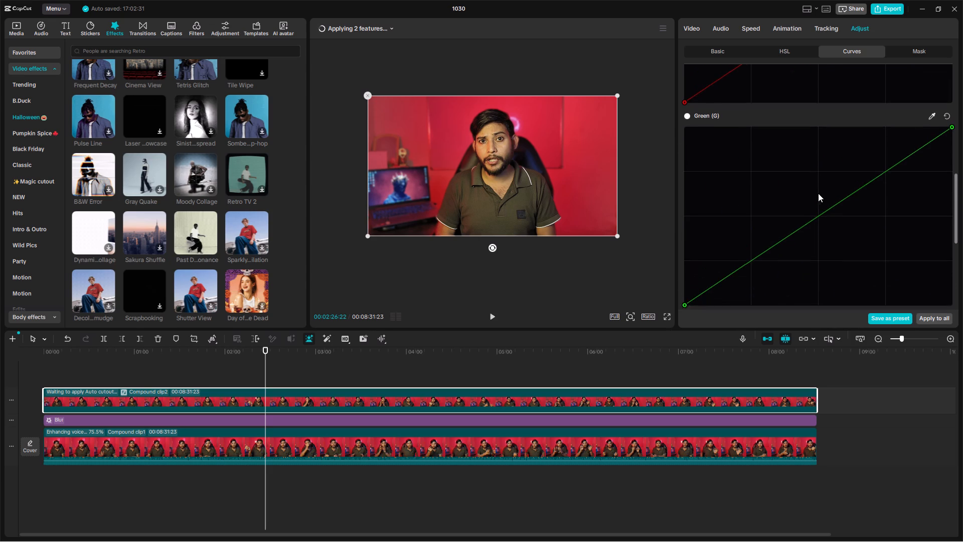
scroll(813, 191, "up", 5)
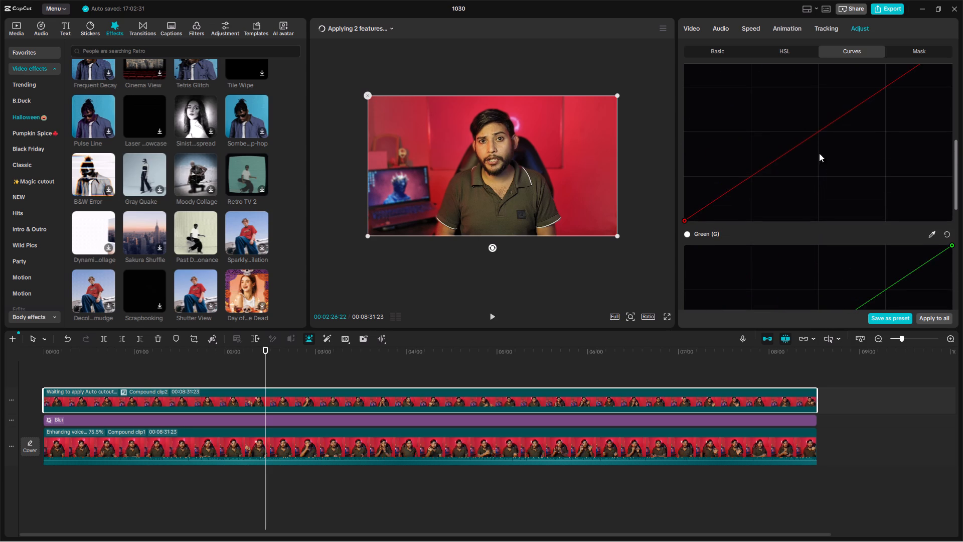
left_click(818, 133)
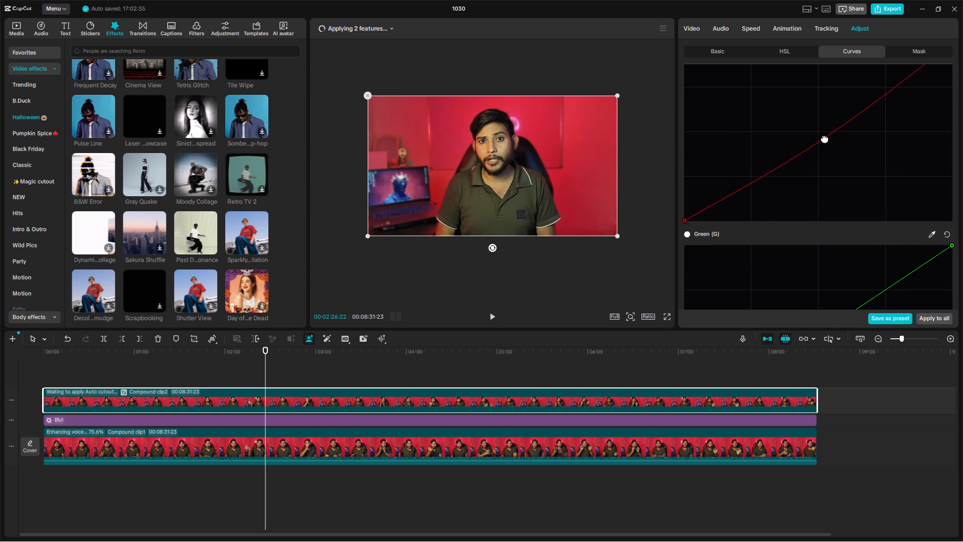
scroll(831, 186, "up", 11)
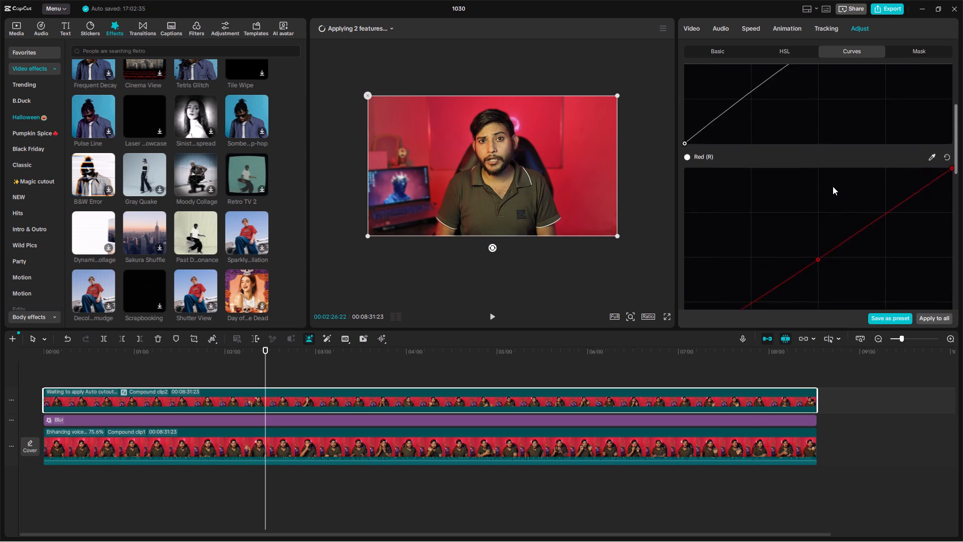
scroll(833, 186, "up", 5)
scroll(833, 186, "down", 20)
scroll(833, 186, "down", 3)
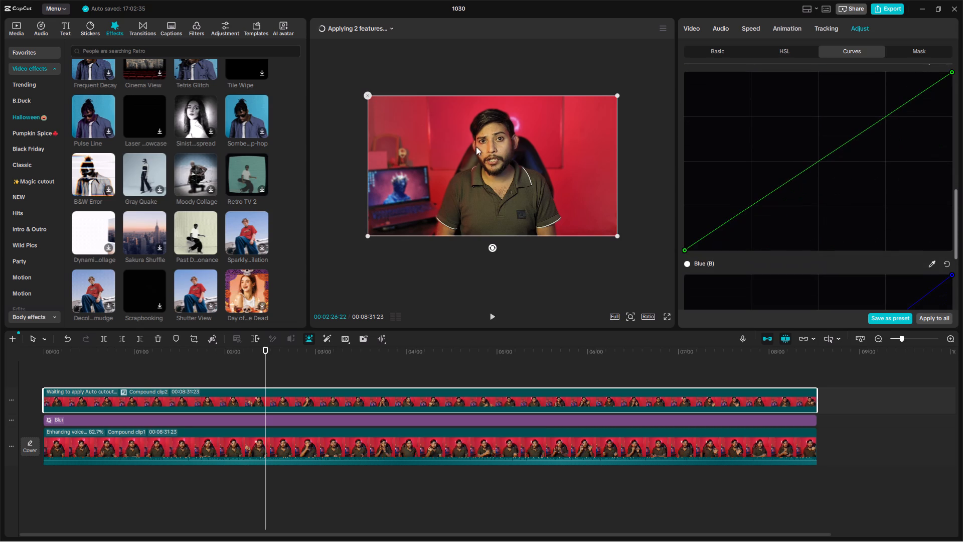
Set the Blur effect's strength to 13 after checking the speaker's face and edges up close and comparing without blur.
scroll(416, 135, "up", 8, "ctrl")
scroll(528, 146, "up", 1)
left_click(528, 146)
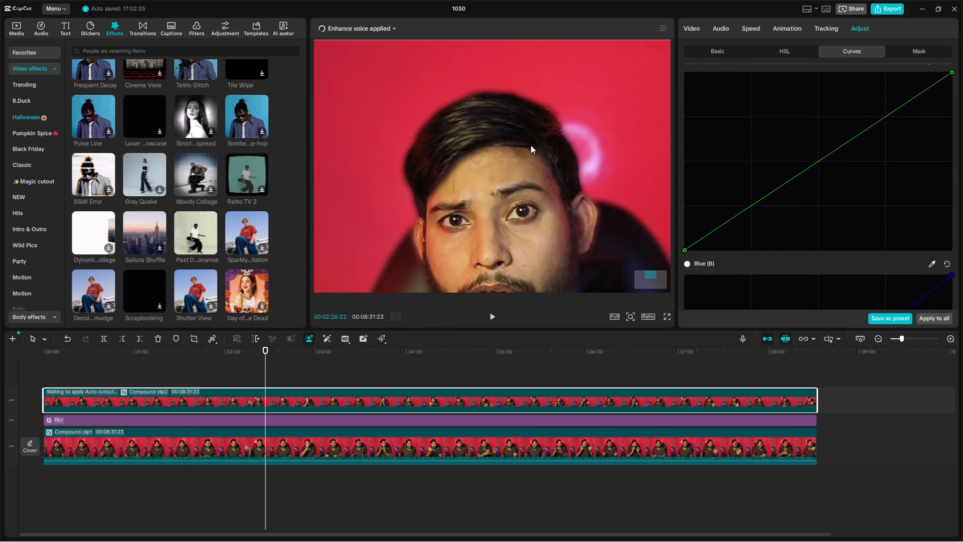
scroll(510, 180, "down", 1)
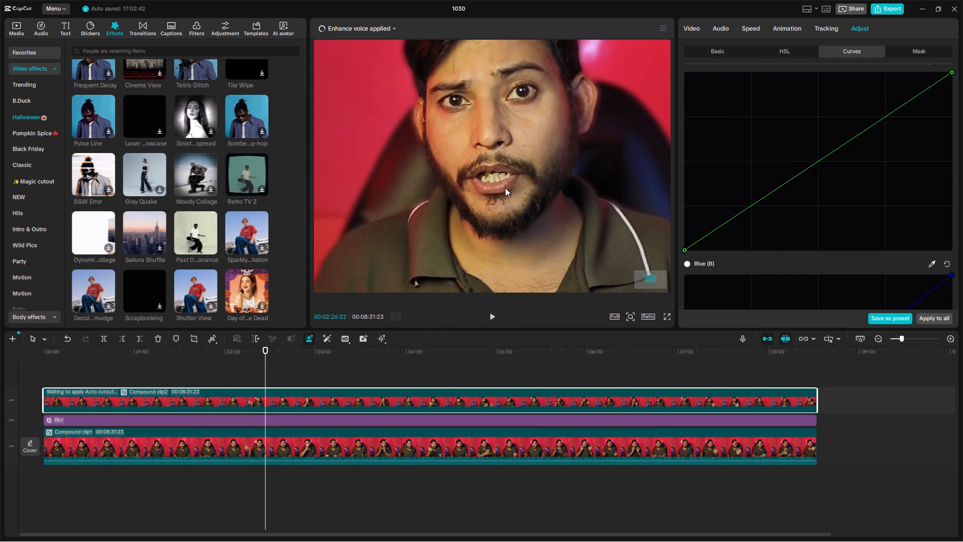
scroll(505, 188, "down", 1)
scroll(508, 186, "up", 2)
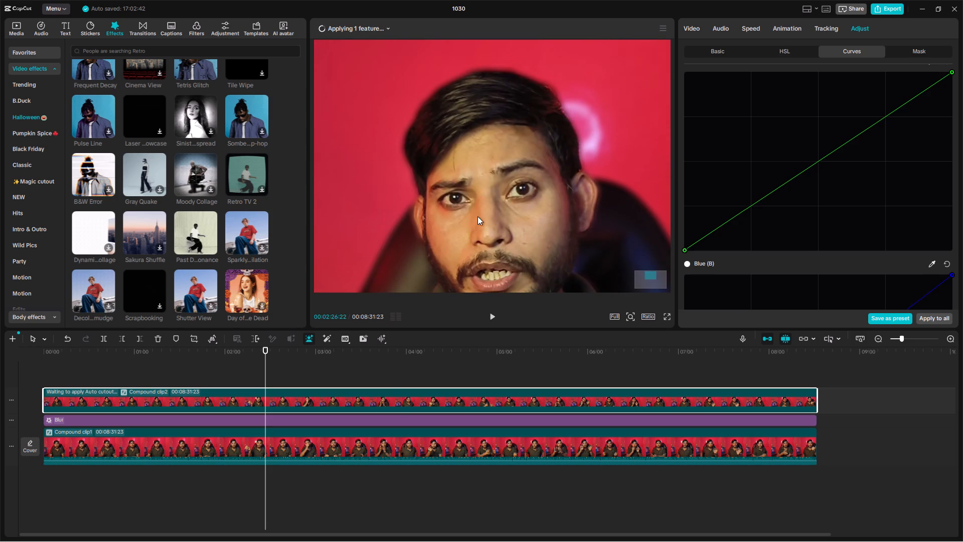
left_click(404, 419)
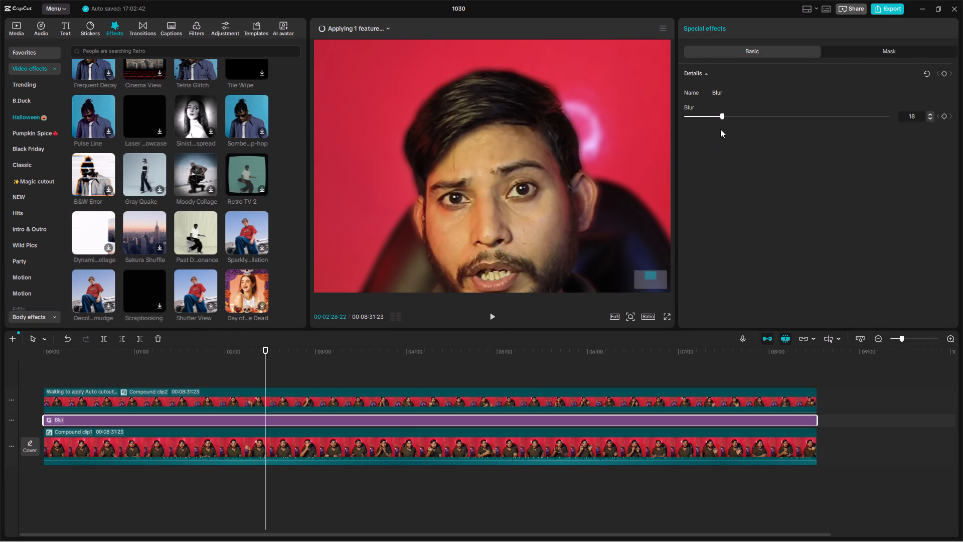
left_click_drag(722, 119, 708, 117)
scroll(493, 151, "down", 1)
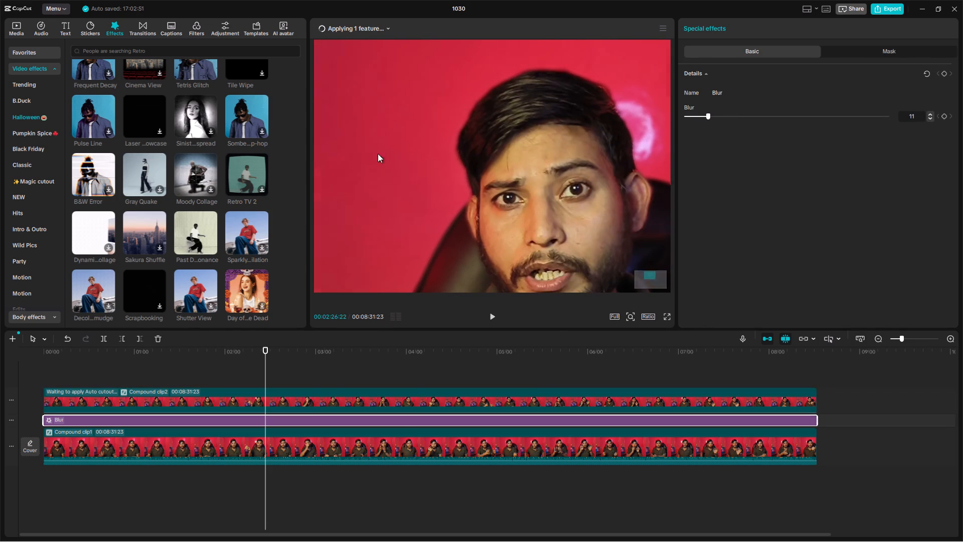
scroll(378, 154, "down", 1)
scroll(421, 168, "left", 1)
scroll(421, 168, "down", 8, "ctrl")
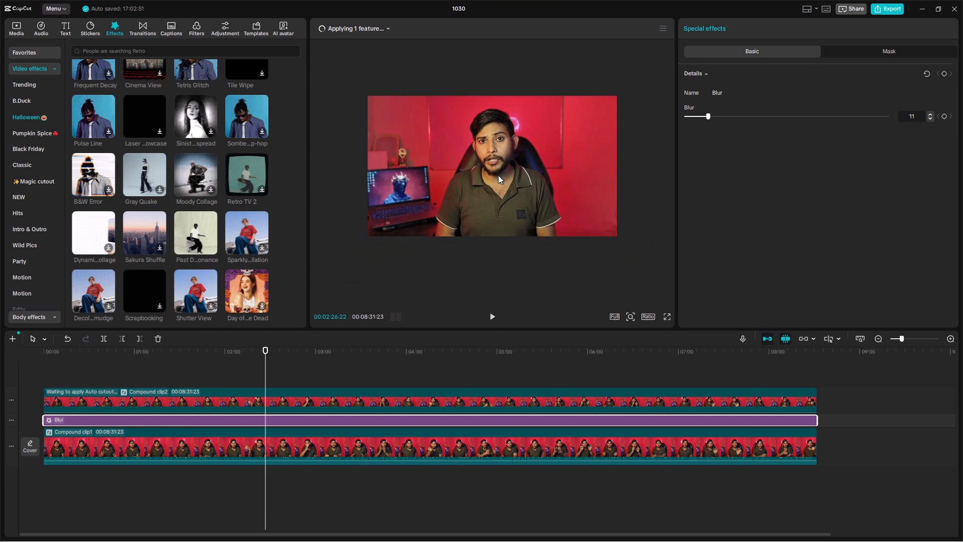
left_click_drag(708, 114, 665, 109)
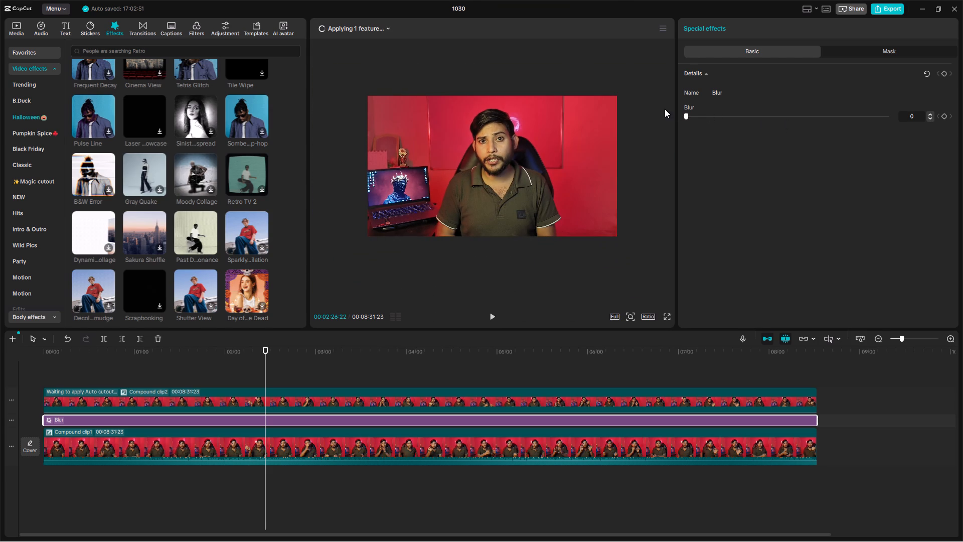
left_click_drag(665, 109, 713, 111)
Play the video full screen from about 2:26 to check the blurred look, and return to the editor.
left_click(665, 316)
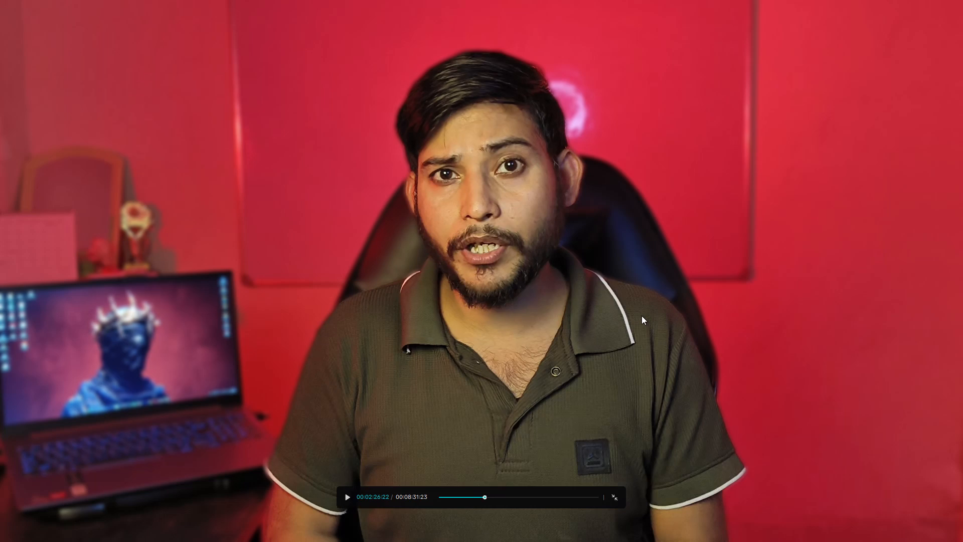
key("space")
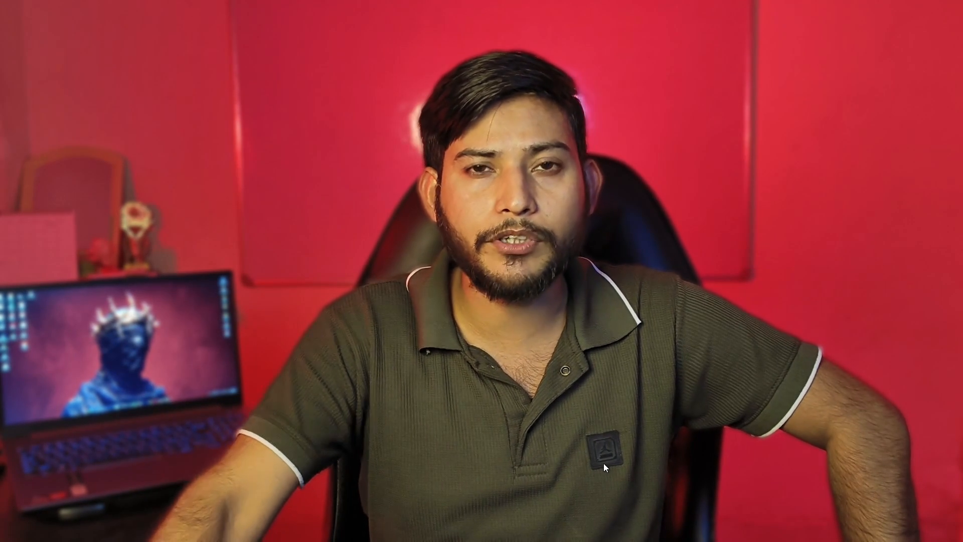
left_click(628, 472)
left_click(618, 498)
key("space")
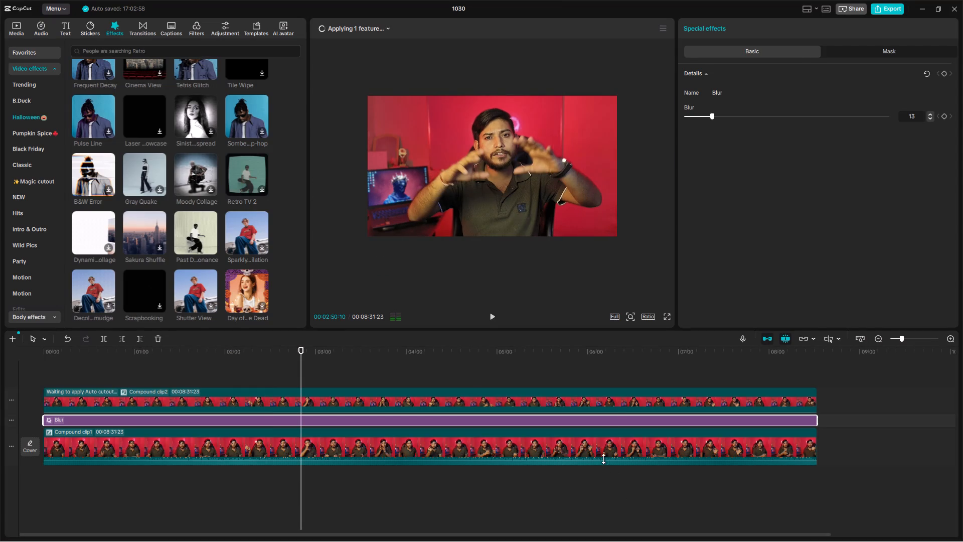
Set Sharpen to 18 in the basic adjustments of Compound clip2.
left_click(619, 402)
scroll(514, 166, "up", 8, "ctrl")
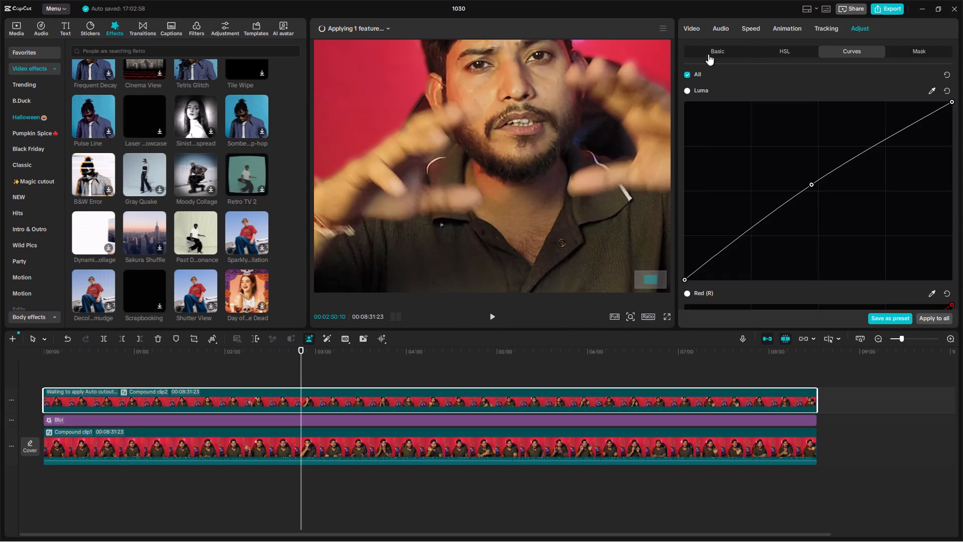
left_click(708, 56)
scroll(742, 177, "down", 20)
scroll(742, 177, "down", 16)
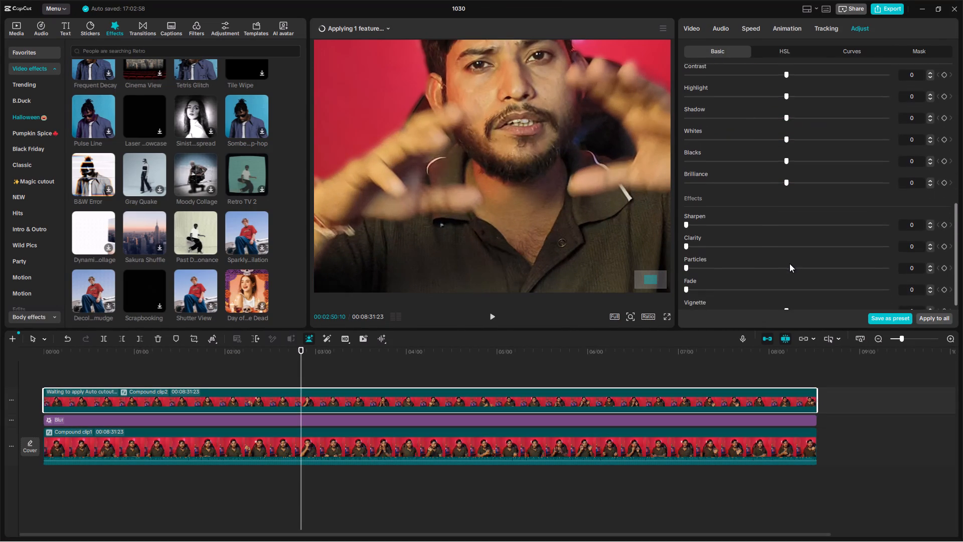
scroll(789, 263, "down", 2)
left_click_drag(690, 219, 746, 221)
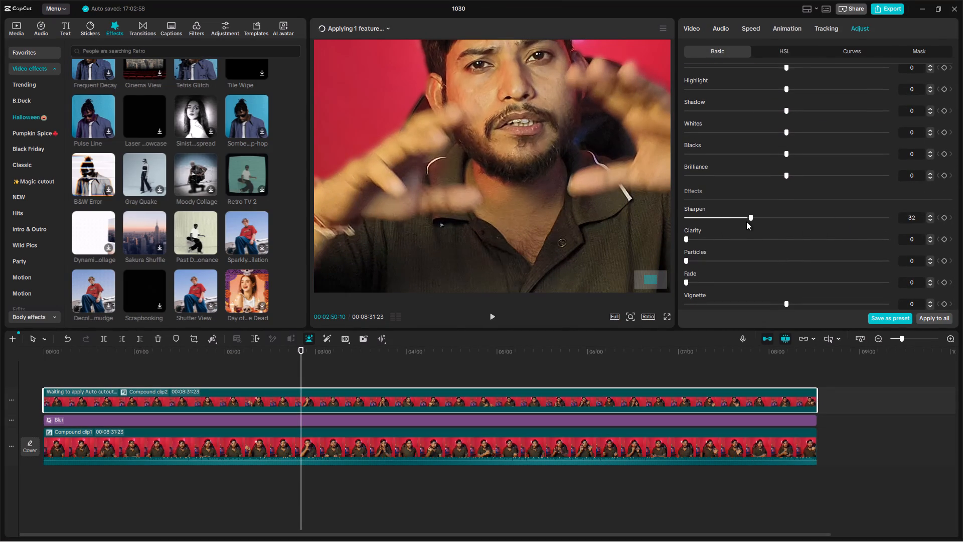
left_click_drag(746, 221, 723, 223)
scroll(506, 163, "down", 8, "ctrl")
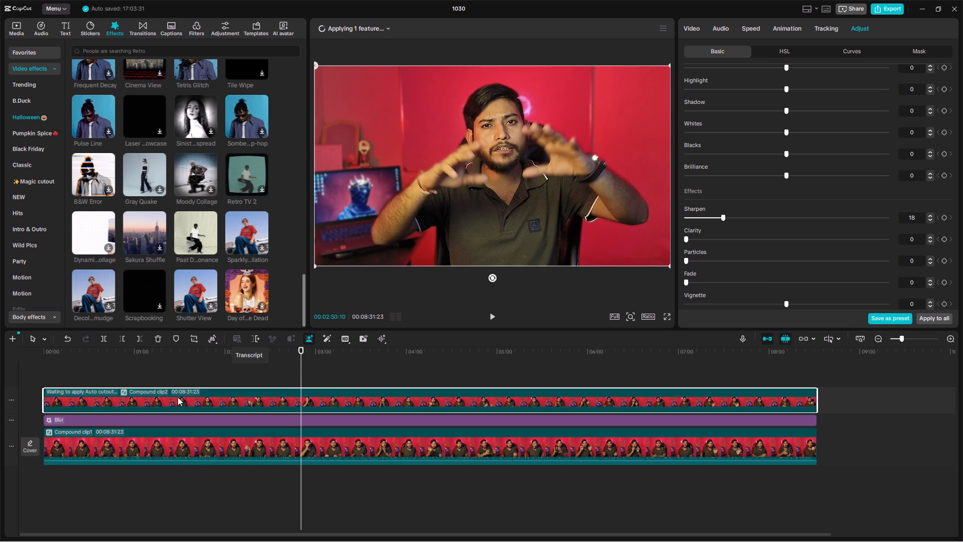
Play about the first 10 seconds of the video full screen from the start and return to the editor.
left_click(233, 368)
left_click_drag(233, 368, 6, 352)
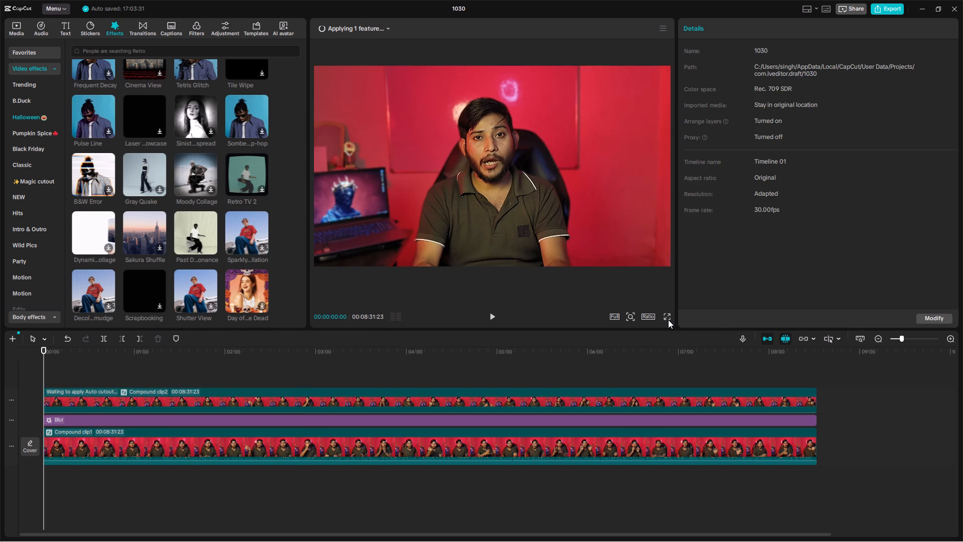
left_click(669, 320)
key("space")
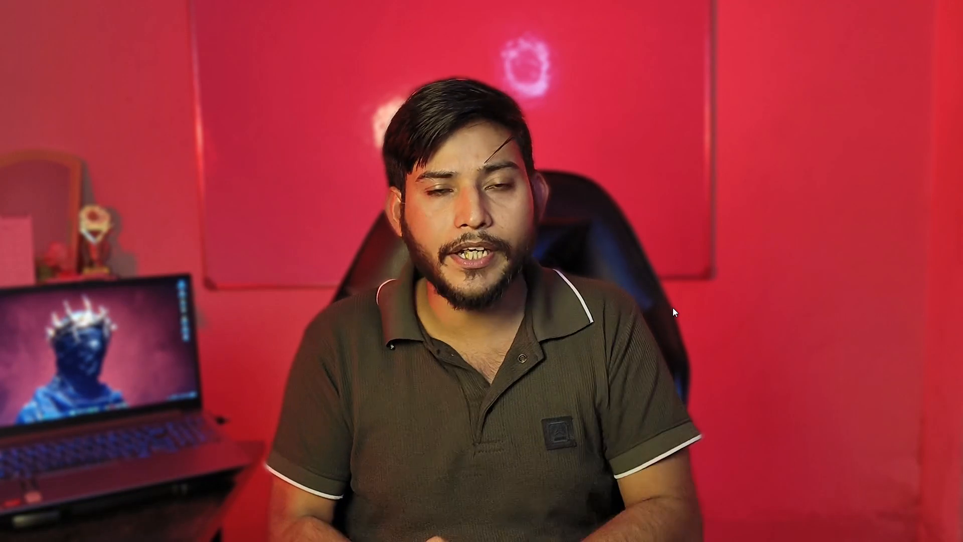
key("space")
left_click(699, 405)
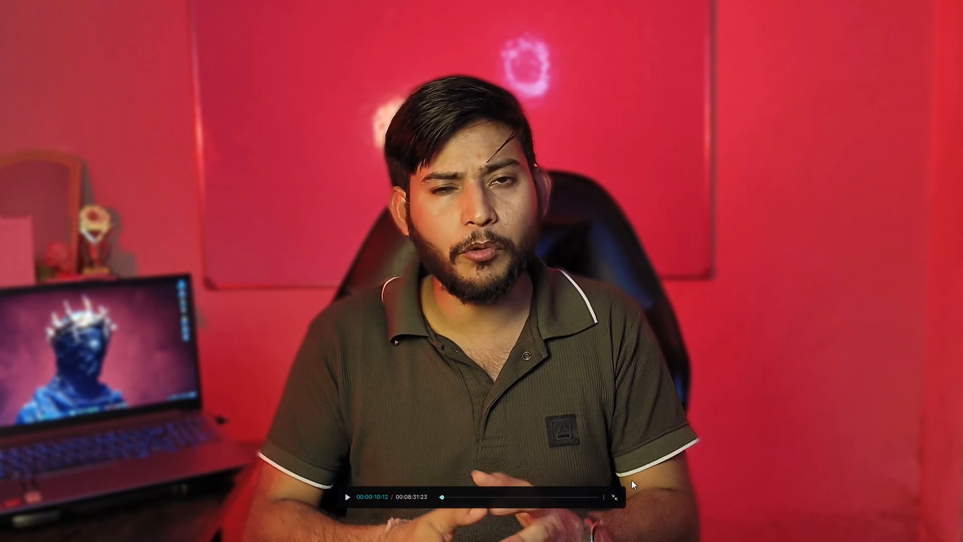
left_click(615, 498)
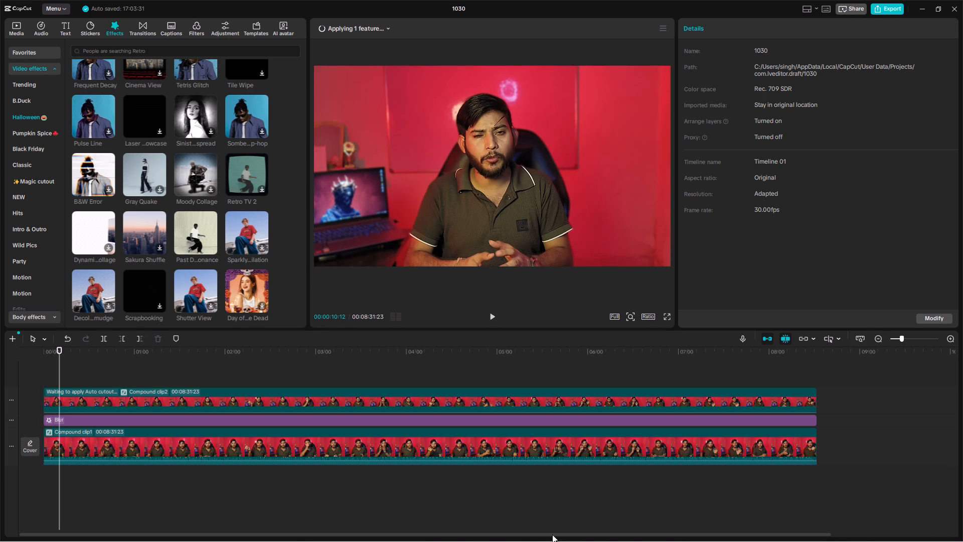
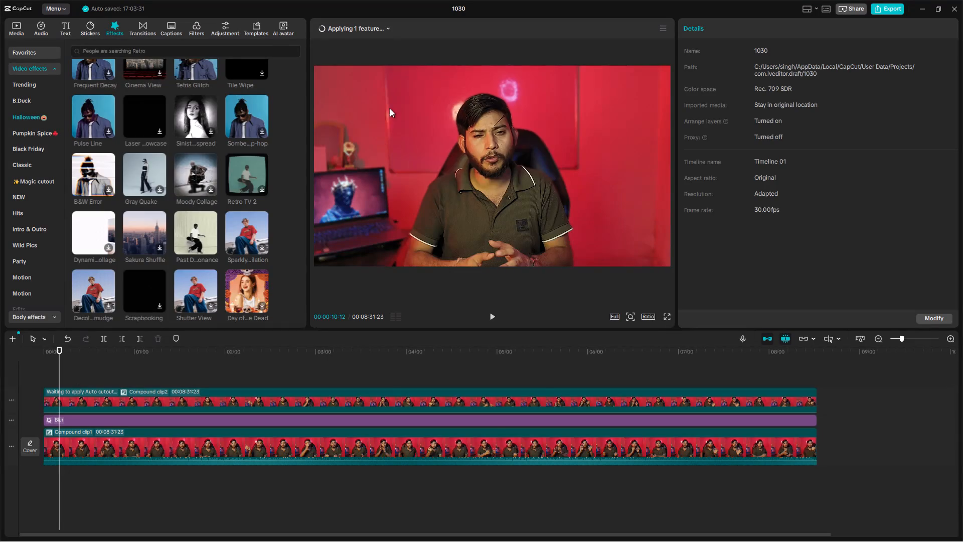
Check the pending Auto cutout task for Compound clip2 and scrub through the timeline from about 7:39 back to the start.
left_click(376, 28)
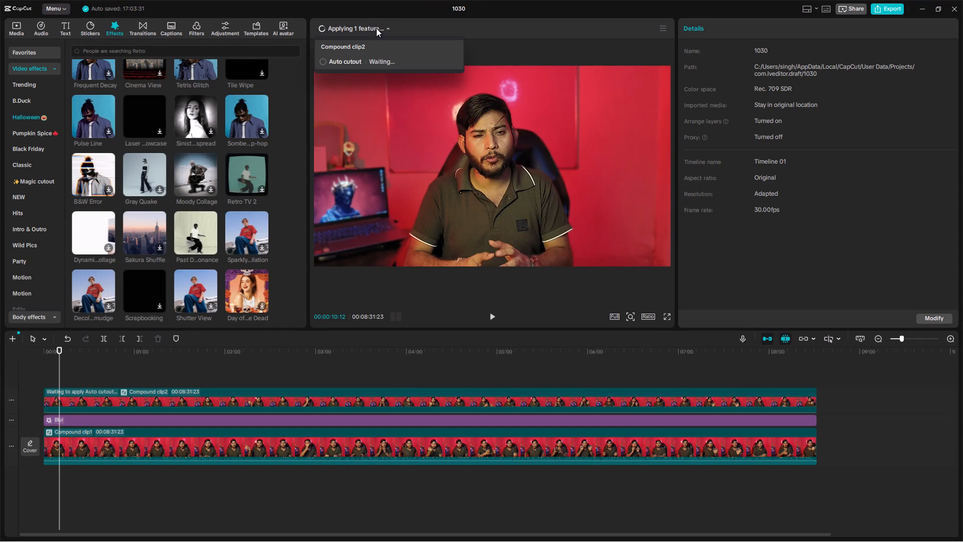
double_click(376, 28)
left_click(375, 62)
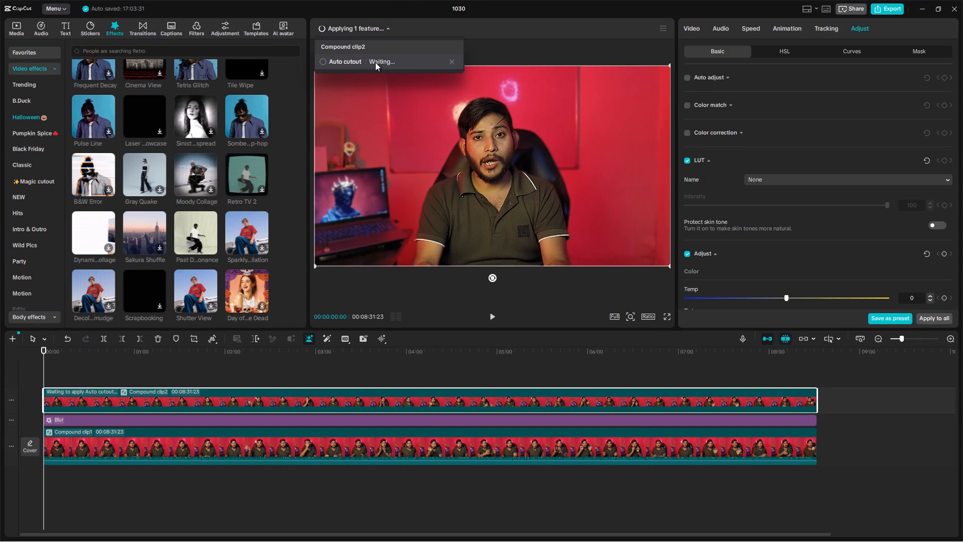
left_click(689, 29)
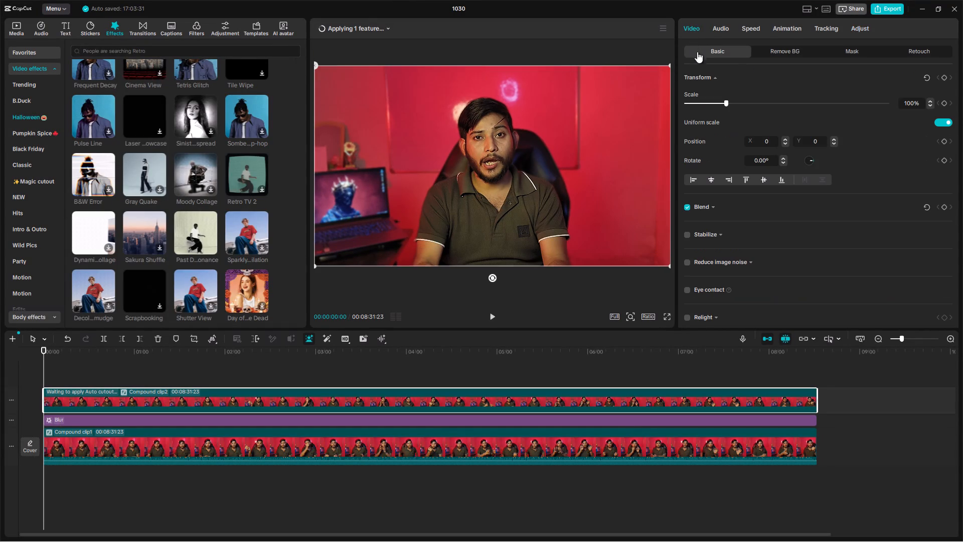
left_click(727, 364)
left_click(727, 364)
left_click_drag(727, 364, 764, 365)
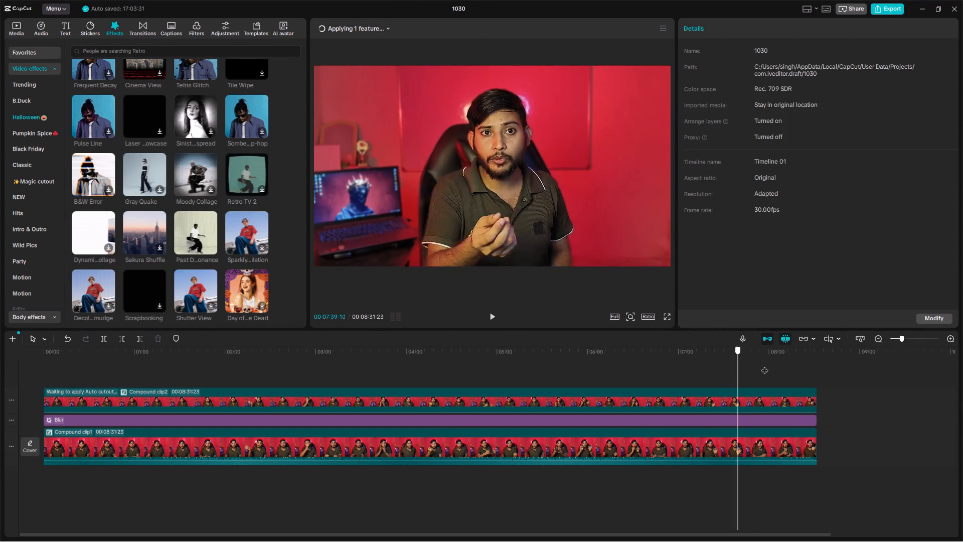
left_click_drag(764, 365, 71, 328)
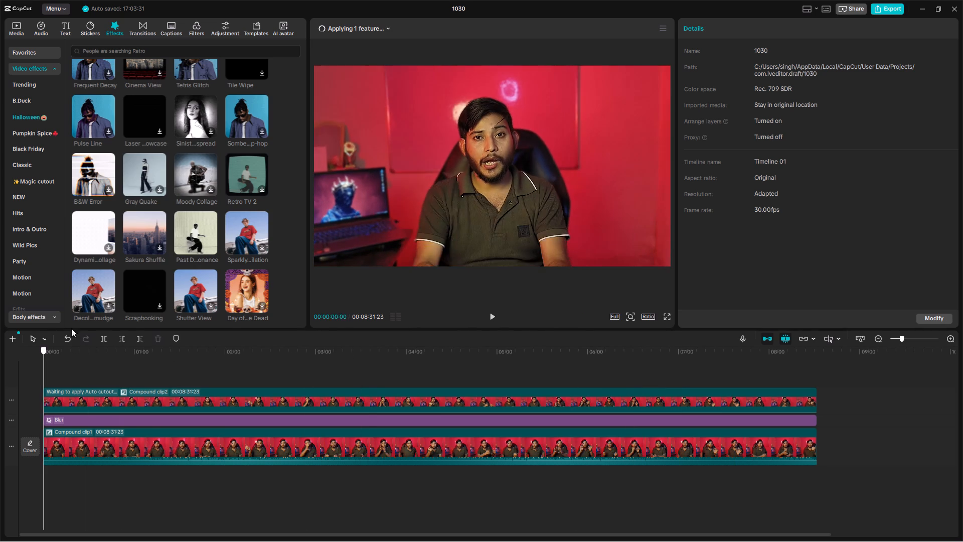
left_click_drag(71, 328, 0, 295)
Stop the queued background removal on Compound clip2 and turn Auto removal on again.
left_click(358, 31)
left_click(418, 63)
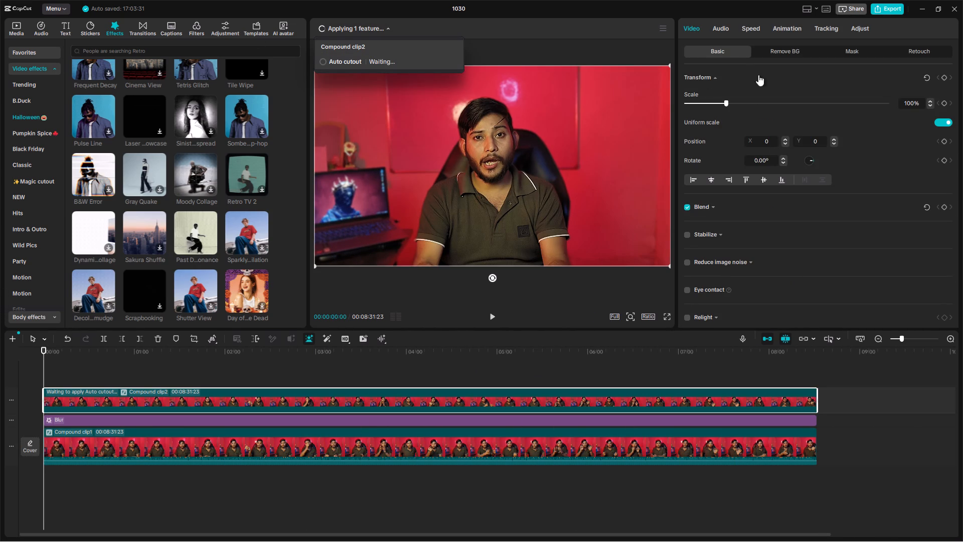
left_click(793, 50)
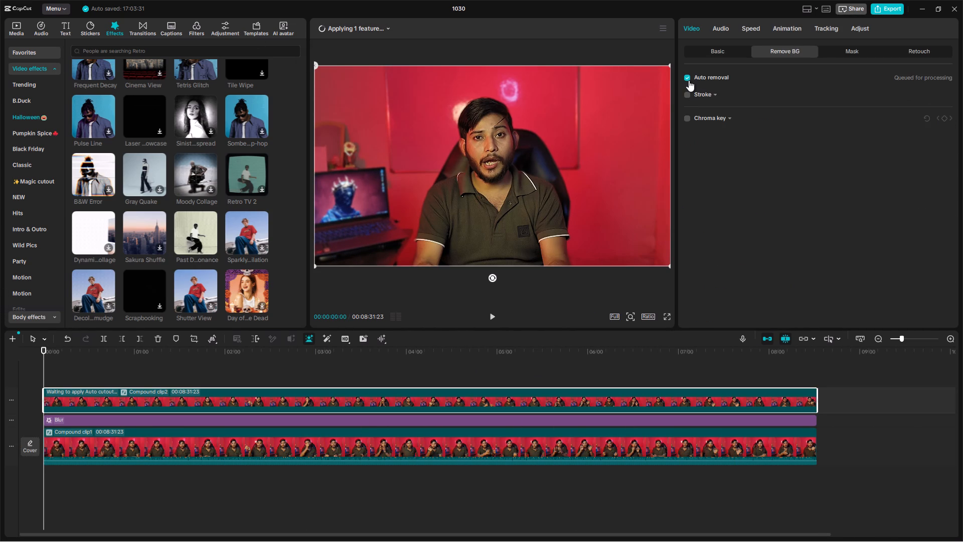
left_click(687, 76)
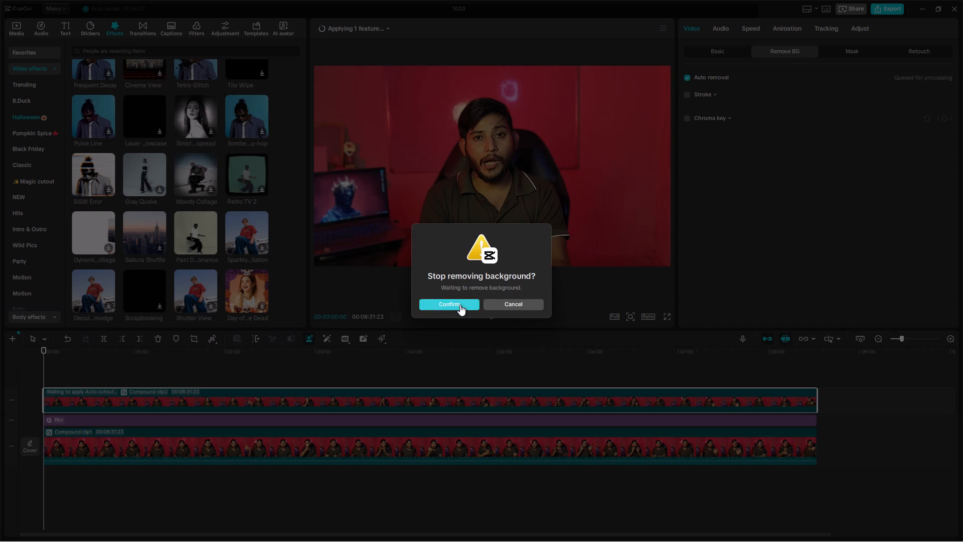
left_click(460, 305)
left_click(686, 78)
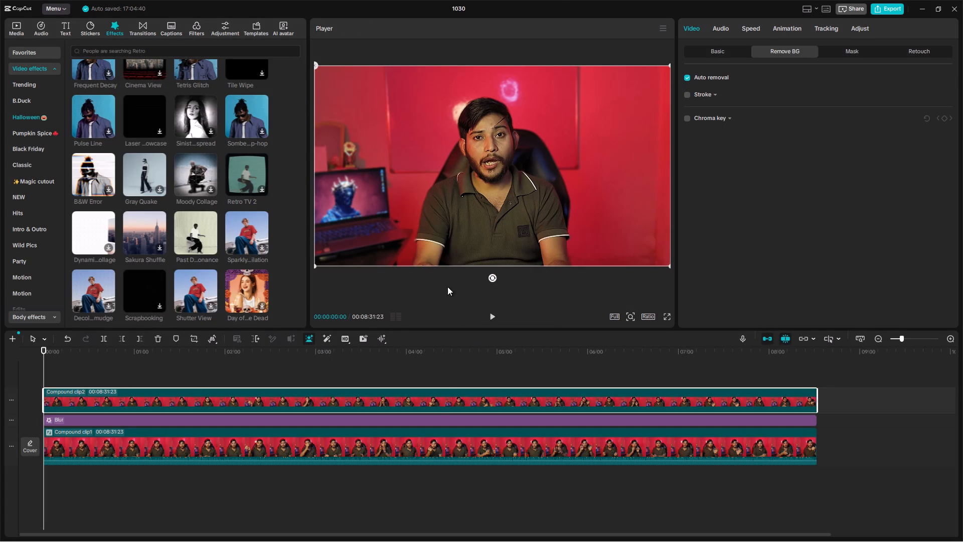
Compare the speaker shot at the start with and without Auto removal on Compound clip2, leaving Auto removal on.
left_click(448, 374)
left_click_drag(448, 374, 0, 352)
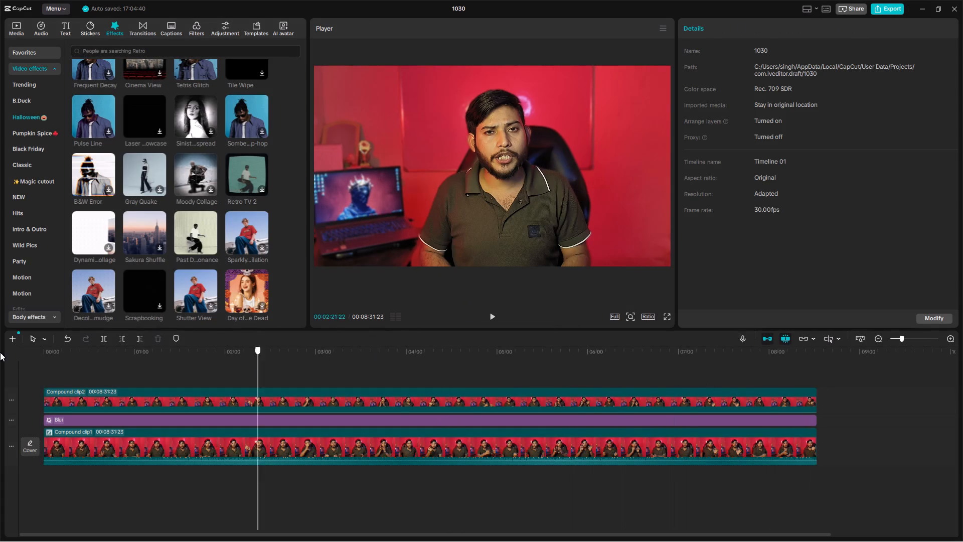
left_click_drag(0, 352, 0, 347)
left_click(520, 401)
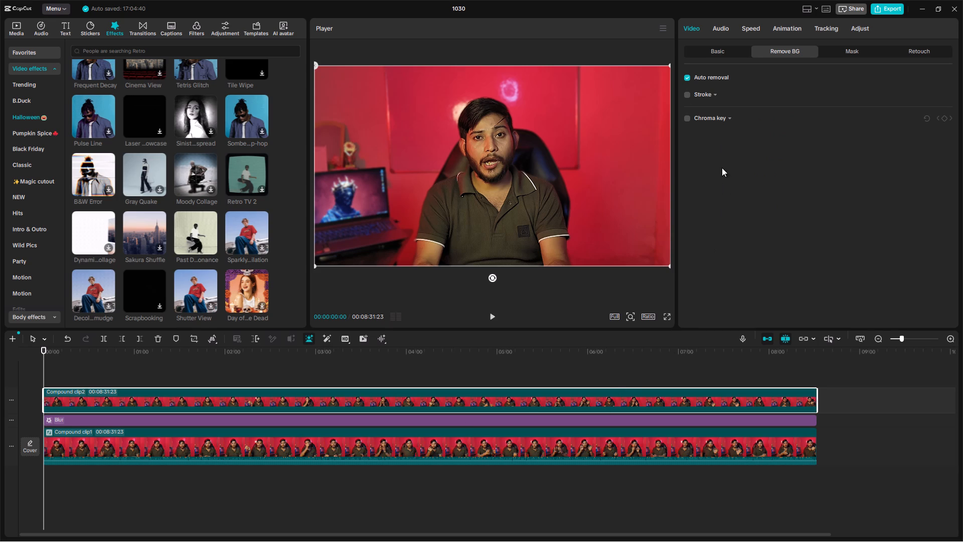
left_click(685, 76)
left_click(687, 76)
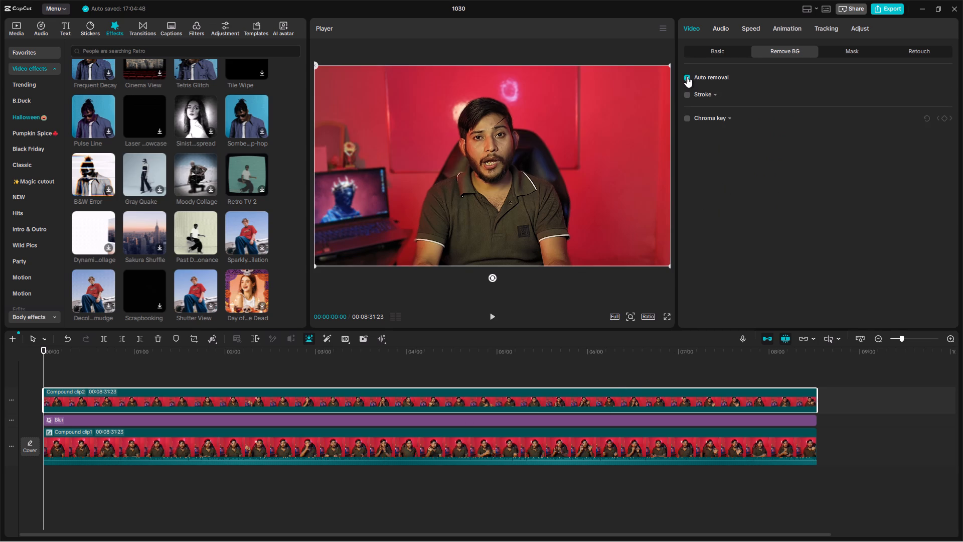
left_click(687, 76)
left_click(687, 76)
left_click(687, 76)
left_click(687, 76)
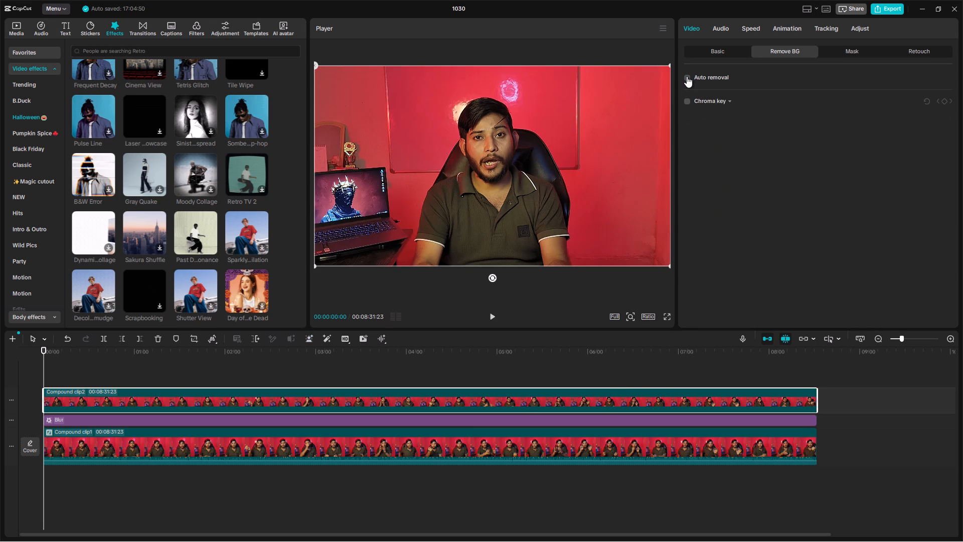
left_click(691, 74)
left_click(691, 74)
left_click(691, 75)
left_click(689, 79)
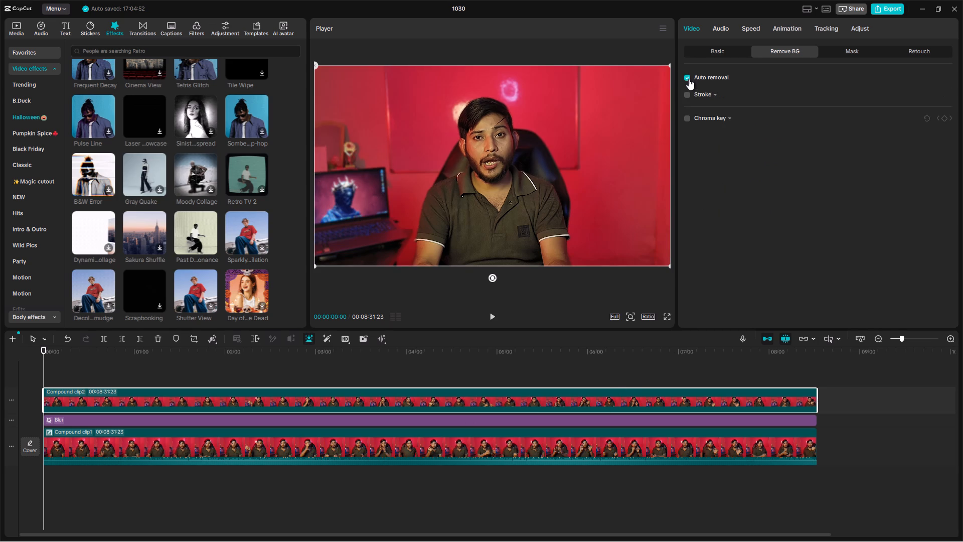
left_click(689, 79)
left_click(689, 79)
left_click(689, 79)
Raise the midpoint of Compound clip2's Luma curve slightly and briefly preview the brightened speaker.
left_click(859, 30)
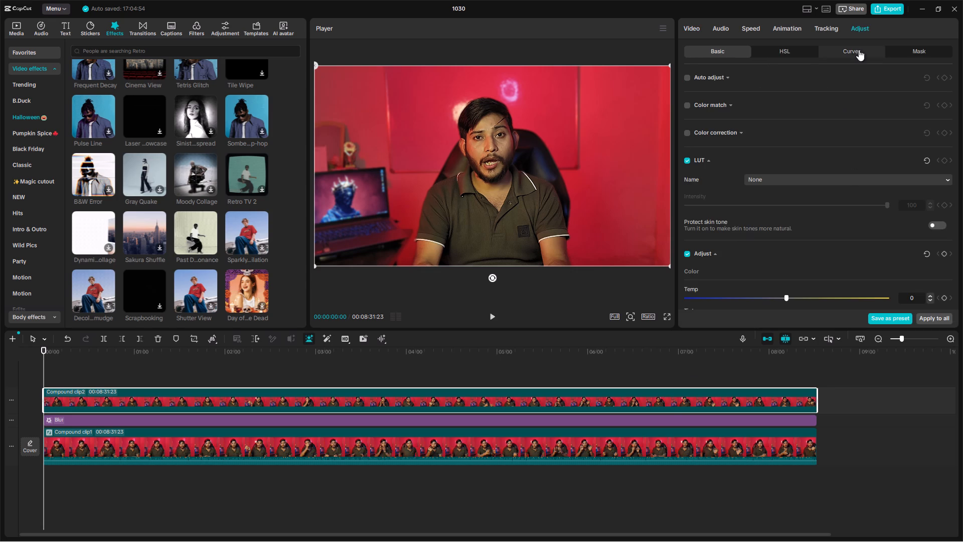
left_click(859, 50)
left_click_drag(812, 185, 817, 187)
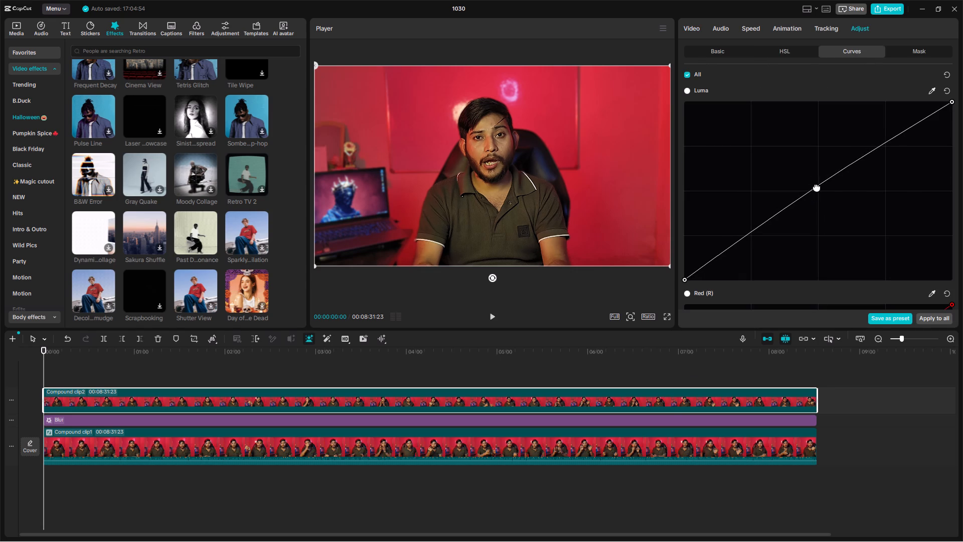
left_click_drag(817, 187, 814, 178)
scroll(821, 187, "down", 18)
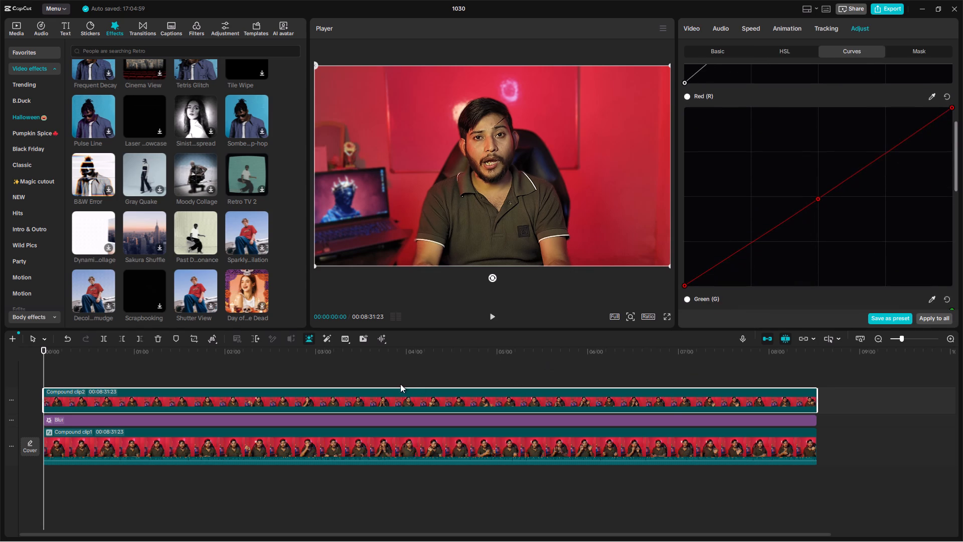
key("space")
key("space")
Raise the midpoint of Compound clip2's Blue curve slightly, judging the colour on a close-up of the speaker's face.
scroll(828, 208, "down", 3)
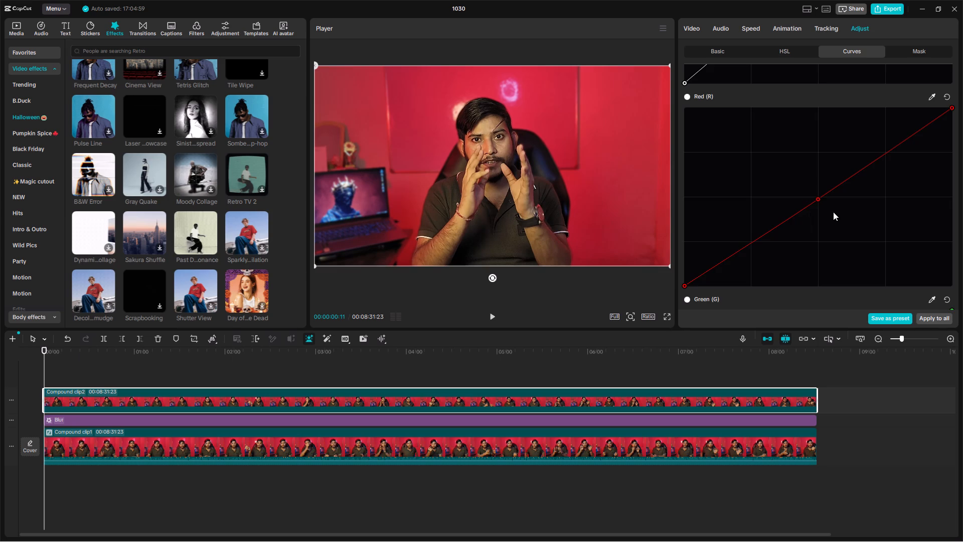
scroll(833, 212, "down", 20)
scroll(833, 212, "down", 1)
scroll(494, 151, "up", 7, "ctrl")
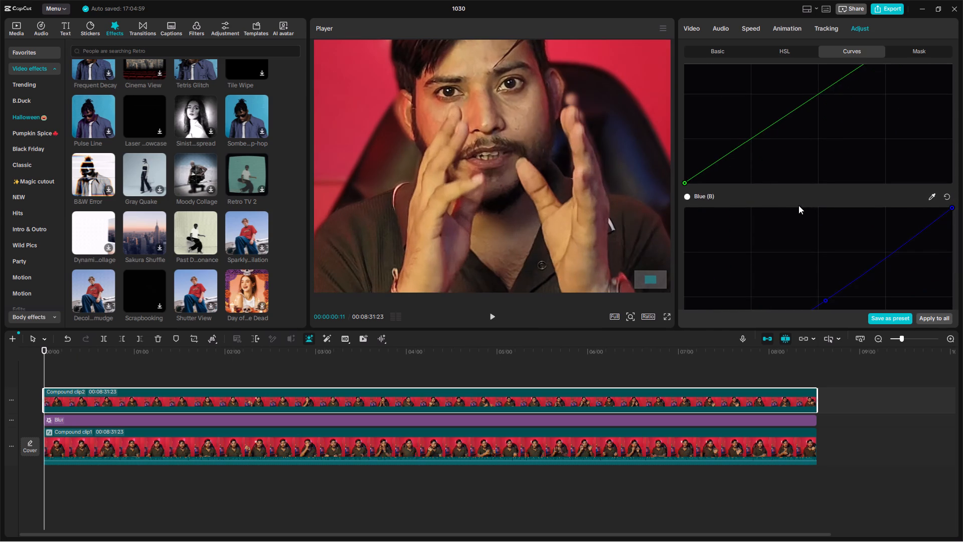
scroll(798, 205, "down", 5)
scroll(644, 203, "up", 1)
scroll(808, 242, "down", 1)
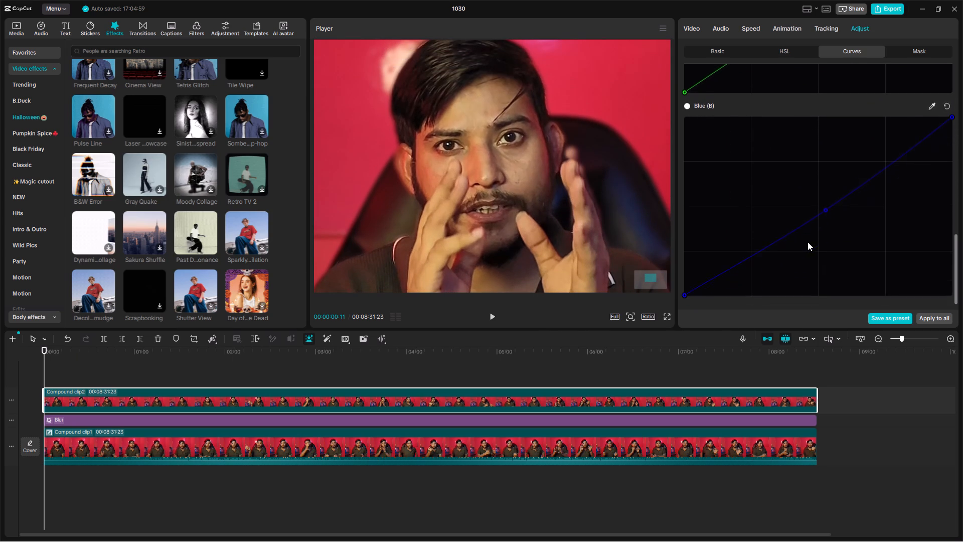
left_click_drag(825, 205, 818, 199)
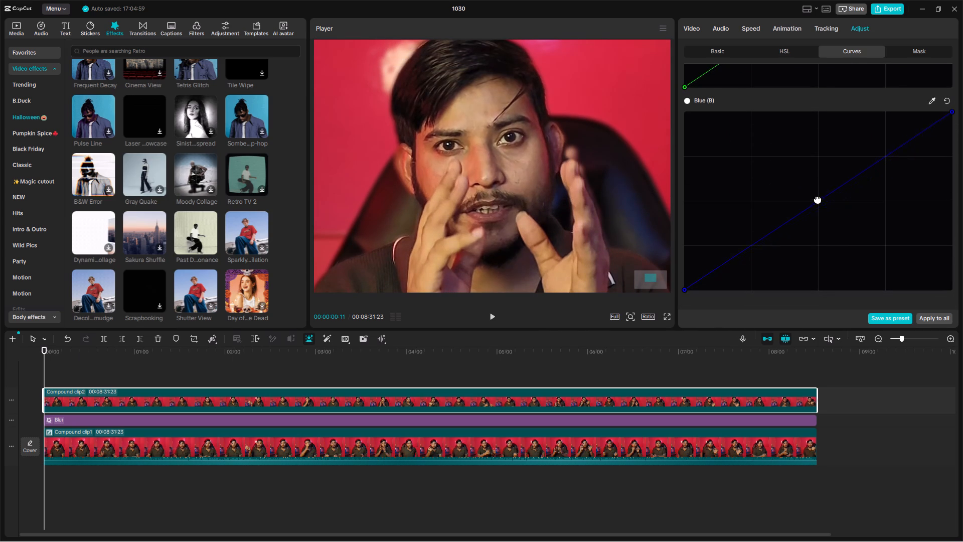
left_click_drag(818, 199, 826, 200)
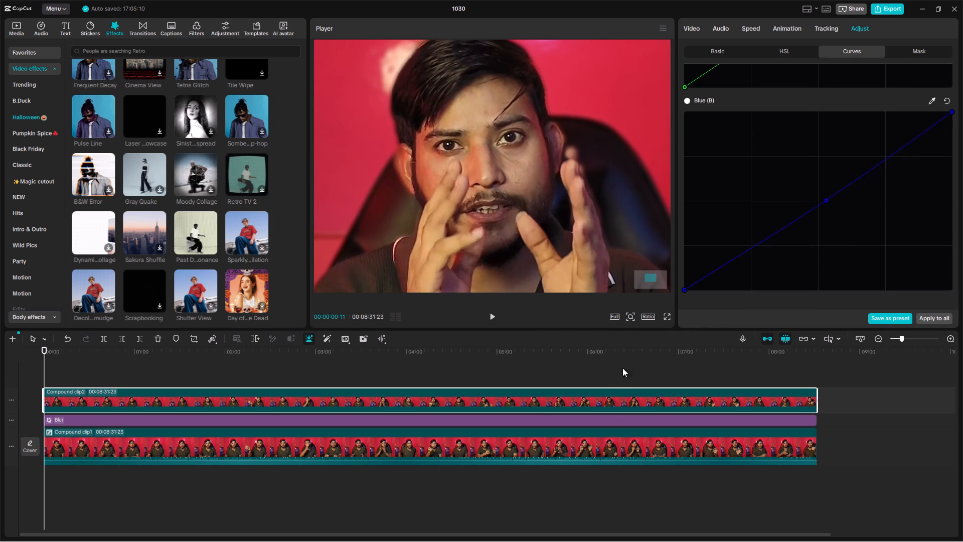
Set the Blur effect's strength to 11, comparing the laptop background up close and in the whole frame.
left_click(613, 420)
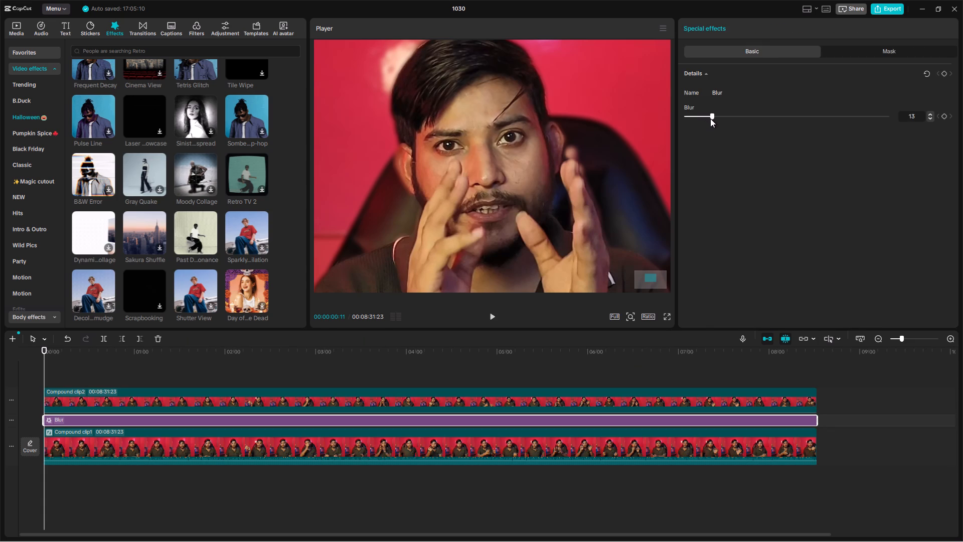
left_click_drag(711, 118, 696, 118)
scroll(471, 193, "right", 4)
scroll(450, 189, "down", 6)
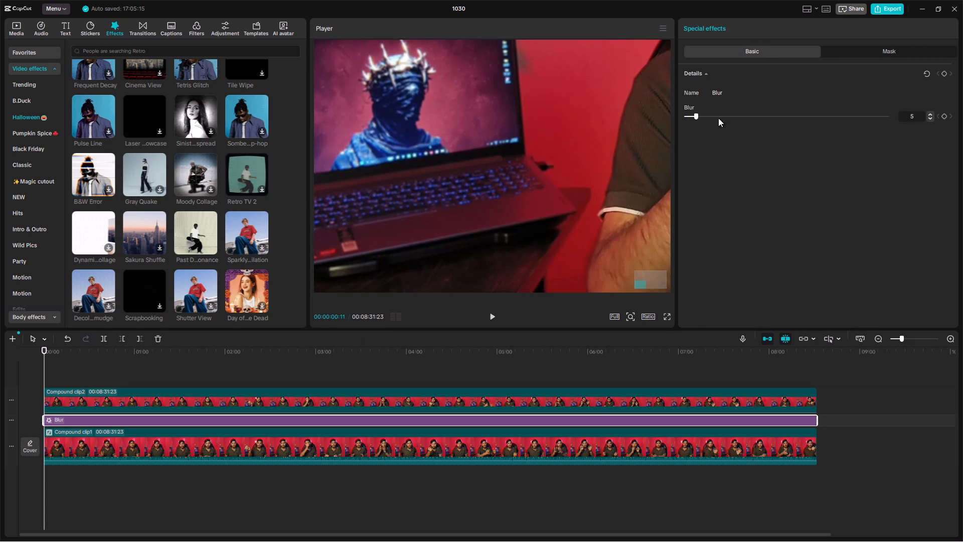
left_click_drag(696, 117, 707, 120)
scroll(707, 120, "down", 7, "ctrl")
scroll(544, 180, "down", 12, "ctrl")
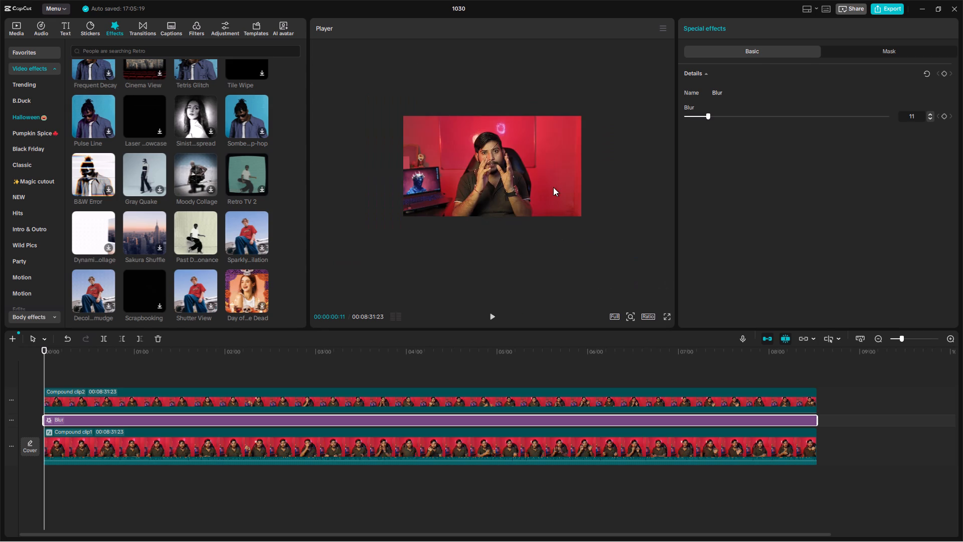
scroll(553, 187, "up", 2, "ctrl")
Play the video full screen up to about 18 seconds, and go back to the start of the timeline in the editor.
left_click(667, 314)
key("space")
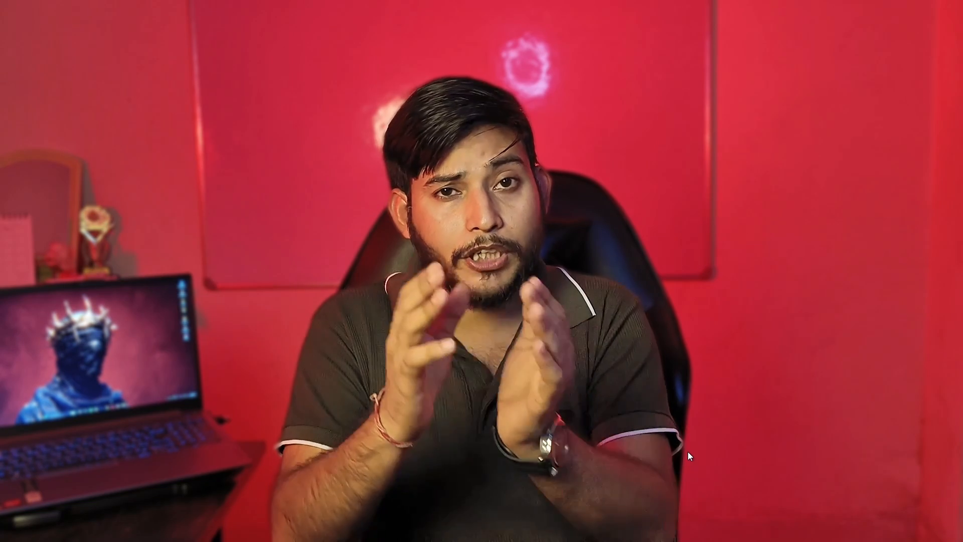
left_click(681, 456)
key("space")
key("space")
left_click(613, 497)
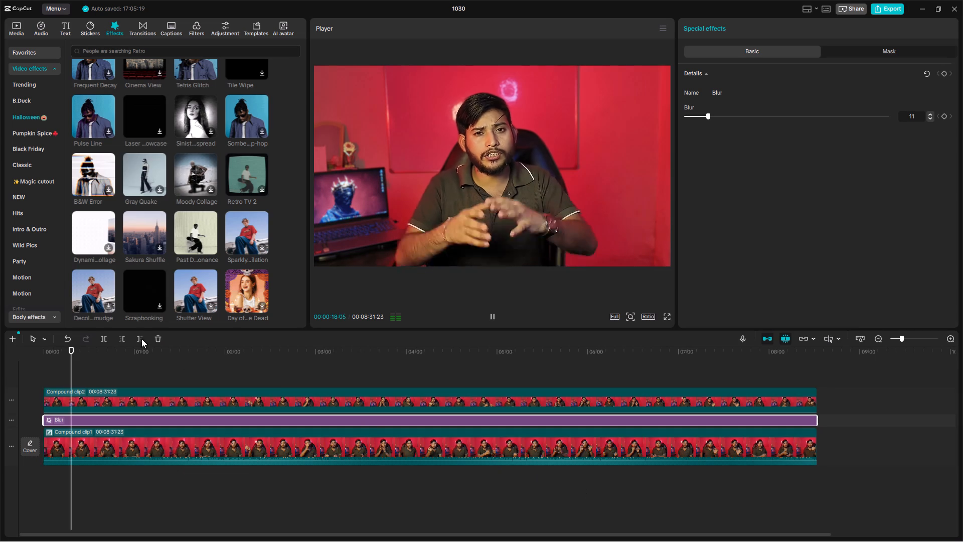
scroll(70, 365, "up", 11, "ctrl")
left_click_drag(73, 366, 0, 389)
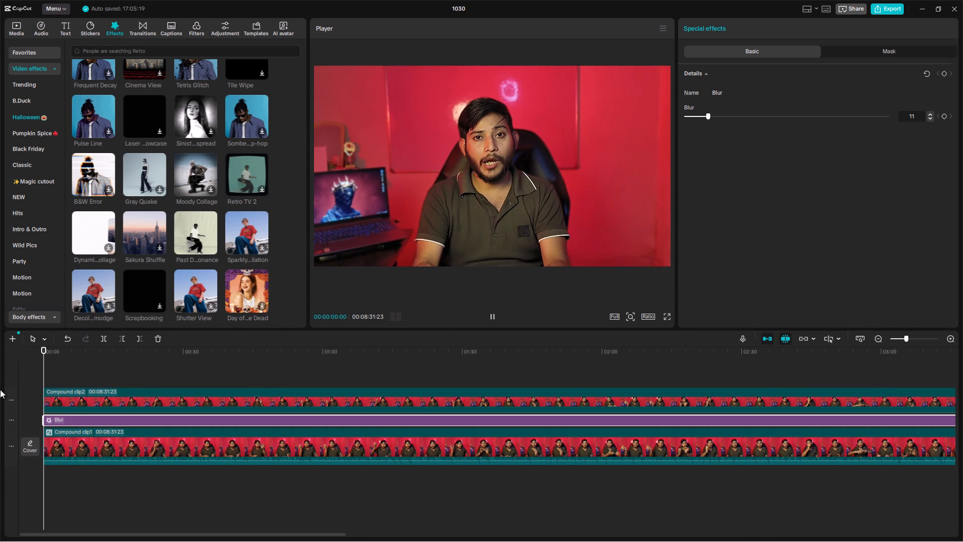
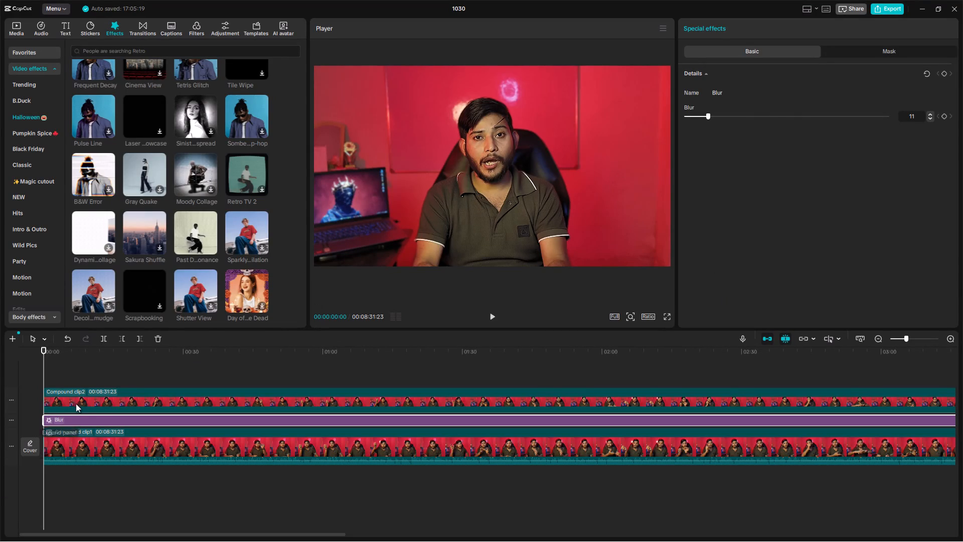
Play the first five seconds of the video in the editor with the timeline enlarged, and pause there.
left_click(104, 374)
left_click_drag(105, 373, 0, 362)
key("space")
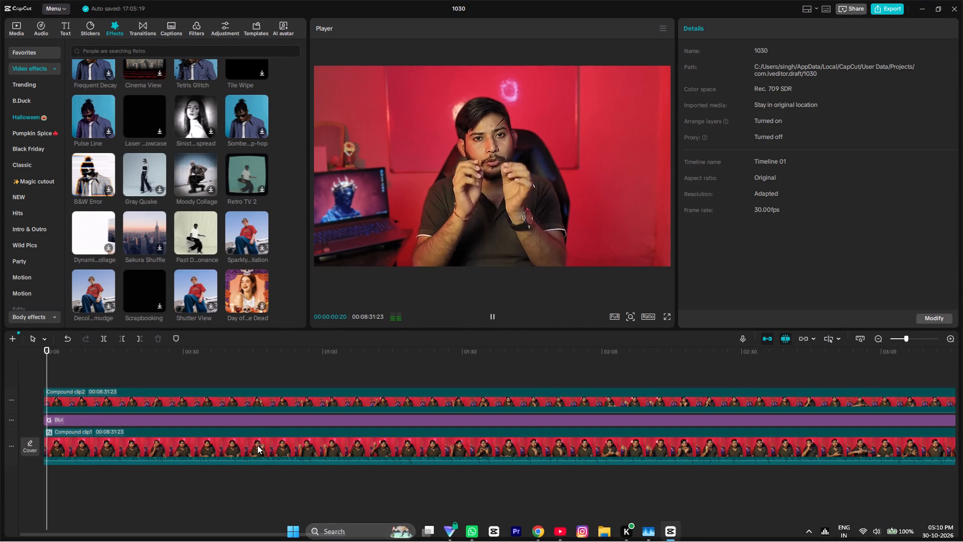
scroll(340, 506, "up", 6, "ctrl")
scroll(176, 457, "up", 16, "ctrl")
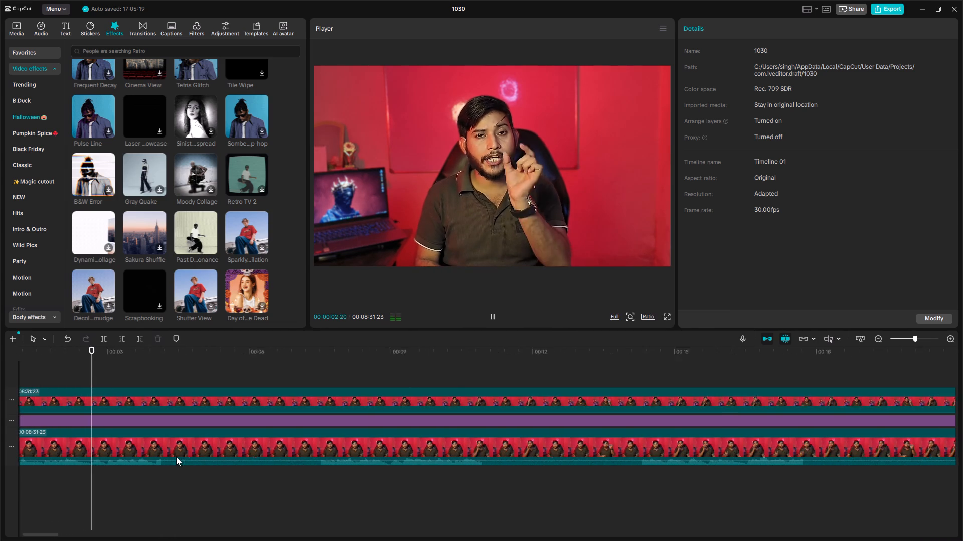
scroll(176, 457, "up", 1, "ctrl")
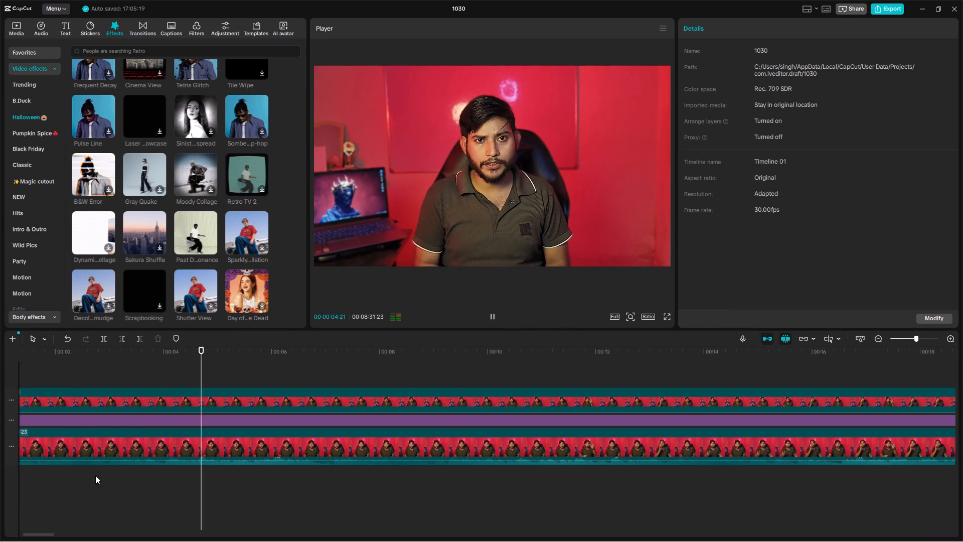
key("space")
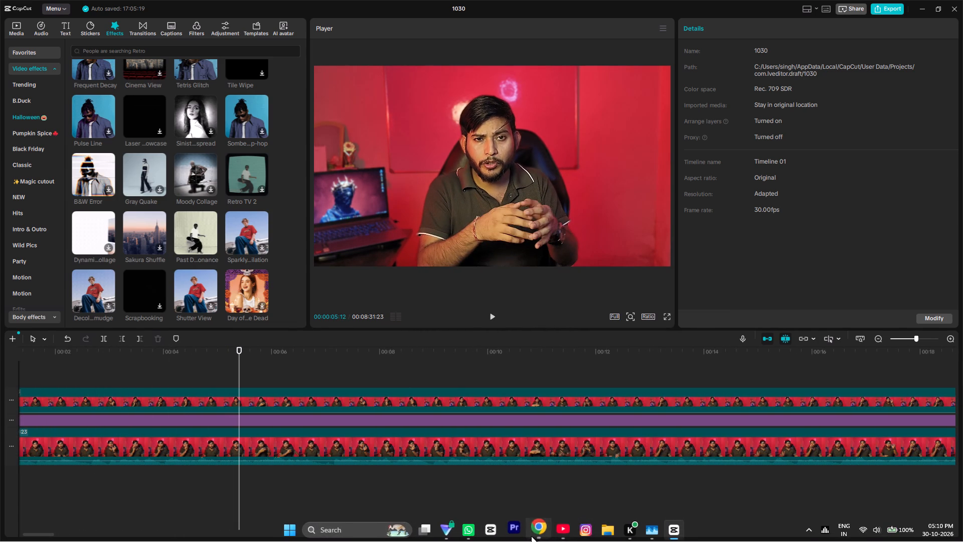
Switch to Chrome and search Google Images for "sourav joshi controversy".
left_click(538, 531)
left_click(539, 531)
left_click(533, 530)
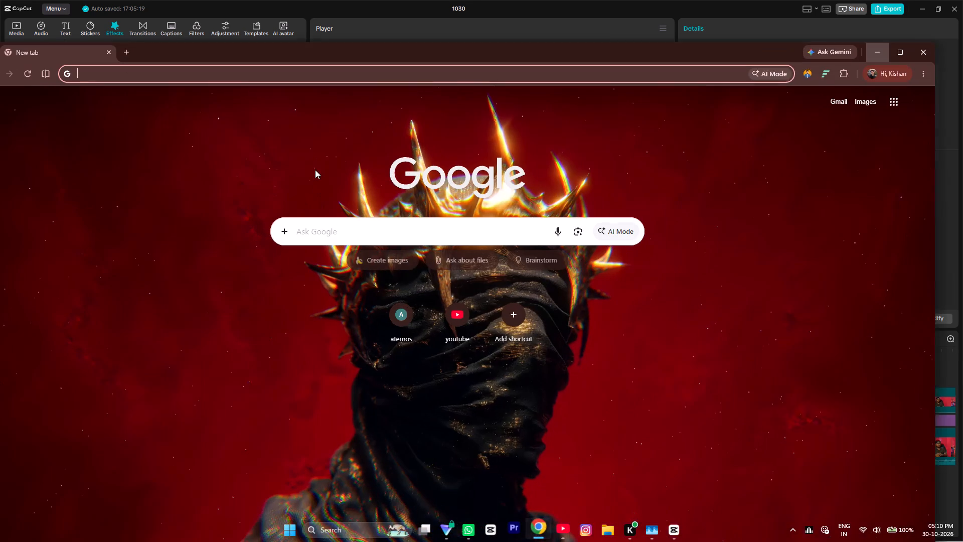
left_click(345, 240)
type("soura")
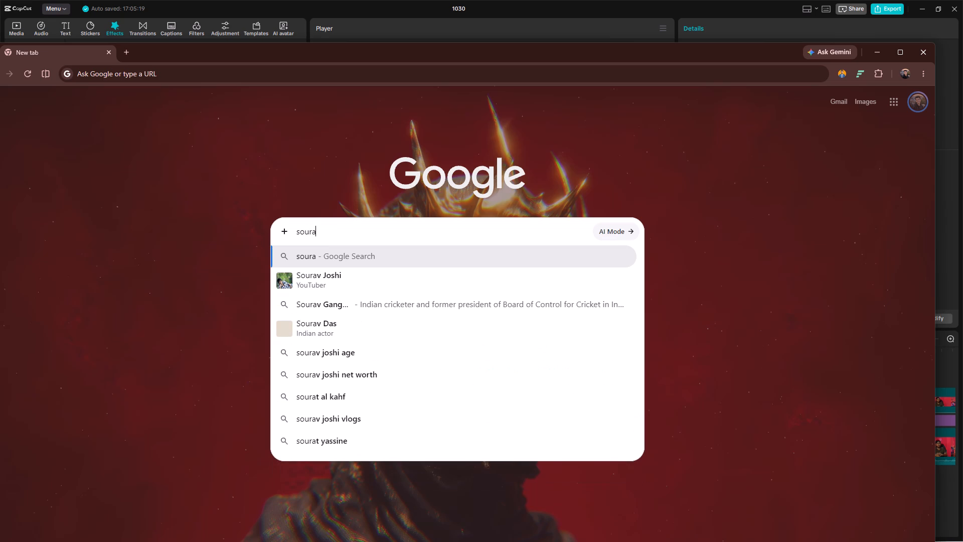
left_click(325, 270)
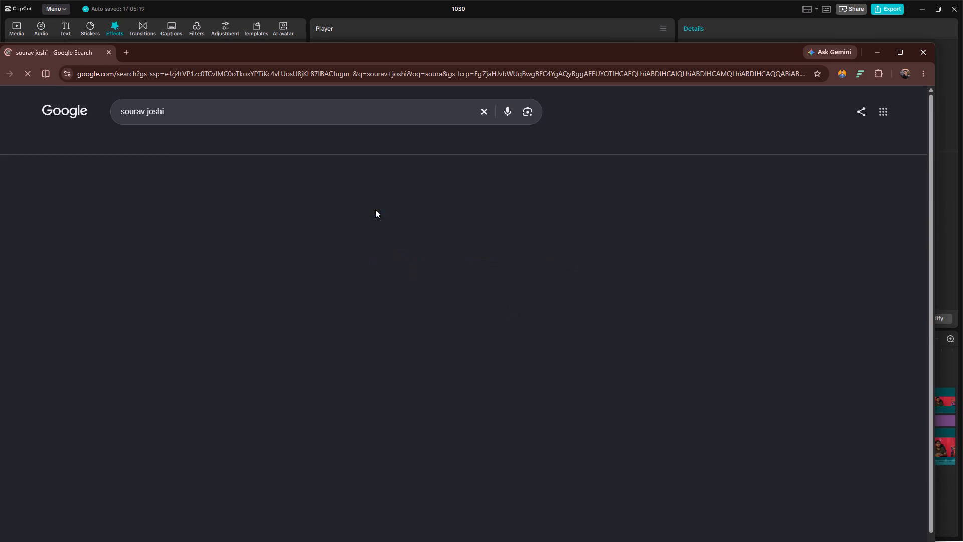
left_click(383, 105)
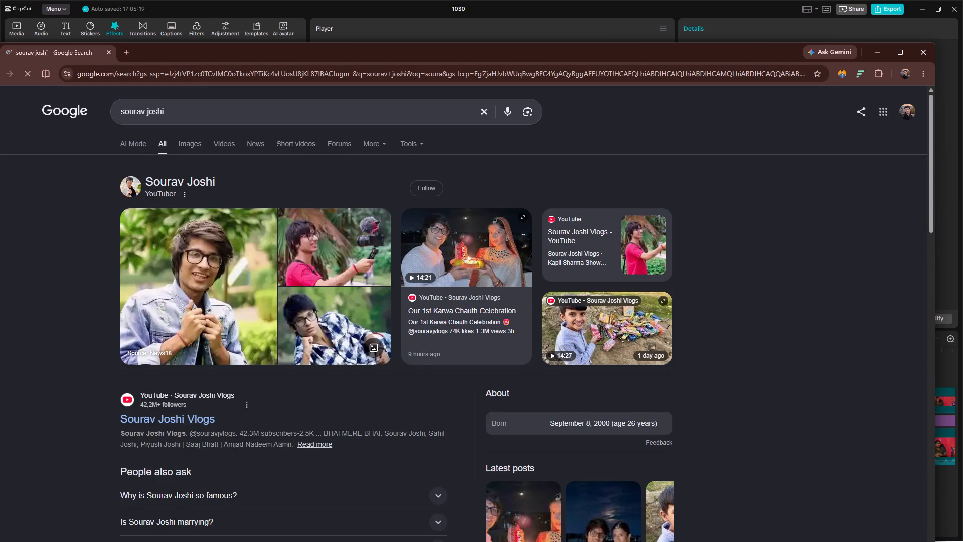
key("space")
type("co")
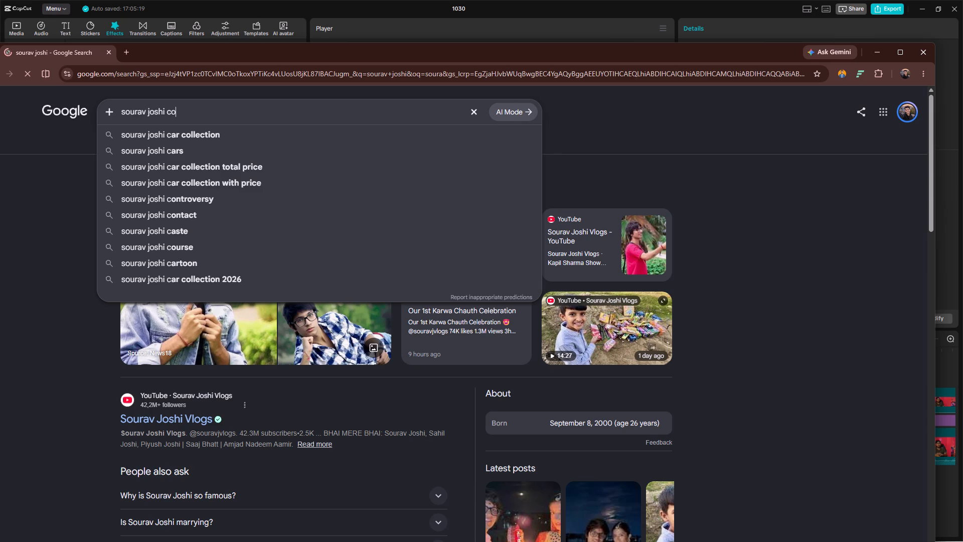
left_click(372, 141)
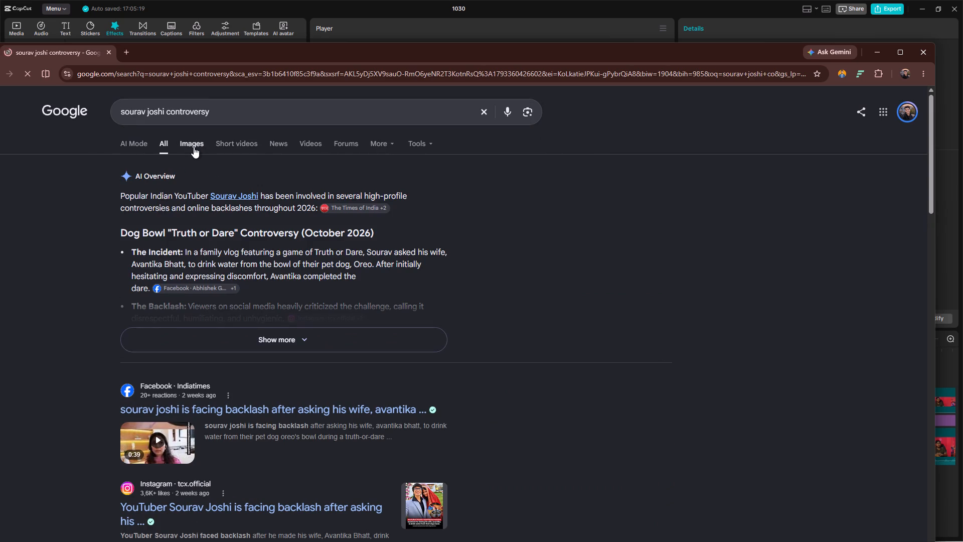
left_click(194, 147)
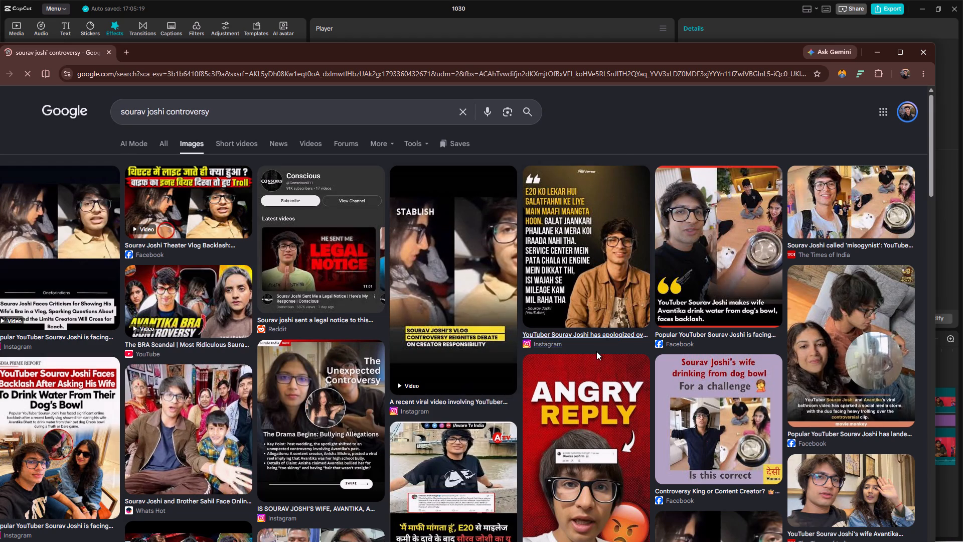
Find the TikTok "PAGAL FAN" thumbnail among the image results and open its preview.
scroll(506, 322, "down", 3)
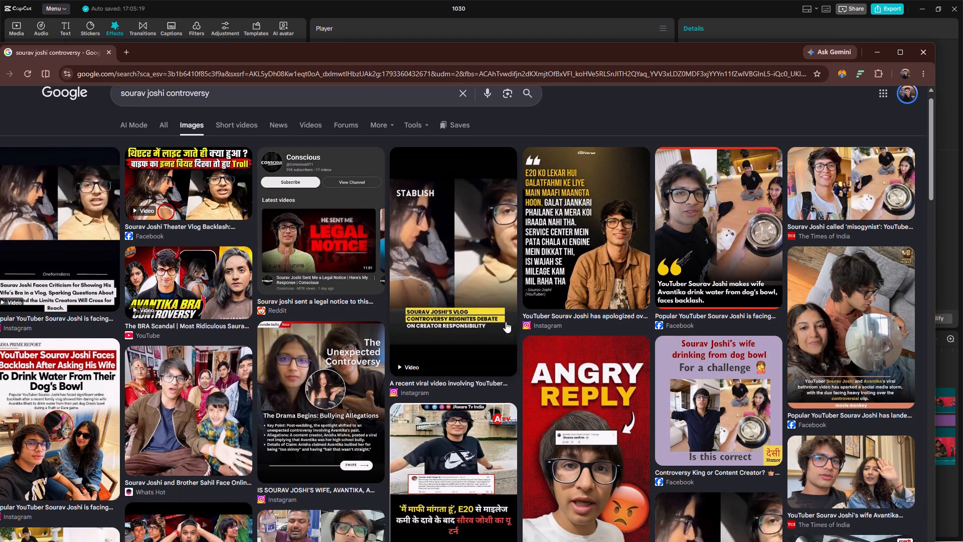
scroll(506, 322, "down", 2)
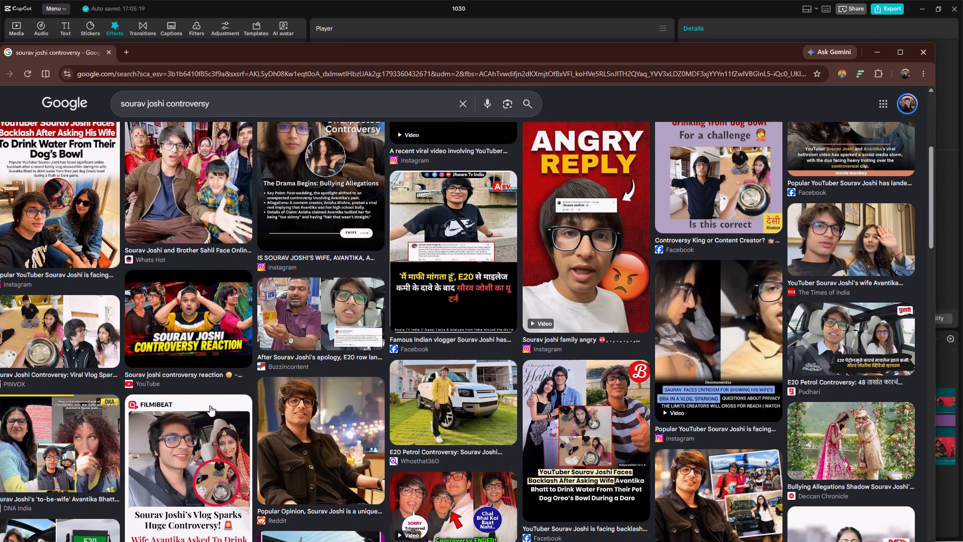
scroll(246, 425, "down", 6)
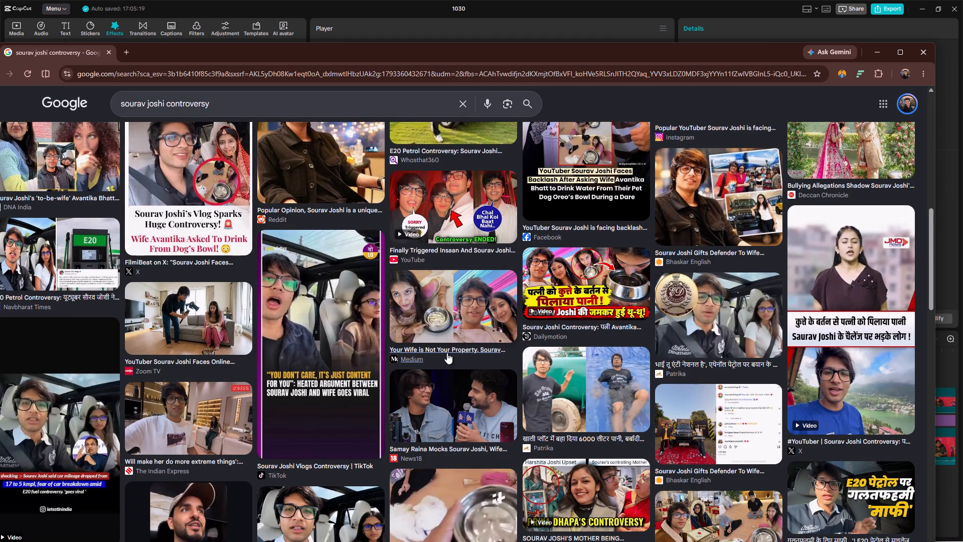
scroll(132, 387, "down", 6)
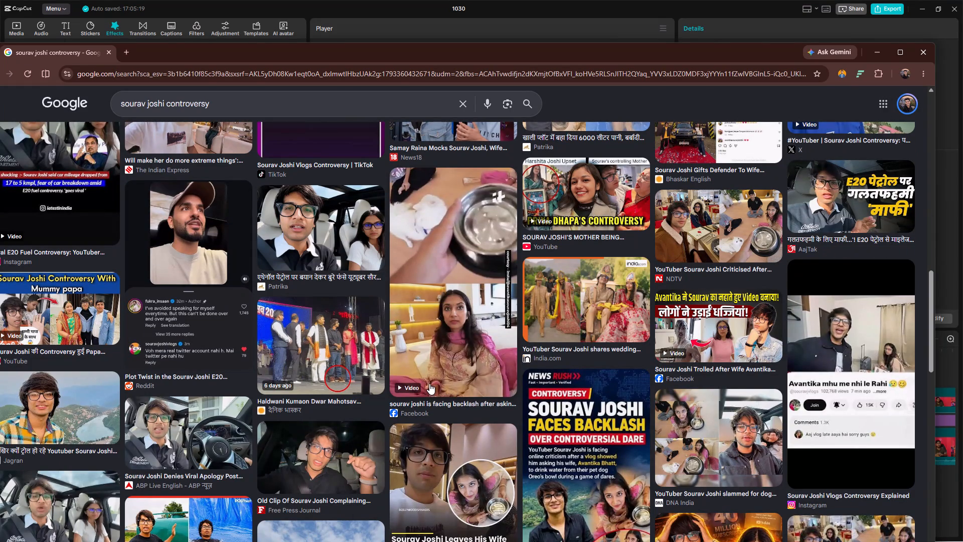
scroll(429, 383, "down", 5)
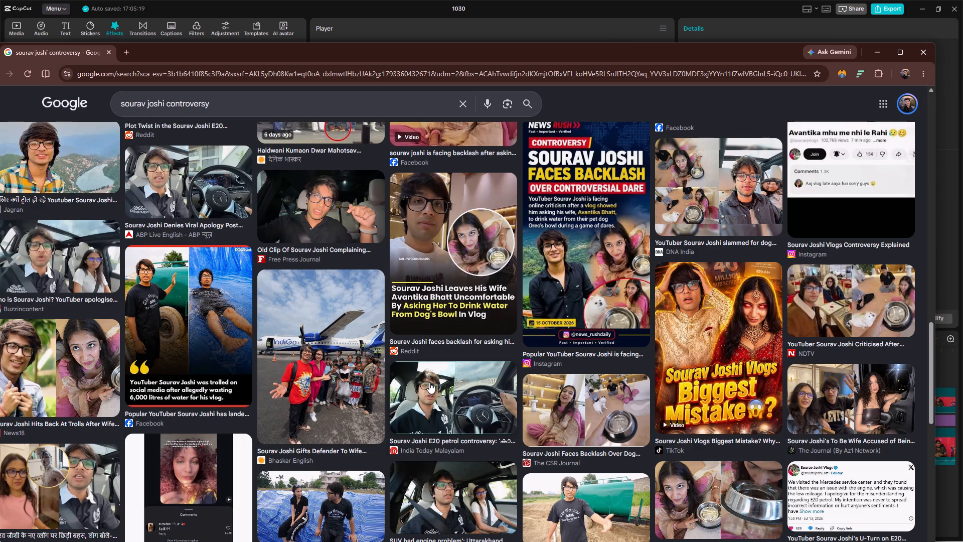
scroll(429, 382, "down", 5)
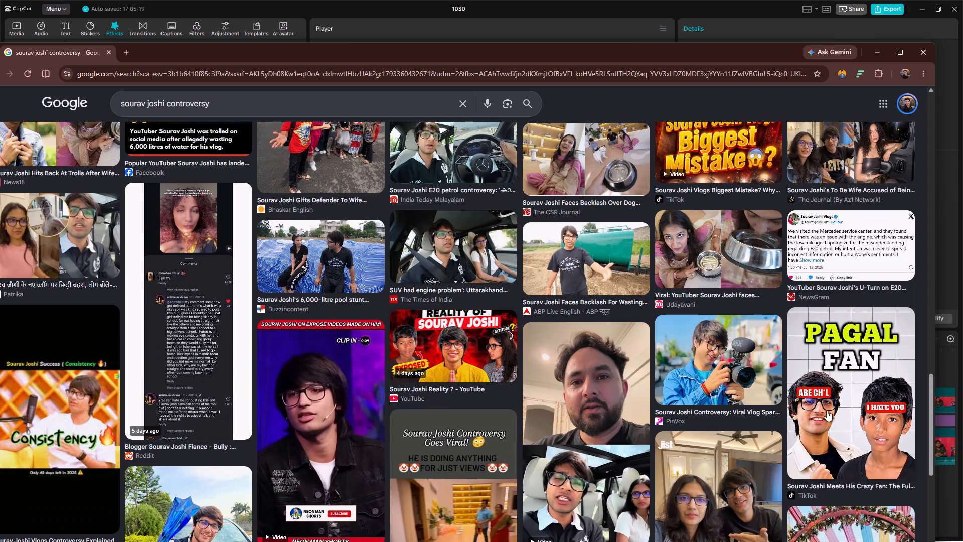
left_click(851, 395)
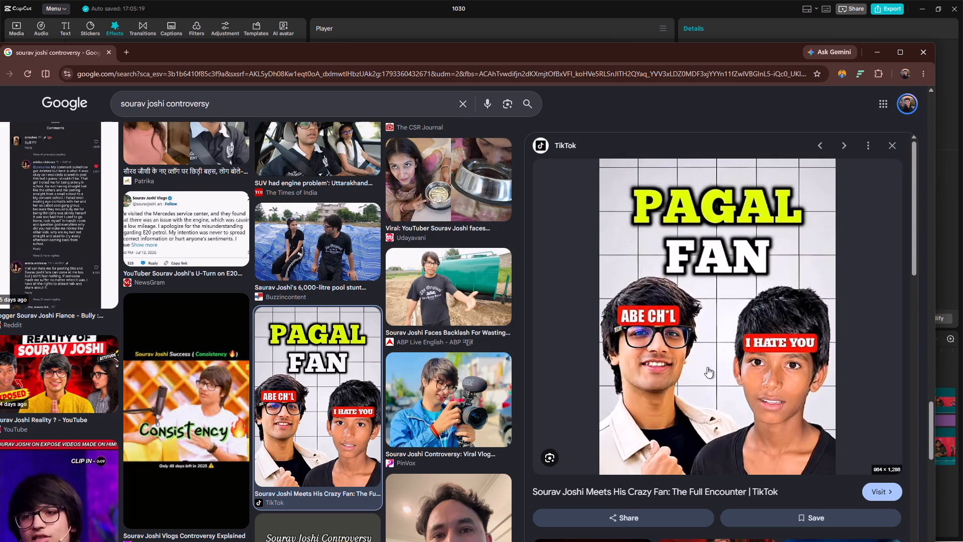
Look through the related images below the "PAGAL FAN" preview for other usable pictures.
scroll(769, 372, "down", 6)
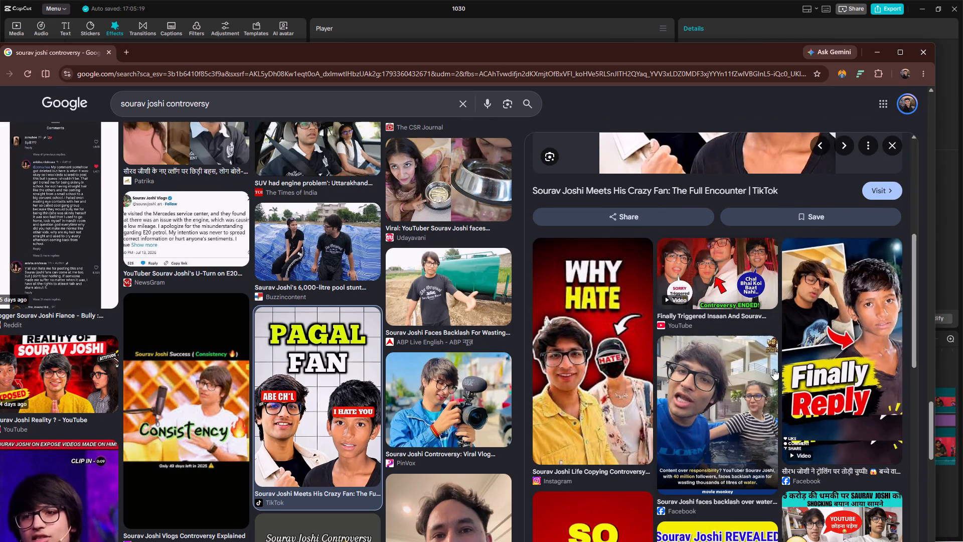
scroll(833, 419, "down", 2)
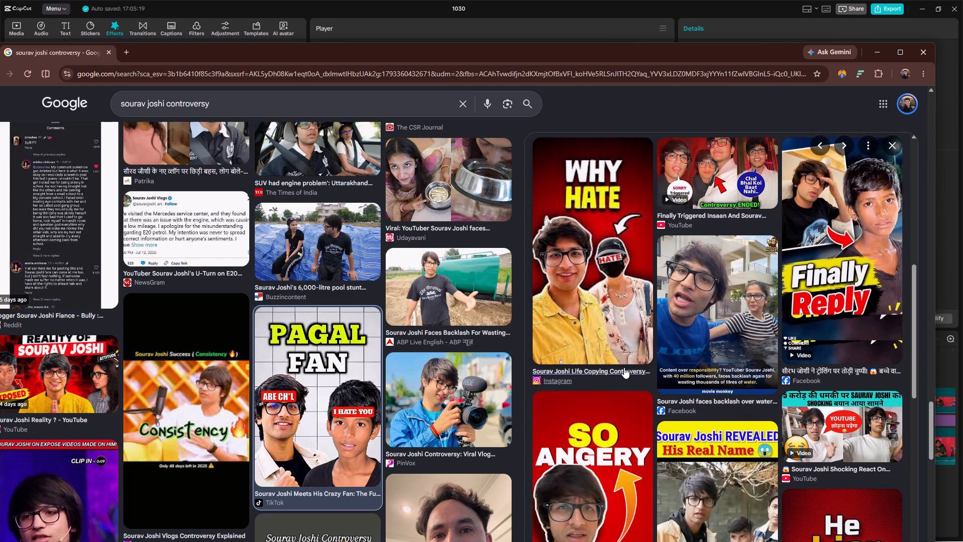
scroll(657, 306, "down", 5)
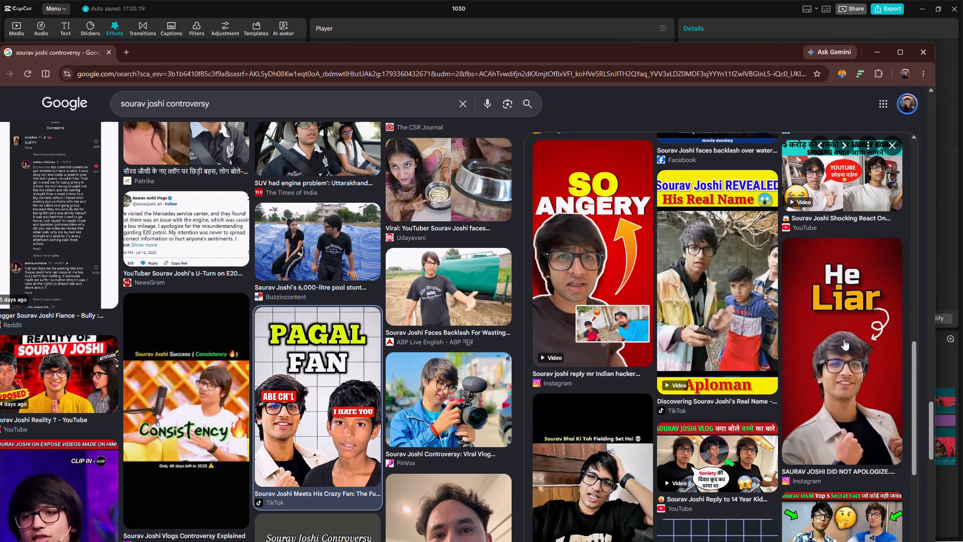
scroll(649, 418, "down", 5)
scroll(725, 396, "up", 14)
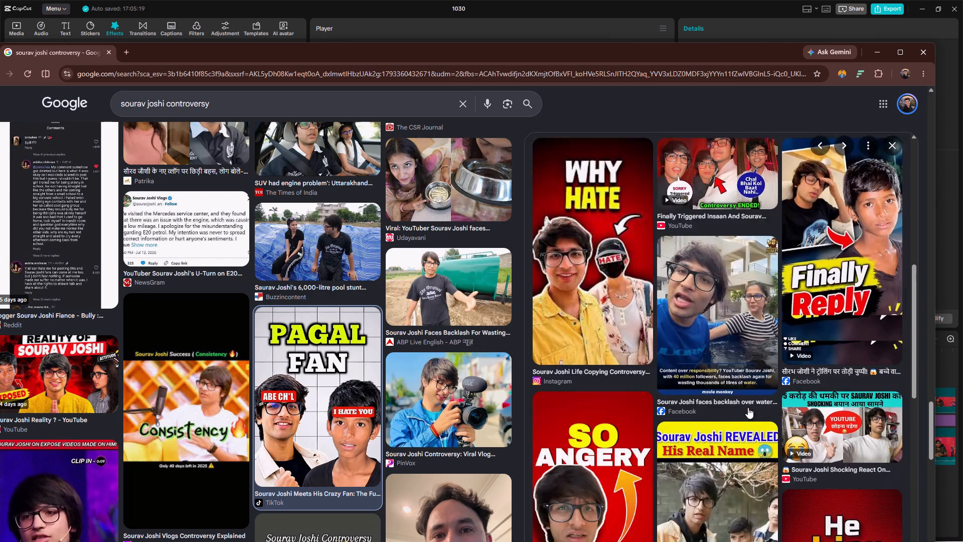
scroll(748, 408, "up", 5)
scroll(662, 323, "up", 2)
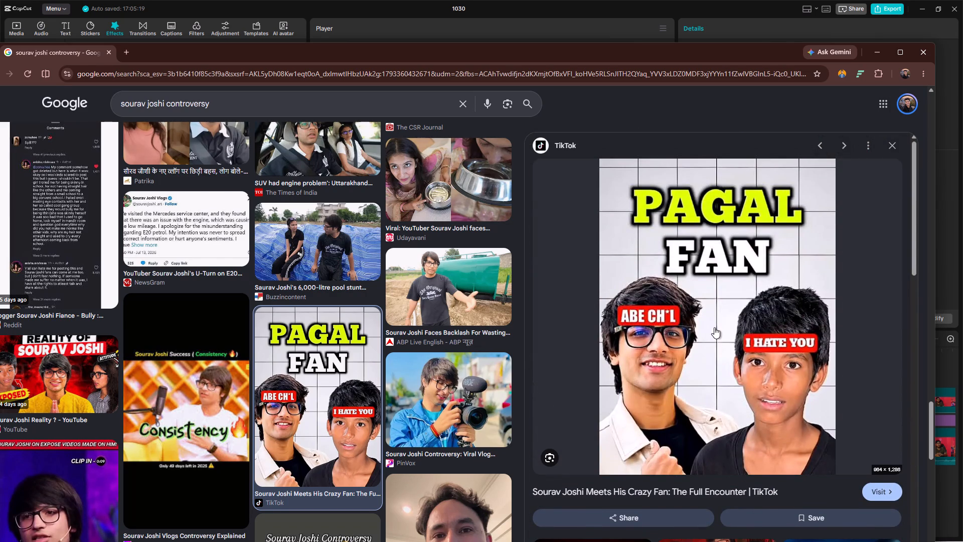
Save the "PAGAL FAN" image to the Downloads folder as a JPEG.
right_click(735, 314)
left_click(784, 236)
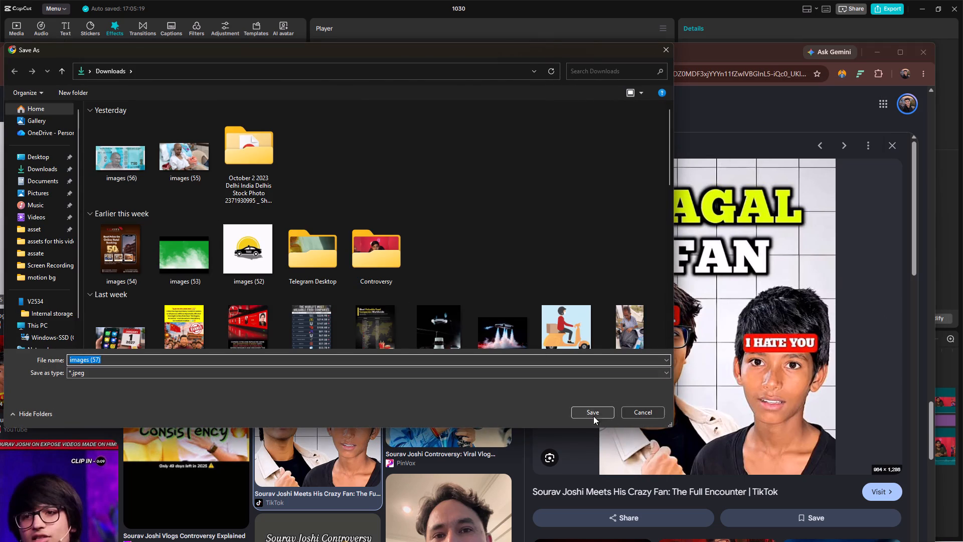
left_click(598, 414)
Open the related "Finally Reply" image and look over the images related to it.
scroll(748, 412, "down", 5)
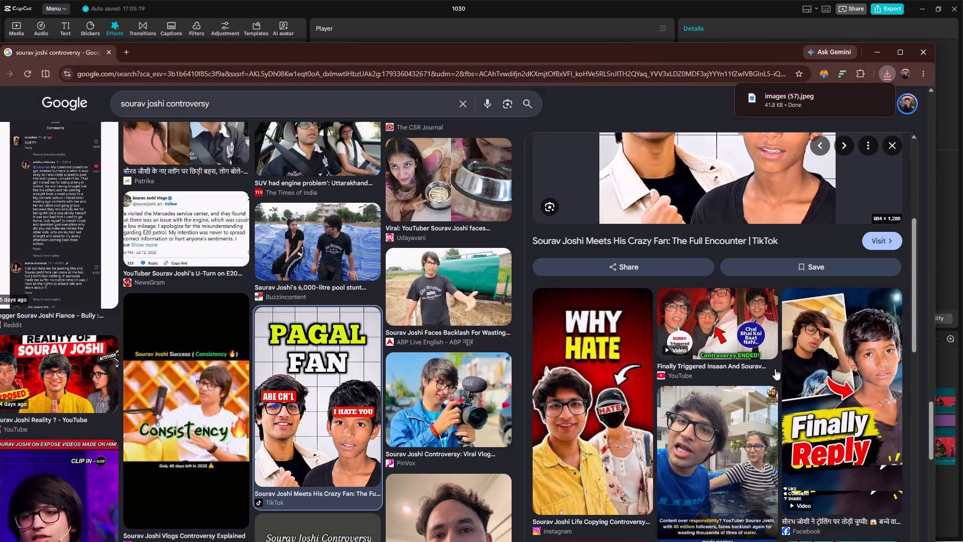
scroll(831, 411, "down", 1)
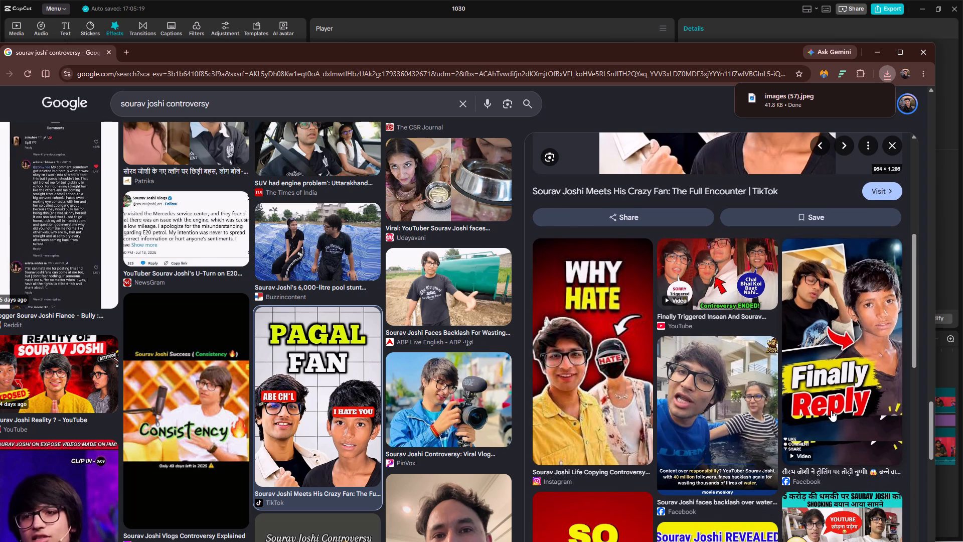
left_click(838, 392)
scroll(730, 381, "down", 7)
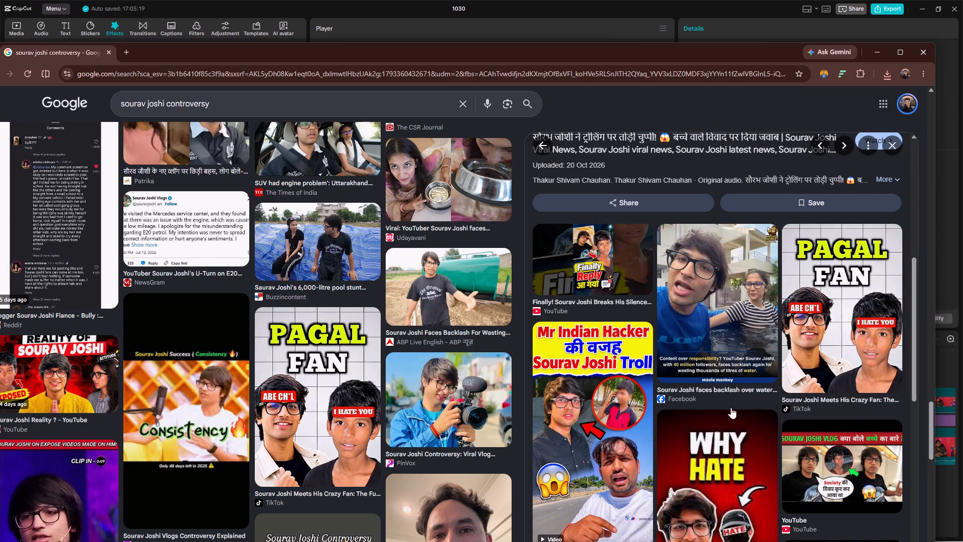
Open the related Facebook image headed "Sourav Joshi's Popularity Is Turning Into a BIG Concern!" and look over the images related to it.
scroll(707, 408, "down", 3)
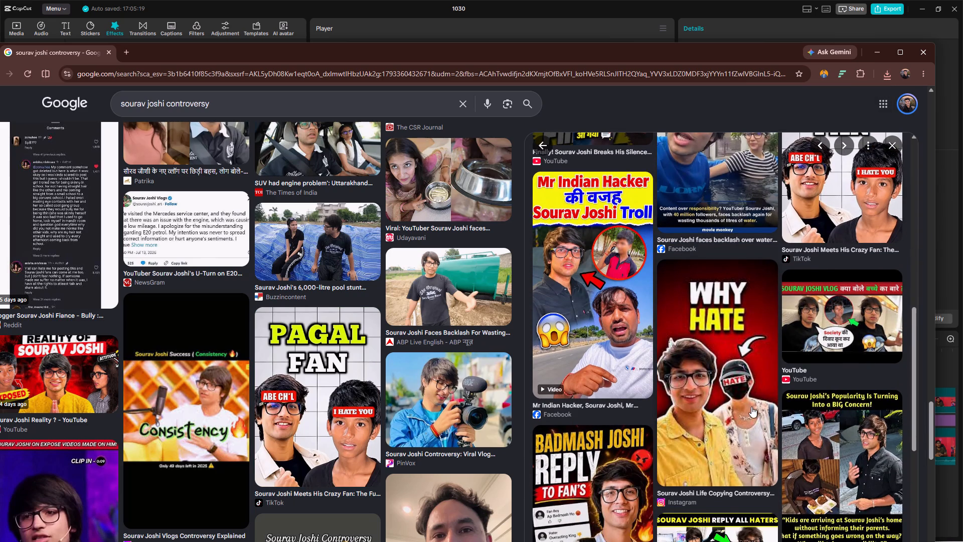
scroll(753, 408, "down", 3)
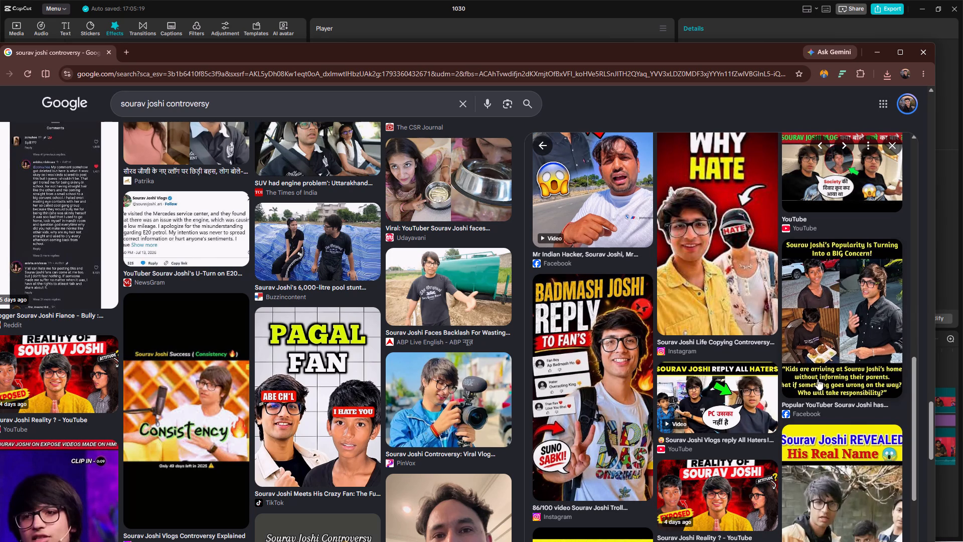
left_click(856, 345)
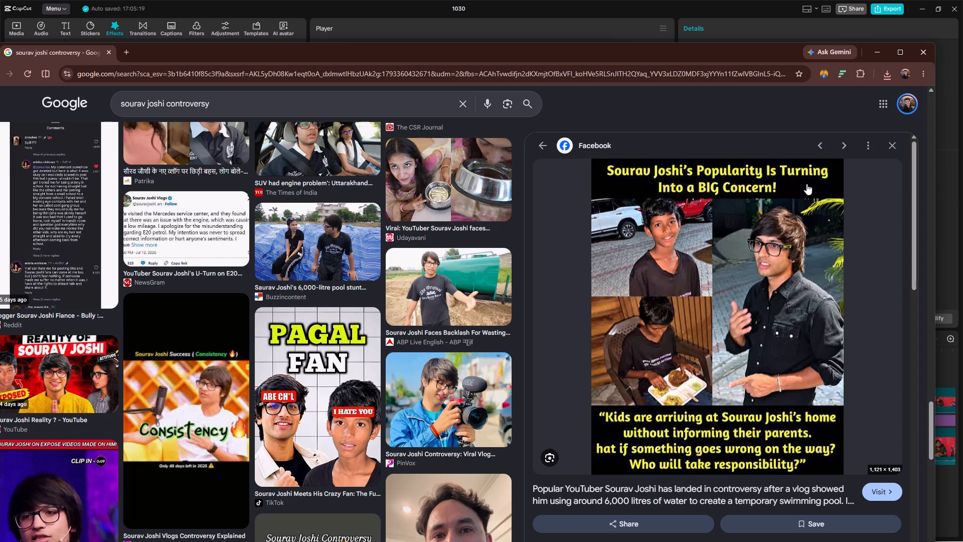
scroll(720, 317, "down", 3)
scroll(681, 373, "up", 3)
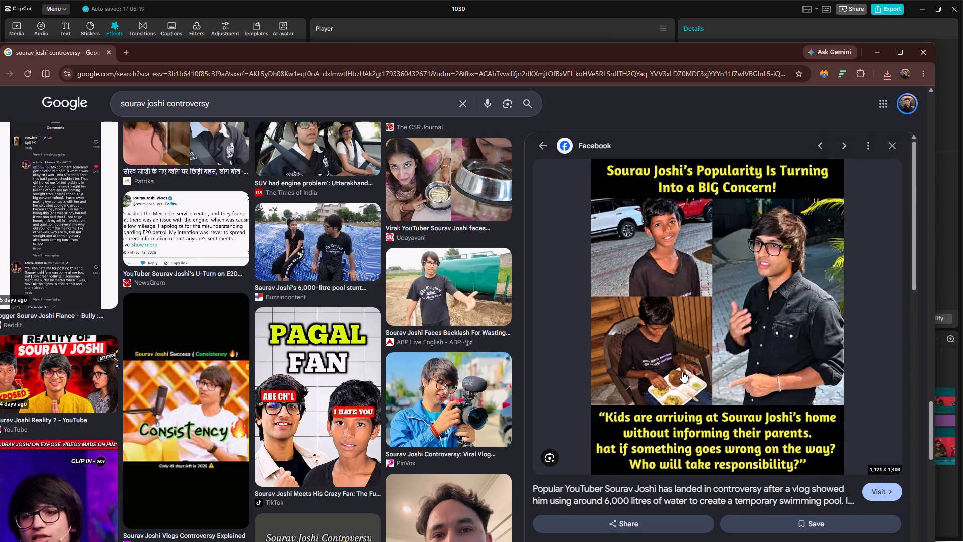
scroll(720, 376, "down", 6)
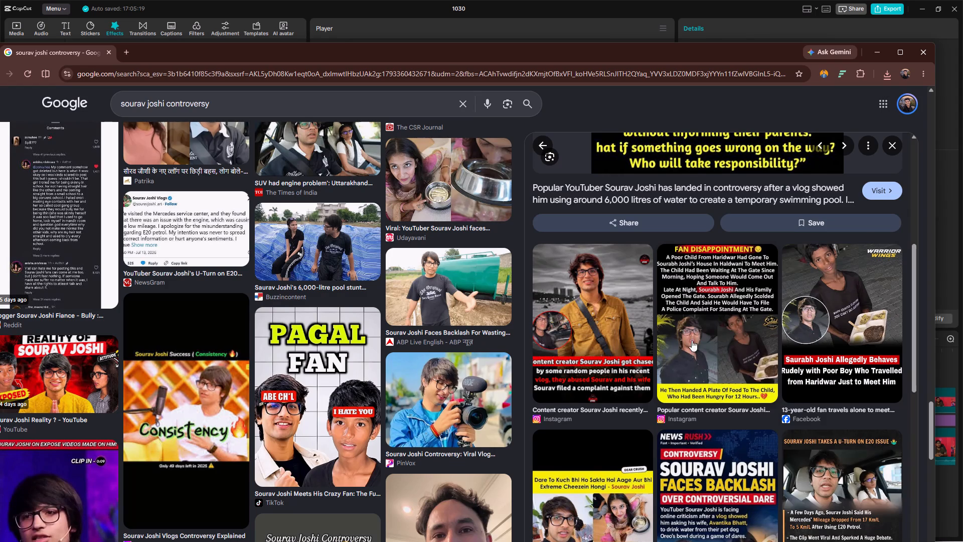
scroll(739, 369, "down", 4)
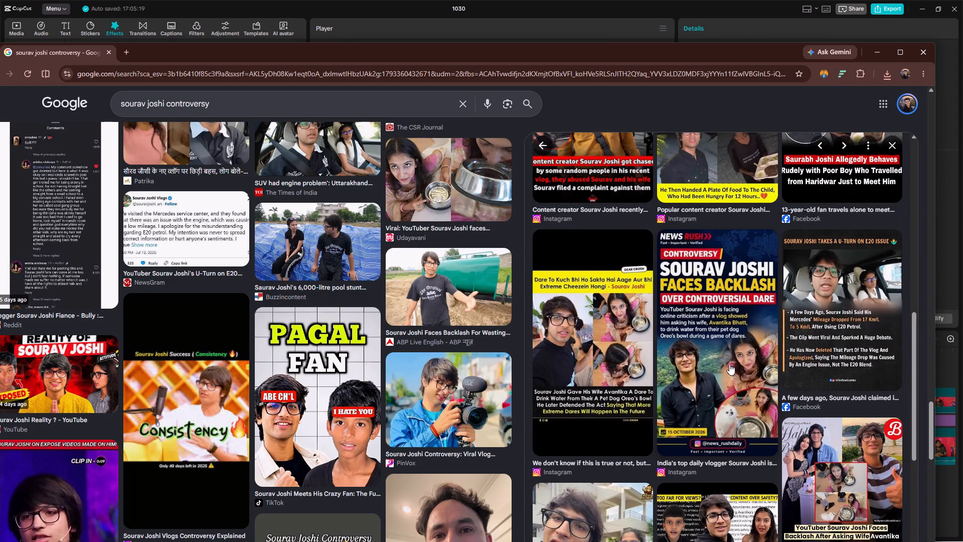
scroll(722, 368, "up", 5)
scroll(665, 353, "up", 5)
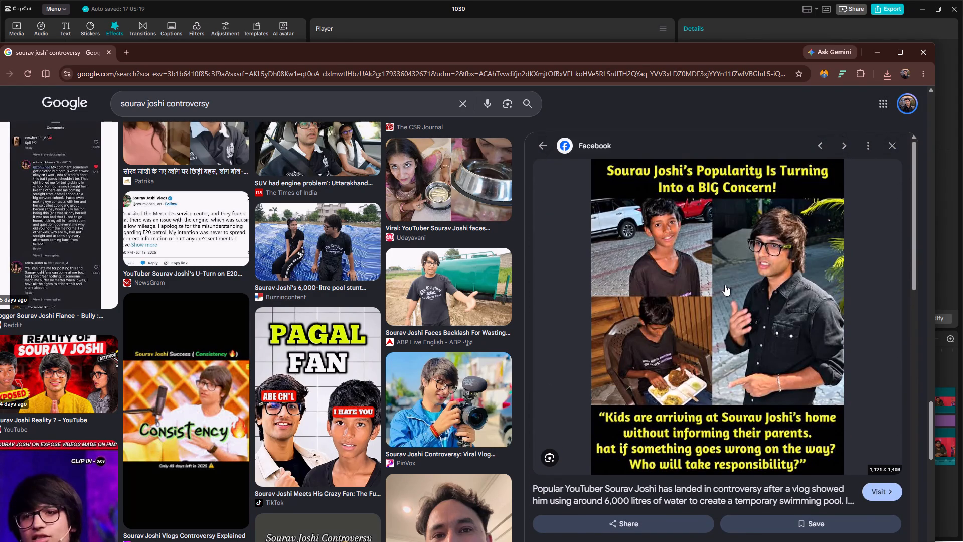
Save the "Popularity Is Turning Into a BIG Concern!" image to the Downloads folder as a JPEG.
right_click(724, 283)
left_click(773, 438)
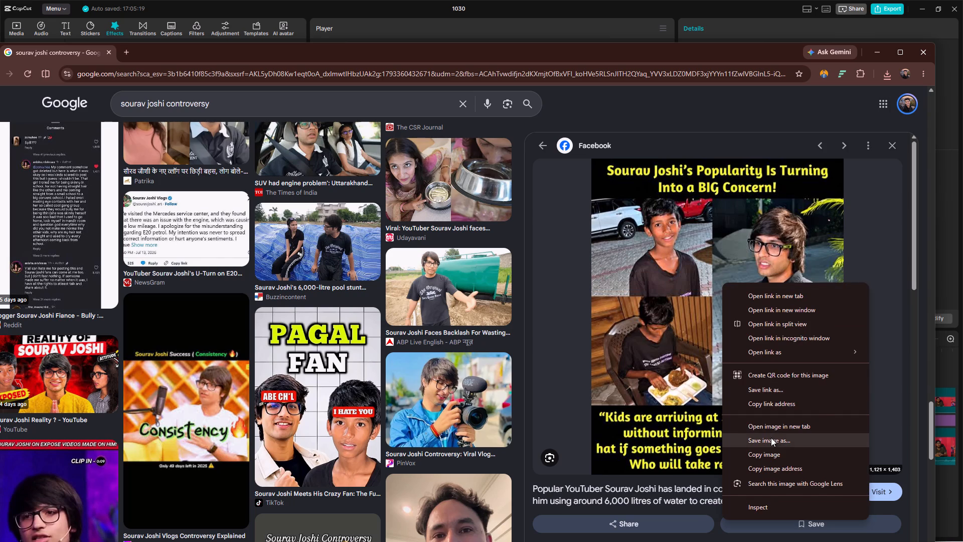
left_click(579, 413)
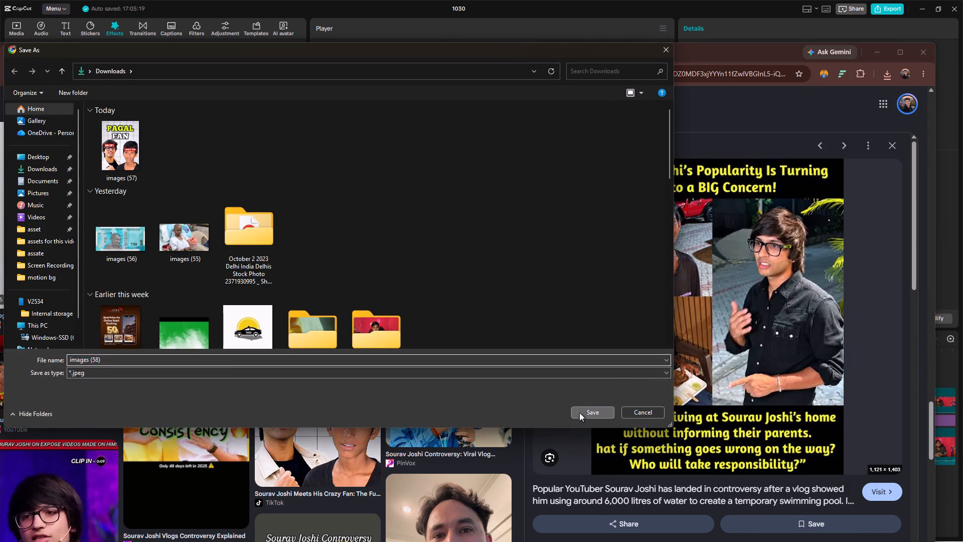
Switch to CapCut and start importing the saved pictures into the project media from the Downloads folder.
left_click(871, 58)
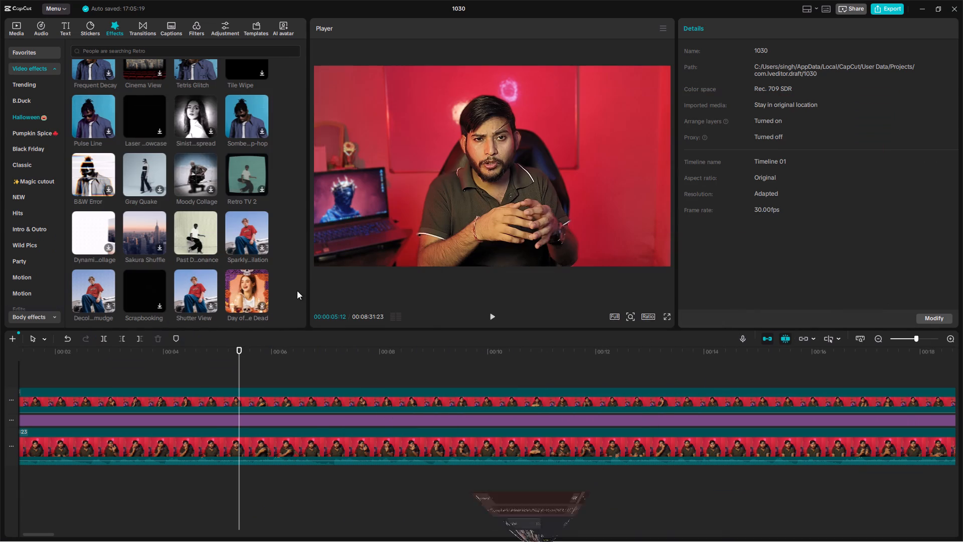
left_click(10, 26)
left_click(89, 68)
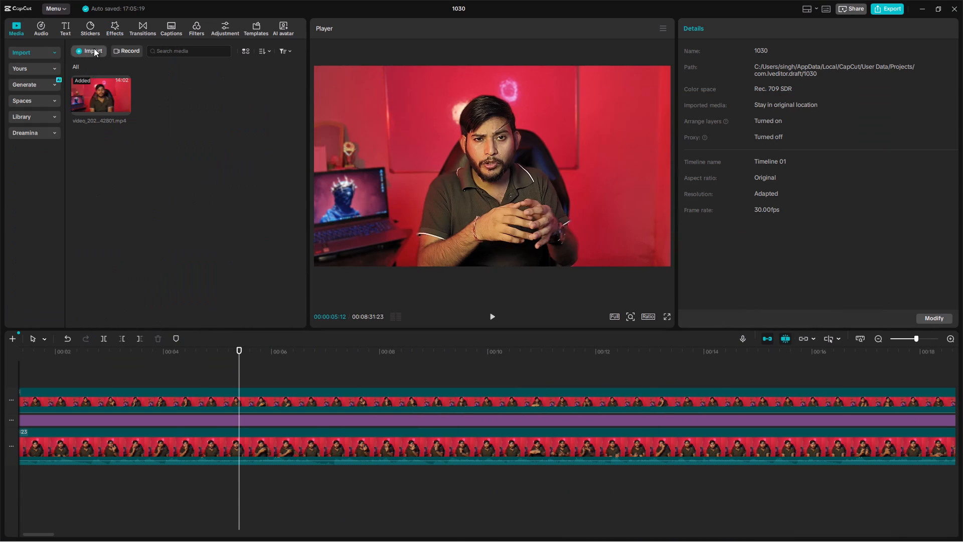
left_click(94, 48)
left_click(115, 73)
left_click(62, 125)
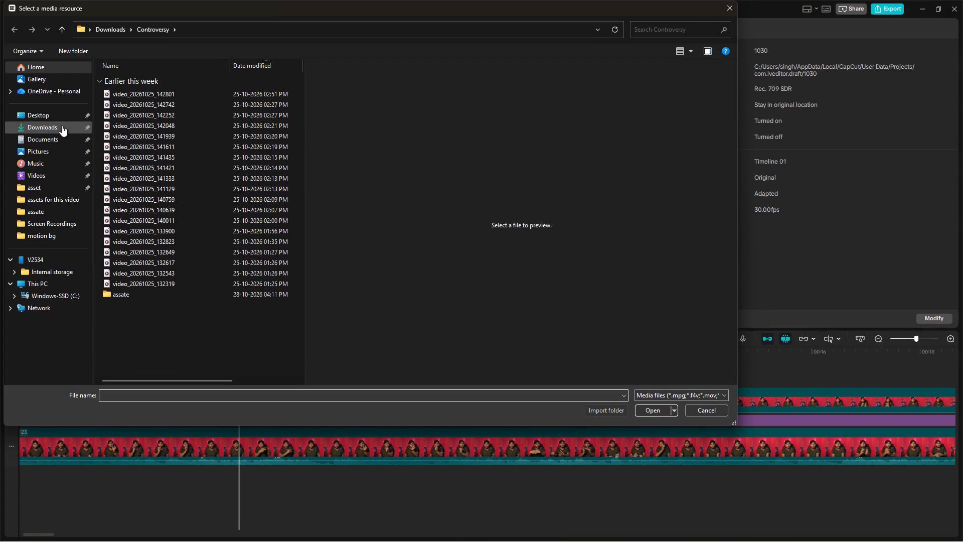
In CapCut, import today's two downloaded pictures, images (57) and images (58), from Downloads into the project media.
scroll(211, 210, "up", 15)
left_click_drag(258, 98, 252, 99)
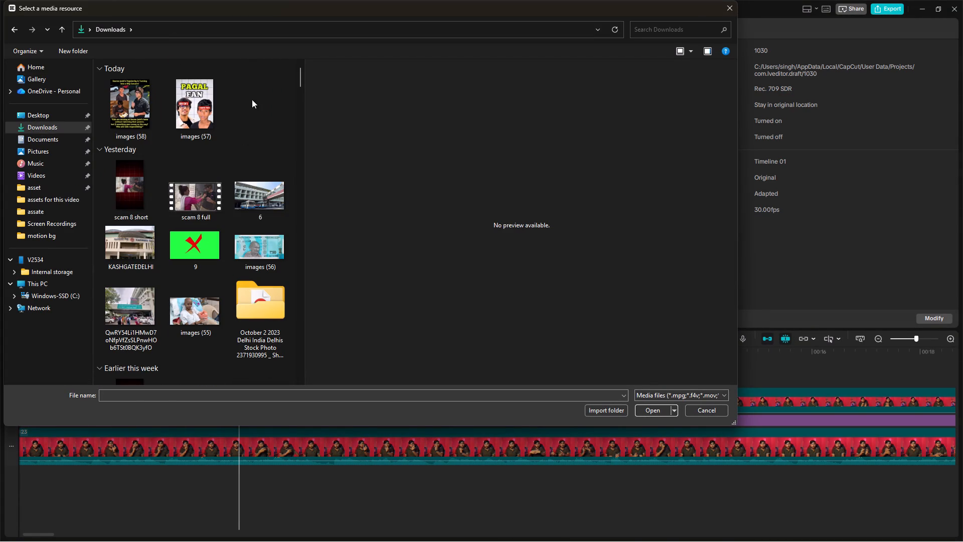
left_click_drag(252, 99, 110, 100)
left_click(653, 411)
left_click(177, 213)
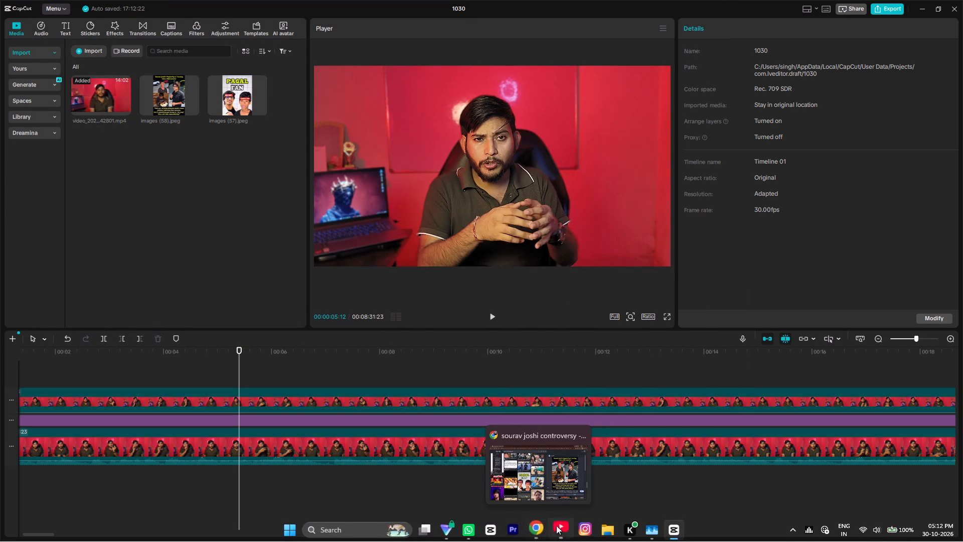
Switch to Chrome and replace the Google image search query with a new one beginning with "mr".
left_click(539, 522)
scroll(653, 337, "down", 6)
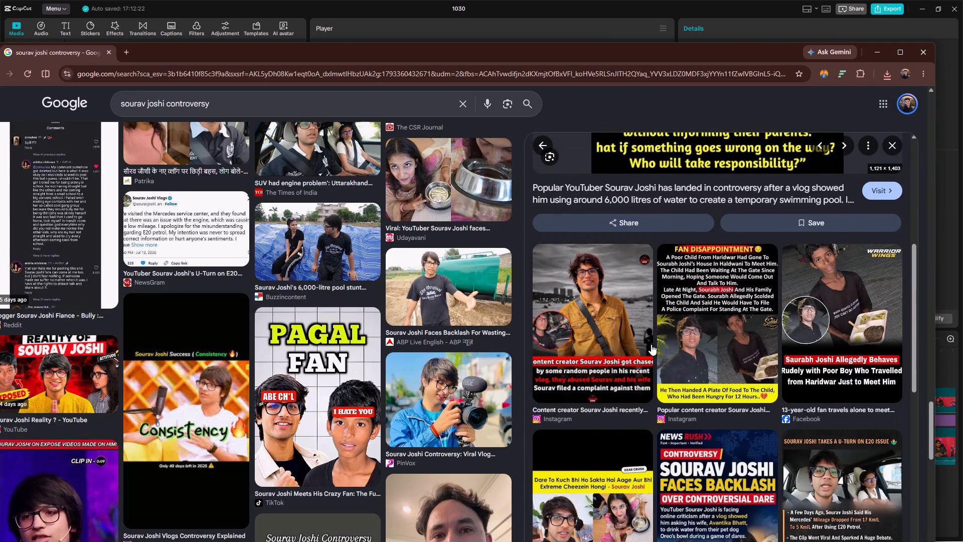
scroll(788, 418, "down", 6)
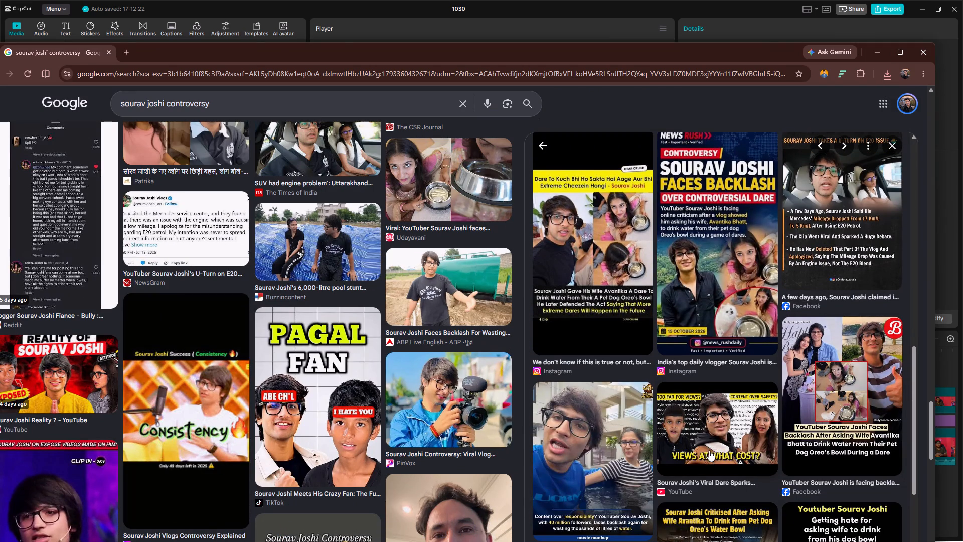
scroll(241, 320, "up", 6)
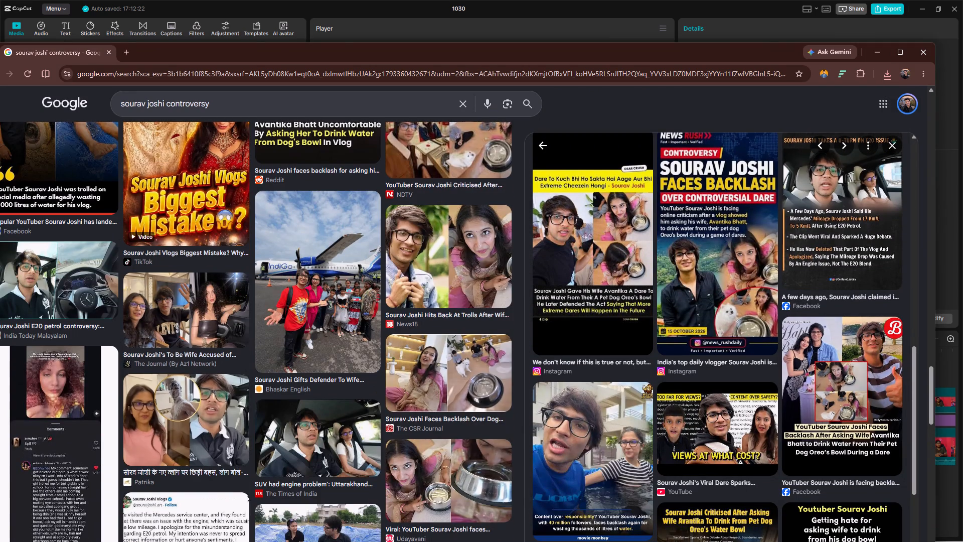
left_click_drag(238, 100, 0, 97)
key("BackSpace")
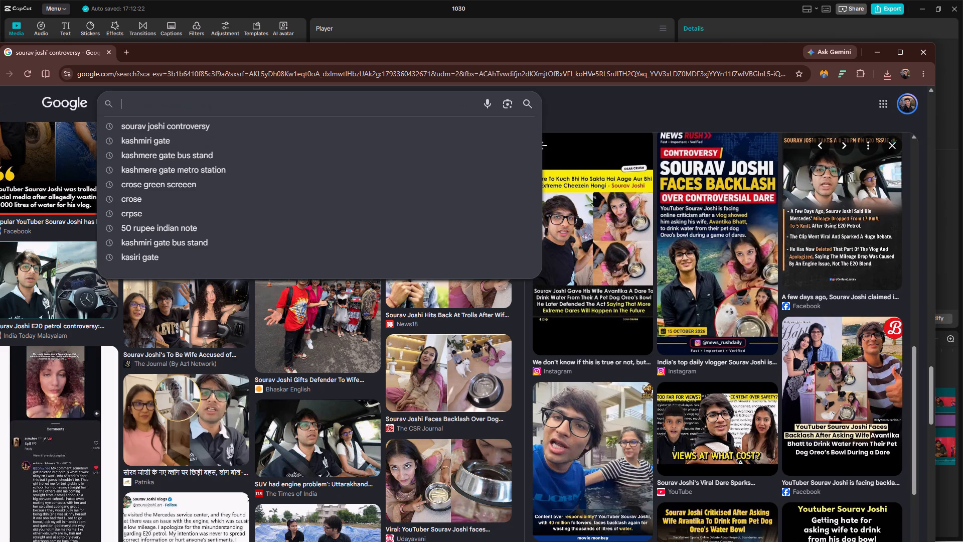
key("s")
key("BackSpace")
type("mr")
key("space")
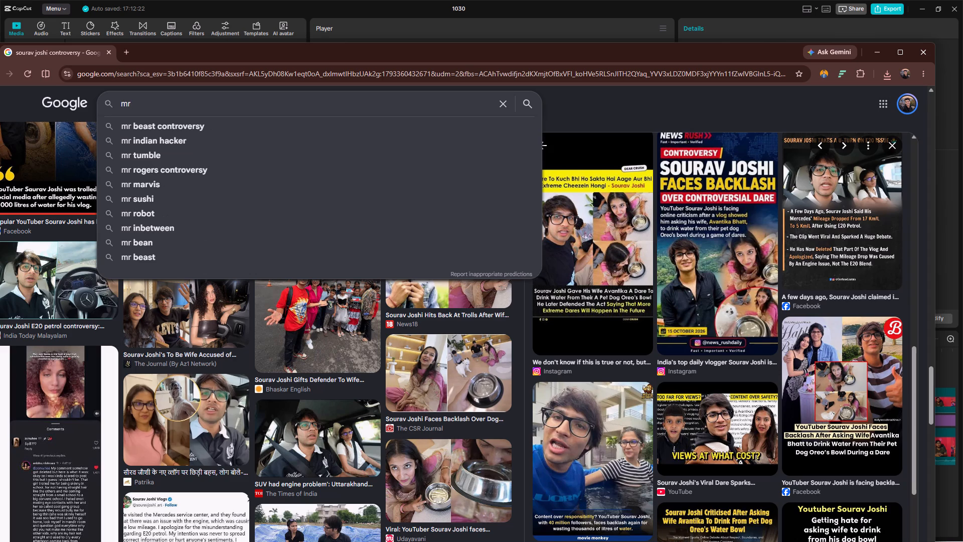
In Chrome, search Google Images for "mr indian hacker" and refine the search to "mr indian hacker fan".
type("indian")
key("space")
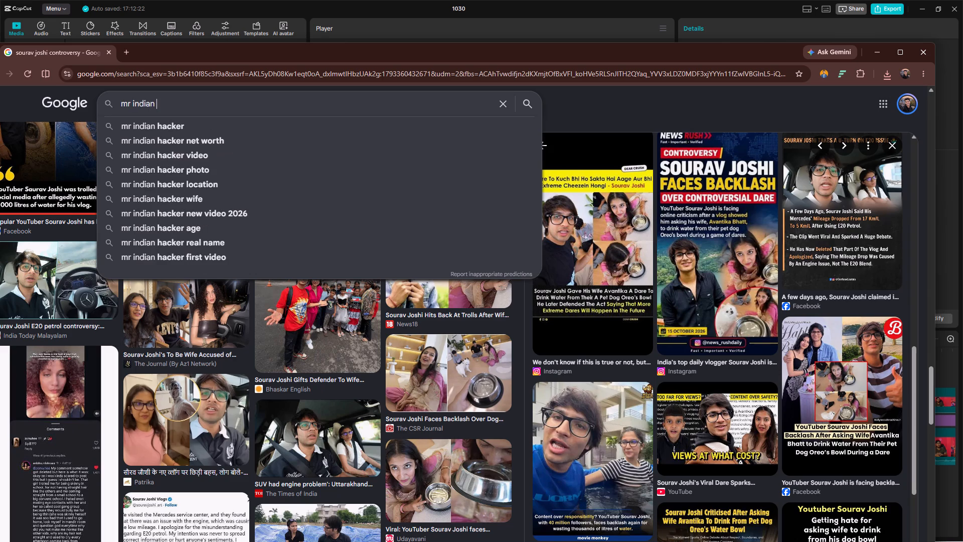
scroll(0, 103, "up", 1)
left_click(173, 126)
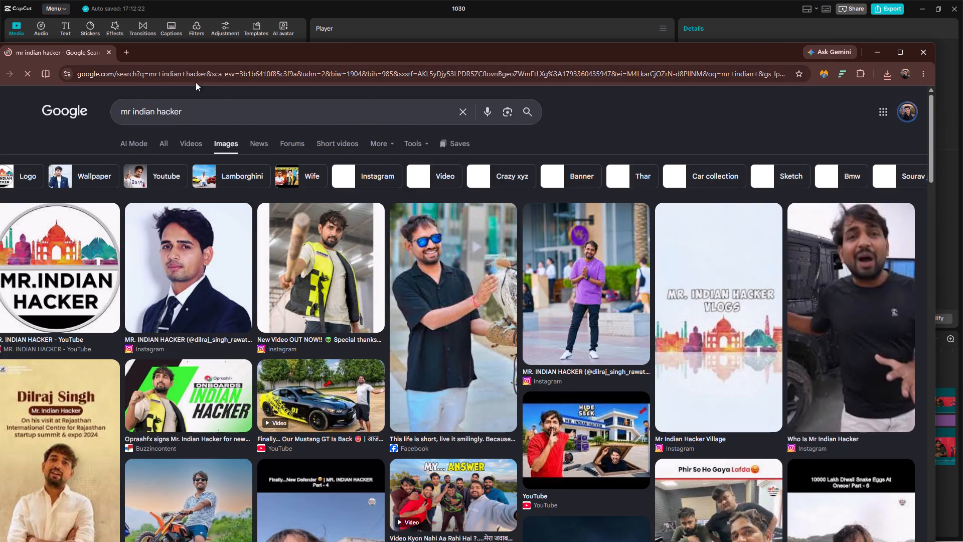
left_click(224, 105)
key("space")
key("f")
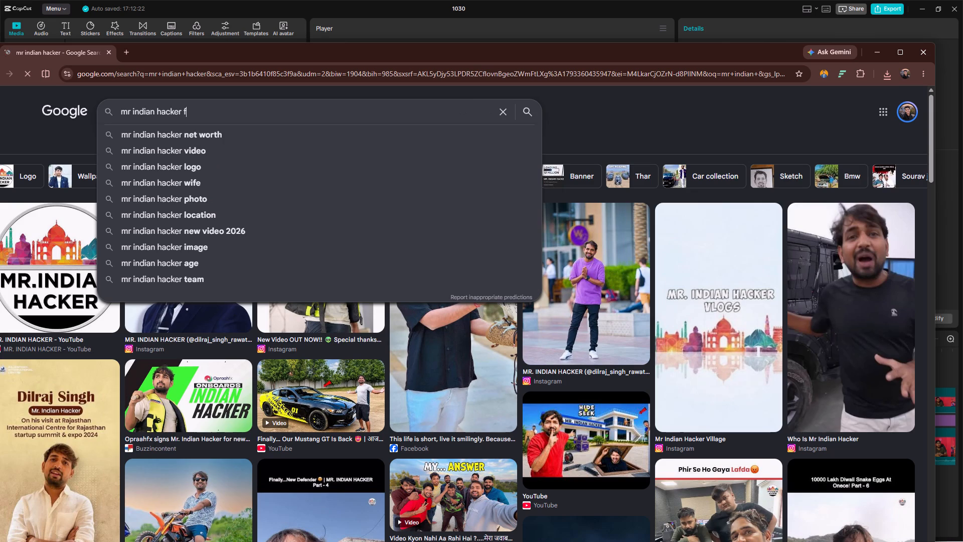
key("a")
key("n")
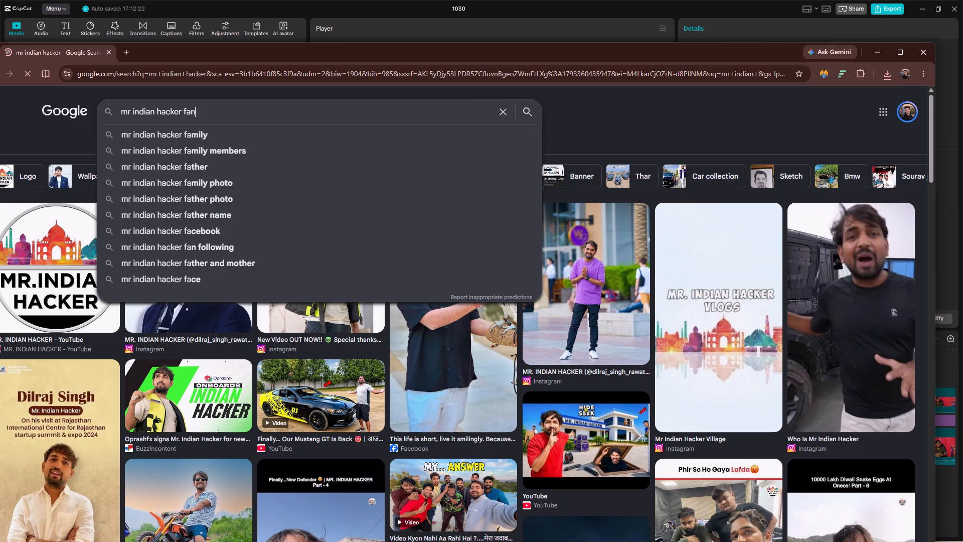
key("Return")
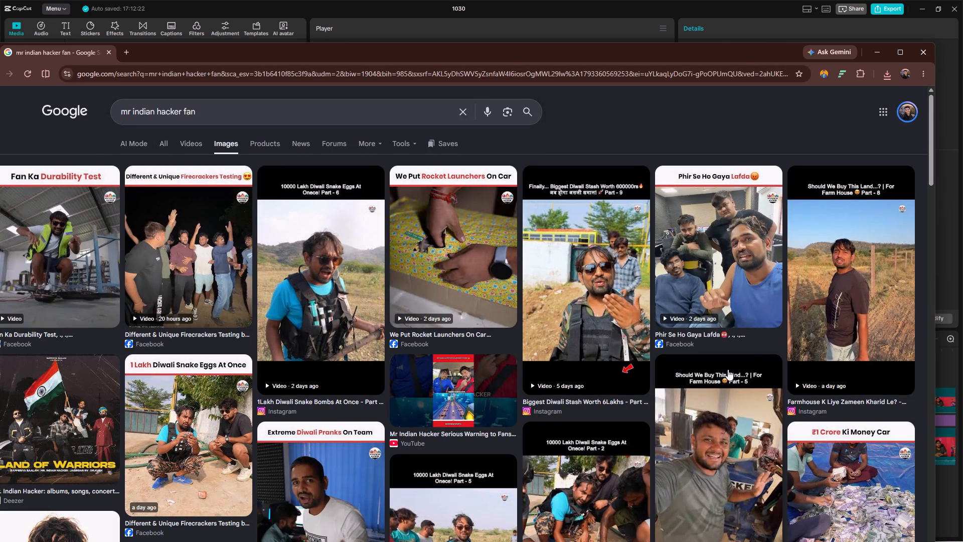
Look through the "mr indian hacker fan" image results for a picture that suits the fan controversy topic.
scroll(509, 396, "down", 5)
scroll(238, 337, "down", 5)
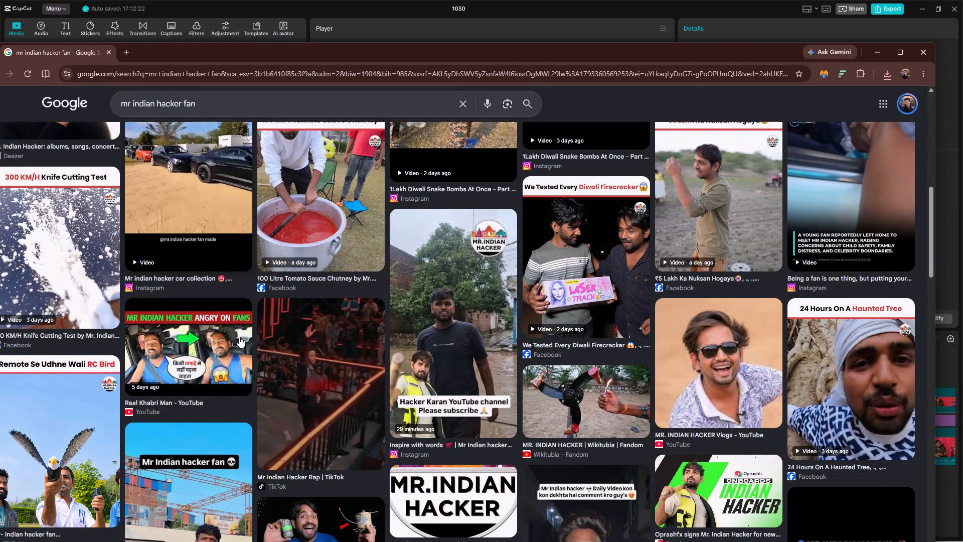
scroll(544, 363, "down", 3)
scroll(544, 364, "up", 8)
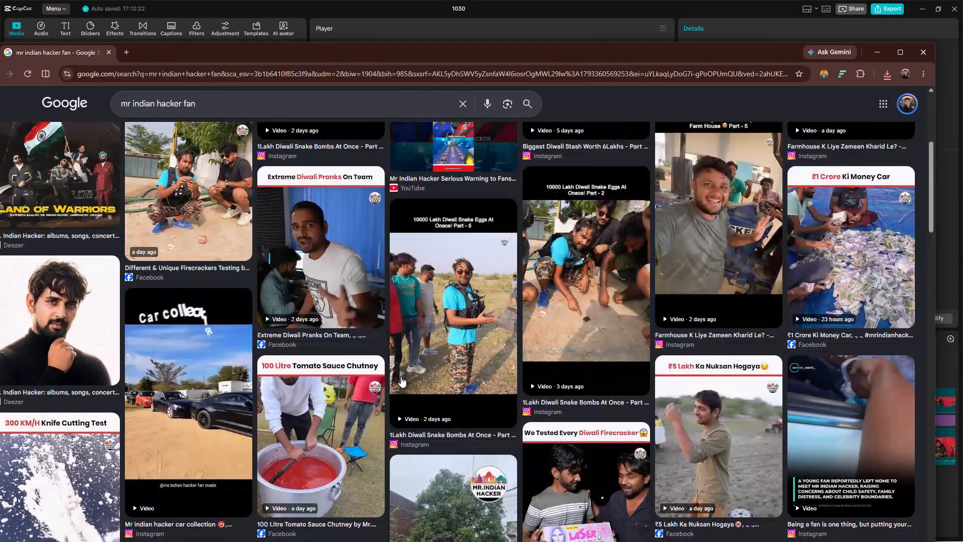
scroll(191, 347, "down", 6)
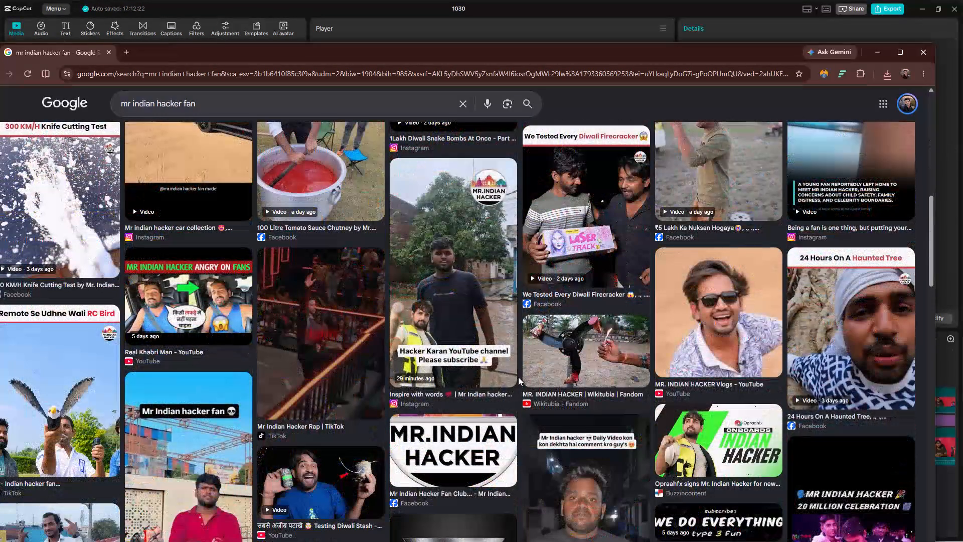
scroll(567, 386, "down", 5)
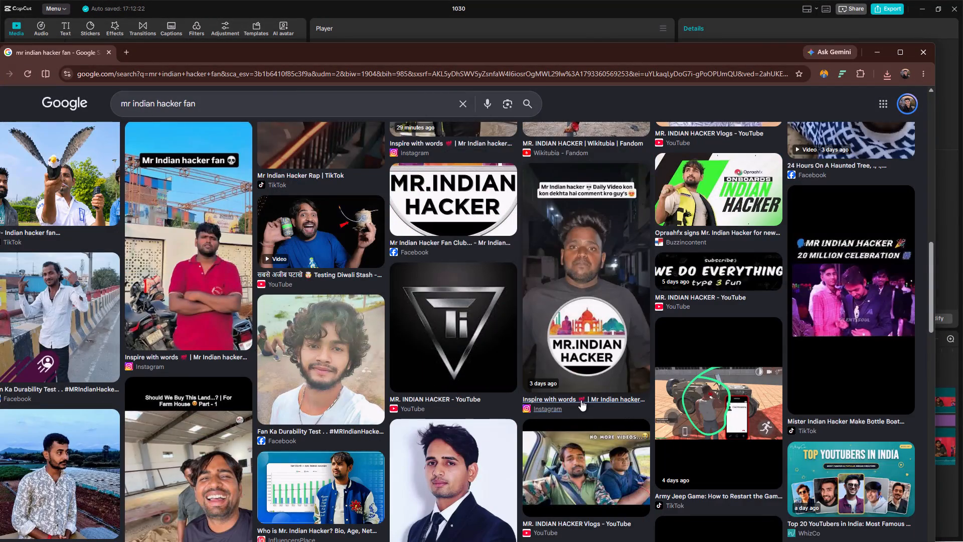
scroll(581, 404, "down", 10)
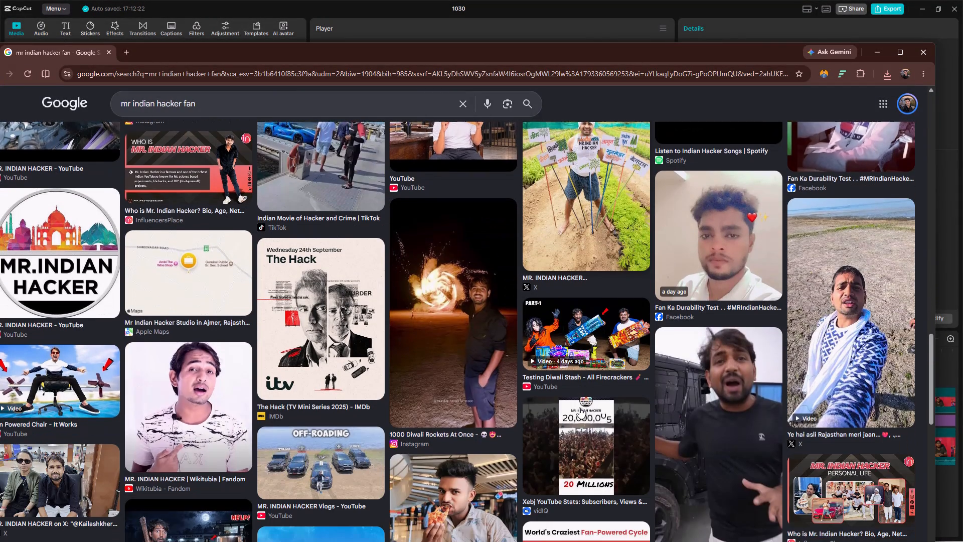
scroll(583, 405, "down", 10)
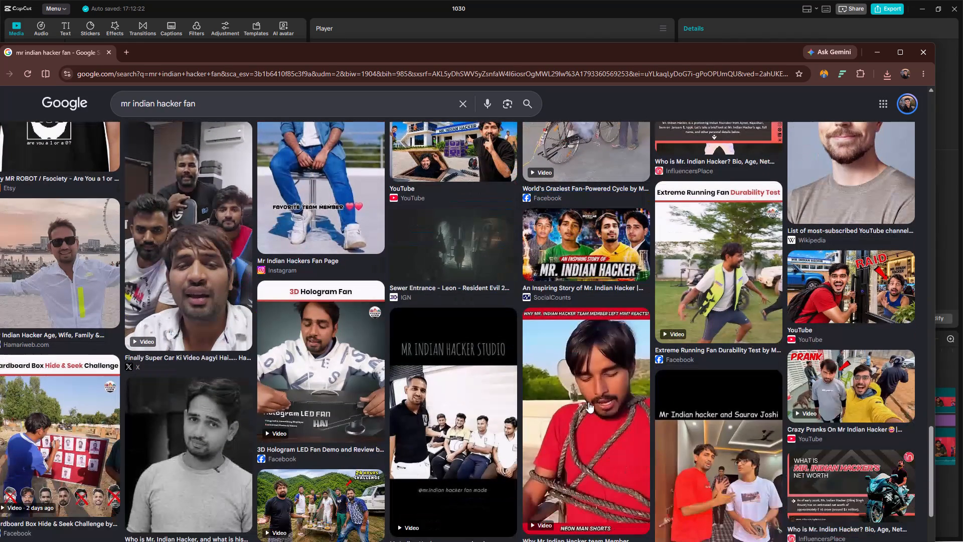
scroll(590, 401, "up", 20)
scroll(590, 401, "up", 3)
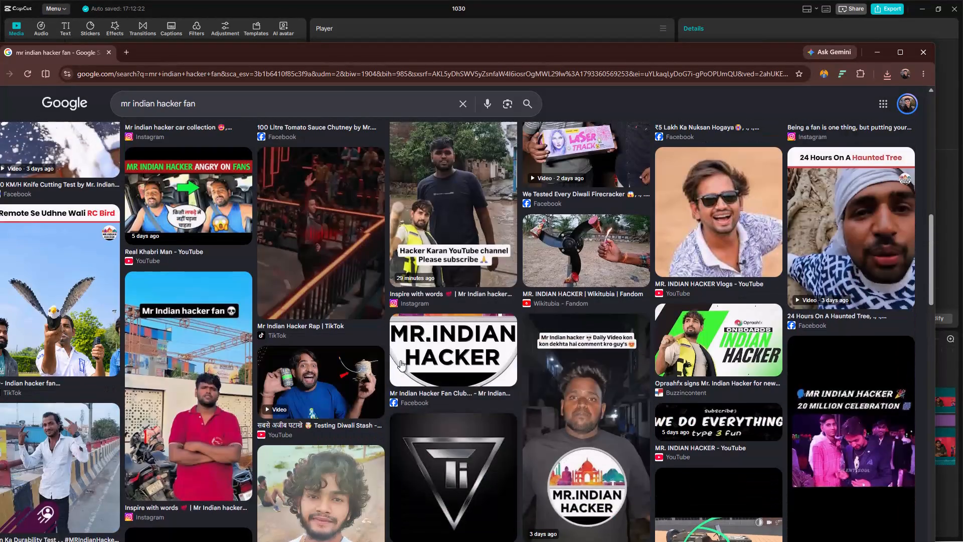
scroll(402, 359, "up", 18)
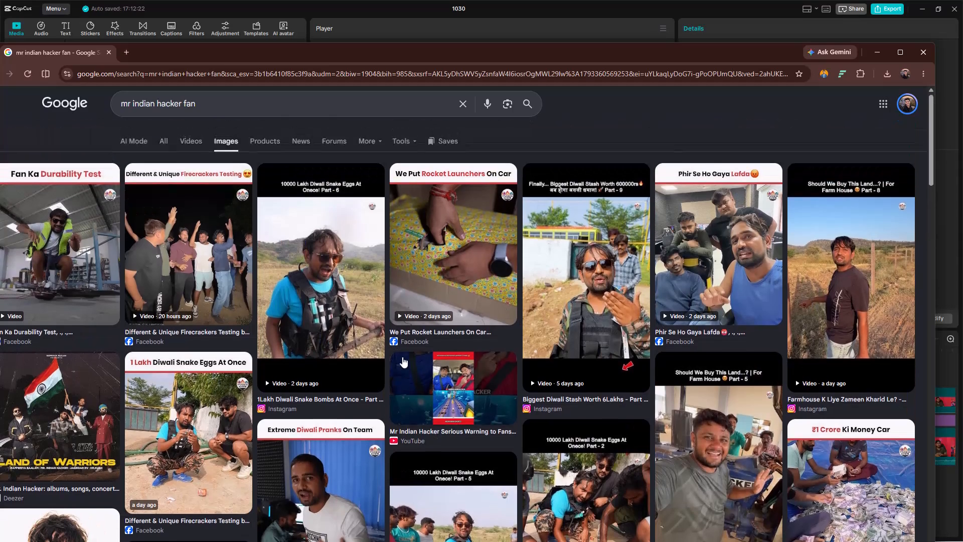
left_click(464, 113)
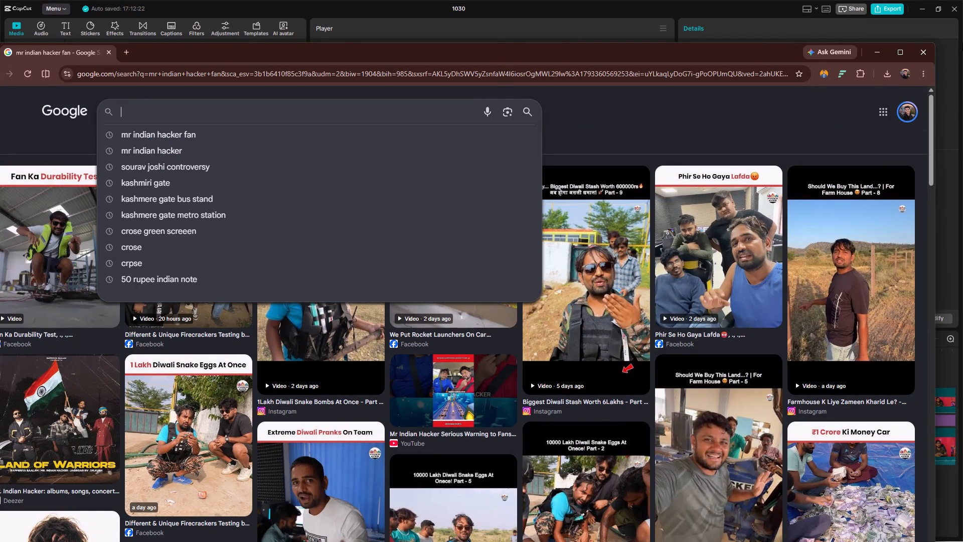
Switch to YouTube in Brave, search for "mr. indian hacker" and open the video "Bahut Bura Hua Iske Sath... | Police ?".
left_click(878, 55)
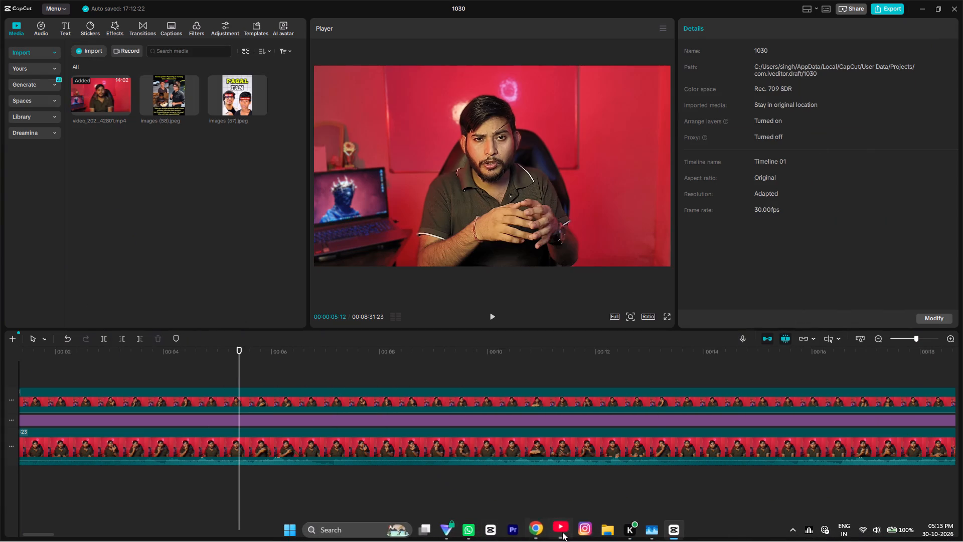
left_click(563, 531)
left_click_drag(467, 22, 214, 0)
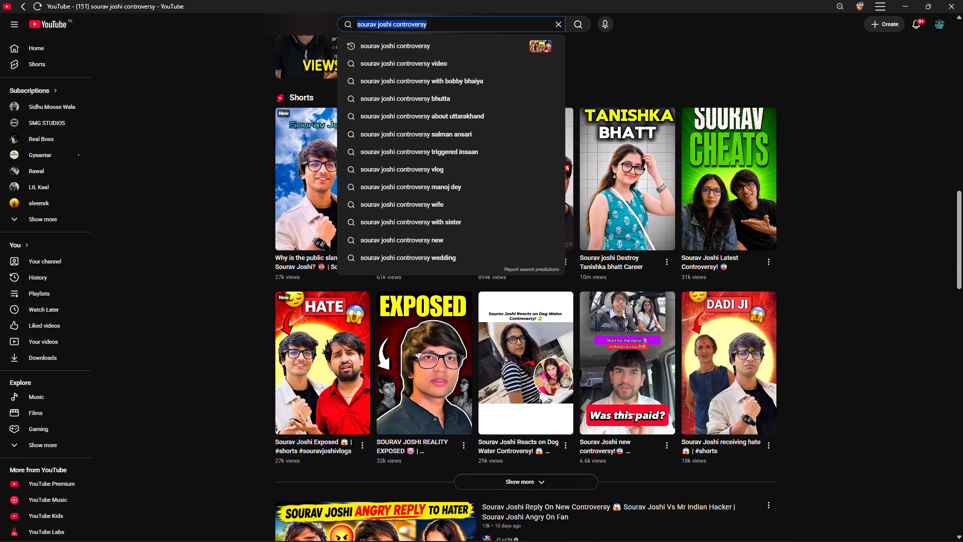
left_click(437, 23)
key("space")
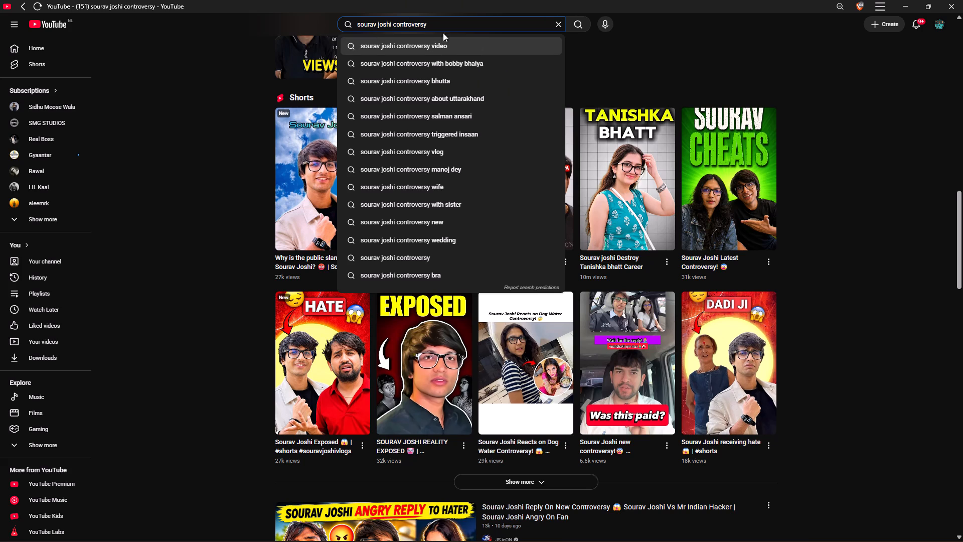
Search YouTube for "mr. indian hacker" and open the video "Bahut Bura Hua Iske Sath... | Police ?" from the results.
left_click_drag(449, 22, 75, 0)
key("BackSpace")
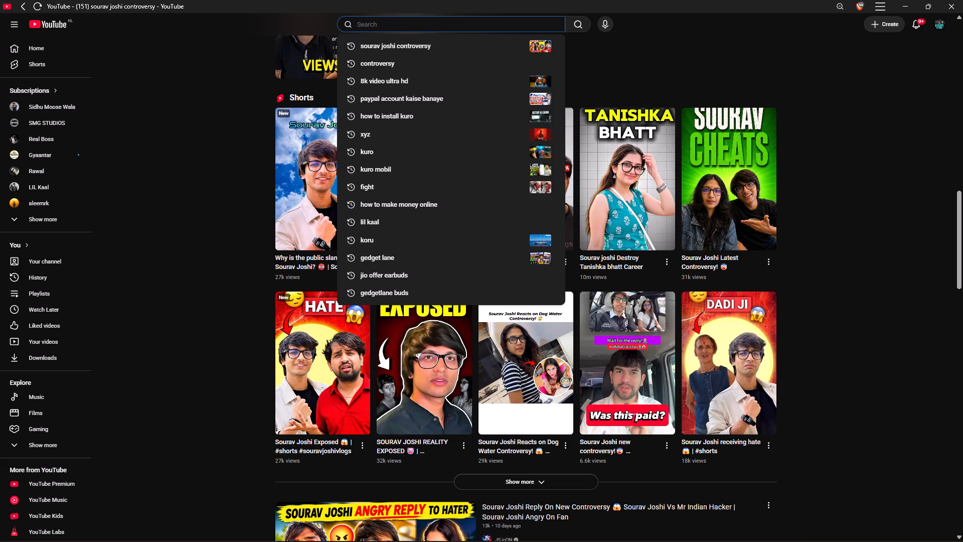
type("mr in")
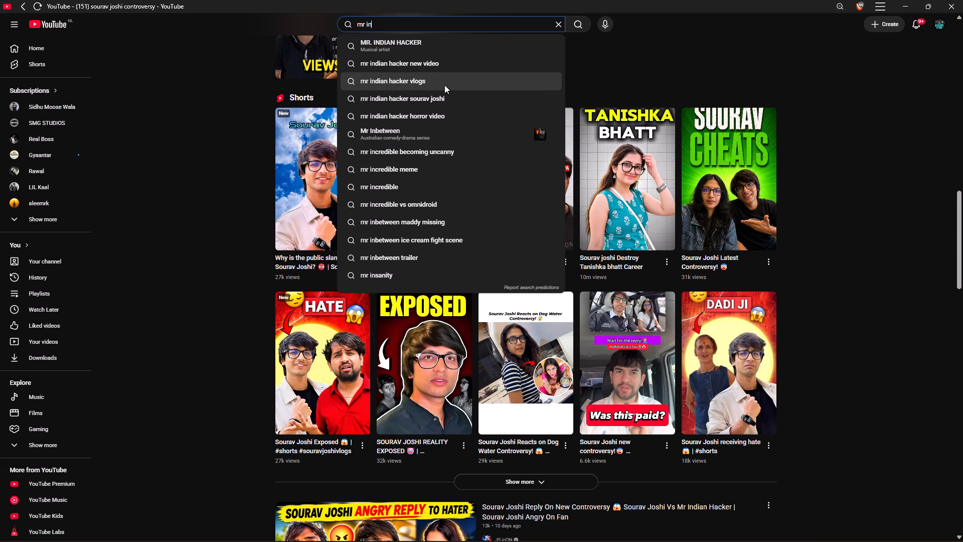
left_click(487, 48)
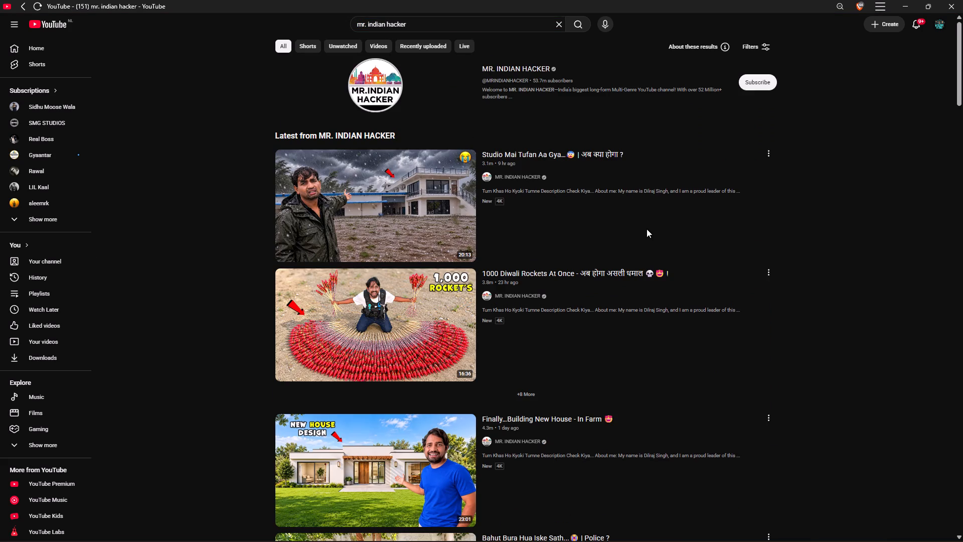
scroll(500, 304, "down", 6)
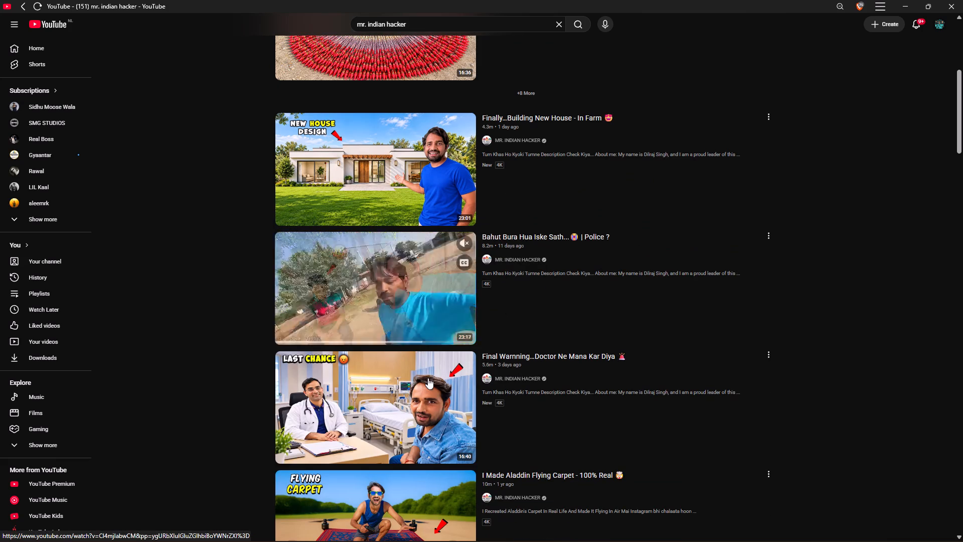
scroll(433, 373, "down", 3)
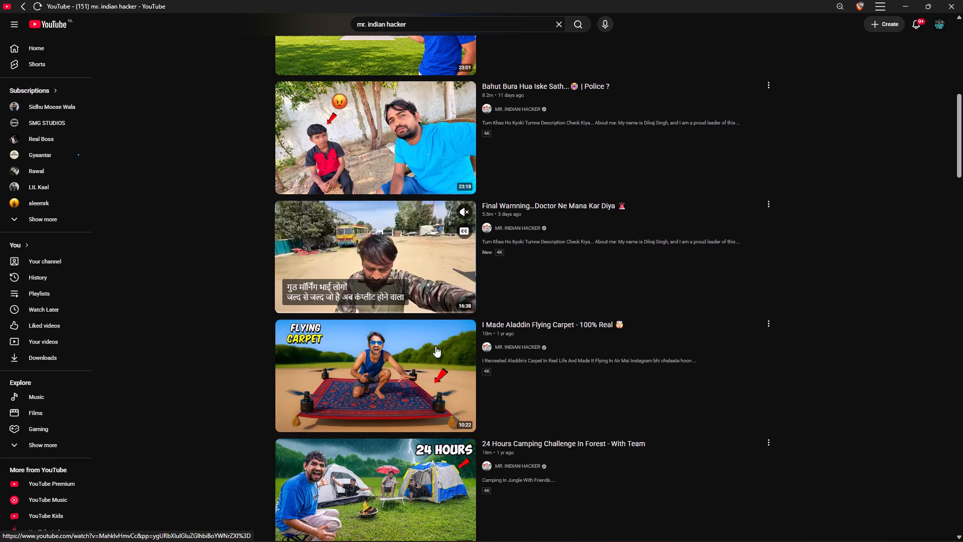
left_click(425, 160)
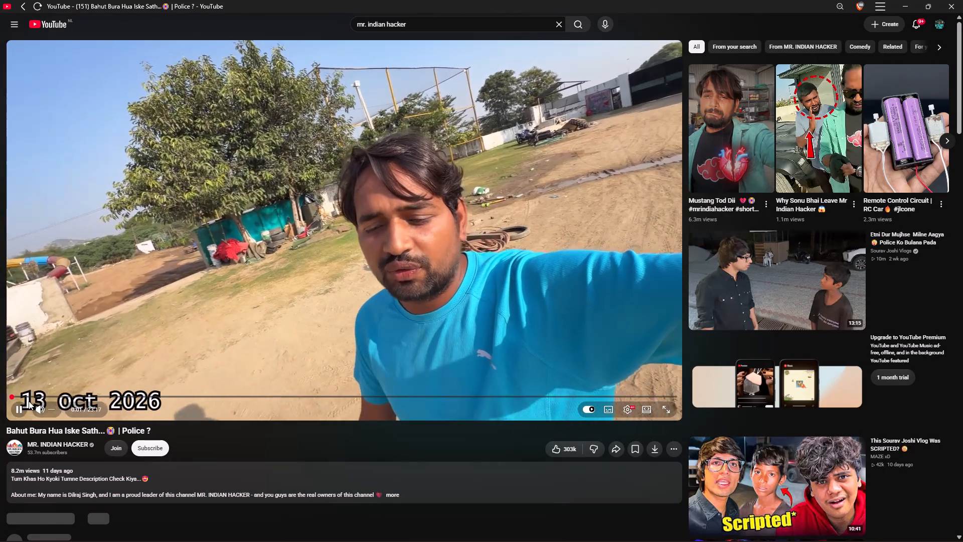
Skim the opening minutes of the video and look through its comments and the suggested videos.
left_click_drag(13, 391, 115, 405)
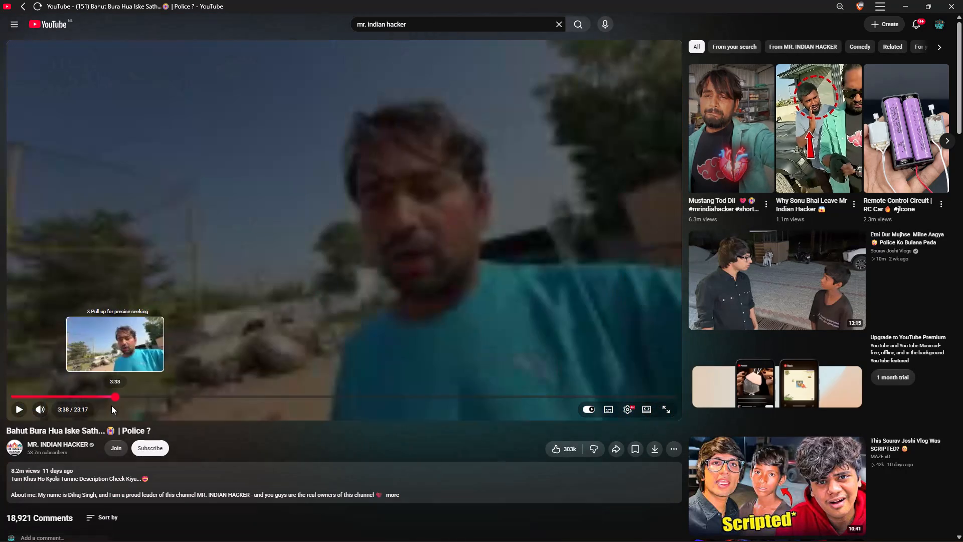
left_click(48, 393)
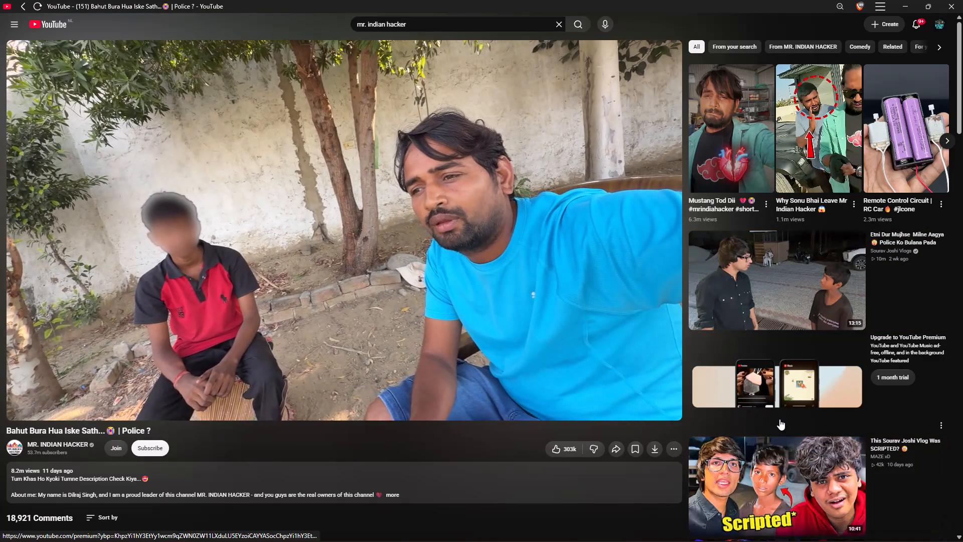
scroll(815, 435, "up", 8)
scroll(823, 434, "down", 8)
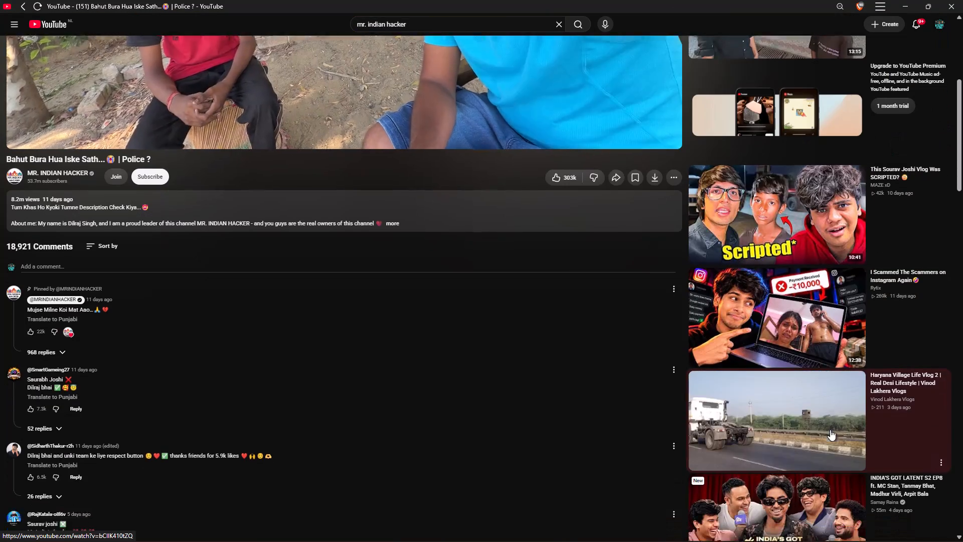
scroll(830, 430, "down", 5)
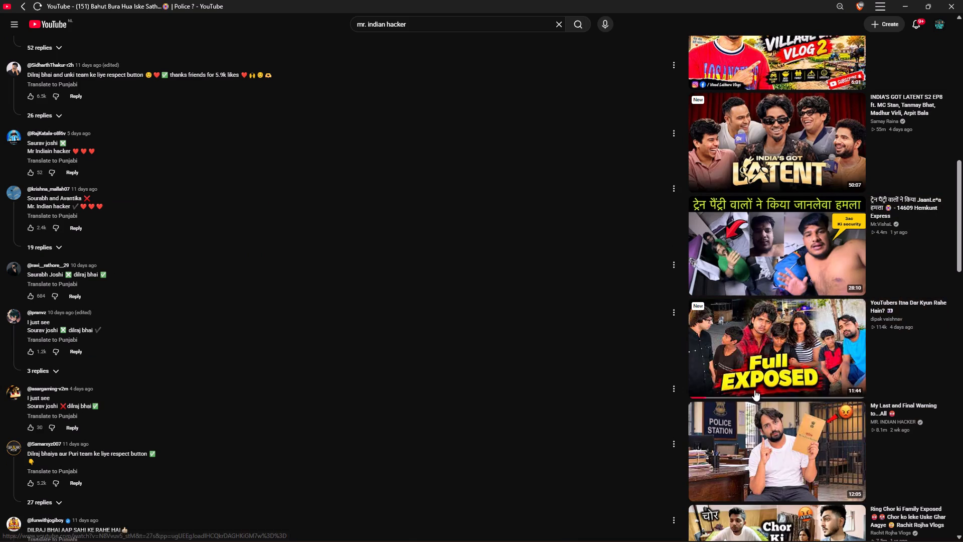
scroll(756, 390, "down", 4)
scroll(410, 388, "up", 16)
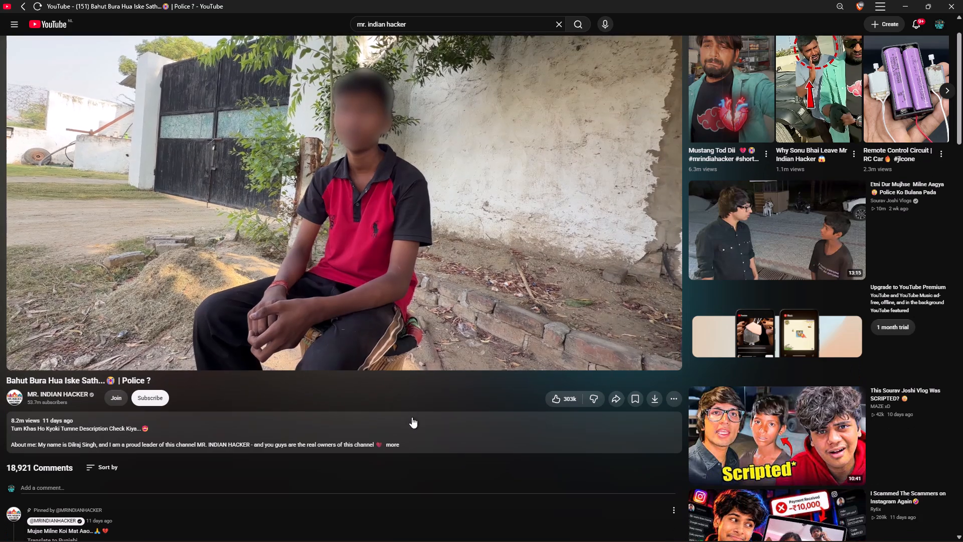
scroll(418, 354, "up", 4)
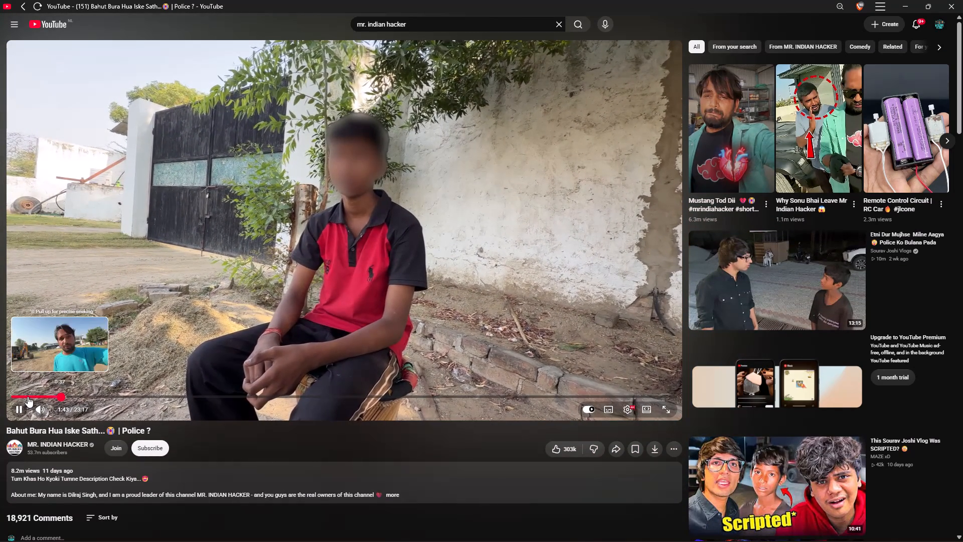
Pause the video at 2:30, on the shot of the YouTuber seated beside the blurred-face boy, and show it full screen.
left_click_drag(67, 394, 68, 394)
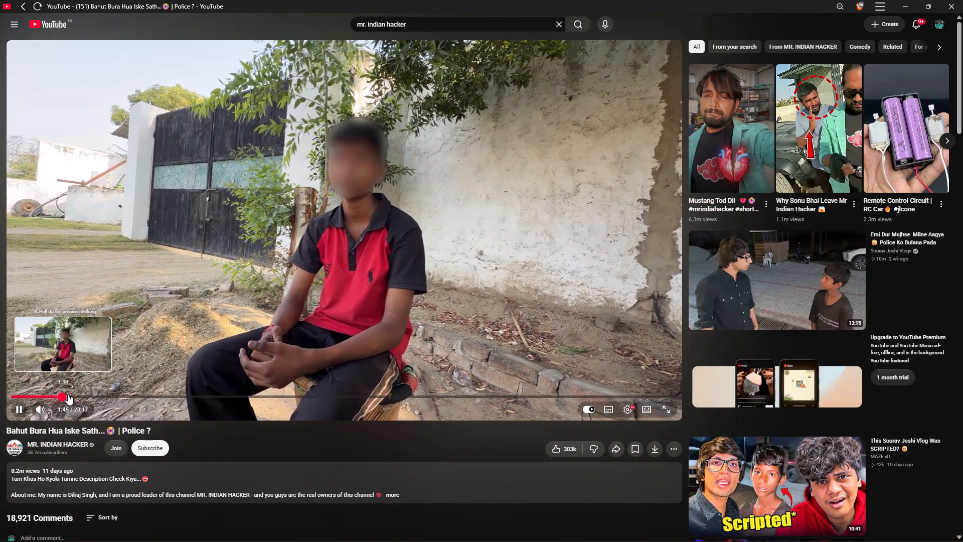
left_click_drag(68, 394, 85, 389)
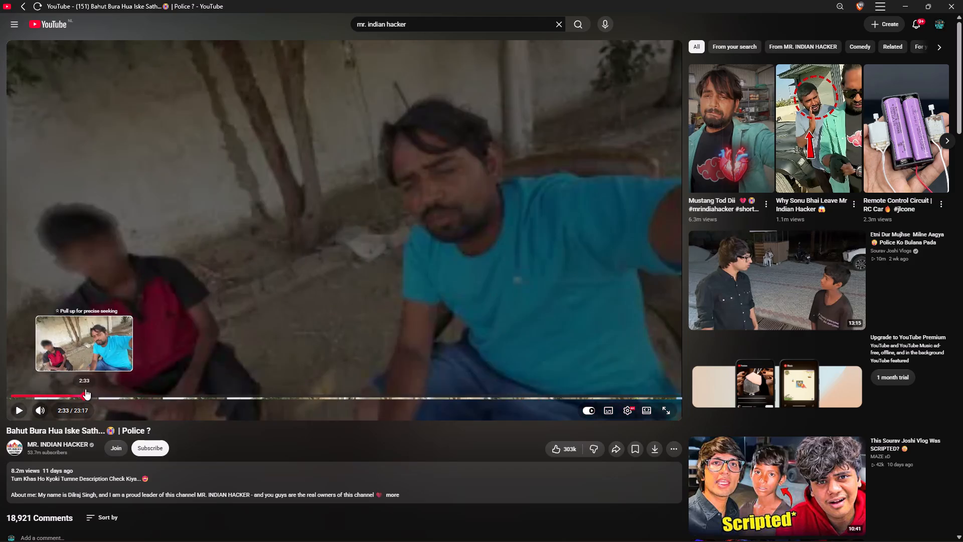
left_click_drag(85, 389, 89, 389)
left_click(185, 303)
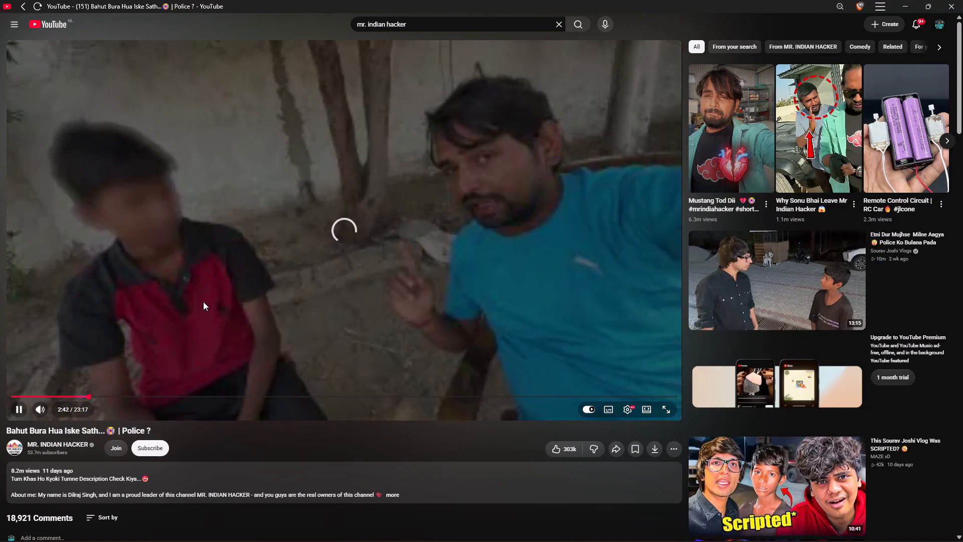
key("space")
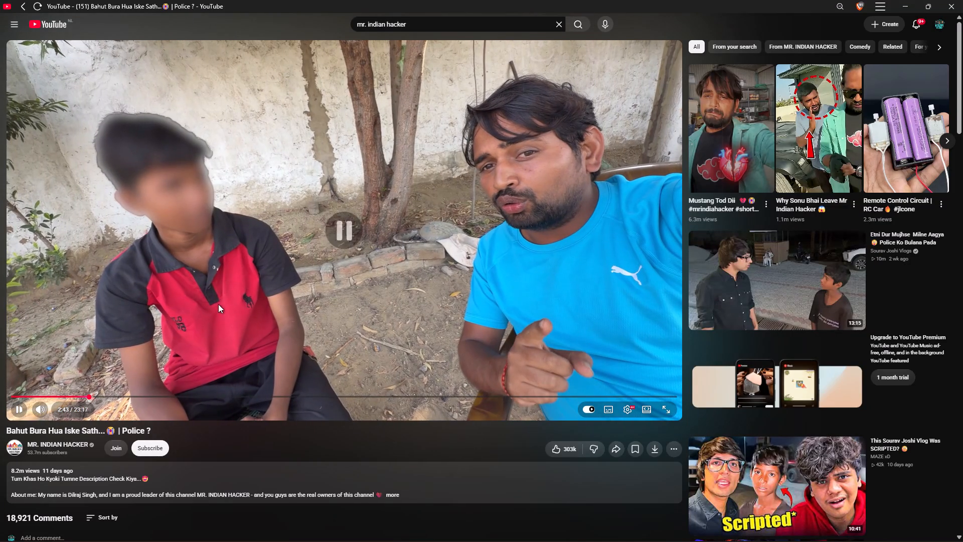
key("space")
key("space")
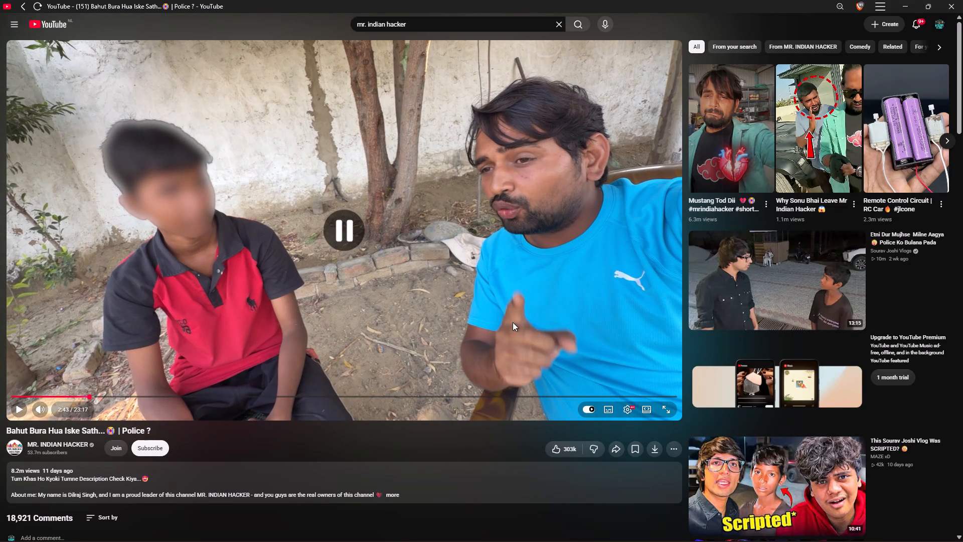
key("space")
key("space")
key("space")
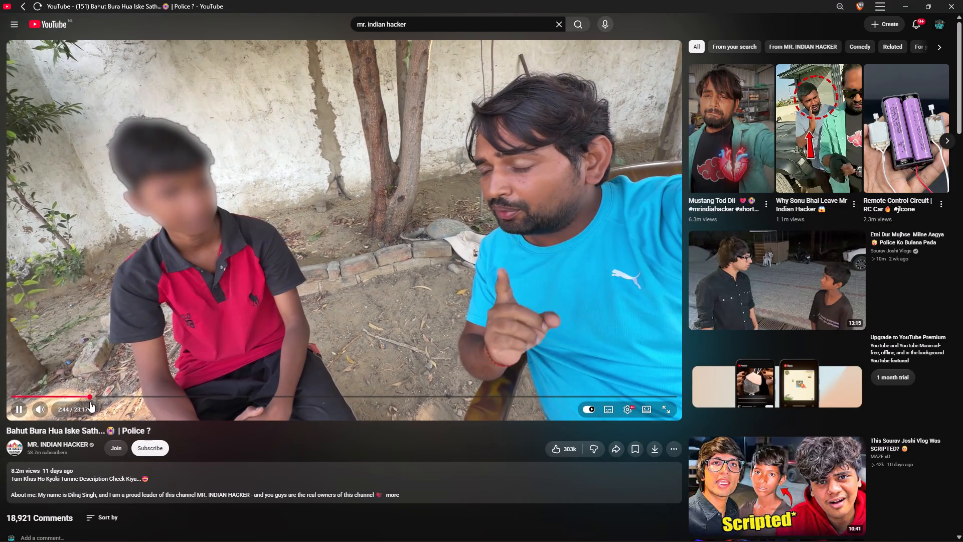
left_click(82, 393)
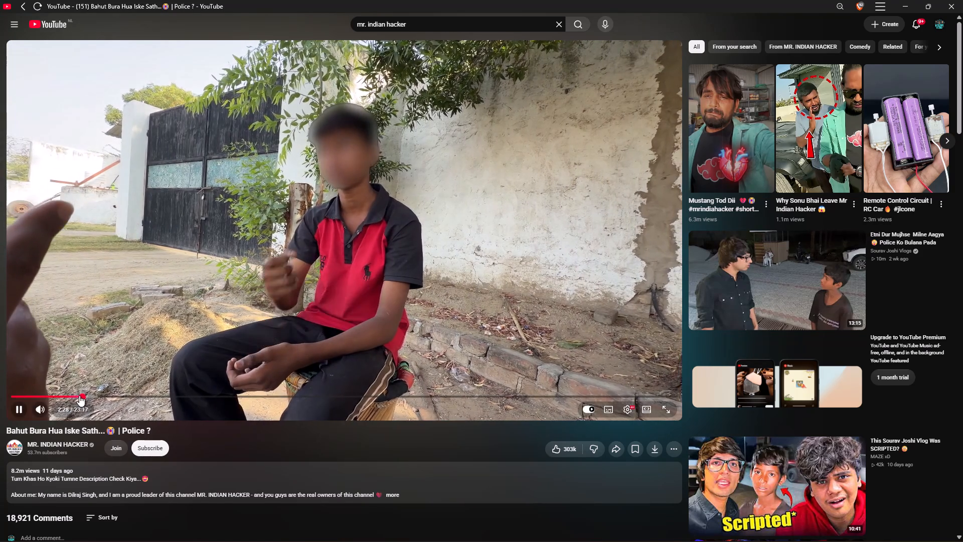
key("space")
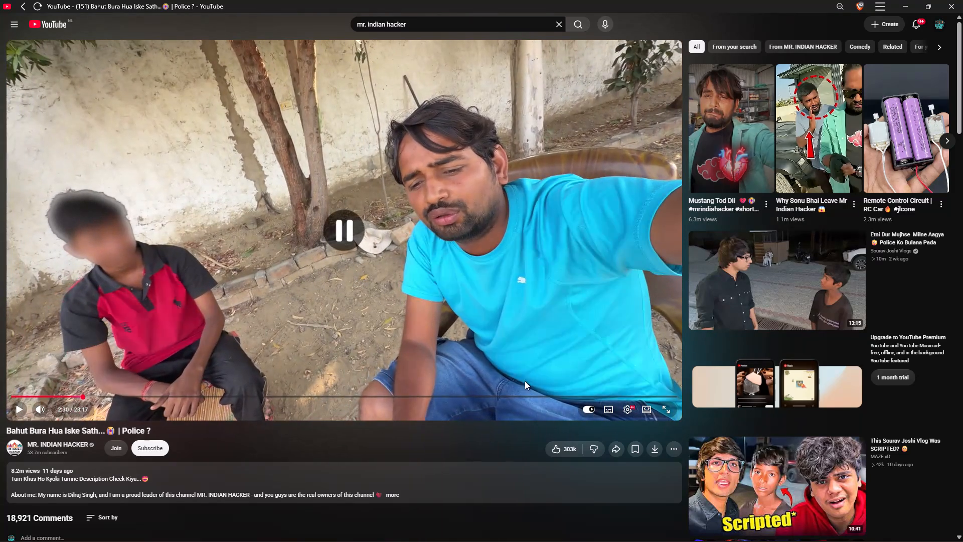
left_click(669, 409)
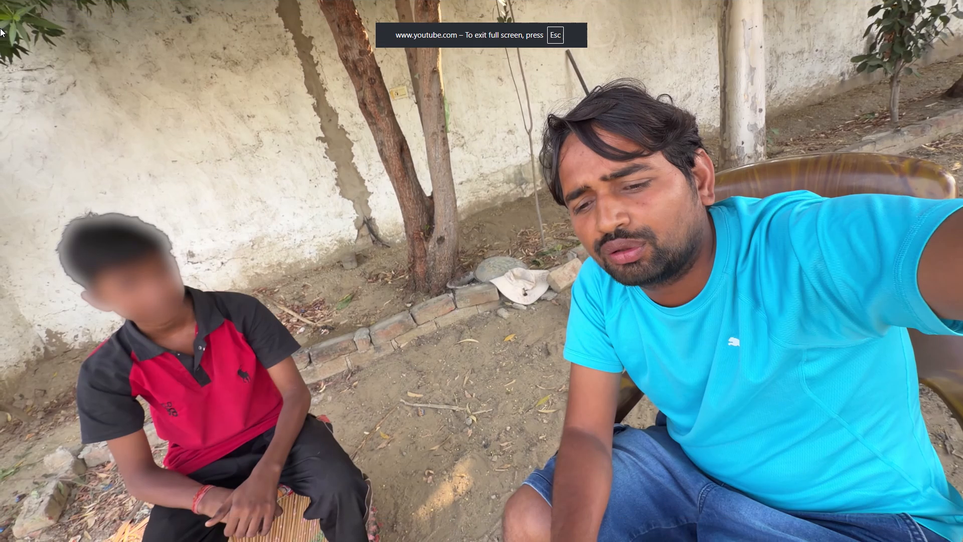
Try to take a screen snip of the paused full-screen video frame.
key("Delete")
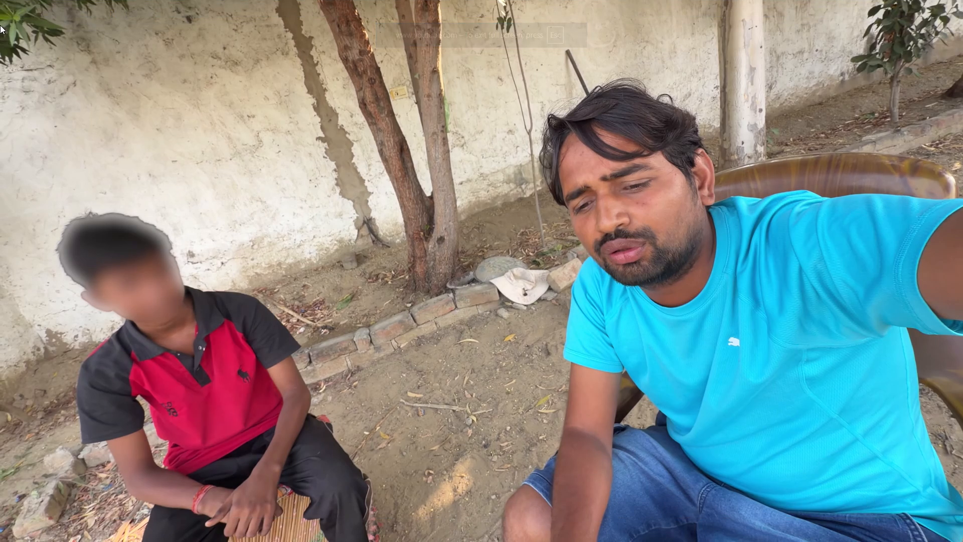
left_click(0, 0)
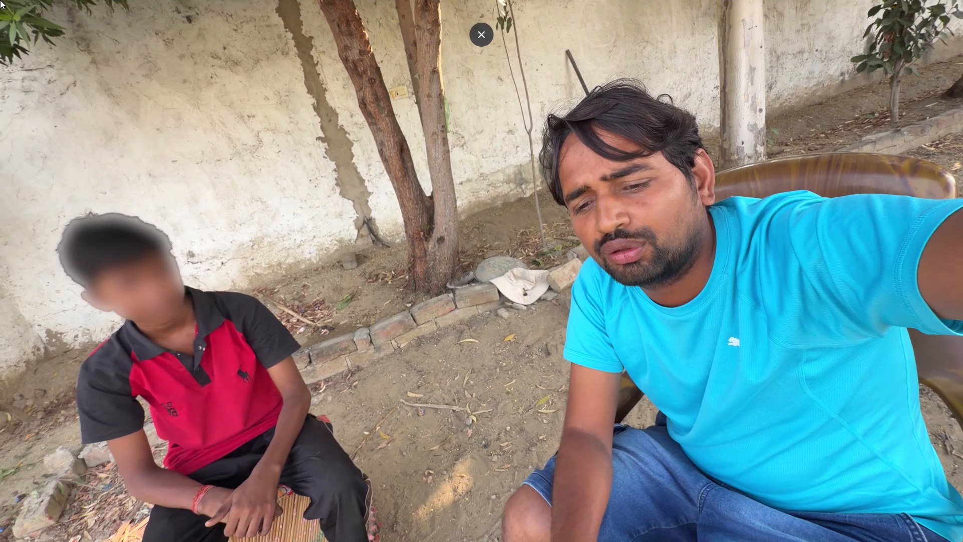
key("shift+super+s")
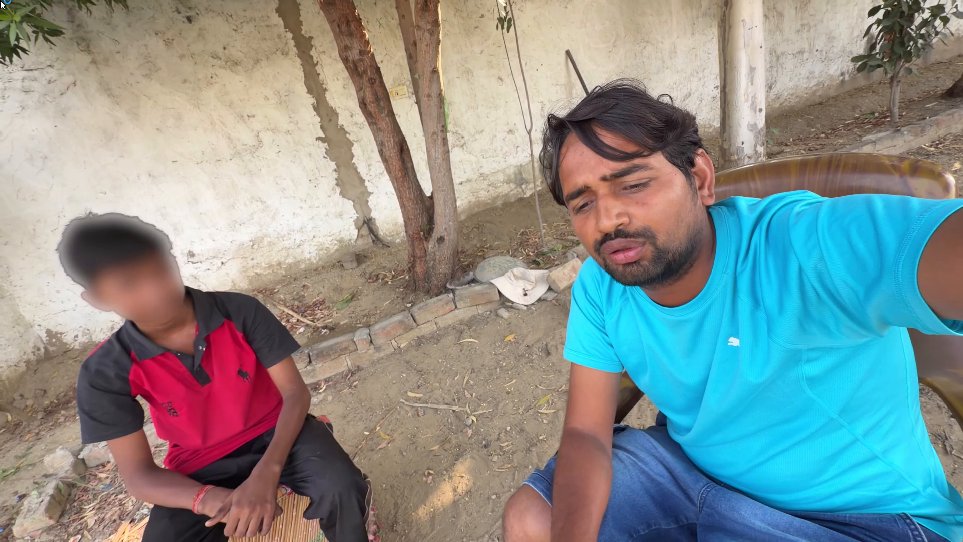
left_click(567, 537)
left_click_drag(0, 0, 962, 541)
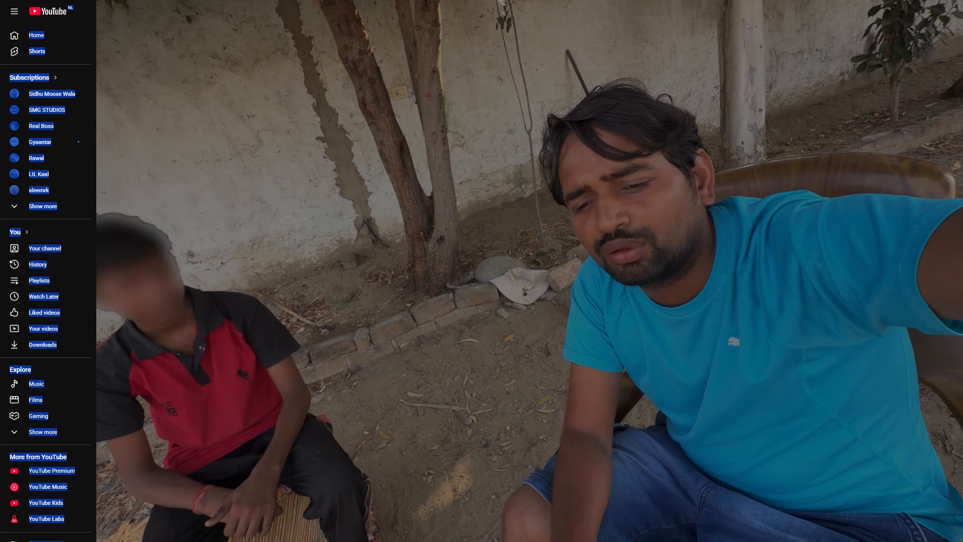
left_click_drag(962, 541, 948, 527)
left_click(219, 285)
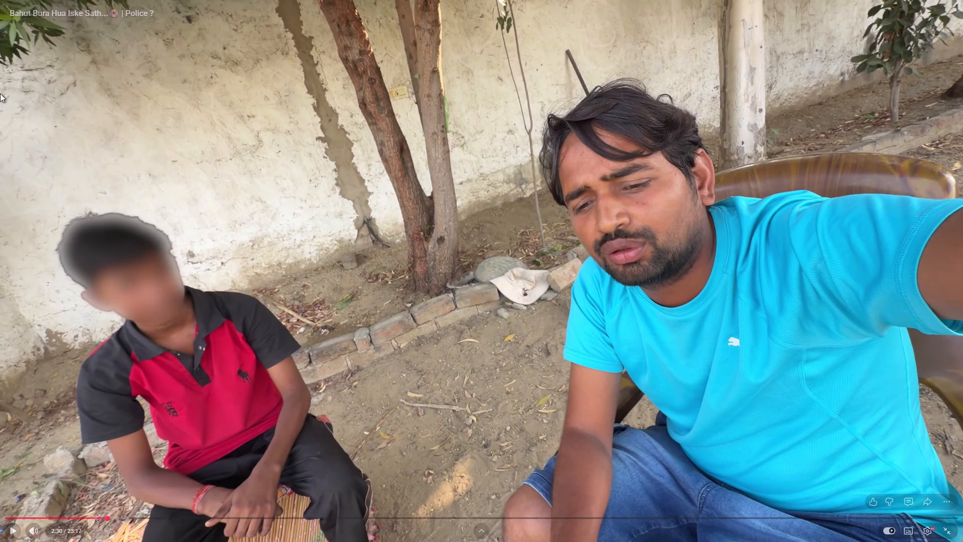
Capture the entire paused full-screen video frame as a screenshot with the Snipping Tool.
key("shift+super+s")
left_click_drag(0, 0, 410, 346)
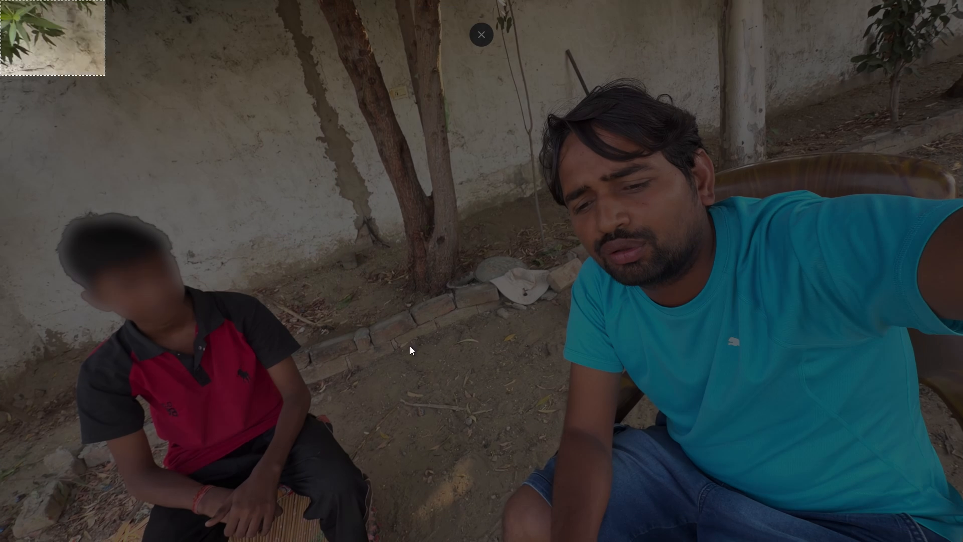
left_click_drag(410, 346, 962, 541)
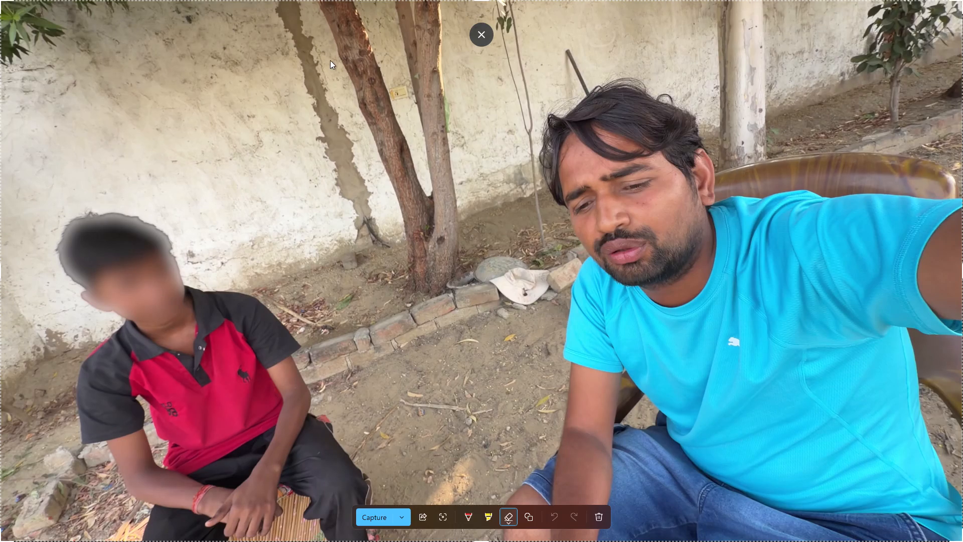
left_click(383, 514)
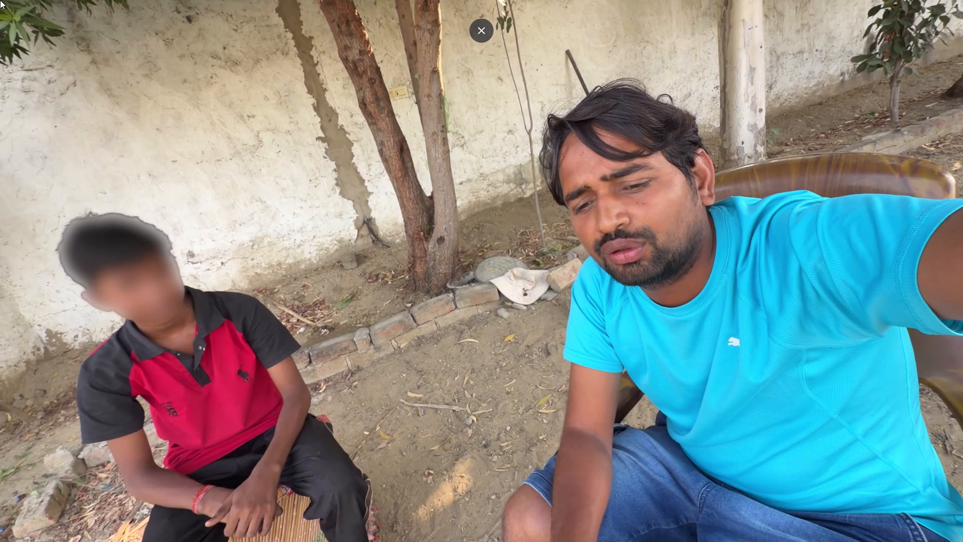
Take another screenshot of the entire paused full-screen video frame, and return the video to the normal view.
key("shift+super+s")
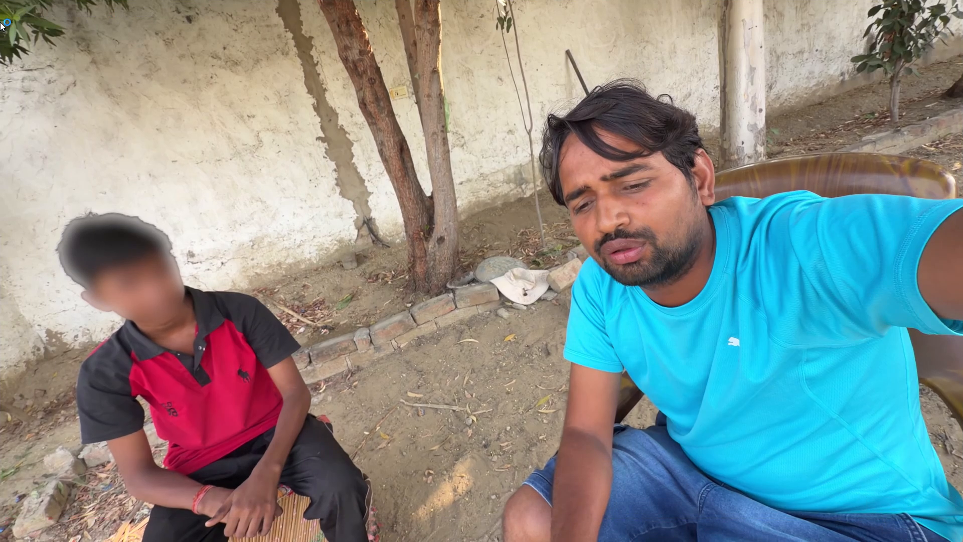
left_click_drag(0, 0, 962, 536)
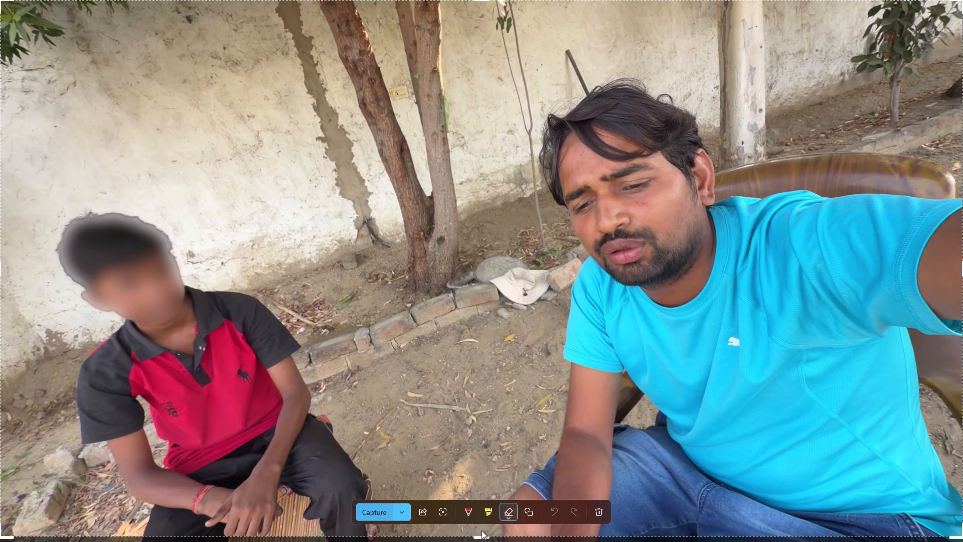
left_click_drag(486, 538, 479, 541)
left_click(385, 513)
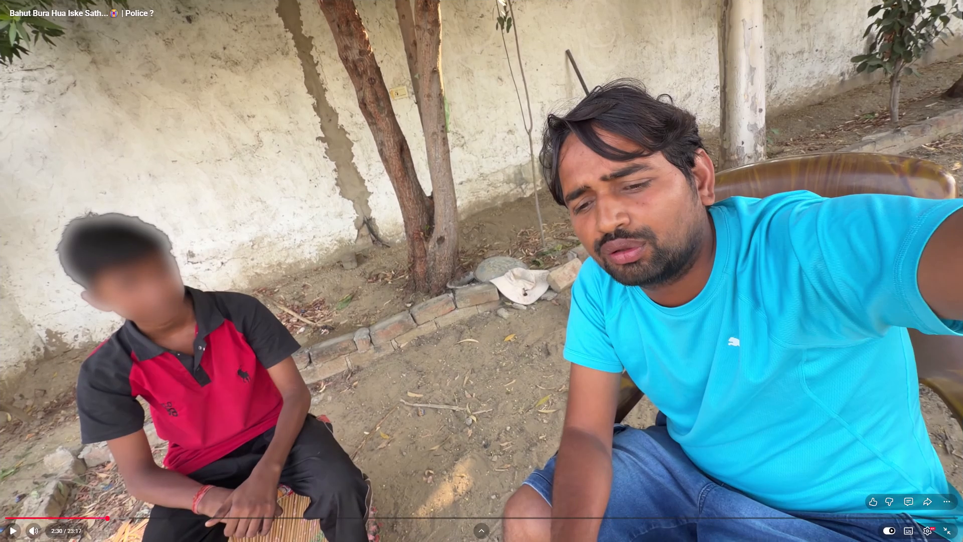
left_click(948, 531)
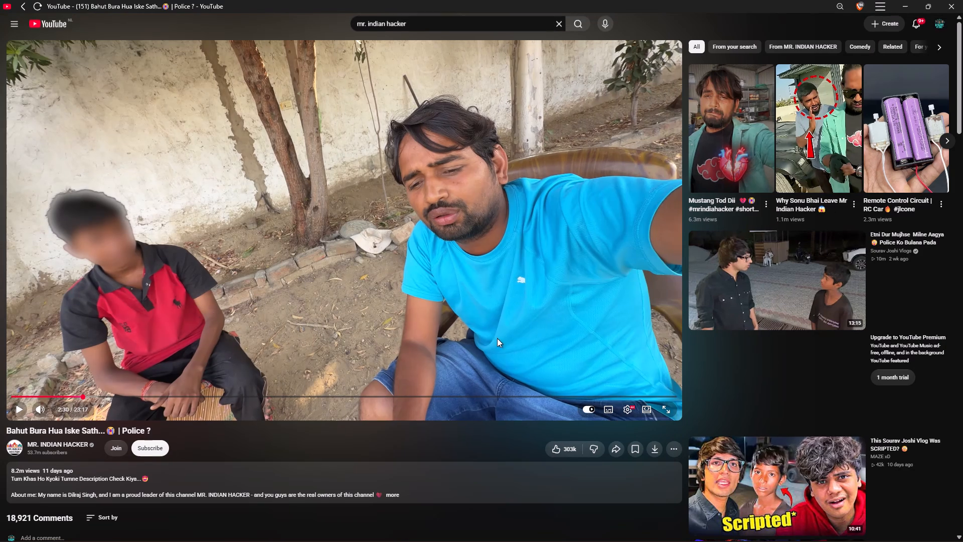
left_click(369, 260)
Look through the suggested videos and open "Success or Humility?".
scroll(561, 386, "down", 5)
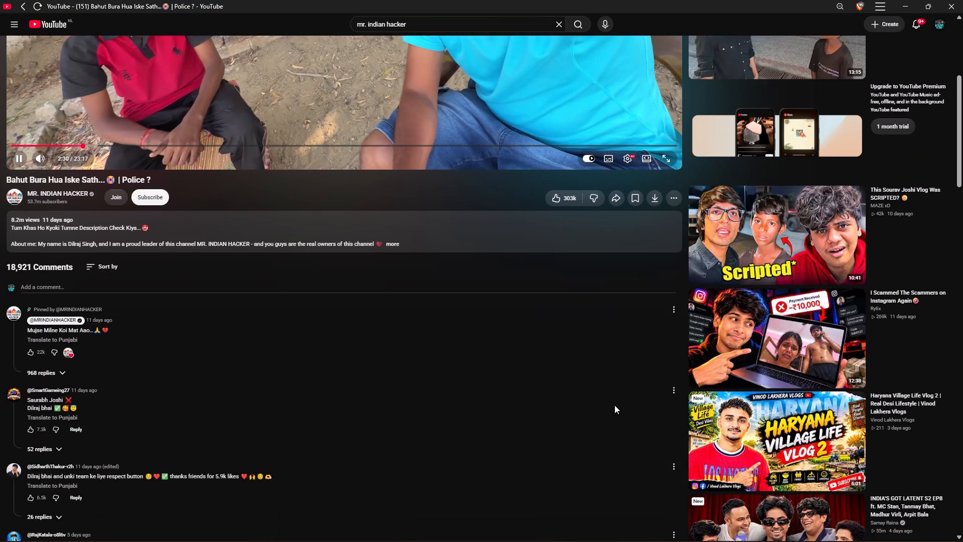
scroll(902, 437, "down", 13)
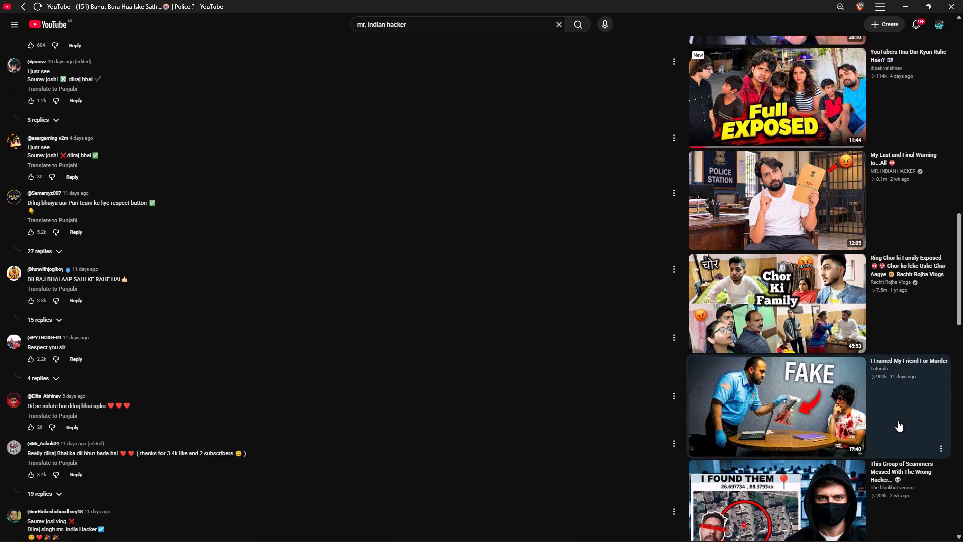
scroll(897, 419, "down", 5)
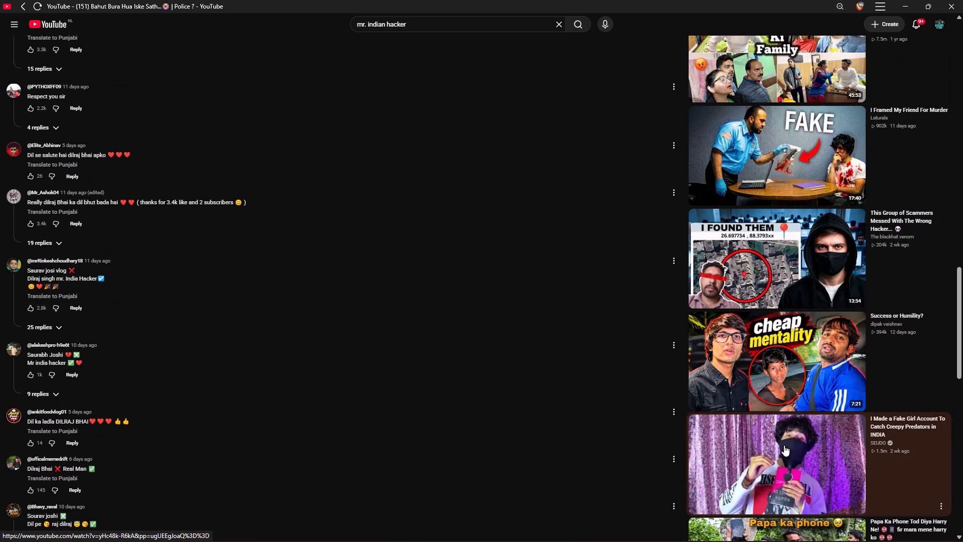
left_click(881, 374)
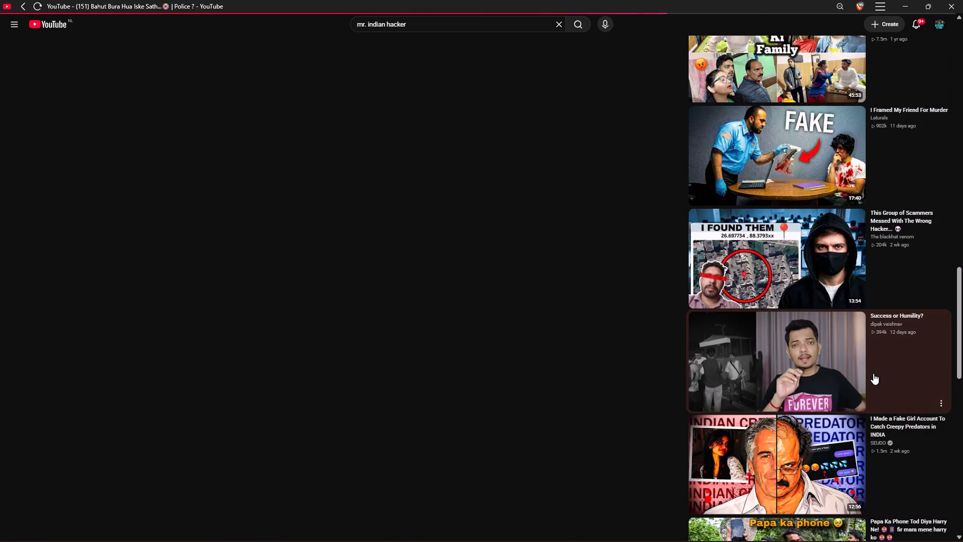
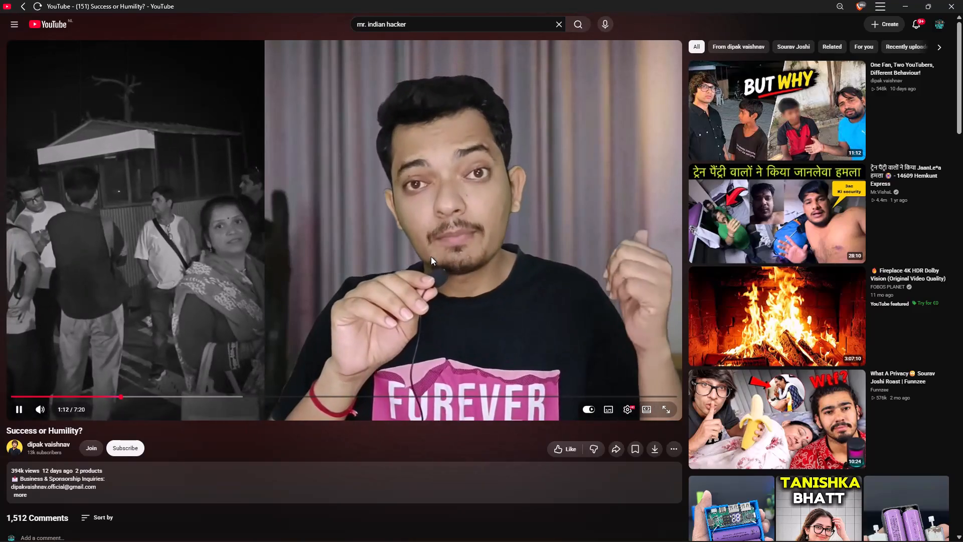
Switch to CapCut, close the Smart Key overlay, and open the media import from the device to browse the Downloads folder.
left_click(900, 0)
left_click(564, 464)
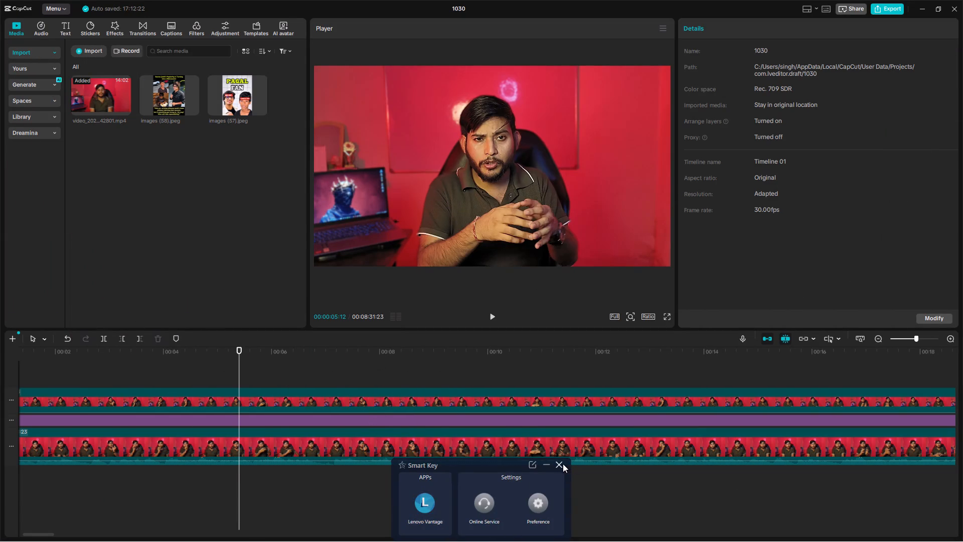
left_click(559, 464)
left_click(78, 54)
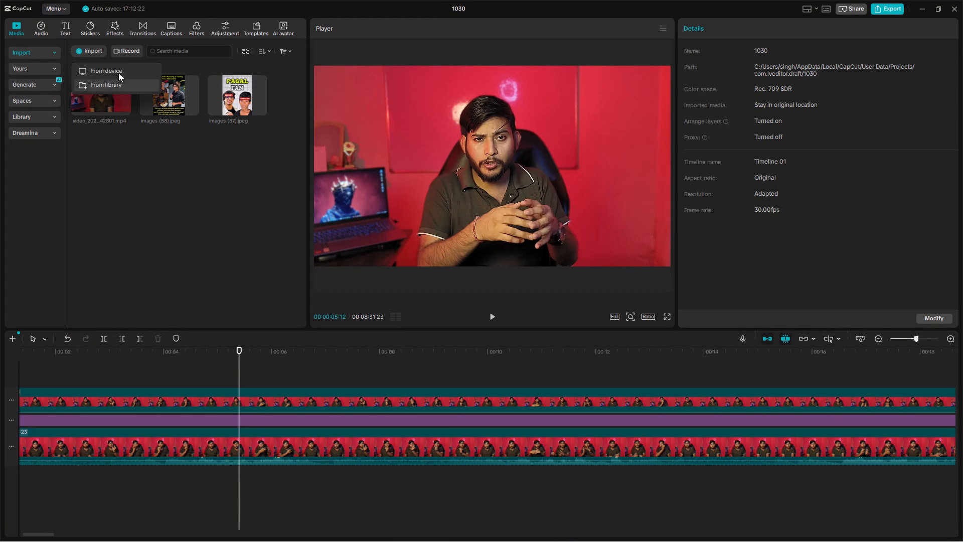
left_click(119, 71)
scroll(119, 77, "right", 4)
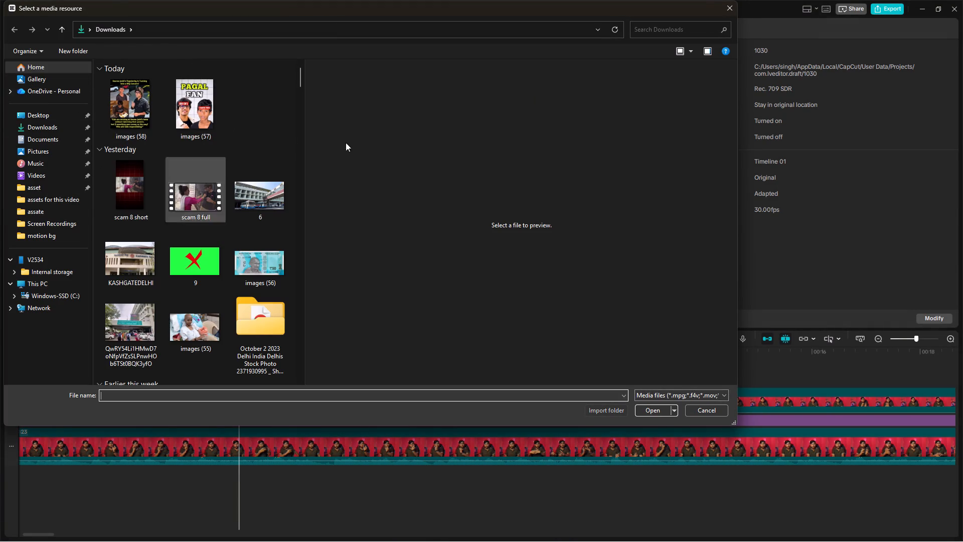
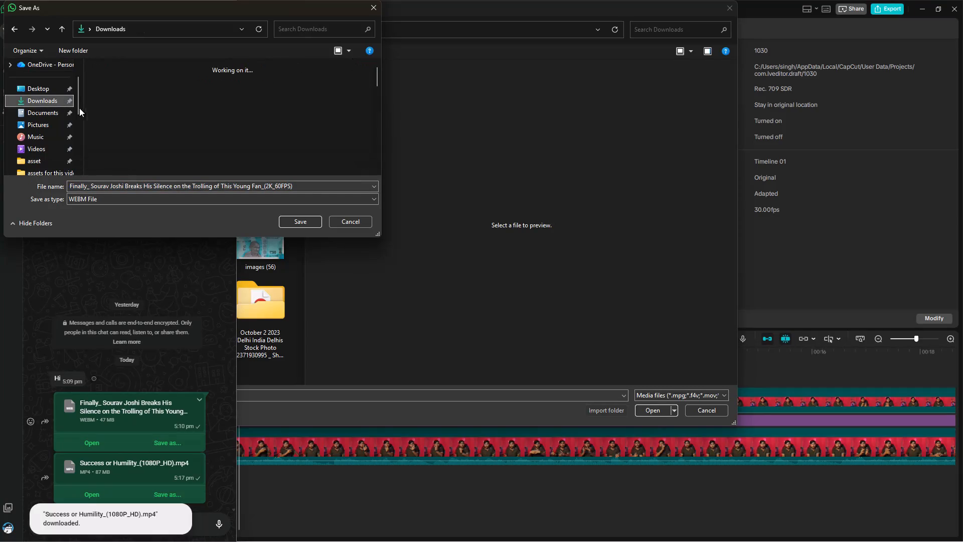
Look through the Downloads folder for a place to save the Sourav Joshi trolling video from the WhatsApp chat.
scroll(166, 124, "down", 4)
scroll(166, 124, "up", 6)
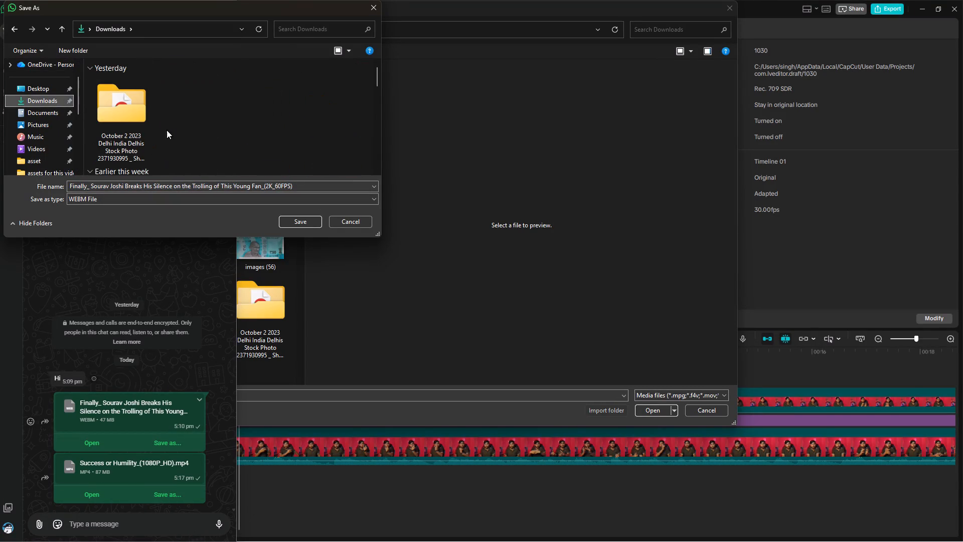
scroll(167, 130, "up", 3)
right_click_drag(212, 125, 258, 132)
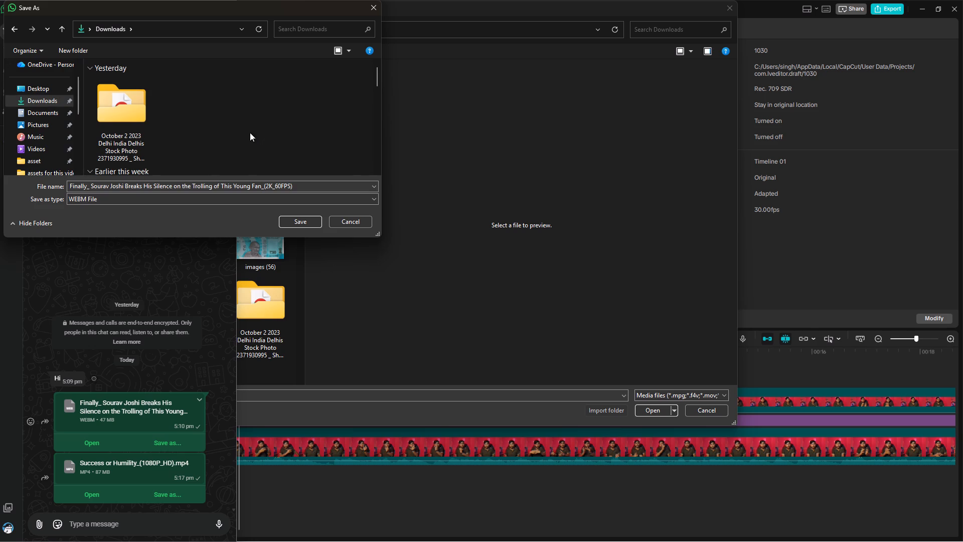
left_click(222, 151)
scroll(199, 181, "up", 6)
scroll(198, 132, "down", 5)
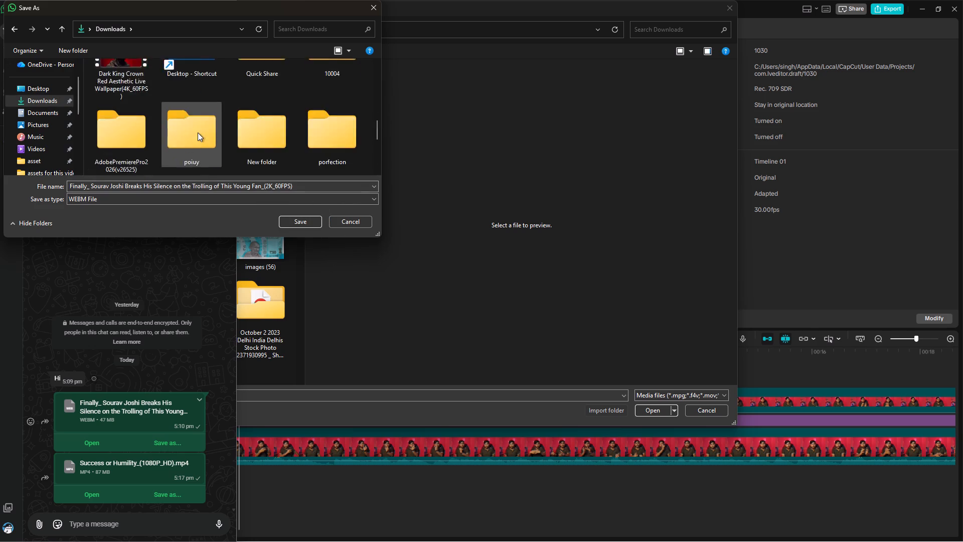
scroll(198, 132, "down", 2)
scroll(194, 136, "up", 12)
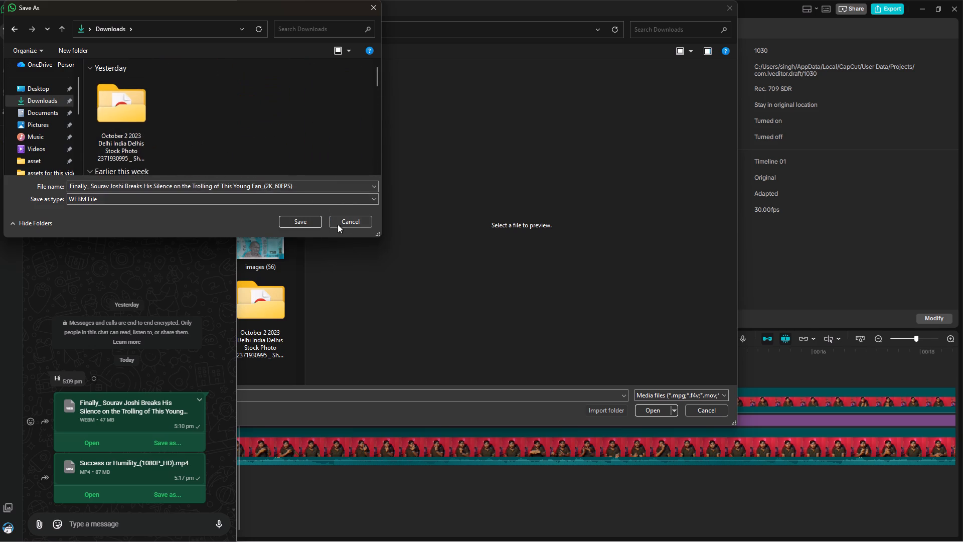
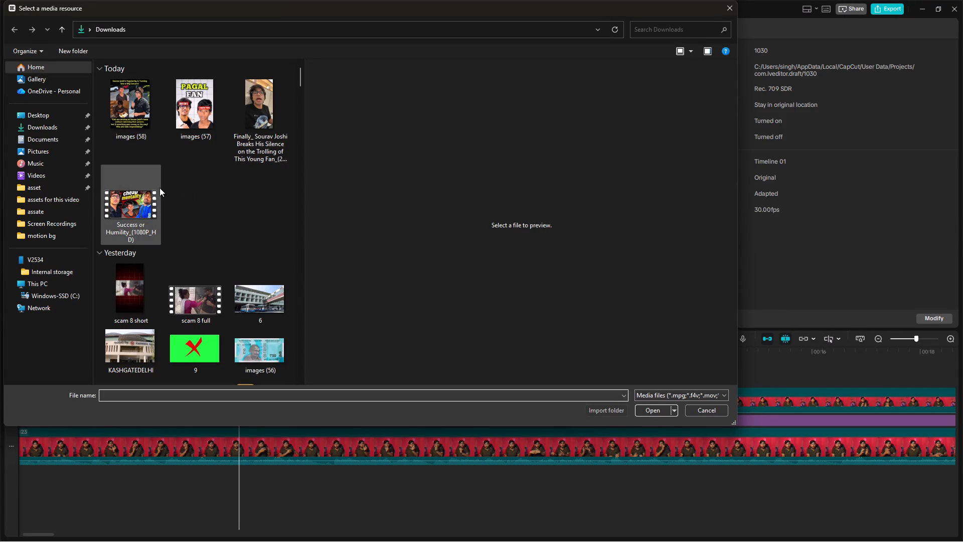
Import the two images and two videos downloaded today from the Downloads folder, including "Success or Humility".
scroll(246, 220, "up", 2)
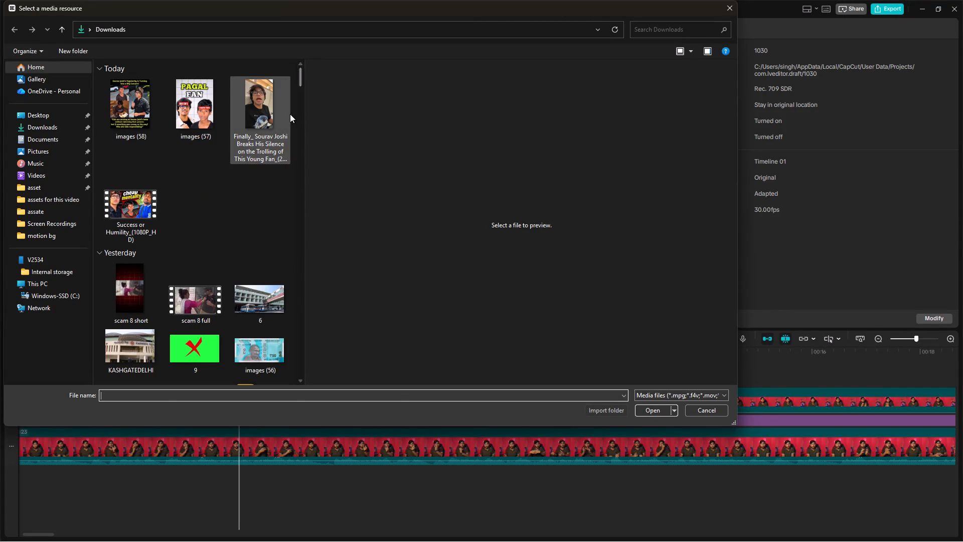
left_click_drag(293, 114, 41, 337)
left_click(233, 230)
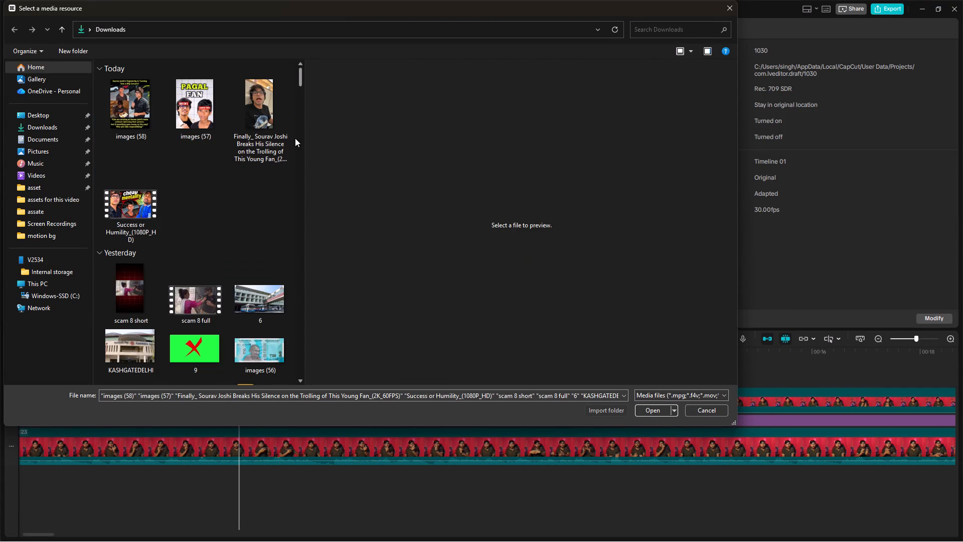
left_click_drag(293, 127, 145, 207)
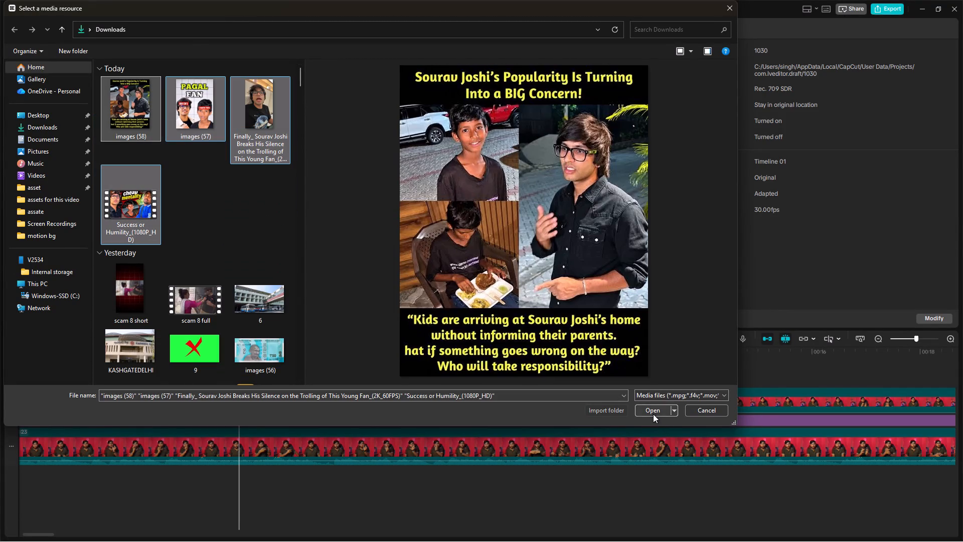
left_click(652, 412)
left_click(157, 171)
left_click_drag(156, 249, 154, 241)
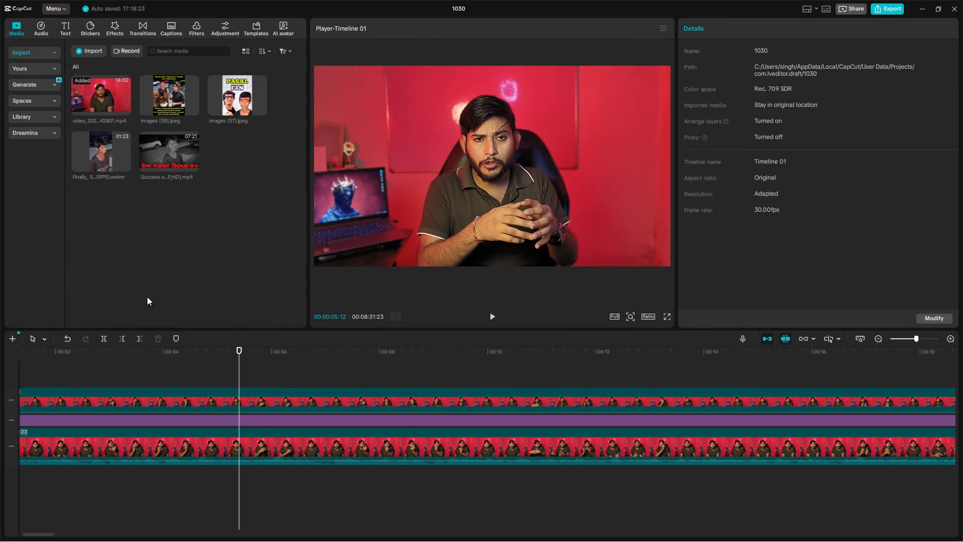
Place the "Success or Humility" video on a new track above the compound clips, starting at about 2.5 s.
scroll(182, 382, "right", 2)
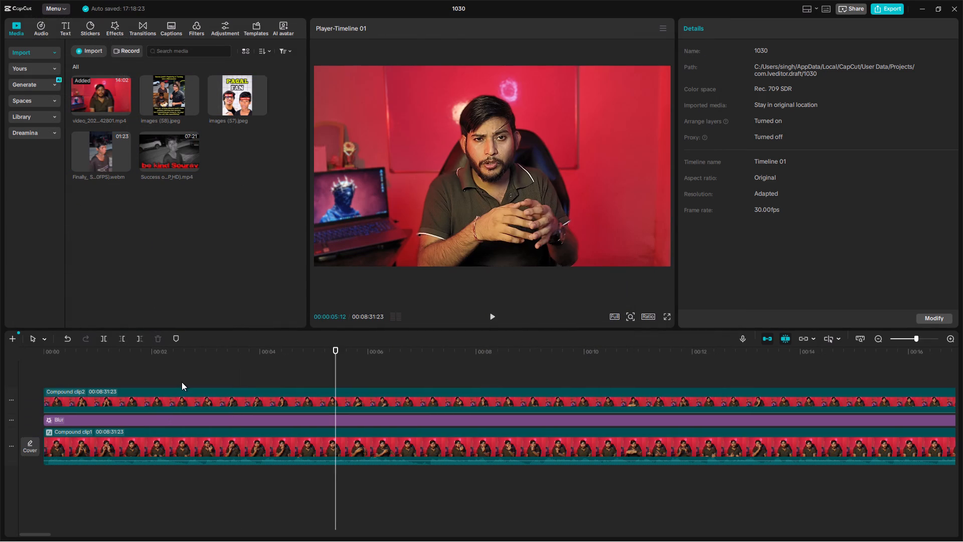
scroll(182, 382, "right", 4)
left_click(215, 375)
left_click_drag(215, 375, 0, 363)
key("space")
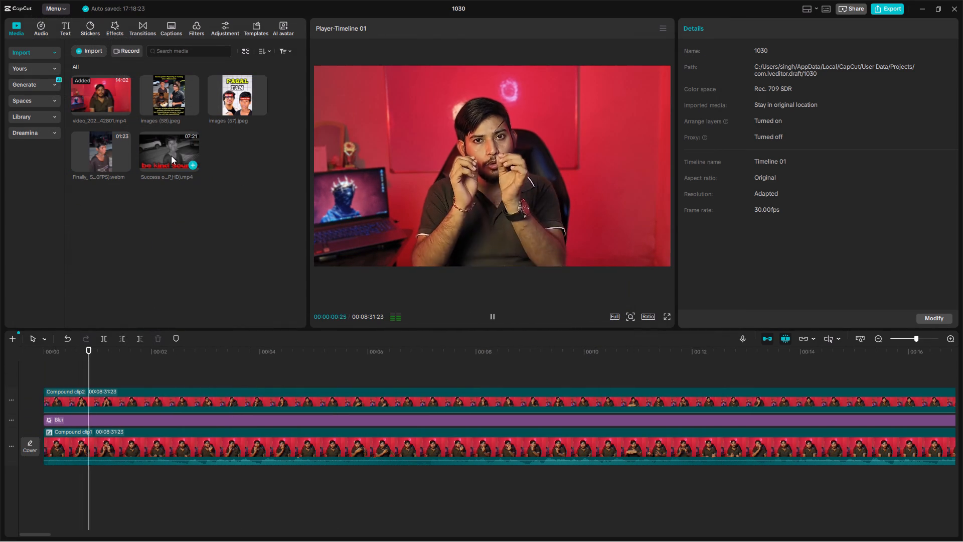
key("space")
left_click_drag(172, 155, 185, 379)
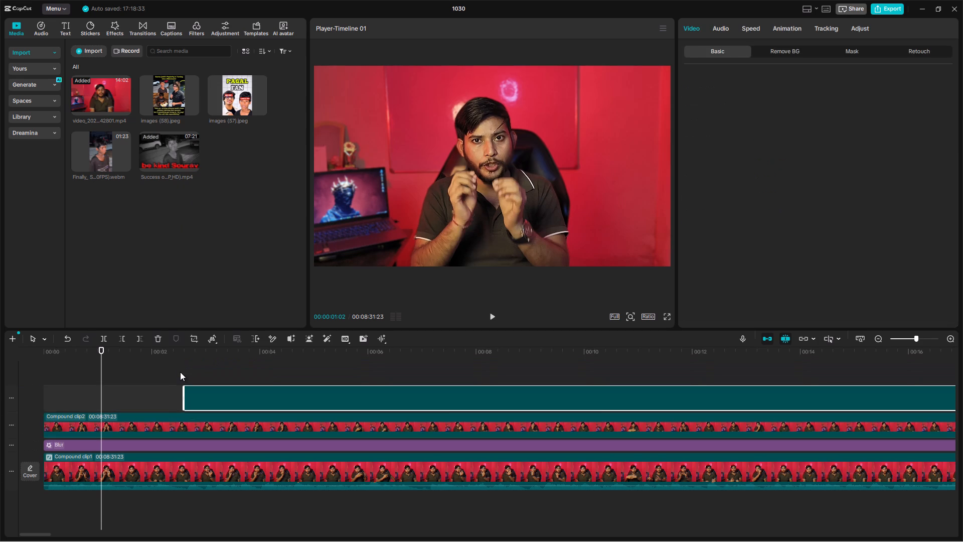
left_click(182, 366)
Play and skim the placed "Success or Humility" clip to find where its opening black-and-white footage ends.
key("space")
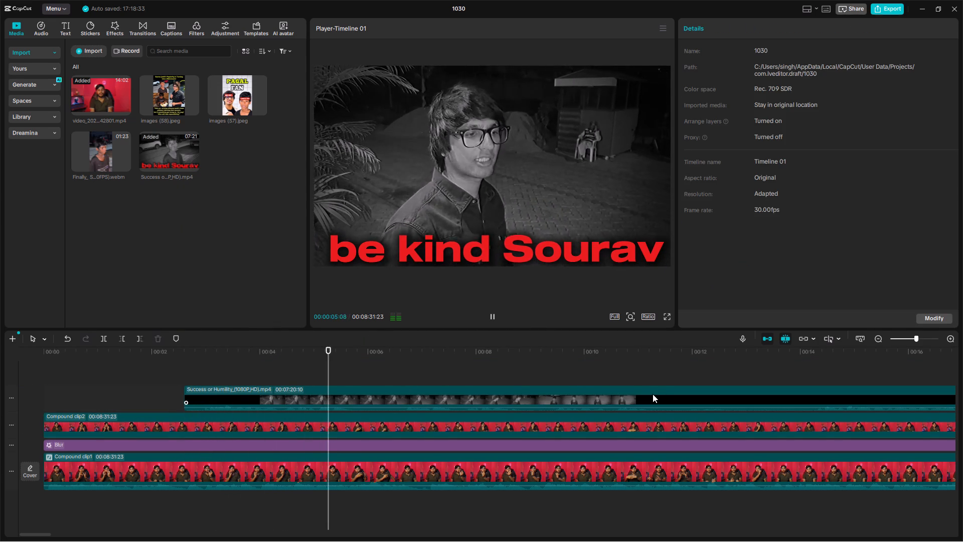
scroll(695, 395, "left", 1)
left_click(613, 369)
key("space")
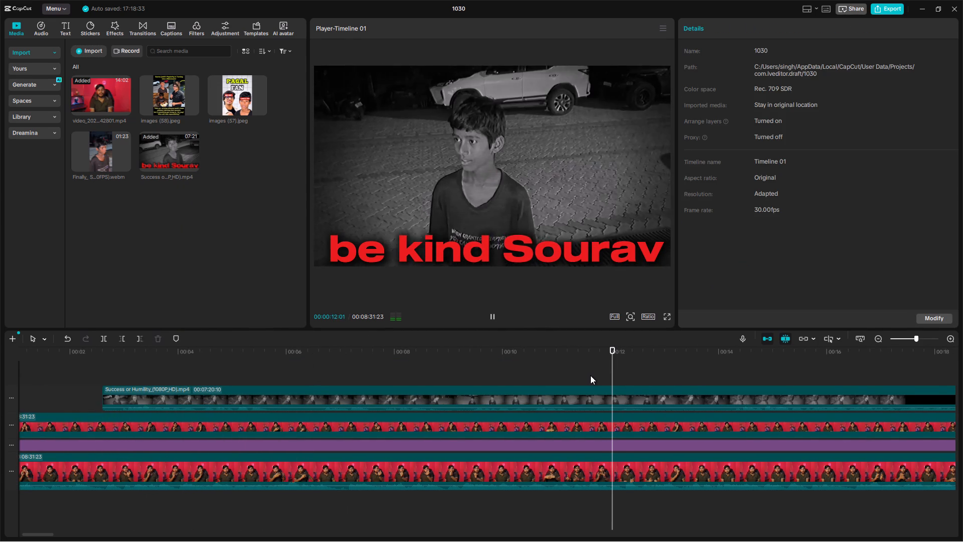
scroll(681, 380, "left", 1)
left_click(569, 373)
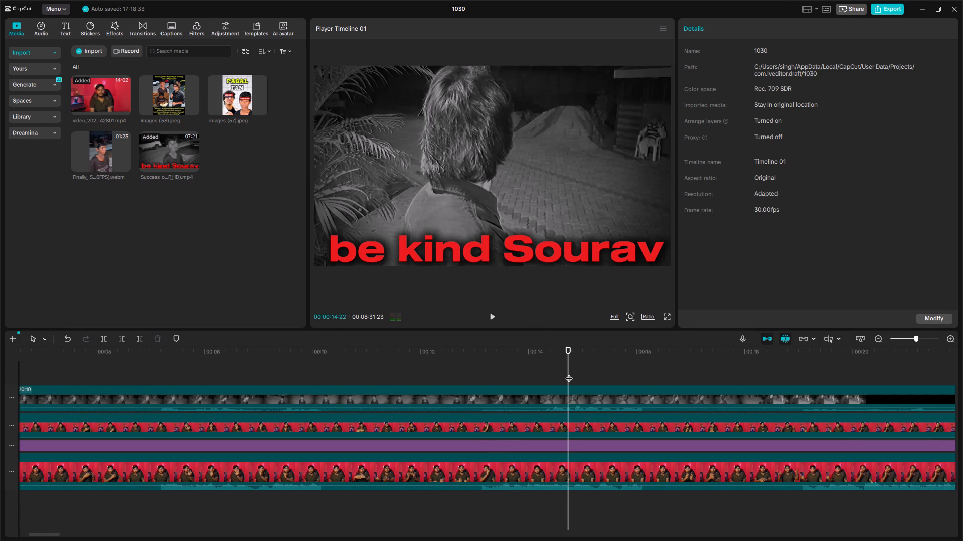
key("space")
left_click(801, 374)
key("space")
key("space")
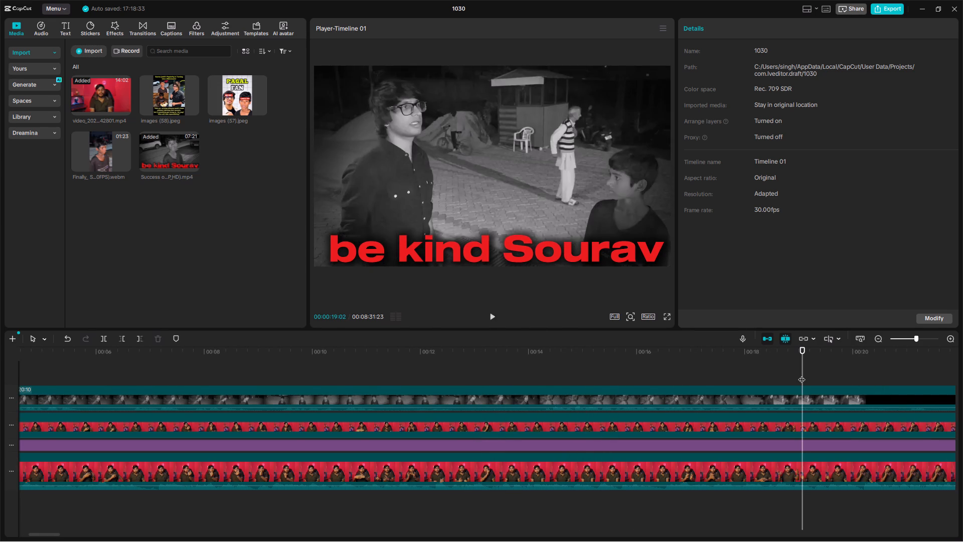
scroll(801, 374, "left", 2)
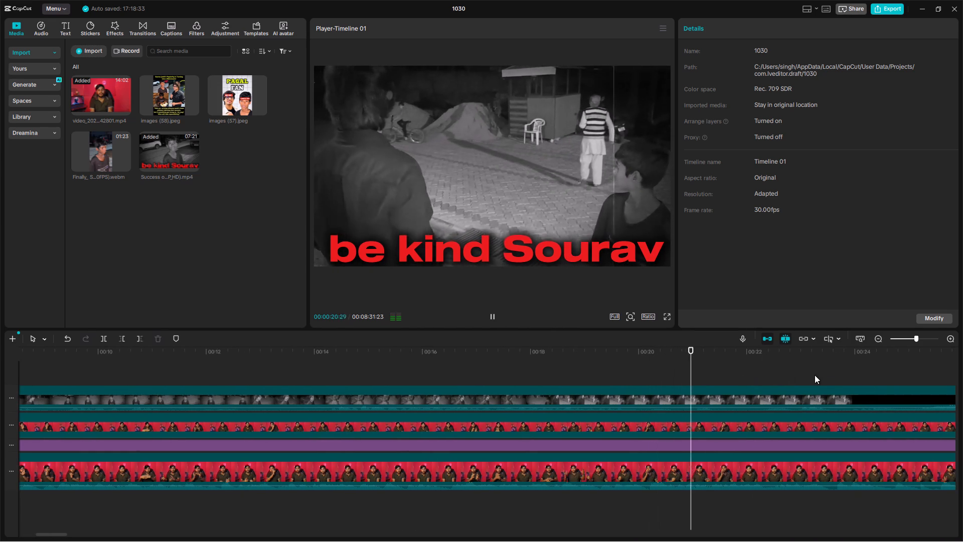
left_click(739, 383)
key("space")
scroll(747, 376, "left", 1)
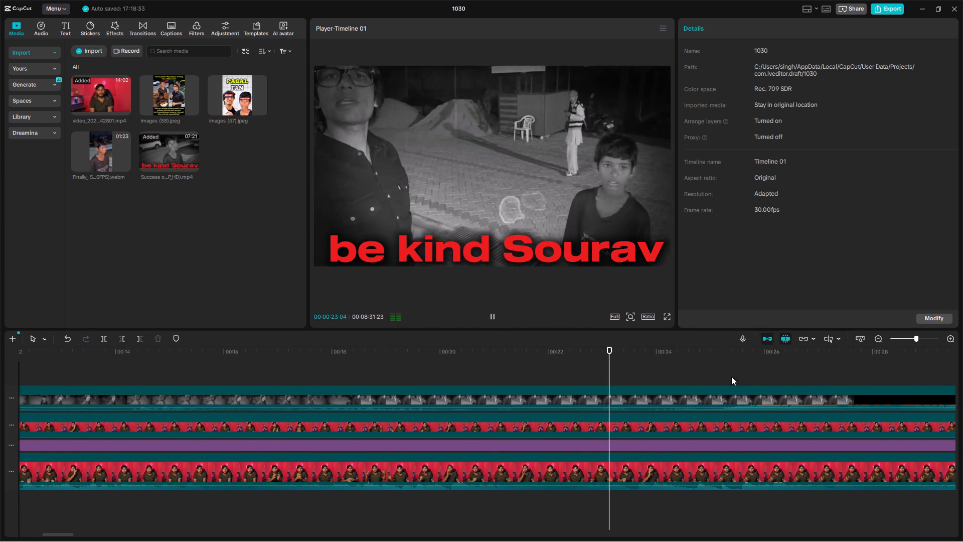
scroll(711, 378, "left", 1)
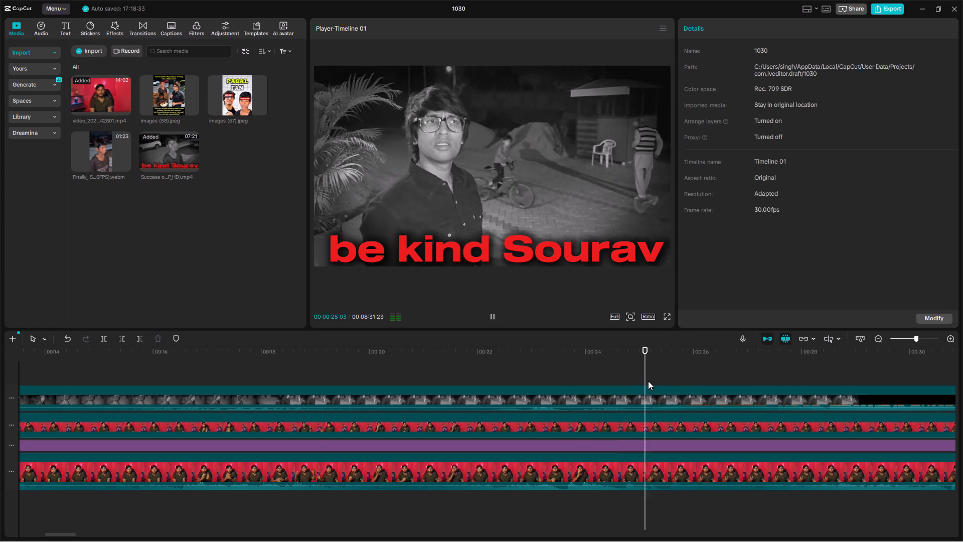
key("space")
left_click(680, 367)
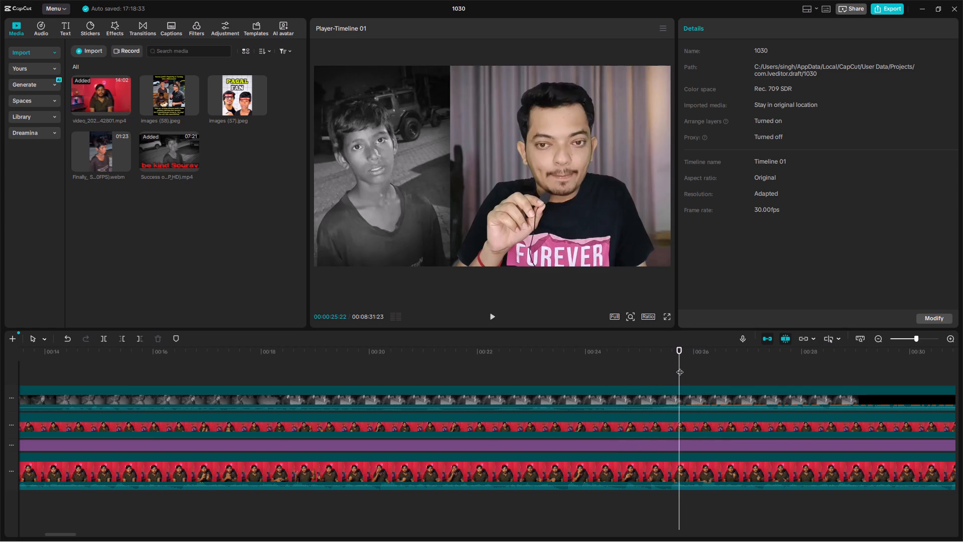
Split the "Success or Humility" clip at the disclaimer, at 00:00:25:19, and delete everything after the cut.
left_click_drag(680, 367, 664, 367)
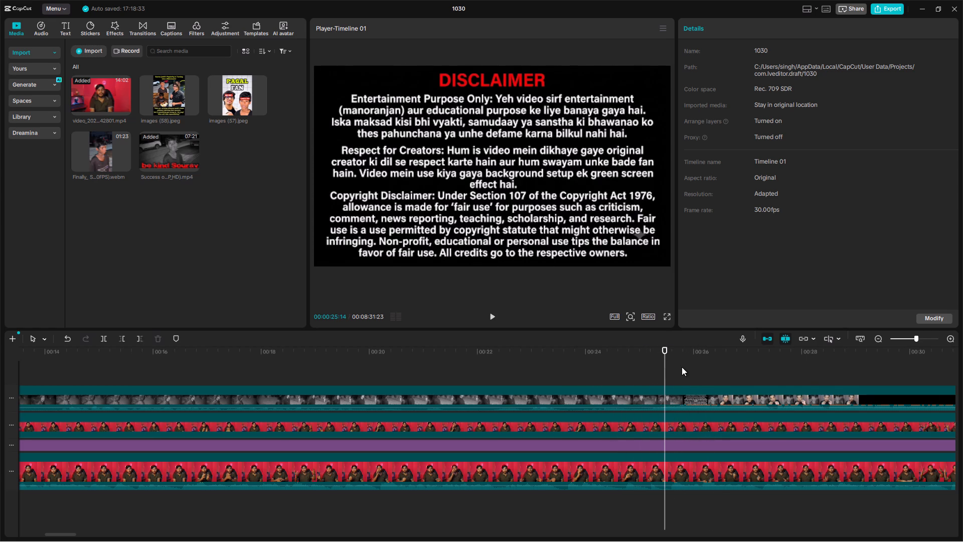
left_click(674, 369)
left_click(680, 393)
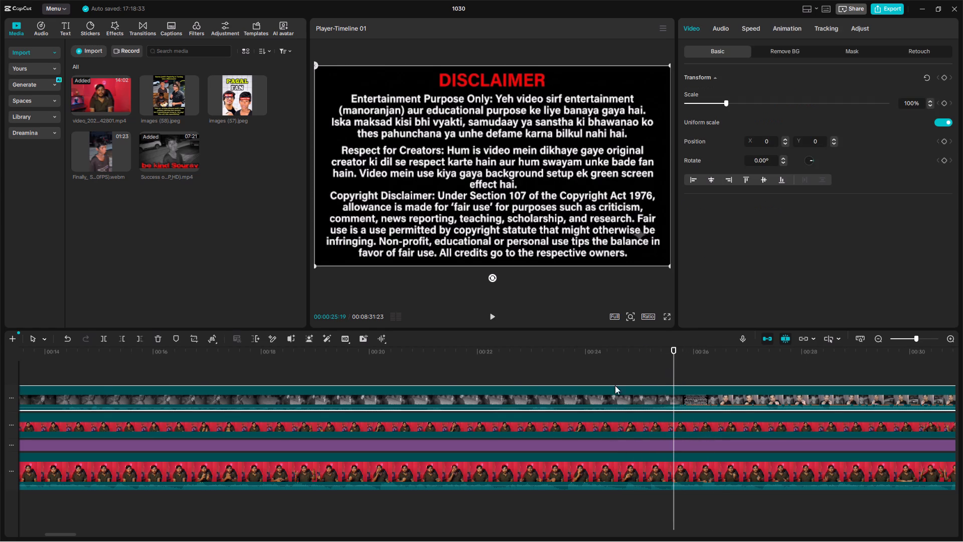
key("ctrl+b")
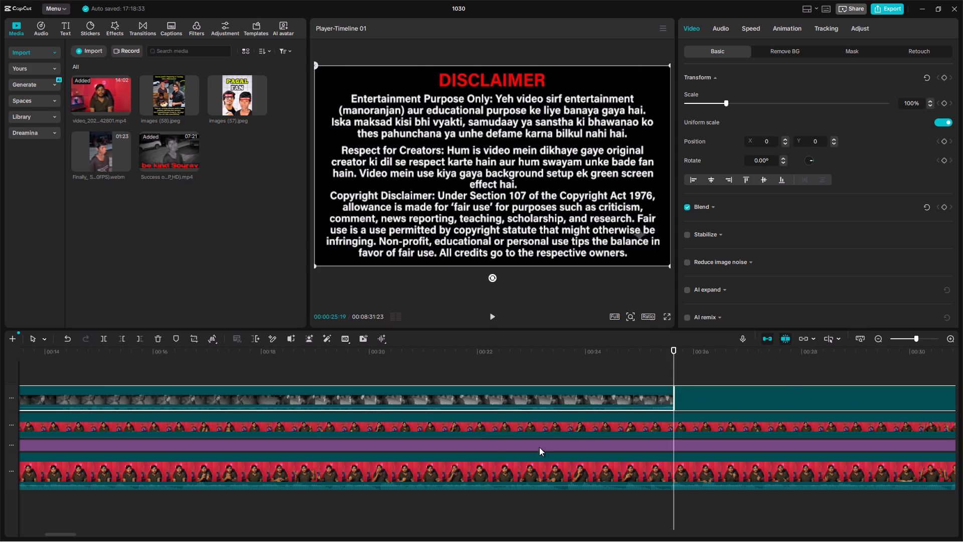
left_click(708, 399)
left_click(160, 337)
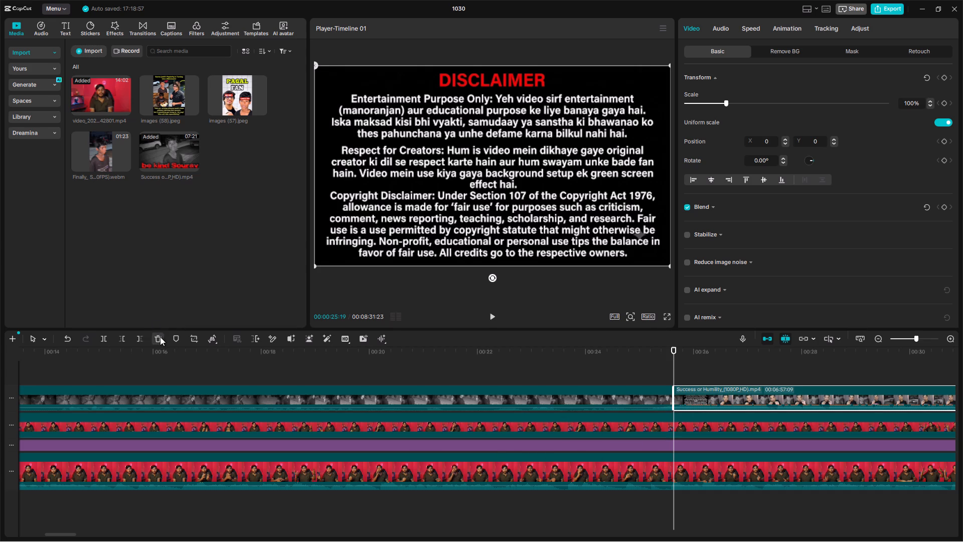
Move the remaining "Success or Humility" clip to the very start of the main track, ahead of Compound clip1.
left_click_drag(614, 398, 432, 433)
scroll(401, 419, "right", 7)
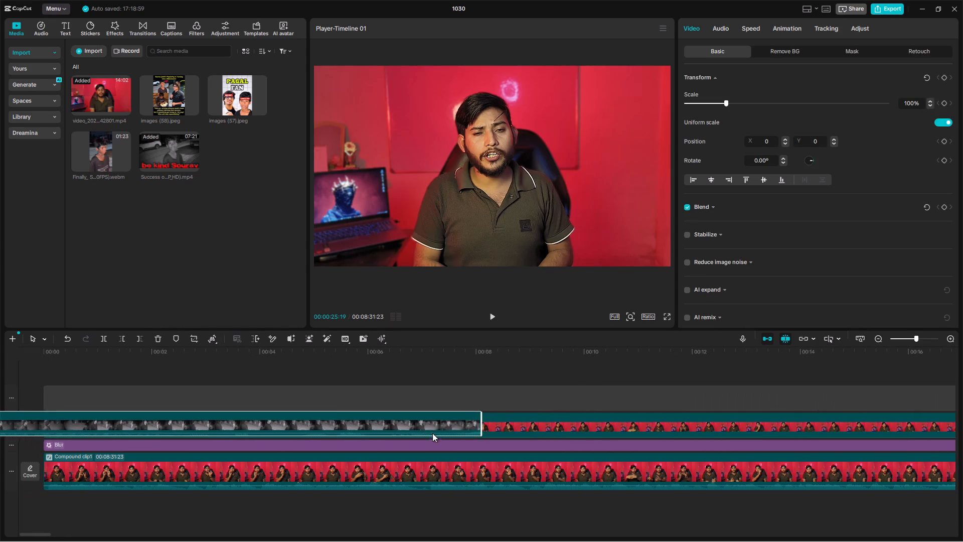
scroll(432, 433, "right", 1)
left_click_drag(432, 433, 202, 482)
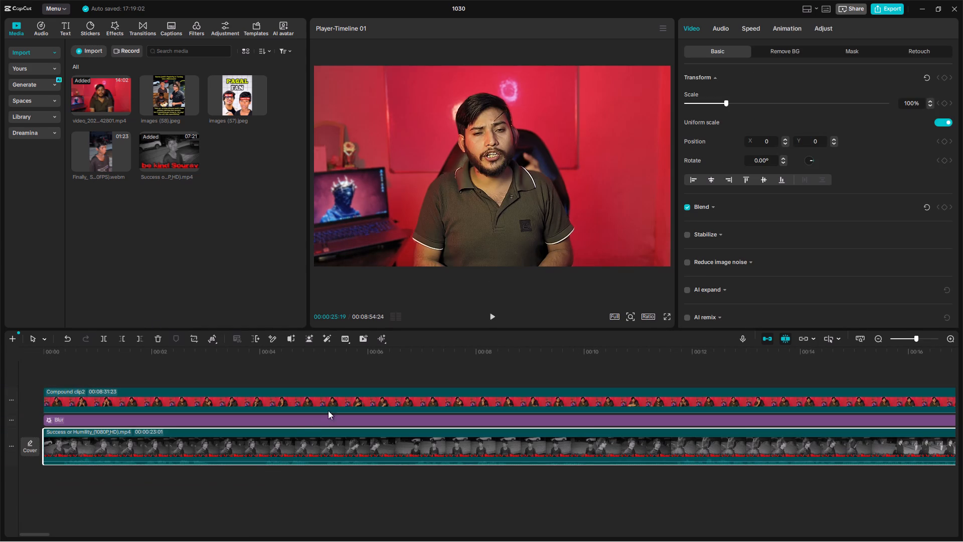
Shift Compound clip2 and the Blur effect together so they start in line with Compound clip1.
left_click_drag(352, 398, 375, 400)
left_click_drag(336, 402, 278, 402)
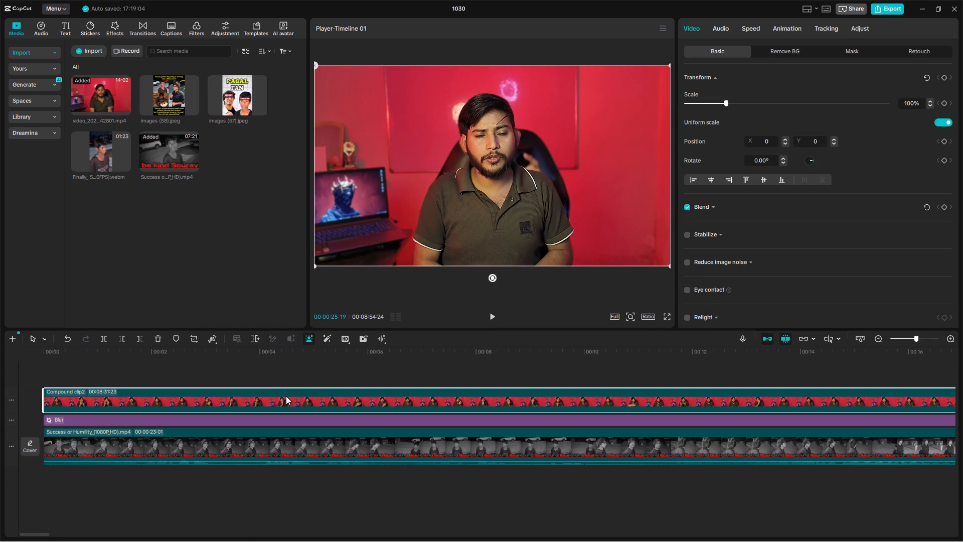
left_click_drag(313, 372, 289, 419)
left_click_drag(292, 419, 348, 420)
scroll(336, 420, "left", 1)
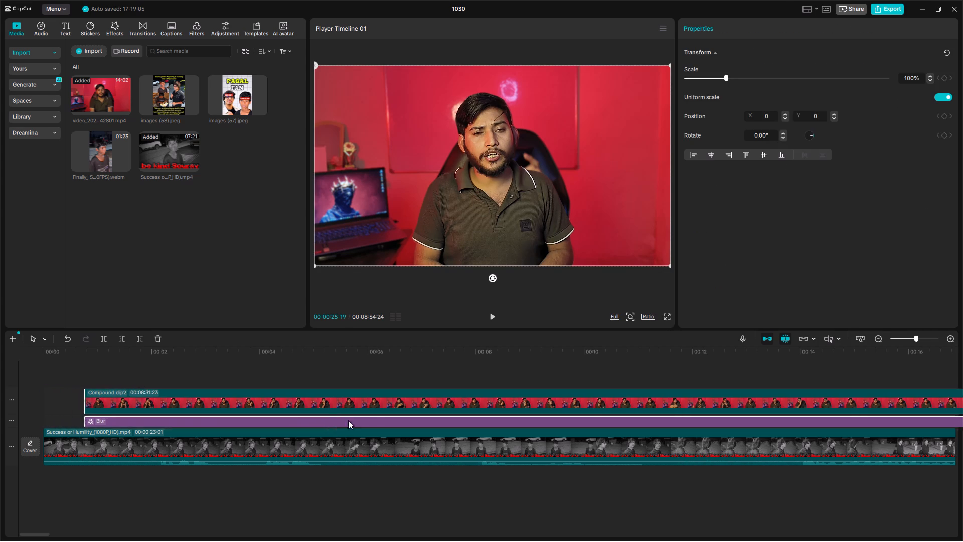
scroll(348, 420, "left", 3)
left_click_drag(348, 420, 493, 415)
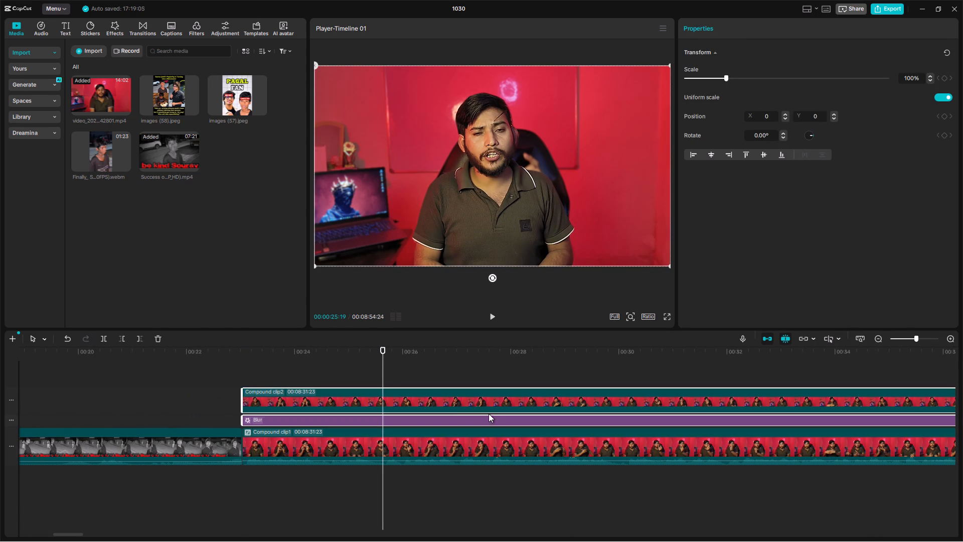
Play the intro from the start, split it at 00:00:03:07, and trim off the beginning of the second piece.
left_click(237, 374)
left_click_drag(237, 374, 0, 406)
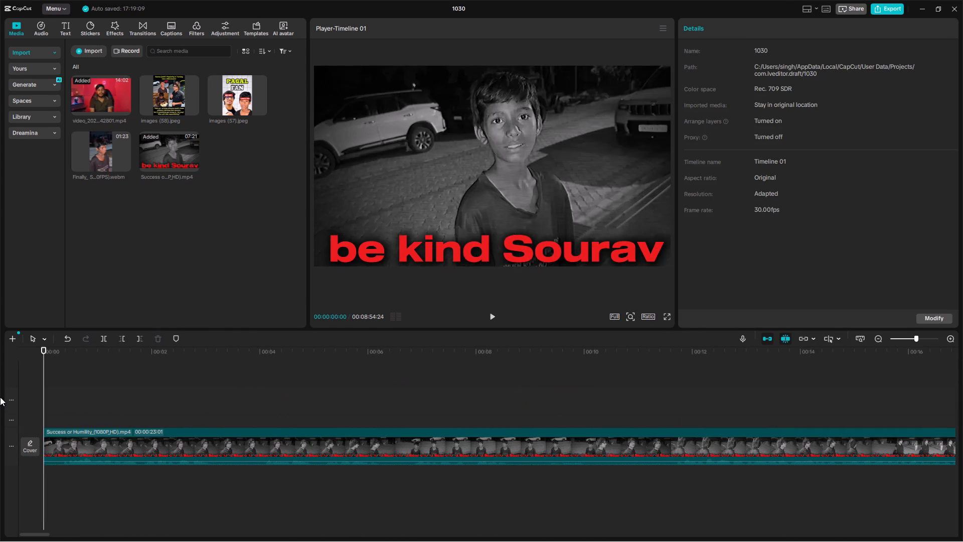
key("space")
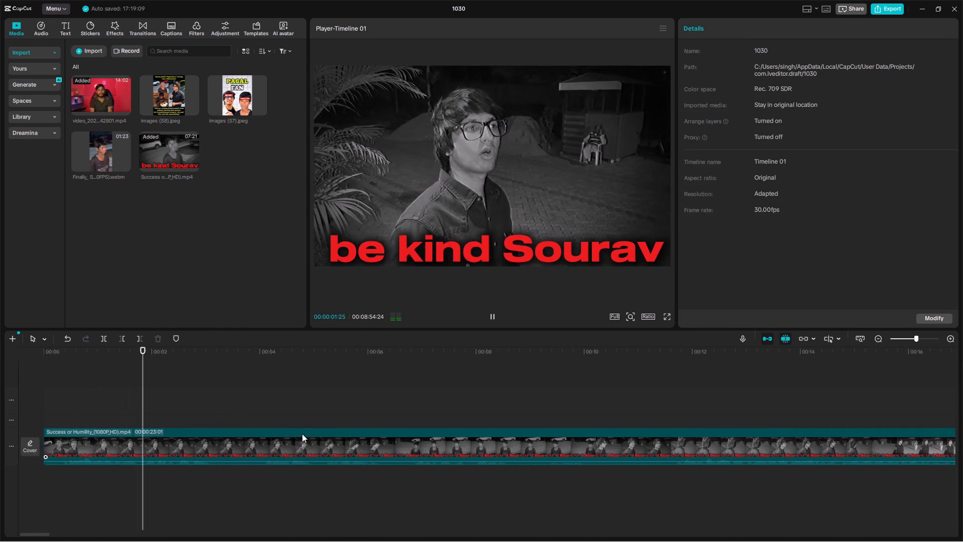
key("space")
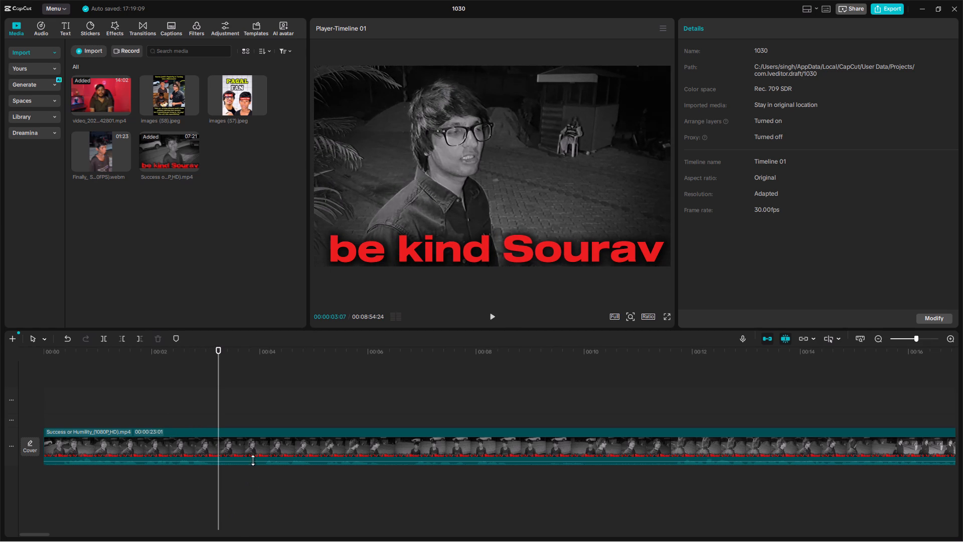
key("ctrl+b")
left_click(258, 449, "ctrl")
left_click_drag(218, 450, 264, 453)
Review the new cut, split the intro at about 4 s, and trim a few frames off the following piece's start.
left_click(177, 486)
key("space")
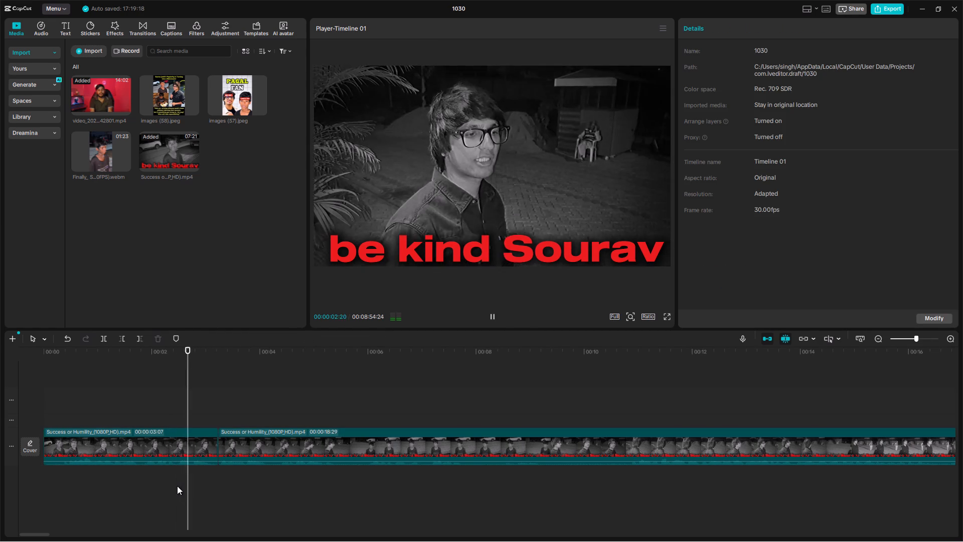
key("space")
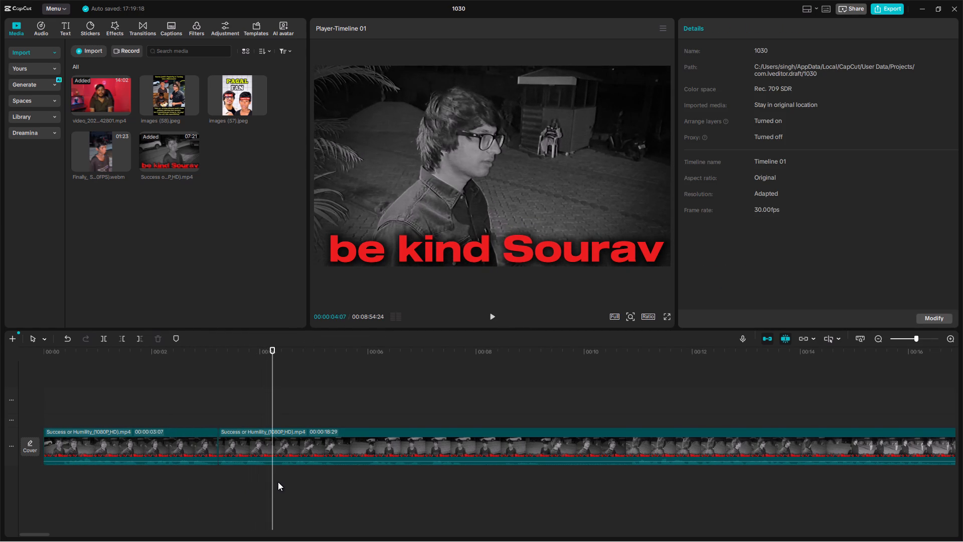
left_click(266, 478, "ctrl")
key("ctrl+b")
left_click(280, 449, "ctrl")
left_click_drag(265, 448, 280, 448)
Play across the last cut, split the intro at 00:00:05:06, and trim the following piece's start so 16:05 remains.
left_click(223, 479)
key("space")
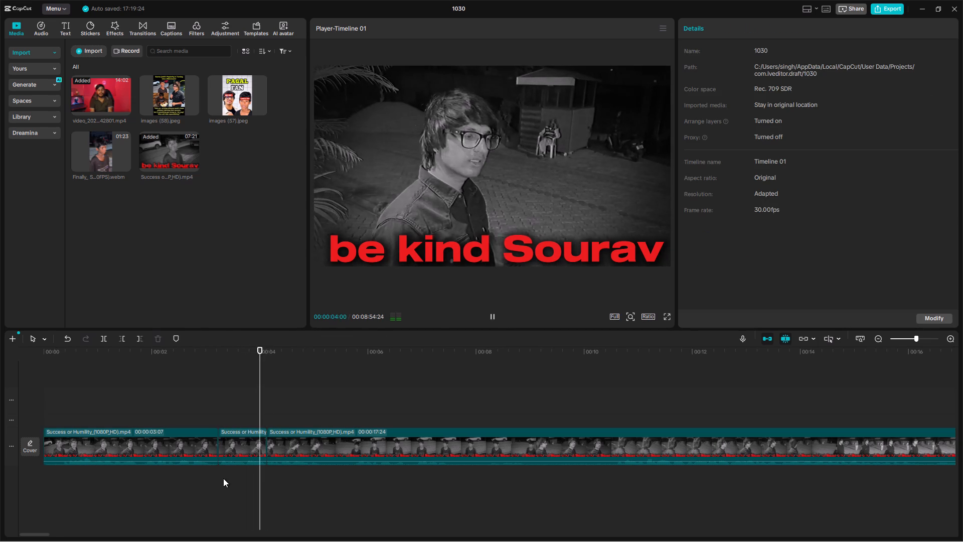
key("space")
double_click(327, 468)
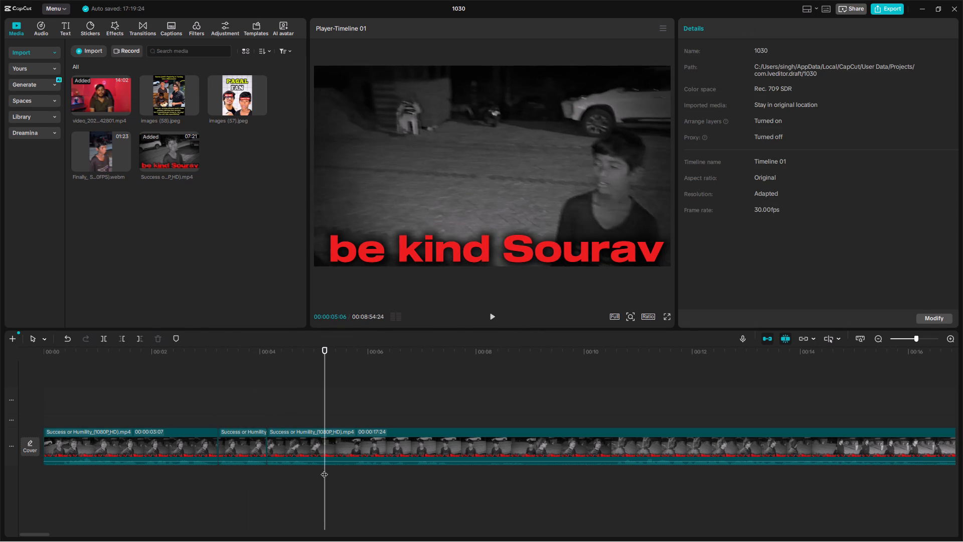
key("ctrl+b")
left_click(333, 446)
left_click_drag(323, 449, 342, 450)
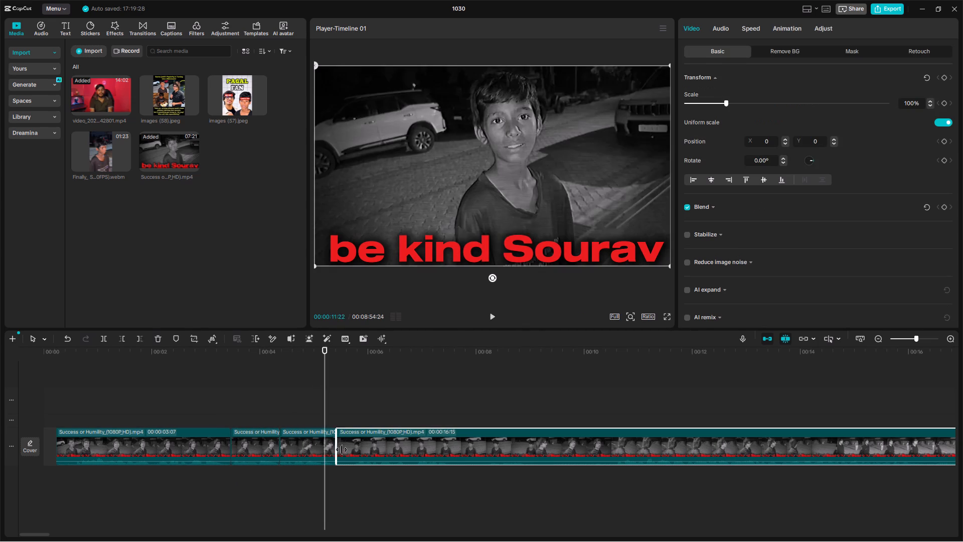
left_click_drag(342, 450, 355, 452)
Play across the last cut, split the intro at 00:00:06:04, and trim the following piece's start so 15:01 remains.
left_click(298, 482)
key("space")
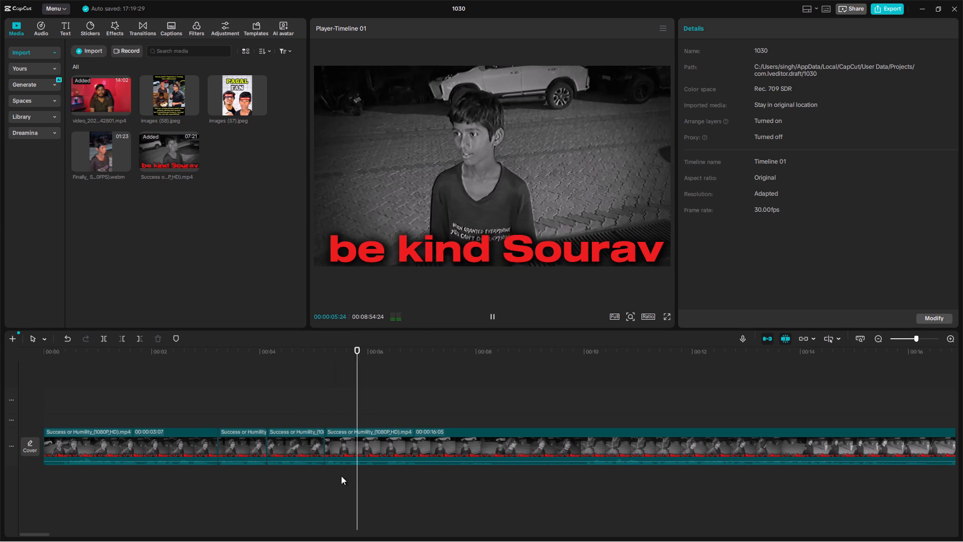
left_click(373, 475)
key("space")
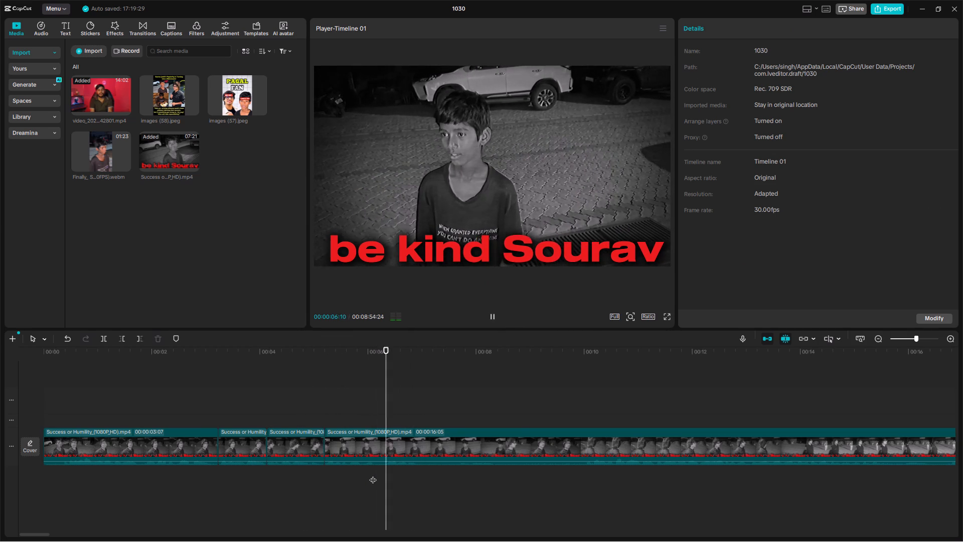
key("ctrl+b")
left_click(376, 476)
left_click(375, 476, "ctrl")
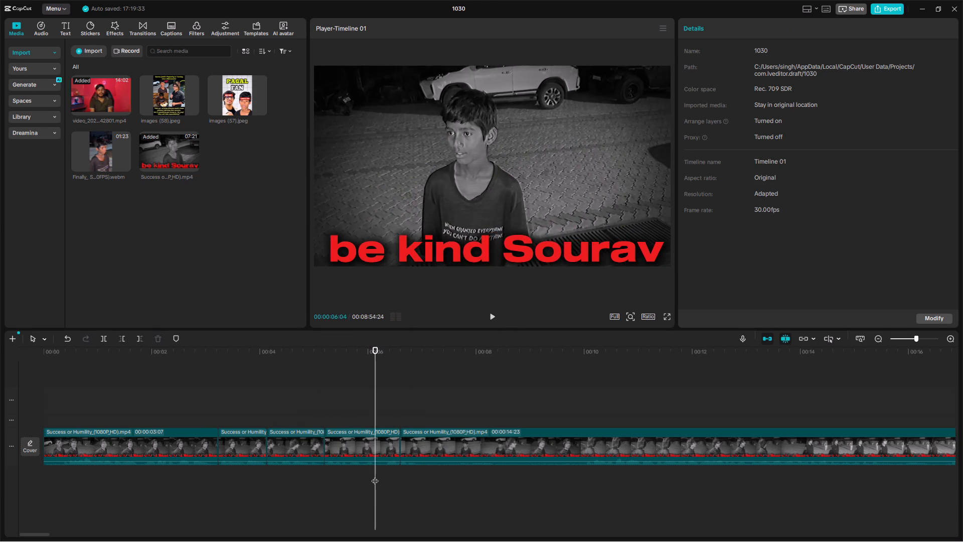
key("ctrl+b")
key("ctrl+z")
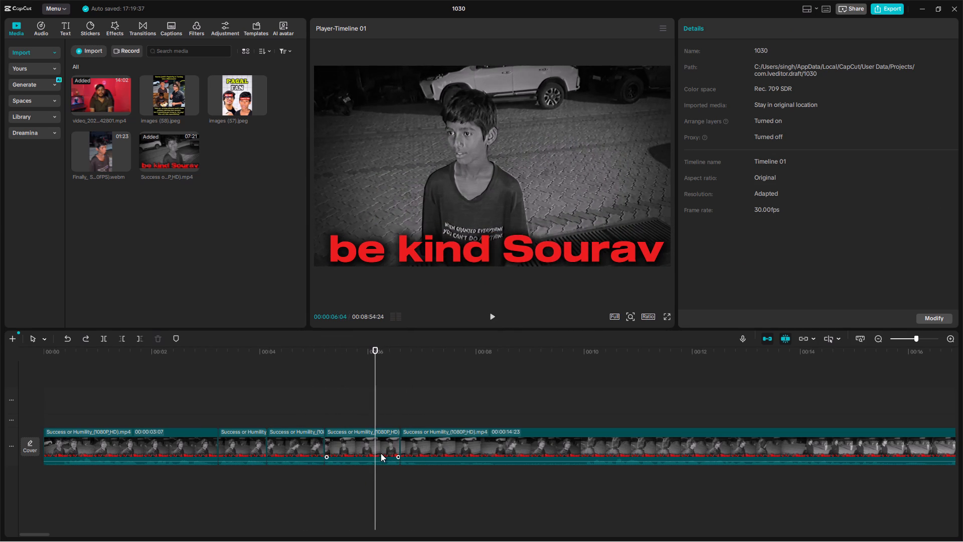
key("ctrl+z")
key("ctrl+b")
left_click(383, 446)
left_click_drag(376, 447, 379, 448)
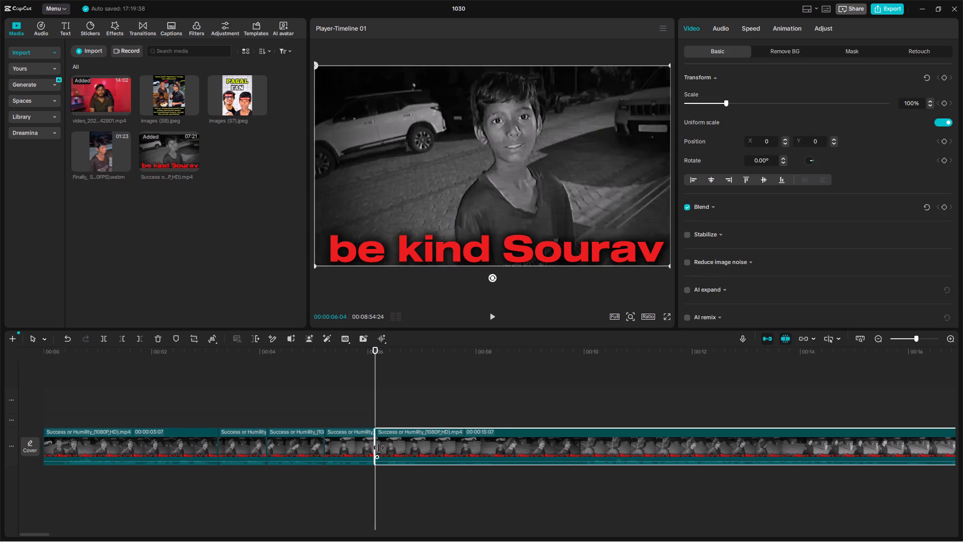
left_click_drag(379, 448, 386, 448)
Review the new cut, split the intro at 00:00:06:22, and trim the following piece's start so 13:22 remains.
left_click(337, 478)
key("space")
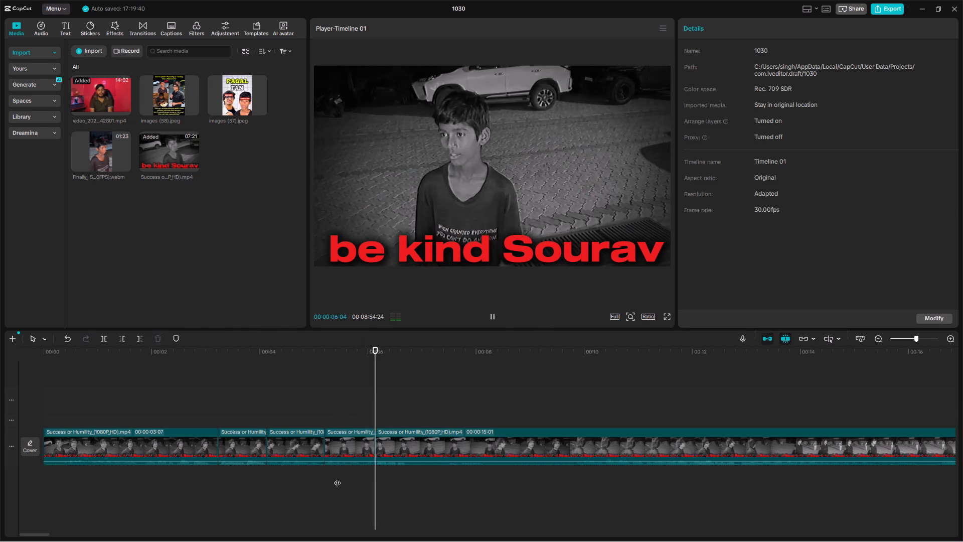
key("space")
key("ctrl+b")
left_click(424, 447)
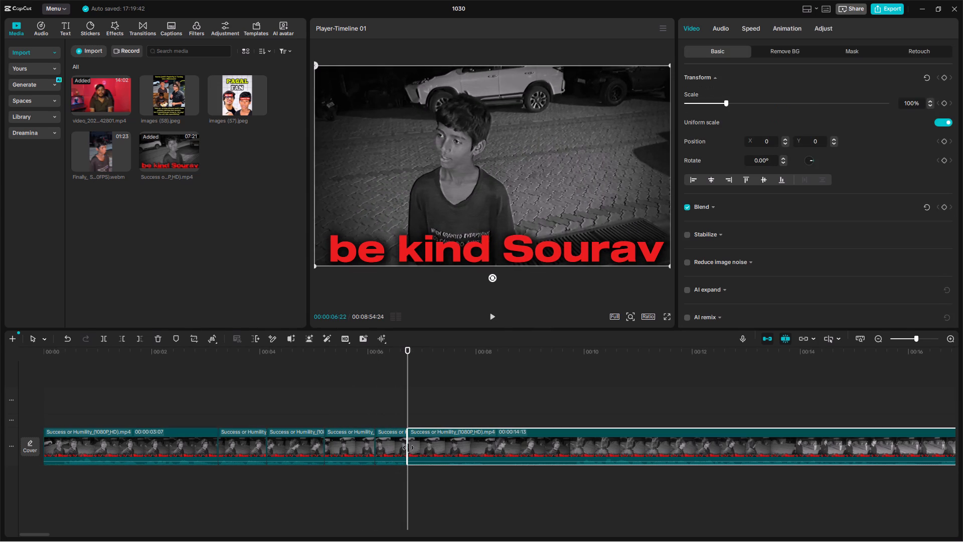
left_click_drag(406, 448, 445, 449)
Play back the latest intro cuts and continue into the long remaining piece of the Success or Humility clip.
left_click(381, 481)
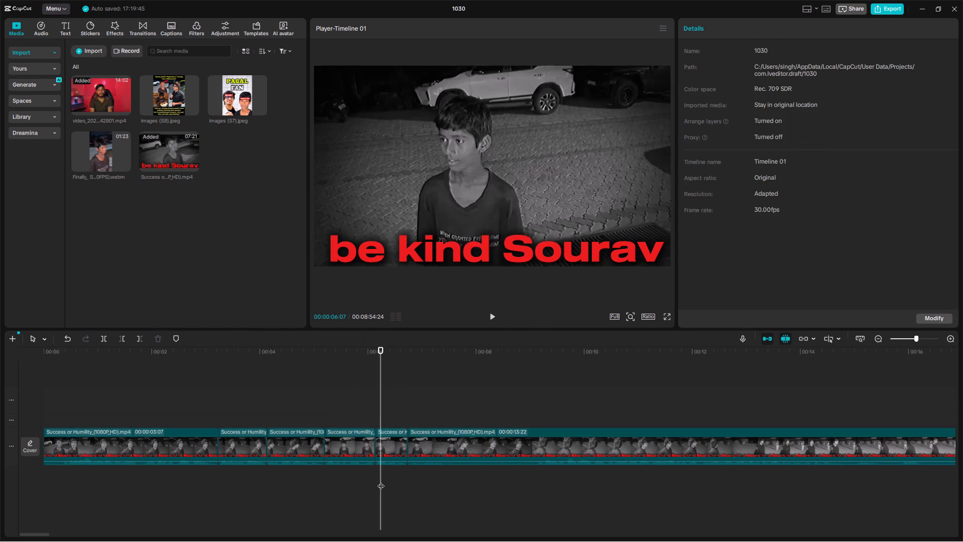
key("space")
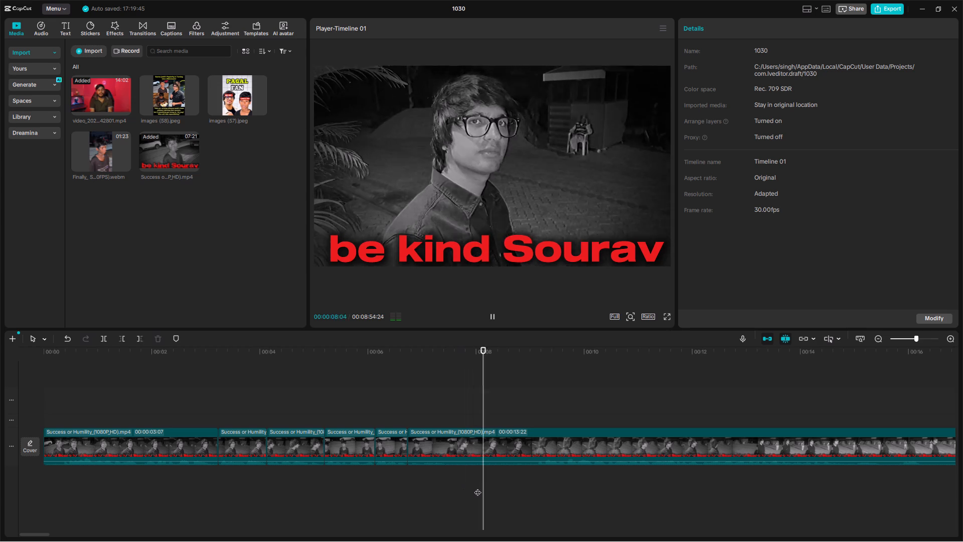
key("space")
left_click(334, 496)
key("space")
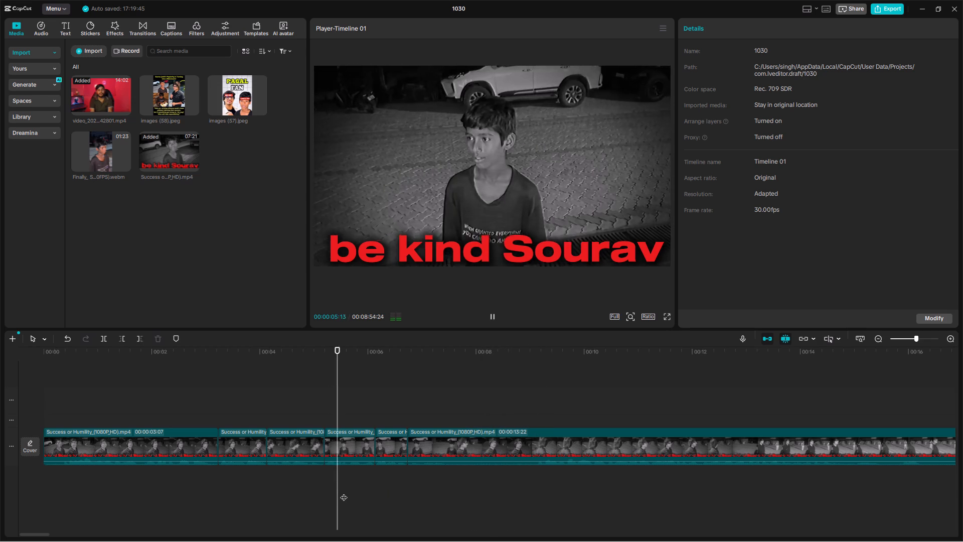
key("space")
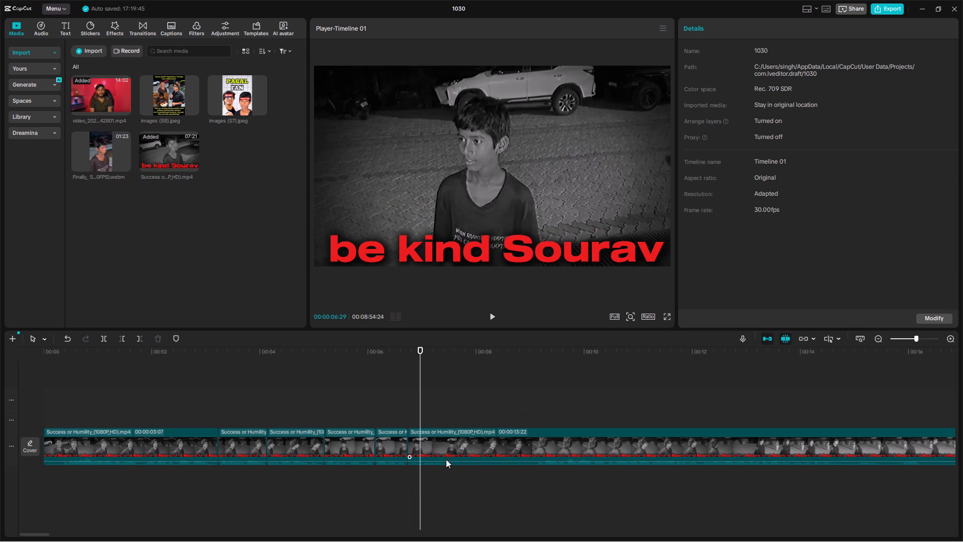
scroll(553, 481, "left", 1)
left_click(355, 488)
key("space")
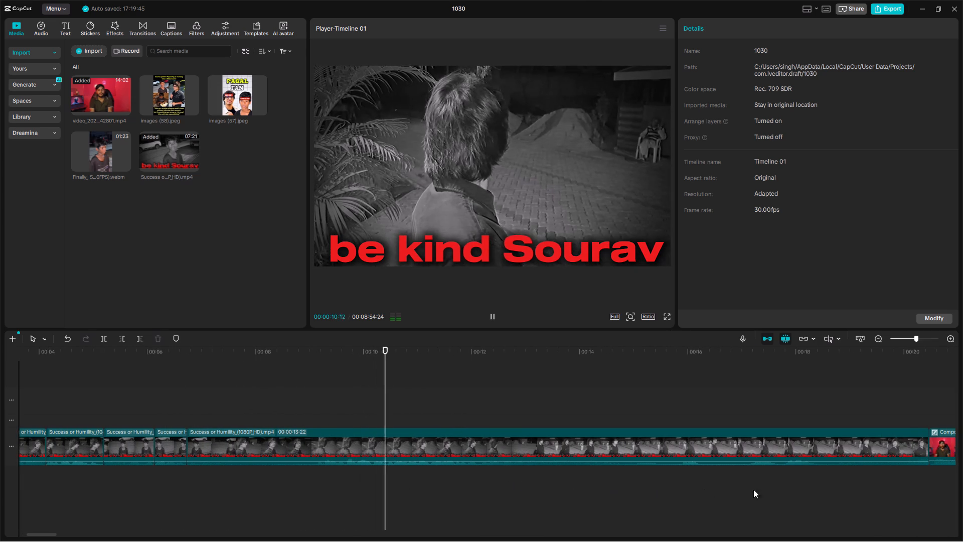
Split the long intro piece on the disclaimer card at 00:00:20:09 and delete the part before it.
left_click(836, 498)
key("space")
scroll(865, 505, "left", 1)
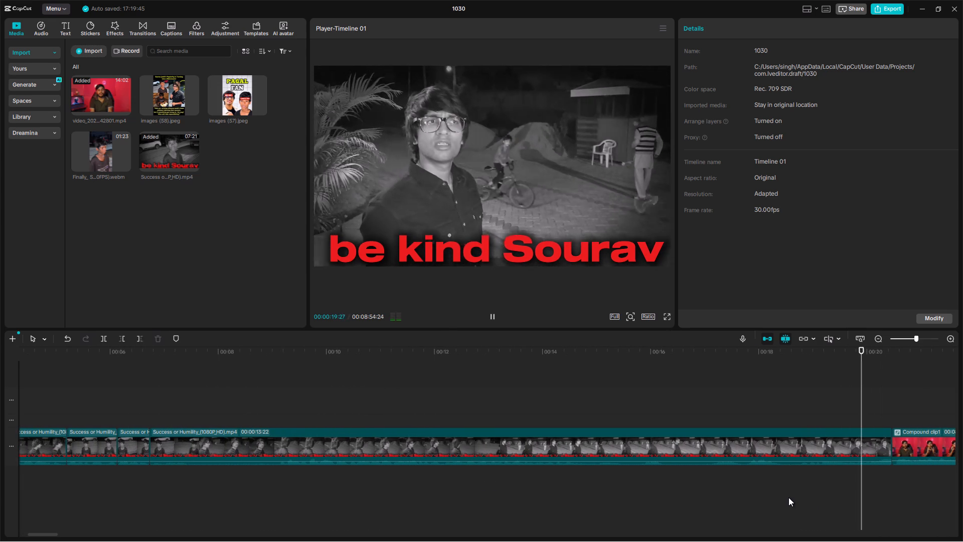
key("space")
left_click(853, 481)
left_click_drag(853, 481, 867, 481)
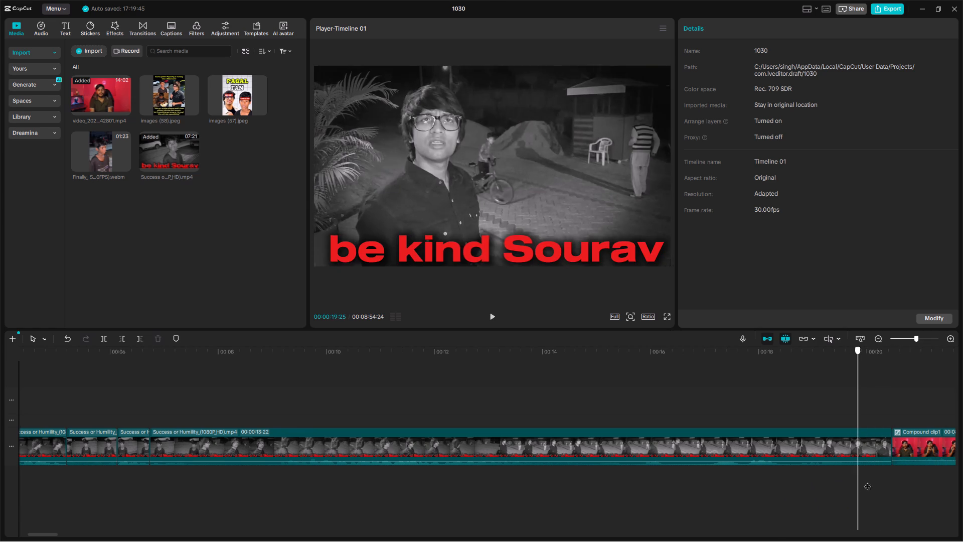
left_click_drag(867, 481, 882, 479)
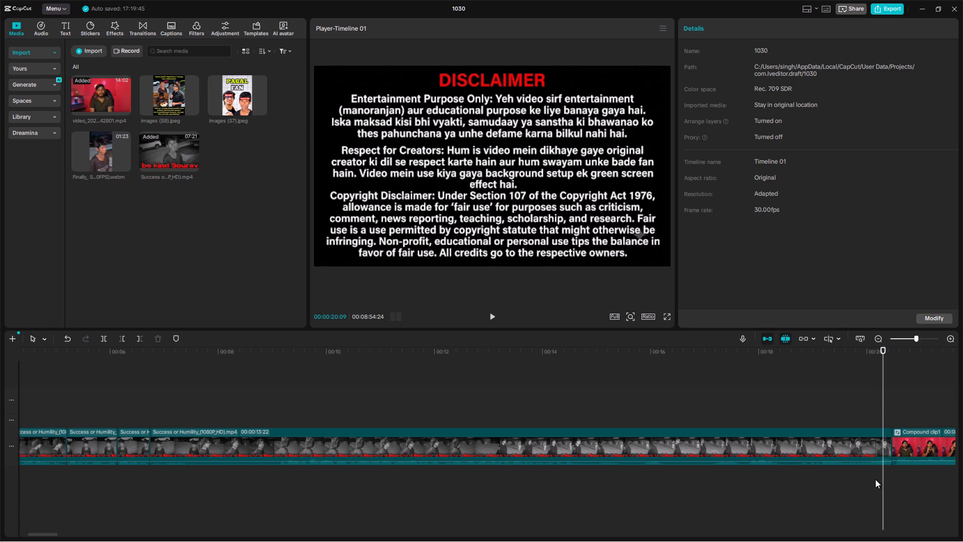
double_click(875, 479)
key("space")
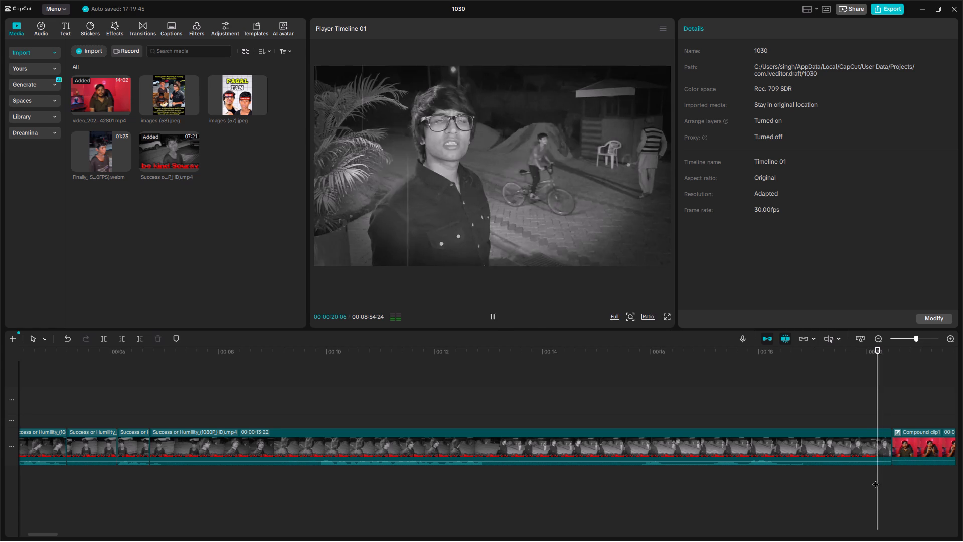
key("space")
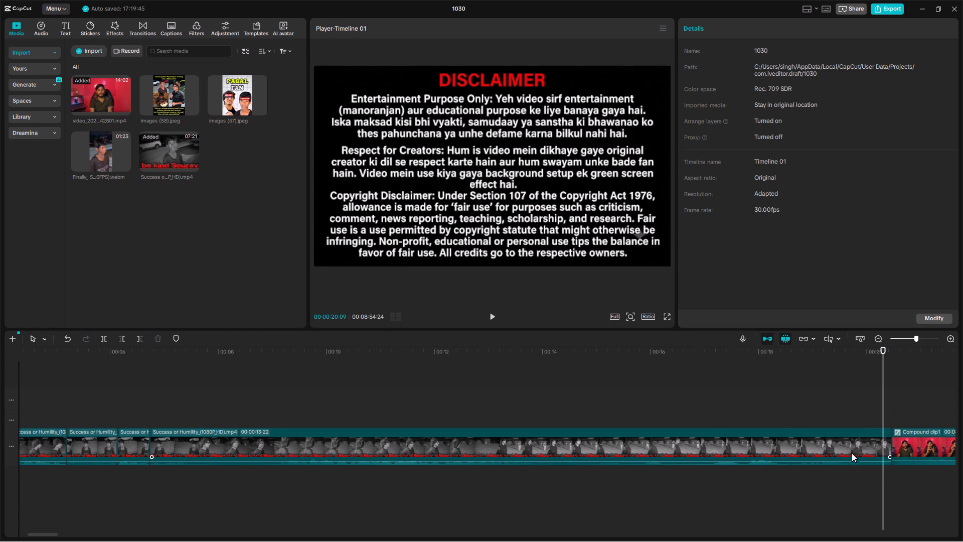
left_click(870, 447)
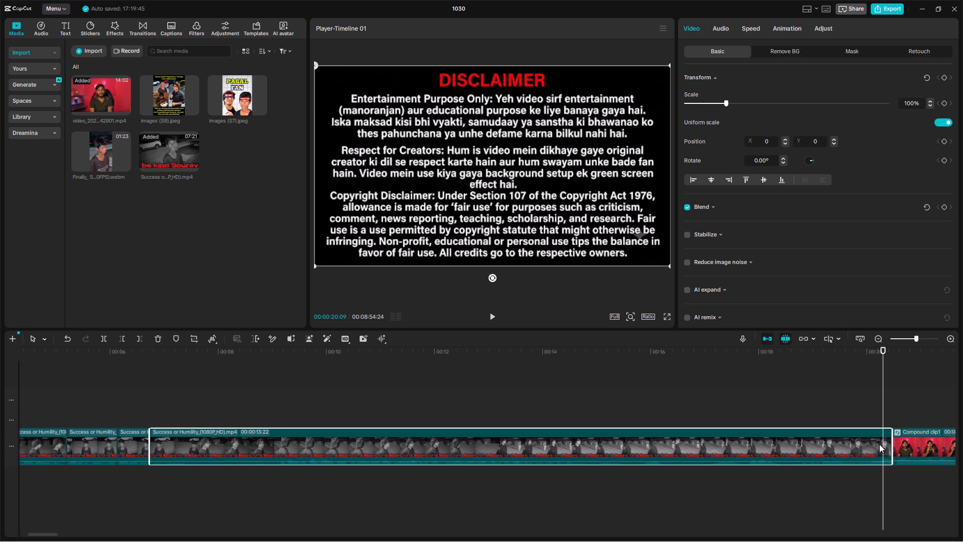
key("ctrl+b")
left_click(859, 447)
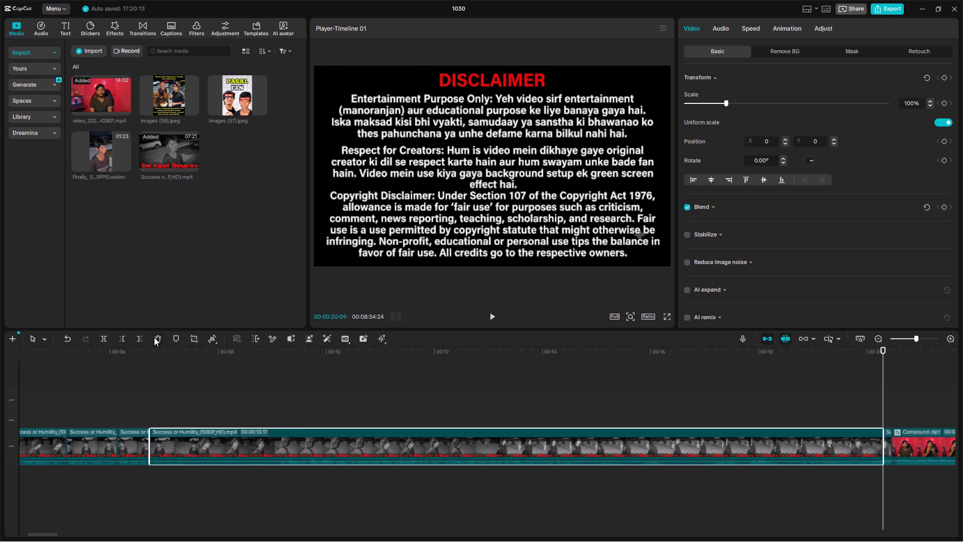
left_click(154, 337)
Trim the beginning of the first intro clip so it lasts 00:00:02:29, and play the shortened intro through.
left_click(143, 402)
left_click_drag(143, 401, 0, 421)
key("space")
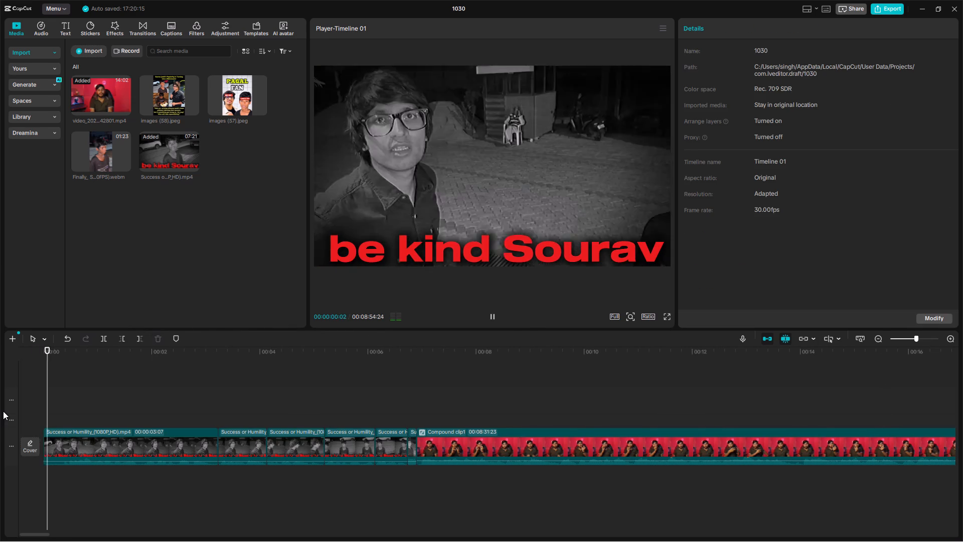
key("space")
left_click(76, 441)
left_click(40, 448)
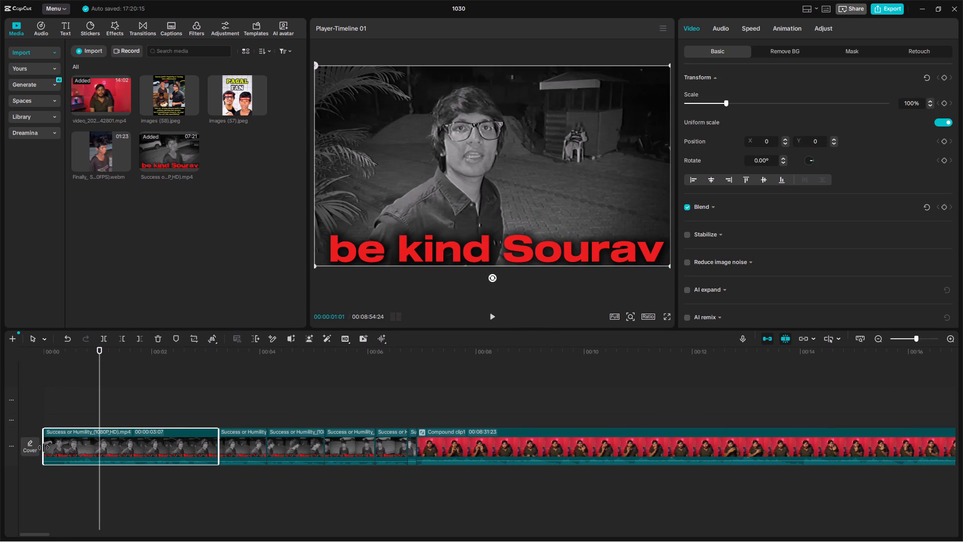
left_click_drag(44, 448, 58, 448)
left_click(70, 429)
left_click_drag(70, 428, 0, 412)
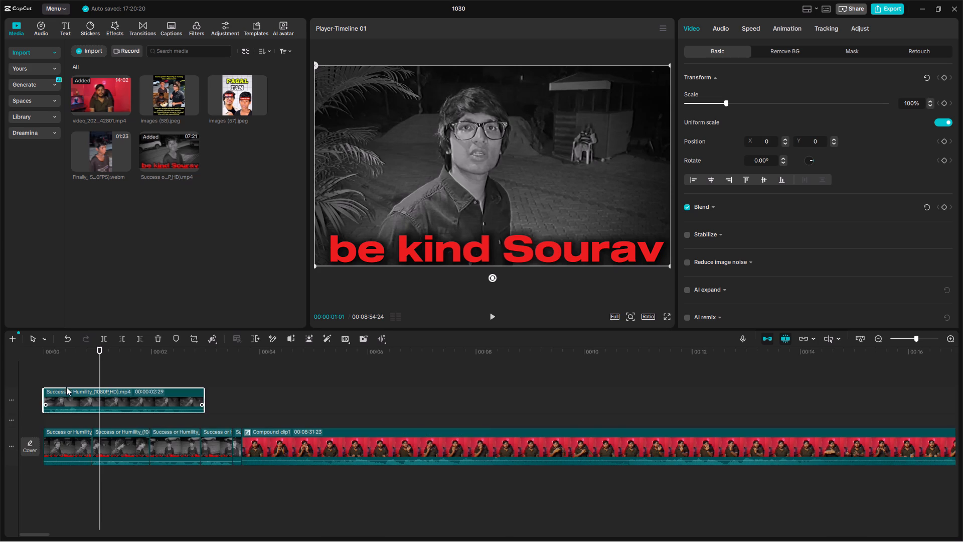
left_click(67, 336)
left_click(109, 368)
left_click_drag(109, 368, 0, 394)
key("space")
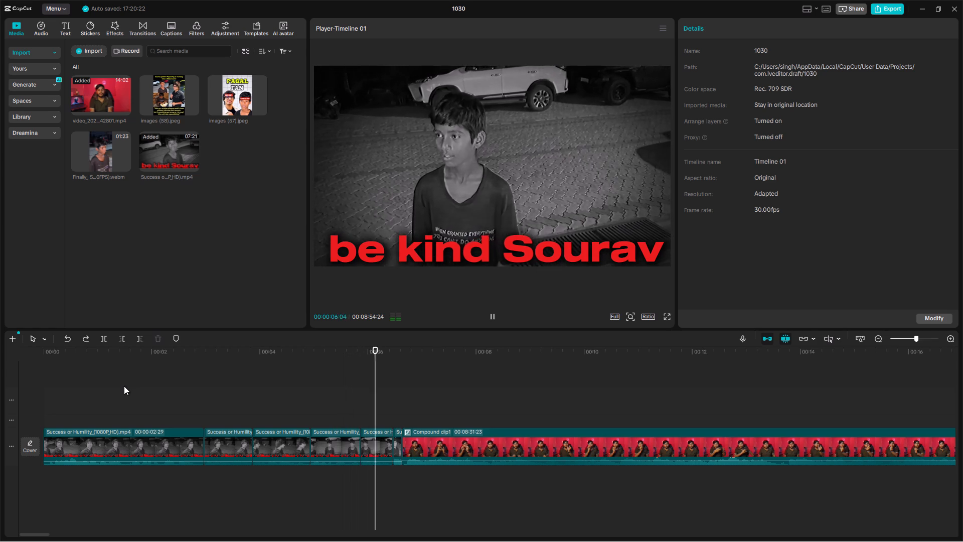
key("space")
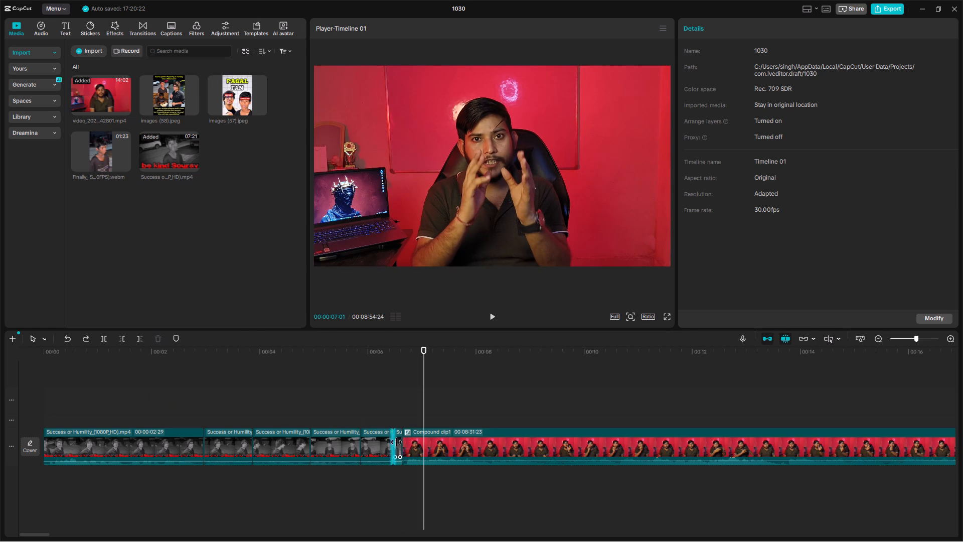
Mute the short disclaimer piece before Compound clip1 by lowering its volume to -∞ dB.
left_click(397, 442)
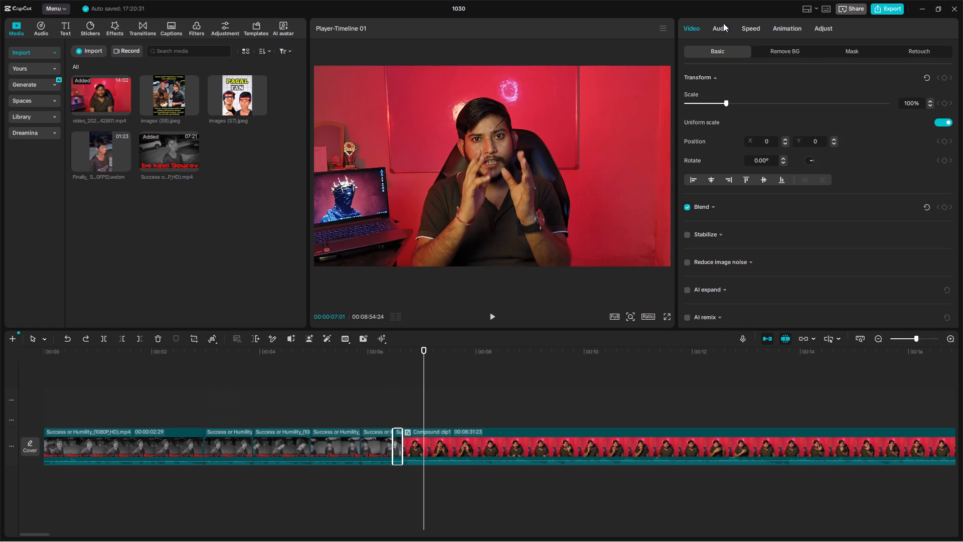
left_click(713, 31)
left_click_drag(756, 101, 745, 98)
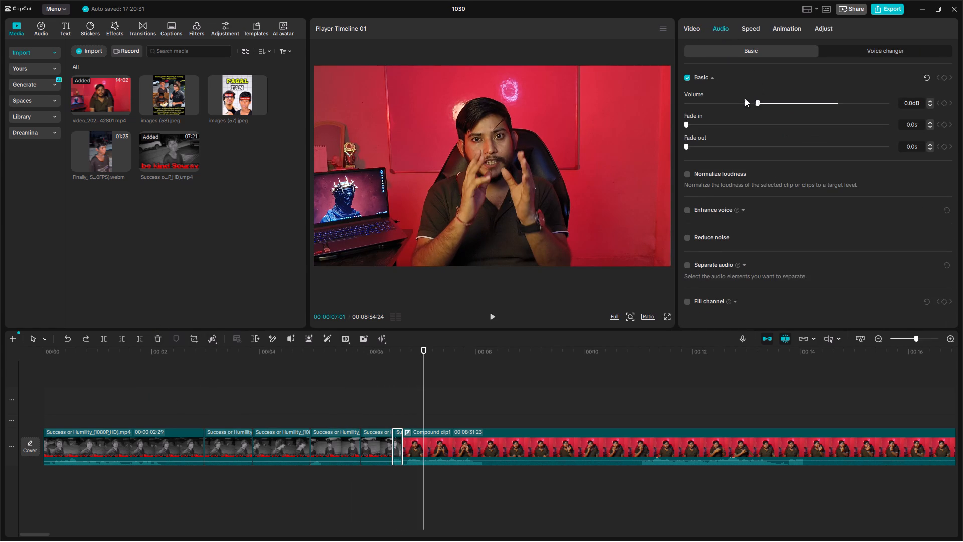
left_click_drag(745, 98, 504, 109)
Add a 3-second freeze frame of the disclaimer card at 00:00:06:16 from the short muted piece.
scroll(319, 446, "up", 6, "ctrl")
left_click(376, 423)
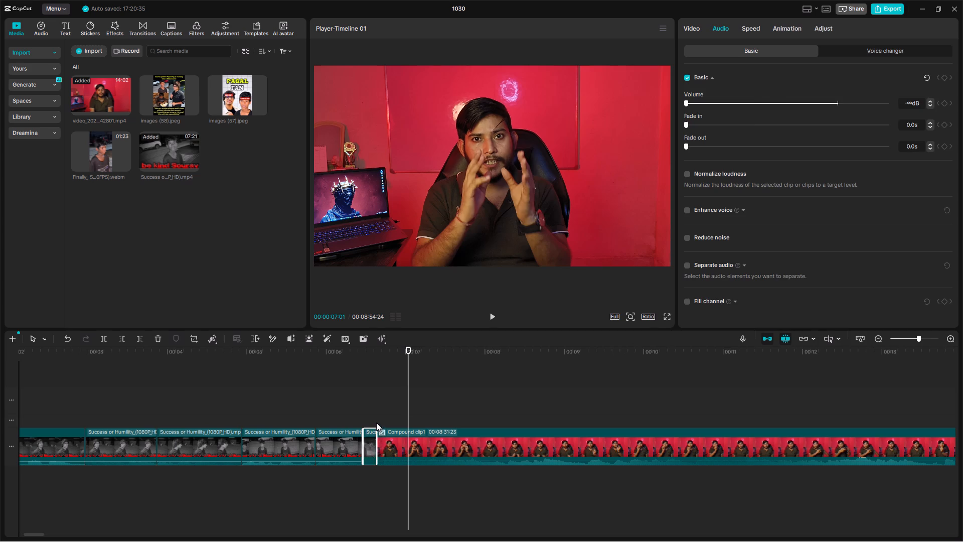
left_click_drag(375, 423, 369, 423)
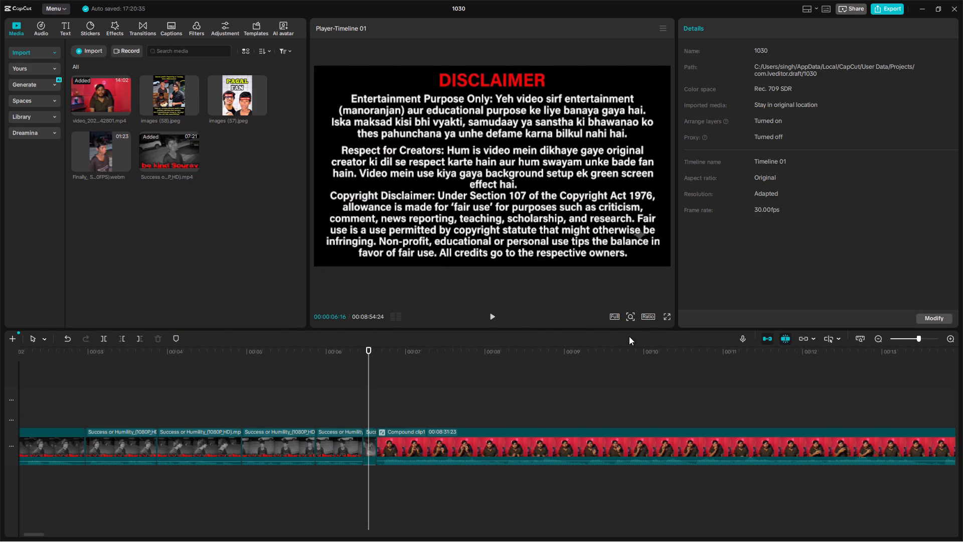
left_click(375, 446)
left_click(369, 446)
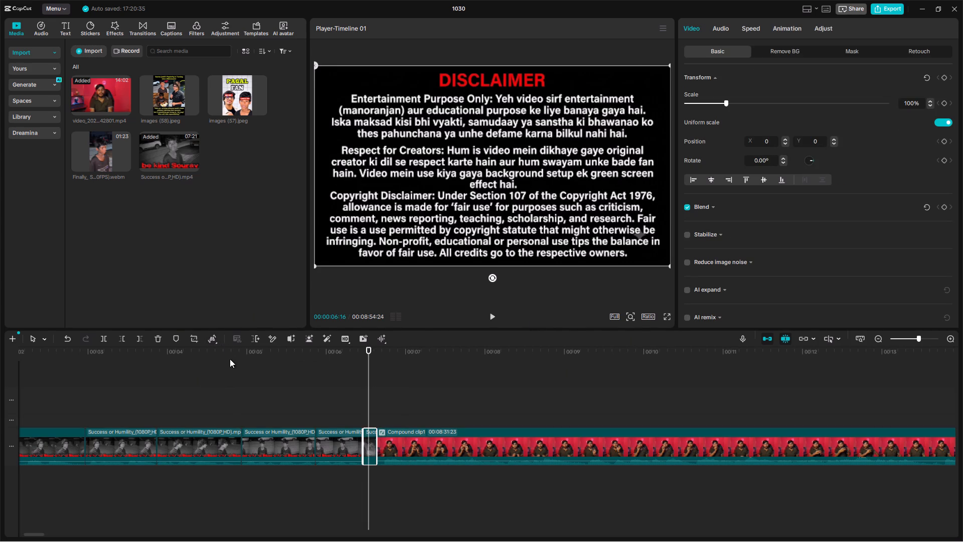
left_click(212, 334)
left_click(213, 339)
left_click(221, 362)
key("space")
key("space")
Delete the leftover slivers of the disclaimer piece directly before and after the freeze frame.
scroll(365, 448, "up", 6, "ctrl")
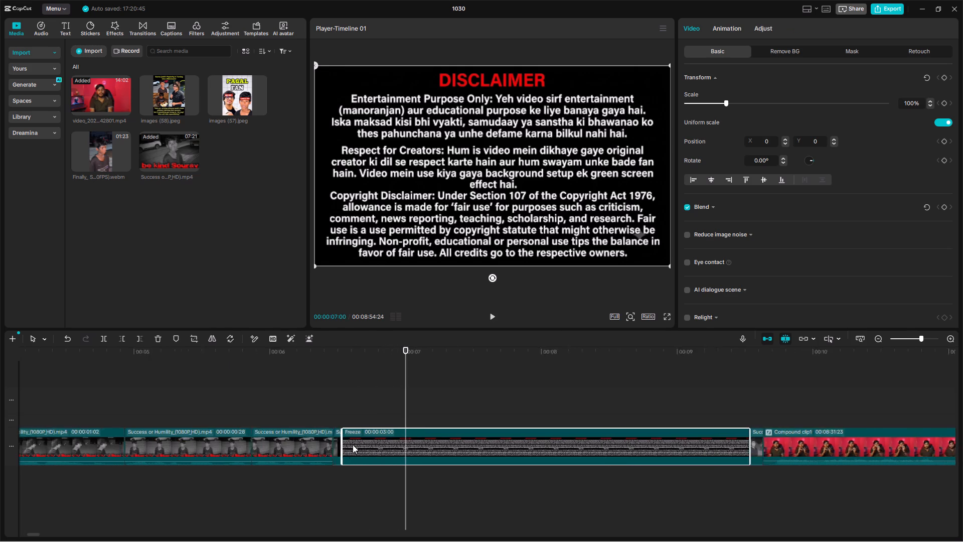
scroll(353, 445, "up", 2, "ctrl")
left_click(311, 446)
left_click(157, 335)
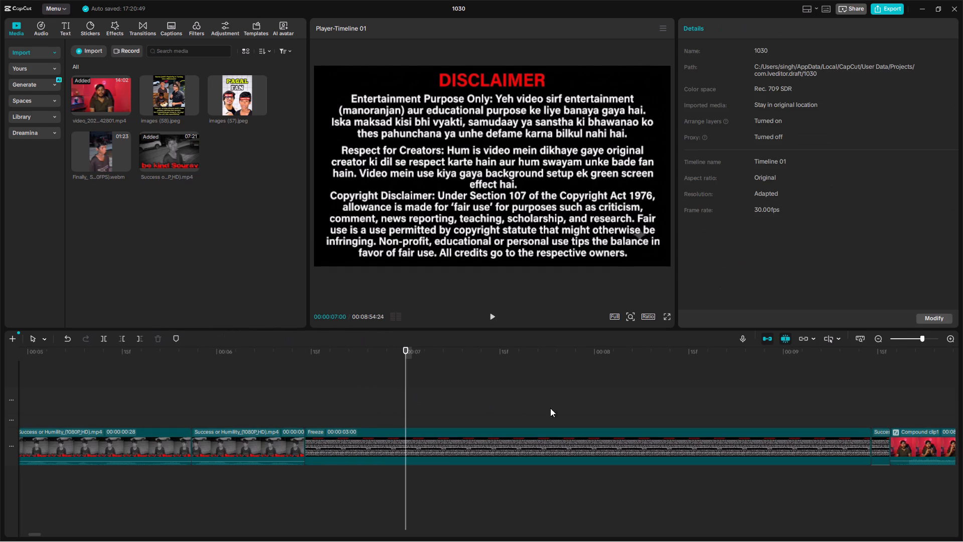
left_click(871, 434)
left_click(881, 437)
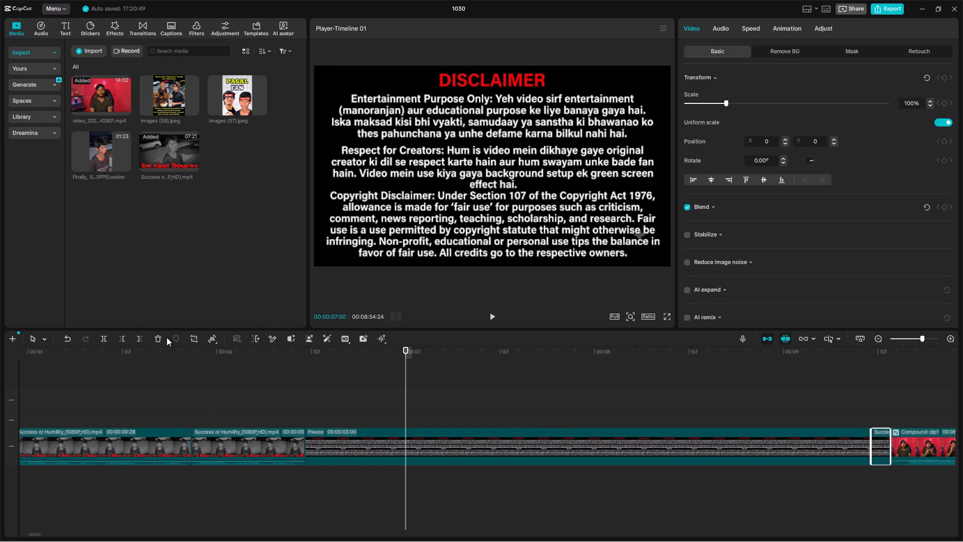
left_click(142, 338)
left_click(63, 340)
left_click(157, 339)
Play the intro from its start into the third clip to review the cuts.
double_click(170, 370)
left_click_drag(173, 372, 0, 379)
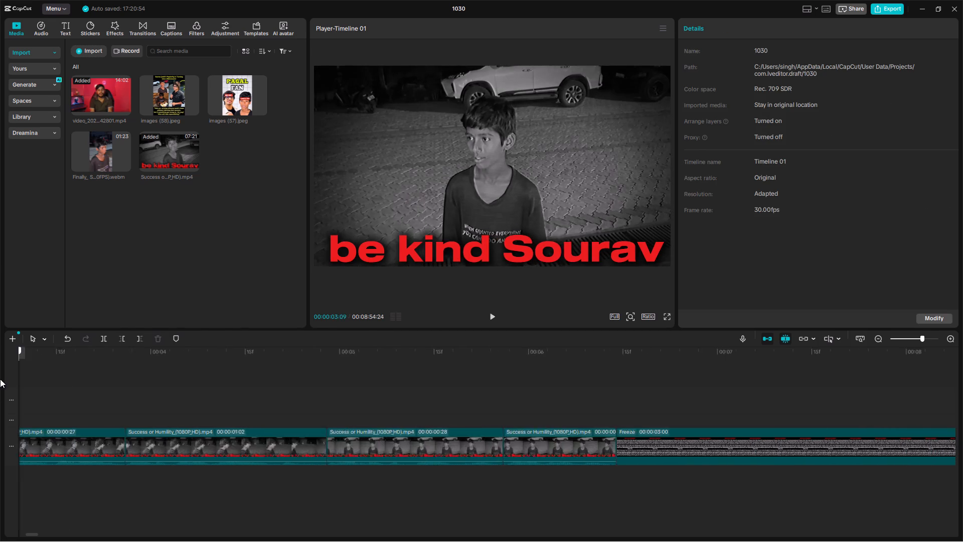
left_click_drag(0, 379, 0, 390)
key("space")
scroll(296, 397, "down", 4, "ctrl")
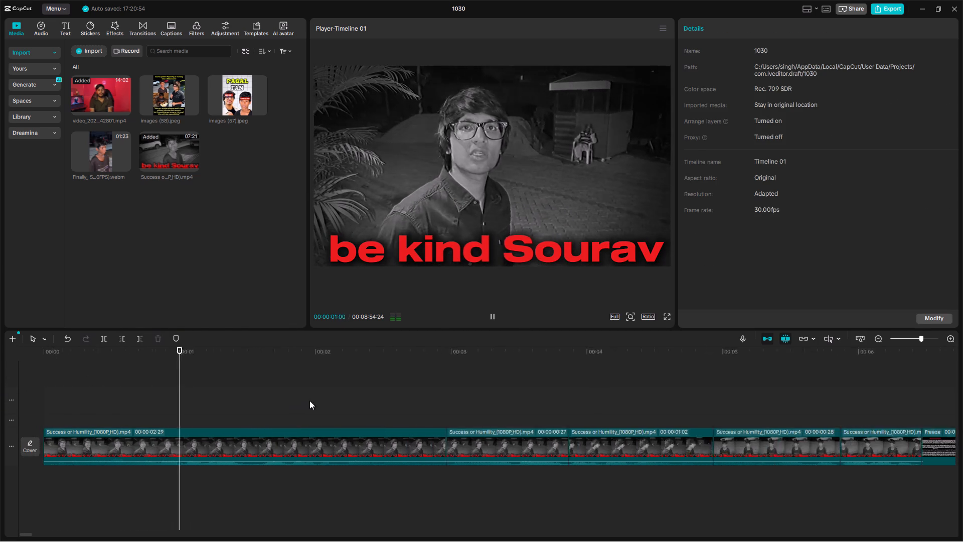
scroll(309, 400, "down", 3, "ctrl")
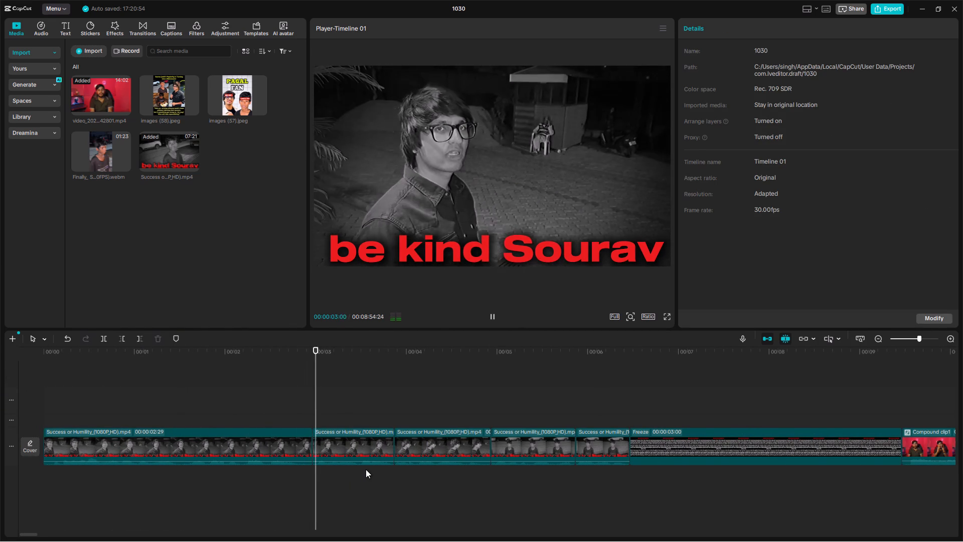
scroll(366, 469, "up", 5, "ctrl")
key("space")
key("space")
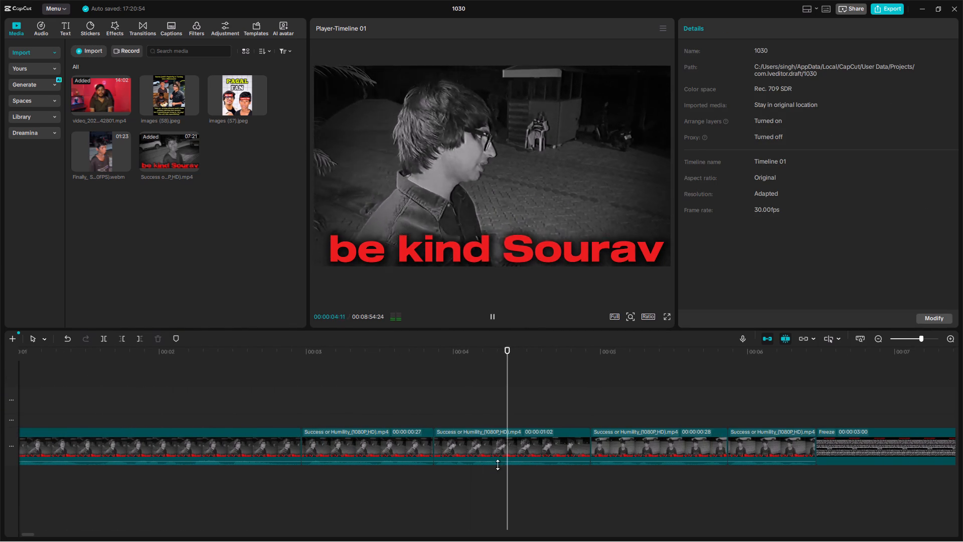
key("space")
Apply the Backpack Radio voice filter to the third intro clip after trying Clear Vocals.
left_click(527, 443)
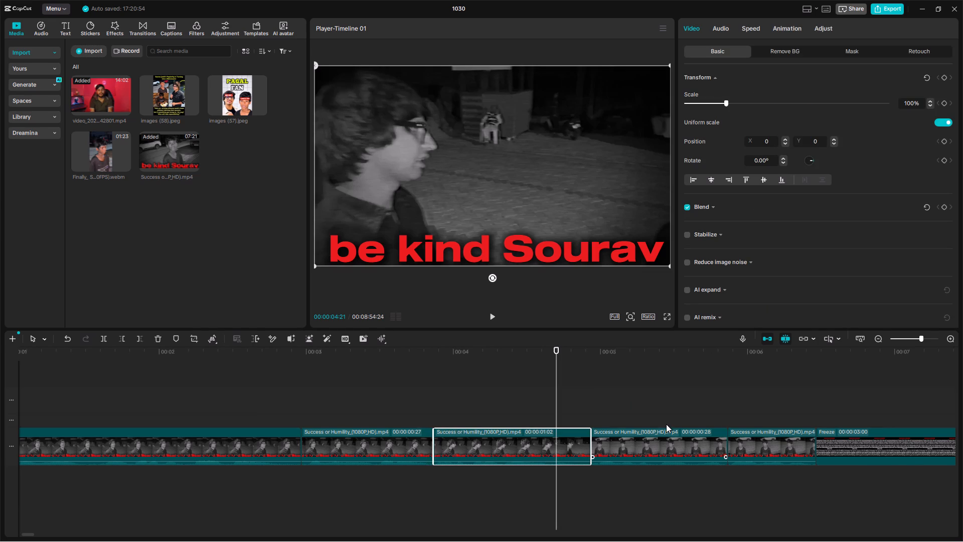
scroll(681, 456, "down", 4, "ctrl")
left_click(747, 33)
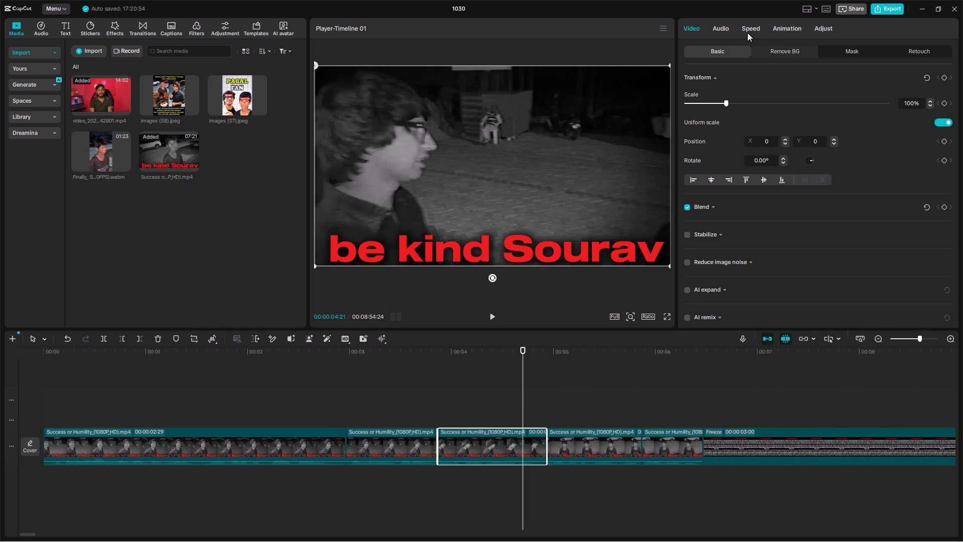
left_click(721, 35)
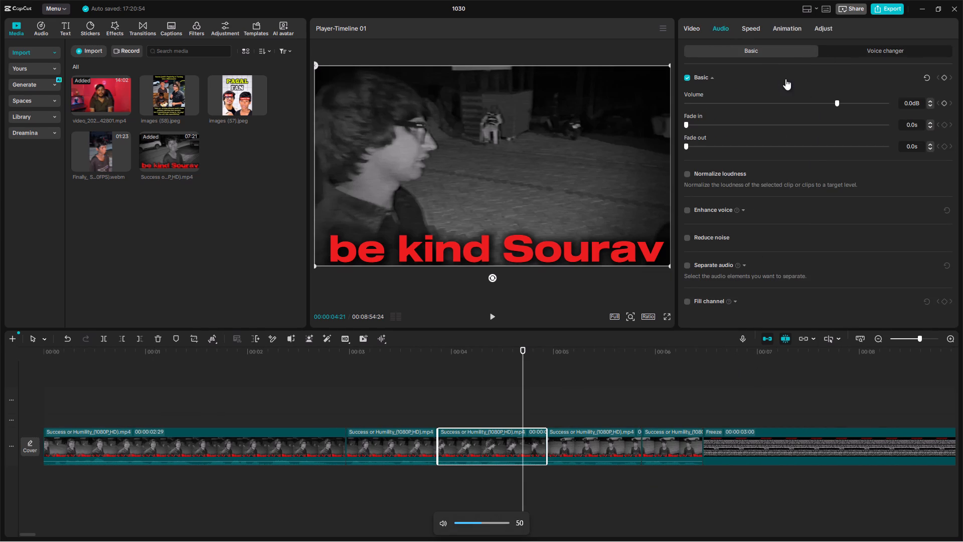
left_click(889, 57)
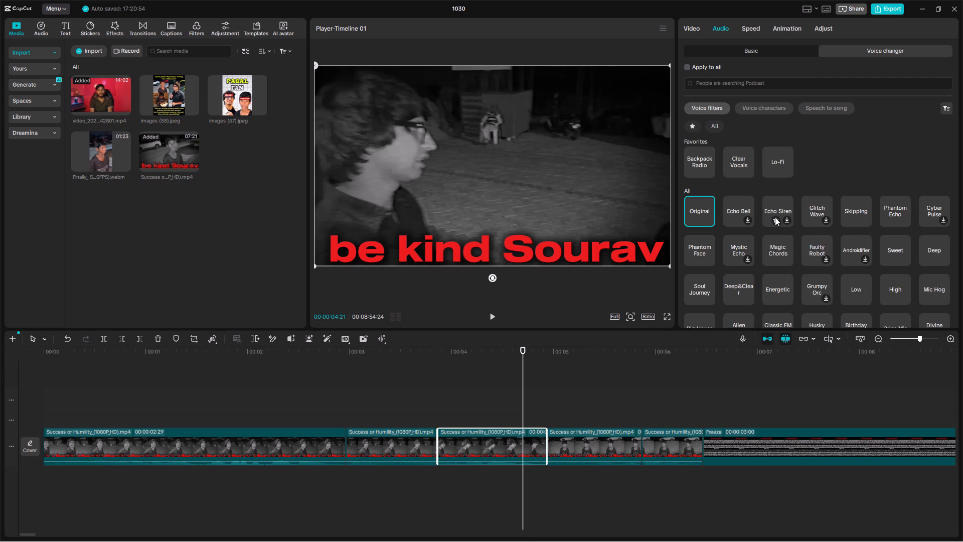
left_click(750, 155)
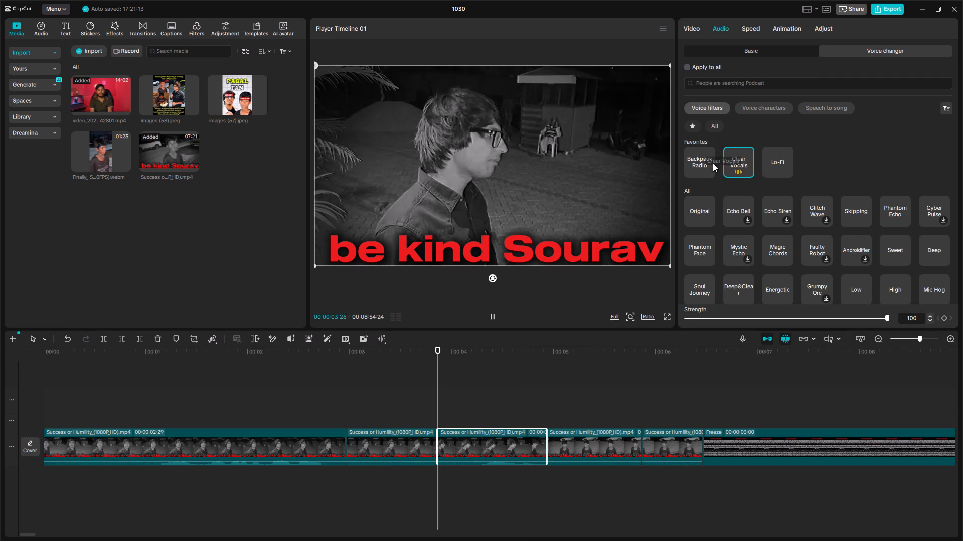
left_click(710, 161)
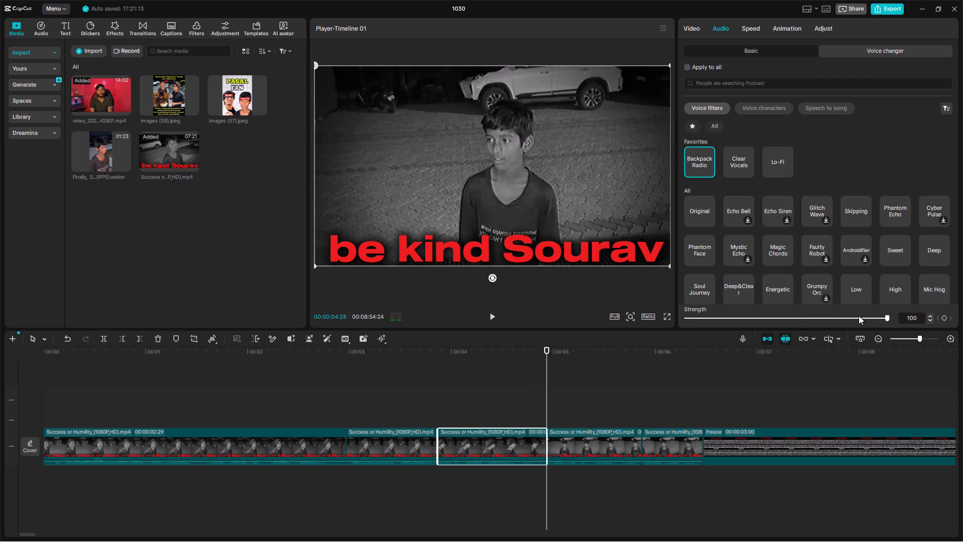
Raise the third intro clip's volume slightly above 0 dB and play the section from the second clip.
left_click(720, 45)
left_click_drag(839, 105, 851, 107)
left_click(403, 495)
key("space")
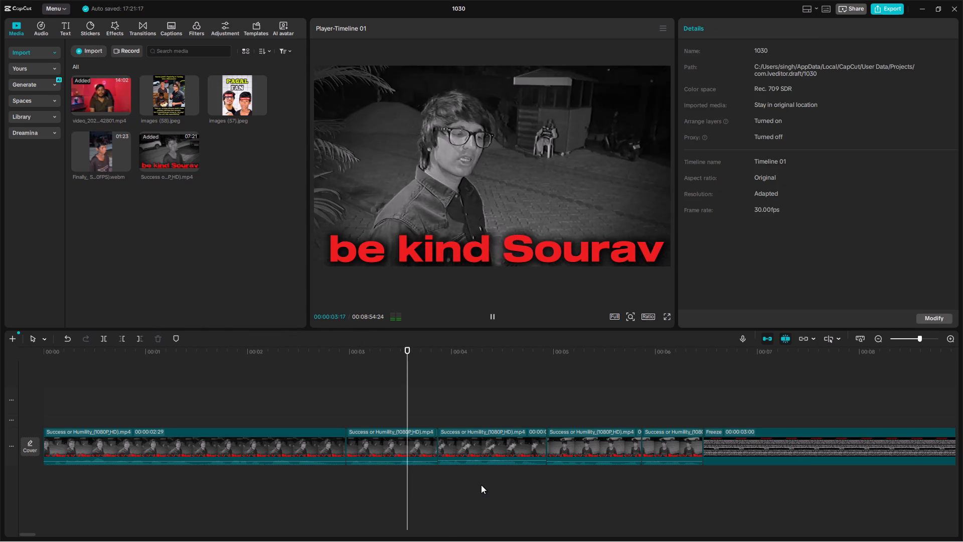
key("space")
Raise the volume of the first two intro clips together to 4.4 dB.
left_click_drag(94, 481, 177, 454)
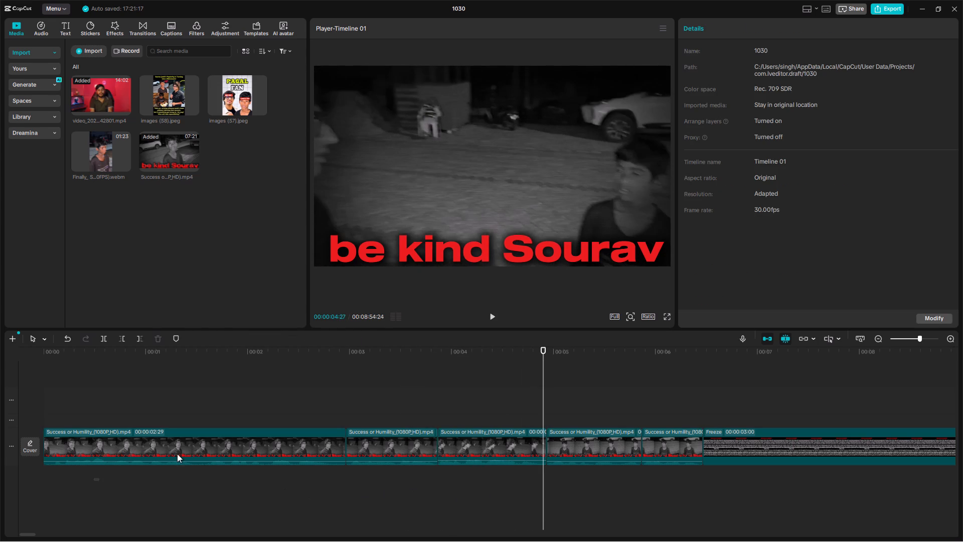
left_click_drag(177, 454, 390, 449)
left_click(722, 24)
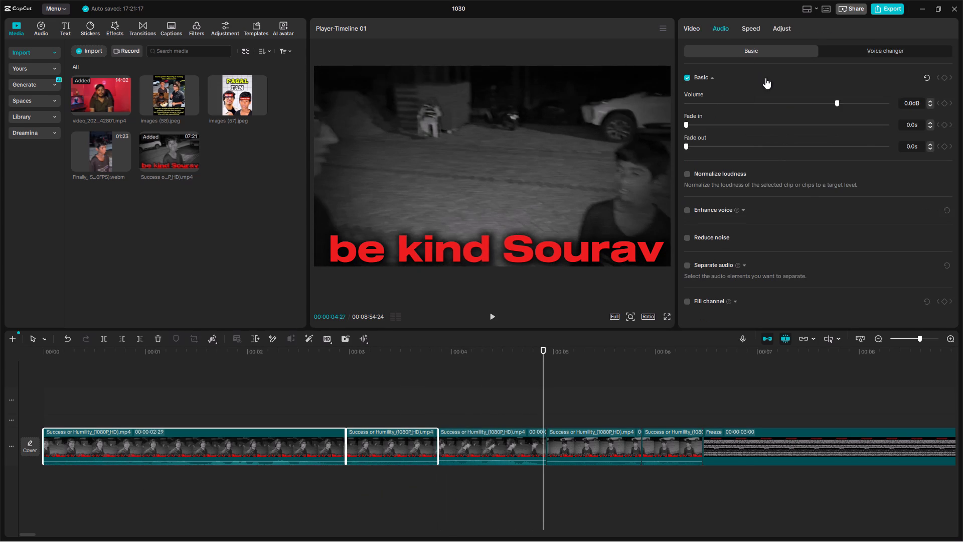
left_click_drag(838, 104, 846, 106)
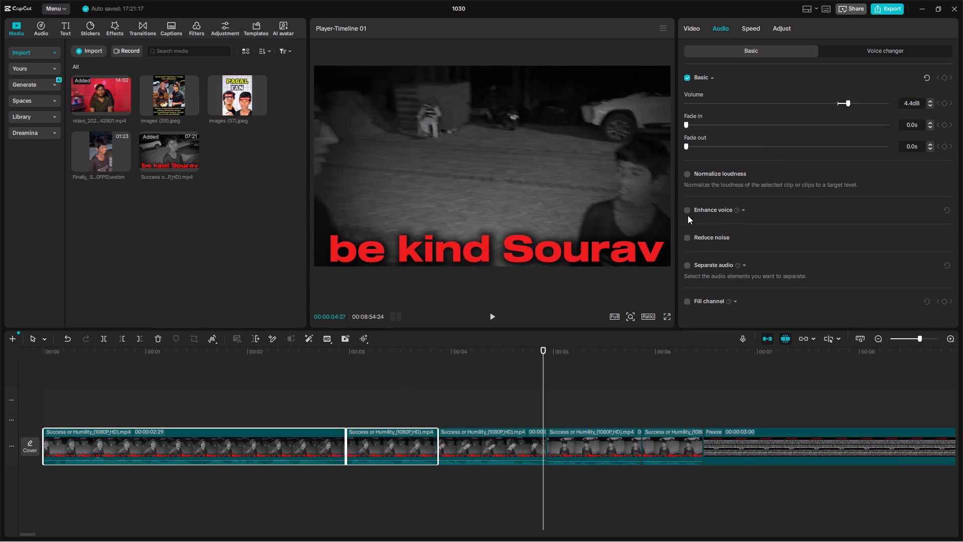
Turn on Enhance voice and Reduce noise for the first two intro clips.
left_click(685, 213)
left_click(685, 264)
Apply the Clear Vocals voice filter to the first two intro clips.
left_click(883, 61)
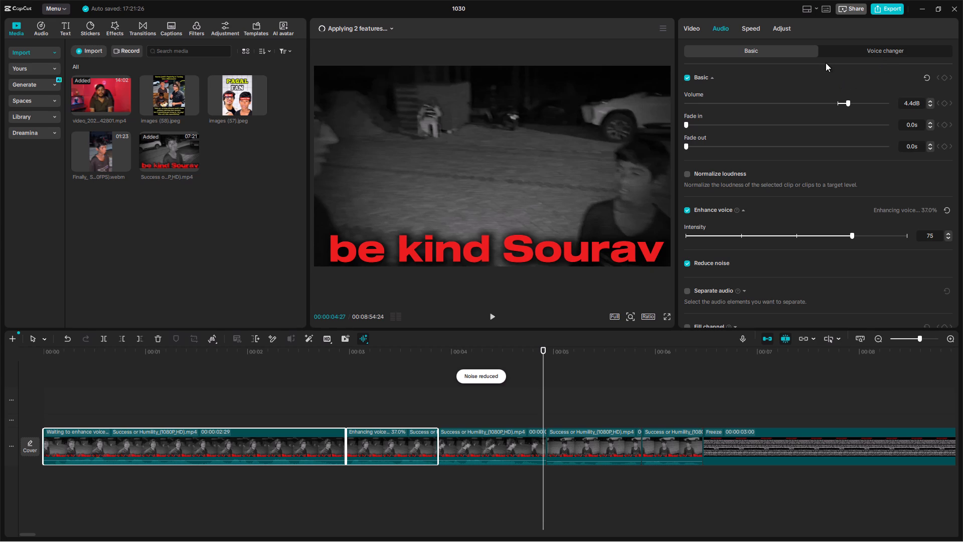
left_click(869, 55)
left_click(736, 157)
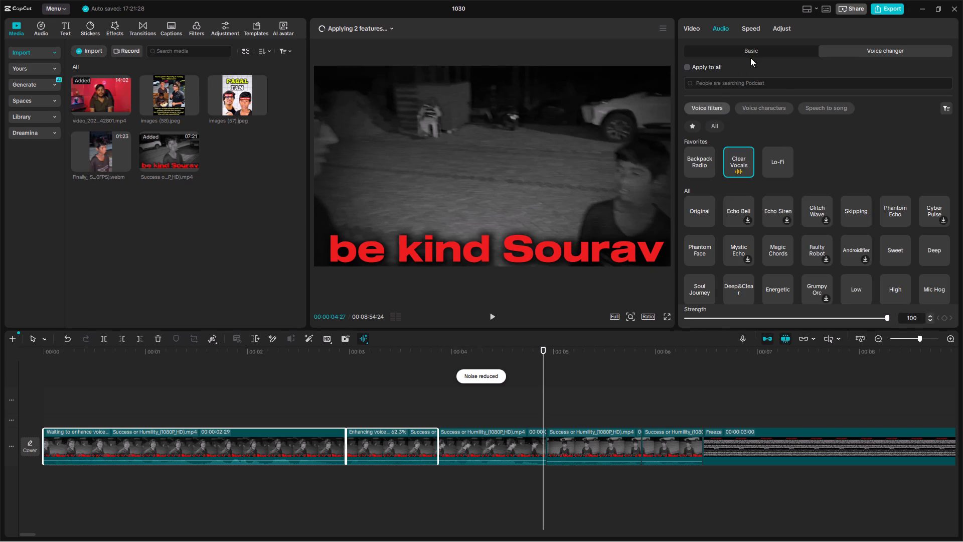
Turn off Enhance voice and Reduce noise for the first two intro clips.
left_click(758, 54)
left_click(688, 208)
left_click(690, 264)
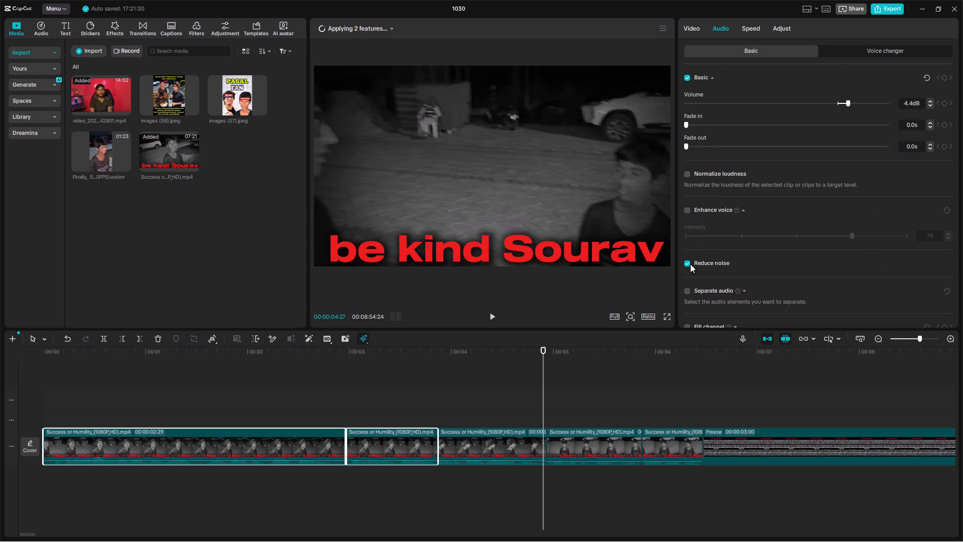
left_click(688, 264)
Apply the Clear Vocals voice filter to the last two intro clips before the freeze frame.
left_click_drag(599, 496, 668, 449)
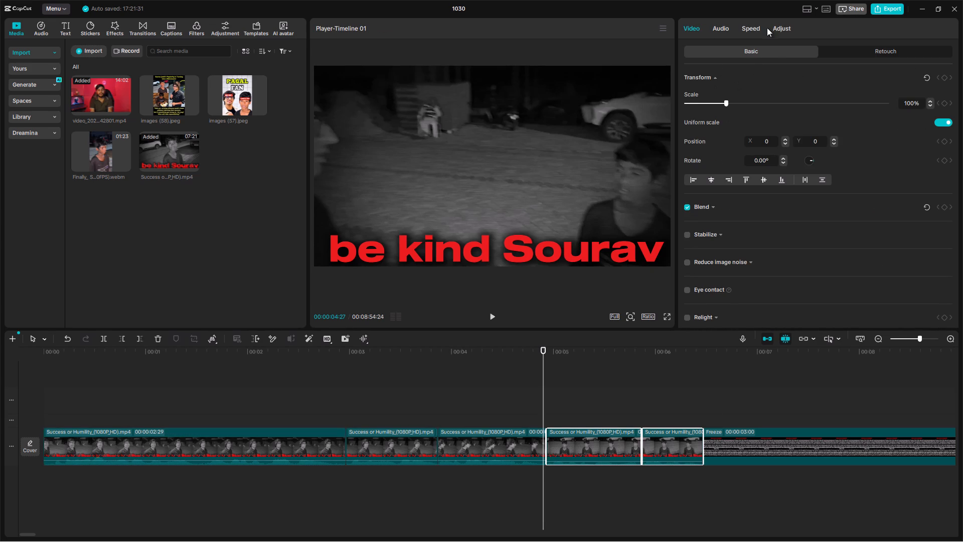
left_click(716, 28)
left_click(866, 47)
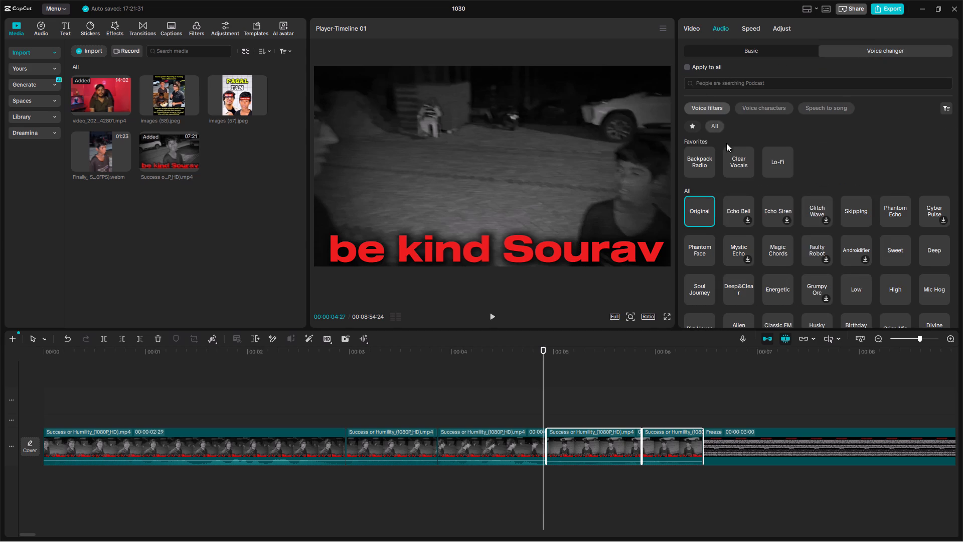
left_click(741, 163)
Play the intro from the start to hear the voice filters and volume changes.
left_click(490, 399)
left_click_drag(492, 398, 0, 397)
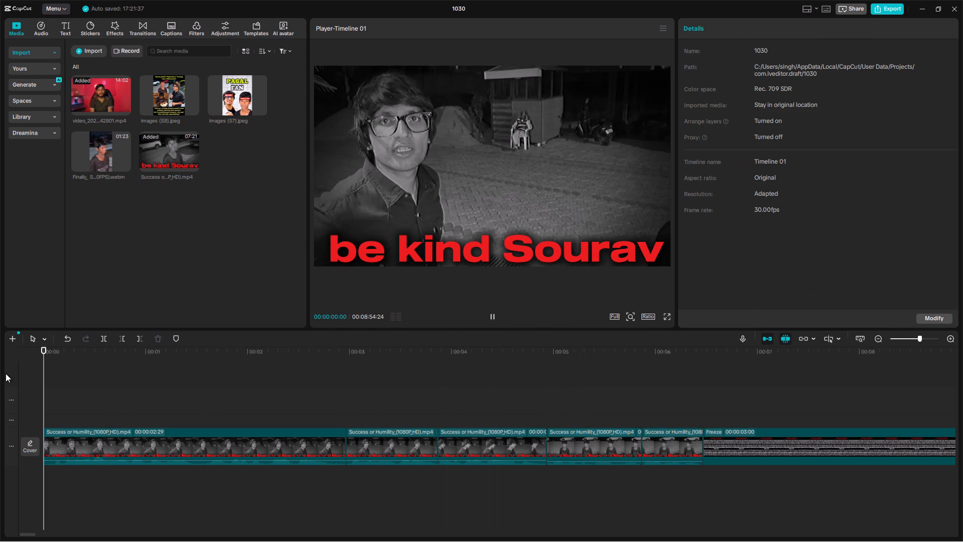
key("space")
key("space")
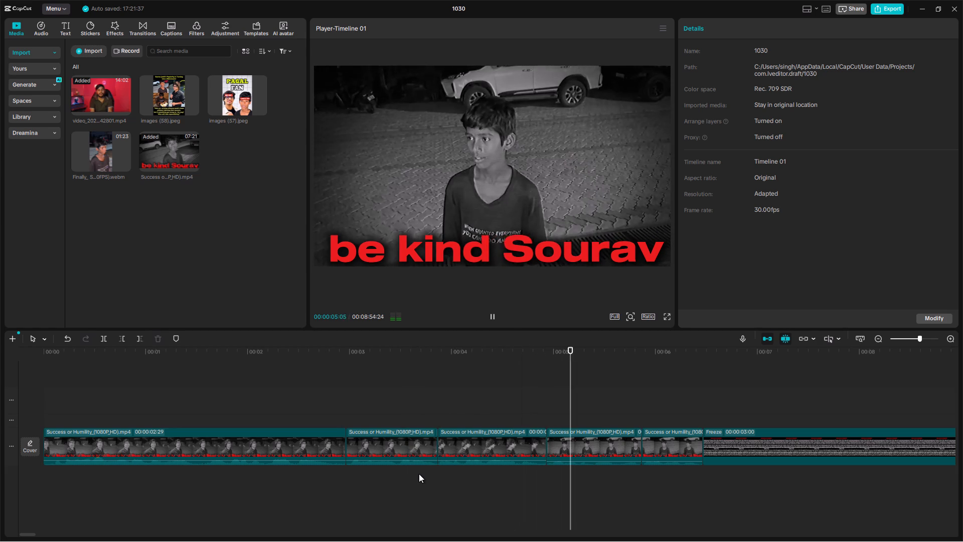
key("space")
Preview favourite video effects at the third intro clip's start, including 70's, Film Frame 2, Black Noise and Retro DV 3.
left_click(442, 401)
left_click(439, 402)
right_click_drag(89, 138, 164, 96)
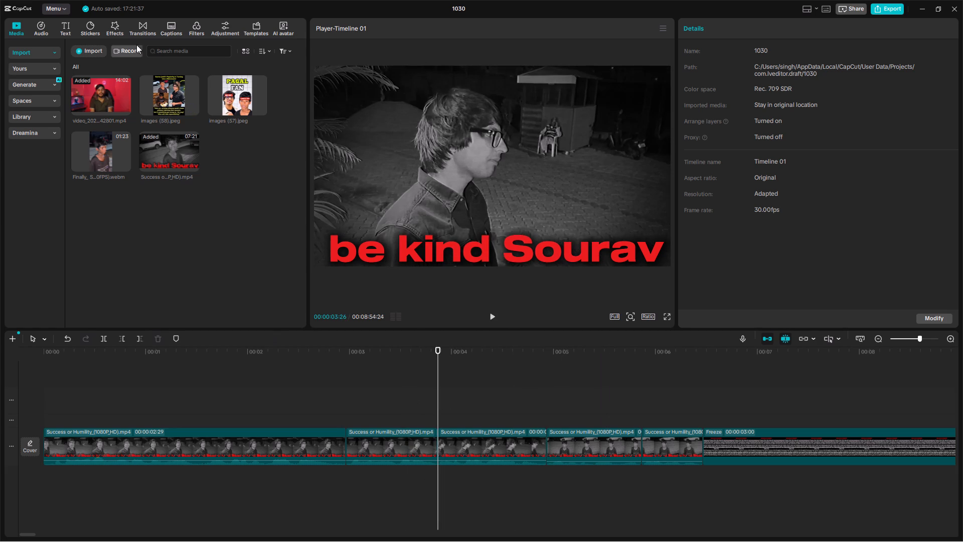
left_click(141, 28)
left_click(118, 13)
left_click(103, 24)
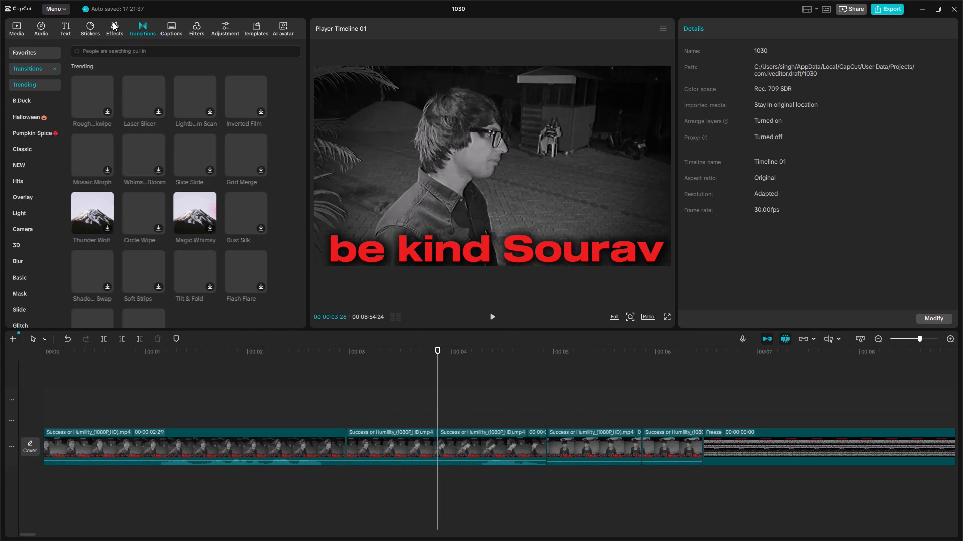
left_click(115, 22)
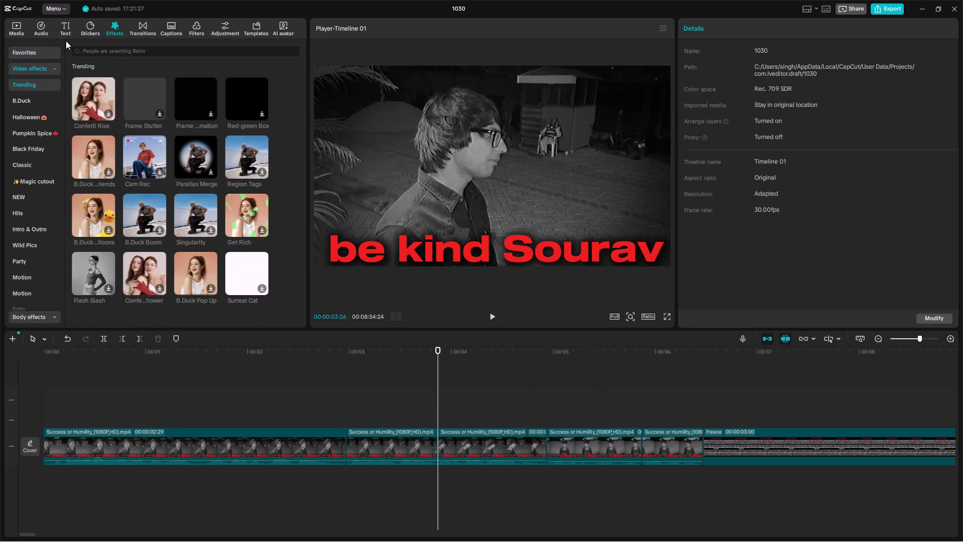
left_click(17, 53)
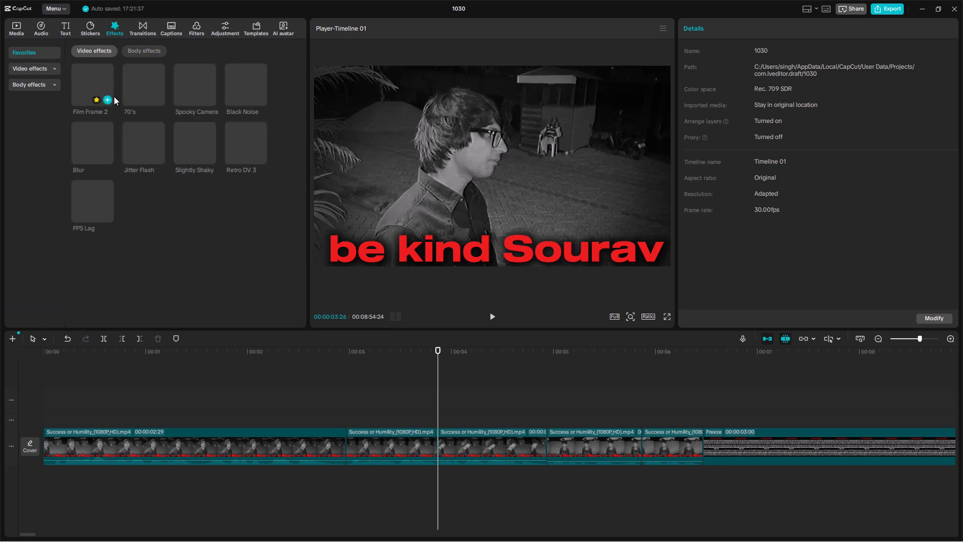
left_click(138, 84)
left_click(100, 75)
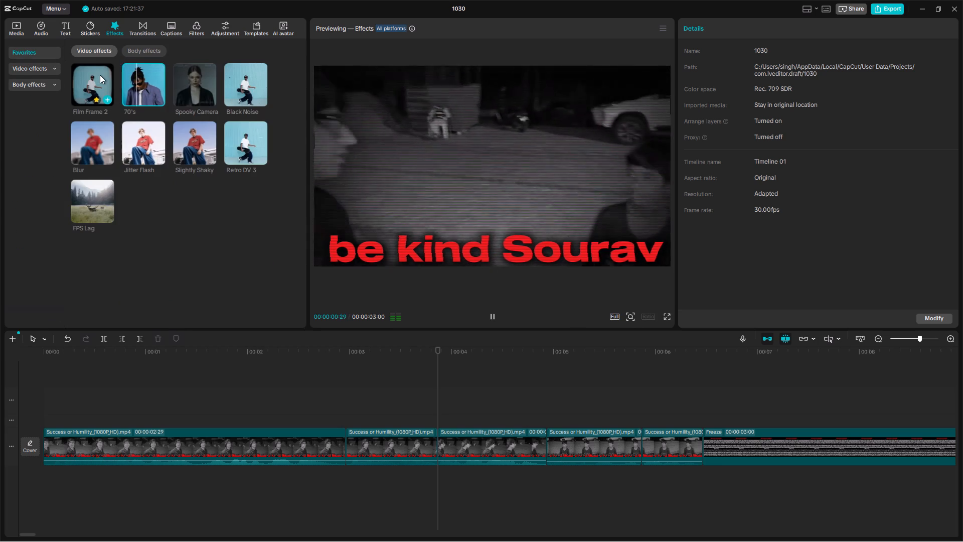
left_click(201, 78)
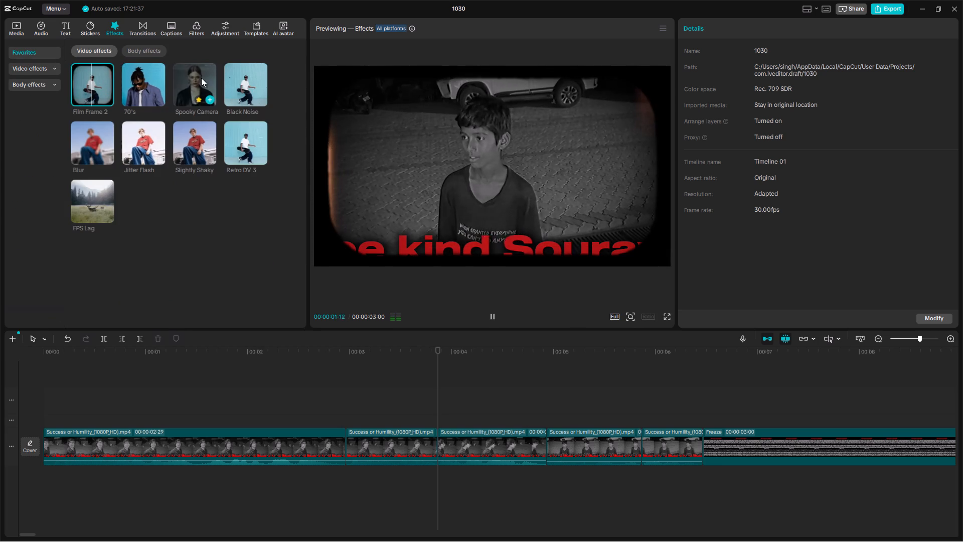
left_click(259, 79)
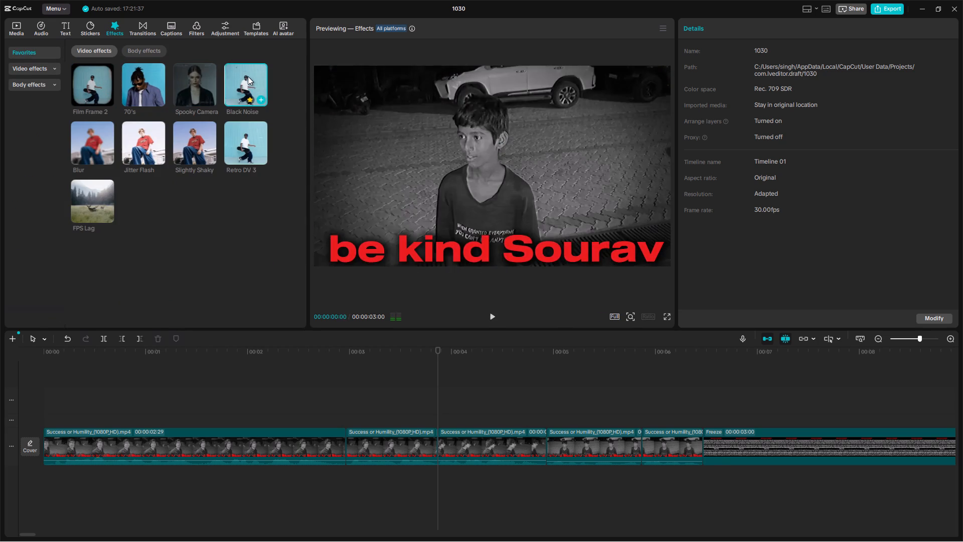
left_click(236, 144)
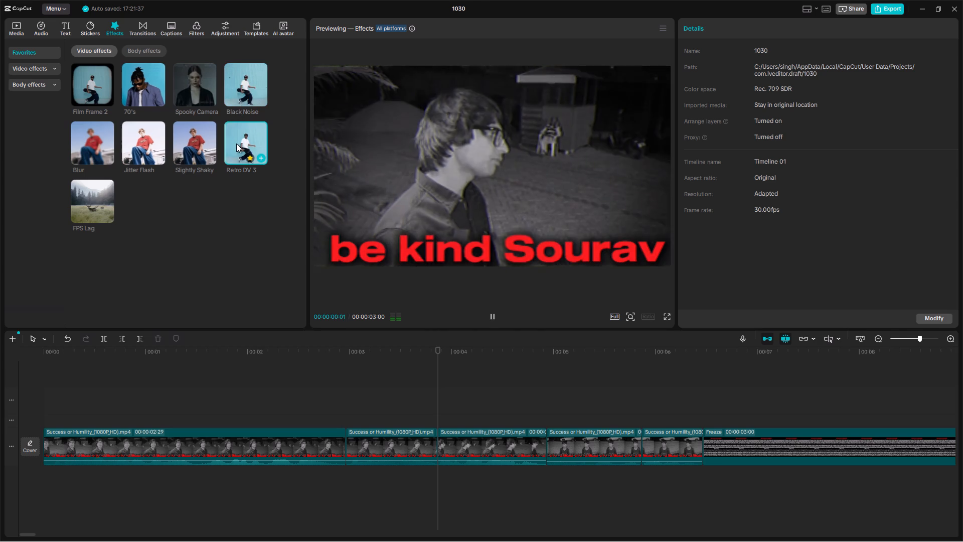
left_click(186, 137)
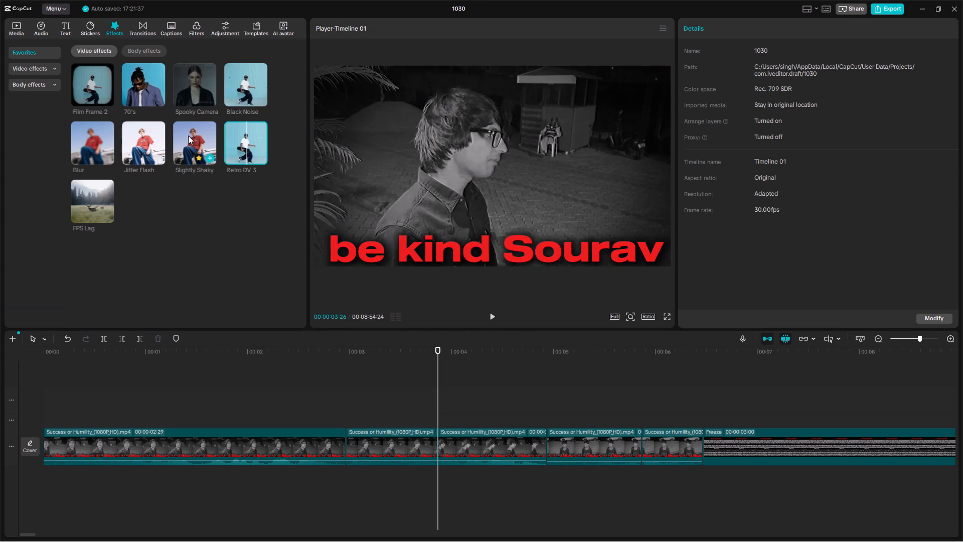
left_click(122, 132)
left_click(143, 76)
Add the FPS Lag effect above the third intro clip, starting at 00:00:03:26.
left_click(78, 201)
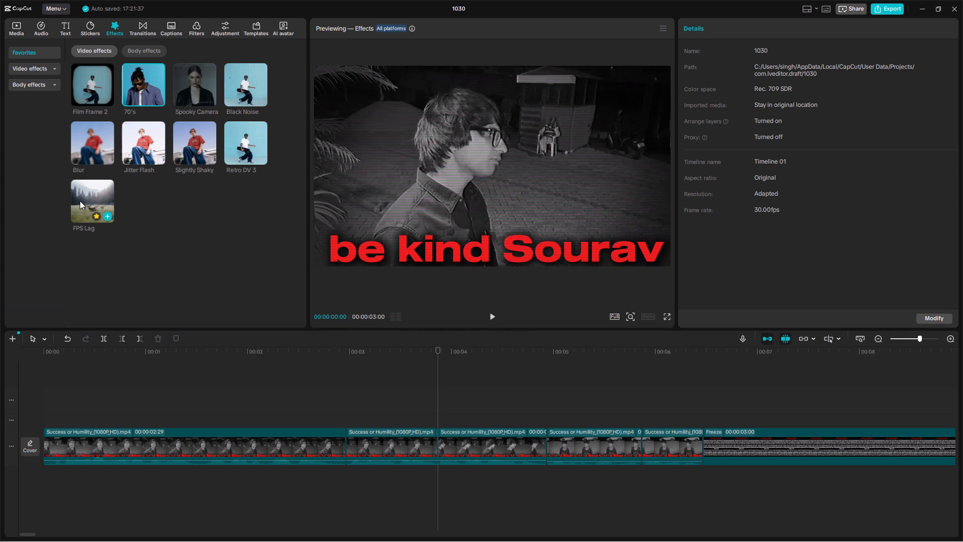
left_click(80, 201)
left_click_drag(80, 201, 381, 389)
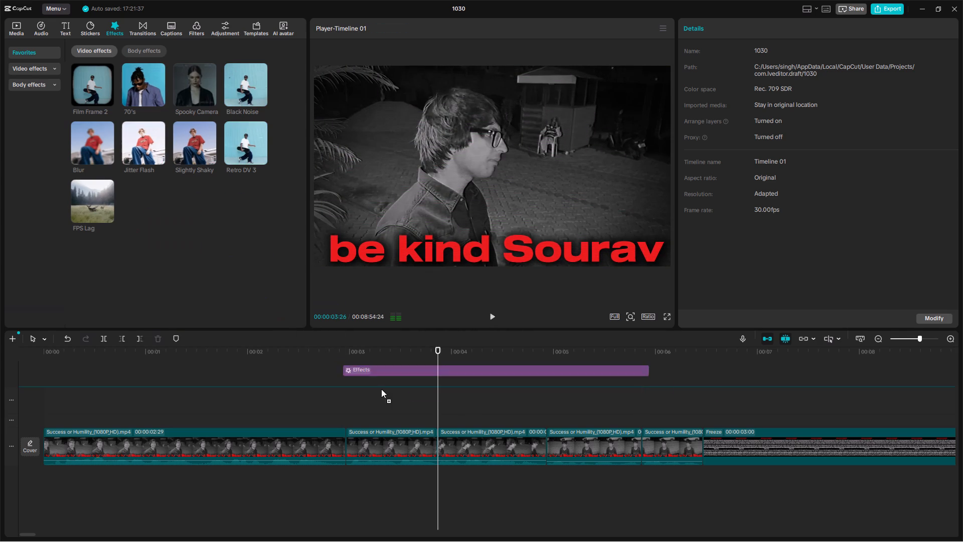
left_click_drag(381, 389, 437, 402)
Shorten the FPS Lag effect so it ends with the third intro clip.
scroll(436, 403, "up", 6, "ctrl")
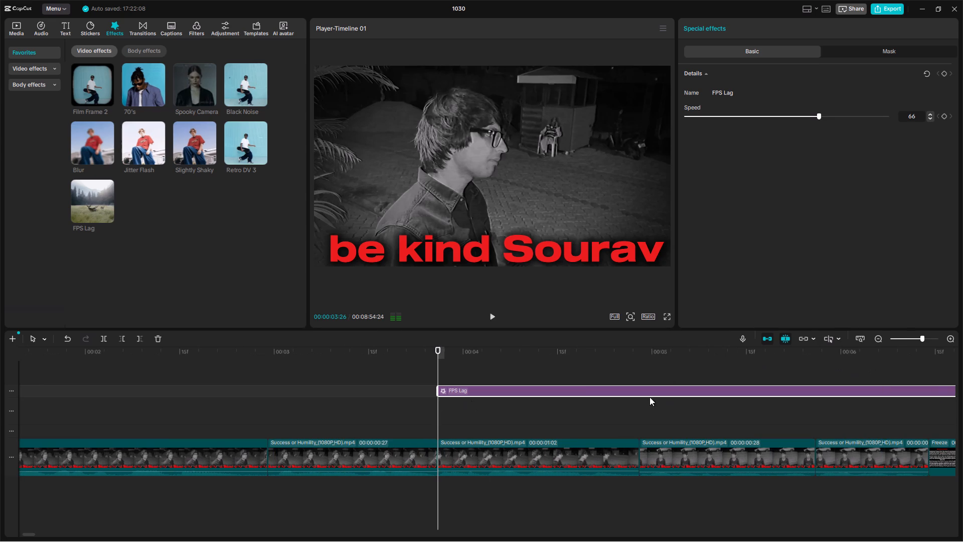
scroll(715, 400, "down", 7, "ctrl")
left_click_drag(668, 386, 665, 388)
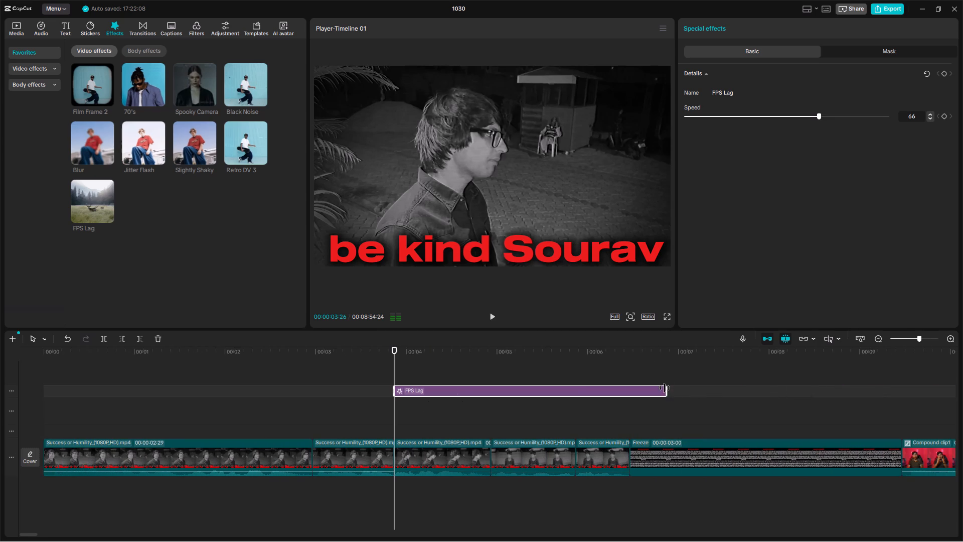
left_click_drag(665, 388, 488, 406)
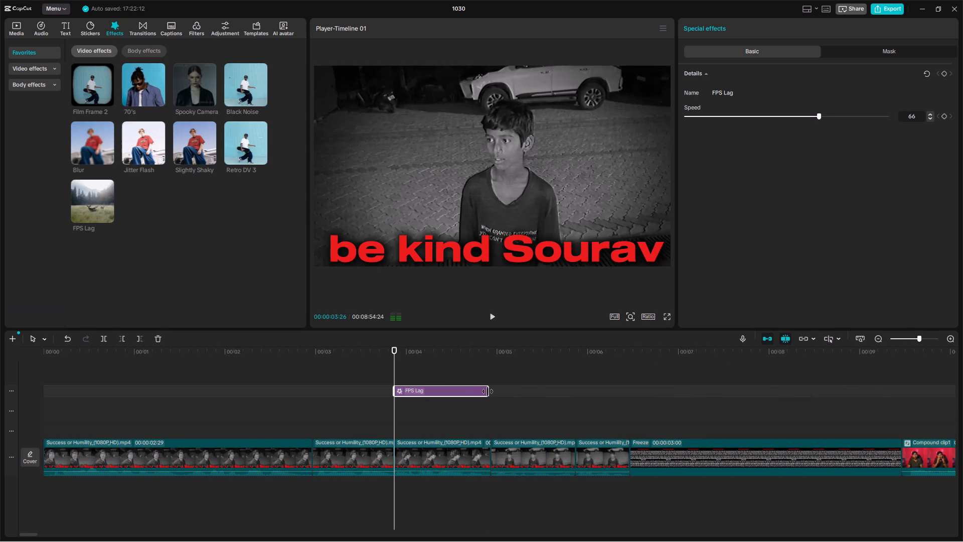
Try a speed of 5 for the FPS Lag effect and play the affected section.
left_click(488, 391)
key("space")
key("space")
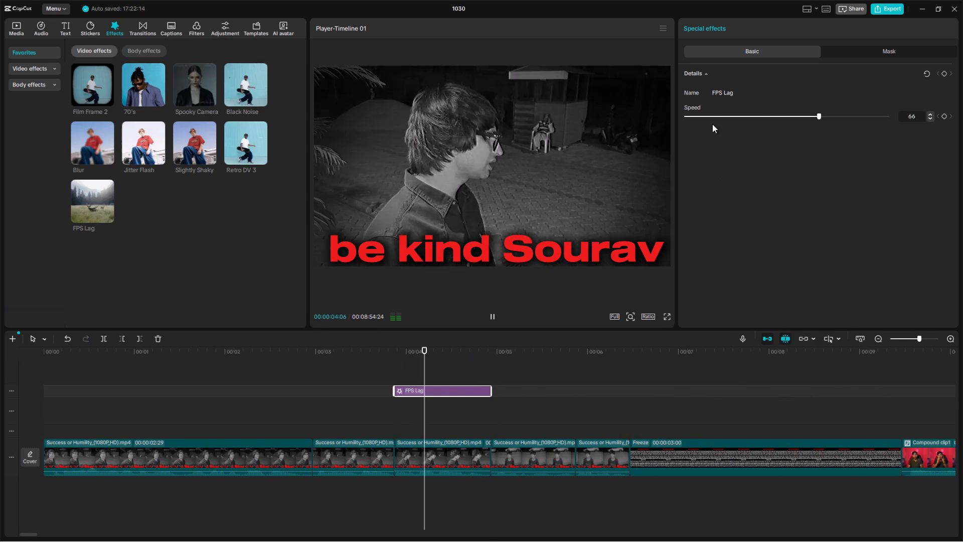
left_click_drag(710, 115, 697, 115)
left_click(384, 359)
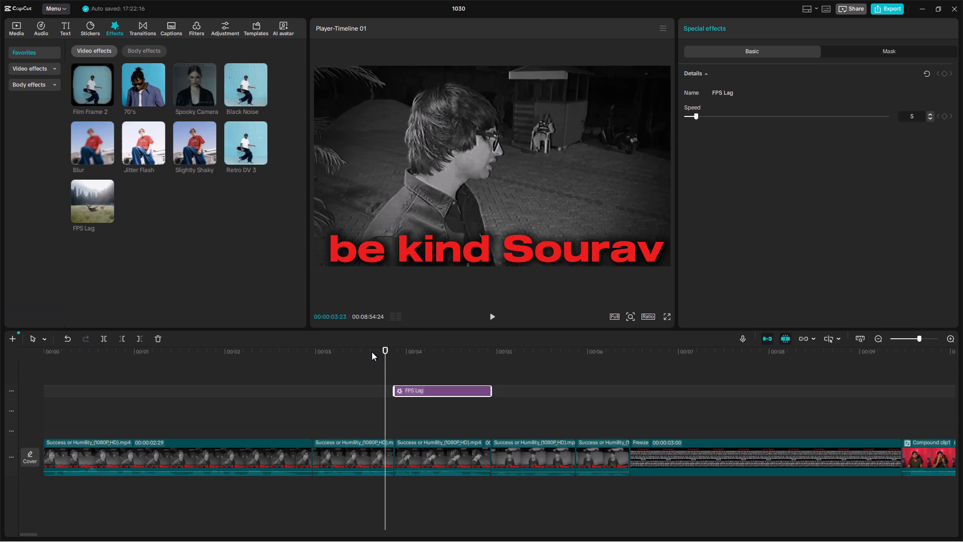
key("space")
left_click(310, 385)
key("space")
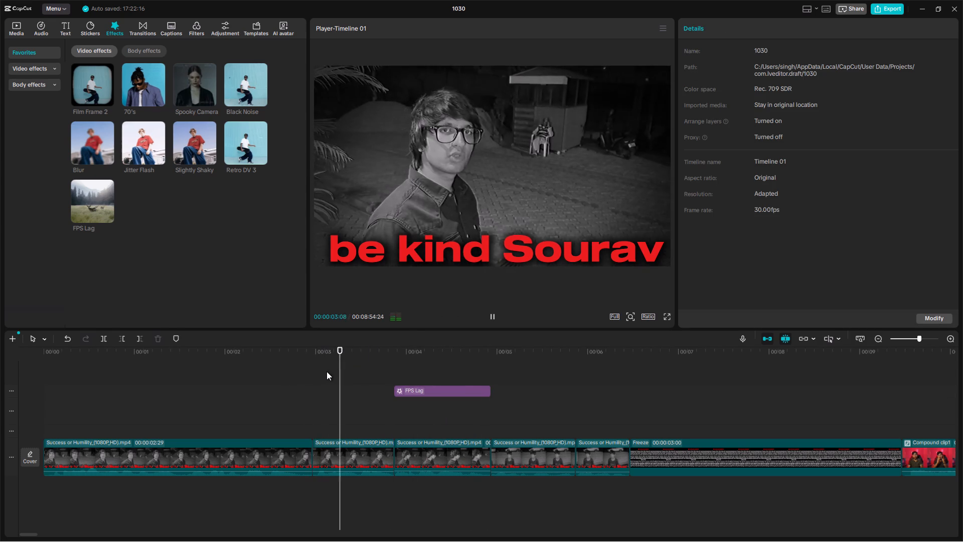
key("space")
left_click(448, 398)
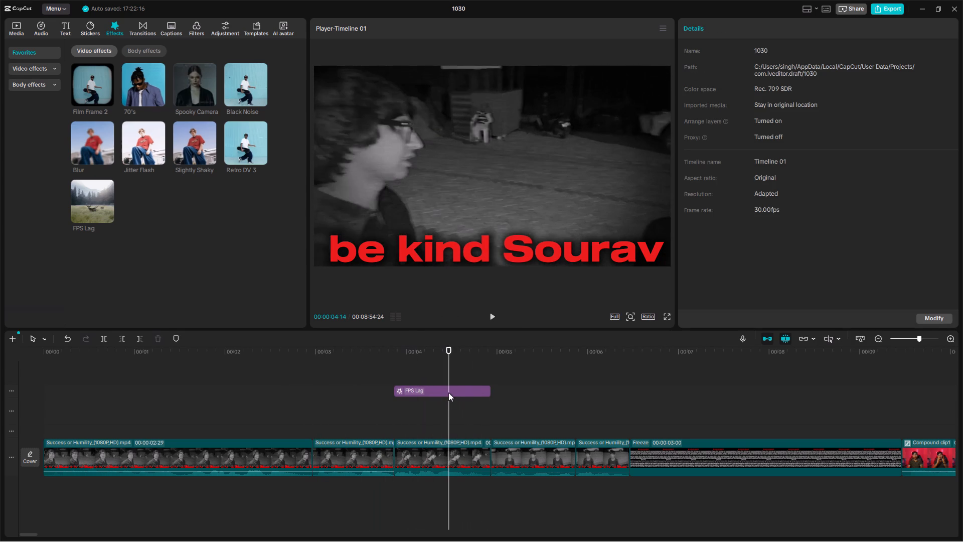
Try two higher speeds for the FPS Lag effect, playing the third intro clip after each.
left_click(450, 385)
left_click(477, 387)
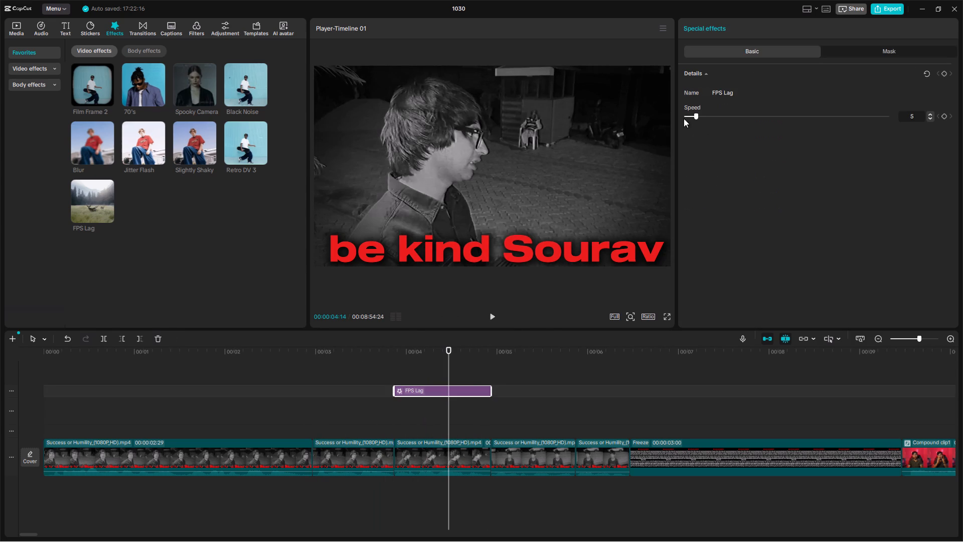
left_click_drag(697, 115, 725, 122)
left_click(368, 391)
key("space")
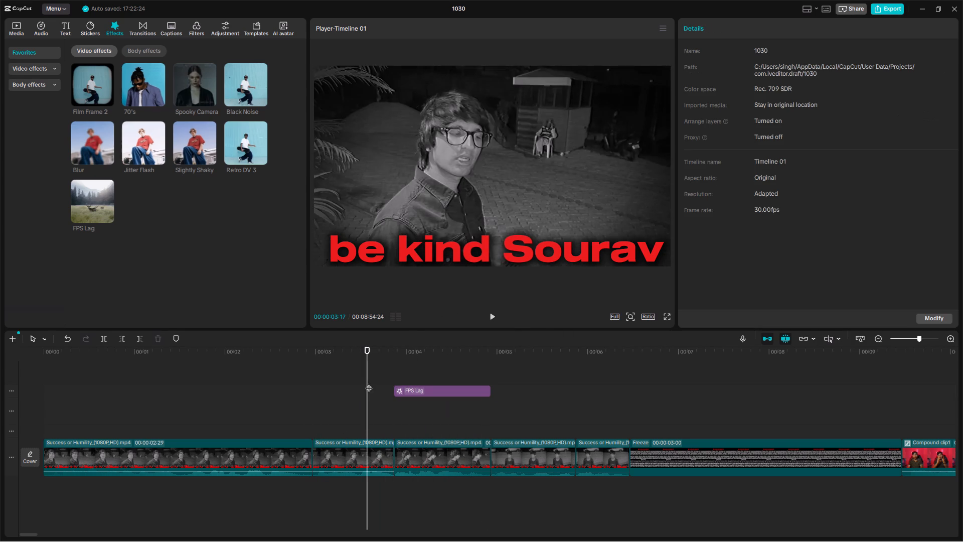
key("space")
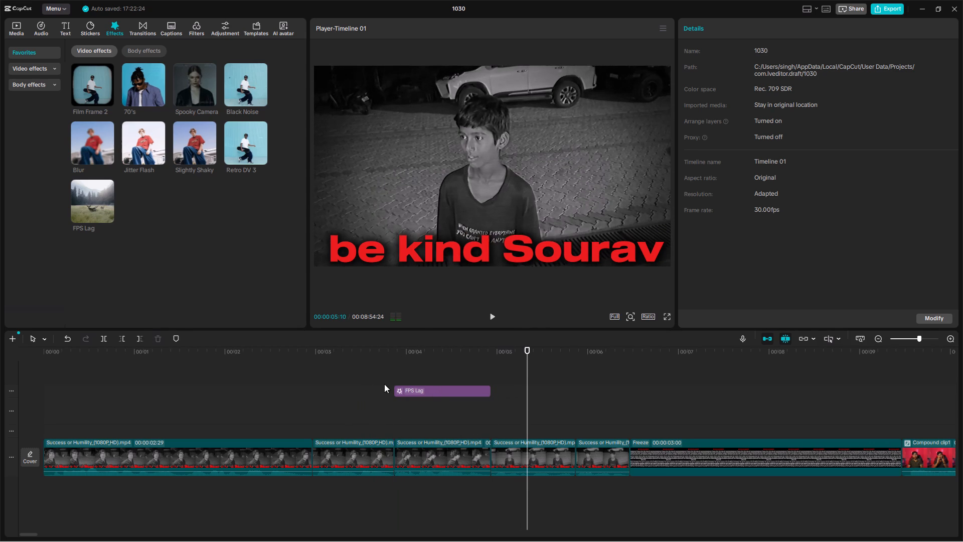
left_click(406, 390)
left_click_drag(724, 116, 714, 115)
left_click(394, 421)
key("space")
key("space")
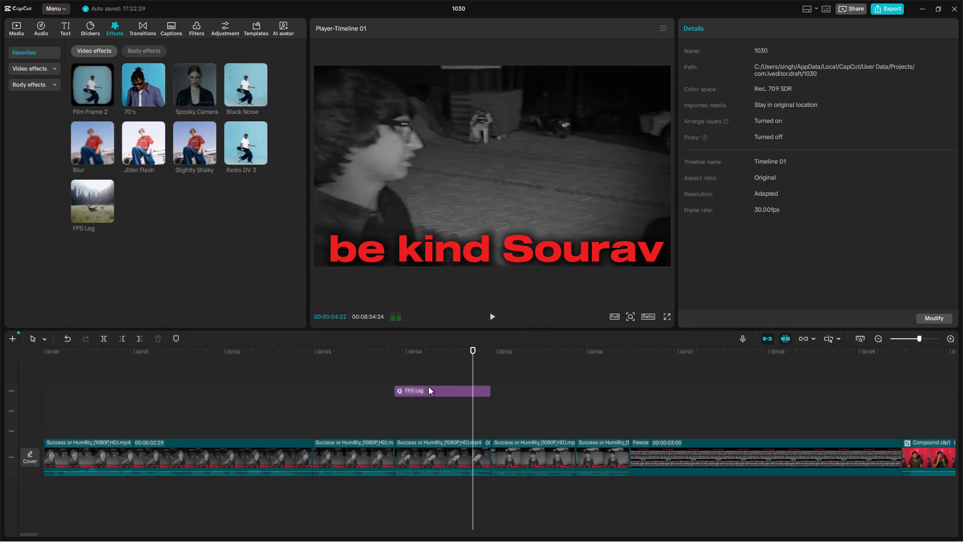
Set the FPS Lag effect's speed to 8 and play the third intro clip to check it.
left_click(428, 386)
left_click_drag(709, 114, 703, 118)
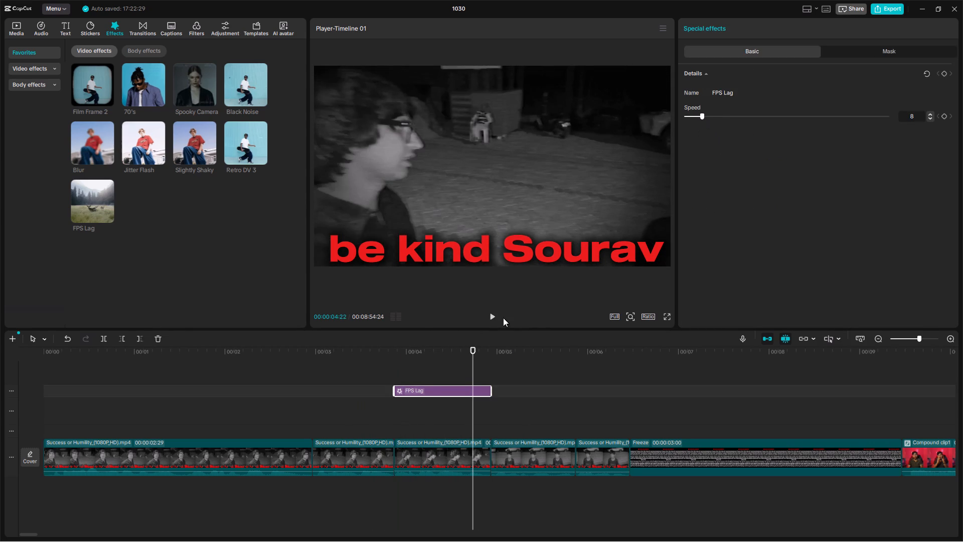
left_click(388, 406)
key("space")
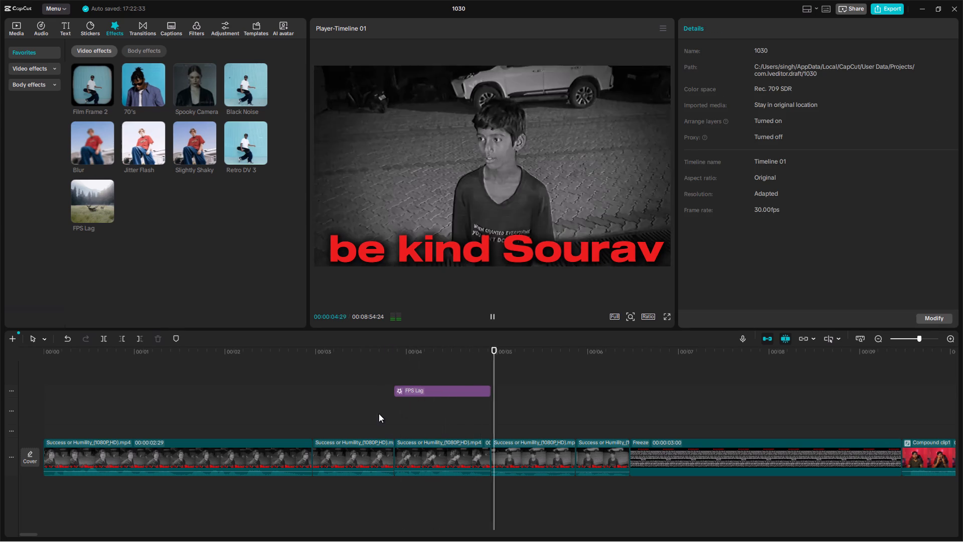
left_click(379, 414)
key("space")
key("space")
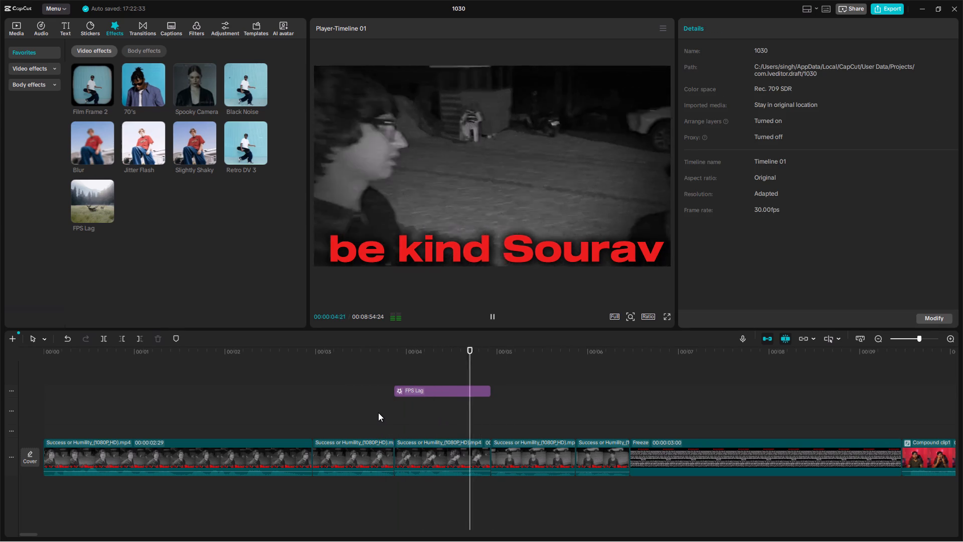
key("space")
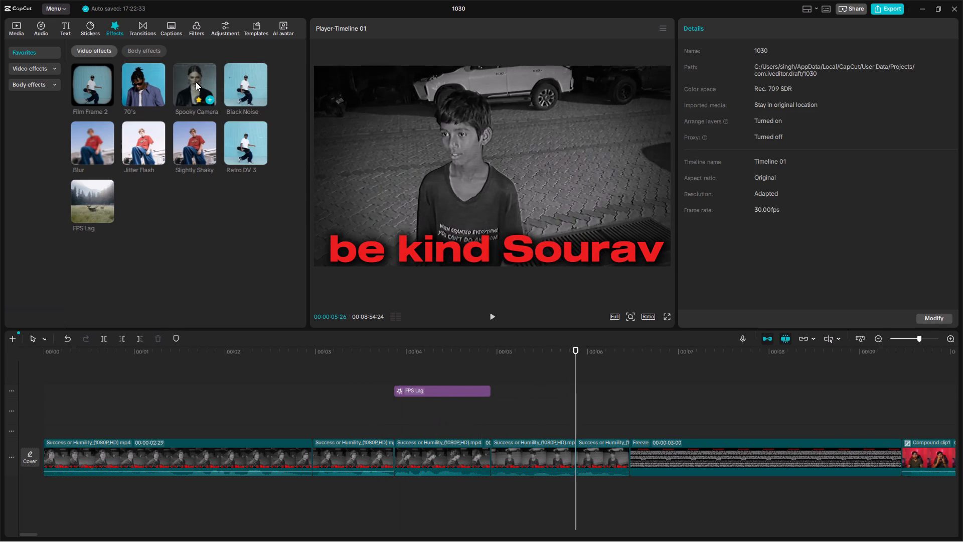
Add the 70's effect directly above FPS Lag, shorten it to the same span, and play the section.
left_click(146, 86)
left_click_drag(143, 85, 390, 380)
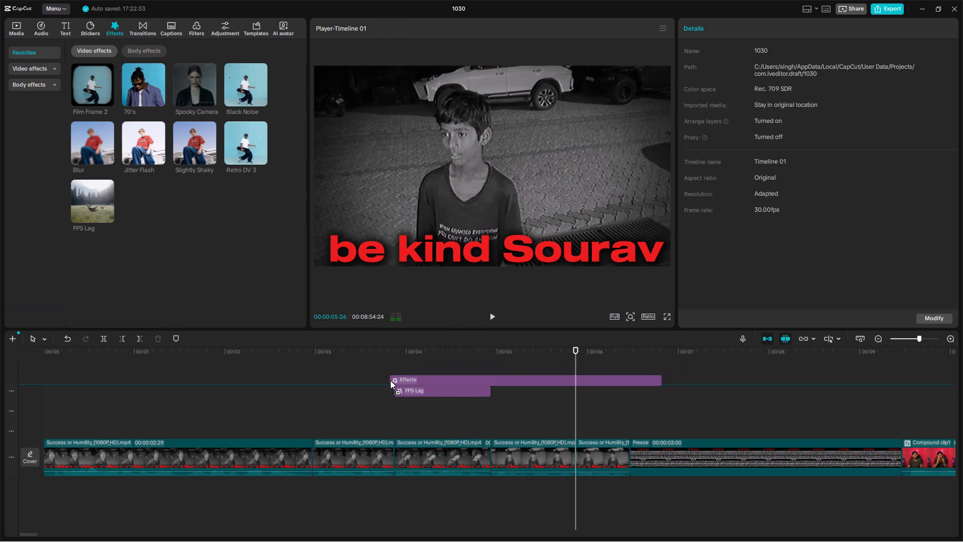
left_click_drag(390, 380, 392, 376)
left_click_drag(669, 388, 479, 381)
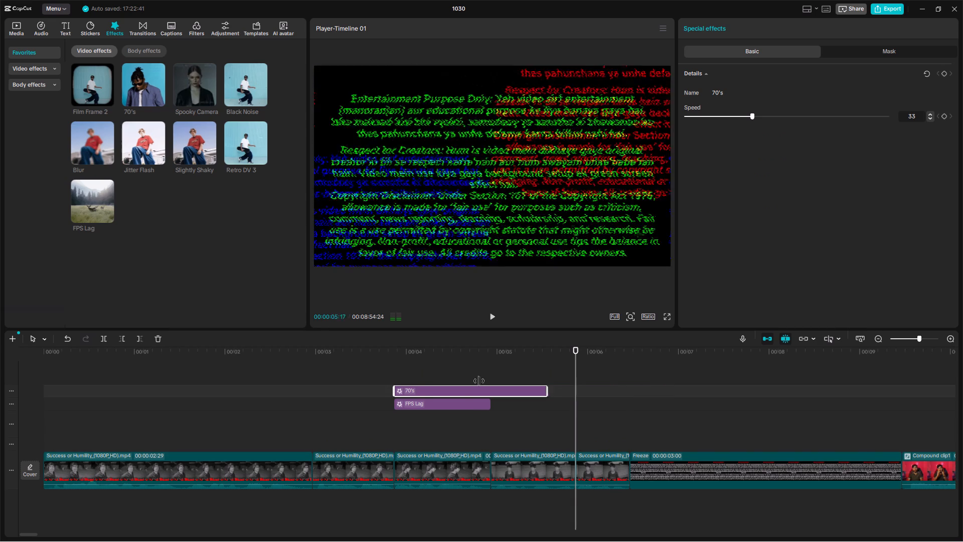
left_click_drag(479, 381, 491, 383)
left_click(374, 380)
key("space")
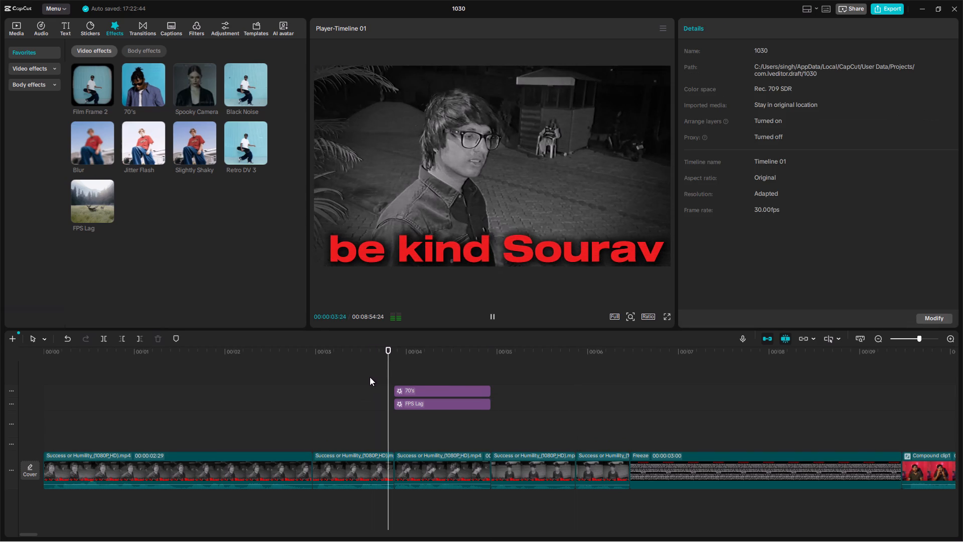
left_click(320, 376)
key("space")
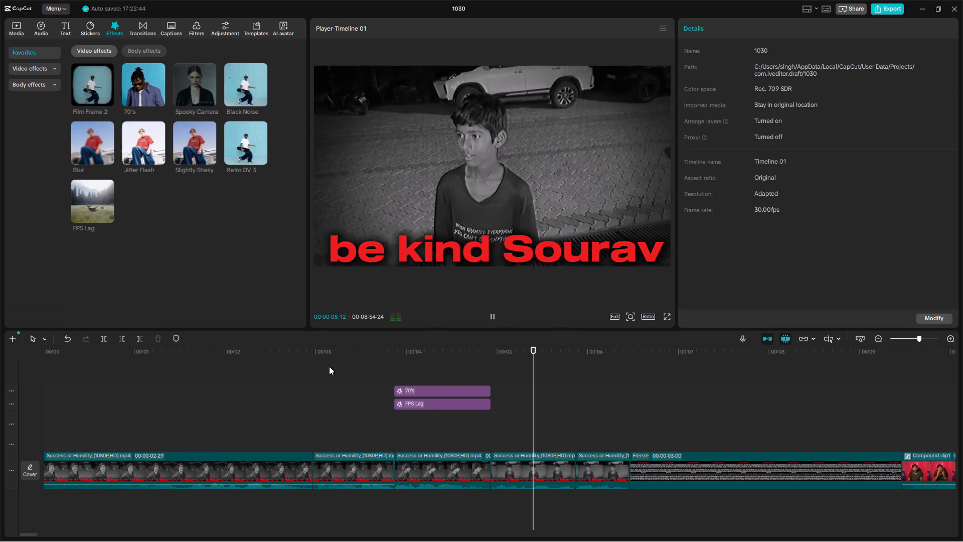
Split the disclaimer freeze clip at 00:00:08:13 and delete the part after the cut.
scroll(608, 430, "left", 1)
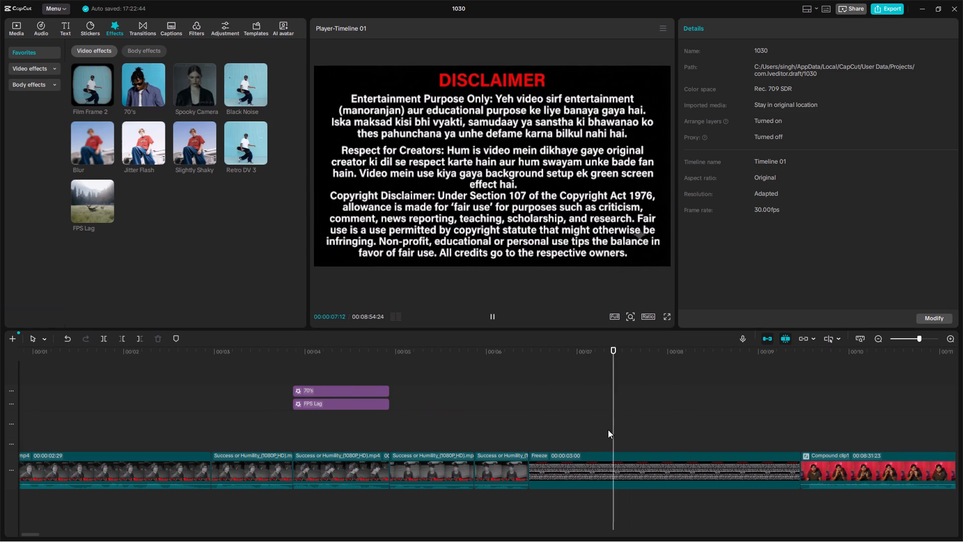
scroll(608, 430, "left", 1)
key("space")
left_click(728, 473)
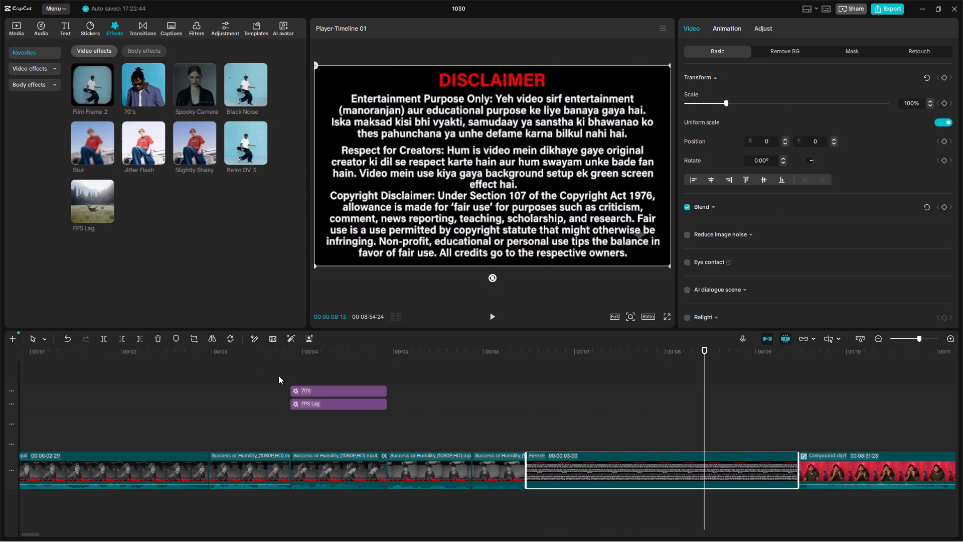
key("ctrl+b")
left_click(165, 336)
left_click(160, 336)
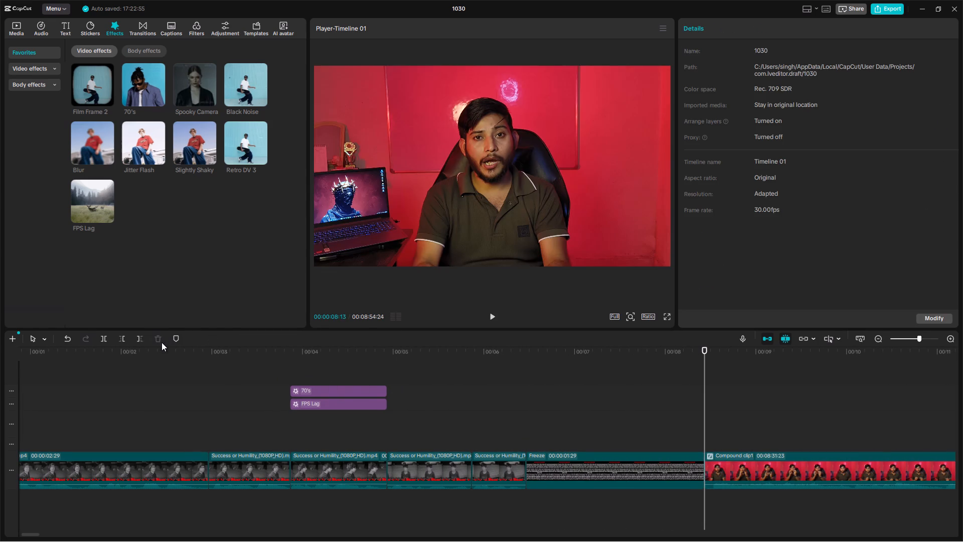
Trim the disclaimer freeze clip to end at 00:00:08:00 and play the transition into Compound clip1.
left_click(451, 387)
key("space")
scroll(460, 392, "left", 1)
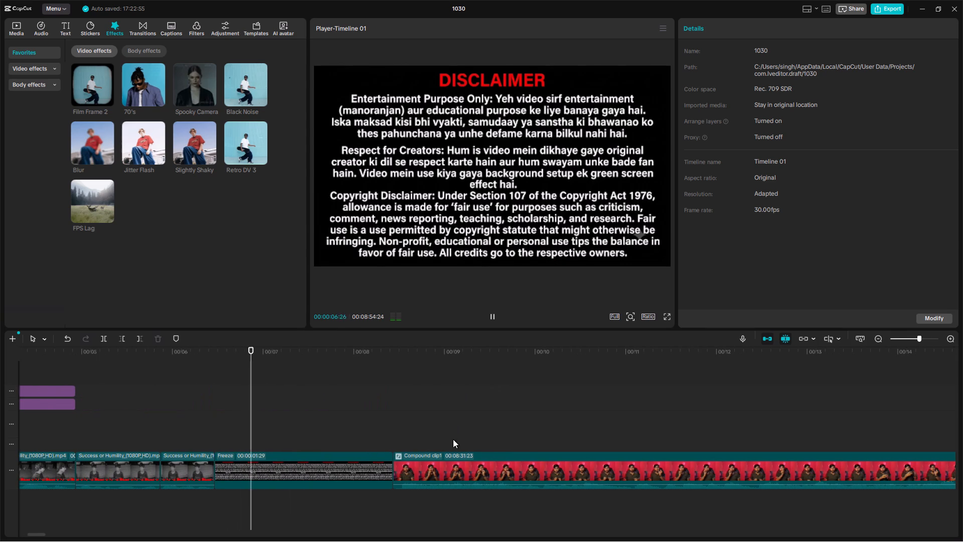
key("space")
left_click_drag(358, 482, 363, 481)
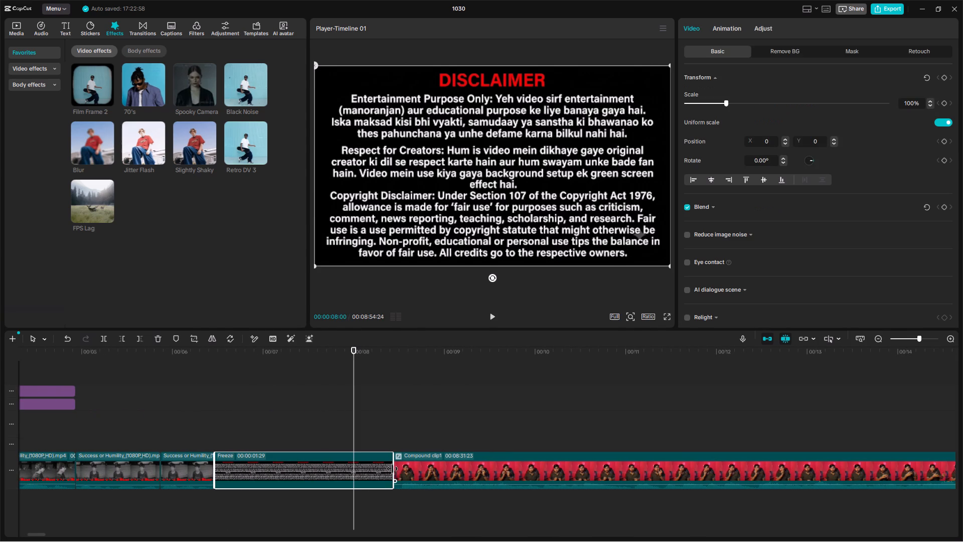
left_click_drag(391, 469, 353, 468)
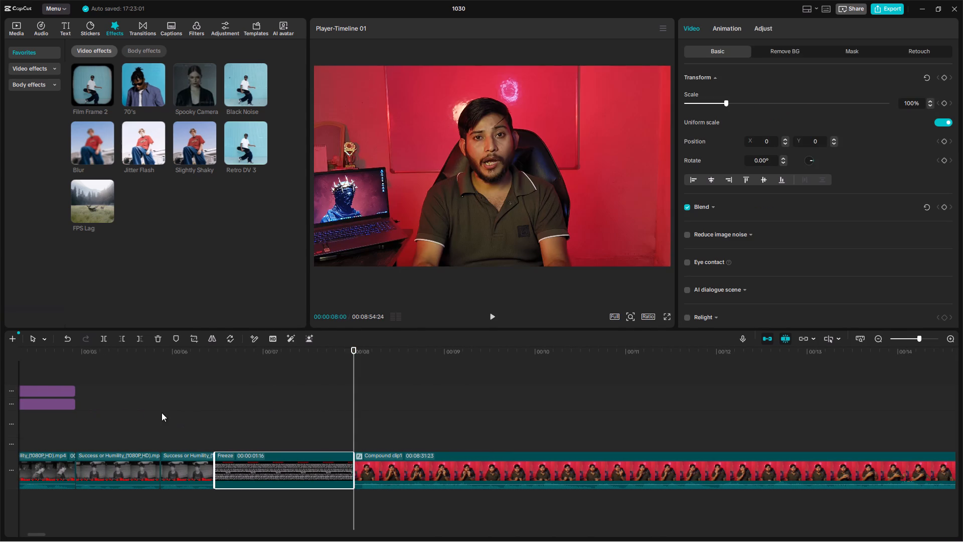
left_click(162, 413)
key("space")
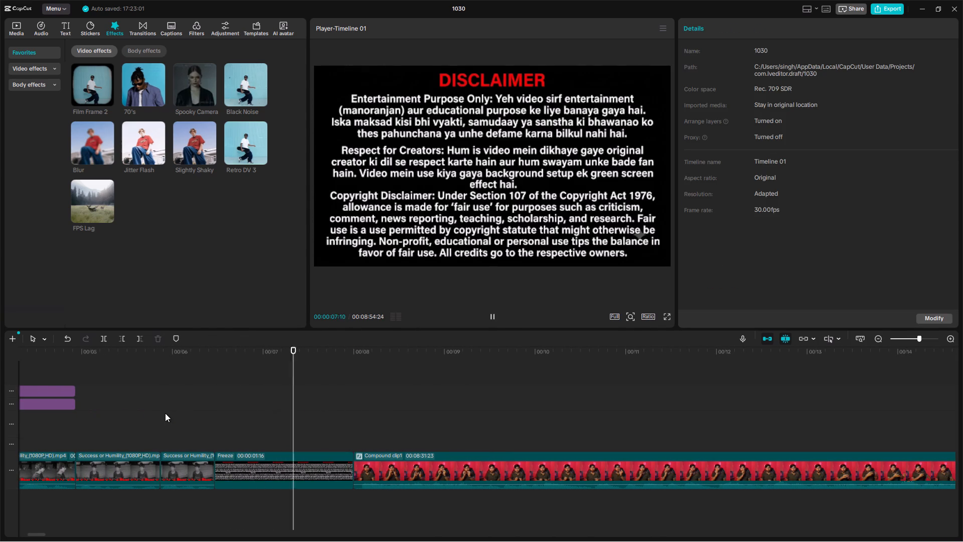
left_click(377, 469)
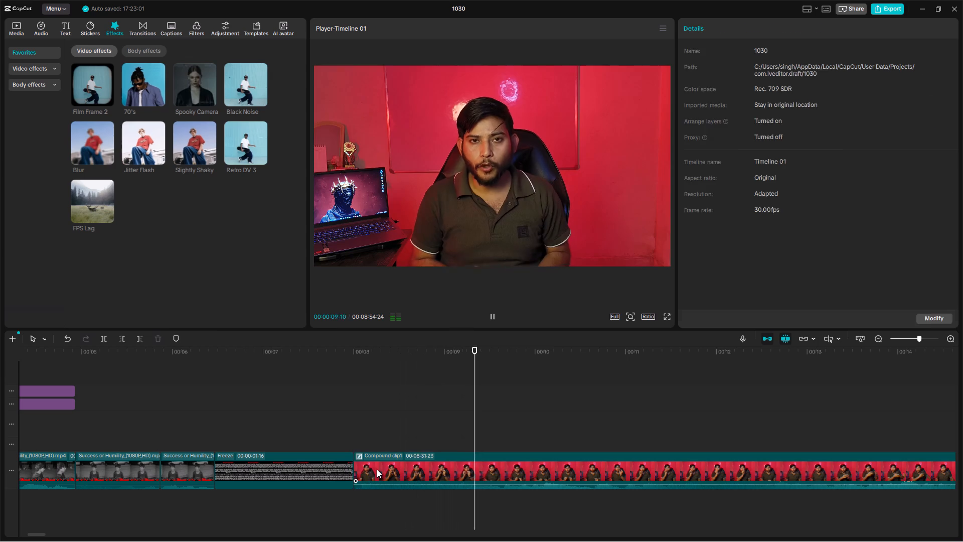
scroll(386, 437, "down", 8, "ctrl")
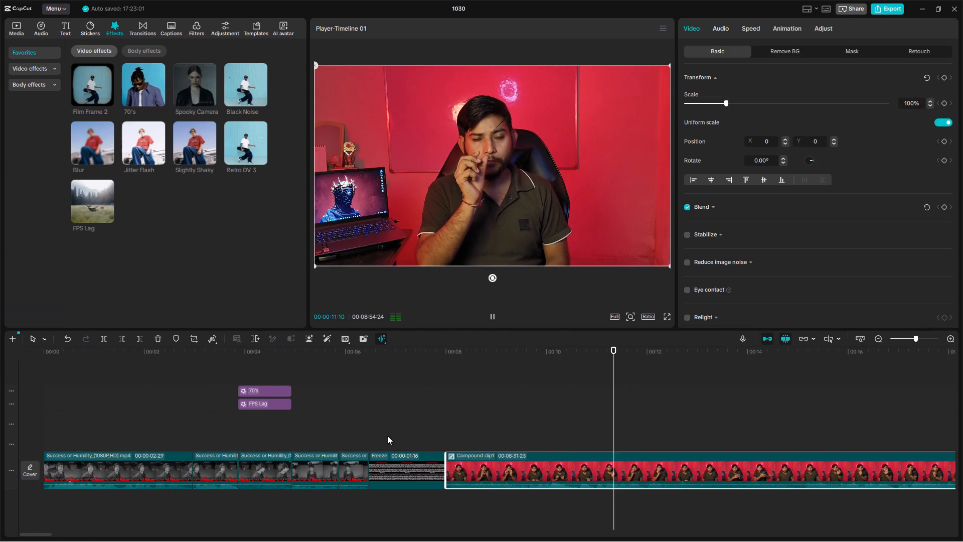
scroll(387, 436, "down", 5, "ctrl")
key("space")
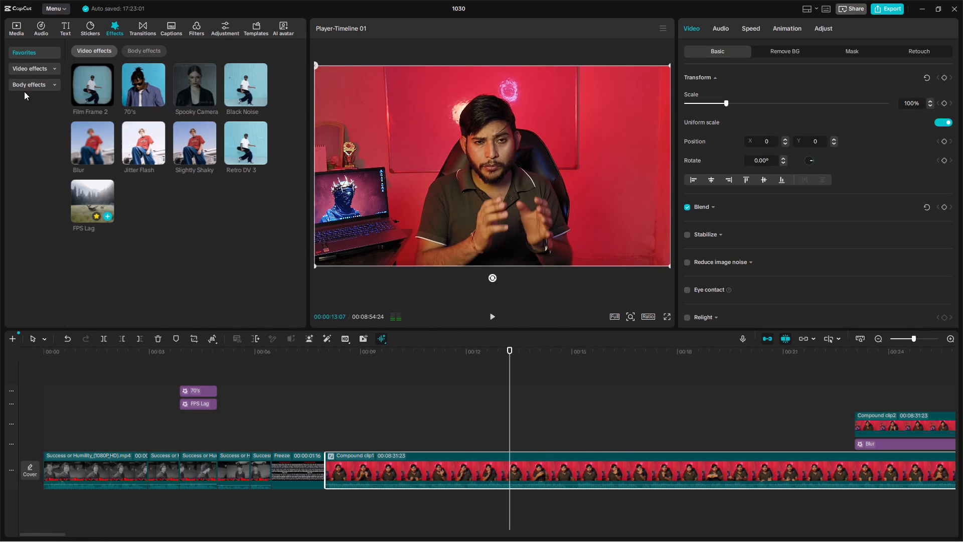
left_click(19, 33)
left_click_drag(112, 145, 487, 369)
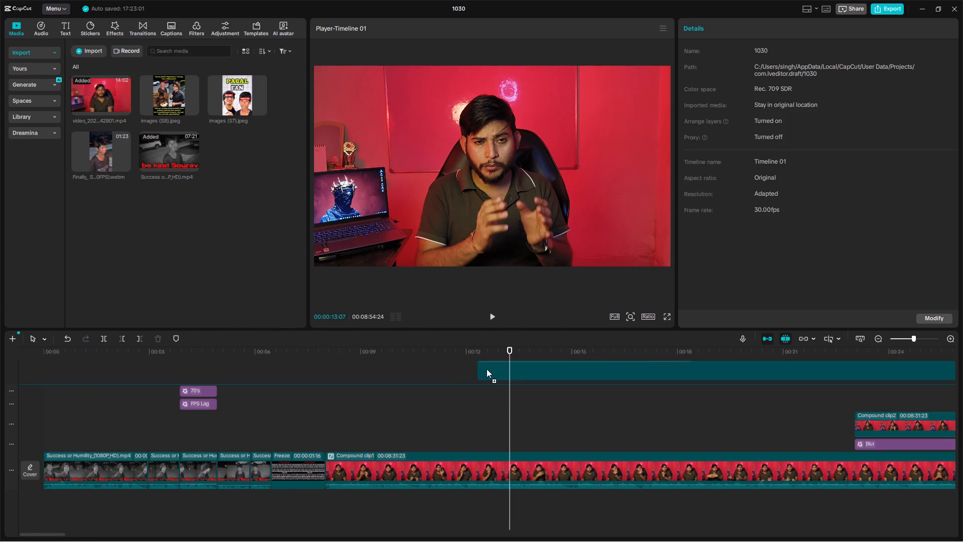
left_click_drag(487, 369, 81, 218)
Move Compound clip2 and its Blur effect together so both start with Compound clip1, right after the disclaimer freeze.
scroll(706, 339, "down", 7, "ctrl")
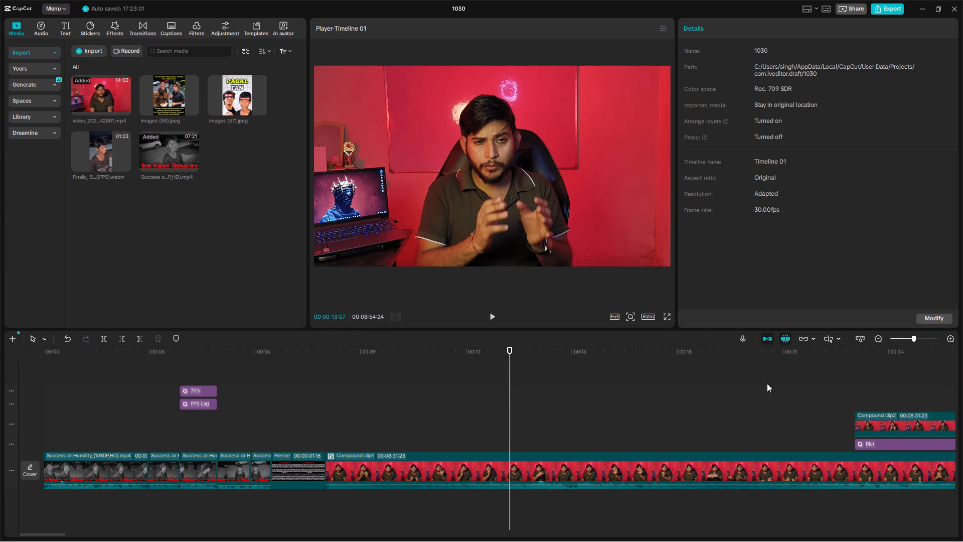
scroll(788, 395, "down", 6, "ctrl")
left_click_drag(477, 401, 555, 446)
left_click_drag(555, 443, 267, 424)
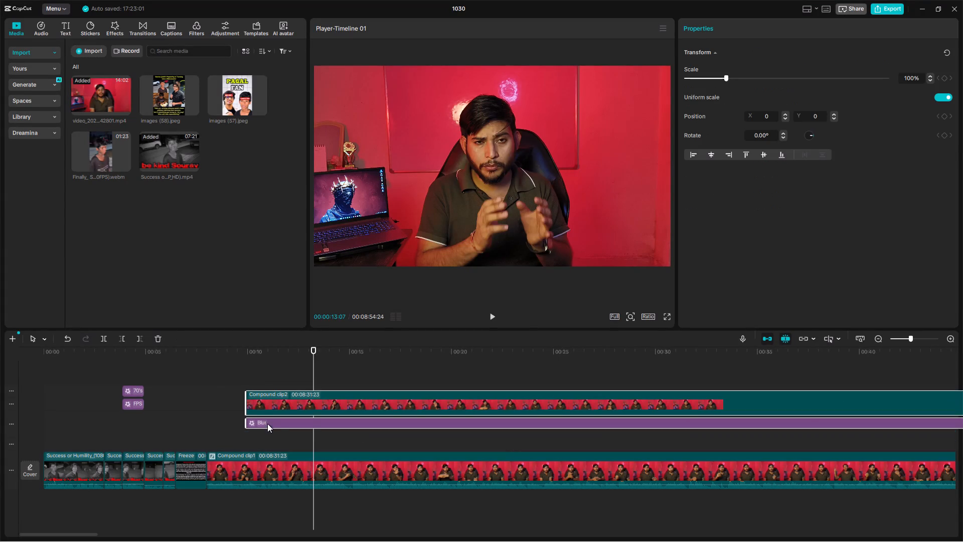
left_click_drag(267, 424, 250, 438)
Play from the intro's end into the talk and add the imported "Finally" webm clip on a new top track at 00:00:11:15.
left_click(177, 378)
left_click_drag(179, 378, 137, 383)
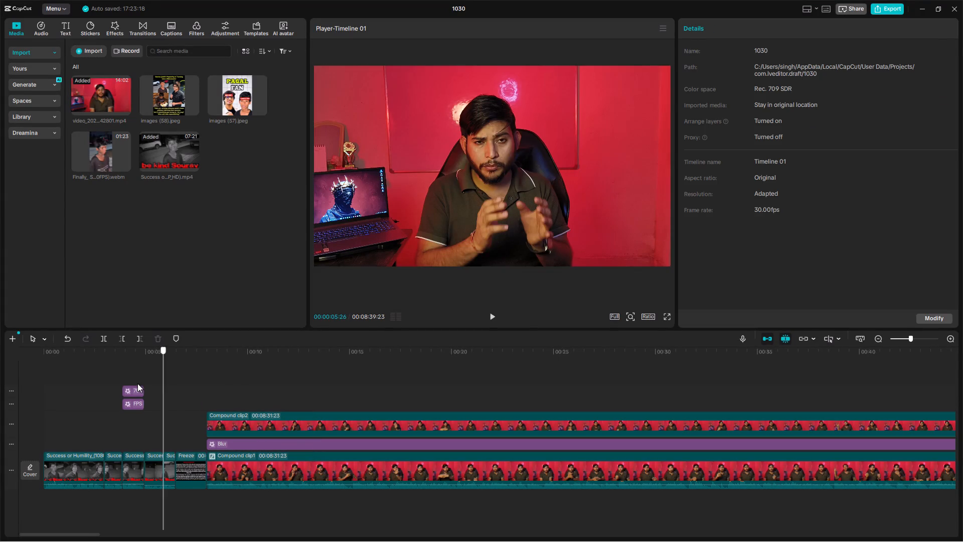
left_click_drag(137, 383, 136, 383)
key("space")
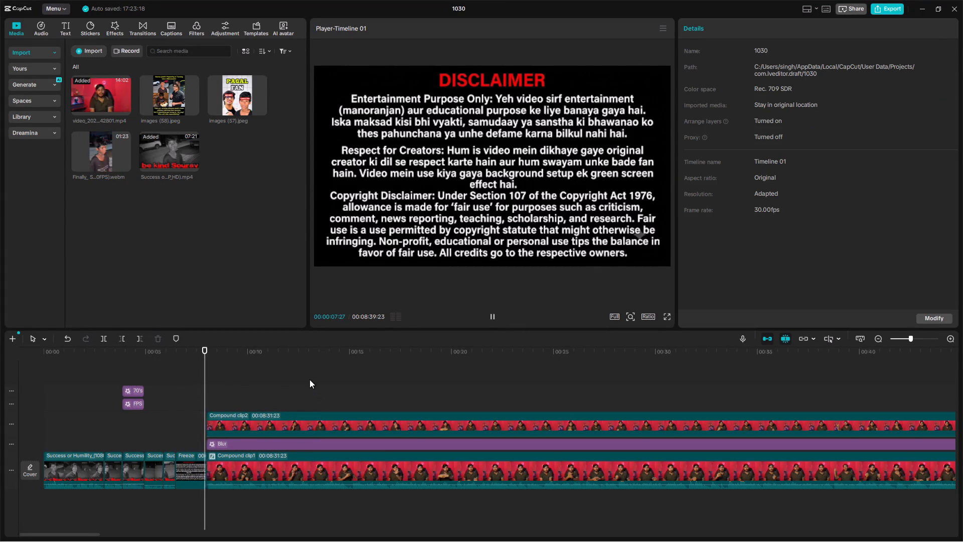
scroll(309, 379, "up", 6, "ctrl")
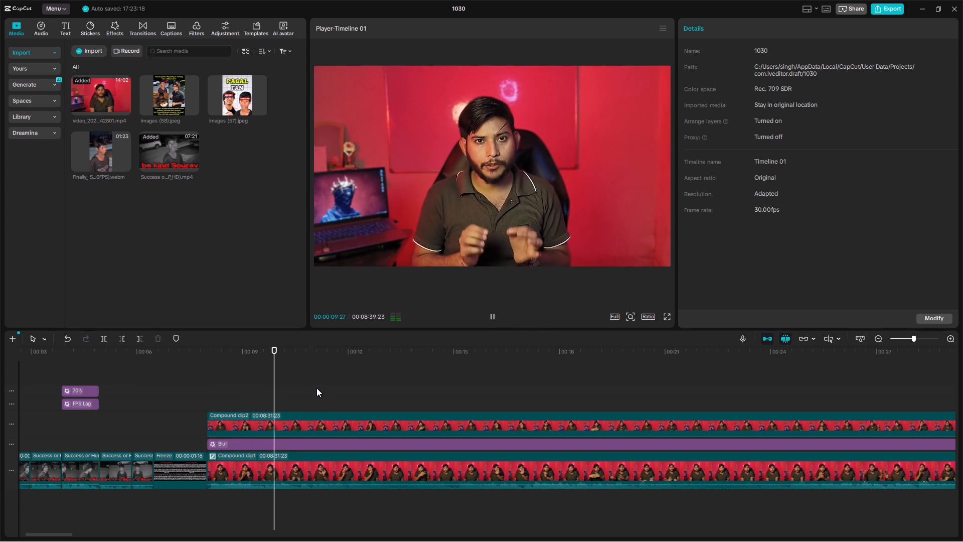
key("space")
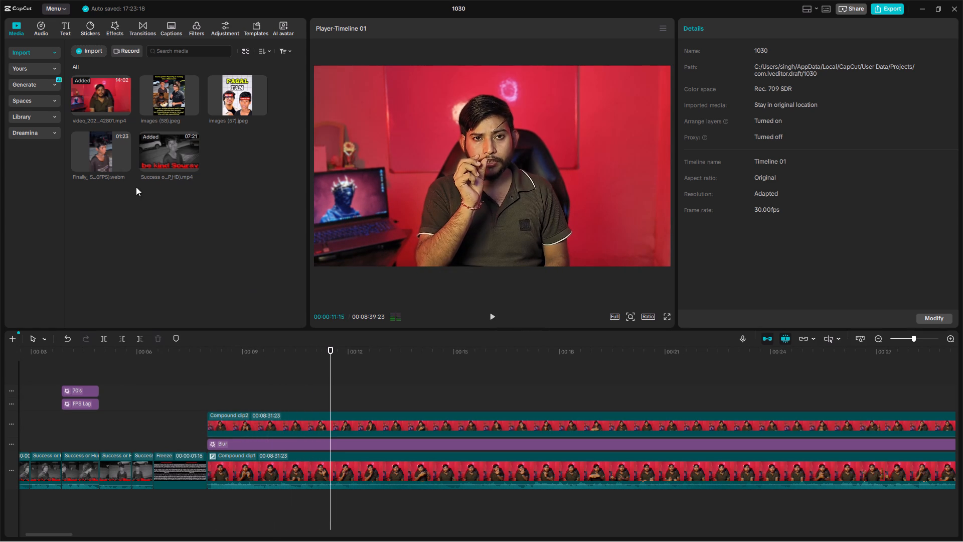
left_click_drag(103, 157, 327, 395)
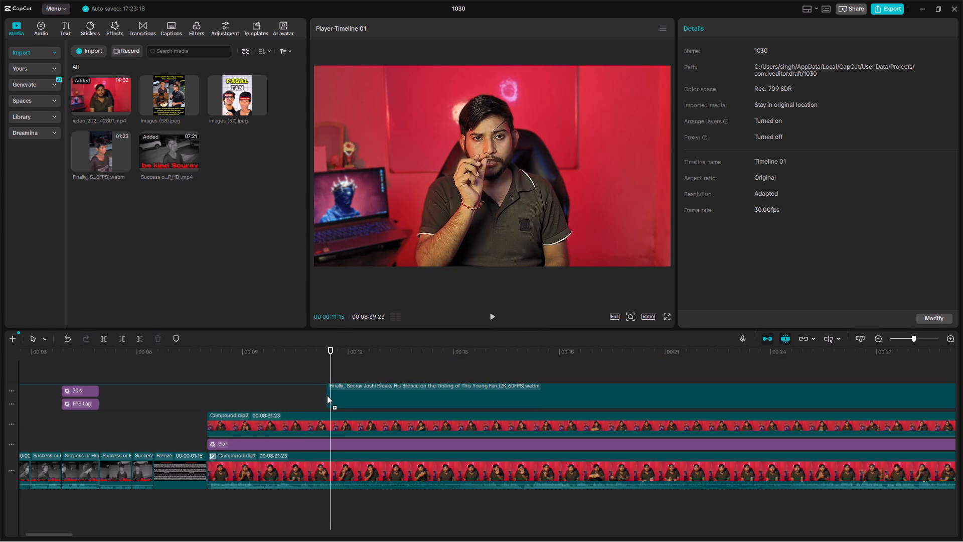
left_click_drag(327, 395, 328, 395)
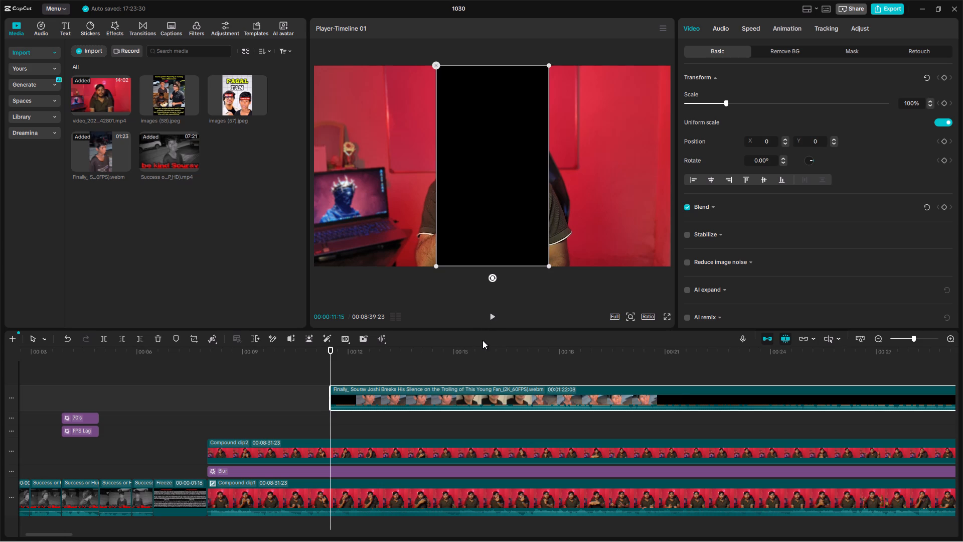
Mute the "Finally" overlay clip by lowering its volume to -∞ dB.
key("space")
key("space")
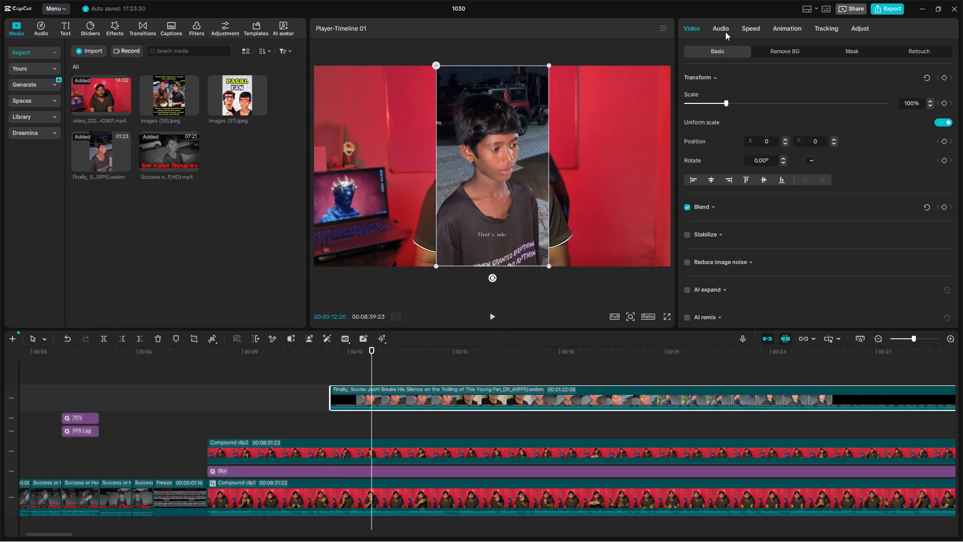
left_click(725, 32)
left_click(711, 56)
left_click_drag(762, 105, 492, 136)
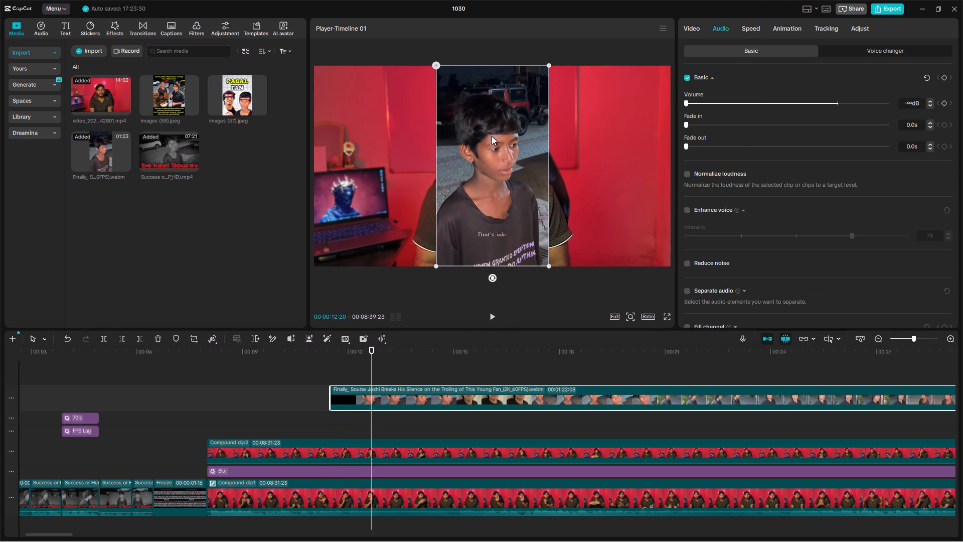
left_click_drag(492, 136, 496, 134)
Find where the boy's shot ends in the "Finally" clip, split it at 00:00:14:16 and delete the part after the cut.
key("space")
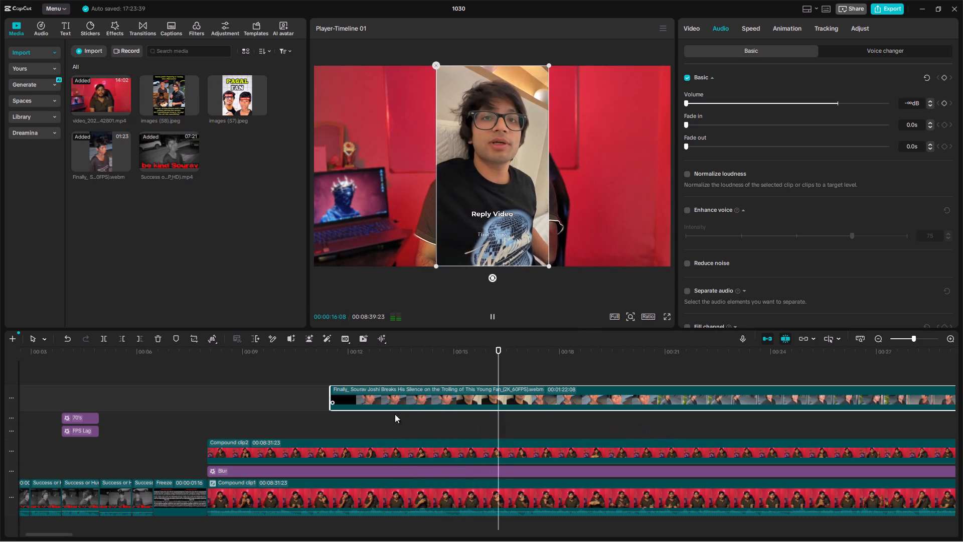
key("space")
left_click(323, 422)
left_click(329, 421)
key("space")
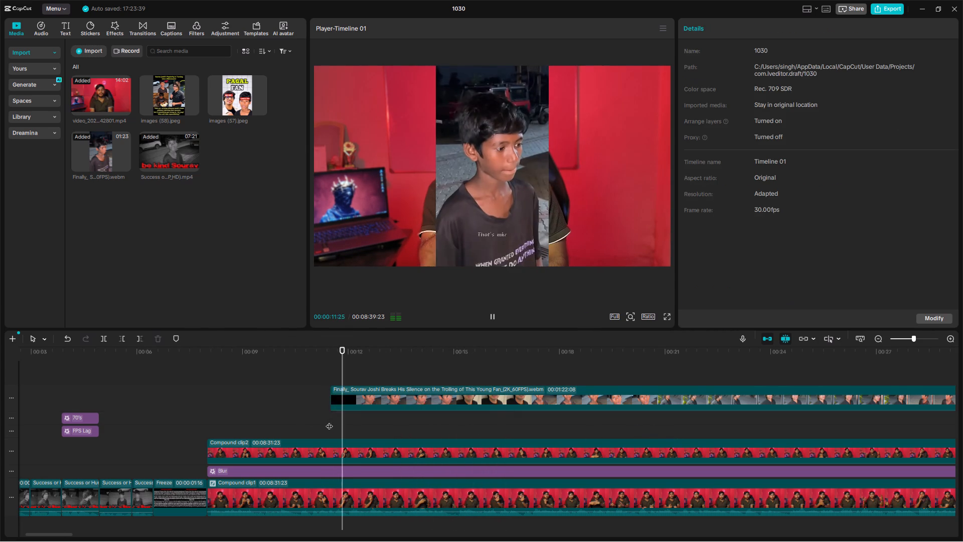
left_click(329, 421)
left_click(371, 394)
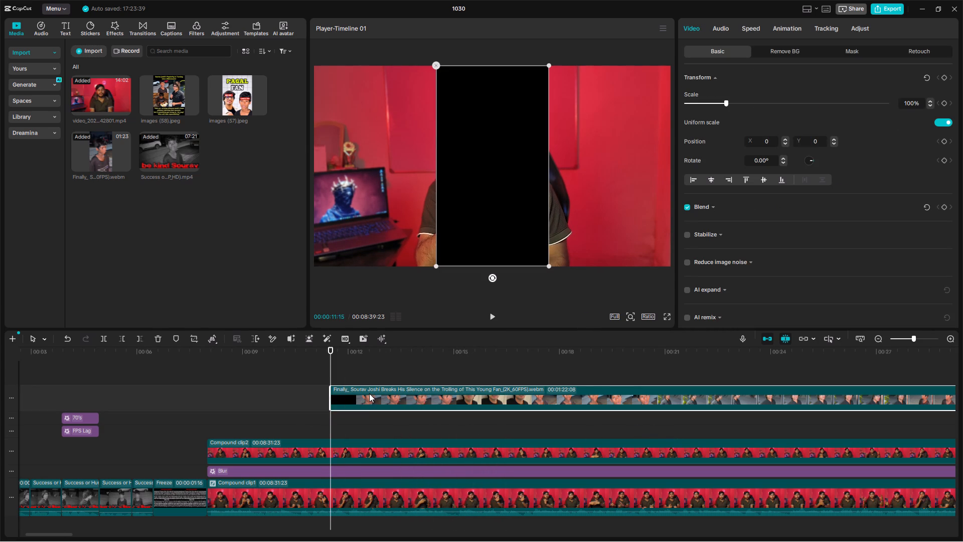
key("space")
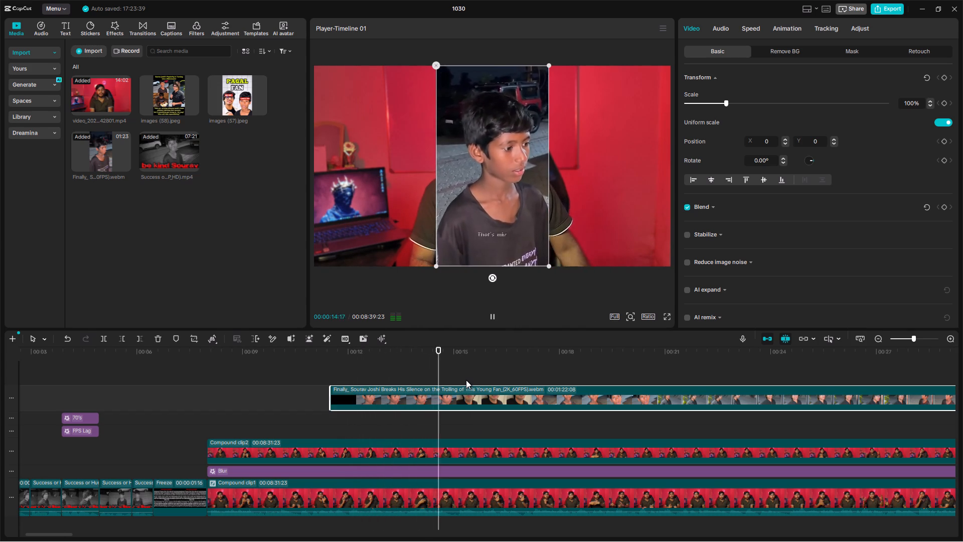
key("space")
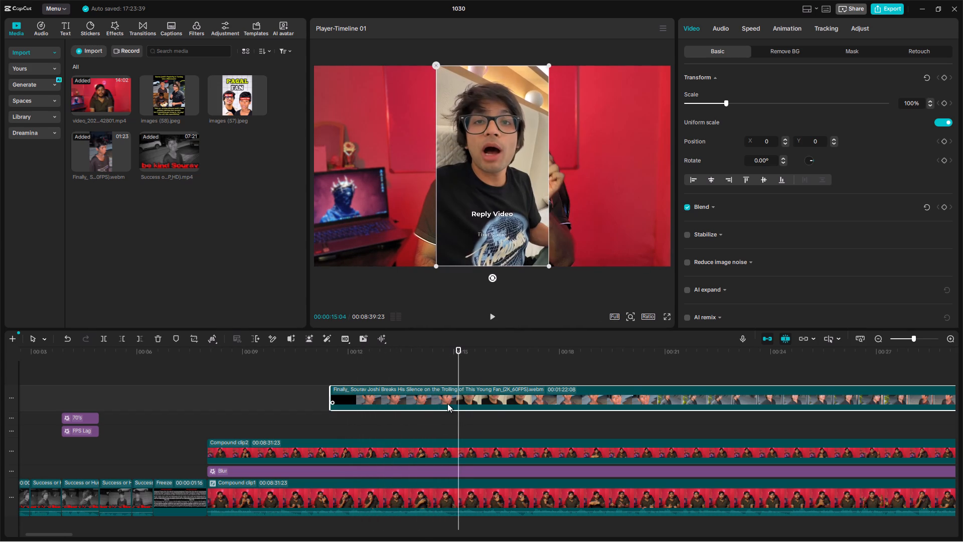
key("Left")
key("Left")
key("Left")
key("Left")
key("Left")
key("Left")
key("Left")
key("Left")
key("Left")
key("Left")
key("Left")
key("Left")
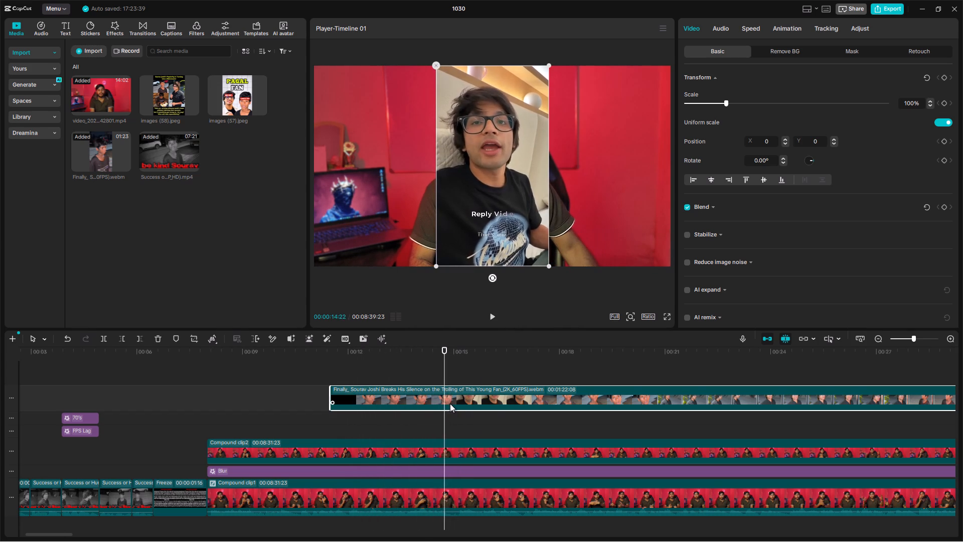
key("Left")
key("Left")
key("Left")
key("Left")
key("Left")
key("Left")
left_click(450, 404)
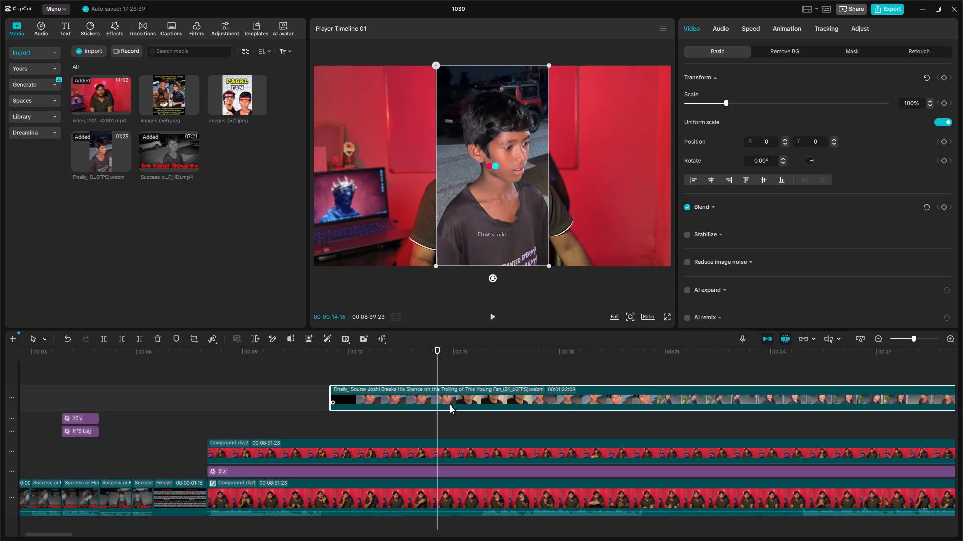
key("ctrl+b")
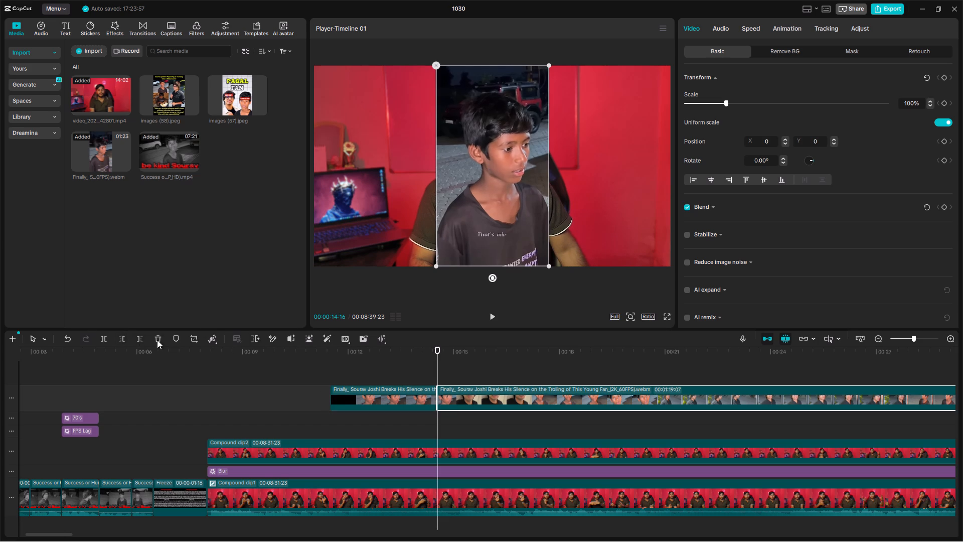
left_click(157, 340)
left_click(342, 428)
left_click(289, 405)
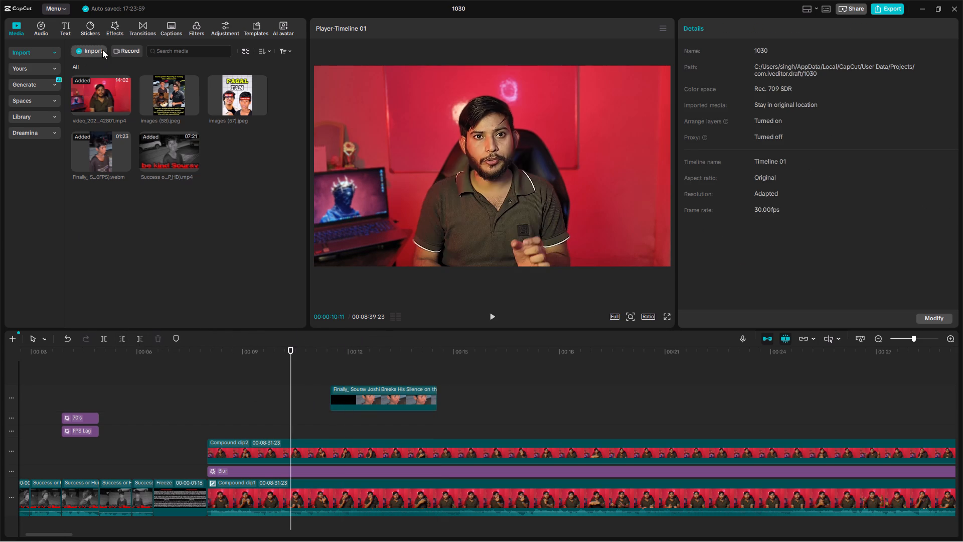
Import the red grid background video VID_20240216_111530_517 from the motion bg folder inside asset.
left_click(102, 50)
left_click(117, 69)
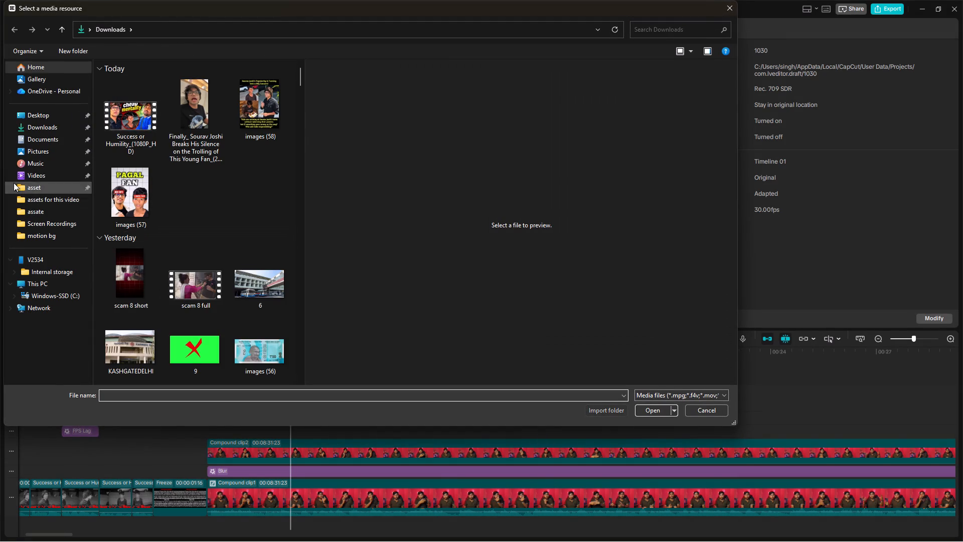
left_click_drag(37, 181, 40, 187)
left_click(41, 194)
left_click(49, 183)
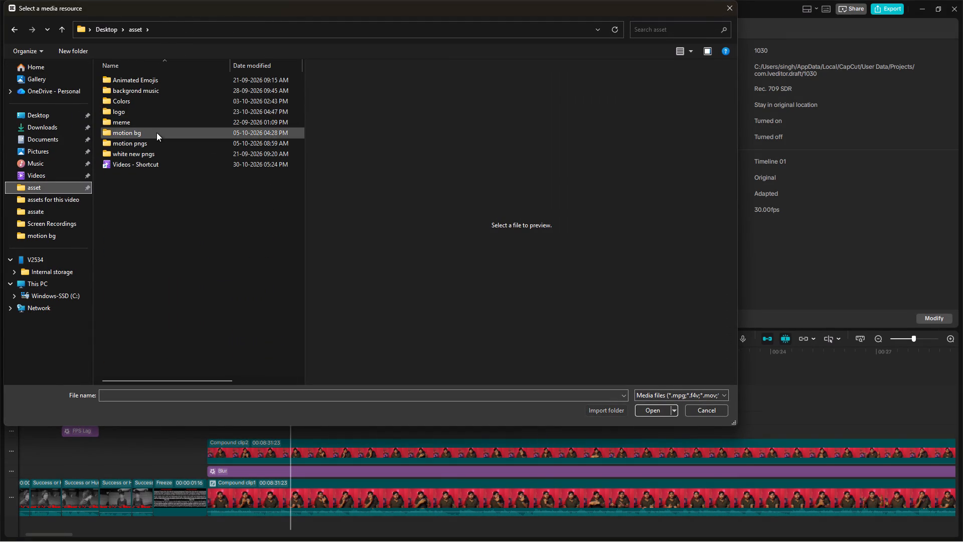
double_click(159, 131)
scroll(212, 231, "down", 10)
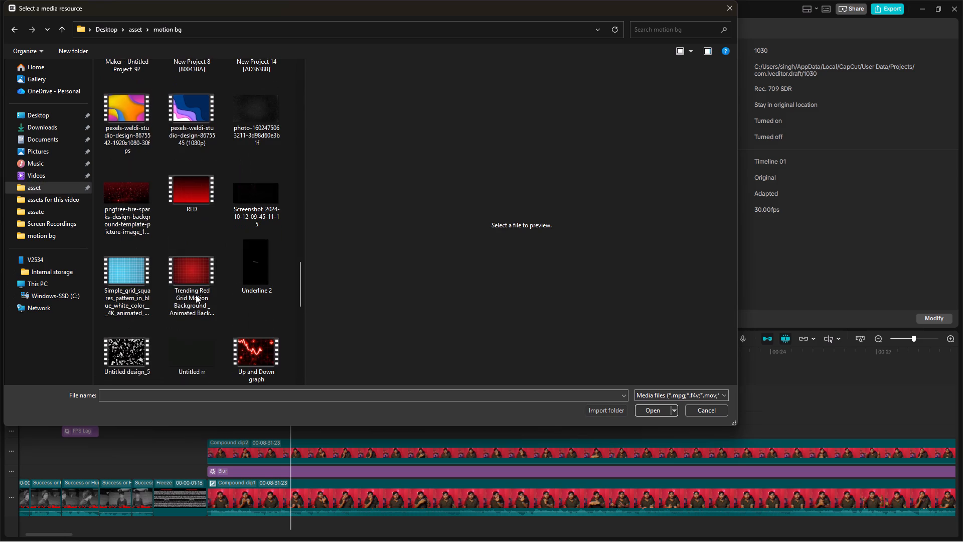
scroll(196, 295, "up", 1)
scroll(196, 244, "up", 3)
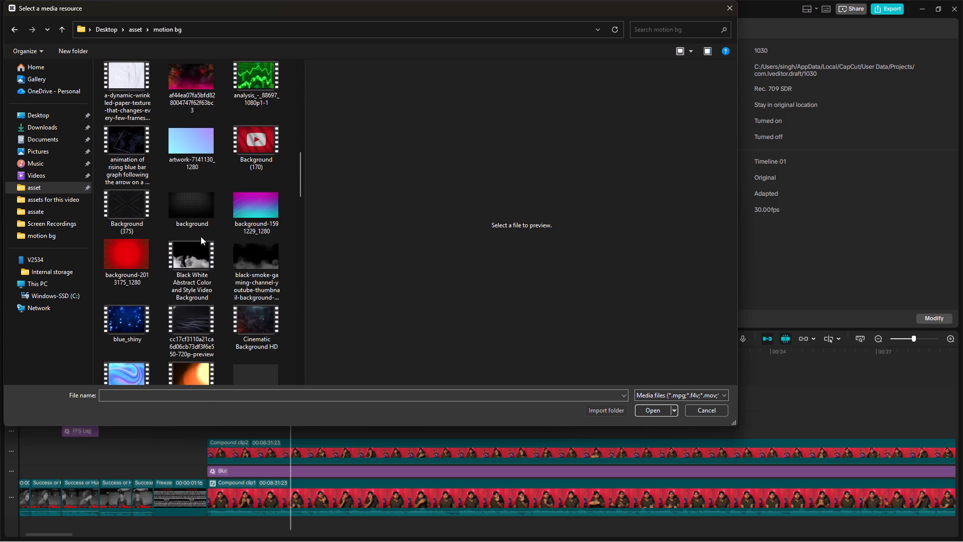
scroll(202, 250, "down", 7)
scroll(203, 257, "up", 3)
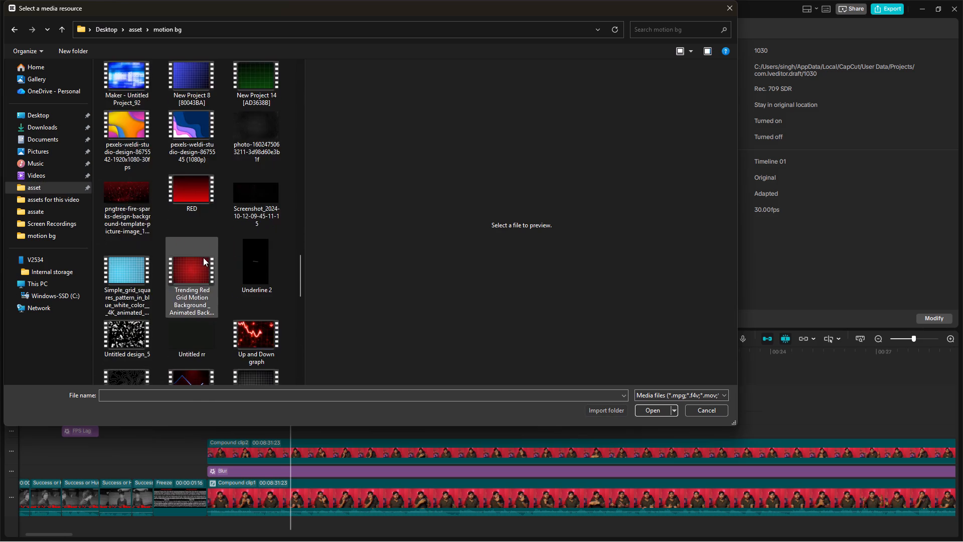
scroll(203, 280, "down", 2)
left_click(191, 153)
left_click(639, 406)
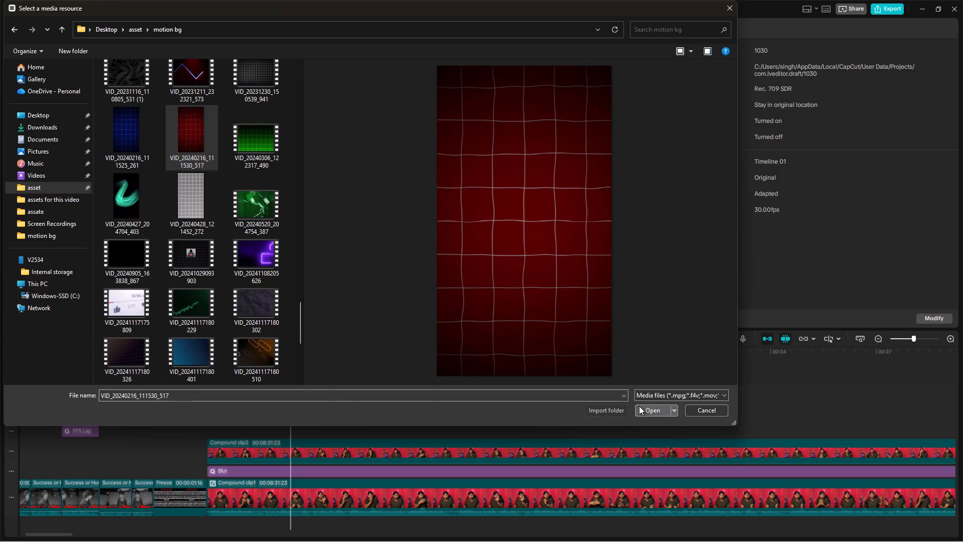
Add the red grid background video on its own track directly beneath the "Finally" clip, both starting at 00:00:11:15.
left_click_drag(232, 162, 334, 427)
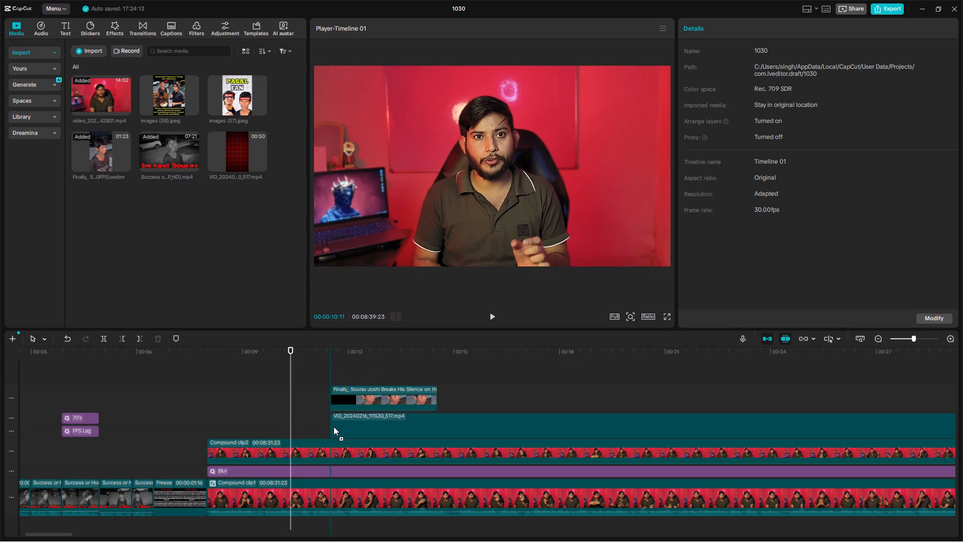
left_click_drag(334, 427, 329, 425)
left_click(156, 401)
key("space")
left_click_drag(353, 389, 354, 446)
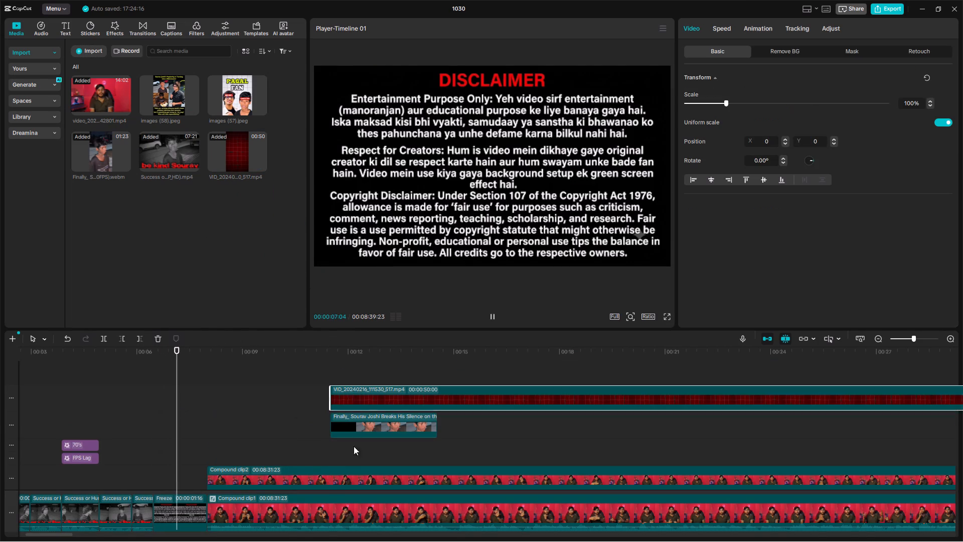
left_click_drag(354, 446, 356, 448)
Play up to the overlay, rotate the red grid background 90° and scale it to 178% so it fills the frame.
left_click(110, 412)
key("space")
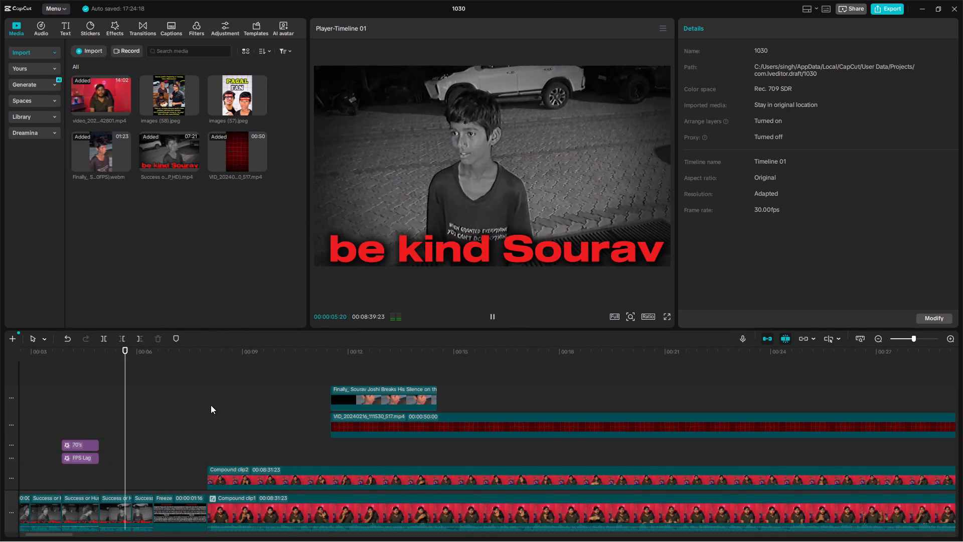
scroll(244, 417, "down", 3)
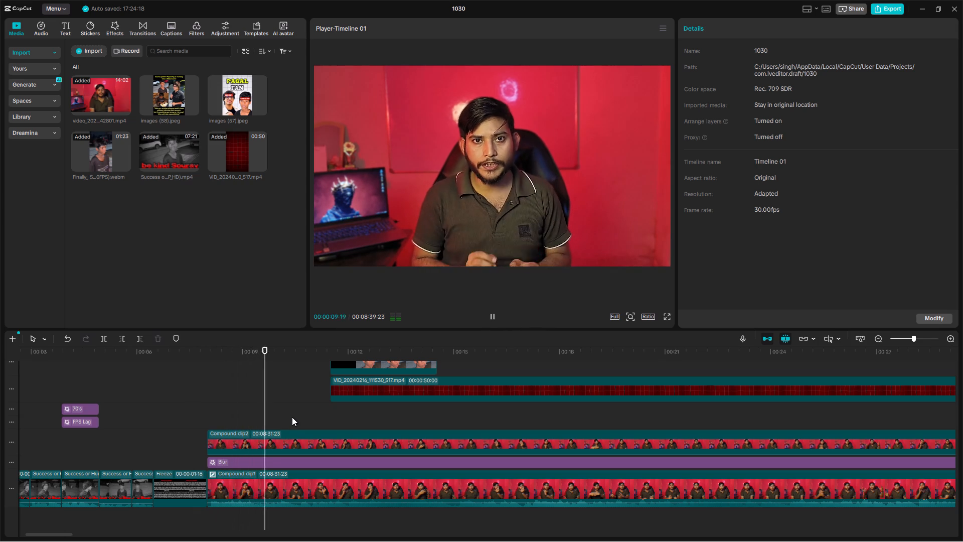
scroll(292, 417, "left", 1)
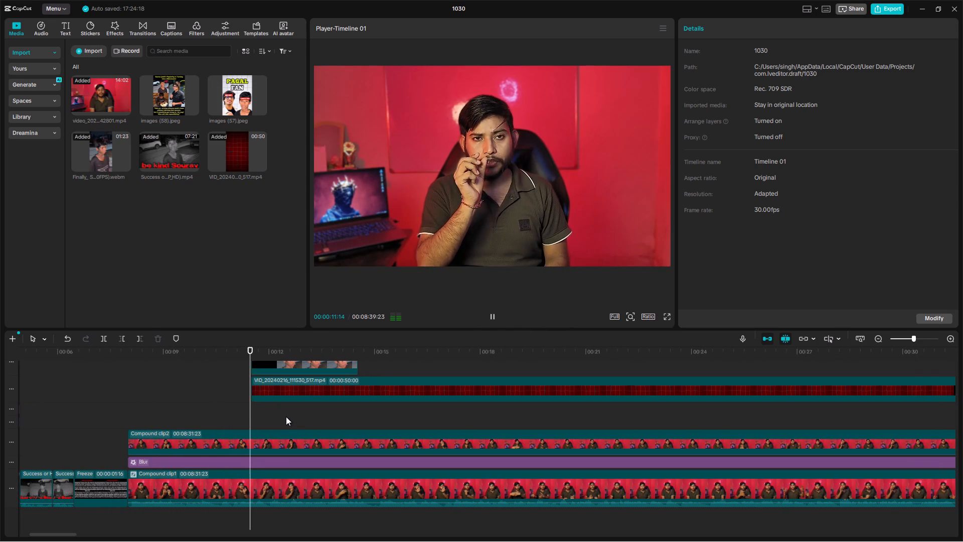
key("space")
left_click(270, 380)
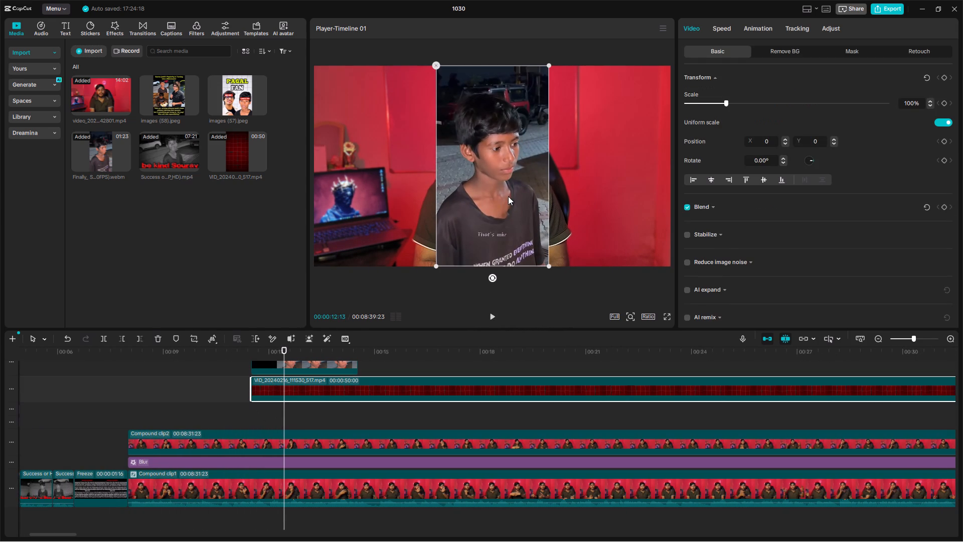
left_click_drag(490, 281, 336, 165)
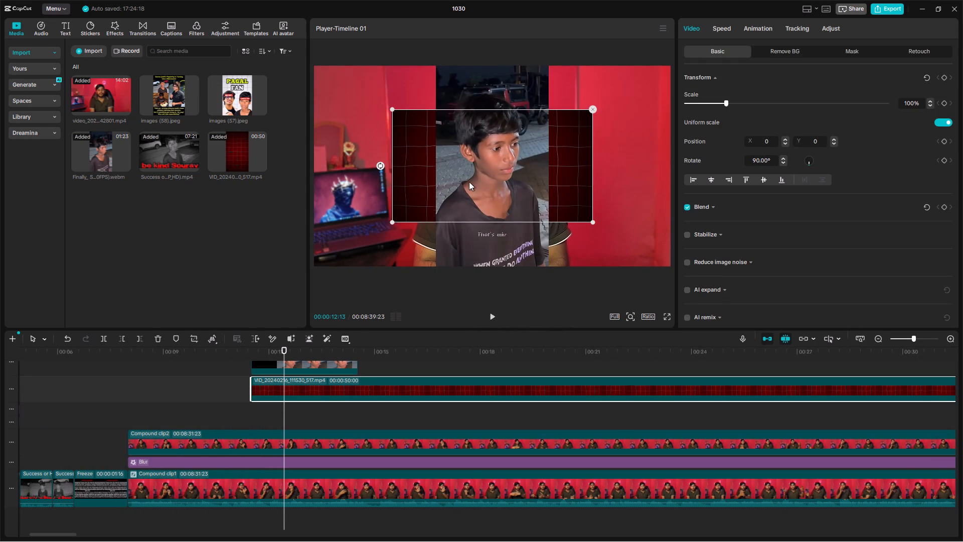
left_click_drag(592, 224, 716, 303)
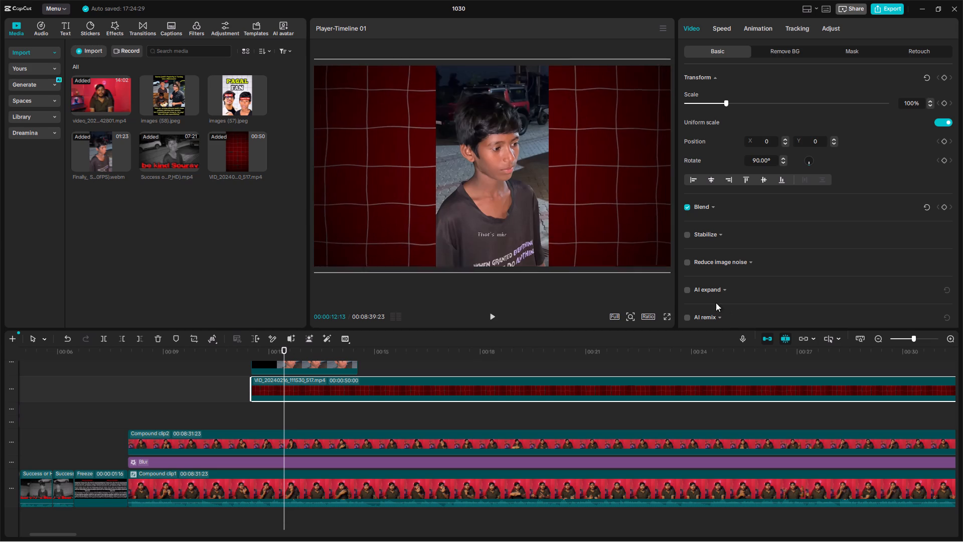
left_click_drag(716, 303, 702, 295)
Split the red grid background at the "Finally" clip's end, 00:00:14:16, and remove the part after the cut.
left_click(236, 396)
key("space")
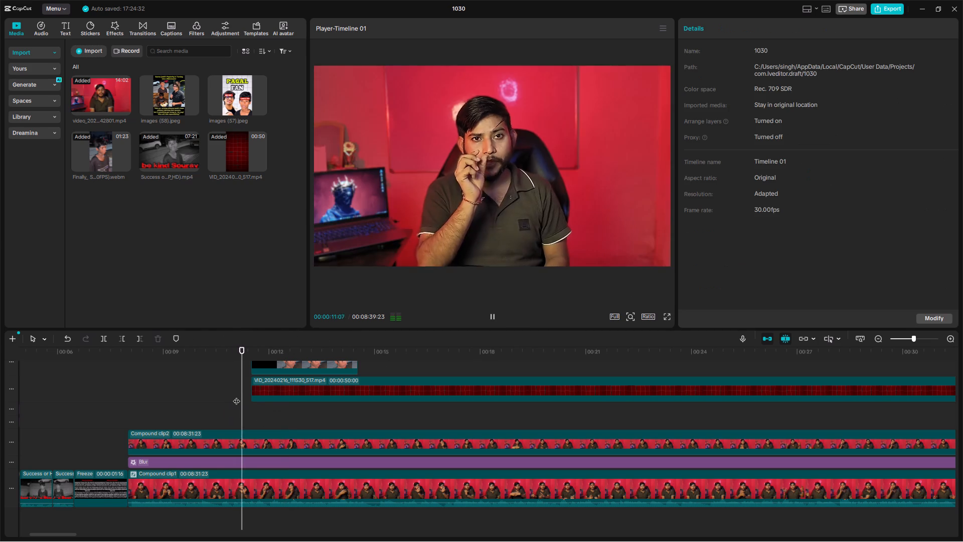
scroll(237, 394, "left", 1)
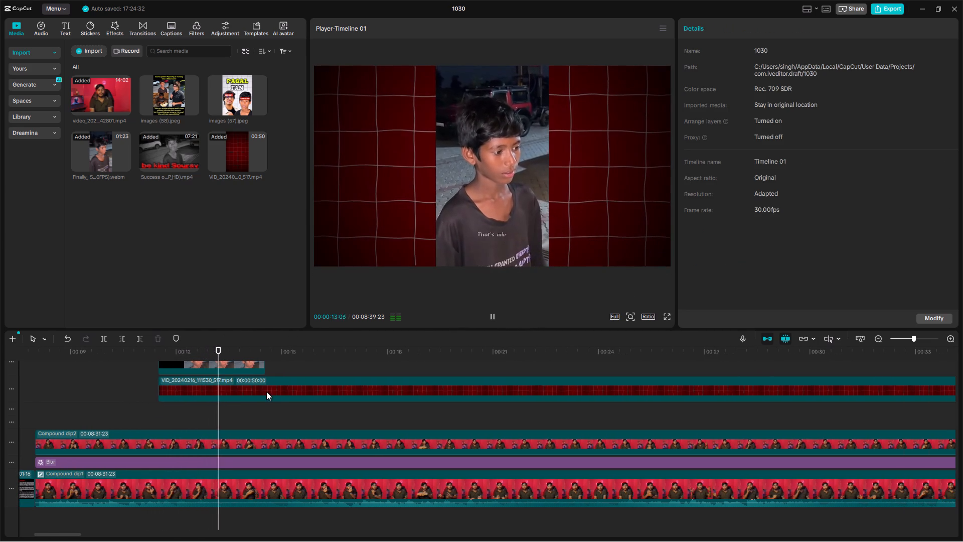
key("space")
left_click(266, 401)
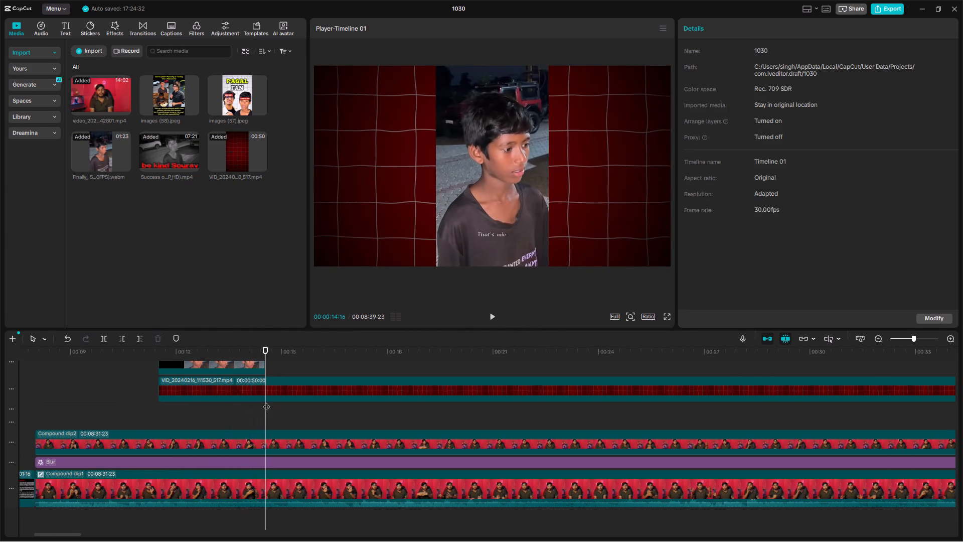
left_click(274, 388)
key("ctrl+b")
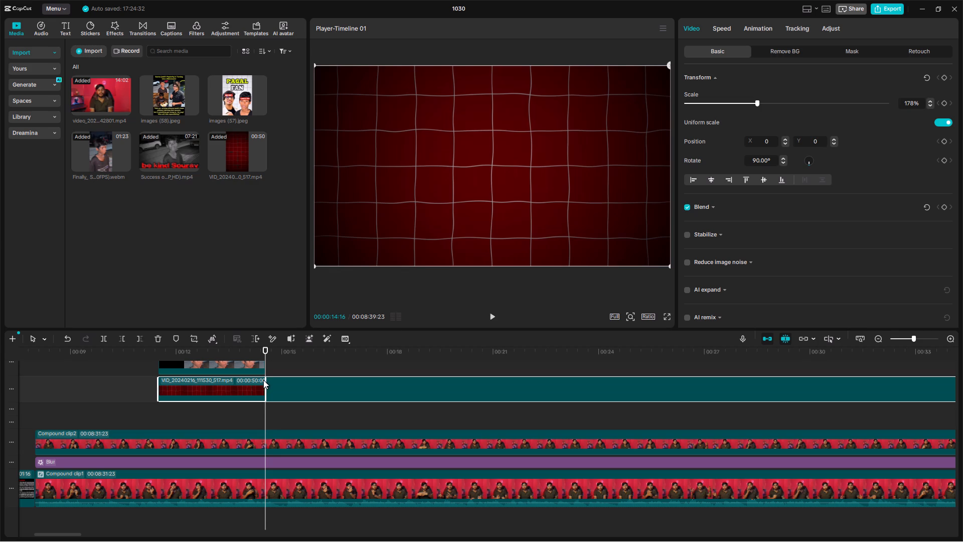
key("ctrl+x")
Play the section around the trimmed overlay and its red grid background, and select both clips from their start at 00:00:11:14.
key("space")
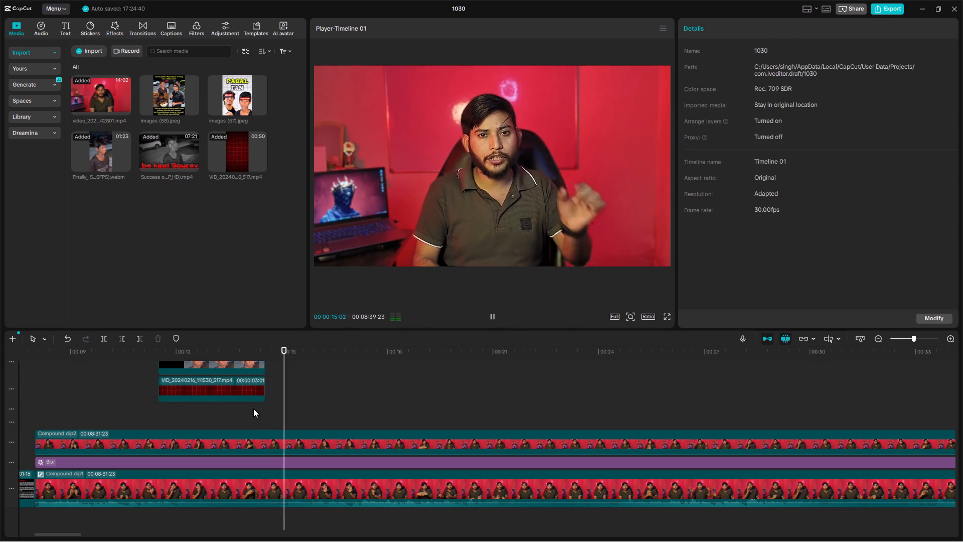
left_click(153, 403)
key("space")
key("space")
scroll(250, 409, "up", 3)
key("space")
left_click_drag(314, 402, 196, 417)
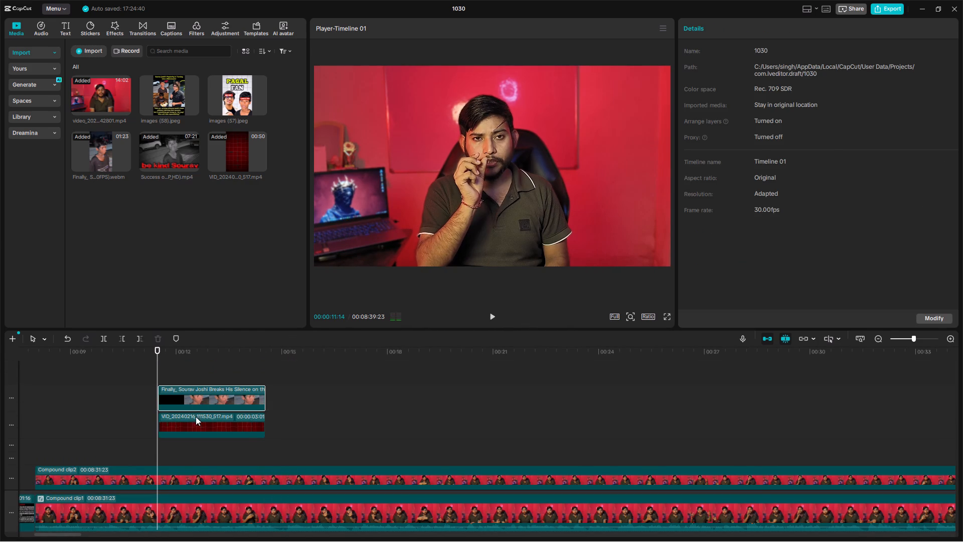
left_click_drag(196, 417, 203, 424)
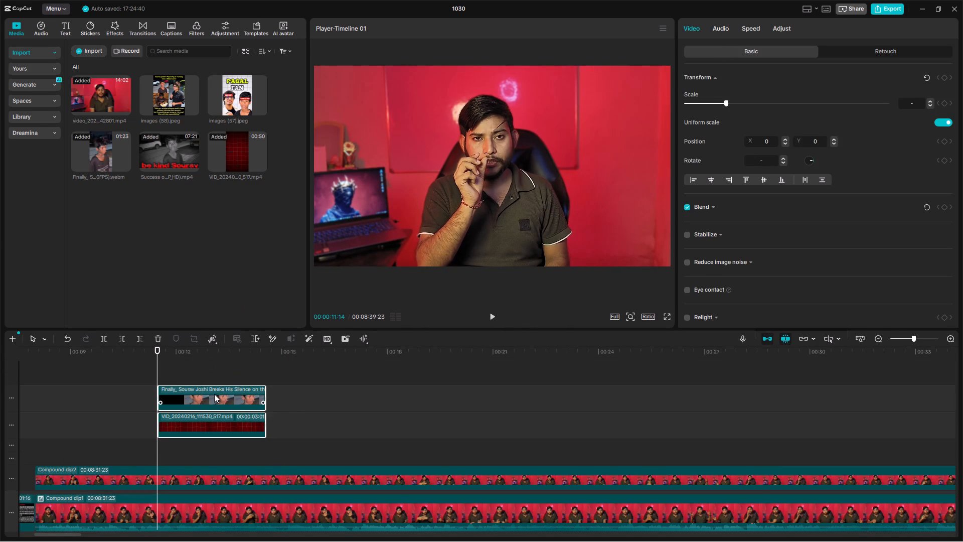
Apply the Zoom Out entrance animation to the "Finally" overlay clip with a 0.5 s duration.
scroll(215, 394, "up", 5, "ctrl")
left_click(301, 368)
left_click(296, 397)
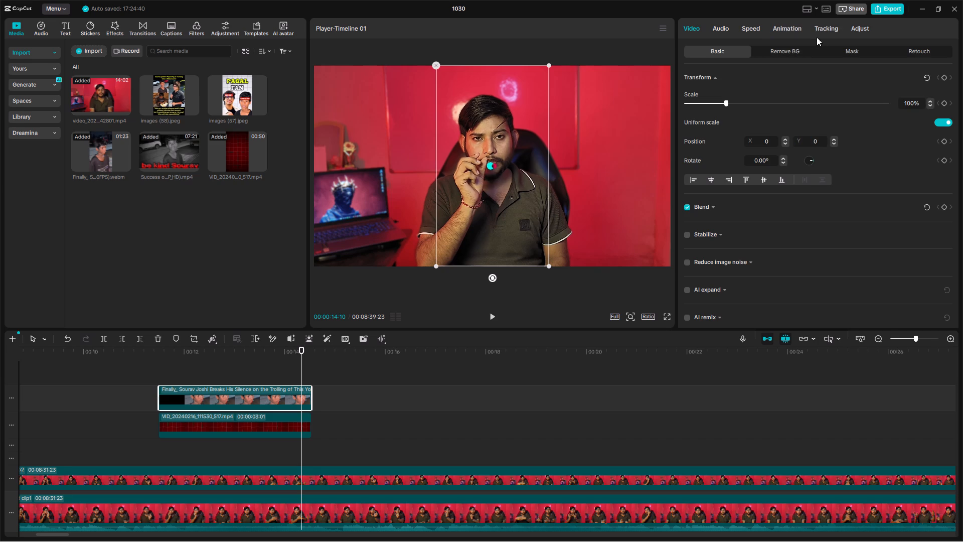
left_click(804, 36)
left_click(782, 29)
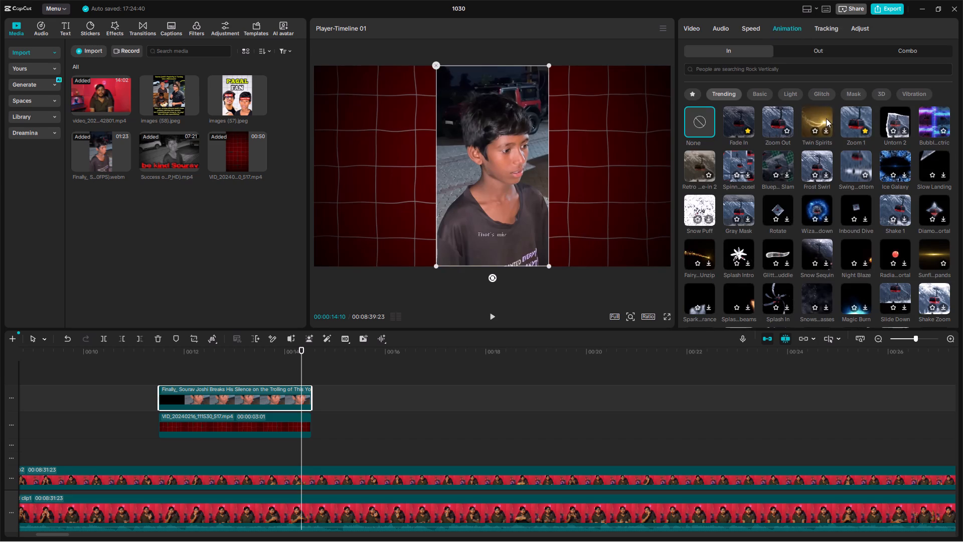
left_click(786, 119)
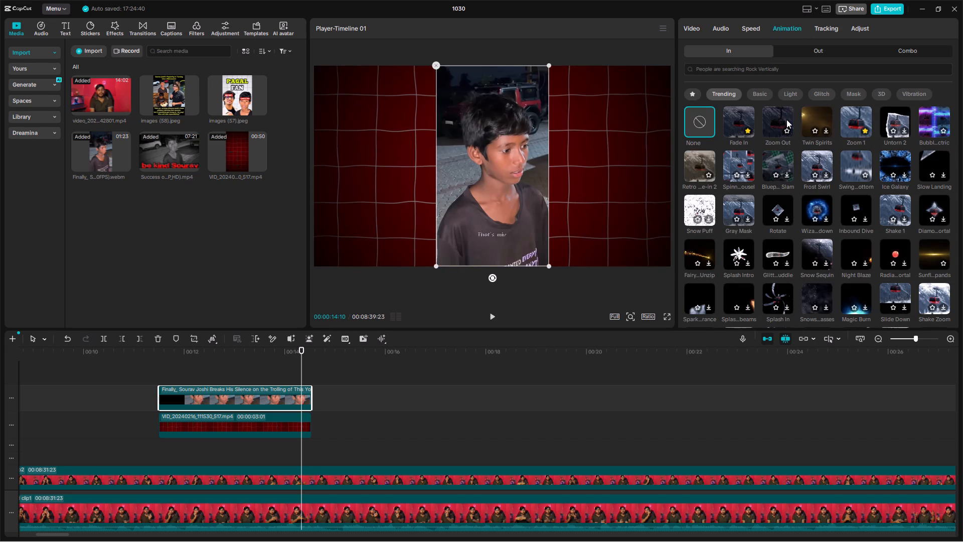
Replace the "Finally" overlay clip's entrance animation with Fade In and set its duration to 0.3 s.
left_click(738, 117)
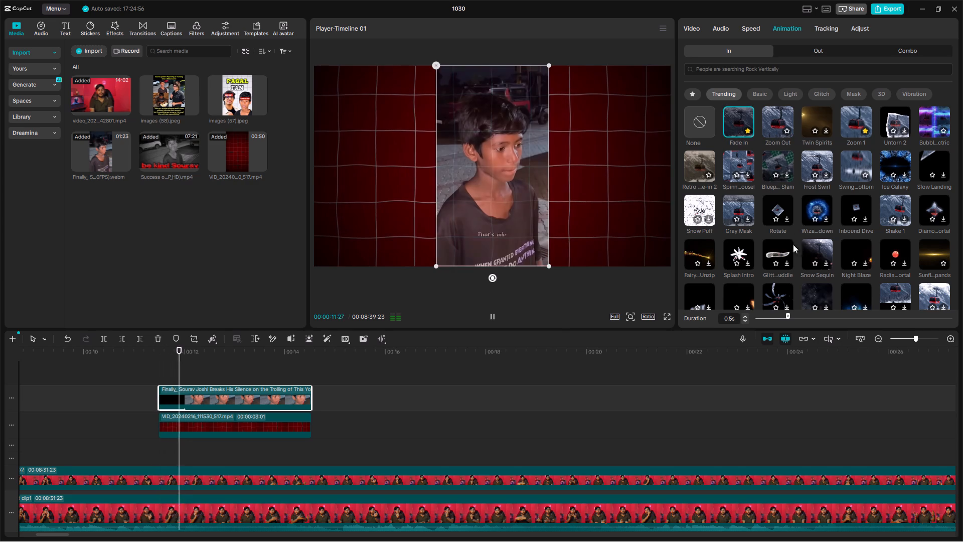
key("space")
left_click(767, 322)
left_click(774, 318)
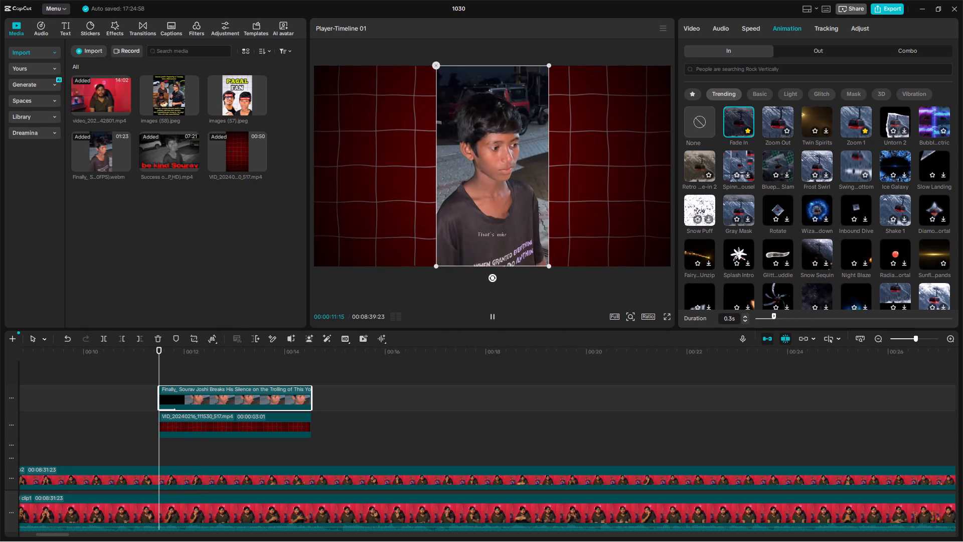
Apply the Fade Out exit animation to the "Finally" overlay clip with a 0.3 s duration.
left_click(805, 48)
left_click(738, 115)
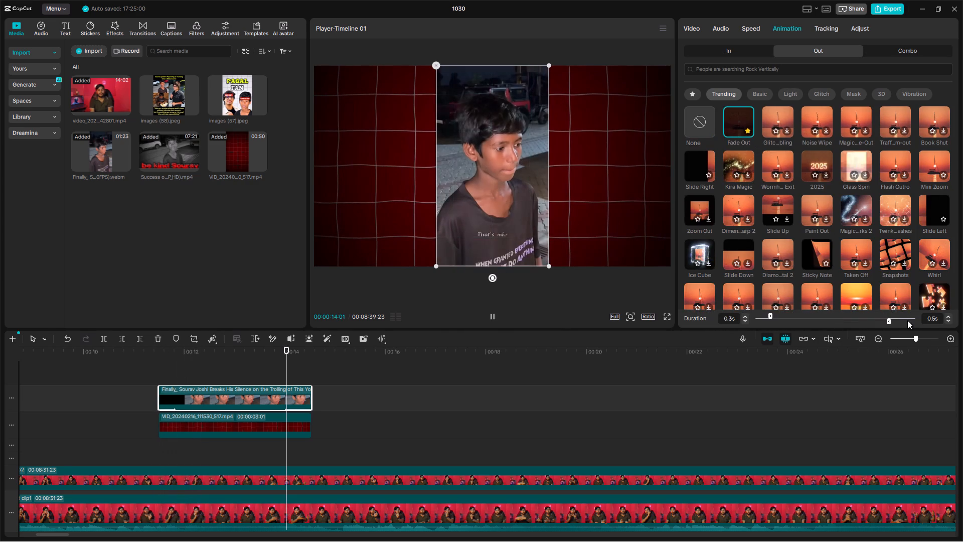
double_click(896, 318)
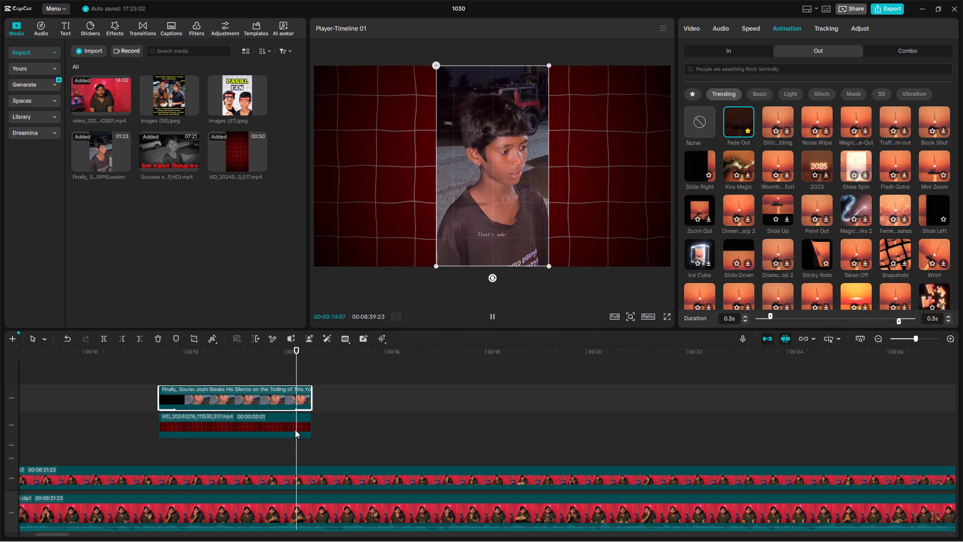
Apply the Fade Out exit animation to the red grid background clip with a 0.3 s duration.
left_click(294, 430)
left_click(730, 118)
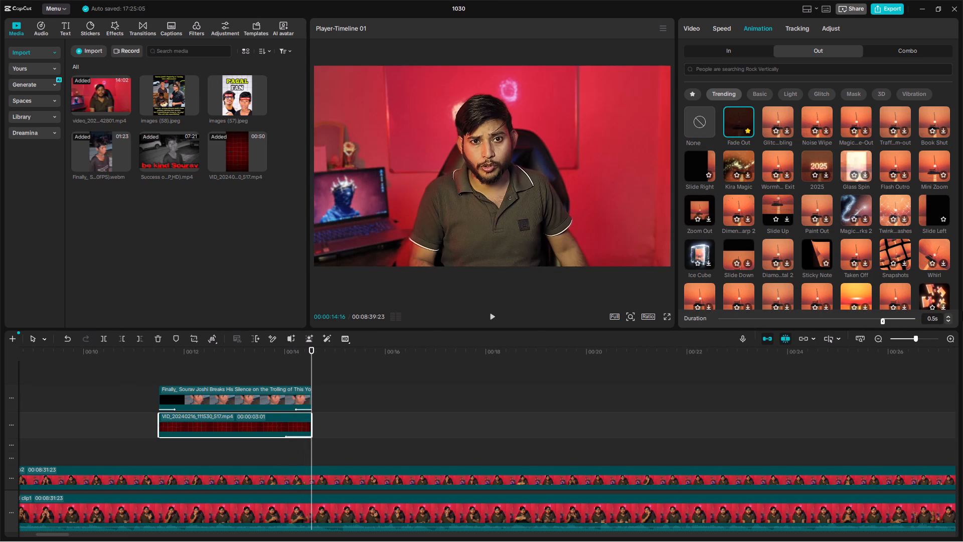
left_click_drag(887, 324, 896, 327)
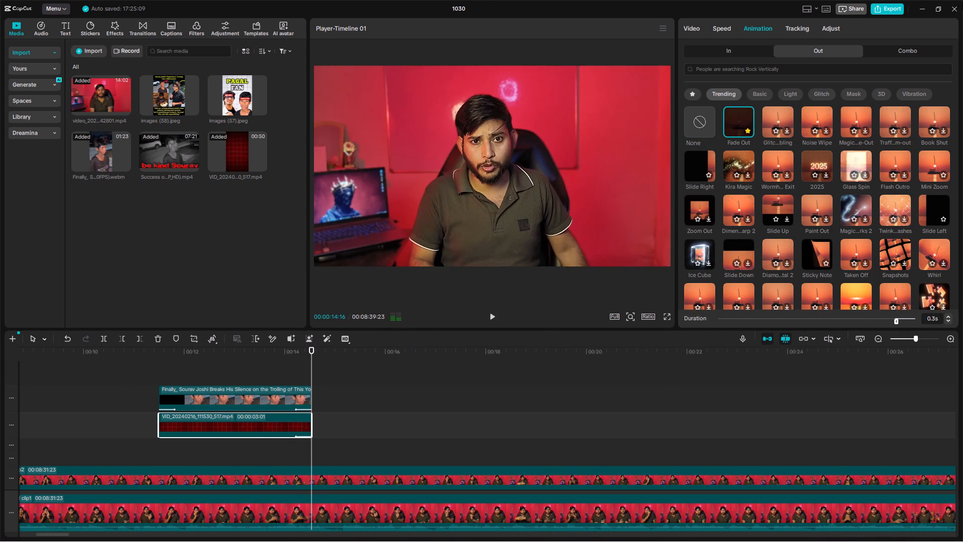
Apply the Fade In entrance animation to the red grid background clip and shorten its duration.
left_click(747, 56)
left_click(748, 125)
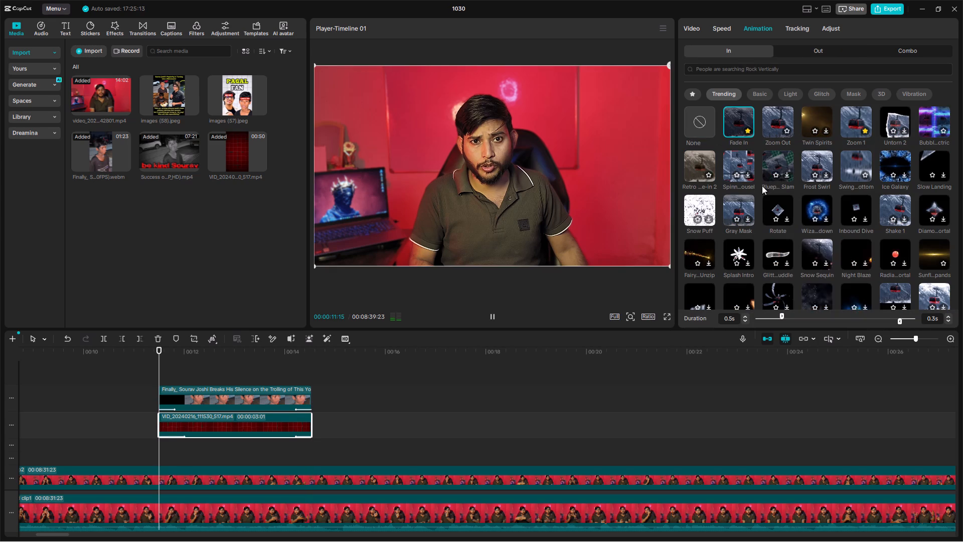
left_click_drag(778, 316, 775, 316)
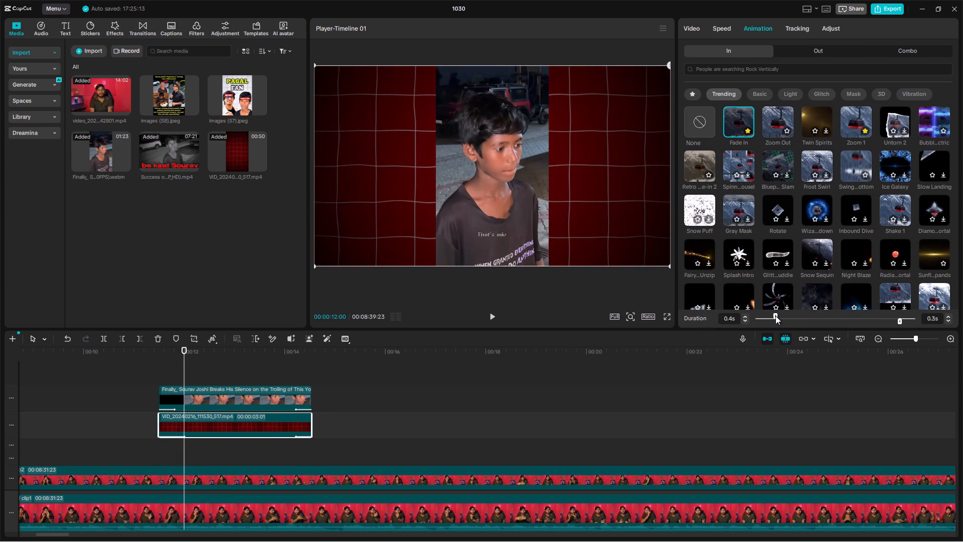
left_click_drag(775, 316, 773, 316)
Play the section around the "Finally" overlay and its background to check their fade-in and fade-out animations.
left_click(132, 408)
key("space")
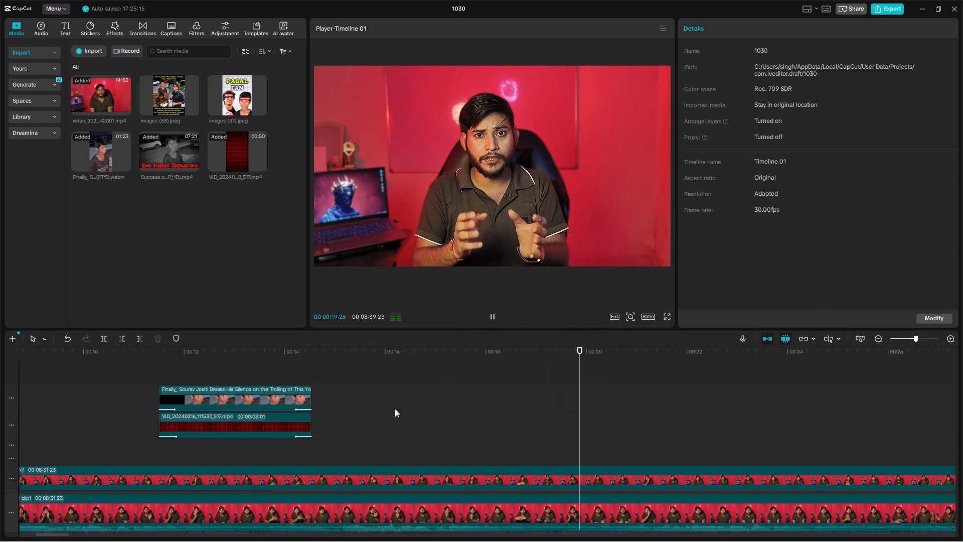
key("space")
left_click(355, 361)
left_click_drag(264, 383, 246, 383)
left_click(23, 363)
key("space")
left_click(185, 380)
left_click(101, 374)
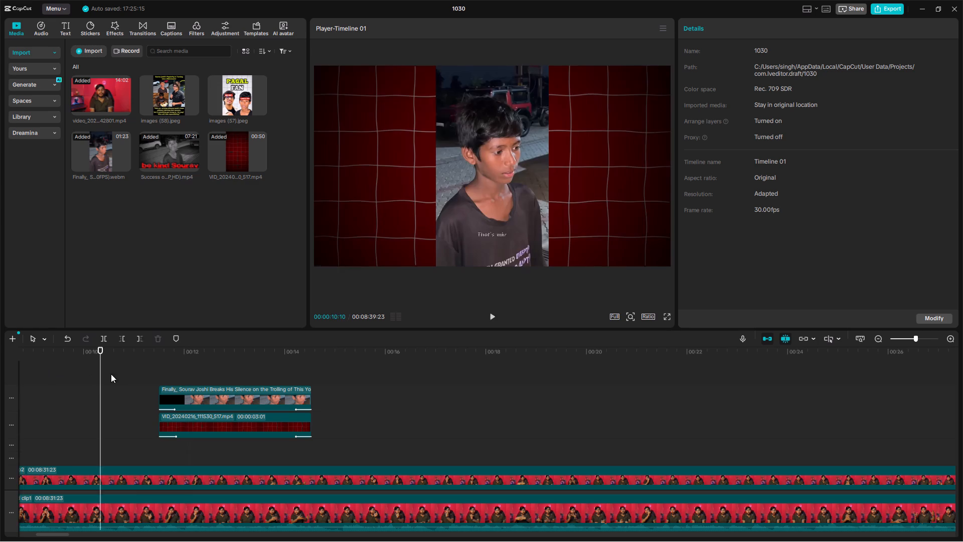
left_click(135, 369)
key("space")
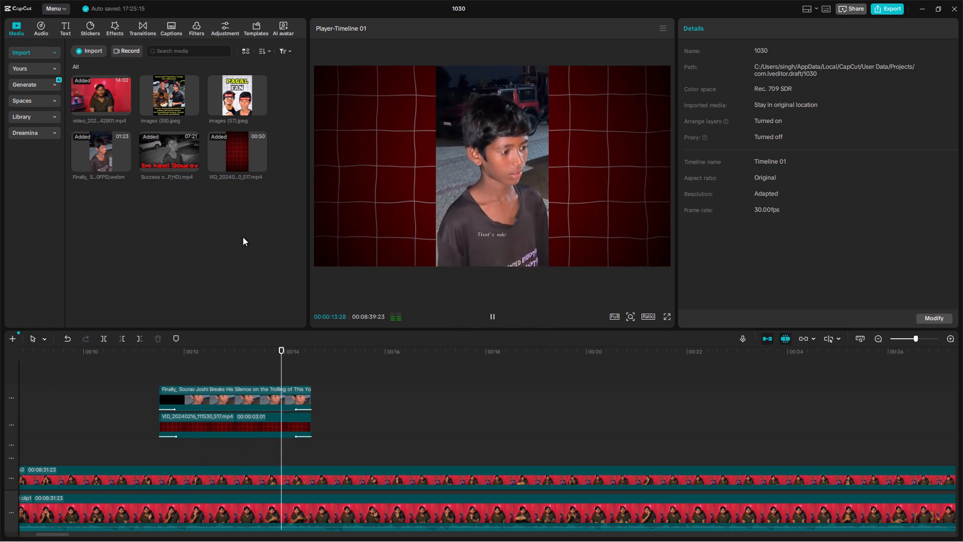
key("space")
Add the Blur video effect from the favorites on a track above the "Finally" overlay, spanning the clip.
left_click(112, 14)
left_click(114, 26)
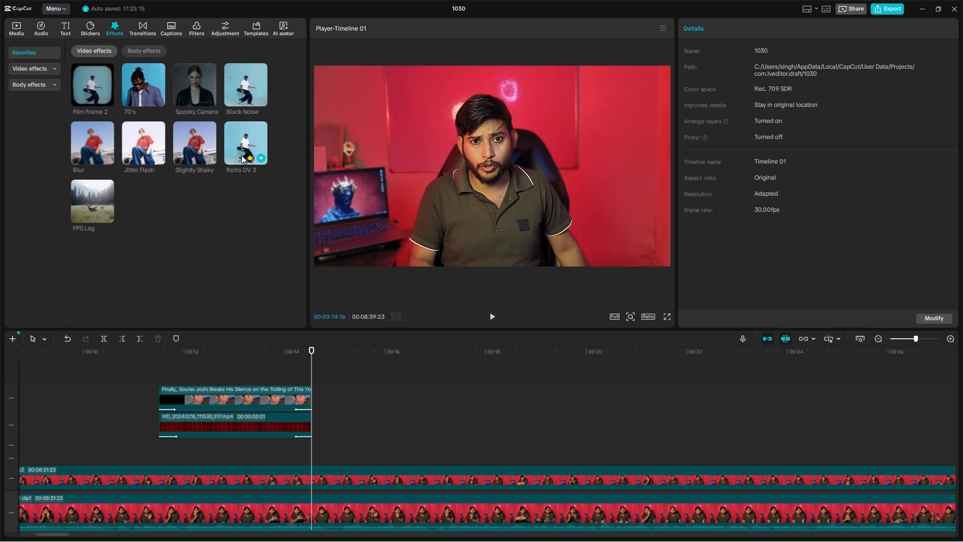
left_click_drag(83, 120, 132, 224)
left_click_drag(99, 139, 159, 373)
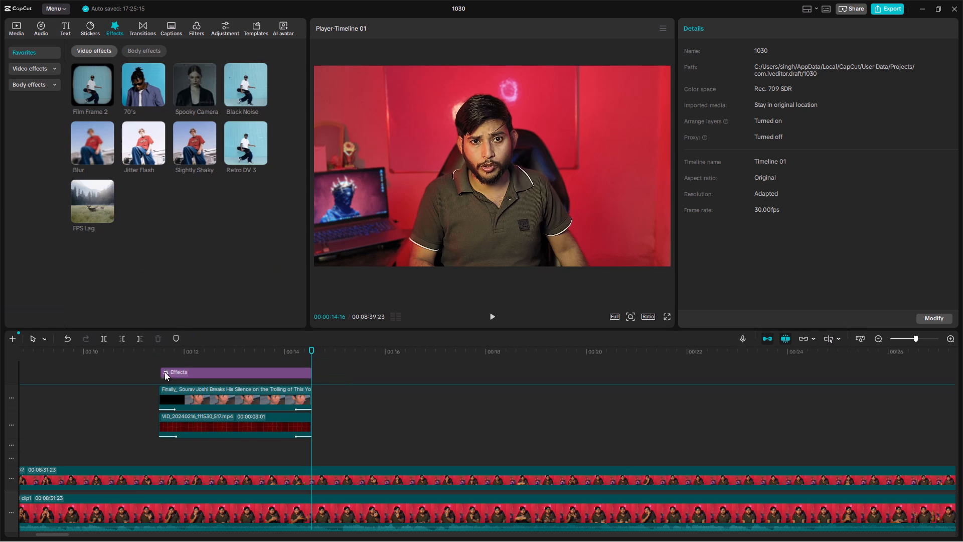
left_click(135, 380)
scroll(193, 378, "up", 6, "ctrl")
key("space")
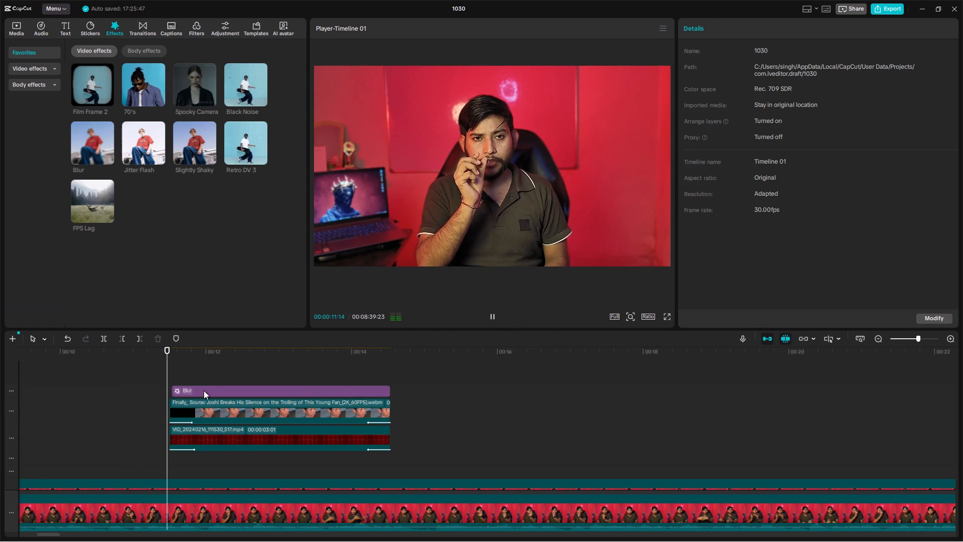
Align the Blur effect's start with the "Finally" clip's start and raise its blur strength to the maximum.
left_click(204, 390)
key("space")
left_click(205, 388)
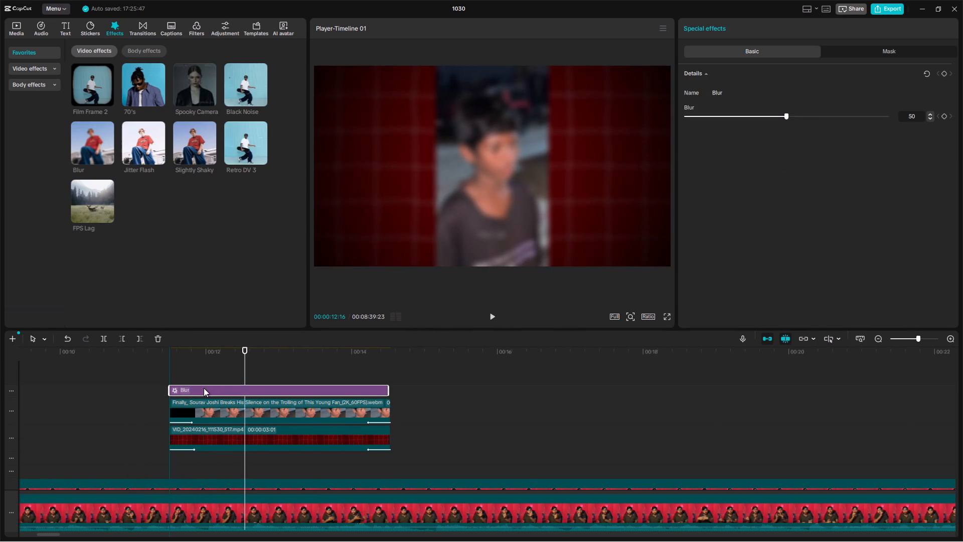
left_click_drag(781, 117, 750, 117)
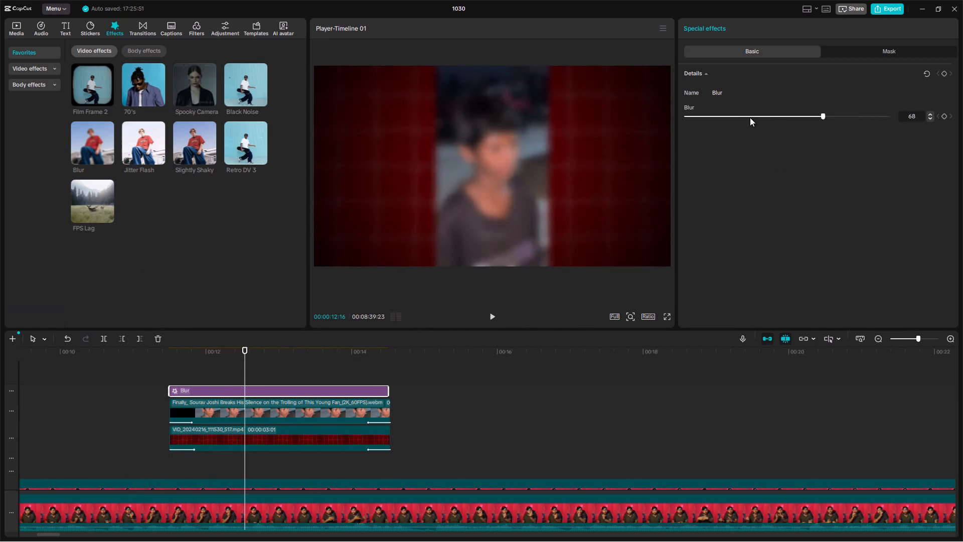
left_click_drag(750, 117, 930, 119)
Add a rectangle mask to the Blur effect and remove the extra Mask2 Rectangle so only one mask remains.
left_click(880, 48)
left_click(720, 90)
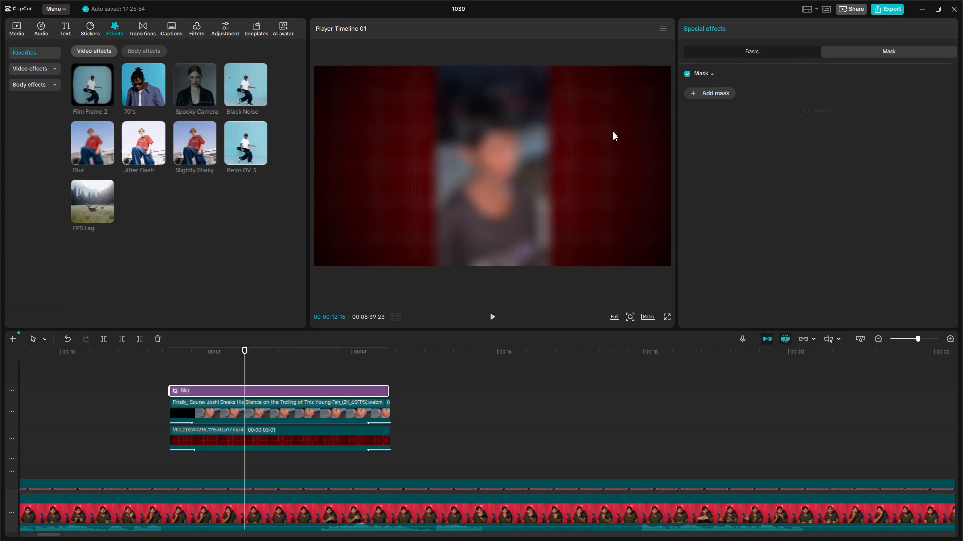
left_click(718, 91)
left_click(703, 91)
triple_click(691, 92)
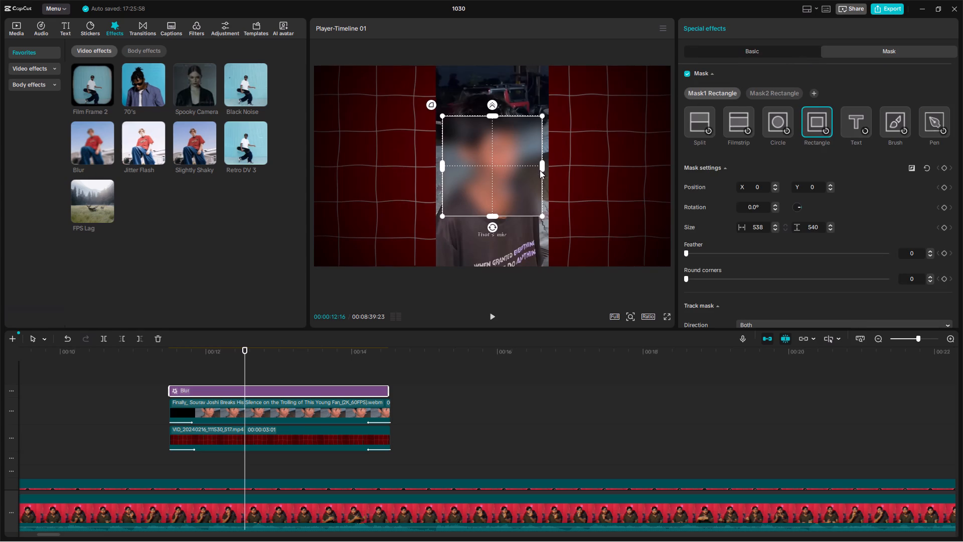
left_click_drag(495, 115, 493, 169)
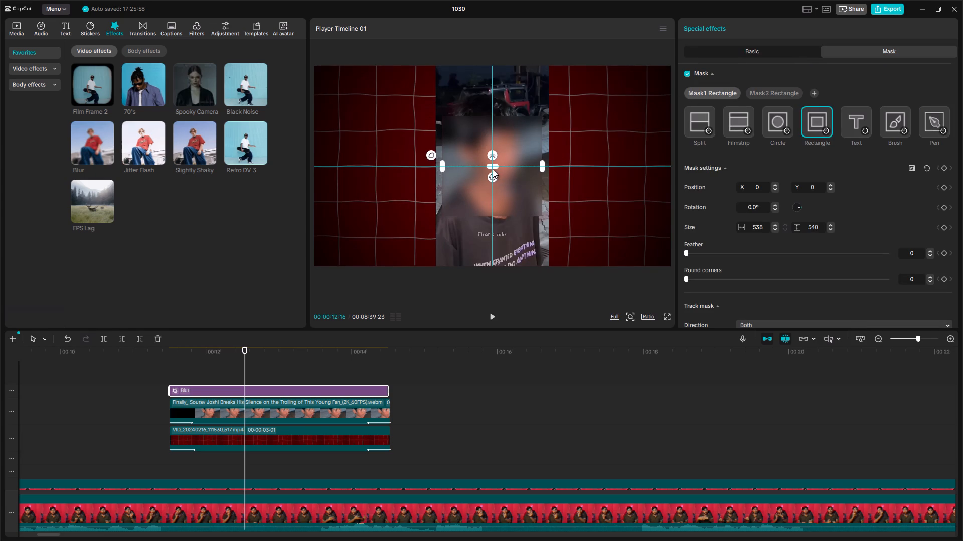
left_click_drag(493, 169, 493, 170)
left_click(498, 167)
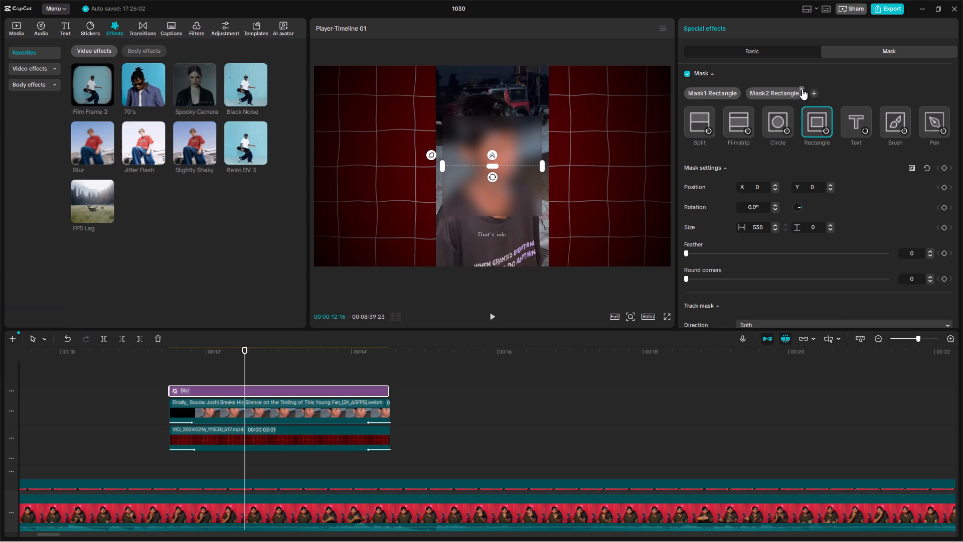
left_click(802, 89)
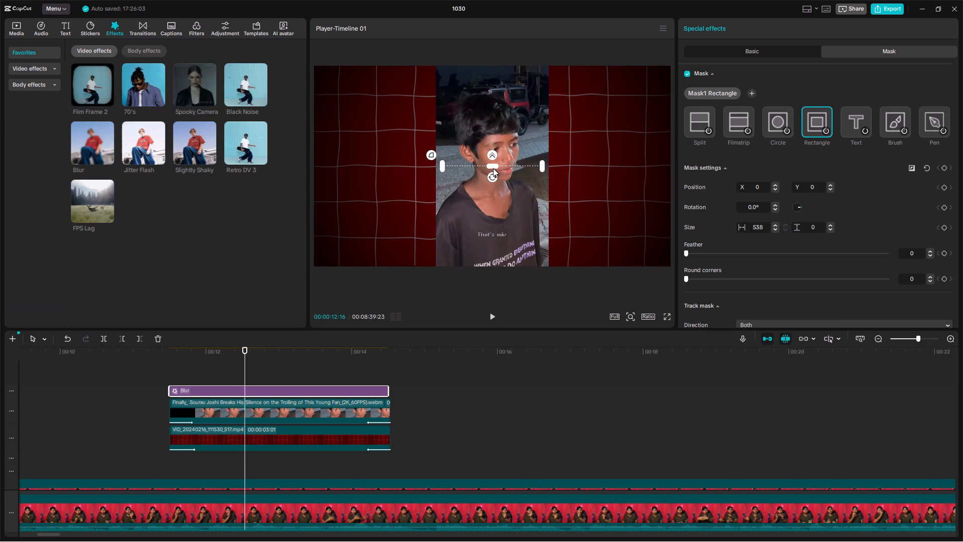
Resize the rectangle mask to about 327 × 86 and move it to X 0, Y -361 over the shirt's text.
left_click_drag(492, 167, 495, 180)
left_click_drag(507, 163, 509, 237)
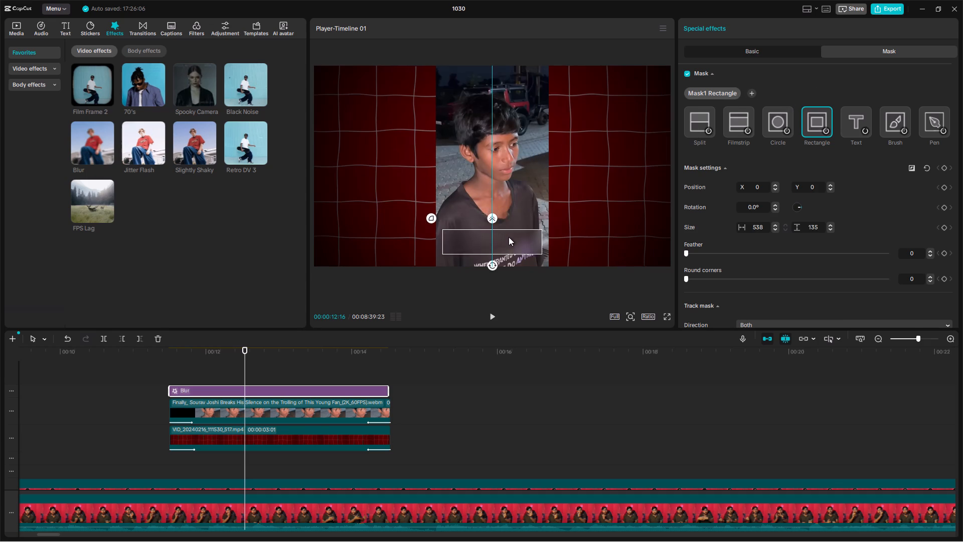
left_click_drag(509, 237, 508, 230)
left_click_drag(541, 235, 522, 230)
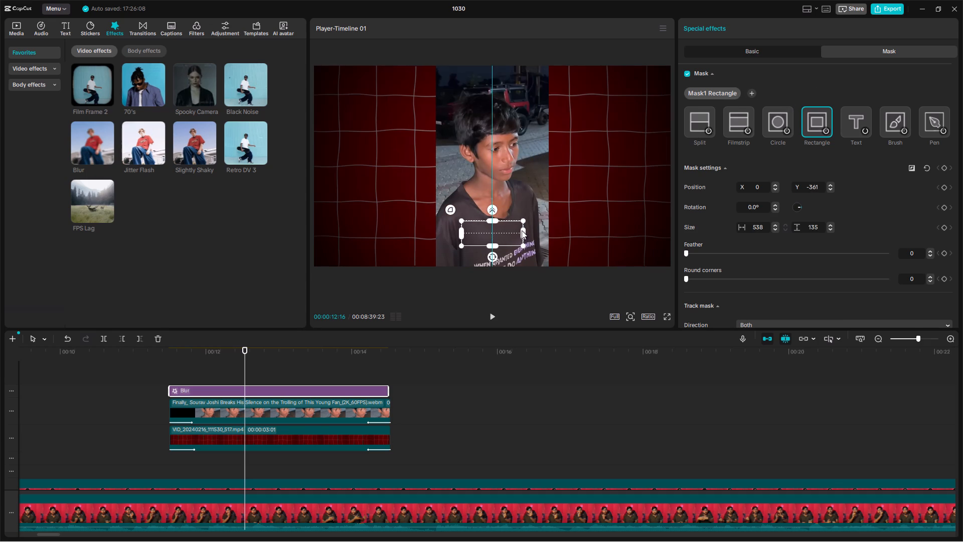
left_click_drag(522, 230, 521, 229)
left_click_drag(523, 241, 521, 236)
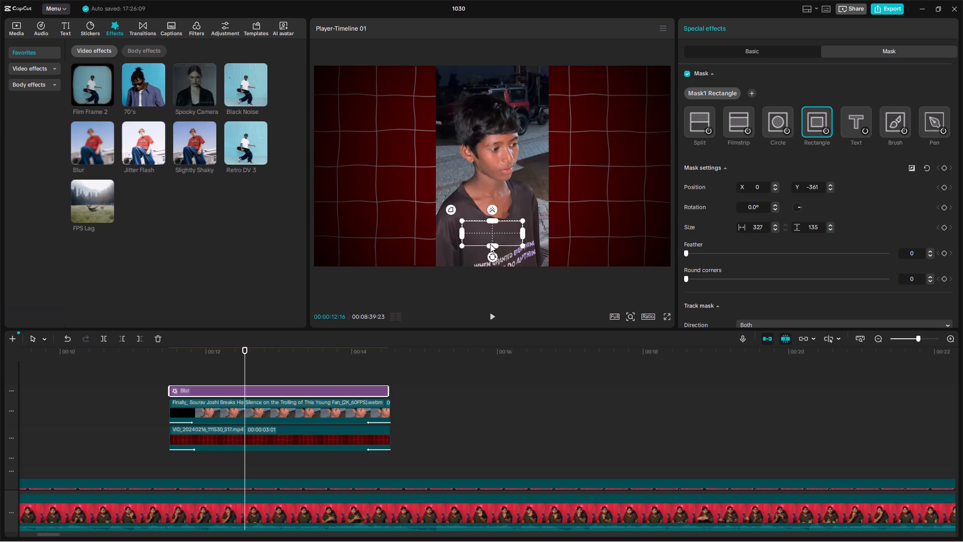
left_click_drag(490, 244, 488, 239)
Play through the masked blur section and extend the Blur effect's end to the "Finally" clip's end.
left_click(154, 372)
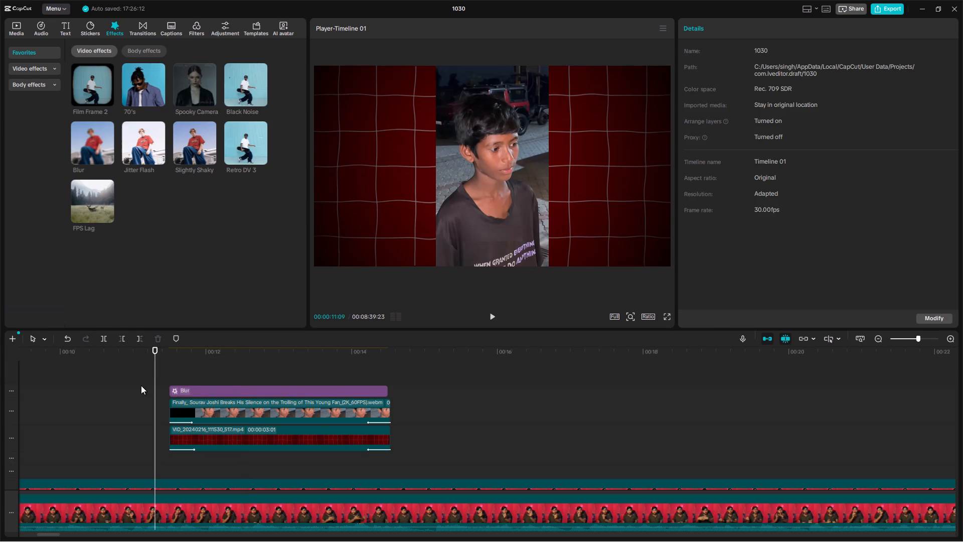
key("space")
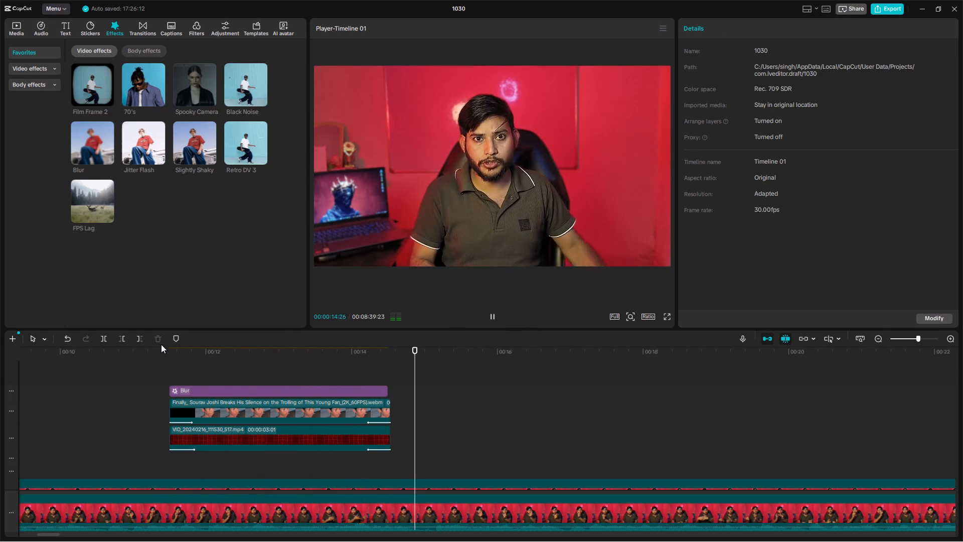
key("space")
double_click(384, 391)
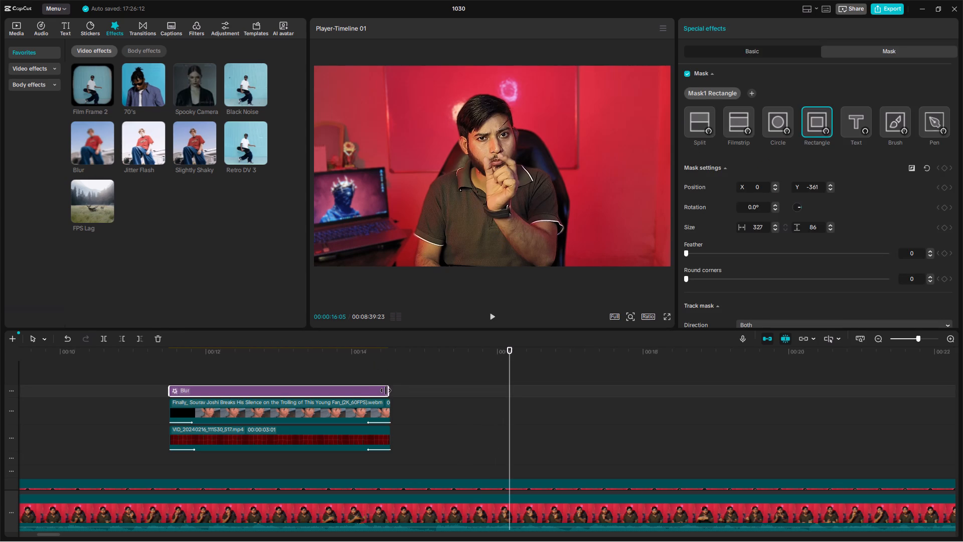
left_click(379, 383)
key("space")
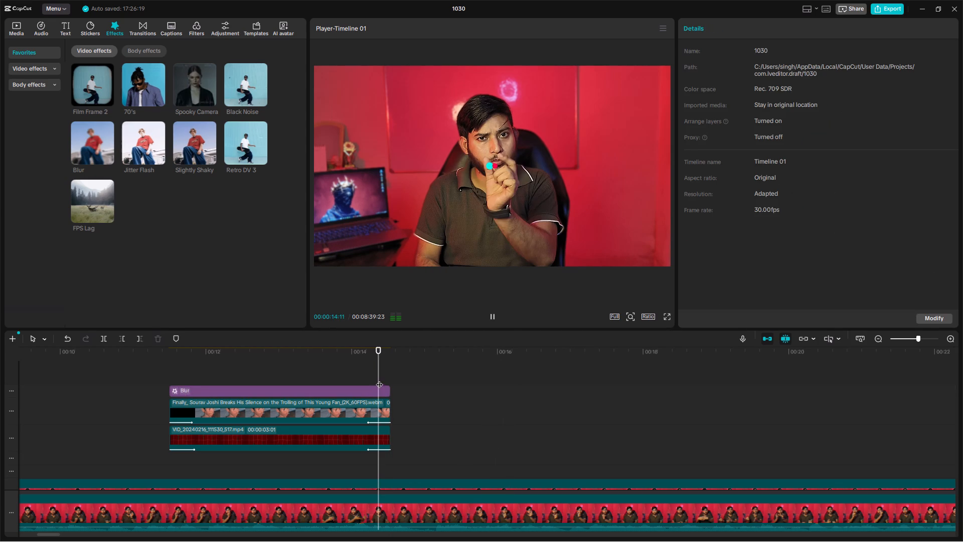
left_click(372, 370)
key("space")
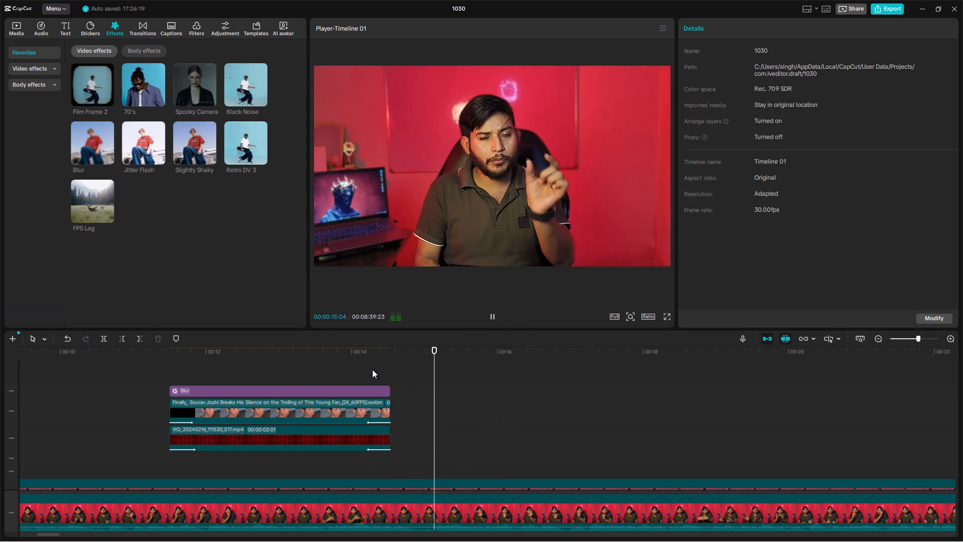
scroll(372, 369, "left", 2)
scroll(372, 367, "down", 6, "ctrl")
key("space")
Skim through the "Success" video in the media library to look for supporting footage.
left_click(11, 27)
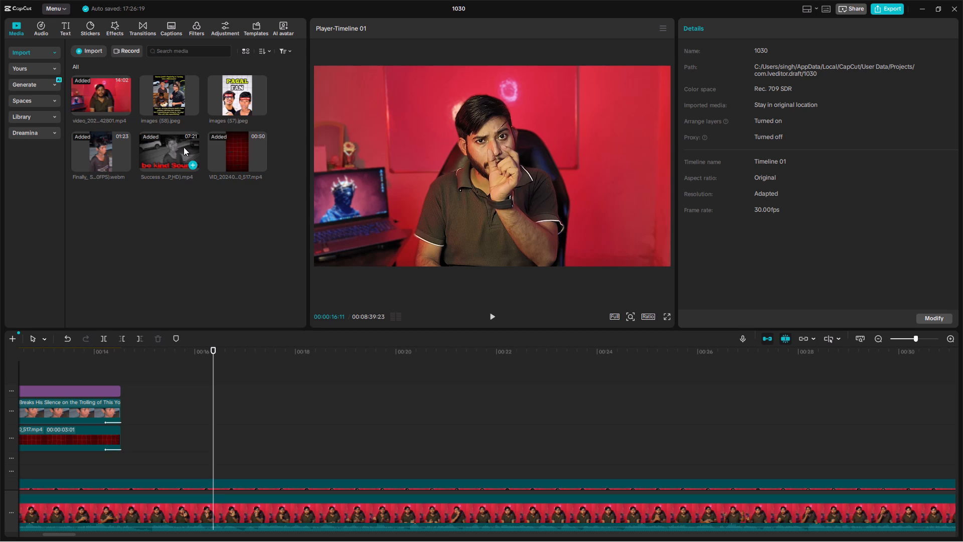
left_click(171, 147)
left_click(178, 147)
left_click(158, 148)
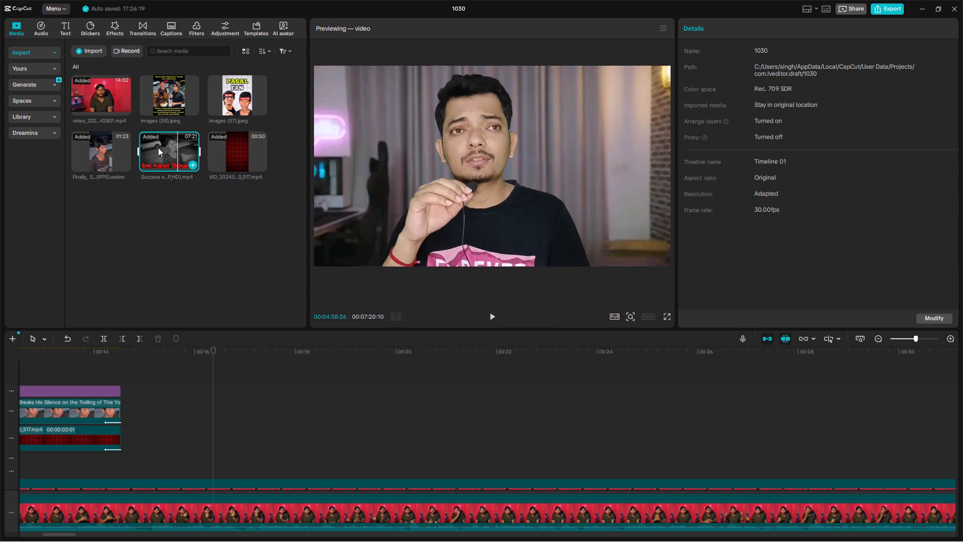
left_click(160, 148)
left_click(143, 149)
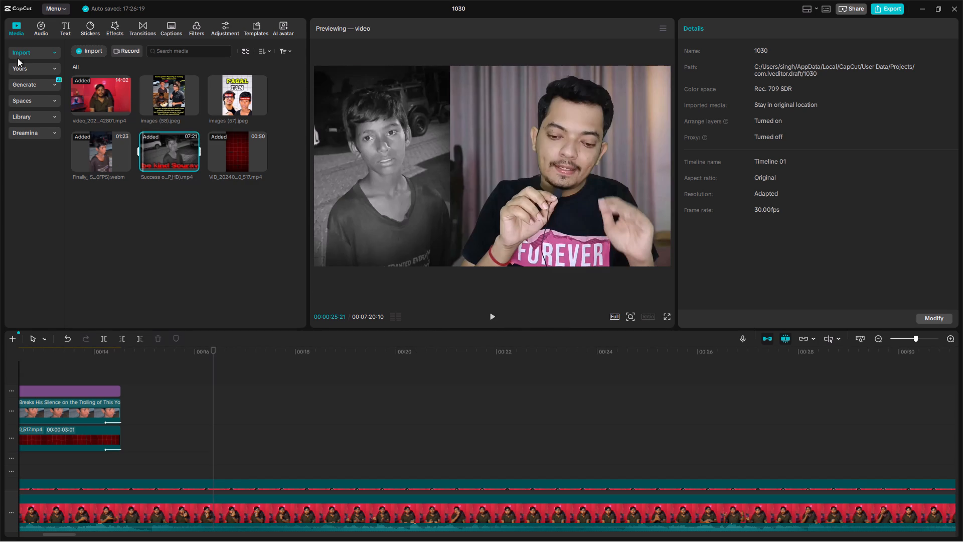
left_click(90, 53)
left_click(100, 70)
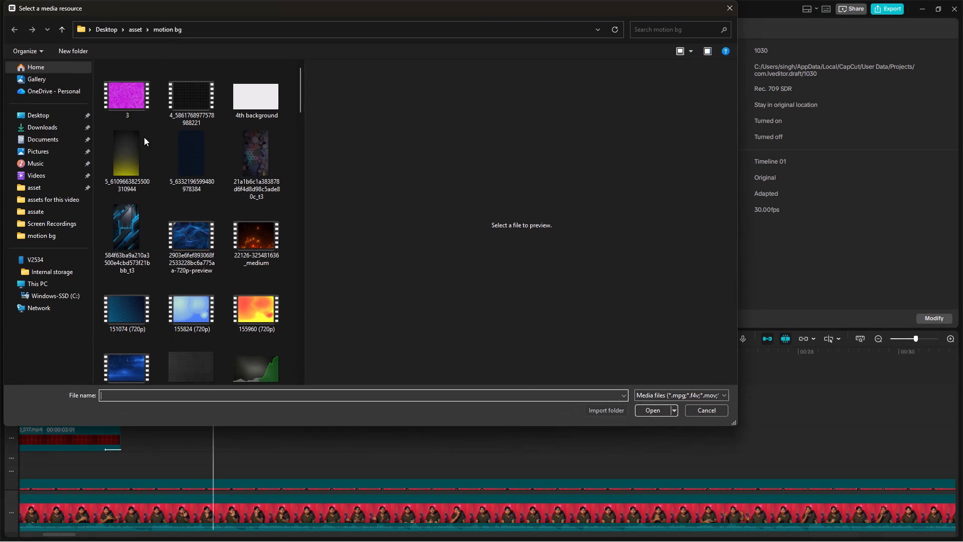
left_click(54, 204)
left_click(58, 185)
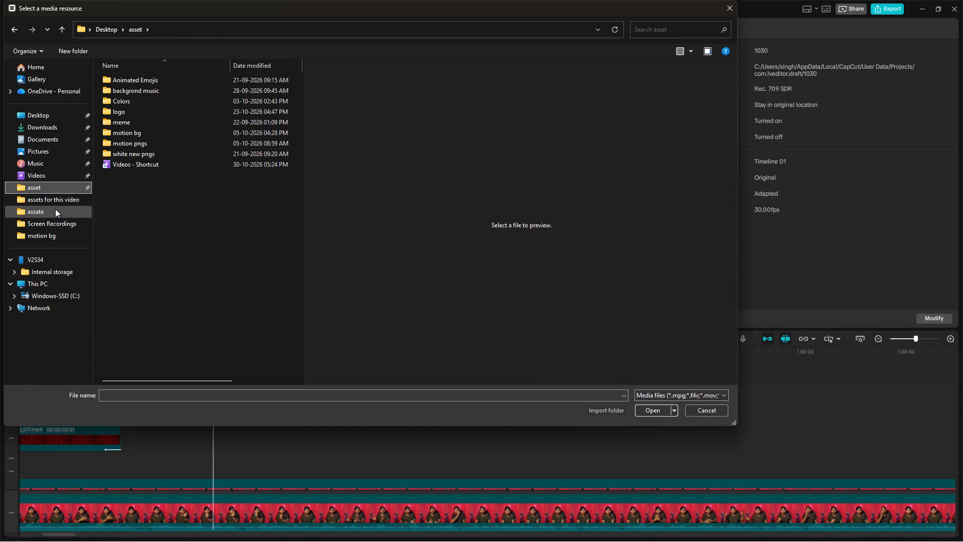
left_click(63, 172)
double_click(61, 153)
double_click(120, 144)
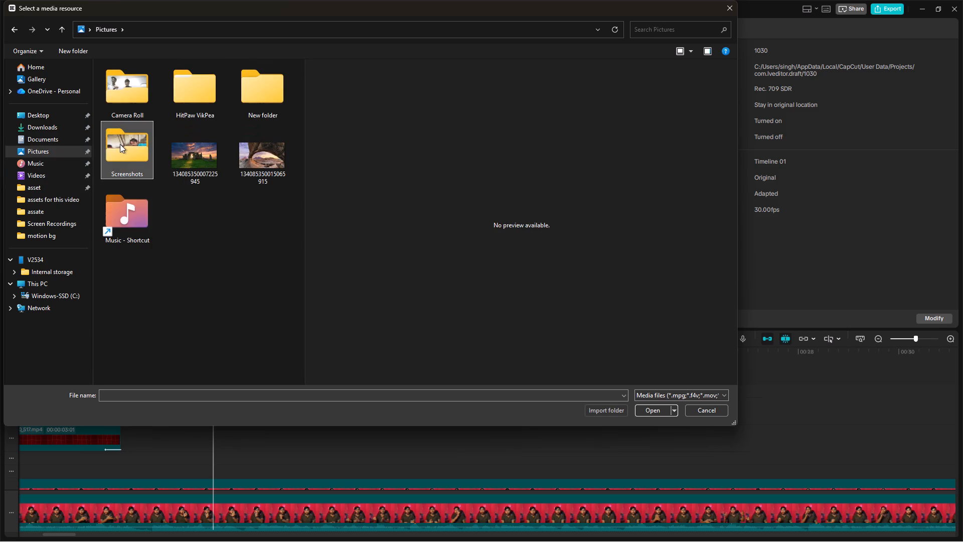
scroll(184, 174, "down", 10)
left_click(261, 349)
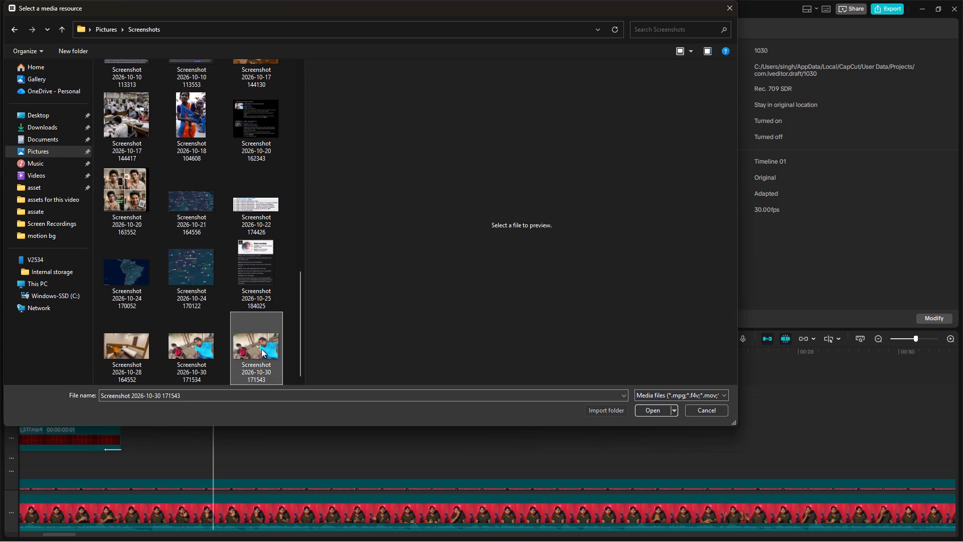
left_click(651, 411)
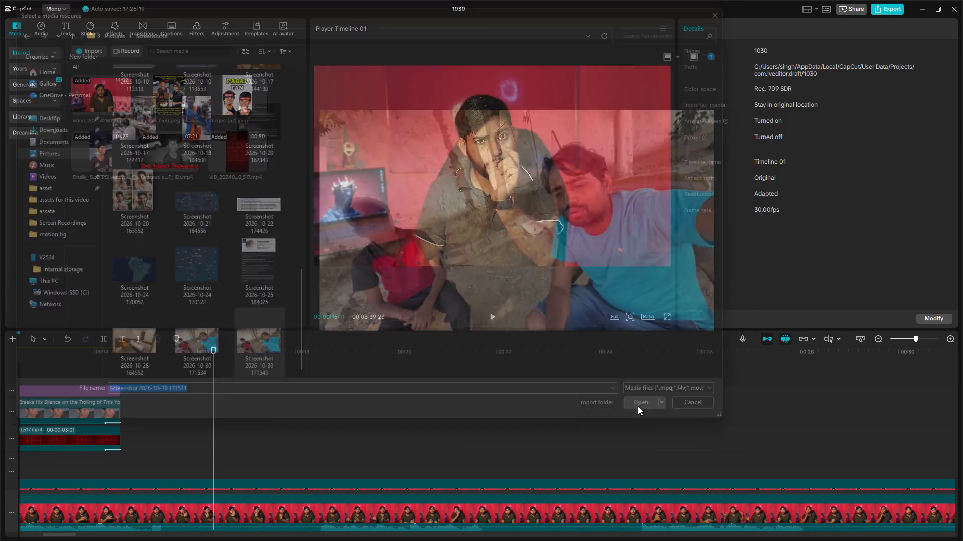
Place the imported screenshot on a new track above the talk at about 00:00:16:16 and check its timing in playback.
left_click_drag(101, 205, 222, 390)
left_click(164, 378)
key("space")
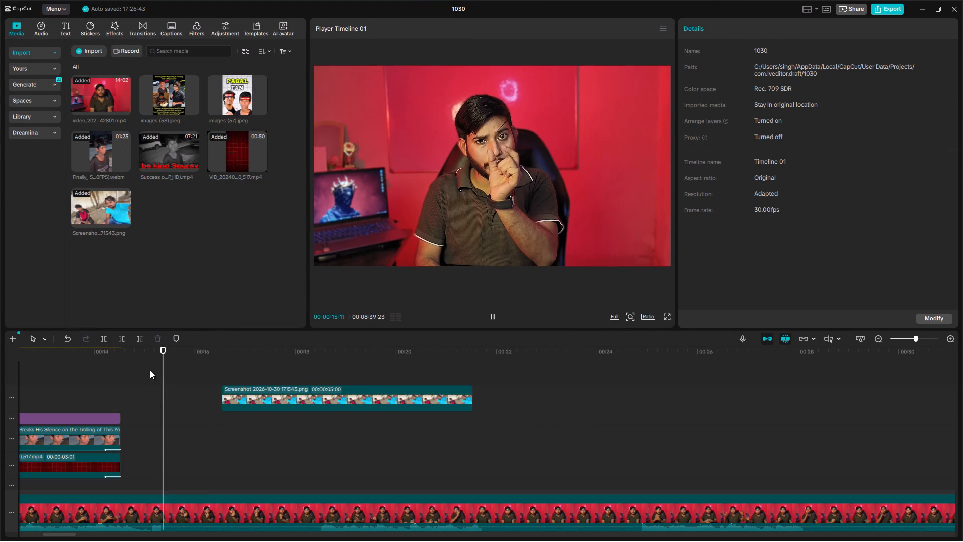
key("space")
key("space")
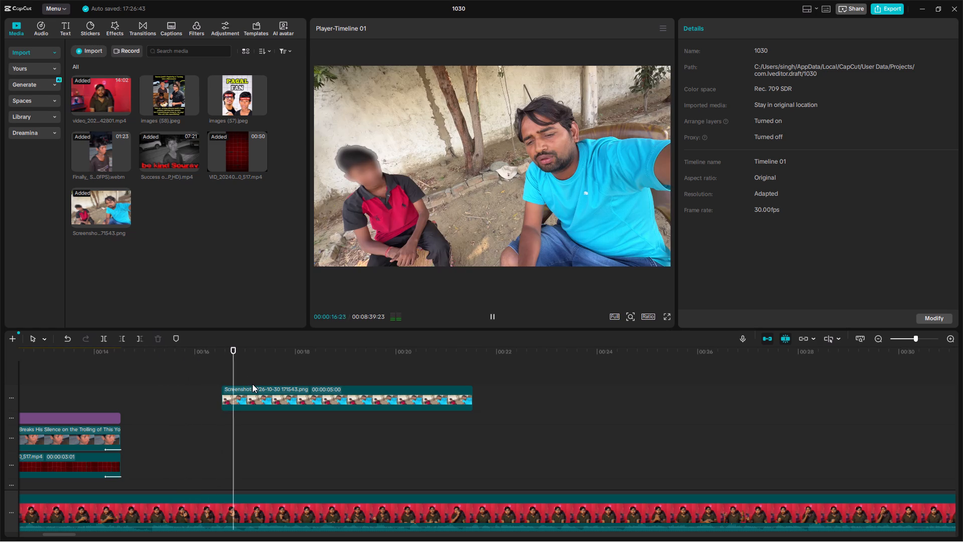
key("space")
left_click(217, 366)
left_click(221, 368)
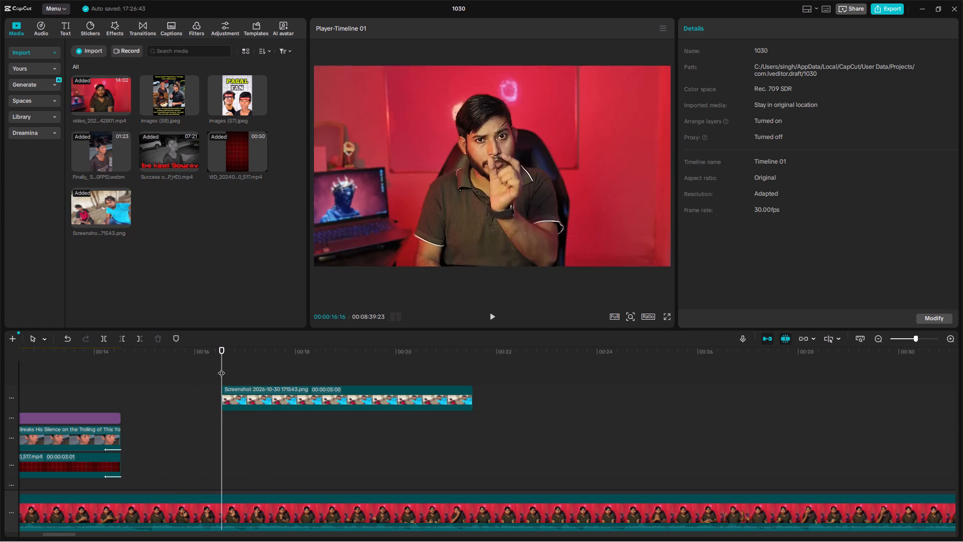
Give the screenshot clip the favourite In animation Zoom 1.
left_click(235, 389)
left_click(733, 27)
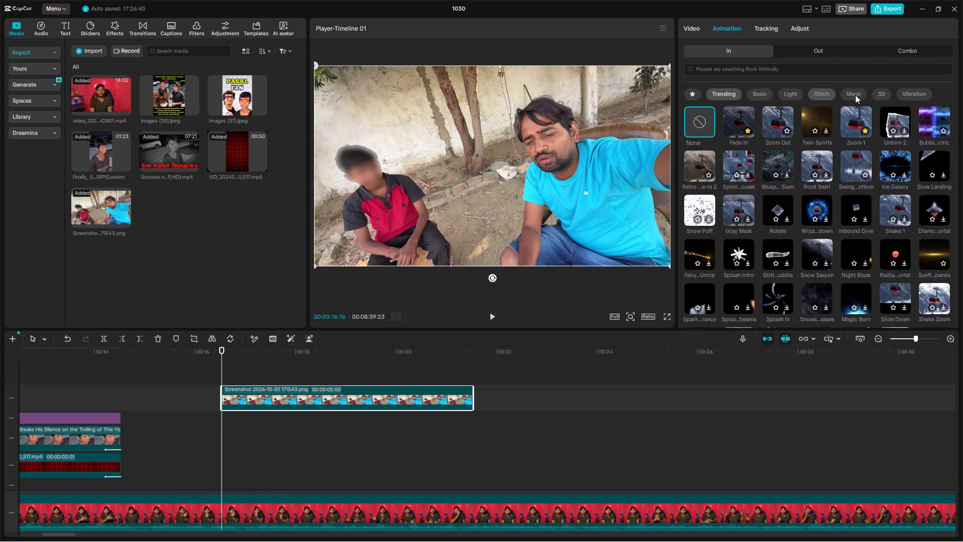
left_click(689, 100)
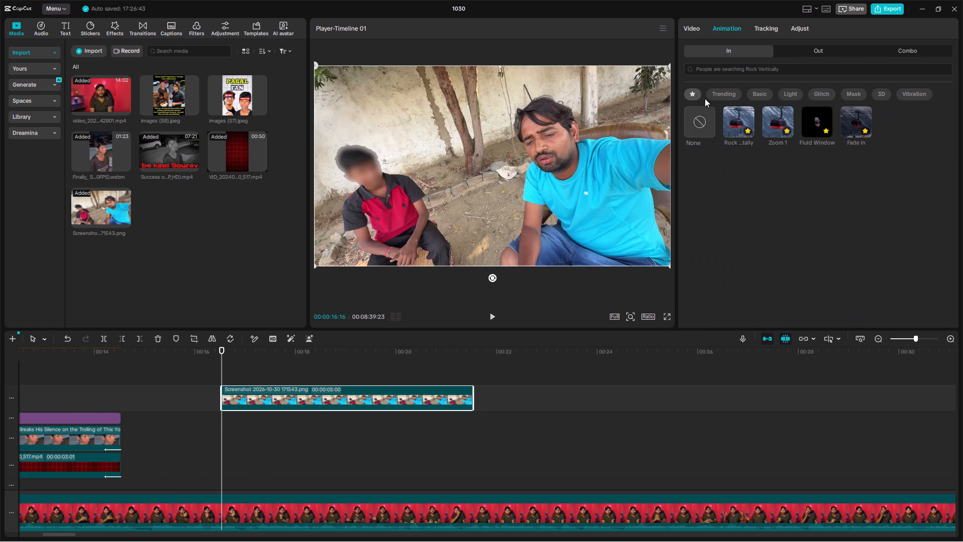
left_click(782, 118)
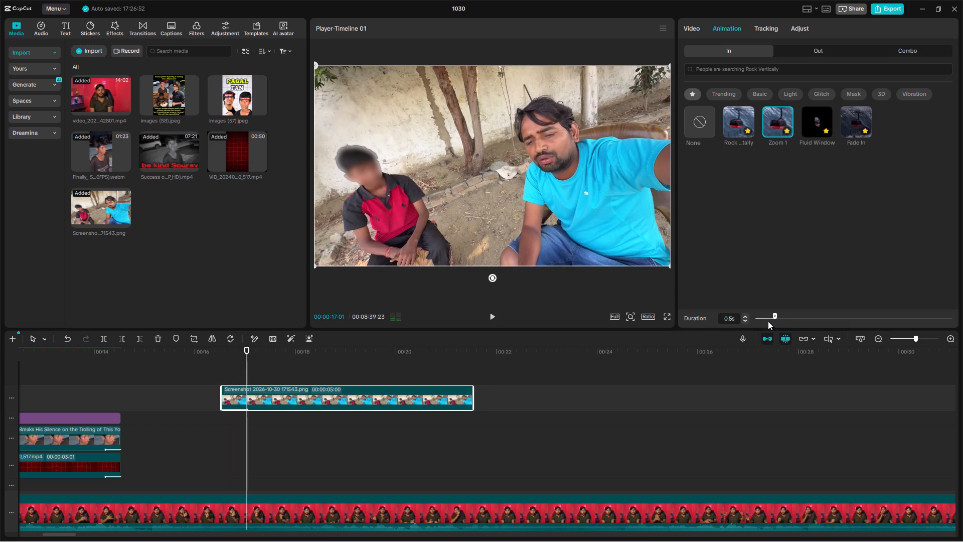
Play the lead-in to the screenshot and move the clip to start at about 17 seconds.
left_click(179, 394)
key("space")
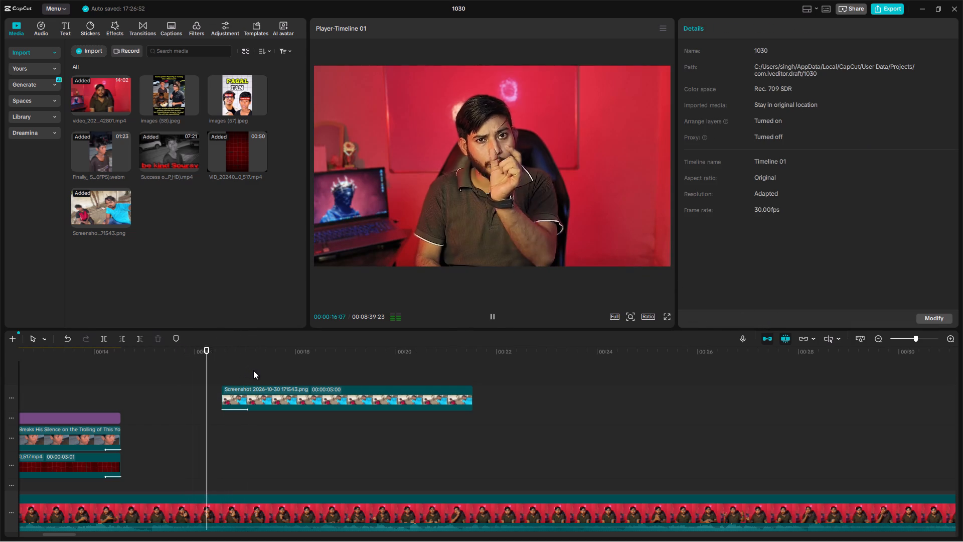
key("space")
left_click_drag(281, 394, 307, 396)
Play through the screenshot section, split the clip at 00:00:20:07 and remove the part after the cut.
left_click(202, 378)
key("space")
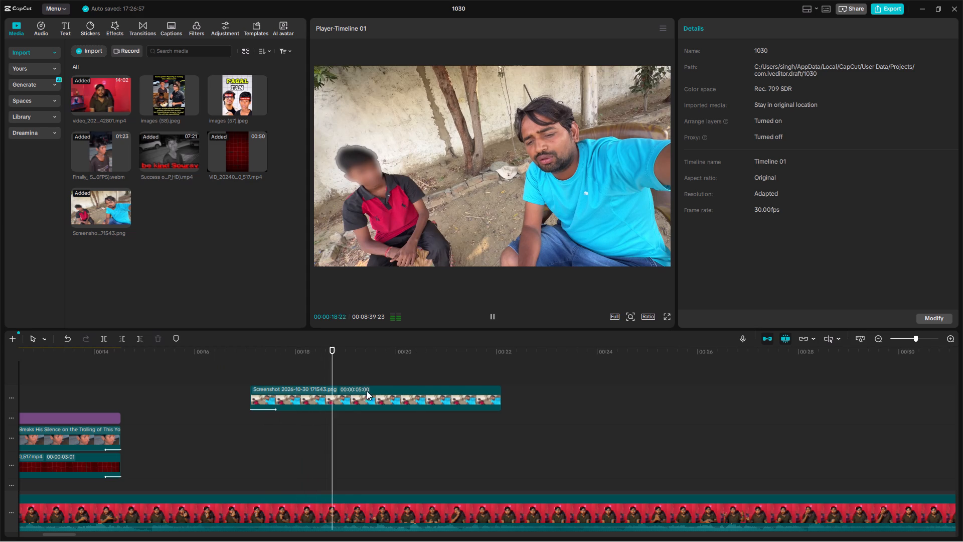
key("space")
key("space")
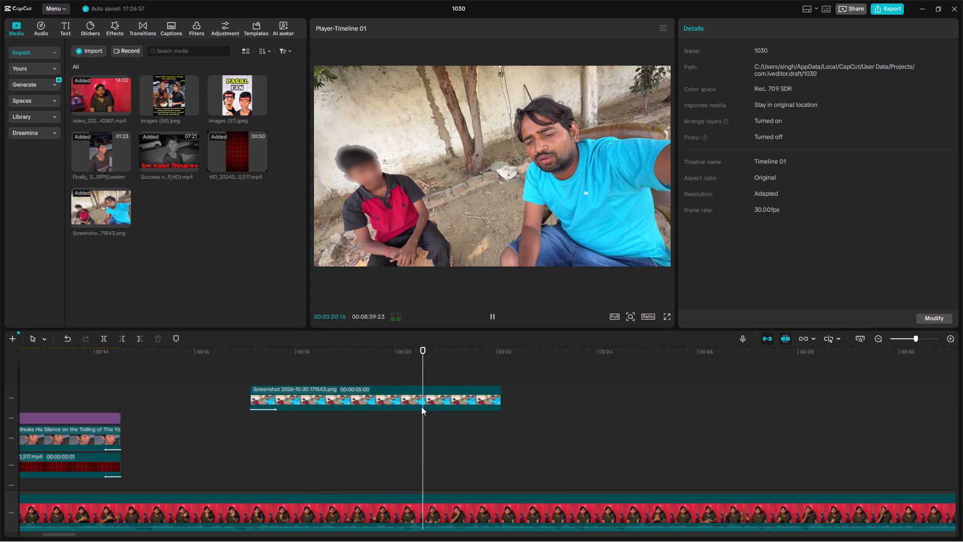
key("space")
left_click(371, 445)
key("space")
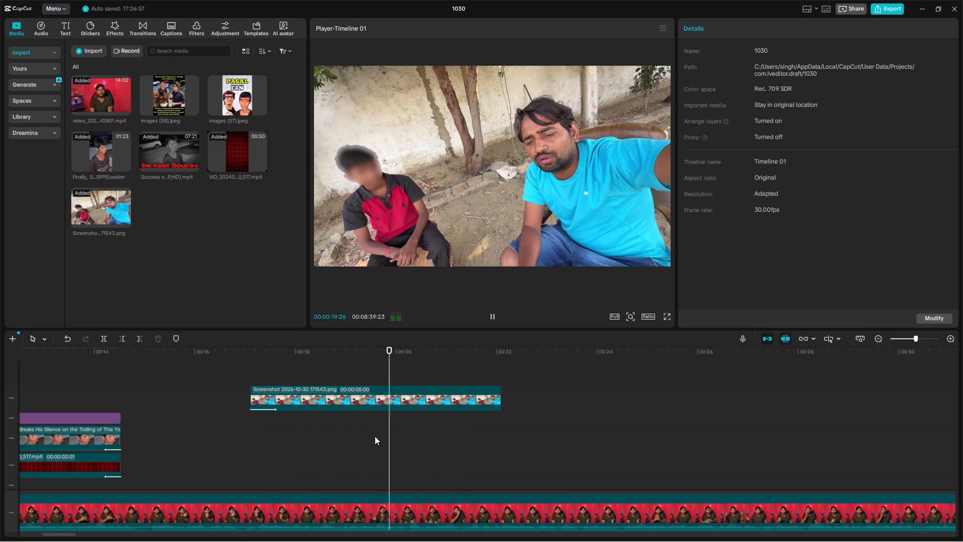
key("space")
left_click(405, 452)
left_click(408, 452)
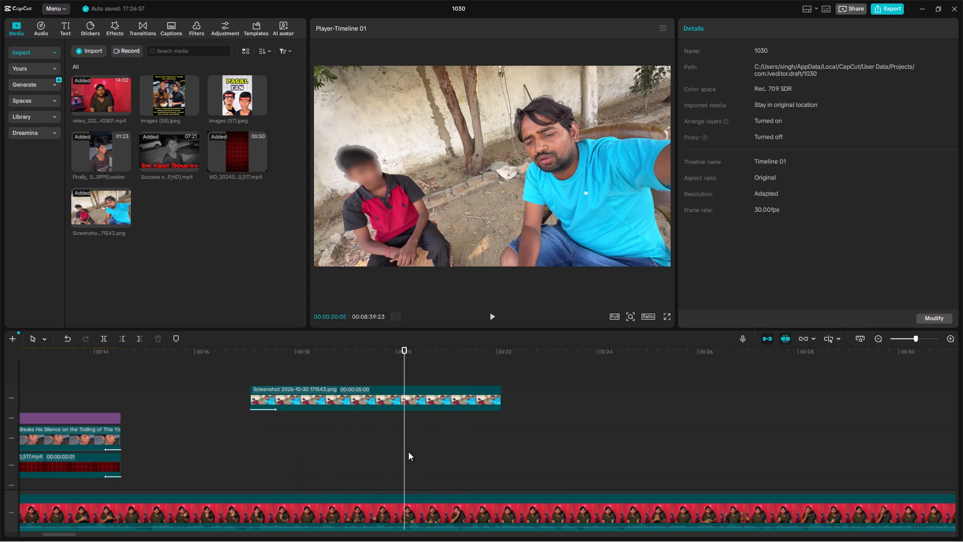
left_click(438, 405)
key("ctrl+b")
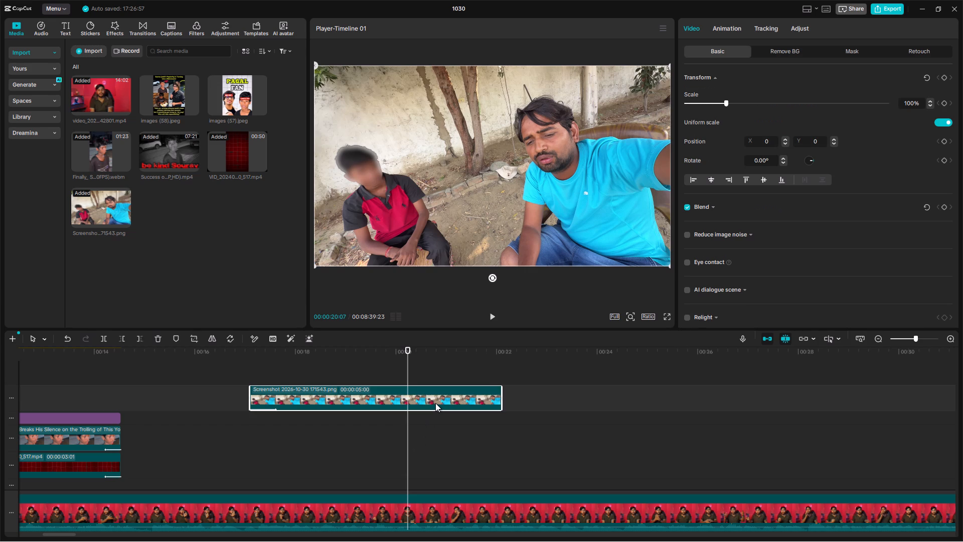
key("ctrl+x")
left_click(368, 392, "ctrl")
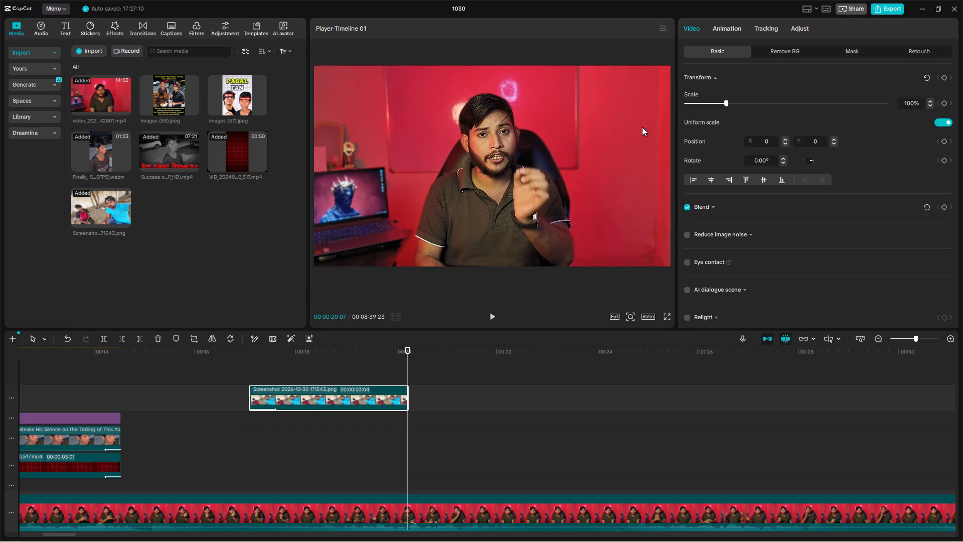
Add the Fade Out animation to the screenshot clip's end with a duration of 0.3 s, keeping it among the favourites.
left_click(723, 31)
left_click(816, 45)
left_click(841, 41)
left_click(827, 47)
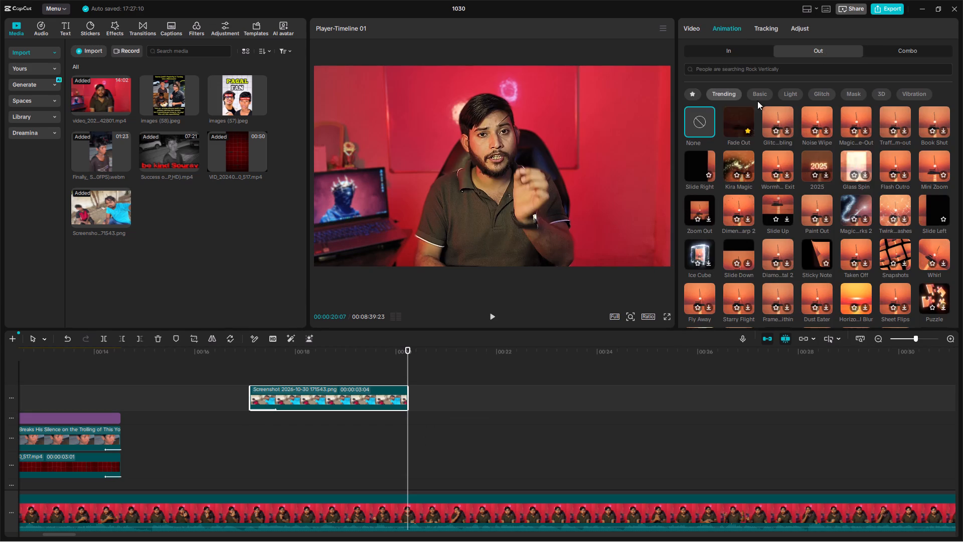
left_click(745, 127)
left_click(730, 119)
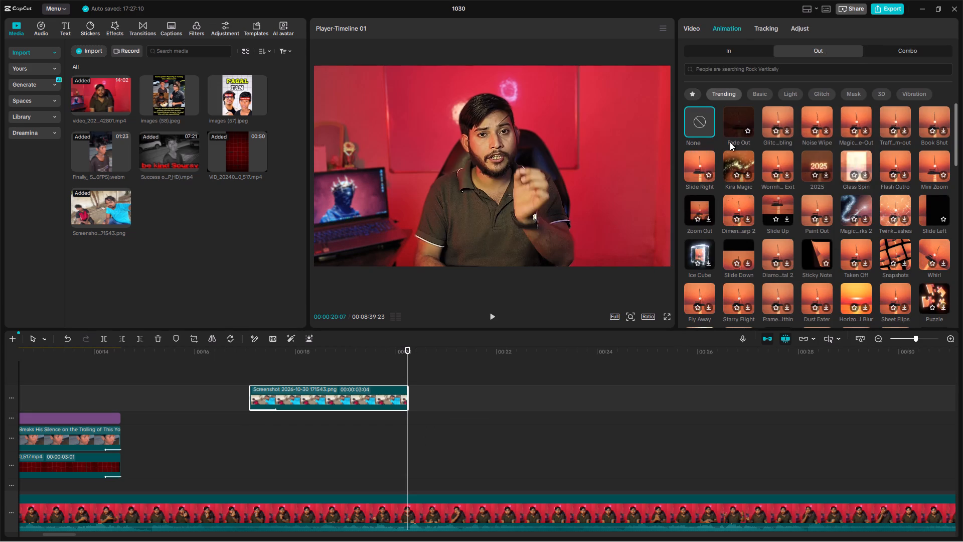
left_click(749, 130)
left_click(733, 121)
left_click_drag(888, 312, 892, 317)
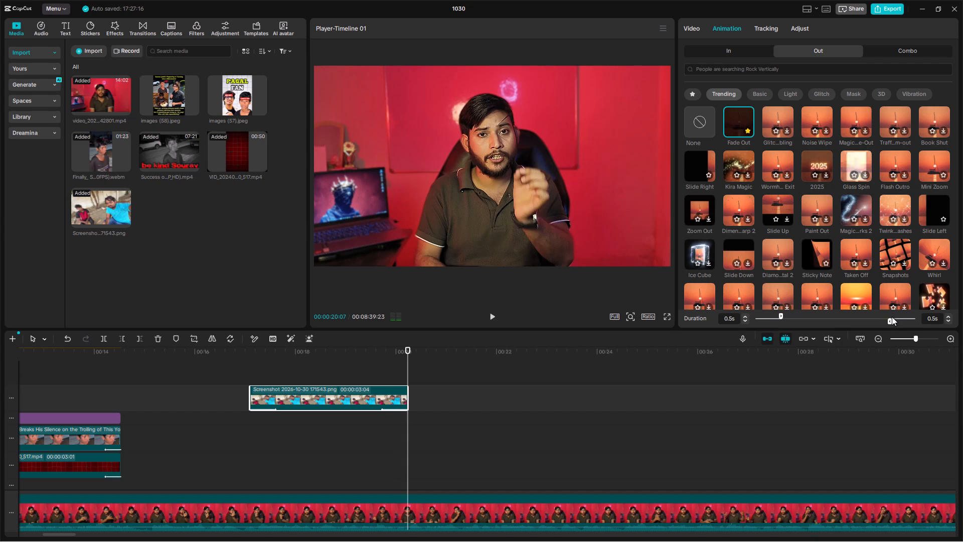
left_click_drag(892, 317, 893, 317)
left_click(898, 319)
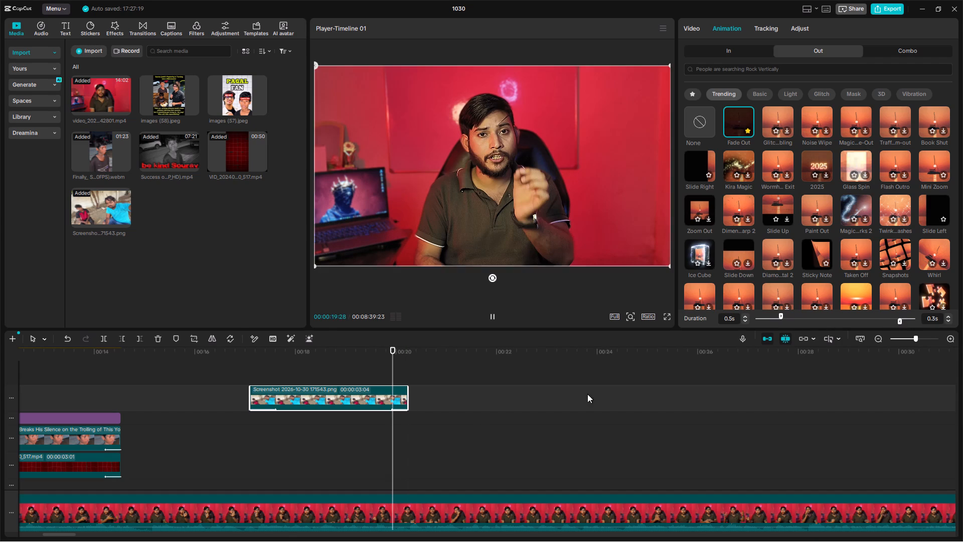
left_click(213, 434)
key("space")
left_click(289, 392)
key("space")
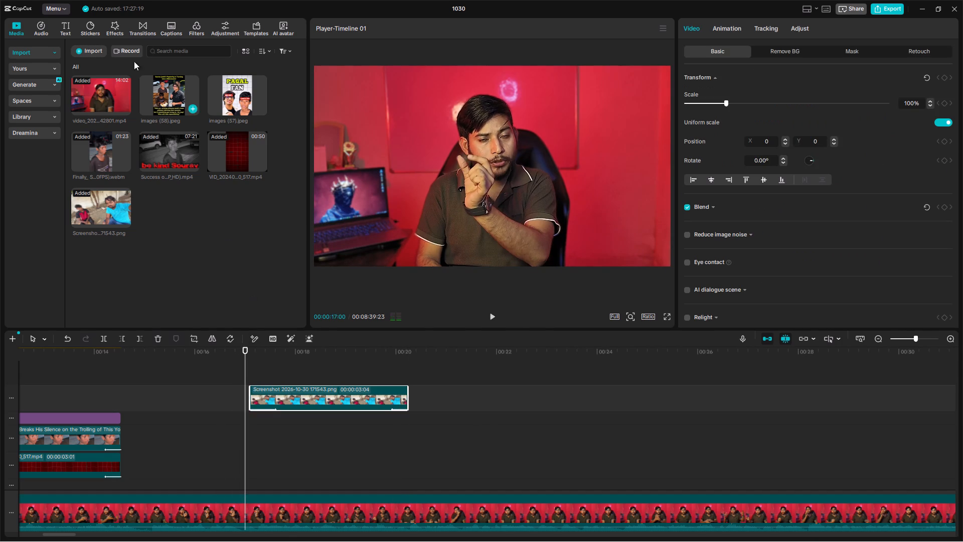
Apply the favourite video effect Slightly Shaky to the screenshot clip.
left_click(149, 29)
left_click(88, 25)
left_click_drag(103, 24, 111, 23)
left_click(118, 23)
left_click(60, 40)
left_click_drag(41, 50, 48, 52)
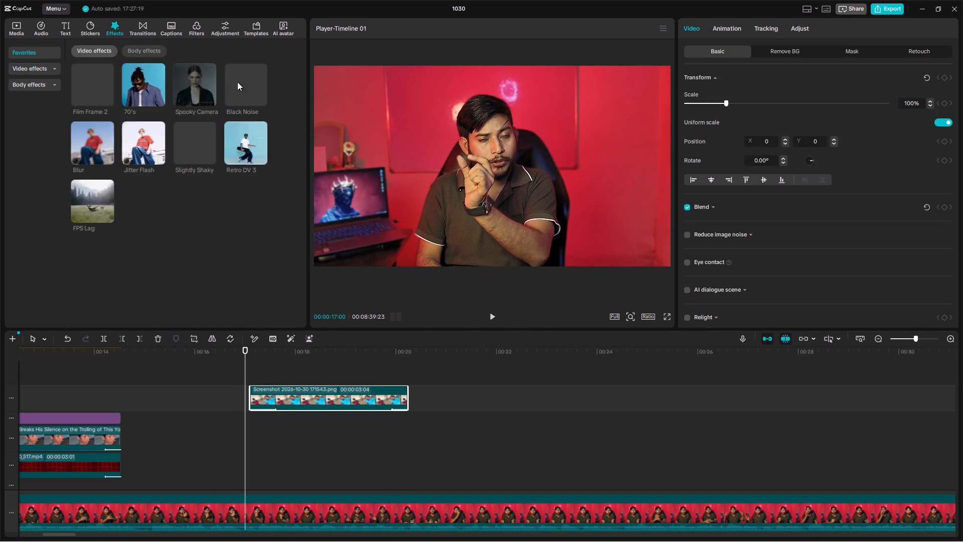
left_click(40, 41)
left_click(41, 53)
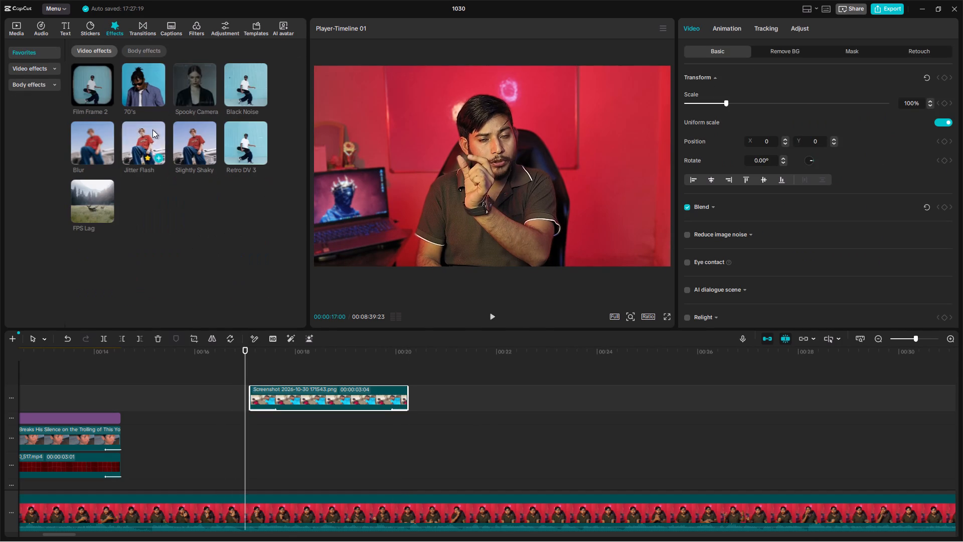
left_click_drag(188, 141, 257, 397)
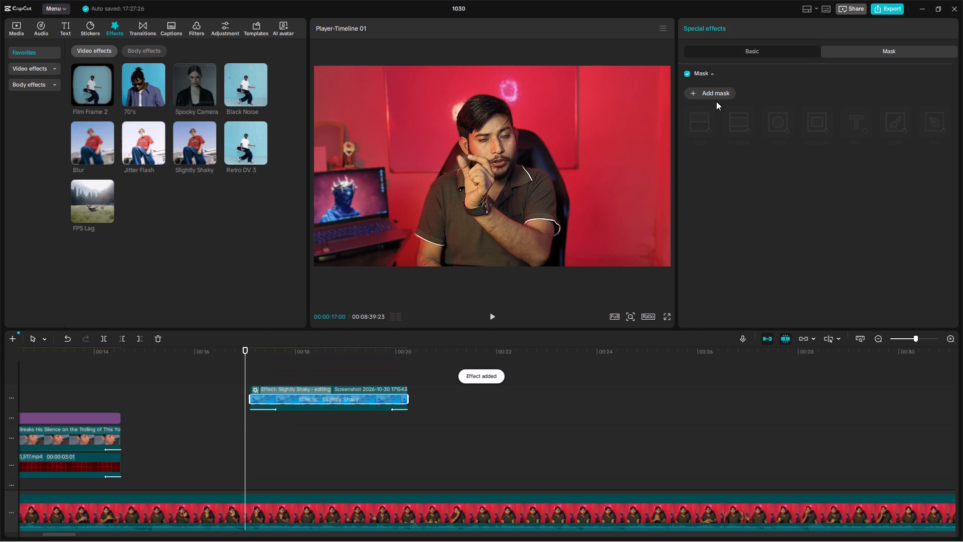
Preview the shake on the screenshot and set the Slightly Shaky effect's speed to 7.
left_click(277, 393)
key("space")
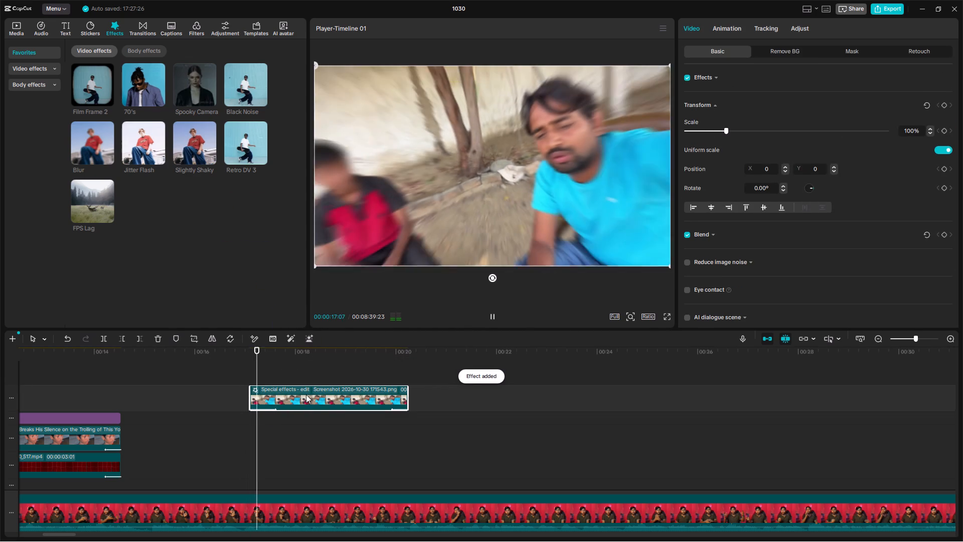
key("space")
left_click(306, 394)
key("space")
key("space")
left_click(263, 385)
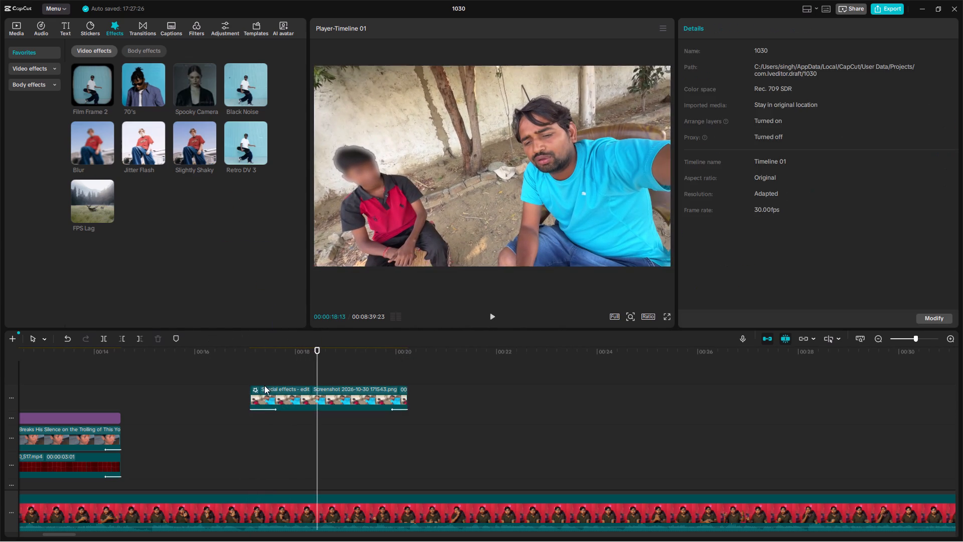
left_click(274, 397)
left_click(277, 389)
left_click(289, 400)
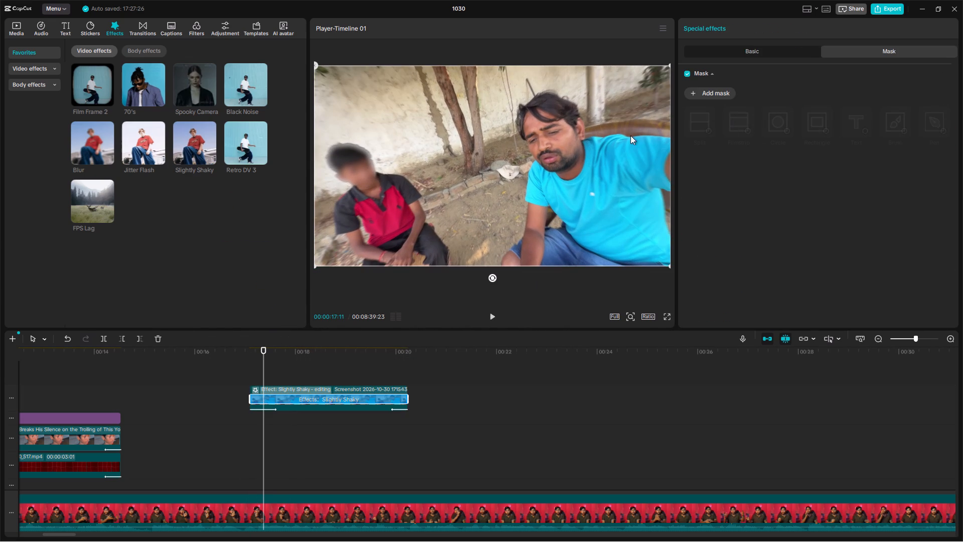
left_click(735, 61)
left_click(733, 48)
left_click_drag(739, 116, 738, 116)
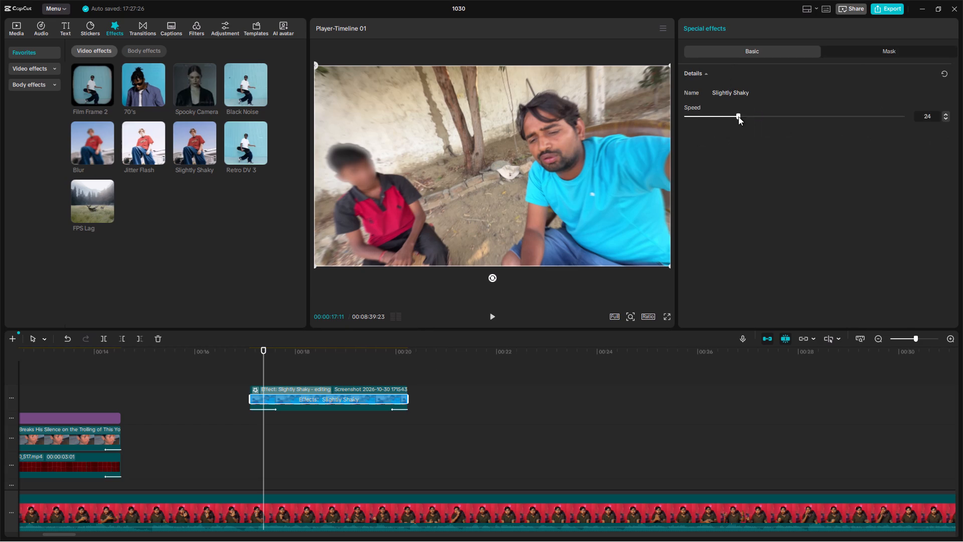
left_click_drag(738, 116, 701, 117)
Play the slowed shake and the talk after it up to about 25 seconds to review where more footage is needed.
key("space")
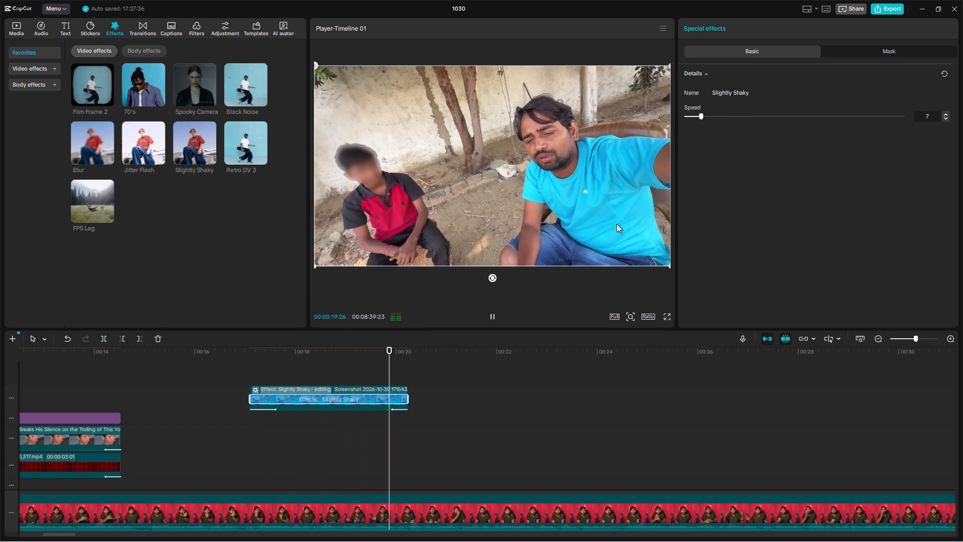
scroll(479, 417, "down", 7, "ctrl")
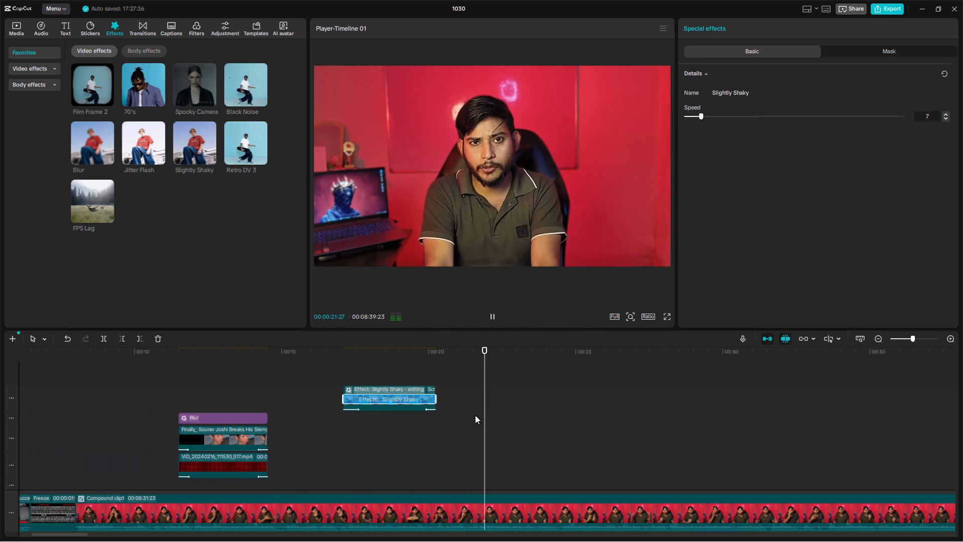
scroll(475, 413, "down", 7, "ctrl")
scroll(214, 414, "down", 10, "ctrl")
scroll(123, 424, "down", 6)
scroll(138, 423, "up", 9)
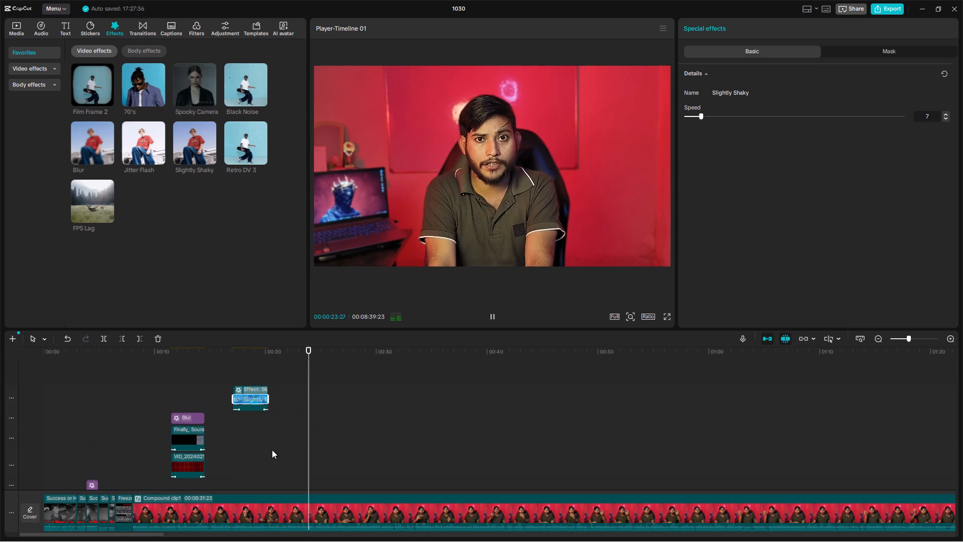
scroll(272, 450, "up", 10)
scroll(302, 445, "right", 1)
scroll(302, 445, "up", 3, "ctrl")
key("space")
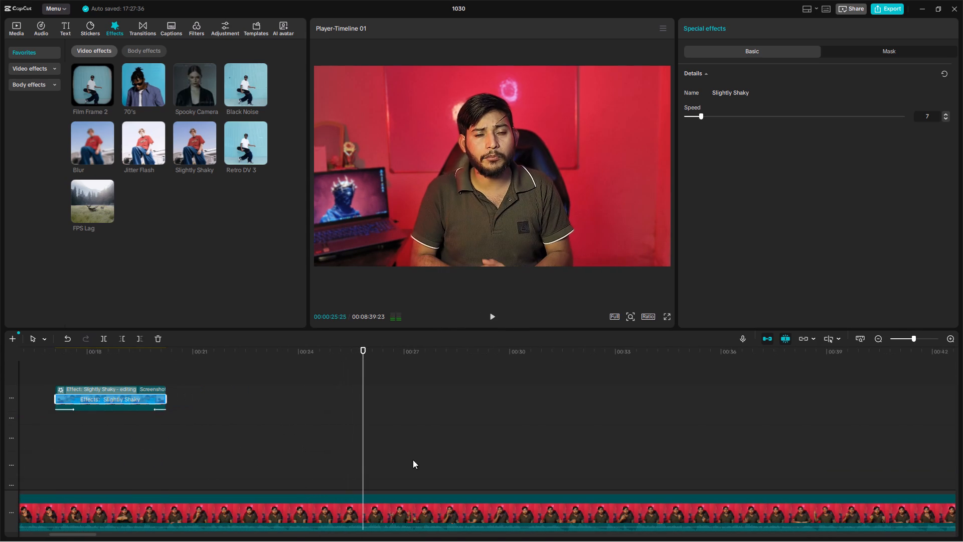
Switch to YouTube, search for "hardik pandya" and open the Short "Bro Literally Said, Give Me A Home".
left_click(557, 530)
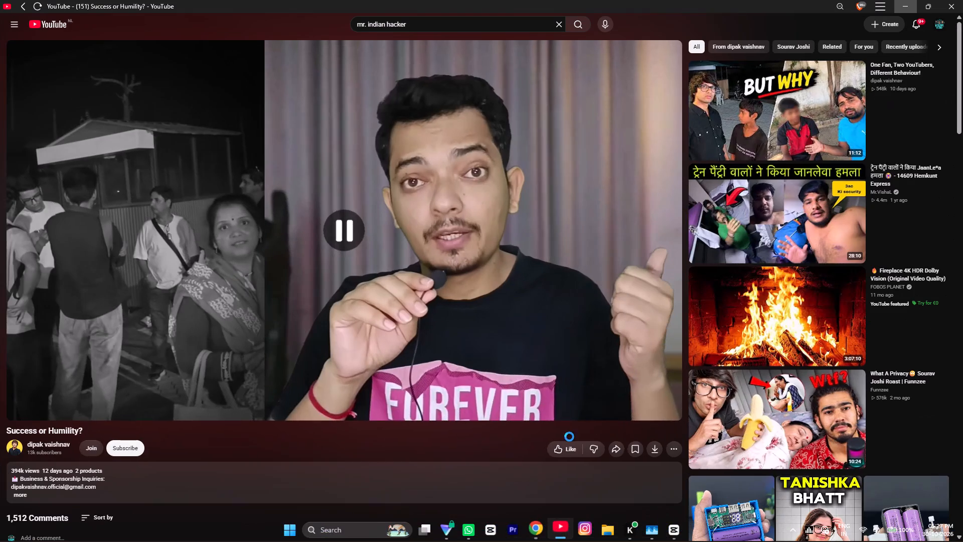
left_click_drag(436, 28, 262, 32)
key("BackSpace")
type("harde")
key("BackSpace")
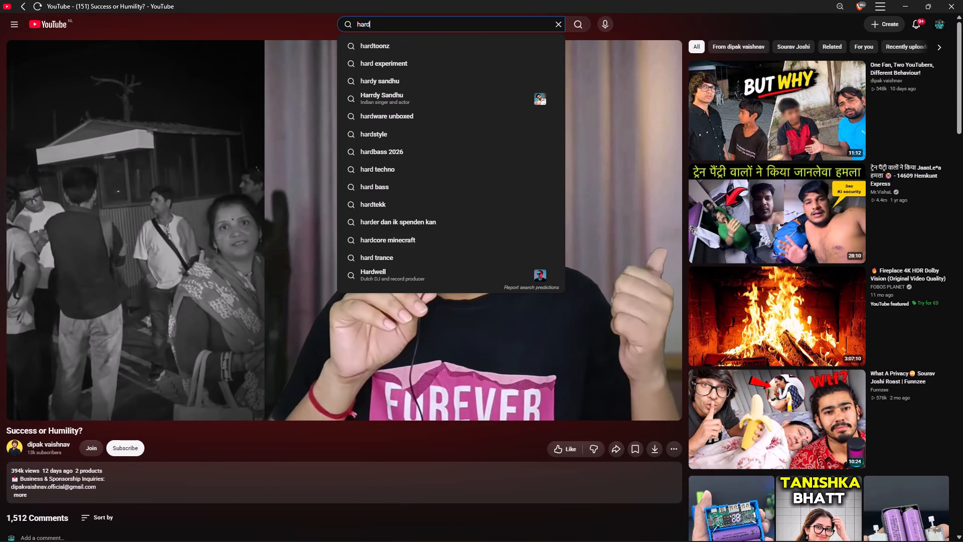
type("ik")
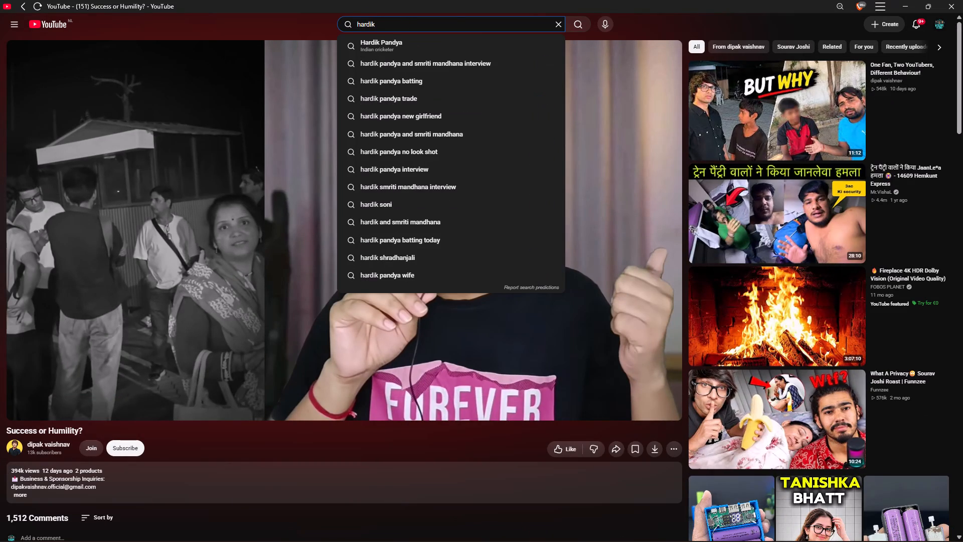
left_click(394, 39)
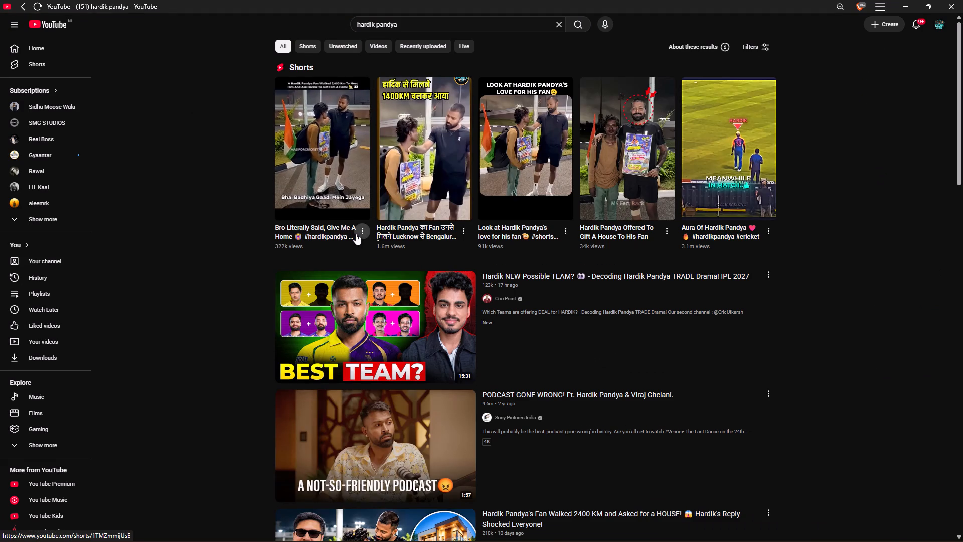
left_click(325, 158)
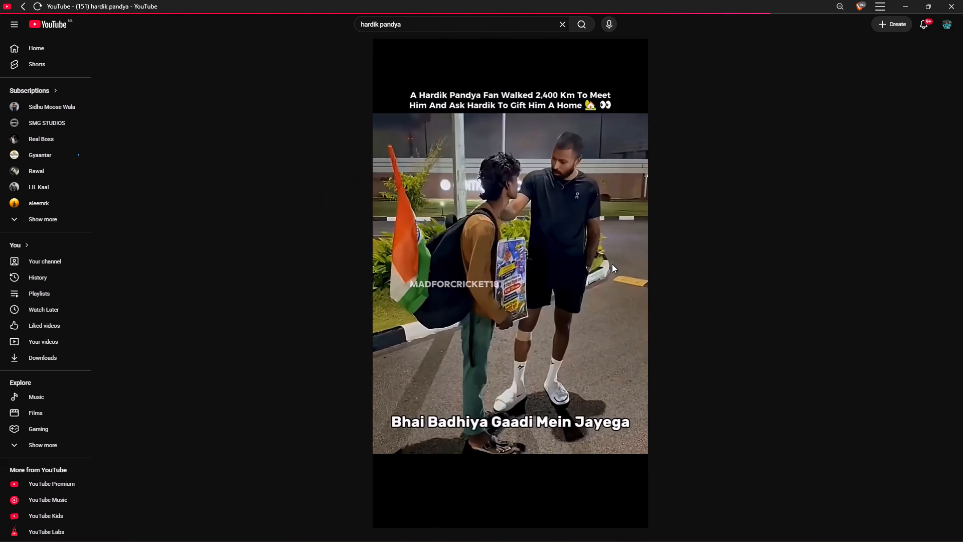
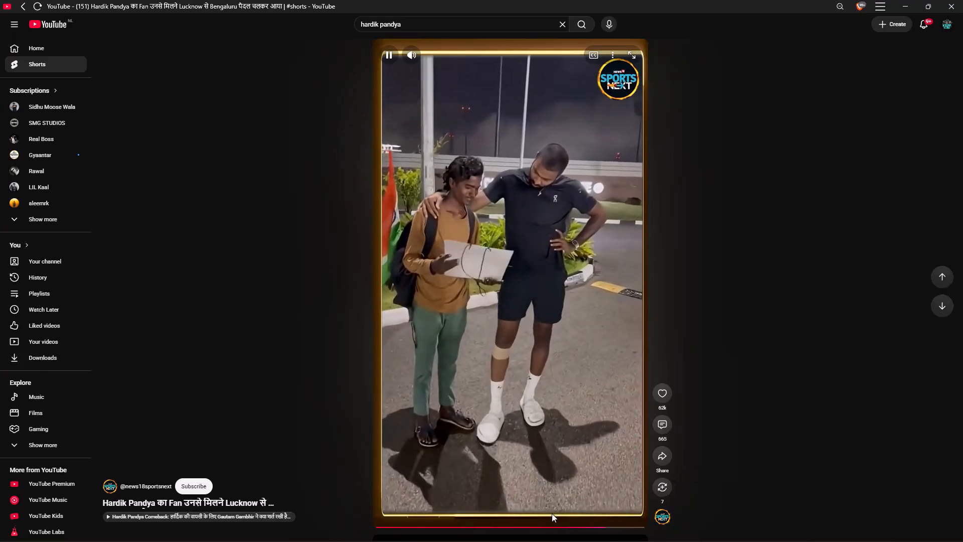
Pause the Hardik Pandya fan Short and switch back to CapCut, showing the project's imported media.
left_click(569, 384)
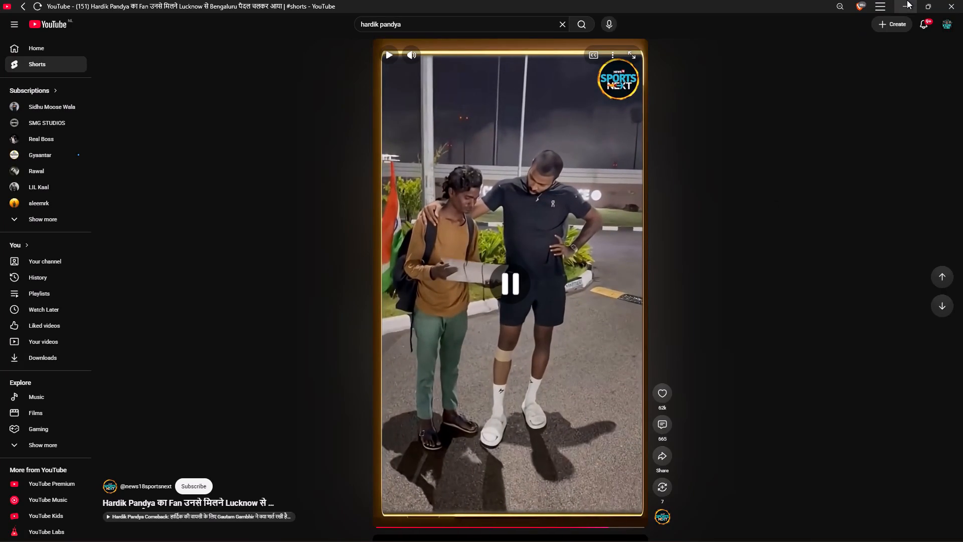
left_click(907, 0)
left_click(30, 22)
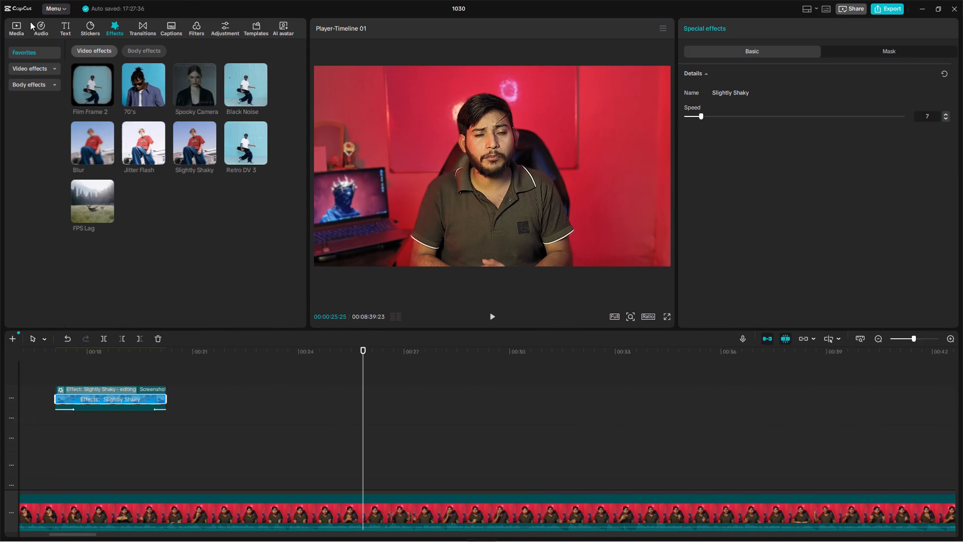
left_click(22, 24)
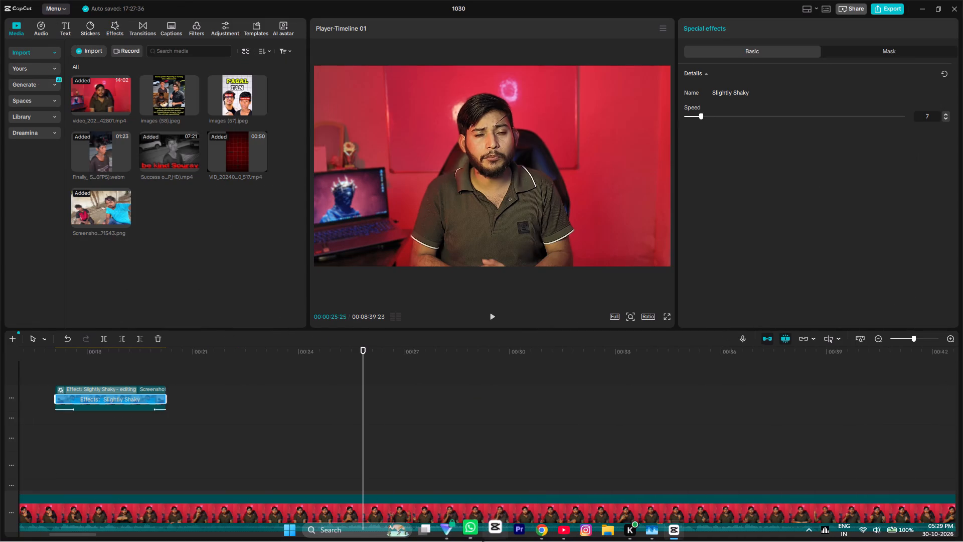
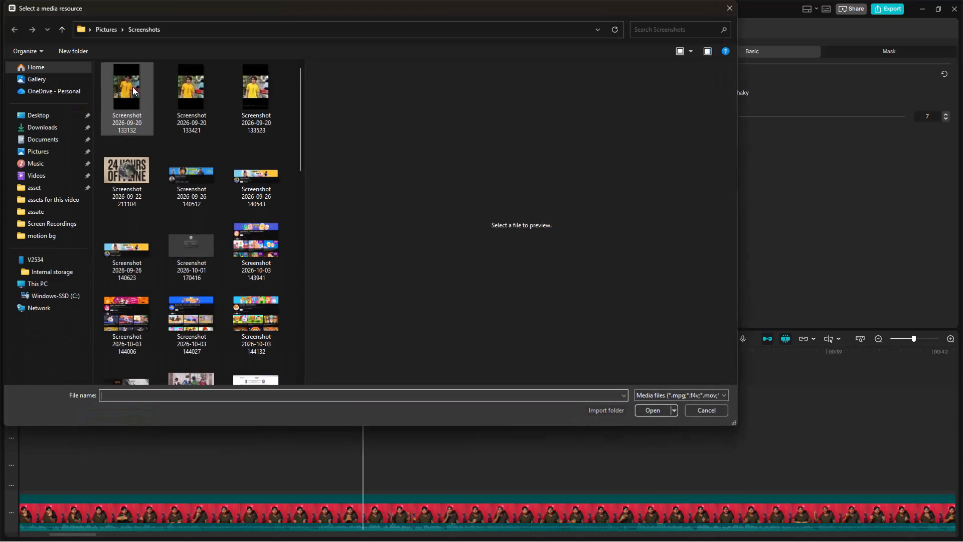
Import the Hardik Pandya fan Short from the Downloads folder and place it on an overlay track at about 25 seconds.
left_click(59, 125)
left_click(138, 85)
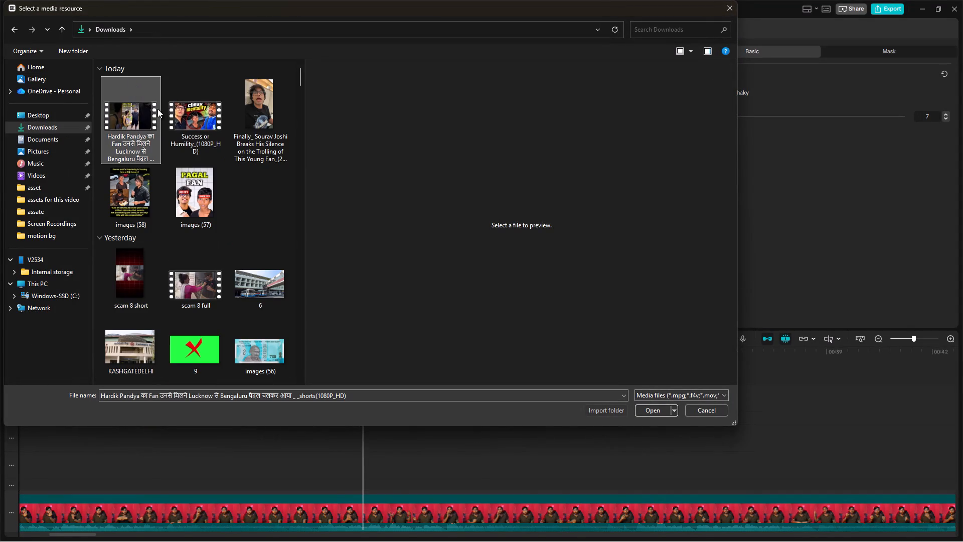
left_click(657, 409)
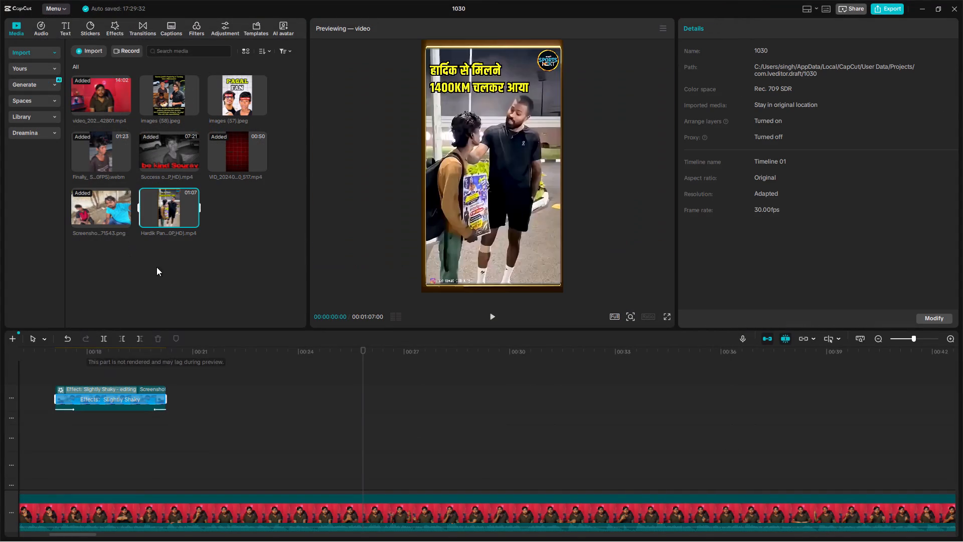
left_click_drag(171, 213, 343, 382)
Preview the Hardik Pandya Short at several points between 24 and 53 seconds, looking for the footage worth keeping.
left_click(299, 375)
key("space")
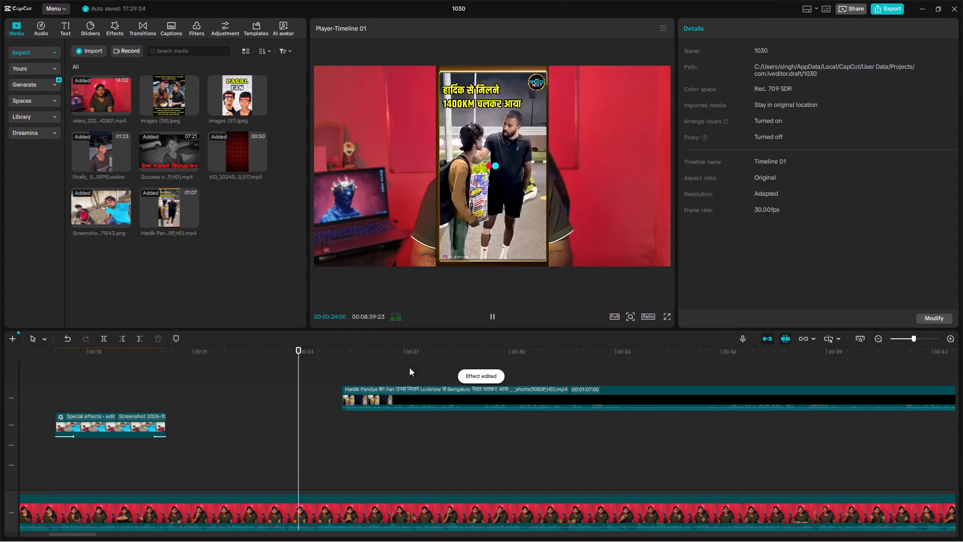
left_click(409, 367)
left_click(499, 374)
key("space")
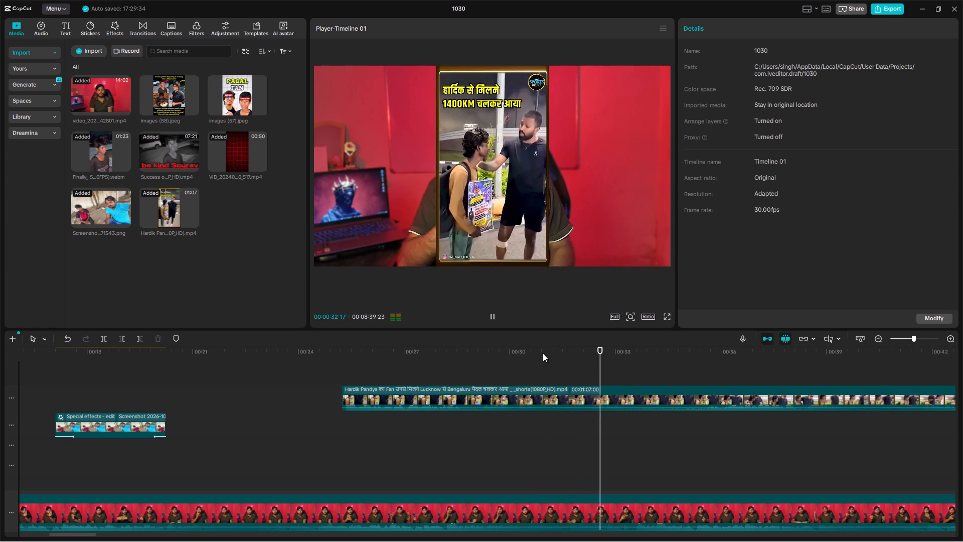
left_click(694, 375)
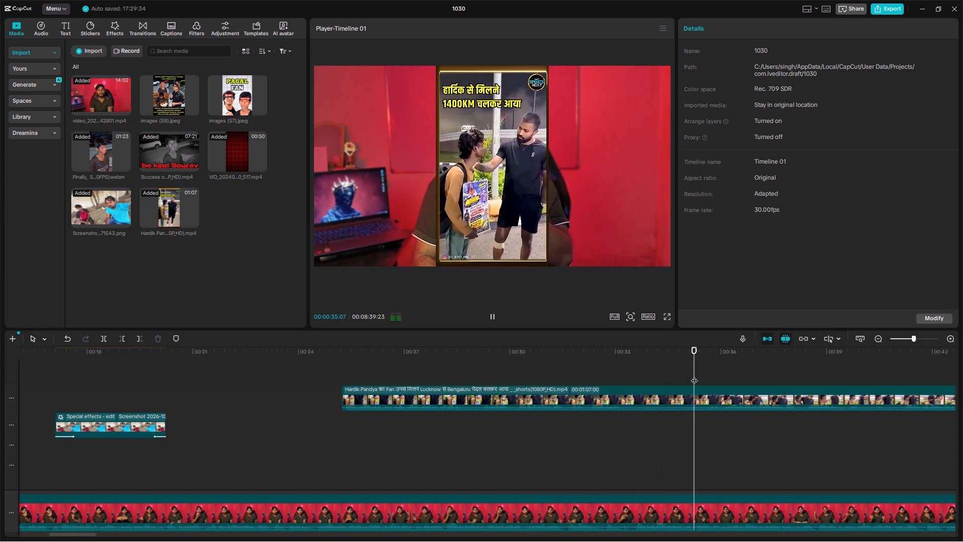
key("space")
scroll(695, 377, "left", 1)
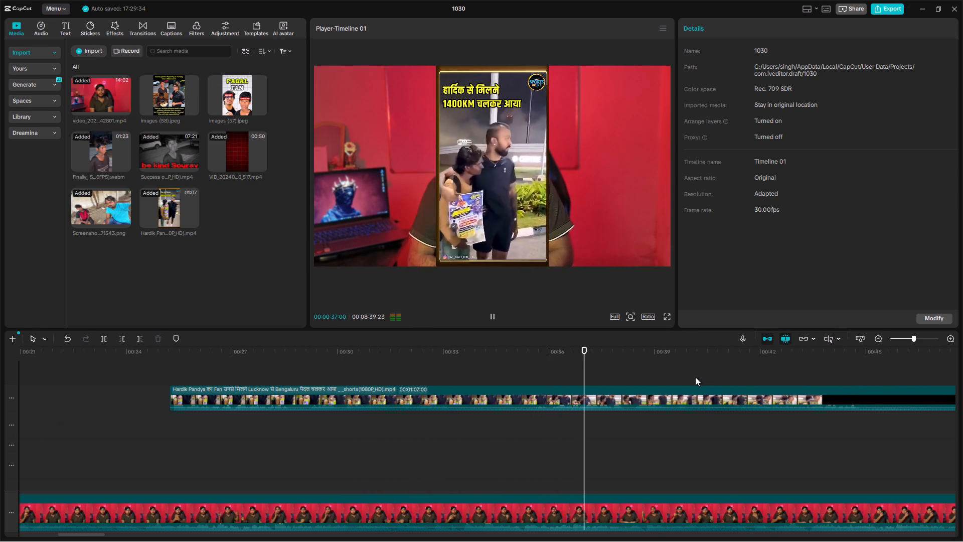
left_click(678, 375)
key("space")
key("space")
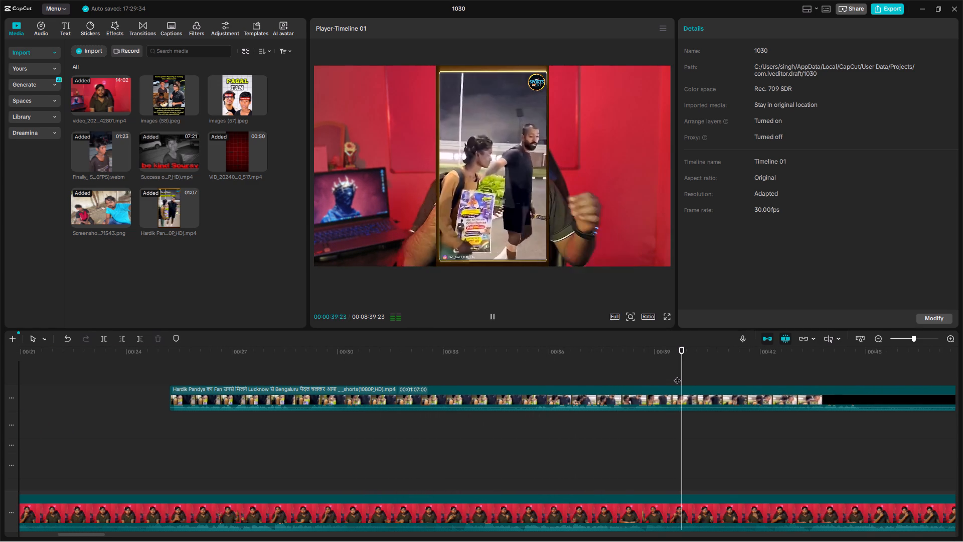
scroll(677, 375, "left", 1)
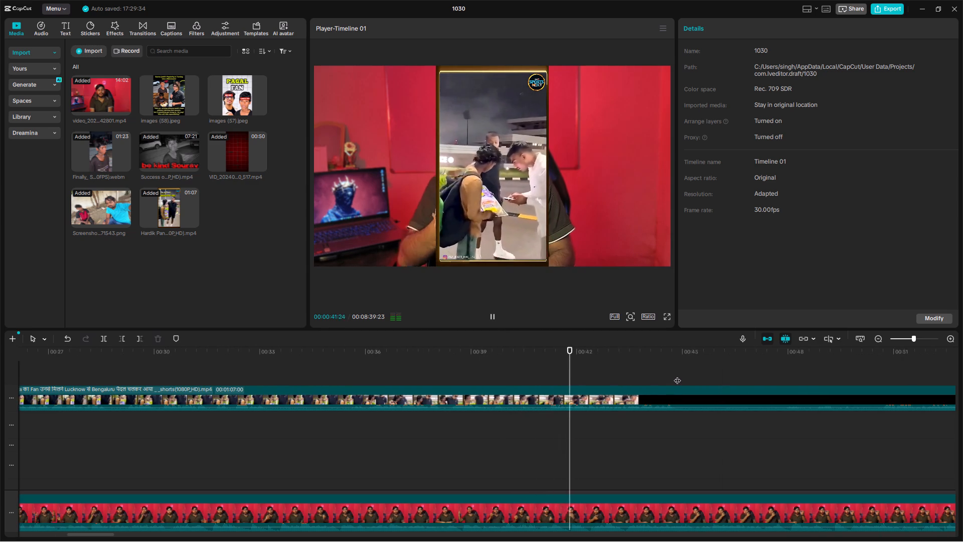
left_click(690, 372)
key("space")
key("space")
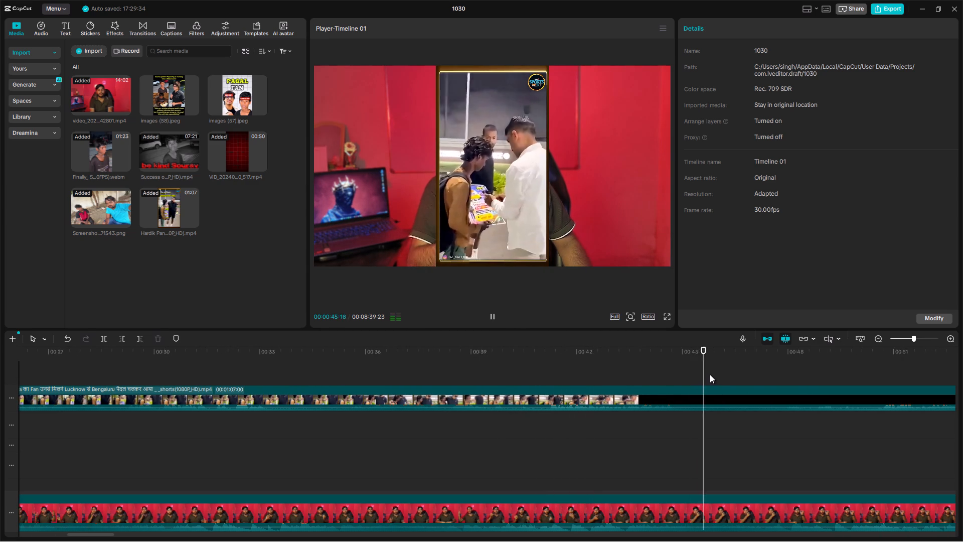
scroll(710, 374, "left", 1)
left_click(595, 376)
key("space")
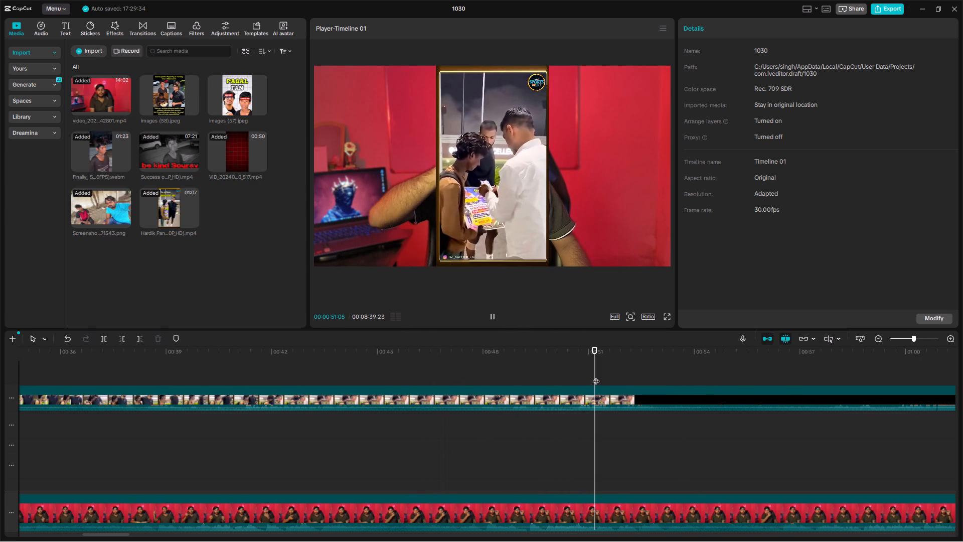
key("space")
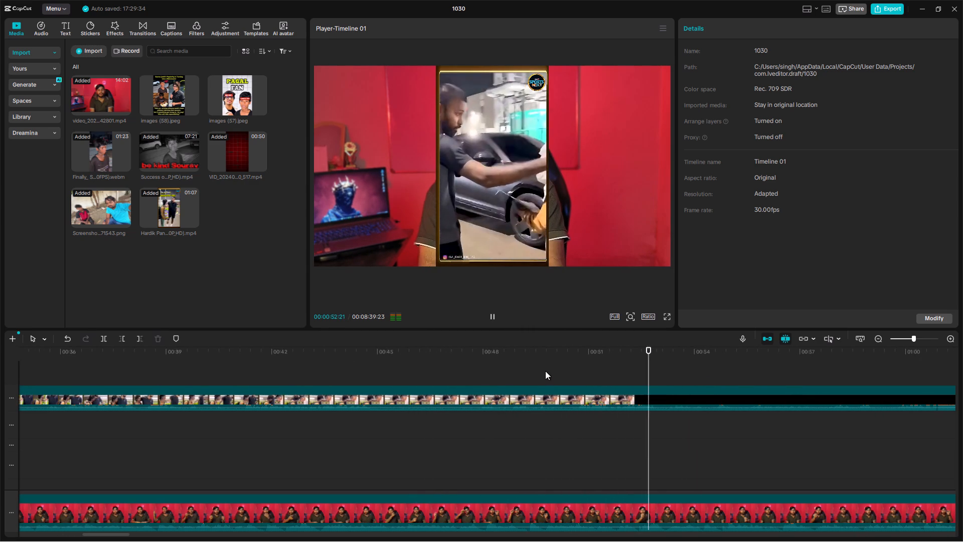
Split the Hardik Pandya Short at 00:00:50:11 and delete the part before the cut.
left_click(545, 371)
key("space")
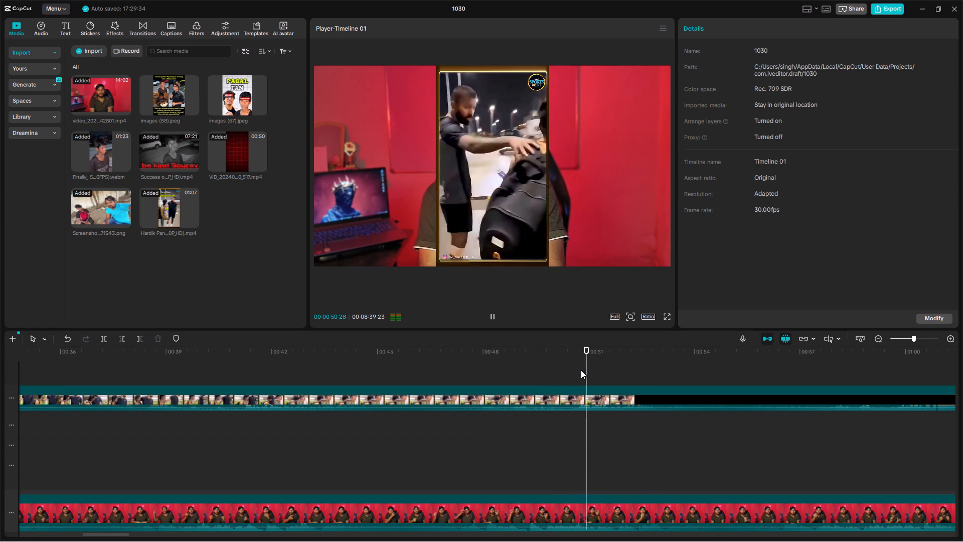
left_click(573, 371)
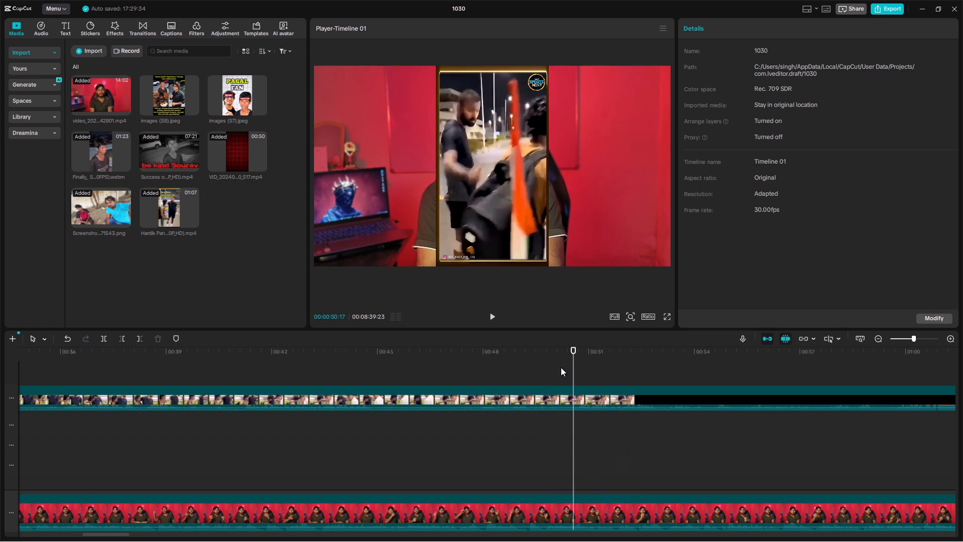
left_click(561, 367)
key("space")
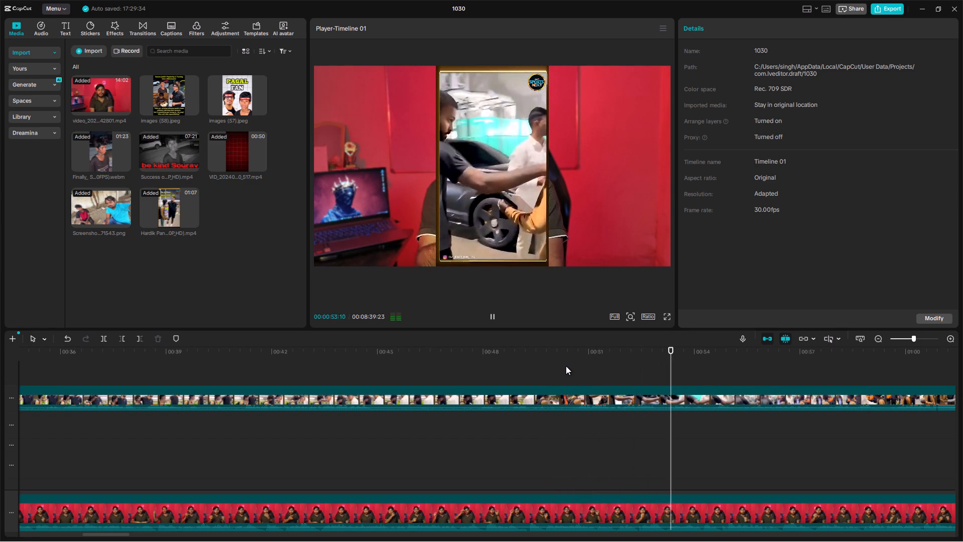
left_click(566, 366)
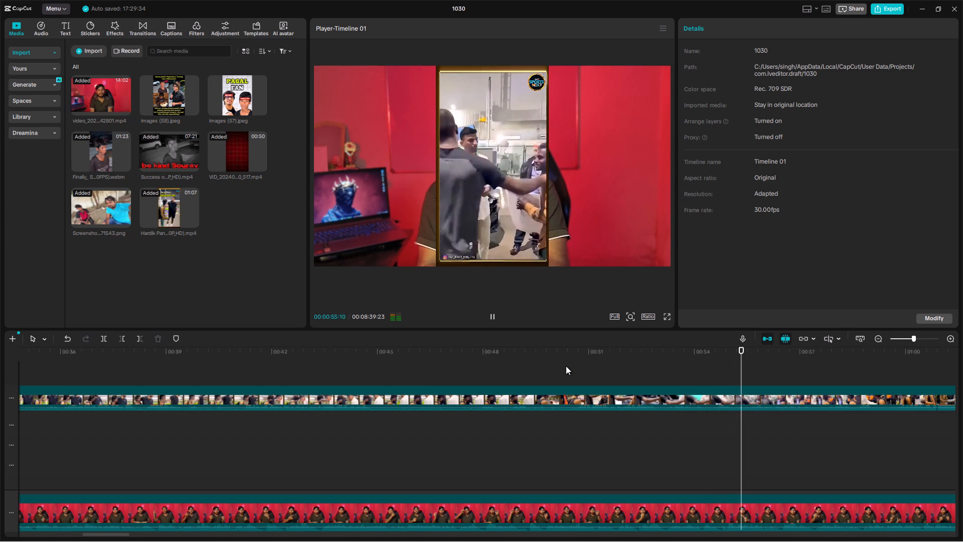
left_click(574, 408)
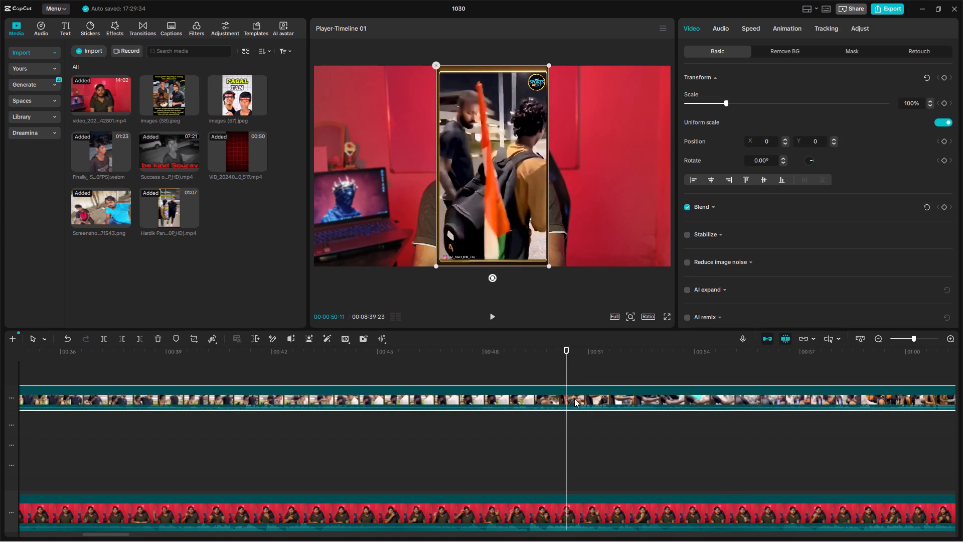
key("ctrl+b")
left_click(520, 391)
left_click(156, 336)
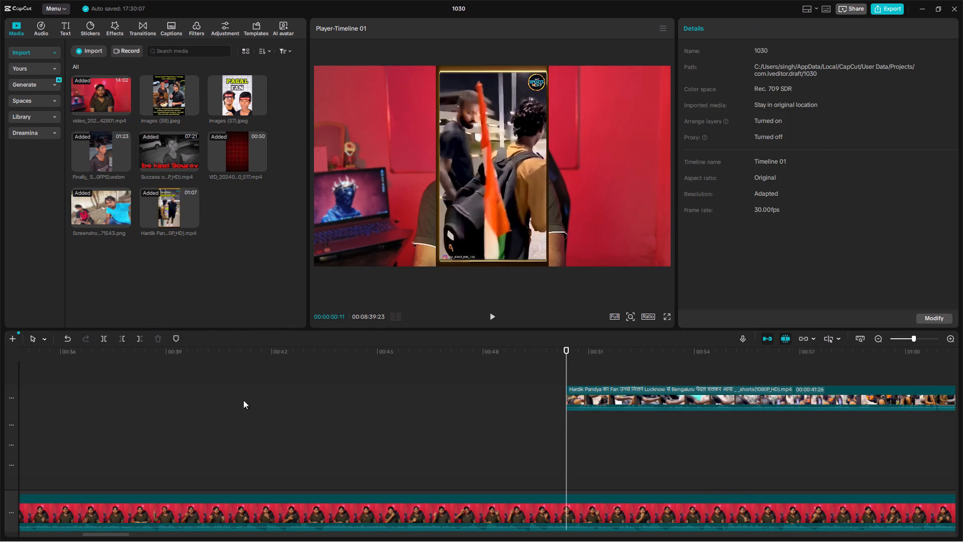
Review the speaker's footage following the screenshot overlay, from about 20 to 23 seconds, to find the next edit point.
left_click(164, 391)
key("space")
scroll(167, 390, "down", 5, "ctrl")
scroll(169, 390, "left", 1)
scroll(167, 393, "down", 3, "ctrl")
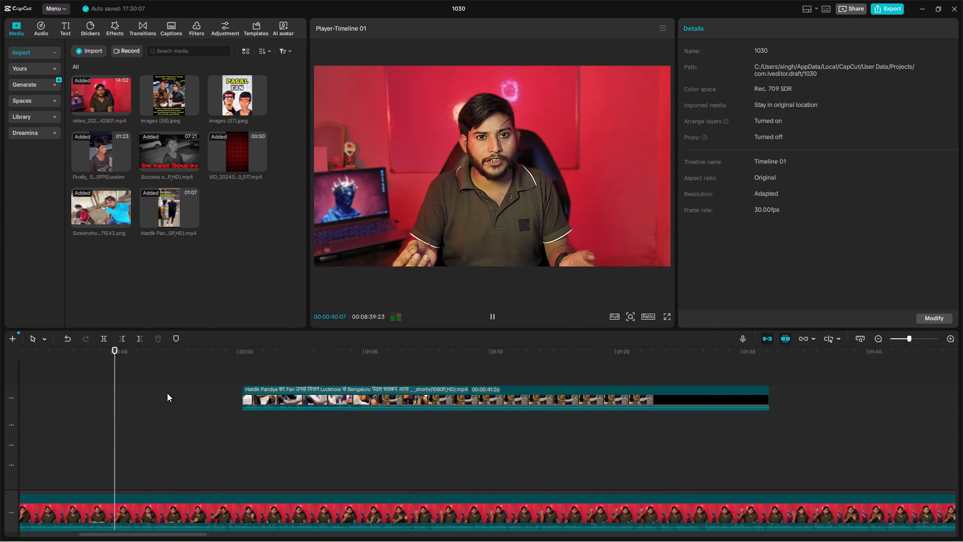
scroll(167, 393, "down", 2, "ctrl")
left_click(293, 389)
key("space")
key("space")
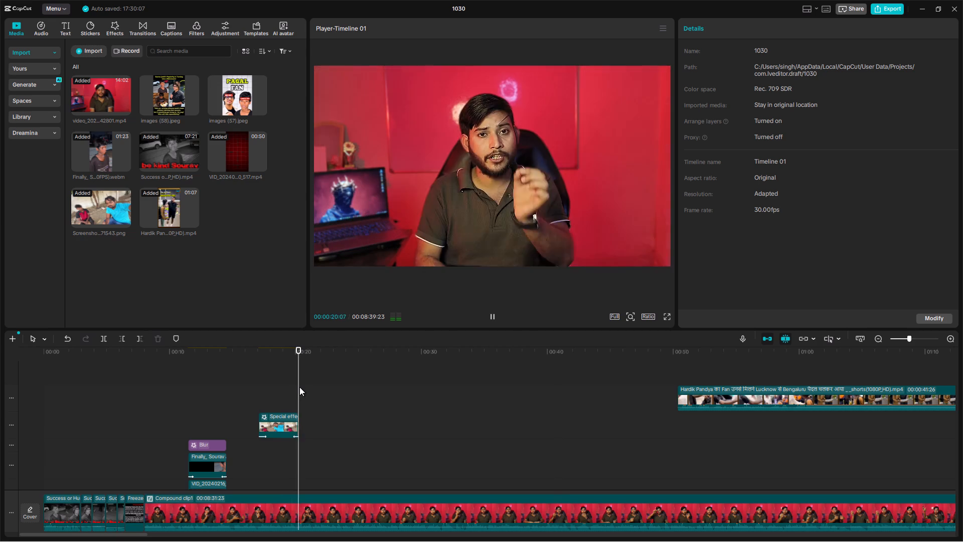
key("space")
scroll(334, 463, "right", 1)
scroll(333, 468, "up", 6, "ctrl")
scroll(290, 472, "up", 5, "ctrl")
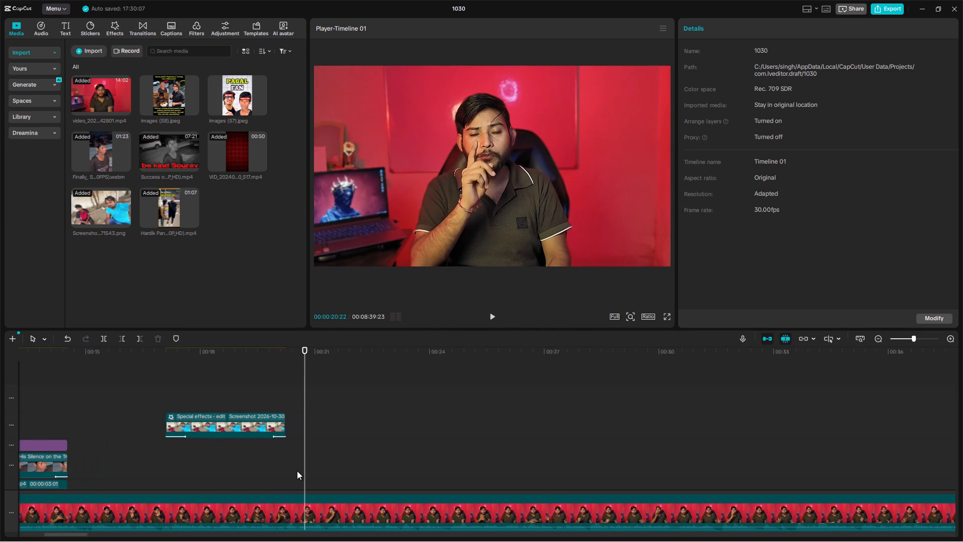
left_click(297, 471)
key("space")
key("space")
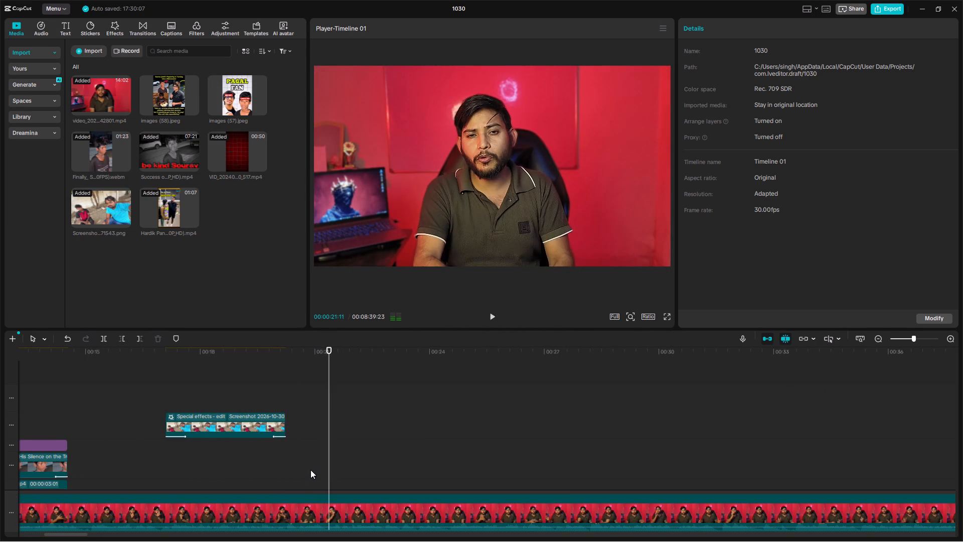
key("space")
key("space")
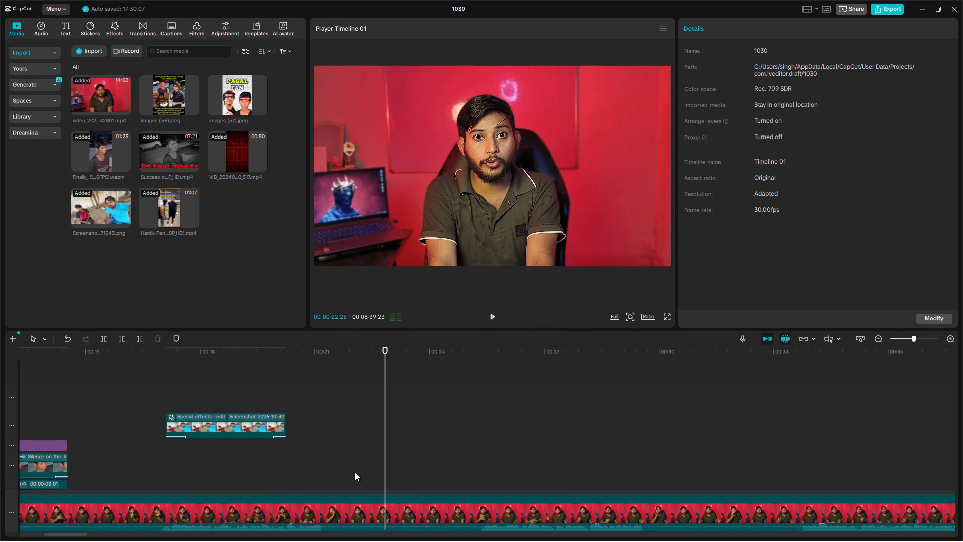
Split Compound clip1, Compound clip2 and the Blur effect at 00:00:24:15.
key("space")
left_click(386, 484)
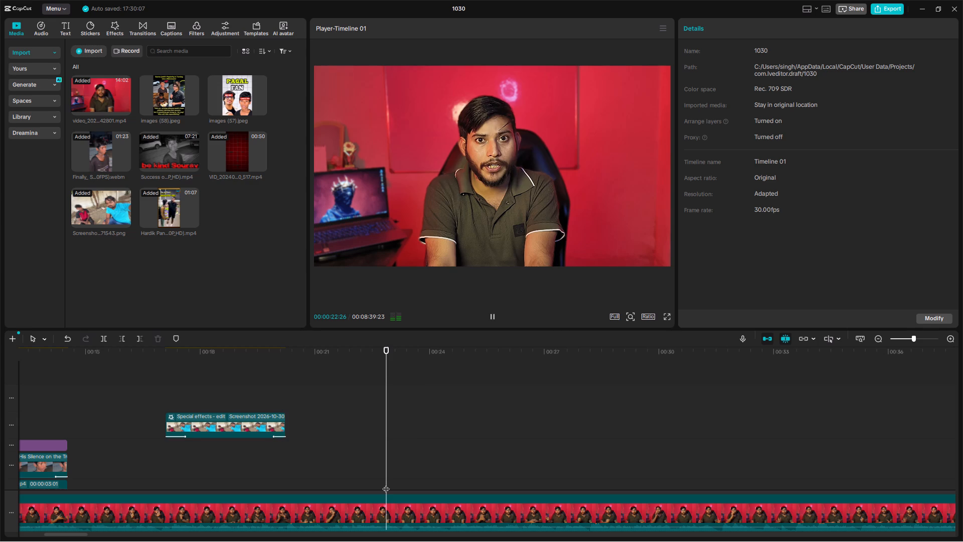
left_click(386, 484)
key("space")
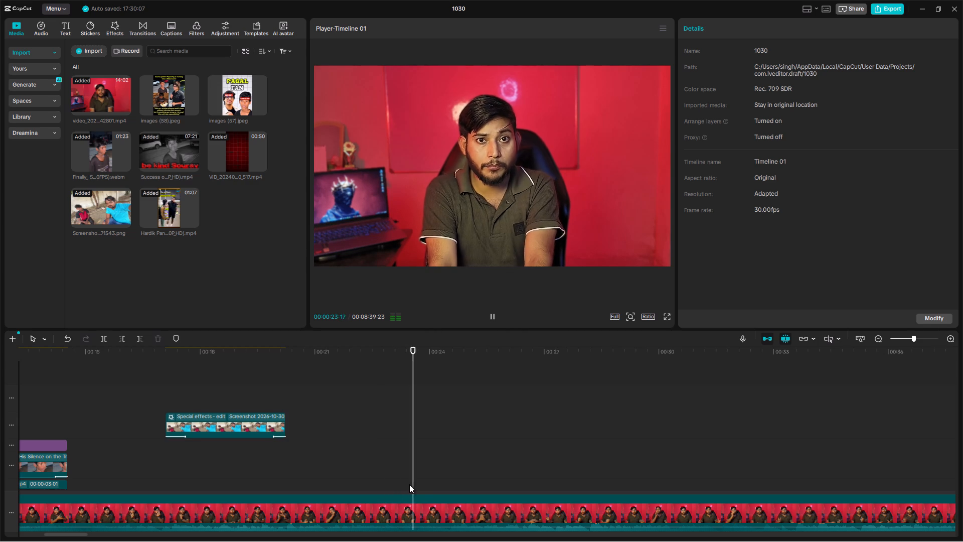
key("space")
double_click(452, 476)
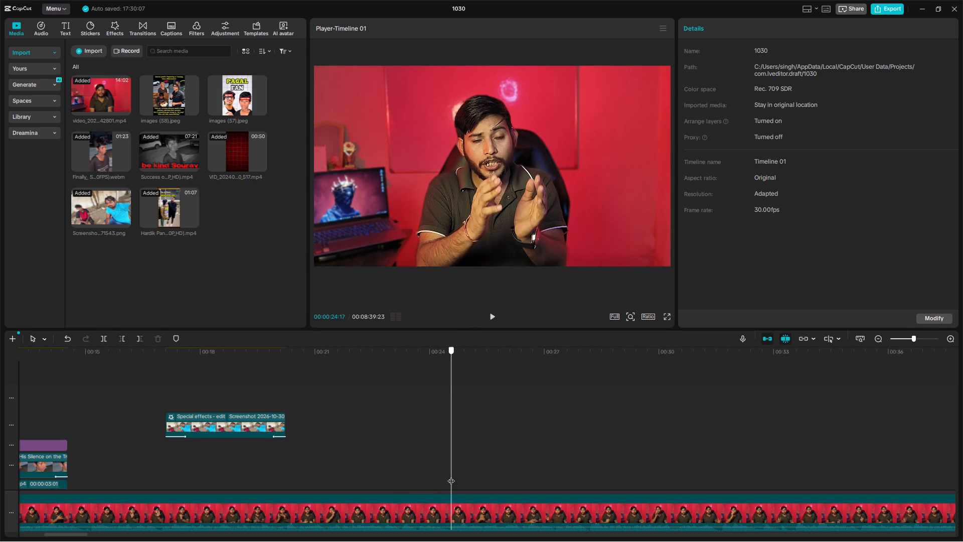
left_click(452, 504)
key("ctrl+b")
scroll(454, 496, "down", 6)
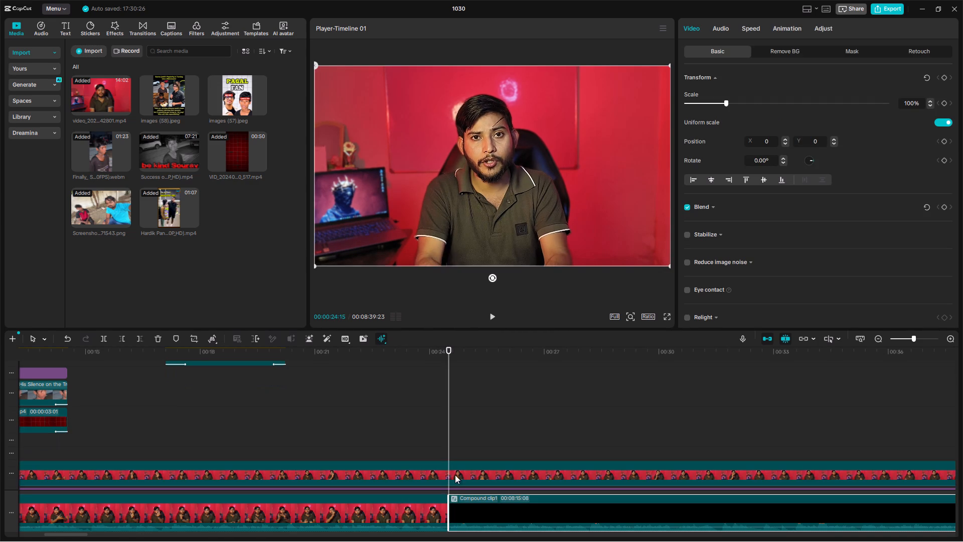
left_click(456, 473, "ctrl")
key("ctrl+b")
scroll(456, 473, "down", 6, "ctrl")
scroll(456, 477, "down", 3)
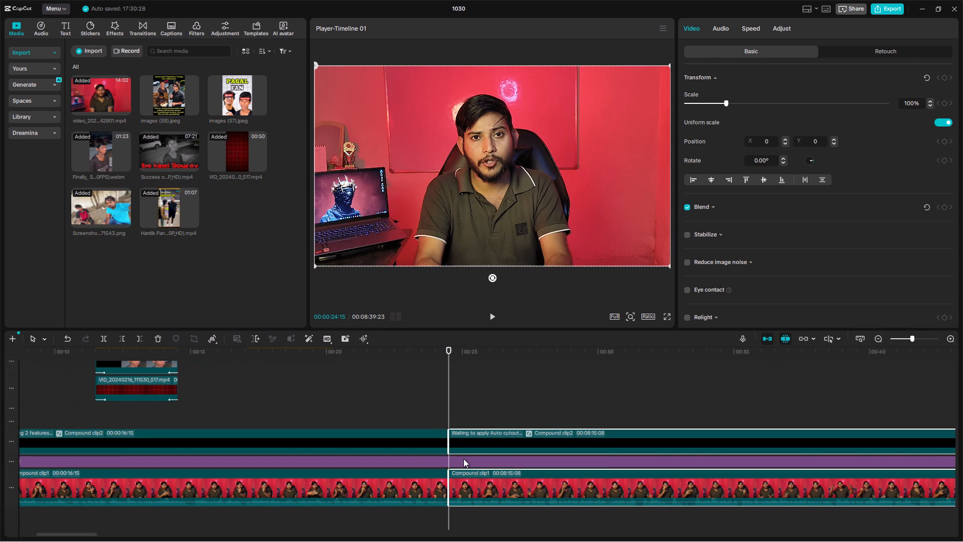
left_click(463, 459, "ctrl")
key("ctrl+b")
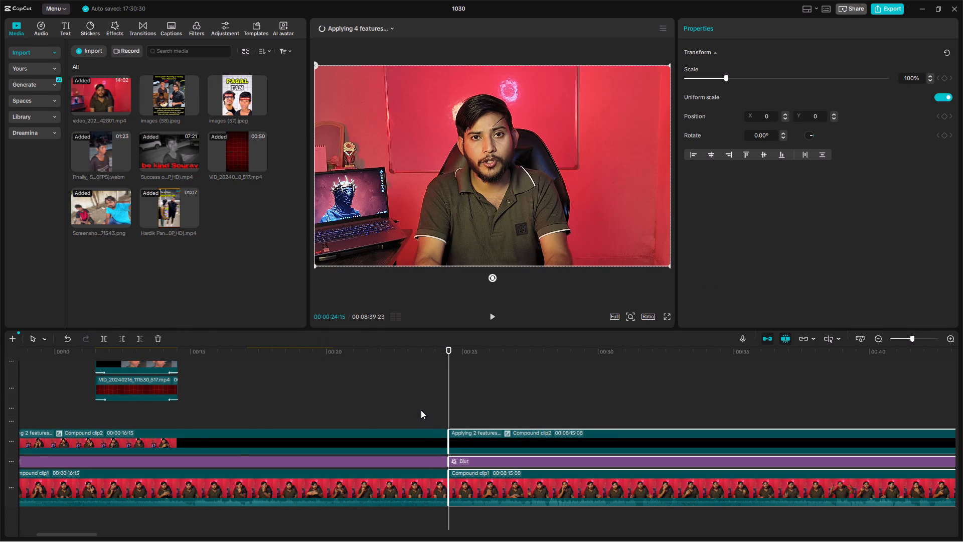
Create a freeze frame from the first part of Compound clip2 at 00:00:24:15.
scroll(440, 401, "right", 1)
scroll(441, 400, "up", 4, "ctrl")
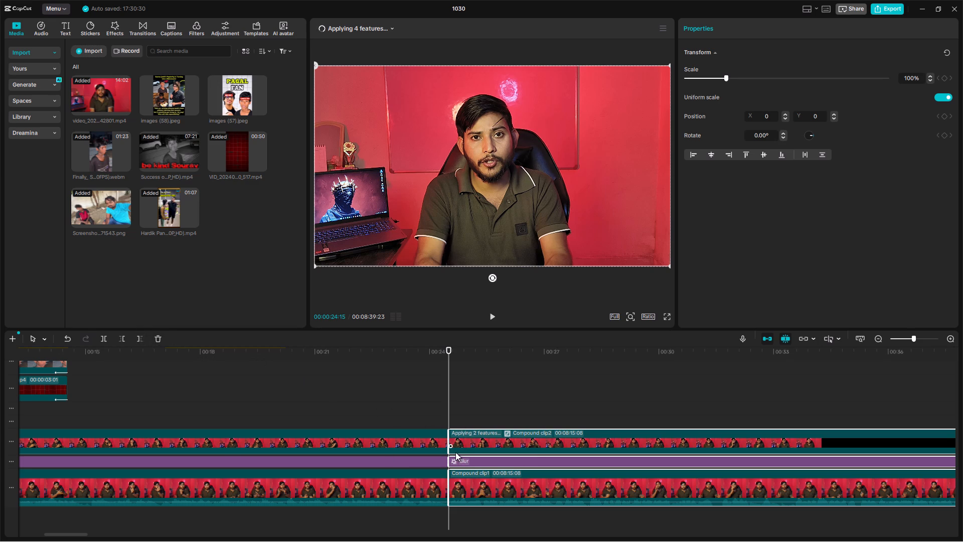
left_click(437, 447)
left_click(228, 357)
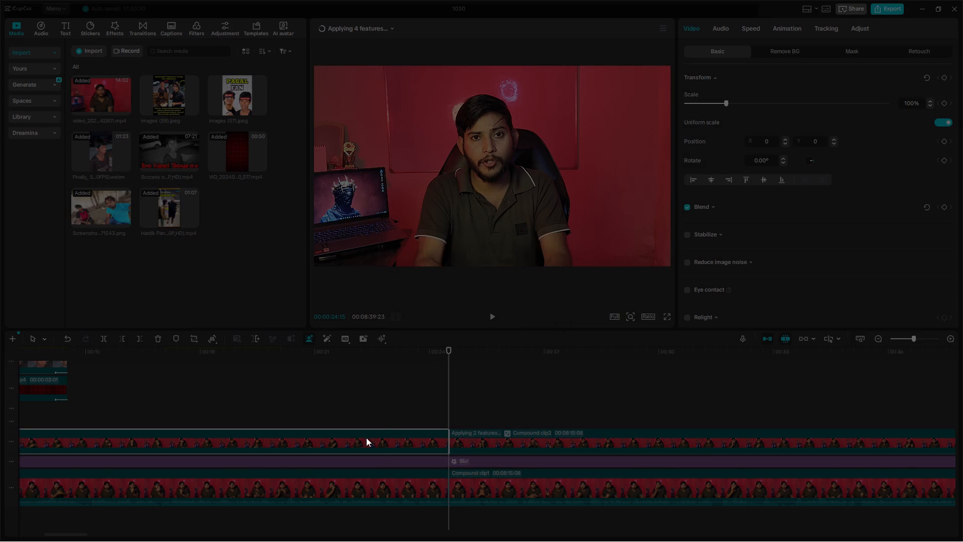
Shift the second part of Compound clip2 to about 28.4 seconds and place the freeze frame in the gap on that track.
left_click_drag(472, 431, 470, 466)
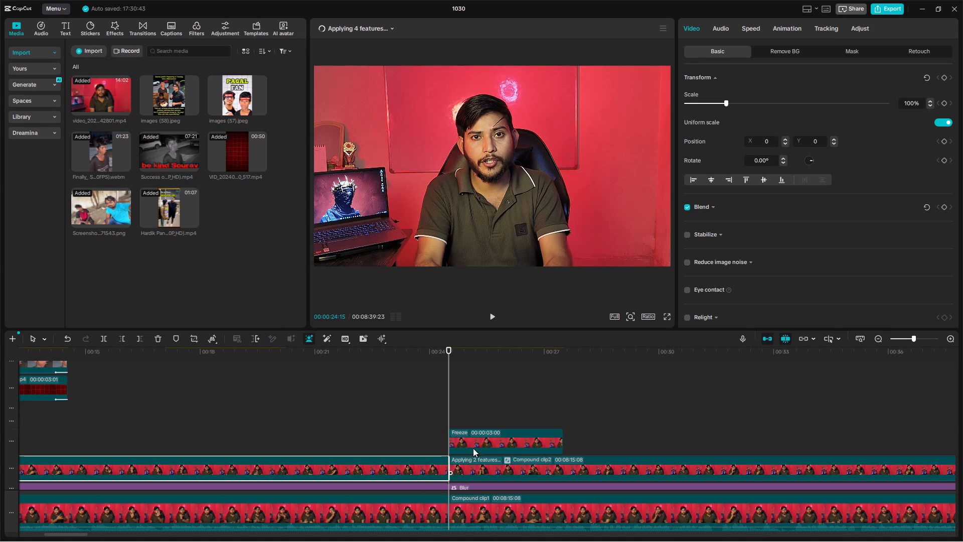
left_click_drag(474, 441, 436, 487)
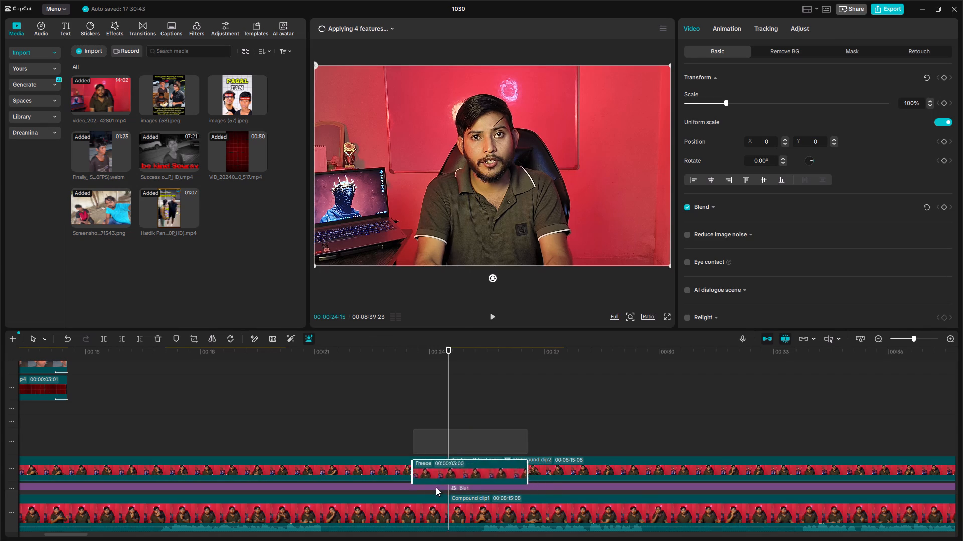
left_click_drag(436, 487, 469, 442)
left_click_drag(466, 471, 570, 472)
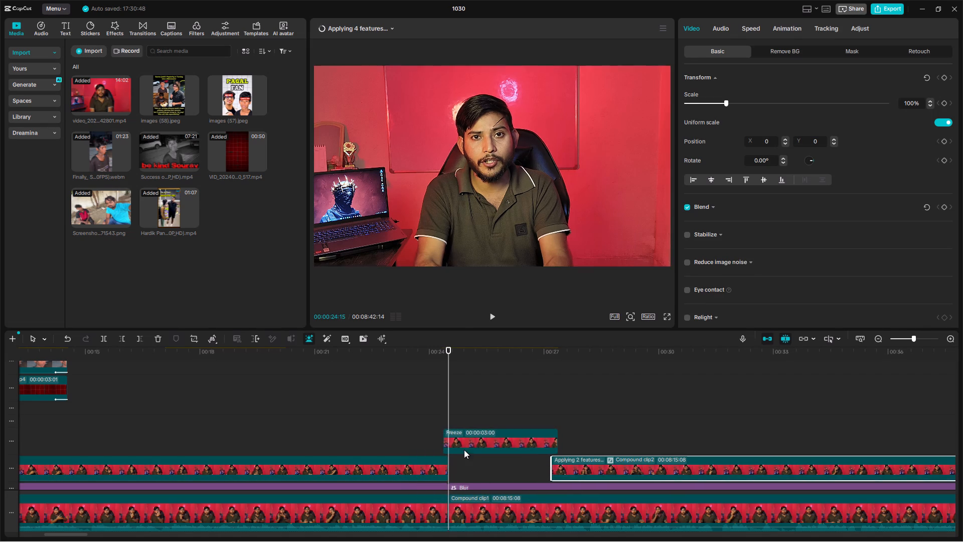
left_click_drag(464, 449, 483, 469)
left_click_drag(563, 471, 609, 471)
left_click_drag(500, 447, 473, 479)
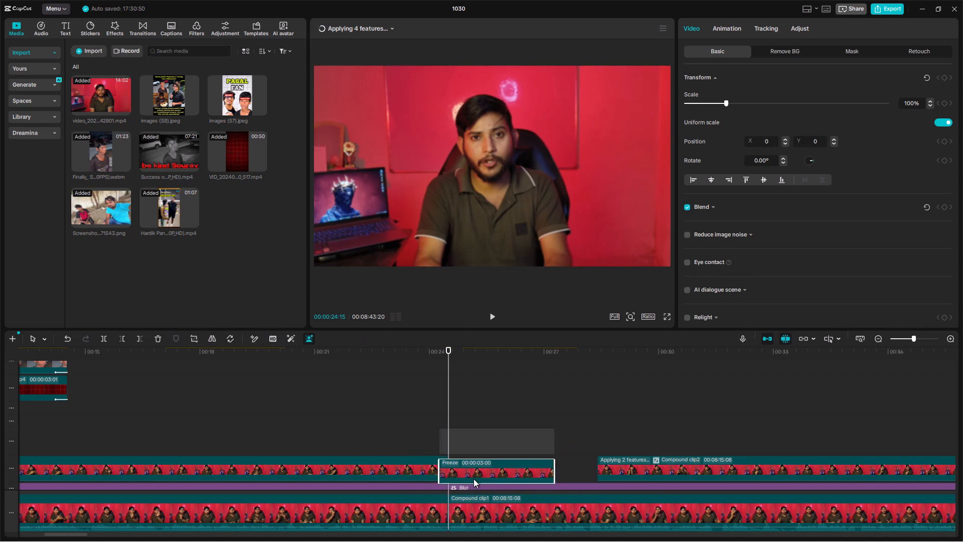
left_click_drag(473, 479, 491, 477)
Create a freeze frame from the first part of Compound clip1 at 00:00:24:15.
left_click_drag(485, 473, 480, 470)
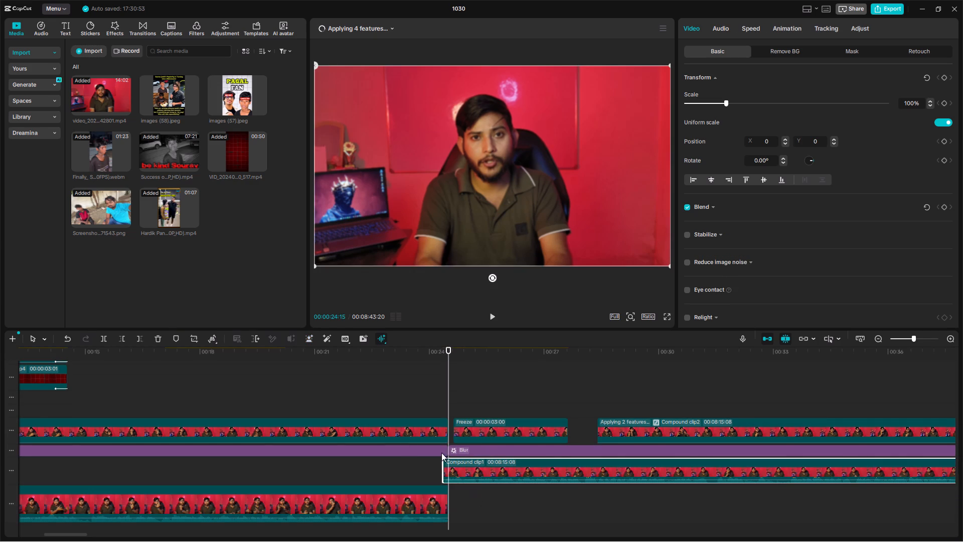
left_click(70, 339)
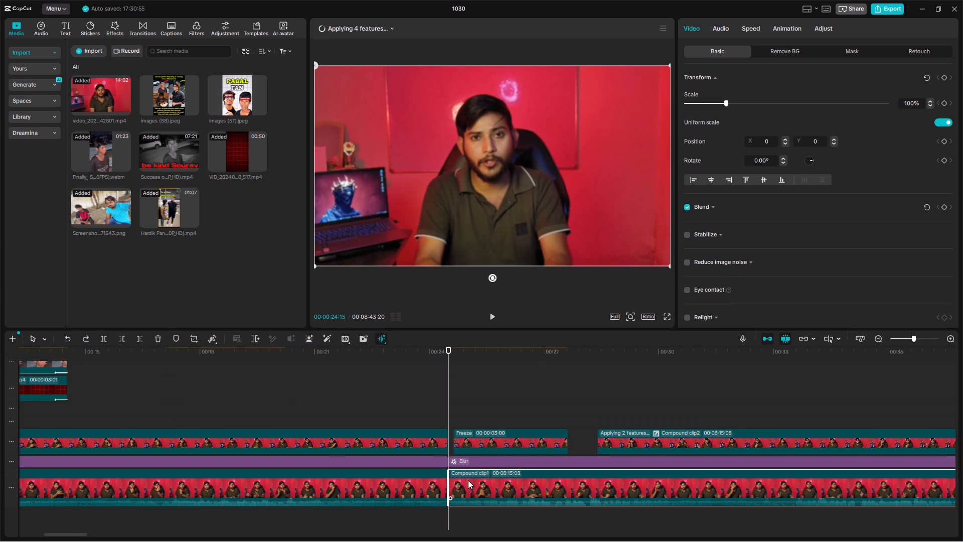
left_click(436, 485)
left_click(229, 361)
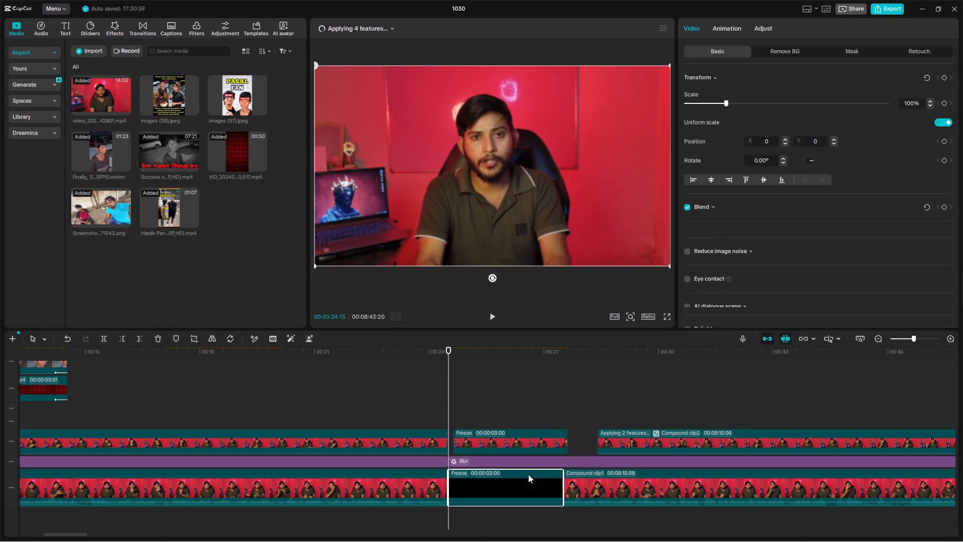
Align the Compound clip2 freeze frame to 00:00:24:15 and move the clip's second part directly against the freeze frame's end.
left_click_drag(537, 441, 532, 441)
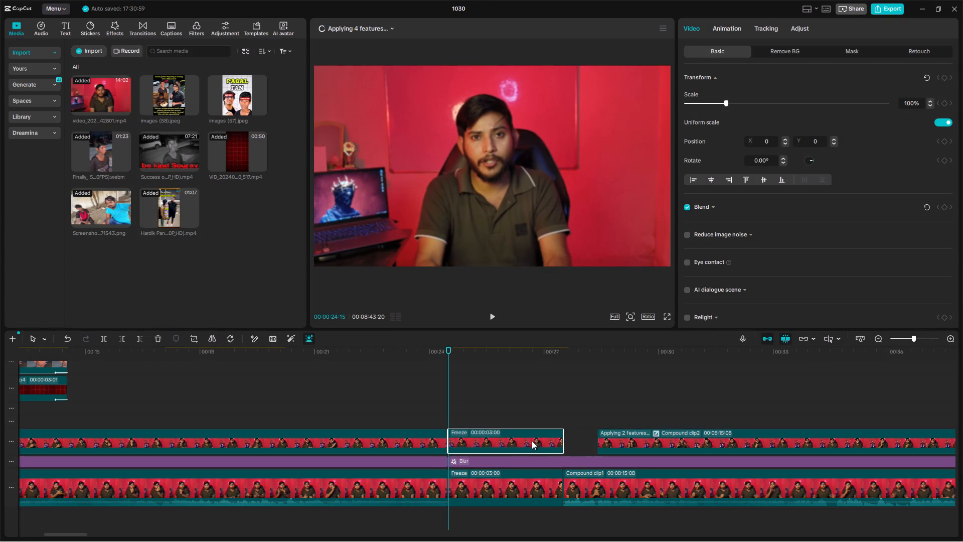
left_click_drag(647, 440, 615, 440)
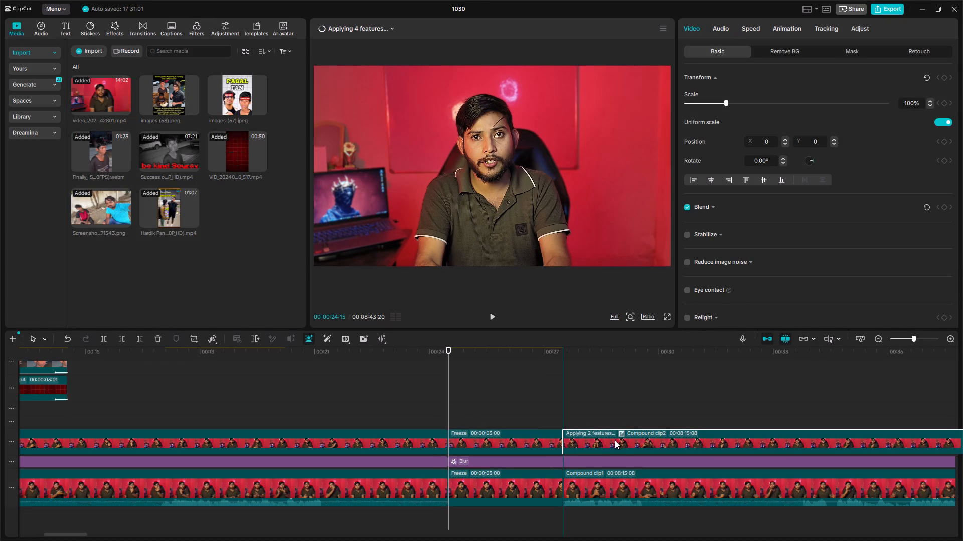
Play back the footage around the end of the freeze frames to check how the second clip parts continue.
left_click(545, 400)
key("space")
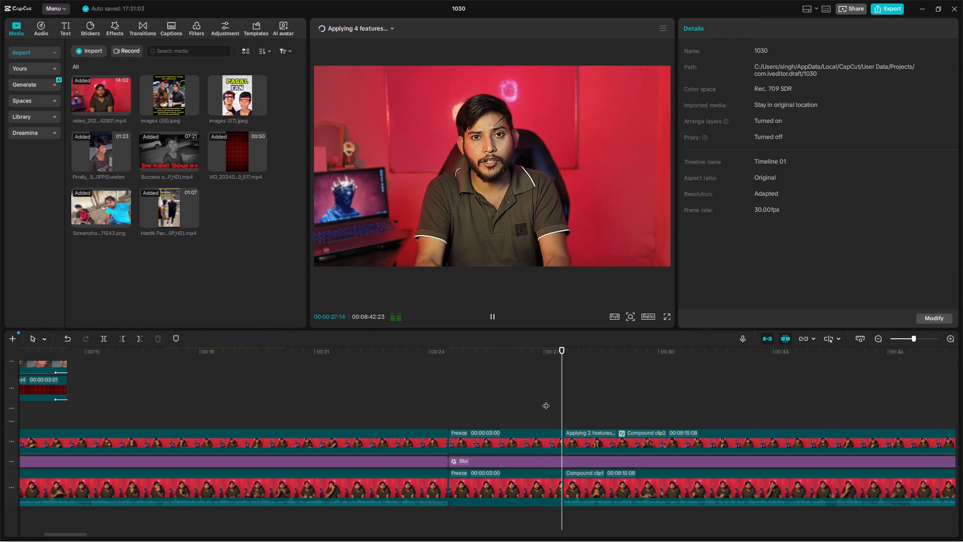
key("space")
left_click(546, 400)
key("space")
key("space")
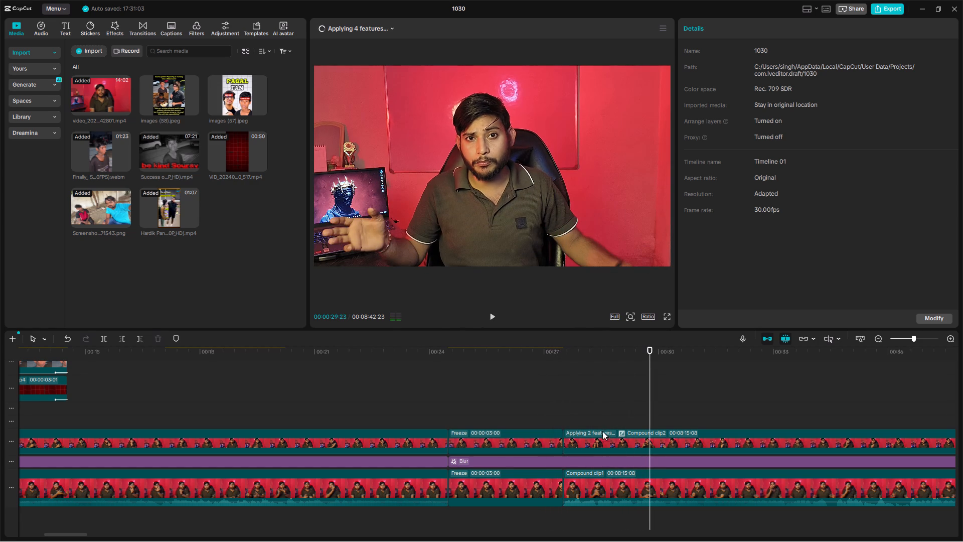
left_click(557, 464)
left_click(438, 398)
Move the Hardik Pandya Short from farther along the timeline to start at 00:00:24:15 above the freeze frames.
scroll(543, 448, "up", 5)
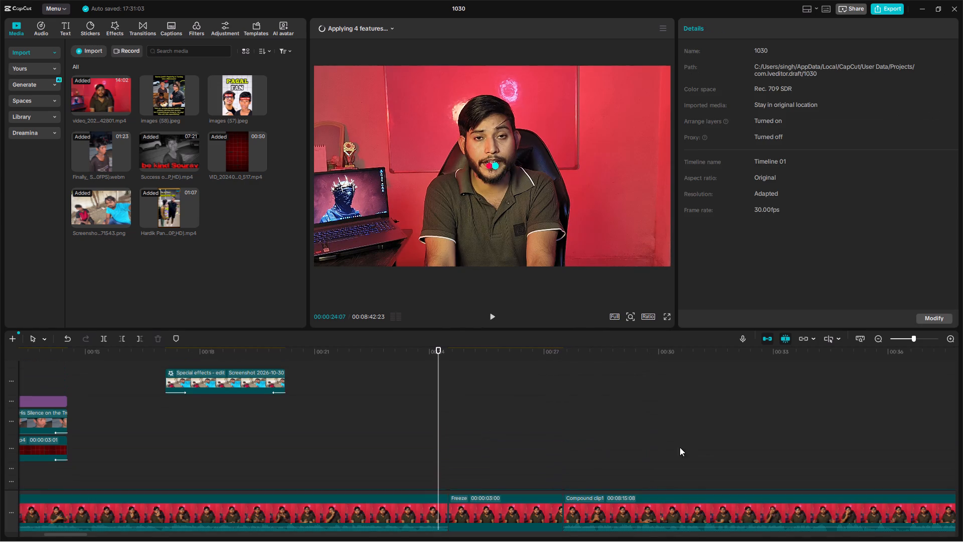
scroll(498, 406, "left", 2)
scroll(690, 447, "down", 6, "ctrl")
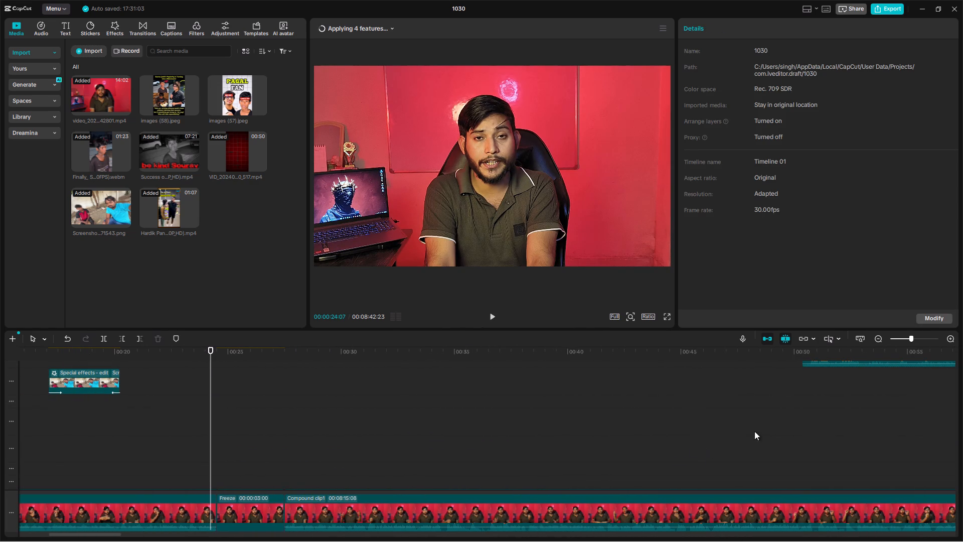
scroll(776, 433, "up", 3)
left_click_drag(842, 386, 486, 434)
scroll(391, 421, "right", 1)
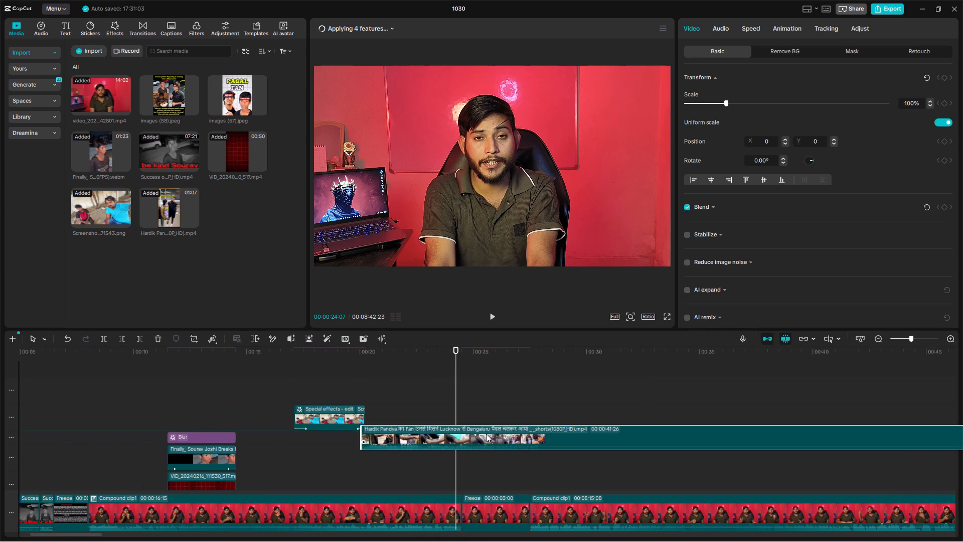
left_click_drag(486, 434, 500, 441)
Preview the Hardik Pandya Short, split it at 00:00:30:19, and remove the part after the split.
left_click(425, 447)
key("space")
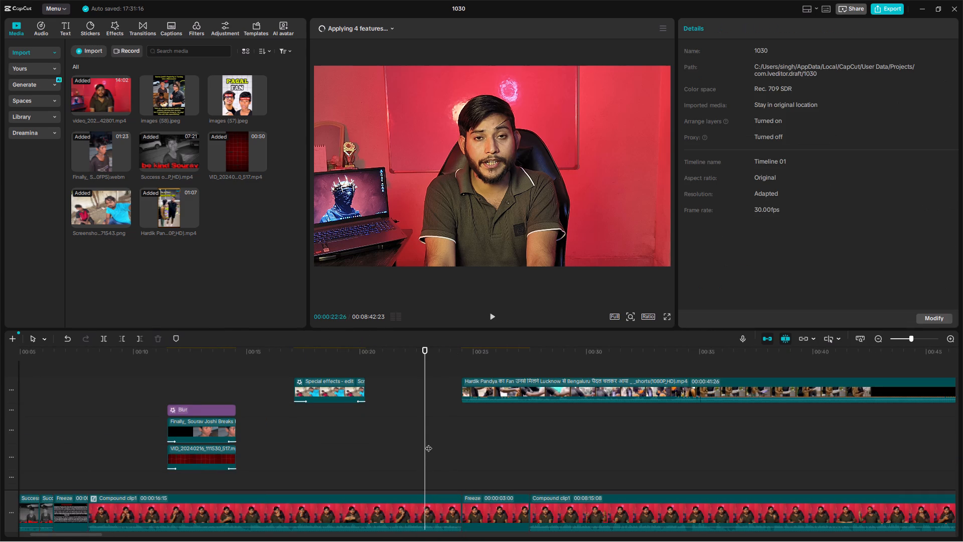
scroll(437, 440, "up", 5, "ctrl")
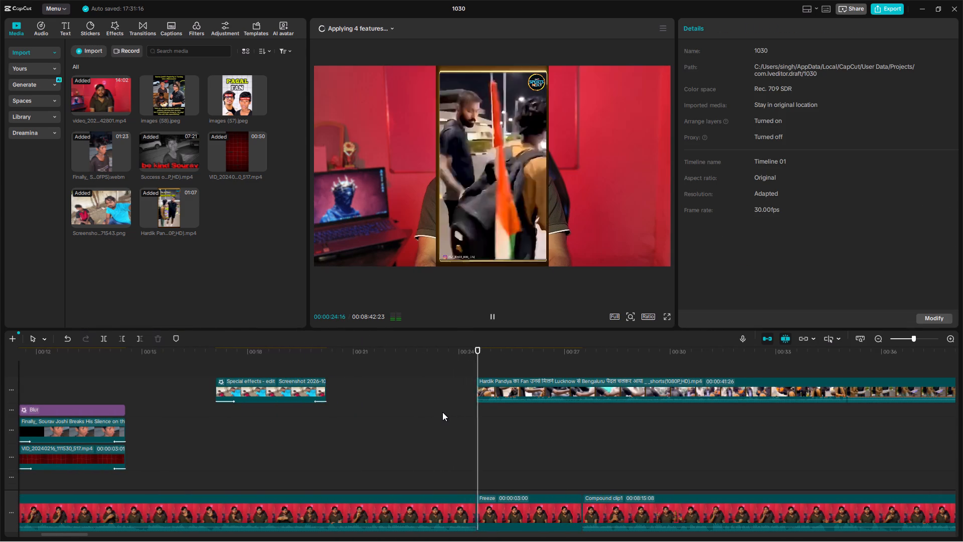
key("space")
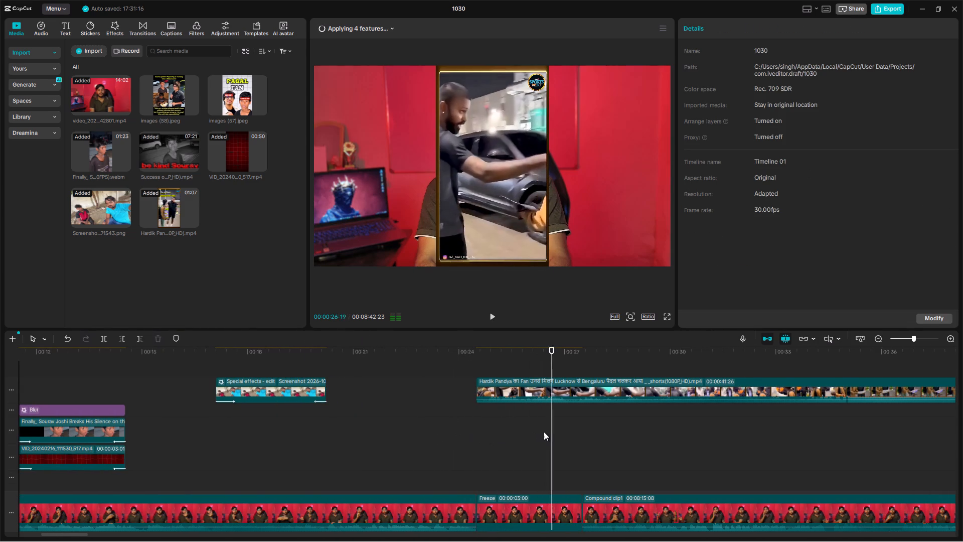
key("space")
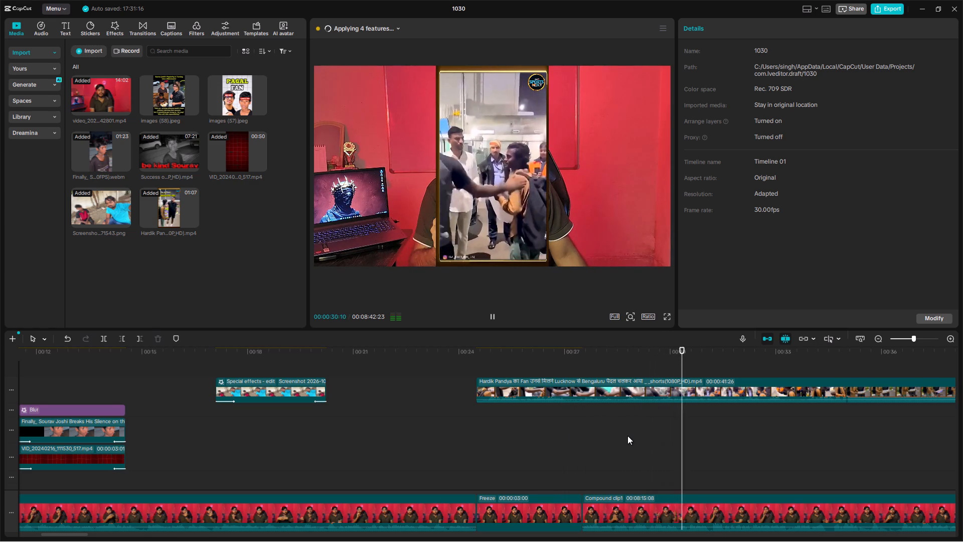
key("space")
left_click(721, 382)
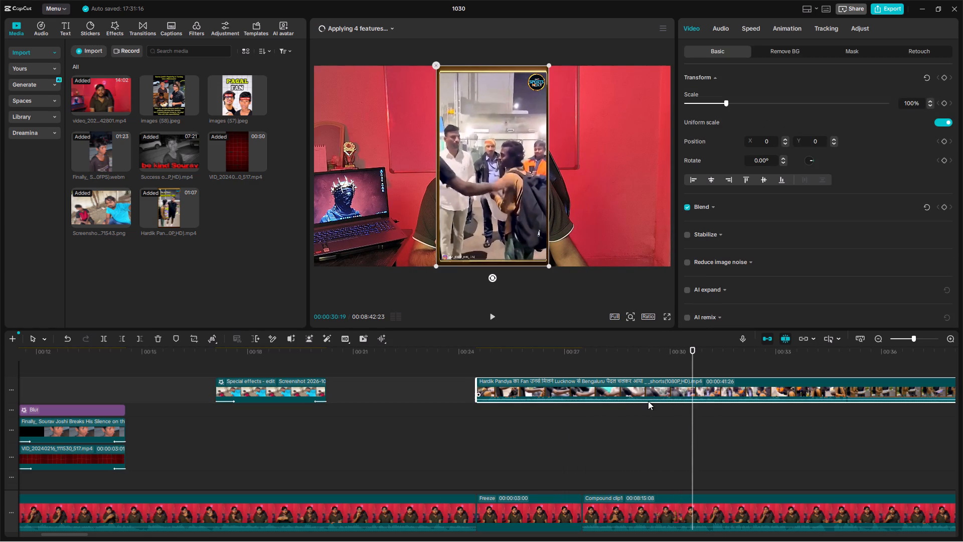
key("ctrl+b")
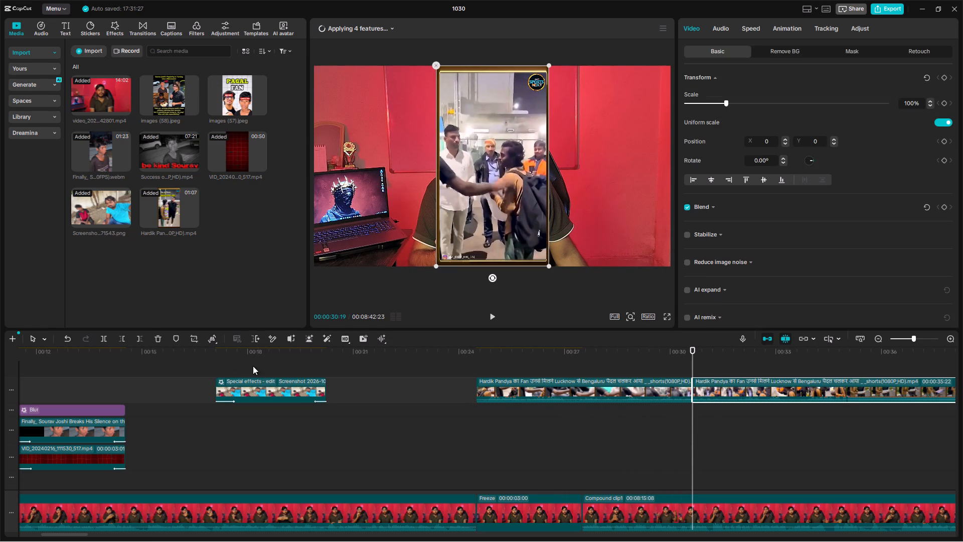
key("ctrl+x")
Move the second part of Compound clip2 to 00:00:30:19 and extend the freeze frame before it to 00:00:06:04.
left_click(553, 505)
left_click_drag(611, 507, 741, 509)
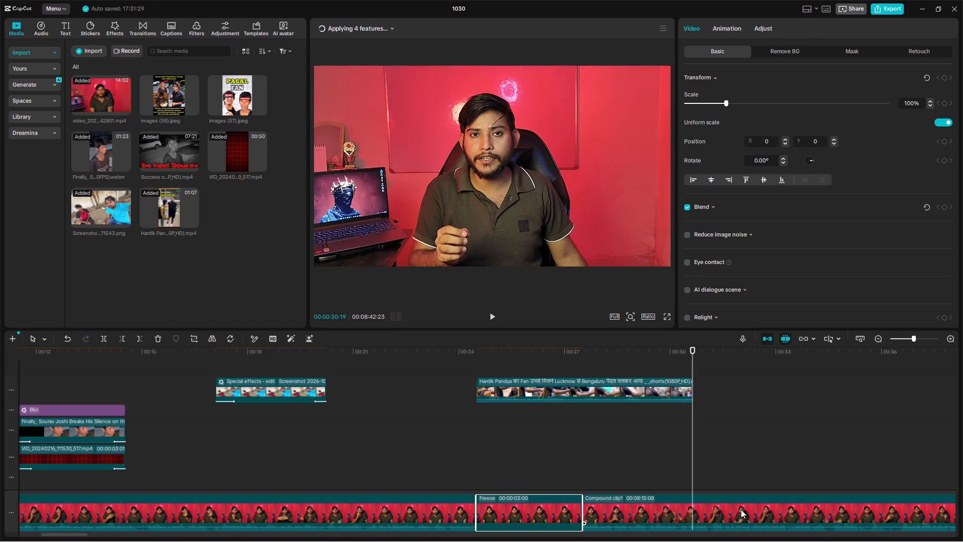
left_click_drag(741, 509, 723, 506)
scroll(722, 503, "down", 6)
left_click(550, 443)
left_click(613, 443)
left_click_drag(619, 443, 718, 440)
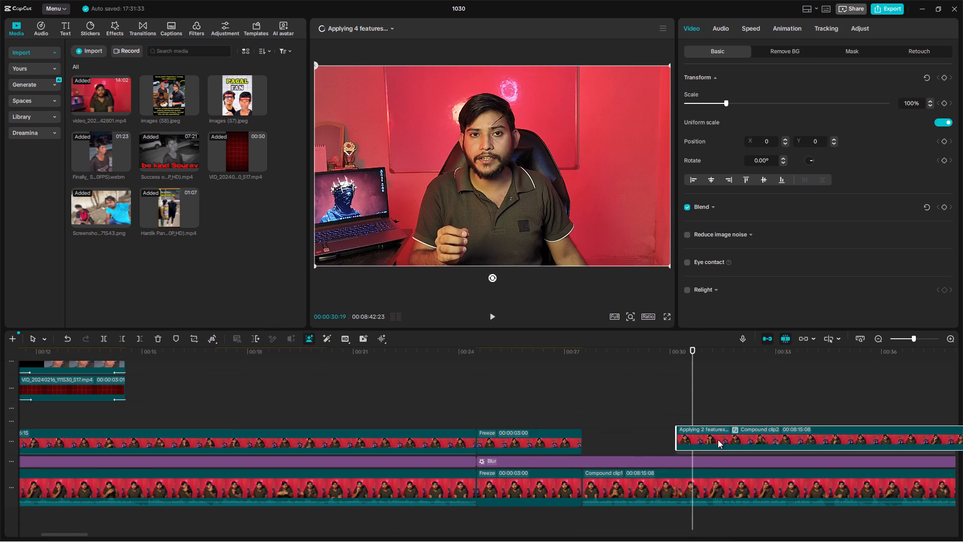
left_click_drag(718, 440, 728, 443)
left_click(568, 437)
left_click_drag(583, 437, 703, 443)
Extend the Compound clip1 freeze frame to 00:00:06:04 so it ends with the Hardik Pandya clip.
left_click(561, 487)
left_click_drag(581, 484, 697, 486)
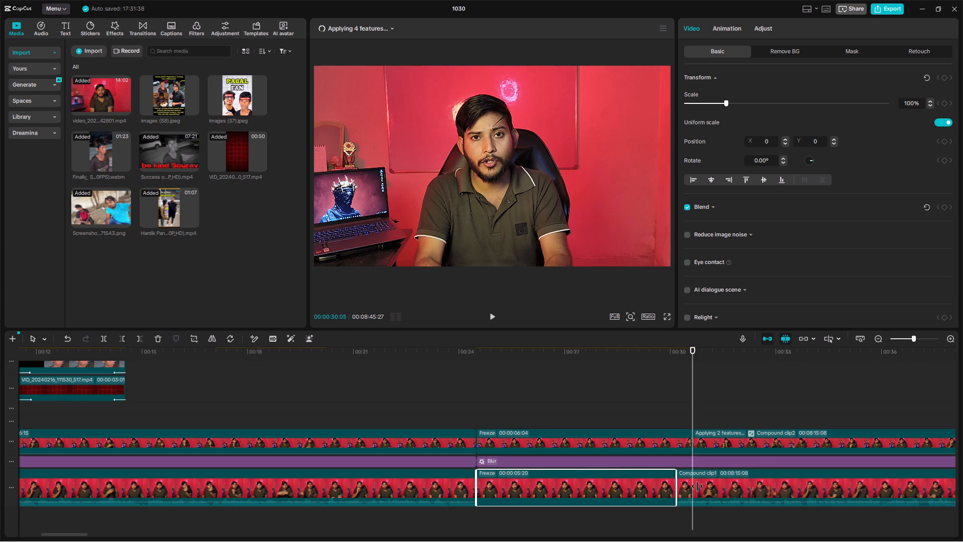
left_click_drag(697, 486, 694, 484)
left_click(447, 413)
left_click(632, 502)
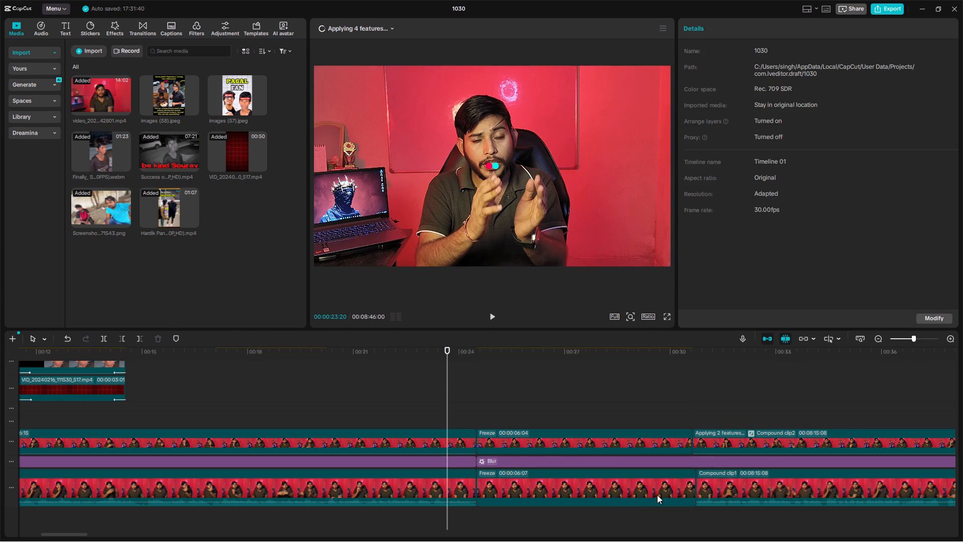
left_click_drag(697, 489, 691, 486)
Play the section from 00:00:23:20 to about 31 seconds to check the Hardik Pandya overlay against the extended freeze frames.
key("space")
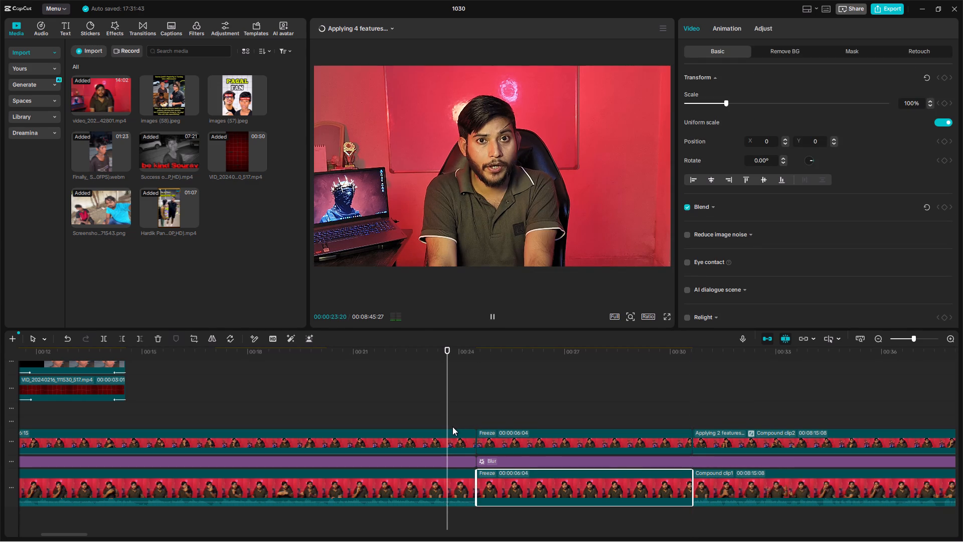
scroll(443, 424, "up", 9)
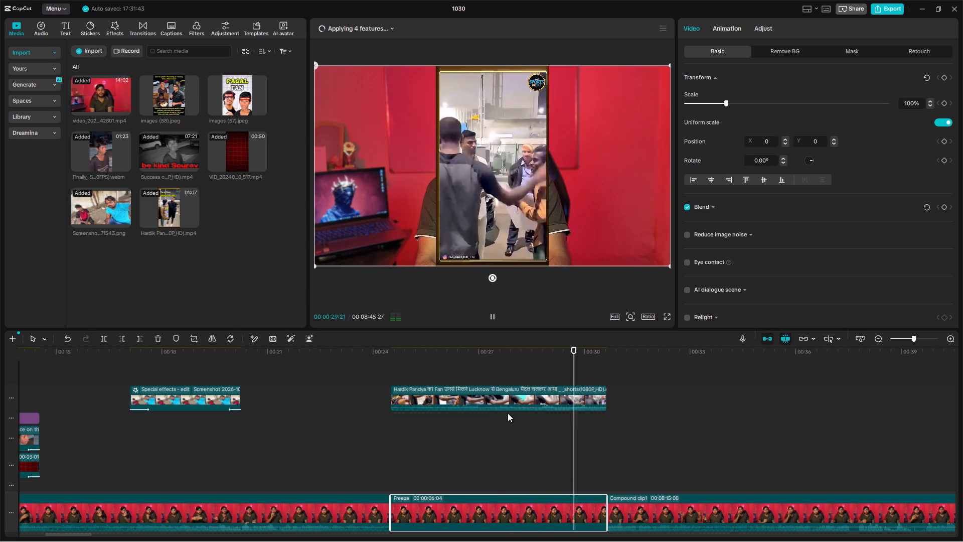
key("space")
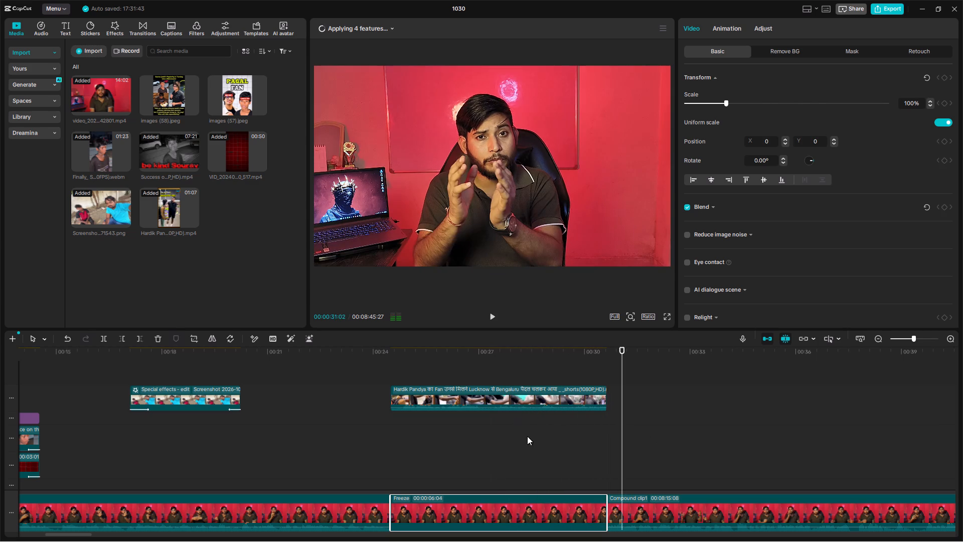
left_click(526, 437)
key("space")
key("space")
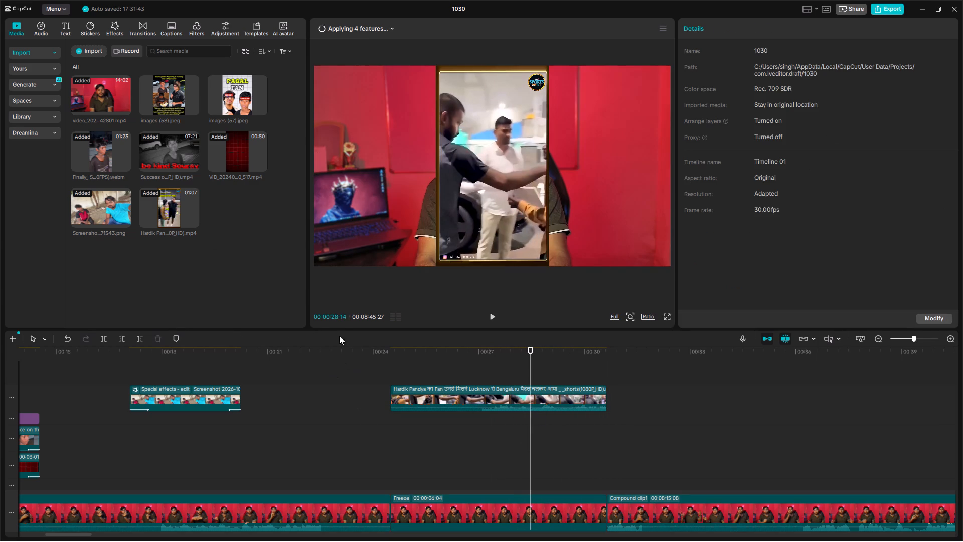
Duplicate the red grid background VID_20240216_111530_517.mp4 beneath the Hardik Pandya clip from 00:00:24:15, extend it to 00:00:06:04, and preview it.
left_click(26, 459)
key("ctrl+c")
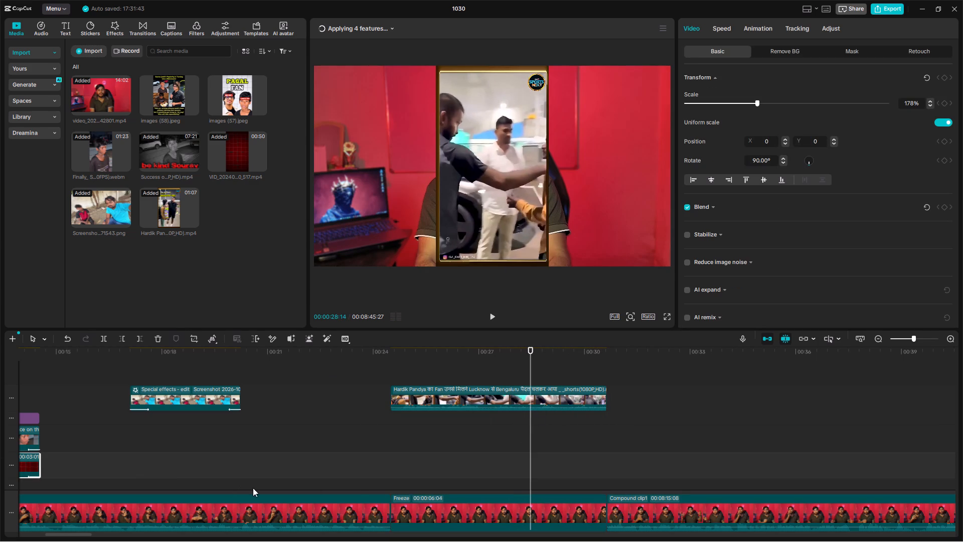
key("ctrl+v")
left_click_drag(571, 464, 433, 427)
left_click_drag(499, 436, 574, 443)
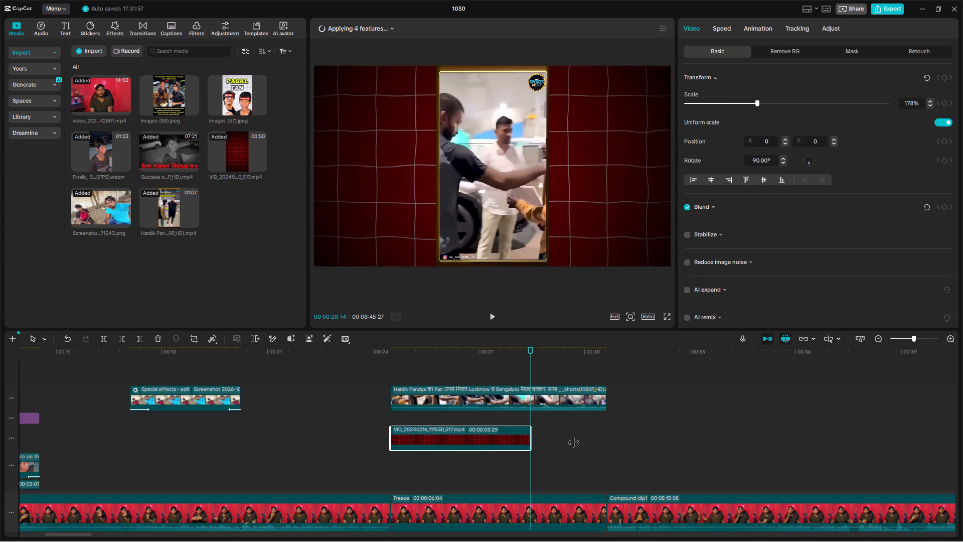
left_click_drag(574, 443, 604, 444)
left_click(371, 421)
key("space")
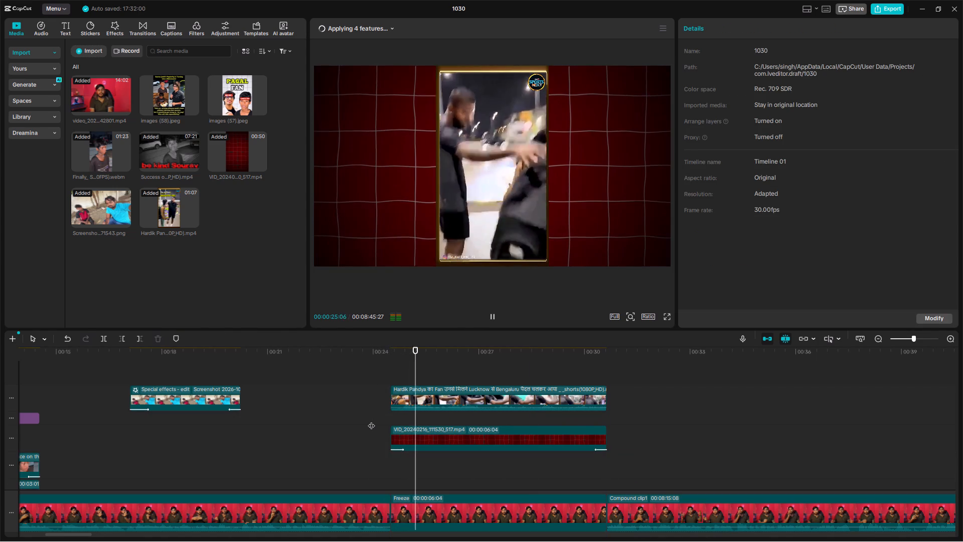
key("space")
Copy the short Blur effect above the Sourav Joshi clip, paste it at 00:00:24:15, and place it above the Hardik Pandya clip.
scroll(42, 442, "up", 2)
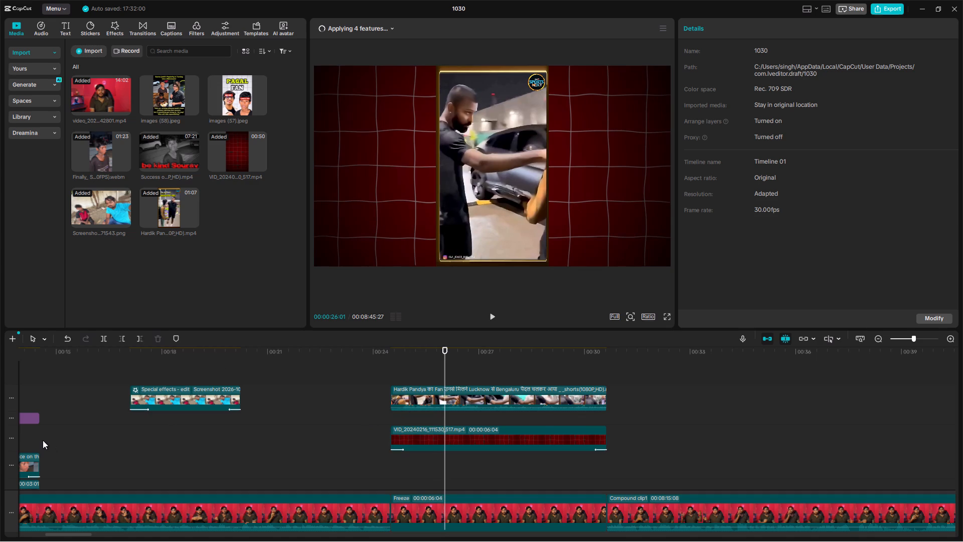
scroll(43, 440, "right", 1)
left_click(91, 417, "ctrl")
left_click(148, 416, "ctrl")
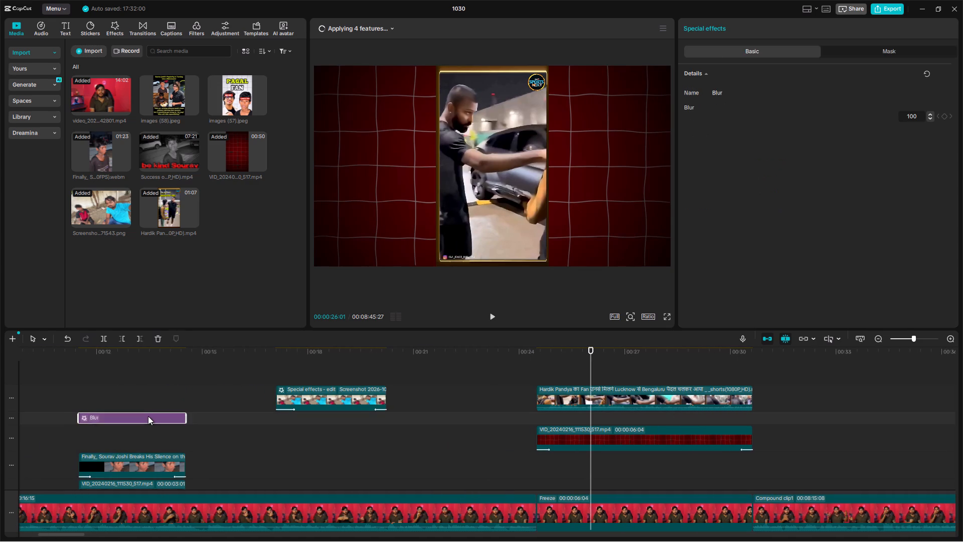
key("ctrl+x")
key("ctrl+z")
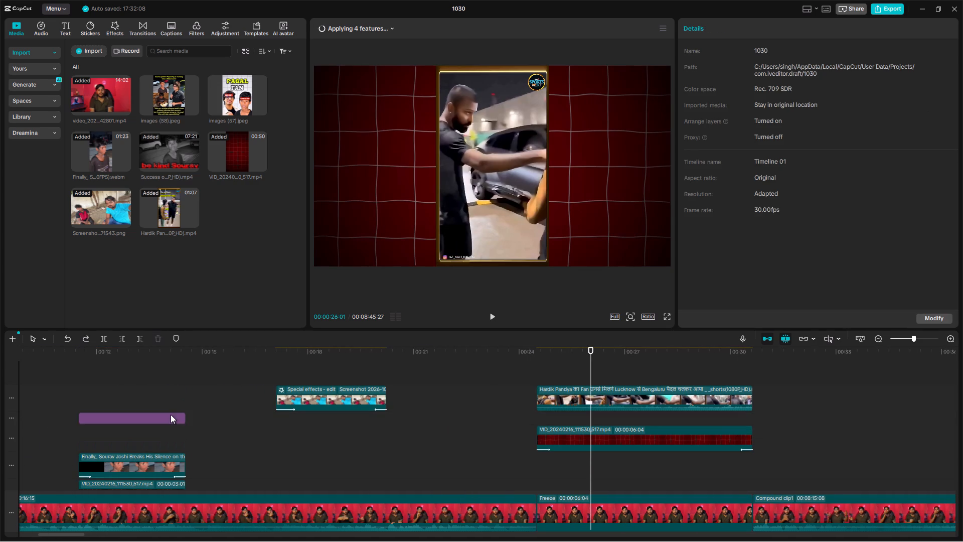
key("ctrl+c")
scroll(549, 389, "left", 1)
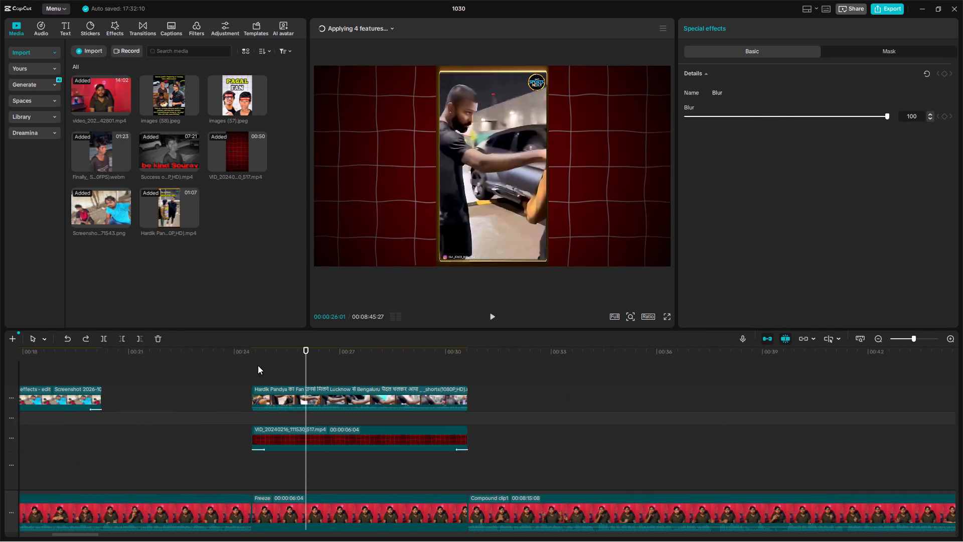
double_click(257, 365)
left_click(254, 367)
key("ctrl+v")
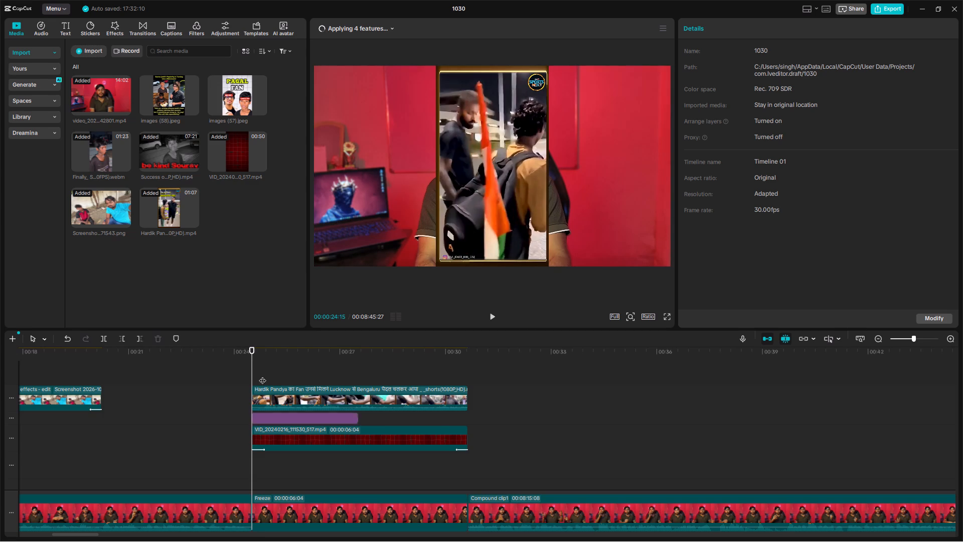
left_click_drag(288, 417, 287, 376)
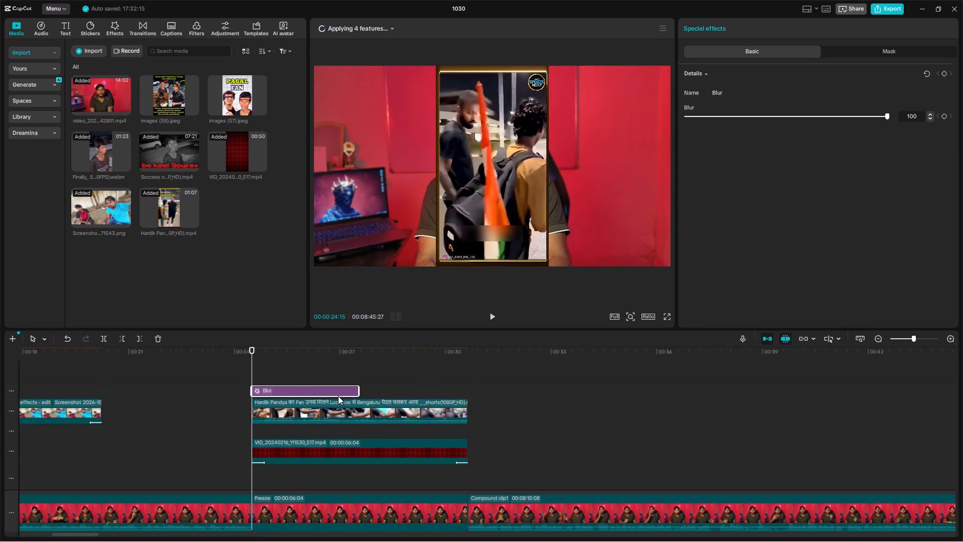
Move the Blur effect's rectangle mask over the watermark at about X -135, Y -480, and extend the effect to the Hardik Pandya clip's end.
left_click_drag(494, 232, 486, 231)
left_click(64, 337)
left_click(290, 392)
left_click(876, 51)
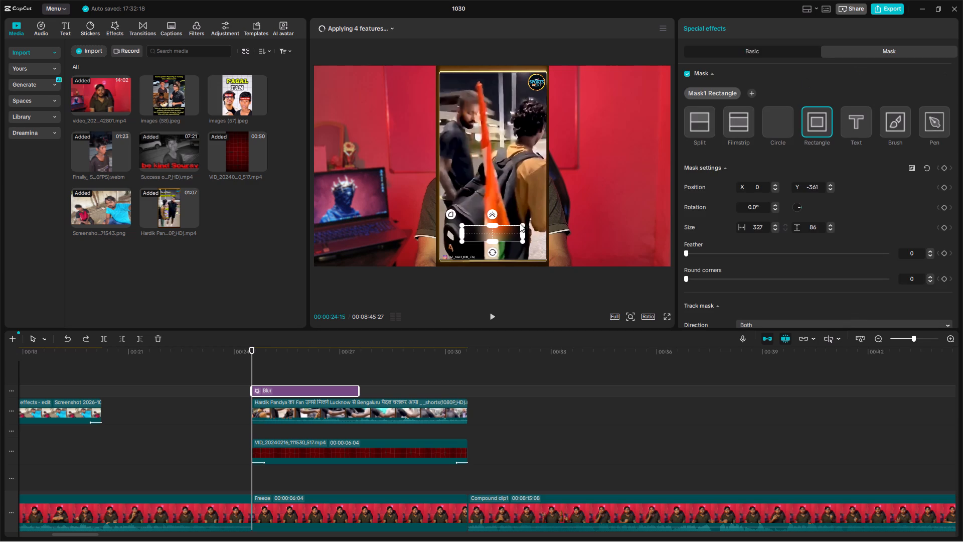
left_click_drag(491, 232, 463, 257)
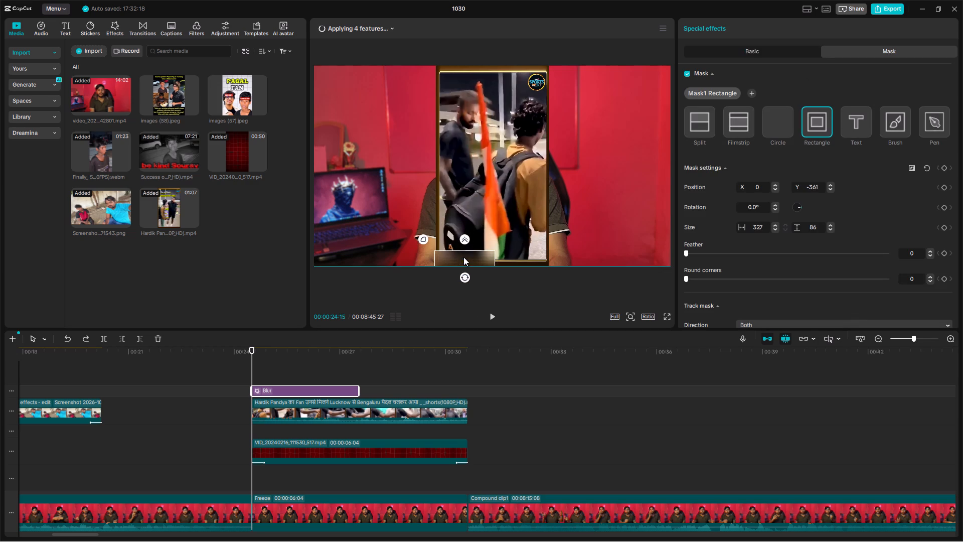
left_click_drag(463, 257, 469, 254)
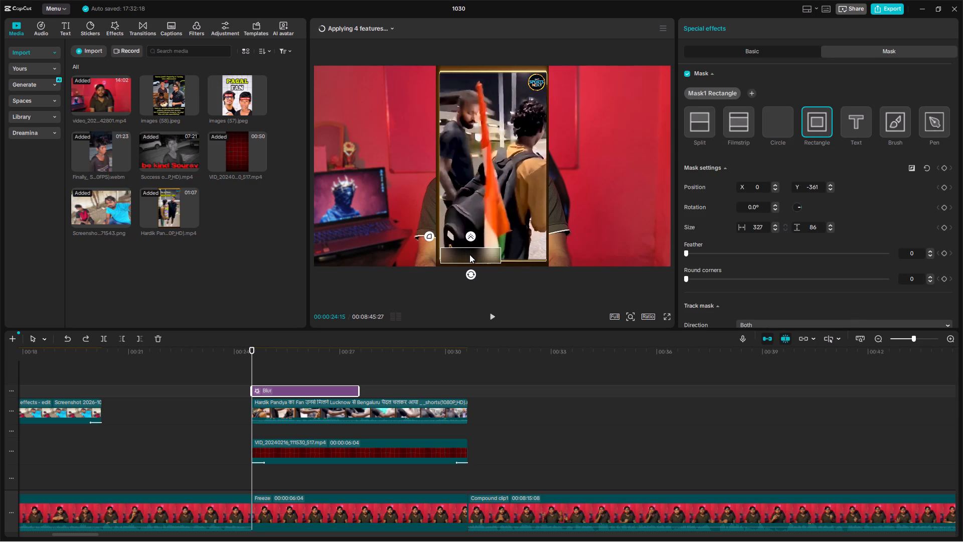
left_click_drag(469, 254, 466, 254)
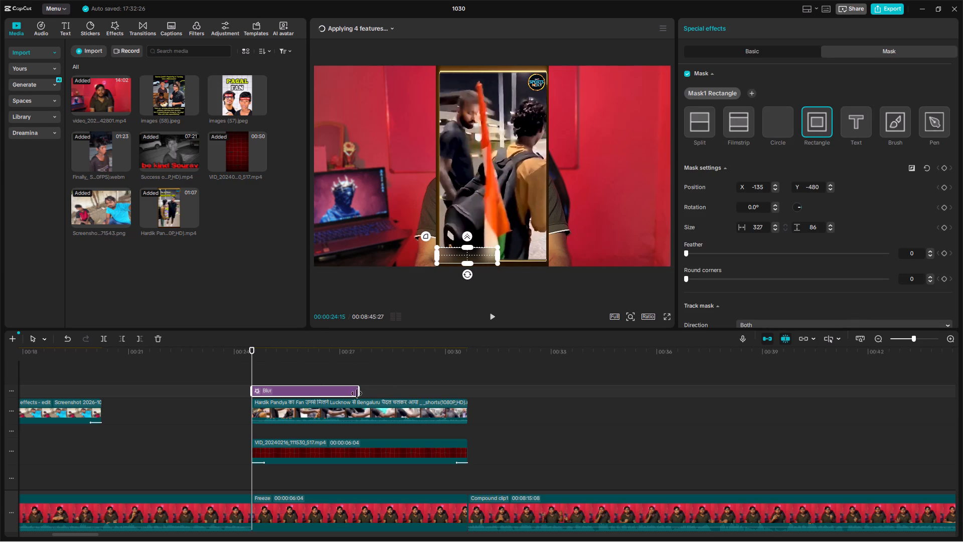
left_click_drag(358, 394, 465, 390)
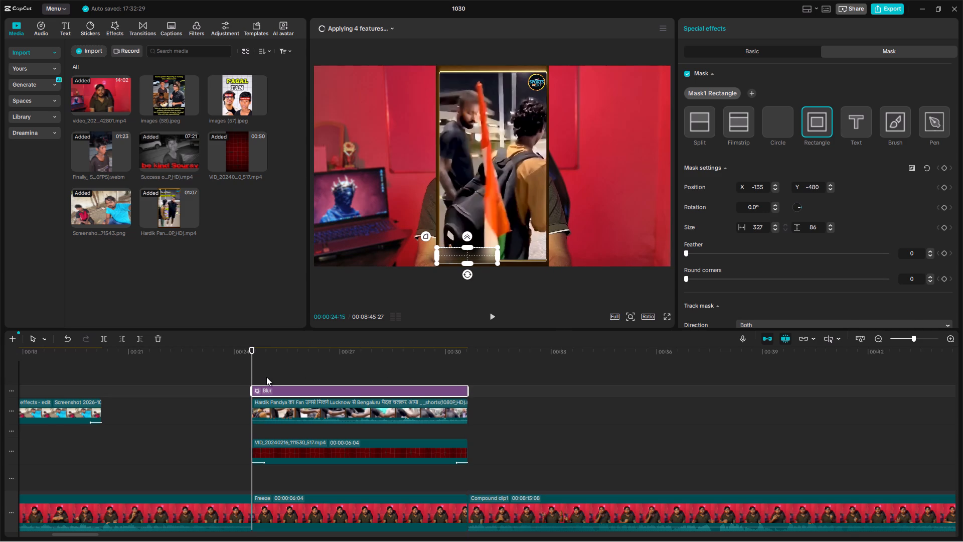
Duplicate the Blur effect and fit its mask over the round logo, about 127 by 119 at X 240, Y 448.
key("ctrl+c")
key("ctrl+v")
left_click_drag(474, 258, 513, 195)
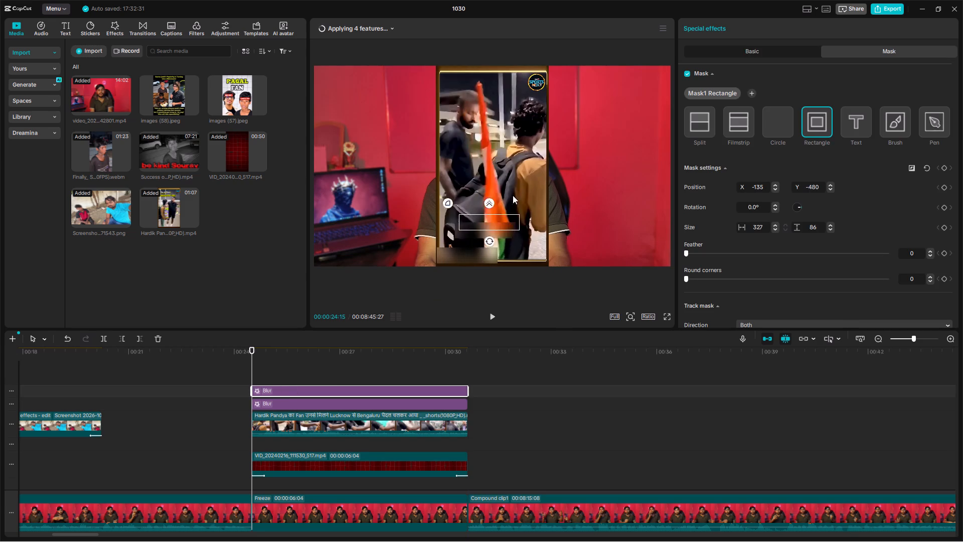
left_click_drag(513, 195, 542, 84)
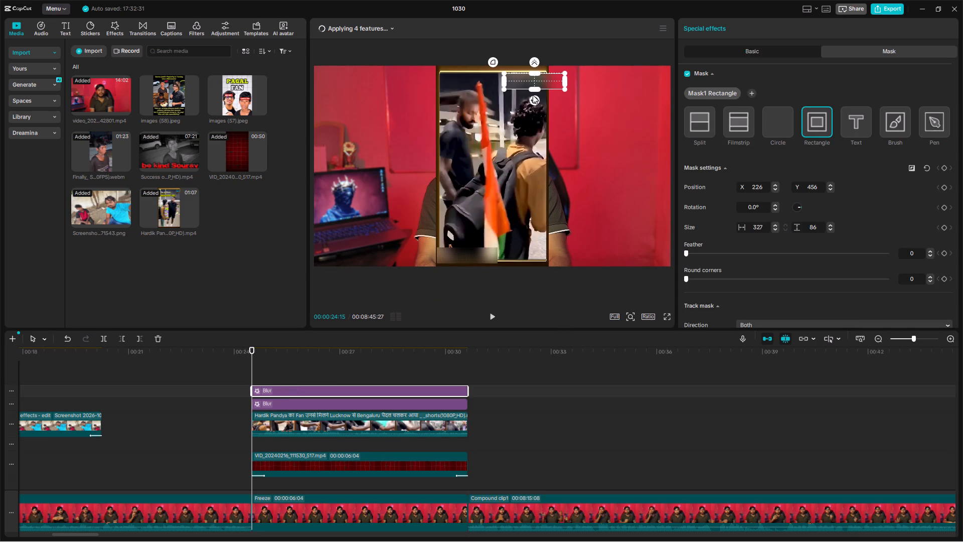
left_click(539, 88)
left_click_drag(565, 84, 547, 87)
left_click(523, 91)
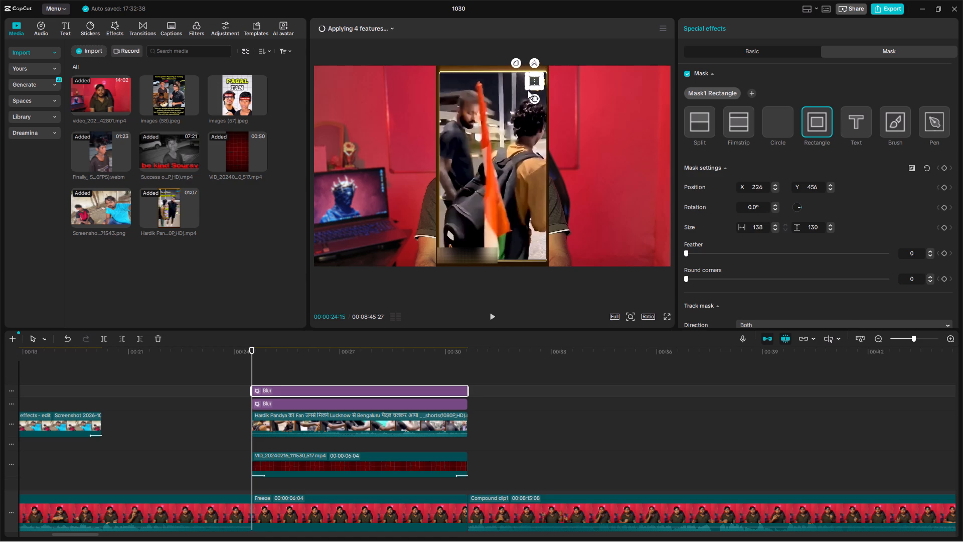
left_click(538, 84)
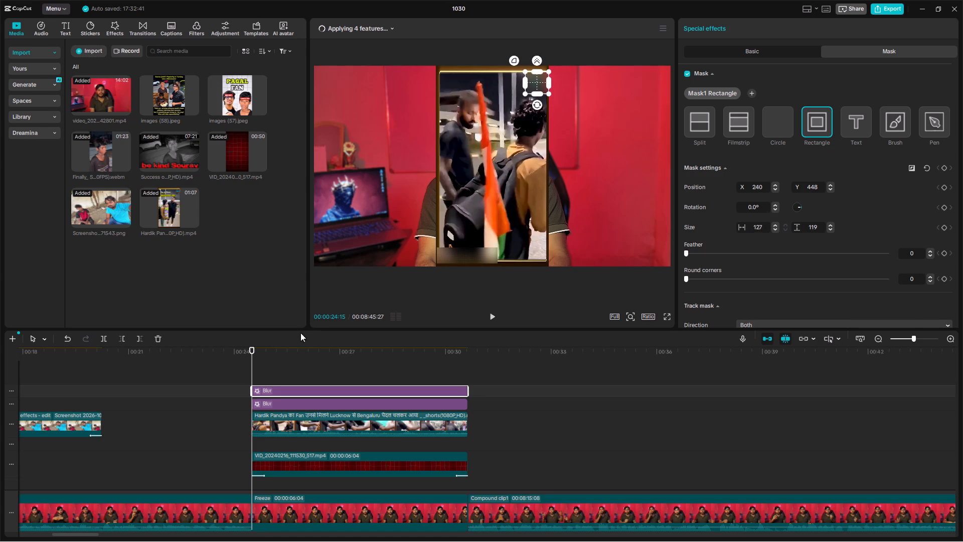
Play the Hardik Pandya section full screen from just before 00:00:24:15 to 00:00:30:18 to check both blurred areas.
left_click(230, 368)
left_click(668, 317)
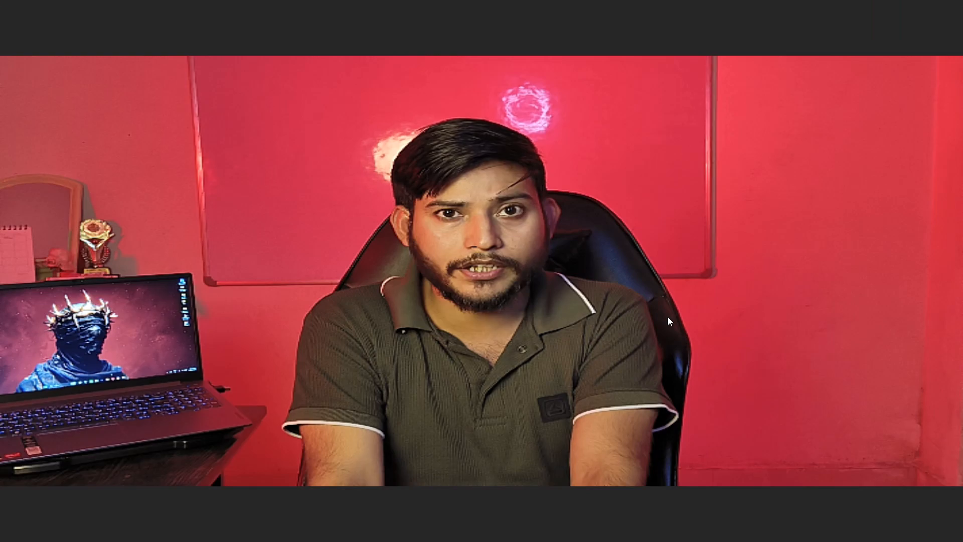
key("space")
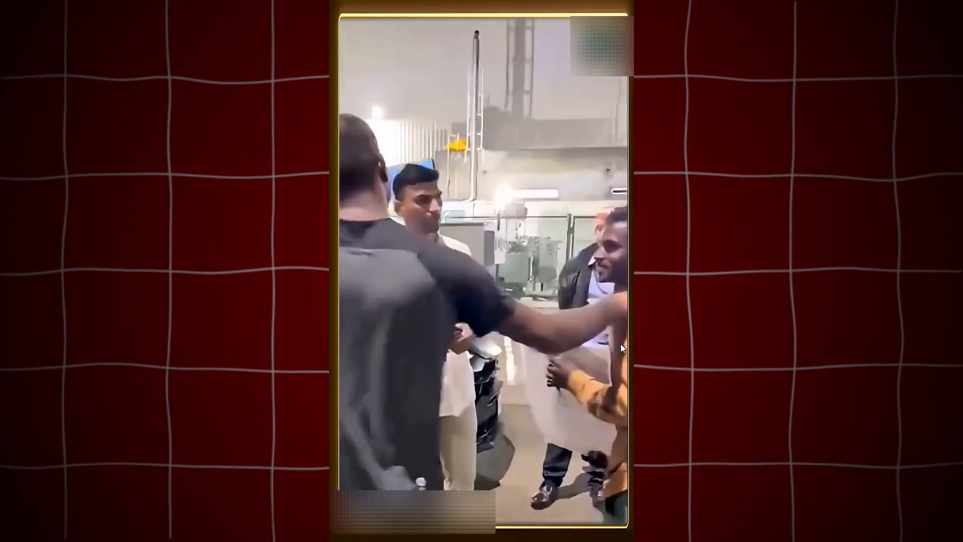
key("space")
left_click(609, 474)
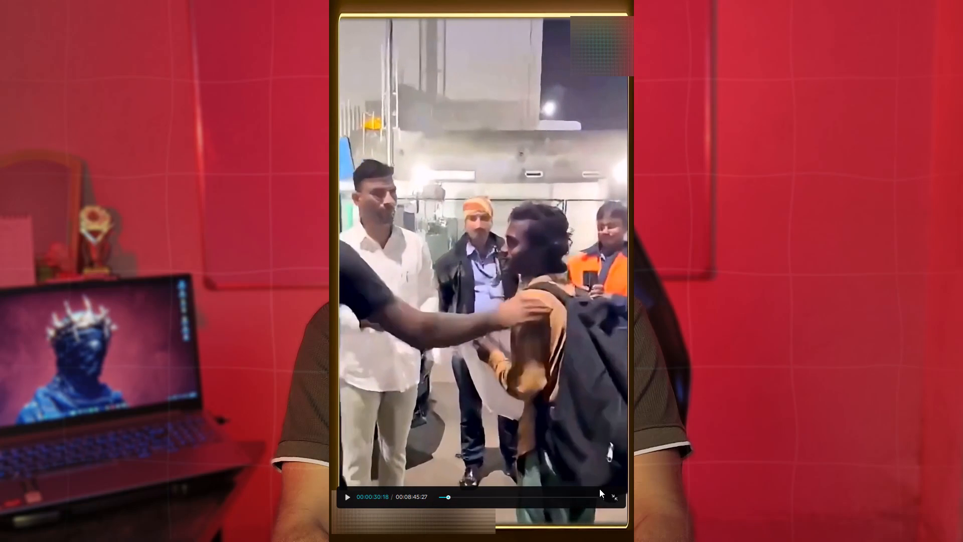
left_click(613, 492)
Apply a 0.3 s Fade Out animation to the Hardik Pandya clip and preview its ending.
left_click(460, 430)
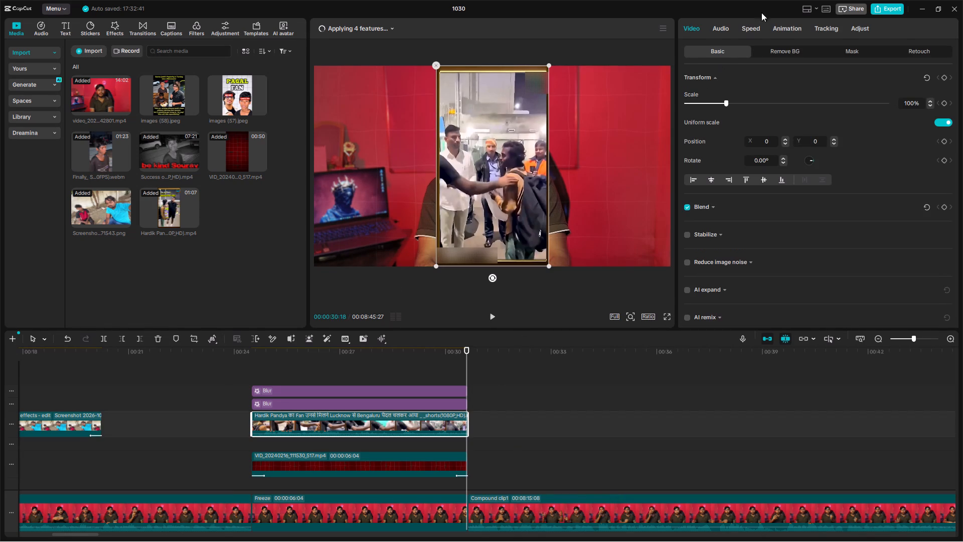
left_click(746, 36)
left_click(716, 30)
left_click(784, 32)
left_click(734, 119)
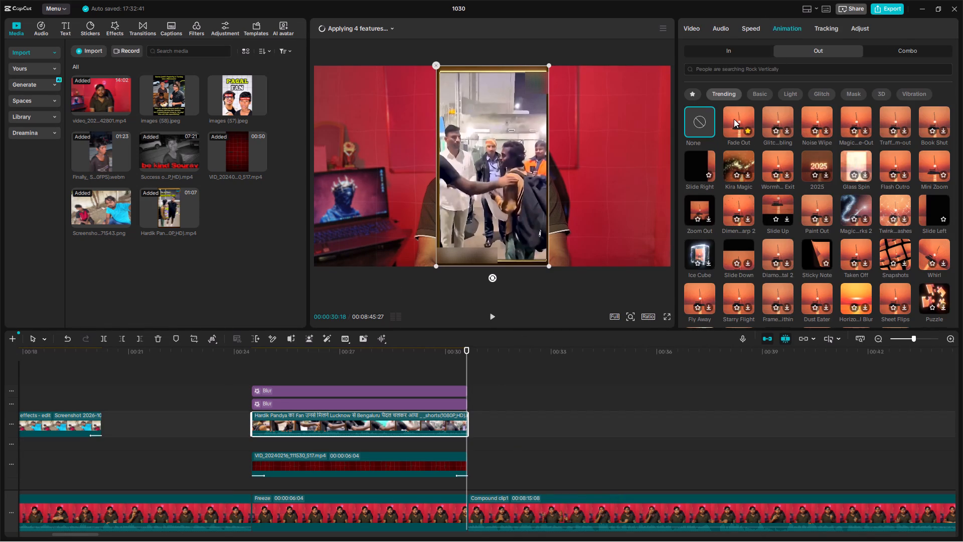
left_click(911, 319)
left_click(906, 321)
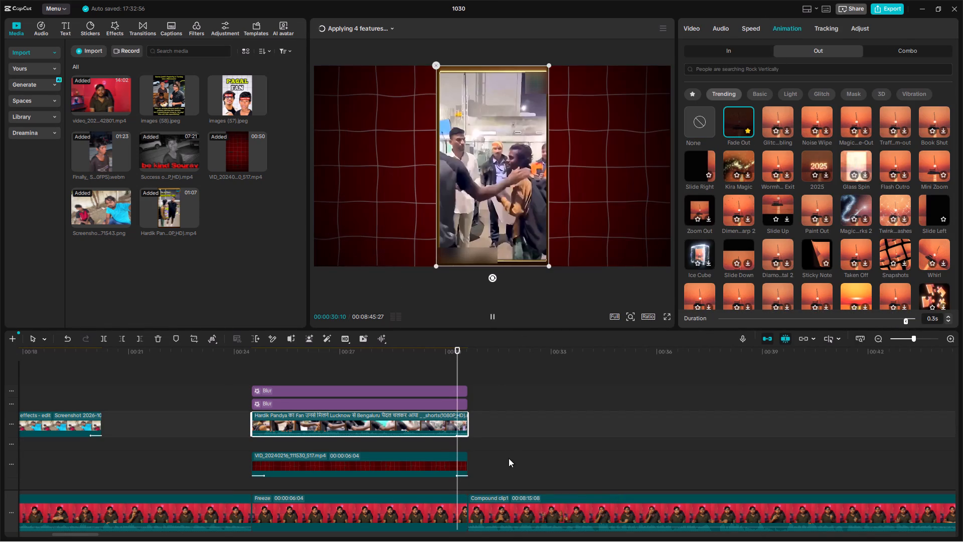
key("space")
left_click(402, 346)
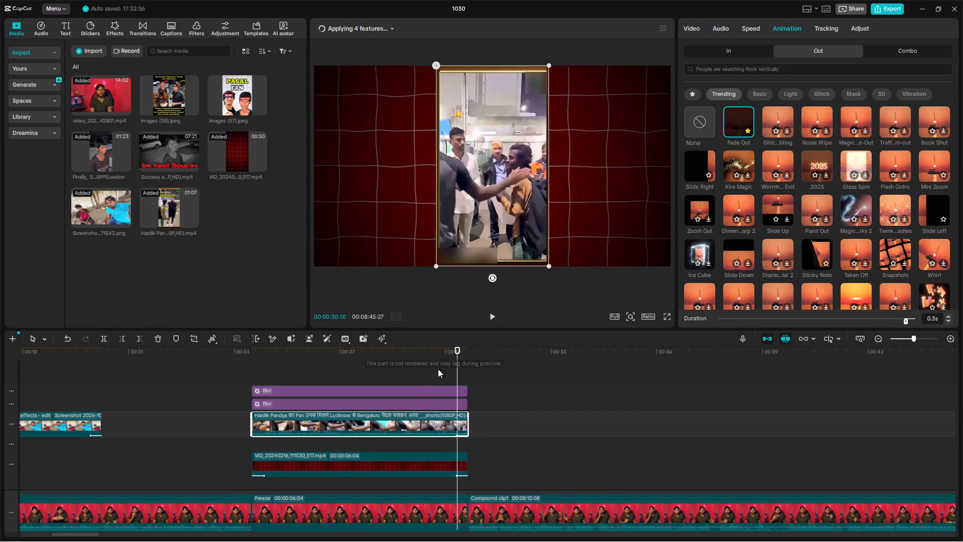
left_click(436, 372)
key("space")
key("space")
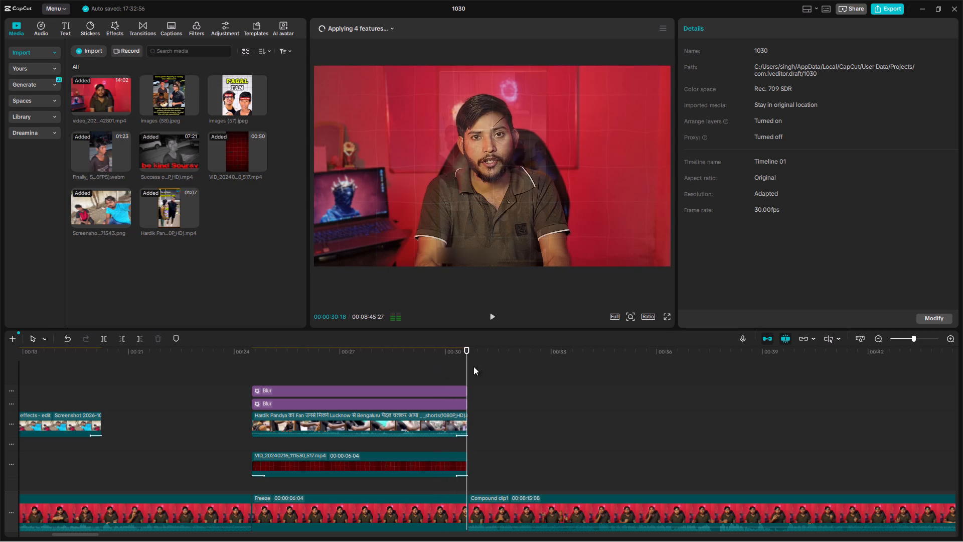
Turn on Proxy in the project's performance settings, choose a proxy resolution and save.
left_click(936, 320)
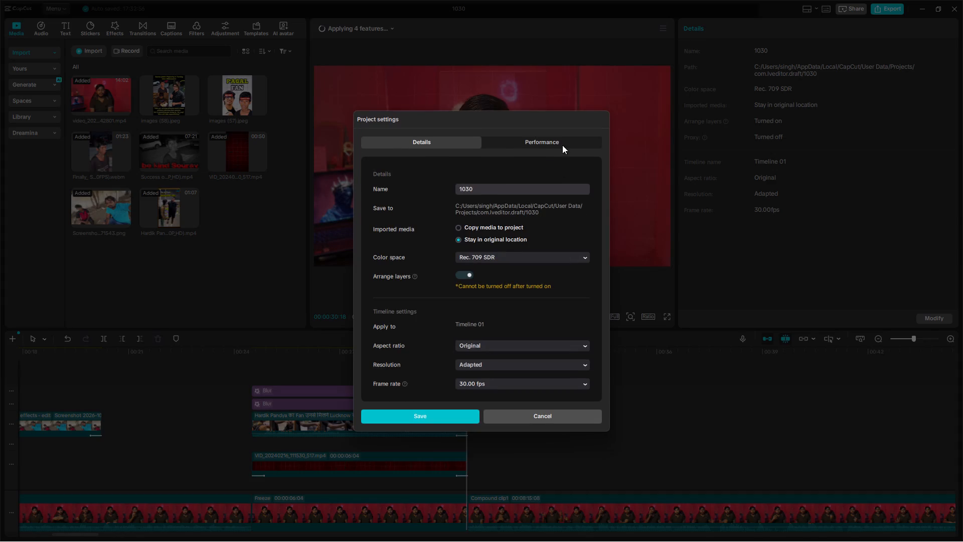
left_click(562, 145)
left_click(465, 274)
left_click(496, 290)
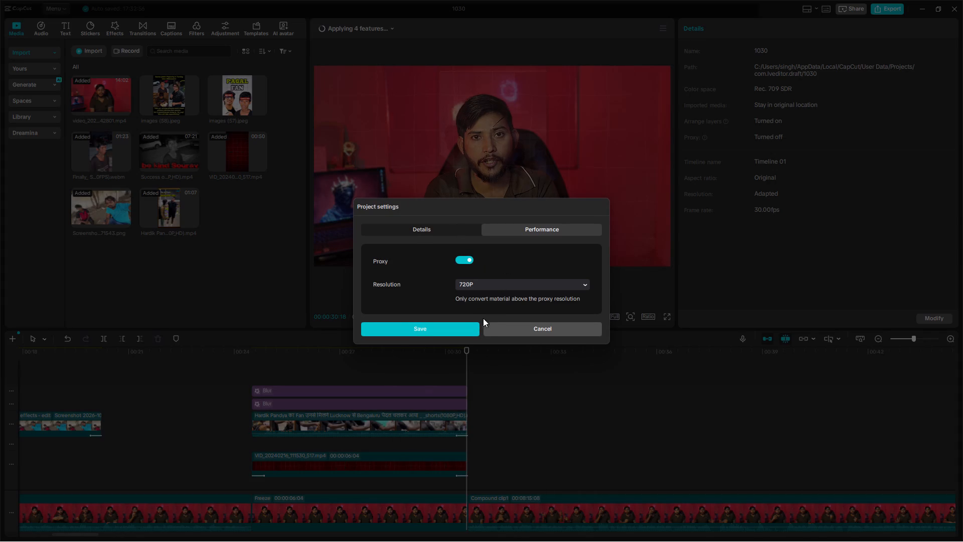
left_click(507, 284)
left_click(497, 318)
left_click(455, 329)
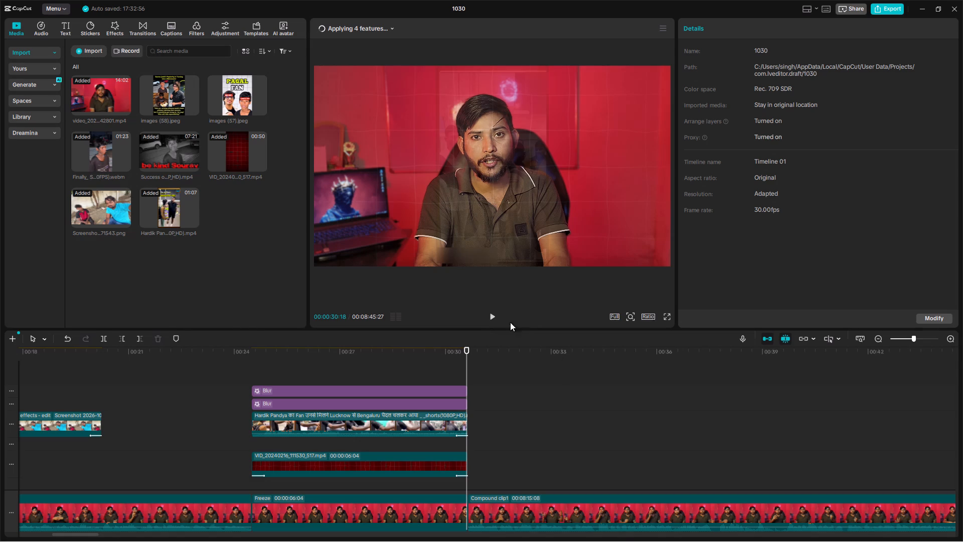
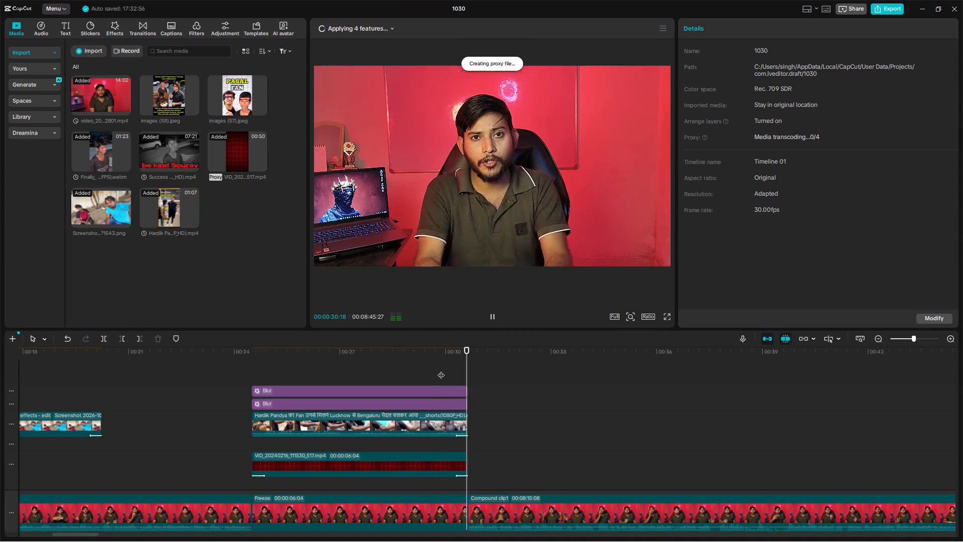
Play the commentary following the Hardik Pandya section from 00:00:30:18 to 00:01:08:28 to review it.
key("space")
key("space")
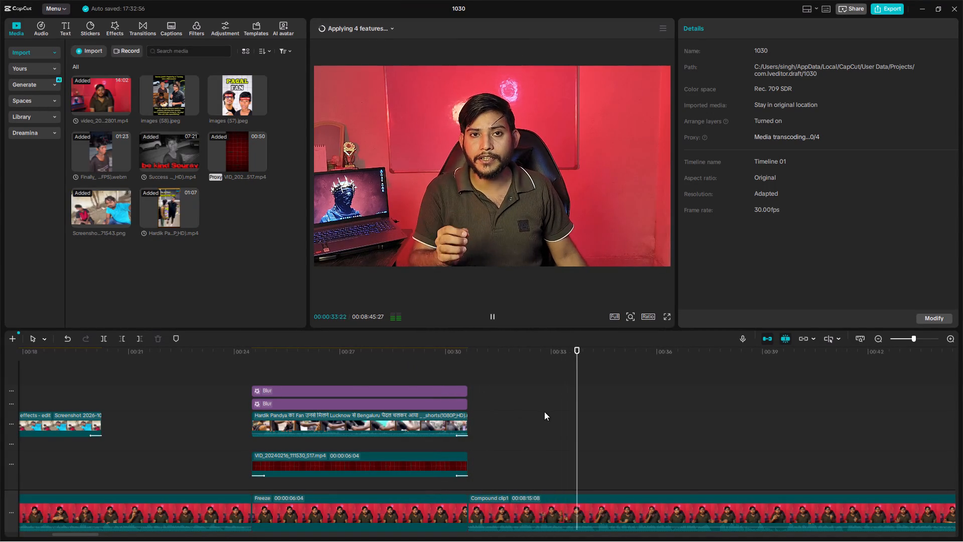
scroll(545, 412, "down", 13, "ctrl")
scroll(343, 459, "down", 6)
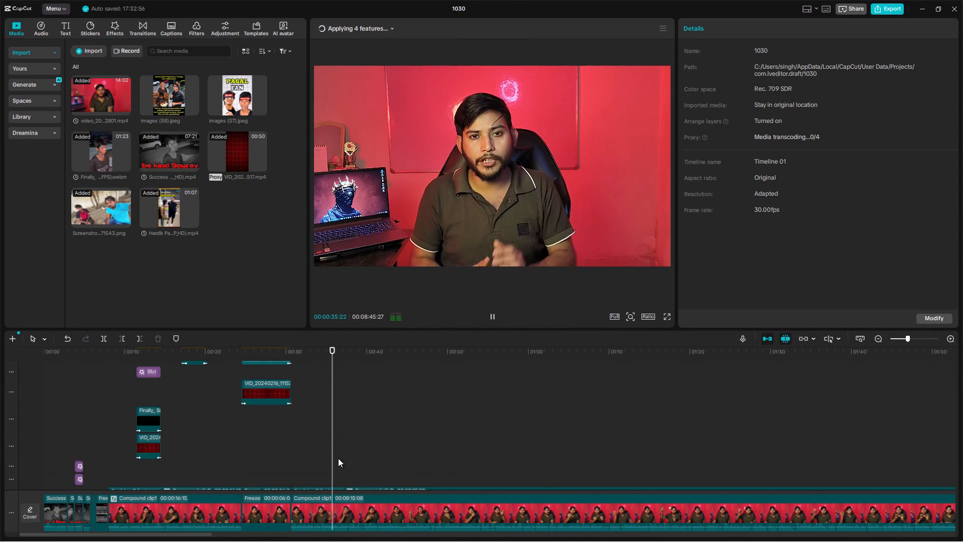
scroll(339, 455, "down", 5)
scroll(240, 424, "down", 4)
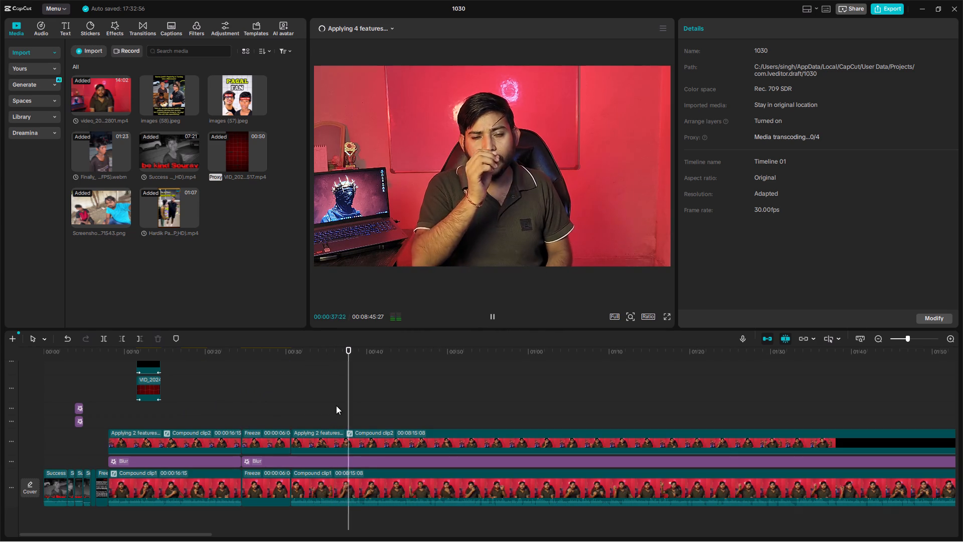
scroll(337, 396, "up", 12, "ctrl")
scroll(456, 485, "down", 5)
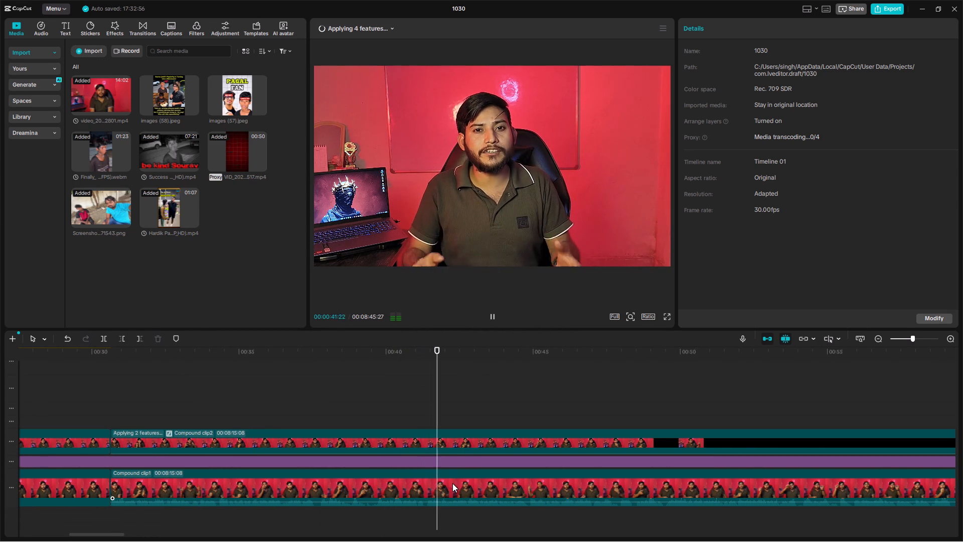
scroll(434, 479, "left", 1)
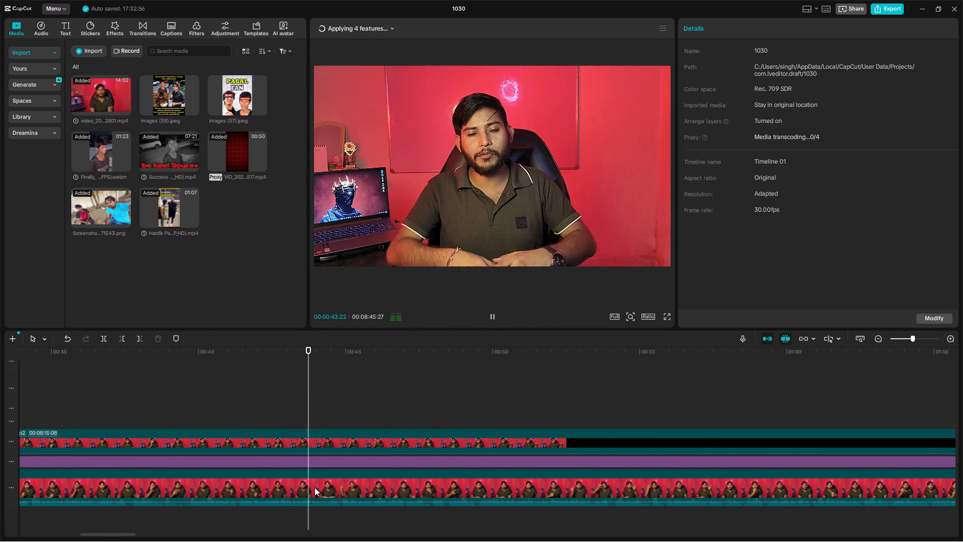
scroll(323, 468, "left", 1)
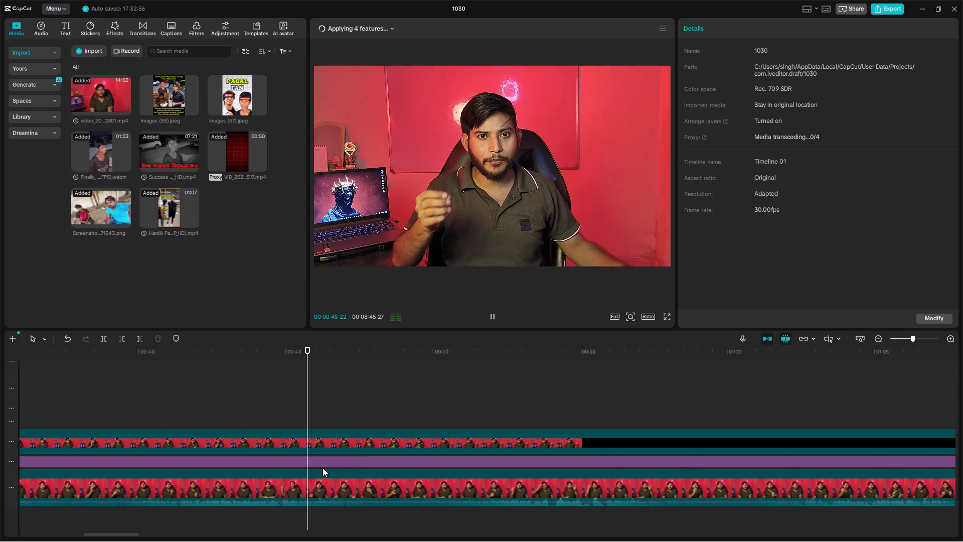
scroll(323, 468, "left", 1)
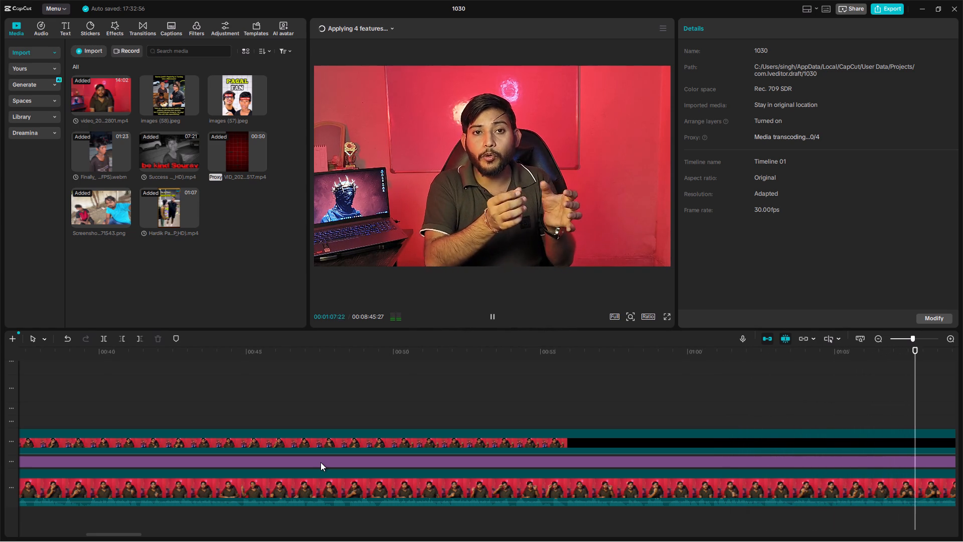
key("space")
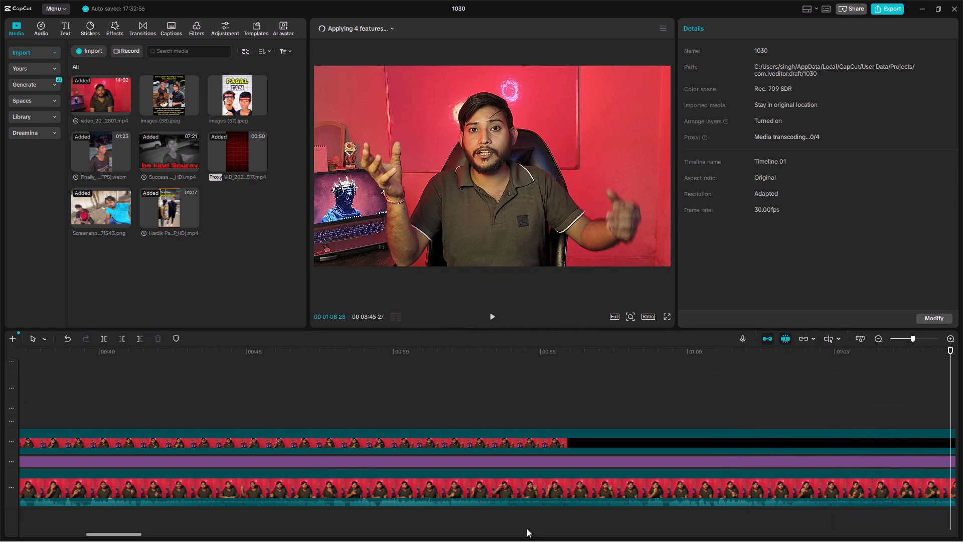
Switch to the YouTube window and search for "exposed saurabh joshi" using the suggested query.
left_click(561, 535)
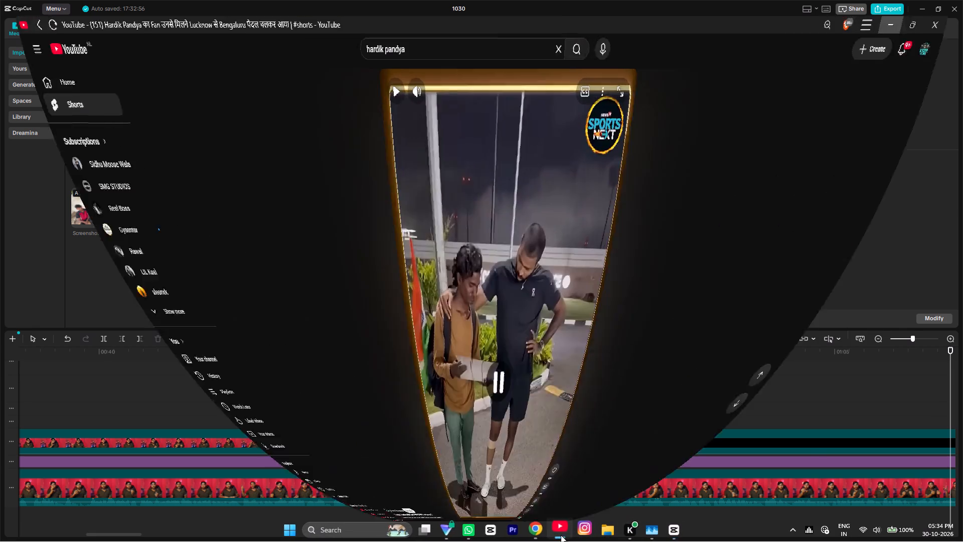
left_click(563, 27)
left_click(500, 14)
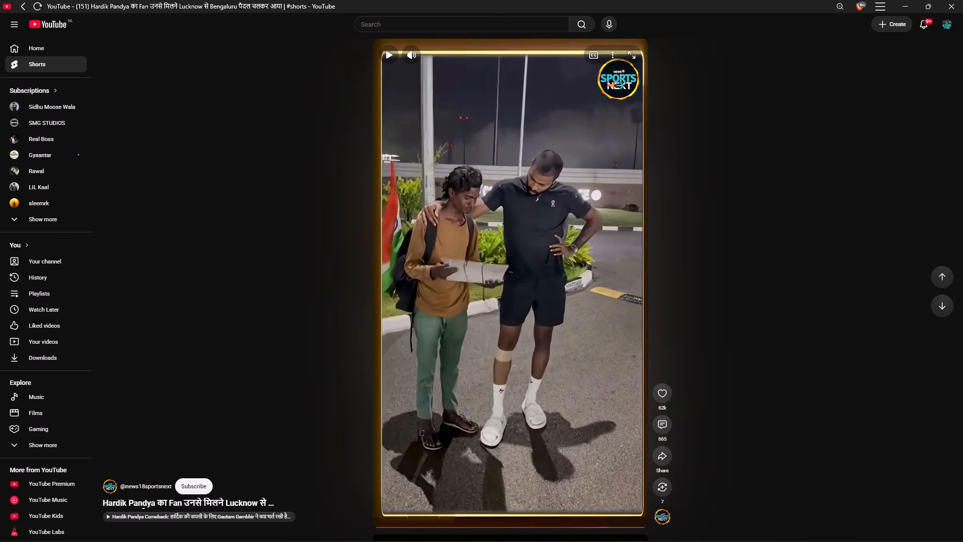
left_click(503, 18)
key("e")
key("c")
key("BackSpace")
type("xpose")
key("space")
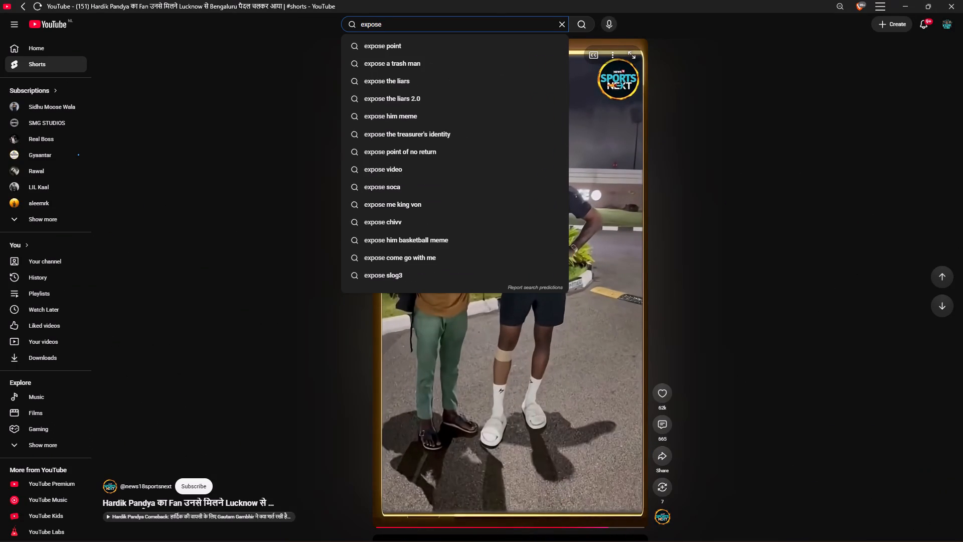
type("sou")
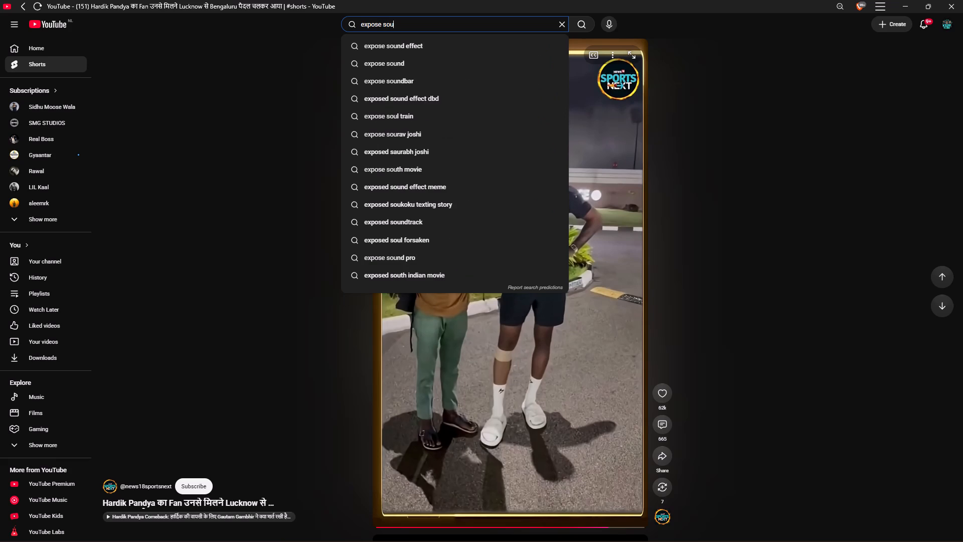
key("e")
key("BackSpace")
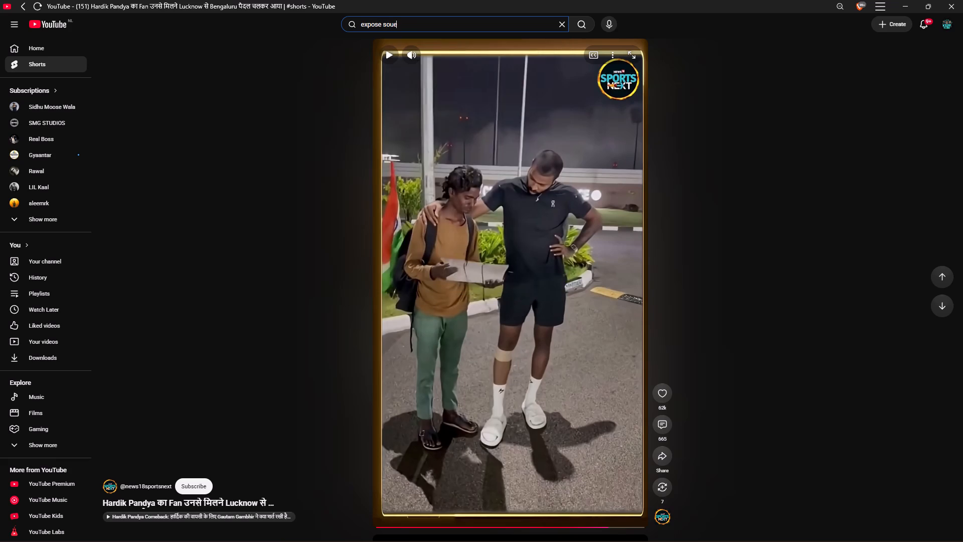
type("ra")
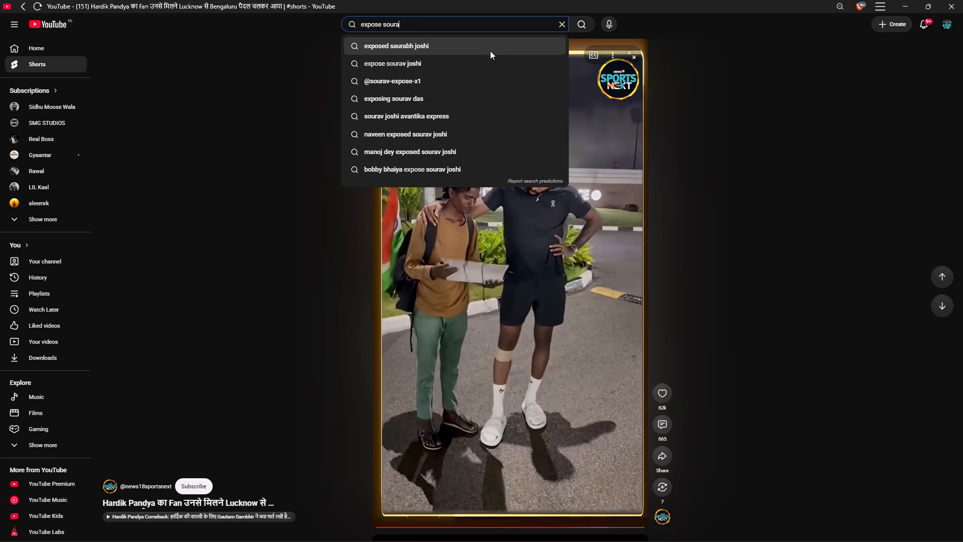
left_click(492, 49)
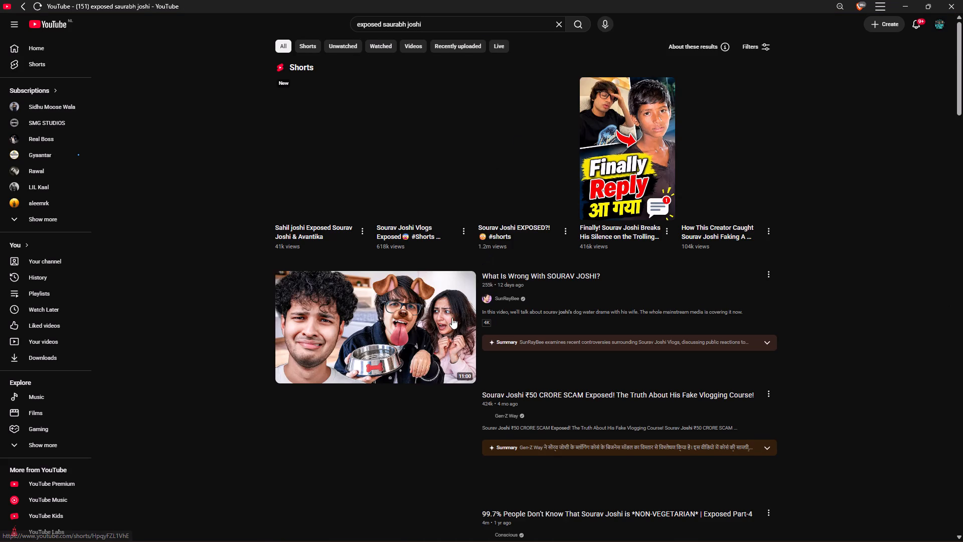
Capture a screenshot of the "EXPOSED" thumbnail of the video "99.7% People Don't Know That Sourav Joshi is *NON-VEGETARIAN*" in the results.
scroll(434, 372, "down", 4)
scroll(468, 350, "down", 4)
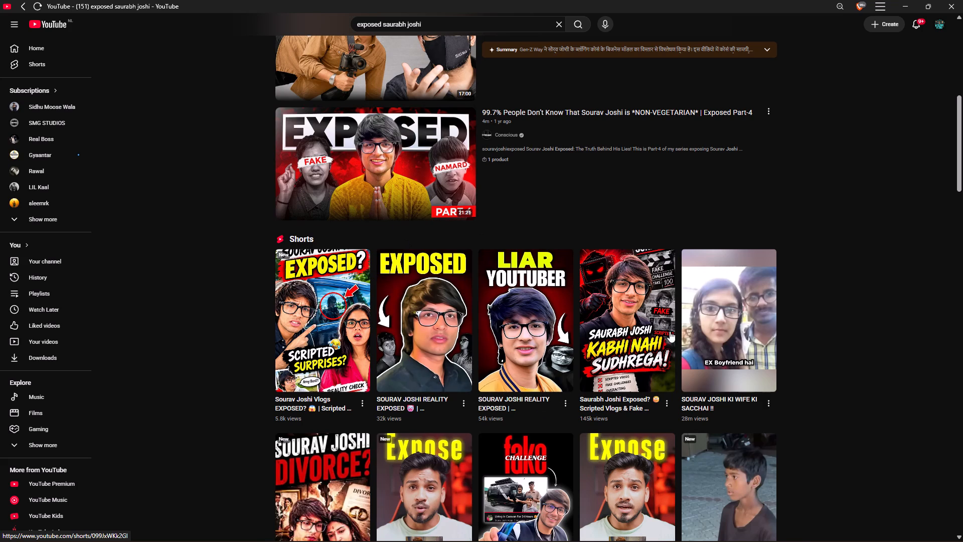
scroll(671, 331, "down", 1)
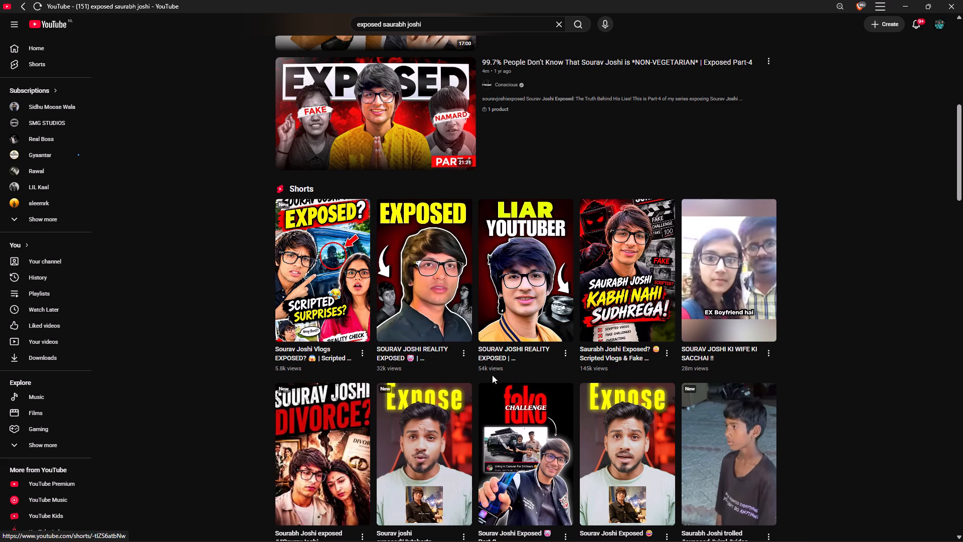
scroll(361, 386, "up", 1)
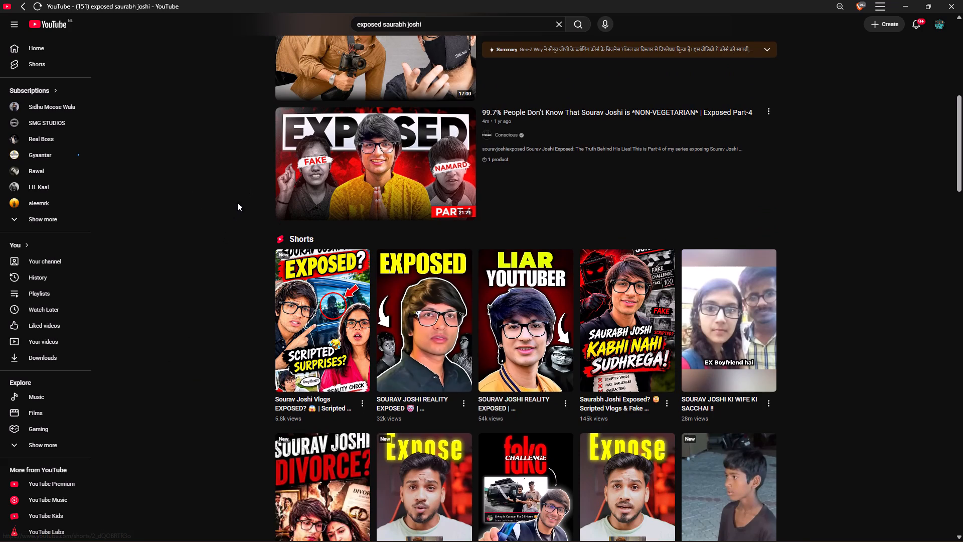
key("shift+super+s")
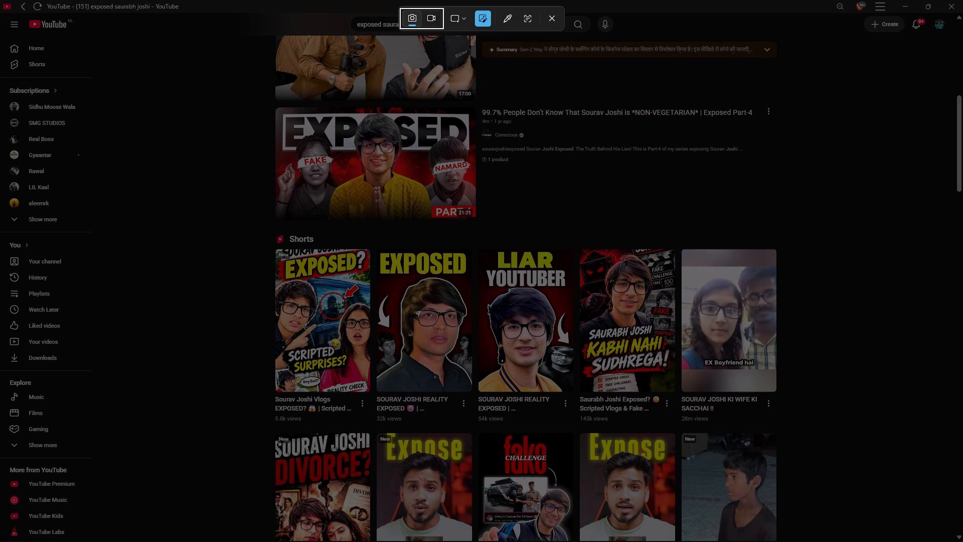
left_click_drag(277, 110, 454, 220)
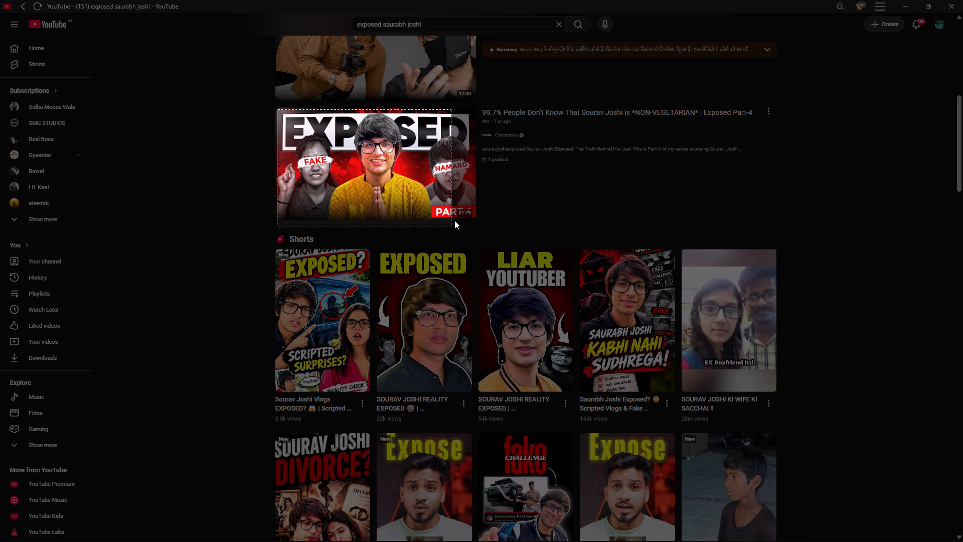
left_click_drag(454, 220, 474, 215)
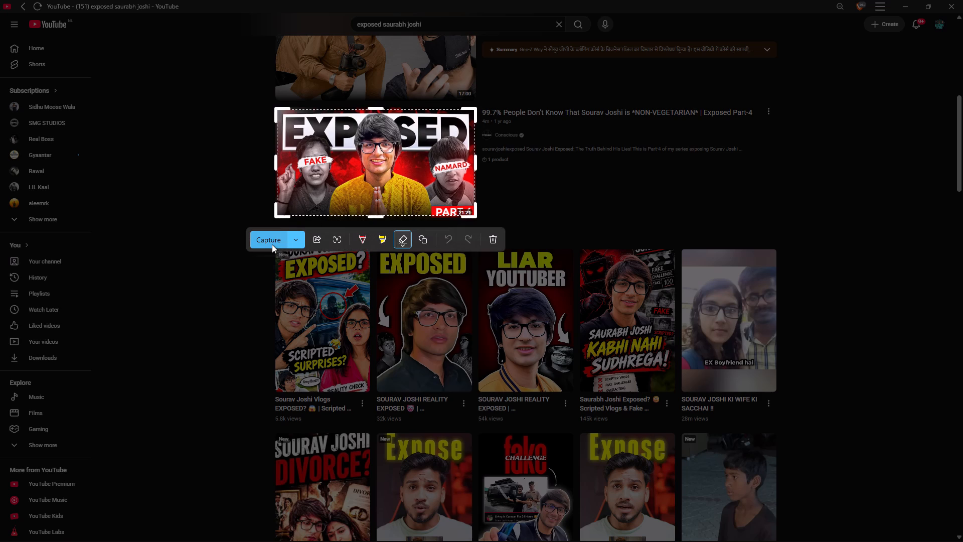
left_click(272, 243)
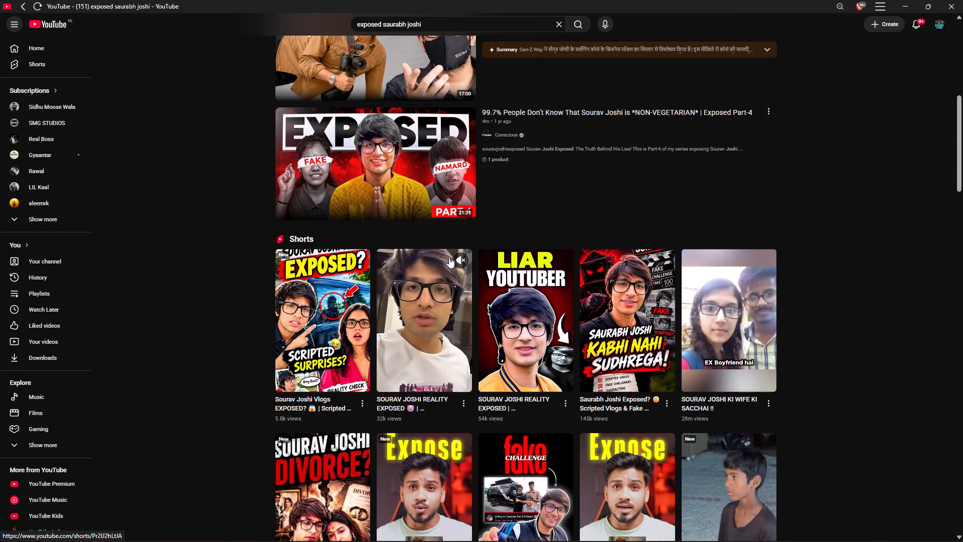
Capture a screenshot of the yellow-titled "EXPOSED" thumbnail of the "SOURAV JOSHI REALITY EXPOSED" Short.
key("shift+super+s")
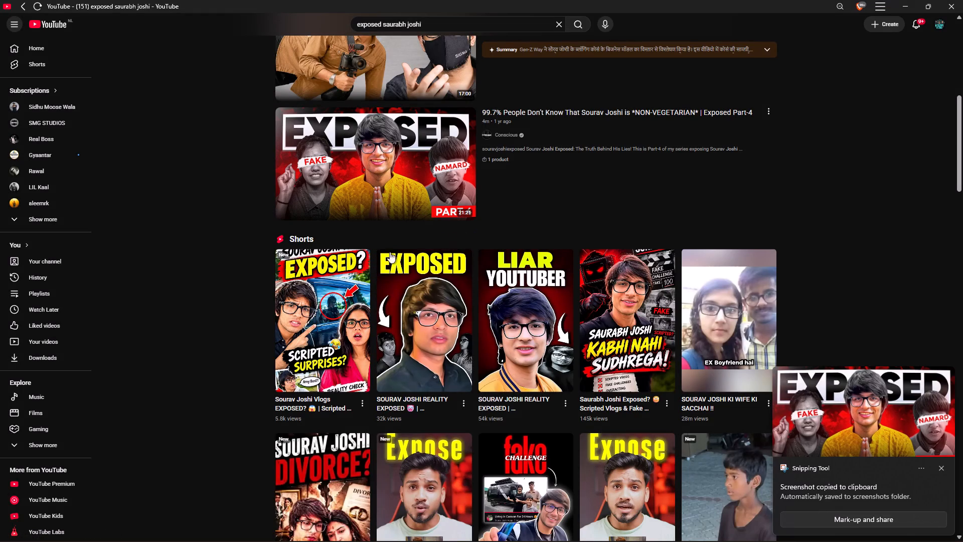
left_click_drag(376, 249, 474, 405)
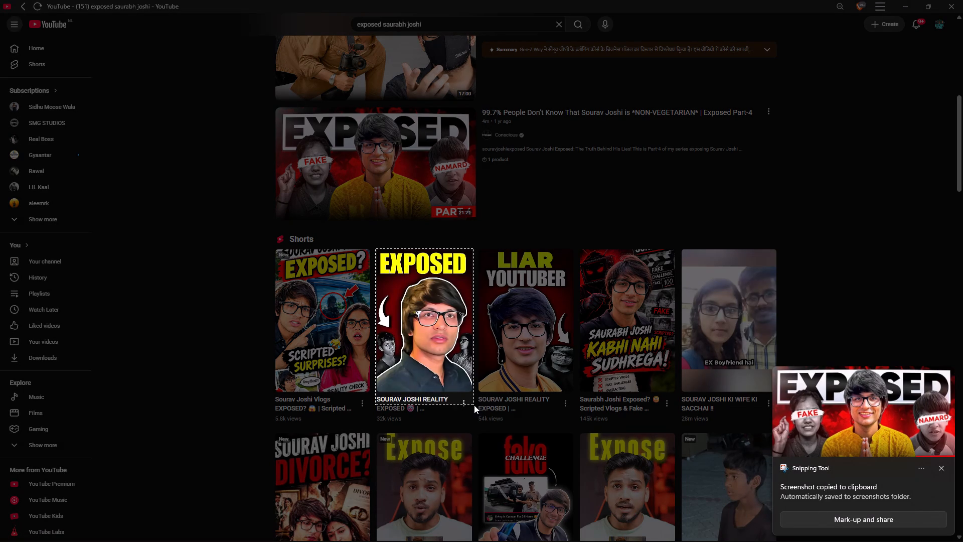
left_click_drag(474, 405, 473, 390)
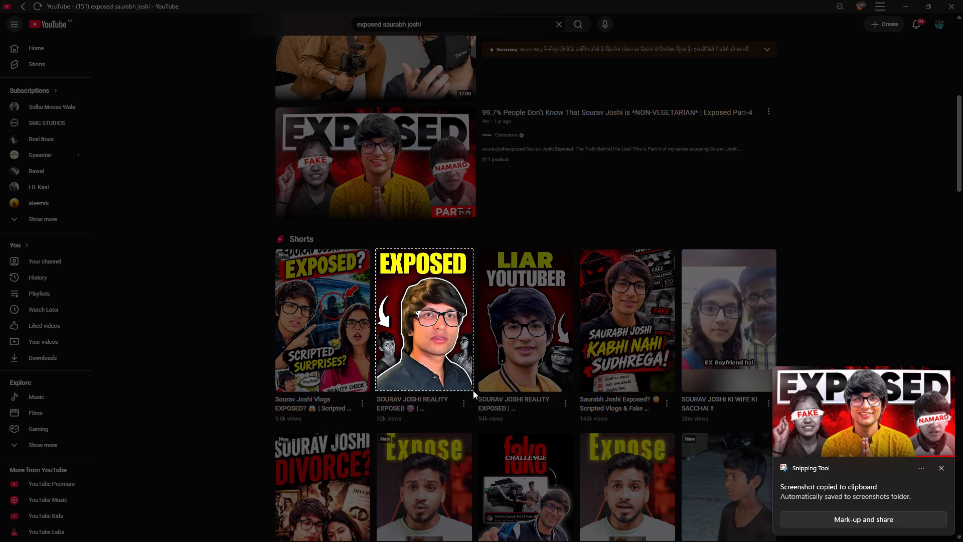
left_click_drag(473, 390, 471, 389)
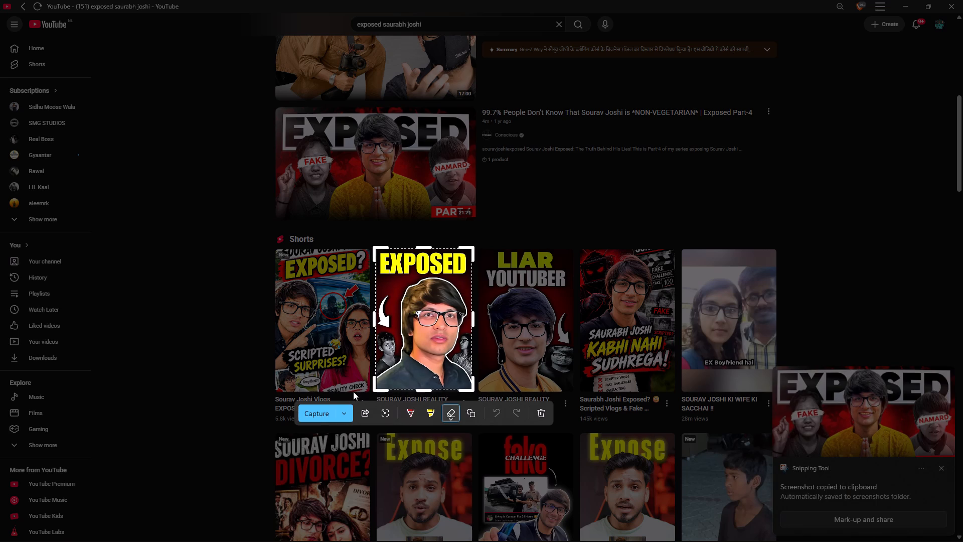
left_click(314, 415)
Look through the further Sourav Joshi results for usable thumbnails and preview the Priya Dhapa reaction video from about 0:41.
scroll(441, 385, "down", 11)
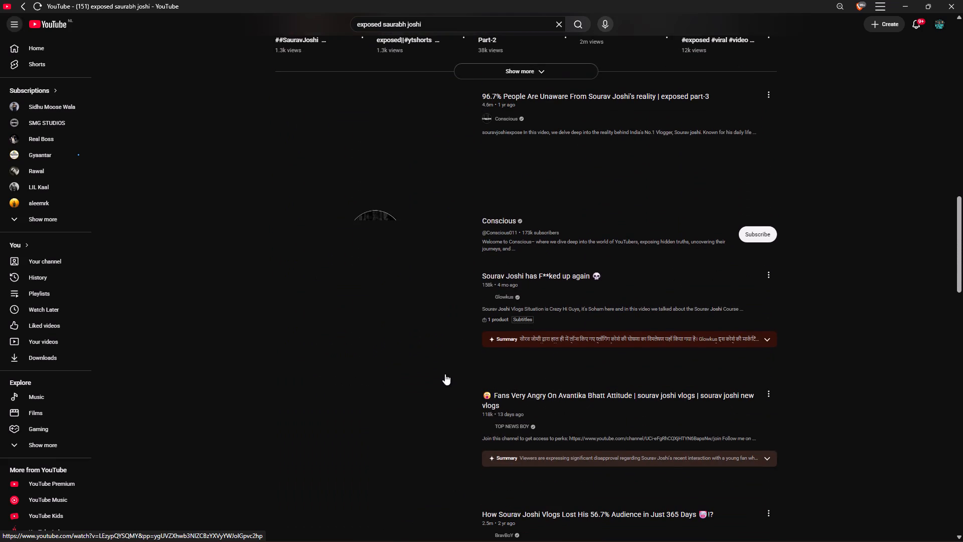
scroll(398, 423, "down", 2)
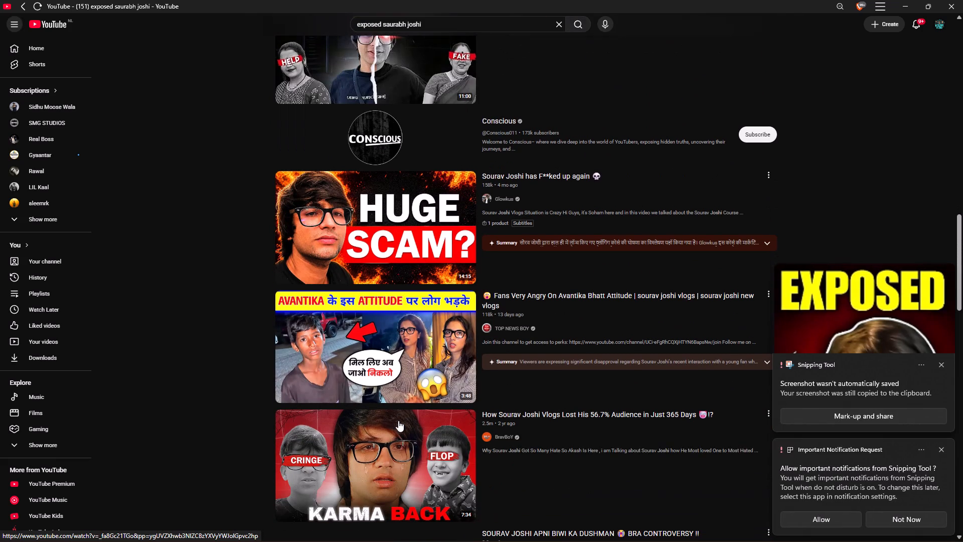
scroll(402, 414, "down", 9)
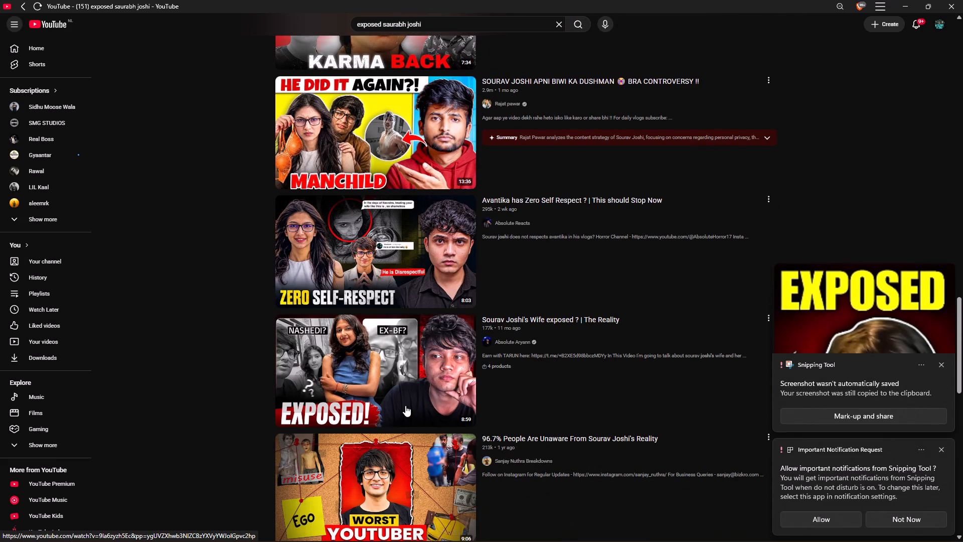
scroll(405, 405, "down", 3)
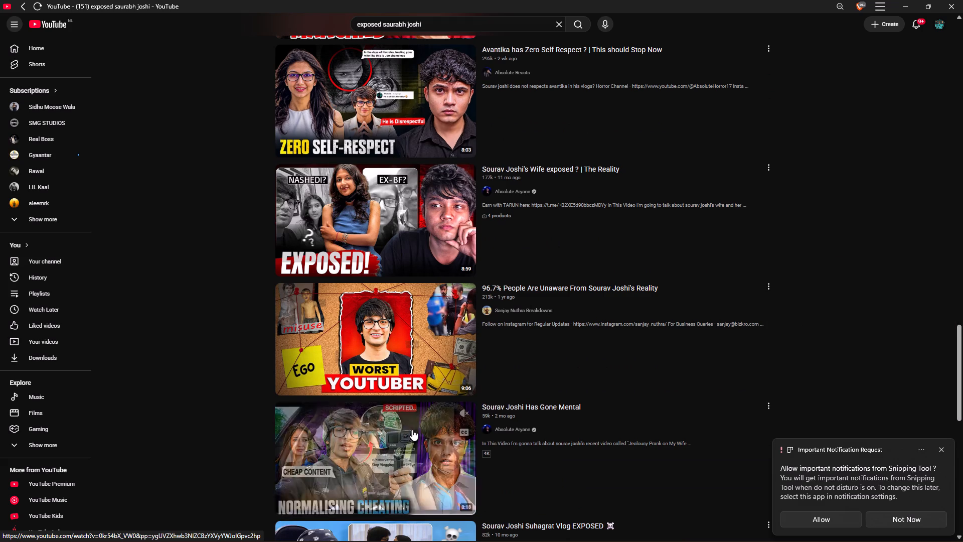
scroll(413, 429, "down", 3)
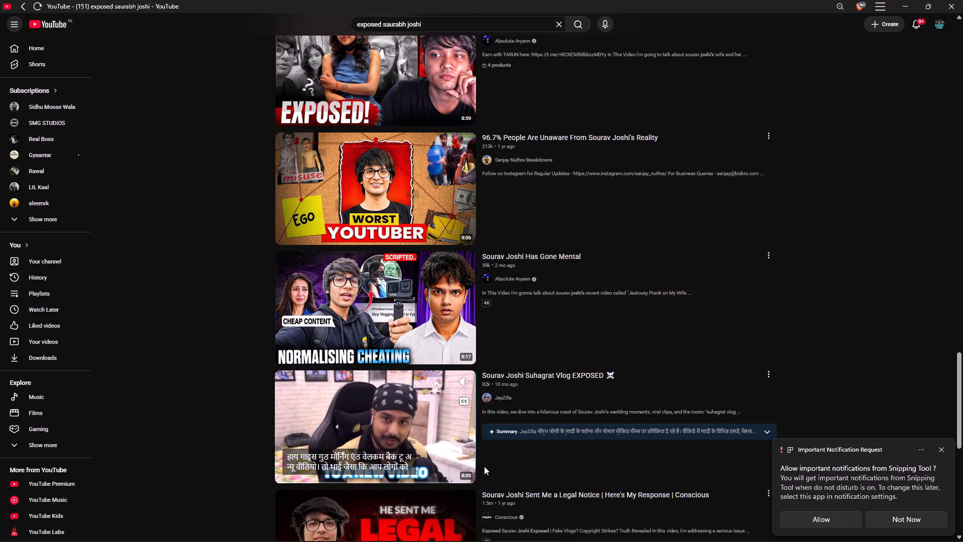
scroll(484, 466, "down", 5)
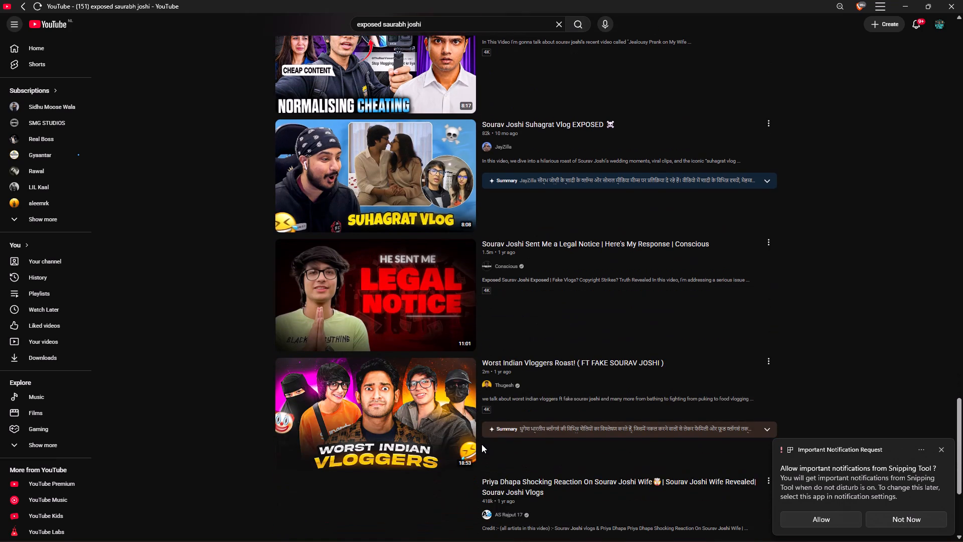
scroll(481, 444, "down", 5)
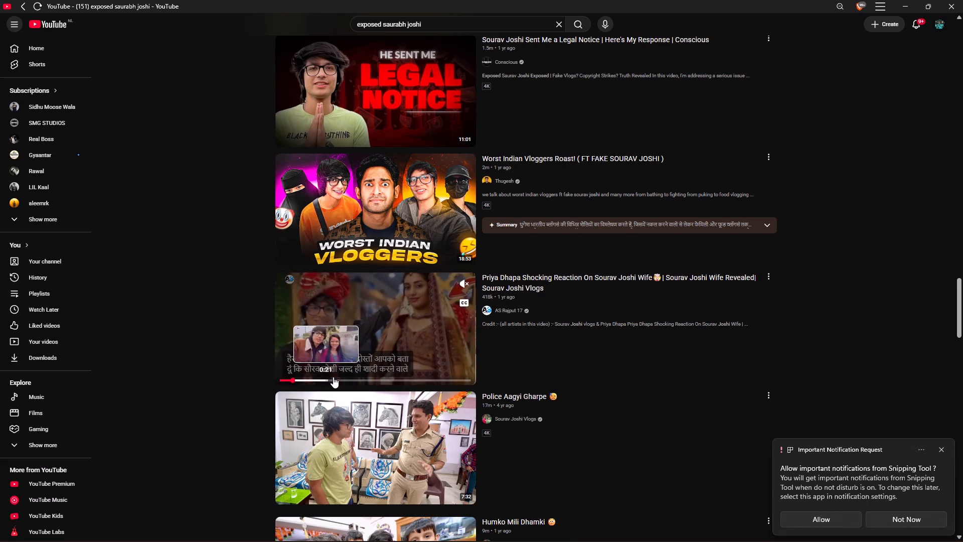
left_click(377, 374)
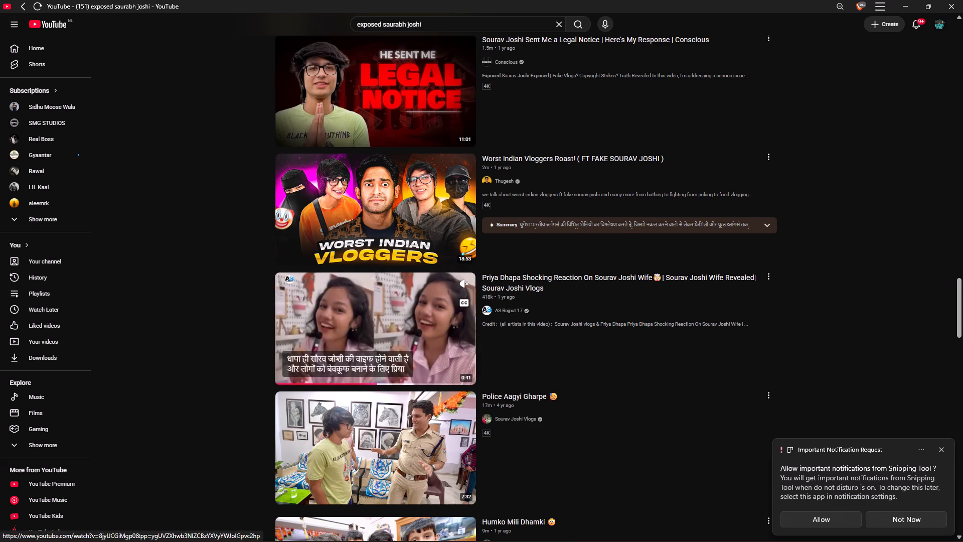
left_click(465, 282)
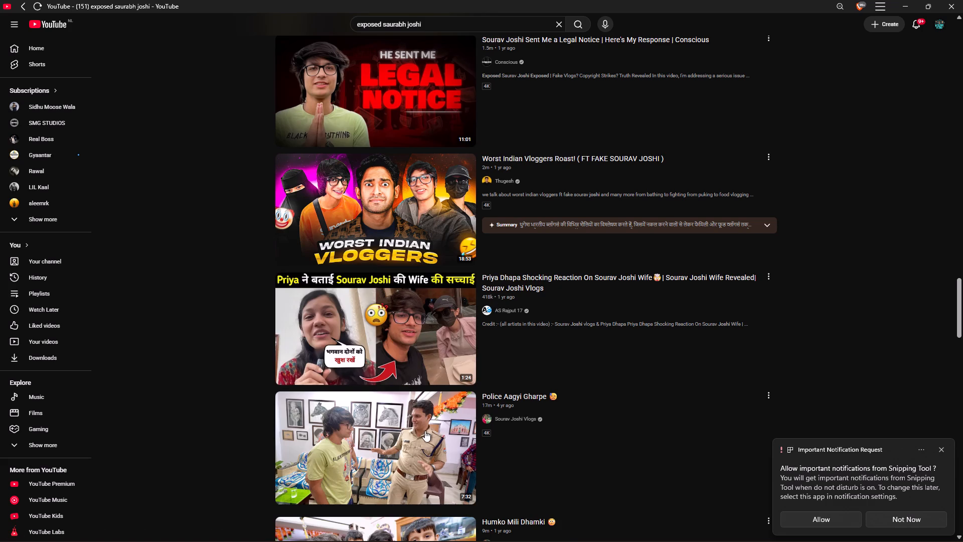
Finish skimming the current results and search YouTube for "sourav joshi controversy" using the suggested query.
scroll(421, 447, "down", 2)
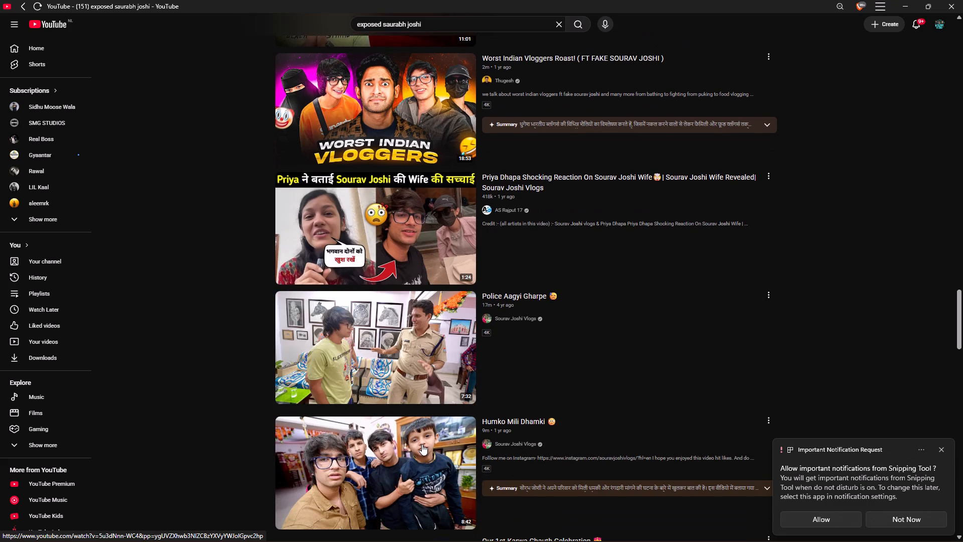
scroll(422, 444, "down", 5)
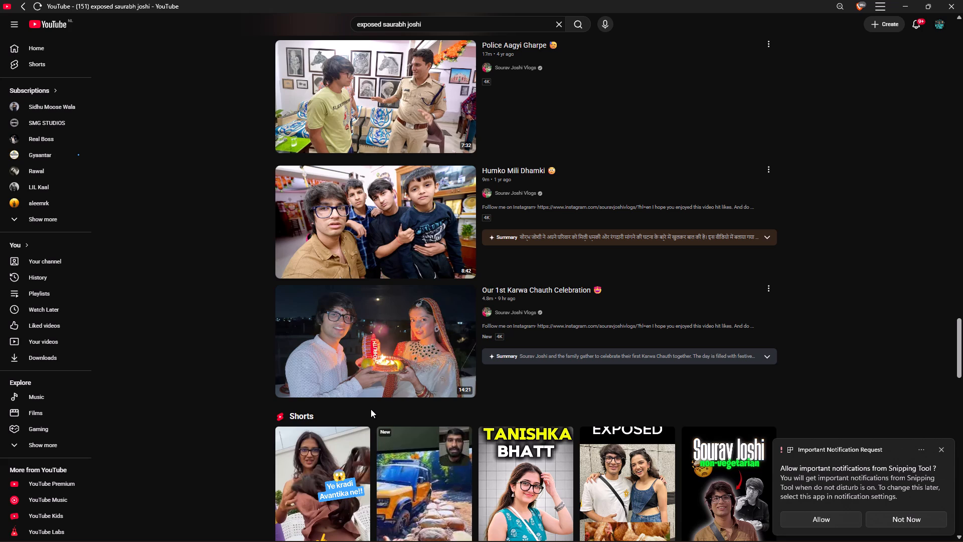
scroll(365, 434, "down", 4)
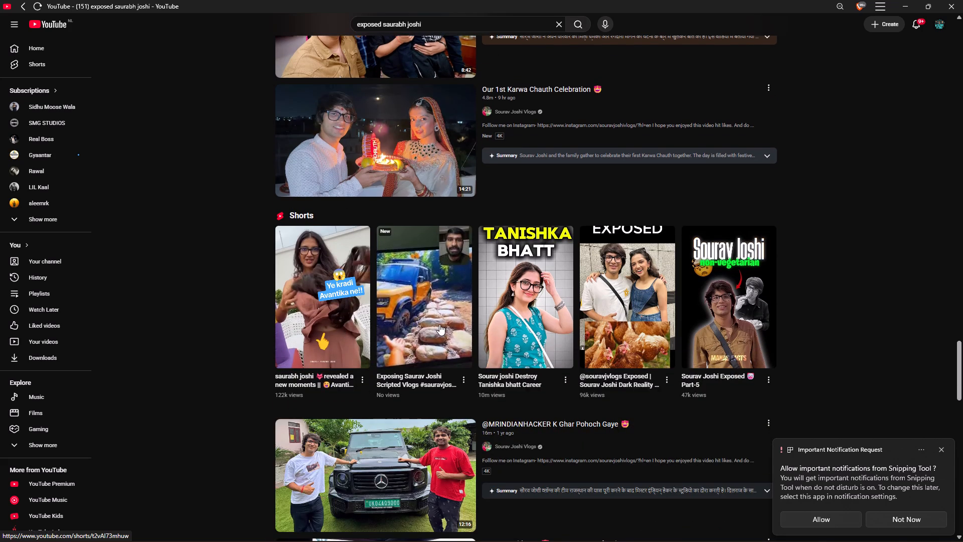
scroll(448, 397, "up", 8)
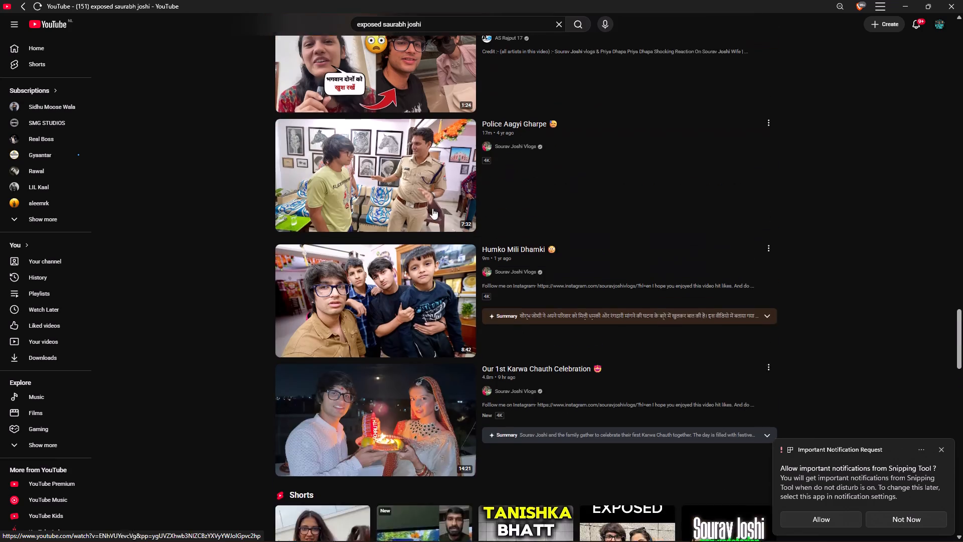
left_click(555, 29)
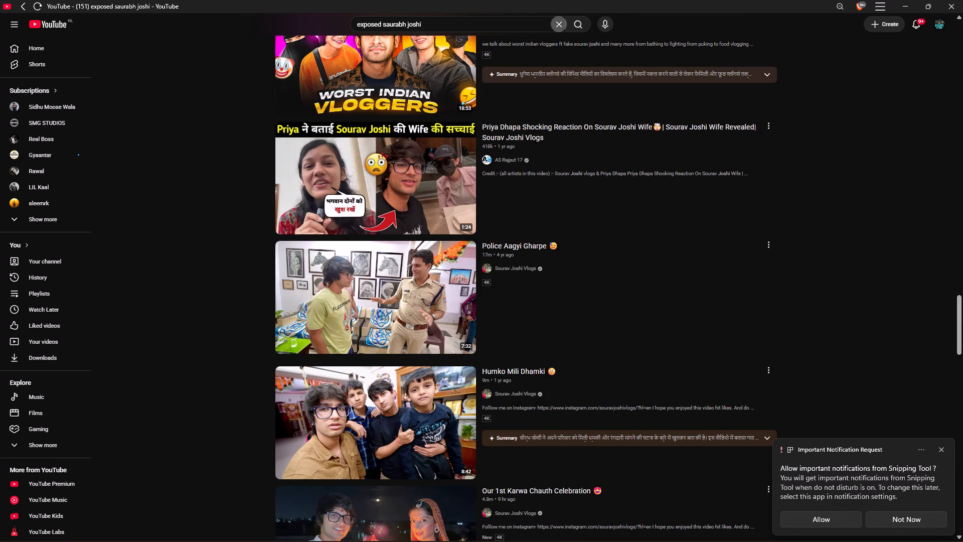
left_click(435, 62)
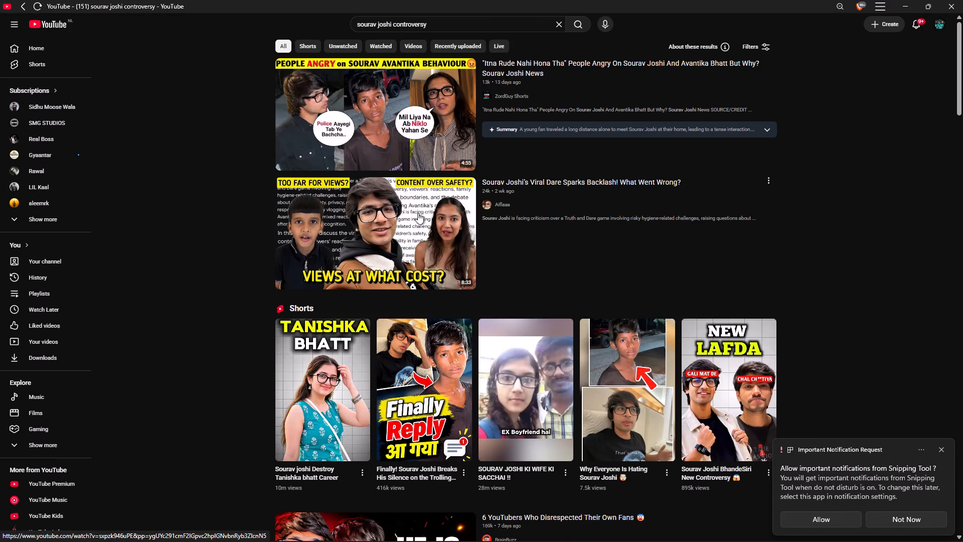
Look through the Sourav Joshi controversy results, including the Shorts, for usable thumbnails and clips.
scroll(417, 311, "up", 5)
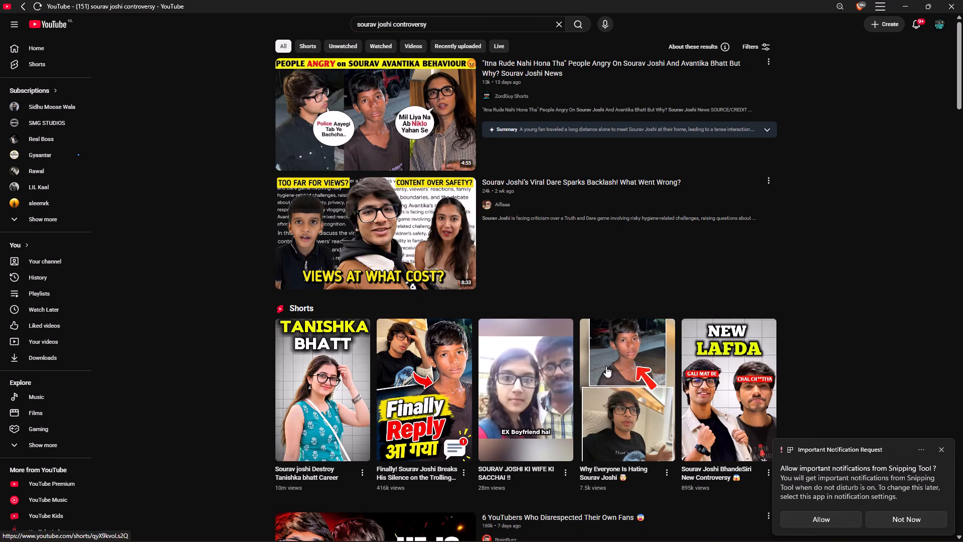
scroll(612, 372, "down", 4)
scroll(265, 383, "down", 6)
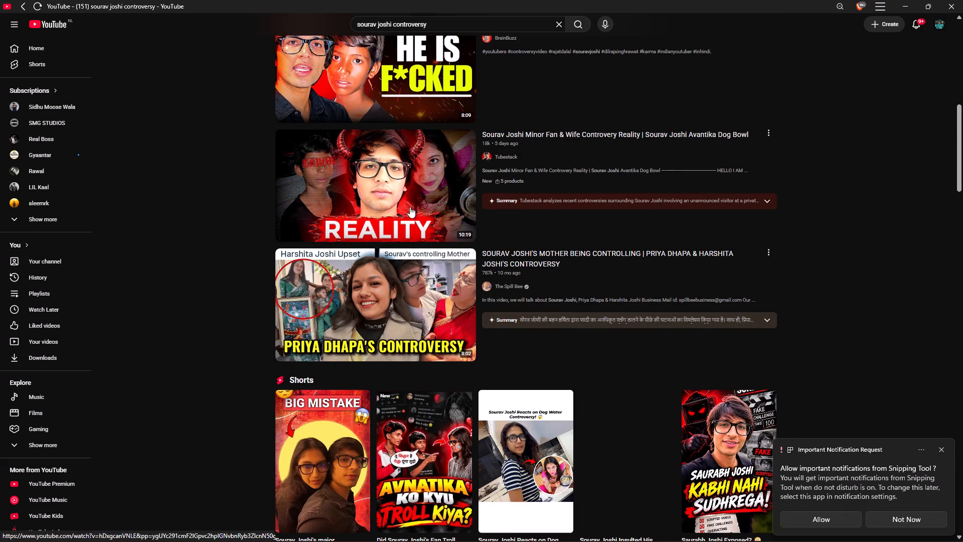
scroll(378, 331, "down", 5)
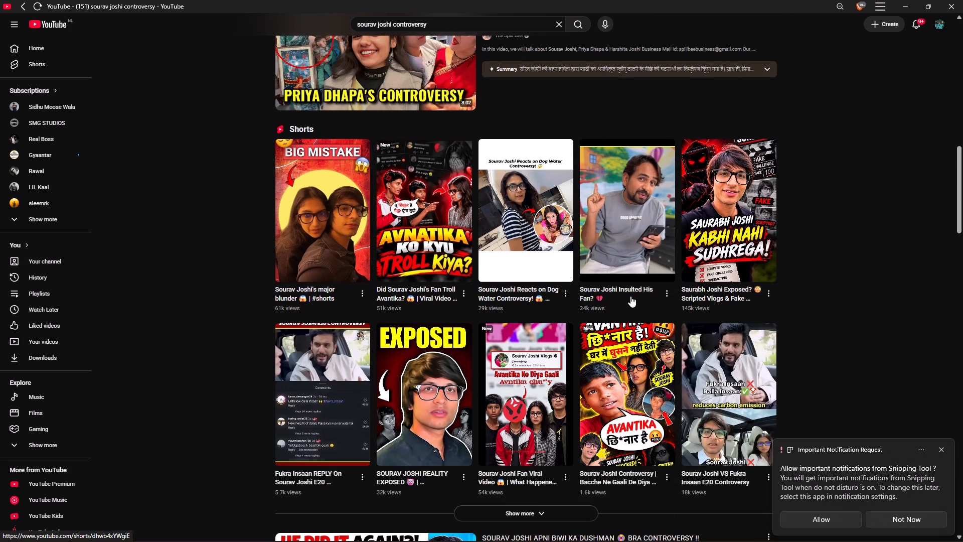
scroll(648, 436, "down", 4)
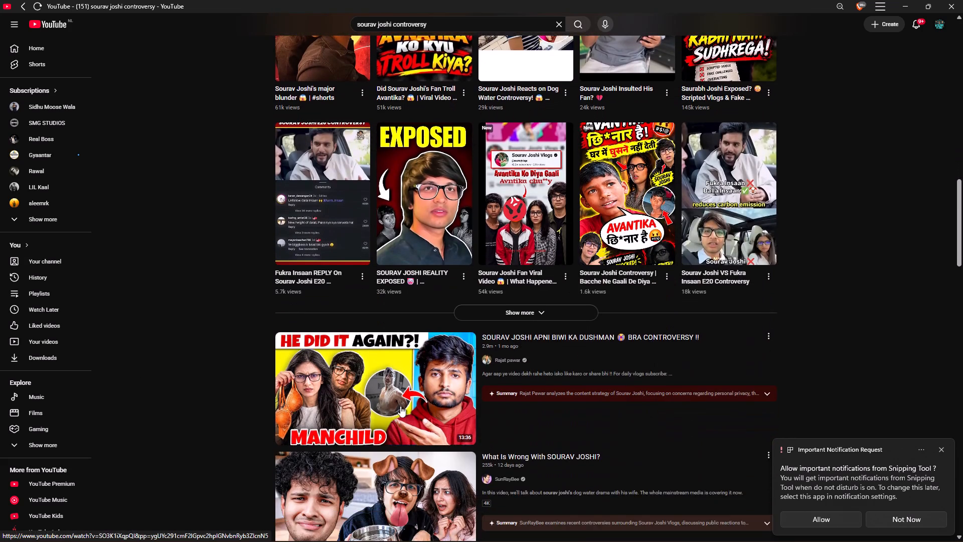
scroll(435, 410, "down", 5)
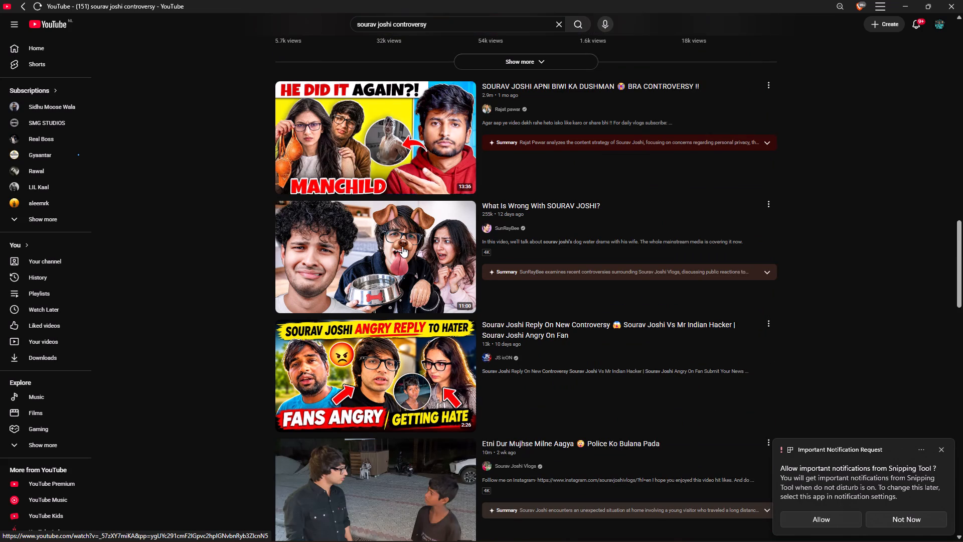
scroll(401, 257, "down", 6)
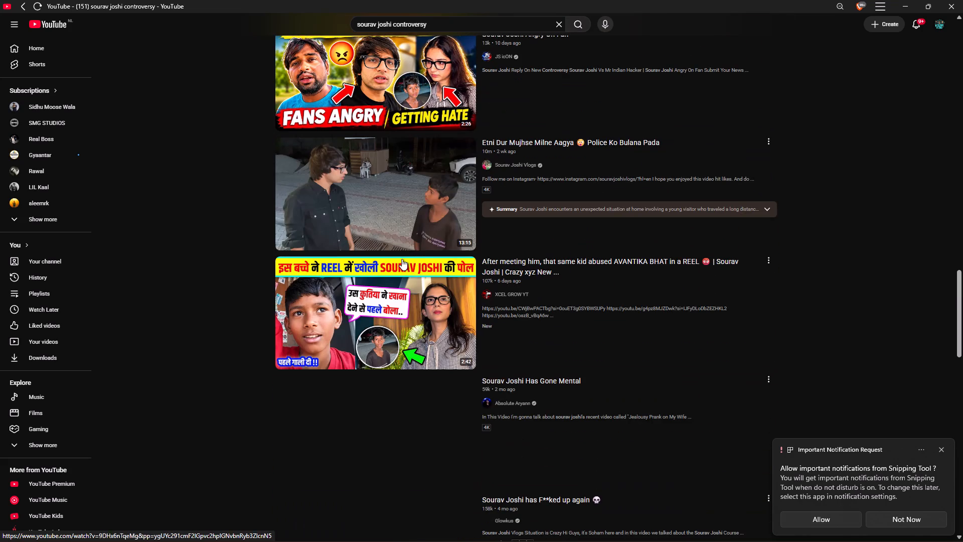
scroll(404, 259, "down", 4)
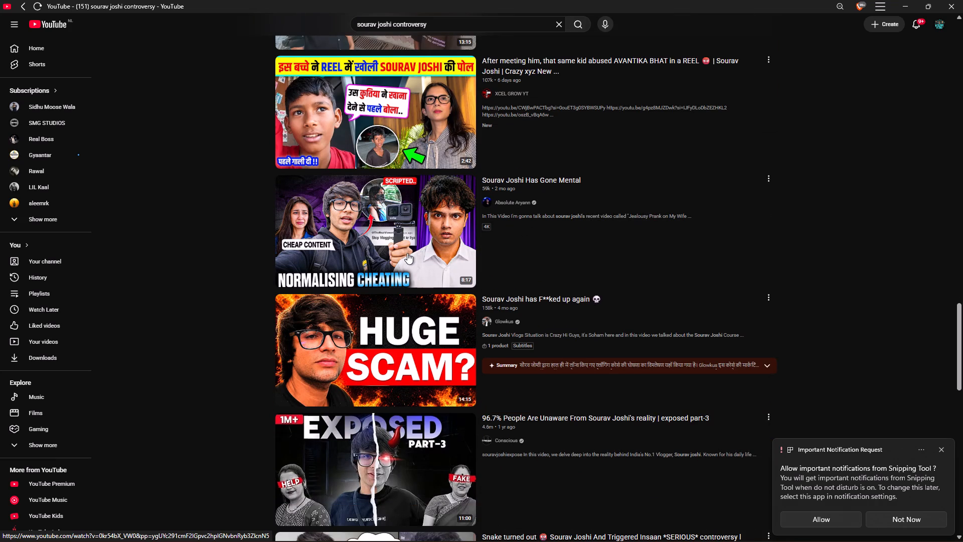
scroll(408, 252, "up", 9)
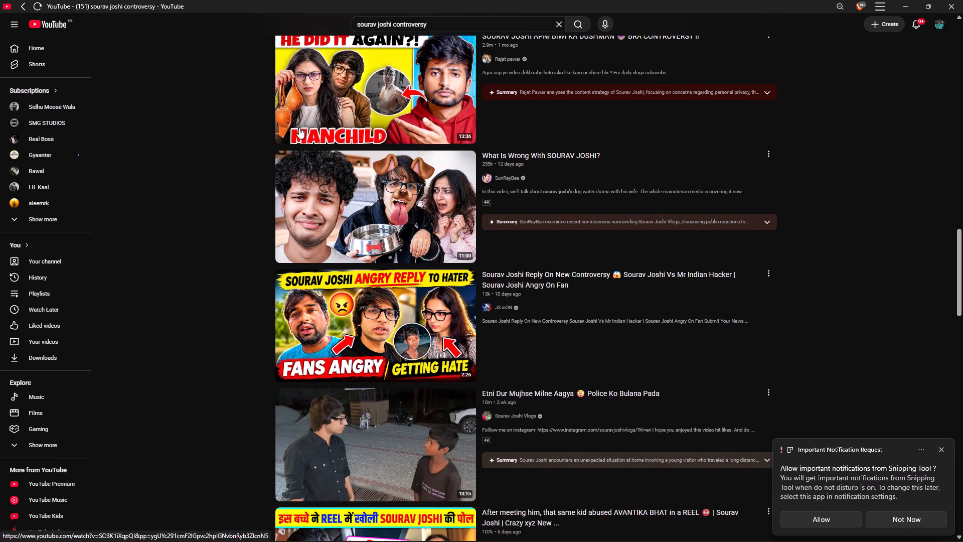
Skim the video "SOURAV JOSHI APNI BIWI KA DUSHMAN BRA CONTROVERSY !!" around its 2, 3 and 8 minute marks, and return to the results.
left_click(336, 109)
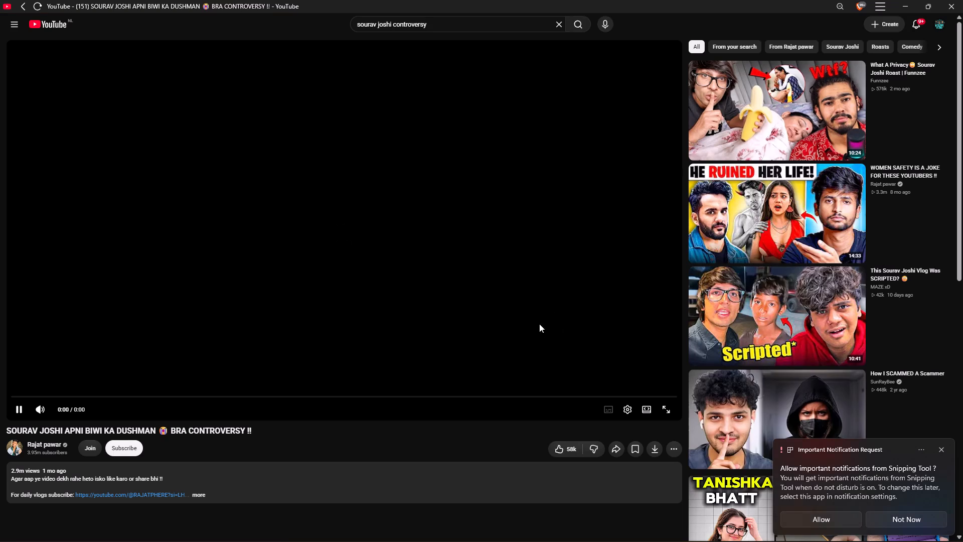
left_click(941, 448)
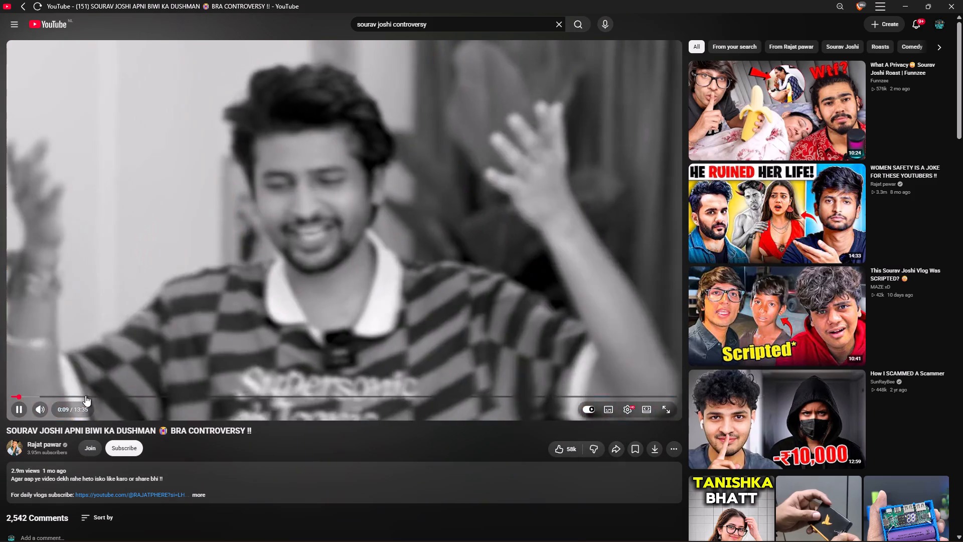
left_click(93, 396)
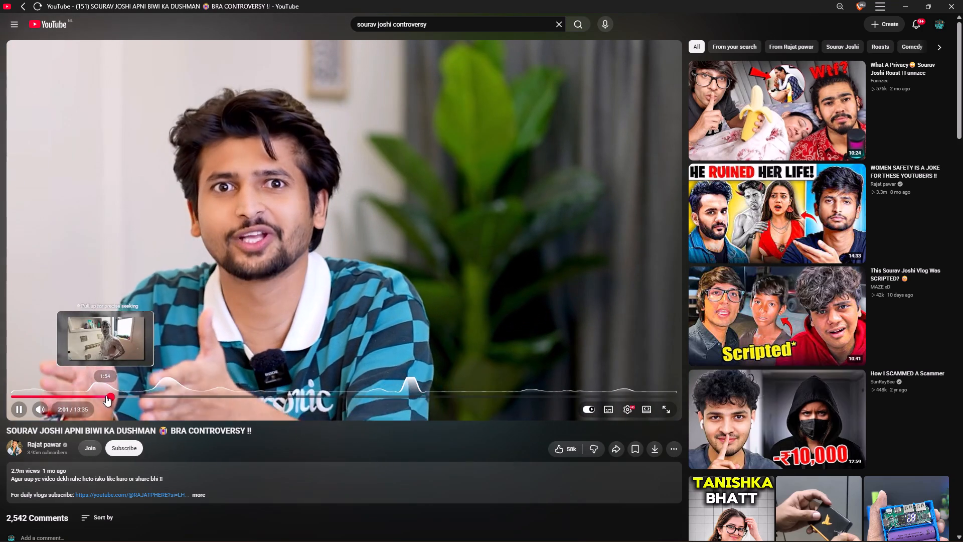
left_click(107, 395)
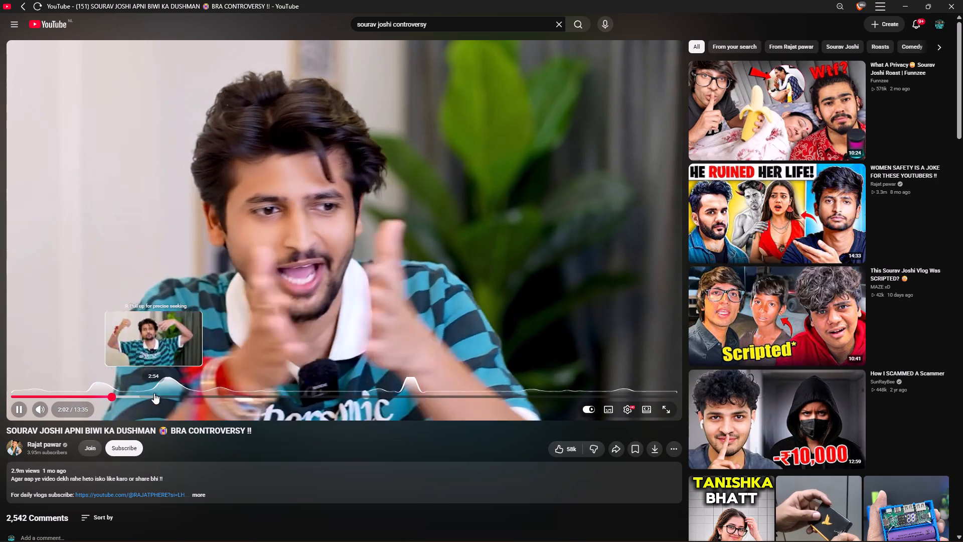
left_click(163, 394)
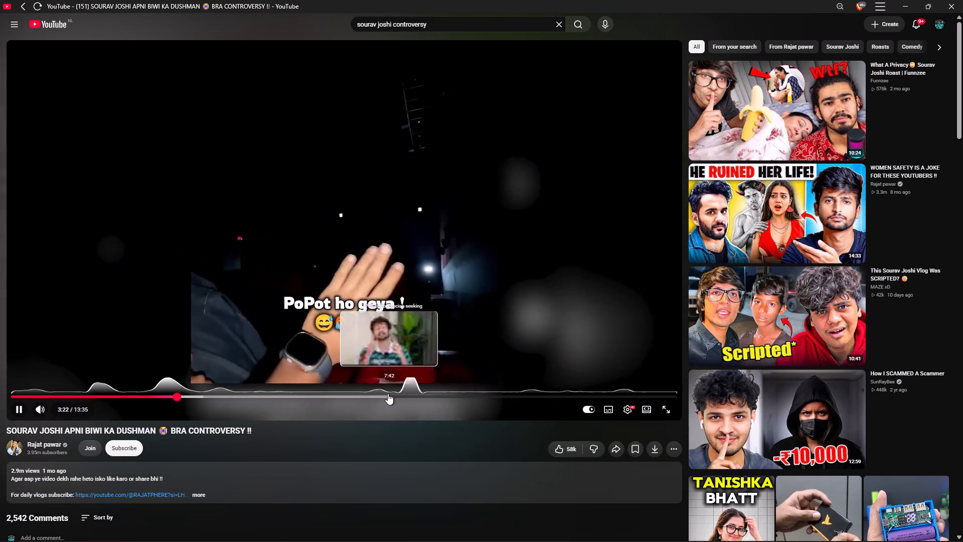
left_click(403, 392)
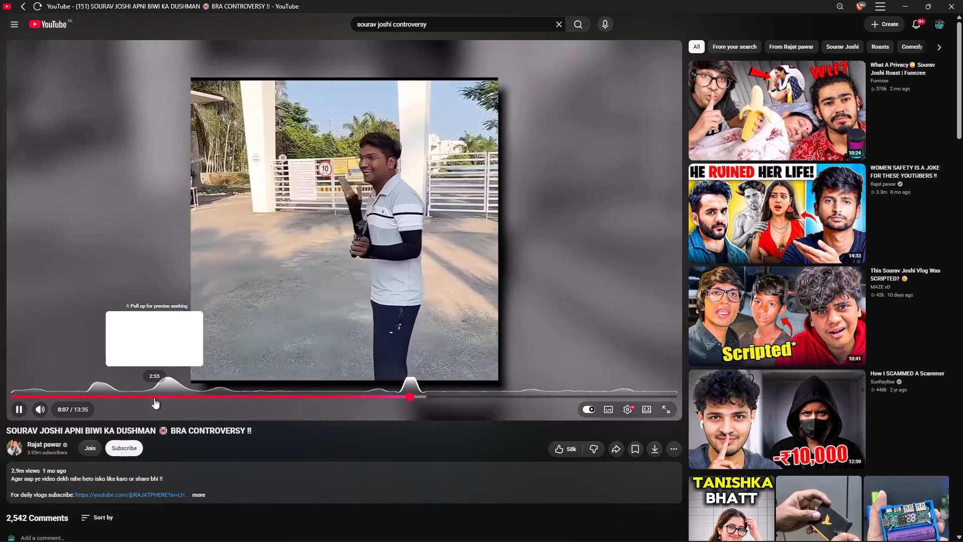
left_click(162, 395)
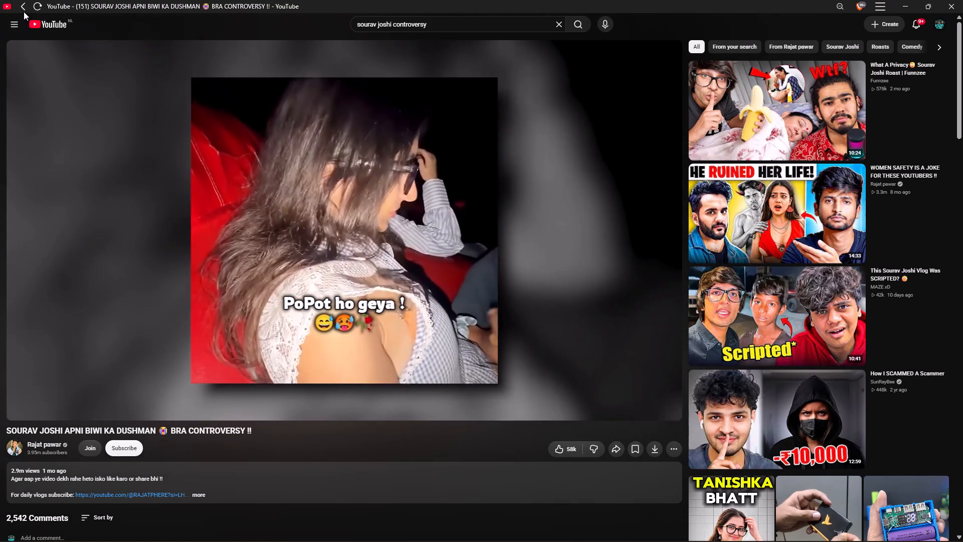
left_click(24, 12)
left_click(560, 20)
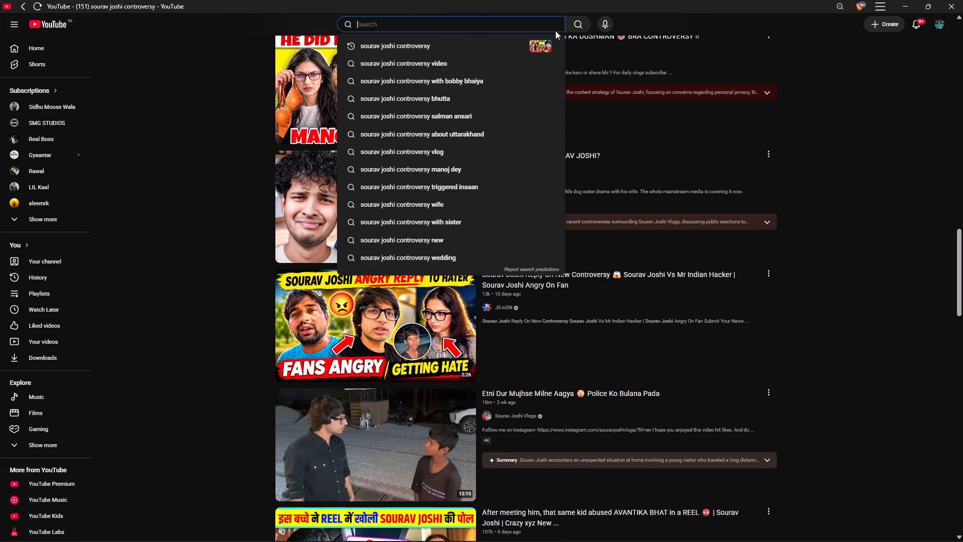
Switch to CapCut and review the timeline by playing it from about 00:26 and from about 00:38.
left_click(896, 0)
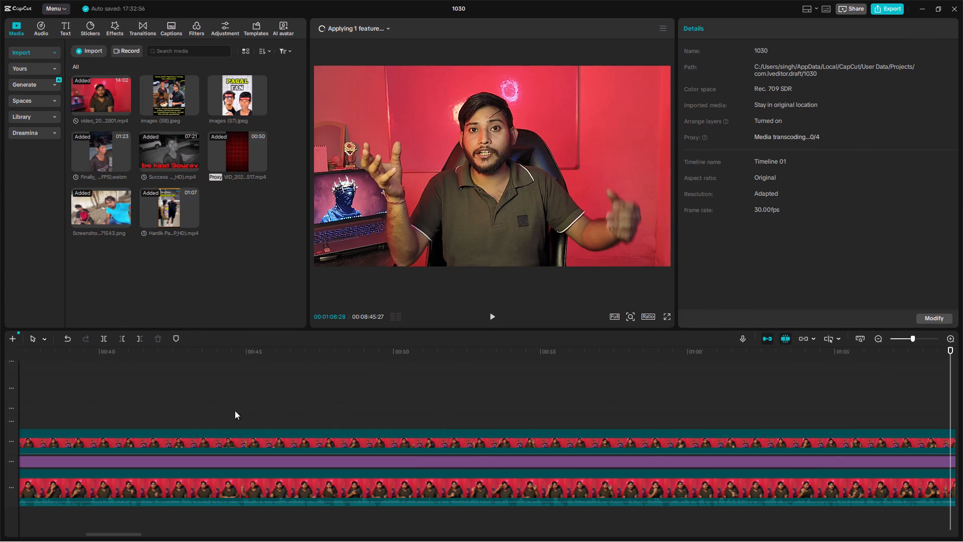
scroll(133, 400, "right", 1)
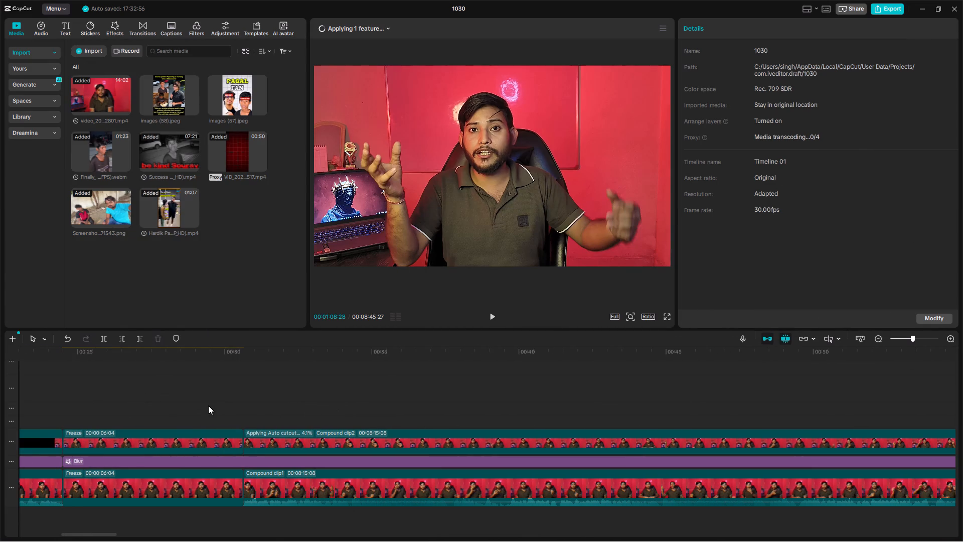
left_click(122, 416)
key("space")
scroll(128, 425, "down", 7, "ctrl")
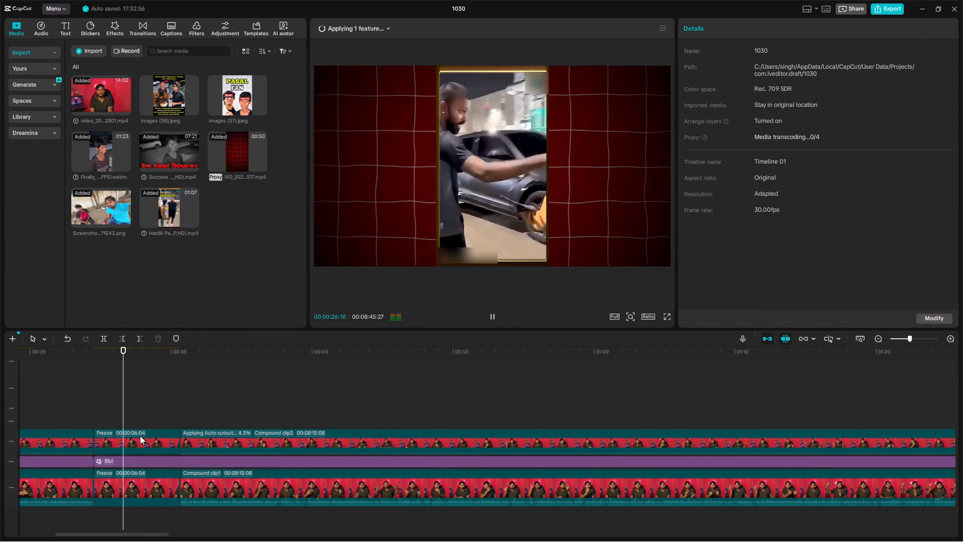
scroll(147, 436, "down", 3, "ctrl")
scroll(147, 435, "up", 5)
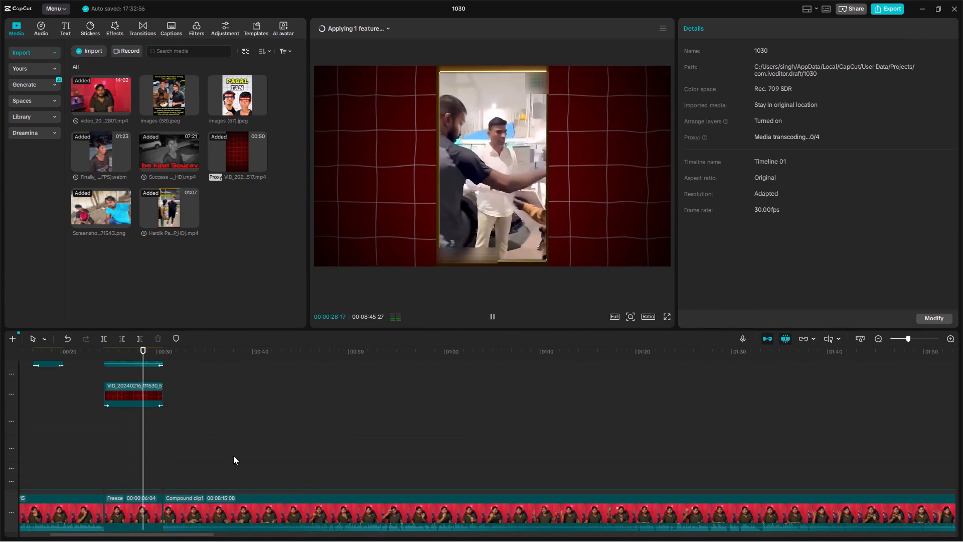
scroll(243, 467, "down", 6, "ctrl")
scroll(254, 481, "down", 5)
scroll(55, 453, "up", 9)
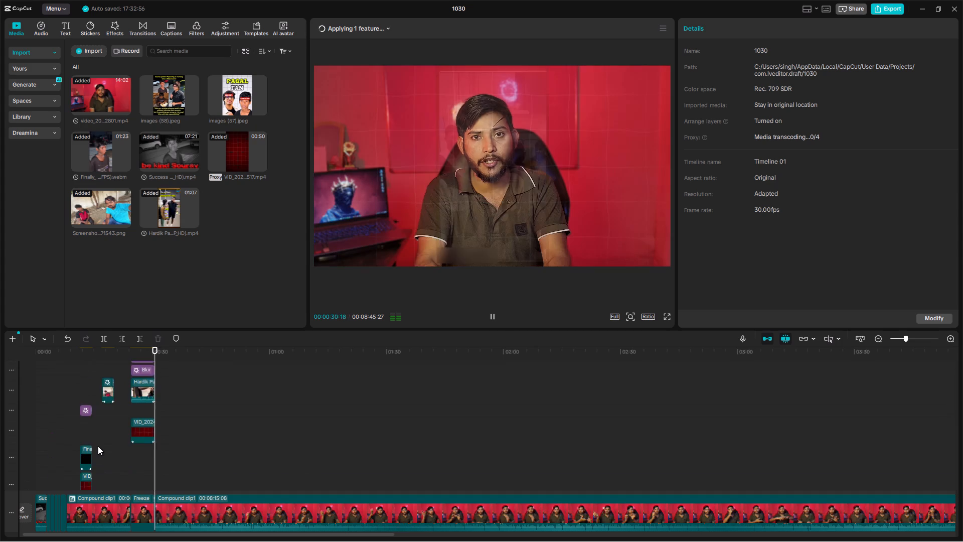
scroll(98, 446, "up", 4)
scroll(98, 439, "down", 17)
scroll(152, 445, "up", 5, "ctrl")
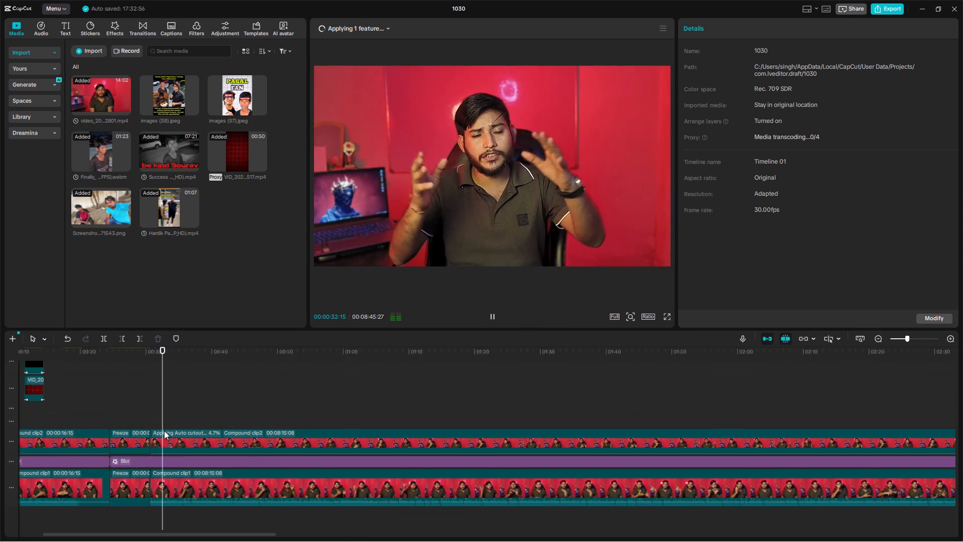
scroll(143, 422, "up", 6, "ctrl")
scroll(199, 430, "up", 3, "ctrl")
left_click(281, 411)
key("space")
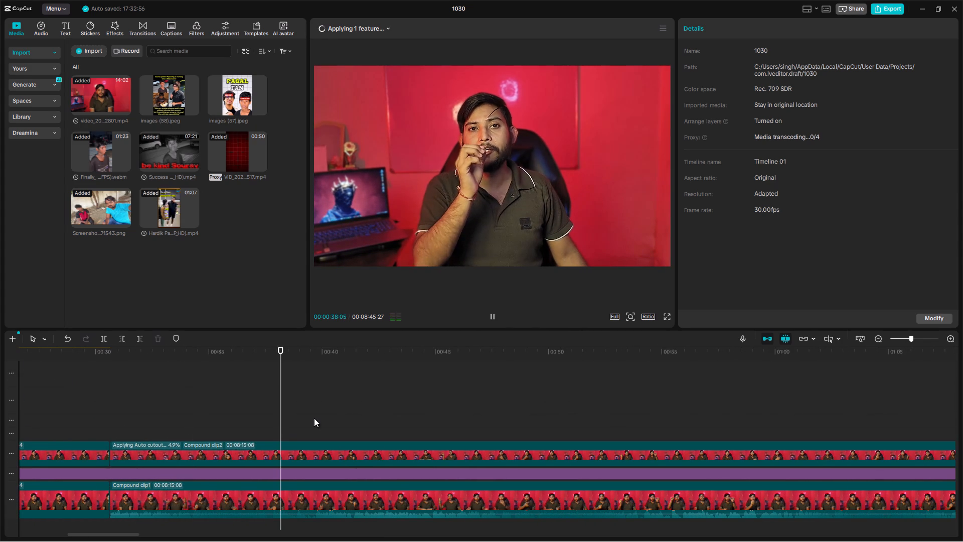
key("space")
key("space")
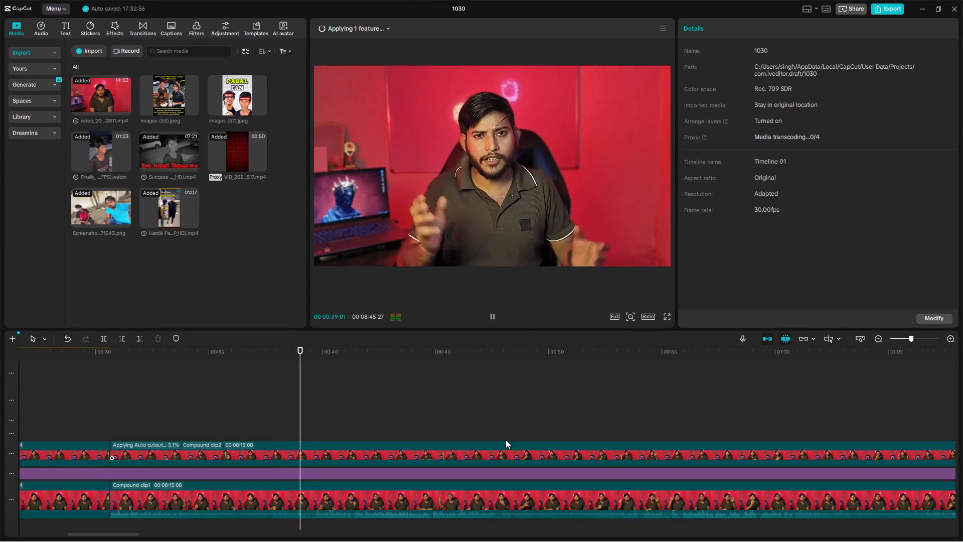
left_click(96, 56)
left_click(122, 68)
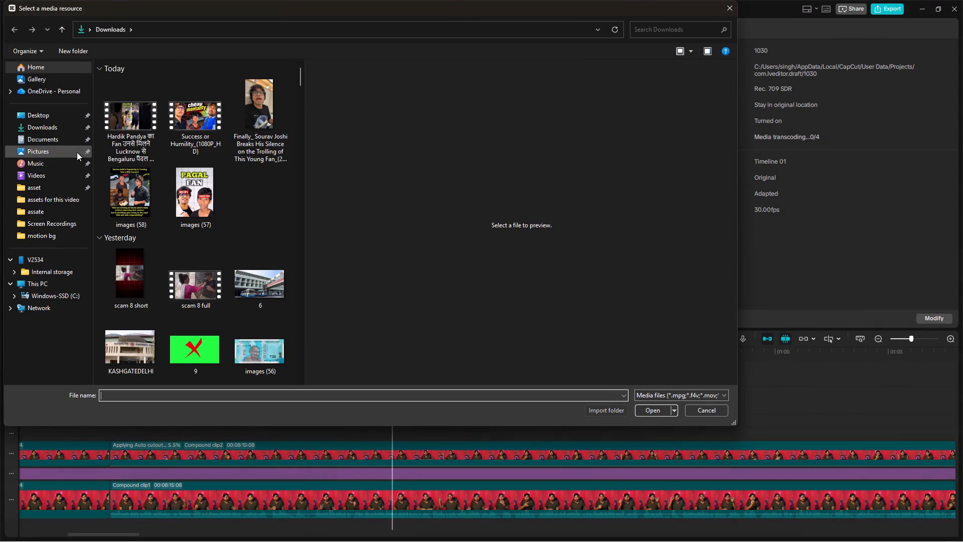
left_click(77, 152)
double_click(122, 146)
scroll(225, 243, "down", 8)
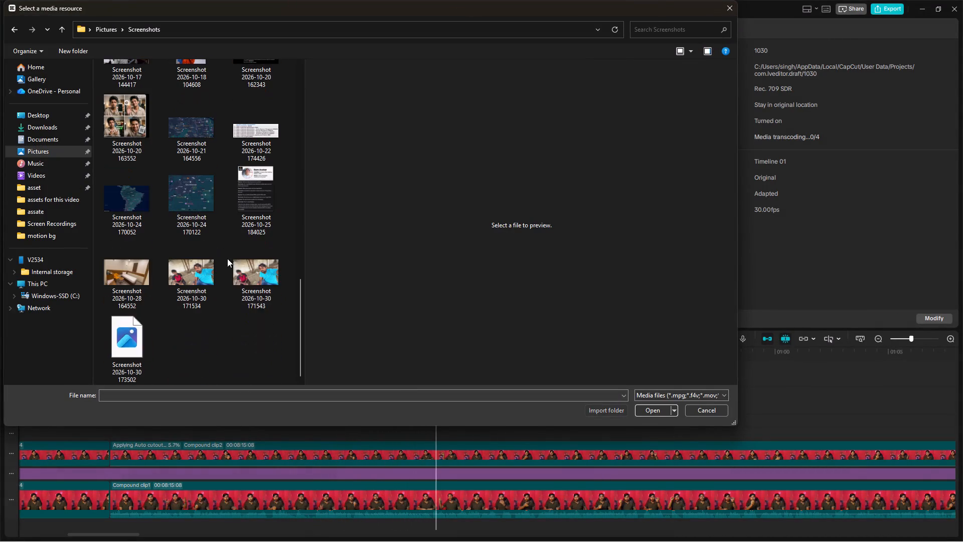
scroll(227, 258, "down", 6)
left_click_drag(190, 342, 84, 338)
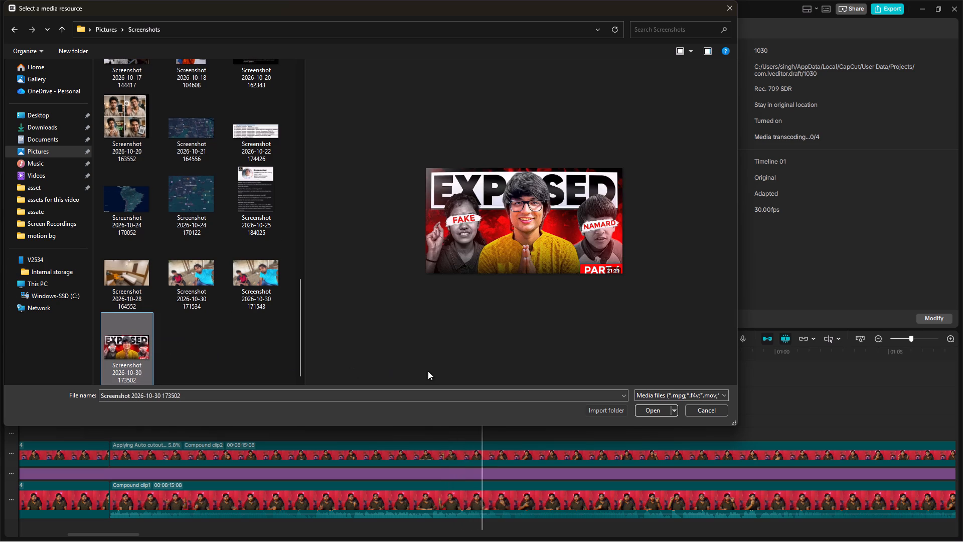
scroll(157, 326, "down", 4)
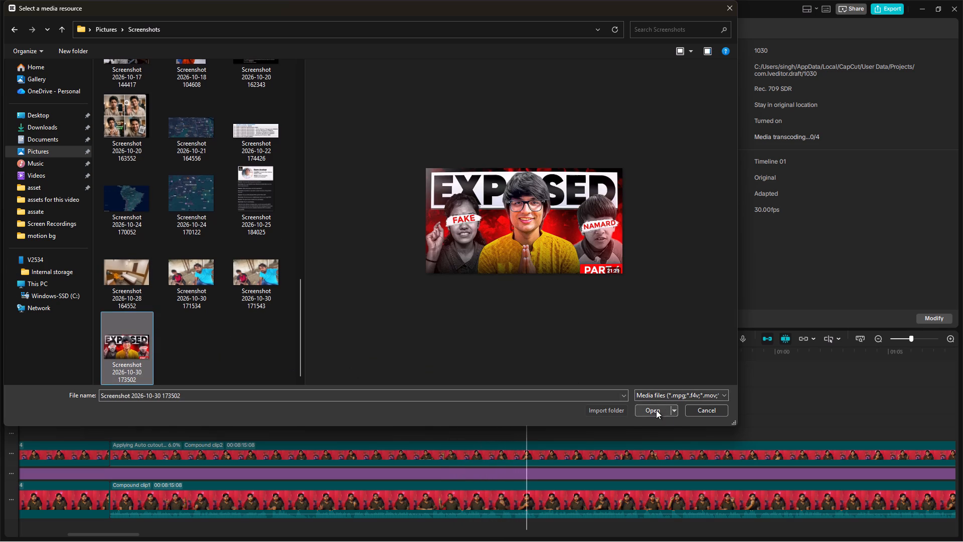
left_click(656, 410)
key("space")
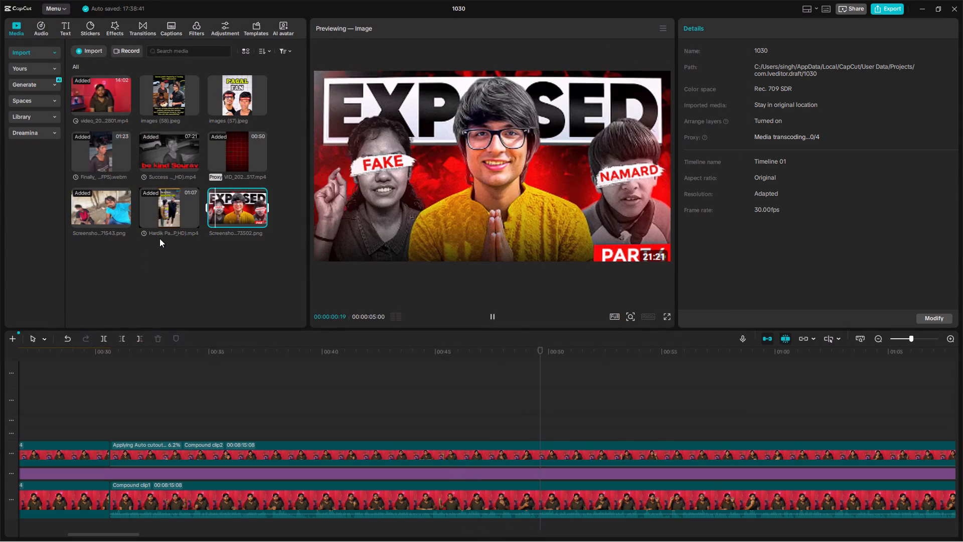
Play the timeline from about 00:49 to find where the "EXPOSED" screenshot fits the narration.
left_click(524, 422)
key("space")
left_click(585, 445)
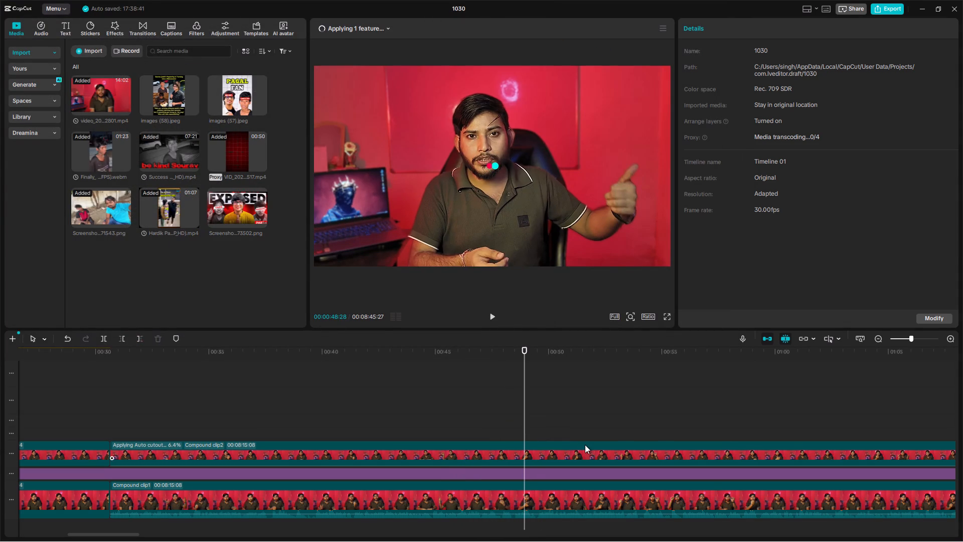
key("space")
left_click(548, 405)
key("space")
key("space")
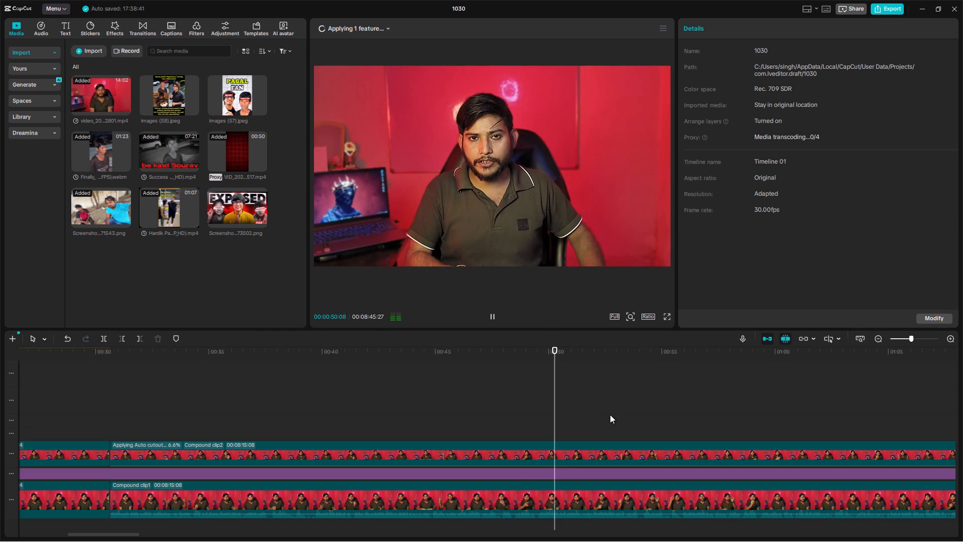
scroll(609, 417, "left", 1)
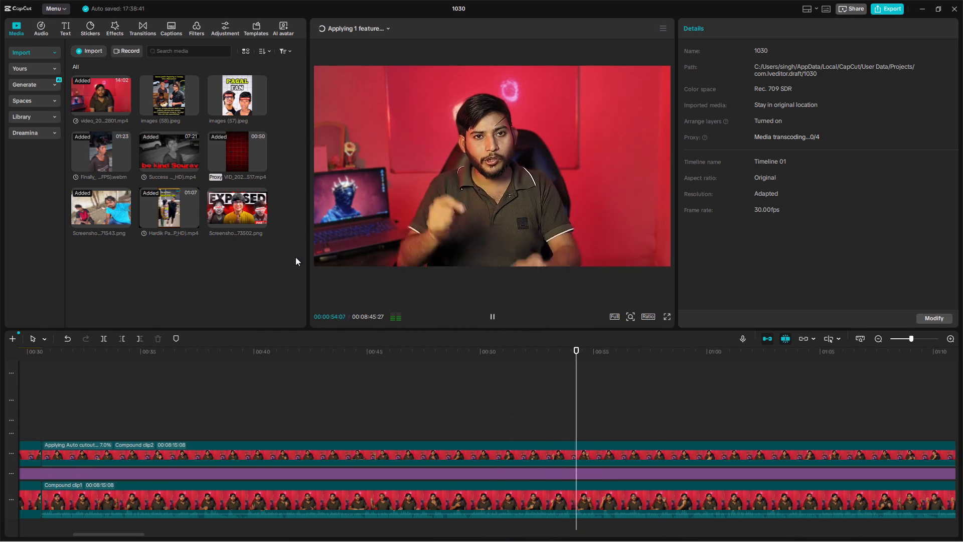
scroll(311, 267, "left", 1)
scroll(598, 428, "left", 2)
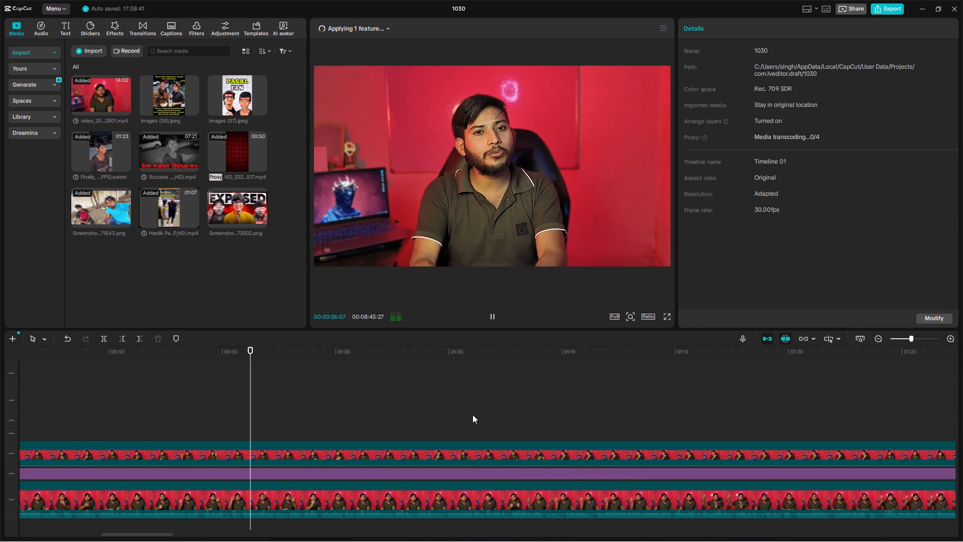
scroll(472, 415, "left", 1)
Review the narration from about 01:01 and again from about 00:59 onward for the screenshot's insertion point.
left_click(353, 423)
key("space")
key("space")
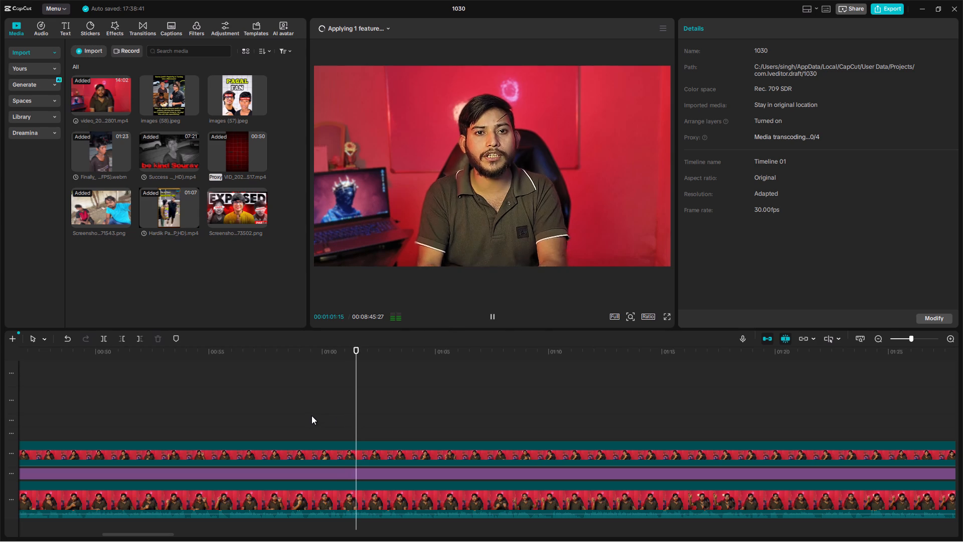
left_click(292, 419)
key("space")
key("space")
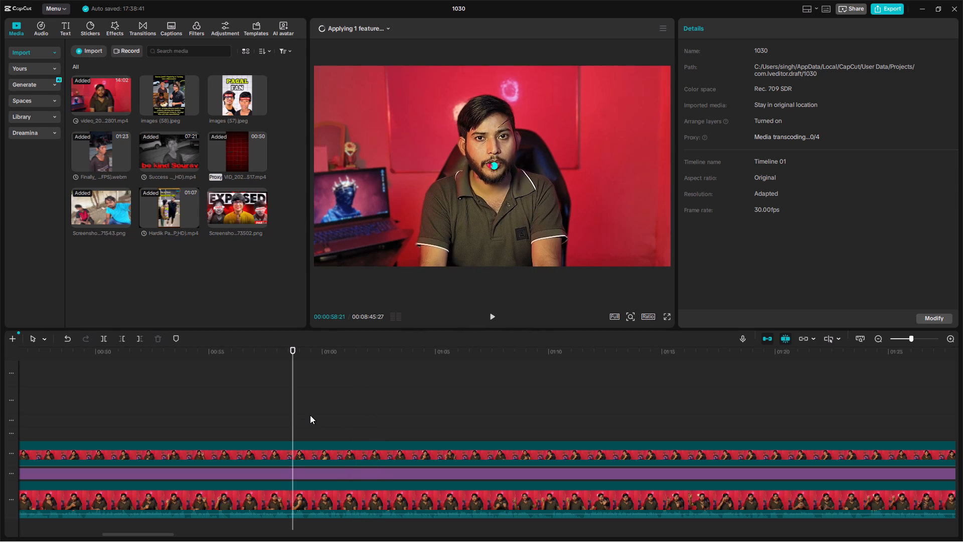
key("space")
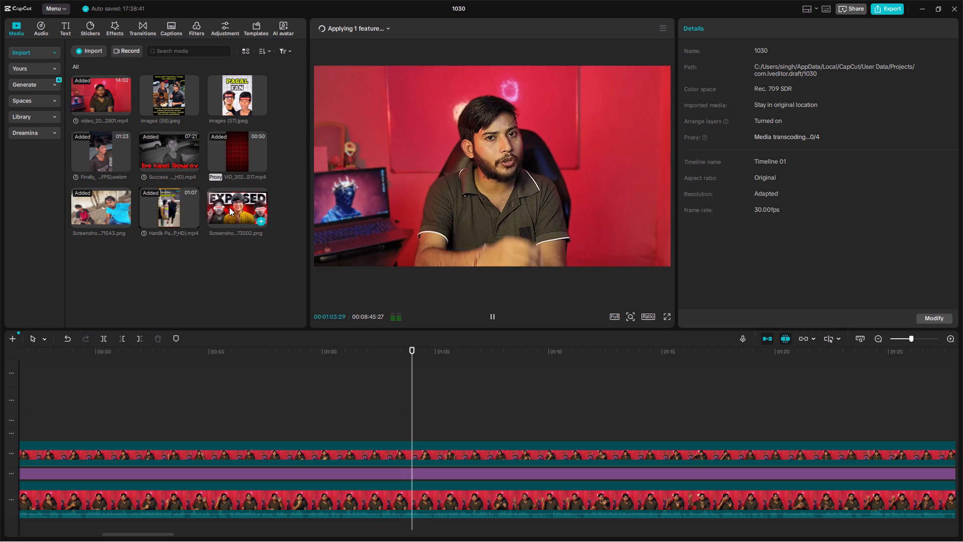
scroll(229, 207, "left", 1)
scroll(361, 435, "left", 1)
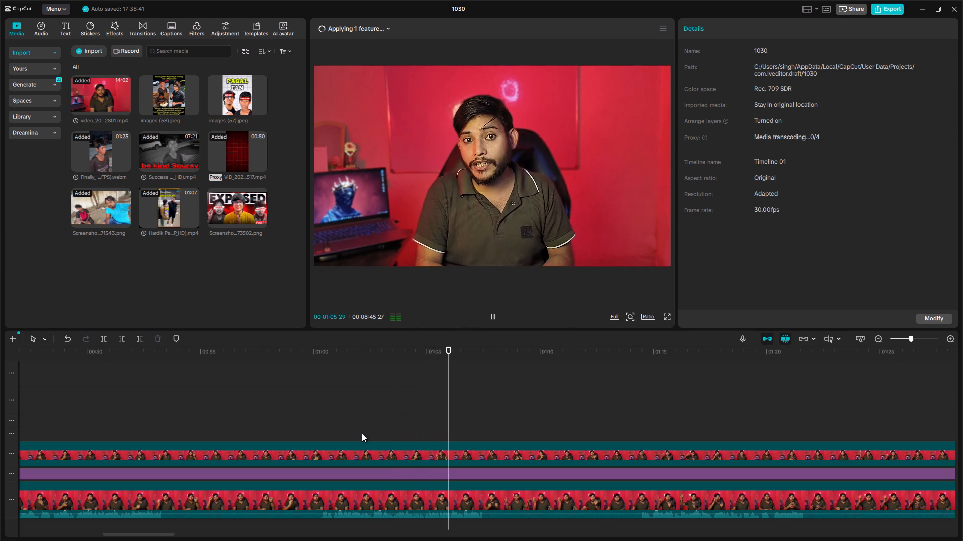
scroll(362, 433, "left", 1)
key("space")
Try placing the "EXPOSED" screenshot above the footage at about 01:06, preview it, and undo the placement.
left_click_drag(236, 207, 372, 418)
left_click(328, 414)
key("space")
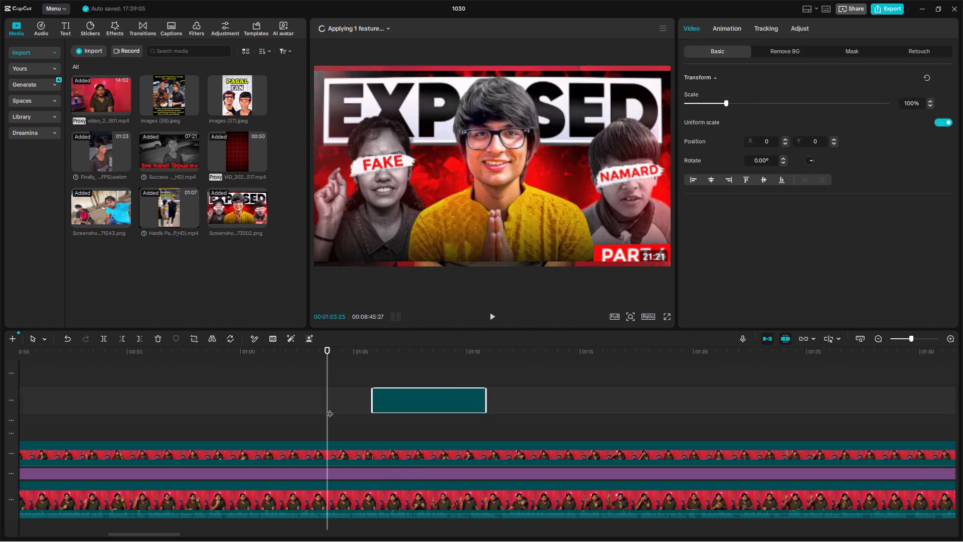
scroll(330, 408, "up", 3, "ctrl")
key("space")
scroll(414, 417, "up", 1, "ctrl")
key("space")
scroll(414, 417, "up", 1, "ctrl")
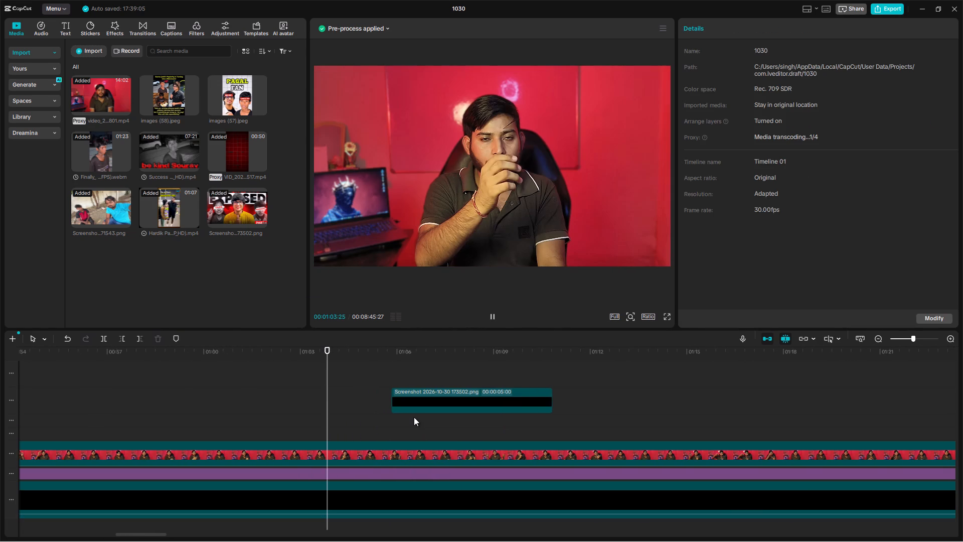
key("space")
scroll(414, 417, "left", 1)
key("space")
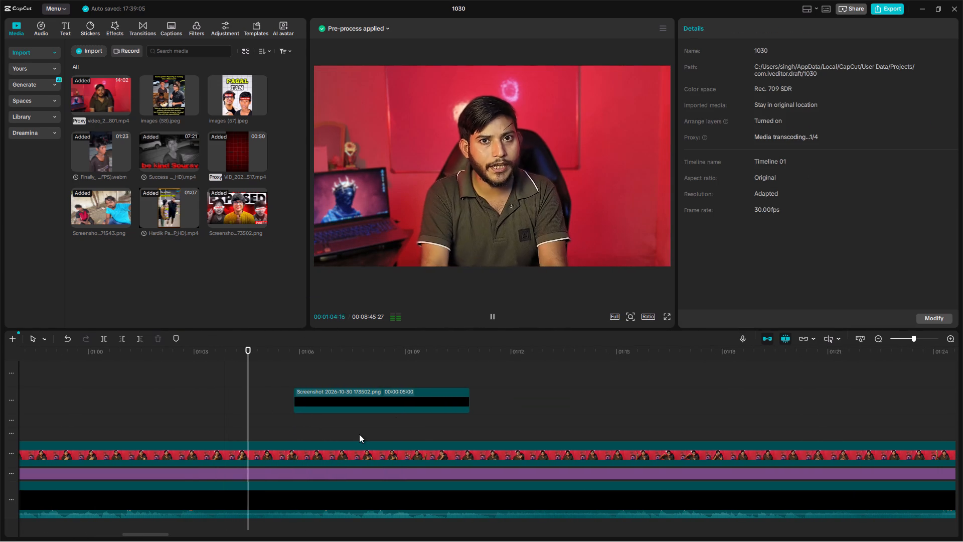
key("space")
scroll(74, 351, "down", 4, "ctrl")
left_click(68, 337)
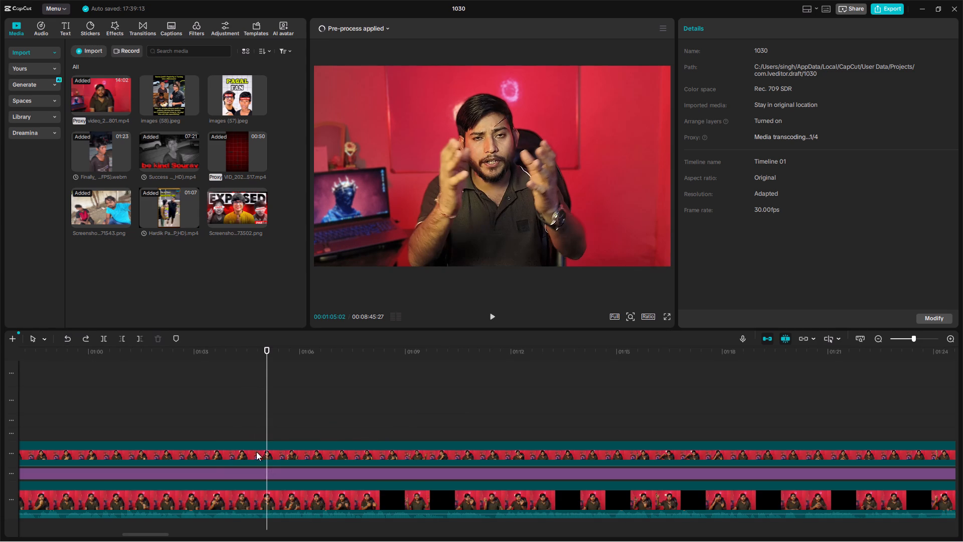
Place the "EXPOSED" screenshot on a track above the footage, starting at about 01:05, and preview its entry.
left_click_drag(243, 212, 276, 423)
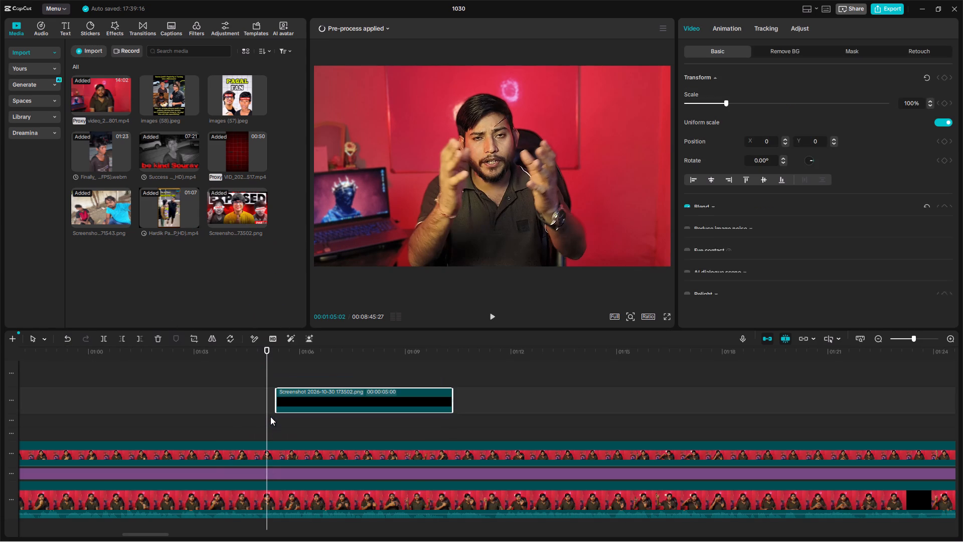
key("space")
key("space")
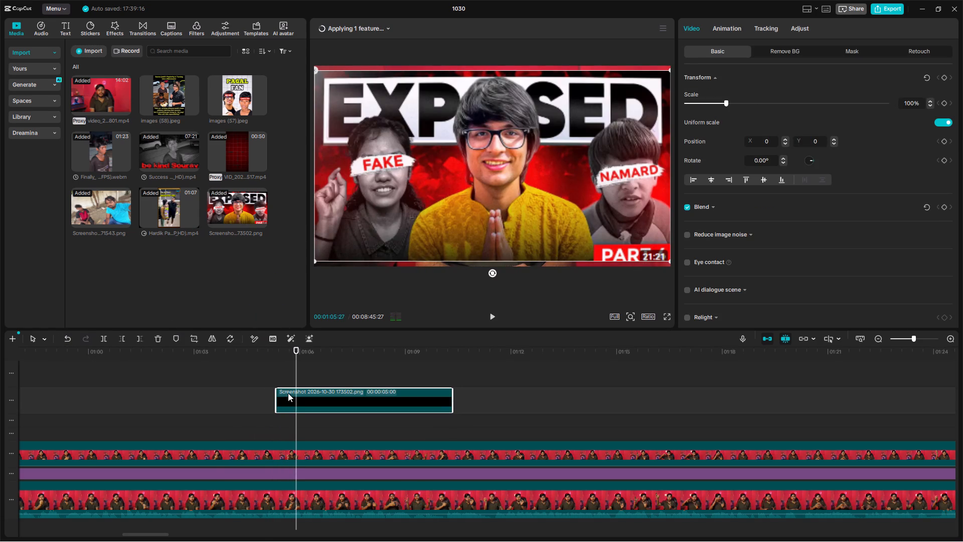
left_click(262, 408)
key("space")
Apply the favourite In animation Zoom 1 to the "EXPOSED" screenshot clip.
left_click(284, 396)
key("space")
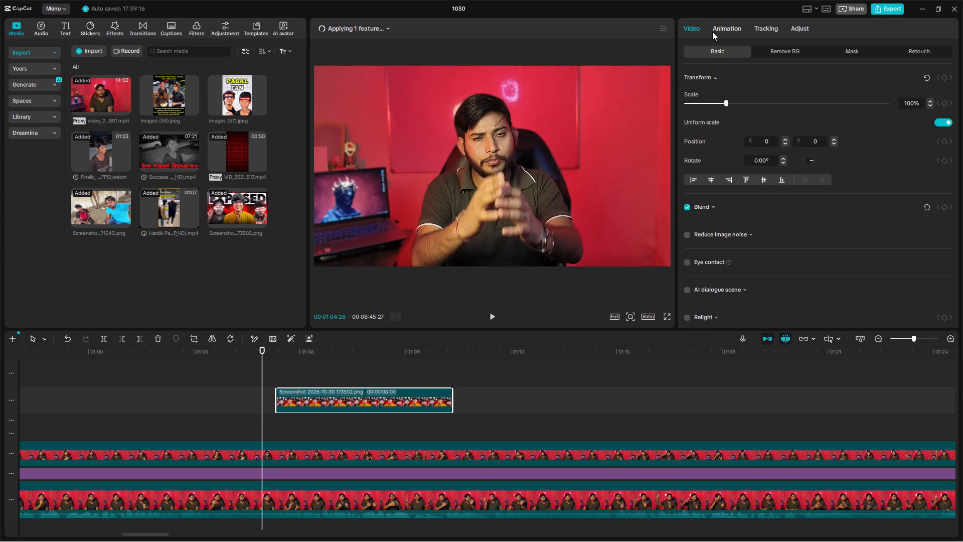
left_click(730, 29)
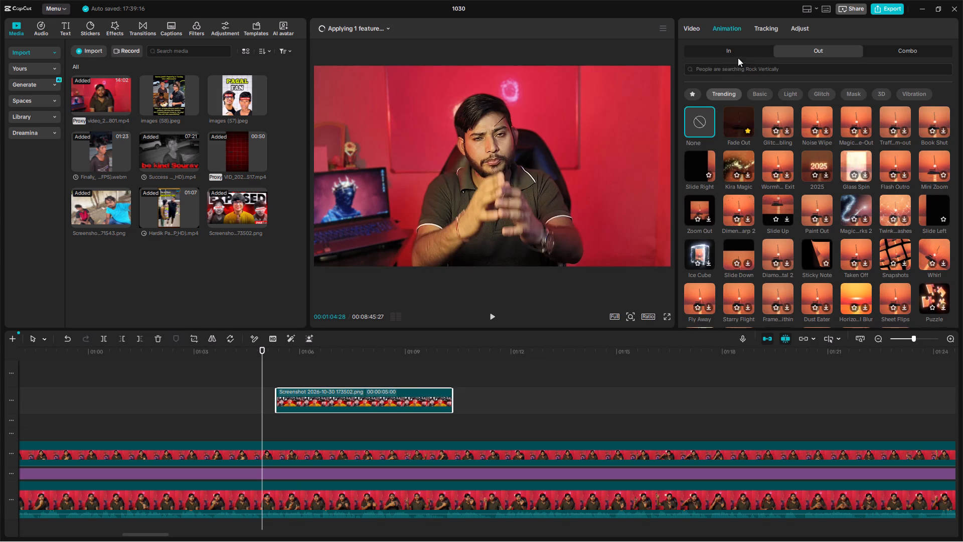
left_click(738, 58)
left_click(690, 92)
left_click(736, 40)
left_click(737, 55)
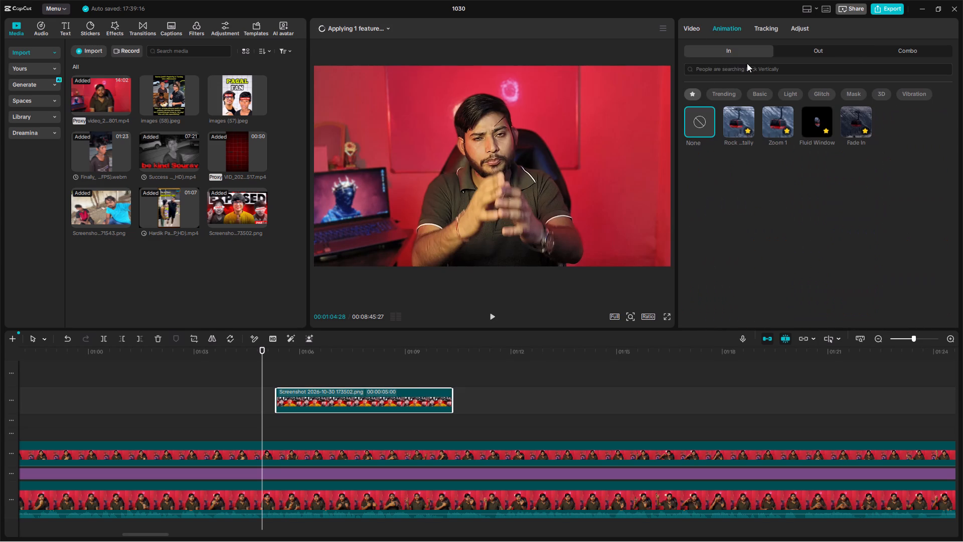
left_click(776, 110)
Apply the favourite Out animation Fade Out to the screenshot clip.
left_click(806, 60)
left_click(814, 49)
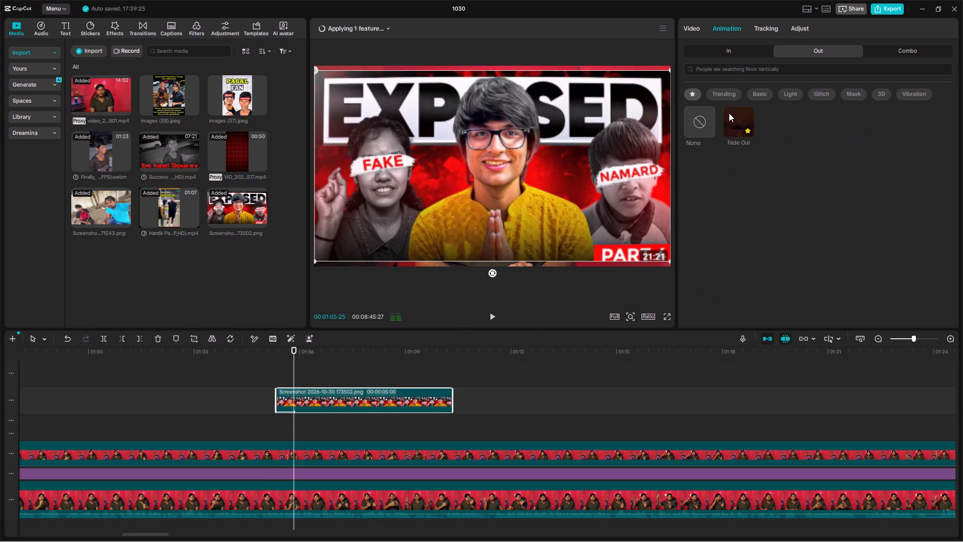
key("space")
left_click(742, 116)
Set both the In and Out animation durations of the screenshot clip to 0.3 s.
left_click(768, 318)
left_click_drag(768, 318, 764, 318)
left_click_drag(901, 321, 908, 321)
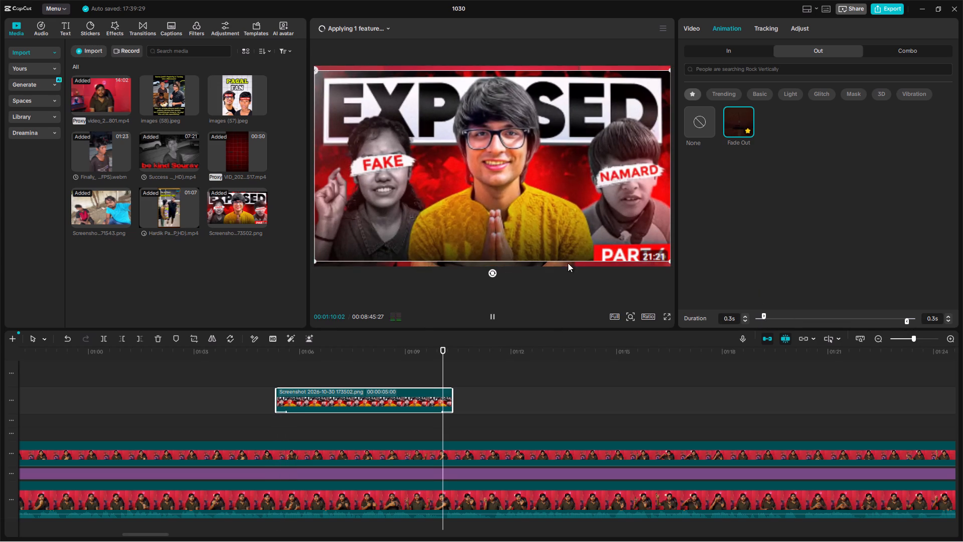
key("space")
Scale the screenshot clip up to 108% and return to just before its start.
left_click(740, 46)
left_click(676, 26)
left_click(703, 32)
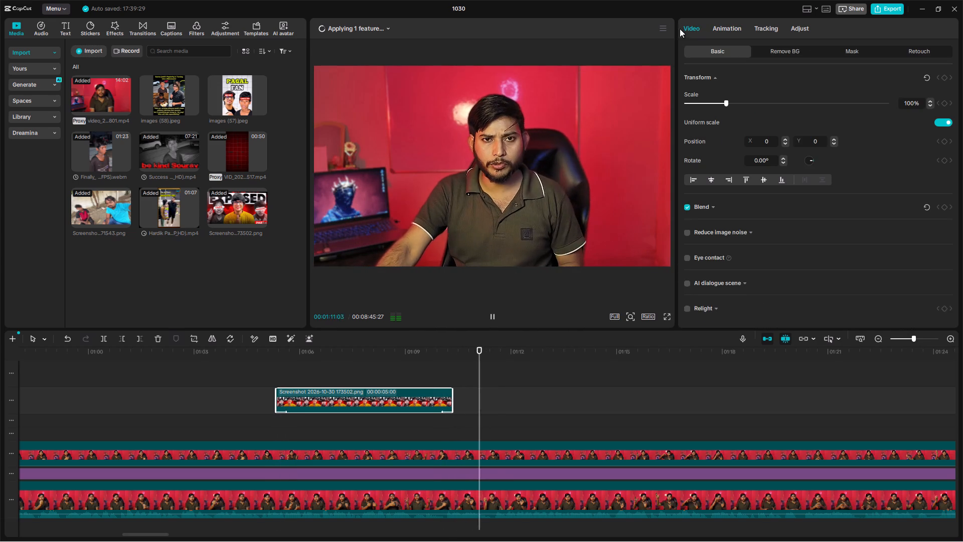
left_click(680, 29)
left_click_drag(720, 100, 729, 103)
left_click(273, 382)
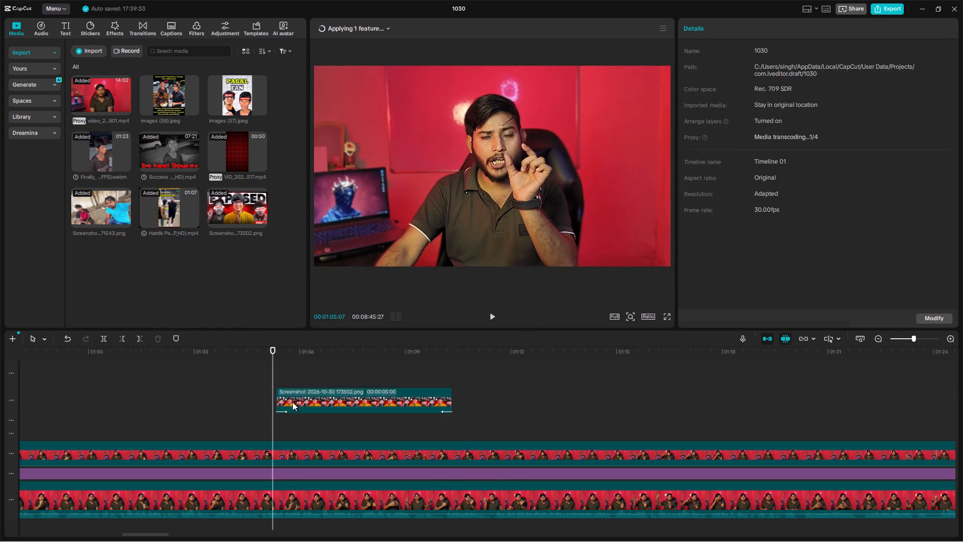
Set the screenshot clip's scale to 104% and play back the section.
left_click(295, 402)
key("space")
key("space")
left_click(727, 25)
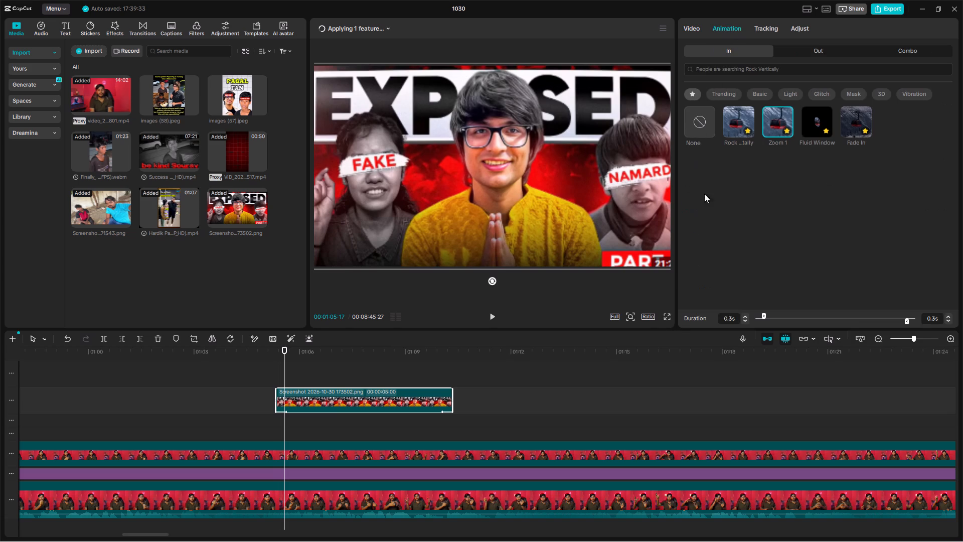
left_click(689, 26)
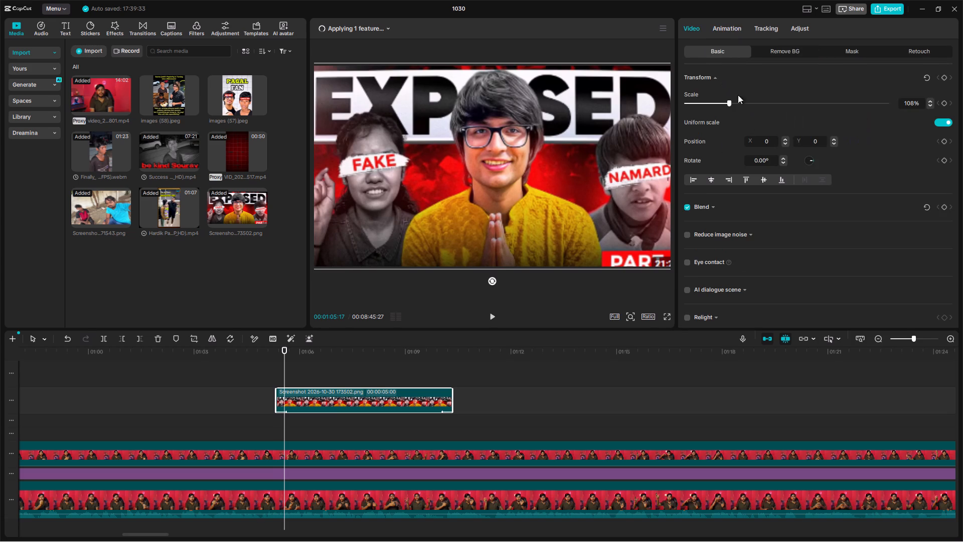
left_click(725, 104)
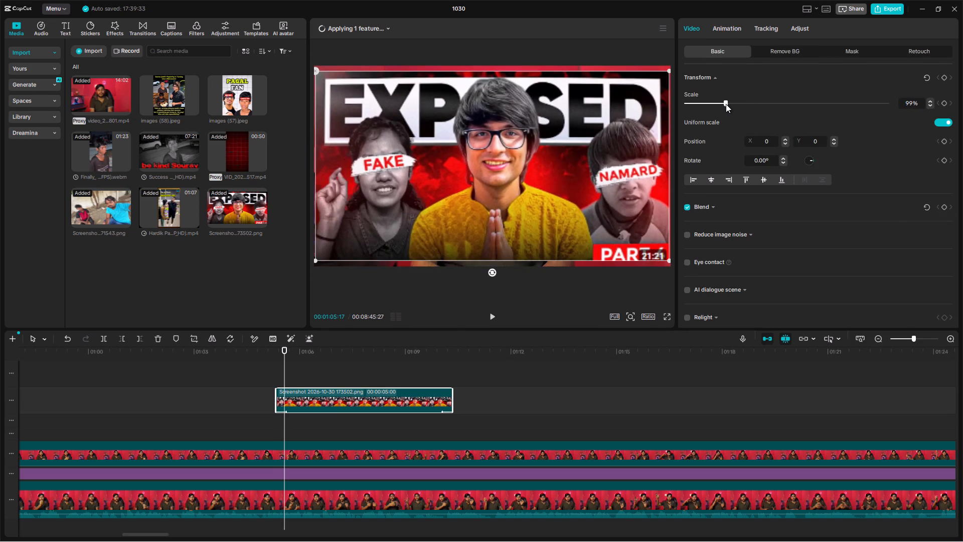
key("space")
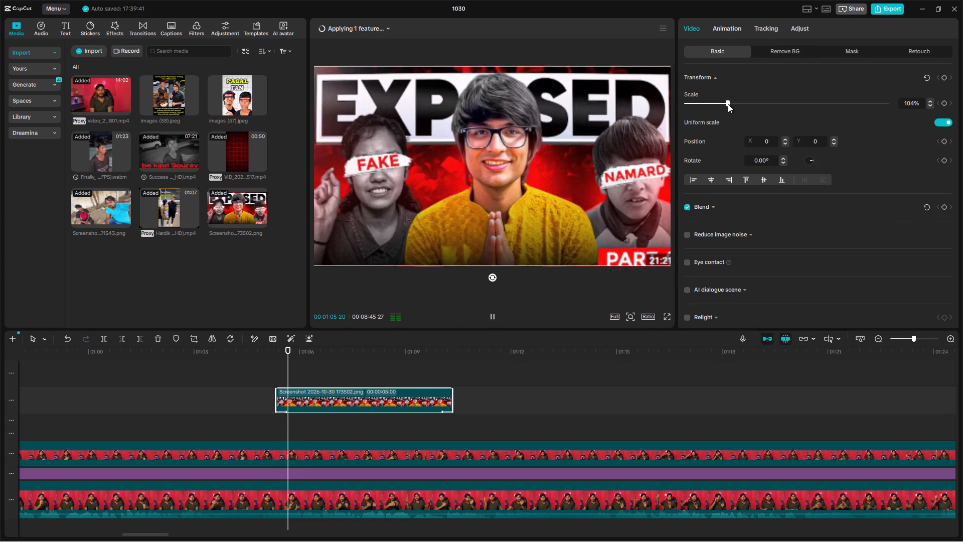
left_click(217, 420)
key("space")
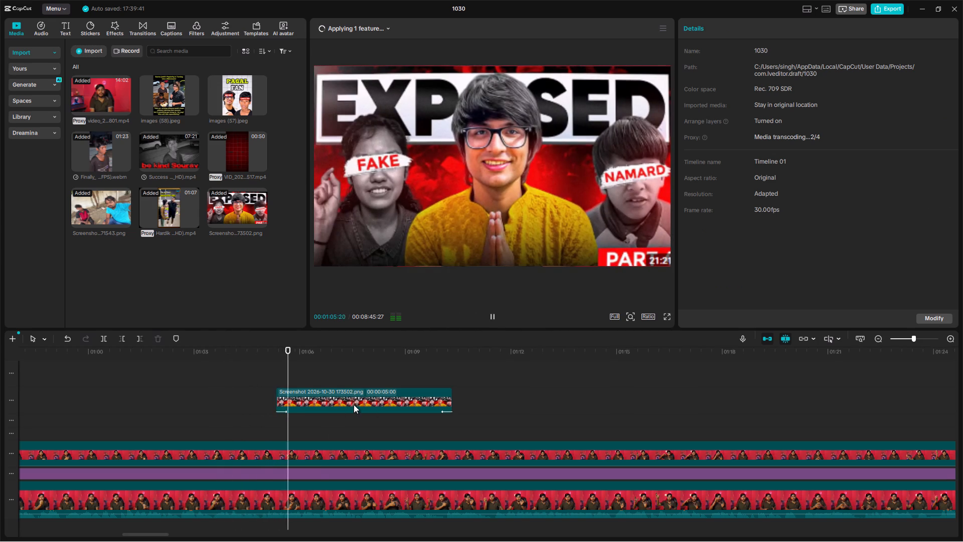
key("space")
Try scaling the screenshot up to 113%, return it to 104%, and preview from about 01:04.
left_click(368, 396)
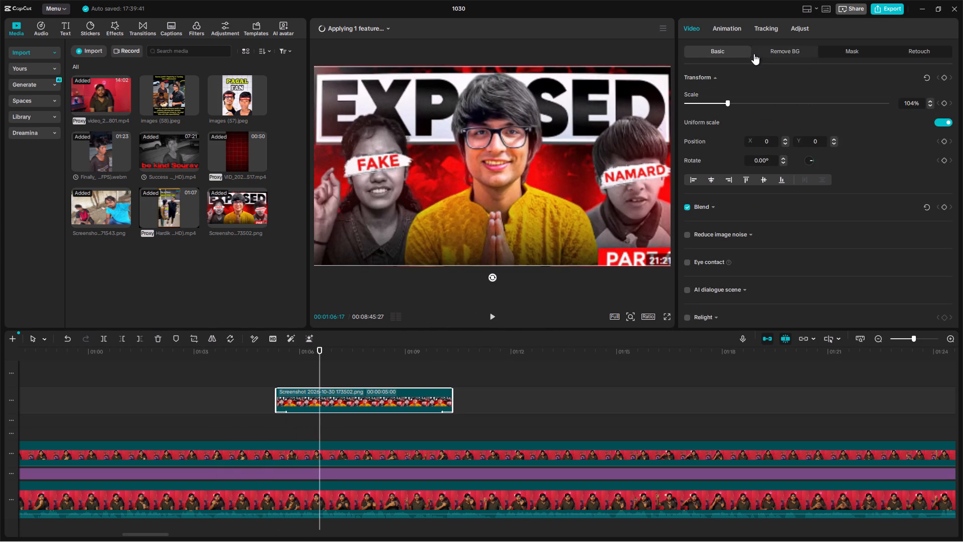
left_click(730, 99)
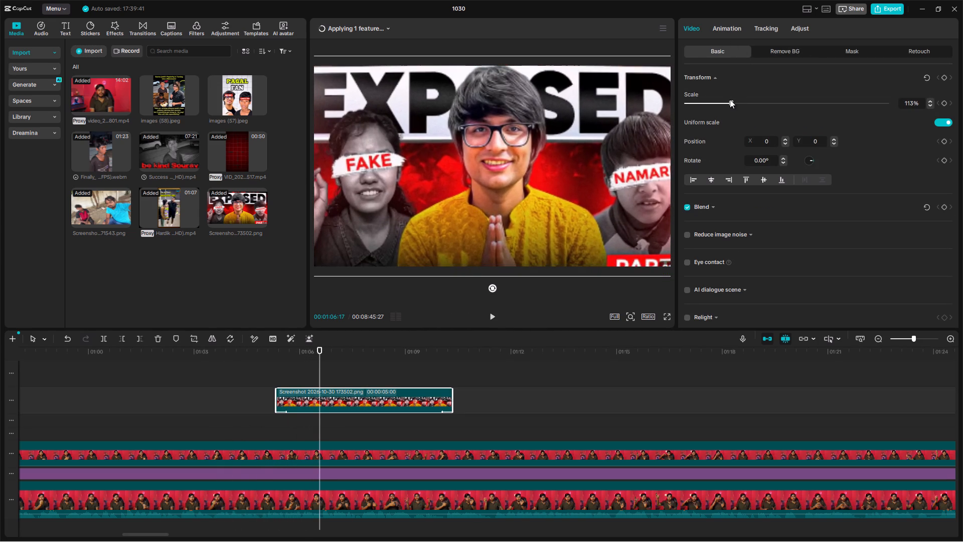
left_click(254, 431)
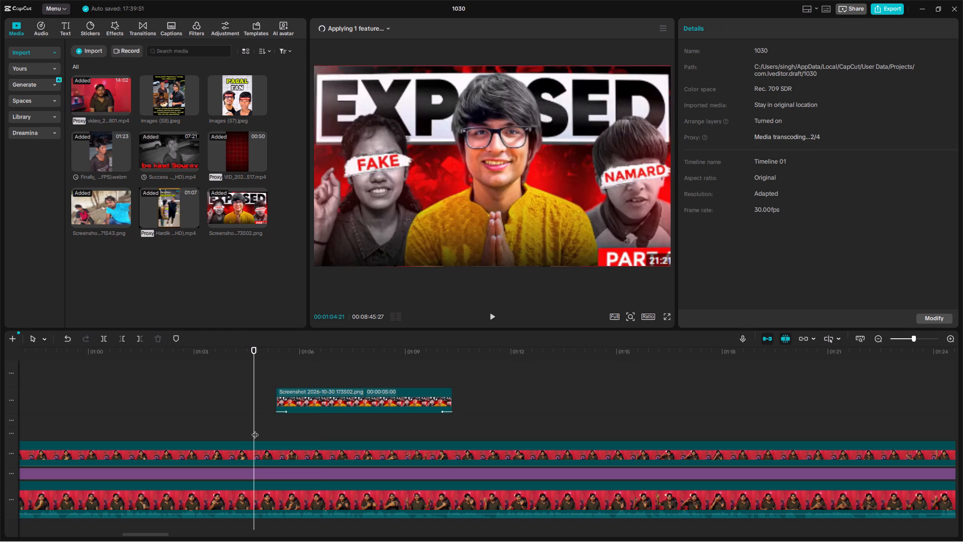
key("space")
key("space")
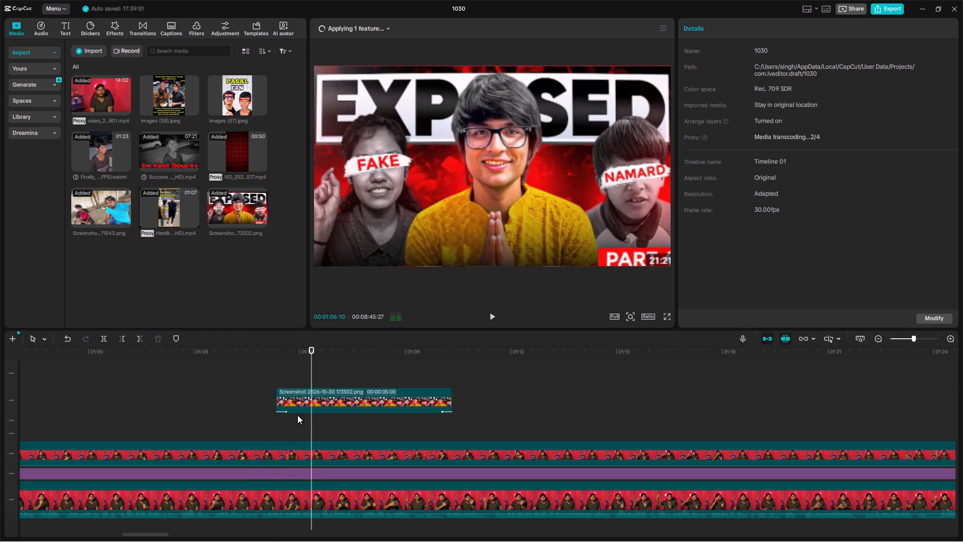
Set the screenshot clip's scale to 105% and play back its entry and display over the footage.
left_click(297, 415)
left_click(306, 406)
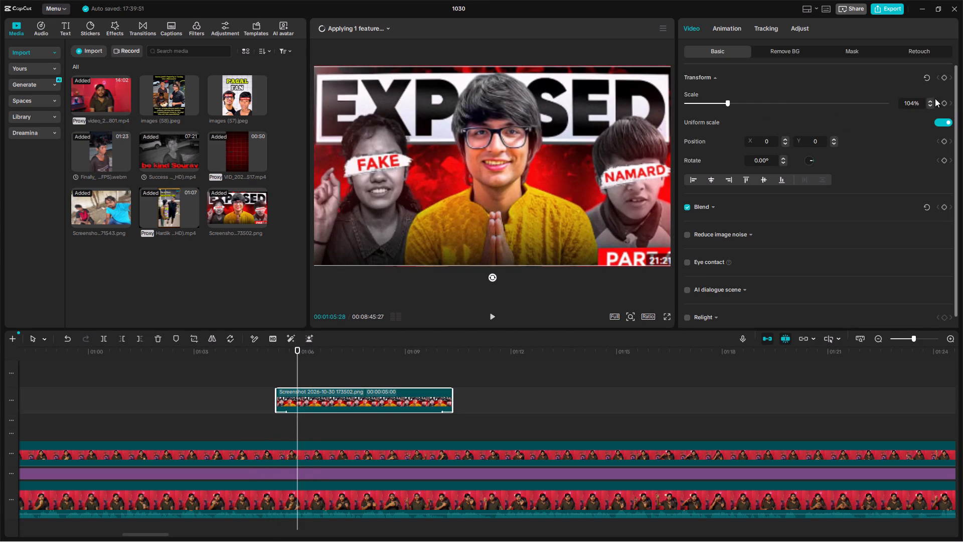
left_click(930, 100)
left_click(220, 403)
key("space")
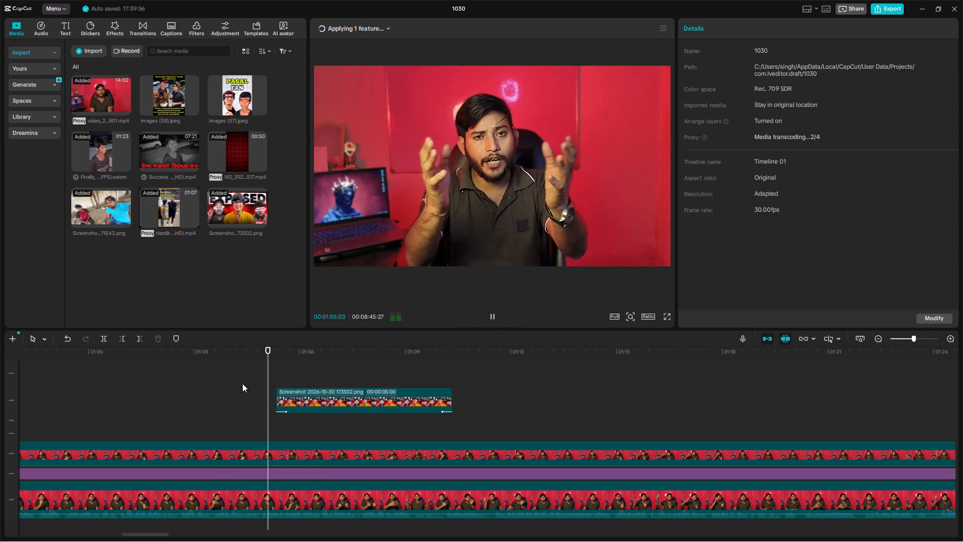
key("space")
key("space")
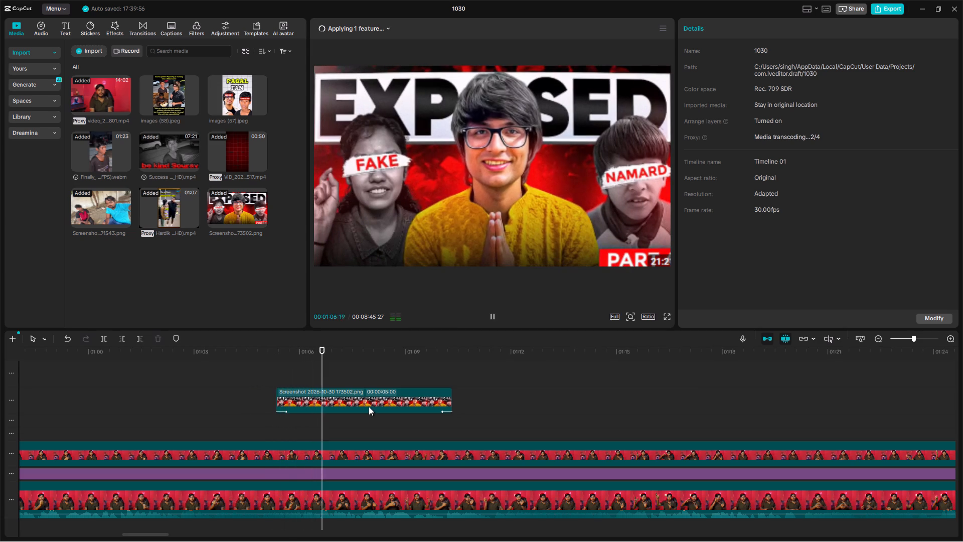
key("space")
key("space")
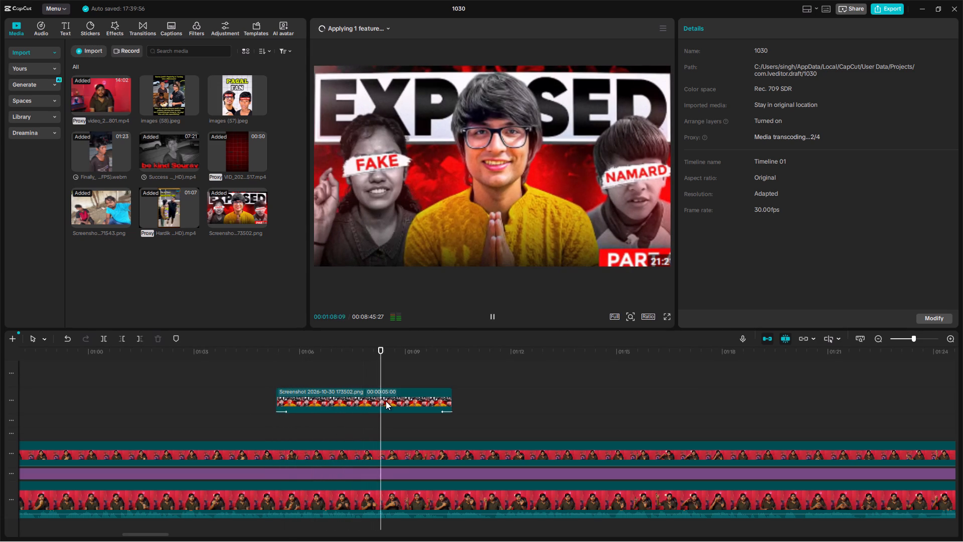
key("space")
Trim the end of the EXPOSED screenshot clip to a duration of 00:00:03:25.
left_click(441, 404)
left_click_drag(454, 400, 450, 399)
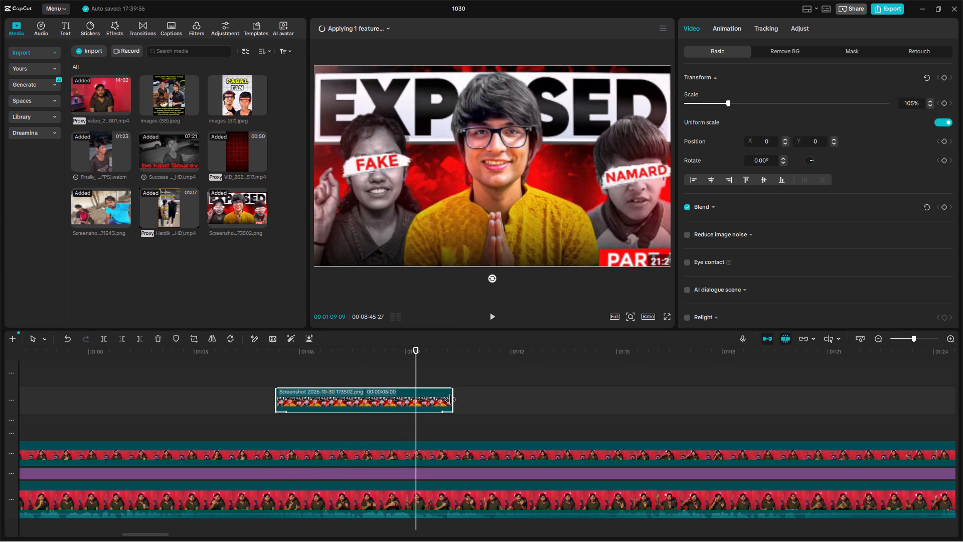
left_click_drag(450, 399, 410, 410)
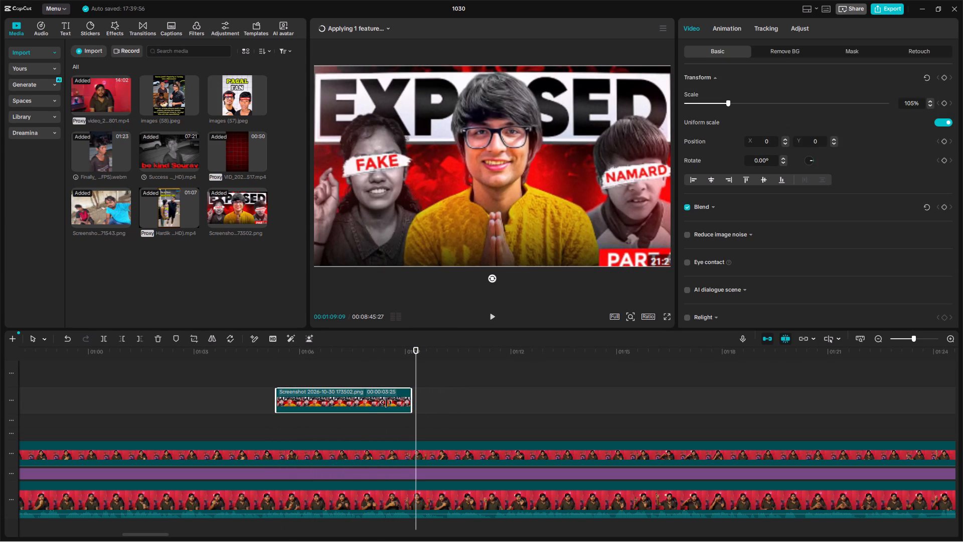
Apply the Fade Out animation to the end of the screenshot clip with a 0.3 s duration.
left_click(368, 357)
left_click(390, 392)
left_click(734, 26)
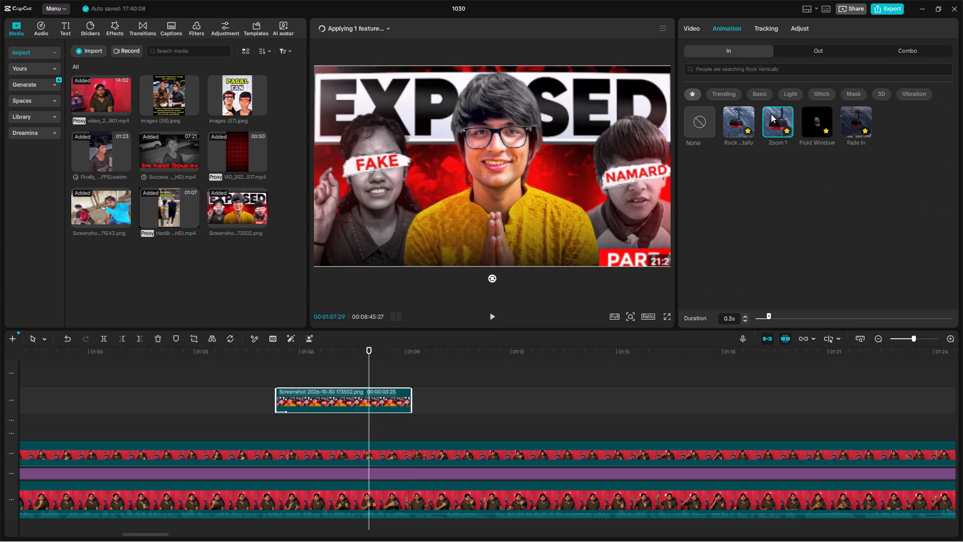
left_click(827, 47)
left_click(732, 133)
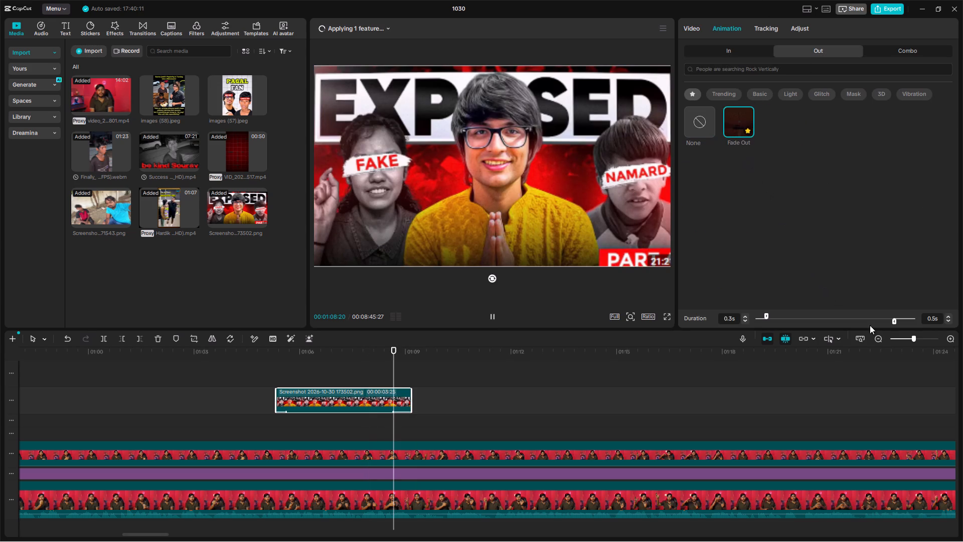
left_click(902, 322)
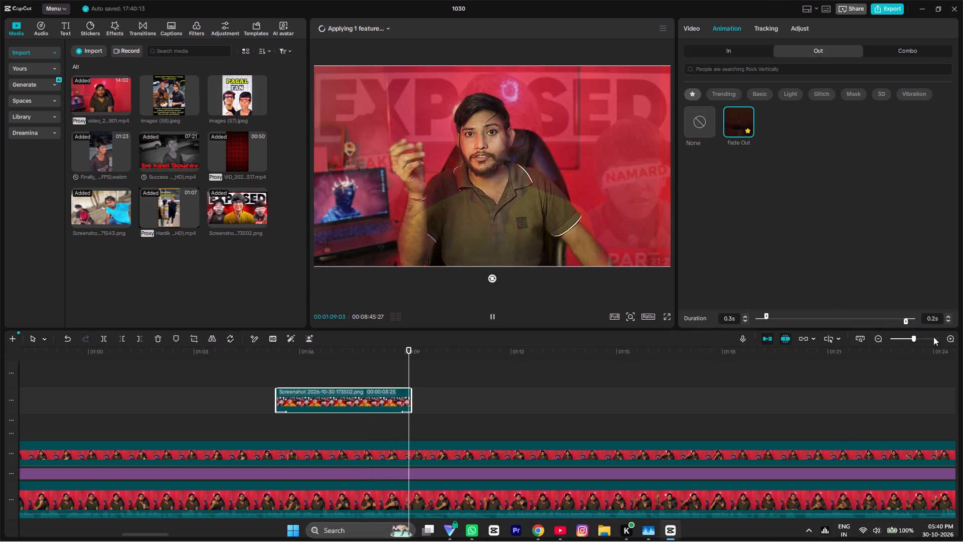
left_click(896, 316)
left_click(902, 318)
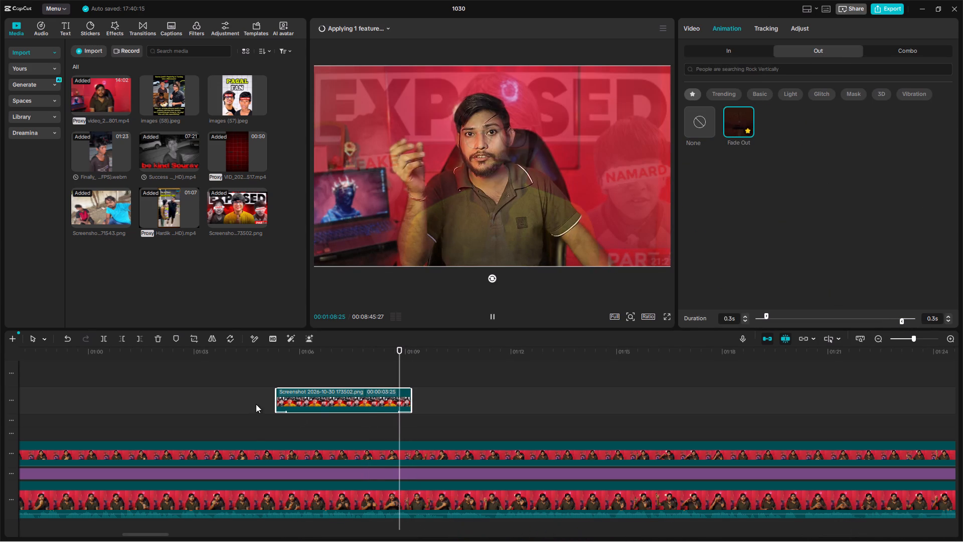
Play back from about 01:04 to about 01:47, reviewing the screenshot overlay and listening for the next insert point.
left_click(255, 401)
scroll(265, 399, "down", 5, "ctrl")
key("space")
scroll(272, 396, "down", 10, "ctrl")
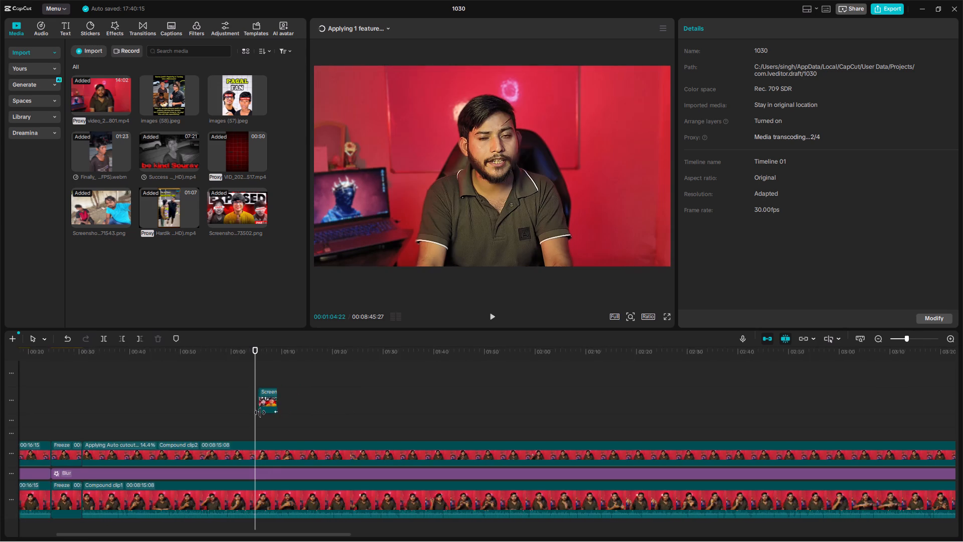
scroll(260, 413, "down", 6, "ctrl")
key("space")
scroll(190, 426, "up", 16)
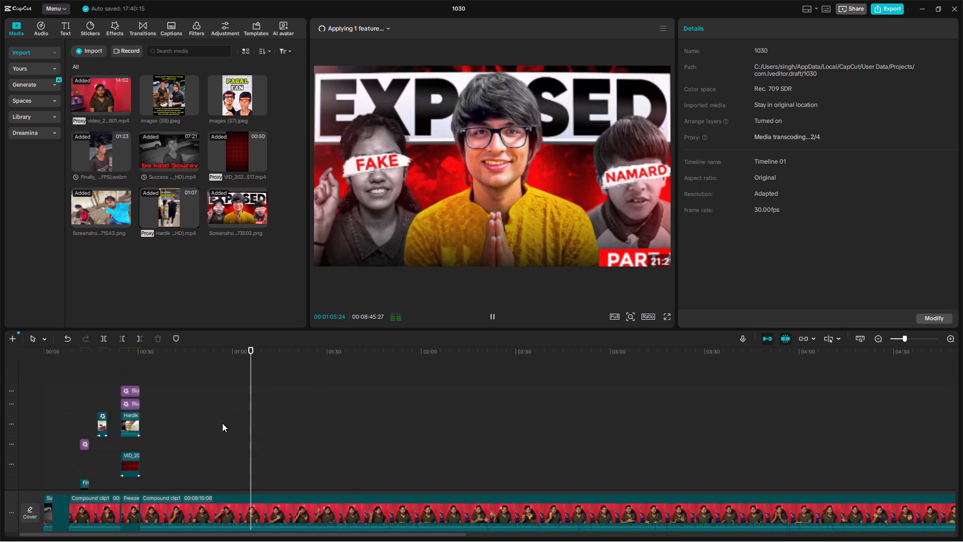
scroll(222, 423, "down", 17)
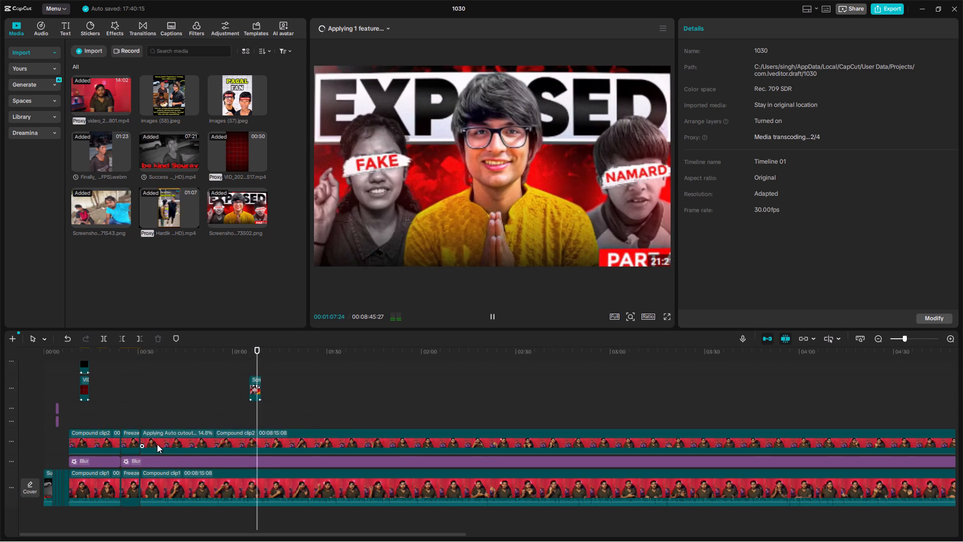
scroll(157, 444, "up", 6, "ctrl")
scroll(190, 417, "right", 3)
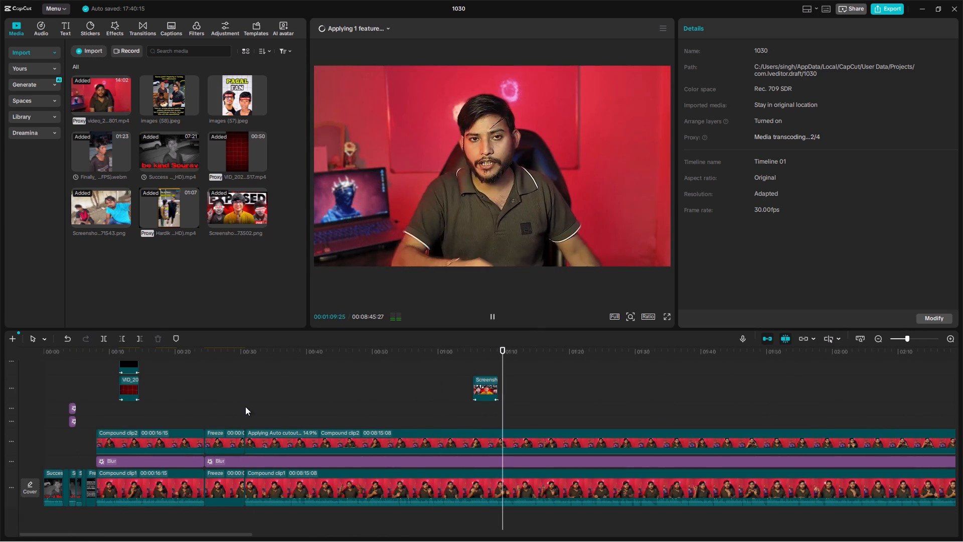
scroll(453, 467, "up", 4)
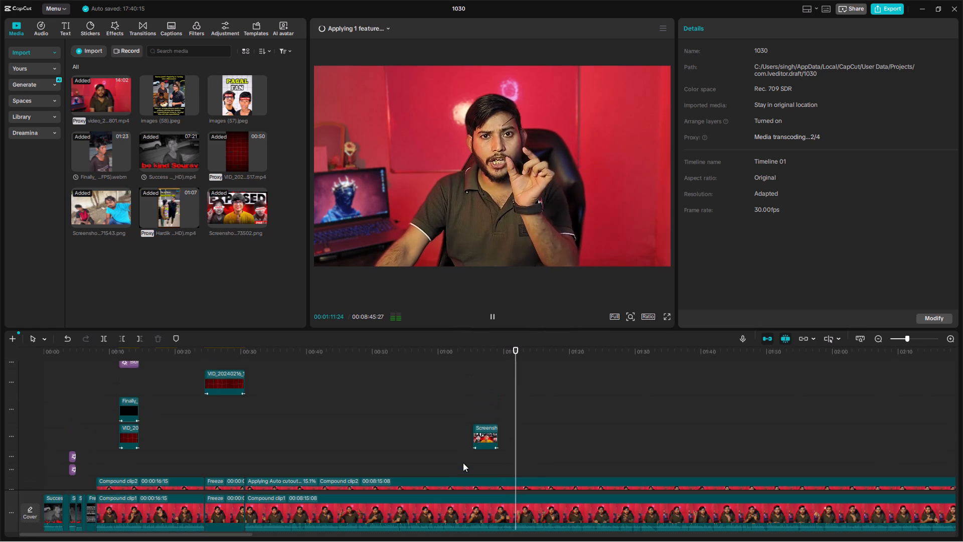
scroll(463, 463, "left", 1)
scroll(416, 467, "up", 5, "ctrl")
scroll(381, 454, "down", 11)
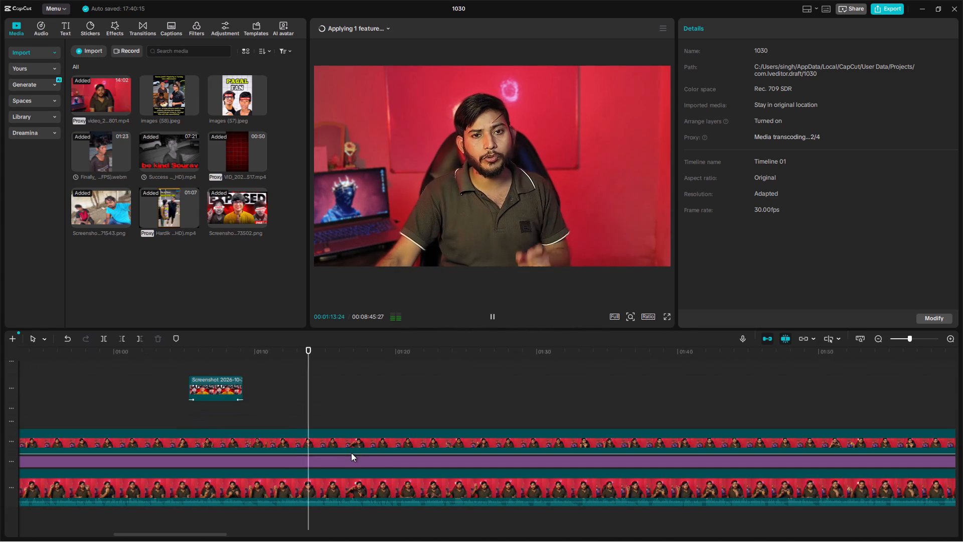
scroll(338, 441, "left", 1)
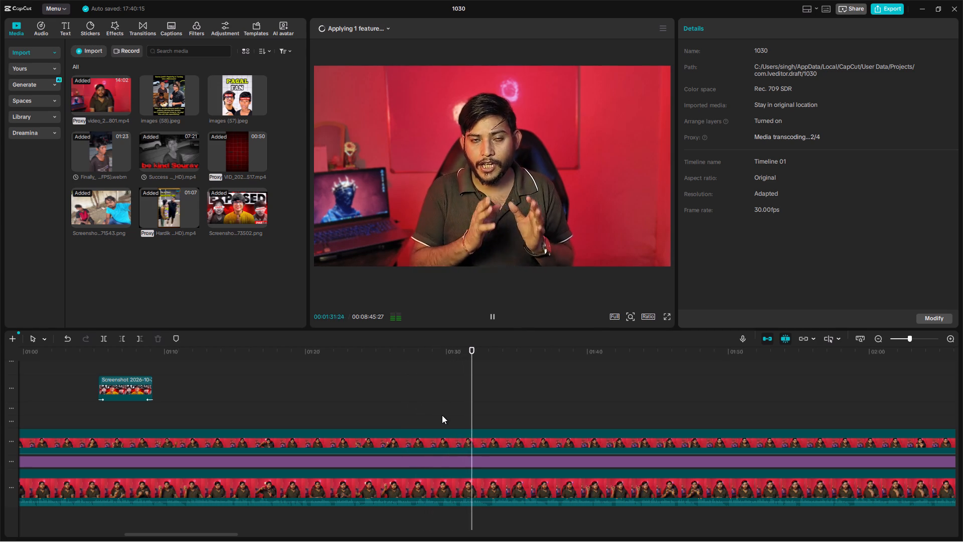
scroll(442, 415, "left", 1)
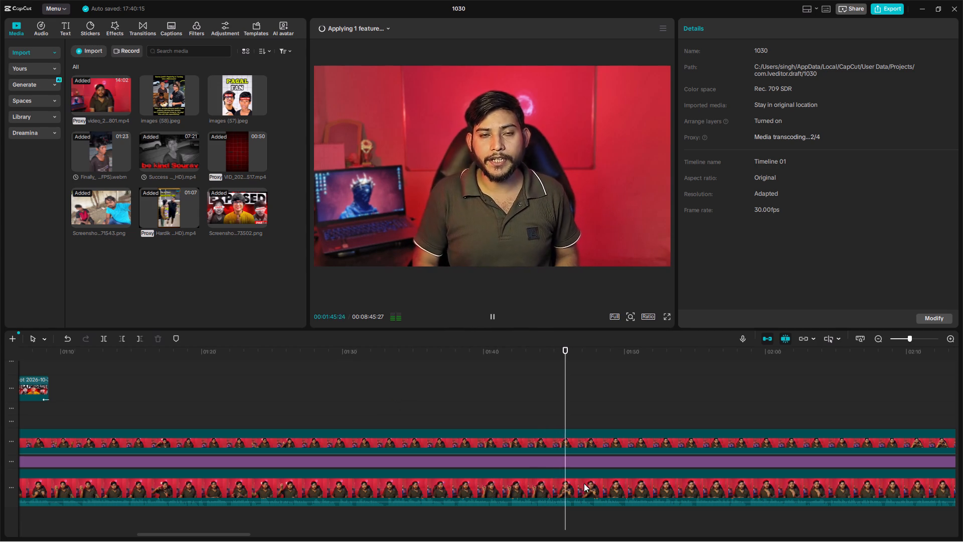
key("space")
Pinpoint the pause in the narration and split both Compound clip1 and Compound clip2 at 01:47:22.
double_click(594, 512)
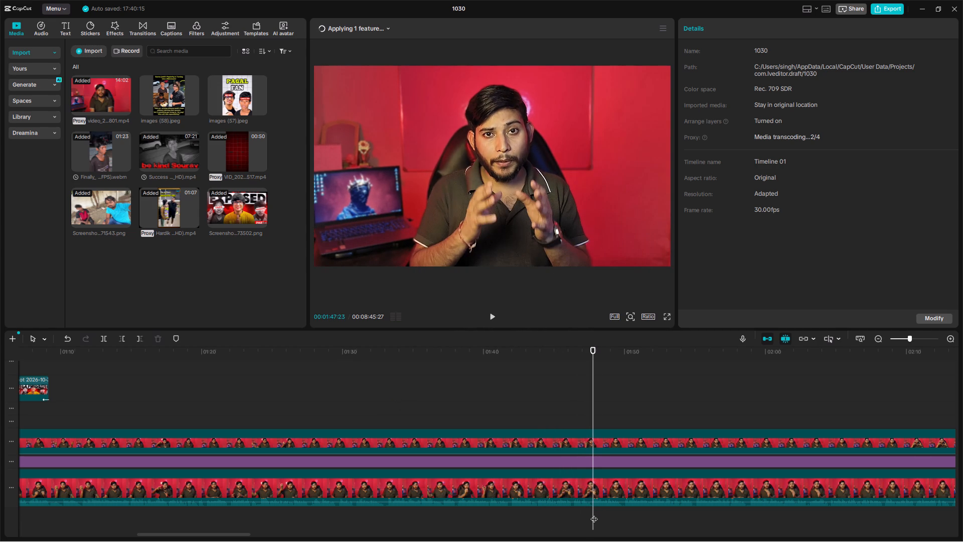
scroll(594, 514, "up", 14, "ctrl")
key("space")
left_click(545, 529)
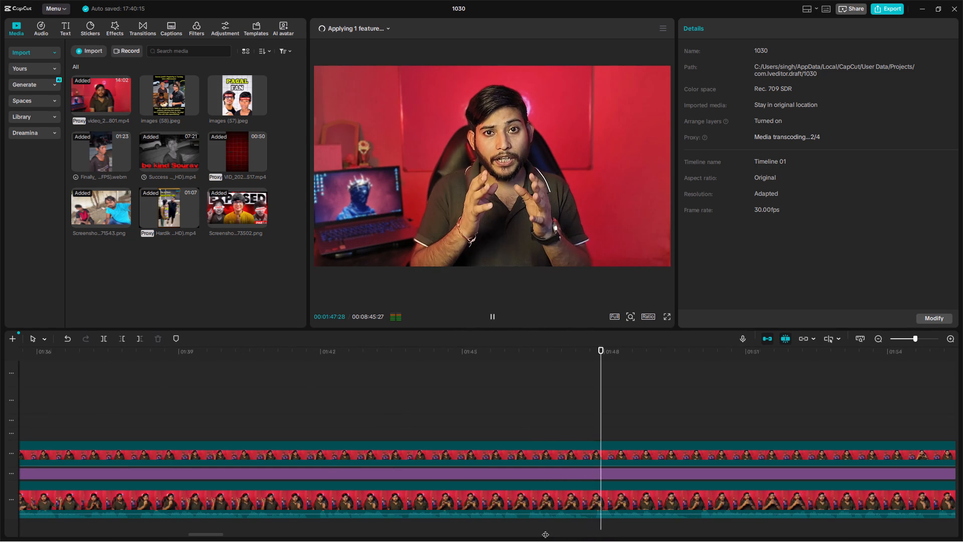
key("space")
key("space")
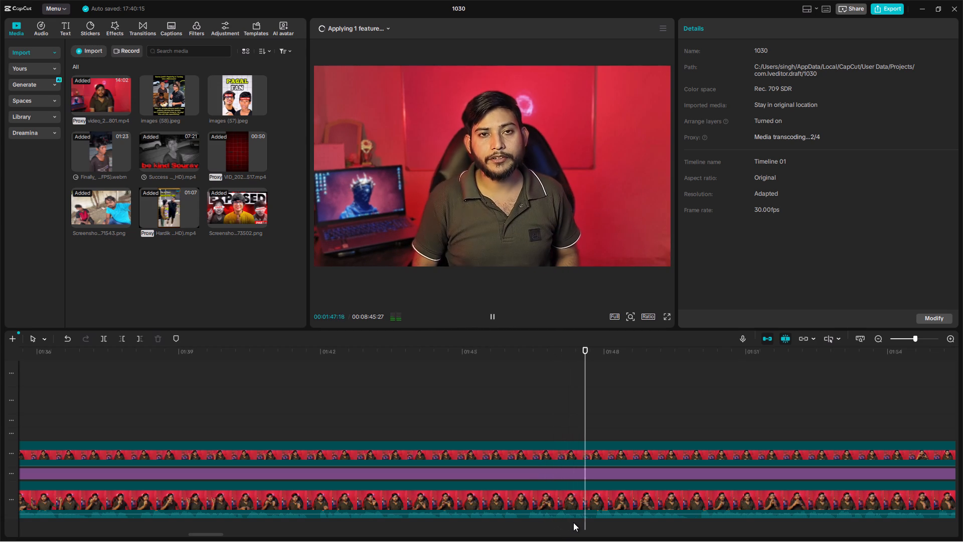
key("space")
key("space")
key("space")
double_click(594, 521)
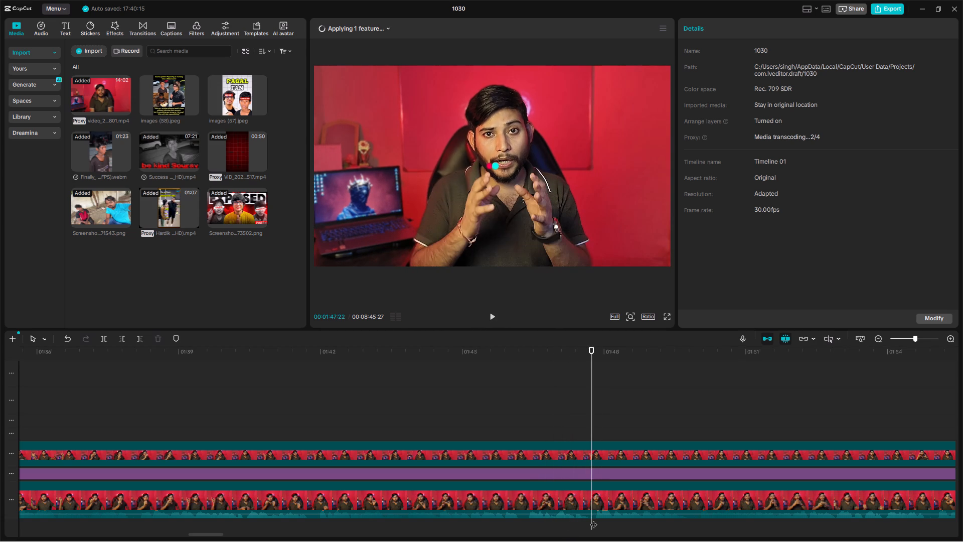
key("ctrl+b")
left_click(600, 457, "ctrl")
key("ctrl+b")
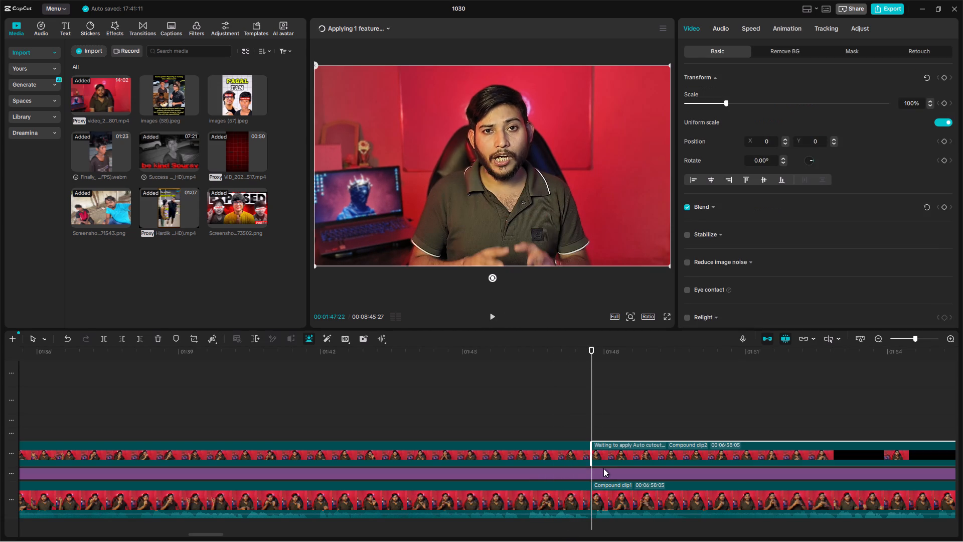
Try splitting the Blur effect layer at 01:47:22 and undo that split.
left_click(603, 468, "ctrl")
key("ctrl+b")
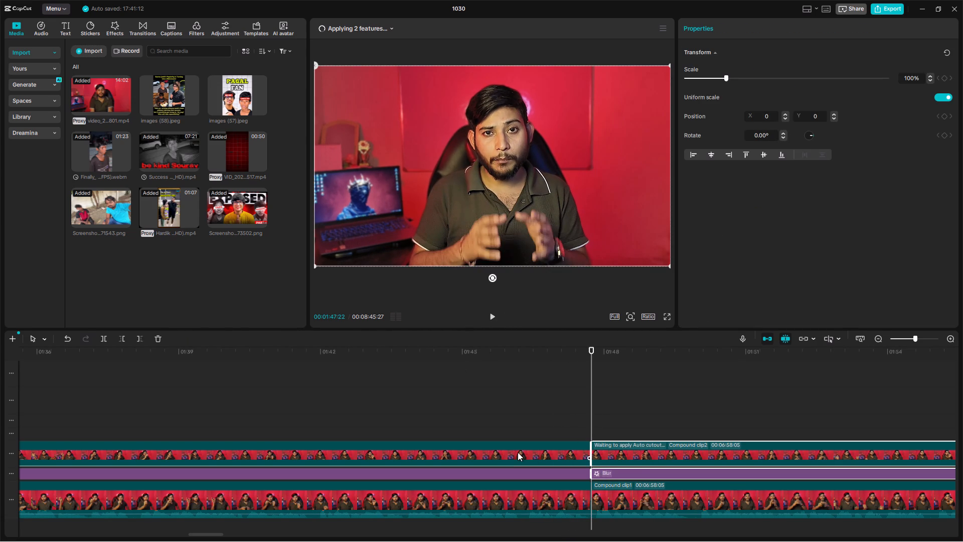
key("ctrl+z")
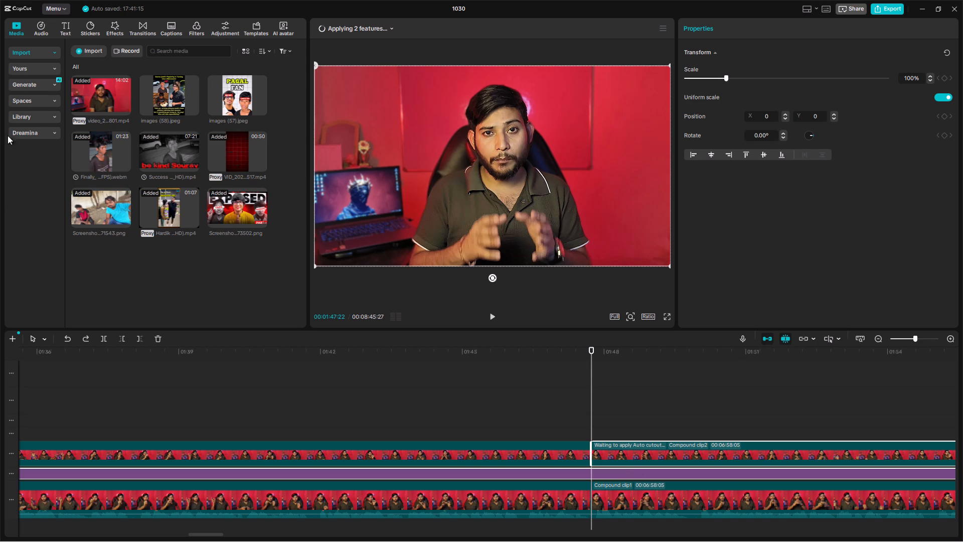
Preview the imported clips and place the "Finally_ Sourav Joshi Breaks His Silence" video above the main clips, starting at about 01:46.
left_click(155, 141)
left_click(162, 146)
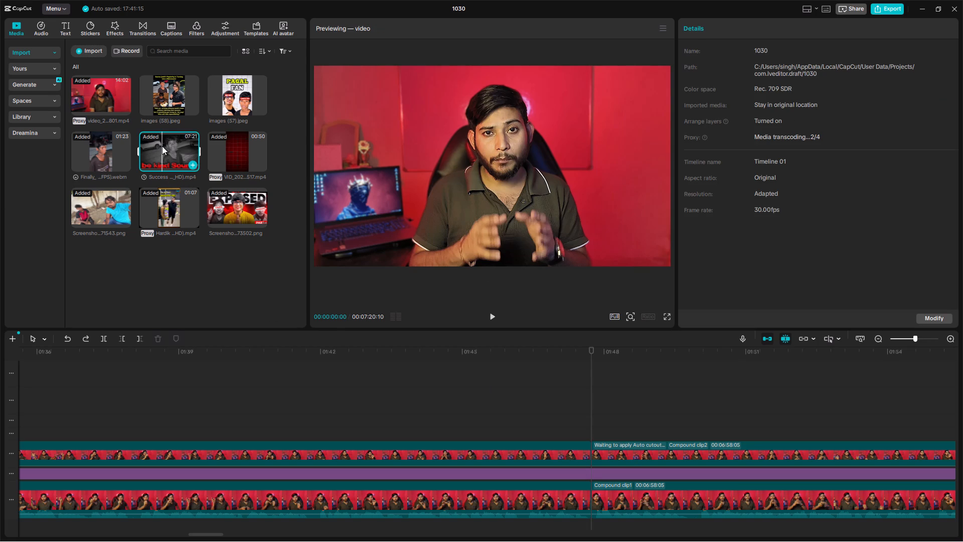
left_click(92, 152)
left_click(92, 152)
double_click(97, 151)
left_click(108, 150)
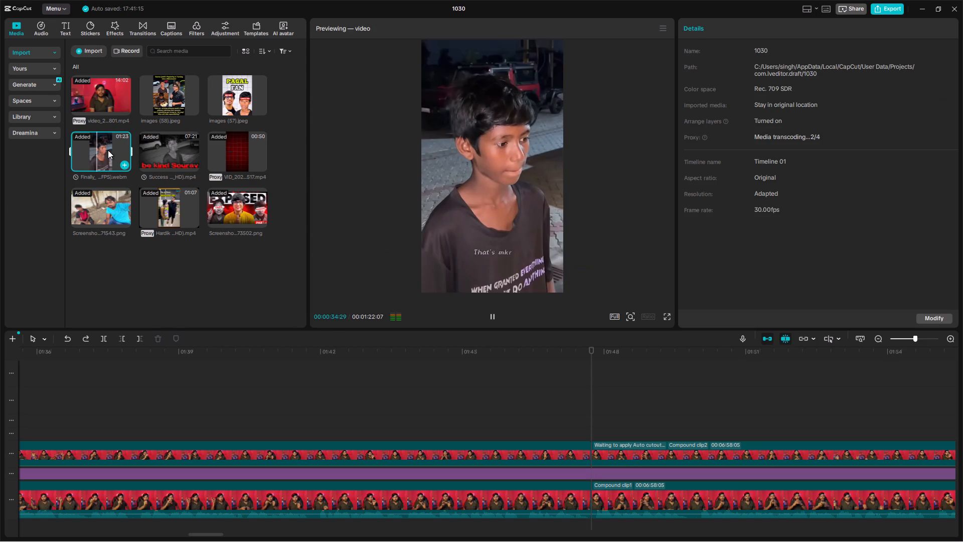
left_click_drag(96, 151, 521, 408)
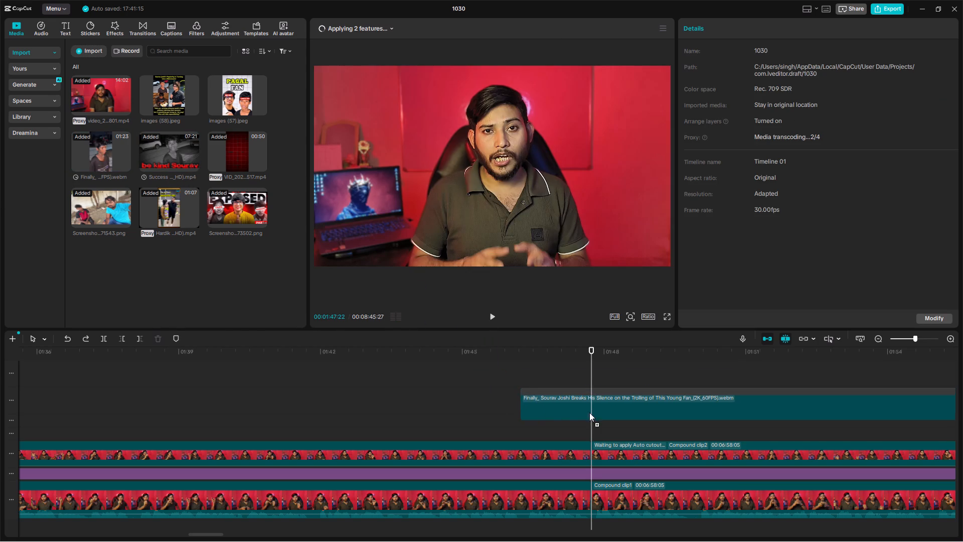
Insert 3-second freeze frames of both Compound clip2 and Compound clip1 at the 01:47:22 cut.
left_click(568, 455)
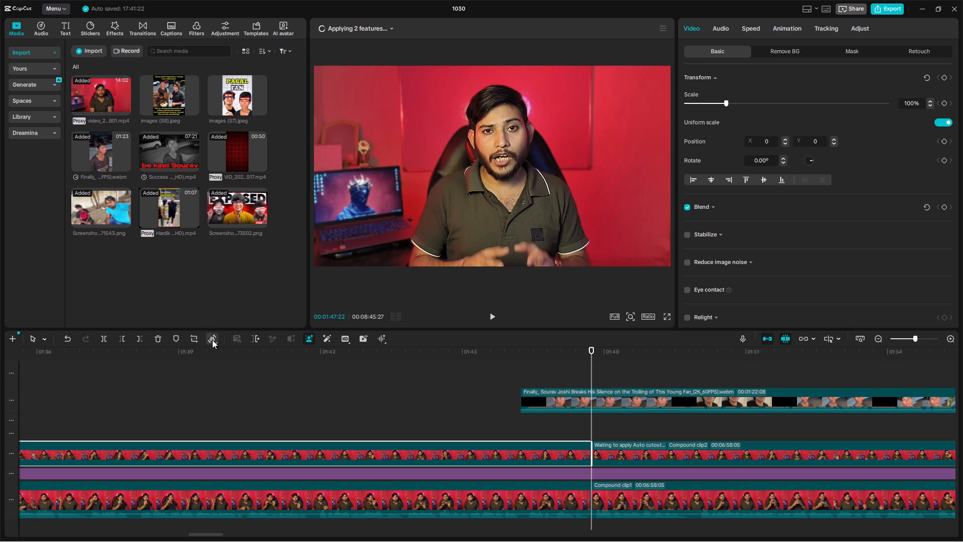
left_click(236, 359)
left_click(546, 500)
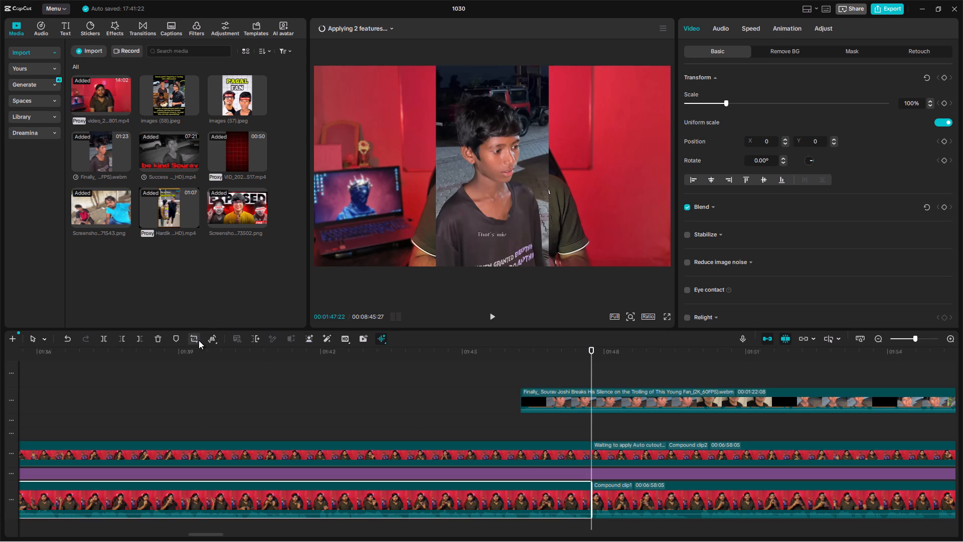
left_click(227, 354)
Shift the second part of Compound clip2 after the 3-second freeze and fit its freeze frame into the gap at 01:47:22.
scroll(545, 468, "left", 1)
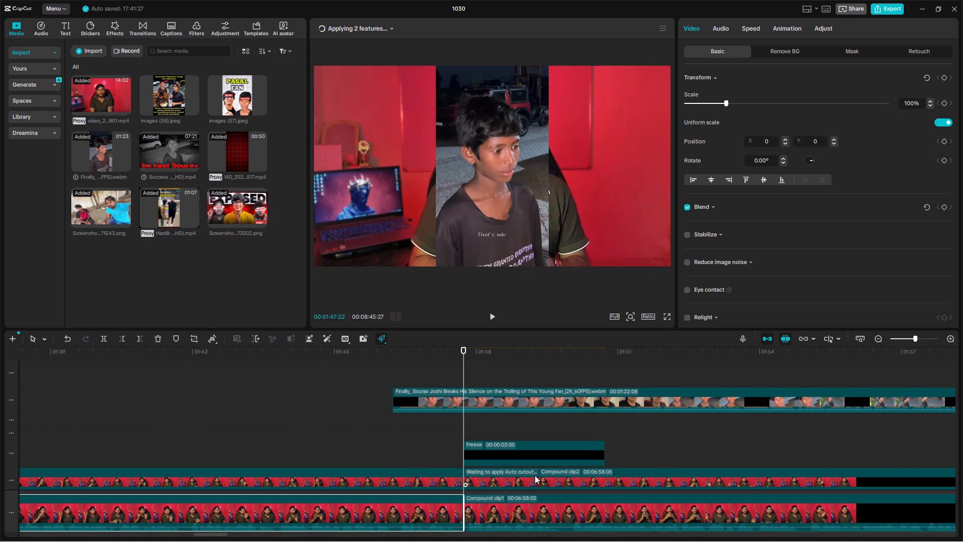
scroll(535, 475, "left", 1)
scroll(489, 496, "down", 6)
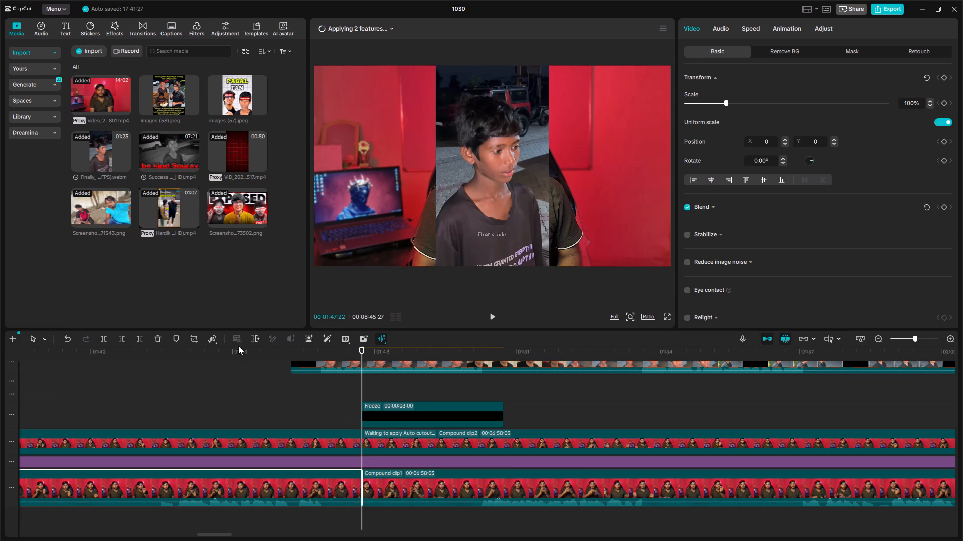
left_click_drag(417, 410, 413, 439)
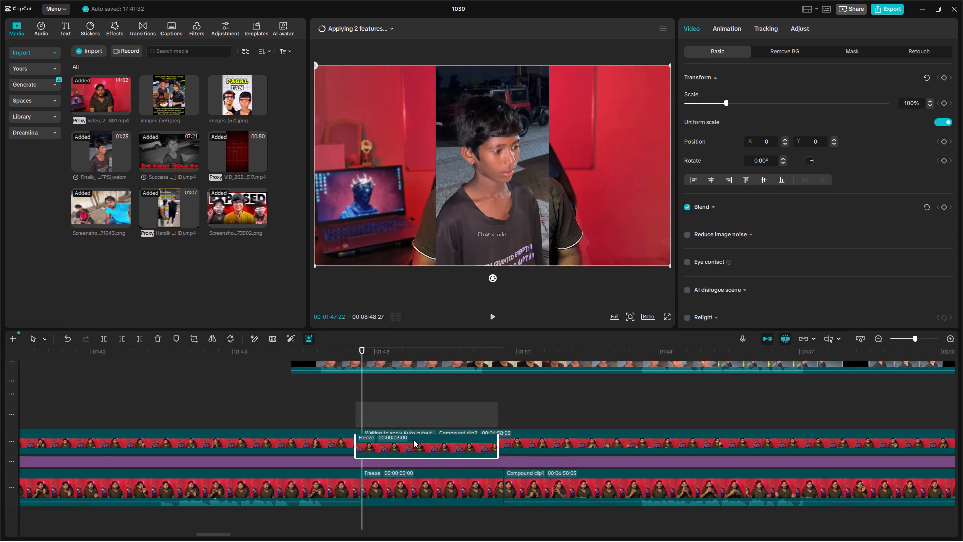
left_click_drag(413, 439, 416, 435)
left_click_drag(496, 444, 635, 445)
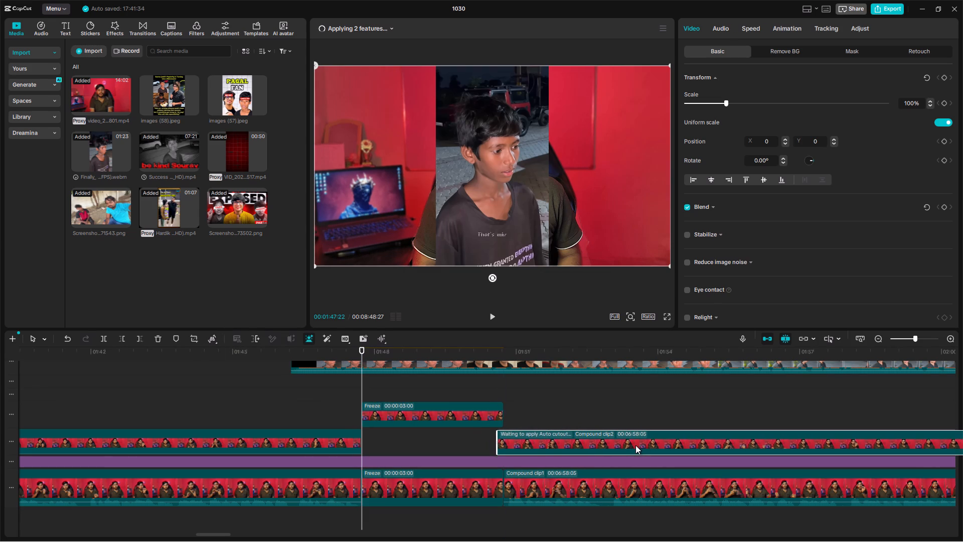
left_click_drag(635, 445, 636, 445)
left_click_drag(465, 420, 462, 448)
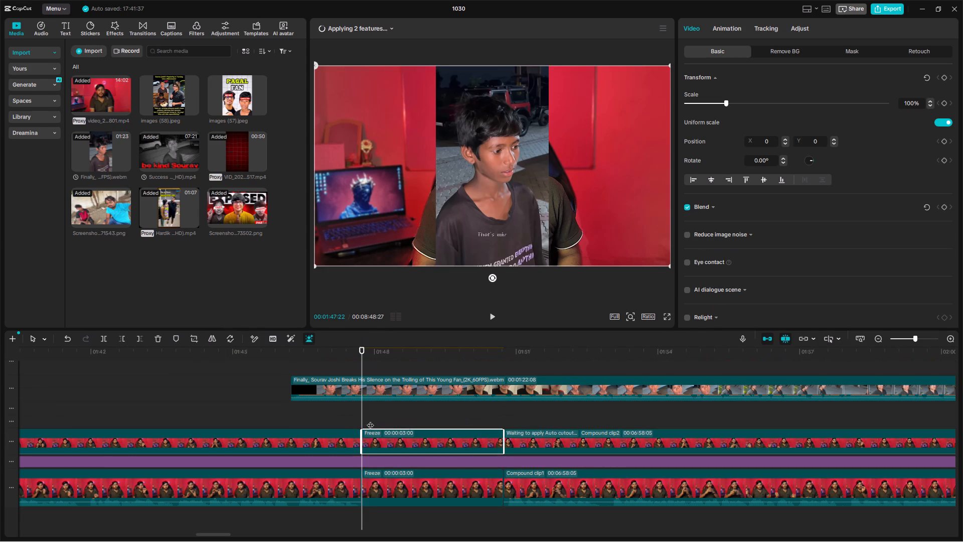
Play through the Sourav Joshi video from 01:47:22 to about 02:13 to look for where the reply section begins.
scroll(508, 445, "up", 4, "ctrl")
key("space")
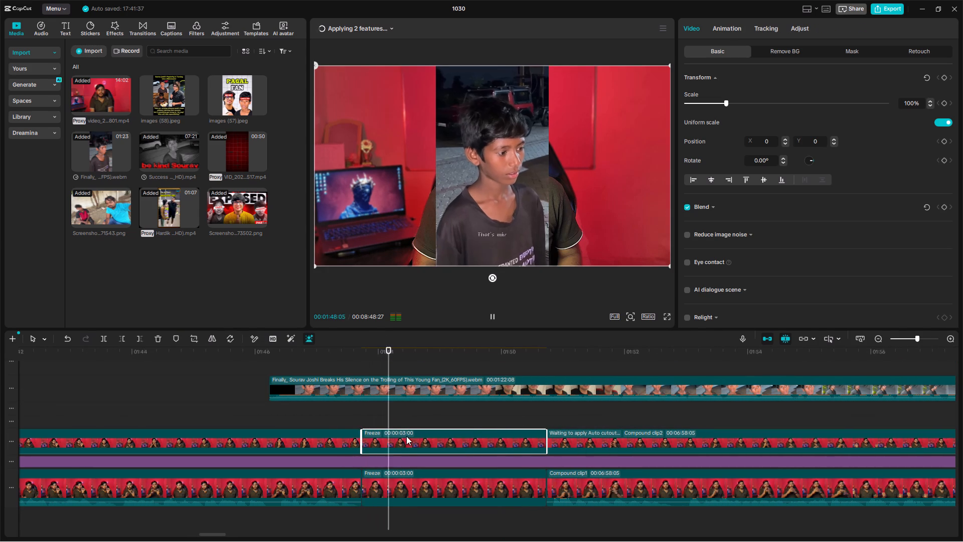
scroll(511, 462, "left", 2)
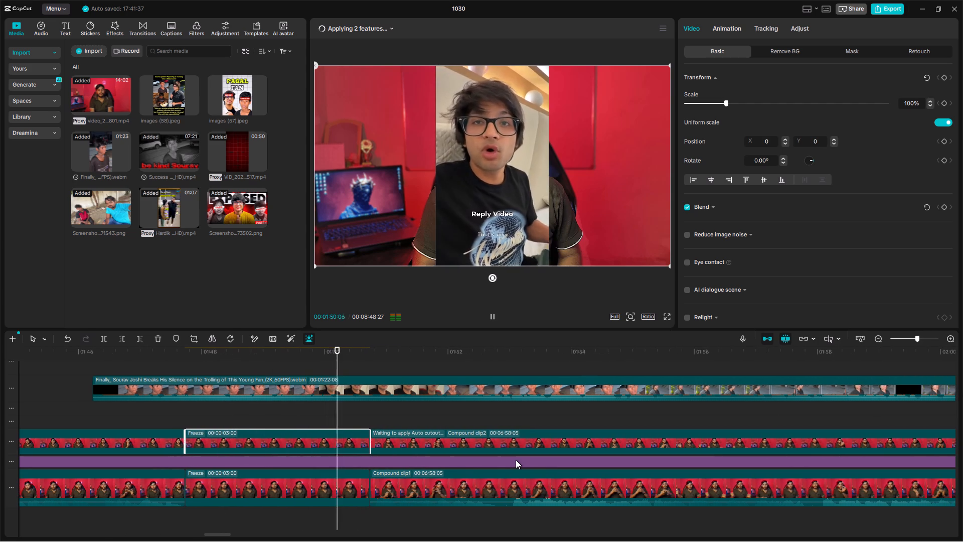
key("space")
left_click(492, 359)
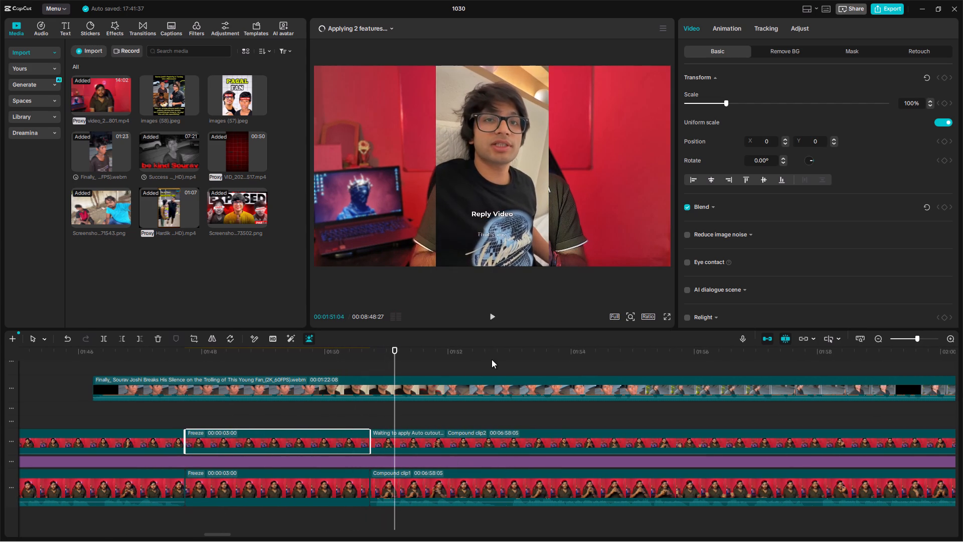
key("space")
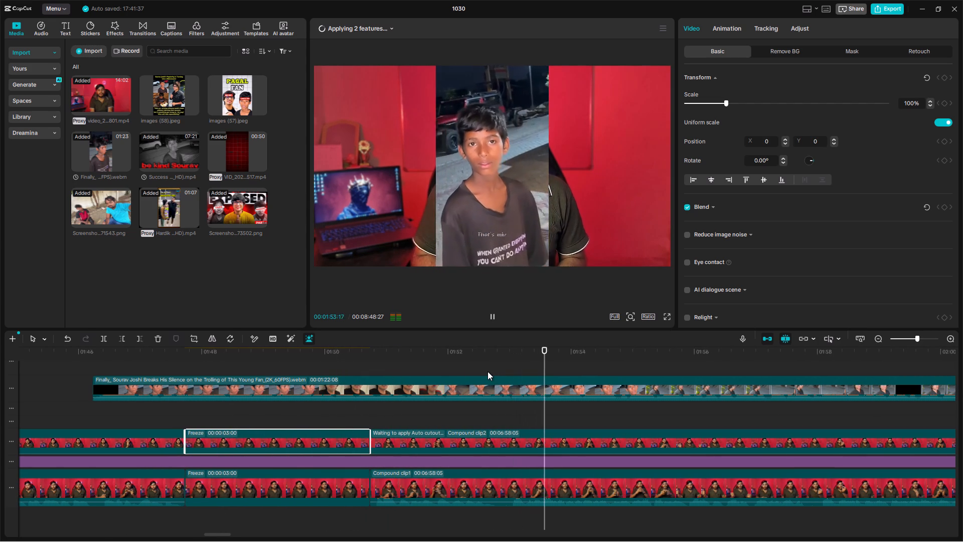
scroll(488, 371, "left", 1)
left_click(642, 355)
key("space")
key("space")
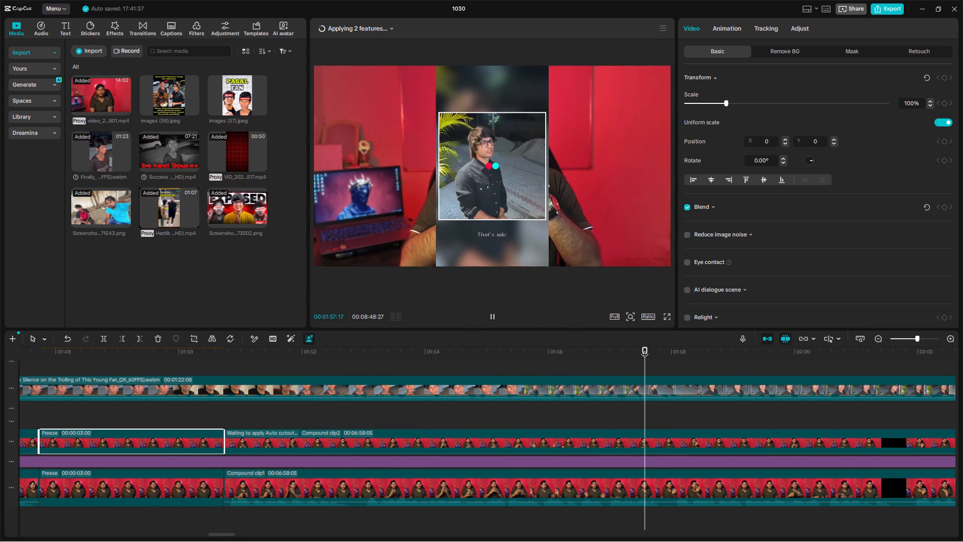
scroll(646, 360, "left", 2)
scroll(778, 400, "left", 2)
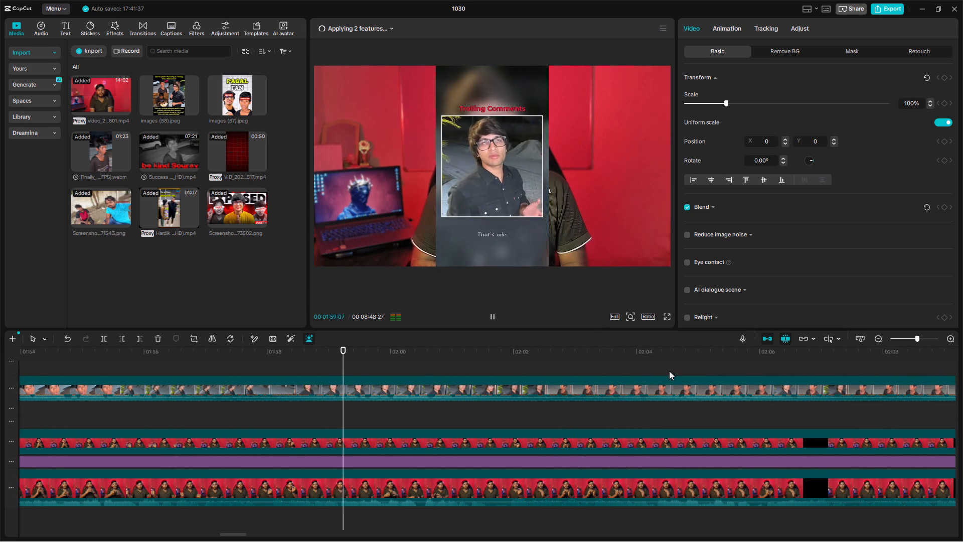
left_click(662, 359)
key("space")
scroll(671, 348, "down", 7, "ctrl")
scroll(781, 402, "down", 6, "ctrl")
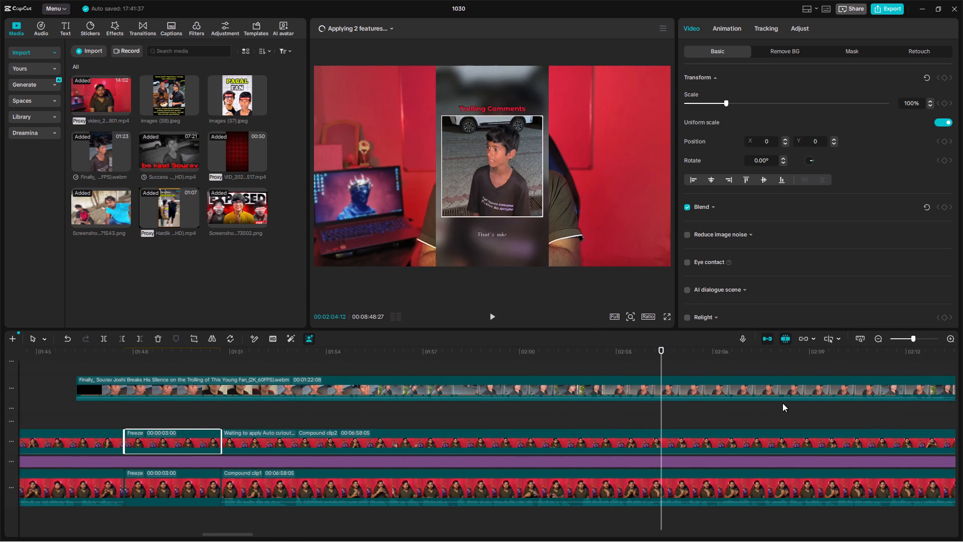
scroll(783, 403, "left", 5)
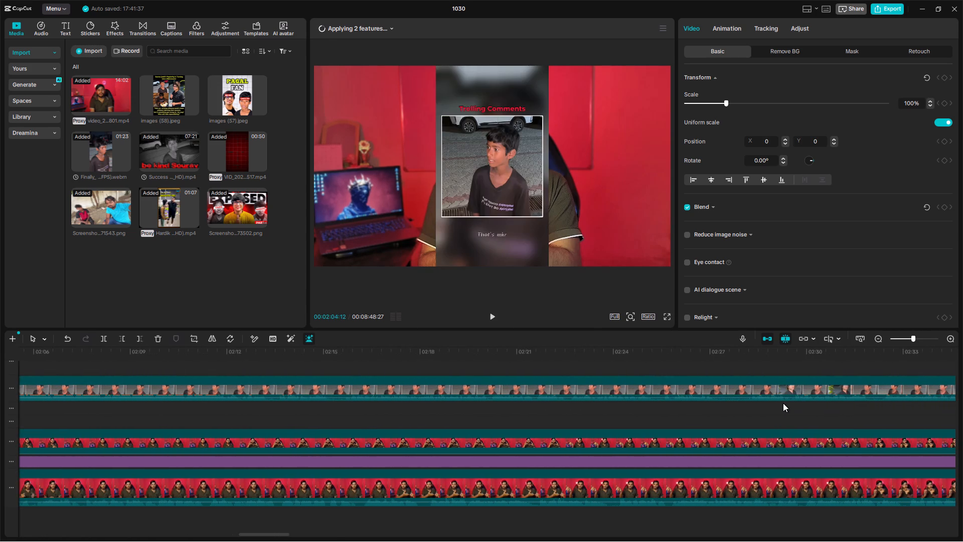
scroll(783, 403, "down", 7, "ctrl")
scroll(594, 394, "down", 7, "ctrl")
scroll(193, 408, "right", 1)
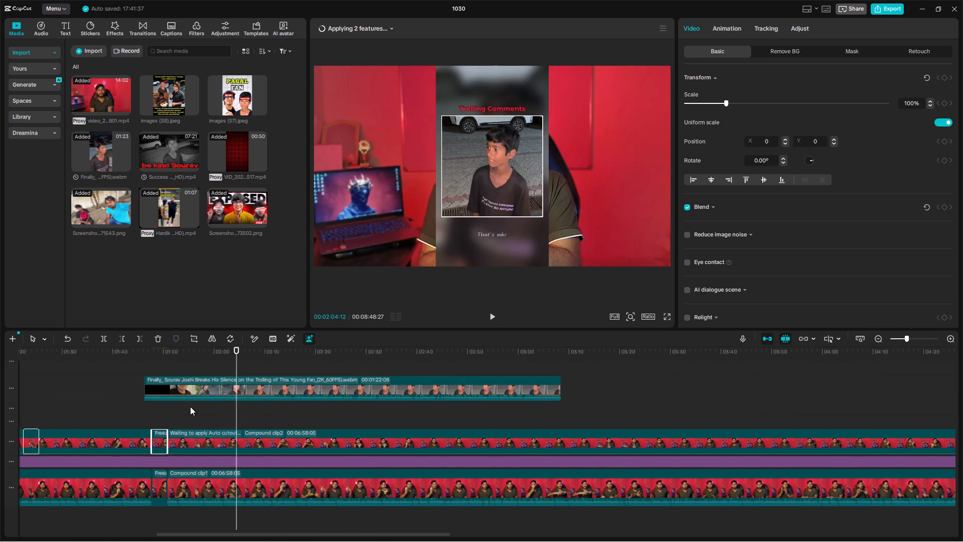
scroll(190, 406, "right", 1)
key("space")
scroll(346, 400, "up", 3, "ctrl")
left_click(400, 411)
key("space")
key("space")
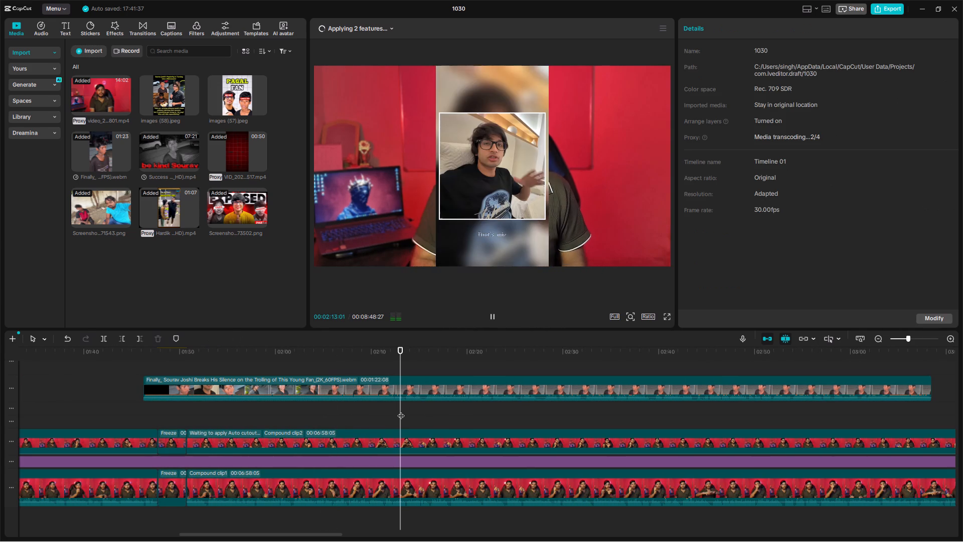
Replay the Sourav Joshi video around 02:12 and settle the playhead on the reply's starting point at 02:11:25.
left_click(393, 411)
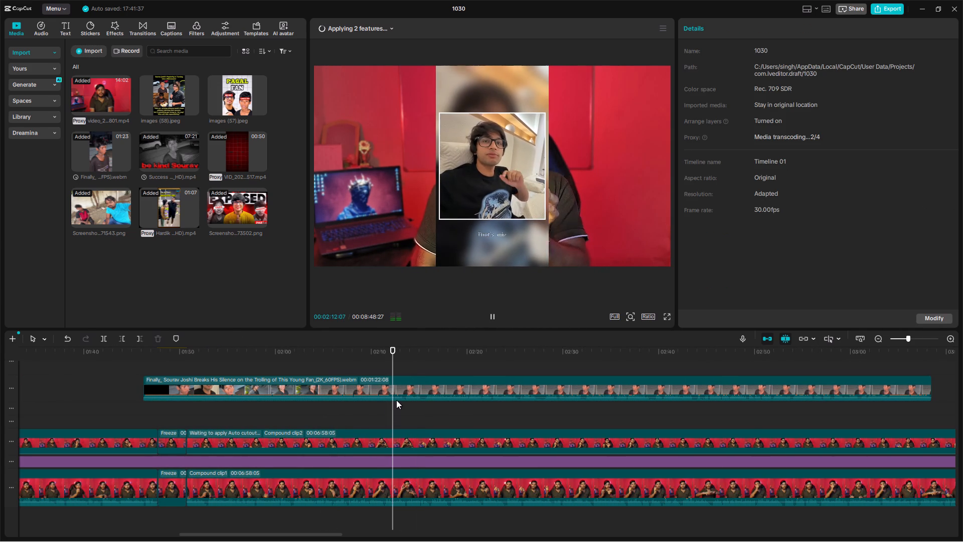
key("space")
scroll(396, 400, "up", 5, "ctrl")
left_click(390, 423)
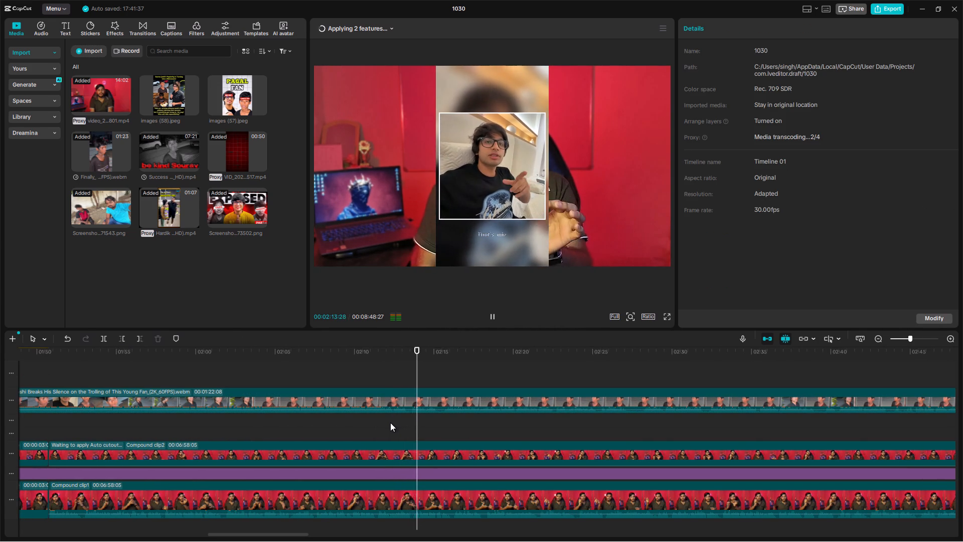
left_click(378, 423)
key("space")
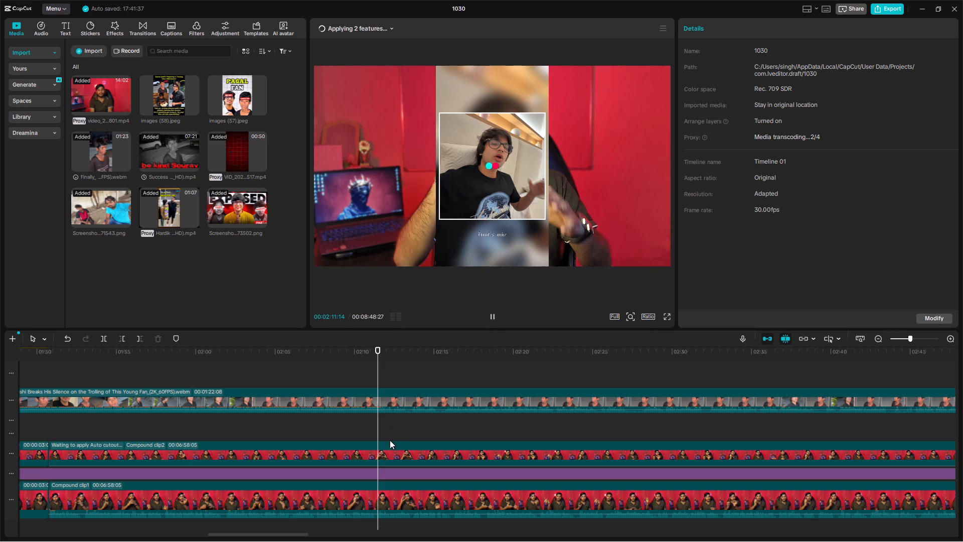
key("space")
left_click(390, 415)
key("space")
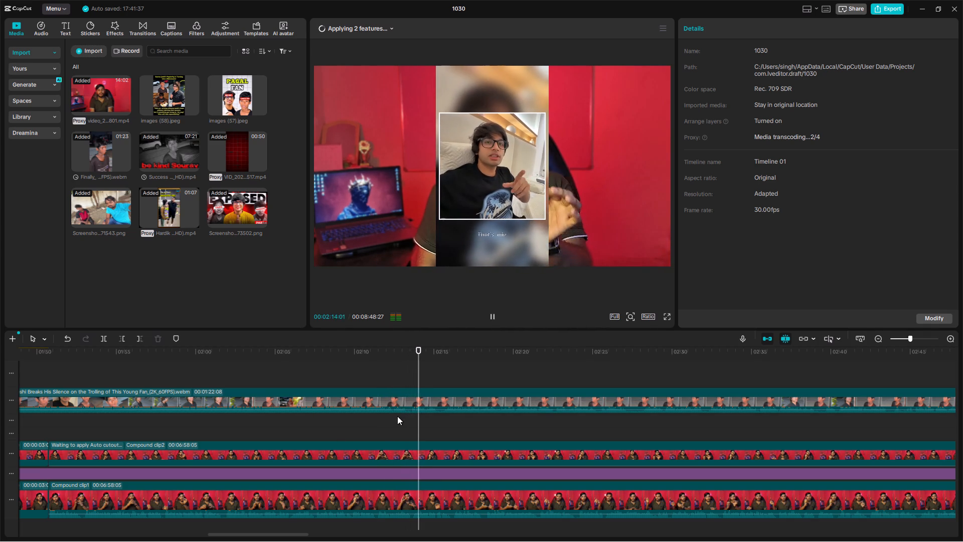
left_click(394, 422)
left_click(381, 422)
key("space")
left_click(384, 417)
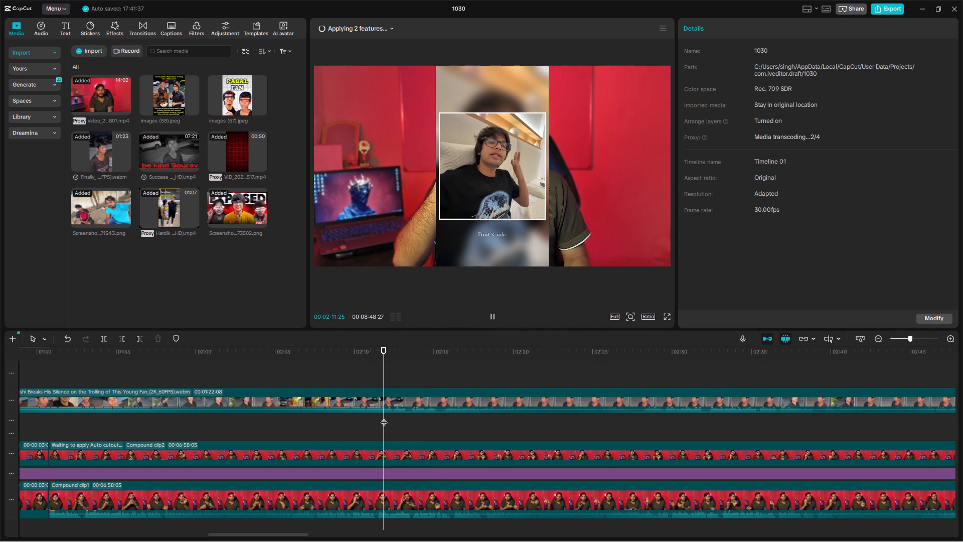
key("space")
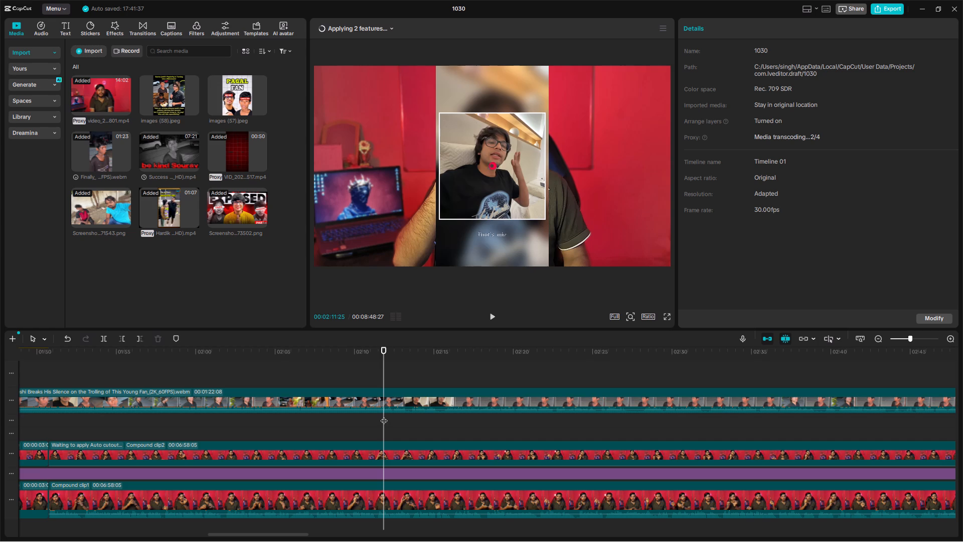
key("space")
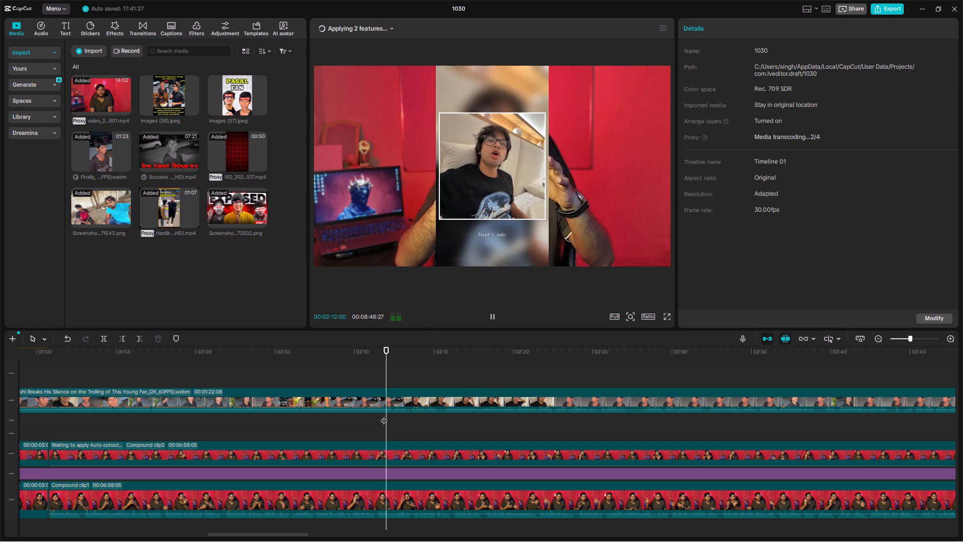
left_click(384, 416)
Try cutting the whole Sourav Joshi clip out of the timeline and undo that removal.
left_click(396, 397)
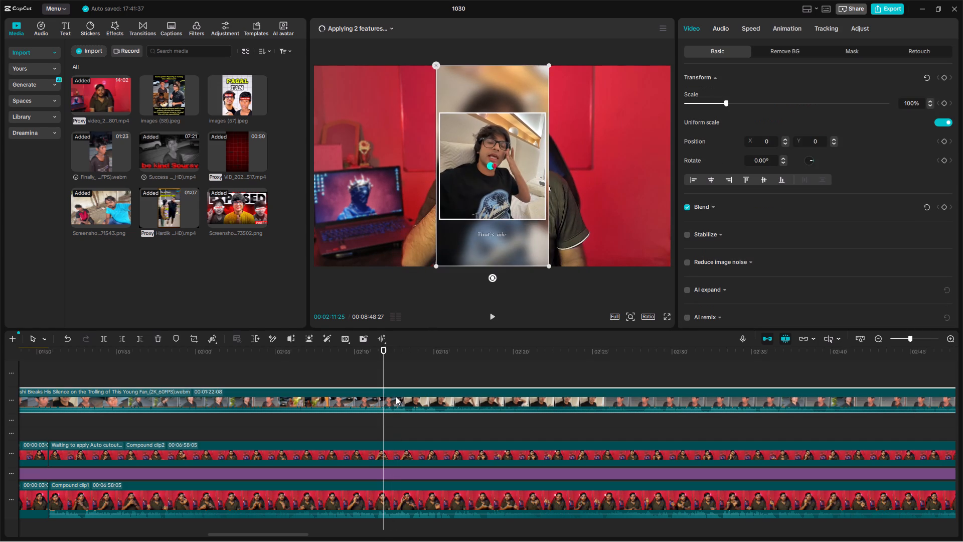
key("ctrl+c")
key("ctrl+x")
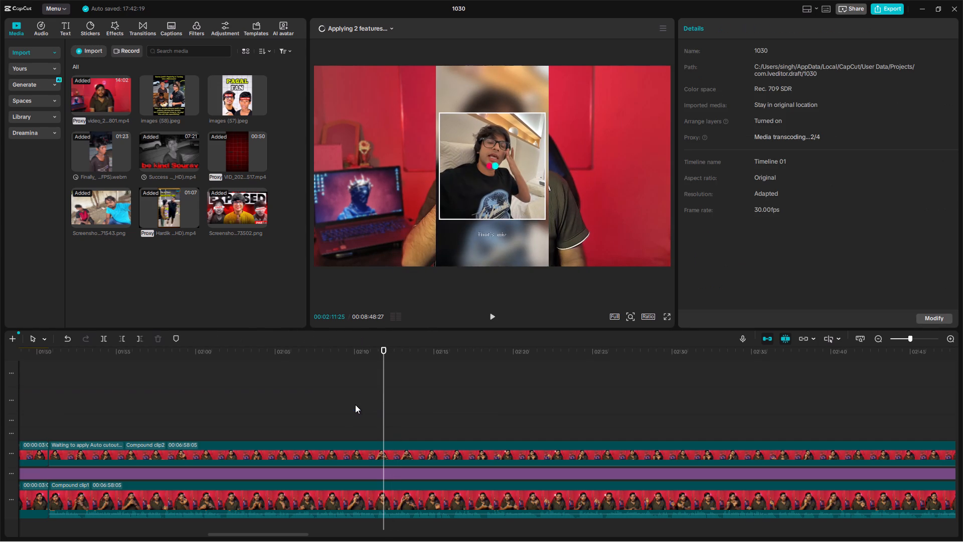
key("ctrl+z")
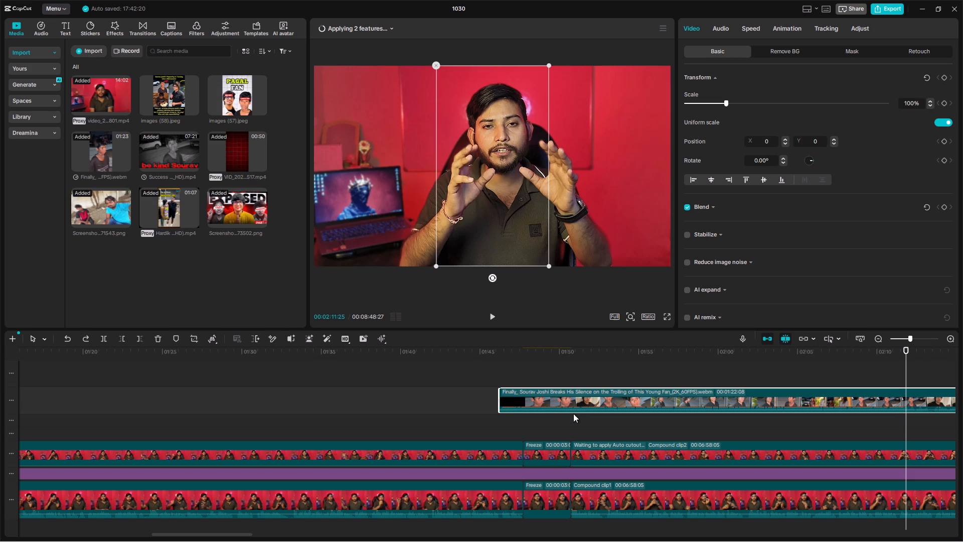
Split the Sourav Joshi clip at 02:11:25 and remove the part before the cut, keeping the rest.
key("ctrl+b")
left_click(703, 404, "ctrl")
key("ctrl+b")
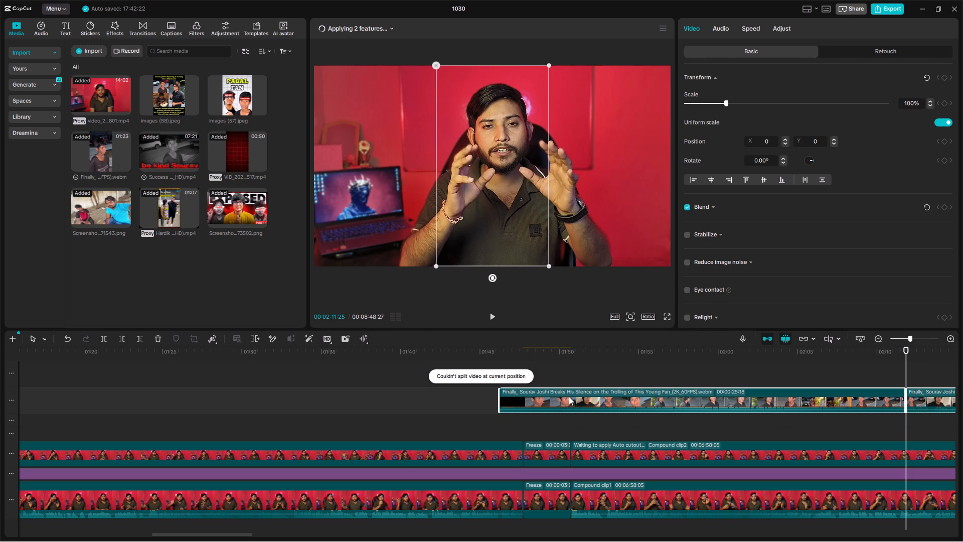
key("ctrl+x")
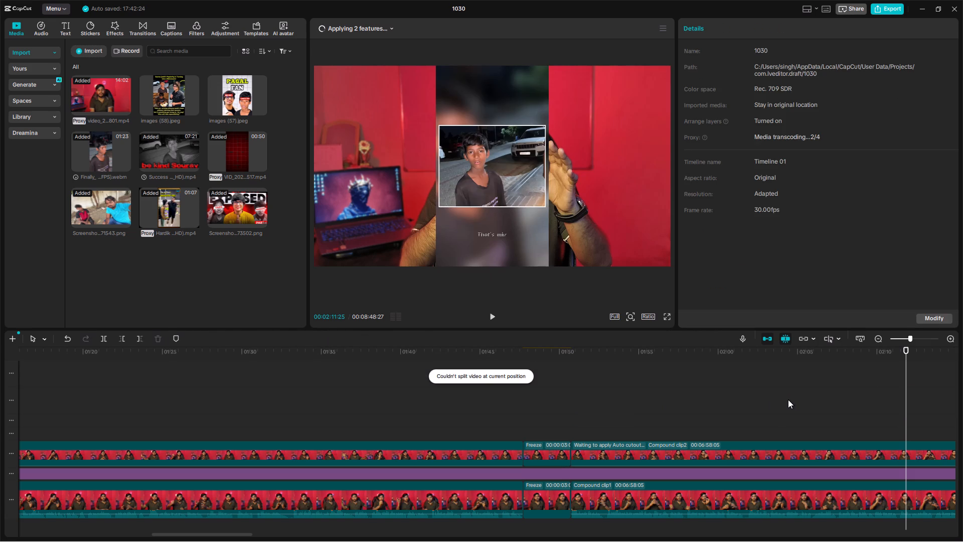
key("ctrl+z")
left_click(862, 401)
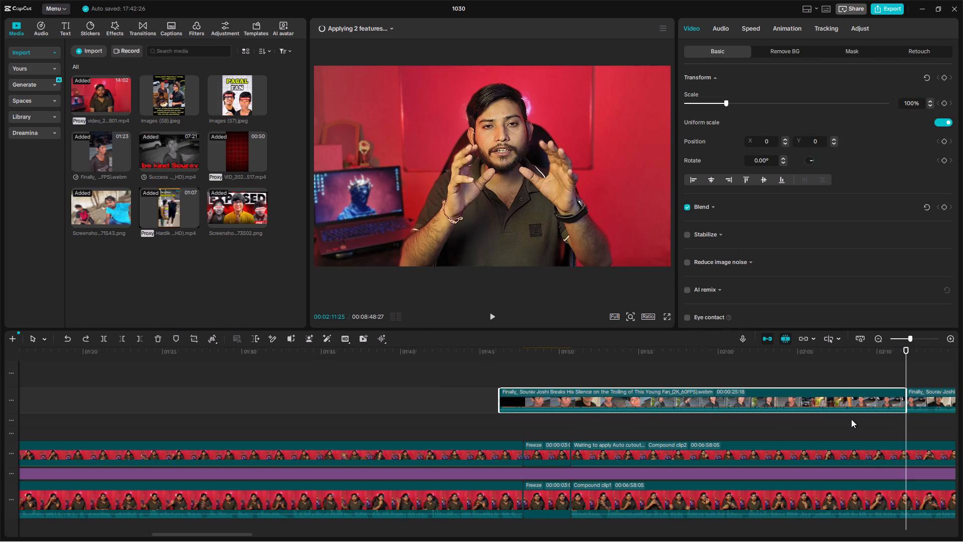
key("ctrl+x")
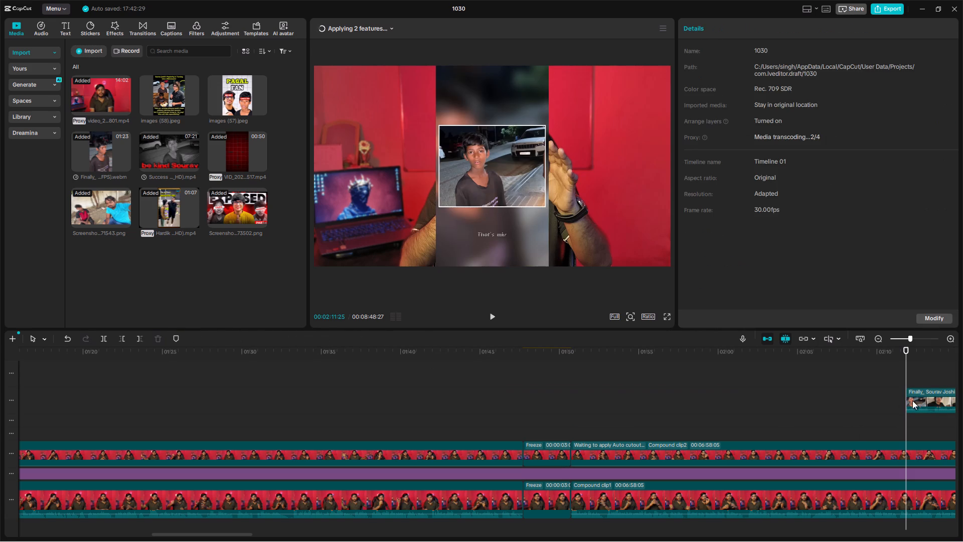
Move the remaining Sourav Joshi clip to start with the freeze frames at 01:47:22 and play back the transition.
left_click_drag(919, 400, 539, 411)
left_click(439, 401)
key("space")
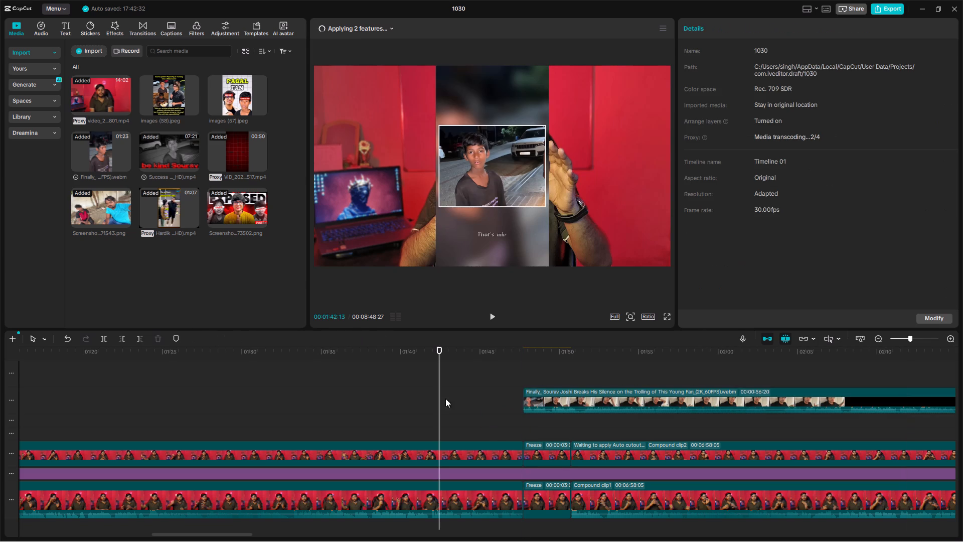
scroll(479, 394, "up", 6, "ctrl")
scroll(568, 445, "left", 1)
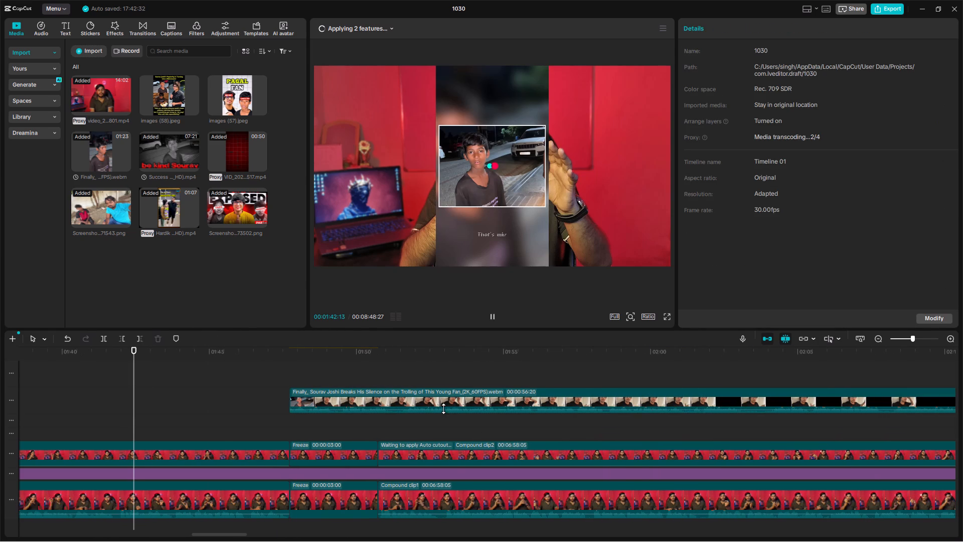
left_click(274, 406)
key("space")
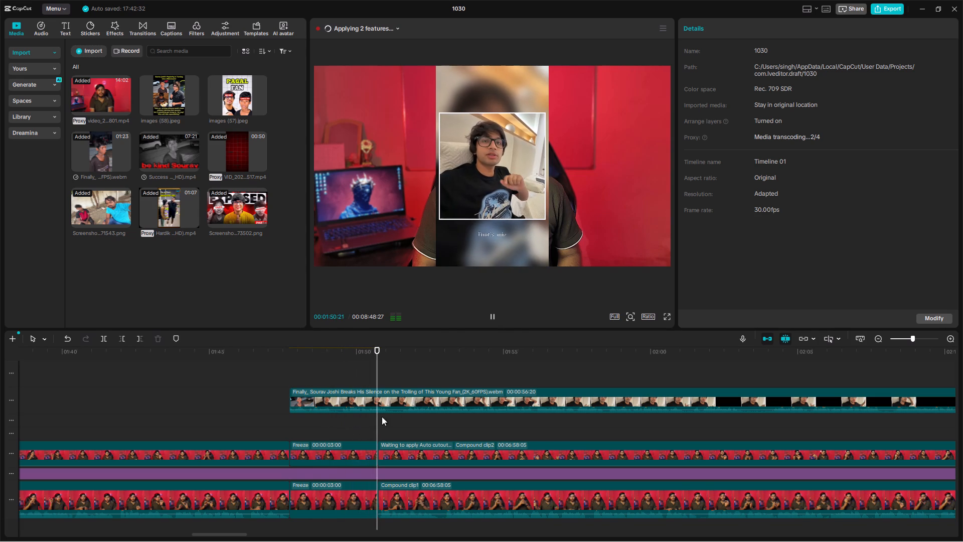
key("space")
Extend the freeze frame before Compound clip1 to a duration of 00:00:11:14.
left_click(361, 504)
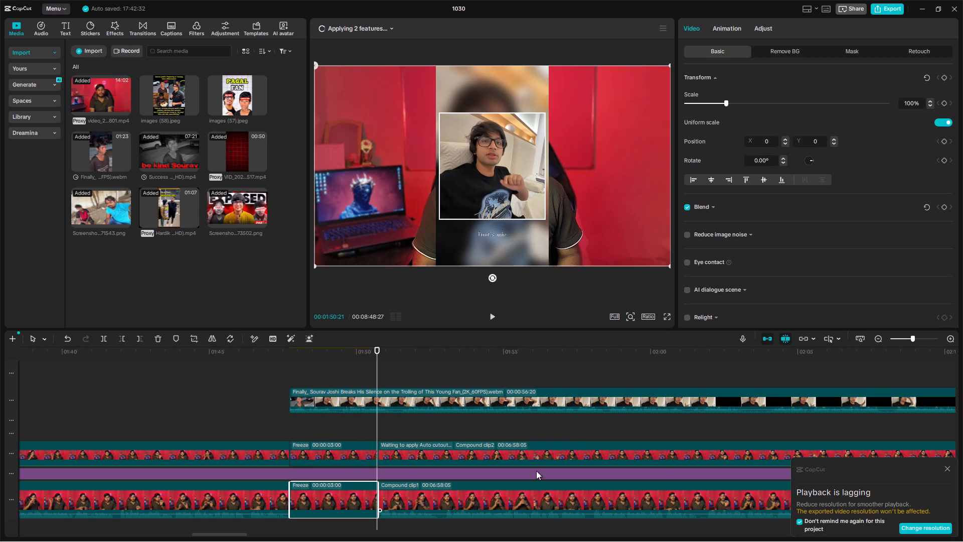
left_click(946, 469)
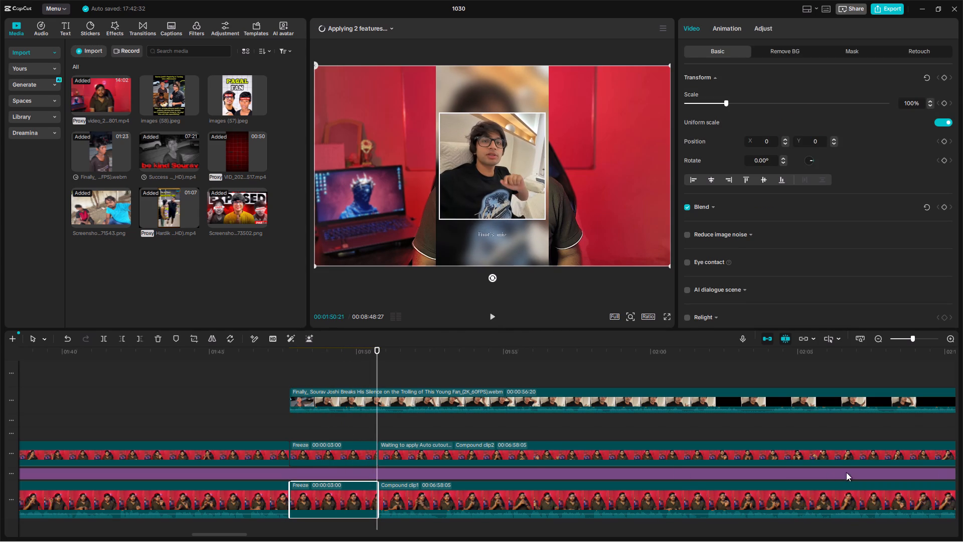
left_click_drag(379, 501, 625, 503)
key("space")
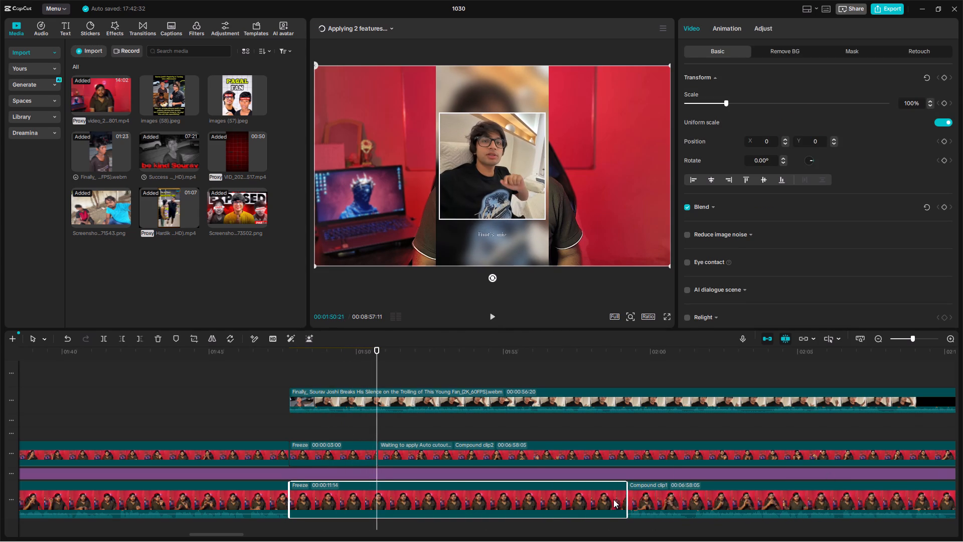
Shift the second part of Compound clip2 so it starts together with Compound clip1 after the extended freeze.
left_click_drag(429, 454, 677, 449)
key("space")
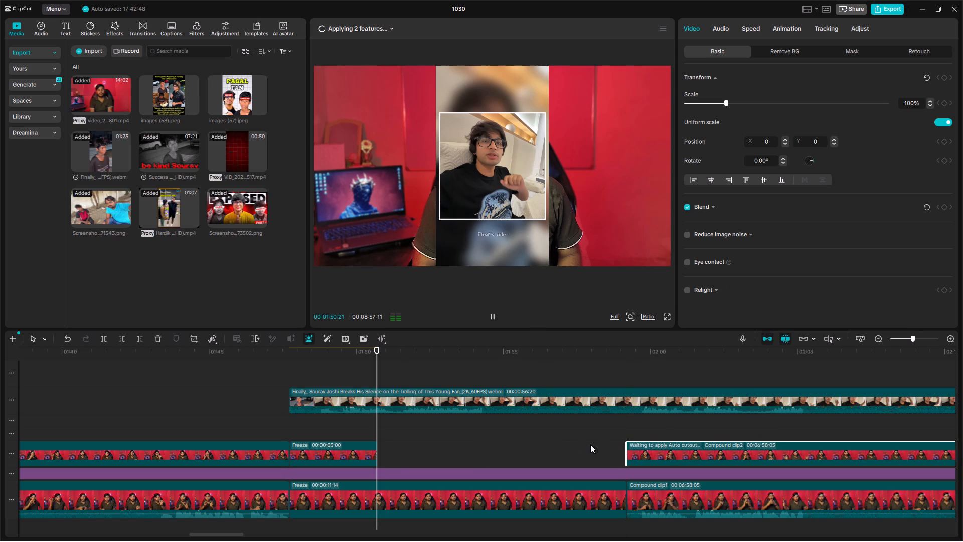
Play the reply on to about 02:00 and extend the freeze frame before Compound clip1 to 00:00:14:12.
scroll(523, 468, "left", 1)
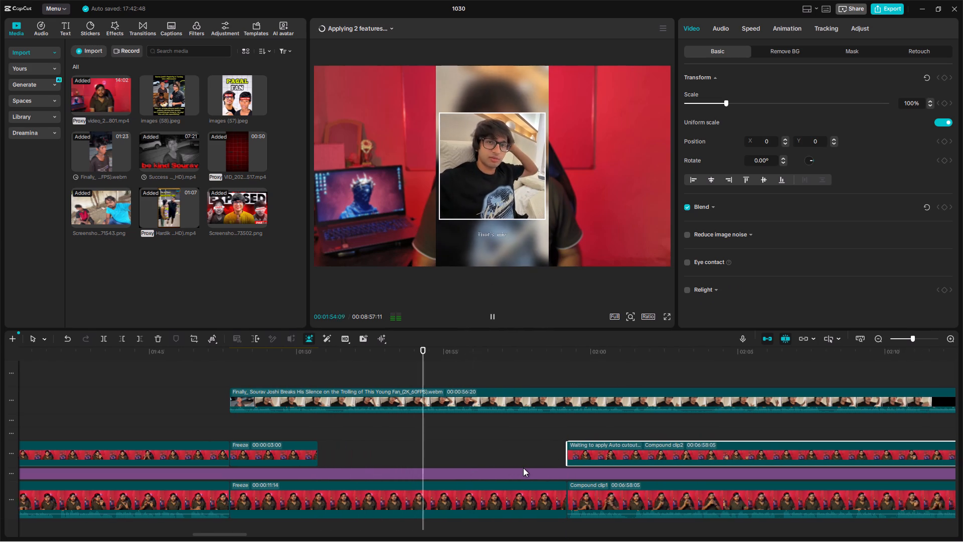
scroll(523, 468, "left", 2)
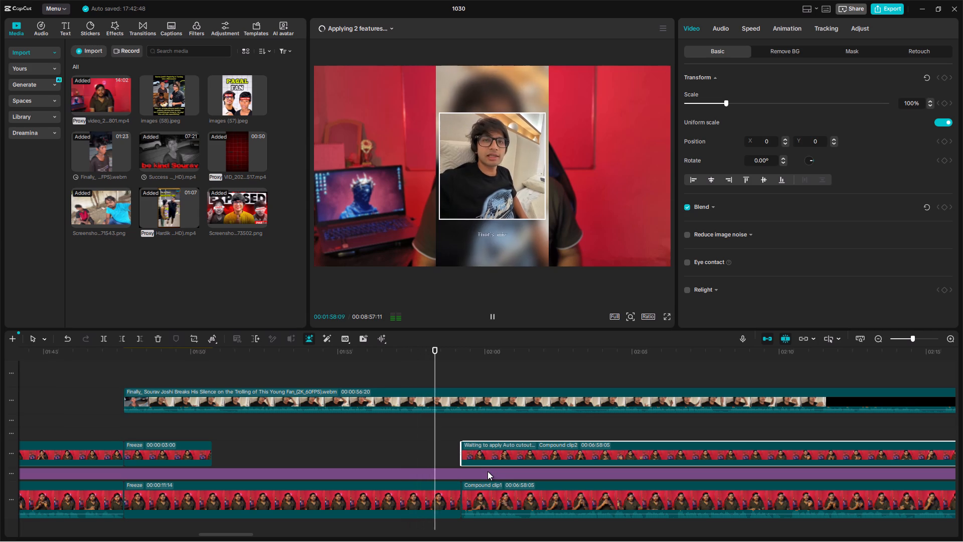
left_click(443, 496)
key("space")
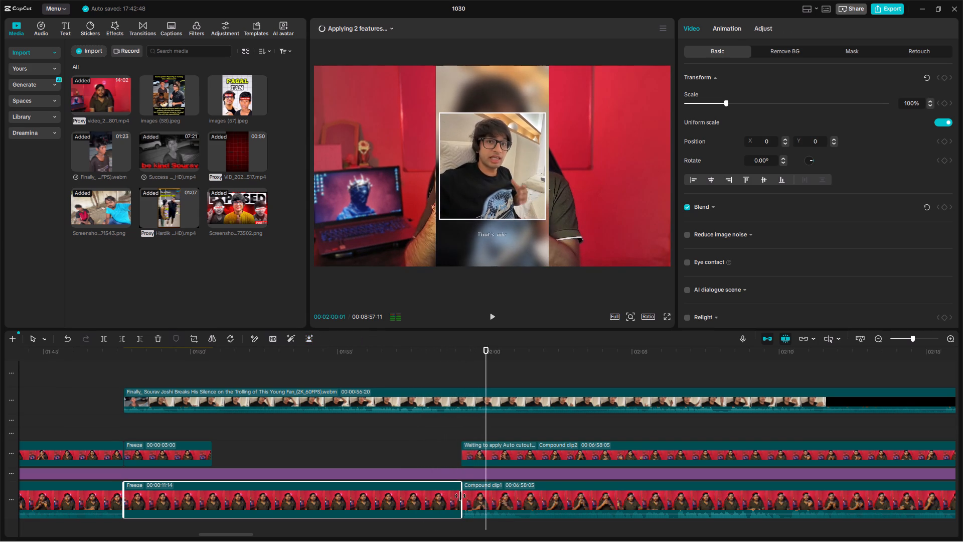
left_click_drag(461, 496, 545, 498)
key("space")
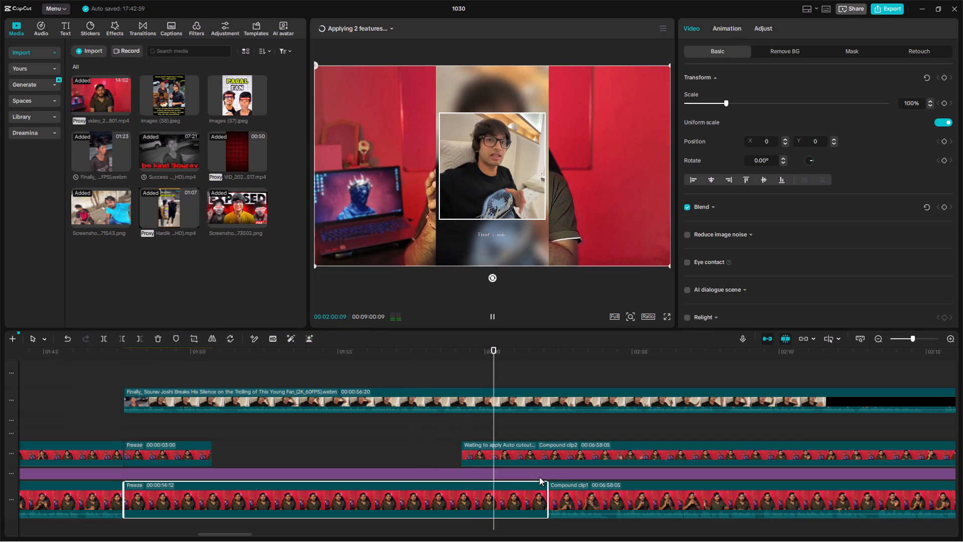
Play the reply on to 02:03:21 and extend the freeze frame before Compound clip1 to a duration of 00:00:15:29.
key("space")
key("space")
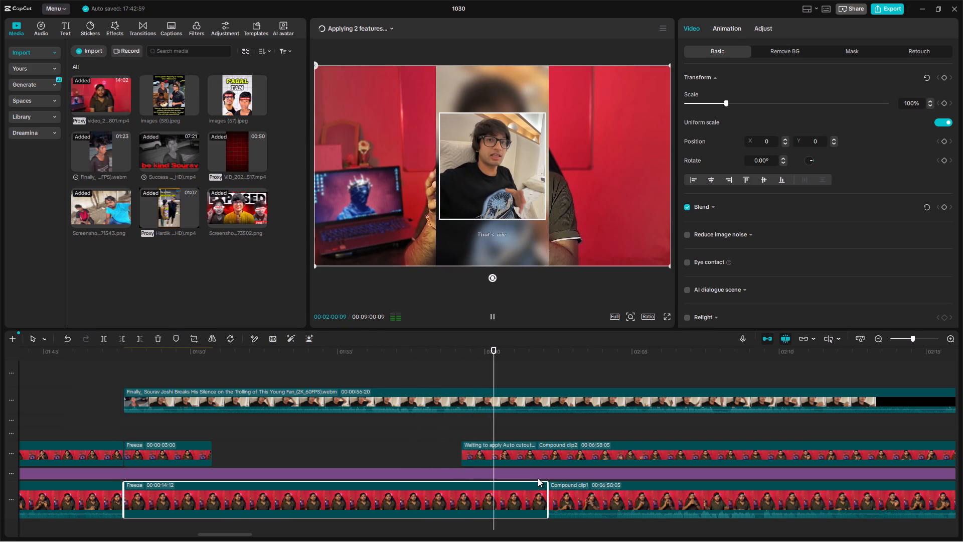
key("space")
left_click(493, 422)
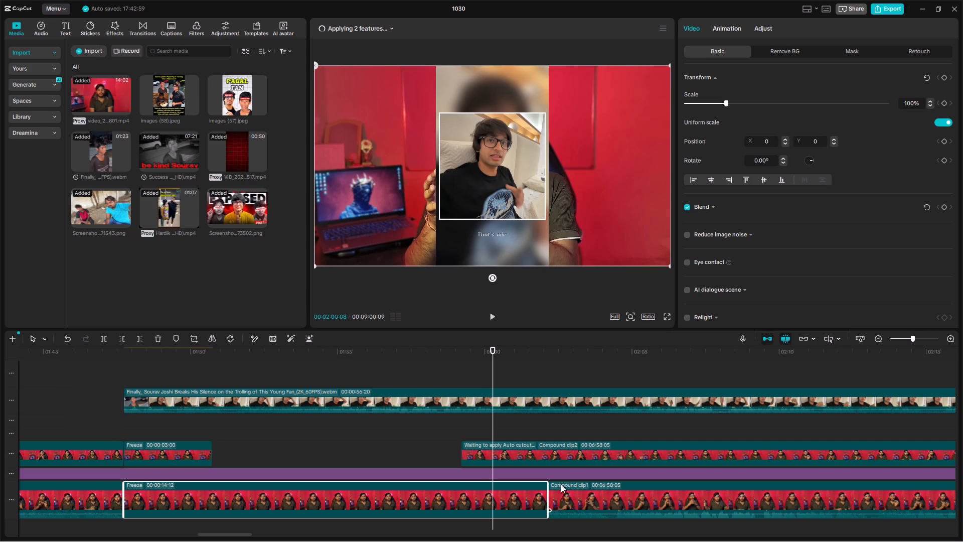
key("space")
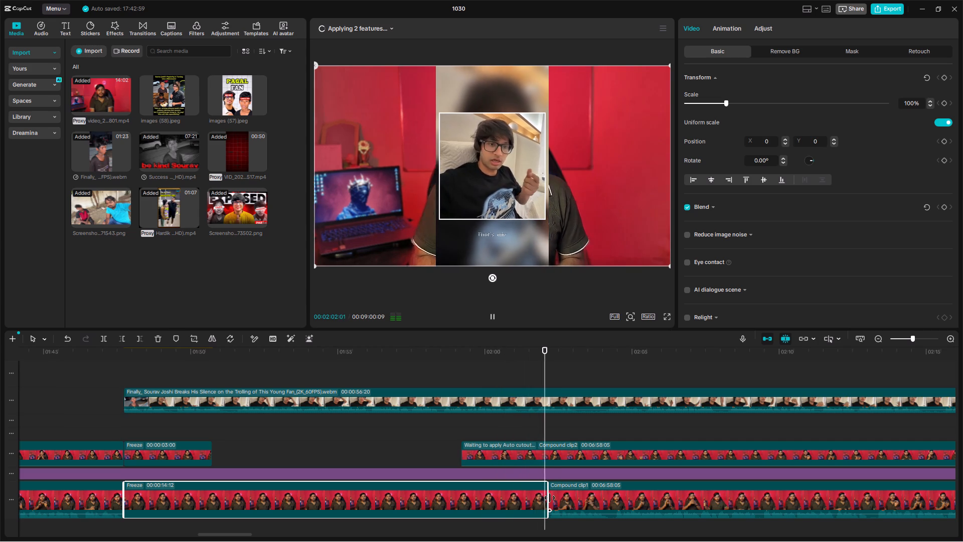
left_click_drag(550, 498, 618, 498)
key("space")
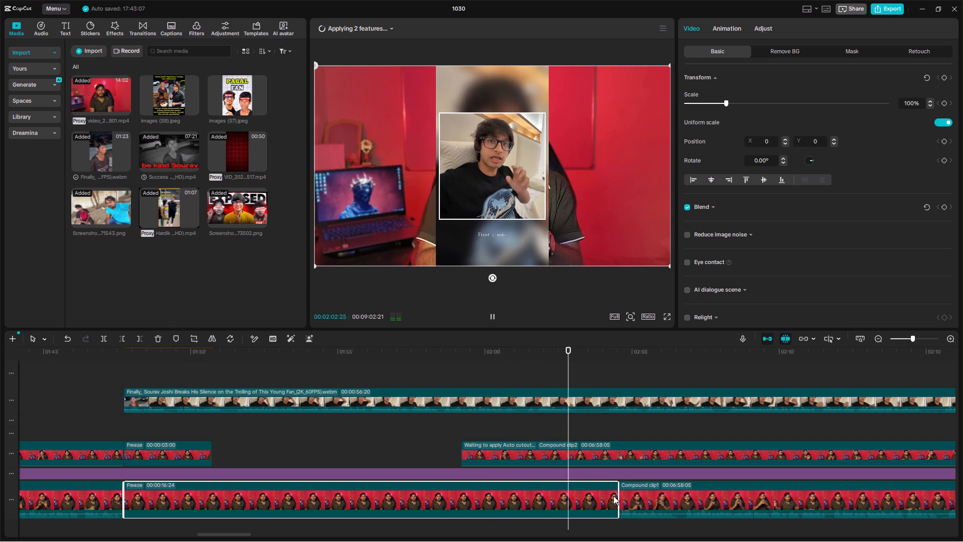
key("space")
left_click_drag(619, 494, 592, 495)
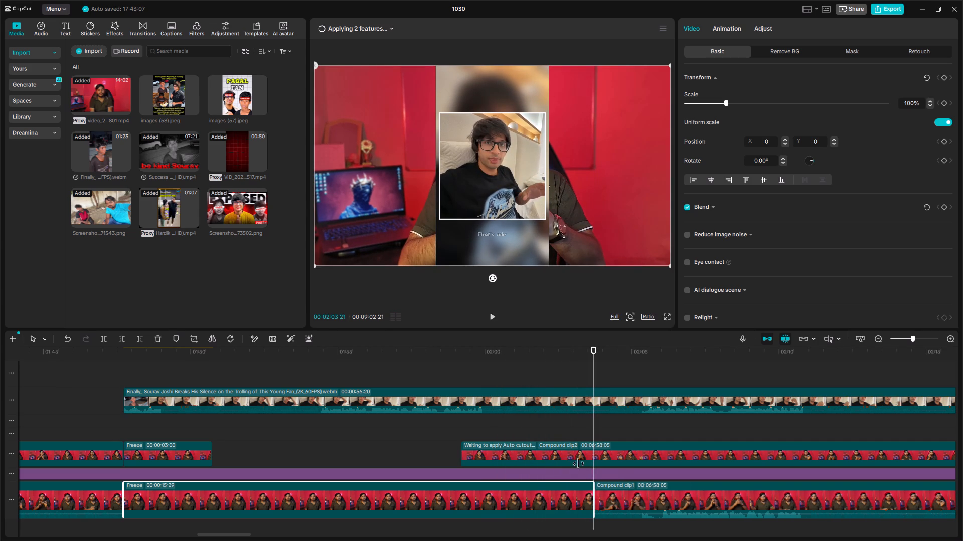
Shift the second part of Compound clip2 so it starts together with Compound clip1 at 02:03:21.
left_click_drag(575, 450, 709, 449)
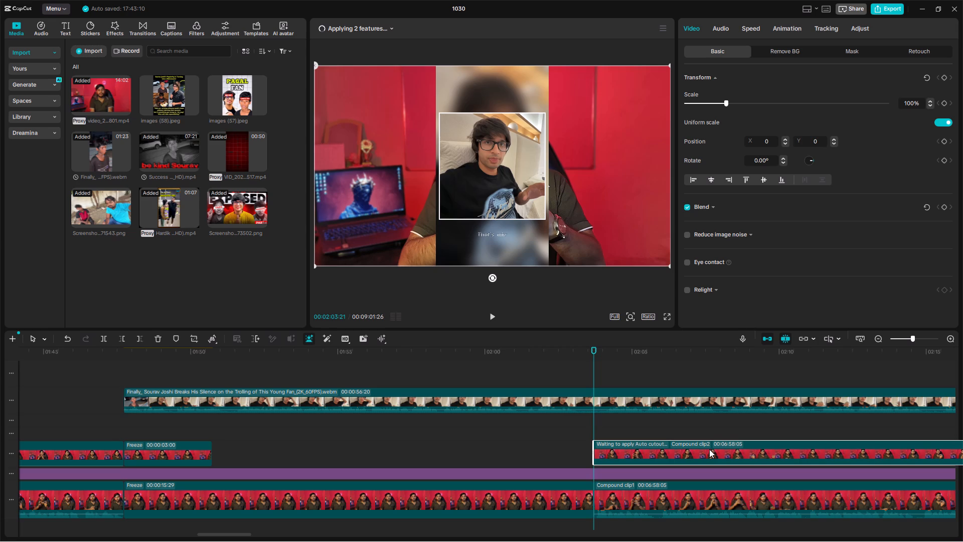
left_click_drag(709, 449, 709, 449)
Replay the reply's last second, split the Sourav Joshi clip at 02:03:21 and cut away the part after the split.
left_click(564, 451)
key("space")
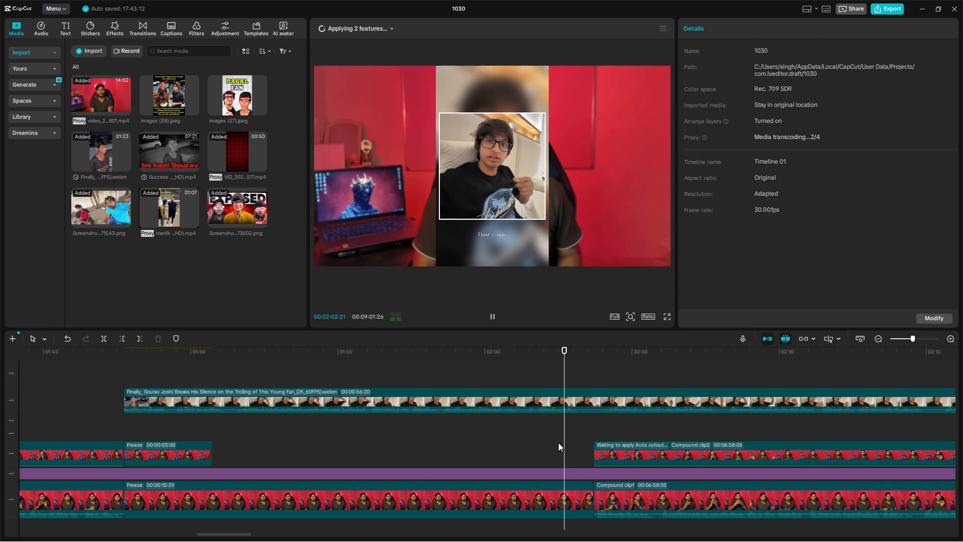
key("space")
left_click(599, 430)
left_click(594, 430)
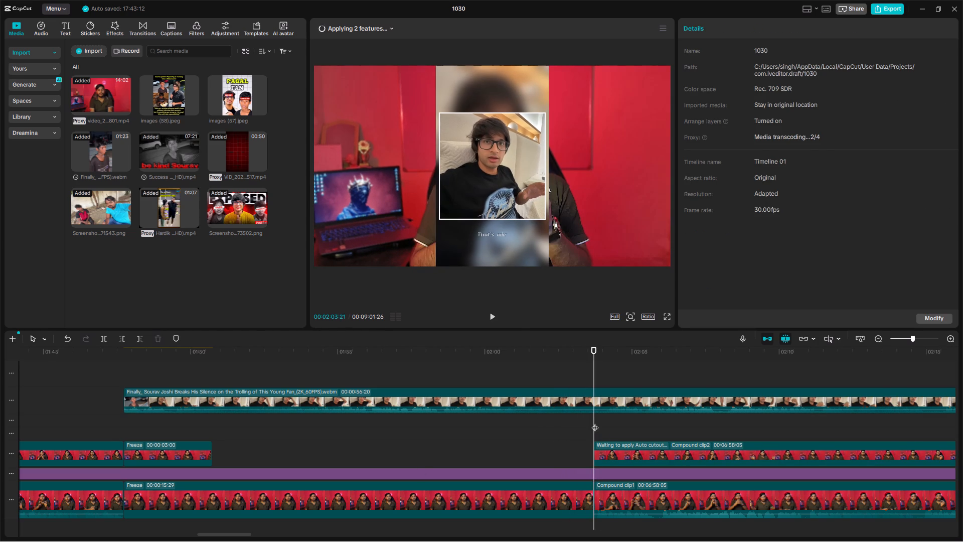
left_click(599, 411)
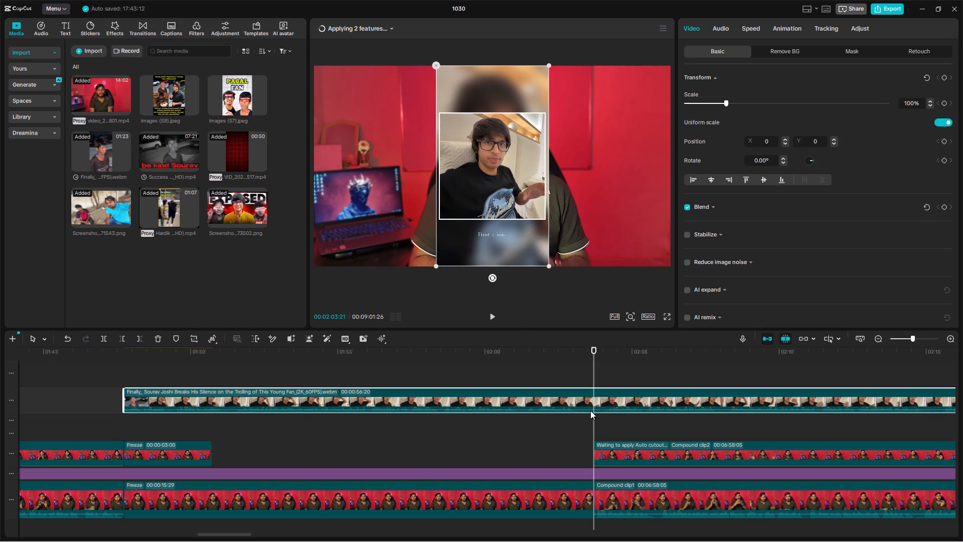
key("ctrl+b")
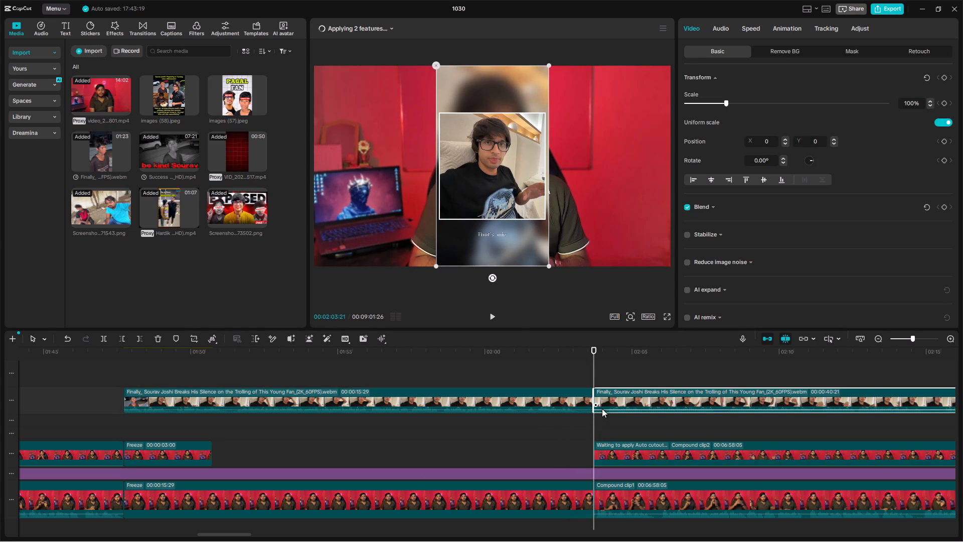
key("ctrl+x")
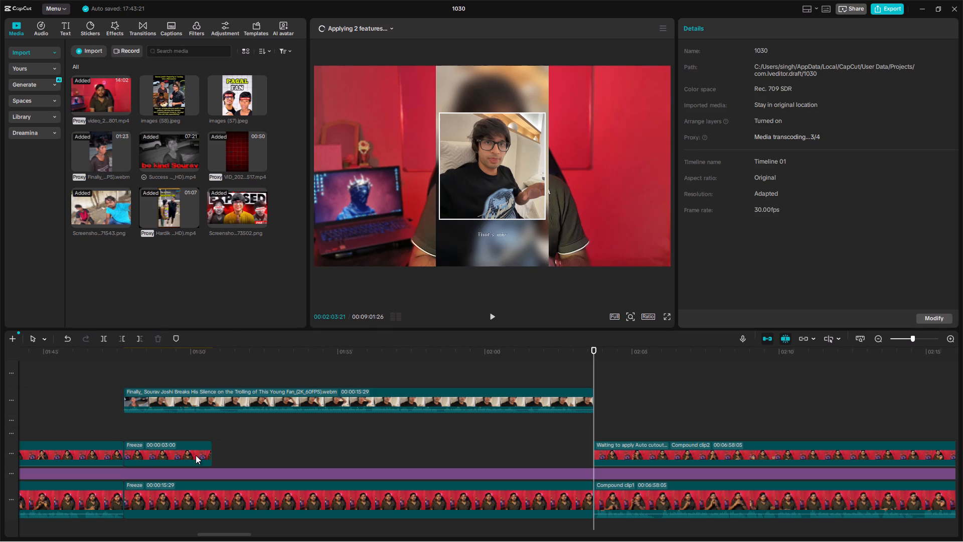
Extend the freeze frame before Compound clip2 to 00:00:15:29 and play back the transition into the reply.
left_click(196, 455)
left_click_drag(214, 448, 629, 452)
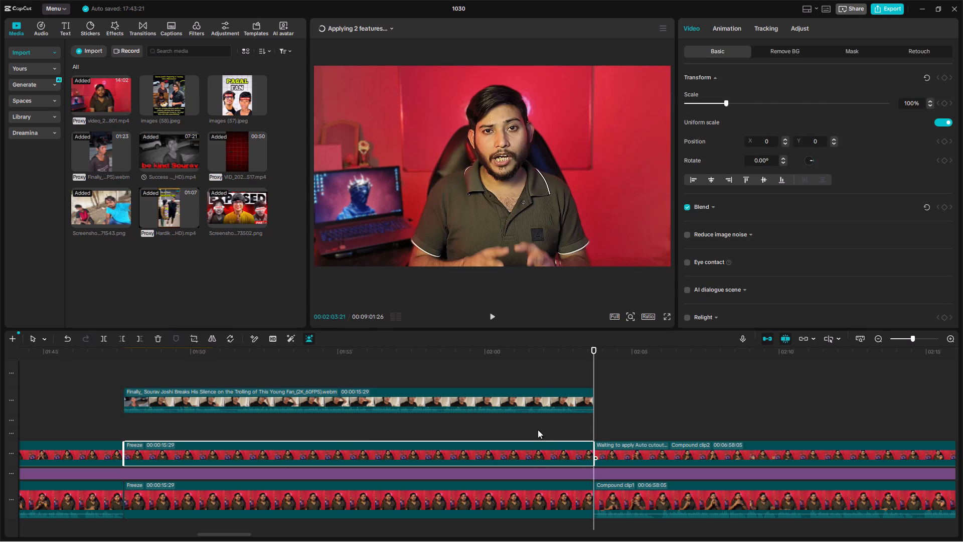
left_click(538, 430)
left_click(97, 423)
key("space")
scroll(110, 424, "right", 1)
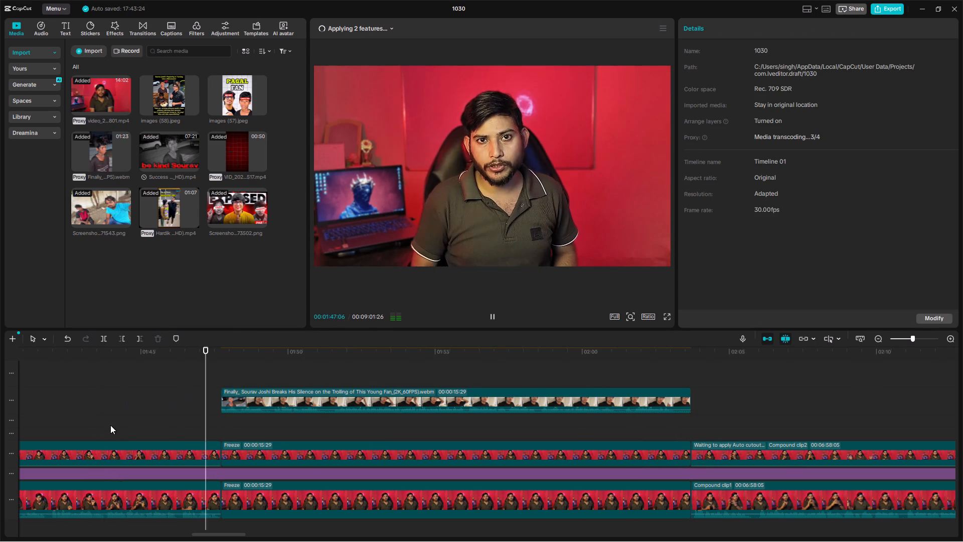
scroll(110, 425, "right", 1)
key("space")
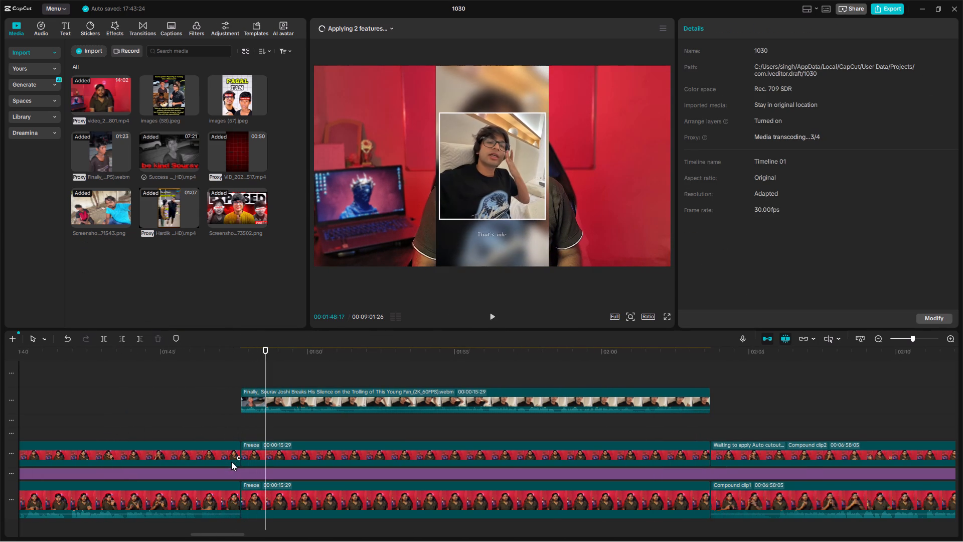
Copy the red grid clip VID_20240216_111530_517.mp4 from near the video's start and paste it at 01:47:22 on a track beneath the reply.
scroll(234, 460, "right", 1)
scroll(241, 454, "down", 11, "ctrl")
scroll(240, 454, "right", 1)
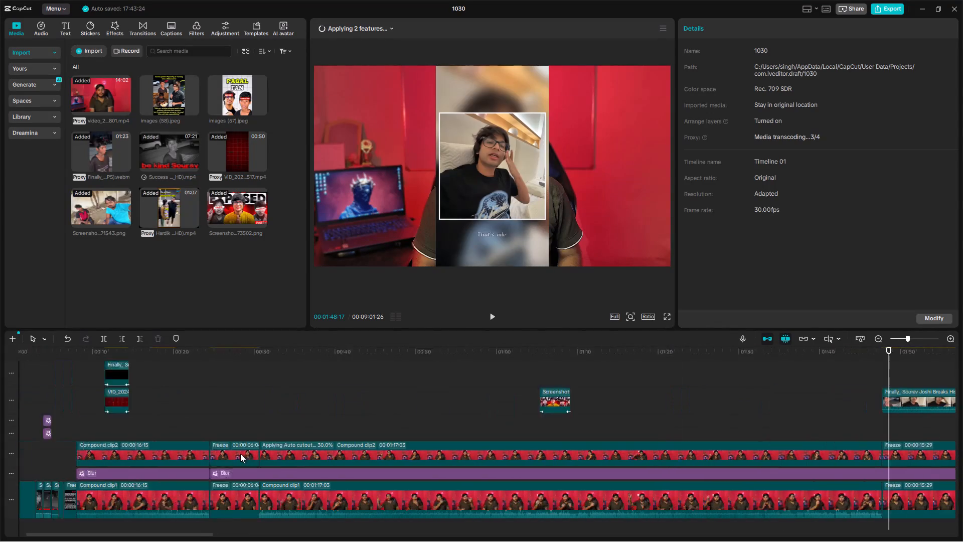
scroll(240, 454, "right", 2)
left_click(144, 396)
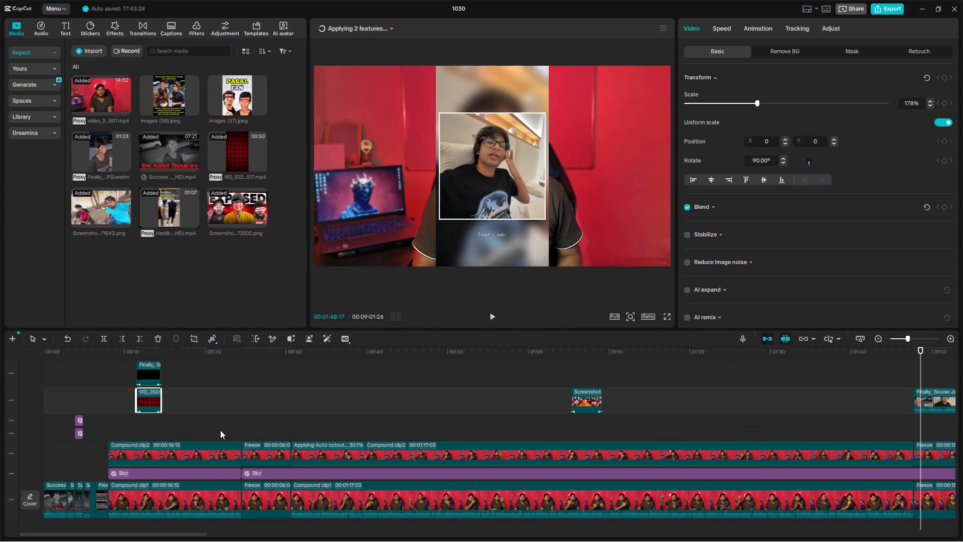
key("ctrl+c")
scroll(792, 420, "left", 3)
scroll(277, 421, "up", 7, "ctrl")
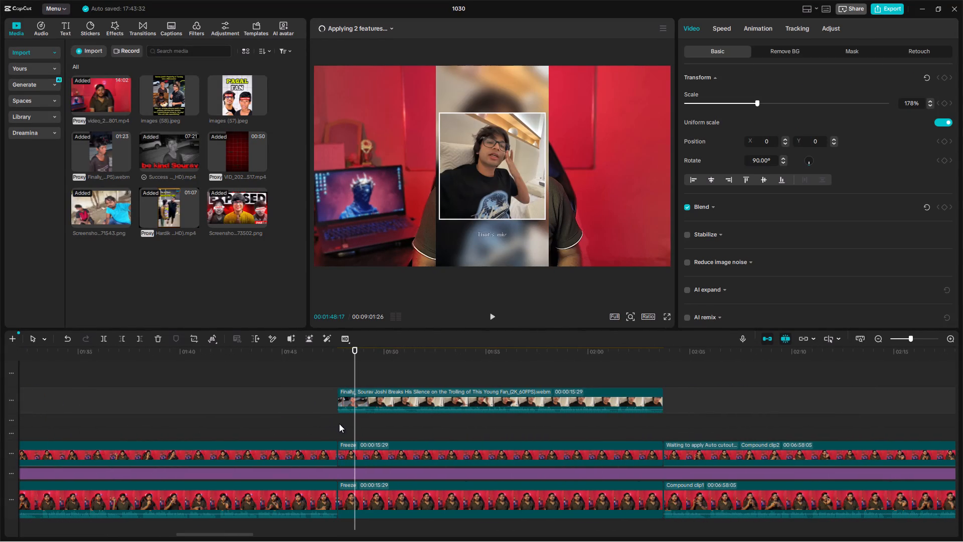
left_click(339, 424)
left_click(336, 424)
key("ctrl+b")
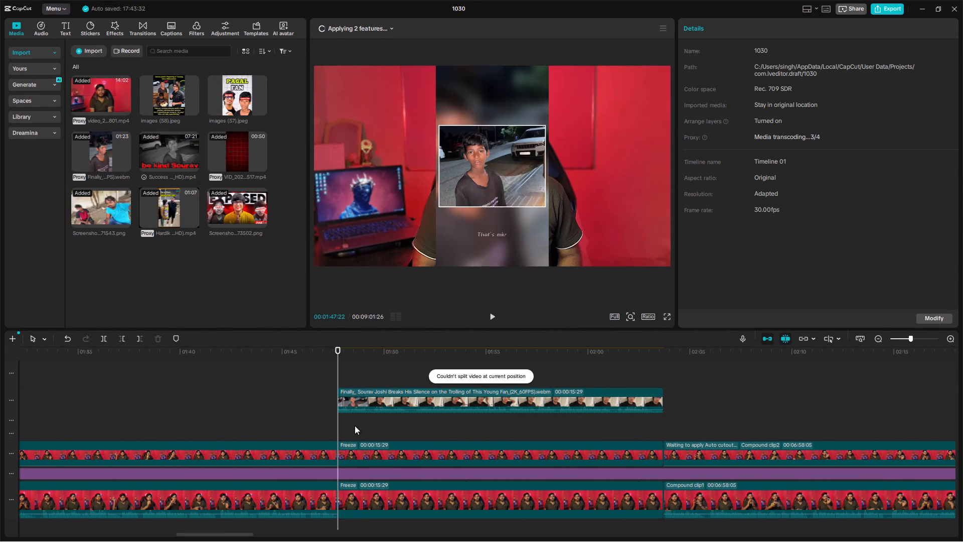
key("ctrl+v")
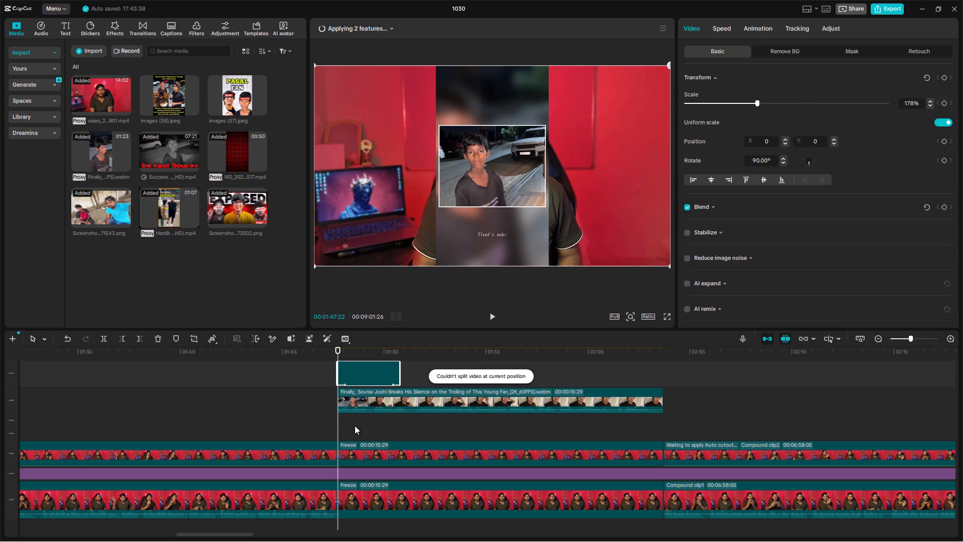
left_click_drag(350, 372, 352, 434)
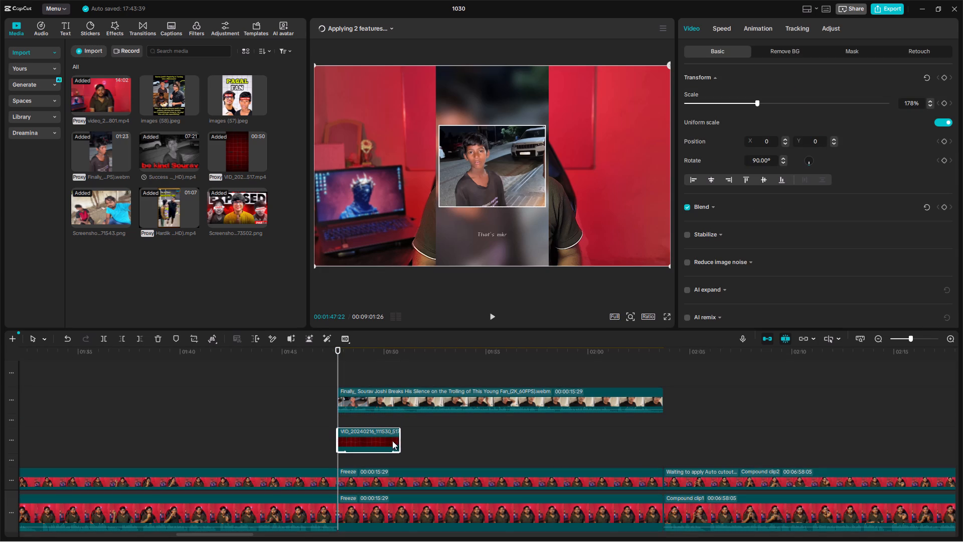
Extend the pasted red grid background to 00:00:15:29 to match the reply and play back its beginning.
left_click_drag(399, 441, 660, 443)
left_click(317, 433)
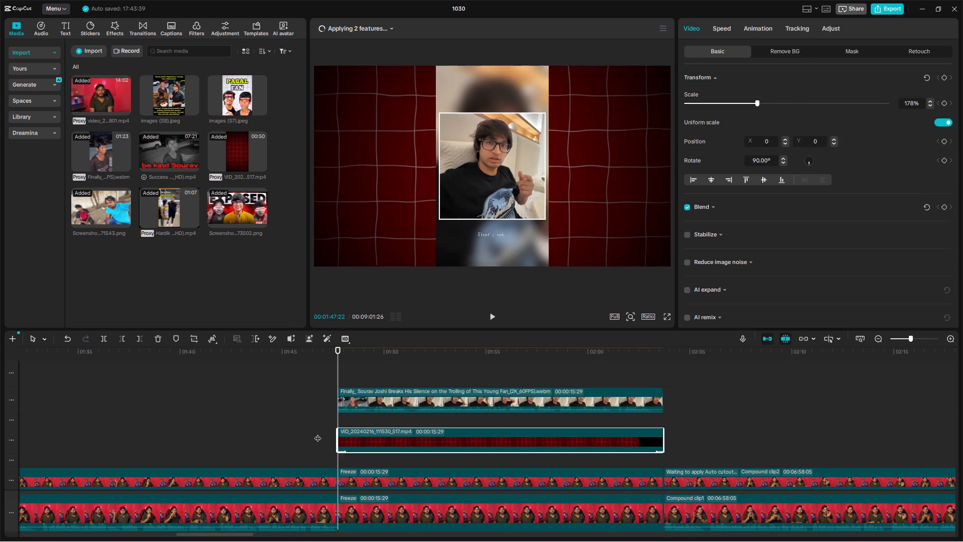
key("space")
scroll(322, 434, "up", 4, "ctrl")
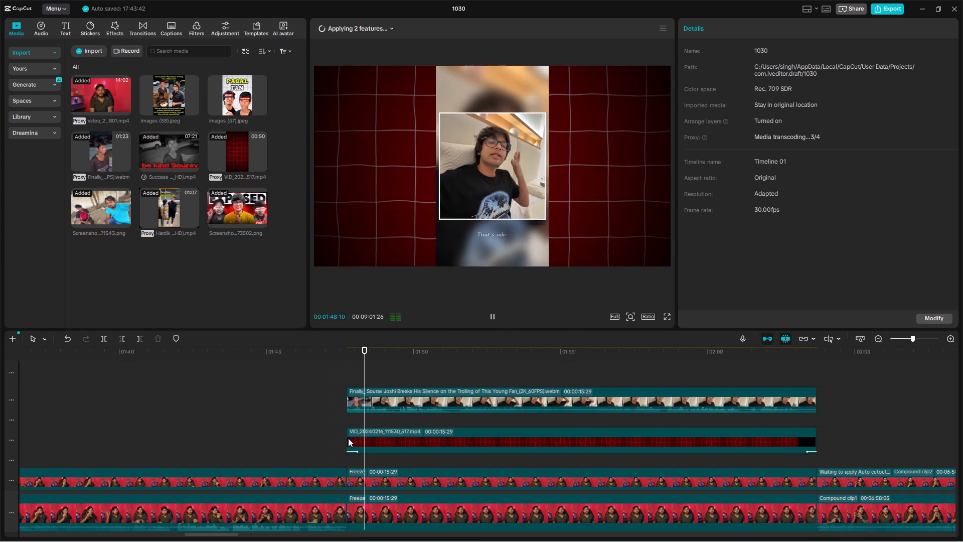
key("space")
Copy the Blur effect above the Hardik Pandya clip and paste it at 01:47:22 above the reply.
scroll(412, 405, "up", 1)
scroll(408, 393, "down", 2, "ctrl")
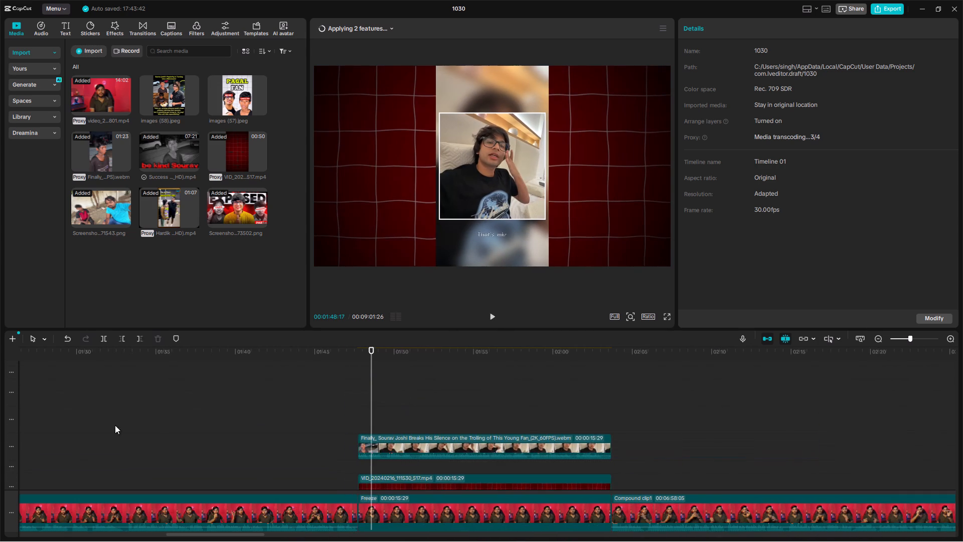
scroll(115, 425, "down", 4, "ctrl")
left_click(143, 377)
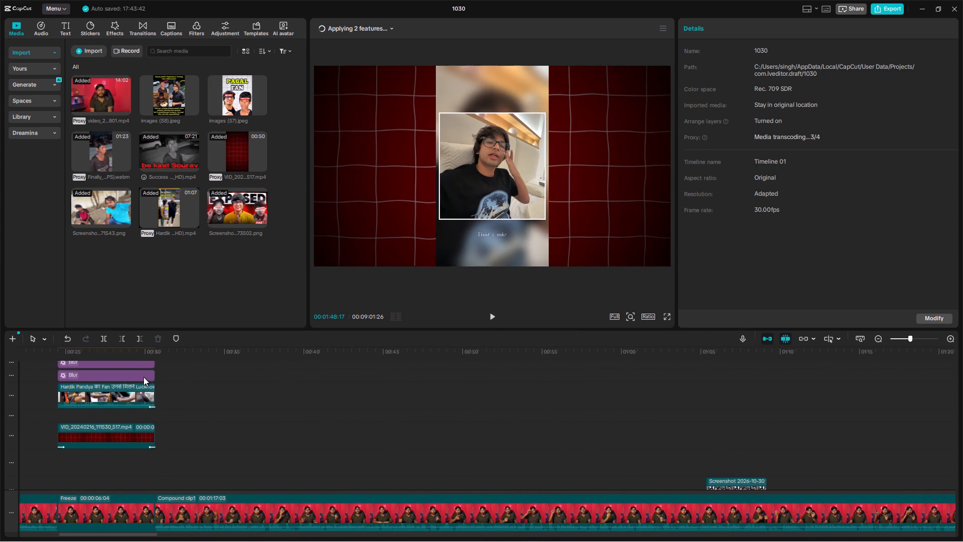
key("ctrl+c")
left_click(711, 444)
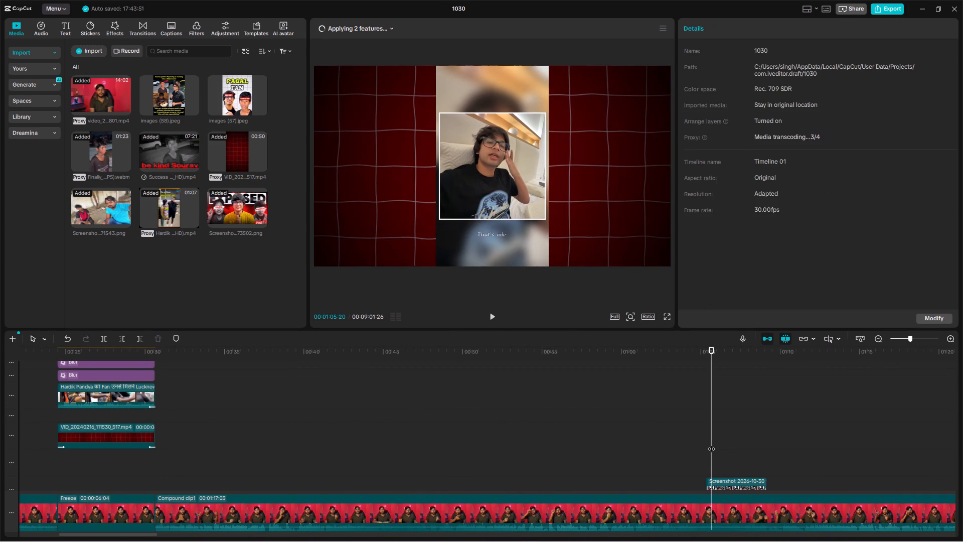
scroll(711, 444, "down", 4)
scroll(711, 444, "left", 2)
scroll(565, 481, "down", 6)
scroll(543, 435, "left", 1)
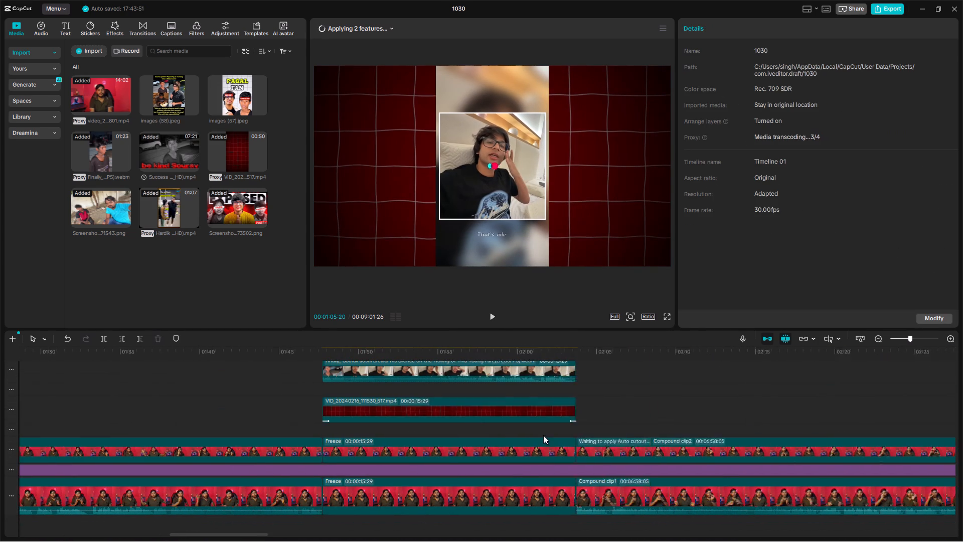
scroll(543, 435, "left", 1)
left_click(281, 427)
key("ctrl+b")
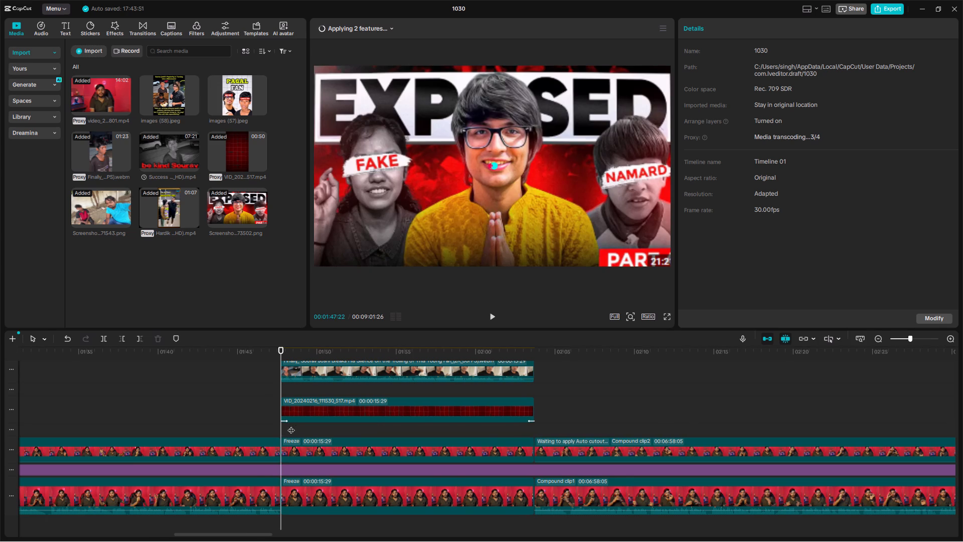
scroll(301, 430, "up", 5)
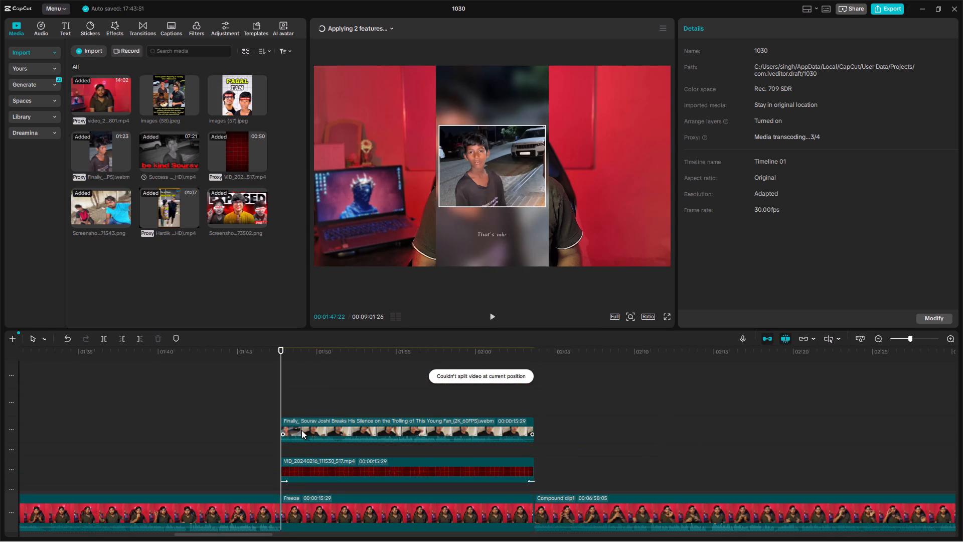
key("ctrl+v")
scroll(307, 425, "down", 4)
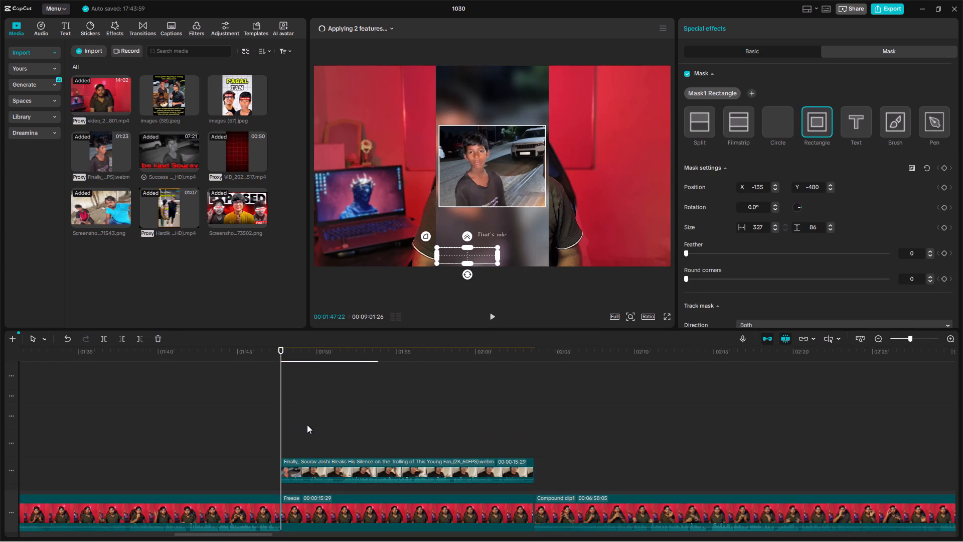
scroll(309, 420, "up", 3)
Extend the pasted Blur effect so it ends together with the reply and the freeze frames.
left_click_drag(377, 392, 520, 400)
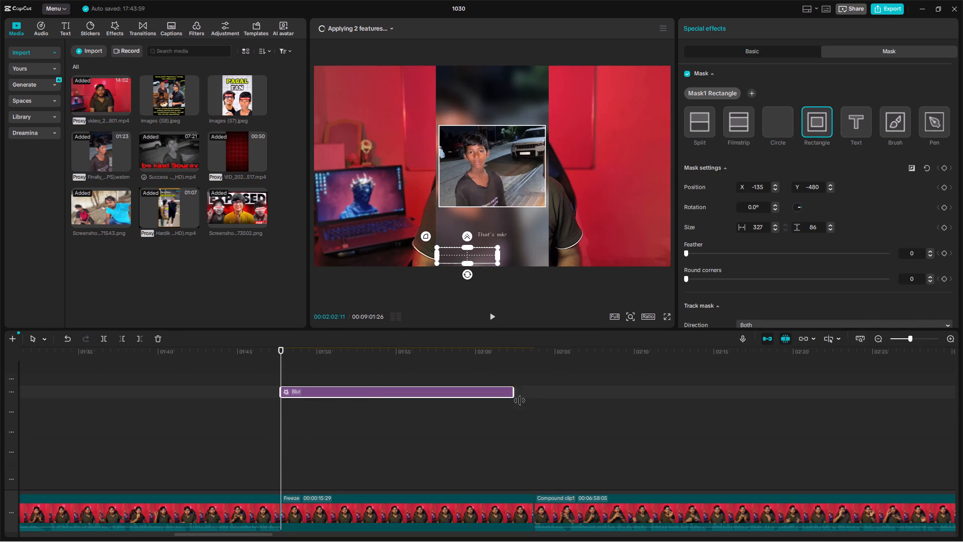
left_click_drag(520, 400, 533, 400)
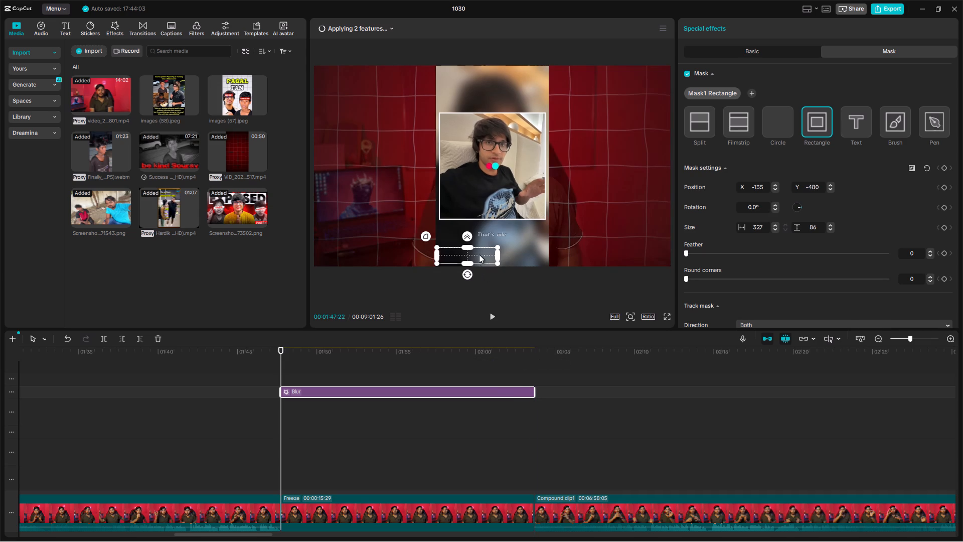
Move the Blur effect's rectangle mask to X 0, Y -375, covering the watermark text below the reply's picture.
left_click_drag(479, 254, 499, 238)
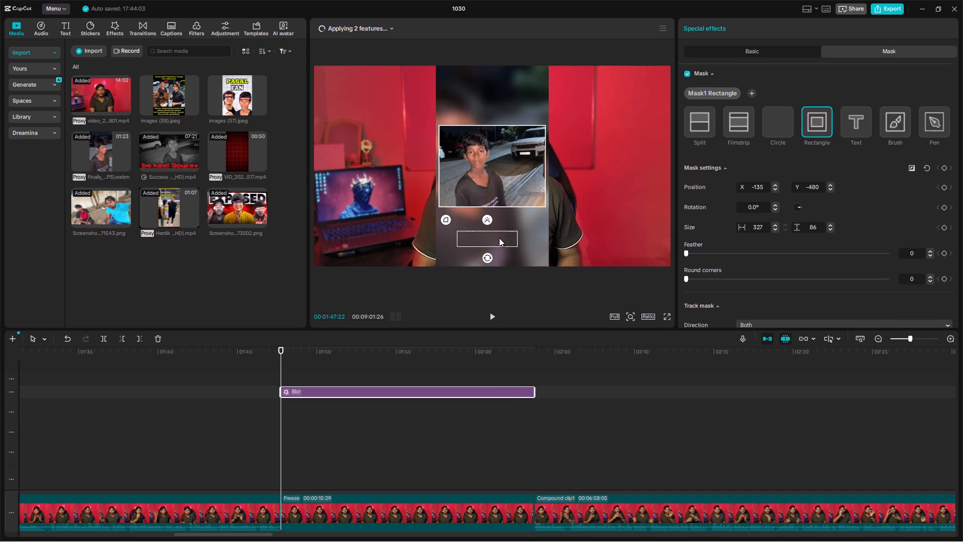
left_click_drag(499, 238, 503, 235)
left_click(503, 236)
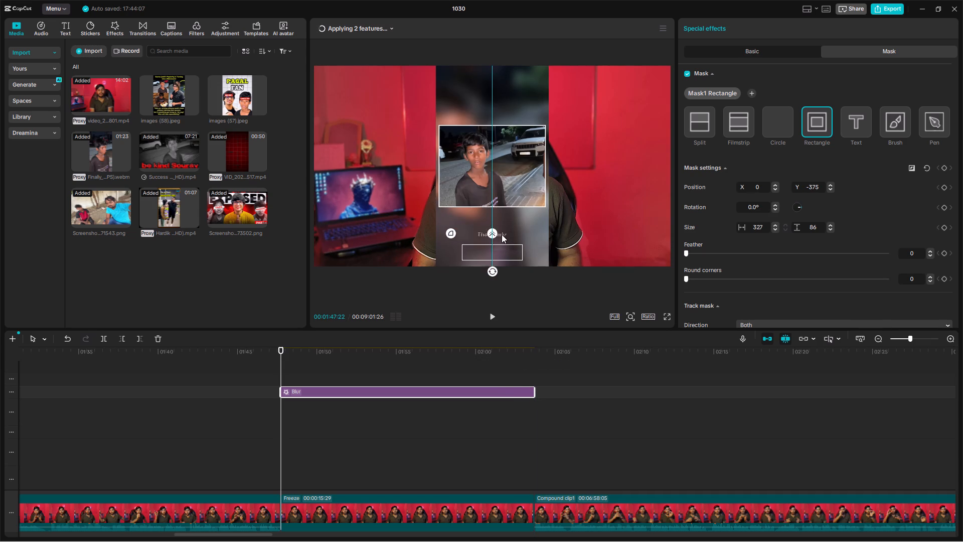
Preview the reply section in full screen from 01:46:21 to check the grid background and the blurred watermark.
left_click(264, 426)
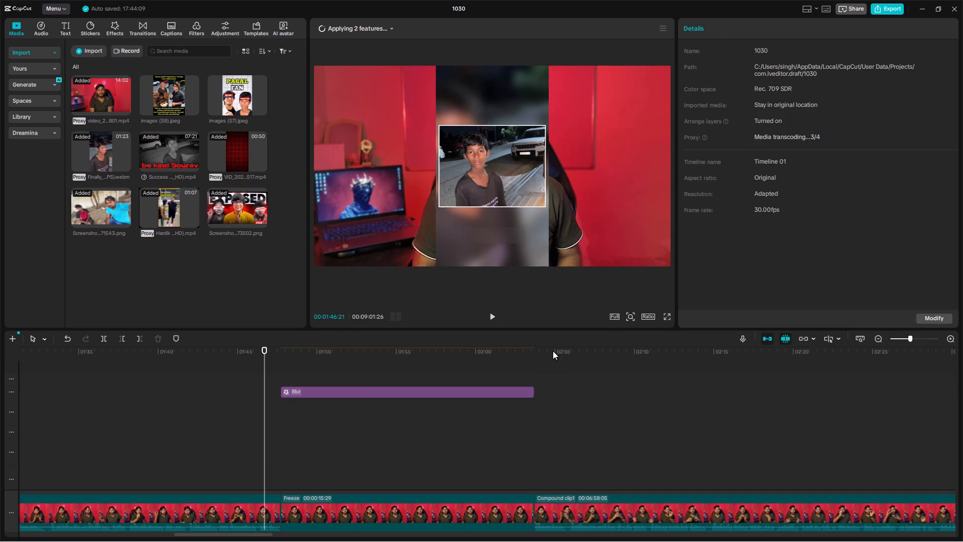
left_click(669, 317)
key("space")
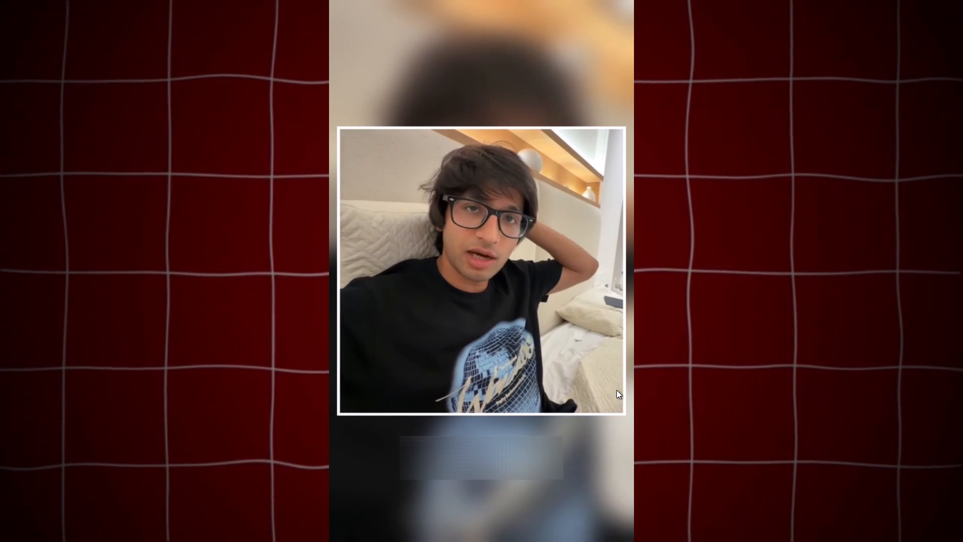
Apply the Clear Vocals voice filter to Sourav Joshi's reply clip.
left_click(610, 436)
left_click(607, 496)
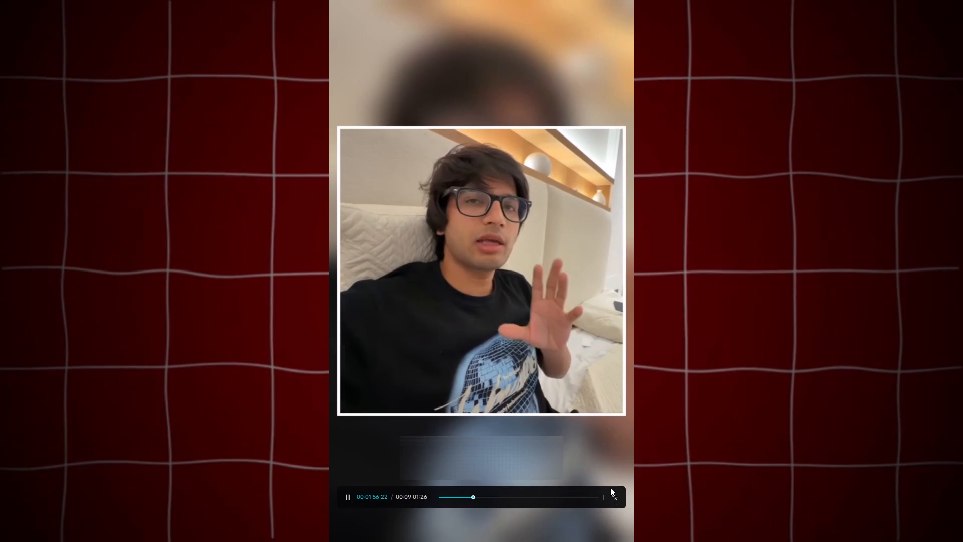
left_click(618, 495)
scroll(476, 417, "up", 4)
scroll(476, 423, "down", 5)
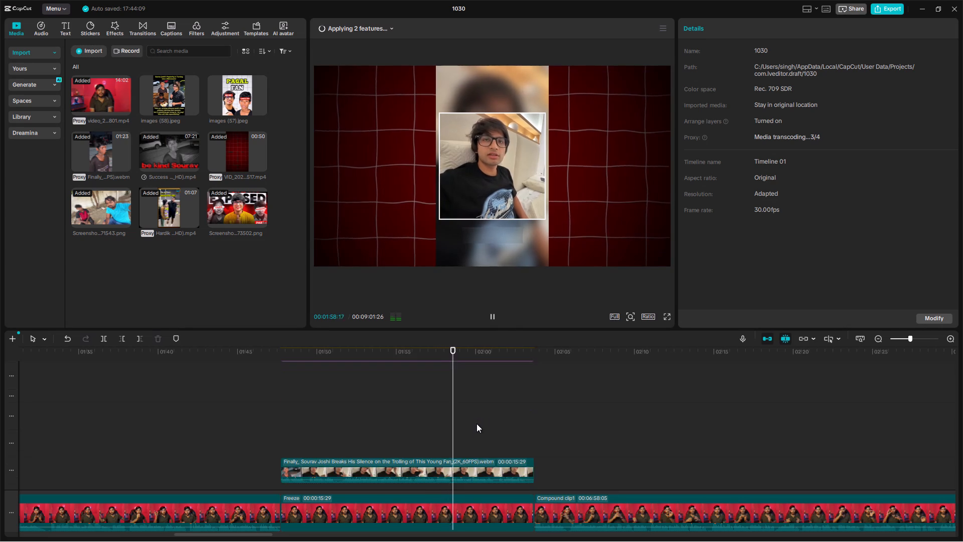
scroll(476, 424, "down", 2)
left_click(480, 438)
key("space")
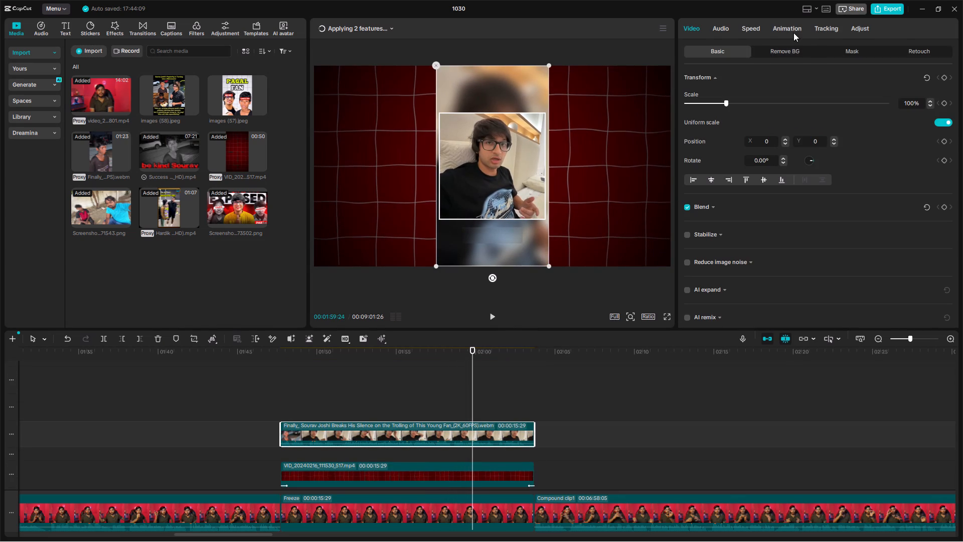
left_click(707, 29)
left_click(758, 34)
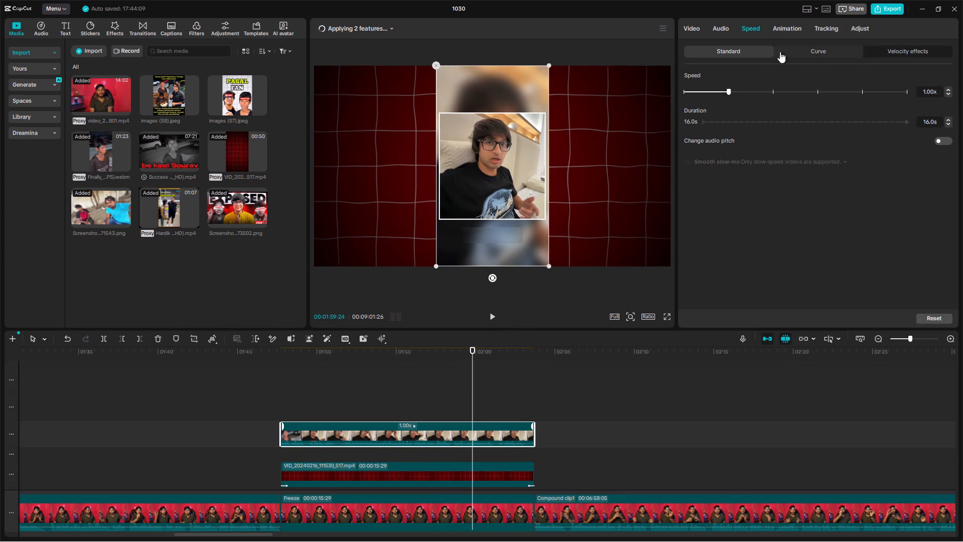
left_click(714, 31)
left_click(844, 54)
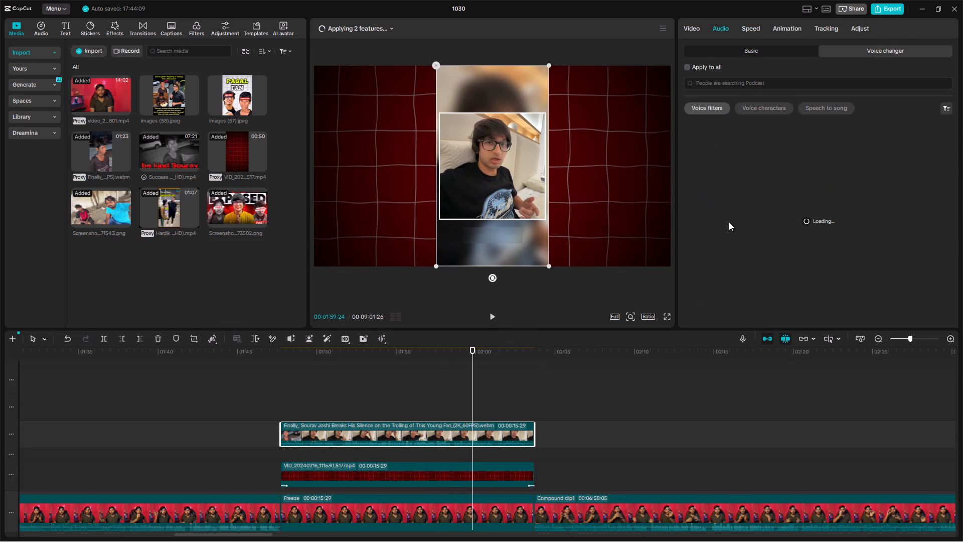
left_click(735, 161)
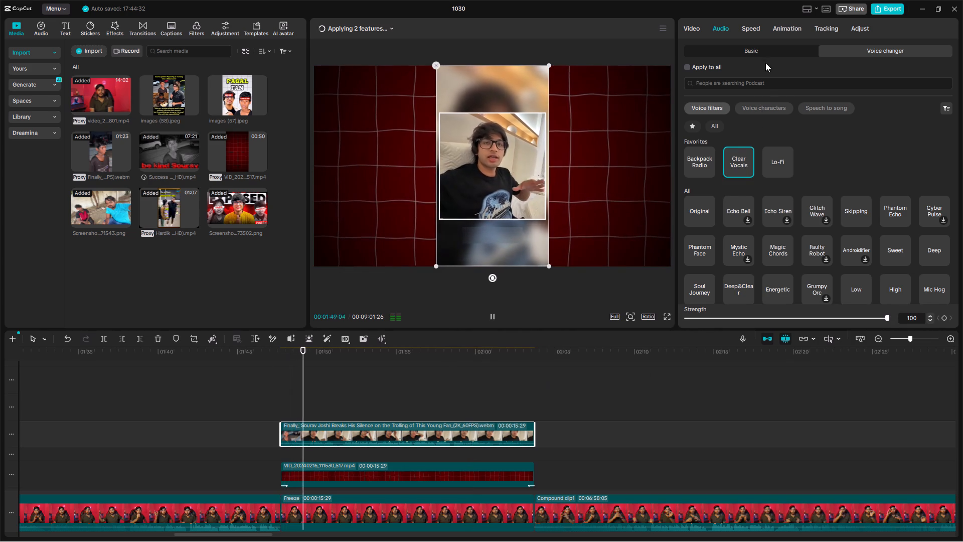
left_click(772, 47)
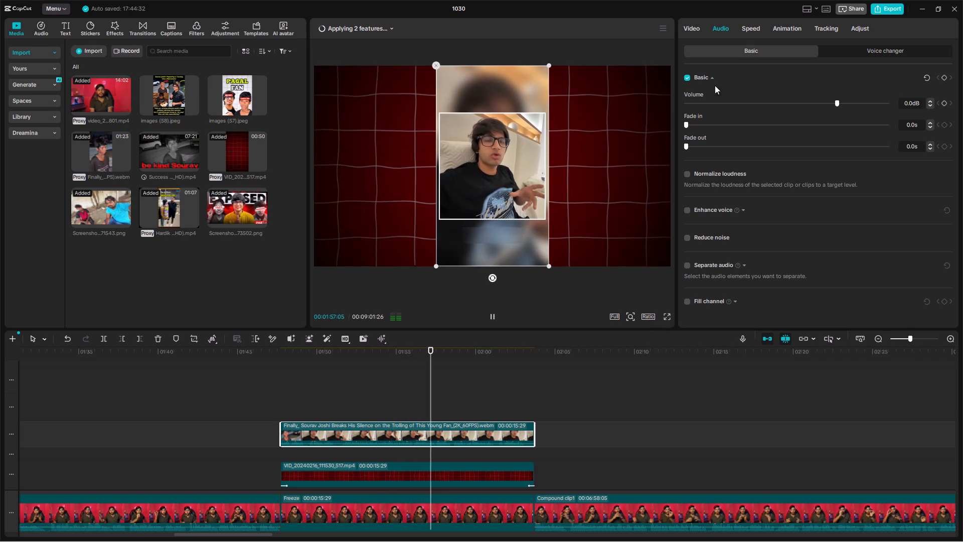
scroll(488, 455, "down", 3)
scroll(489, 453, "up", 4)
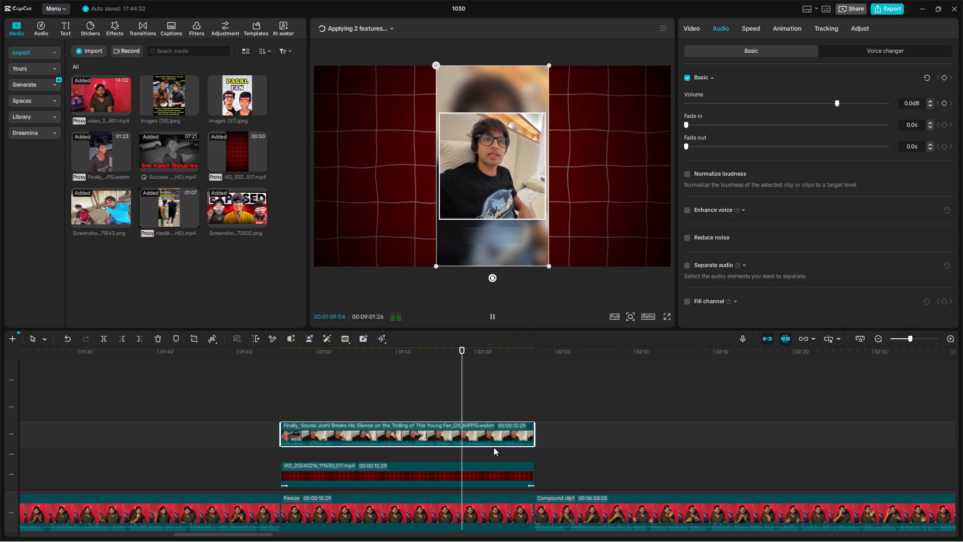
Lower the Blur effect above the reply to a strength of 28 and check it in full screen.
scroll(494, 447, "up", 2)
scroll(519, 375, "up", 2)
left_click(518, 379)
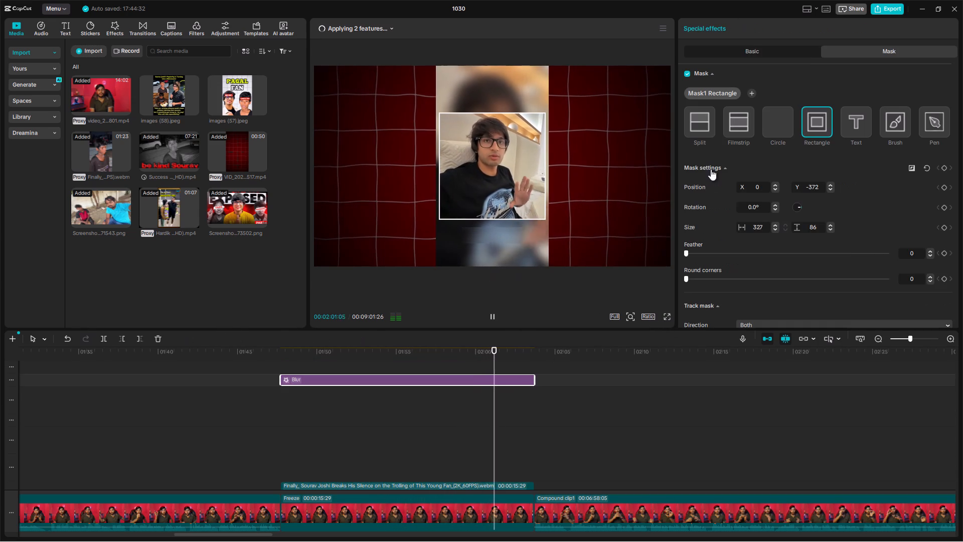
key("space")
left_click(778, 54)
left_click_drag(812, 116, 744, 113)
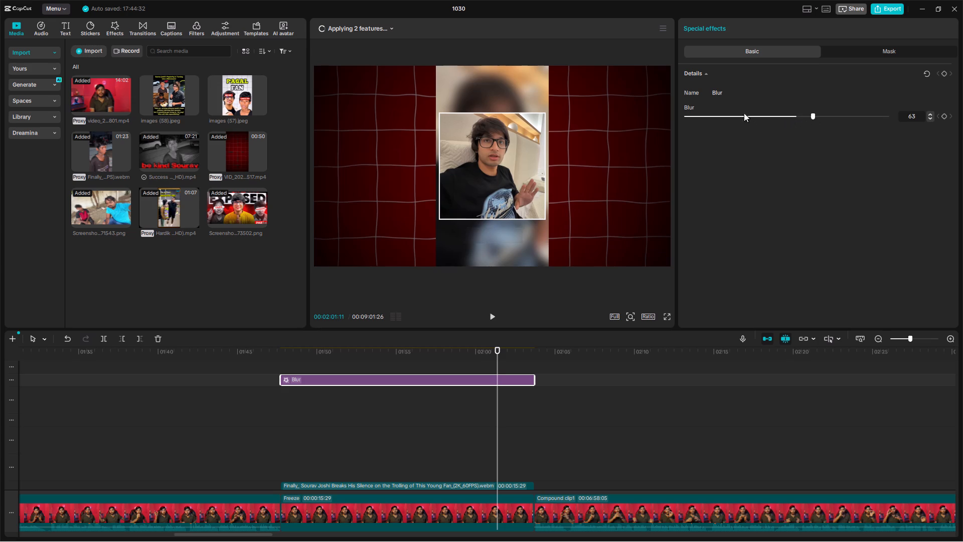
left_click_drag(744, 113, 763, 113)
left_click_drag(757, 118, 743, 118)
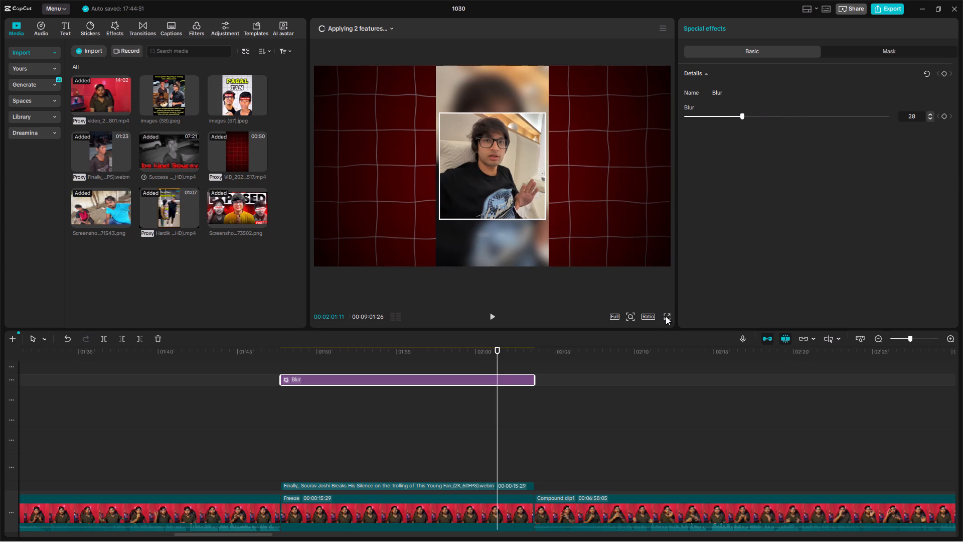
left_click(666, 317)
key("space")
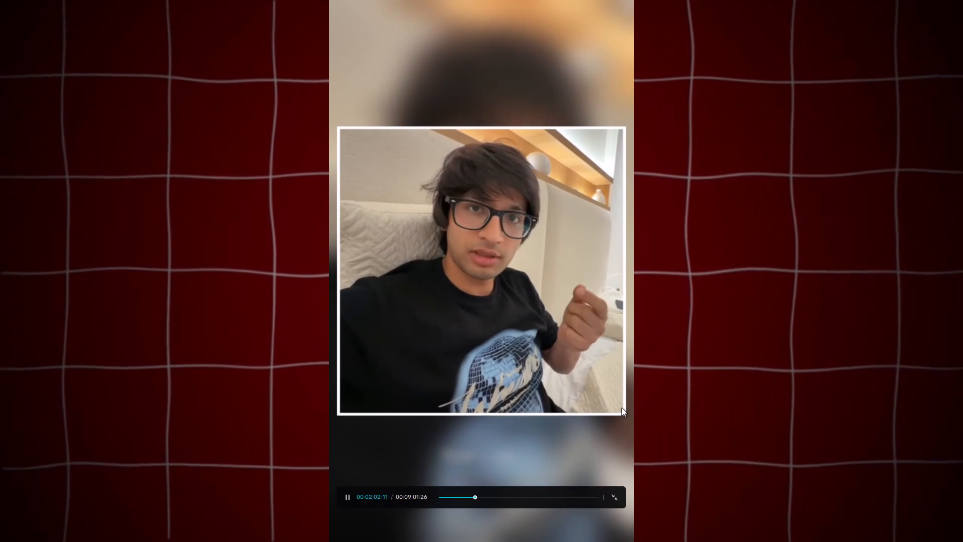
key("space")
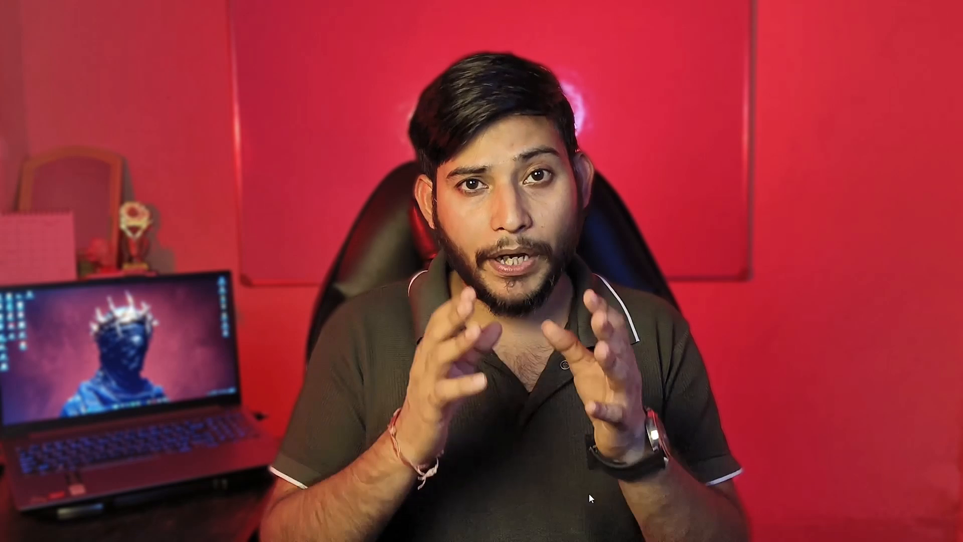
left_click(591, 501)
left_click(616, 501)
Give Sourav Joshi's reply clip a Fade Out exit animation of 0.3 s and replay its ending.
scroll(546, 458, "down", 8)
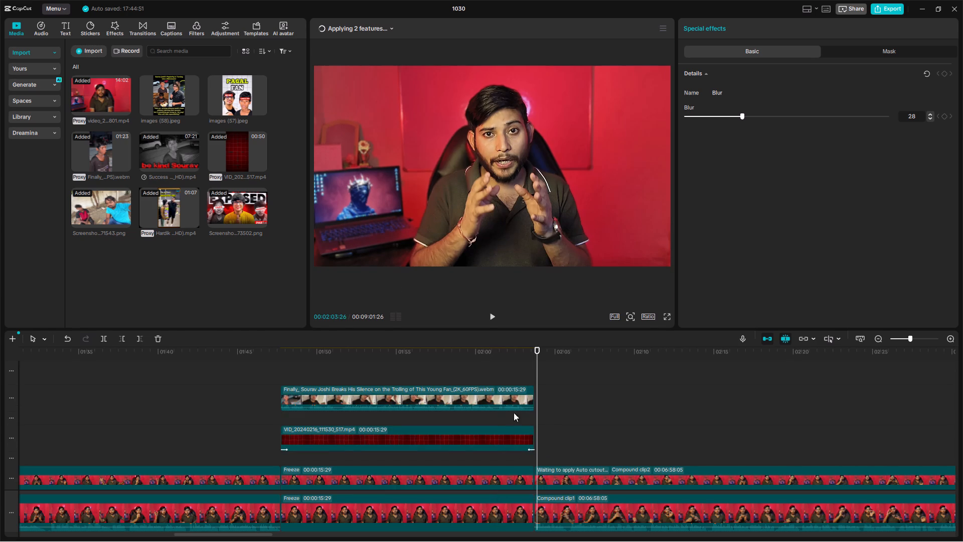
left_click(527, 397)
left_click(730, 32)
left_click(759, 28)
left_click(788, 25)
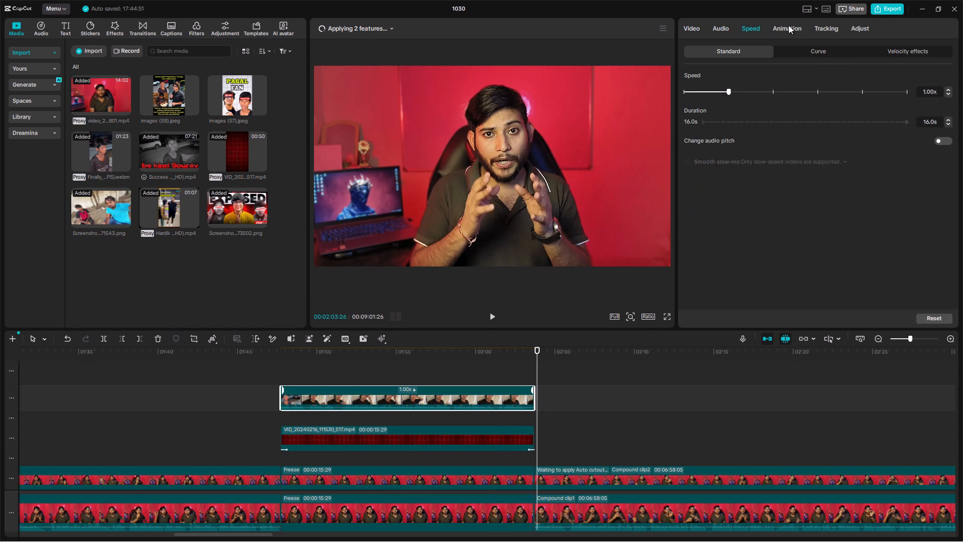
left_click(738, 112)
scroll(838, 312, "up", 3, "ctrl")
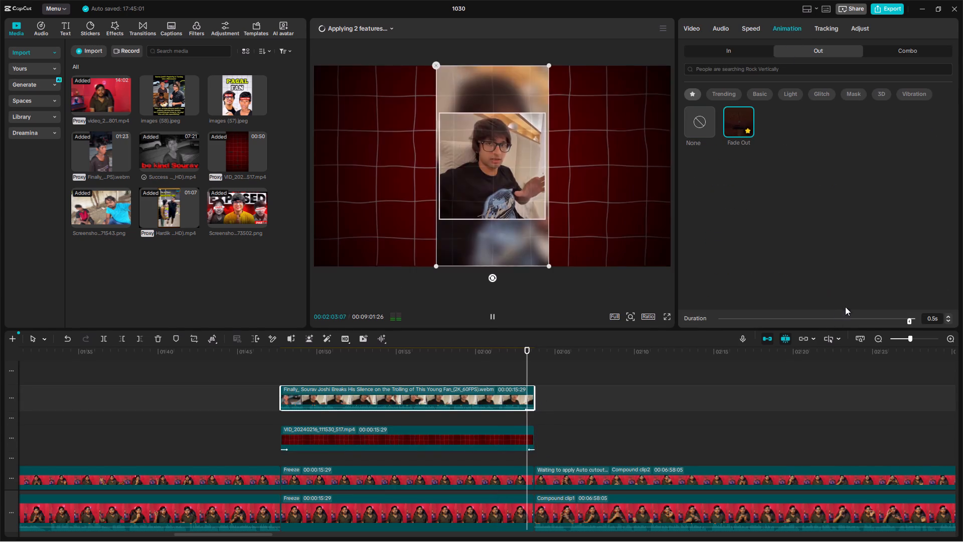
scroll(845, 307, "up", 4, "ctrl")
double_click(949, 319)
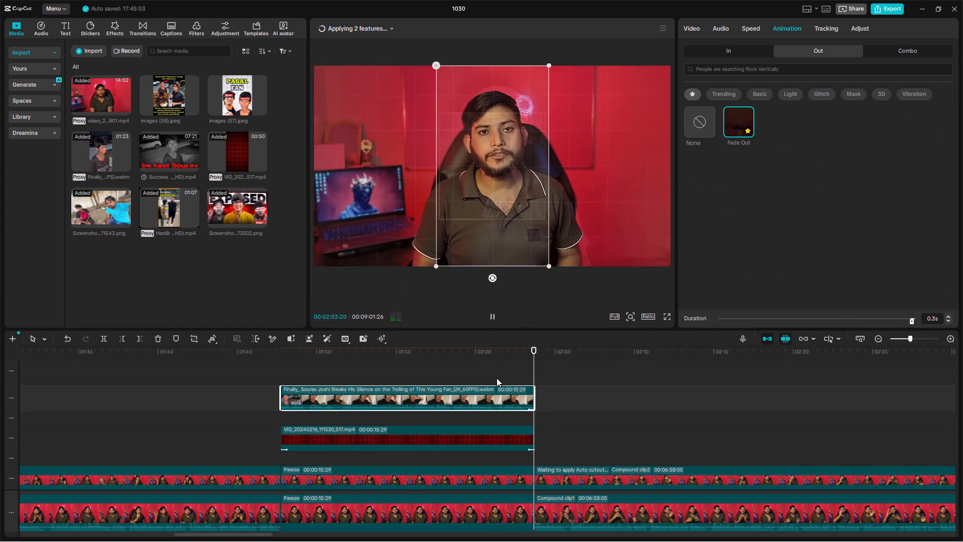
left_click(512, 360)
key("space")
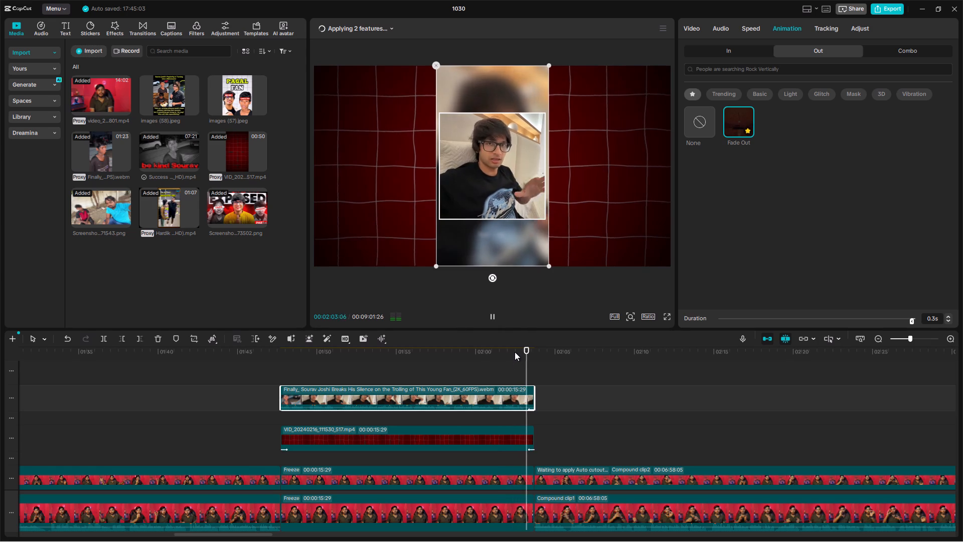
Listen to the presenter's talk following the reply, from about 02:03 to 02:20, while looking over the timeline.
scroll(515, 352, "left", 1)
scroll(515, 351, "down", 6, "ctrl")
scroll(523, 356, "left", 1)
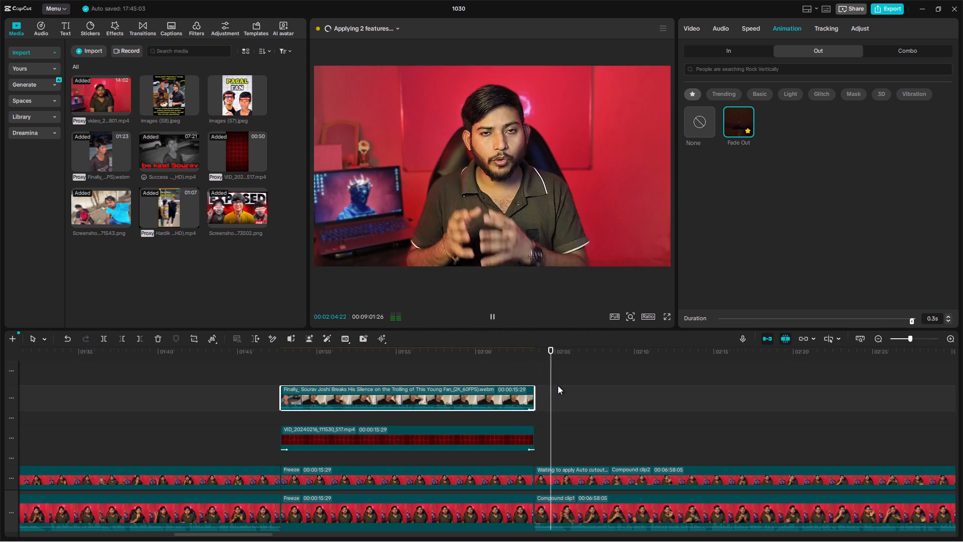
scroll(612, 400, "left", 1)
scroll(514, 439, "down", 6, "ctrl")
scroll(516, 432, "up", 8, "ctrl")
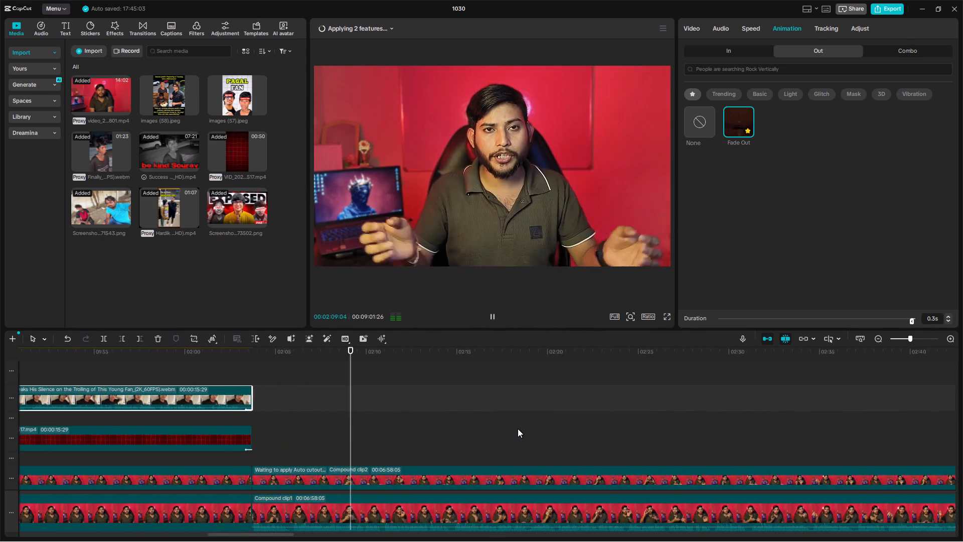
scroll(519, 428, "up", 4, "ctrl")
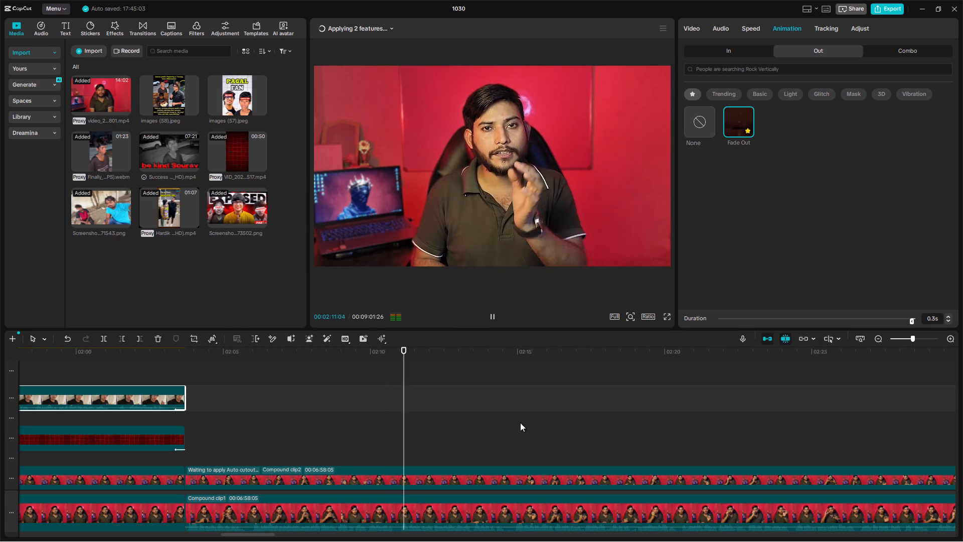
scroll(520, 423, "down", 7, "ctrl")
scroll(396, 434, "left", 1)
scroll(370, 447, "down", 1, "ctrl")
scroll(367, 448, "left", 1, "ctrl")
scroll(351, 454, "down", 1, "ctrl")
scroll(318, 464, "up", 8)
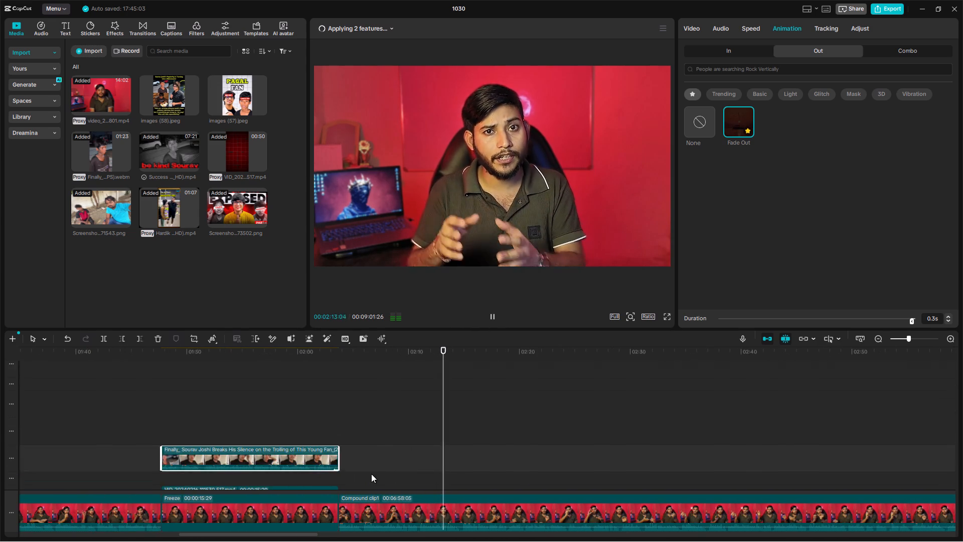
scroll(371, 474, "up", 8)
scroll(382, 468, "down", 11)
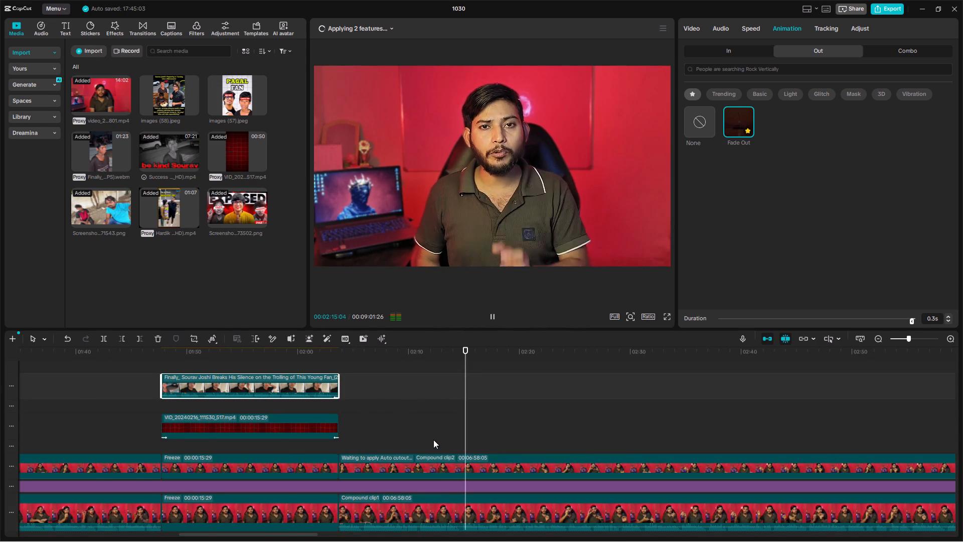
scroll(434, 438, "up", 12, "ctrl")
scroll(446, 427, "left", 1)
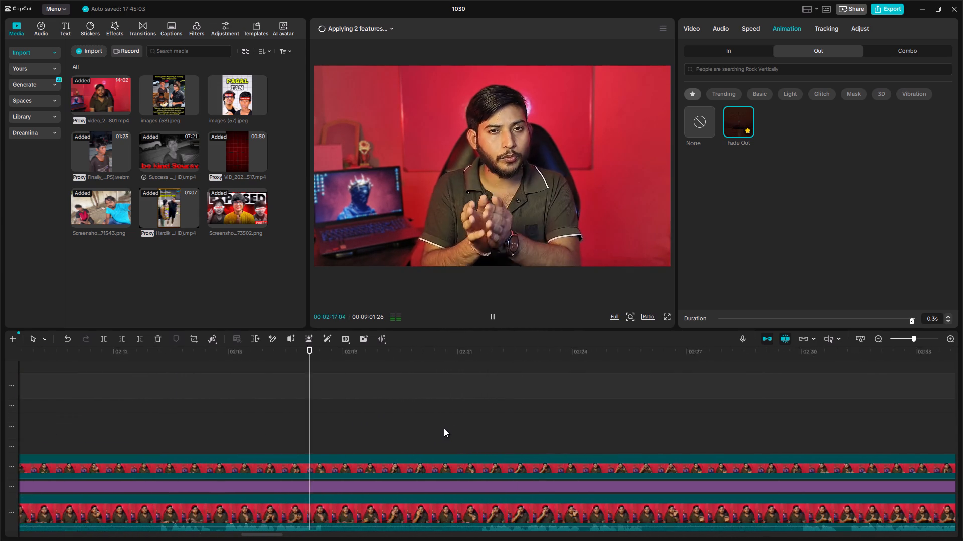
scroll(444, 428, "left", 1)
scroll(444, 425, "down", 6, "ctrl")
scroll(444, 425, "left", 1)
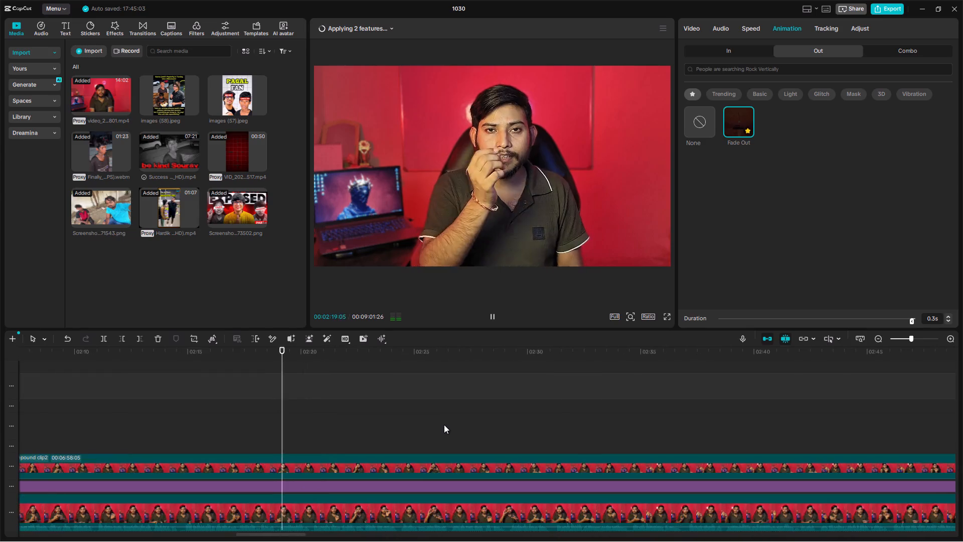
scroll(444, 425, "down", 7, "ctrl")
left_click(98, 50)
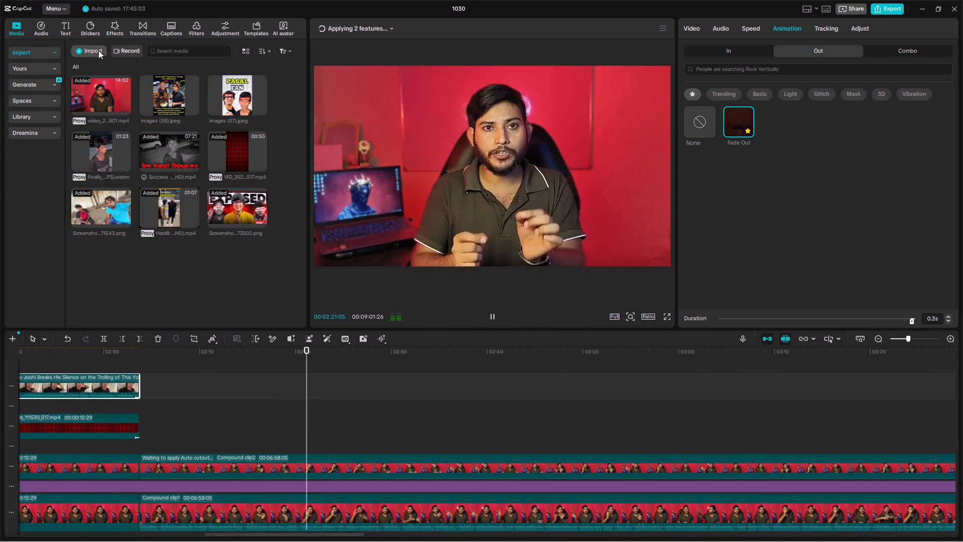
left_click(117, 68)
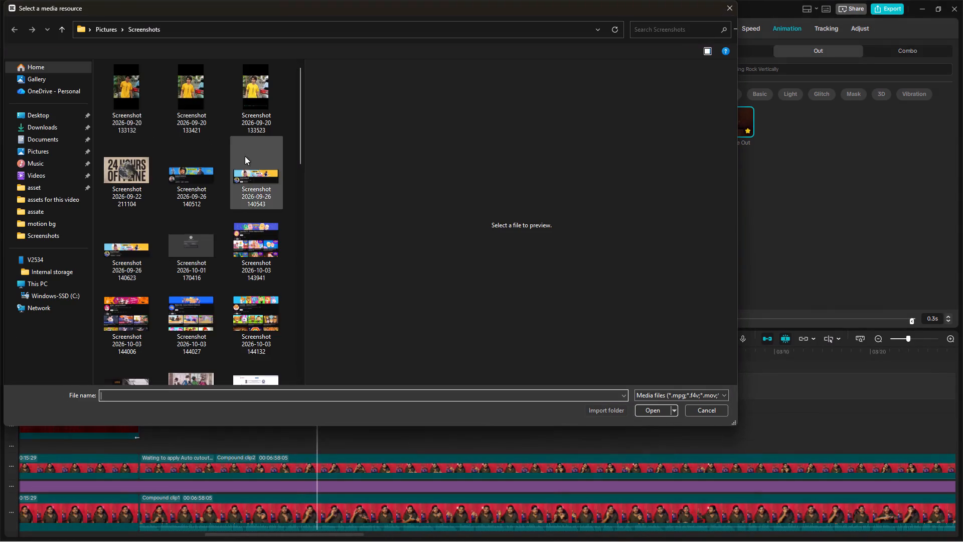
scroll(169, 256, "down", 1)
left_click(57, 122)
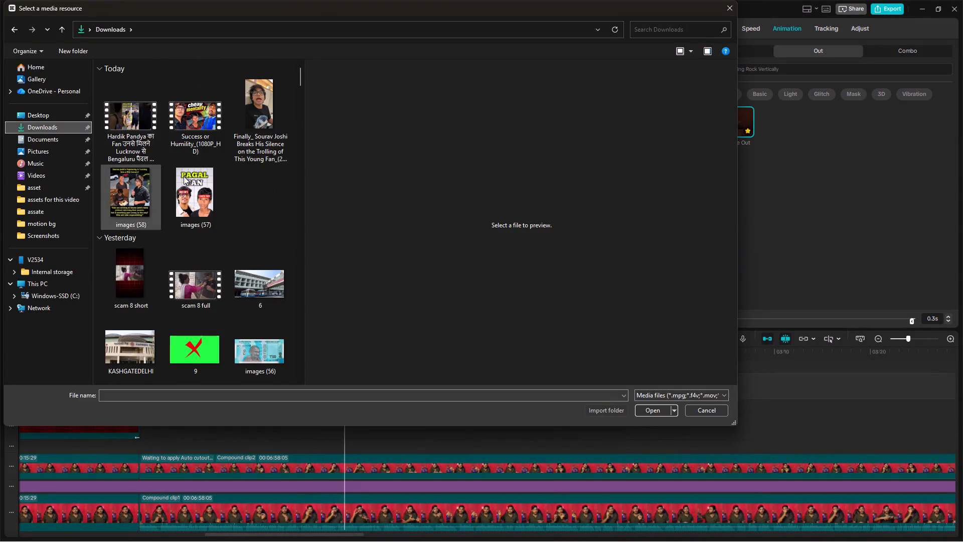
left_click(48, 192)
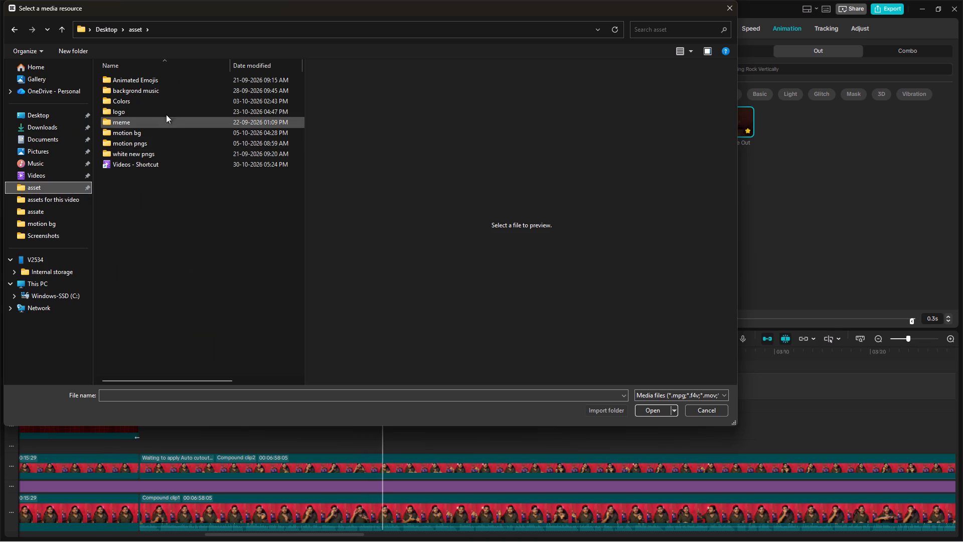
double_click(165, 131)
scroll(213, 196, "down", 5)
scroll(218, 309, "down", 6)
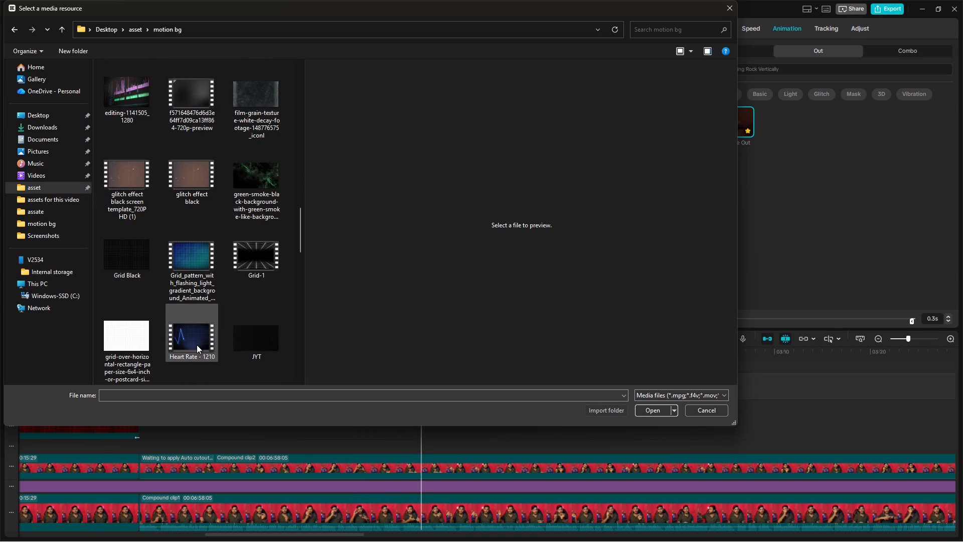
scroll(186, 347, "down", 5)
left_click(199, 295)
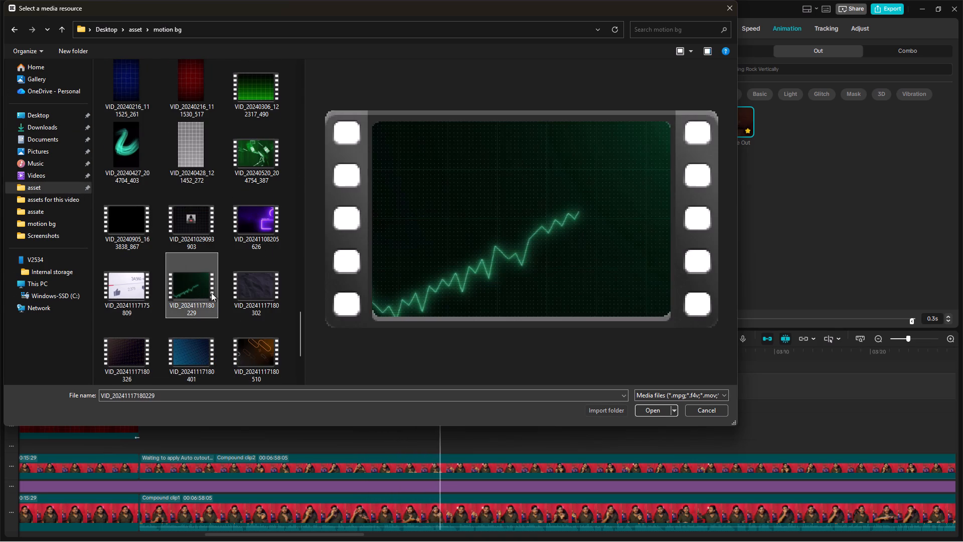
left_click(659, 411)
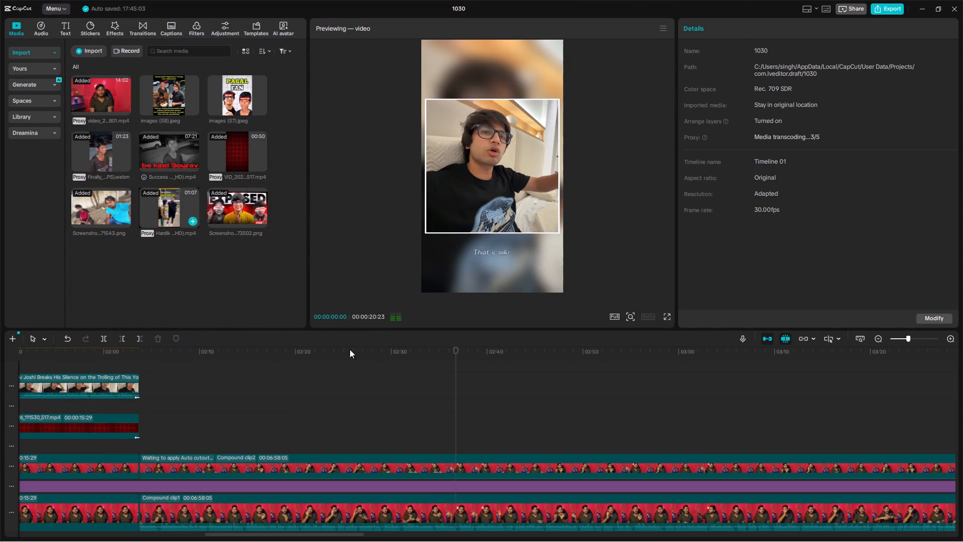
Place the green graph video above the presenter's clips at about 02:18 and replay the talk from 02:08:19.
left_click(148, 413)
left_click(187, 413)
key("space")
left_click_drag(115, 269, 284, 396)
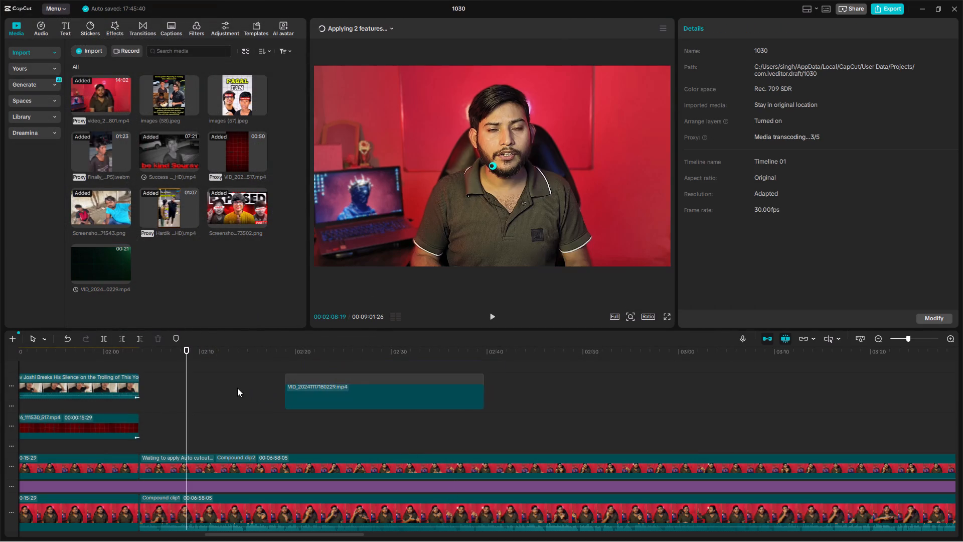
key("space")
key("space")
key("space")
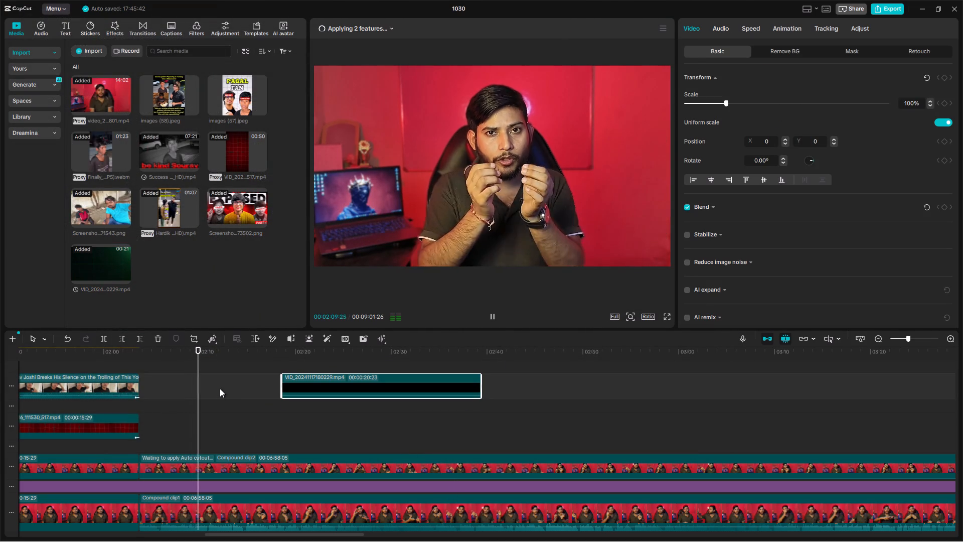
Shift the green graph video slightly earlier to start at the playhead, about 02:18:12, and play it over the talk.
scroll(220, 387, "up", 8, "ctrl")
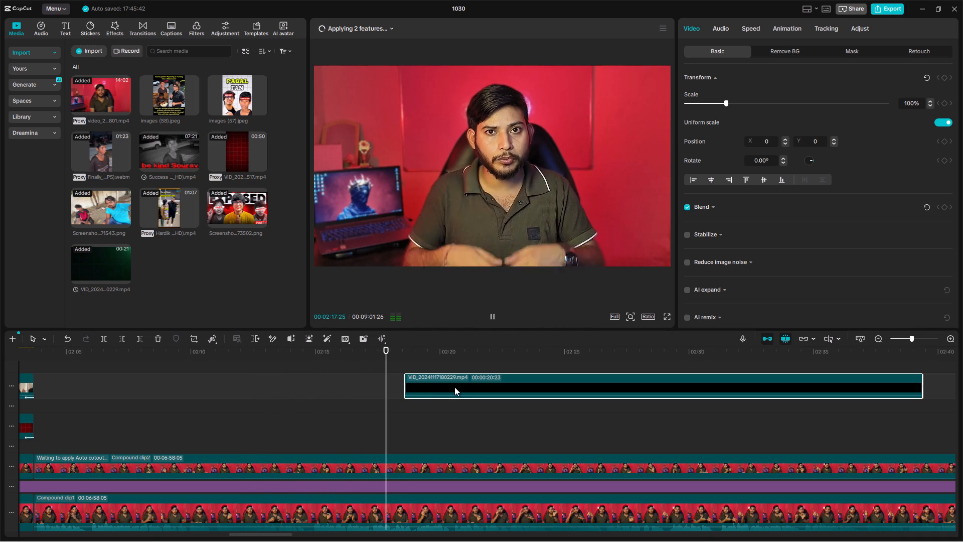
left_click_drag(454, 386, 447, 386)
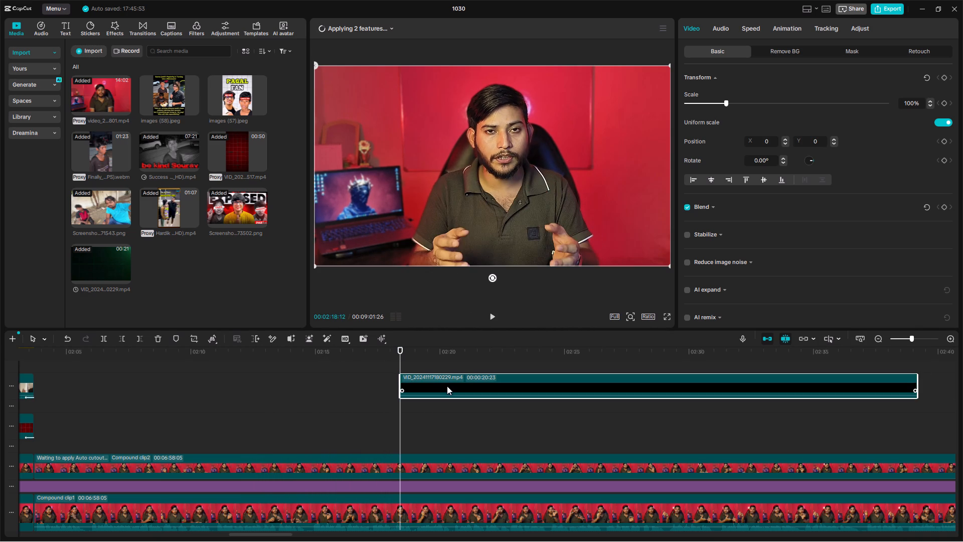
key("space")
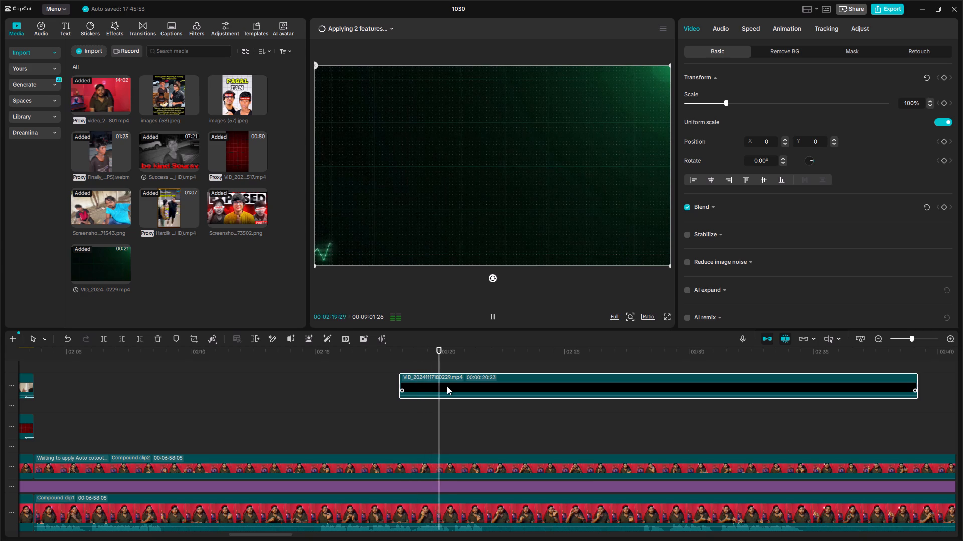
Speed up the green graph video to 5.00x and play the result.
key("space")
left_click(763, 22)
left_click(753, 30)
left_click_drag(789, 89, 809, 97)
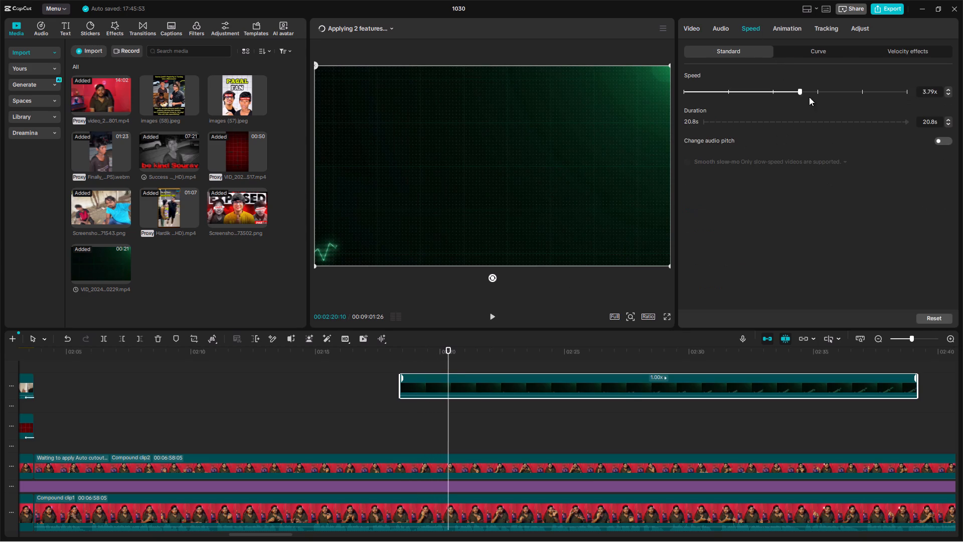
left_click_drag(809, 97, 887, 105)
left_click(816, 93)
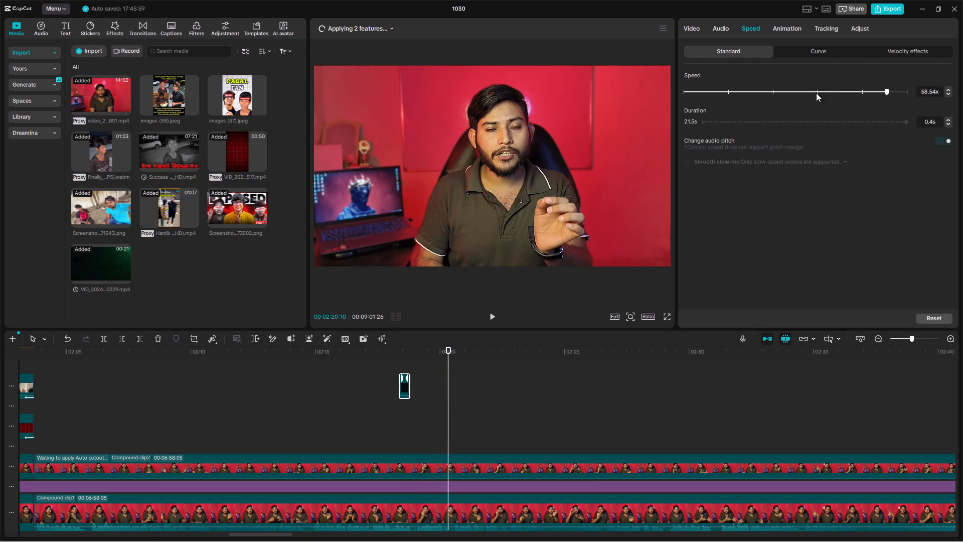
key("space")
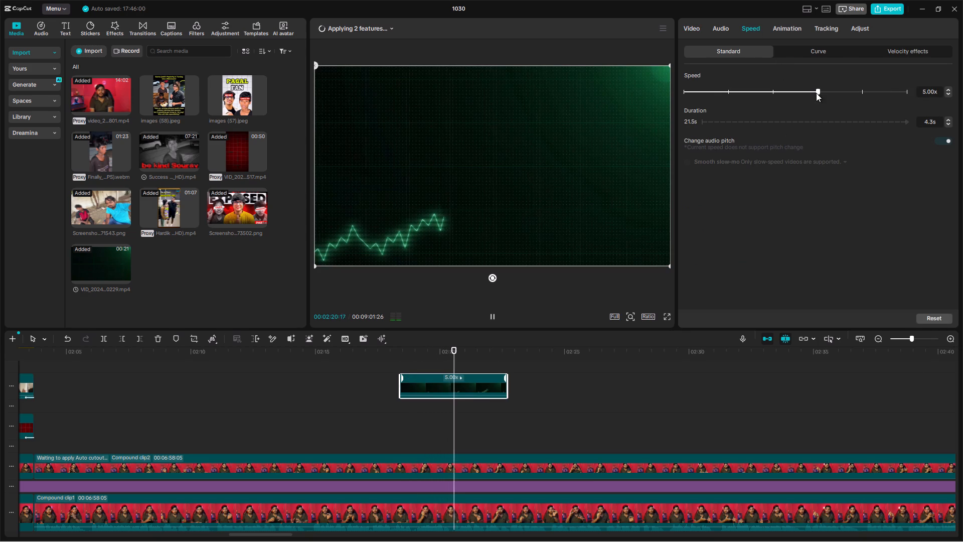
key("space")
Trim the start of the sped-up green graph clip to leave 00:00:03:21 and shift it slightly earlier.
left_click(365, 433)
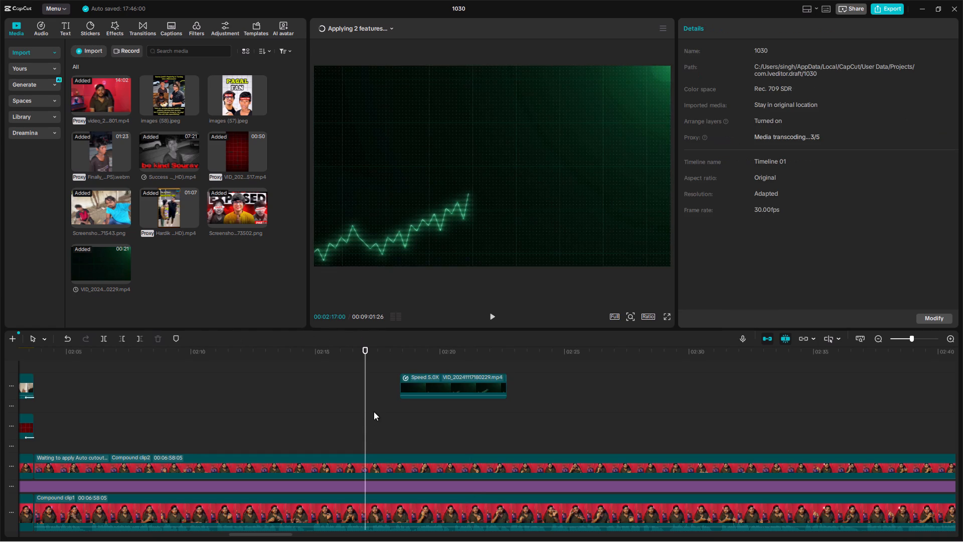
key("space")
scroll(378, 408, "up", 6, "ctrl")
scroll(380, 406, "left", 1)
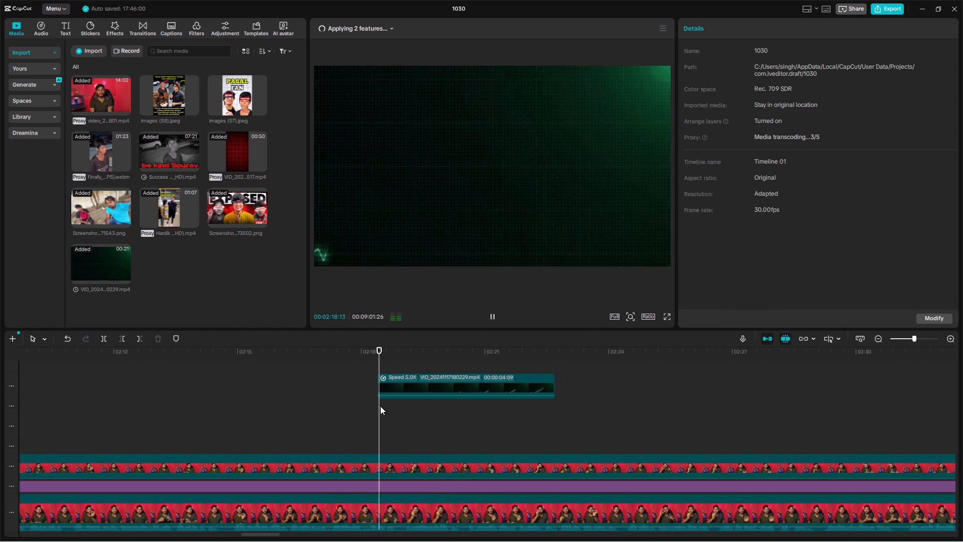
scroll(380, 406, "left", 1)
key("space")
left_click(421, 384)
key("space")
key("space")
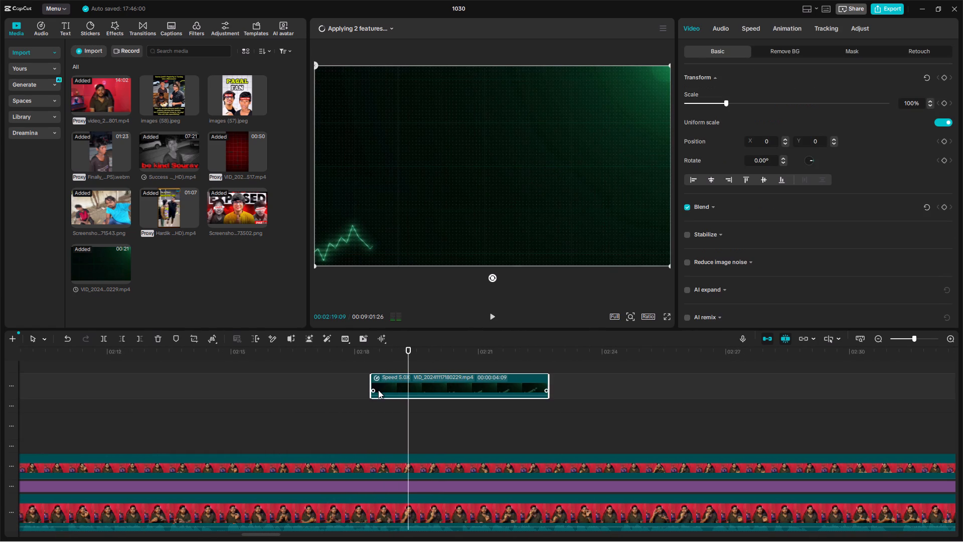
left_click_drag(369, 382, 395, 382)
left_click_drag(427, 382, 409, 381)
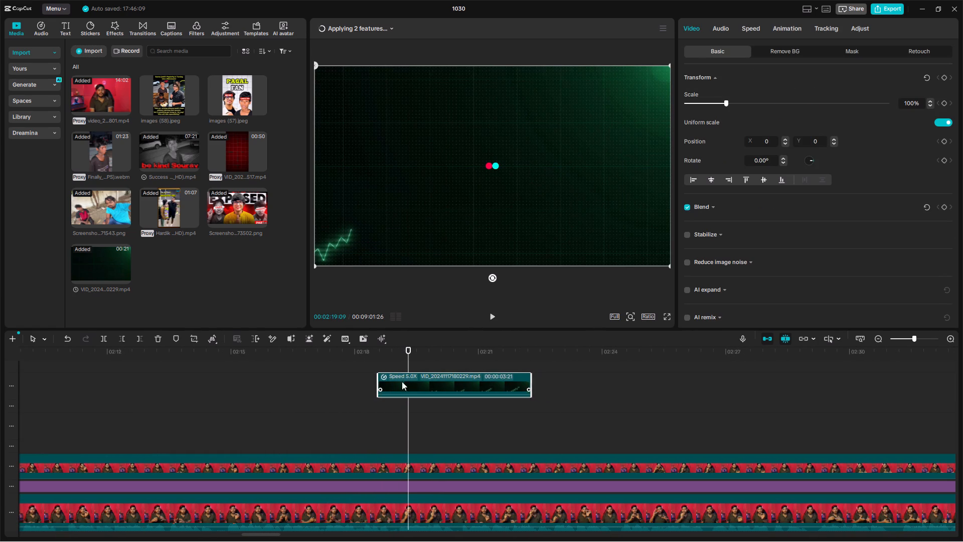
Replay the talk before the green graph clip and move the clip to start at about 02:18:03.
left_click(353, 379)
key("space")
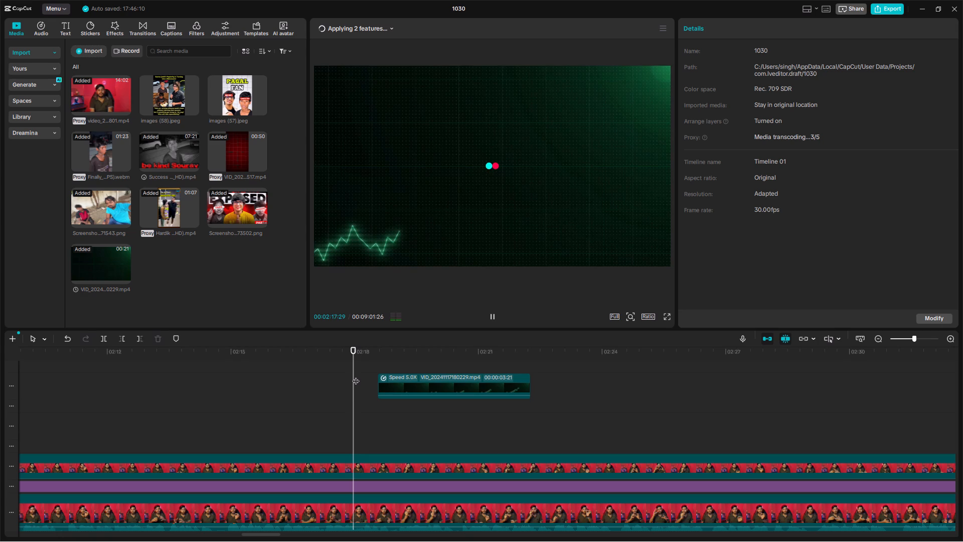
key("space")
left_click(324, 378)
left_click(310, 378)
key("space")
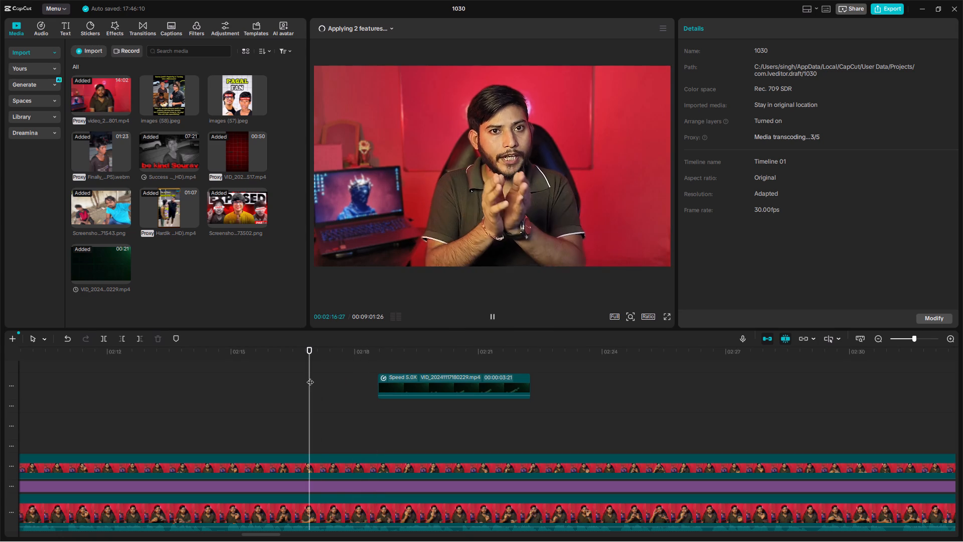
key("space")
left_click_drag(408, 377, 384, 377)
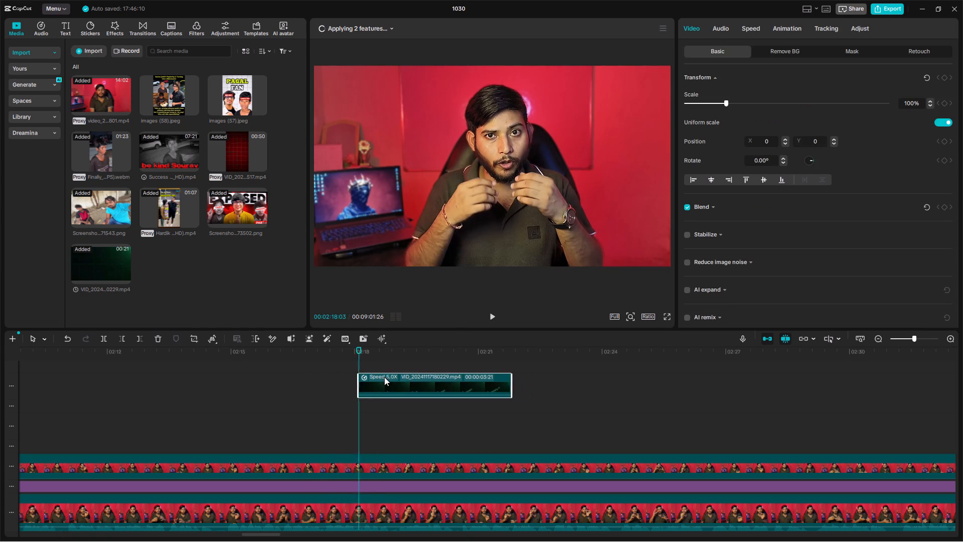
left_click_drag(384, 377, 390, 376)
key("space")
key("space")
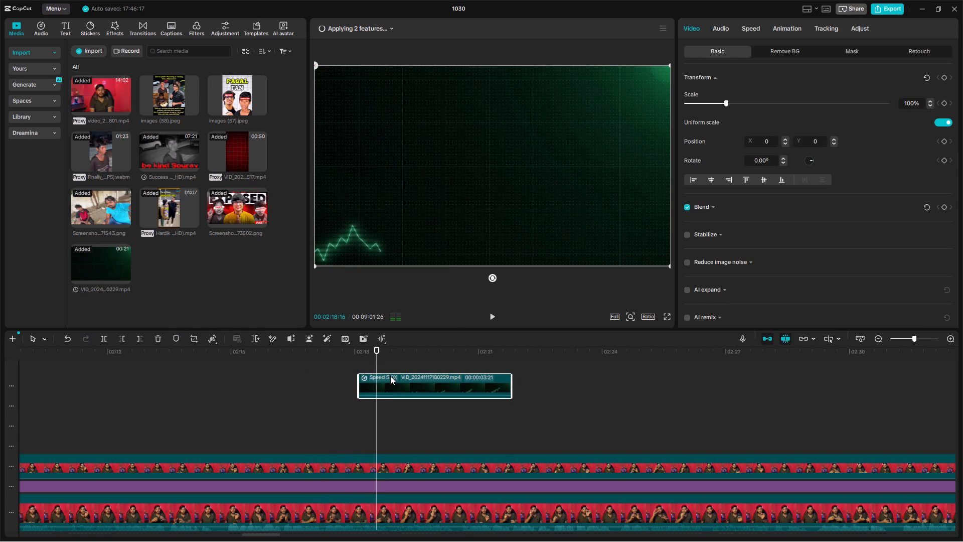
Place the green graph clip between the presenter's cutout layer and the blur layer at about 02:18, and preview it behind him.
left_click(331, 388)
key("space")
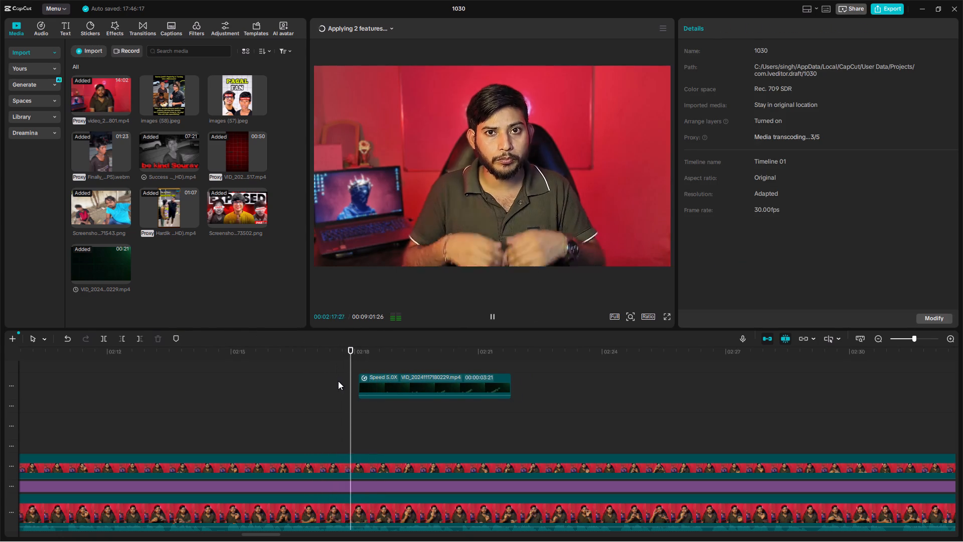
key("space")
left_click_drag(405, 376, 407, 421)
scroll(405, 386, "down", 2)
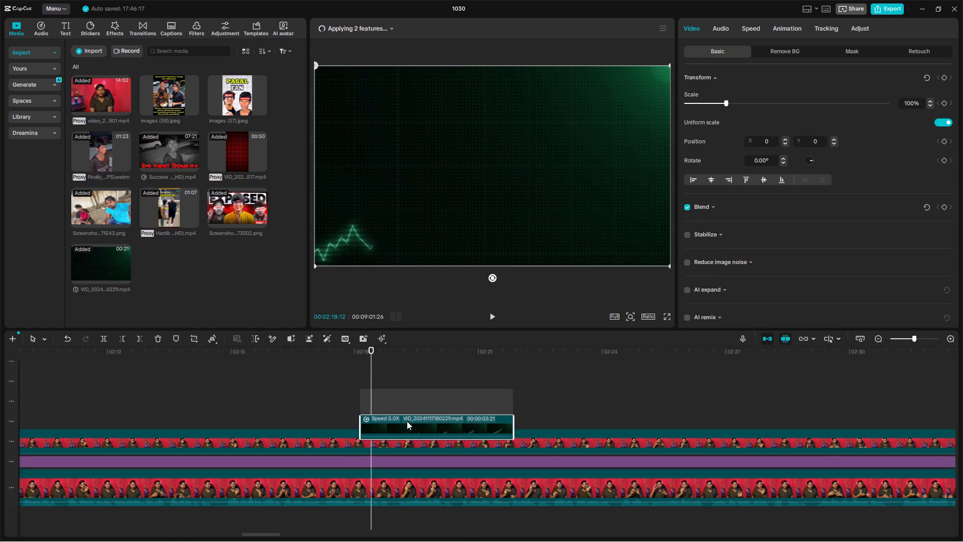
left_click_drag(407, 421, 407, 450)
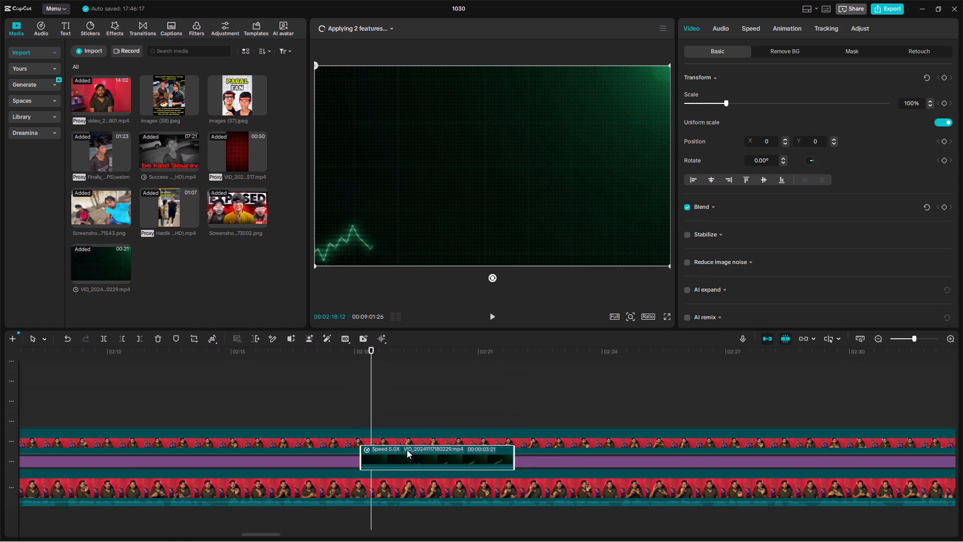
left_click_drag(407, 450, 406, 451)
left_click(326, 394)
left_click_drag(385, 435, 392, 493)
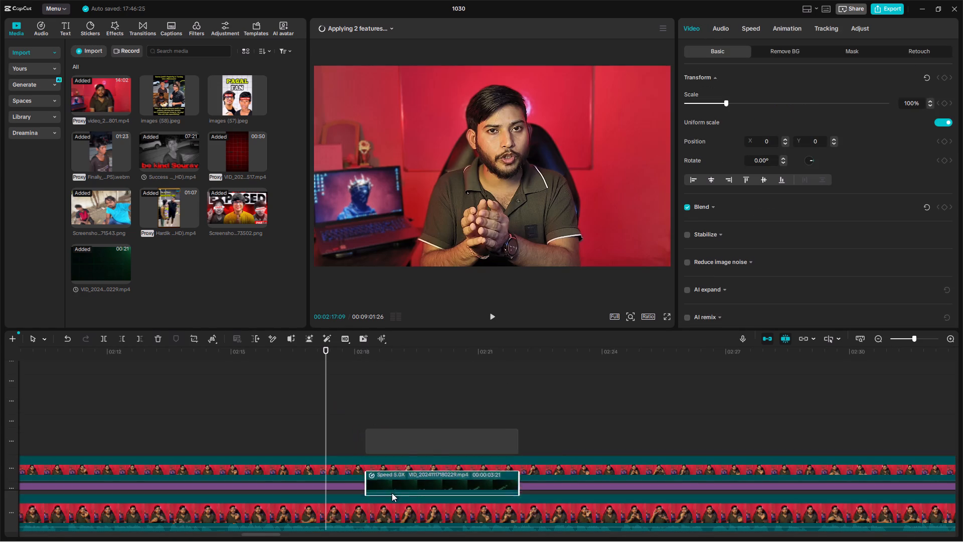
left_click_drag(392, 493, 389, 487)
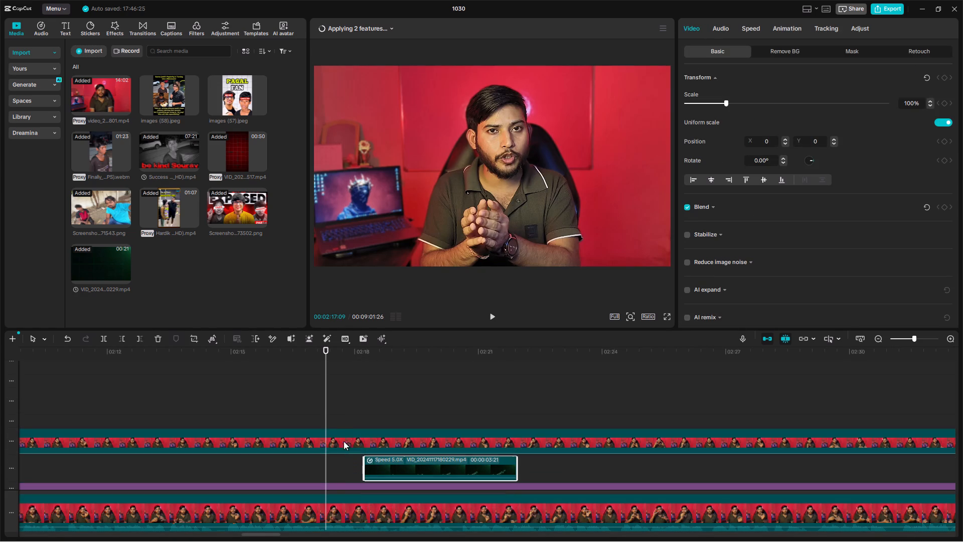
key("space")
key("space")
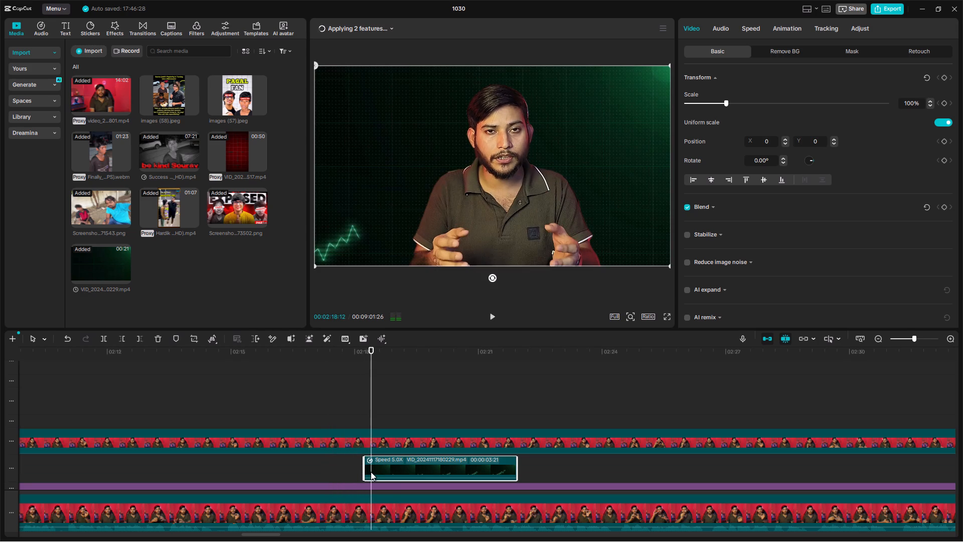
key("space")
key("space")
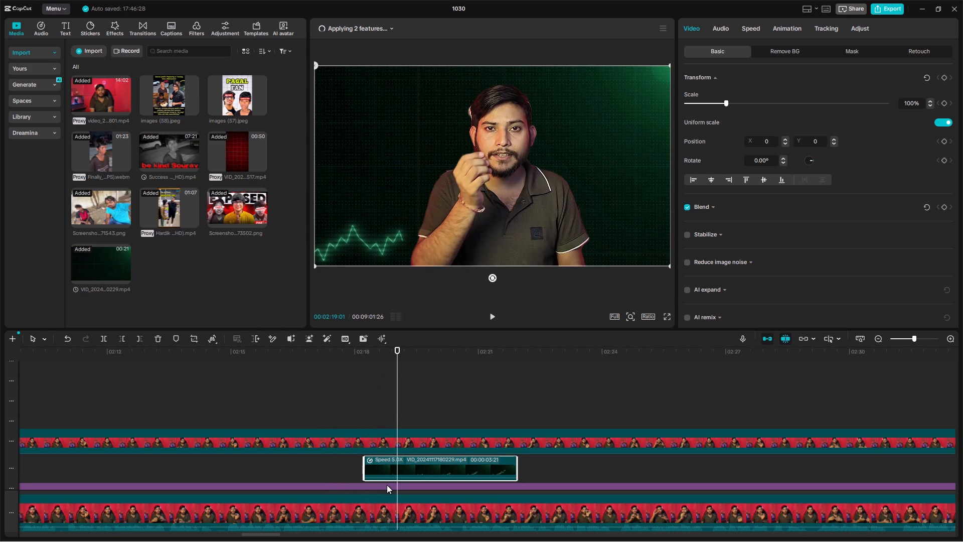
Delete the green graph clip from the timeline.
left_click(415, 468)
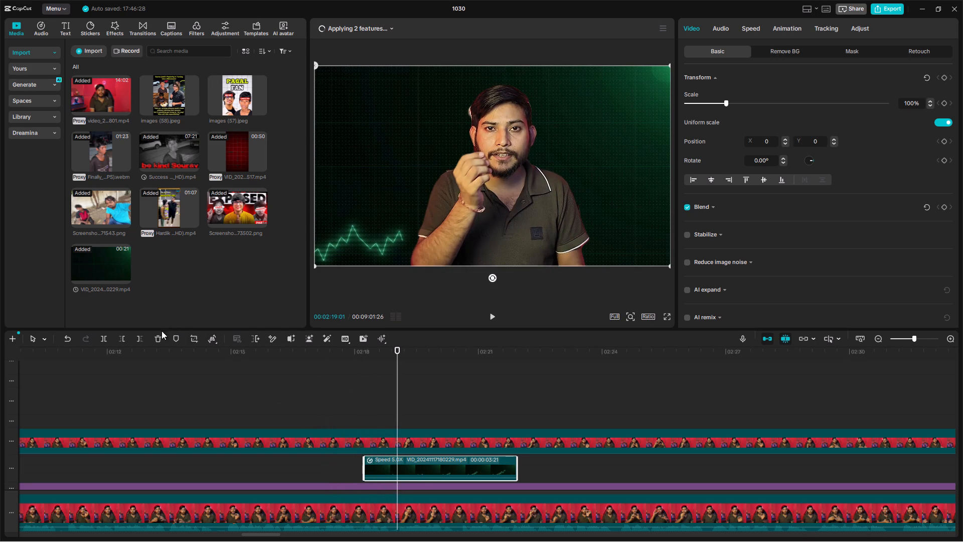
left_click(160, 336)
Listen to the presenter's talk from about 02:17 to 02:42 while looking over the timeline layers.
left_click(318, 398)
key("space")
scroll(319, 398, "down", 7, "ctrl")
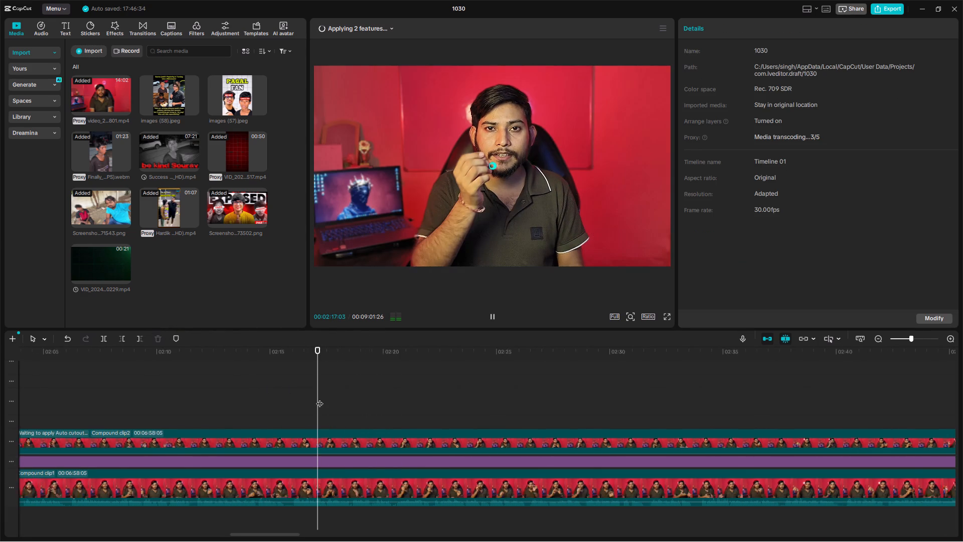
scroll(319, 398, "left", 1)
scroll(319, 398, "down", 1, "ctrl")
scroll(319, 398, "left", 1, "ctrl")
scroll(319, 398, "down", 11, "ctrl")
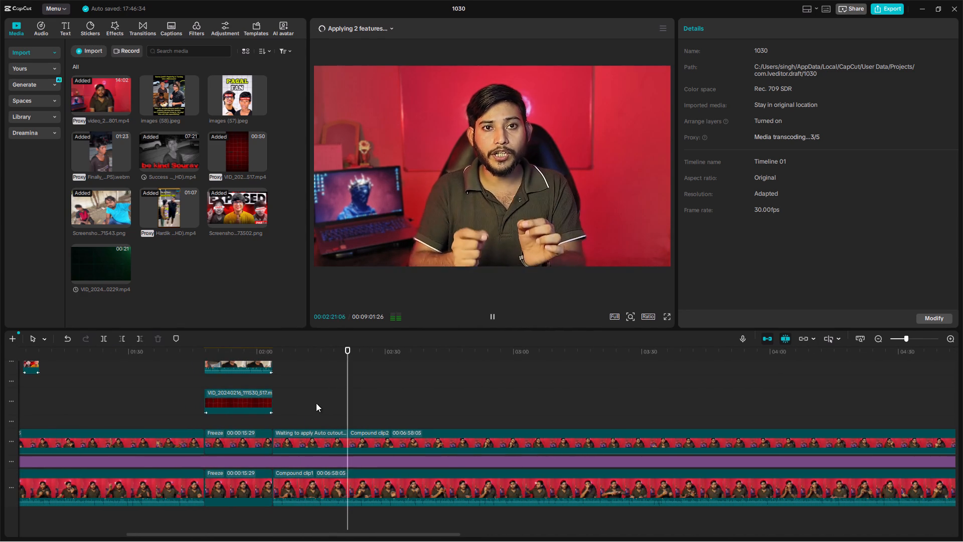
scroll(344, 458, "down", 8, "ctrl")
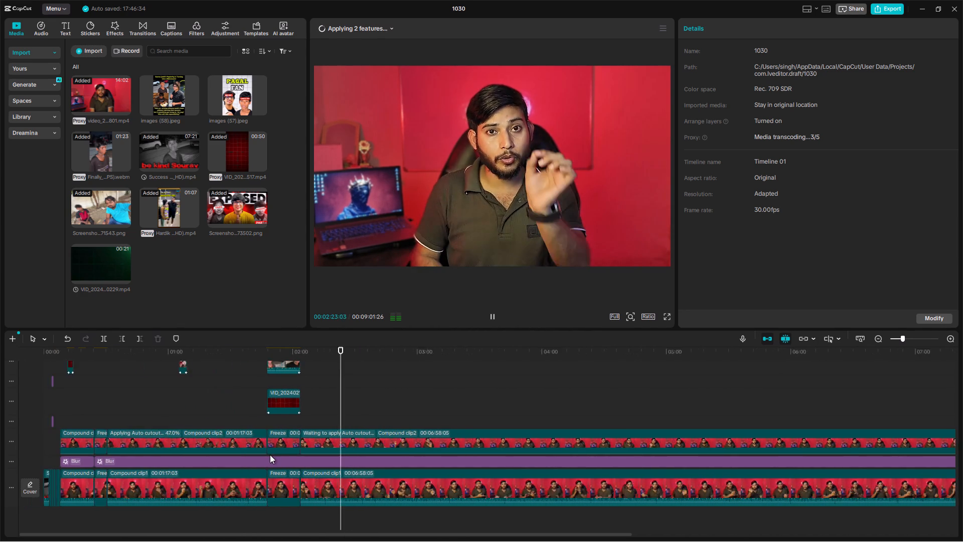
scroll(267, 460, "up", 20)
scroll(267, 460, "down", 12)
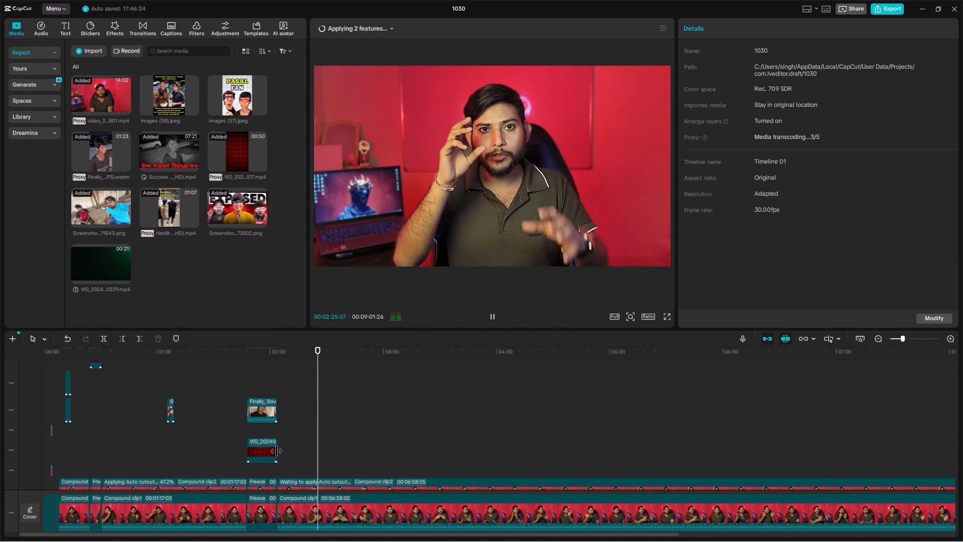
scroll(276, 451, "down", 6)
scroll(273, 442, "up", 4, "ctrl")
scroll(270, 444, "down", 5, "ctrl")
scroll(268, 456, "up", 5)
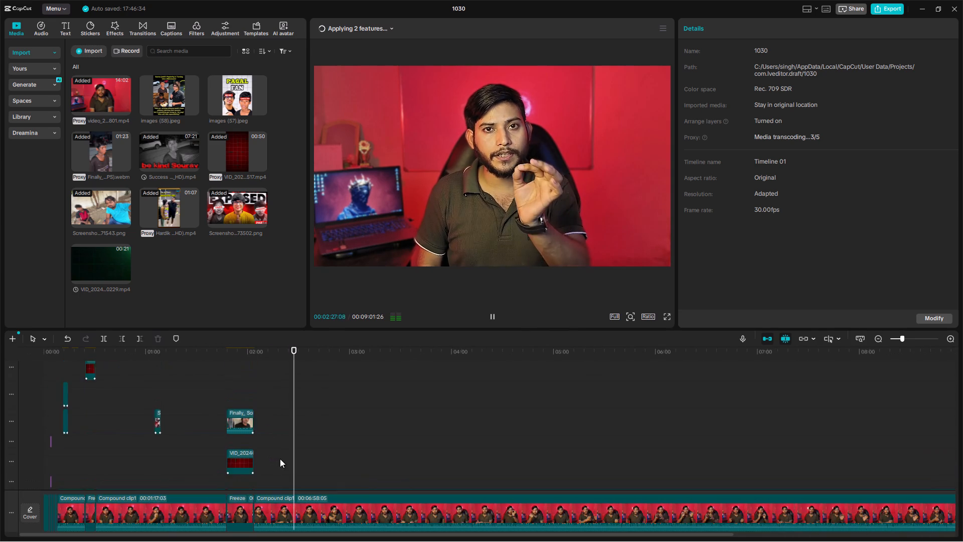
scroll(280, 459, "up", 3)
scroll(279, 461, "down", 8)
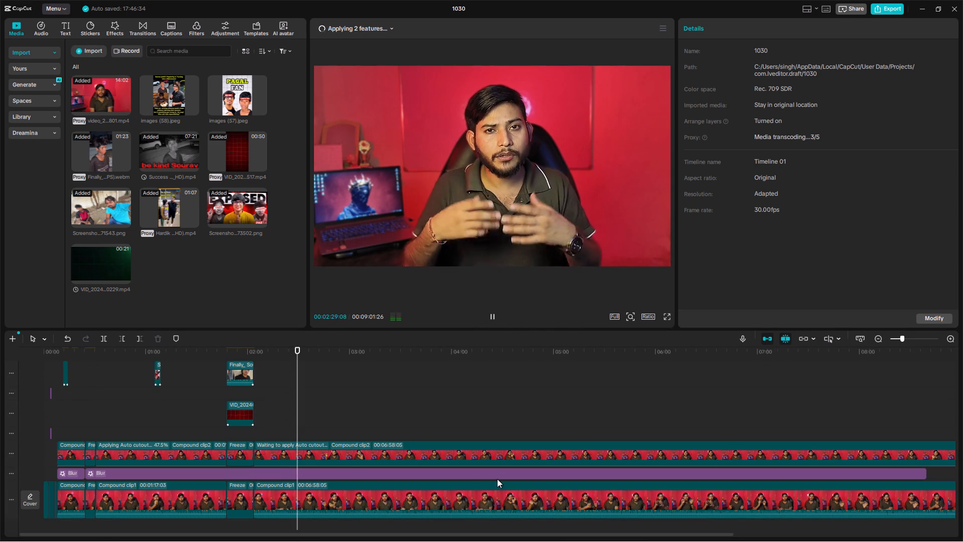
scroll(350, 456, "up", 5, "ctrl")
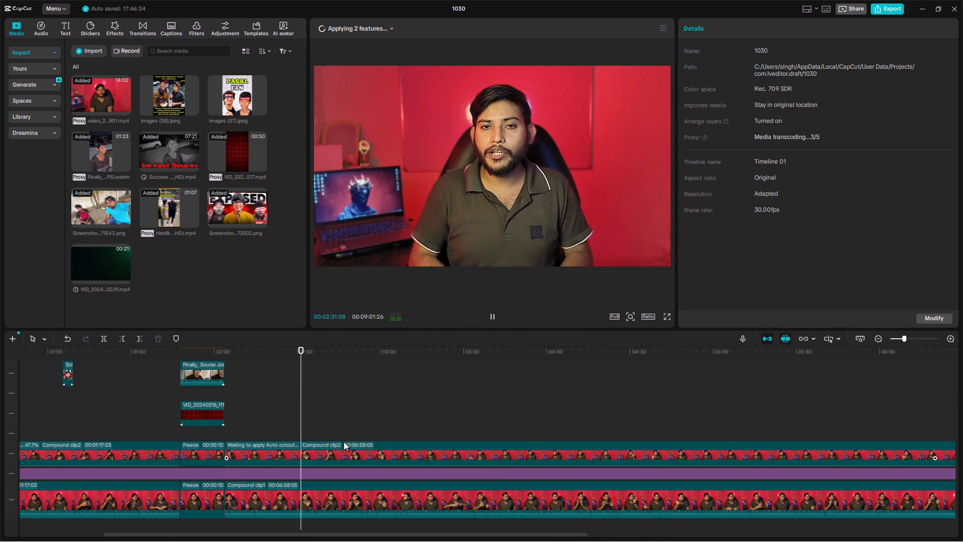
scroll(339, 435, "up", 12, "ctrl")
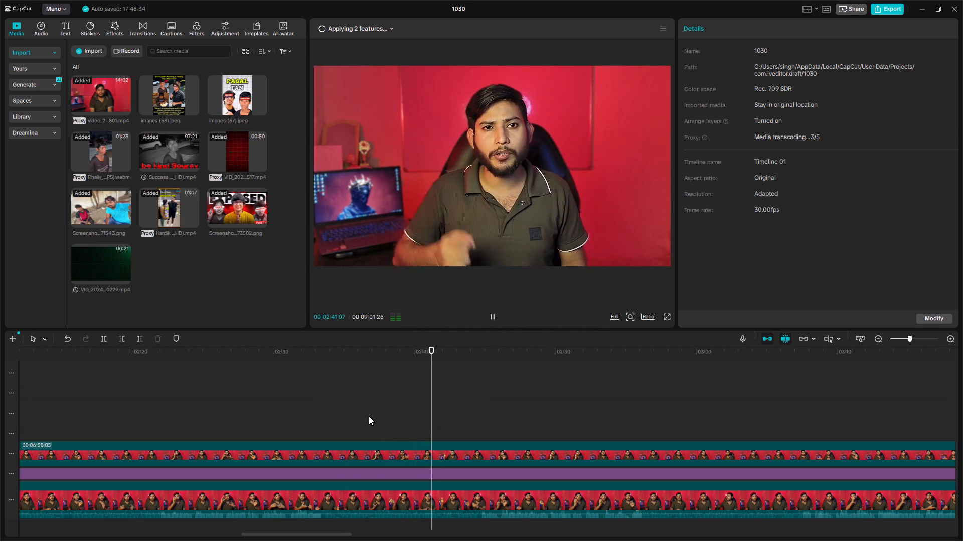
key("space")
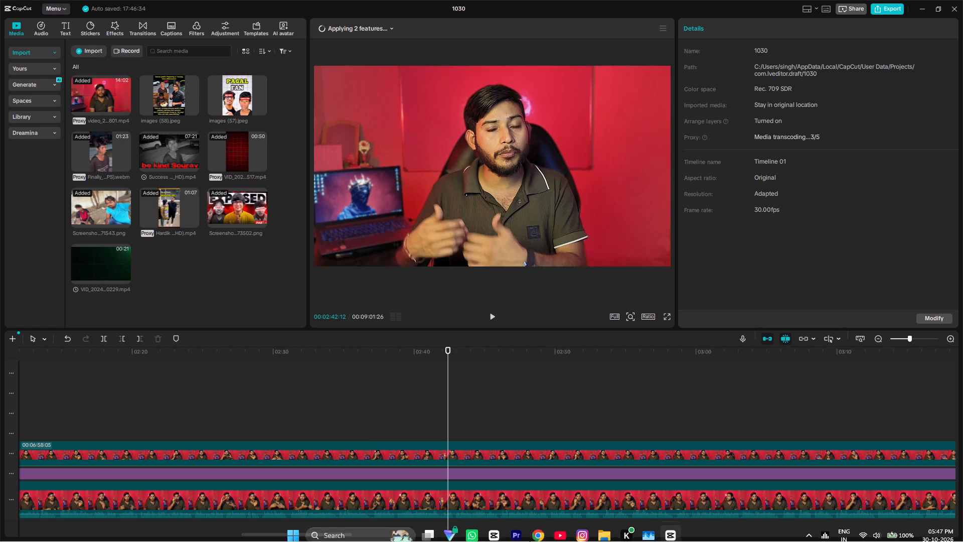
Switch to YouTube and look through the open "sourav joshi controversy" results for footage that suits the presenter's talk.
left_click(545, 533)
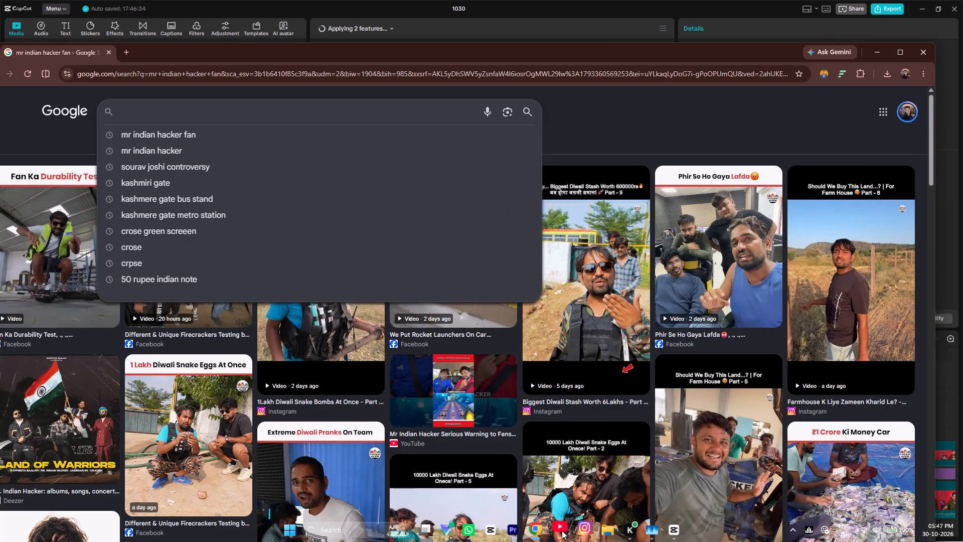
left_click(562, 530)
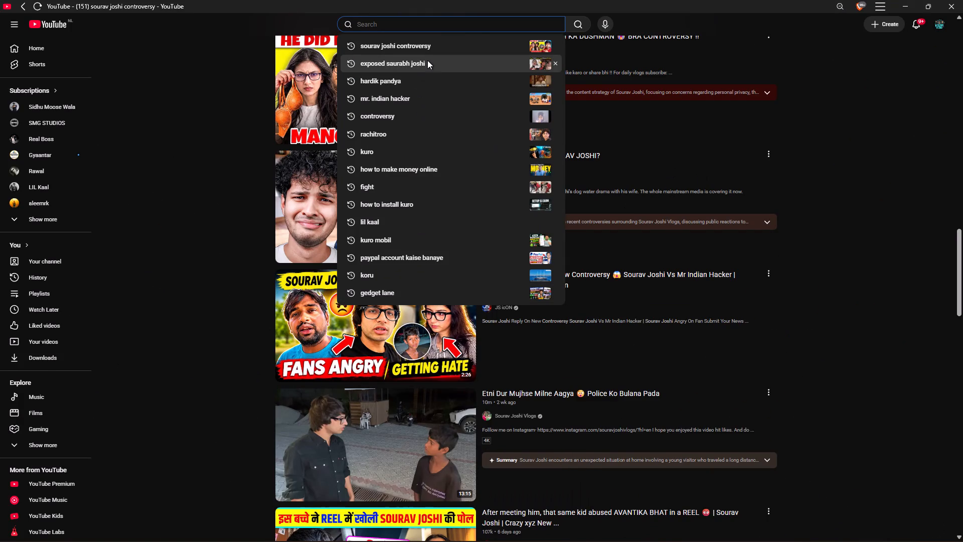
left_click(230, 308)
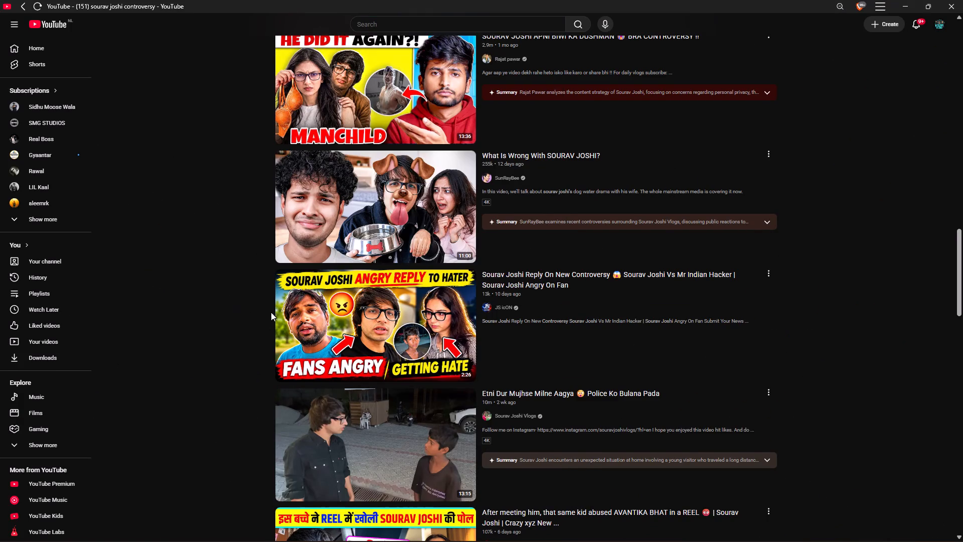
scroll(406, 357, "down", 6)
scroll(461, 358, "down", 5)
scroll(461, 358, "up", 2)
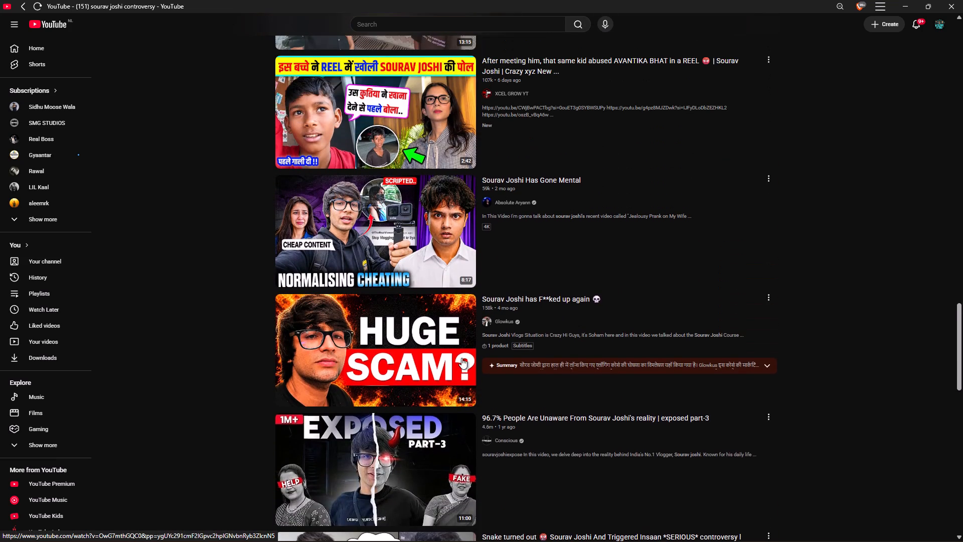
scroll(443, 305, "down", 4)
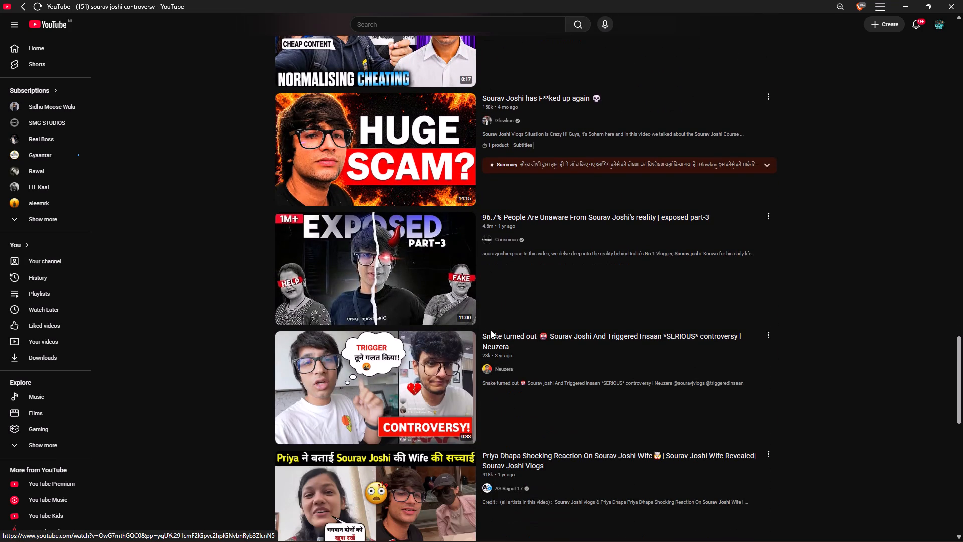
scroll(429, 355, "down", 5)
scroll(387, 323, "down", 3)
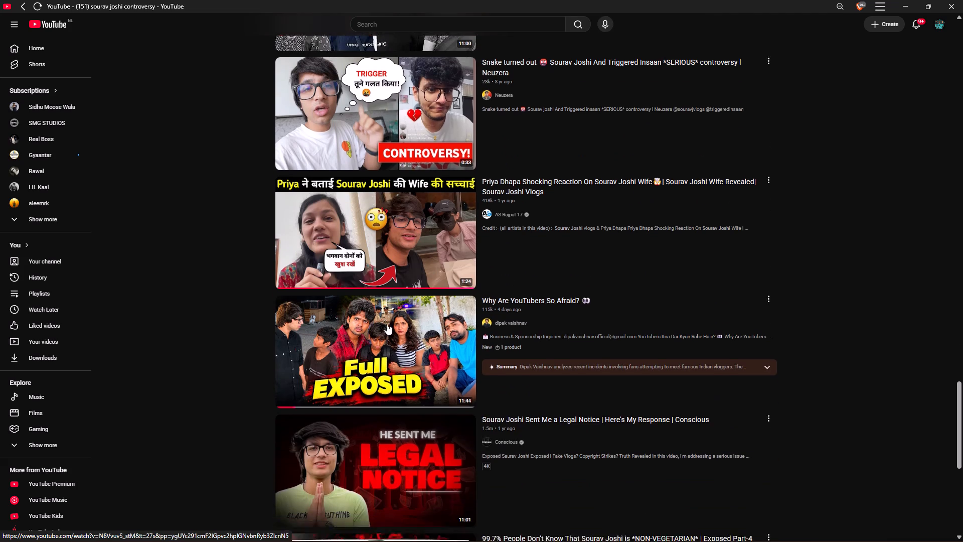
scroll(387, 324, "down", 3)
scroll(407, 286, "down", 5)
scroll(445, 375, "down", 5)
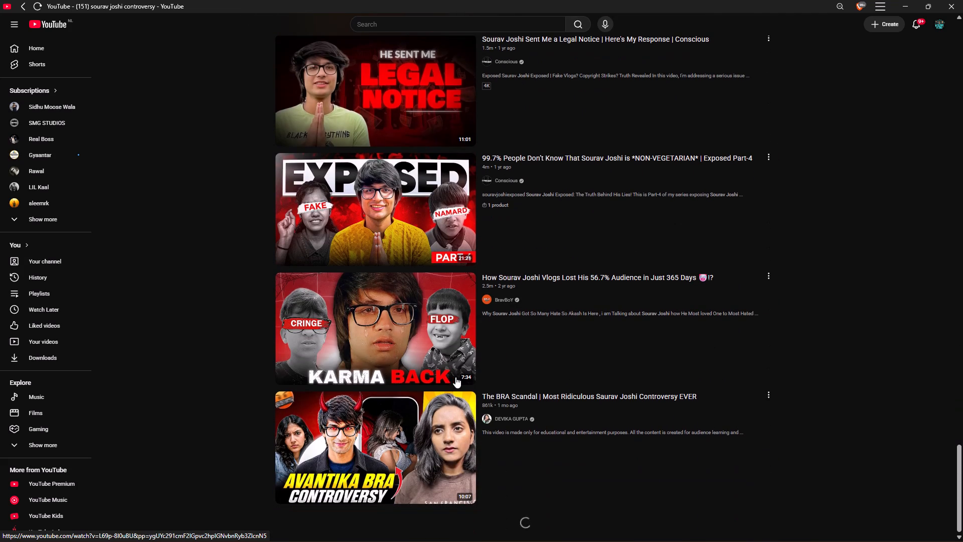
scroll(477, 387, "down", 6)
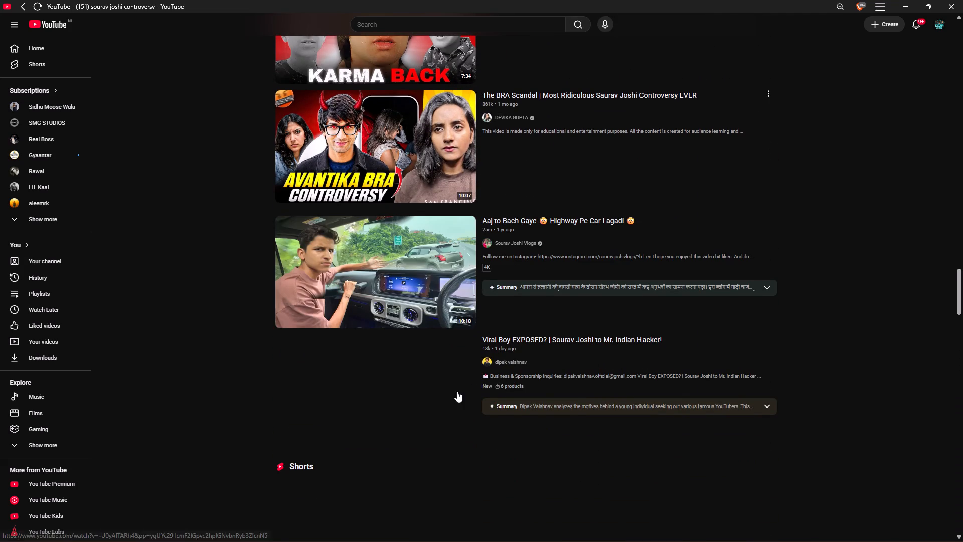
scroll(468, 386, "down", 6)
scroll(512, 395, "down", 3)
scroll(496, 397, "up", 13)
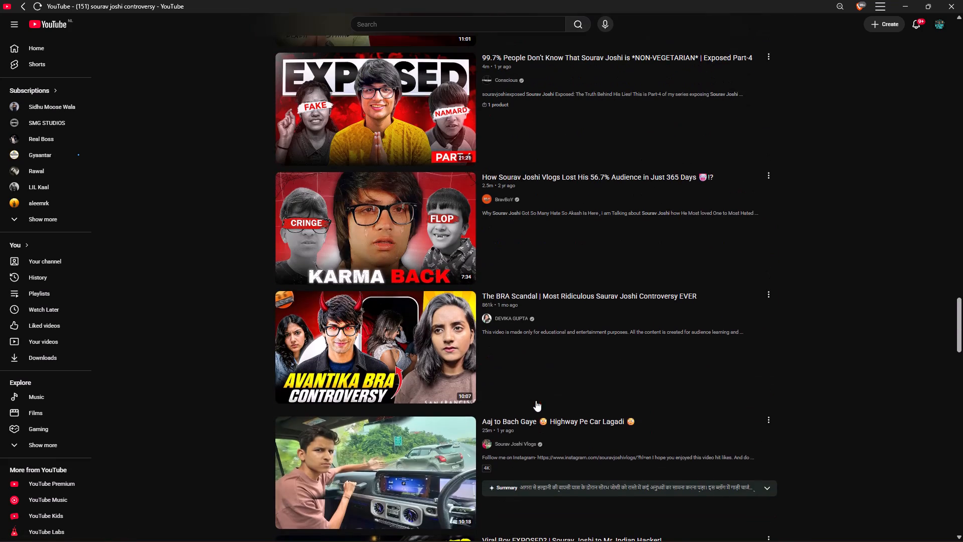
scroll(541, 384, "up", 16)
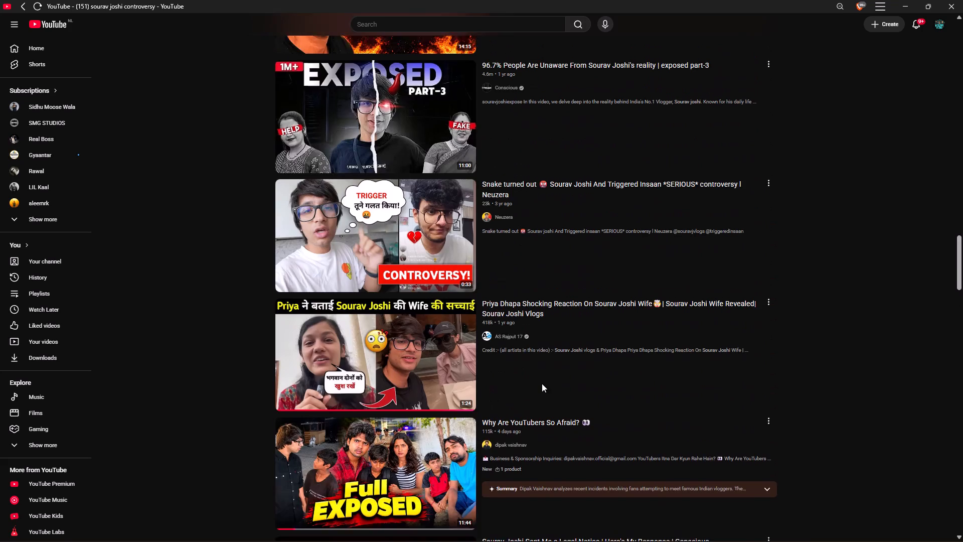
scroll(542, 383, "up", 20)
scroll(542, 383, "up", 12)
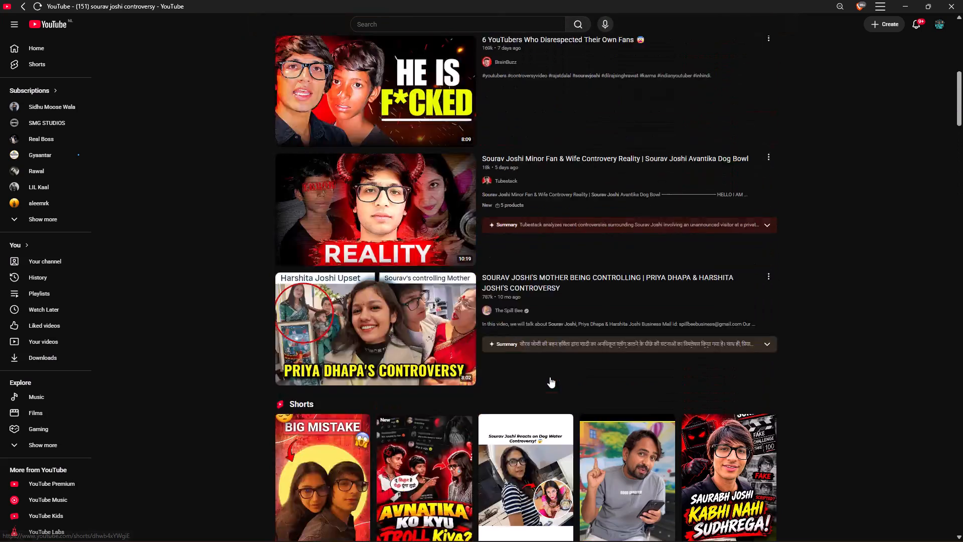
scroll(550, 377, "up", 15)
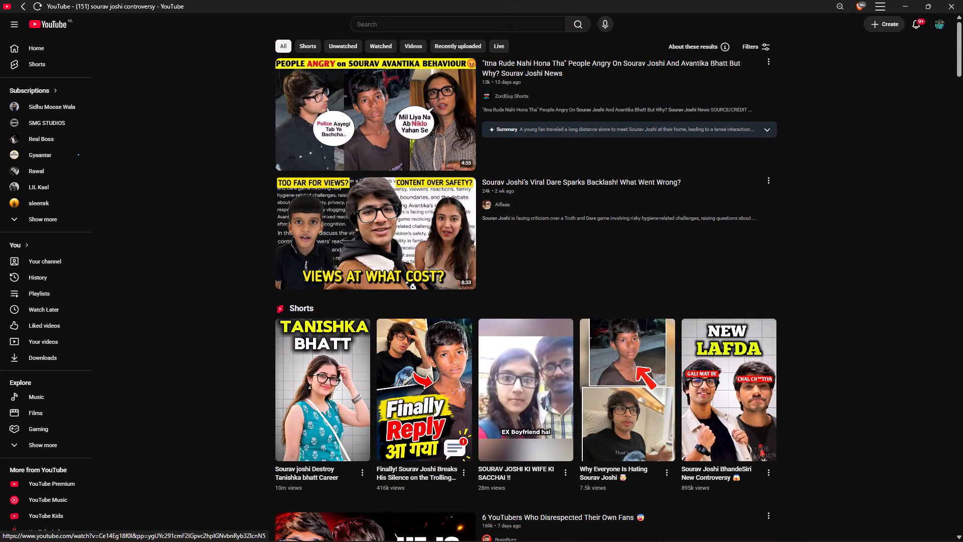
Search YouTube for "sourav joshi controversy" again and examine the refreshed videos and Shorts for usable footage.
left_click(546, 23)
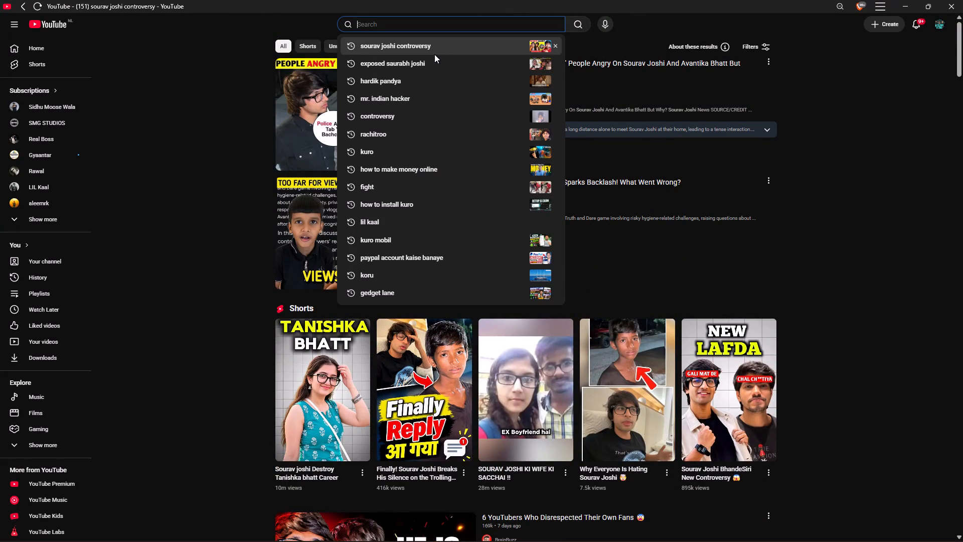
left_click(437, 50)
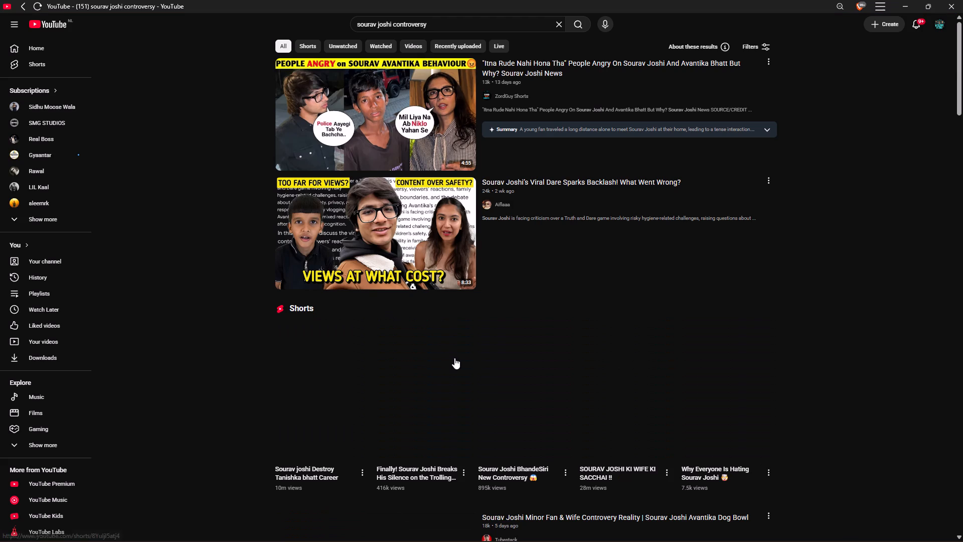
scroll(511, 381, "left", 1)
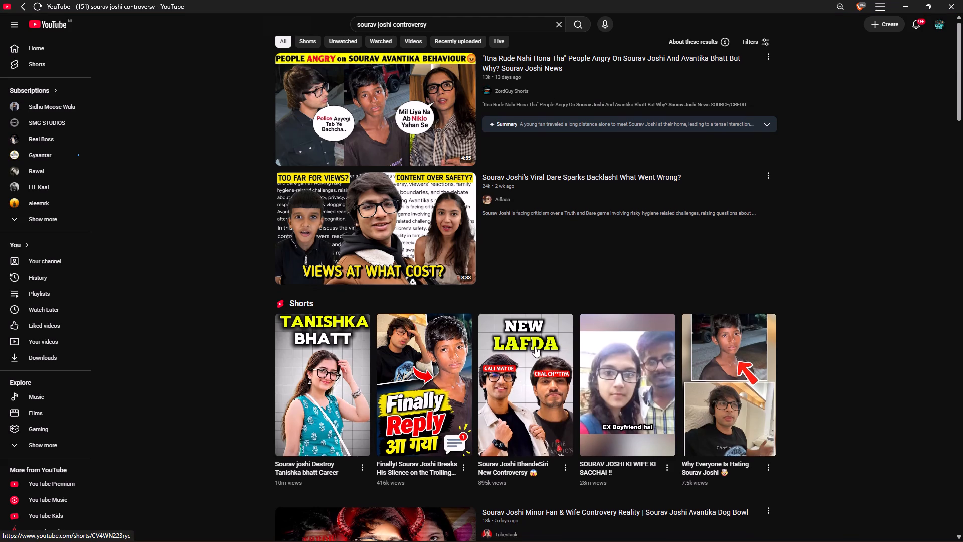
scroll(535, 346, "left", 1)
scroll(548, 335, "down", 12)
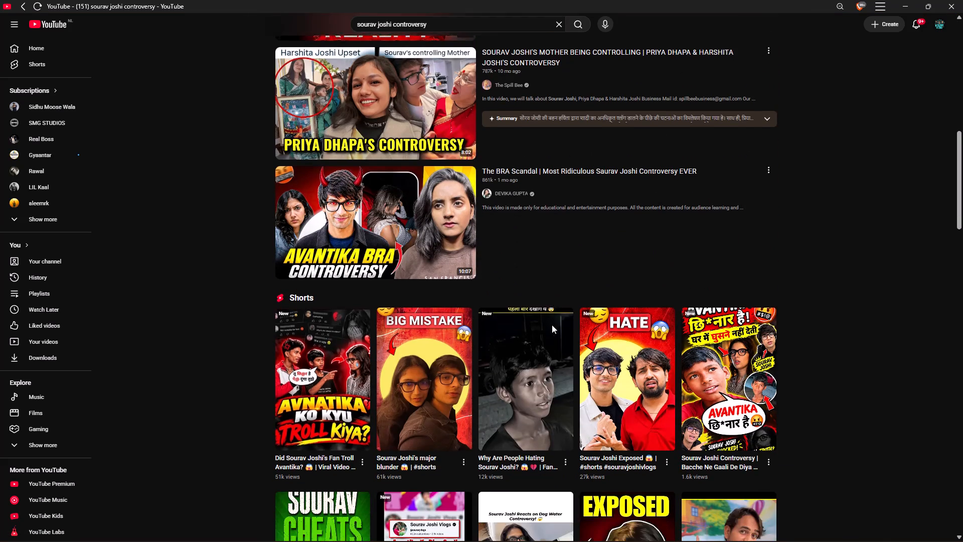
scroll(552, 325, "down", 4)
scroll(687, 305, "down", 1)
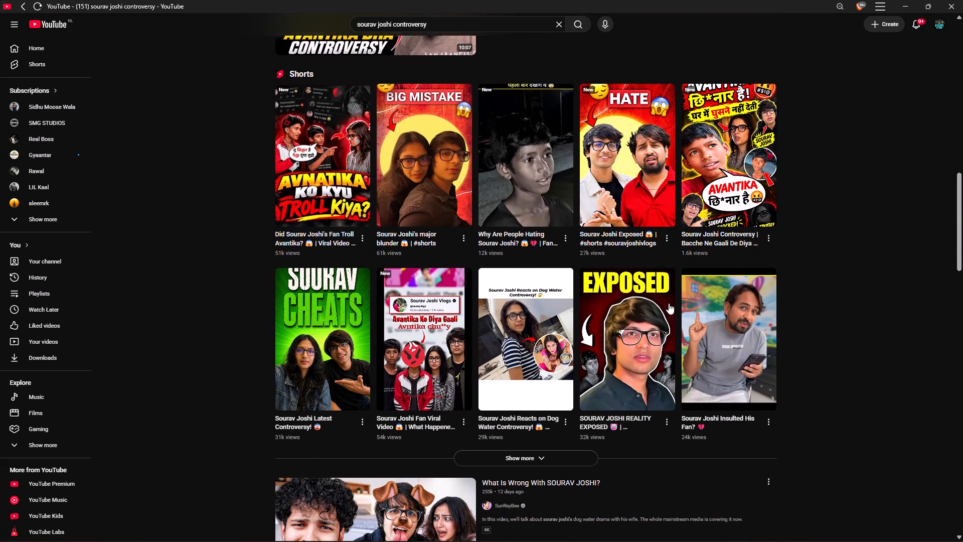
scroll(669, 303, "down", 1)
scroll(501, 344, "down", 3)
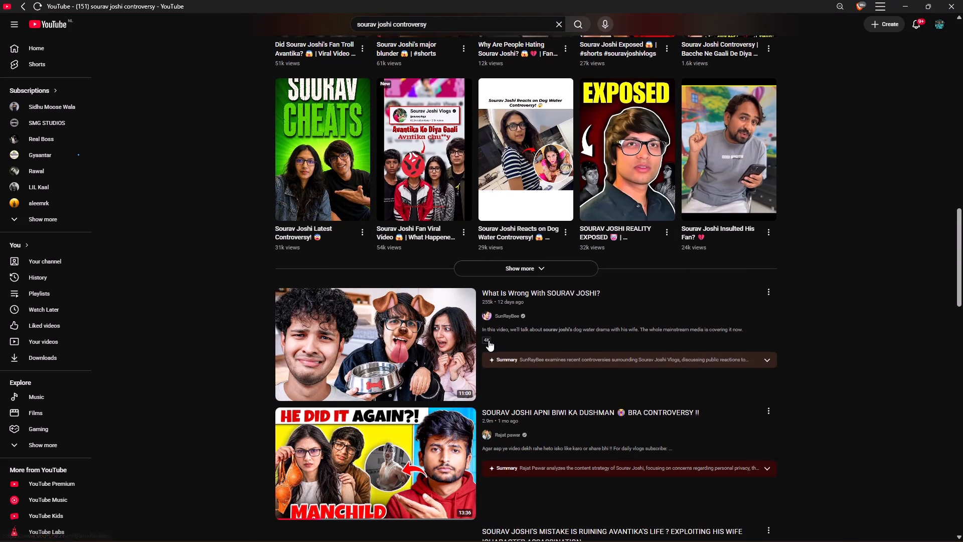
scroll(489, 340, "down", 6)
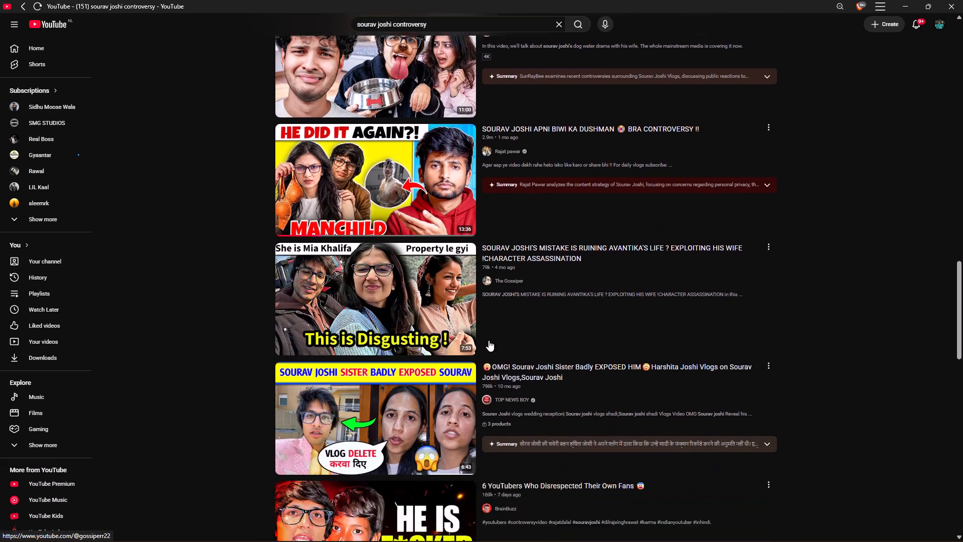
scroll(489, 340, "down", 4)
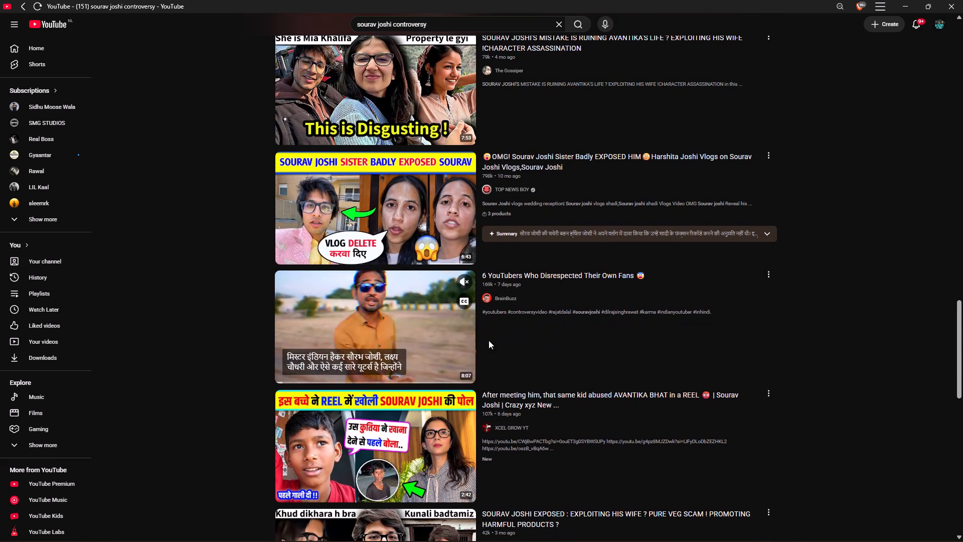
scroll(489, 340, "down", 1)
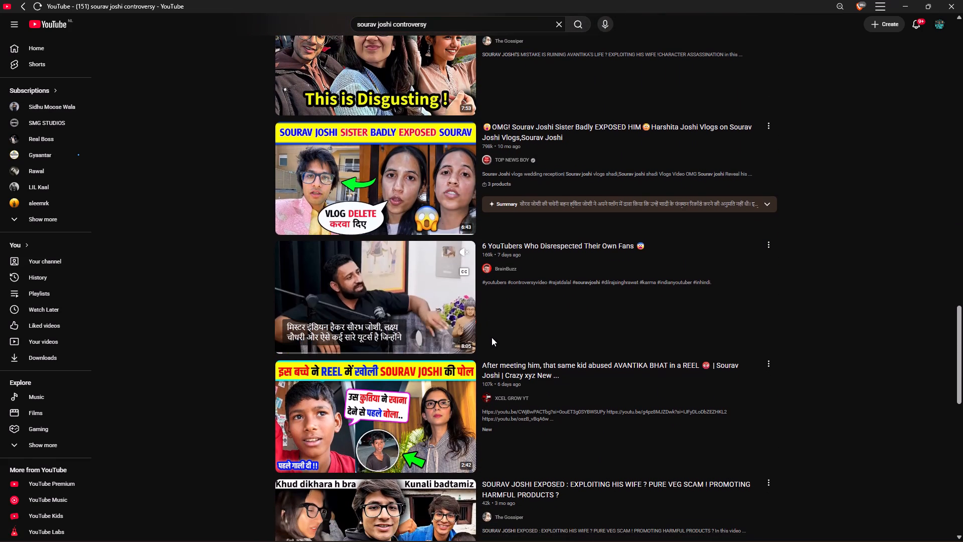
scroll(492, 337, "down", 3)
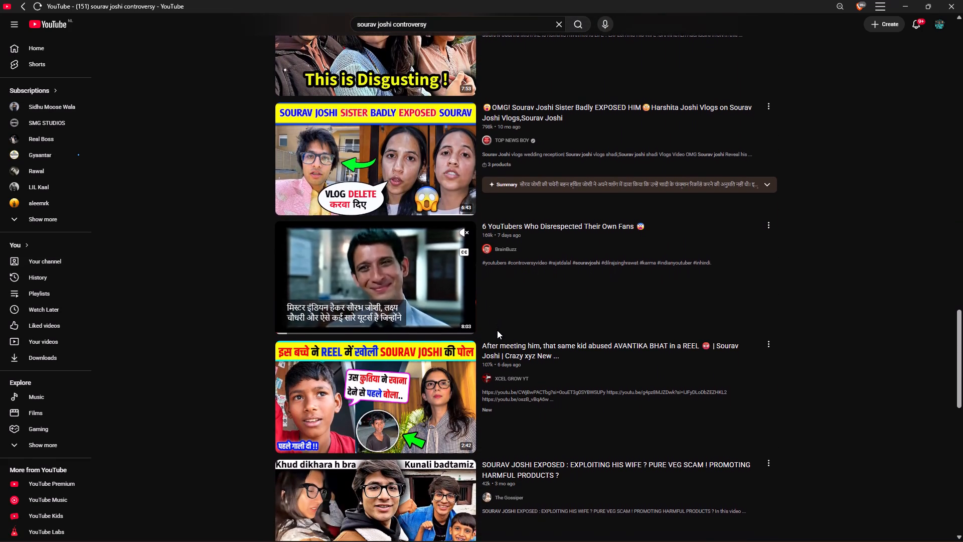
scroll(497, 330, "down", 2)
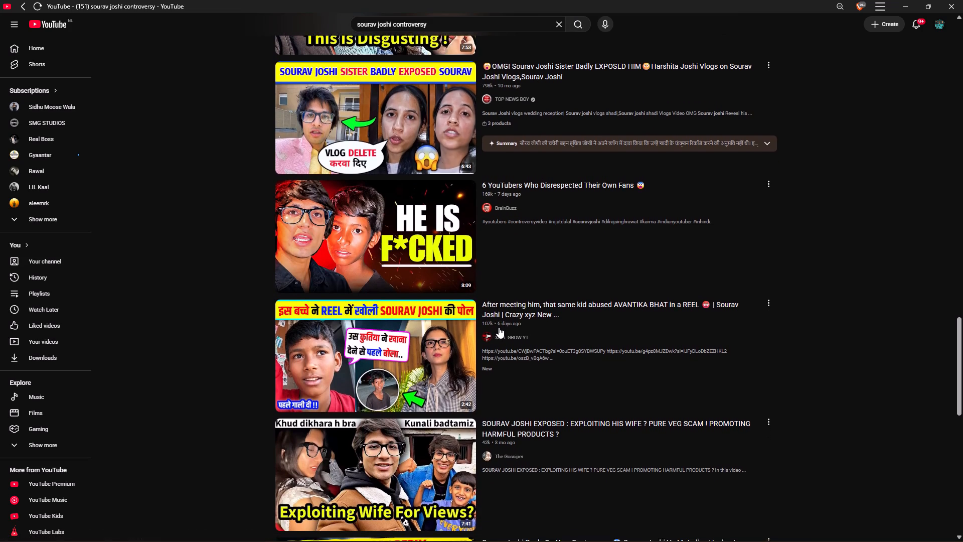
scroll(499, 327, "down", 3)
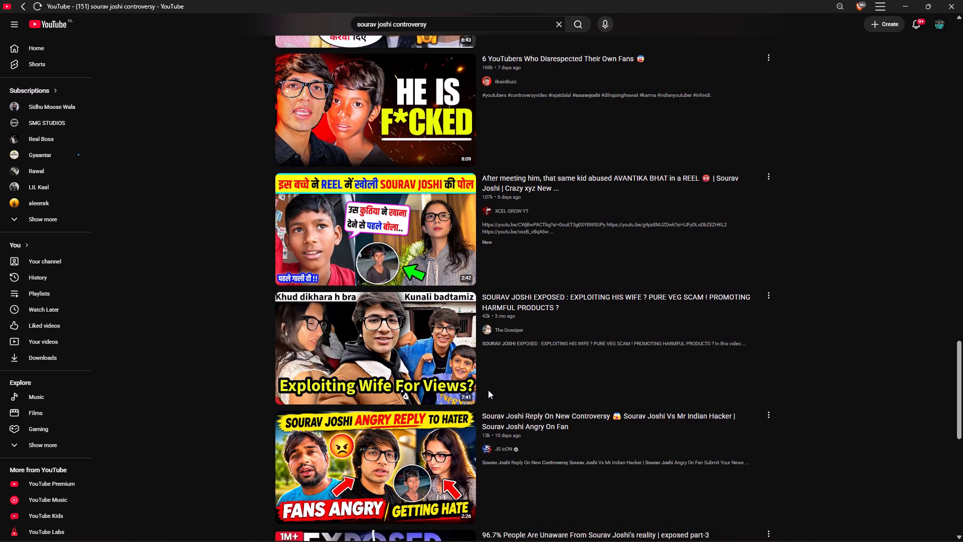
scroll(488, 390, "down", 3)
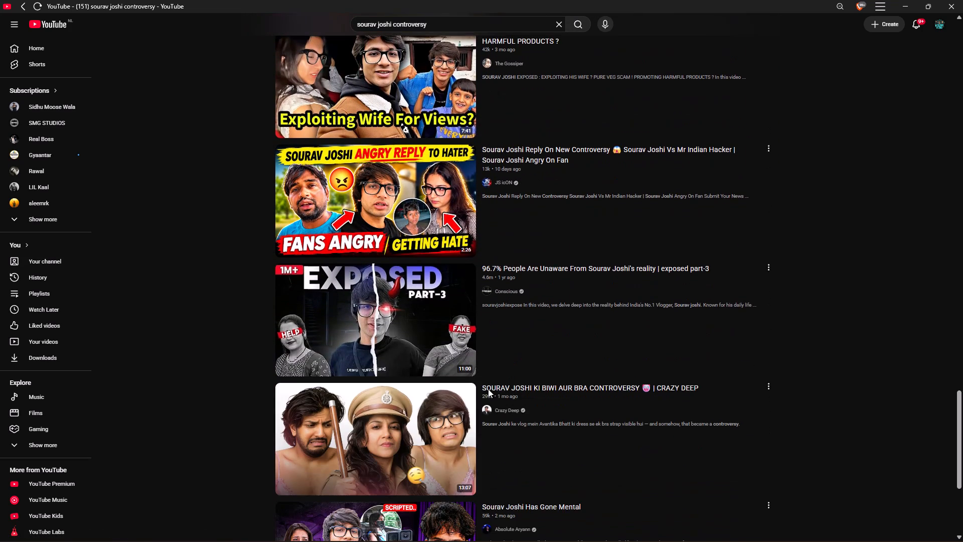
scroll(487, 376, "down", 5)
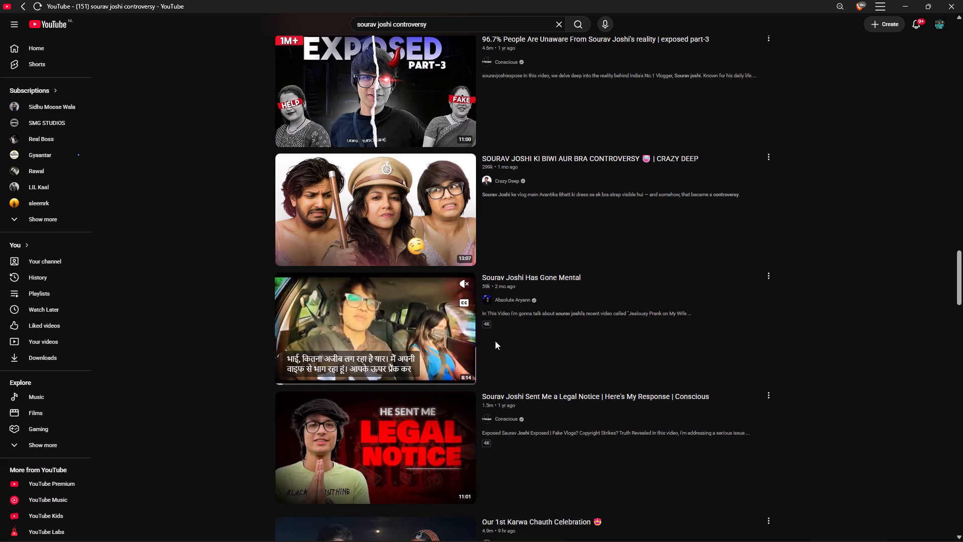
Open Crazy Deep's "SOURAV JOSHI KI BIWI AUR BRA CONTROVERSY" video and sample it around 4, 7 and 8 minutes in.
left_click(363, 205)
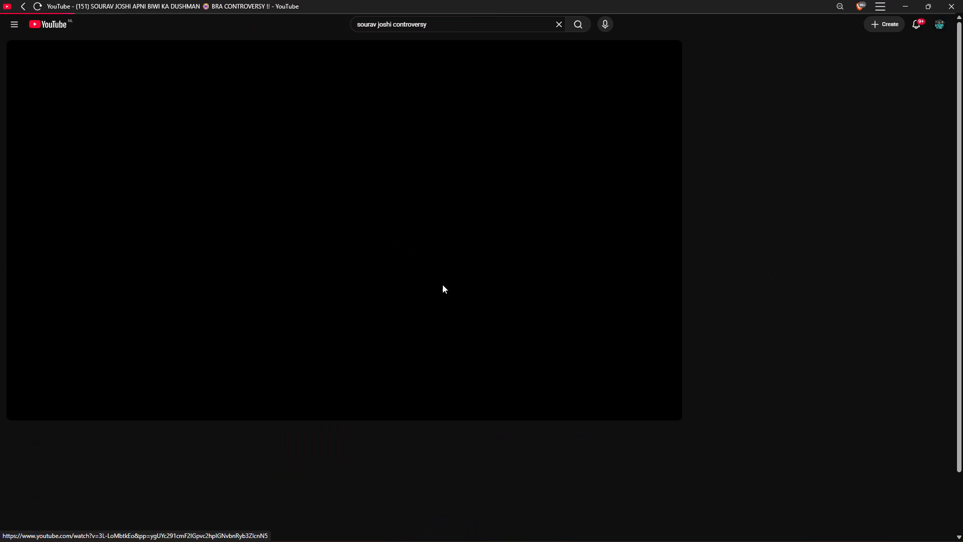
scroll(349, 339, "down", 1)
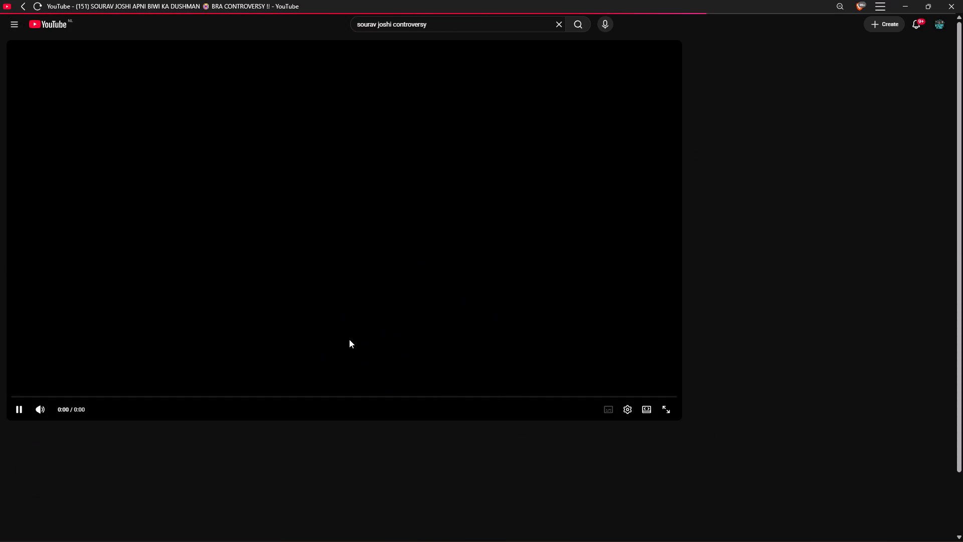
scroll(349, 339, "down", 1)
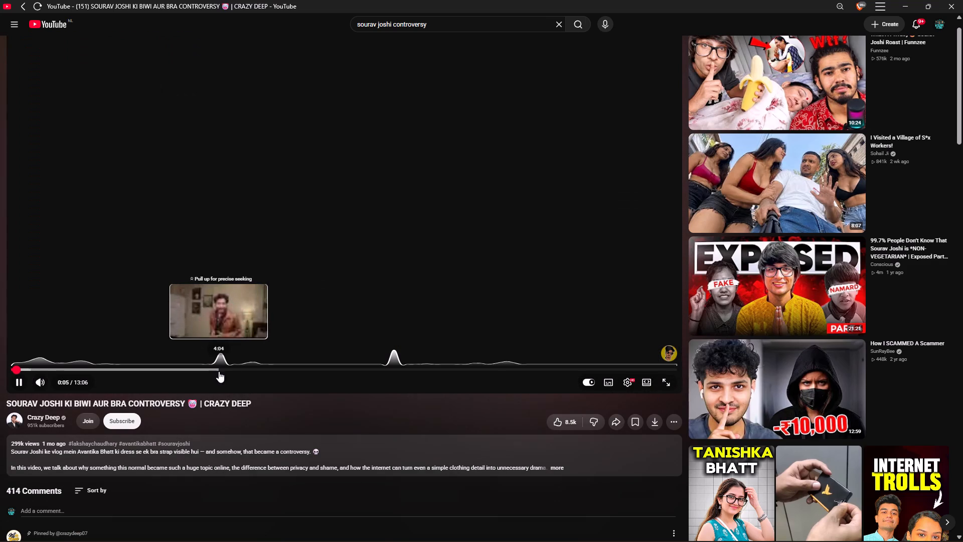
left_click(220, 371)
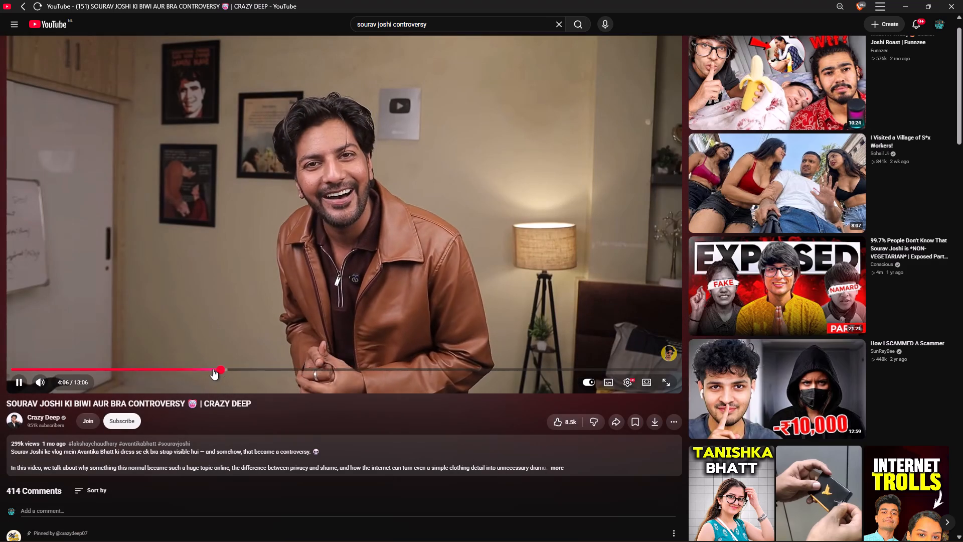
left_click(214, 368)
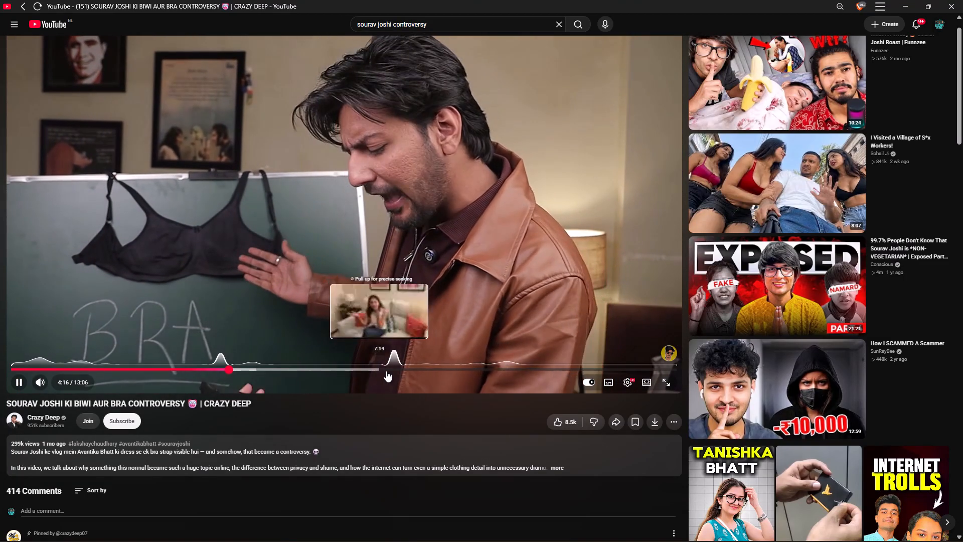
left_click(389, 368)
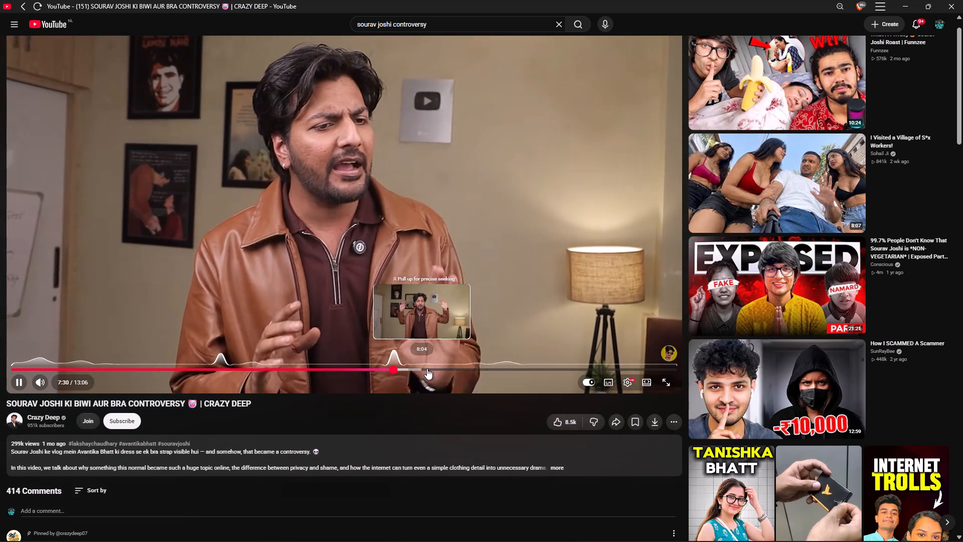
left_click(423, 369)
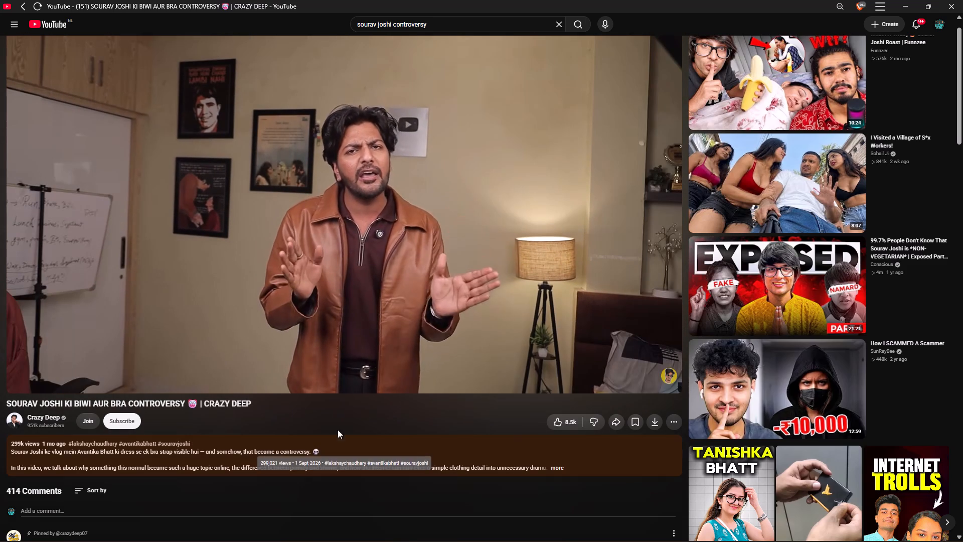
scroll(398, 497, "down", 2)
scroll(399, 494, "up", 2)
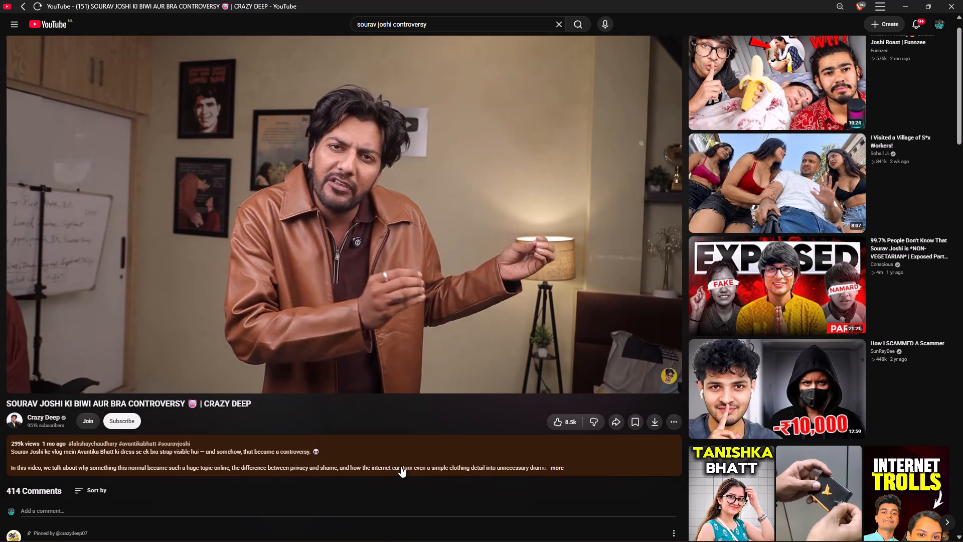
scroll(401, 466, "up", 6)
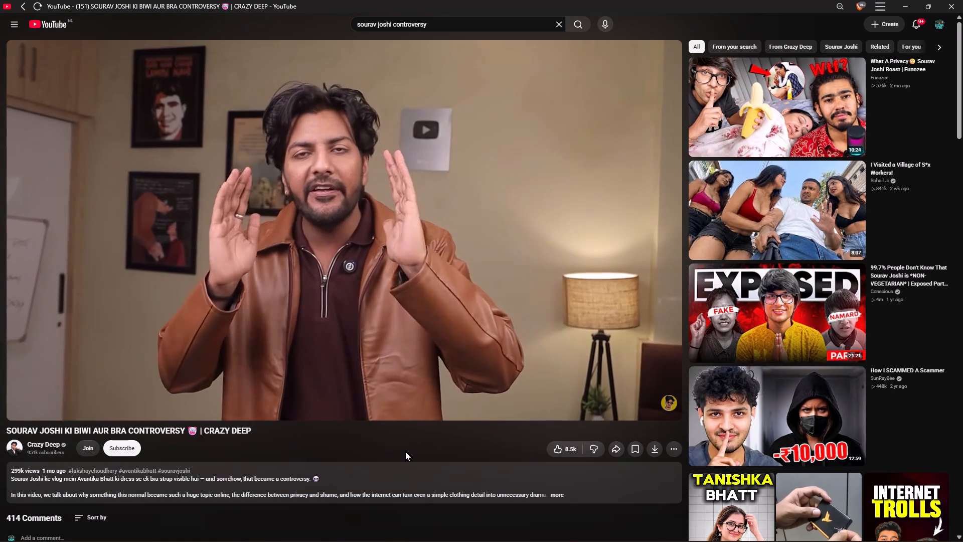
Leave the Crazy Deep video for the YouTube home feed and look through the recommended videos and Shorts.
scroll(405, 452, "up", 2)
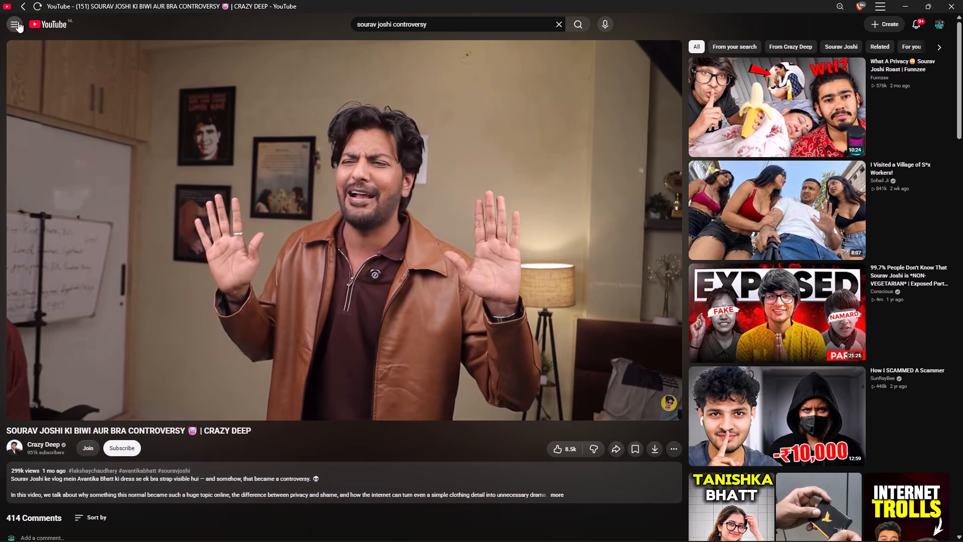
left_click(18, 22)
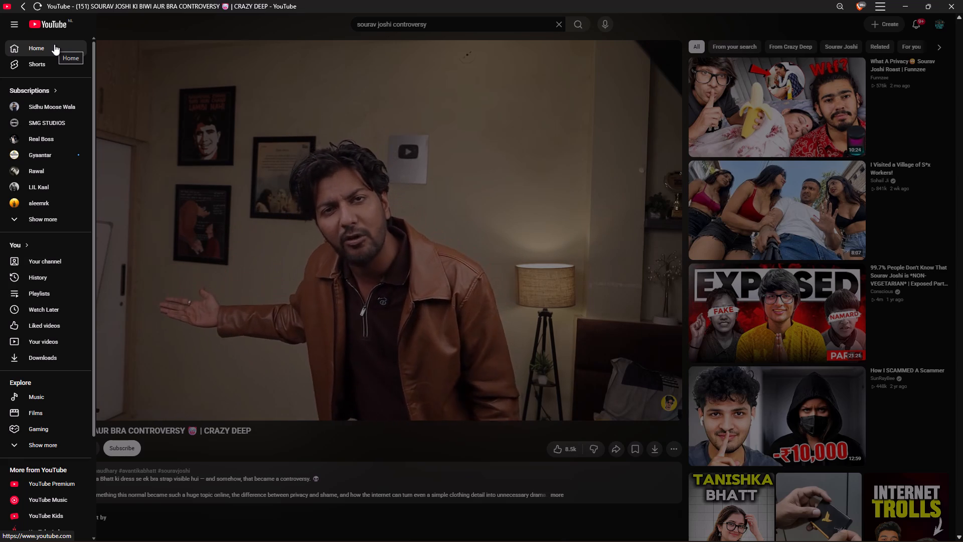
left_click(54, 44)
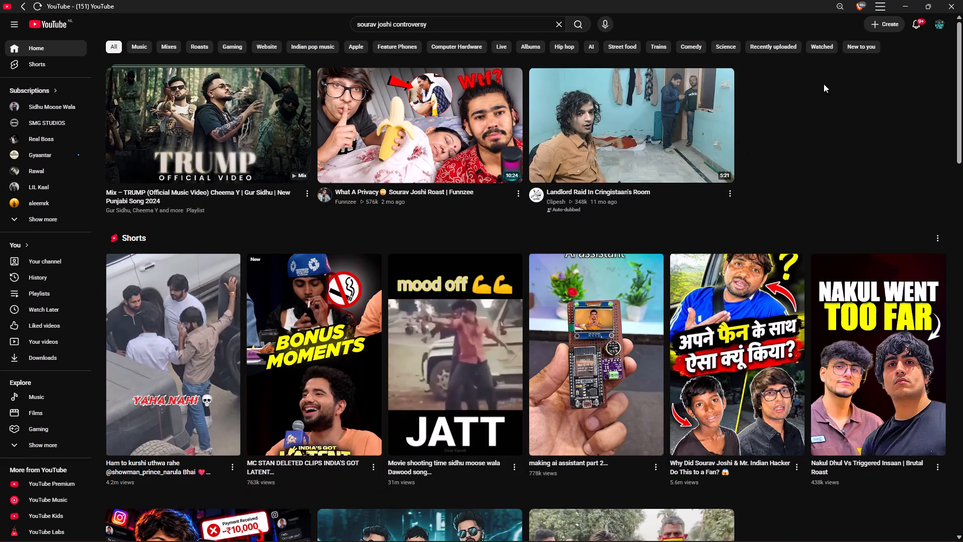
scroll(454, 333, "down", 6)
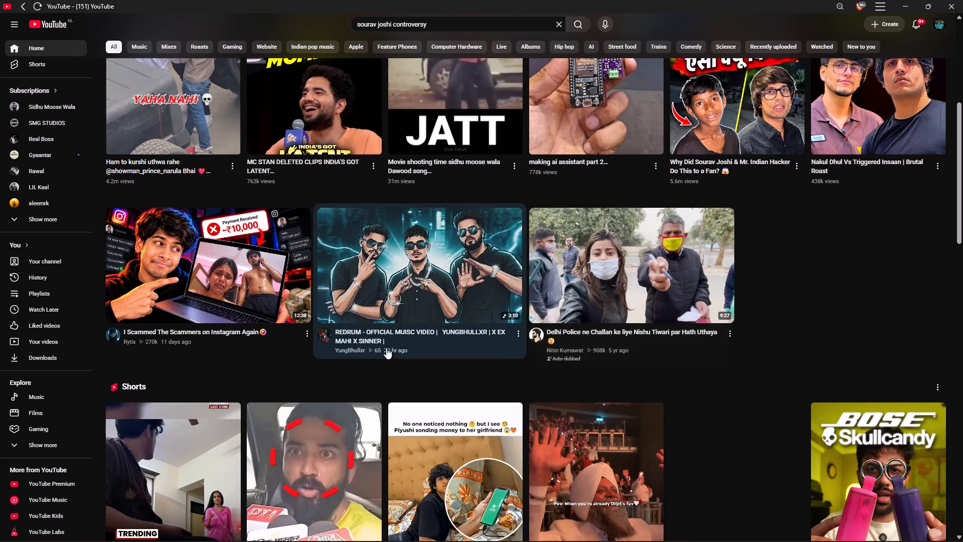
scroll(303, 362, "down", 6)
Switch back to CapCut and listen to the presenter's talk from about 02:42 to 03:01 while looking over the timeline layers.
left_click(905, 7)
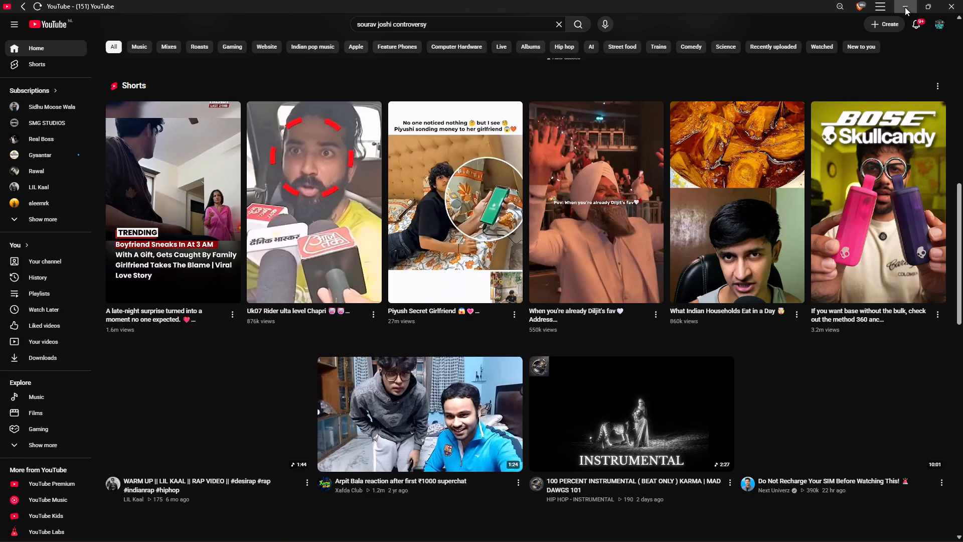
left_click(877, 50)
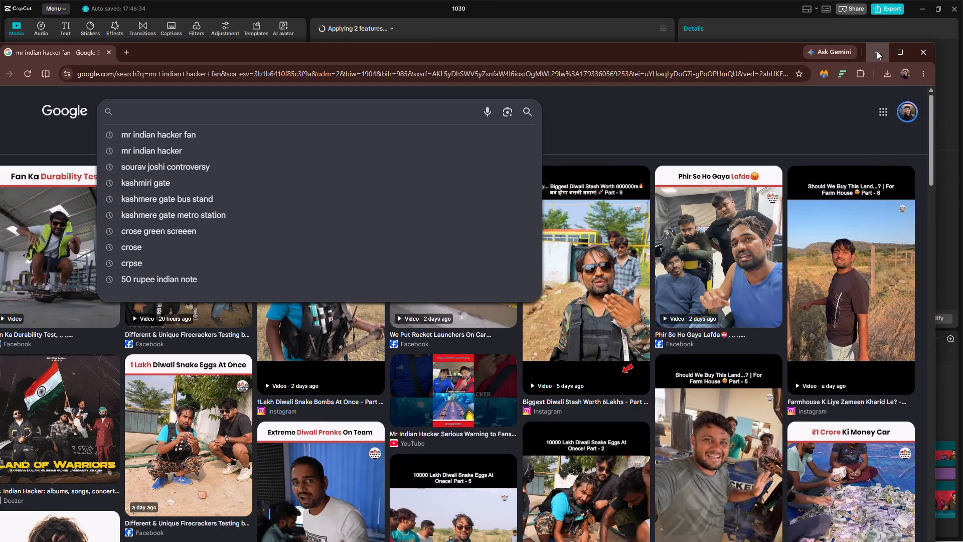
key("space")
scroll(344, 437, "down", 7, "ctrl")
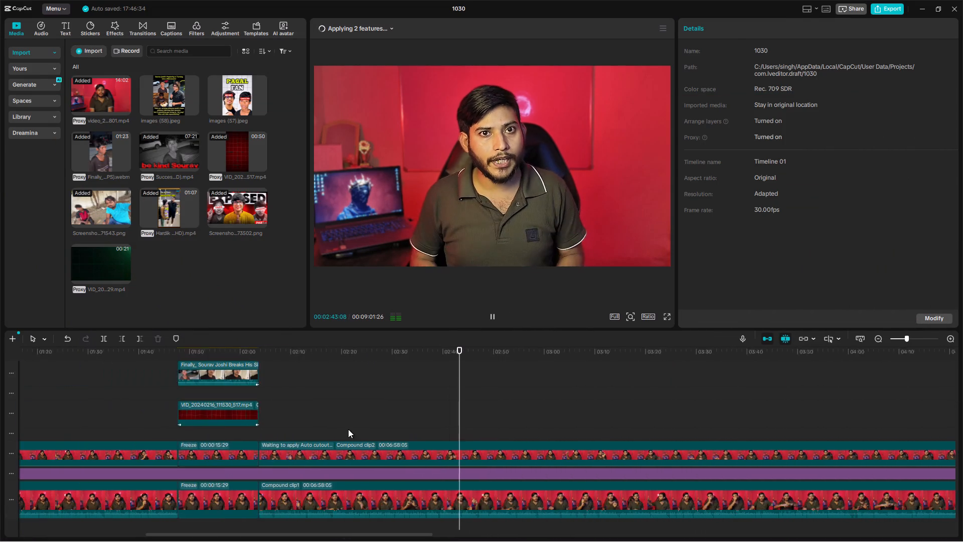
scroll(348, 429, "down", 6, "ctrl")
scroll(348, 425, "up", 7)
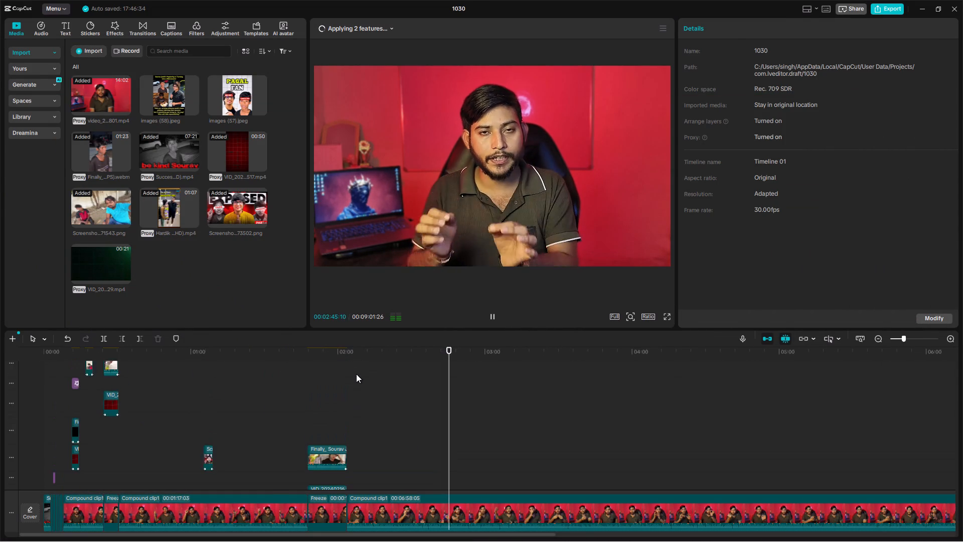
scroll(356, 374, "down", 19)
scroll(359, 379, "up", 13)
right_click(362, 381)
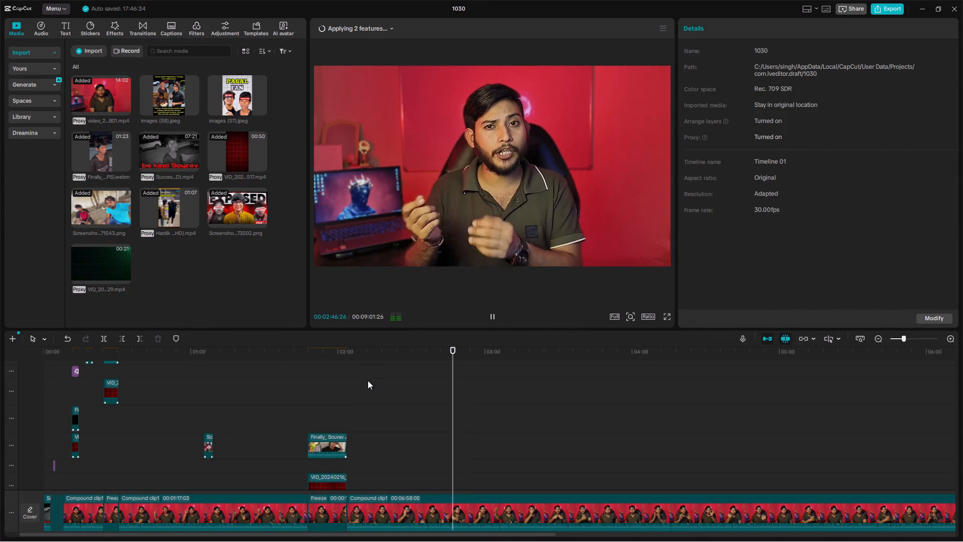
scroll(368, 380, "up", 3)
left_click(447, 363)
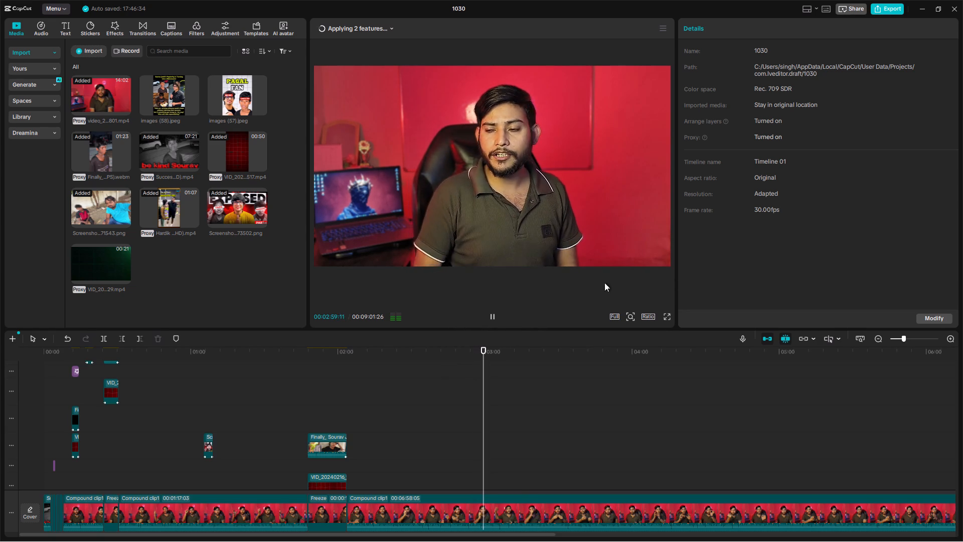
scroll(516, 366, "up", 4, "ctrl")
key("space")
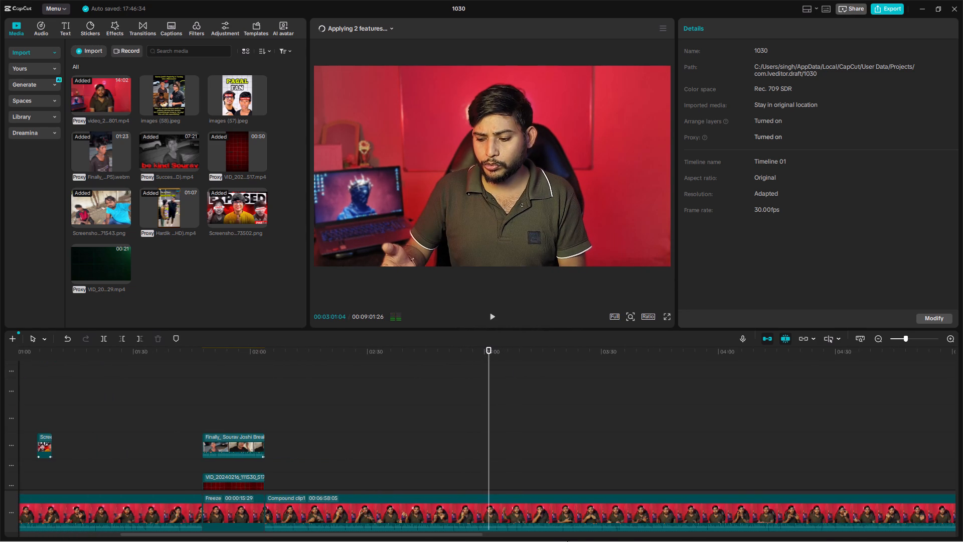
Switch to YouTube and search for "sourav joshi old collage video".
left_click(543, 535)
left_click(549, 535)
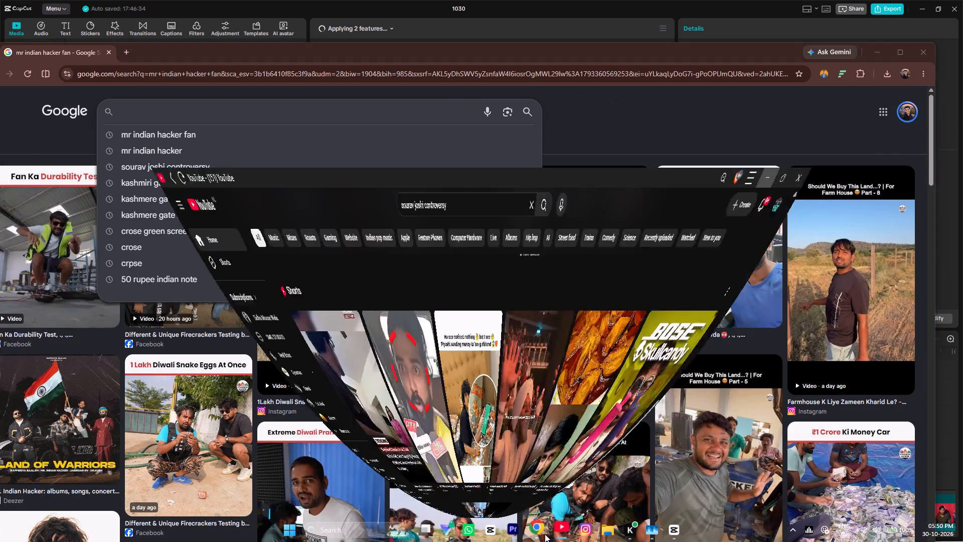
left_click_drag(452, 31, 411, 16)
left_click_drag(390, 23, 418, 26)
left_click(435, 25)
left_click_drag(395, 25, 454, 26)
left_click(448, 26)
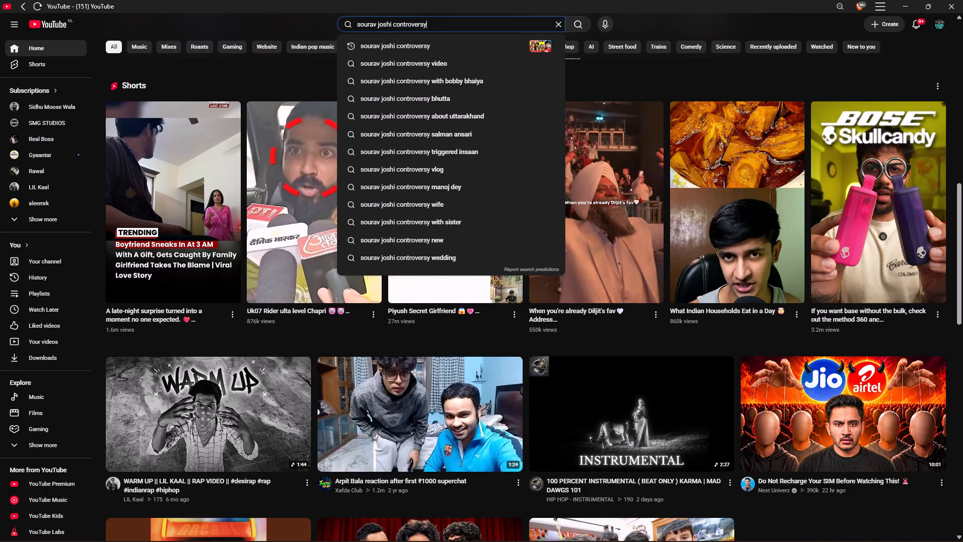
left_click_drag(428, 25, 409, 22)
left_click_drag(393, 23, 446, 25)
key("BackSpace")
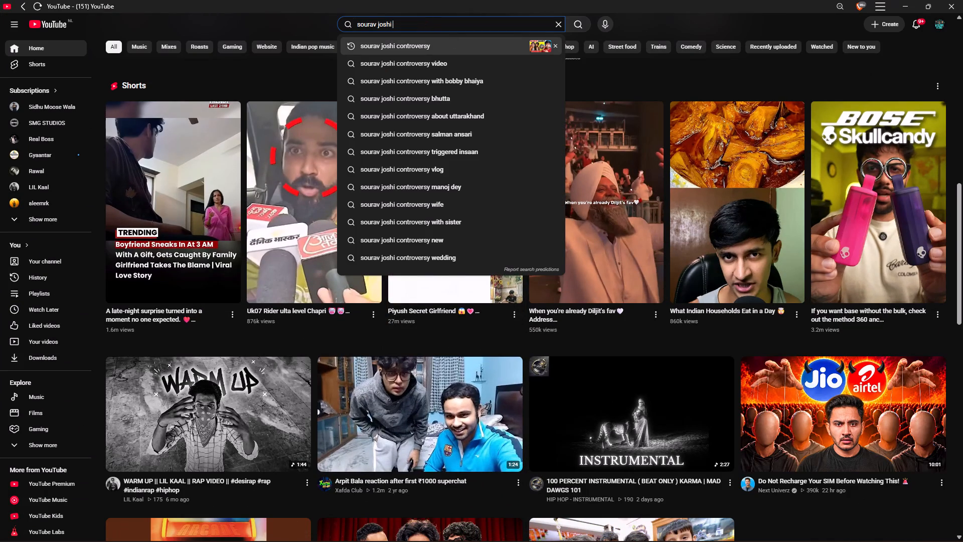
key("o")
type("ld")
key("space")
type("collage video")
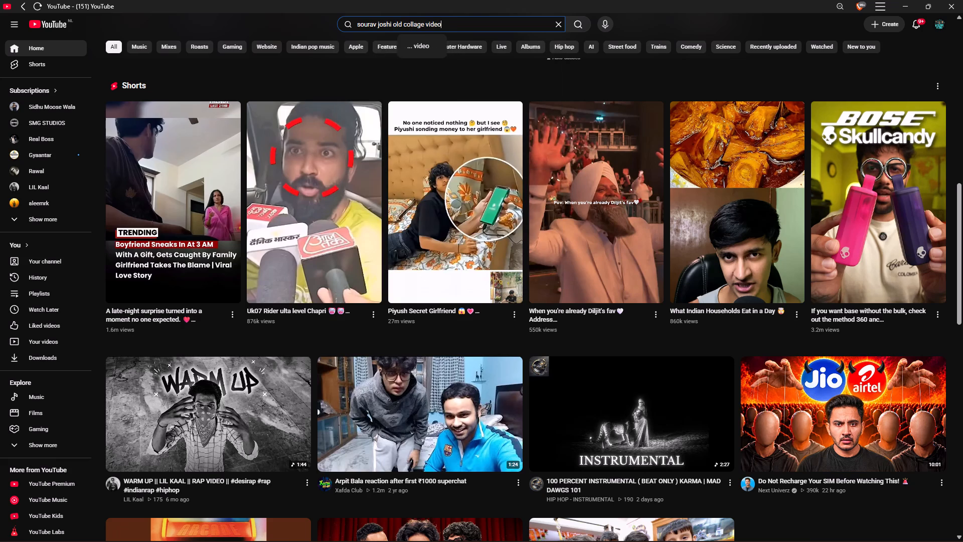
key("Return")
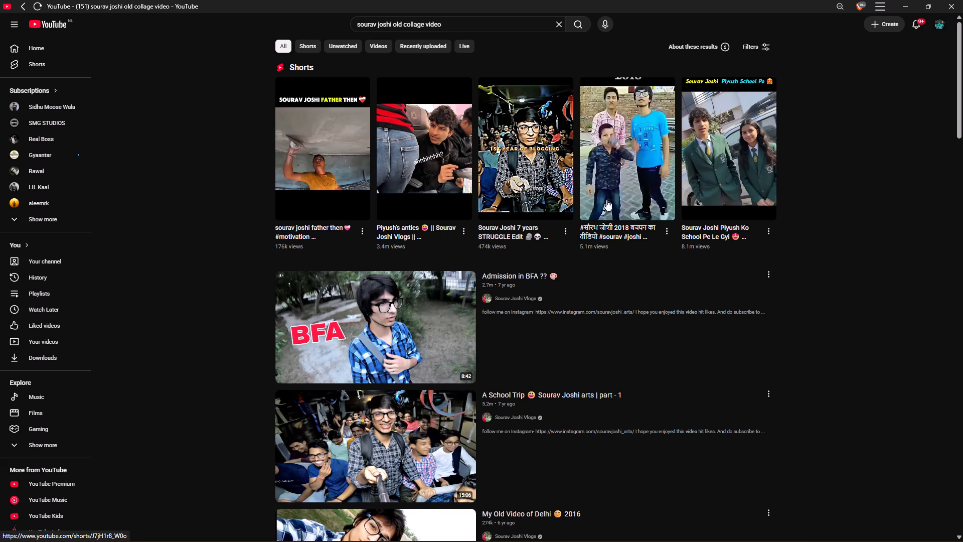
Look through the videos and Shorts in the search results for old Sourav Joshi college footage that suits the talk.
scroll(408, 411, "down", 4)
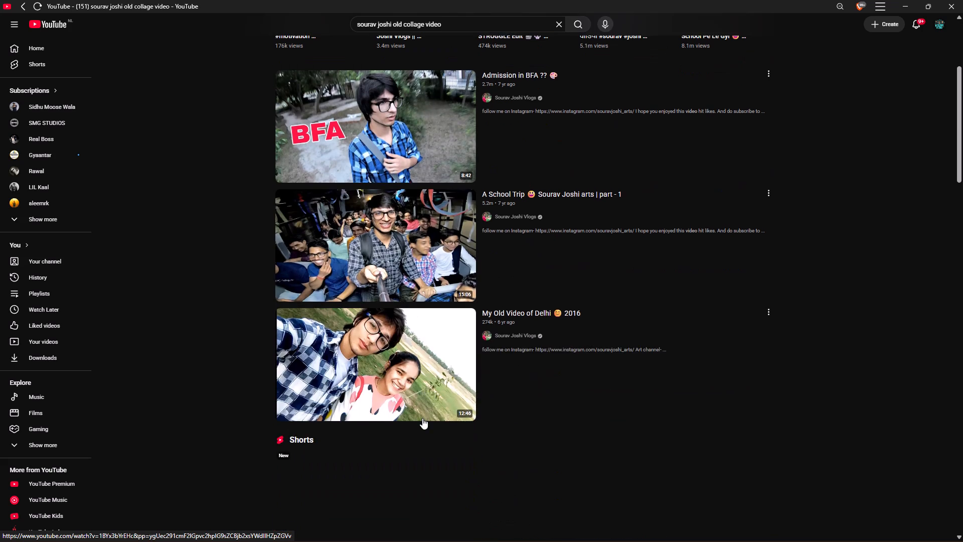
scroll(437, 413, "down", 5)
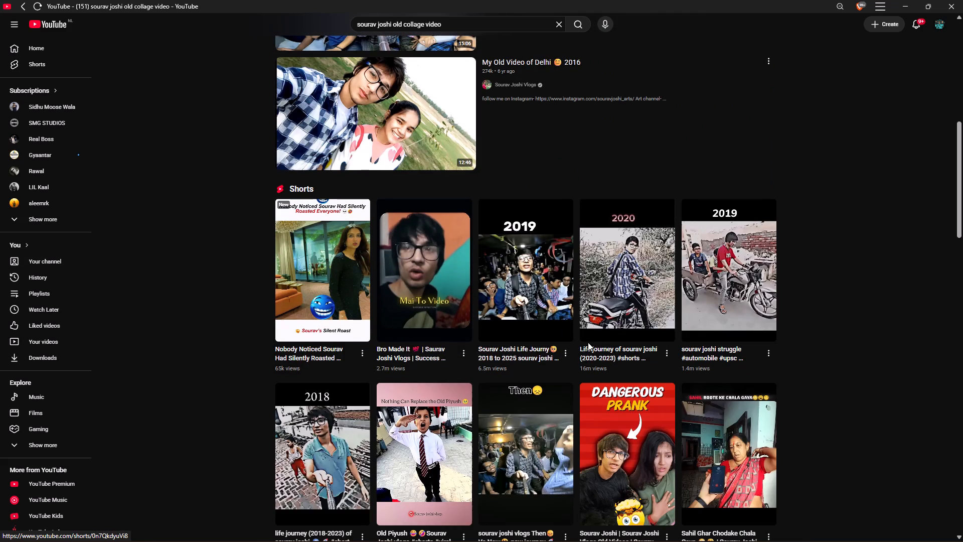
scroll(573, 461, "down", 2)
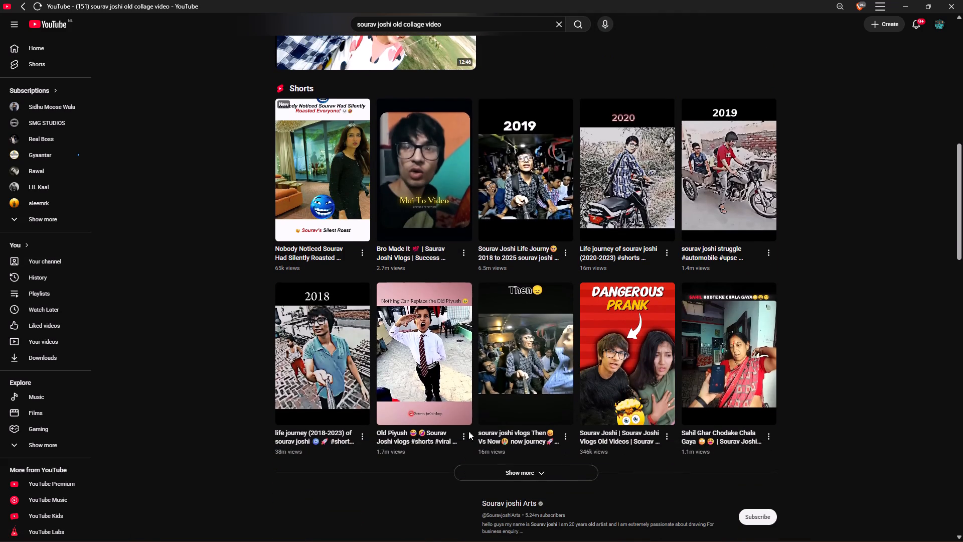
scroll(447, 435, "down", 2)
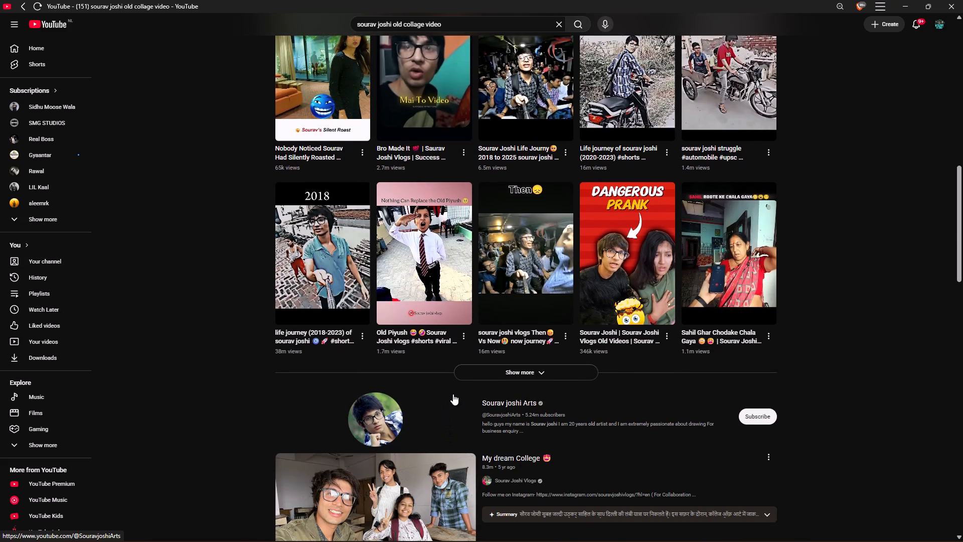
scroll(506, 384, "down", 4)
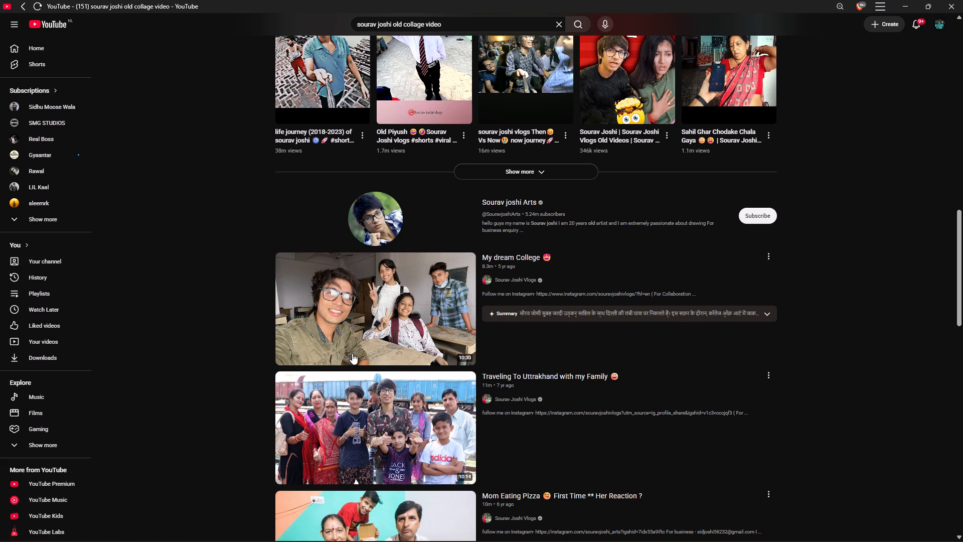
scroll(410, 390, "down", 5)
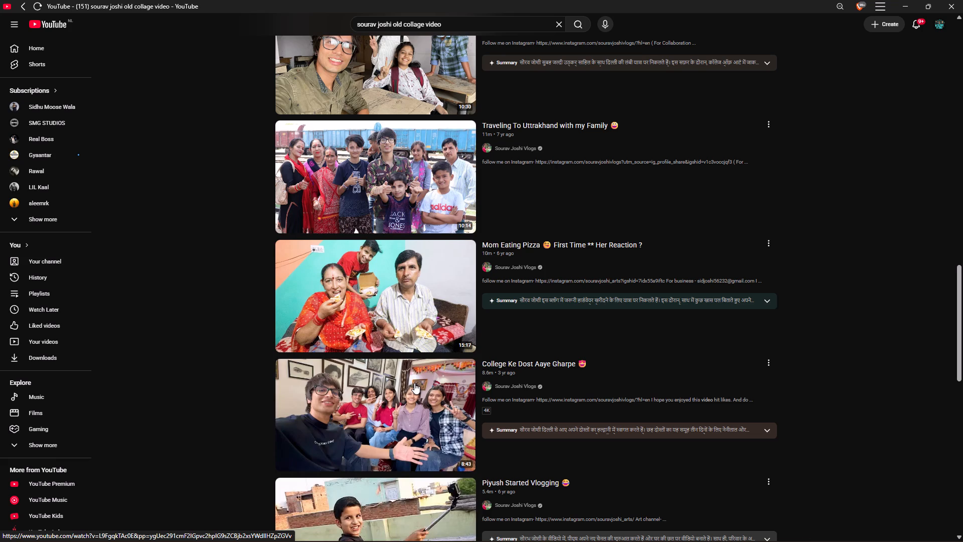
scroll(414, 383, "down", 10)
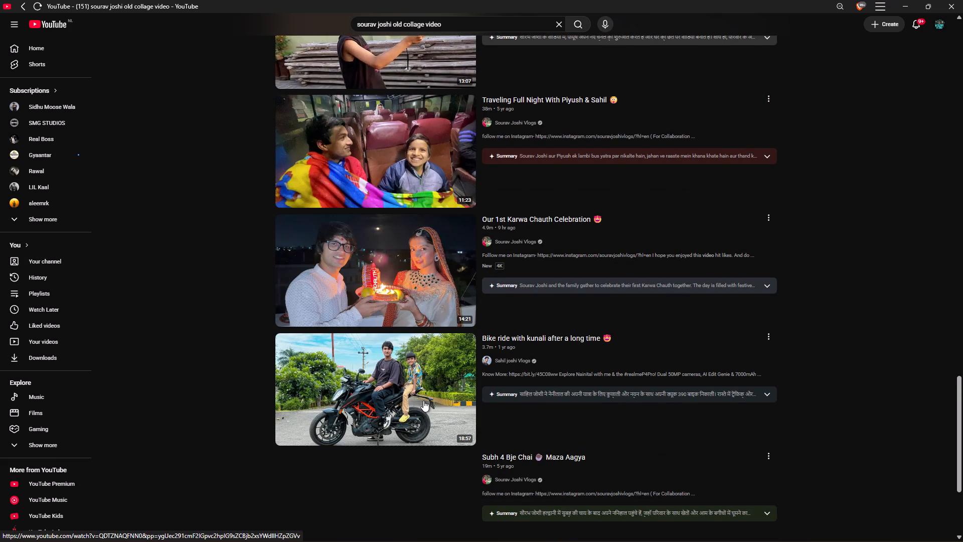
scroll(423, 400, "down", 11)
scroll(425, 397, "up", 8)
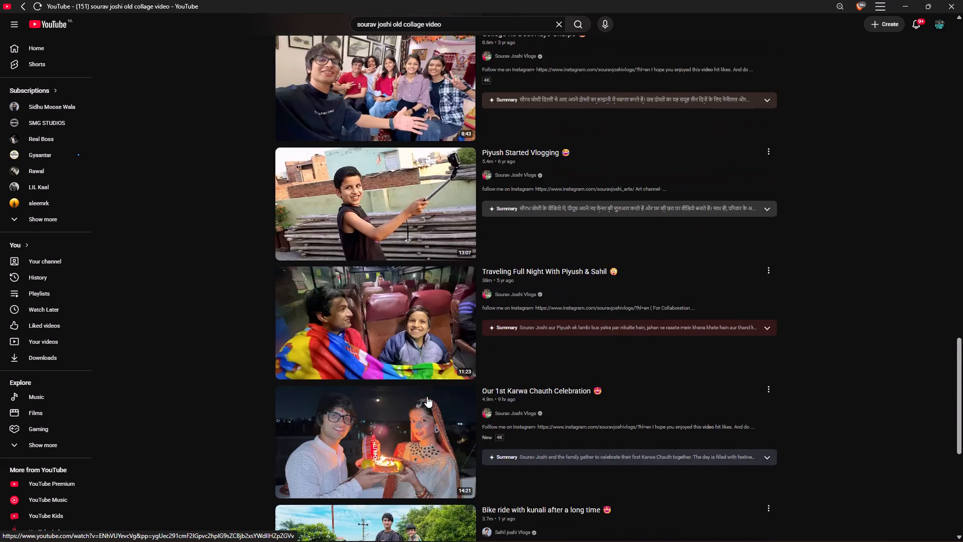
scroll(427, 396, "up", 20)
Open the Short "Sourav Joshi Life Journy 2018 to 2025", watch its 2019 and 2020 clips, and return to the search results.
left_click(544, 344)
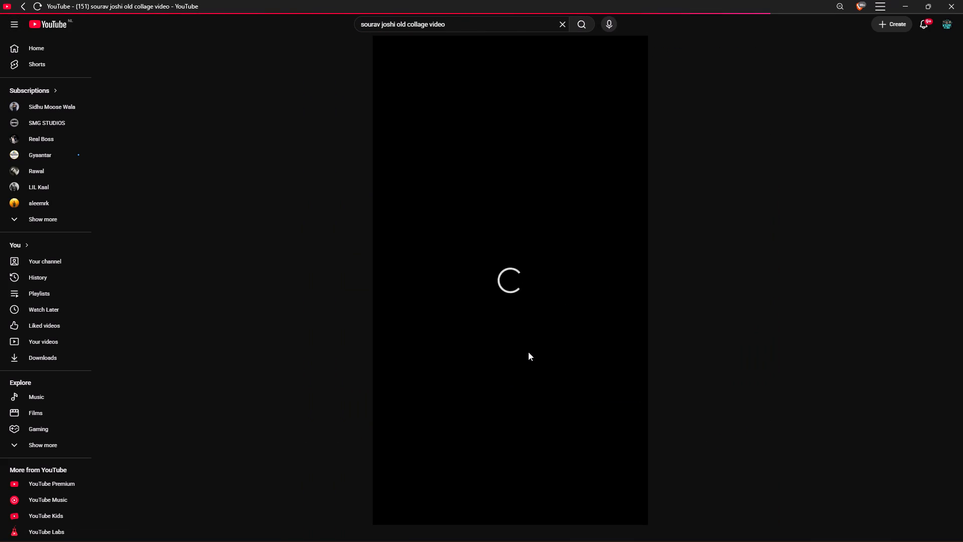
key("space")
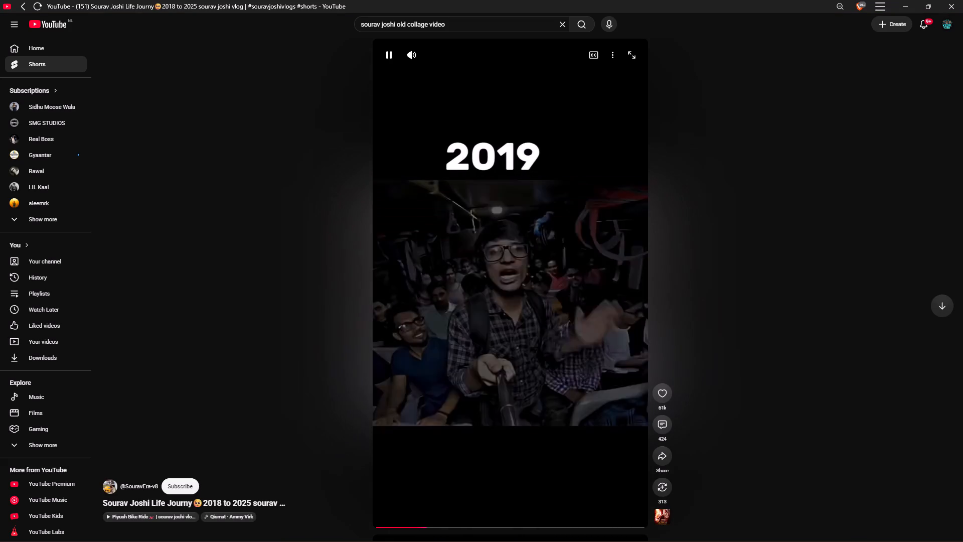
key("space")
key("space")
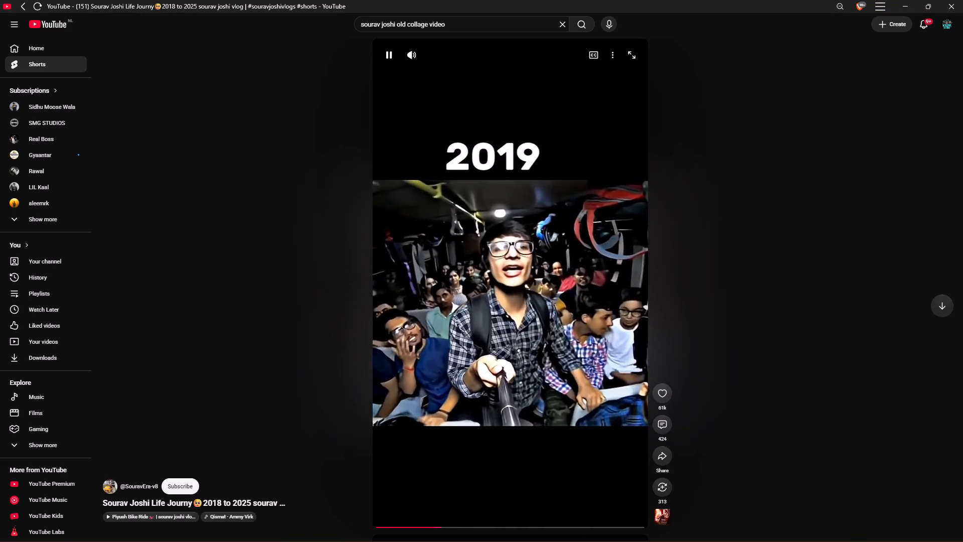
key("space")
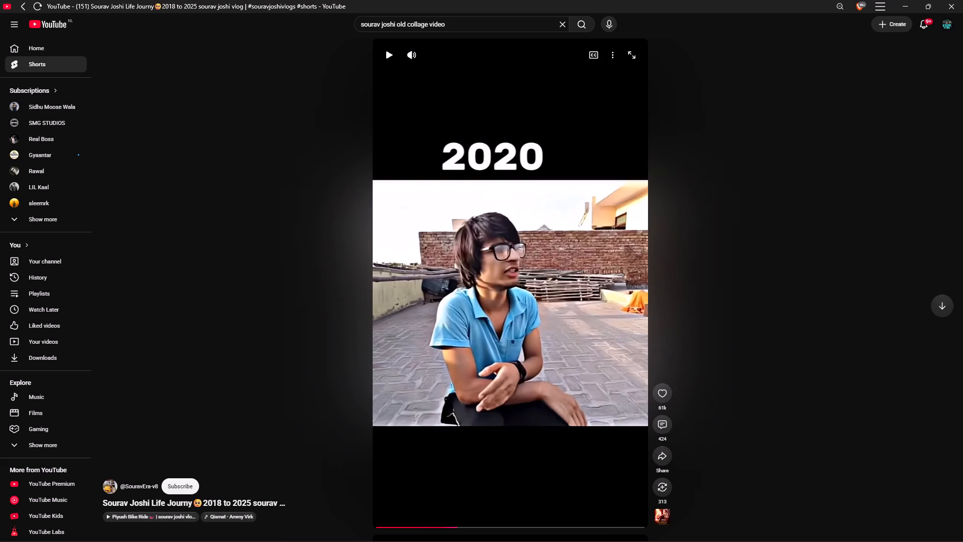
right_click_drag(465, 386, 512, 308)
scroll(241, 164, "right", 6)
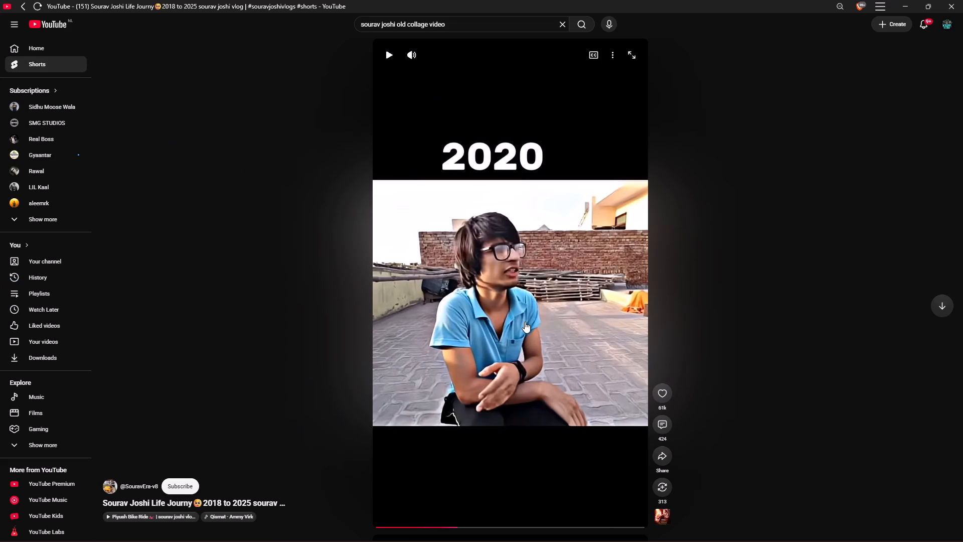
left_click_drag(791, 282, 792, 275)
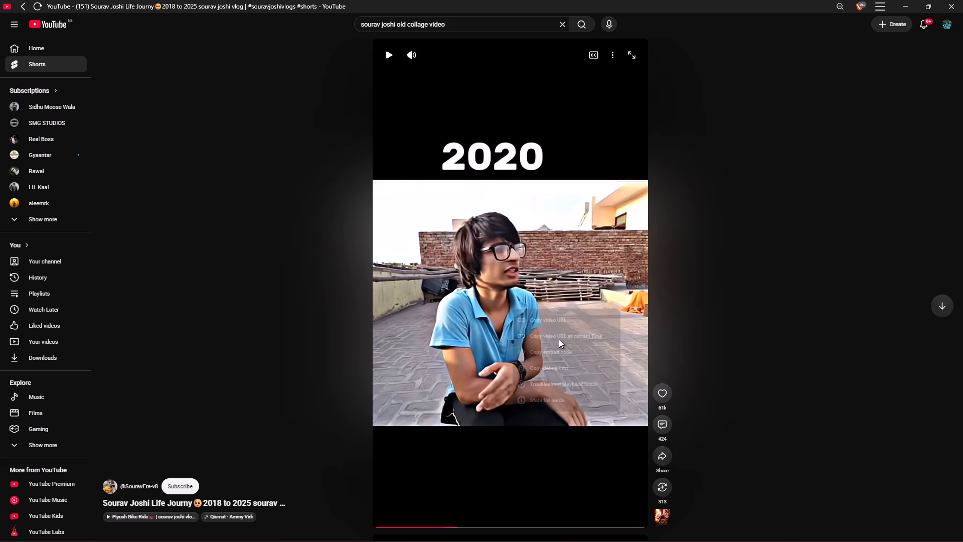
scroll(559, 339, "right", 8)
scroll(422, 362, "up", 6)
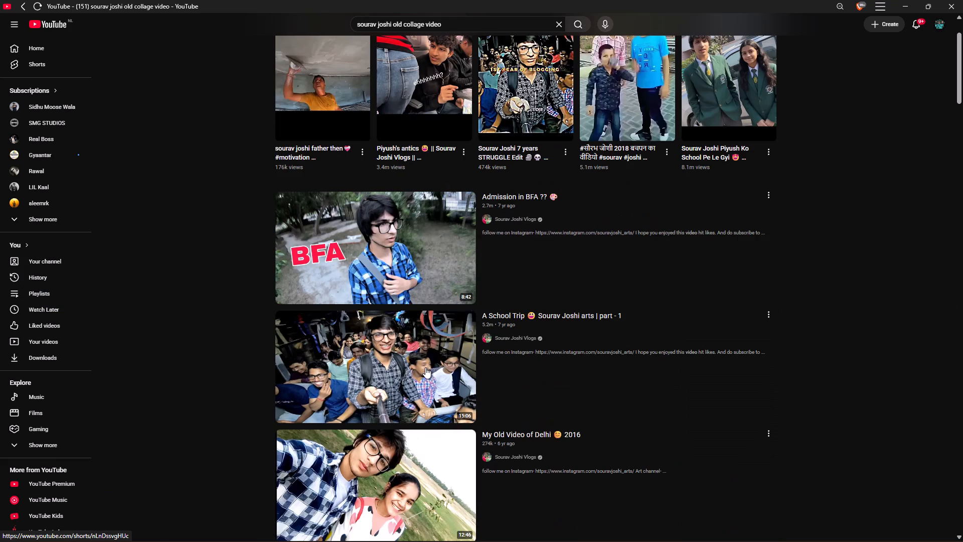
Open the video "A School Trip | Sourav Joshi arts | part - 1" and locate the bus scene with classmates between about 1:18 and 1:30.
left_click(402, 368)
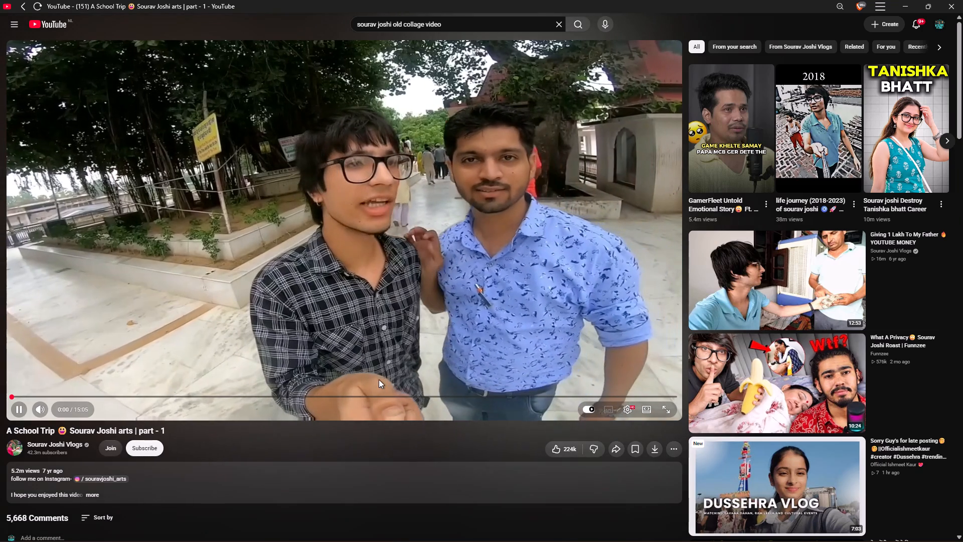
left_click_drag(12, 395, 31, 395)
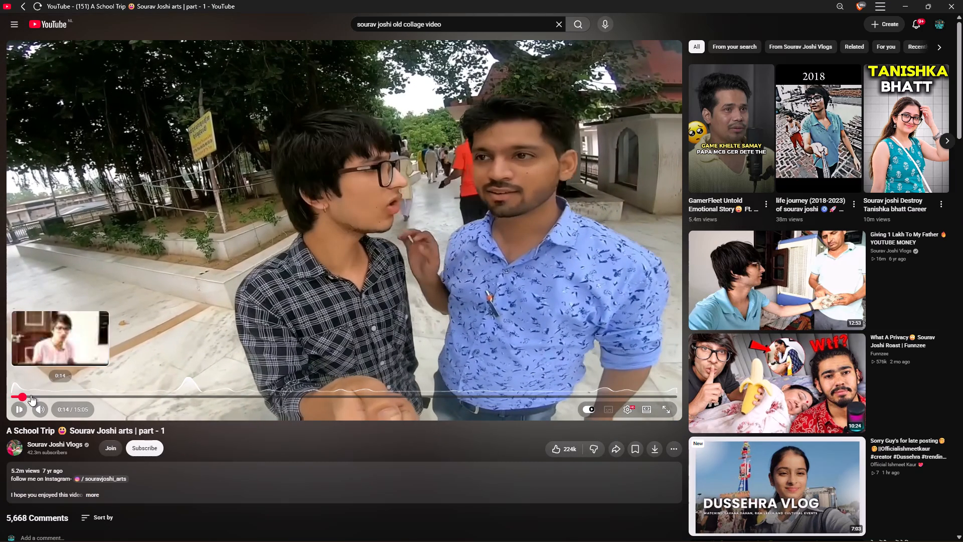
left_click_drag(31, 395, 69, 393)
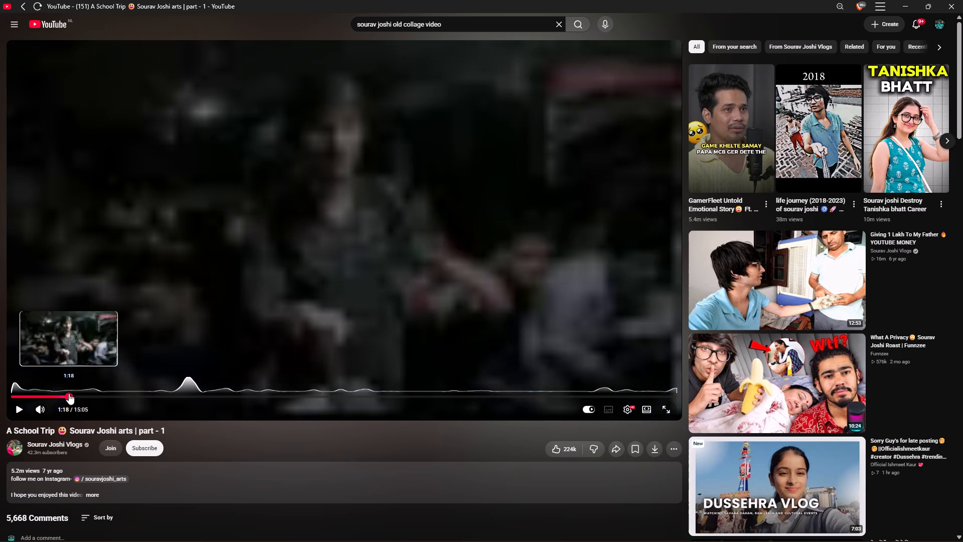
left_click_drag(69, 393, 75, 394)
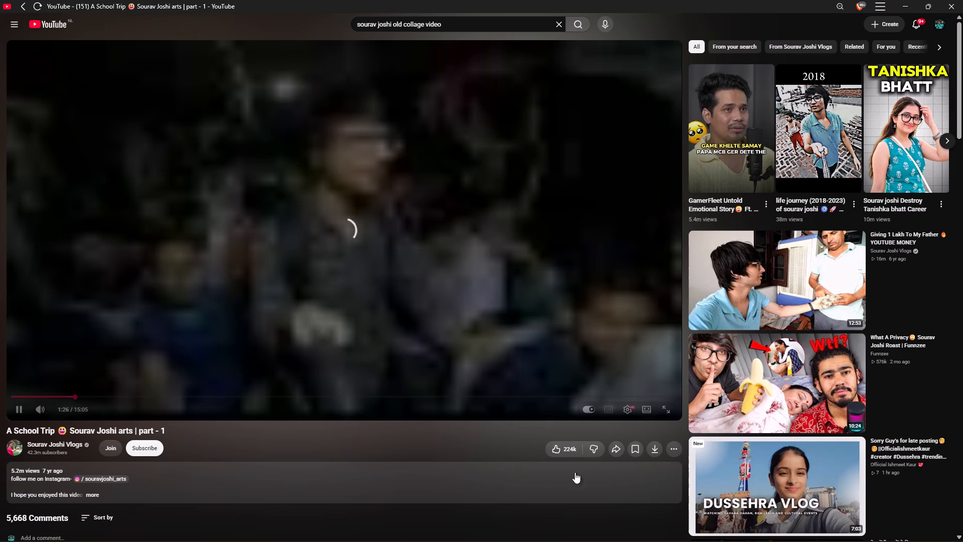
scroll(599, 458, "down", 6)
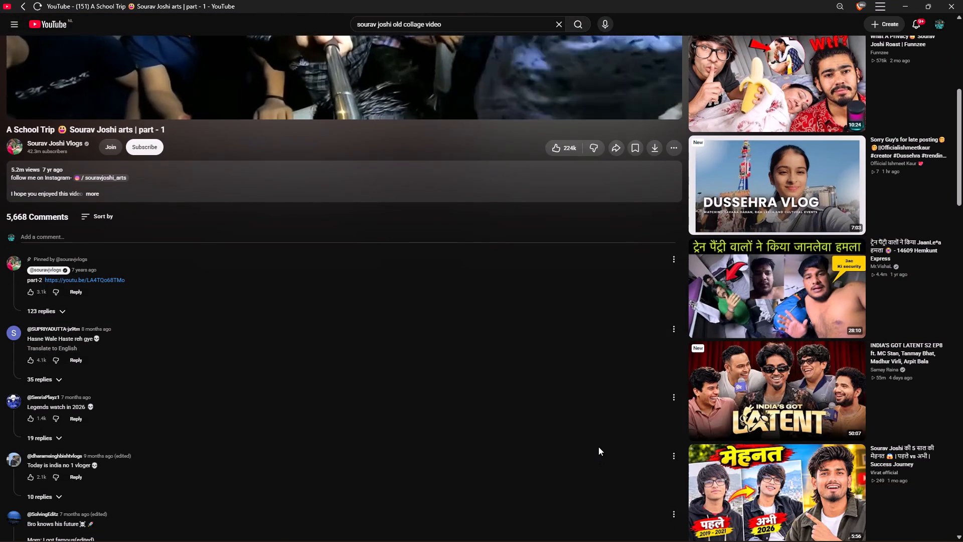
scroll(577, 442, "down", 1)
scroll(485, 419, "up", 10)
key("space")
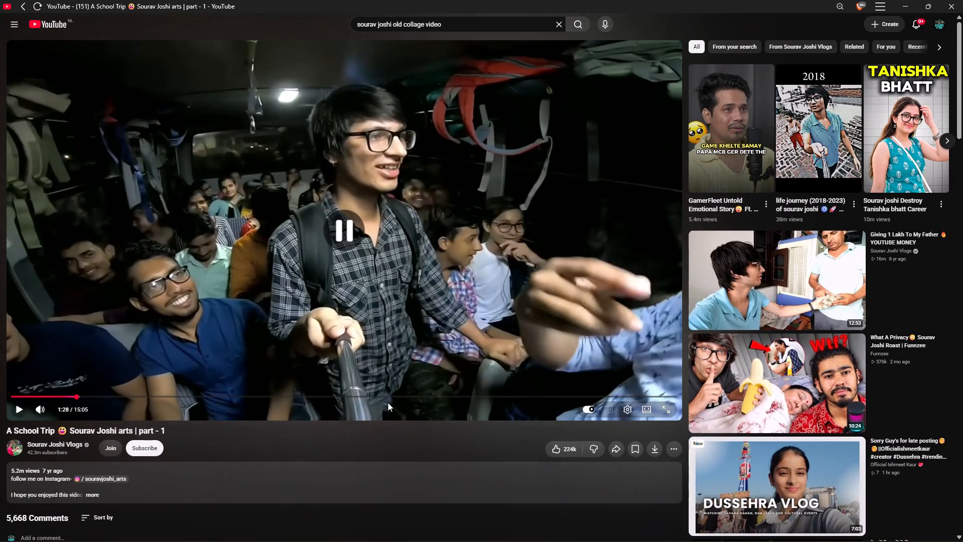
key("space")
key("space")
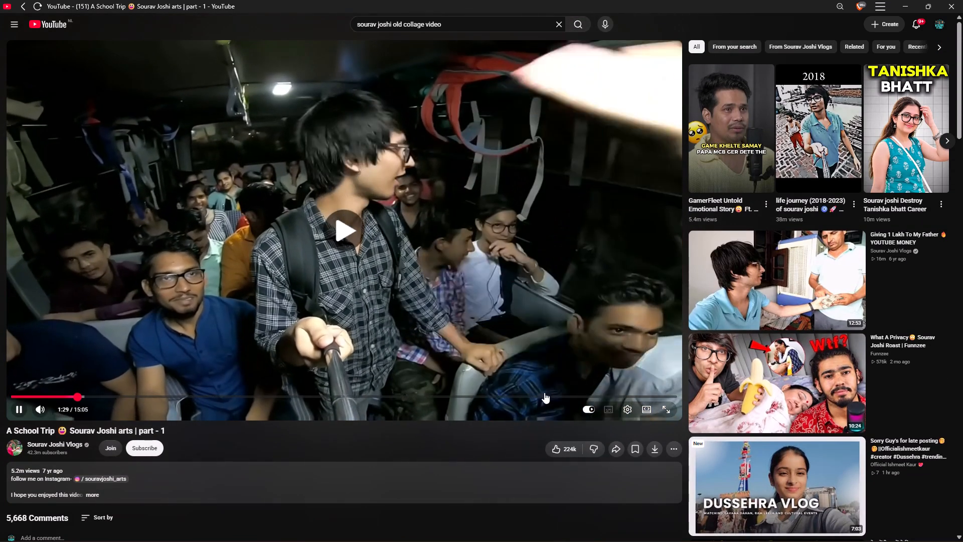
key("space")
key("space")
left_click(70, 398)
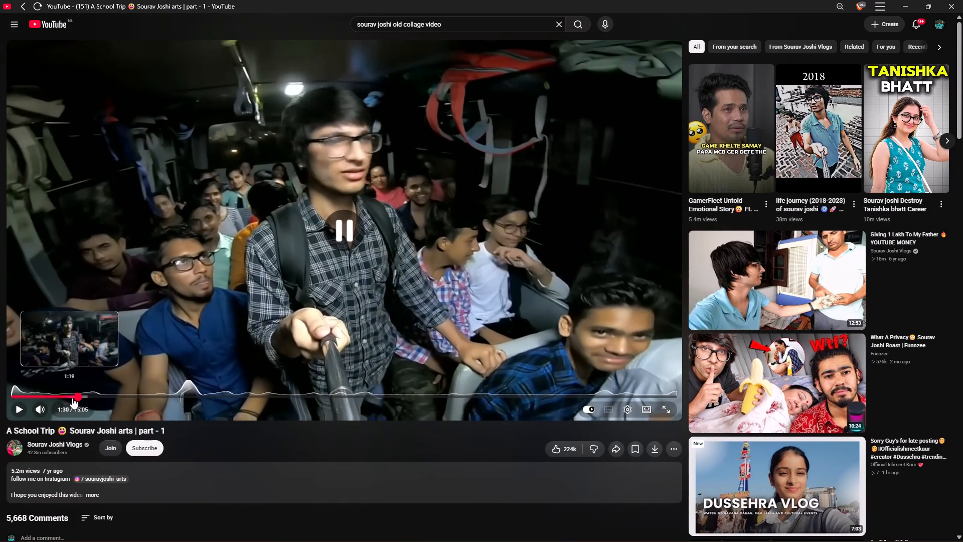
Screen-record the video player area with Snipping Tool while the school trip's bus scene plays past 1:24, and stop the recording.
key("shift+super+s")
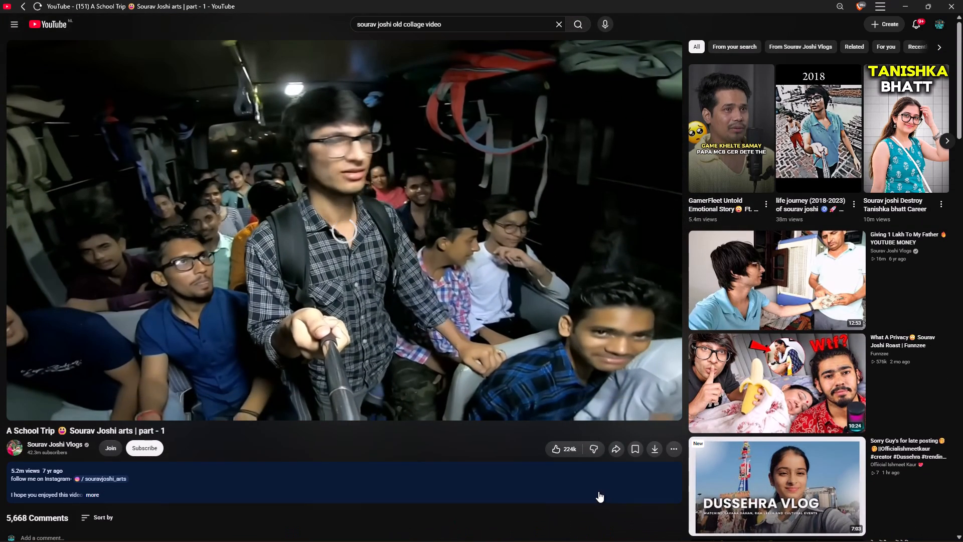
left_click(426, 18)
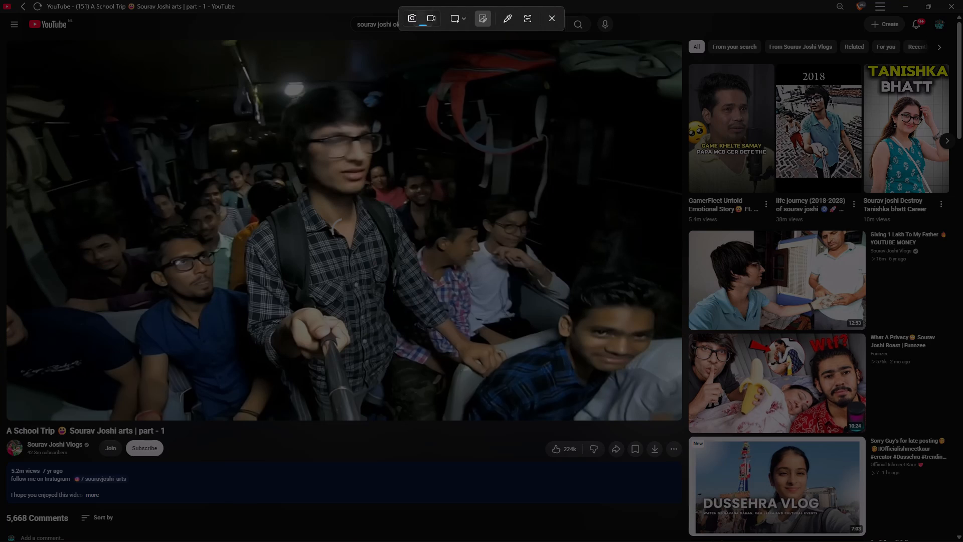
left_click_drag(5, 31, 682, 424)
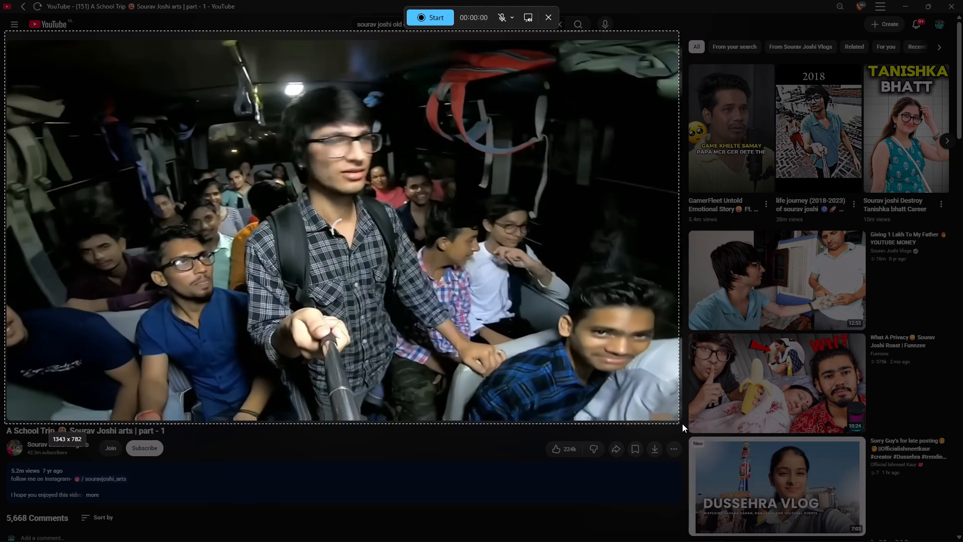
left_click_drag(682, 424, 685, 421)
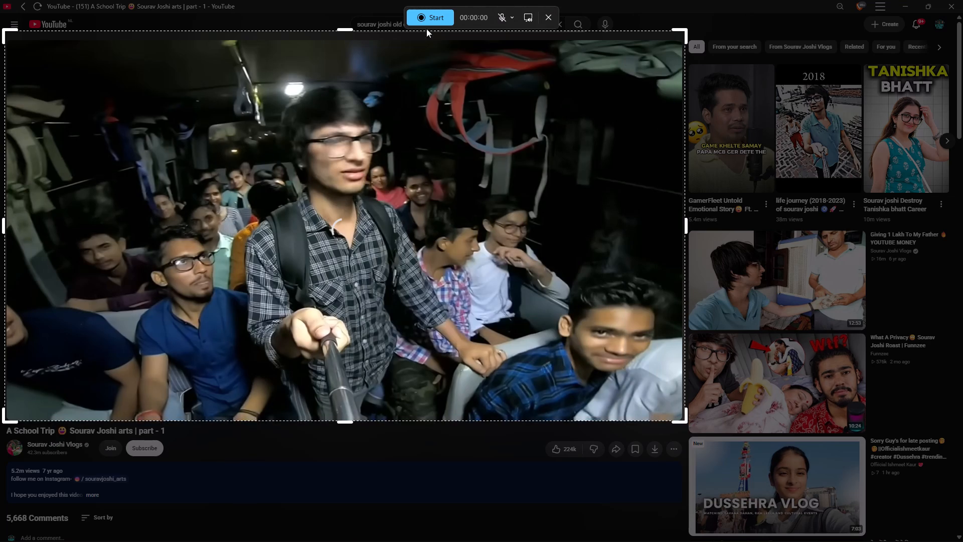
left_click(428, 17)
left_click(58, 368)
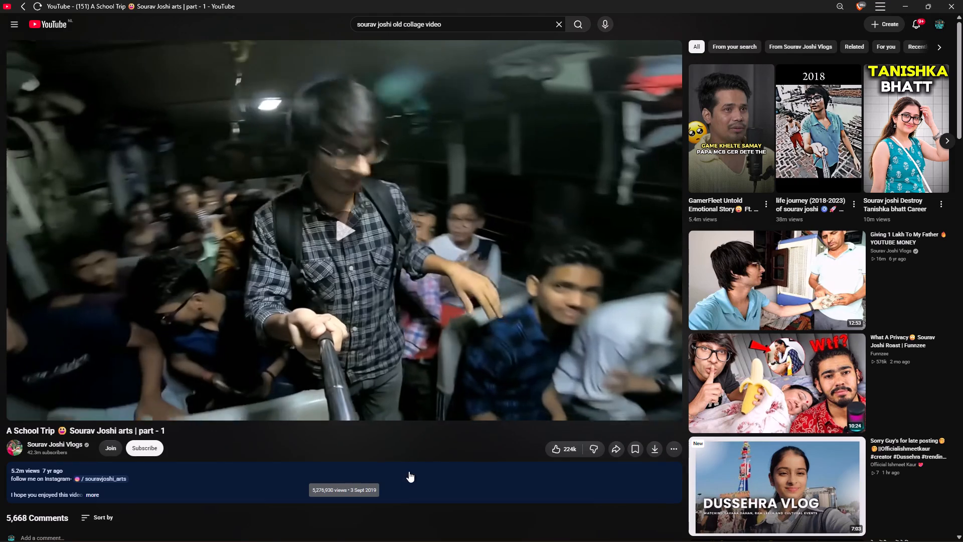
left_click(64, 397)
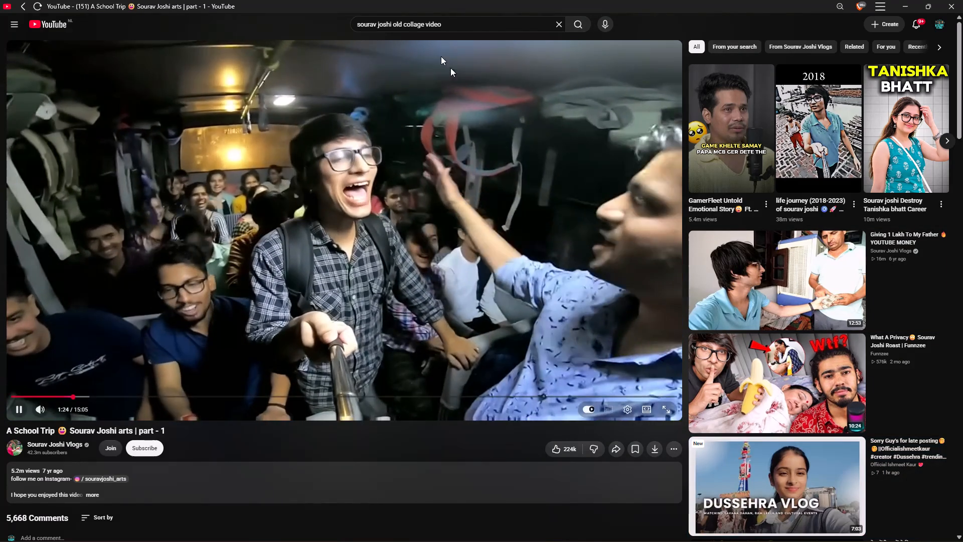
left_click(439, 17)
left_click(454, 20)
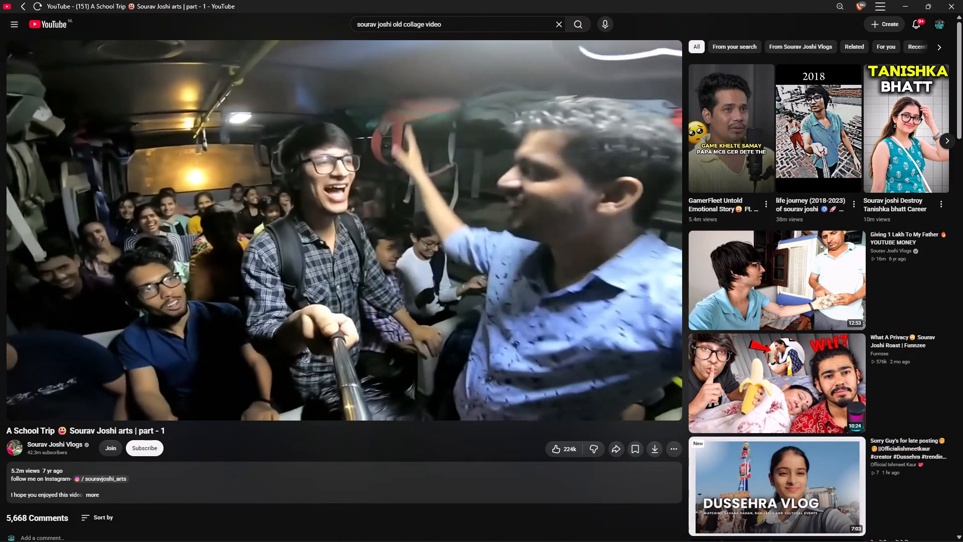
left_click(620, 8)
Pause the school trip video and minimise the YouTube window to get back to the editing project.
left_click(359, 273)
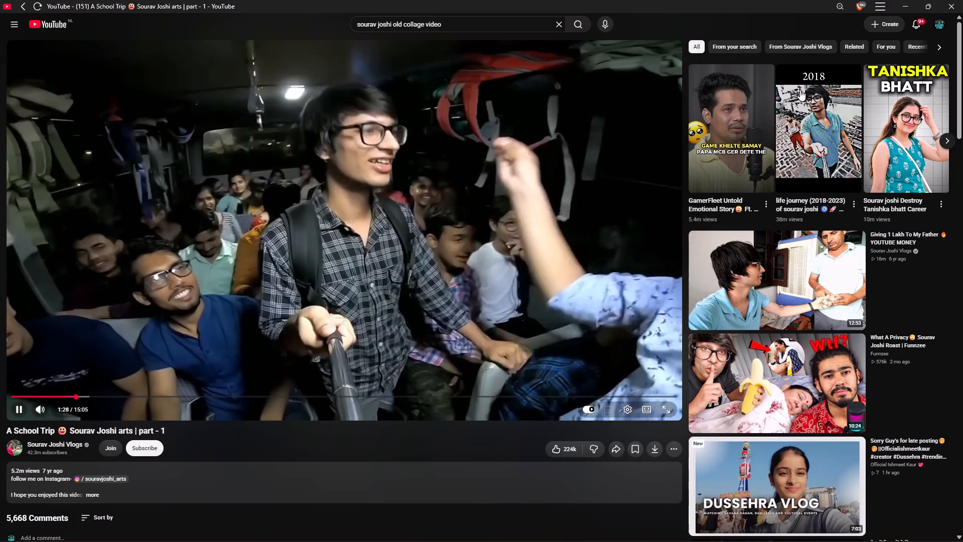
left_click(276, 202)
left_click(419, 195)
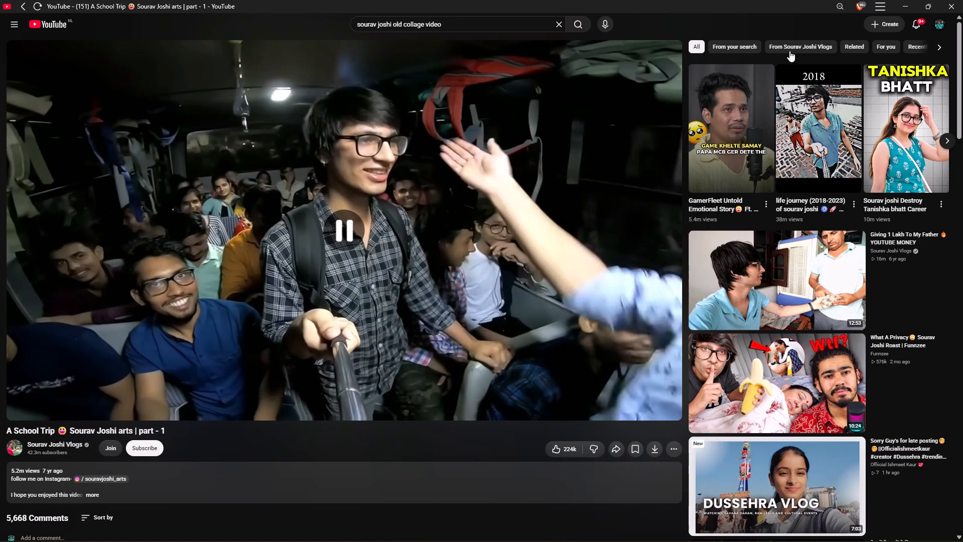
left_click(899, 3)
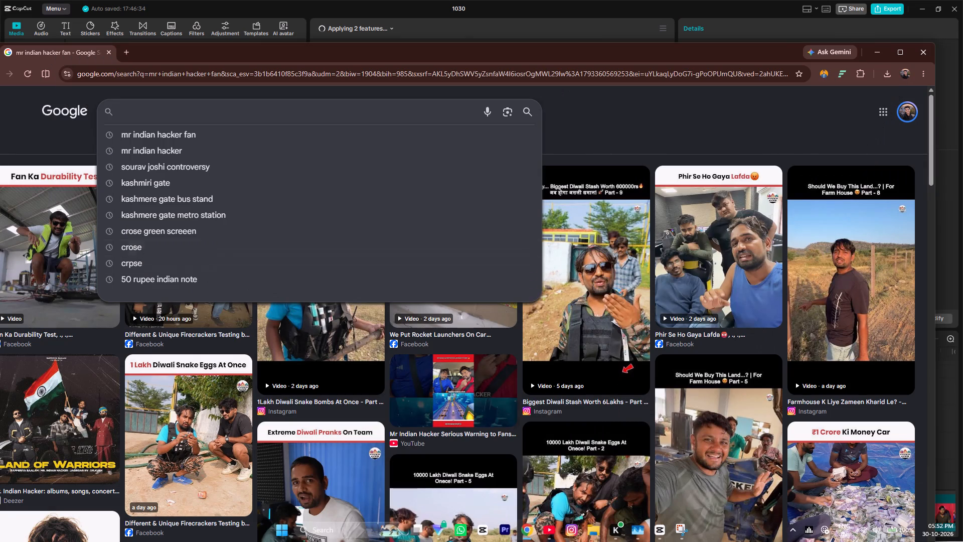
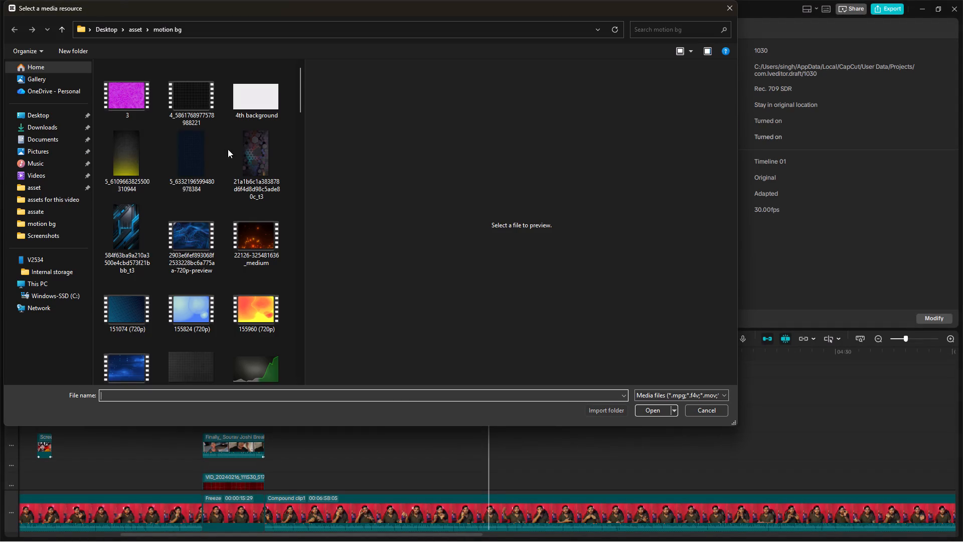
left_click(50, 126)
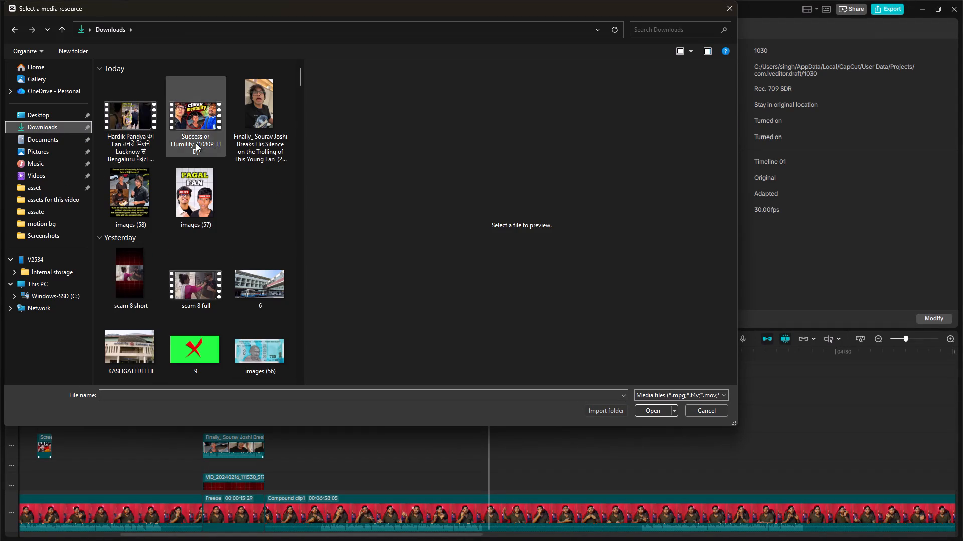
left_click(44, 177)
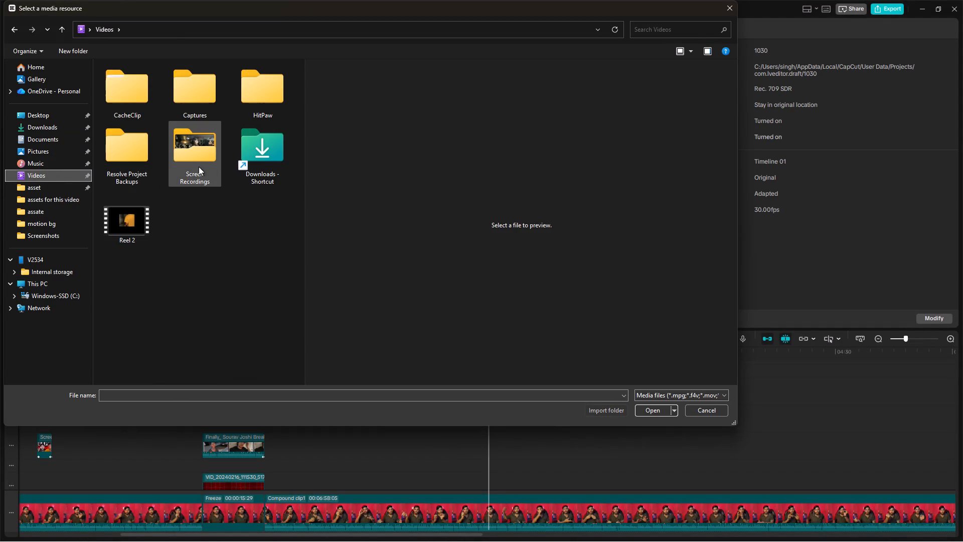
double_click(199, 167)
scroll(207, 305, "down", 12)
left_click(234, 341)
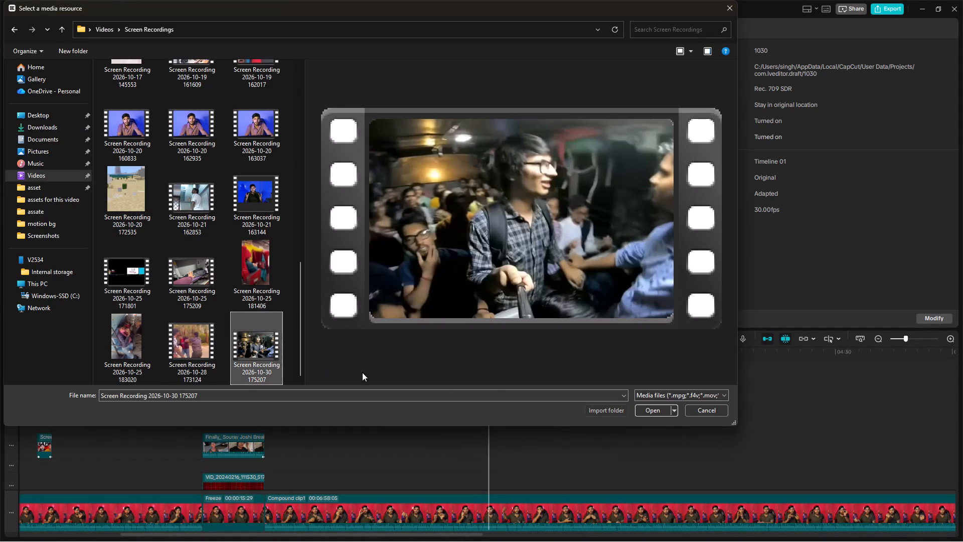
key("space")
left_click(653, 412)
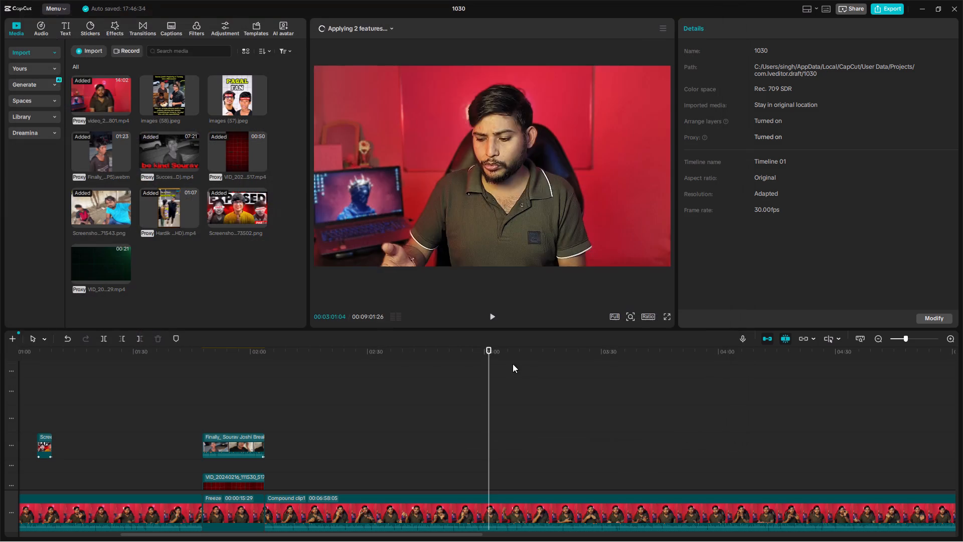
Place the imported screen recording on an overlay track above the main clip, starting at about 02:39.
left_click_drag(167, 273, 403, 426)
Play through the talking footage to find the cut point and split the main-track Compound clip1 at 00:03:06:01.
left_click(390, 396)
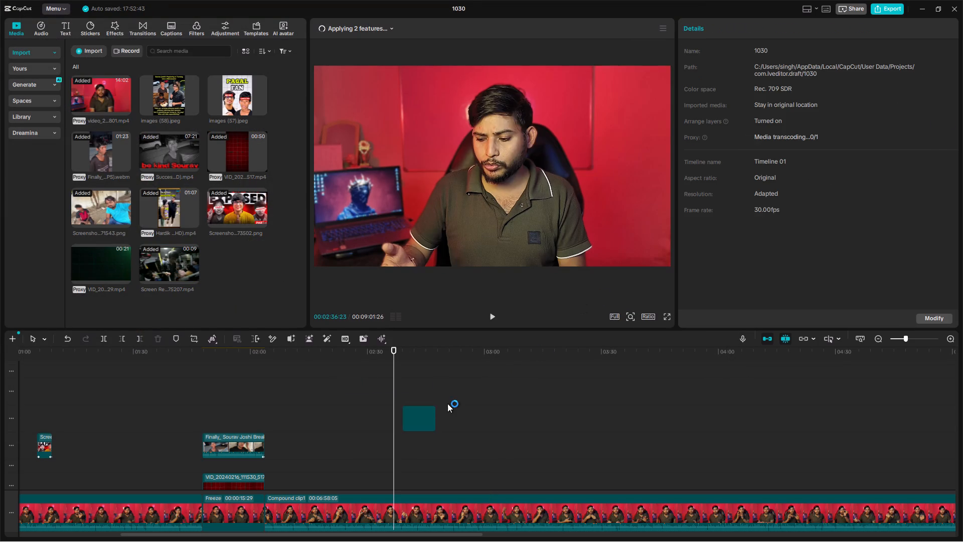
left_click_drag(441, 382, 445, 384)
left_click(459, 388)
key("space")
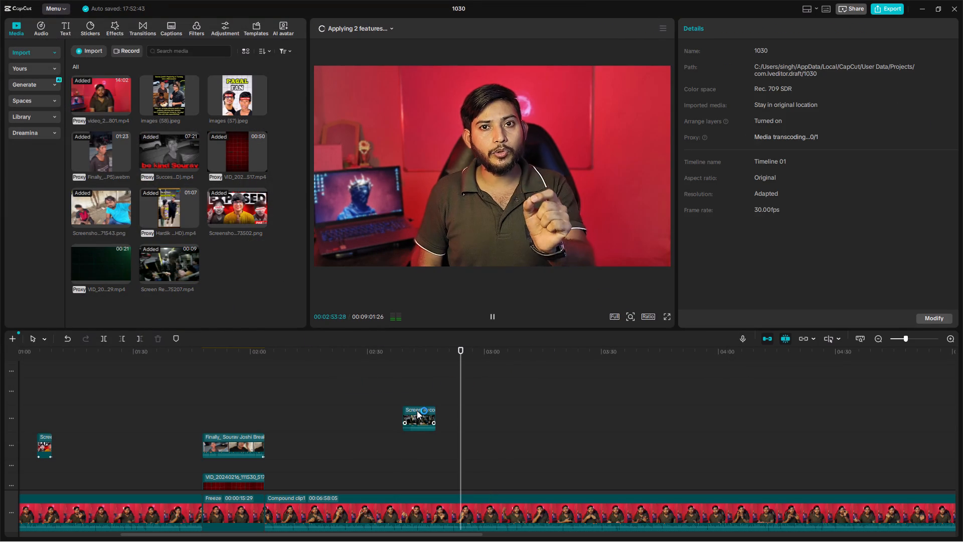
scroll(417, 411, "up", 6, "ctrl")
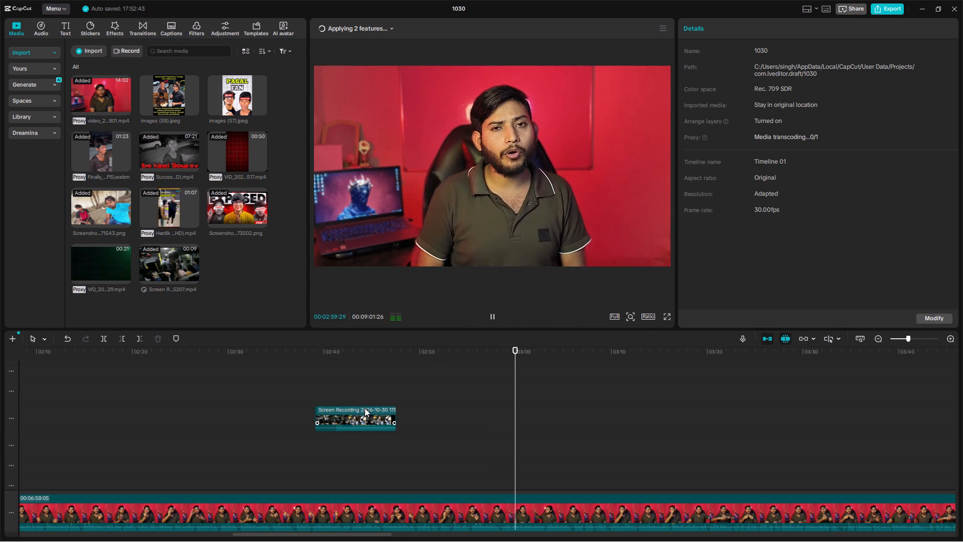
scroll(365, 408, "left", 1)
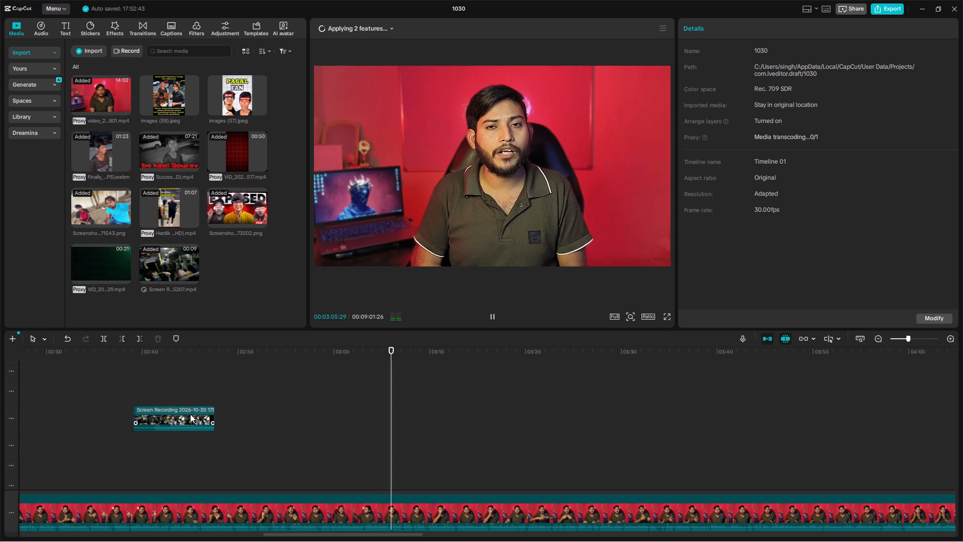
scroll(190, 414, "left", 1)
scroll(386, 459, "up", 6, "ctrl")
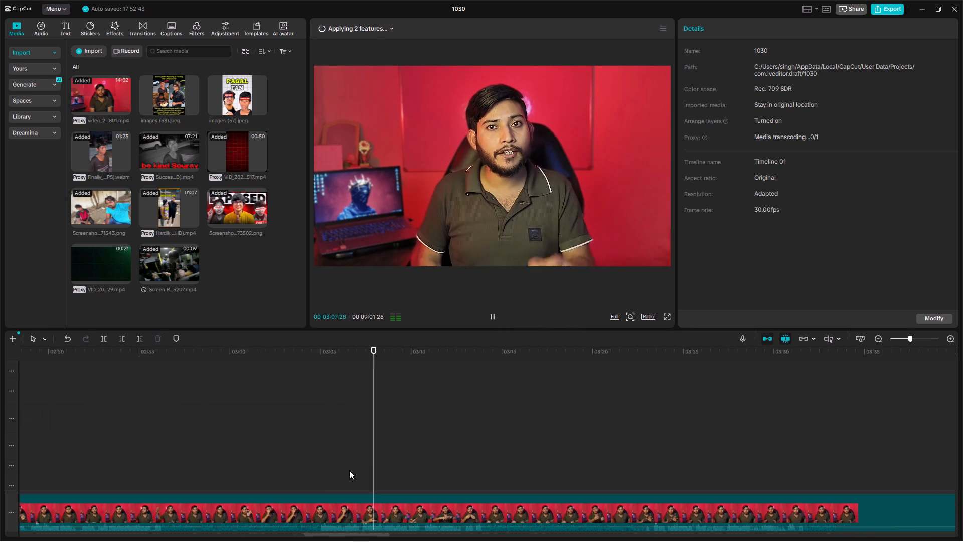
scroll(349, 470, "up", 1, "ctrl")
left_click(278, 472)
left_click(312, 481)
key("space")
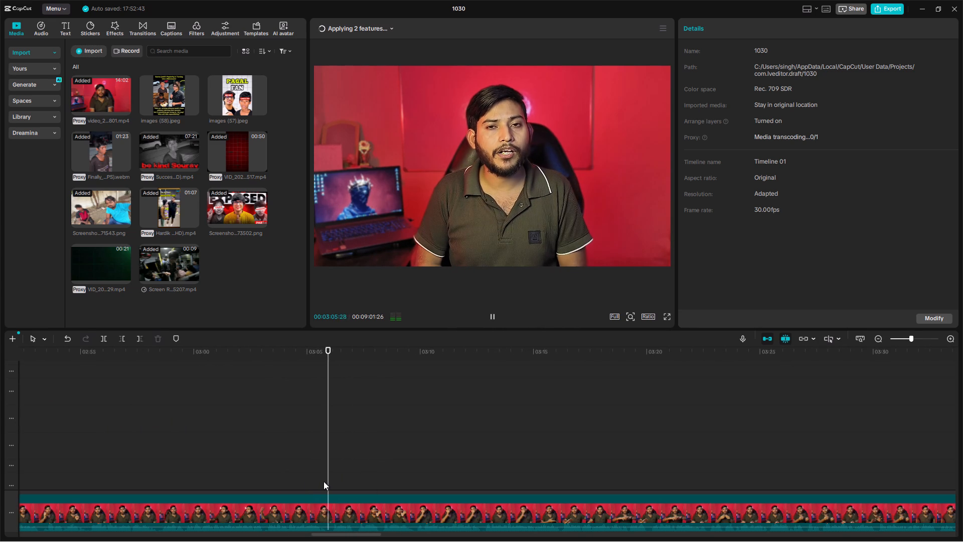
key("space")
left_click(331, 482)
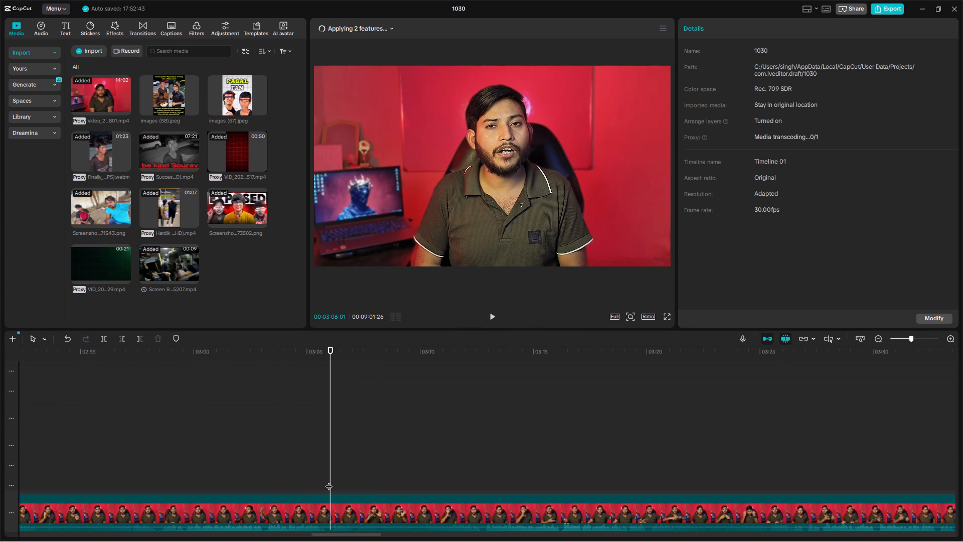
key("ctrl+b")
Split the overlay Compound clip2 at the same point, 00:03:06:01.
scroll(341, 485, "down", 18, "ctrl")
scroll(348, 504, "up", 5, "ctrl")
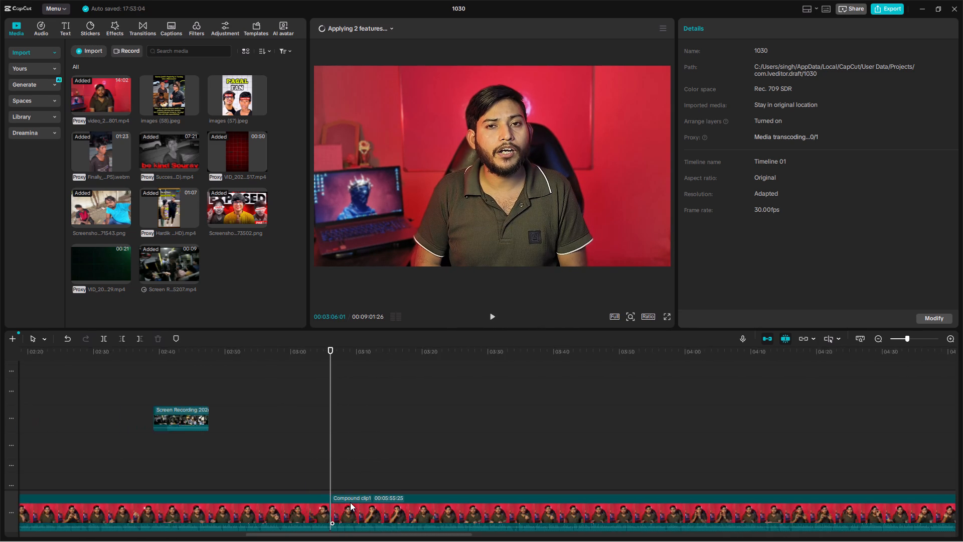
scroll(346, 436, "down", 10)
left_click(346, 436, "ctrl")
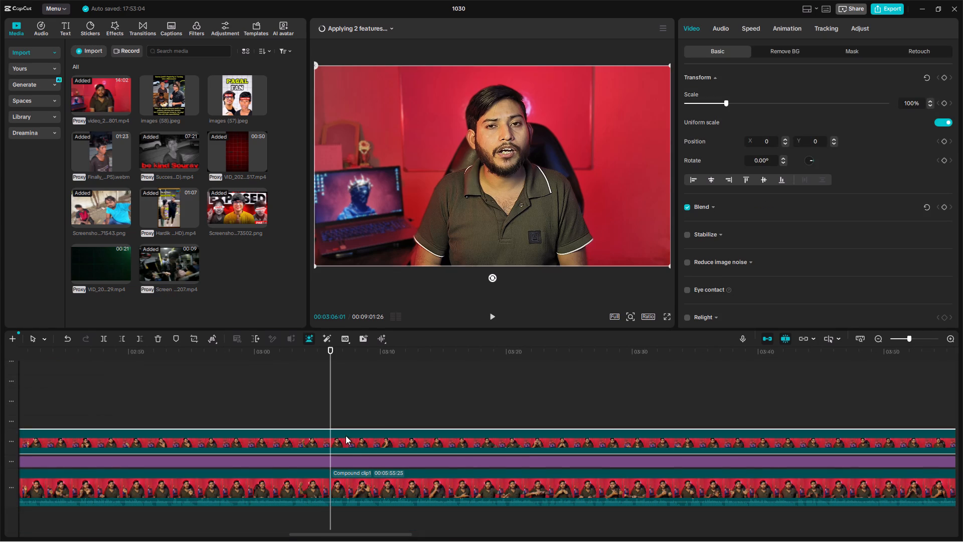
key("ctrl+b")
Play to the end of the short phrase and split the overlay Compound clip2 at 00:03:07:05.
key("space")
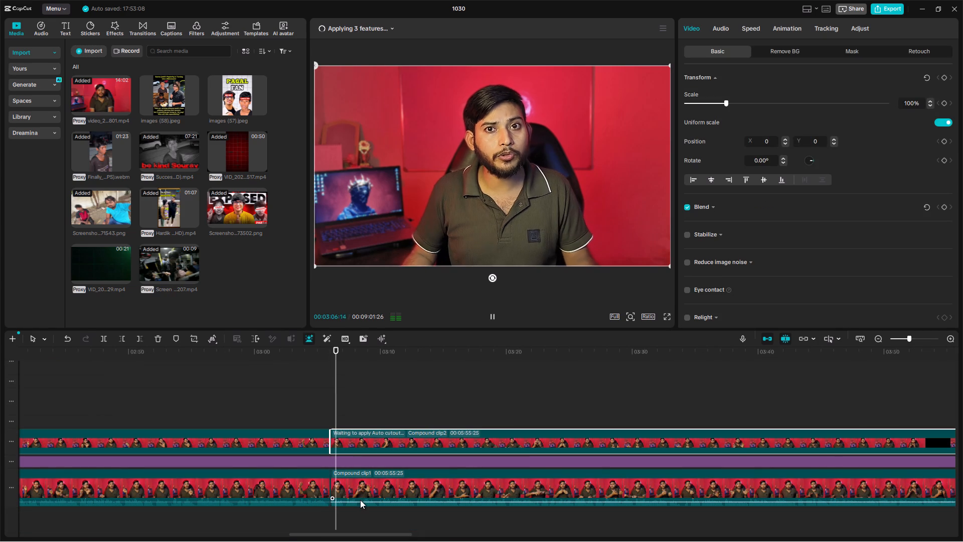
key("space")
key("space")
key("space")
key("ctrl+b")
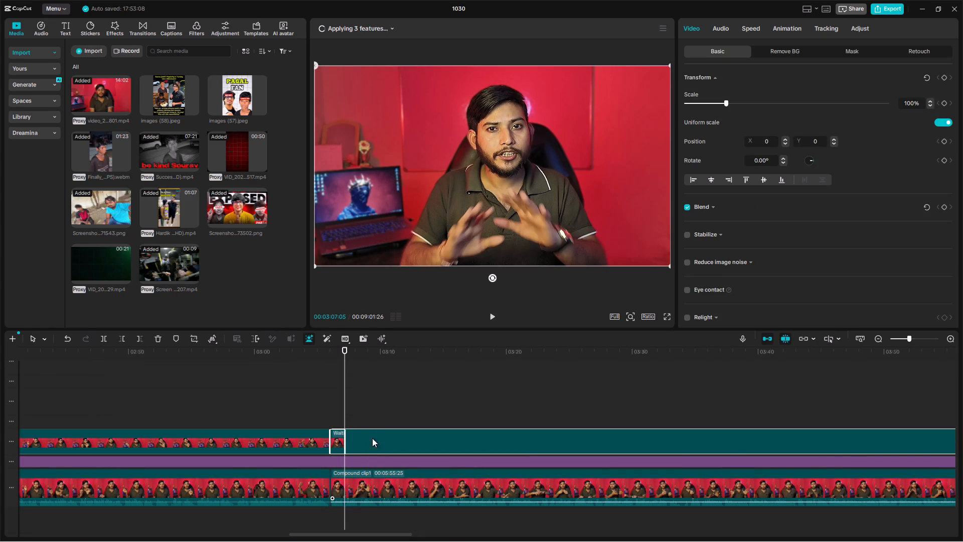
Split the main-track Compound clip1 at 00:03:07:05 to match the overlay cut.
left_click(378, 427, "ctrl")
left_click(367, 487, "ctrl")
left_click(348, 425)
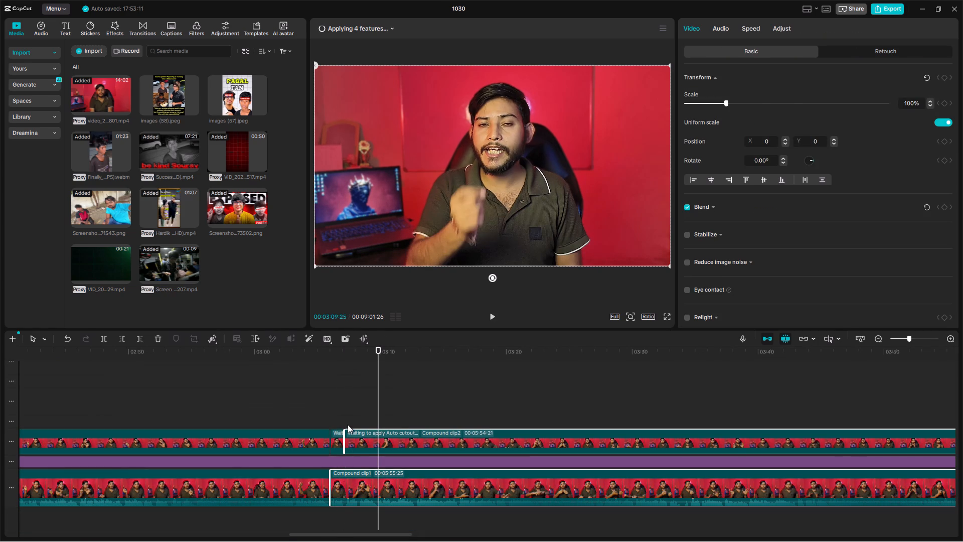
left_click(352, 486)
key("ctrl+b")
Apply the Backpack Radio voice filter to the short Compound clip1 segment between the two cuts.
left_click(333, 491)
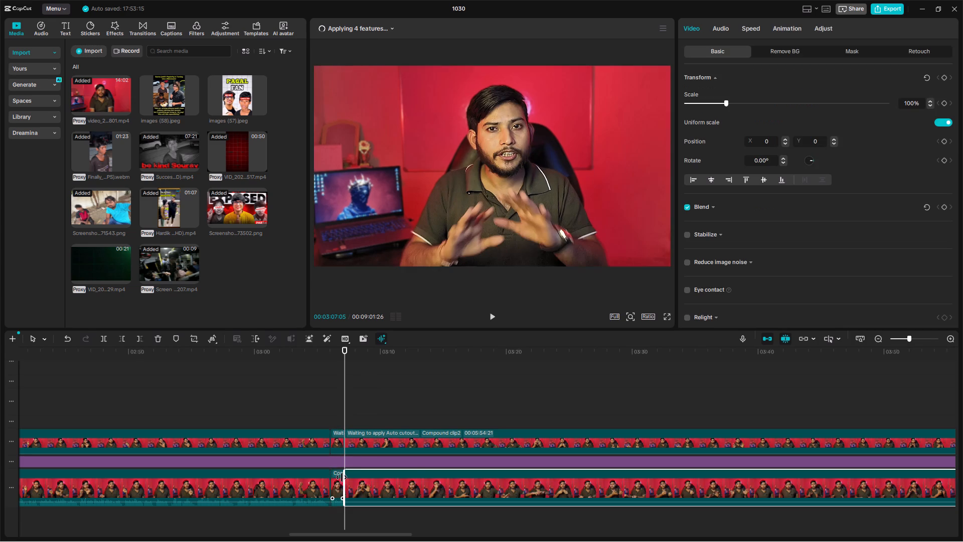
scroll(429, 450, "up", 6, "ctrl")
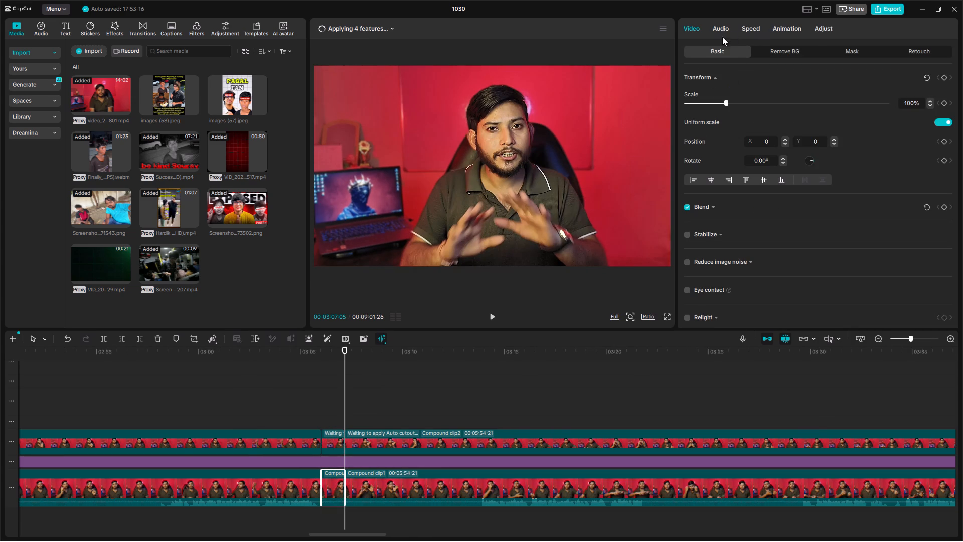
left_click(732, 33)
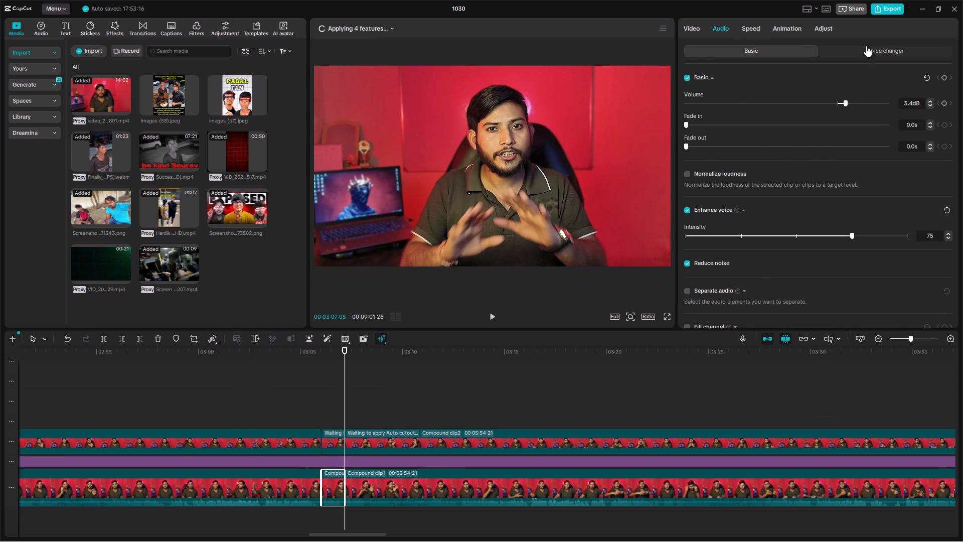
left_click(866, 46)
left_click(687, 170)
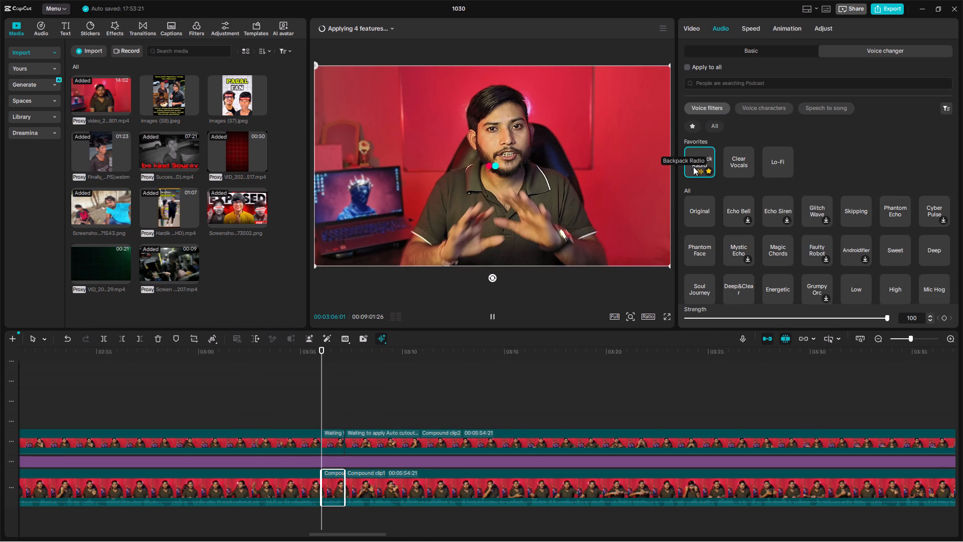
key("space")
Raise the volume of the short Compound clip1 segment and play it back.
left_click(756, 57)
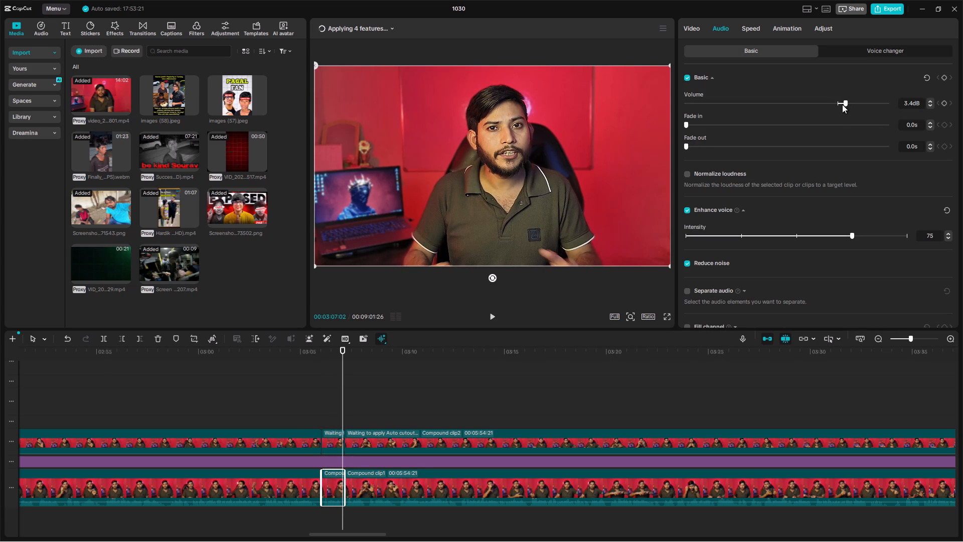
left_click_drag(846, 103, 865, 104)
left_click(296, 392)
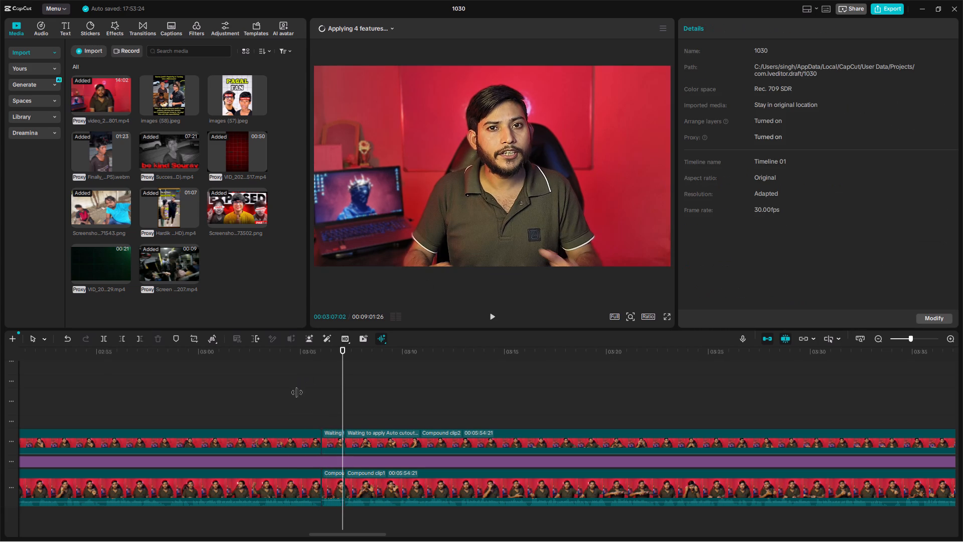
key("space")
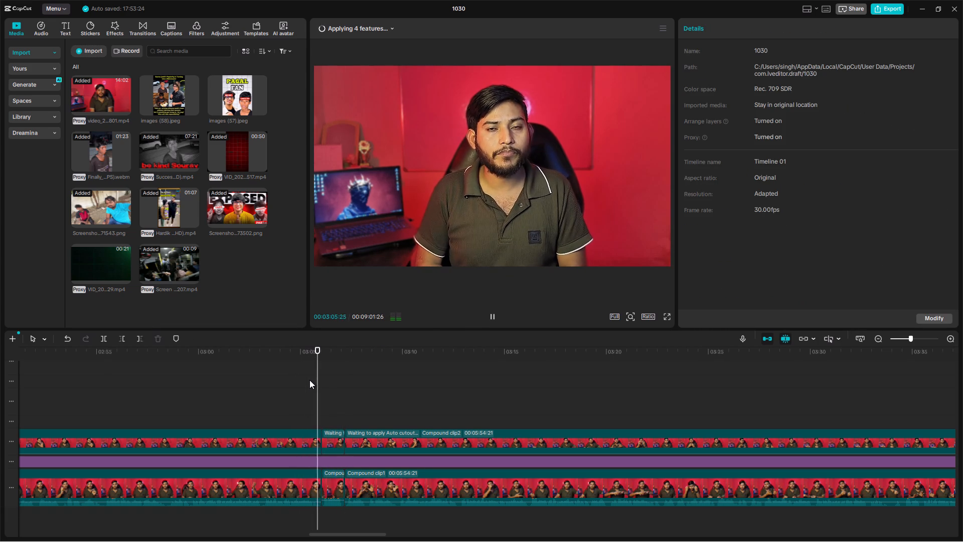
key("space")
Add the Jitter Flash effect above the short segment's start, shorten it to under half a second, and play it back.
left_click(147, 35)
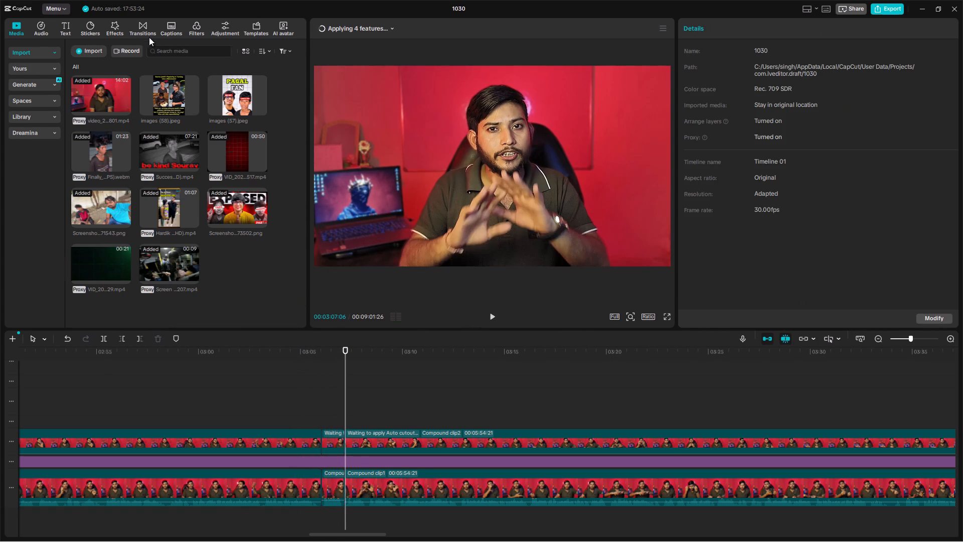
left_click(112, 31)
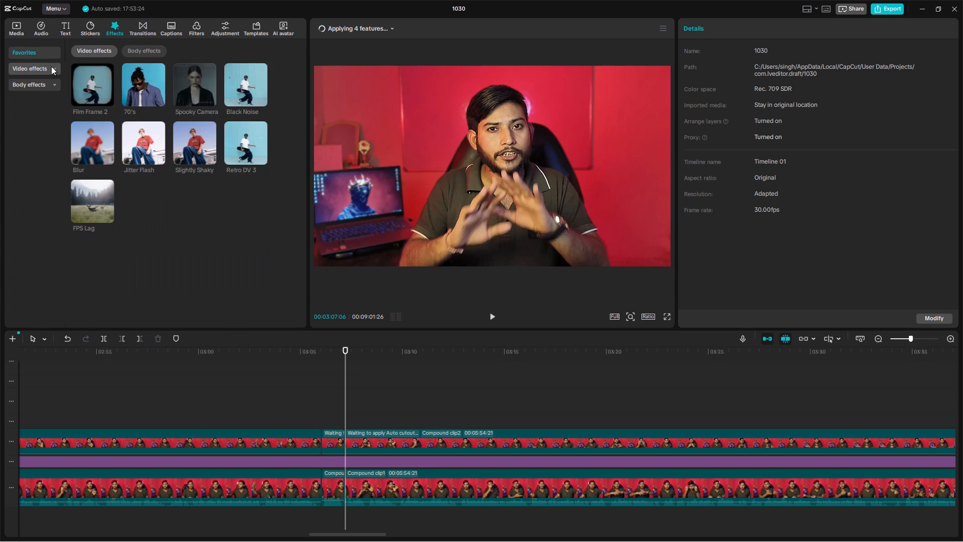
left_click_drag(147, 144, 314, 386)
right_click_drag(305, 272, 303, 367)
left_click_drag(314, 386, 323, 410)
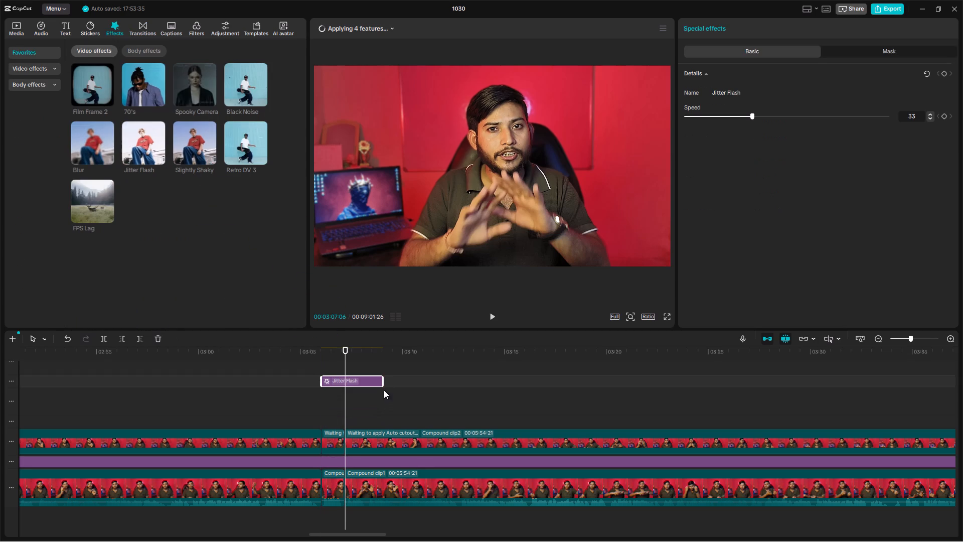
left_click_drag(383, 382, 330, 383)
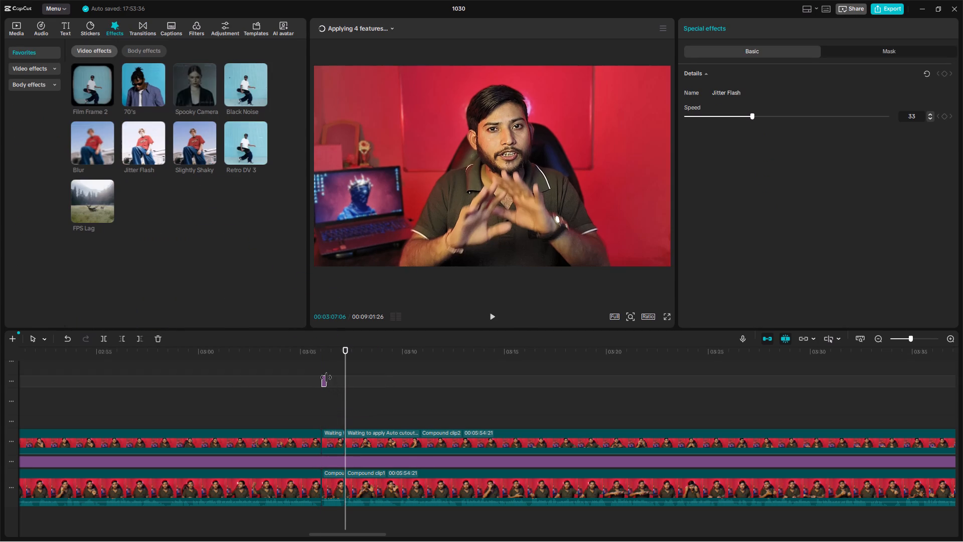
left_click(326, 377)
left_click(316, 365)
key("space")
key("space")
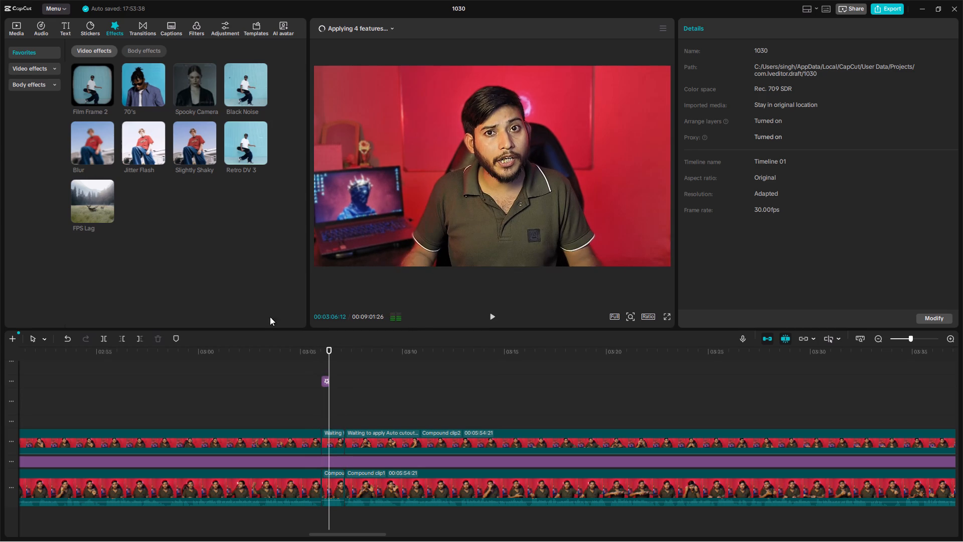
Preview the favourite effects, add 70's on a track below Jitter Flash from the segment's start, and trim it to under a second.
left_click(131, 79)
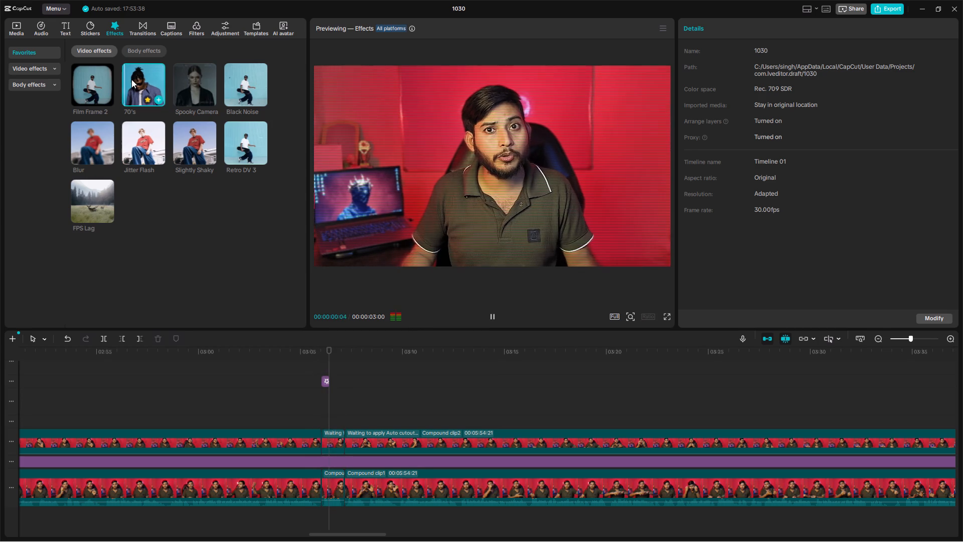
left_click(176, 78)
left_click(203, 79)
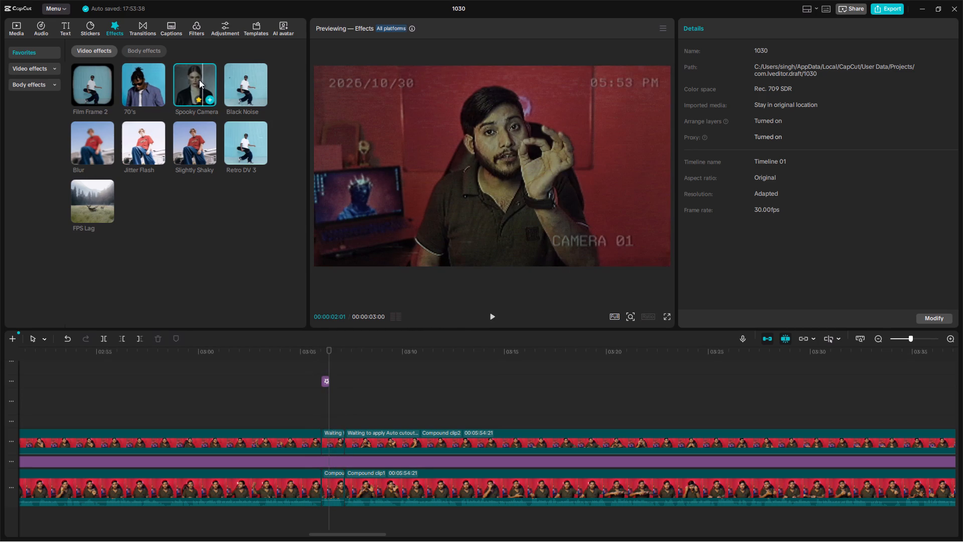
left_click(86, 86)
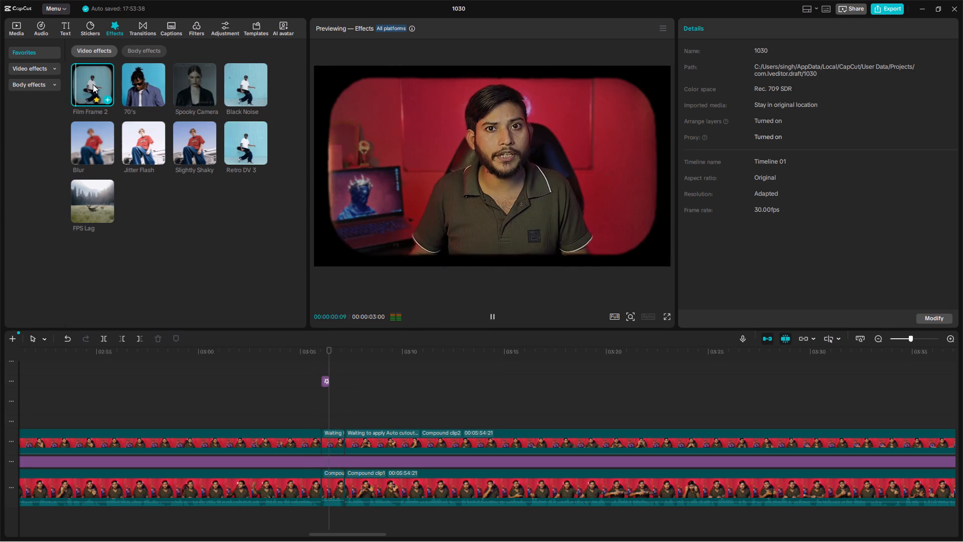
key("space")
left_click(134, 83)
left_click_drag(141, 80, 349, 347)
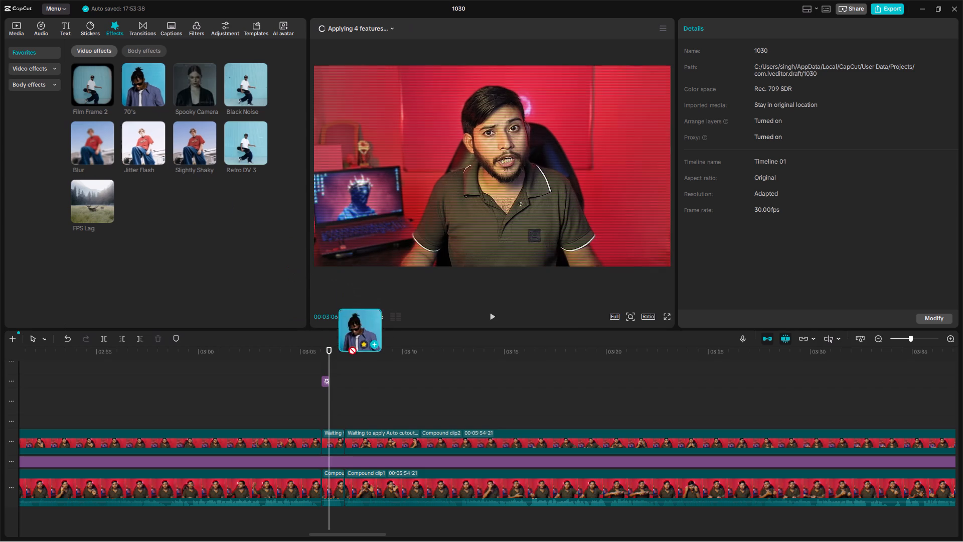
left_click_drag(349, 347, 318, 394)
left_click_drag(334, 391, 338, 393)
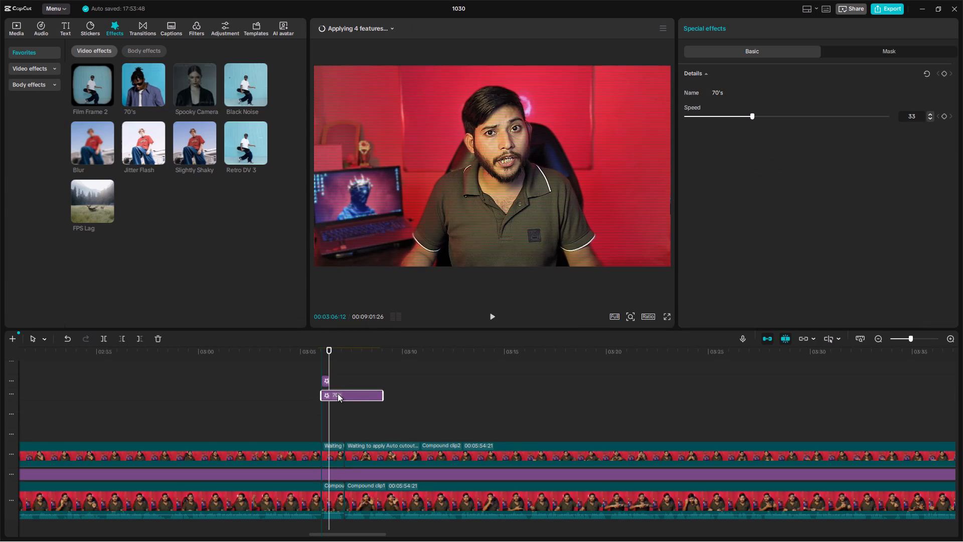
left_click_drag(338, 393, 338, 393)
left_click_drag(383, 389, 337, 402)
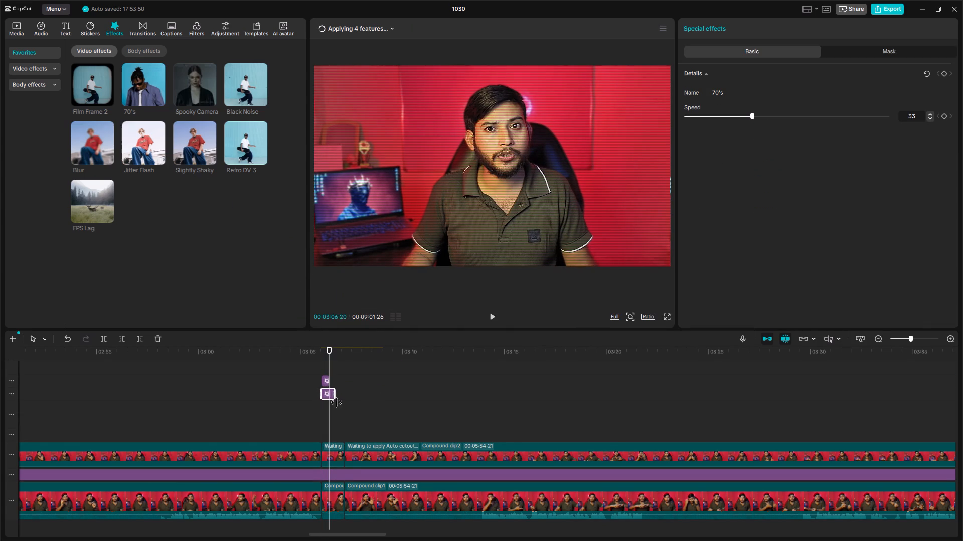
Extend the 70's effect to the end of the short segment between the two cuts.
left_click_drag(337, 402, 341, 403)
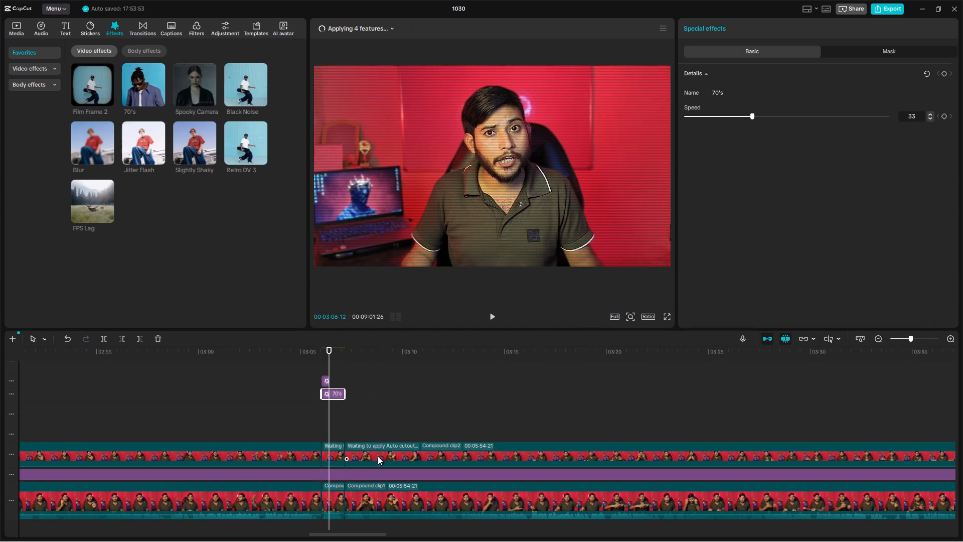
Set the saturation of the short Compound clip2 cutout segment to -50 in its adjustments.
left_click(332, 451)
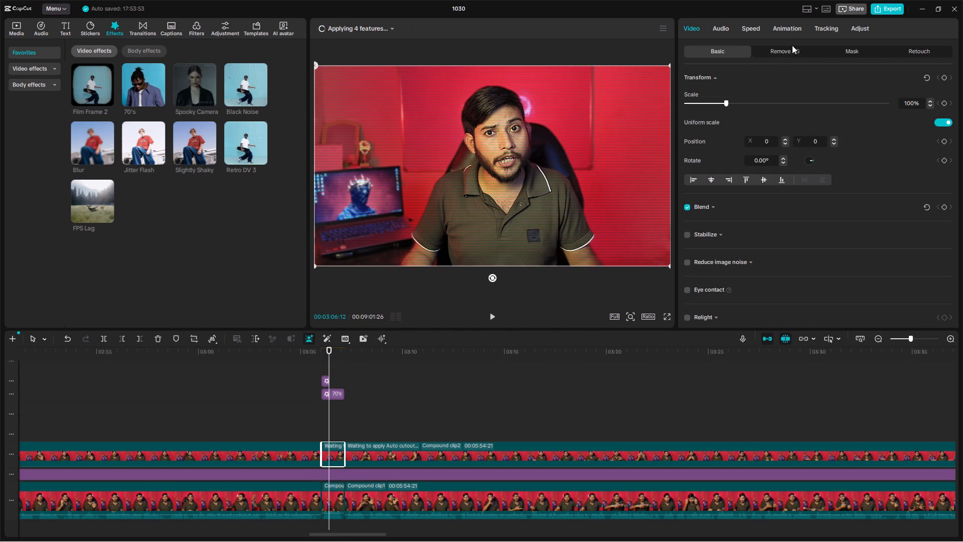
left_click(864, 25)
scroll(724, 273, "down", 5)
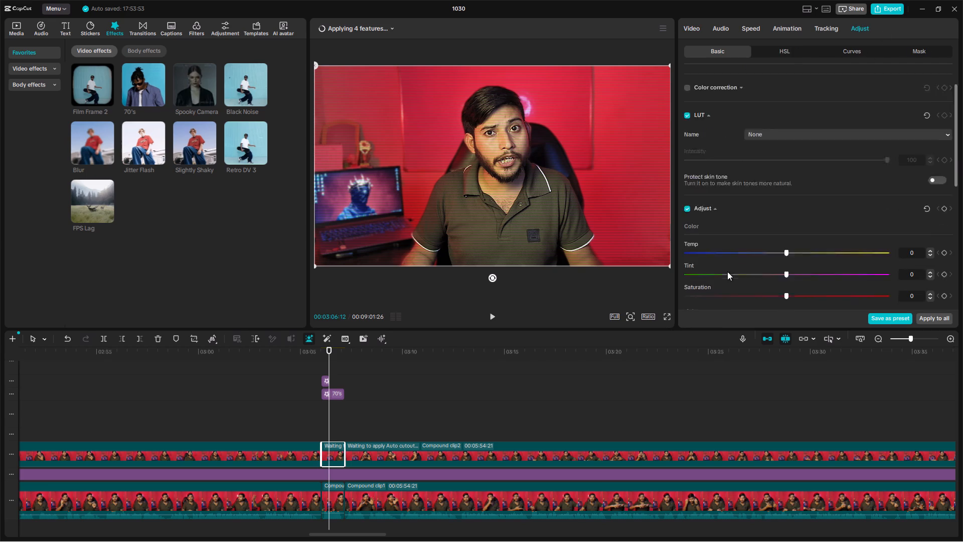
scroll(727, 272, "down", 2)
scroll(778, 202, "up", 2)
left_click_drag(785, 116, 615, 123)
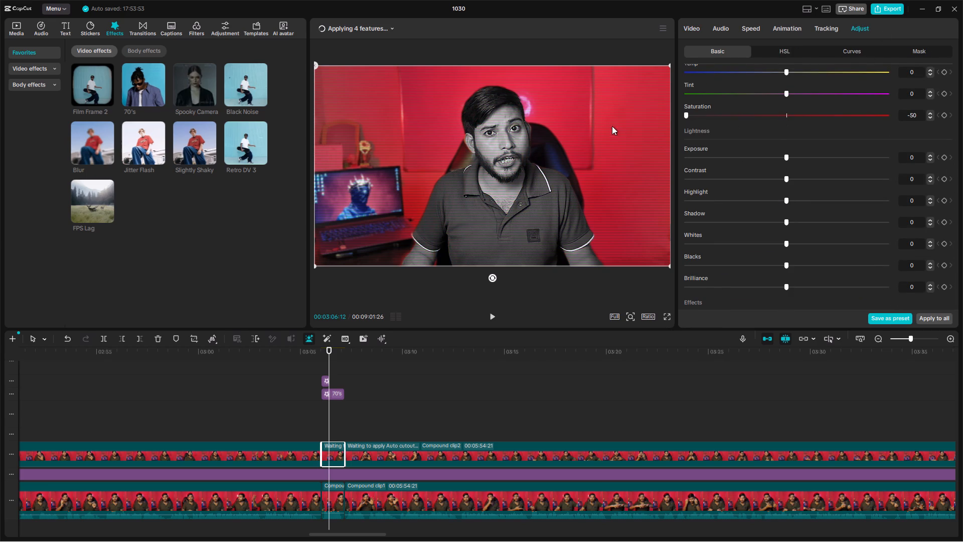
Set the saturation of the short Compound clip1 segment to -50 and play back the passage from before it.
left_click(259, 417)
scroll(320, 452, "down", 2)
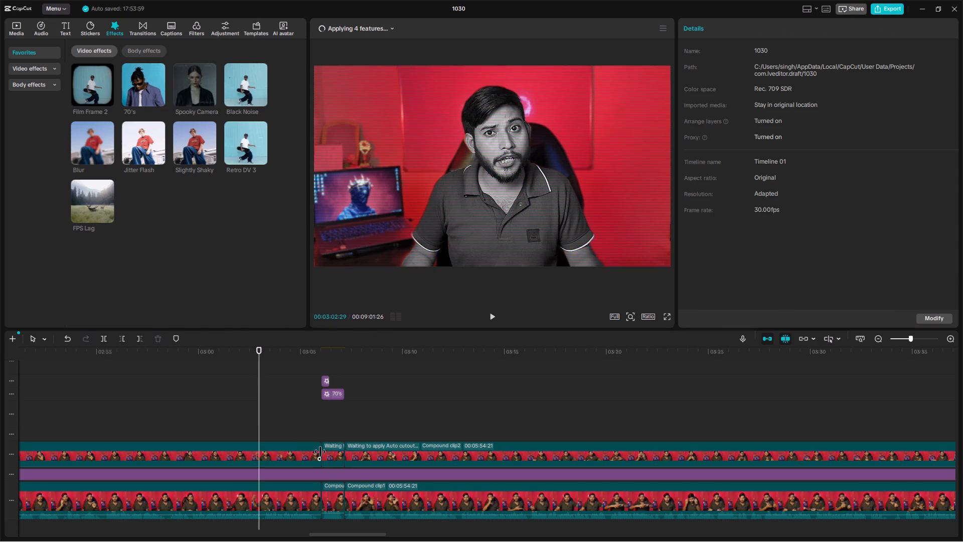
scroll(320, 452, "down", 2)
left_click(327, 490)
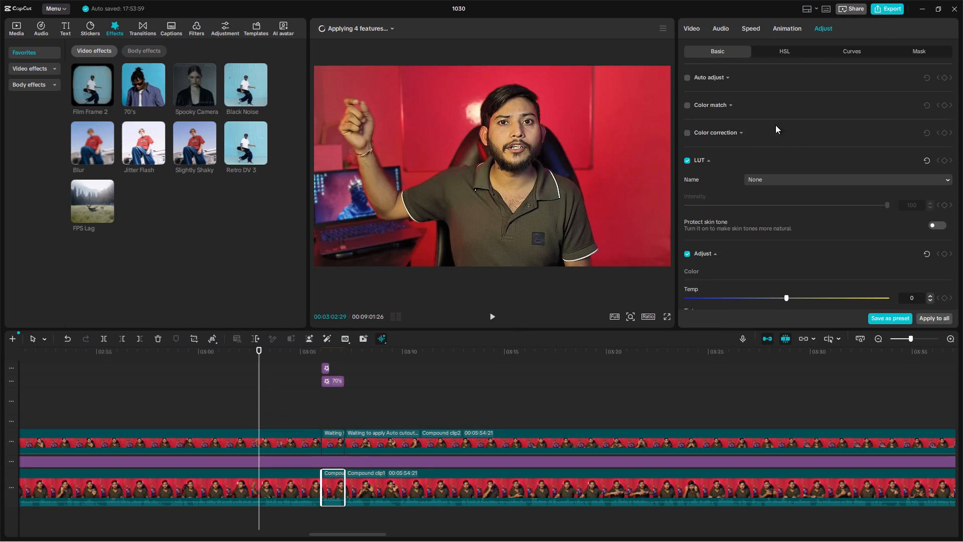
scroll(794, 148, "down", 5)
left_click_drag(787, 111, 585, 124)
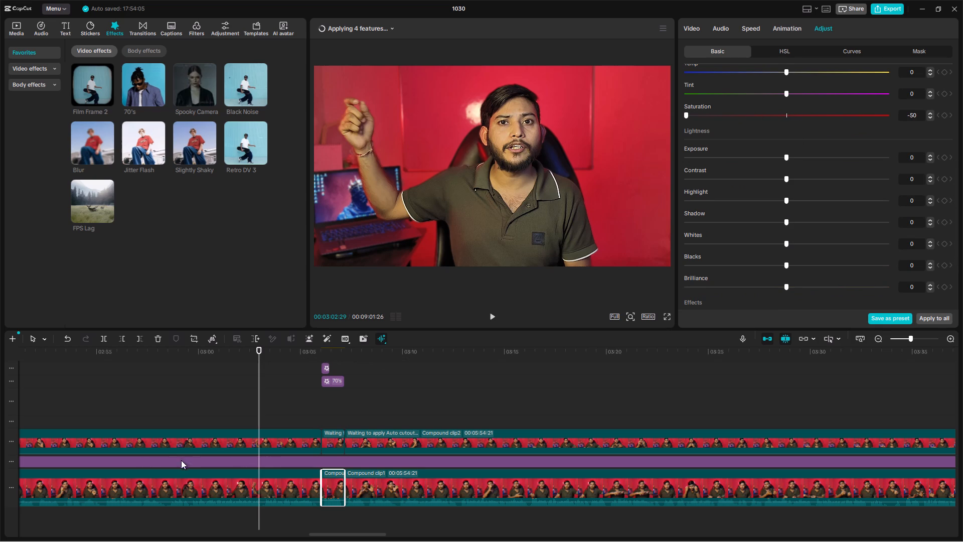
key("space")
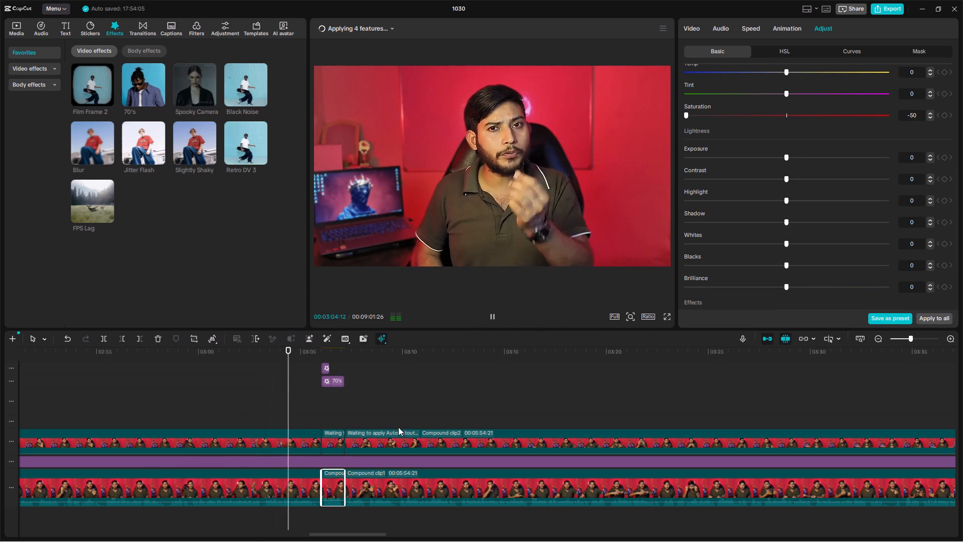
scroll(426, 473, "up", 4)
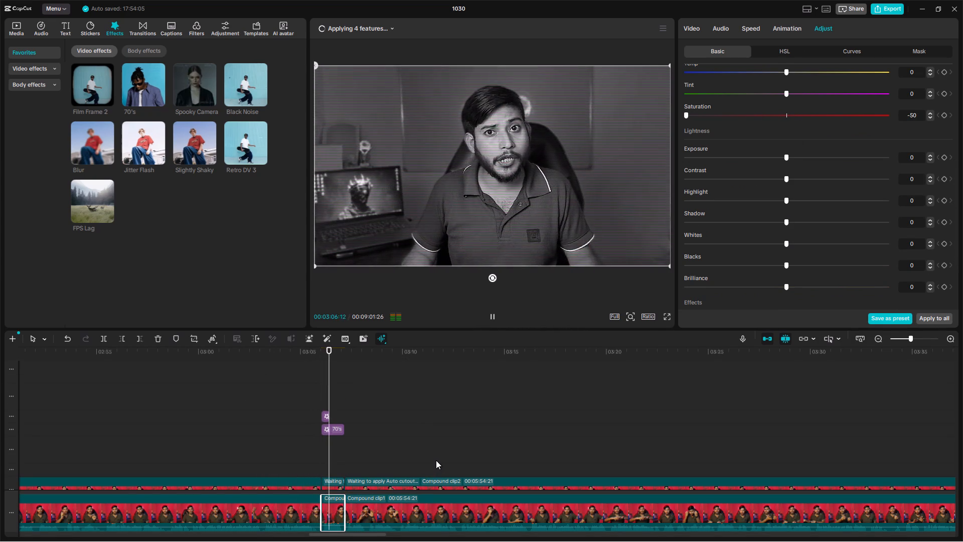
key("space")
key("space")
key("space")
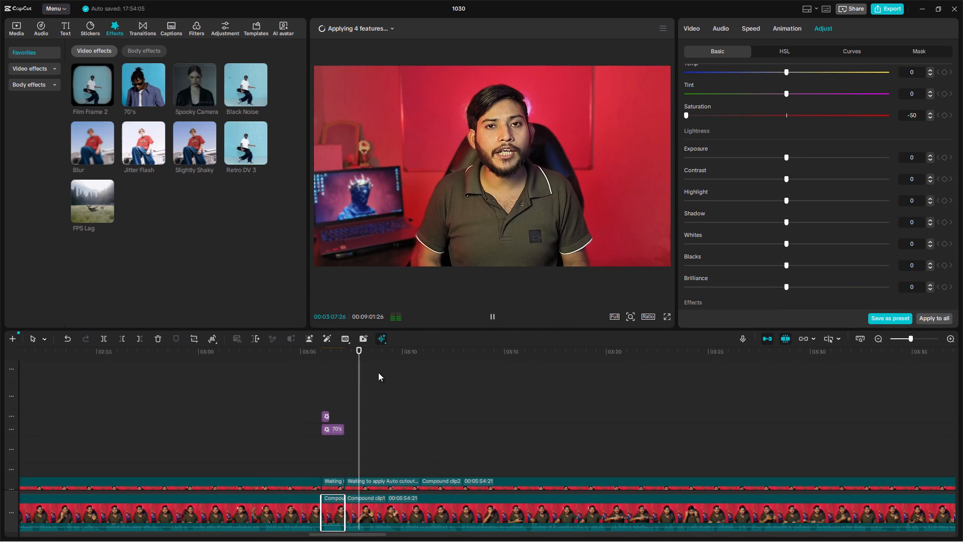
Add the Black Noise effect above Jitter Flash from the short segment's start, trim it to the segment's end, and play it back.
left_click_drag(229, 80, 325, 403)
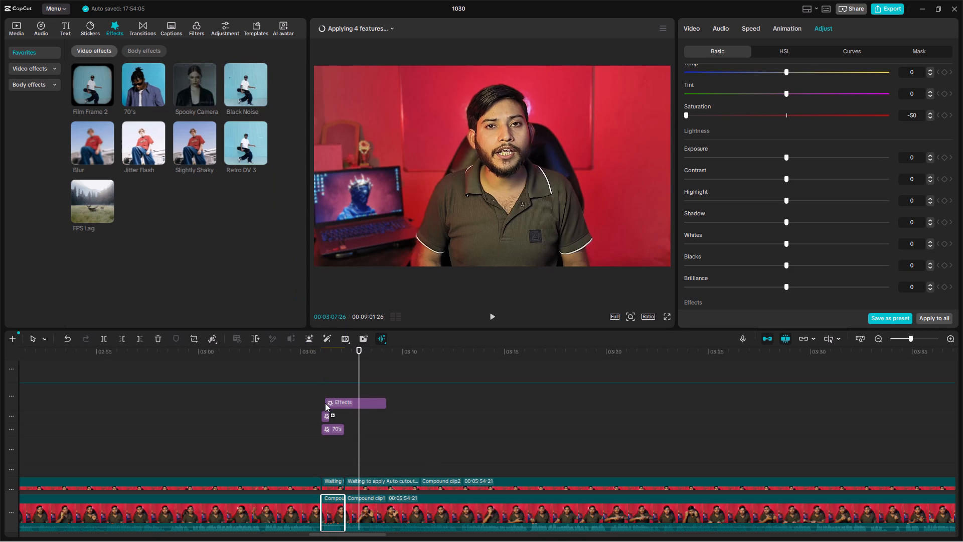
left_click_drag(325, 403, 320, 401)
left_click_drag(384, 385, 347, 390)
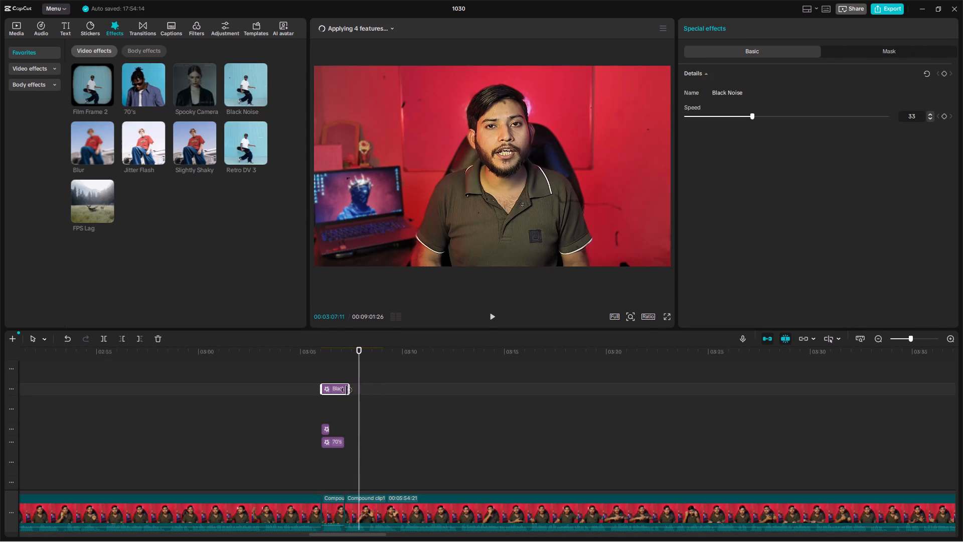
left_click_drag(347, 390, 346, 390)
left_click(303, 372)
left_click(323, 378)
left_click(304, 372)
key("space")
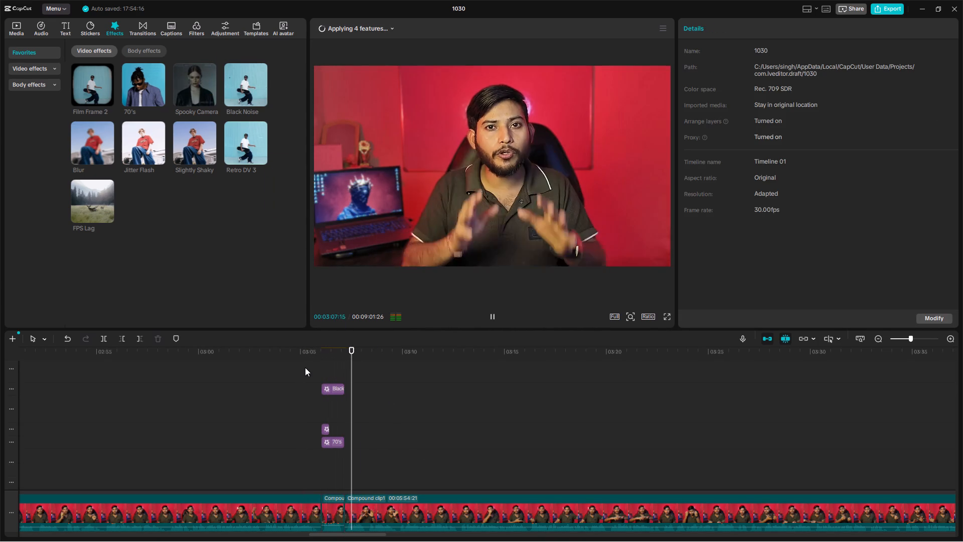
Place Screen Recording 2026-10-30 175207.mp4 above the main clips, starting at 00:03:11:14.
scroll(388, 386, "down", 6, "ctrl")
scroll(378, 405, "down", 6)
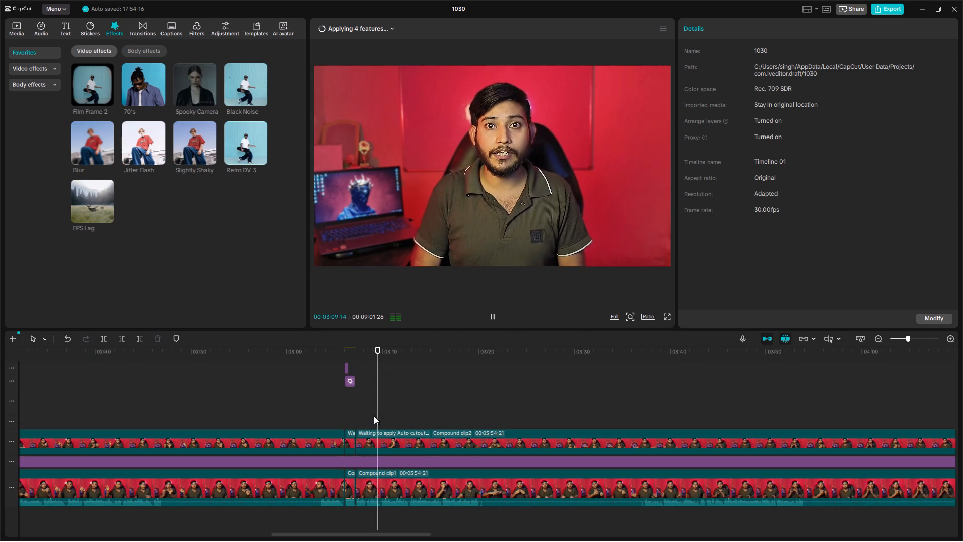
scroll(380, 426, "up", 4)
key("space")
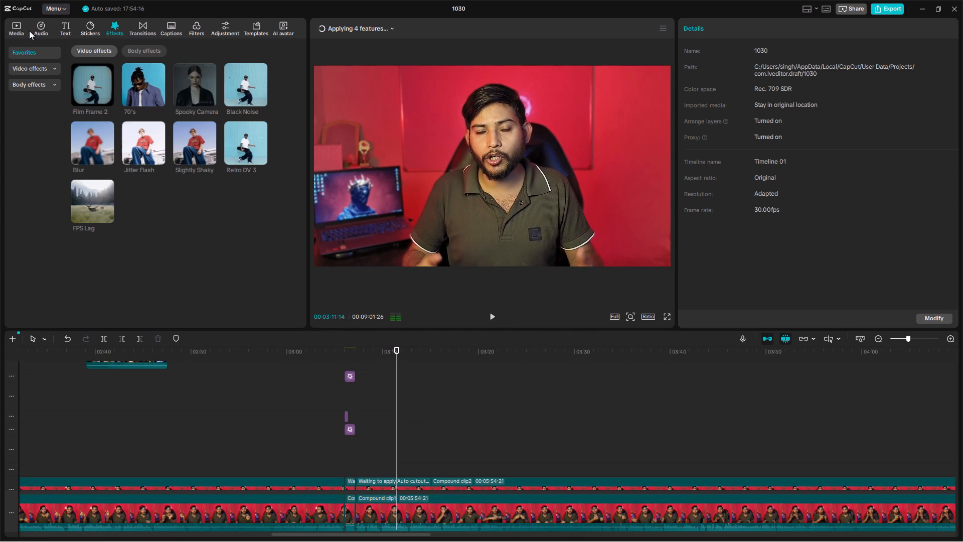
left_click(17, 31)
left_click_drag(168, 273, 400, 414)
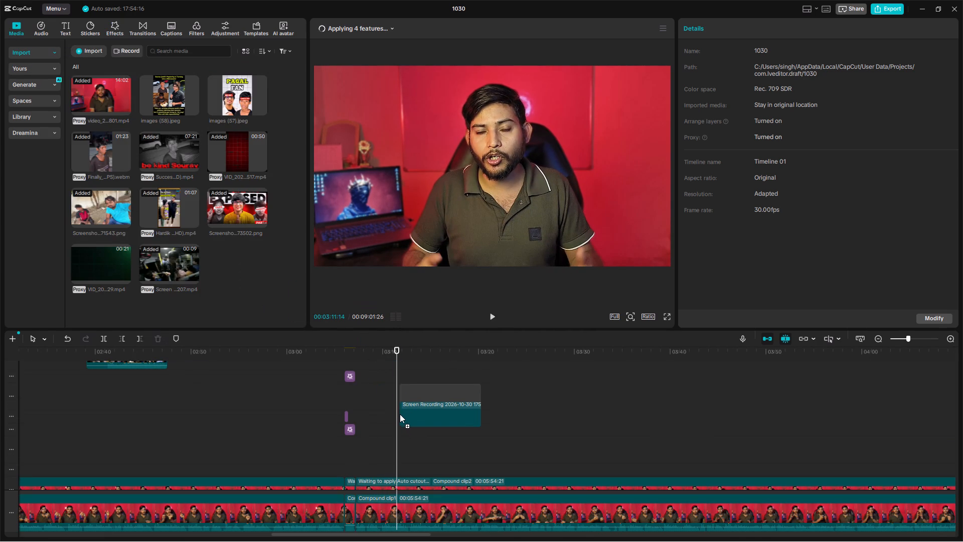
left_click_drag(400, 414, 396, 414)
Play the screen recording, split it at 00:03:16:08, and remove the part after the split.
key("space")
scroll(390, 416, "up", 6, "ctrl")
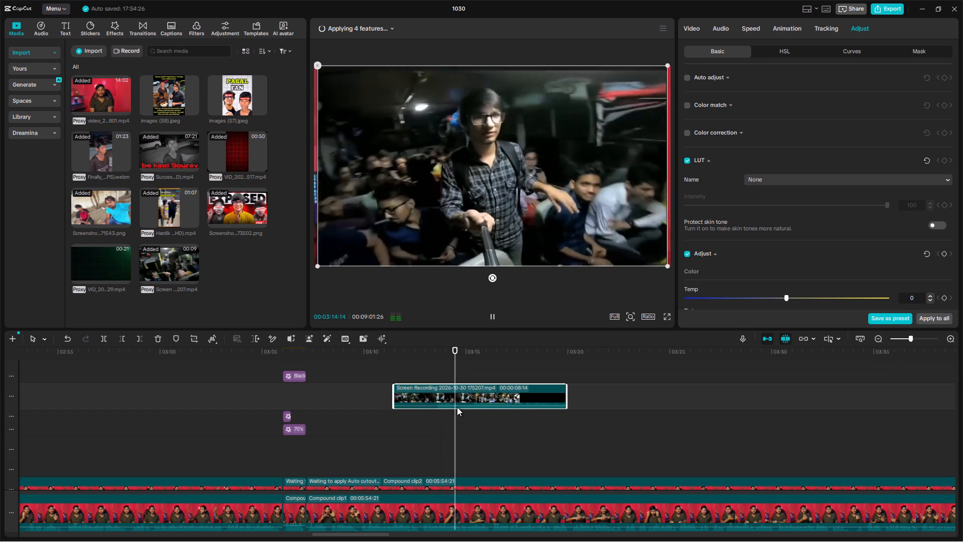
key("space")
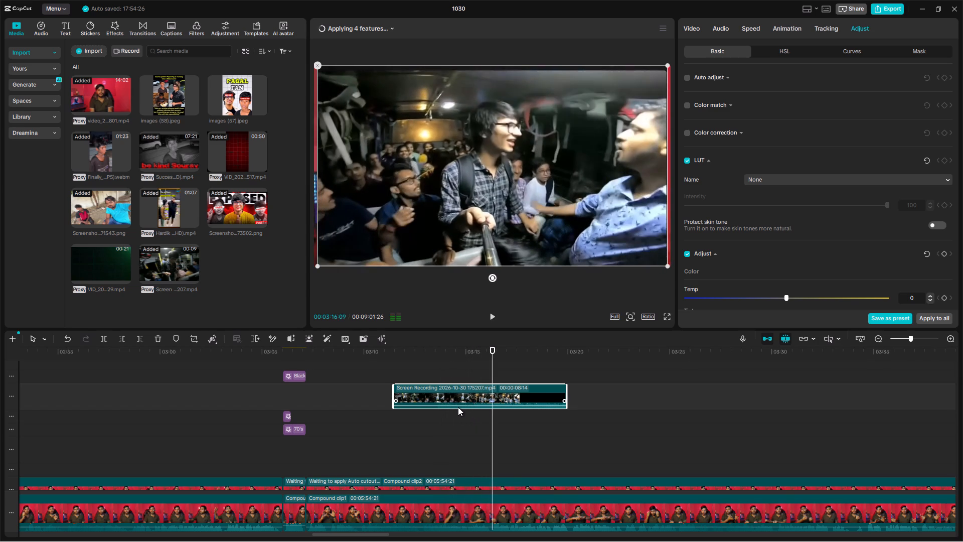
key("space")
left_click(480, 434)
left_click(490, 437)
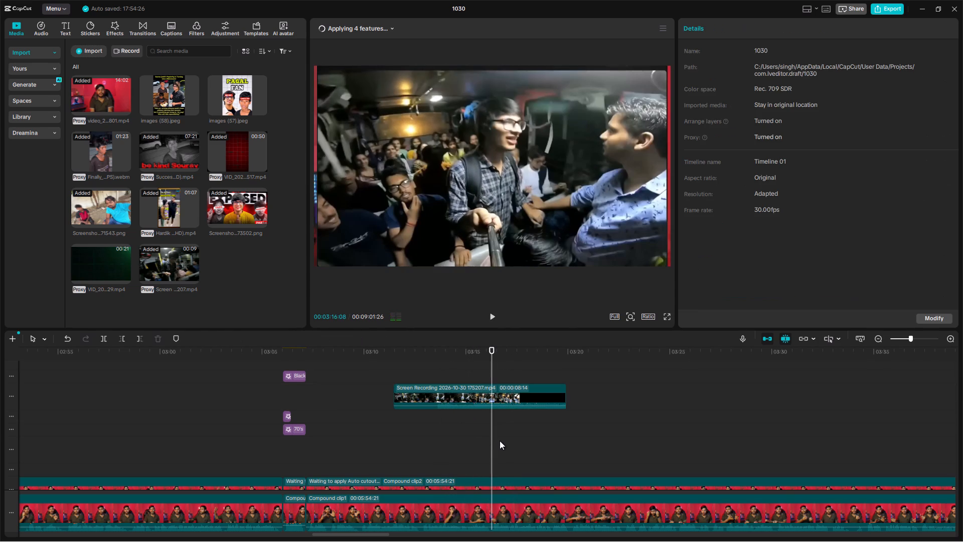
left_click(499, 397)
key("ctrl+b")
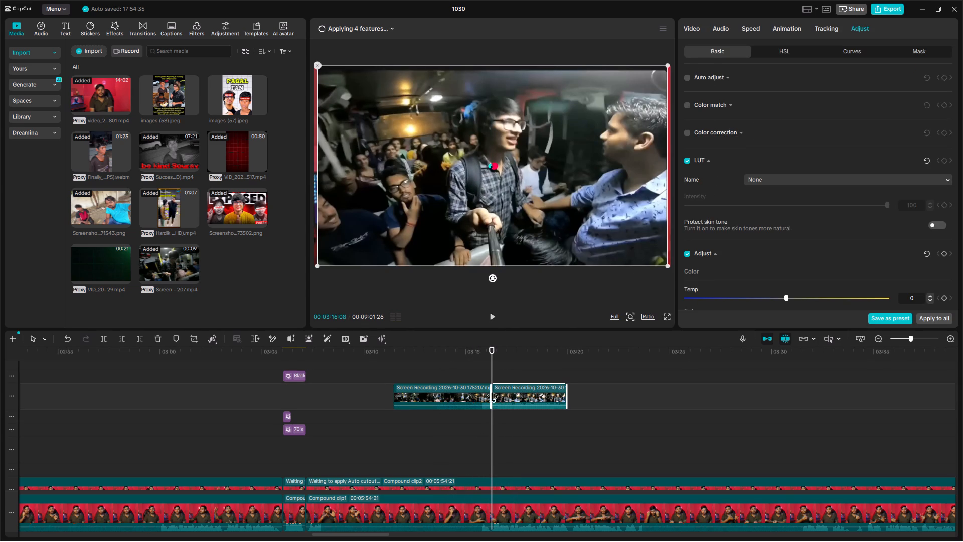
key("ctrl+x")
Turn the volume of the trimmed screen recording clip all the way down.
left_click(453, 400, "ctrl")
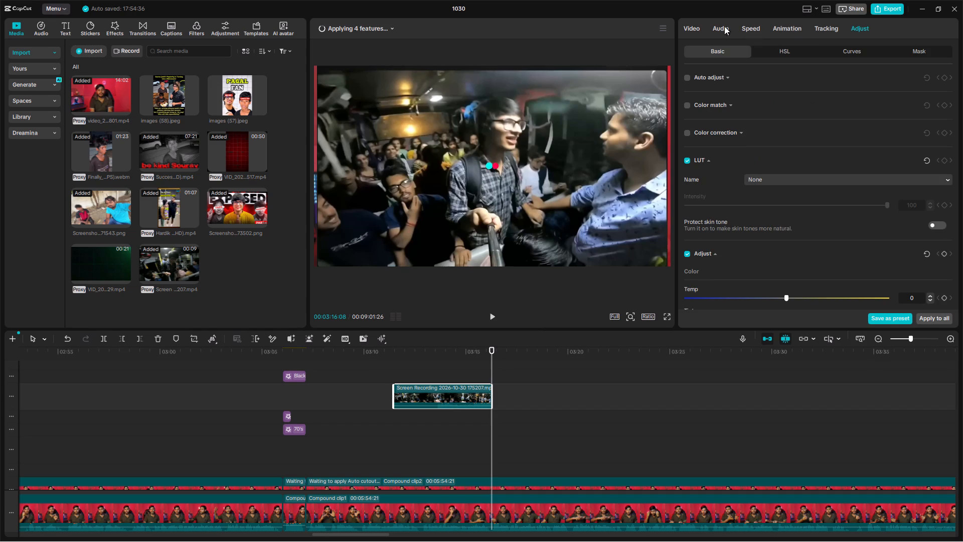
left_click_drag(724, 26, 716, 24)
left_click_drag(772, 107, 502, 164)
Scale the trimmed screen recording up to 119% so it fills the frame, and play it back.
left_click(380, 409)
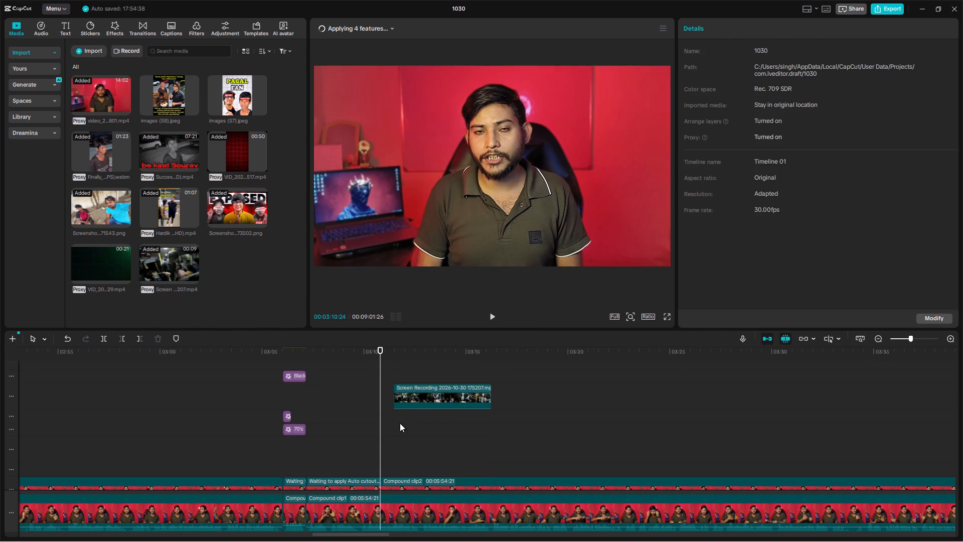
left_click(450, 248)
key("space")
left_click(438, 394)
key("space")
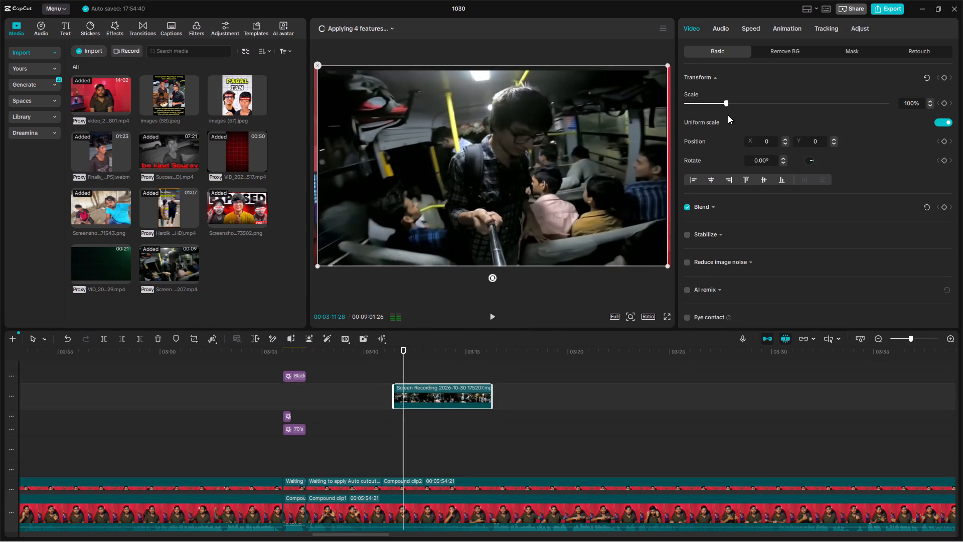
left_click_drag(728, 105, 735, 106)
key("space")
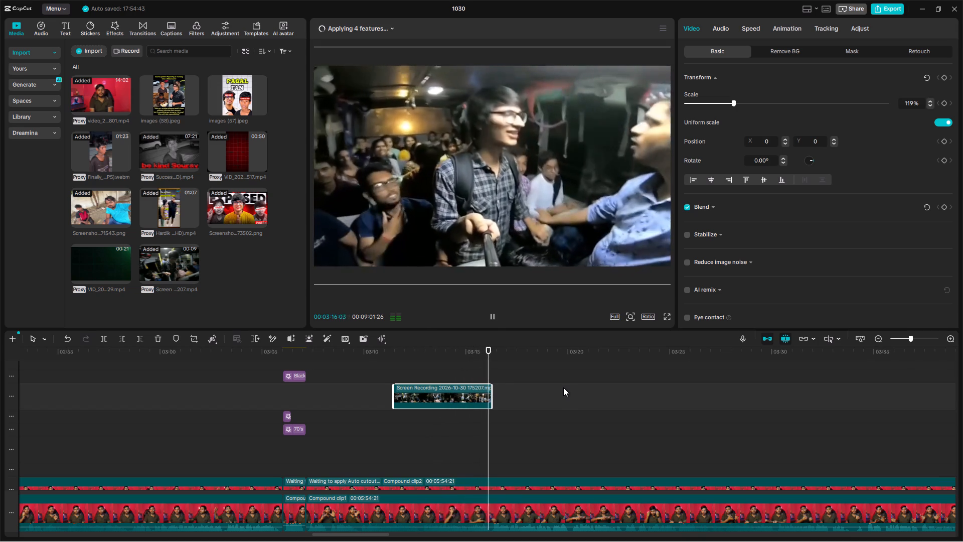
Review the talking-head footage following the screen recording and survey the timeline, ending with the playhead at 00:03:41:09.
scroll(500, 438, "down", 2, "ctrl")
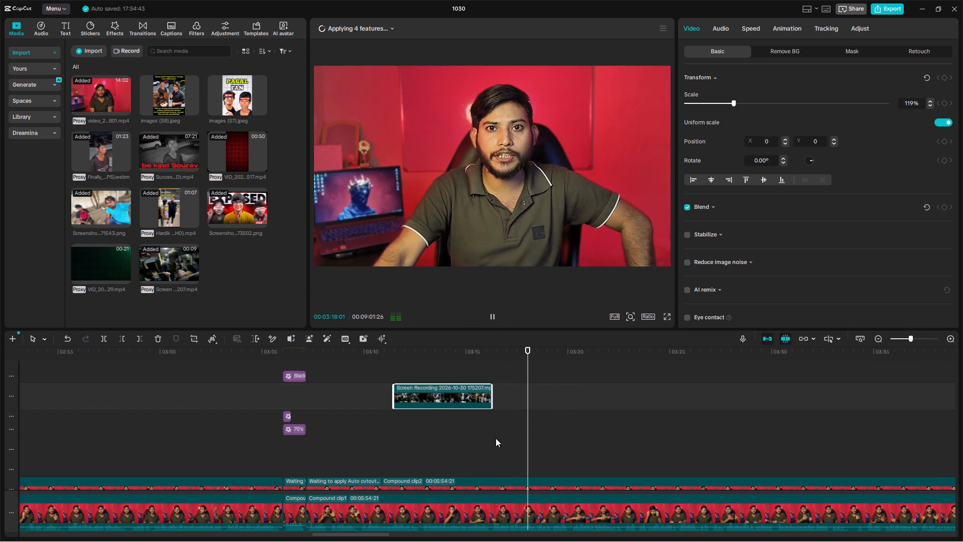
scroll(496, 438, "down", 6, "ctrl")
scroll(265, 441, "up", 12)
scroll(270, 433, "down", 7)
scroll(260, 425, "down", 2, "ctrl")
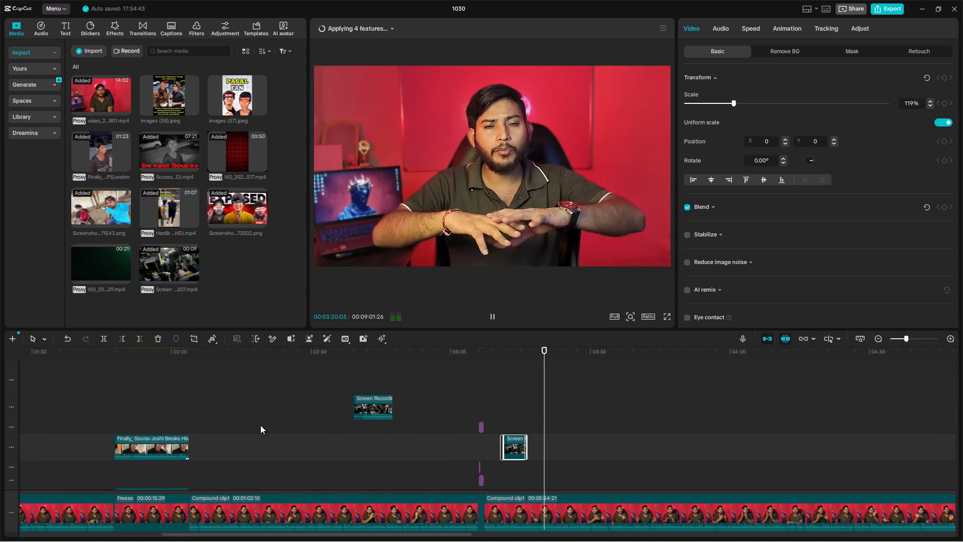
scroll(286, 439, "down", 11, "ctrl")
scroll(268, 465, "up", 6)
scroll(273, 460, "down", 5, "ctrl")
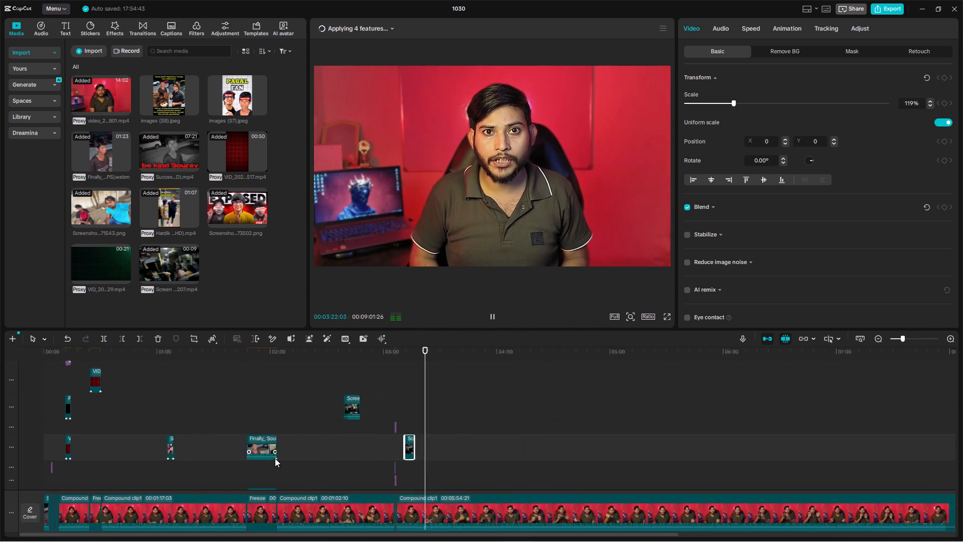
scroll(275, 458, "down", 1, "ctrl")
scroll(224, 473, "up", 5)
scroll(229, 468, "down", 6)
scroll(230, 458, "up", 11)
scroll(231, 456, "down", 4)
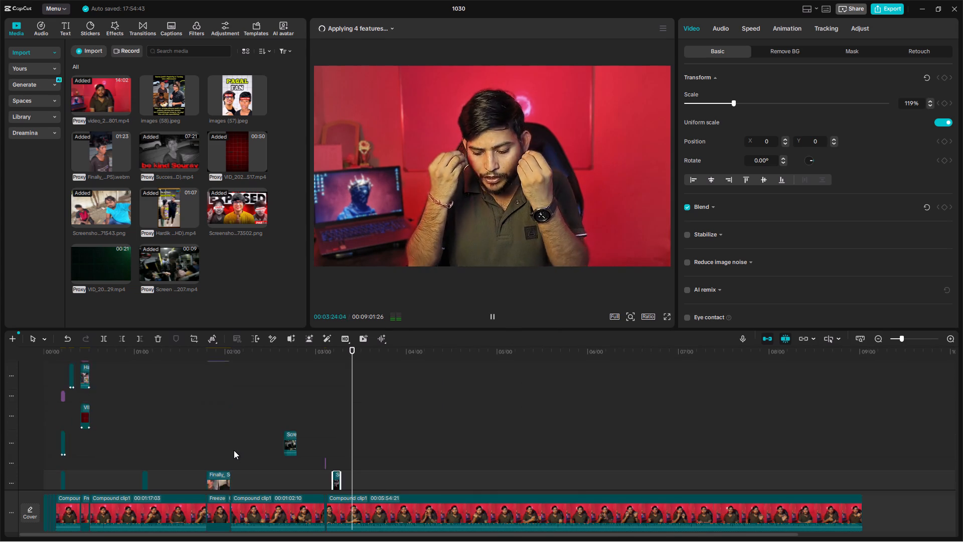
scroll(234, 450, "down", 7)
scroll(237, 444, "up", 14, "ctrl")
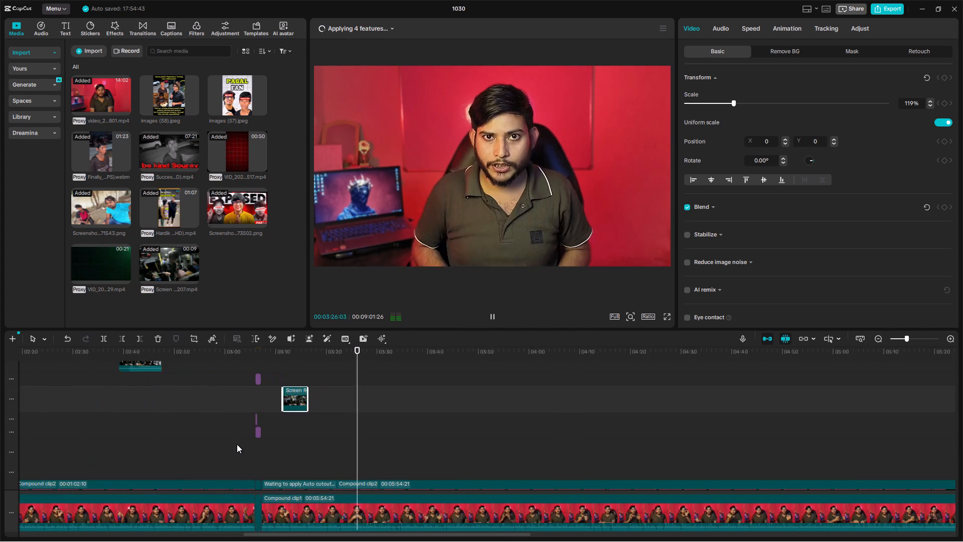
scroll(237, 444, "up", 5, "ctrl")
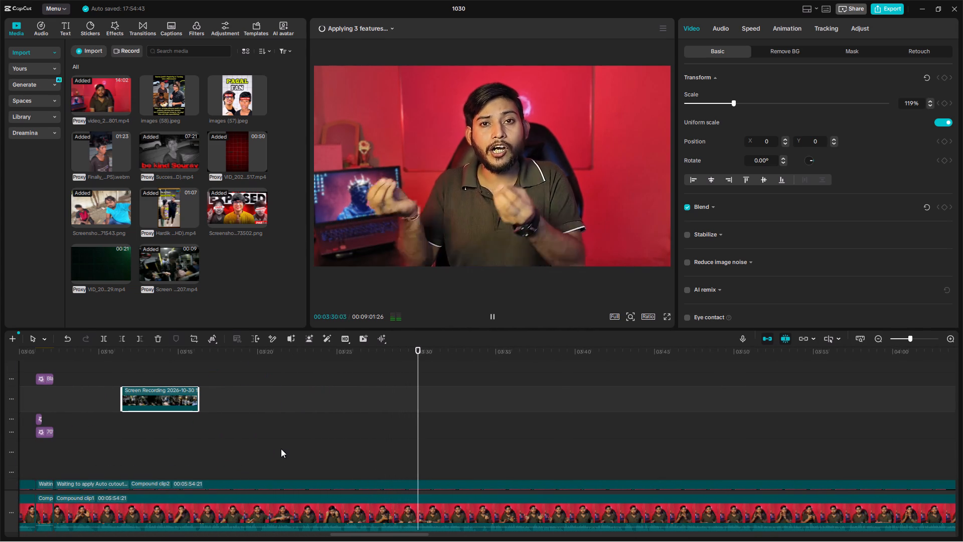
scroll(487, 472, "left", 1)
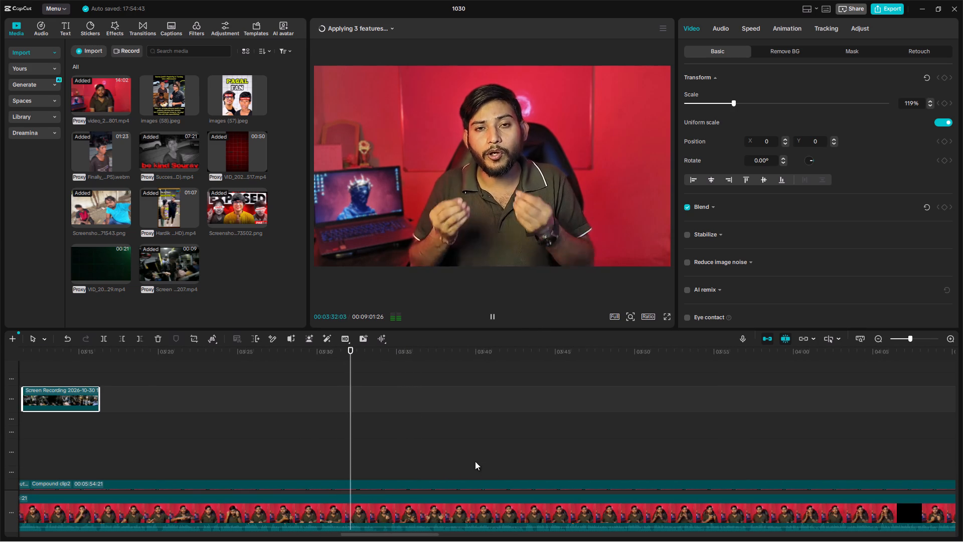
scroll(470, 475, "down", 5)
scroll(416, 472, "up", 5, "ctrl")
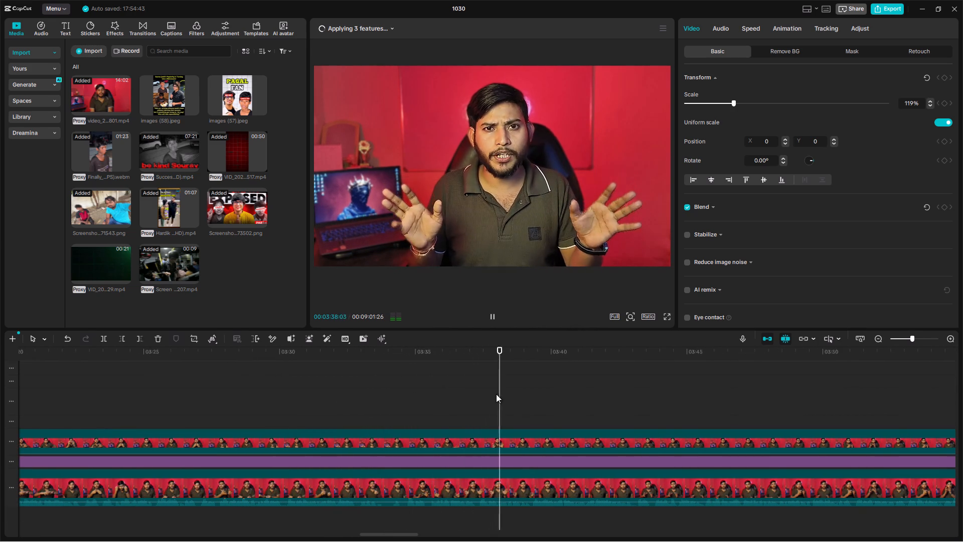
scroll(538, 399, "left", 1)
scroll(538, 399, "down", 2, "ctrl")
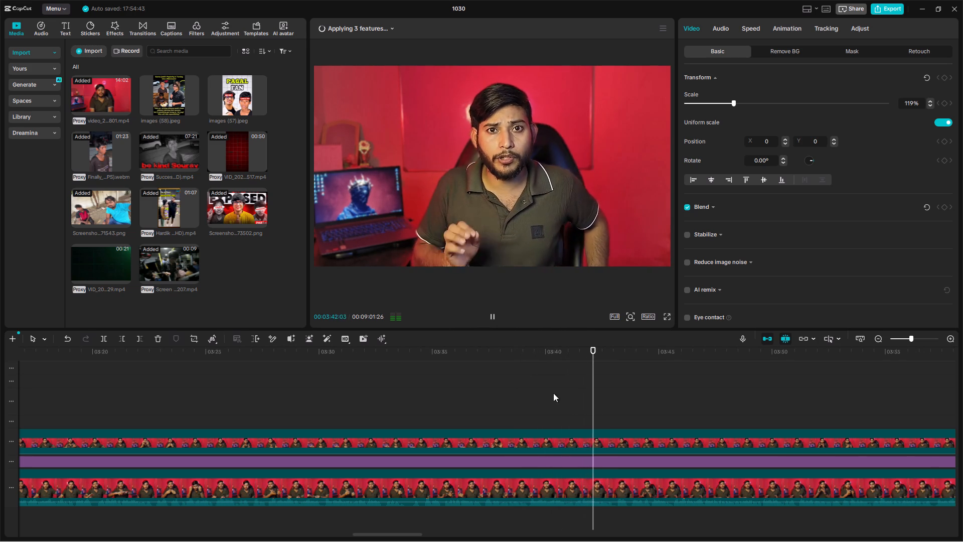
scroll(515, 437, "left", 1)
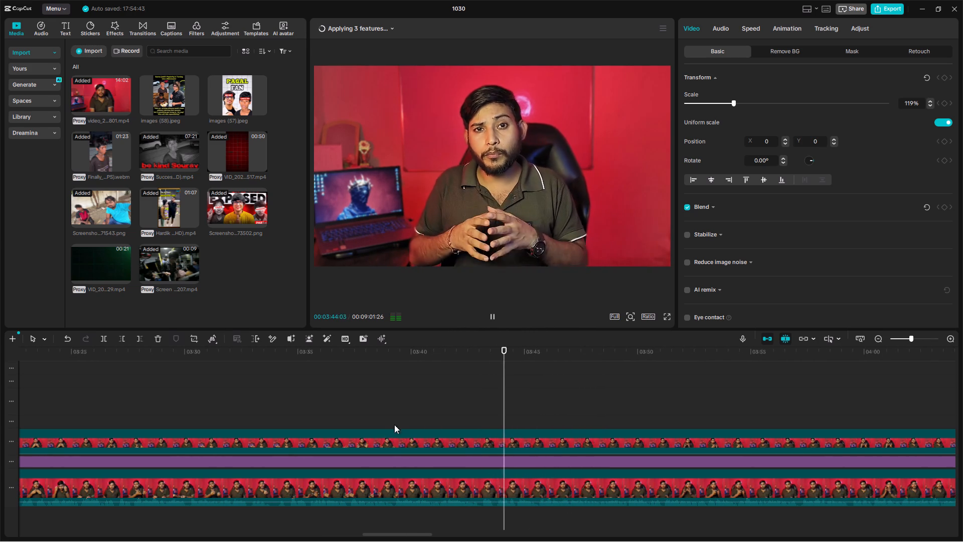
left_click(441, 409)
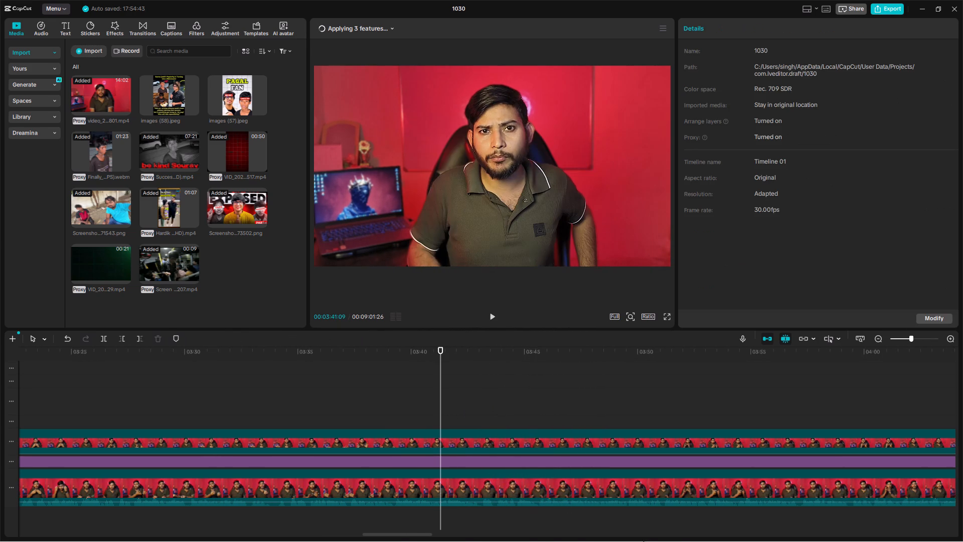
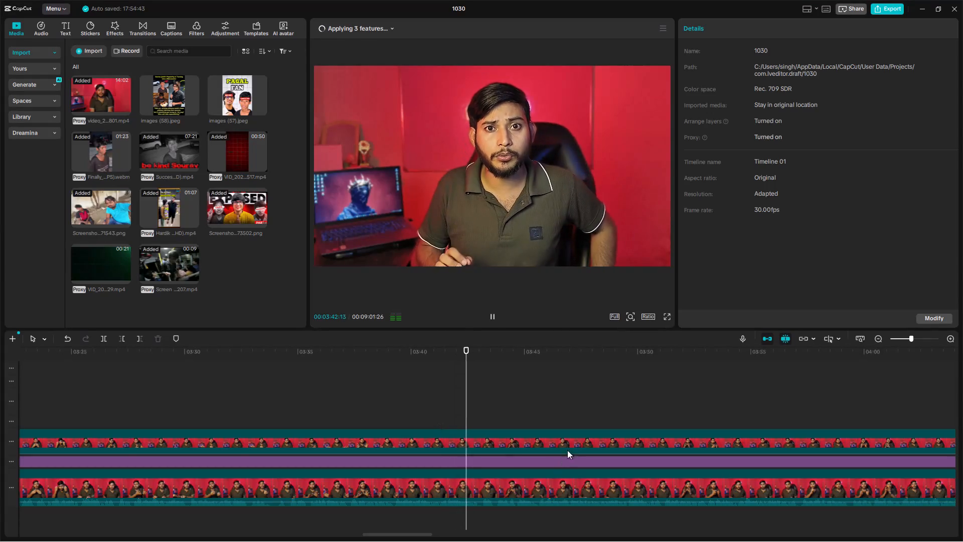
Pause the talking-head playback and move the playhead back to 00:03:41:23.
key("space")
left_click(451, 419)
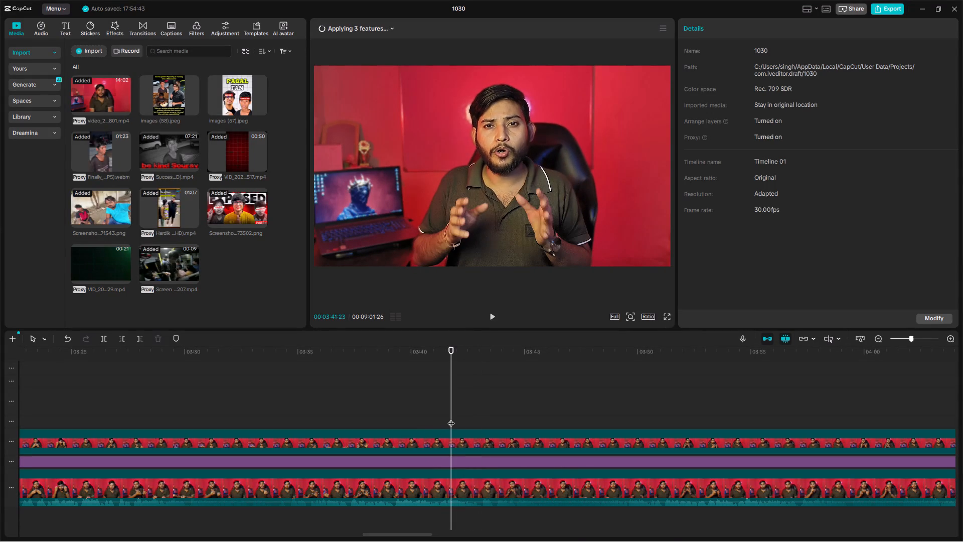
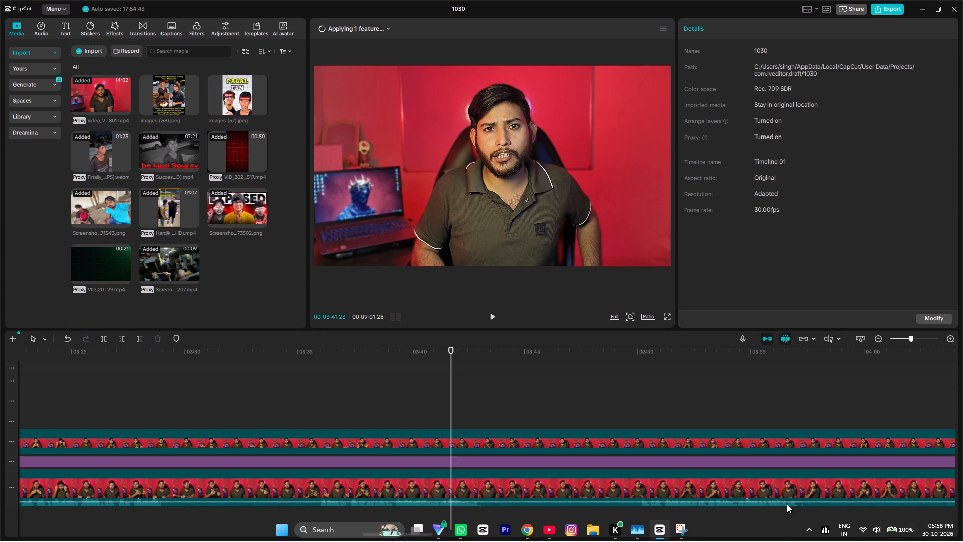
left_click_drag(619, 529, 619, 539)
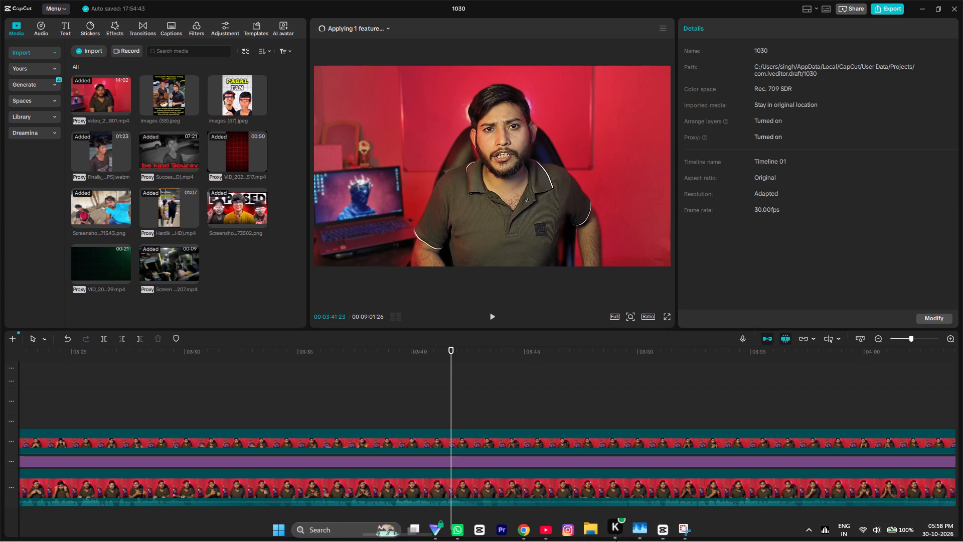
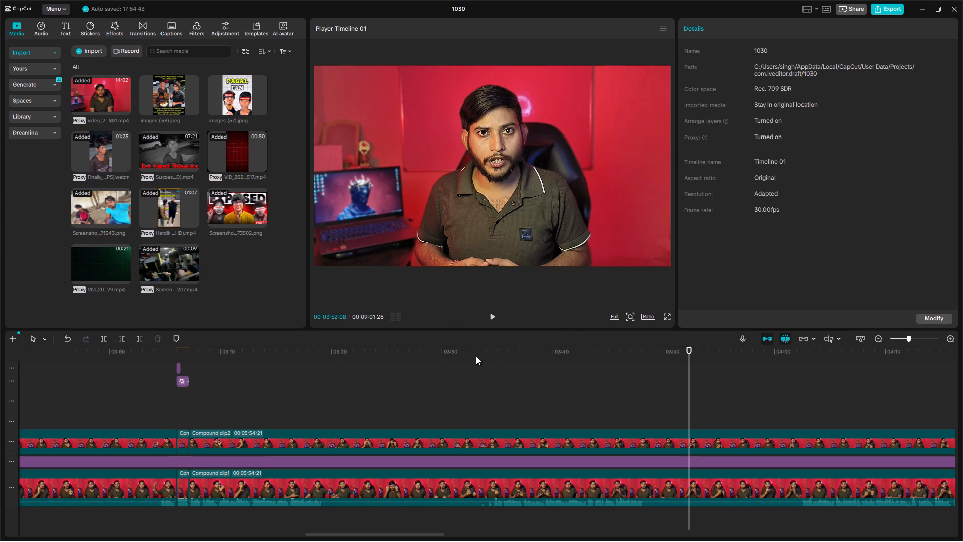
Play back the talking-head footage between about 3:47 and 3:53 and place the playhead at 00:03:48:03.
key("space")
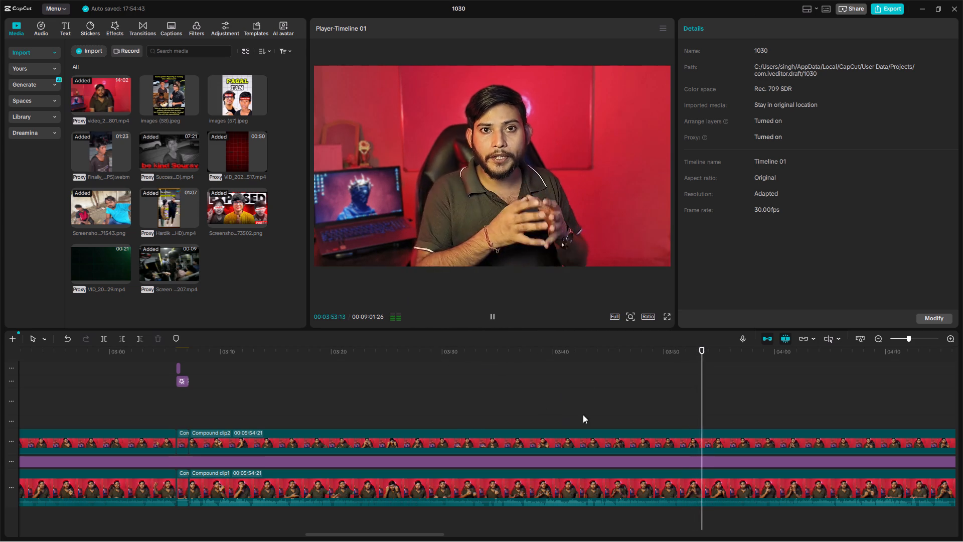
left_click(664, 400)
key("space")
left_click(638, 410)
key("space")
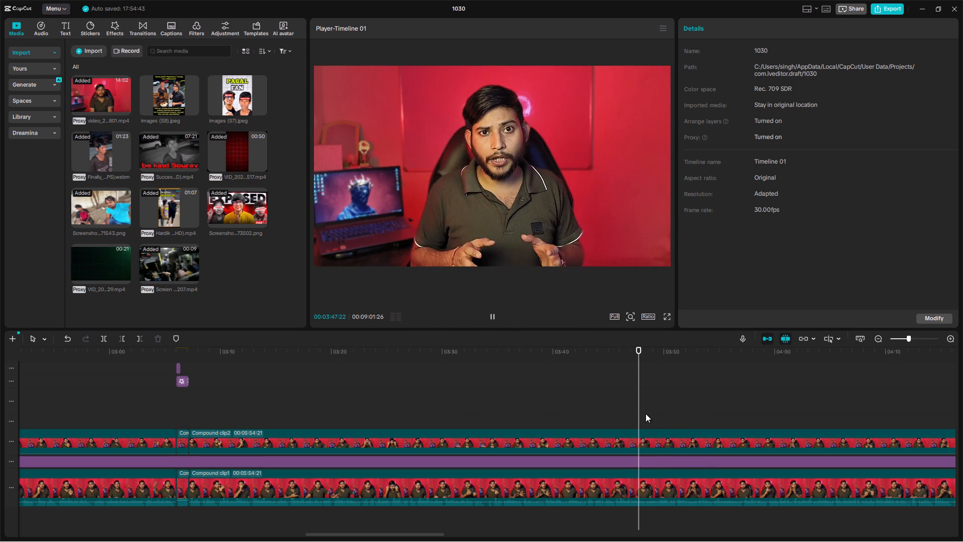
scroll(654, 406, "down", 8, "ctrl")
scroll(603, 408, "down", 3, "ctrl")
left_click(603, 408, "ctrl")
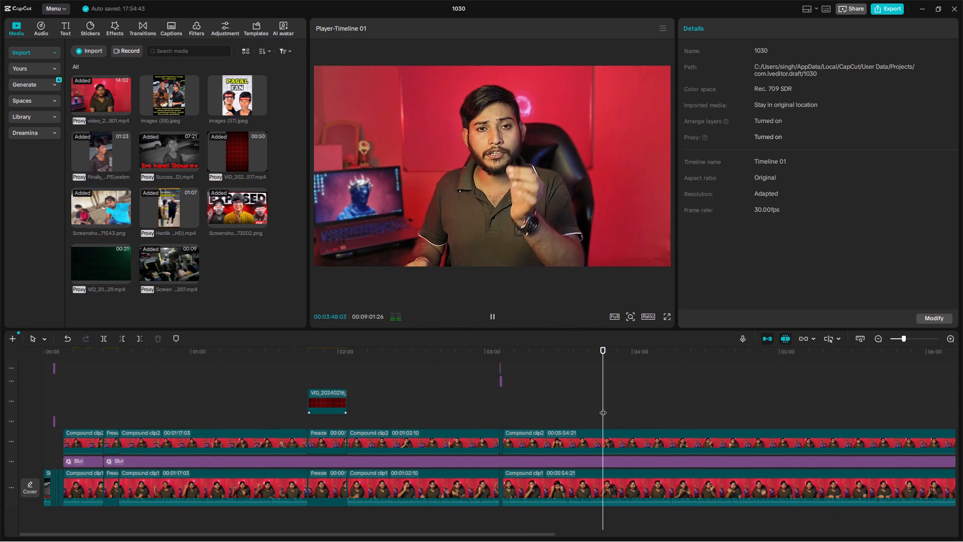
scroll(634, 491, "up", 8)
scroll(629, 485, "down", 6)
scroll(630, 474, "up", 3)
scroll(630, 474, "down", 4)
scroll(633, 471, "up", 2)
scroll(635, 467, "down", 3)
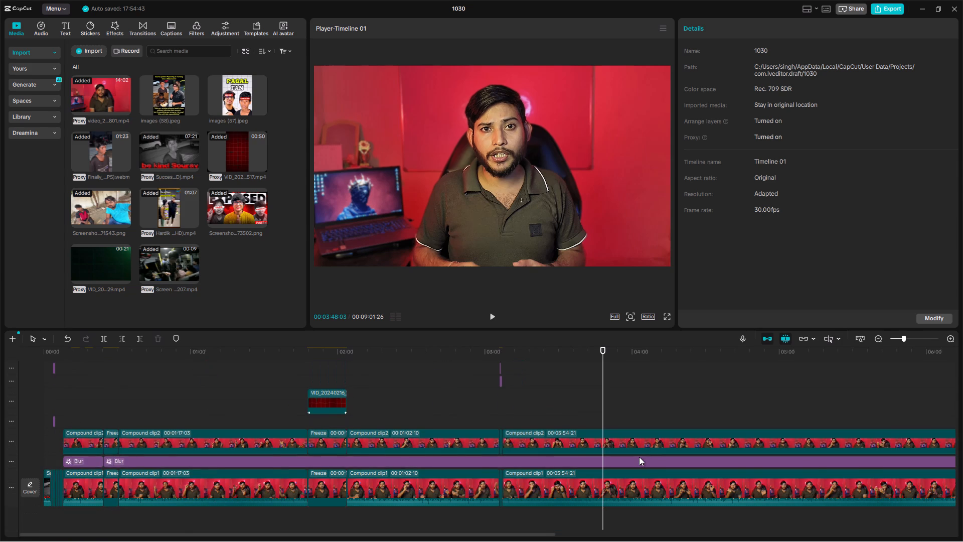
scroll(639, 457, "up", 6, "ctrl")
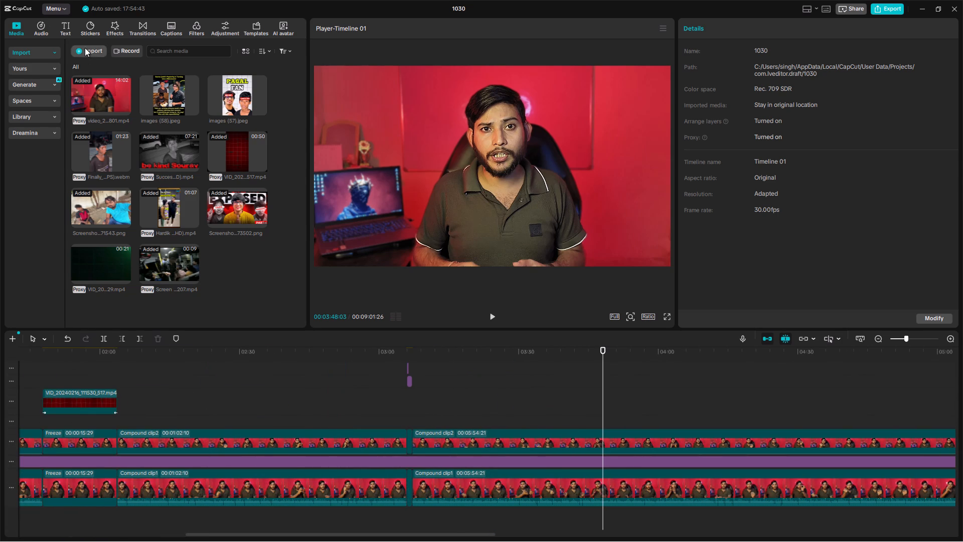
Start a media import and look through the Downloads folder for the folder holding the green-screen subscribe clip.
left_click(85, 48)
left_click(123, 72)
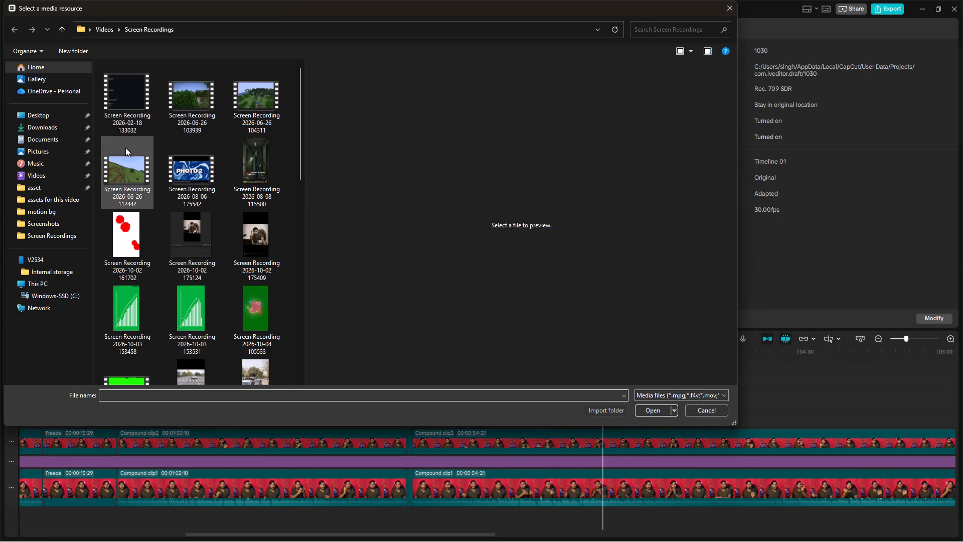
left_click(36, 139)
left_click(44, 119)
left_click(47, 131)
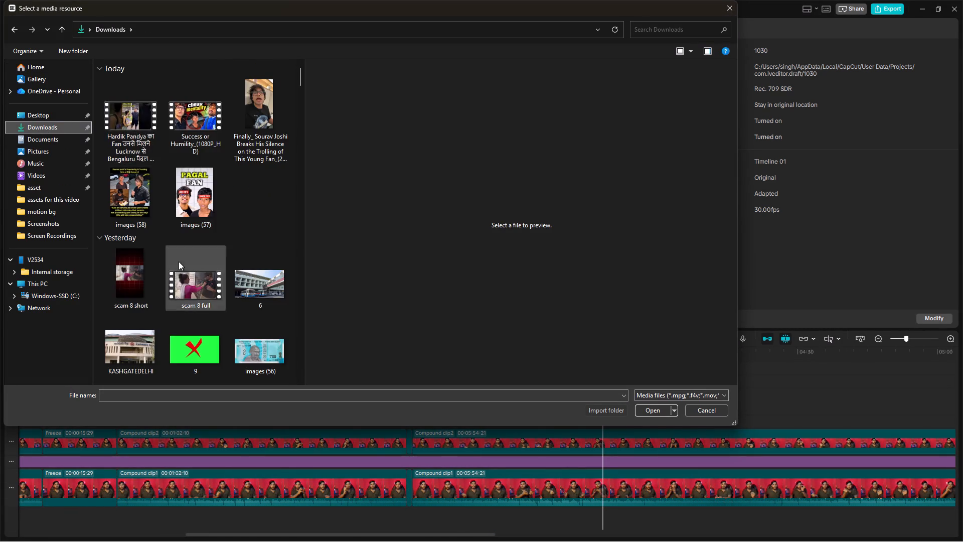
scroll(180, 267, "down", 19)
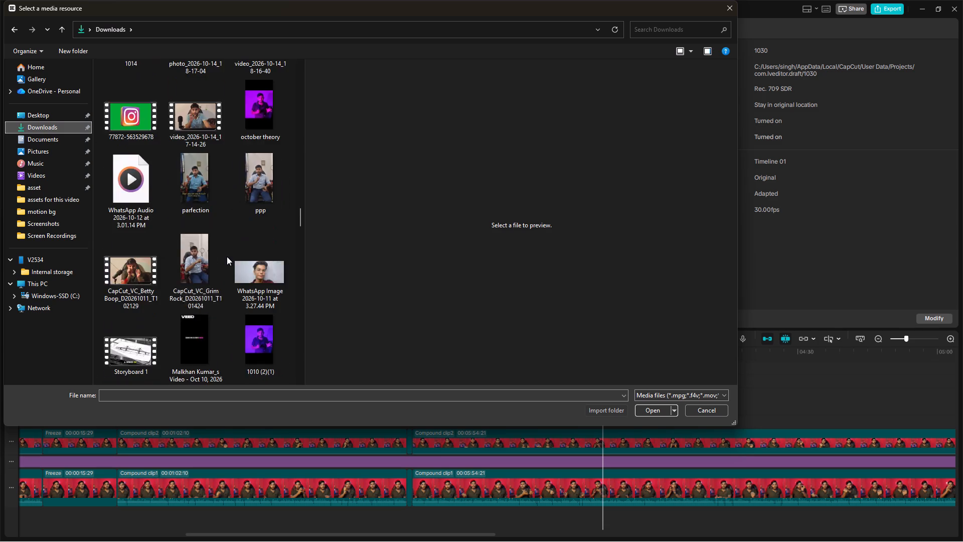
scroll(228, 256, "up", 6)
scroll(239, 273, "down", 3)
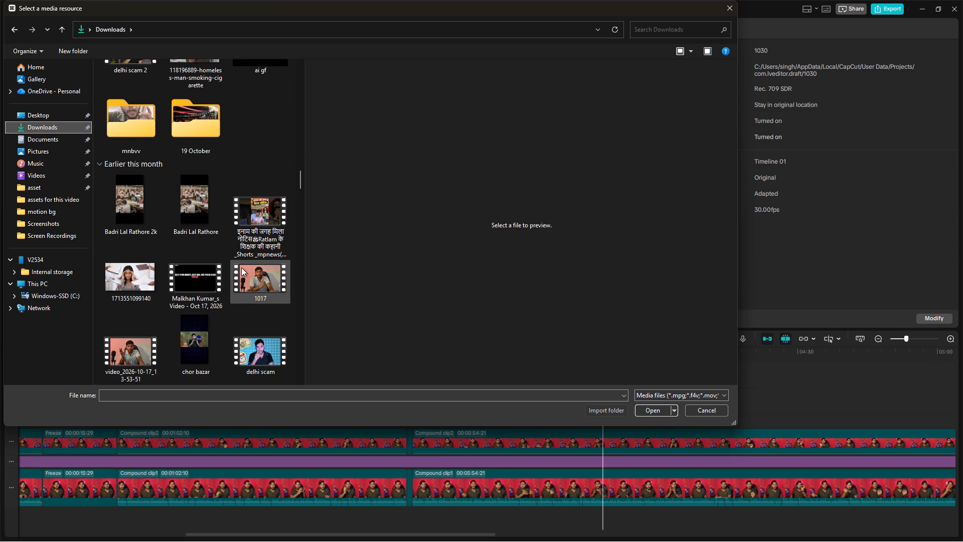
scroll(237, 269, "up", 7)
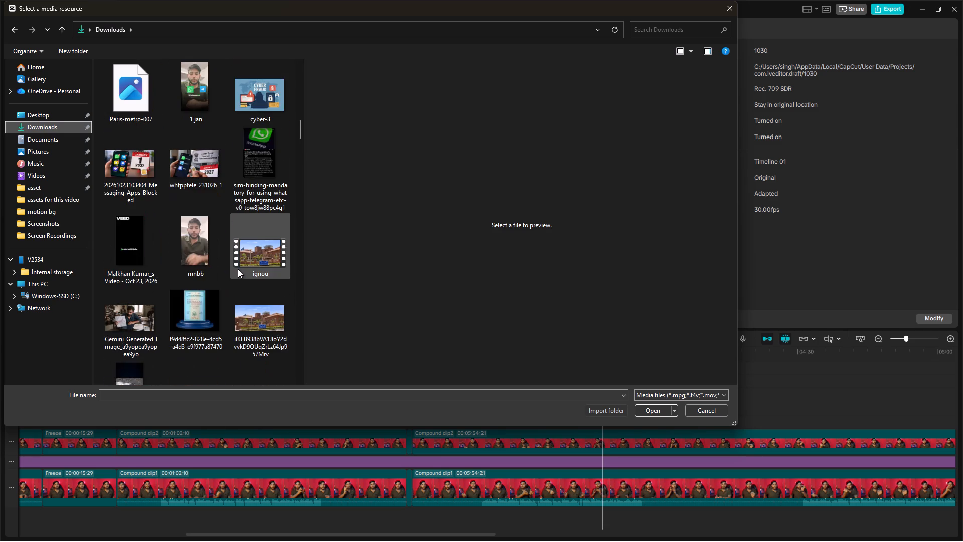
scroll(238, 269, "up", 4)
scroll(273, 244, "up", 4)
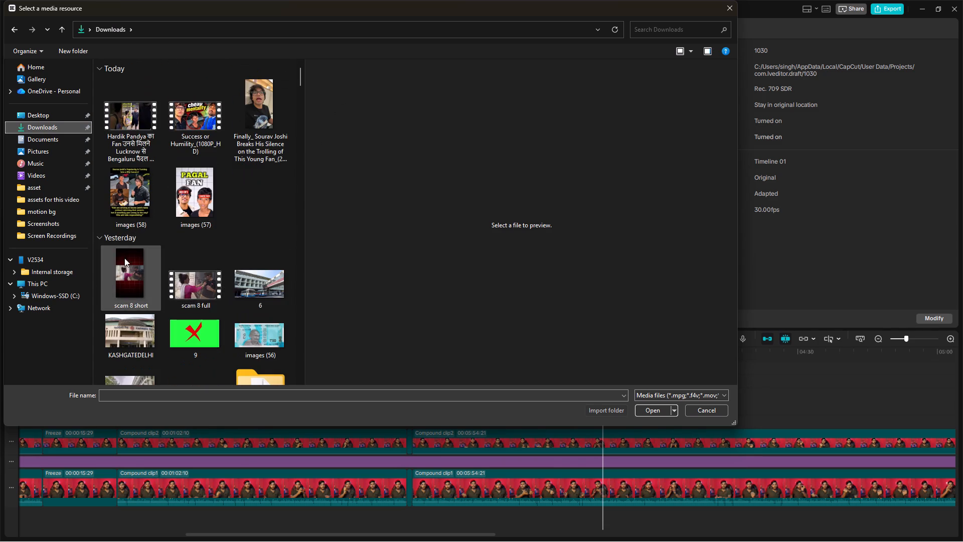
scroll(193, 266, "up", 4)
scroll(213, 257, "down", 2)
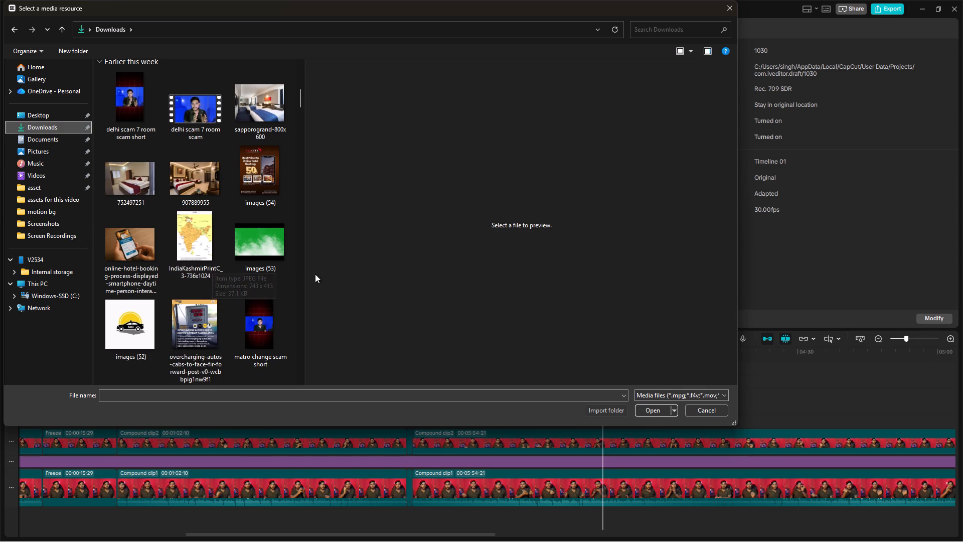
scroll(208, 281, "down", 4)
scroll(209, 271, "up", 1)
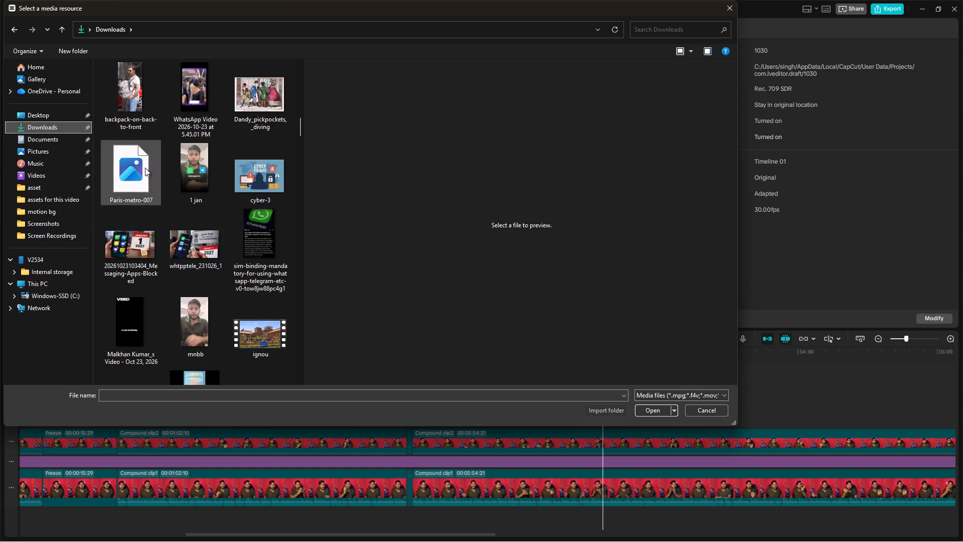
scroll(173, 267, "down", 2)
scroll(227, 267, "down", 5)
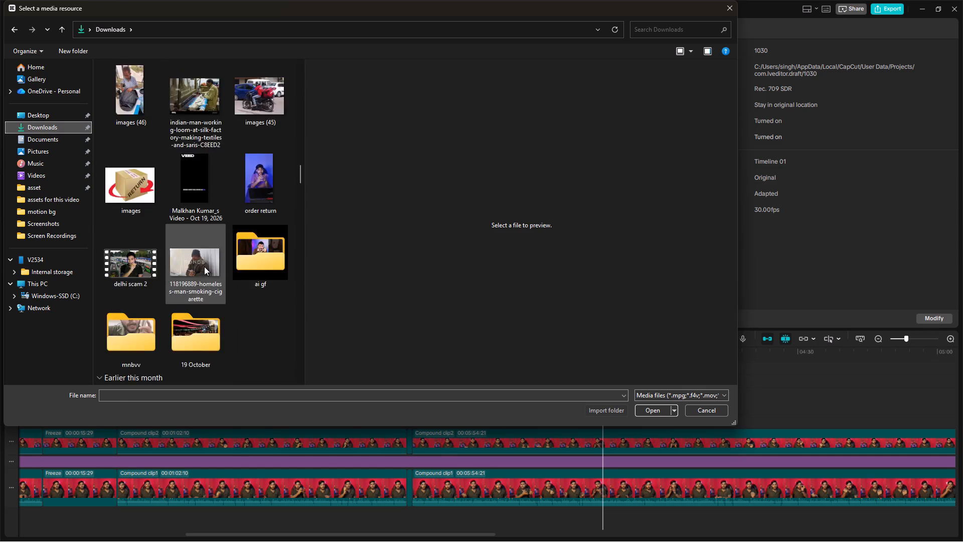
scroll(204, 266, "down", 1)
scroll(223, 252, "up", 1)
scroll(172, 364, "down", 1)
scroll(166, 265, "down", 4)
scroll(219, 288, "down", 20)
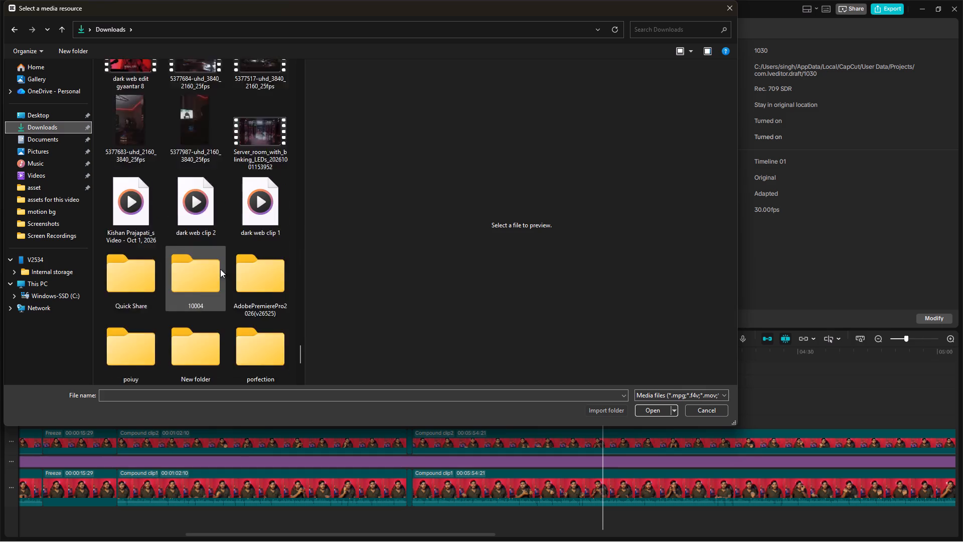
scroll(220, 269, "down", 6)
Preview the files in the ignu folder and import the green-screen like-and-subscribe clip video_2026-09-26_17-40-48.
double_click(209, 180)
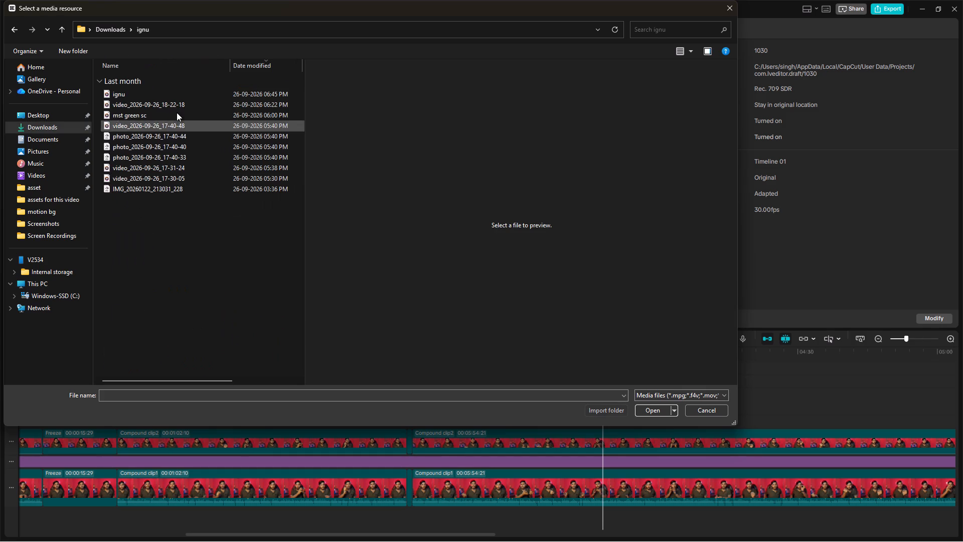
left_click_drag(169, 256, 240, 53)
left_click(253, 248)
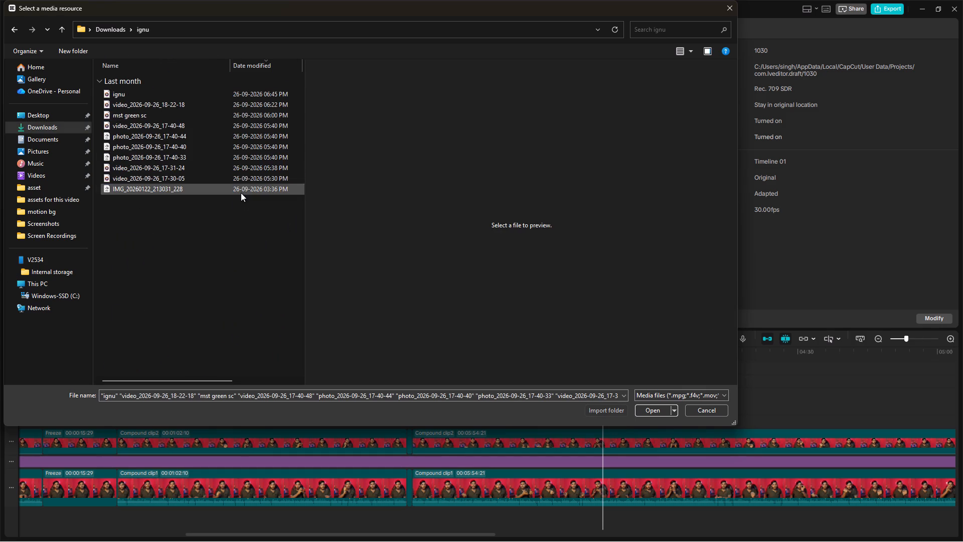
left_click(241, 193)
left_click(245, 171)
left_click(241, 190)
left_click(247, 177)
left_click(247, 151)
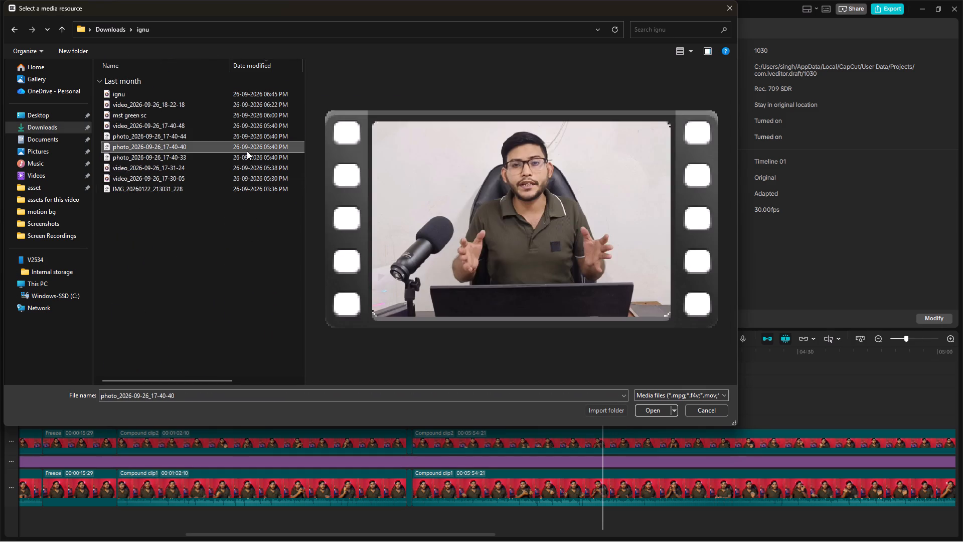
left_click(246, 164)
left_click(249, 156)
left_click(249, 147)
left_click(252, 134)
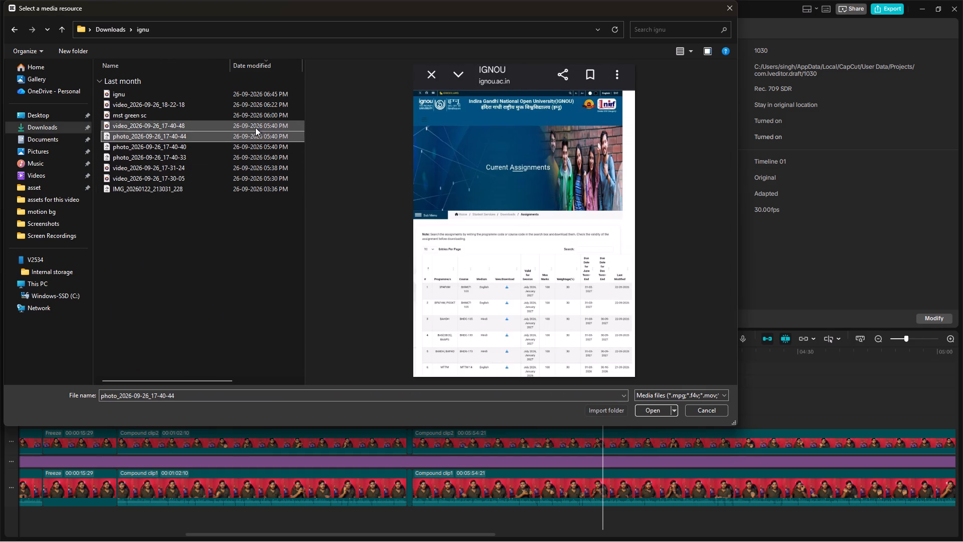
left_click(256, 126)
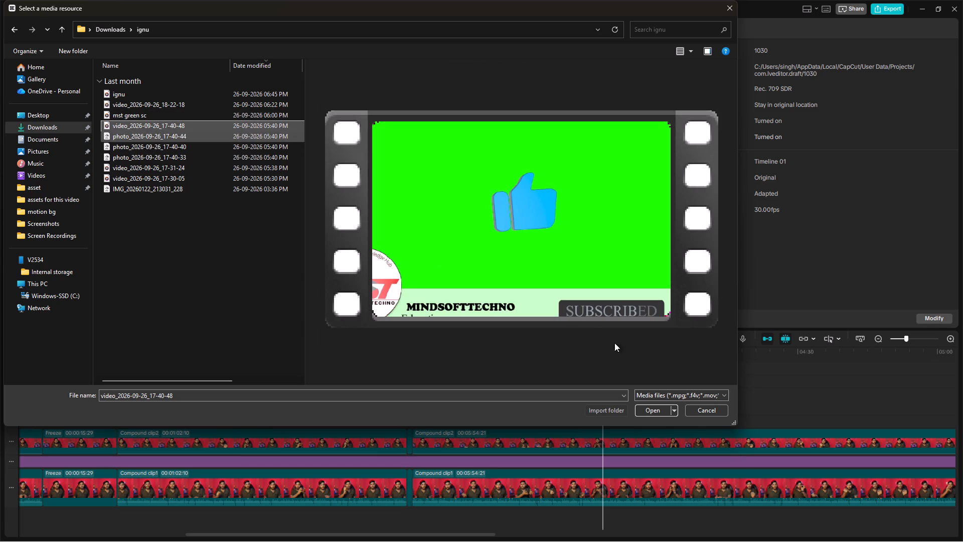
left_click(657, 410)
left_click(224, 314)
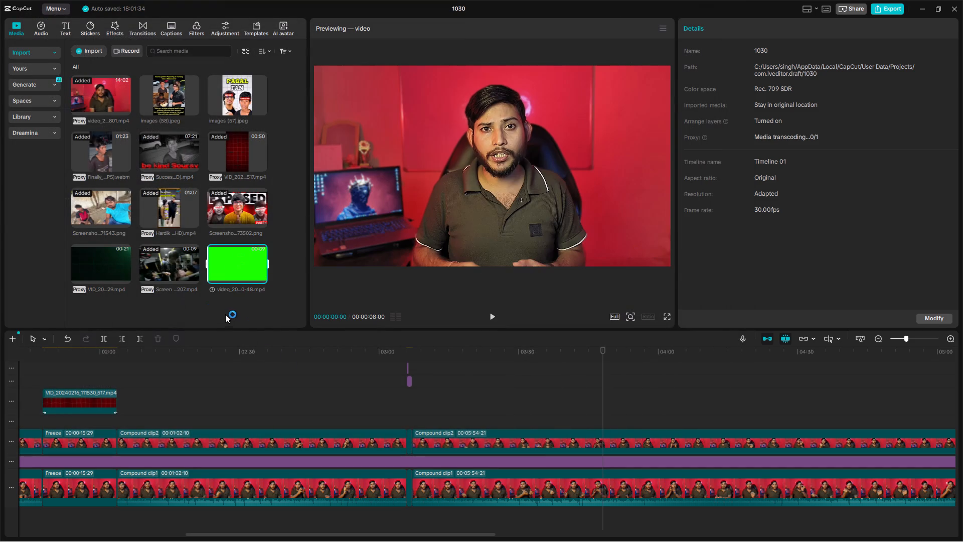
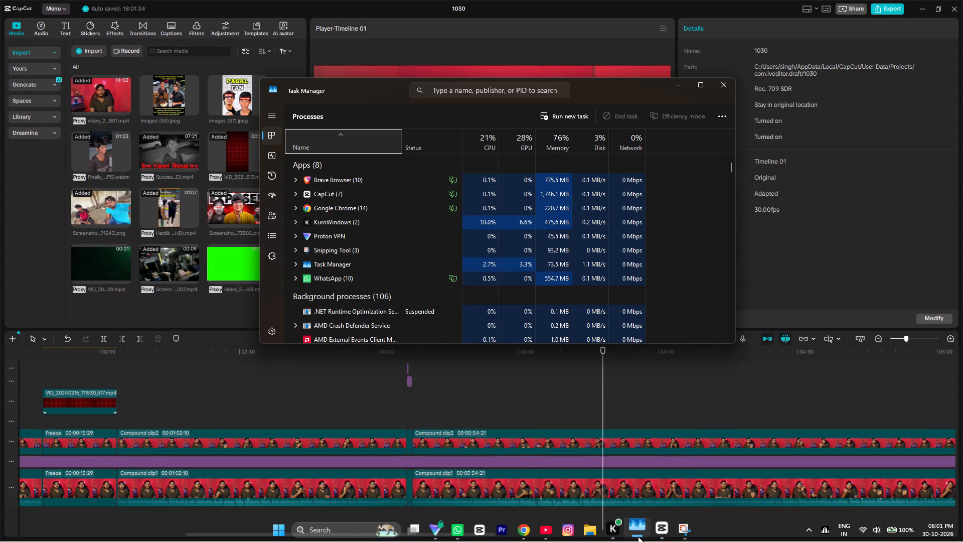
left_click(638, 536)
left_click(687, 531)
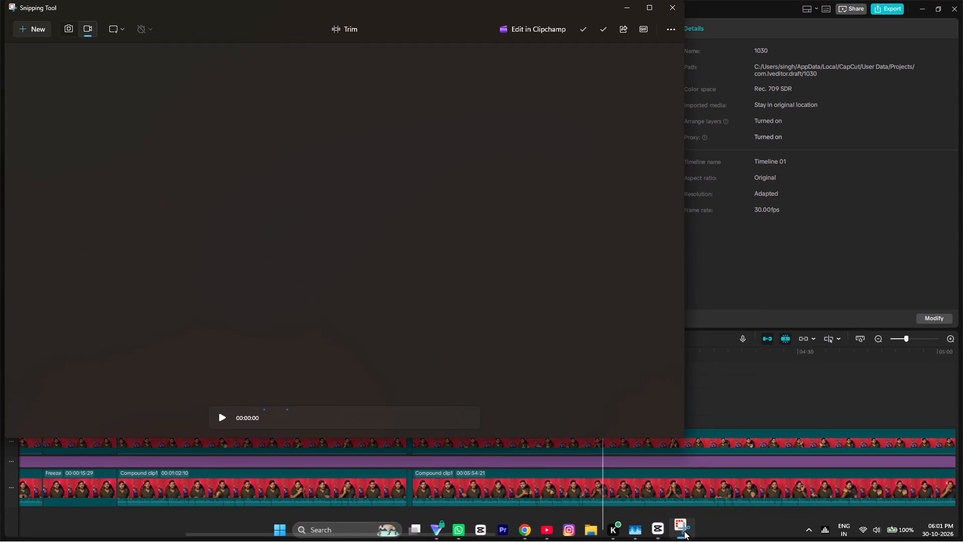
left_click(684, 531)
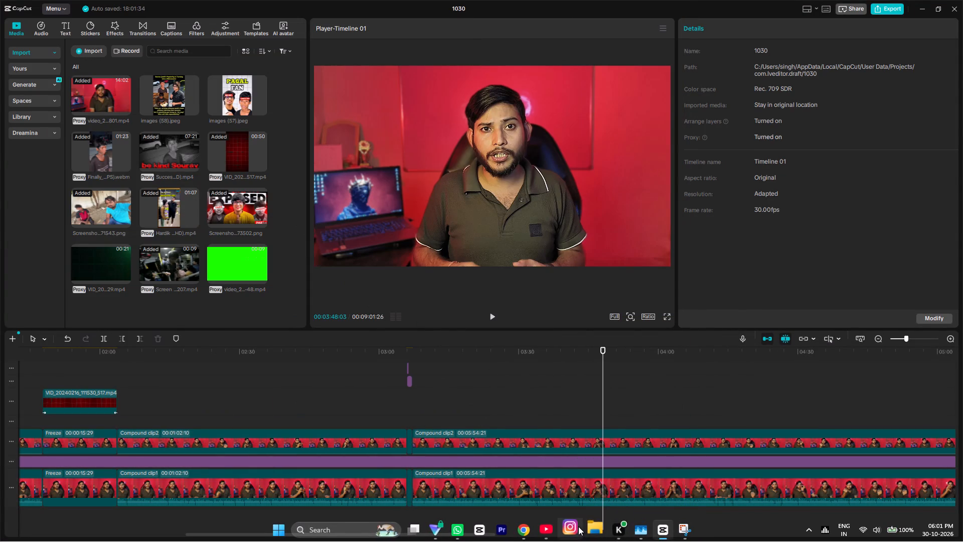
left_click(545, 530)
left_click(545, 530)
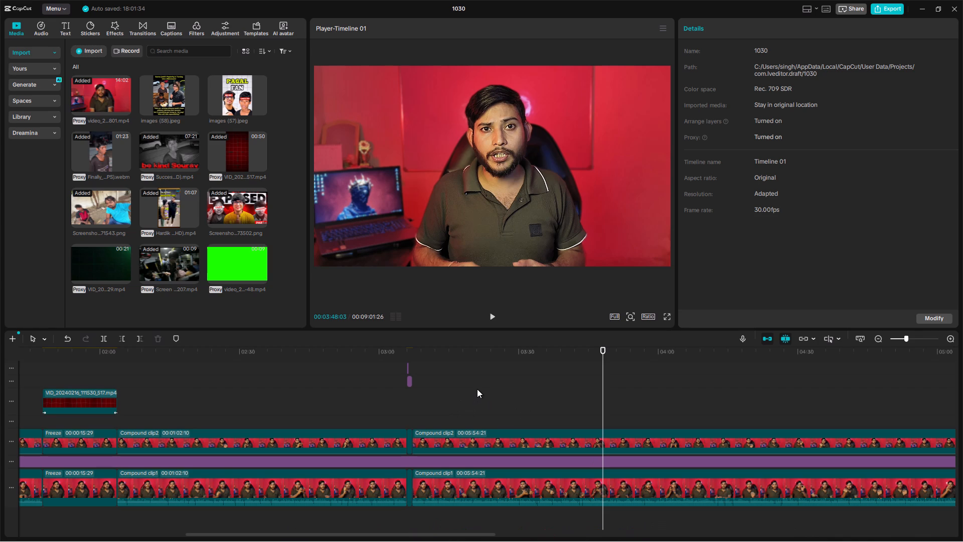
Extend the long Blur effect on the timeline out to the end of the talking-head footage.
scroll(477, 389, "up", 1)
scroll(477, 389, "down", 1, "ctrl")
scroll(477, 389, "up", 1, "ctrl")
scroll(477, 389, "down", 1, "ctrl")
scroll(477, 389, "up", 1, "ctrl")
scroll(477, 389, "down", 1, "ctrl")
scroll(477, 389, "up", 2, "ctrl")
scroll(477, 389, "down", 6, "ctrl")
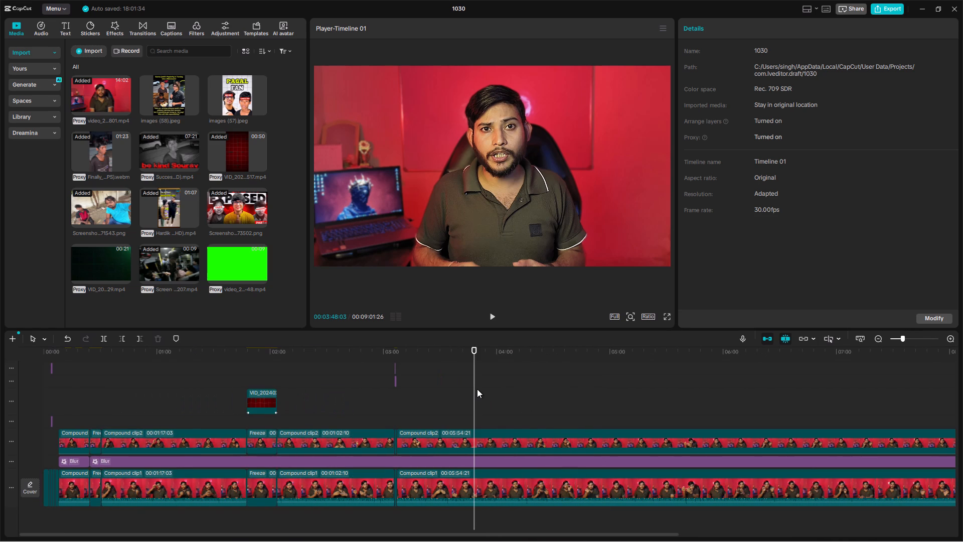
scroll(477, 389, "up", 1)
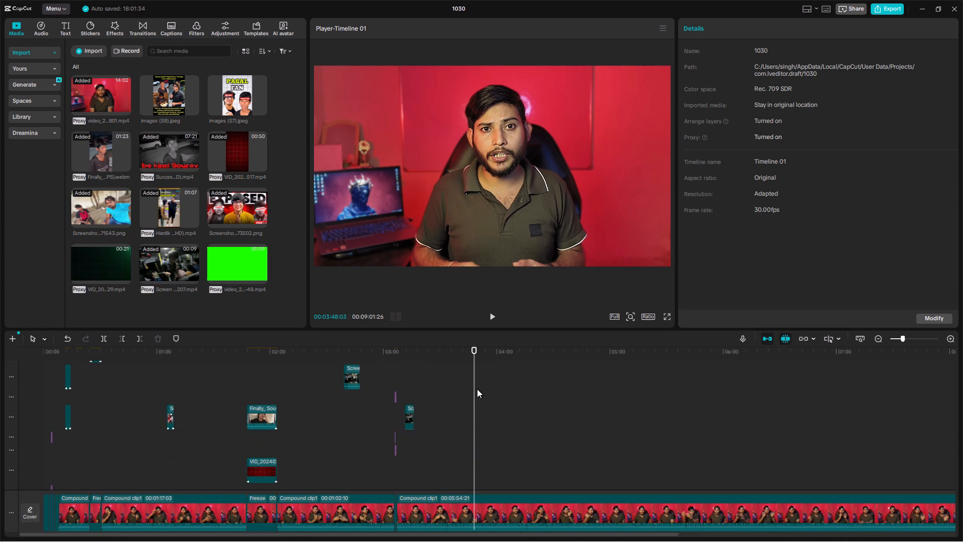
scroll(477, 389, "down", 1)
scroll(477, 389, "down", 8, "ctrl")
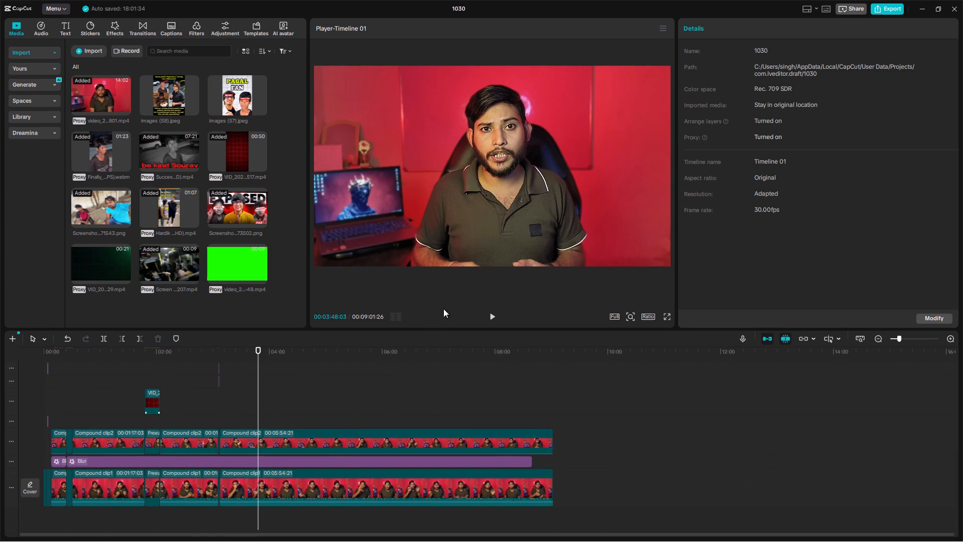
scroll(124, 507, "up", 7, "ctrl")
scroll(104, 471, "right", 1)
scroll(104, 471, "up", 3, "ctrl")
scroll(649, 453, "left", 1)
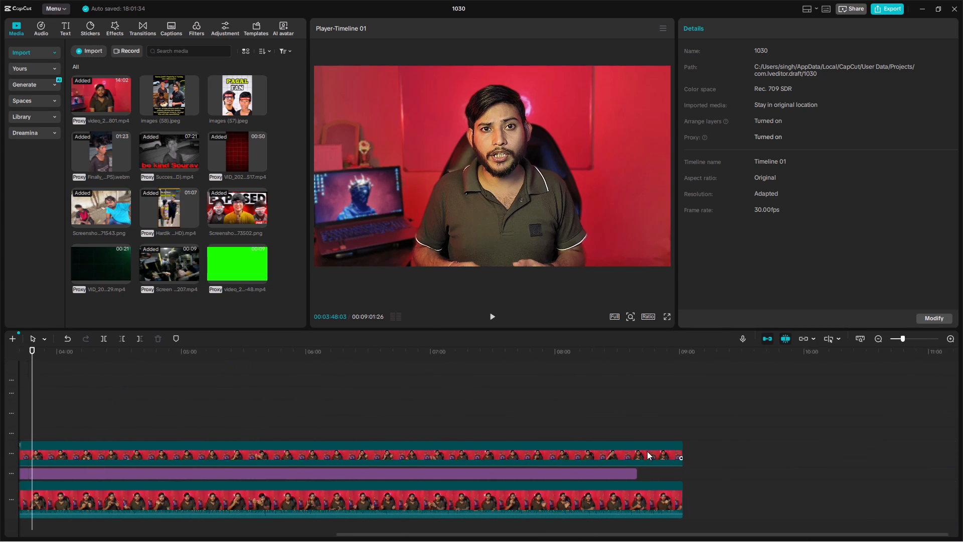
left_click(618, 477)
left_click_drag(630, 476, 674, 475)
Play the edit from the very start to about 00:37, reviewing the opening clips, inserted footage and effects along the timeline.
scroll(618, 438, "right", 7)
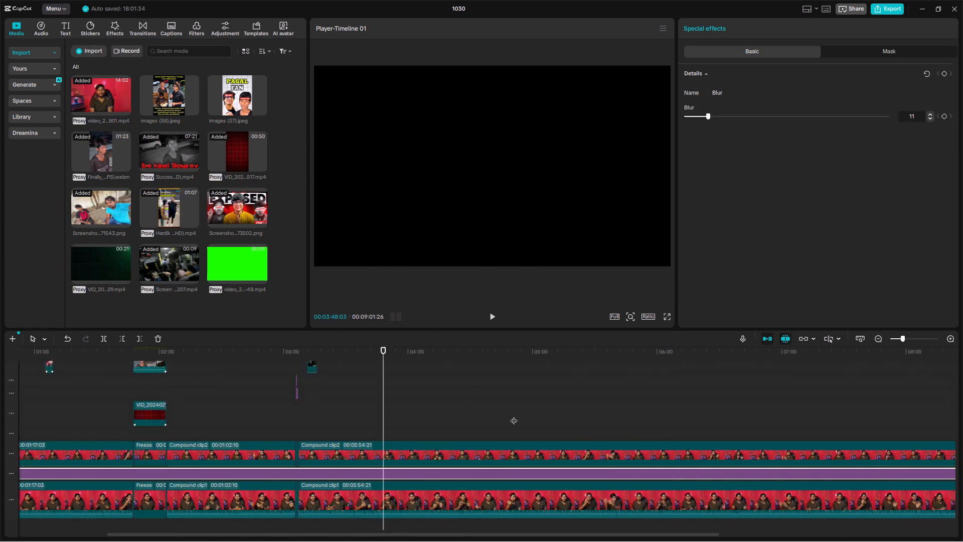
scroll(514, 416, "right", 2)
left_click(514, 424)
left_click_drag(514, 424, 2, 396)
key("space")
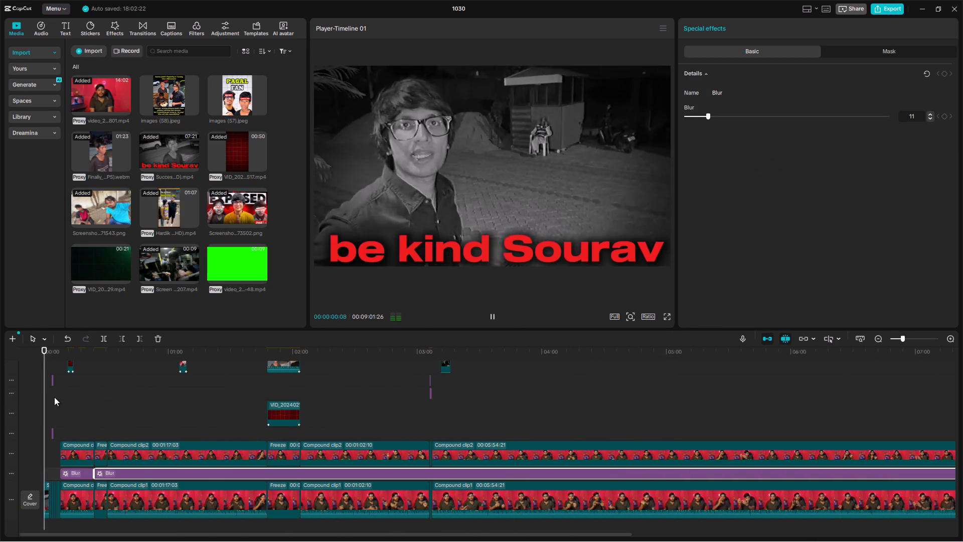
scroll(55, 396, "up", 7, "ctrl")
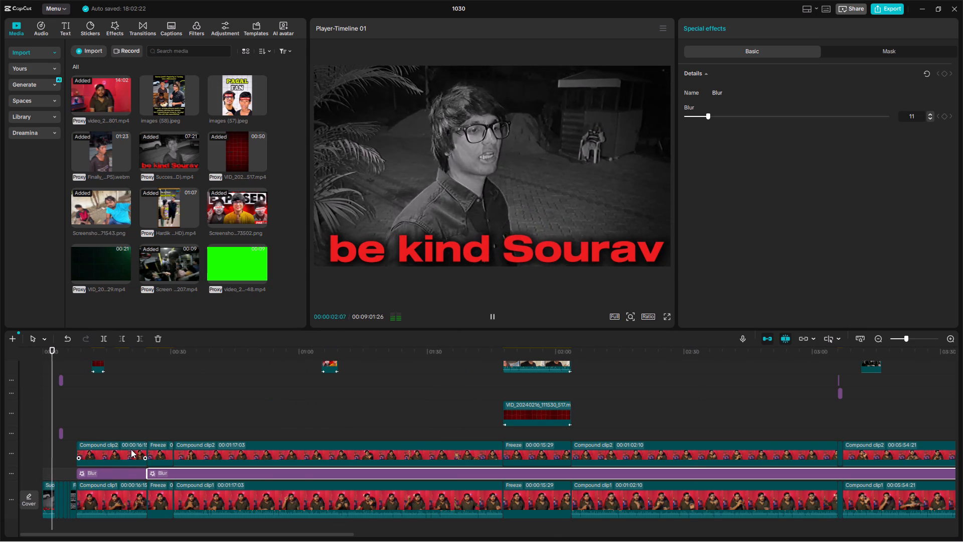
scroll(58, 451, "up", 11, "ctrl")
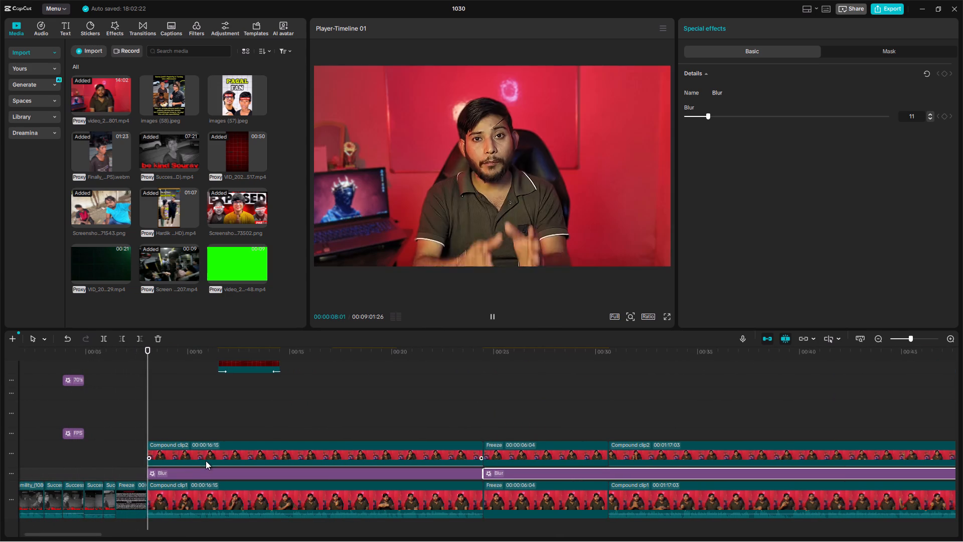
scroll(229, 465, "up", 4)
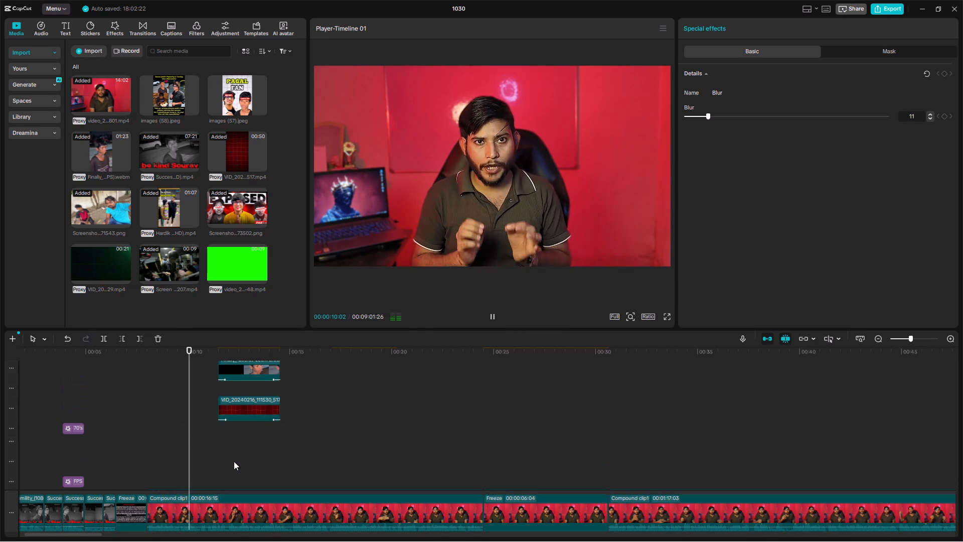
scroll(233, 461, "up", 3)
scroll(232, 456, "down", 3)
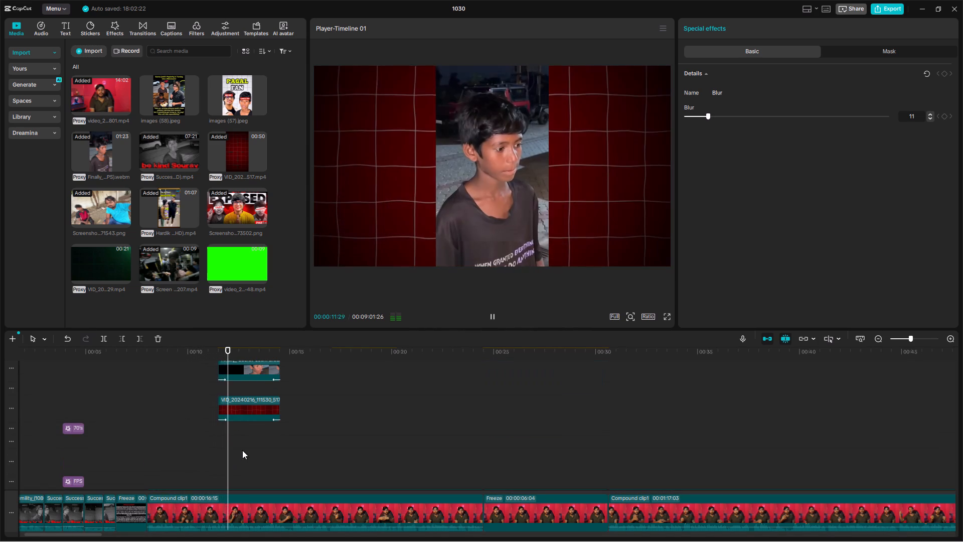
scroll(247, 448, "up", 12)
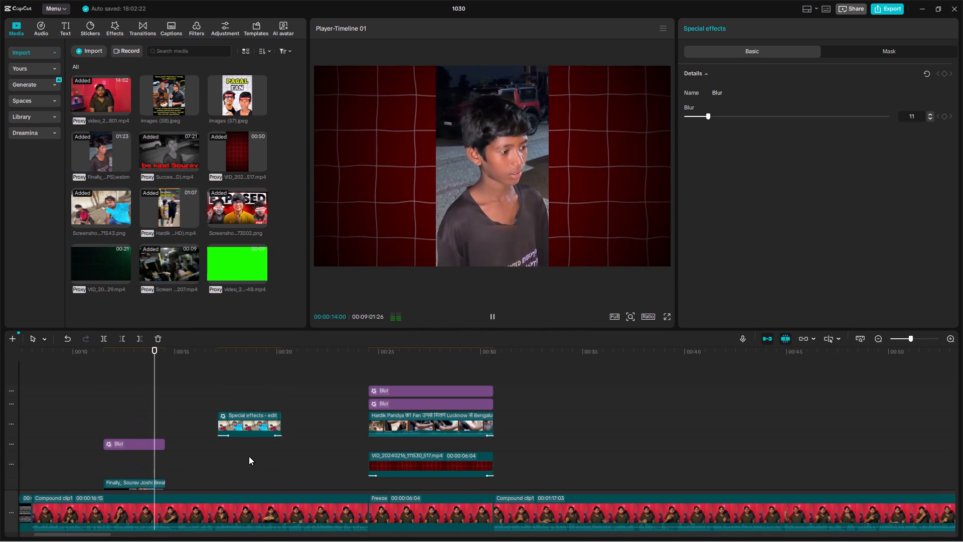
scroll(248, 459, "up", 3)
scroll(247, 459, "down", 8)
scroll(247, 459, "up", 3)
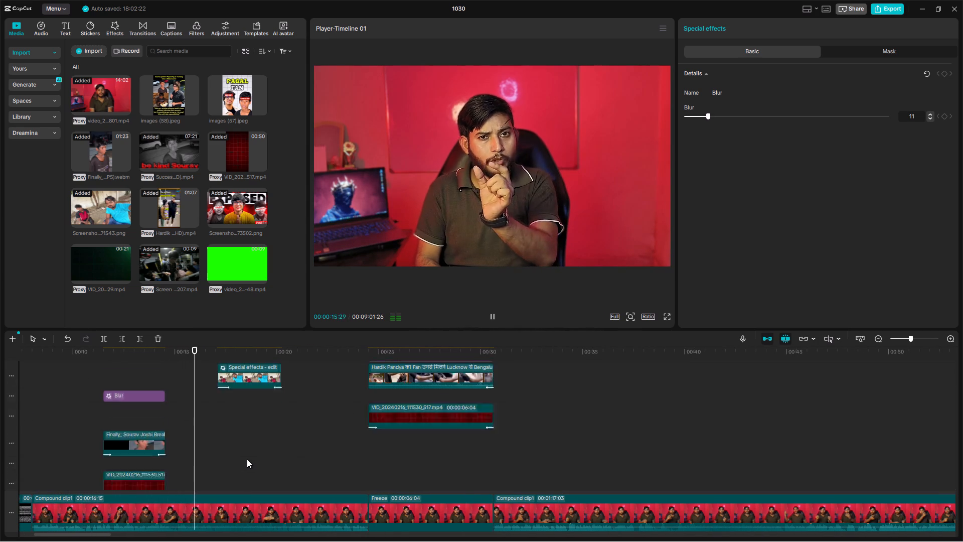
scroll(247, 459, "up", 6)
scroll(247, 461, "down", 4)
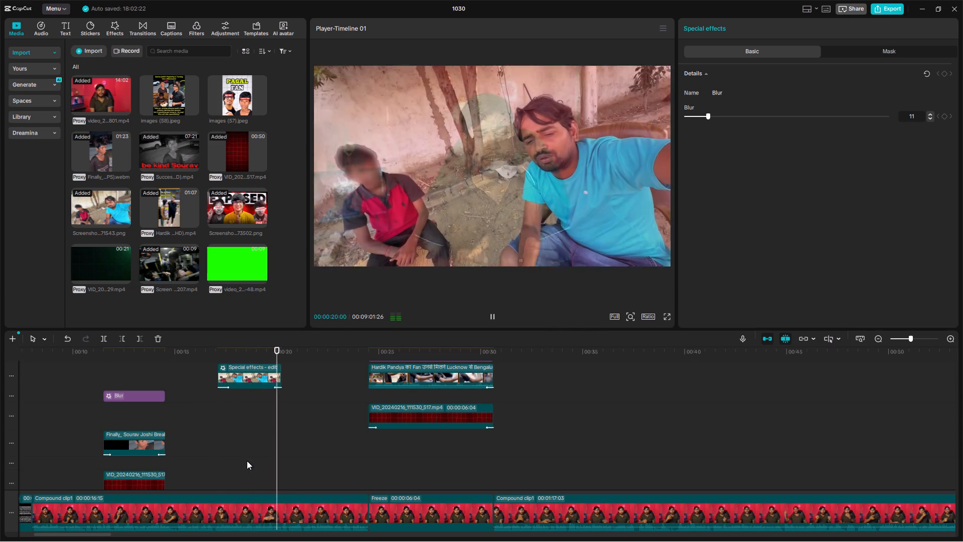
scroll(424, 445, "left", 1)
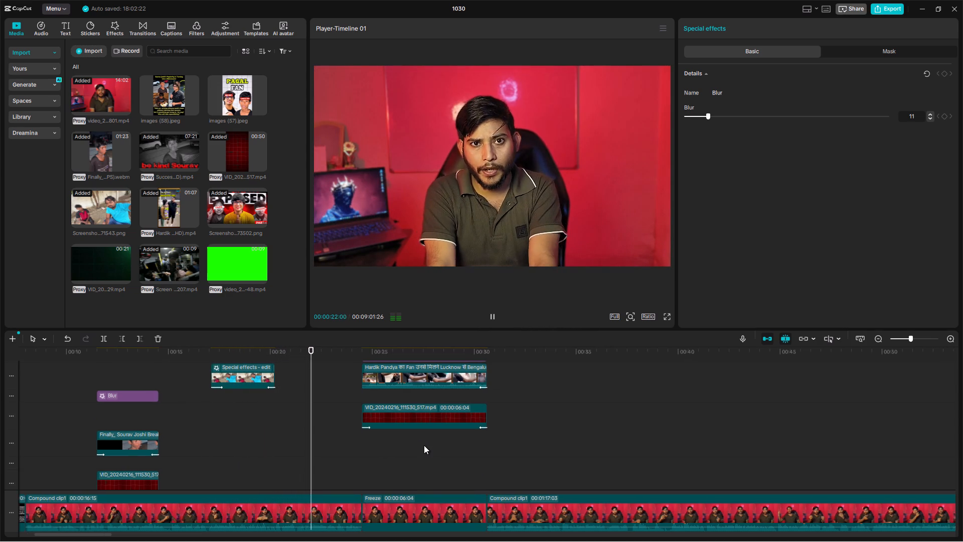
scroll(424, 445, "left", 1)
scroll(373, 462, "up", 3)
scroll(377, 463, "down", 3)
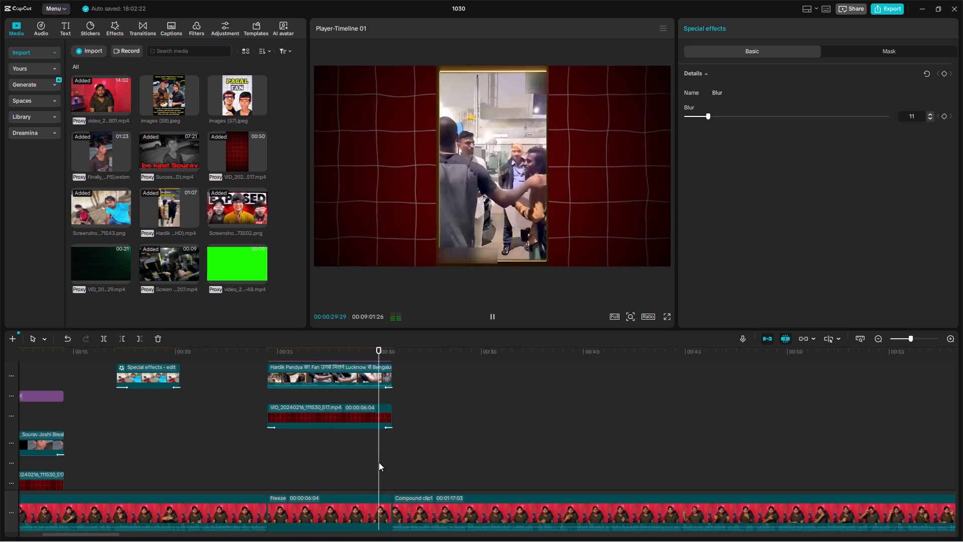
scroll(379, 462, "left", 1)
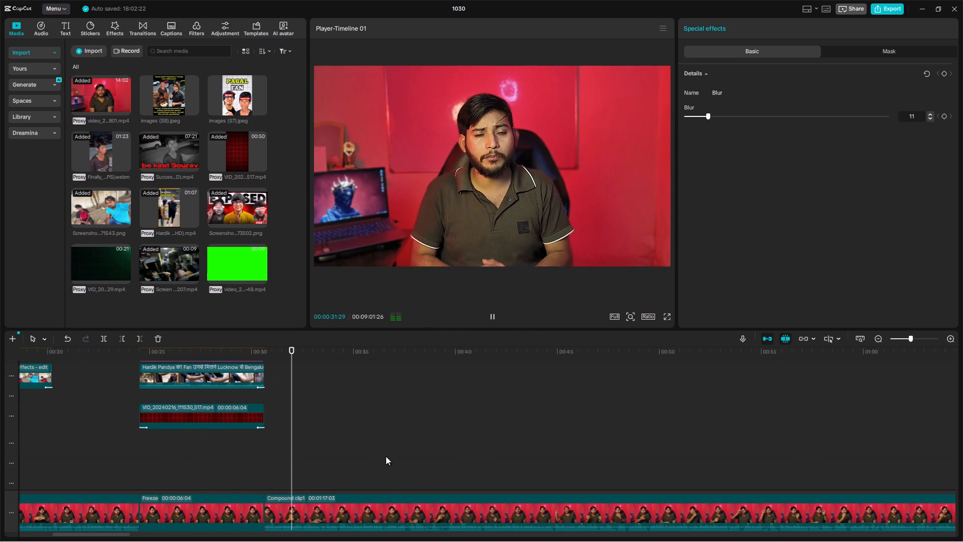
scroll(390, 452, "down", 7, "ctrl")
scroll(397, 449, "up", 5)
scroll(402, 448, "down", 20, "ctrl")
scroll(402, 448, "down", 1, "ctrl")
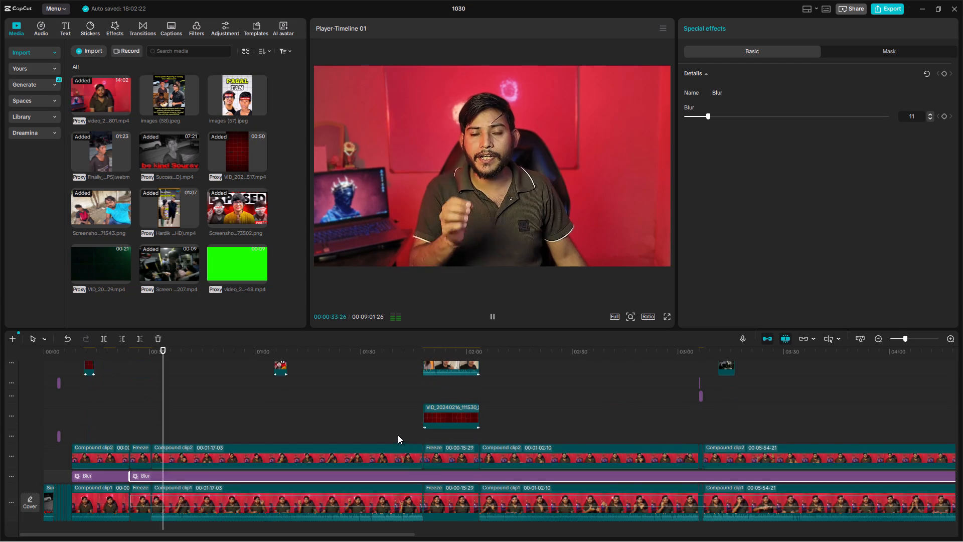
scroll(398, 435, "down", 4, "ctrl")
scroll(352, 435, "up", 11)
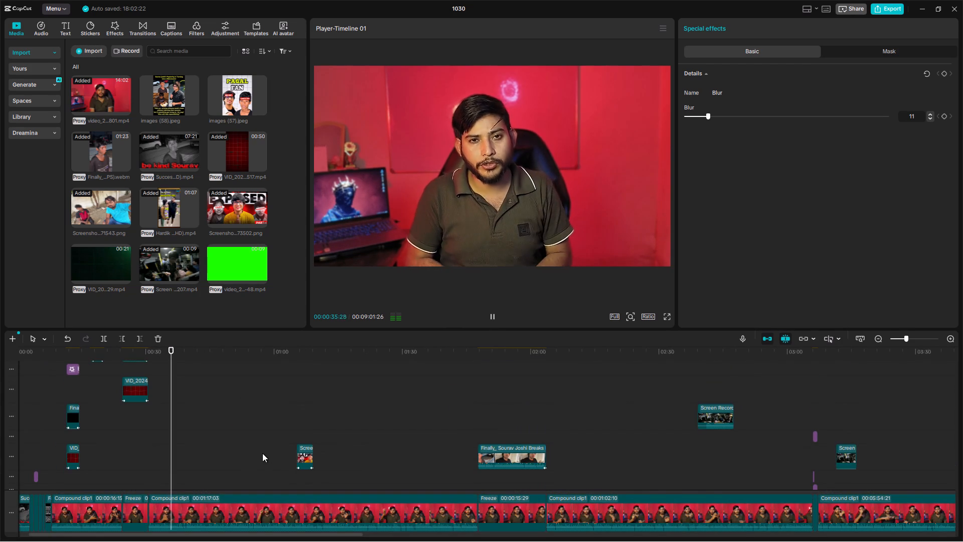
scroll(550, 454, "left", 2)
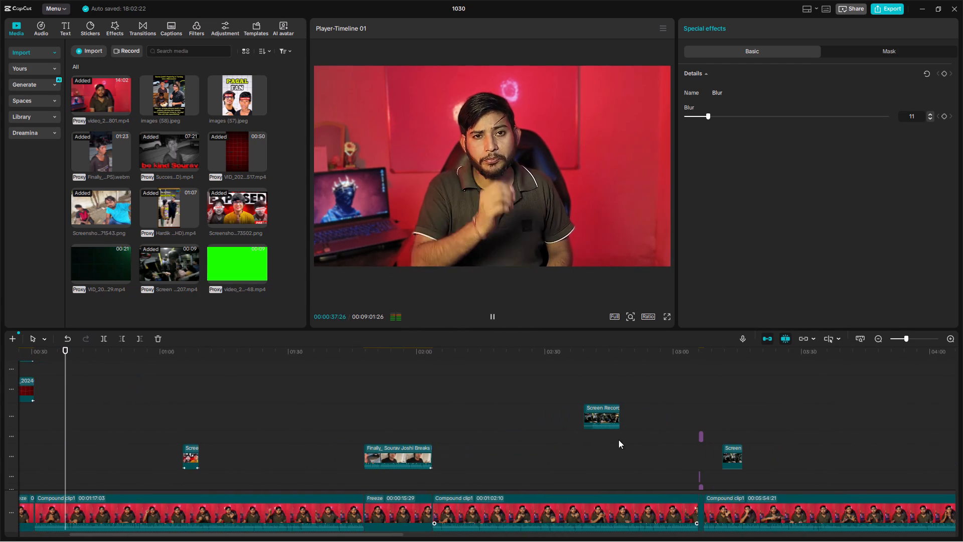
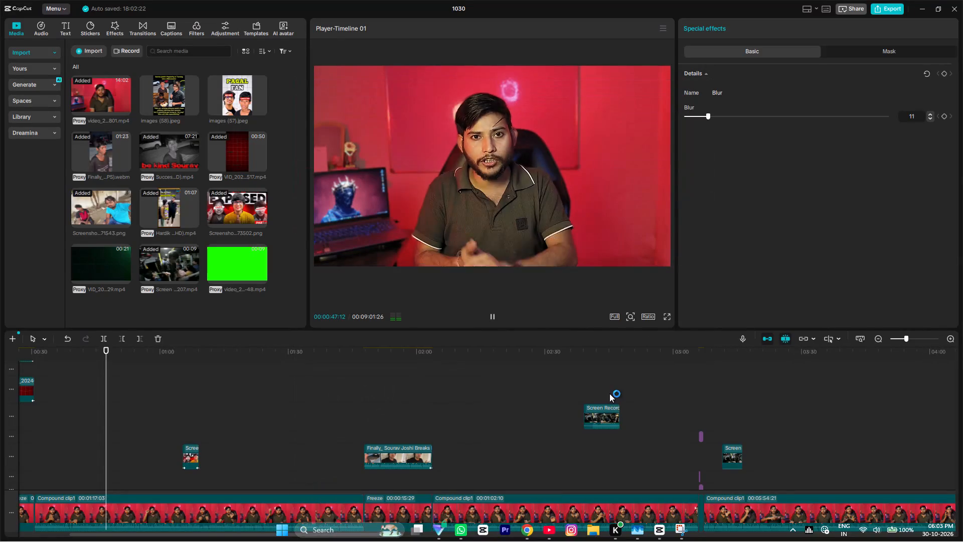
Skip playback ahead to about 03:28, just past the last inserted screen-recording clip, to review the talking-head footage there.
scroll(784, 410, "left", 1)
left_click(758, 430)
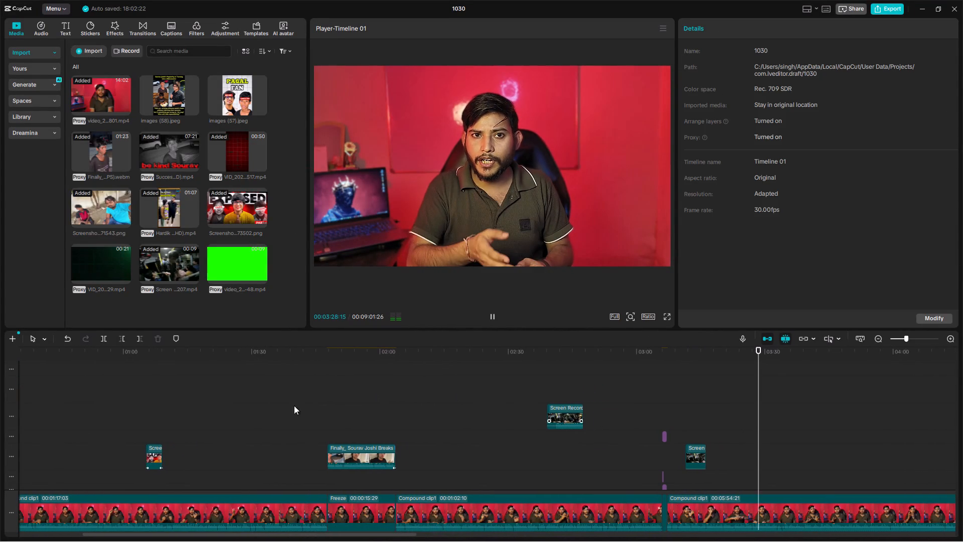
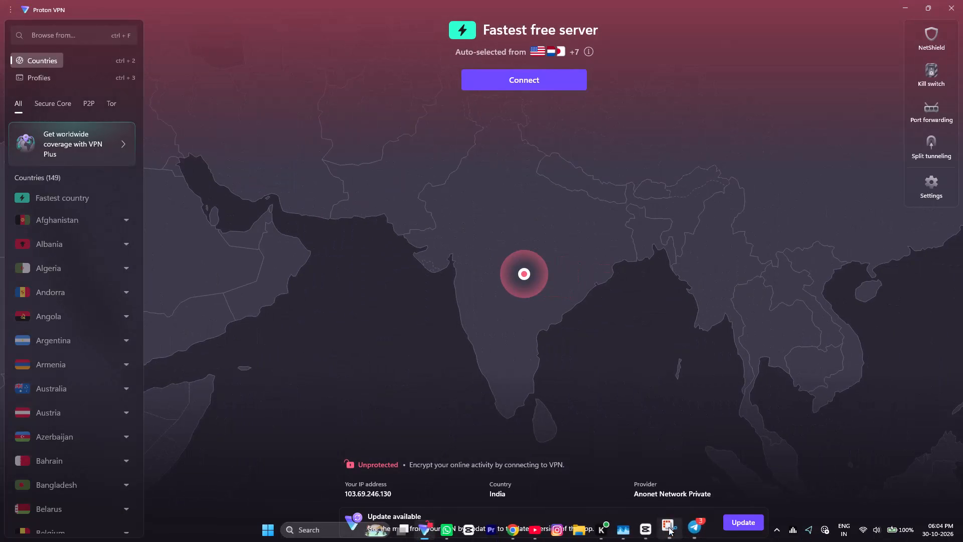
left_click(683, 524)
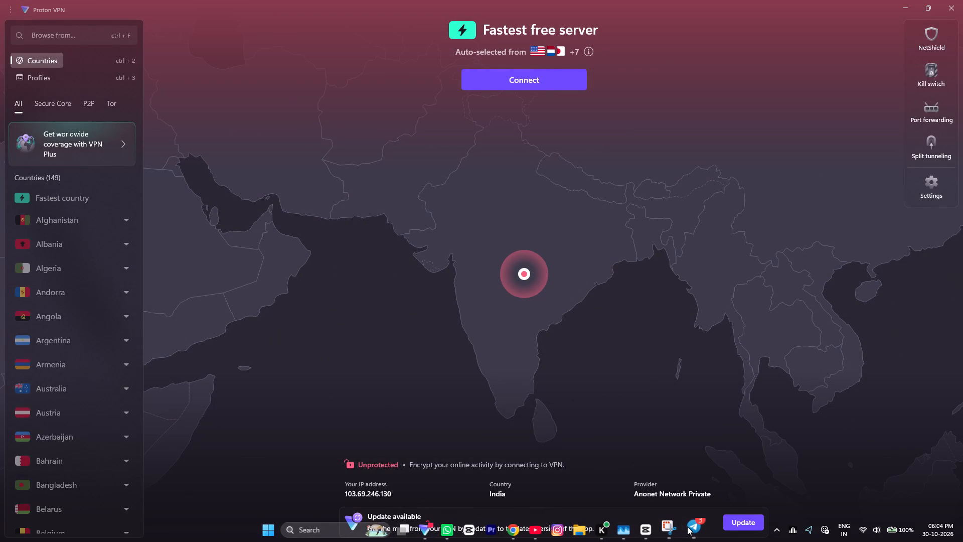
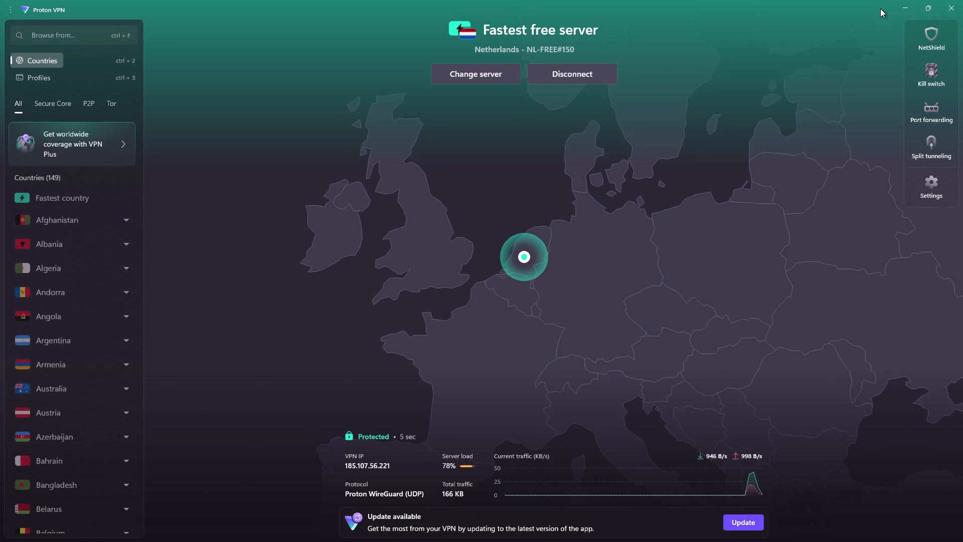
Return to CapCut and import video_2026-10-30_18-05-03 and photo_2026-10-30_18-04-58 from the Downloads folder into the project media.
left_click(902, 3)
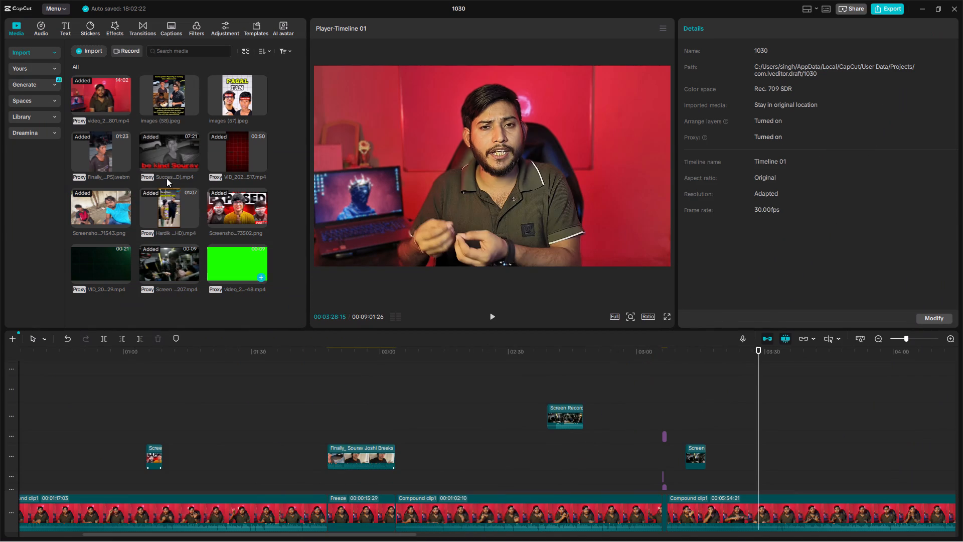
scroll(163, 172, "down", 1, "ctrl")
left_click(106, 50)
left_click(127, 68)
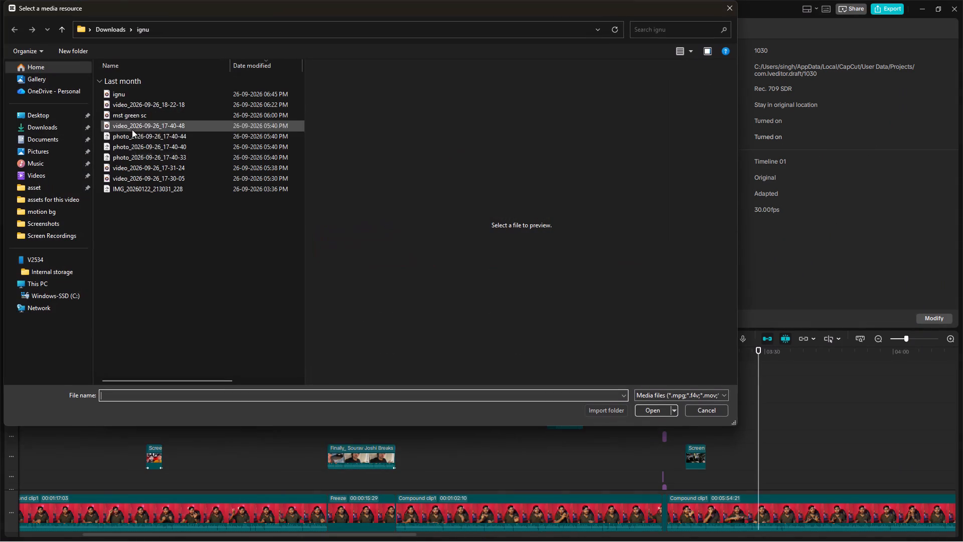
left_click(39, 127)
scroll(191, 186, "up", 3)
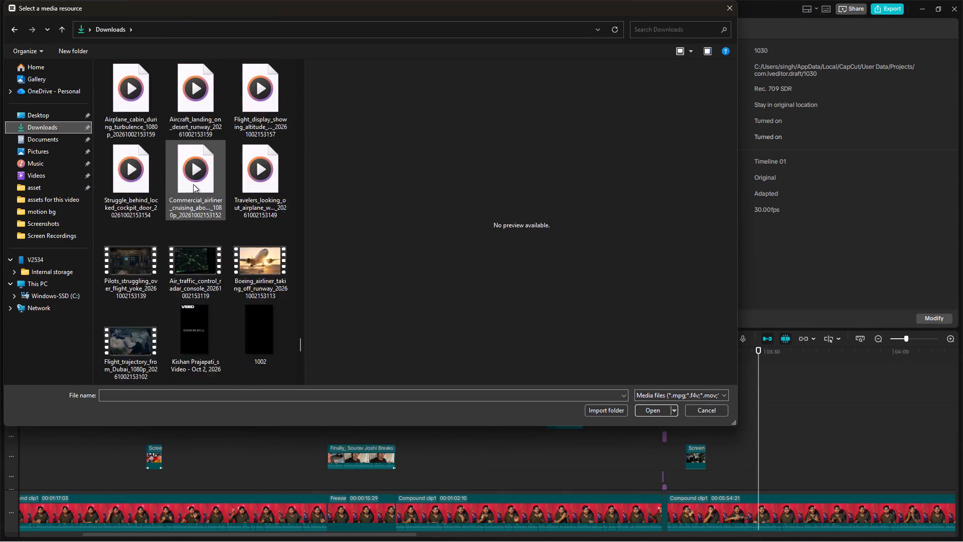
scroll(193, 184, "up", 20)
scroll(193, 184, "up", 20)
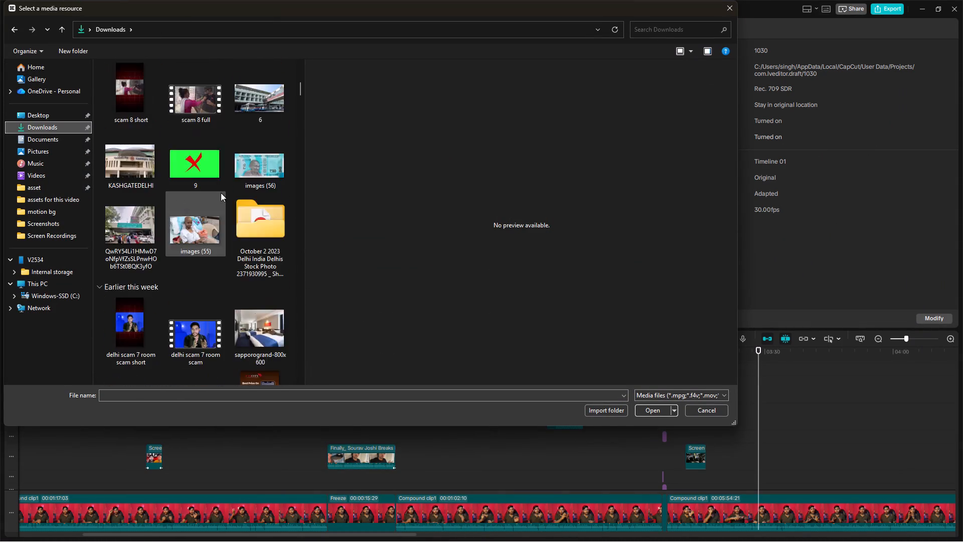
scroll(221, 193, "up", 11)
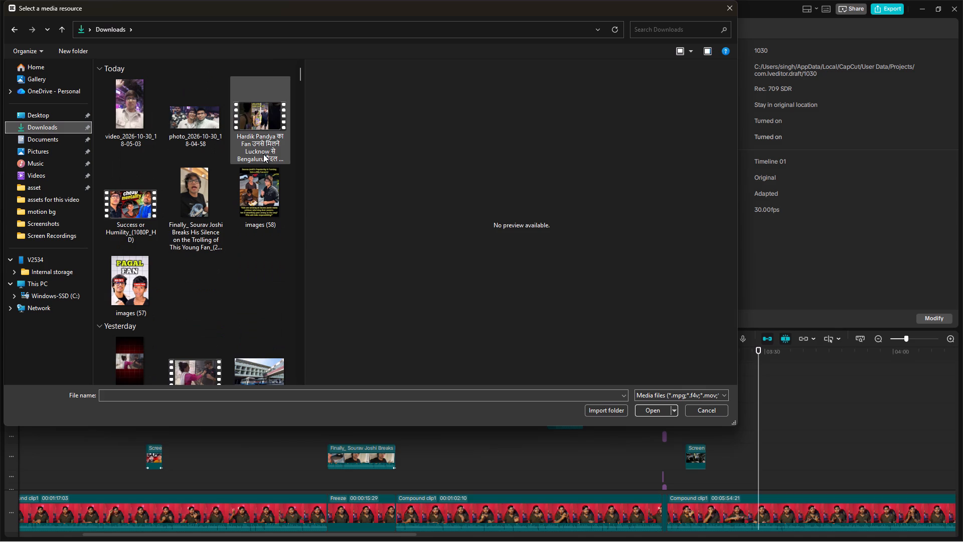
left_click_drag(100, 128, 178, 128)
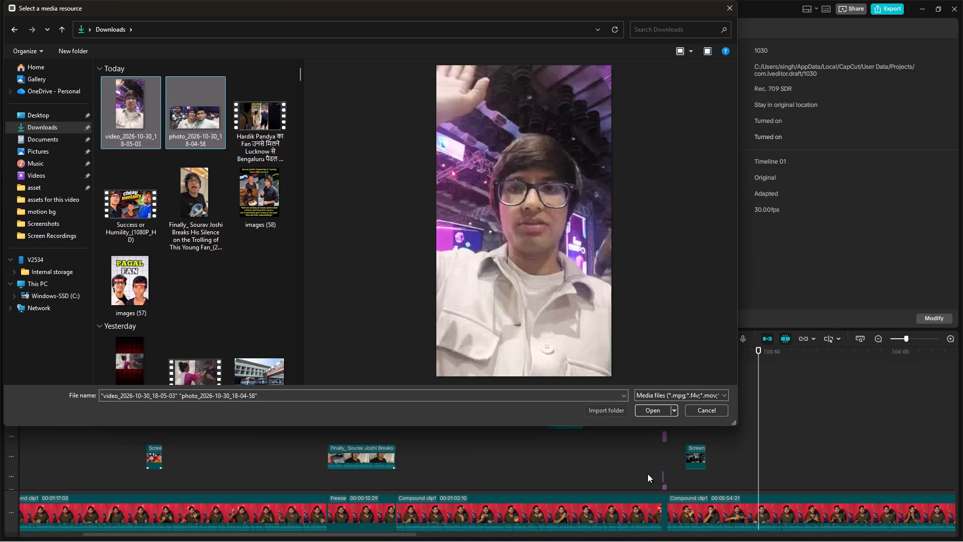
left_click(657, 408)
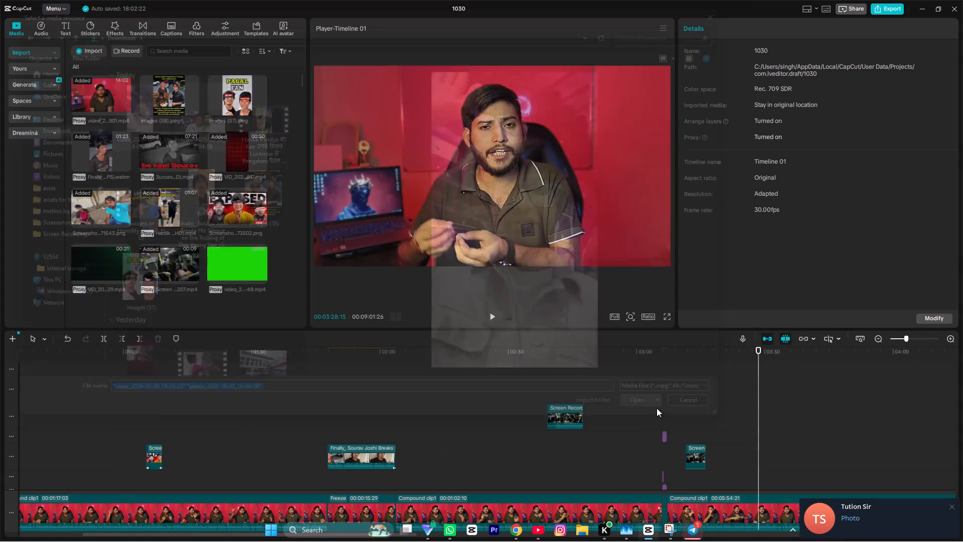
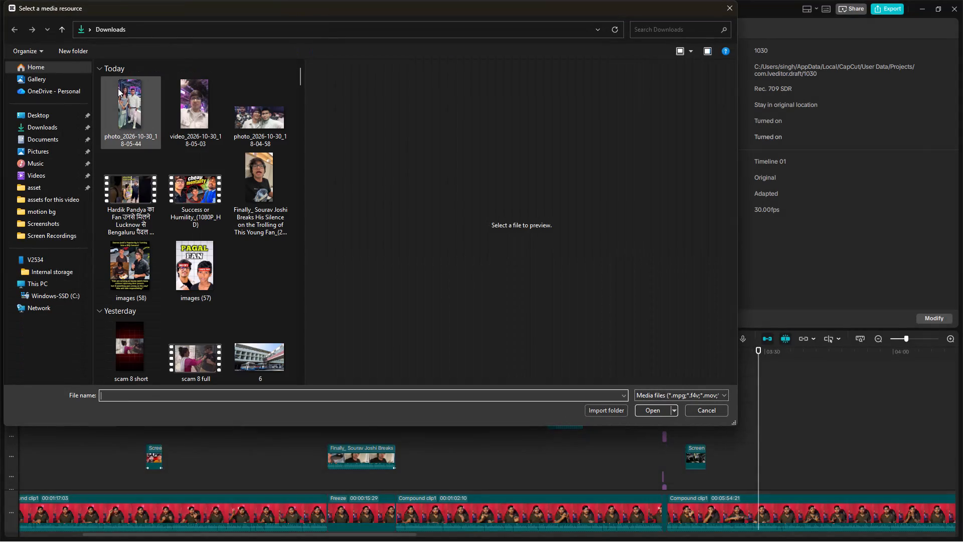
Import the portrait photo photo_2026-10-30_18-05-44 from the Downloads folder into the project media.
left_click(118, 88)
left_click(661, 404)
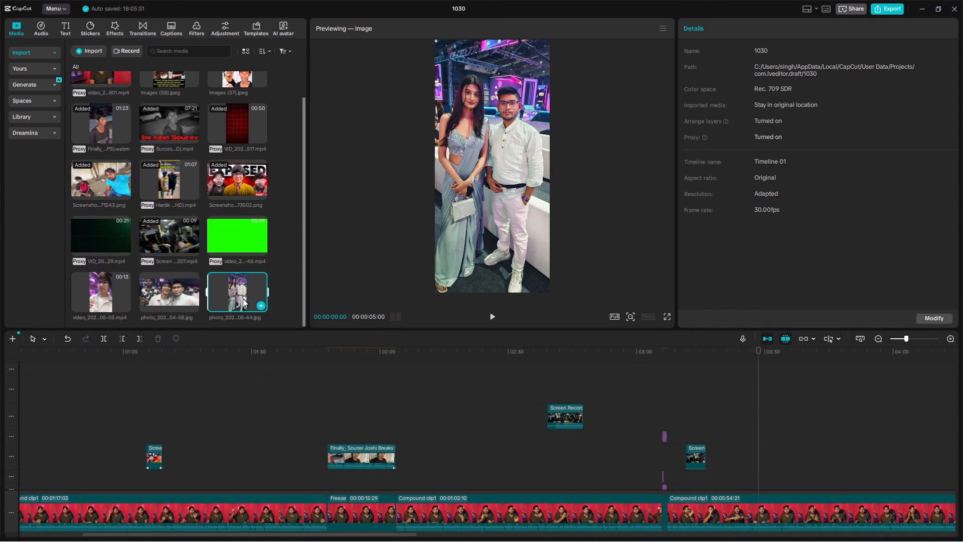
Open the Downloads folder for importing another media file into the project.
left_click(88, 50)
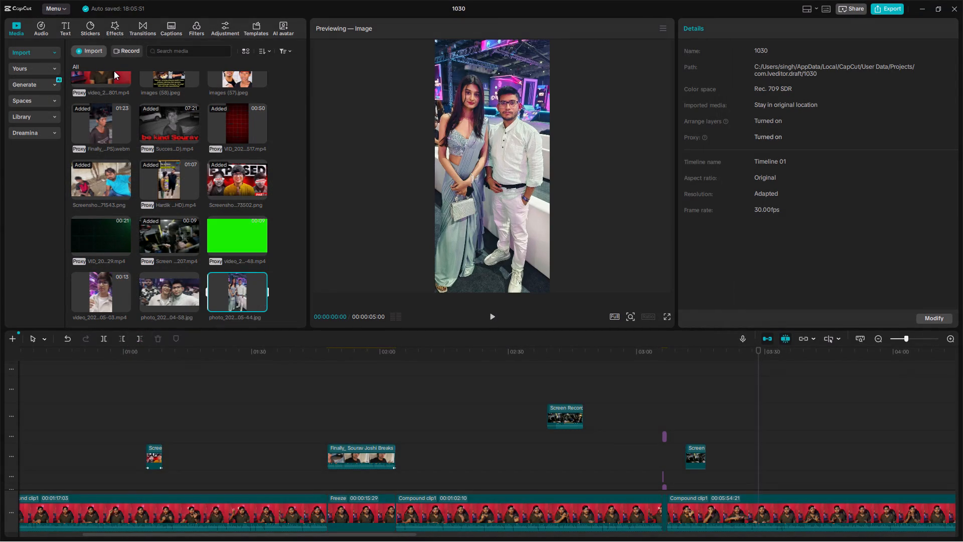
left_click(114, 71)
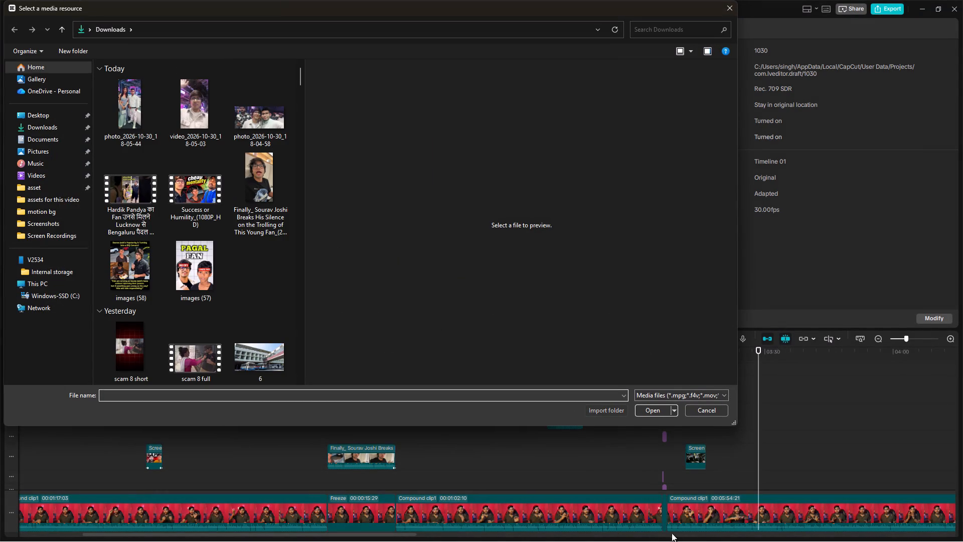
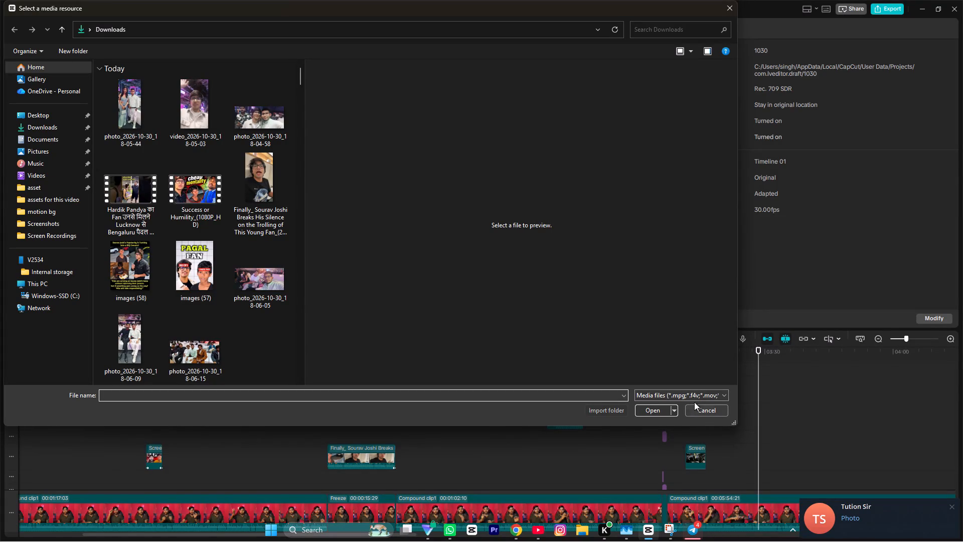
Import all of today's media from the Downloads folder, including photo_2026-10-30_18-06-05, 18-06-09 and 18-06-15, into the project.
scroll(458, 327, "up", 5)
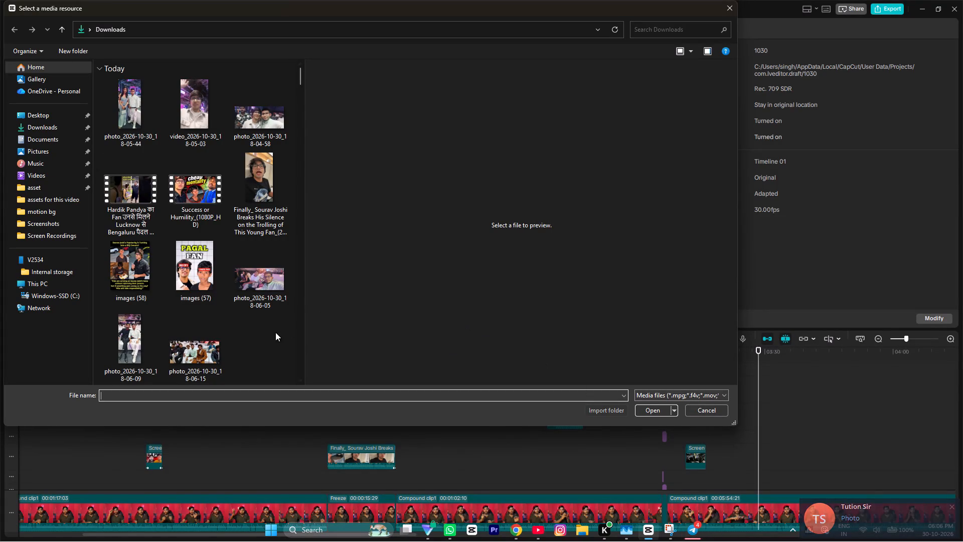
scroll(265, 360, "down", 4)
scroll(267, 320, "up", 4)
left_click_drag(273, 345, 44, 30)
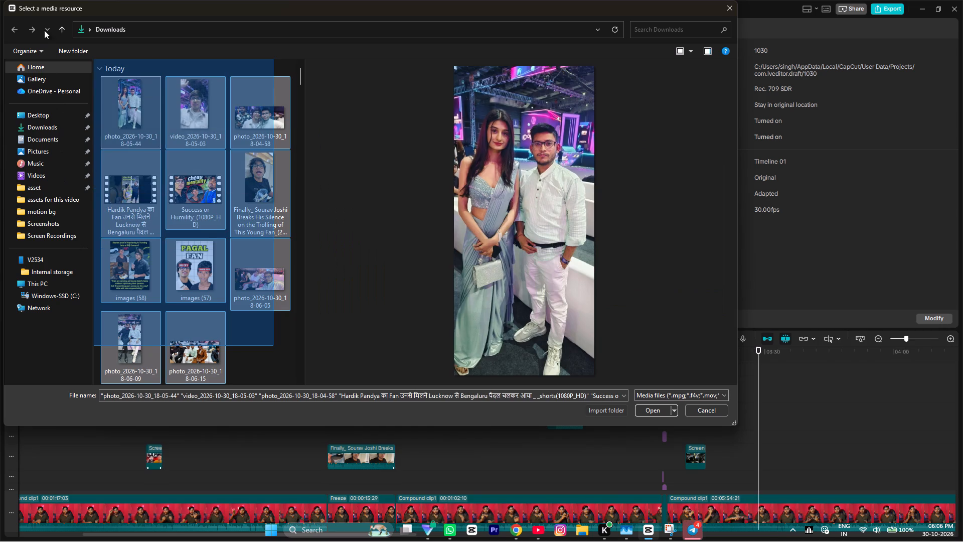
left_click_drag(44, 30, 44, 28)
left_click(652, 409)
Check the imported media in the library and play the timeline from about 00:03:18 to review the talking-head footage.
key("space")
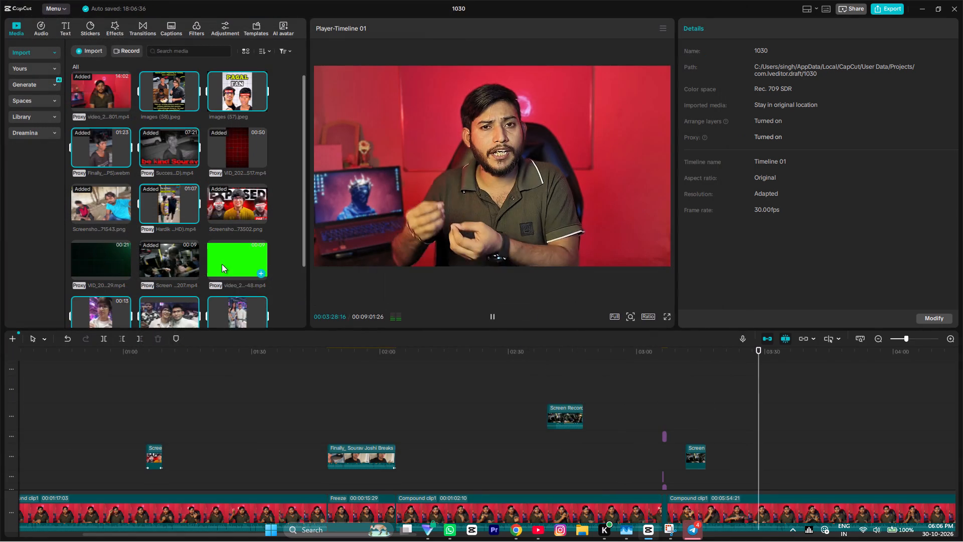
scroll(222, 264, "down", 7)
key("space")
left_click(285, 270)
left_click(681, 409)
left_click(715, 408)
key("space")
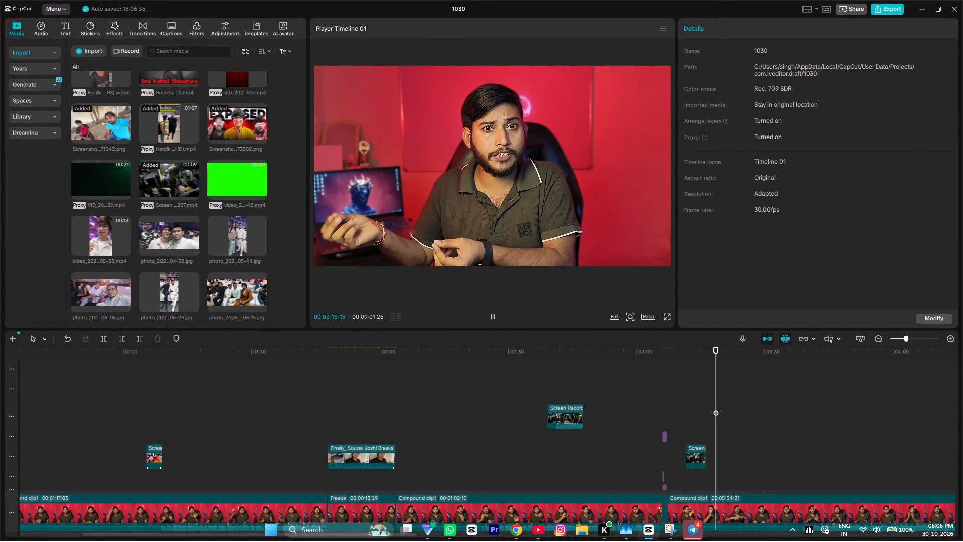
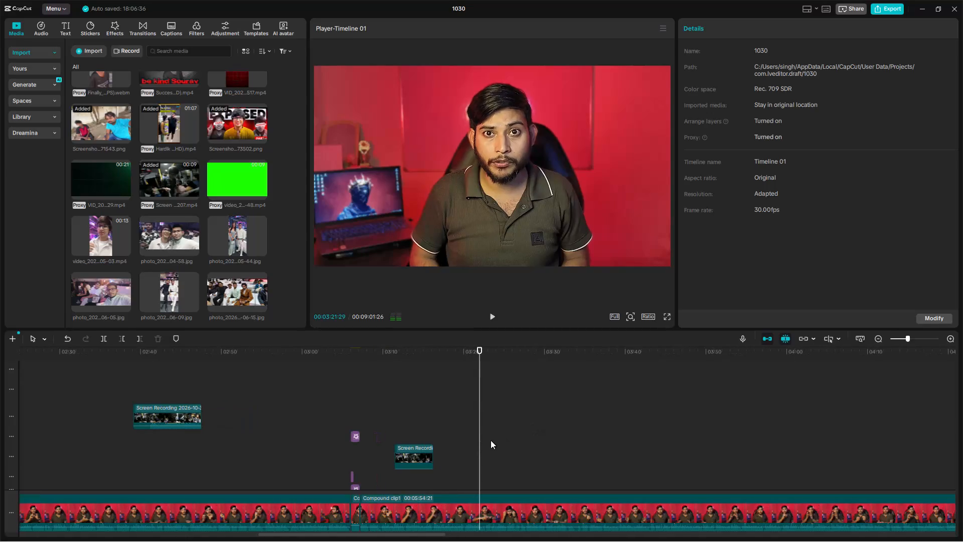
Play the talking-head footage from about 00:03:21 to 00:03:37 to examine where the next photos belong.
left_click(490, 440)
key("space")
scroll(499, 442, "up", 5, "ctrl")
left_click(542, 457)
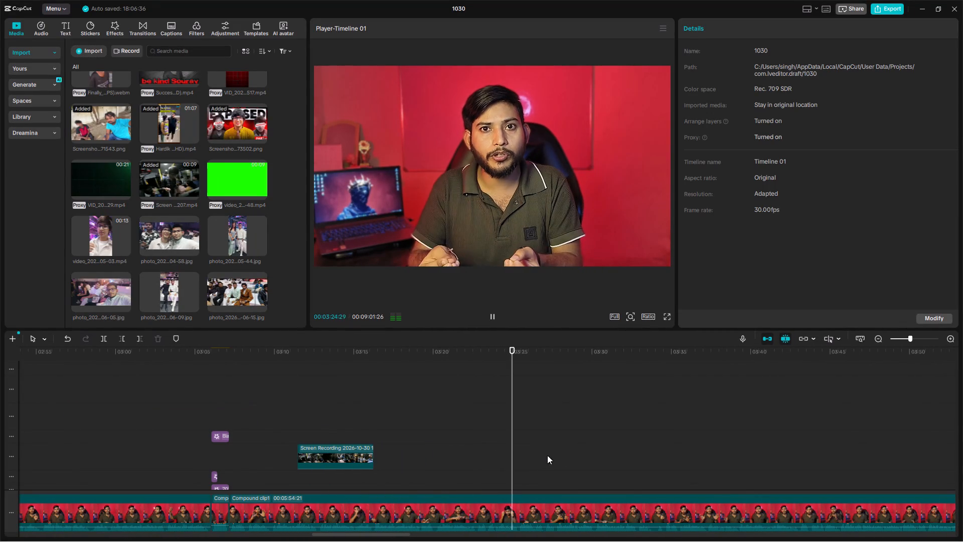
key("space")
left_click(574, 452)
key("space")
key("space")
scroll(633, 447, "left", 1)
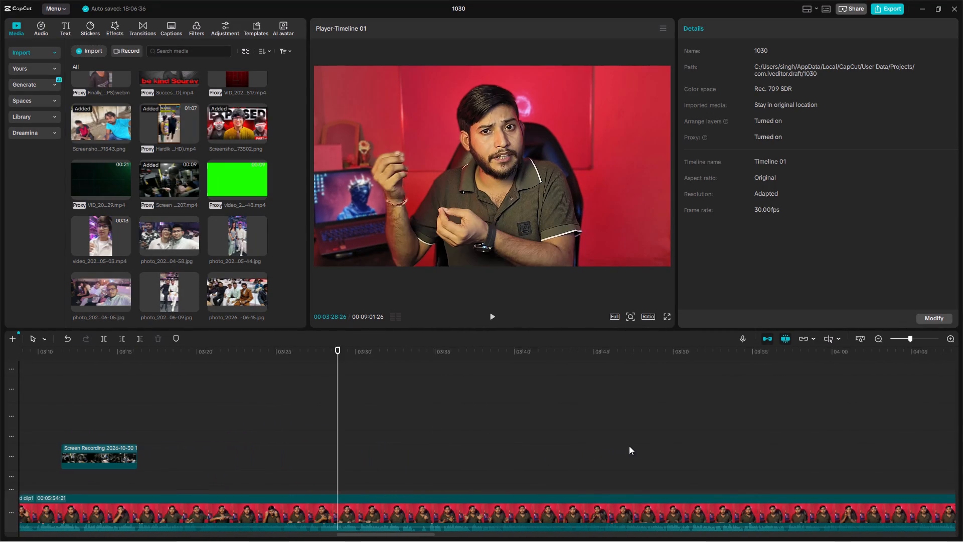
key("space")
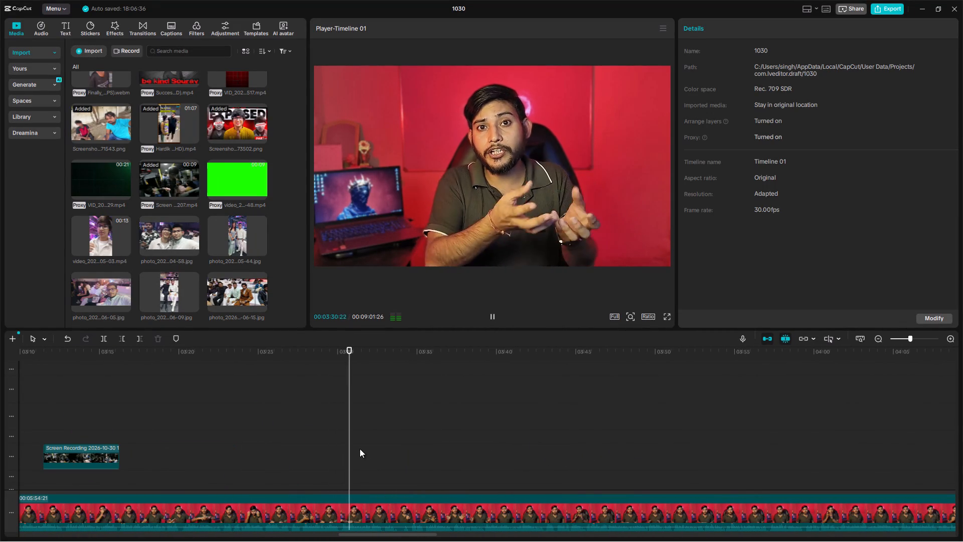
left_click(369, 449)
left_click_drag(369, 449, 419, 456)
key("space")
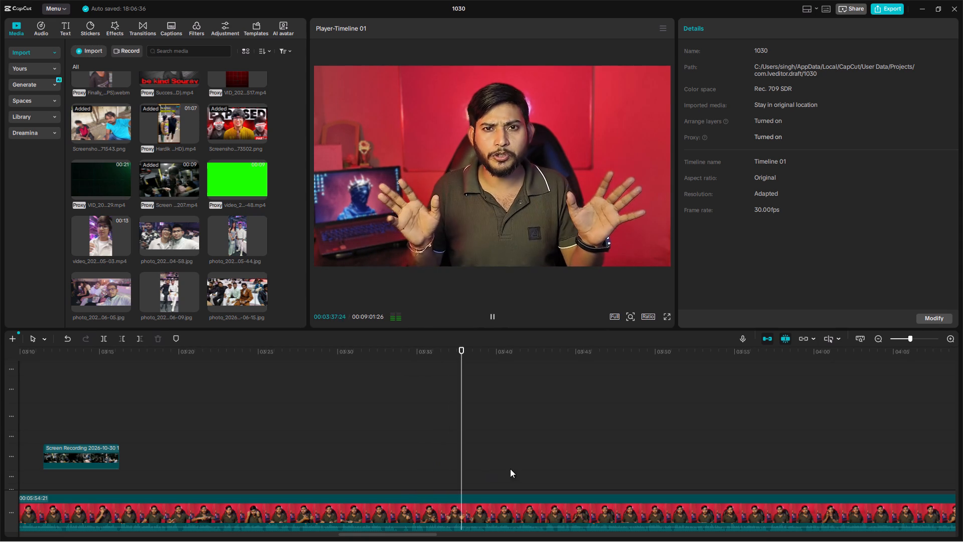
Place photo_2026-10-30_18-04-58.jpg on a layer above the talking-head footage, starting at about 00:03:39:18.
scroll(488, 462, "down", 7)
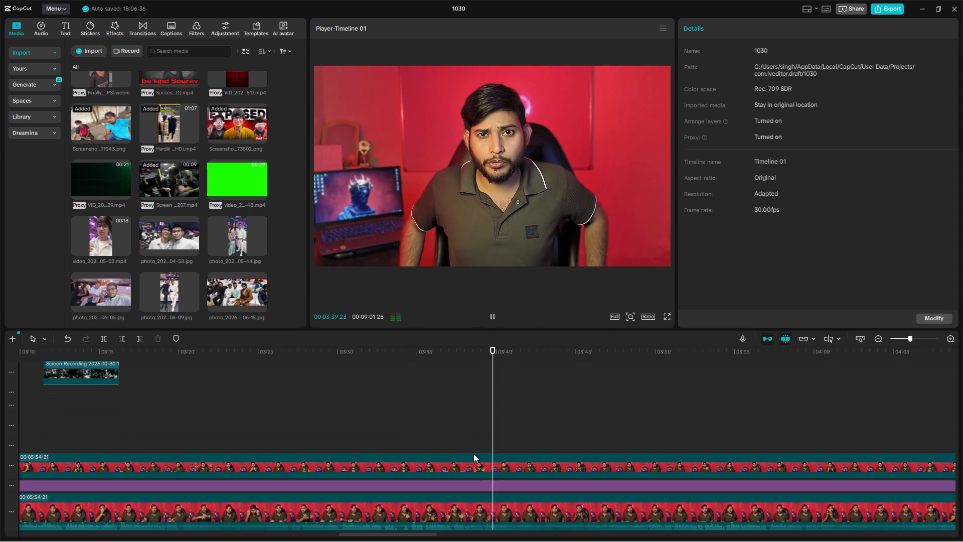
key("space")
left_click(479, 412)
left_click_drag(479, 412, 472, 414)
key("space")
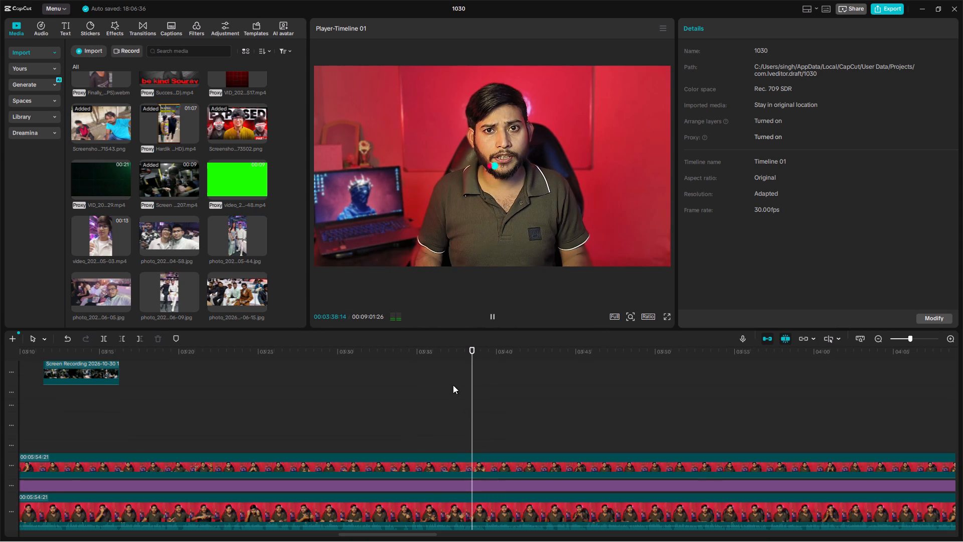
key("space")
left_click_drag(167, 238, 276, 295)
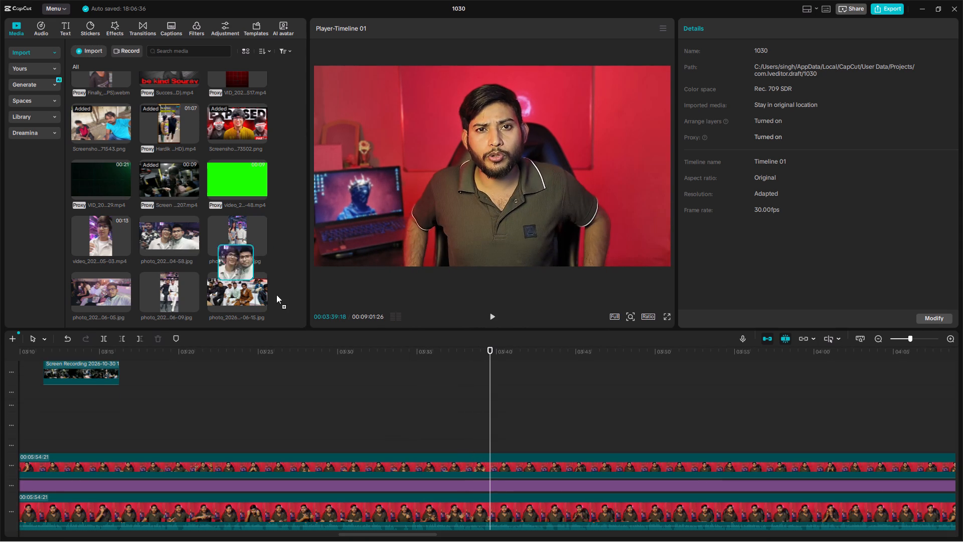
left_click_drag(276, 295, 492, 432)
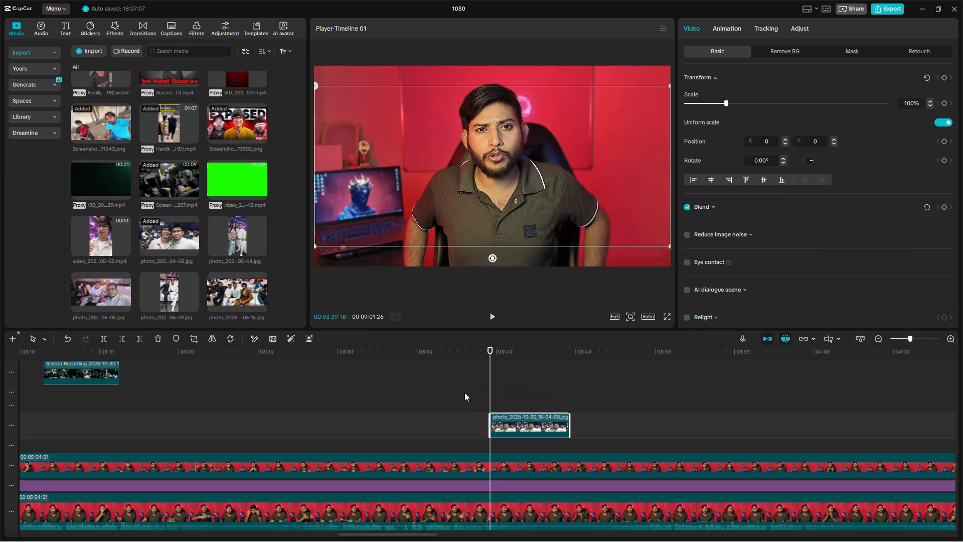
Enlarge the 18-04-58 photo to 125% and shift it horizontally to about X -281 so it fills the frame.
key("space")
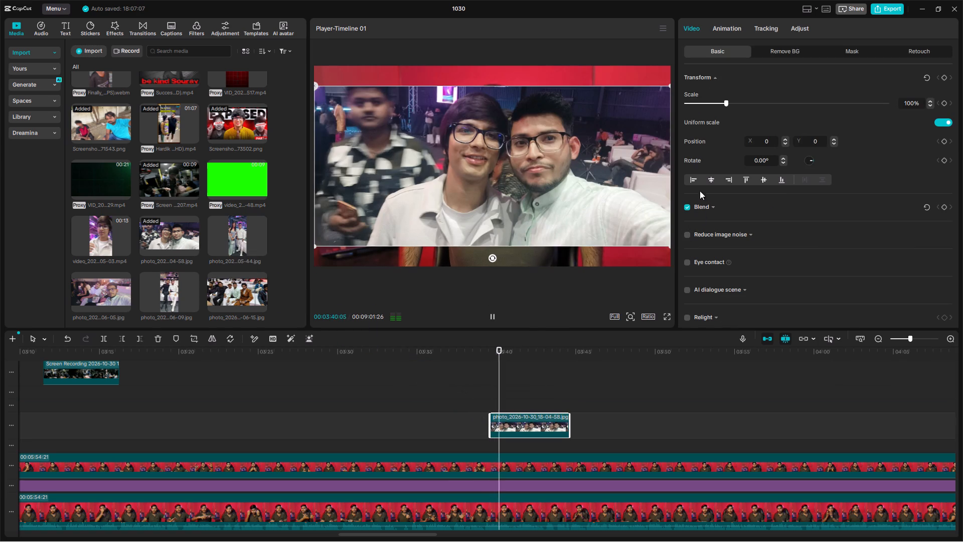
key("space")
left_click_drag(727, 104, 737, 110)
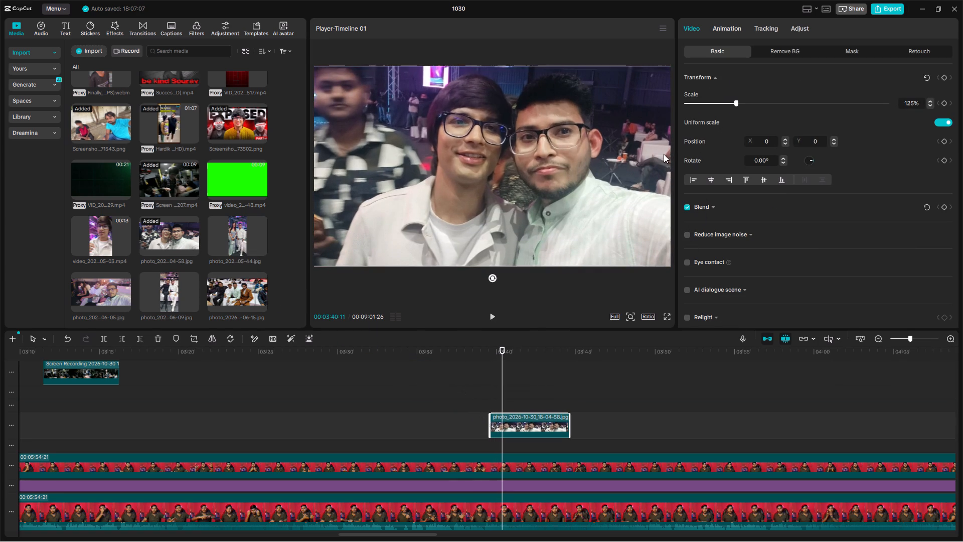
left_click_drag(663, 154, 656, 155)
left_click_drag(656, 155, 637, 154)
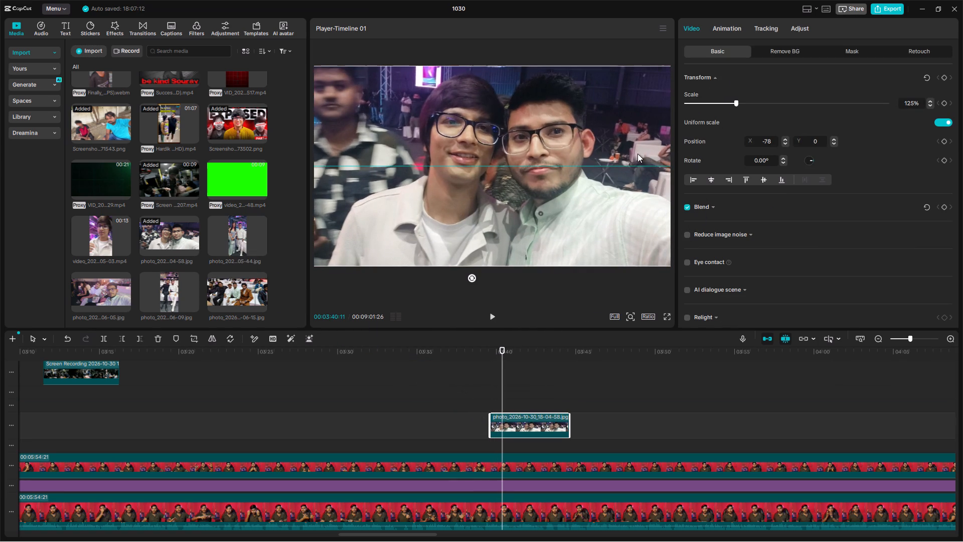
left_click_drag(637, 154, 636, 154)
Trim the end of the 18-04-58 photo clip to 00:03:41:09.
key("space")
key("space")
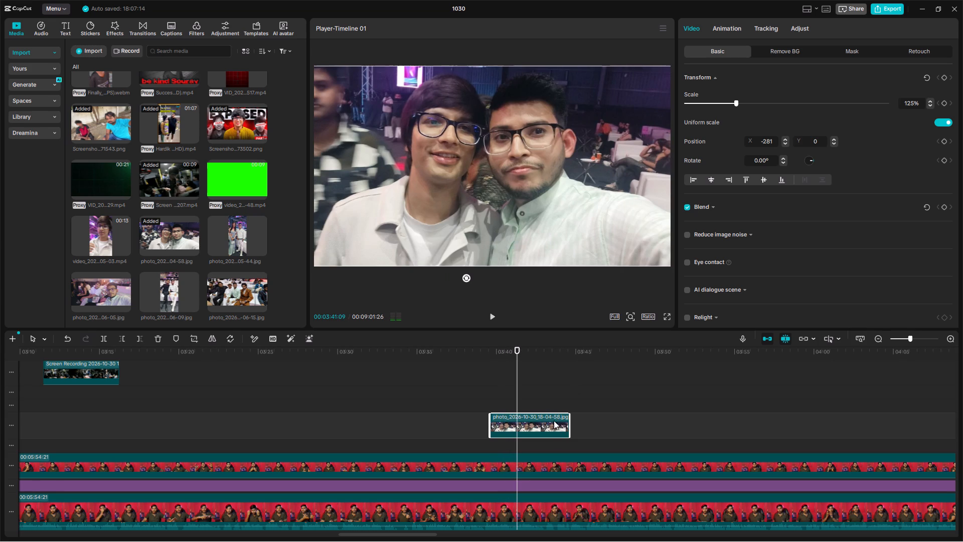
left_click_drag(569, 420, 516, 422)
Add the photo ending 18-06-05.jpg to the same layer, directly after the 18-04-58 photo.
scroll(144, 278, "down", 3)
left_click(115, 279)
left_click_drag(107, 281, 116, 285)
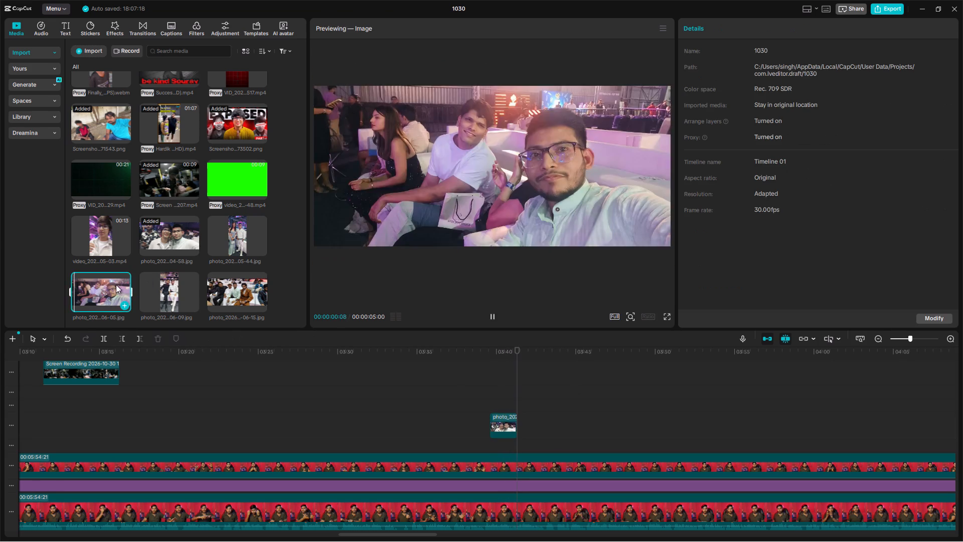
left_click_drag(116, 285, 517, 423)
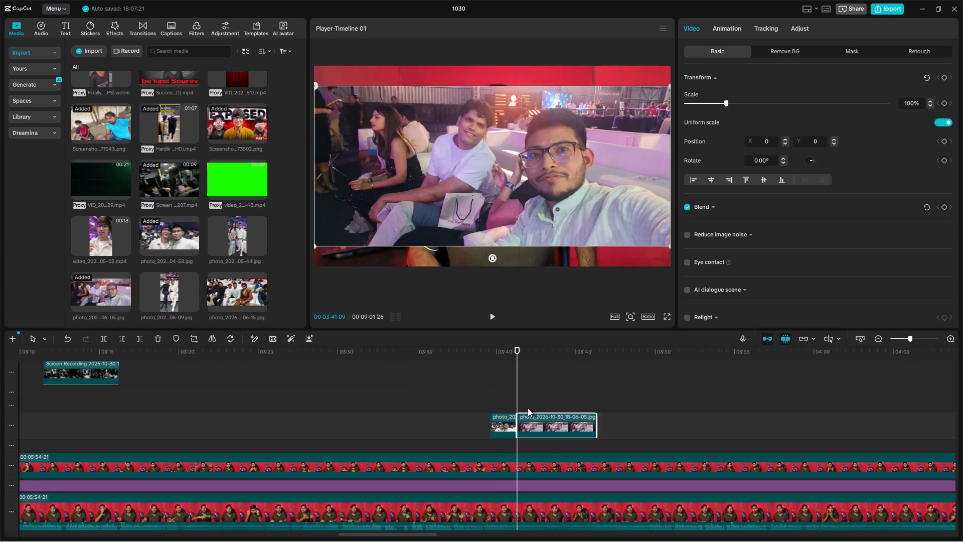
Enlarge the 18-06-05 photo to 129% and shift it horizontally to X -289 so it fills the frame.
left_click_drag(726, 103, 733, 105)
left_click_drag(733, 105, 735, 104)
left_click_drag(582, 149, 551, 151)
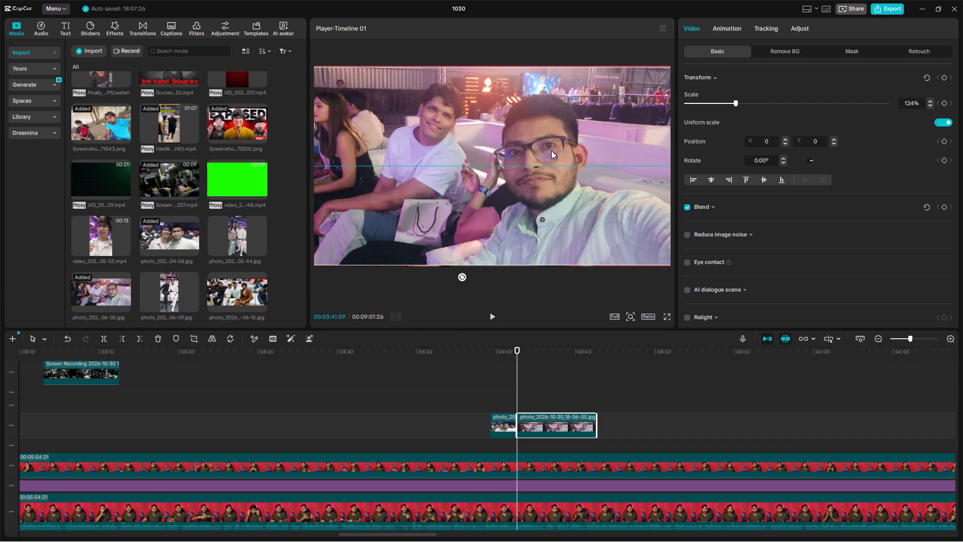
left_click_drag(551, 151, 554, 151)
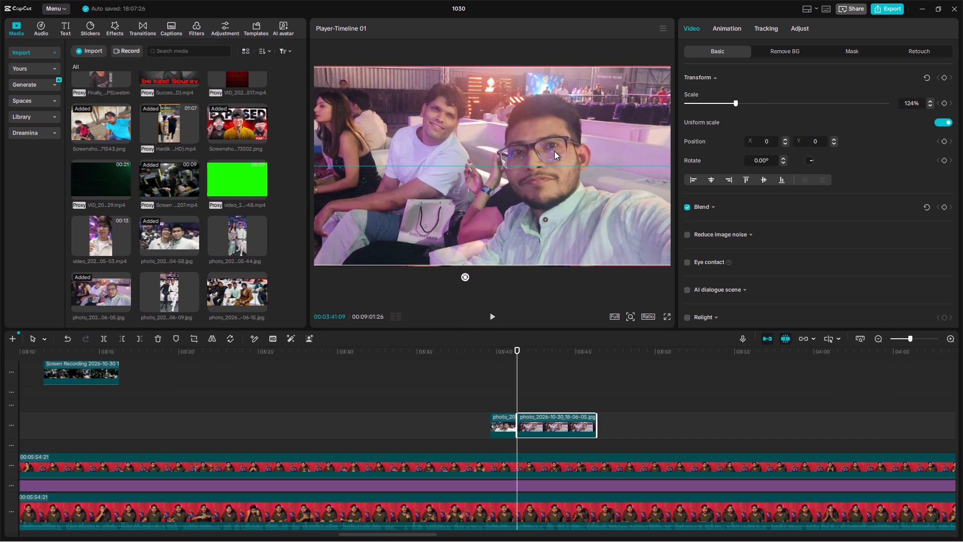
left_click_drag(554, 151, 555, 151)
left_click(735, 104)
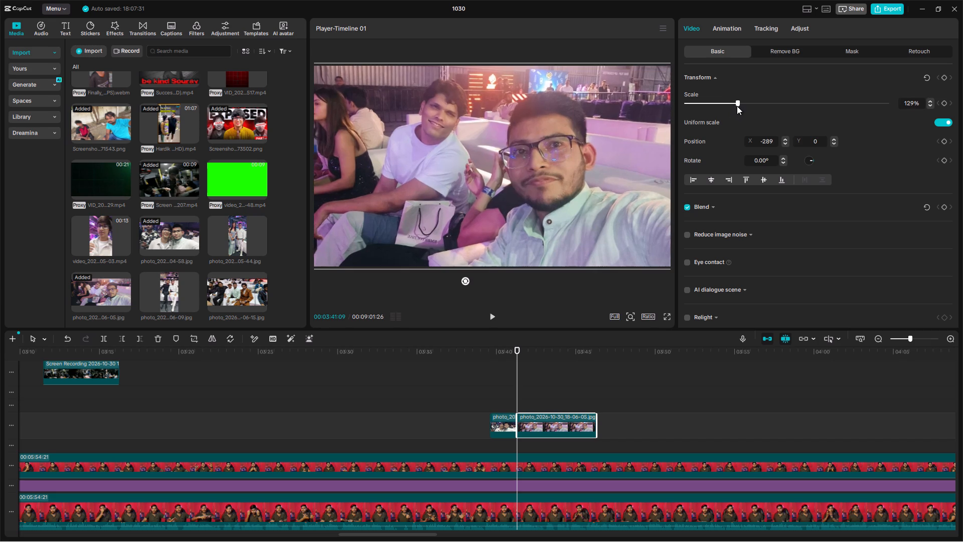
Trim the 18-06-05 photo clip so it ends at about 00:03:42.
key("space")
key("space")
left_click_drag(599, 422, 537, 419)
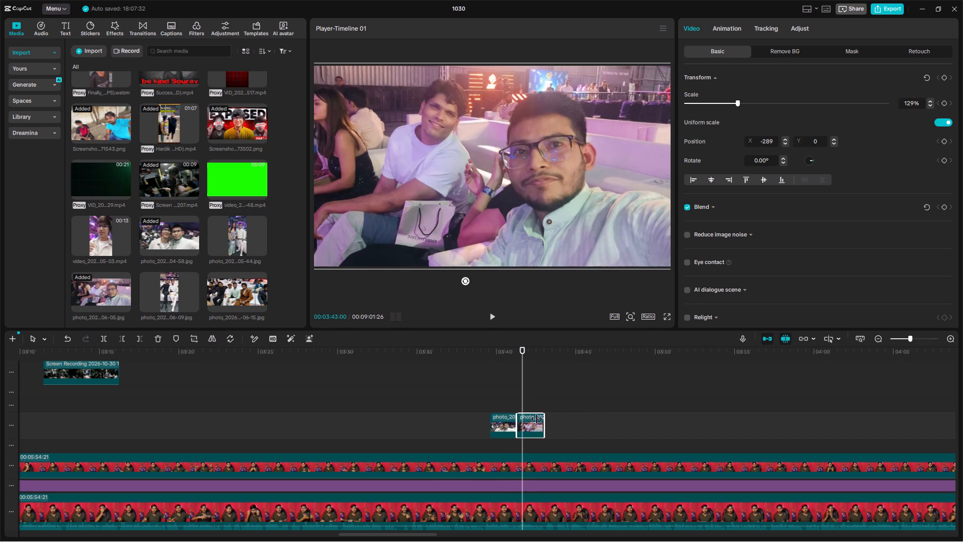
left_click_drag(537, 419, 528, 423)
left_click(524, 421)
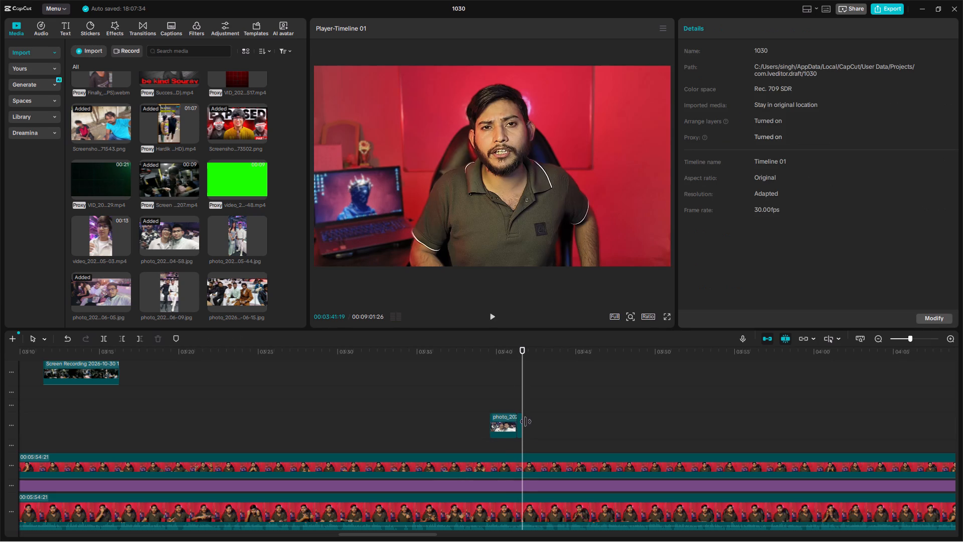
scroll(523, 422, "up", 6, "ctrl")
left_click(515, 431)
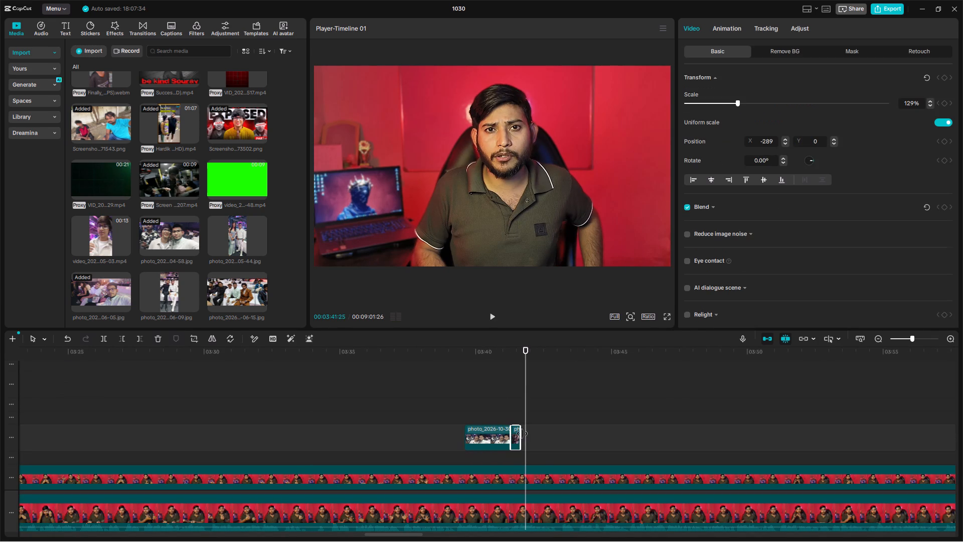
left_click_drag(521, 434, 529, 434)
Add photo_2026-10-30_18-05-44.jpg to the same layer, directly after the 18-06-05 photo.
left_click_drag(227, 223, 530, 430)
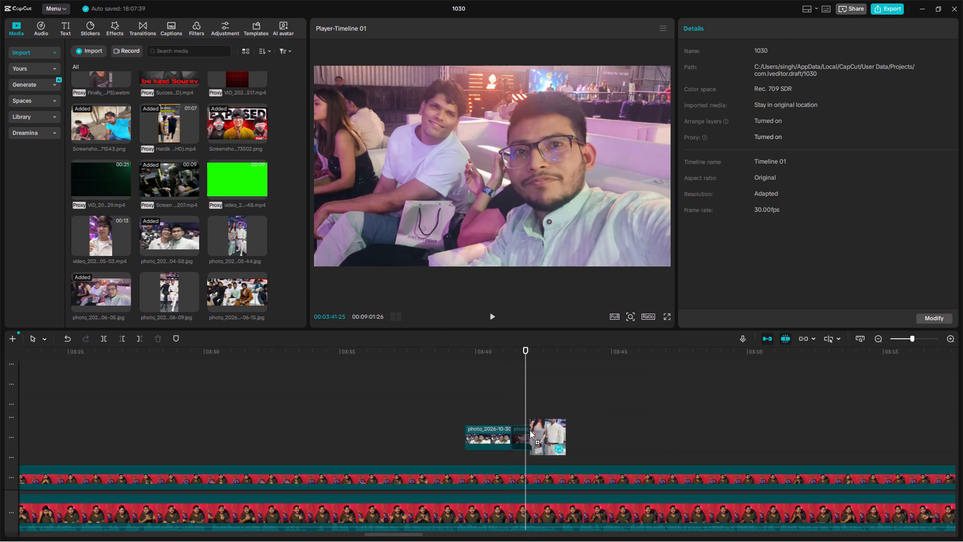
left_click_drag(530, 430, 531, 435)
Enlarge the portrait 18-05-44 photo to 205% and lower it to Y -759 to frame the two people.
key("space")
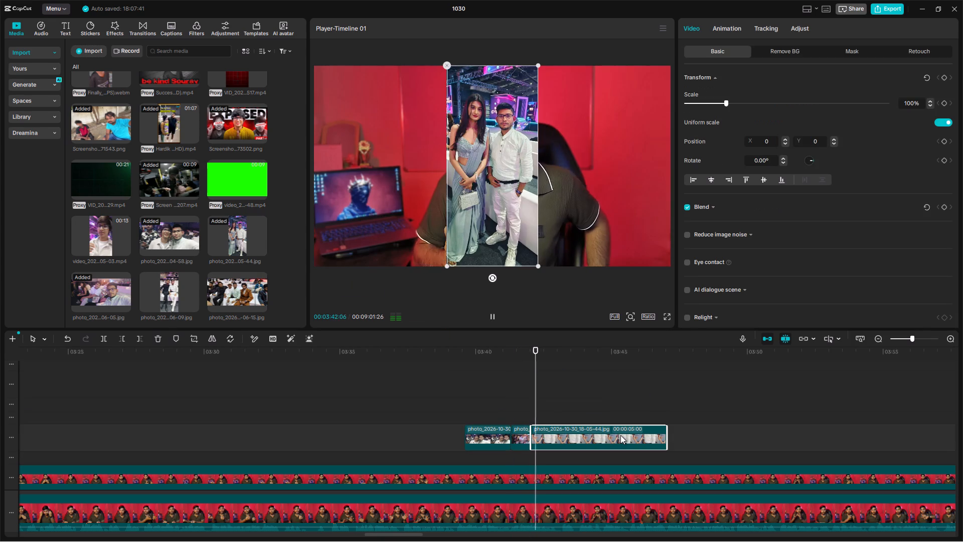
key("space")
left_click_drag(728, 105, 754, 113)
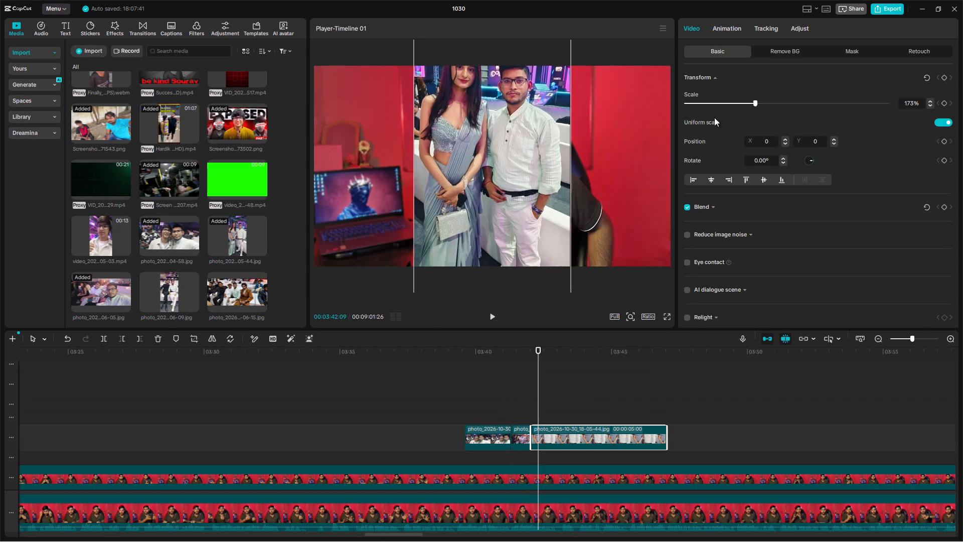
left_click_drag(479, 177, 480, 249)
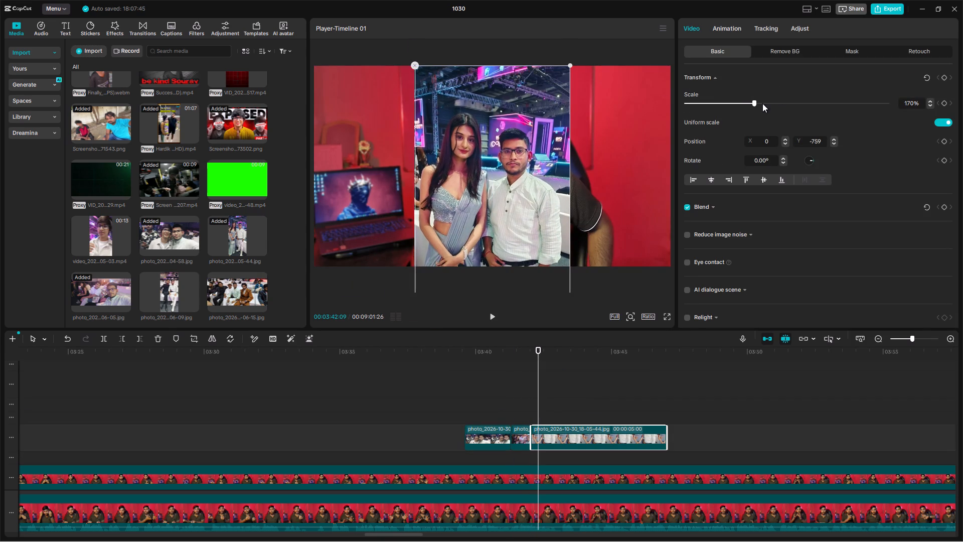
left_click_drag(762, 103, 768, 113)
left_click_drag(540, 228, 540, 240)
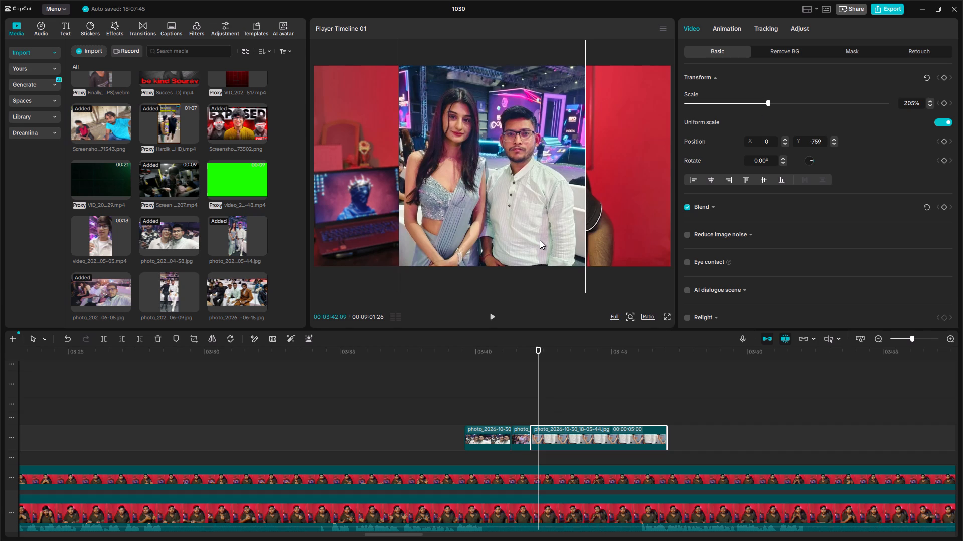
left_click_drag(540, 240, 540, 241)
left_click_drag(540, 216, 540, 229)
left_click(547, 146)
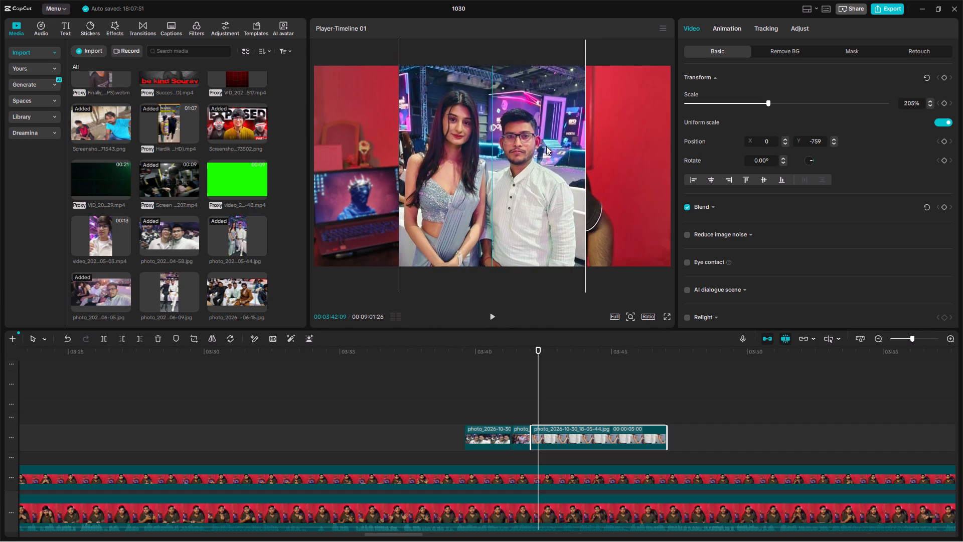
Dismiss the McAfee malware warning pop-up.
left_click_drag(953, 314, 945, 330)
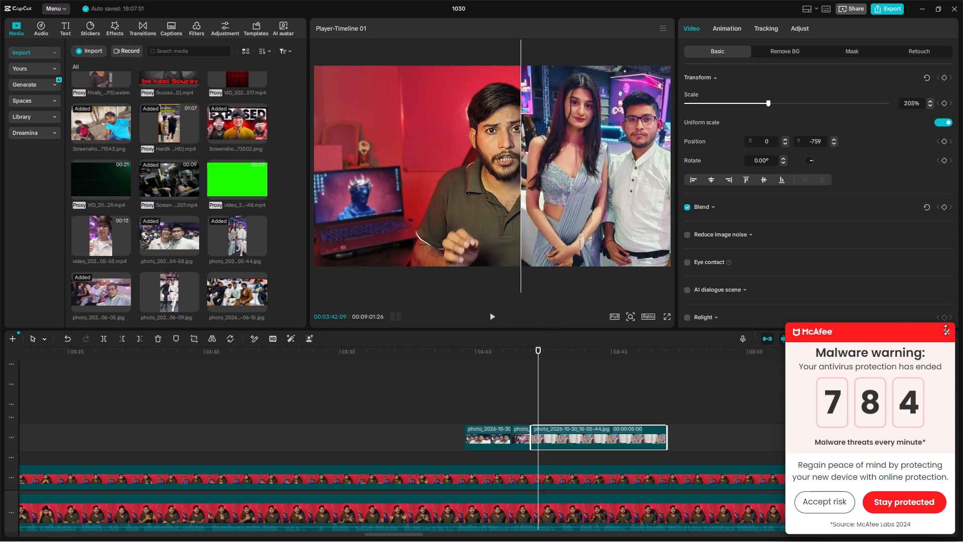
left_click_drag(945, 330, 945, 331)
left_click(946, 331)
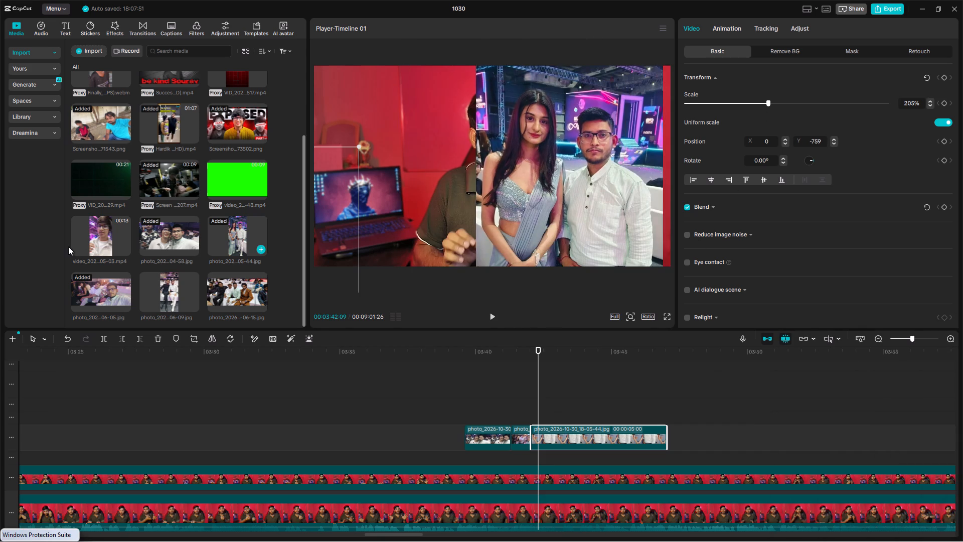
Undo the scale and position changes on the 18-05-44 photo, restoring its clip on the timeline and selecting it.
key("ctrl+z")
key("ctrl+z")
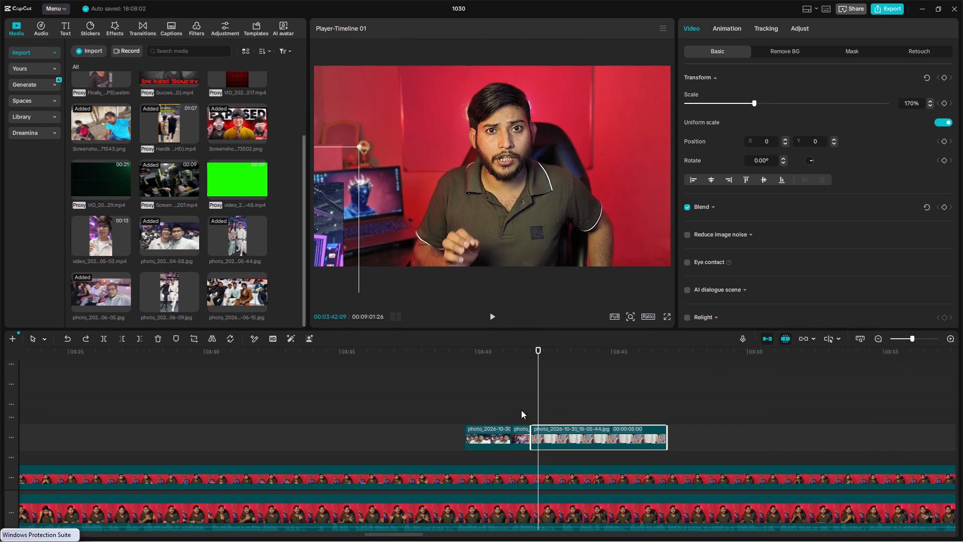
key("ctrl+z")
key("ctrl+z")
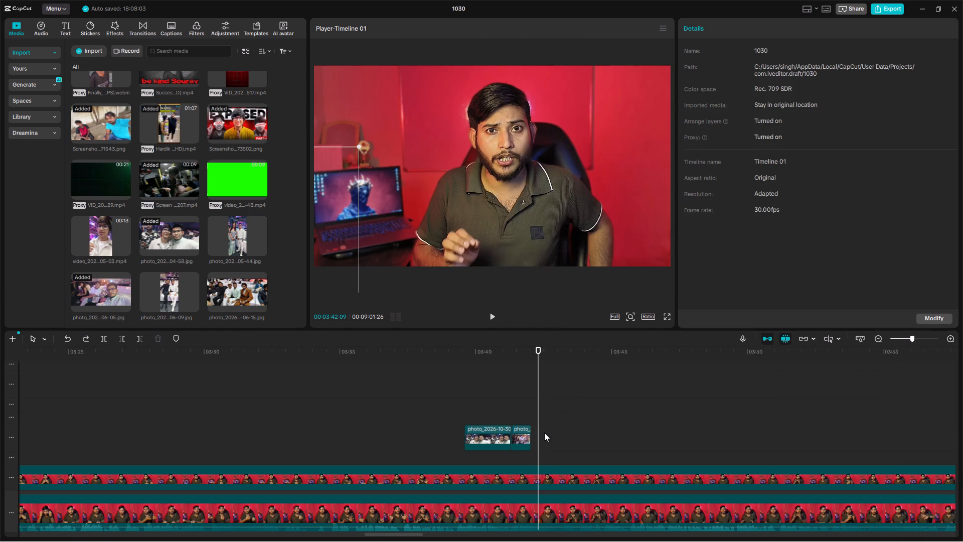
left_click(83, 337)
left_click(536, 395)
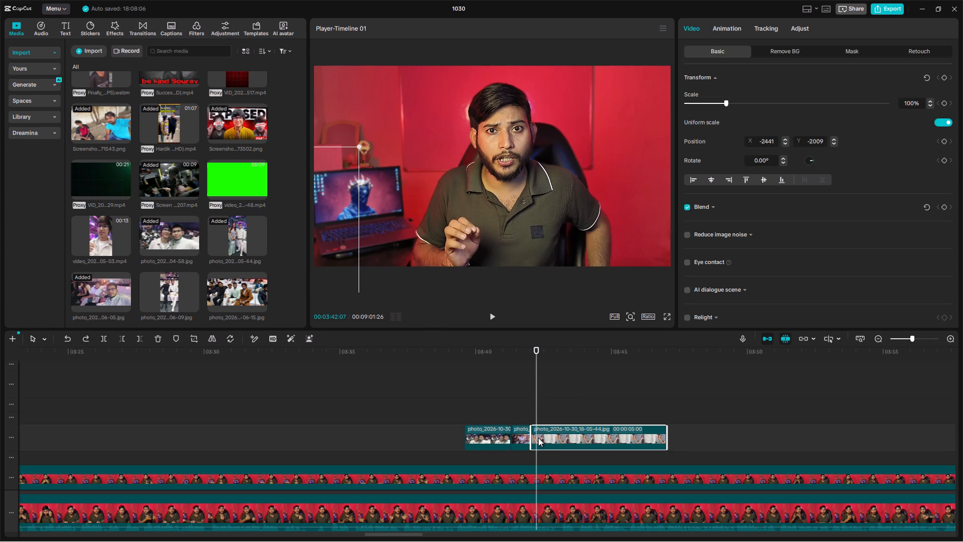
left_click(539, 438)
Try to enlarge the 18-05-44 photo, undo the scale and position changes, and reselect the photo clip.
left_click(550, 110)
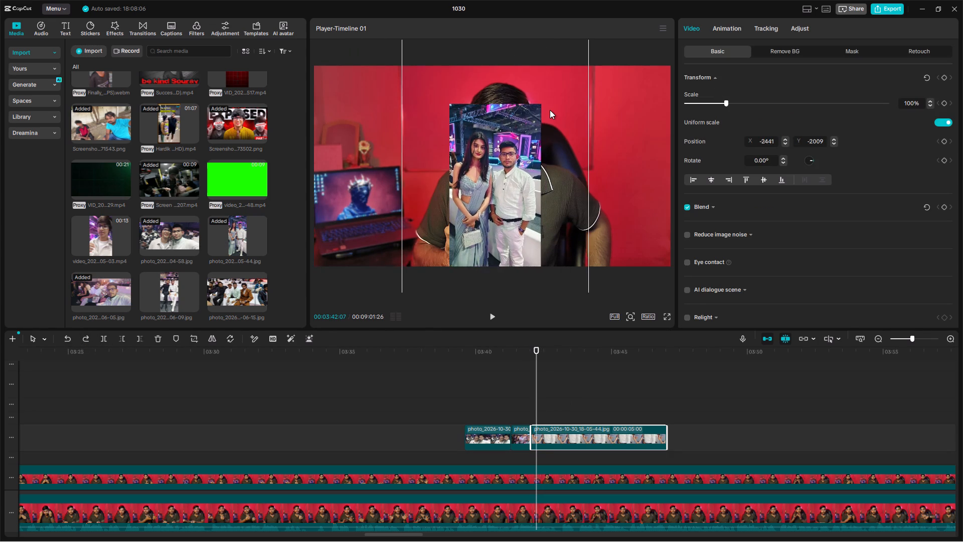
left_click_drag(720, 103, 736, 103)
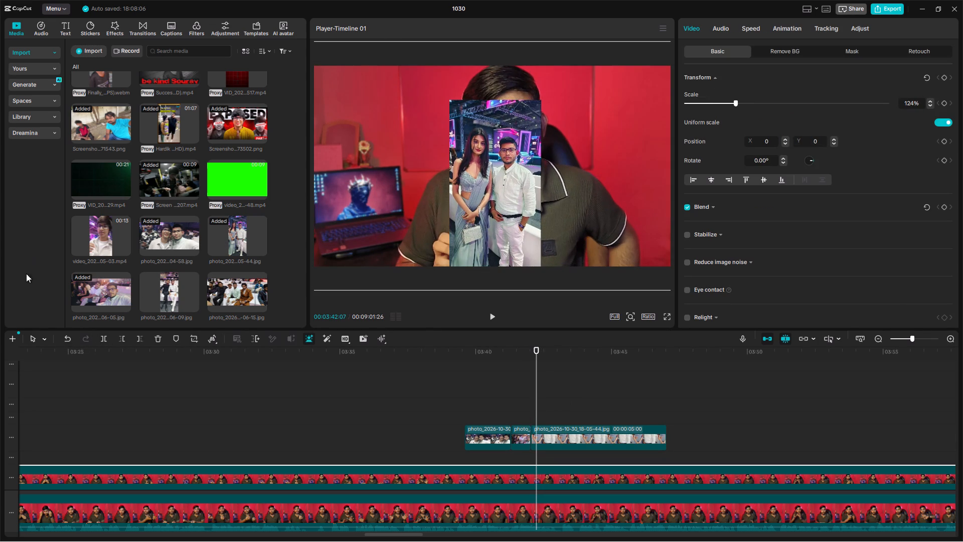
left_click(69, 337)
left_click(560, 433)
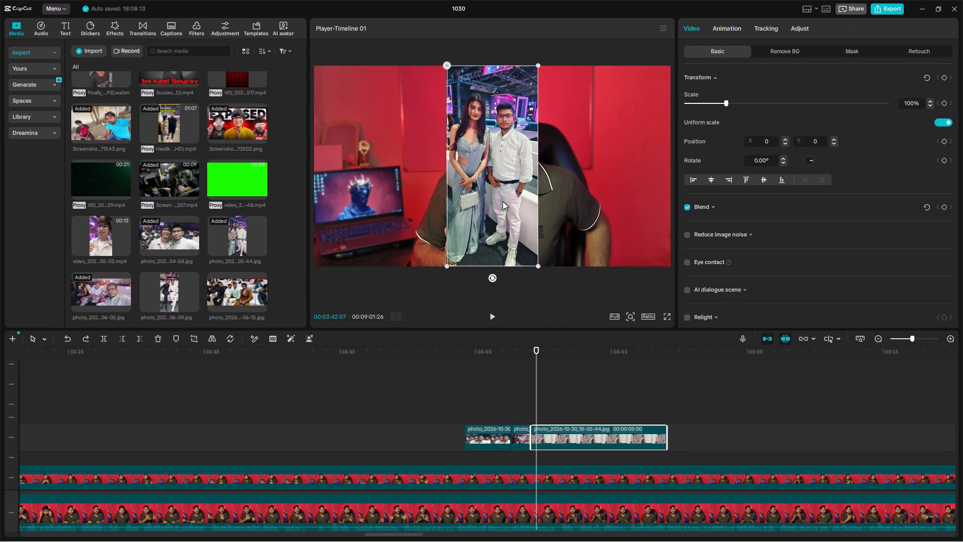
Enlarge the 18-05-44 photo to 210% and lower it to about Y -594 so both people's faces show.
left_click_drag(495, 186, 496, 198)
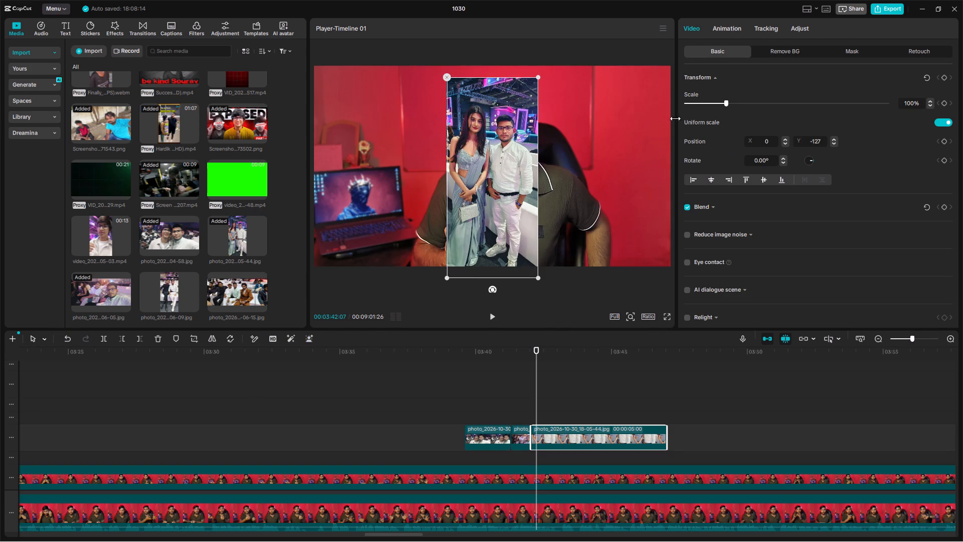
left_click_drag(725, 104, 769, 116)
left_click_drag(561, 150, 561, 156)
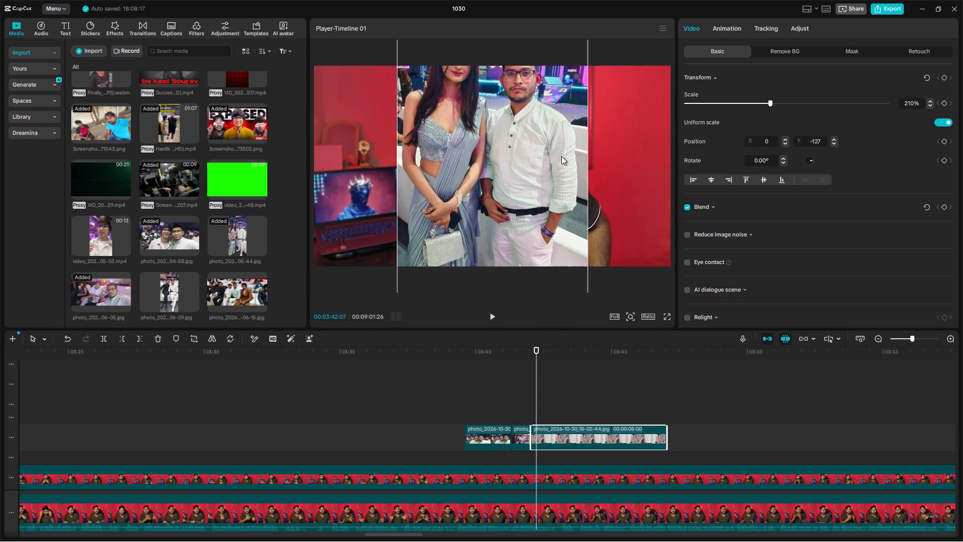
left_click_drag(561, 156, 565, 200)
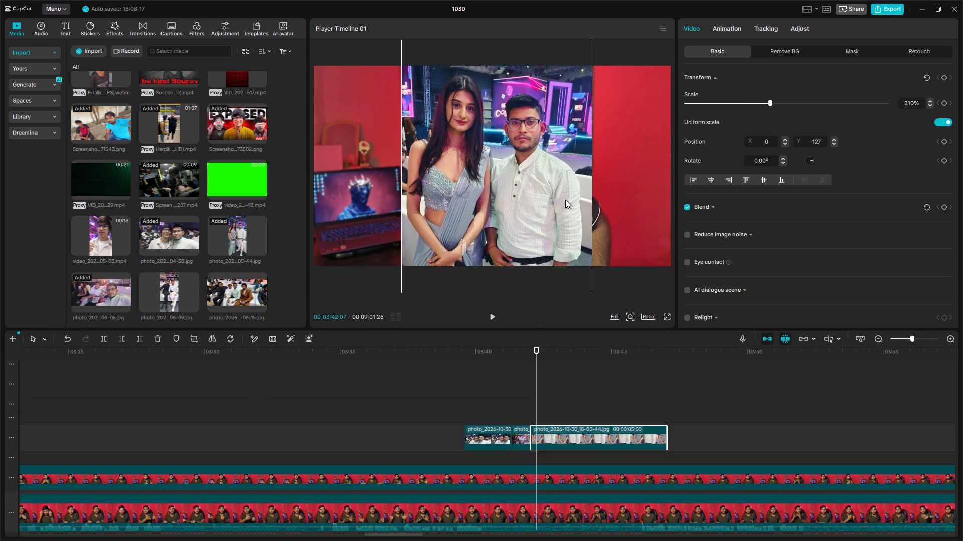
left_click_drag(565, 200, 560, 194)
Play the enlarged 18-05-44 photo against the speech and stop at 00:03:43:04.
left_click(442, 386)
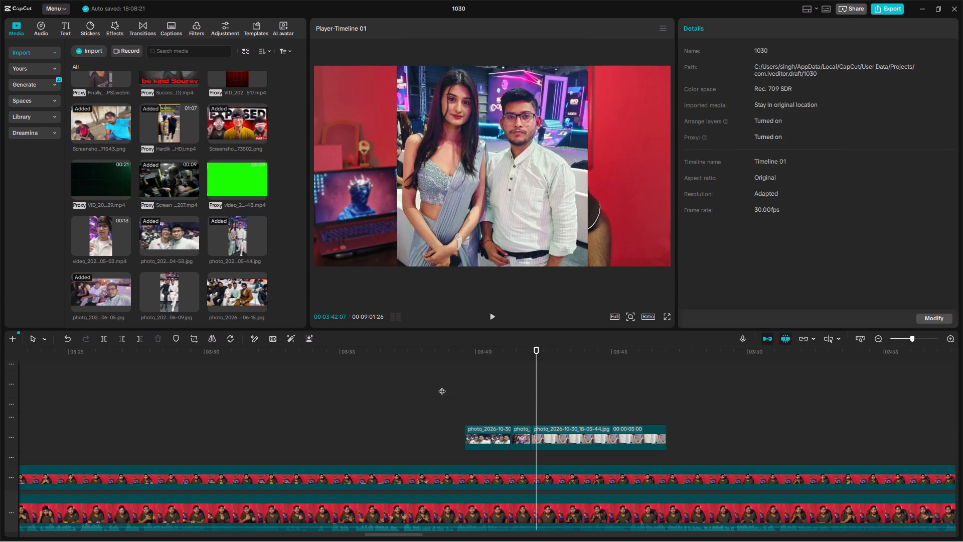
key("space")
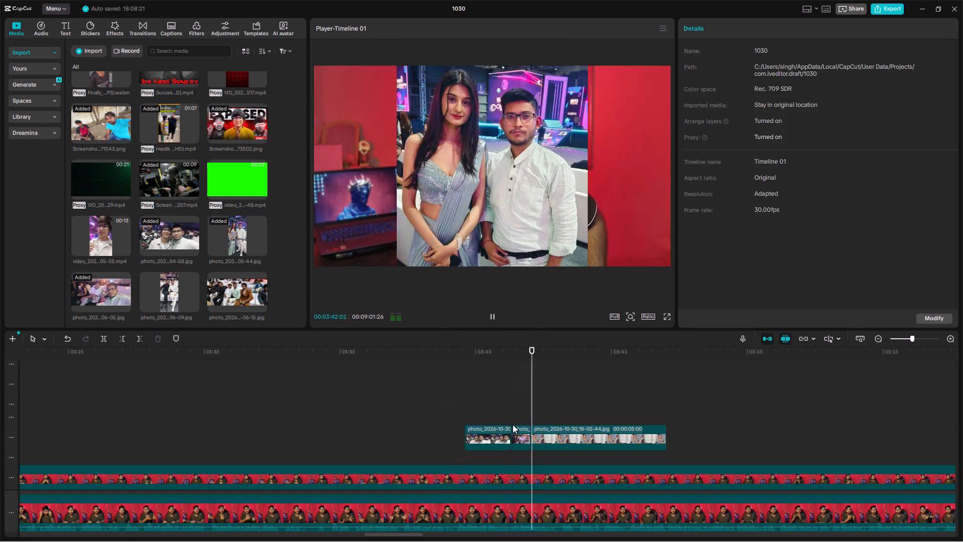
key("space")
key("space")
key("space")
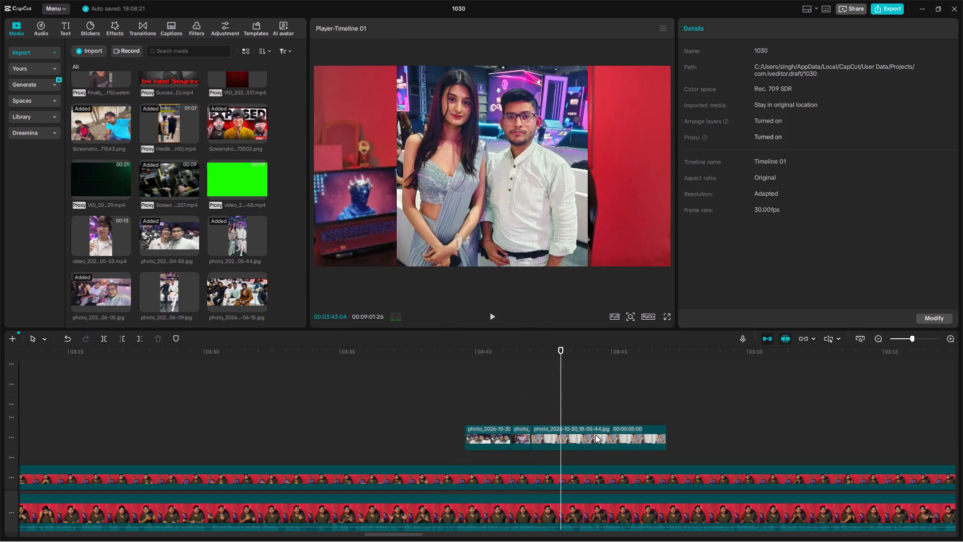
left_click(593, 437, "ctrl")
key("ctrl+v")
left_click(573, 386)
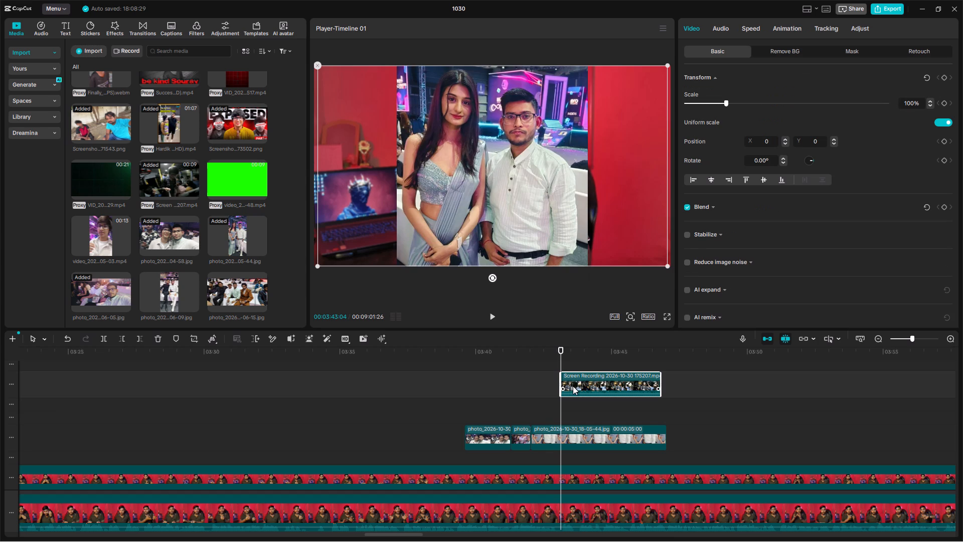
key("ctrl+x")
Split the 18-05-44 photo at 00:03:43:04 and remove the part after the cut.
left_click(588, 428, "ctrl")
key("ctrl+b")
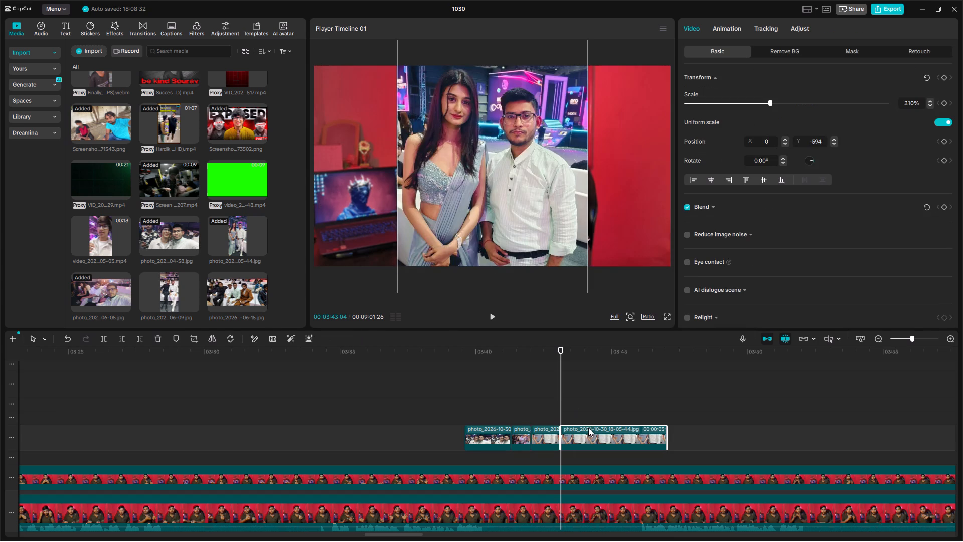
key("ctrl+x")
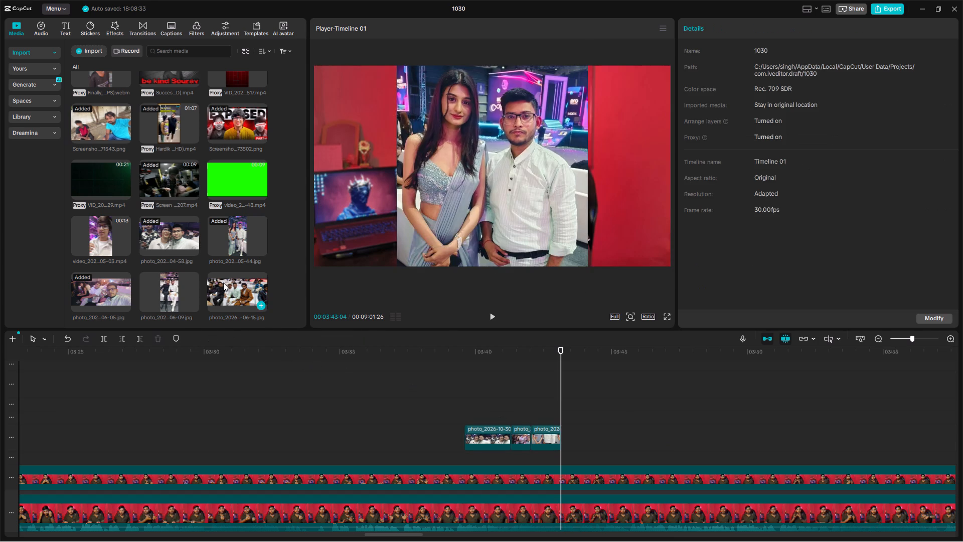
Add the 18-06-15 group photo directly after the 18-05-44 photo at 00:03:43:04.
left_click(229, 287)
left_click_drag(231, 287, 560, 437)
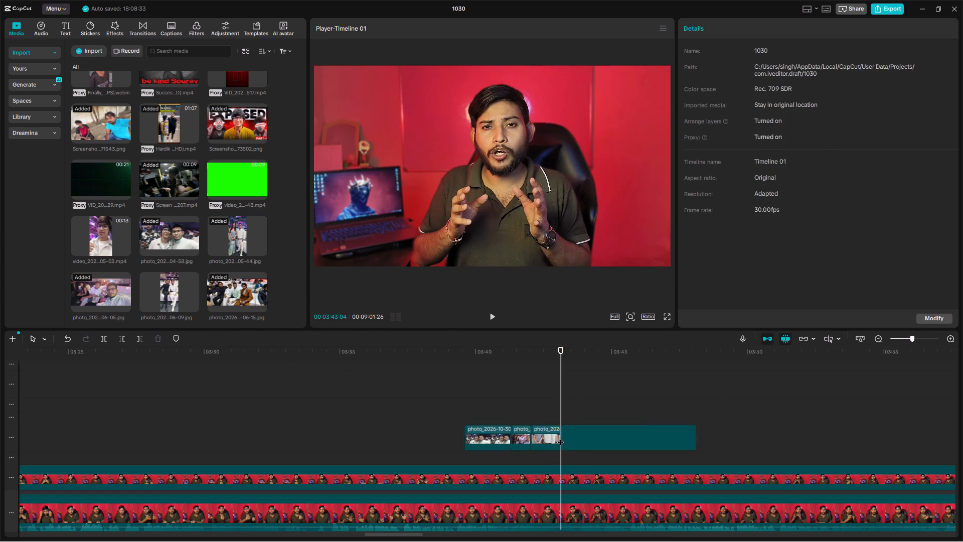
key("space")
key("space")
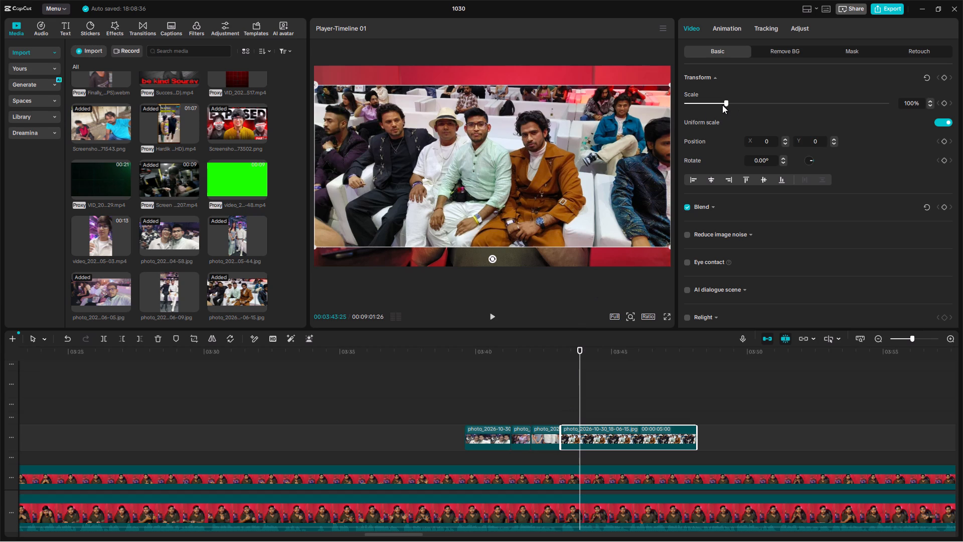
Scale the 18-06-15 group photo to 132% and shift it to X 405, Y 69 so it fills the frame.
left_click_drag(727, 108, 746, 112)
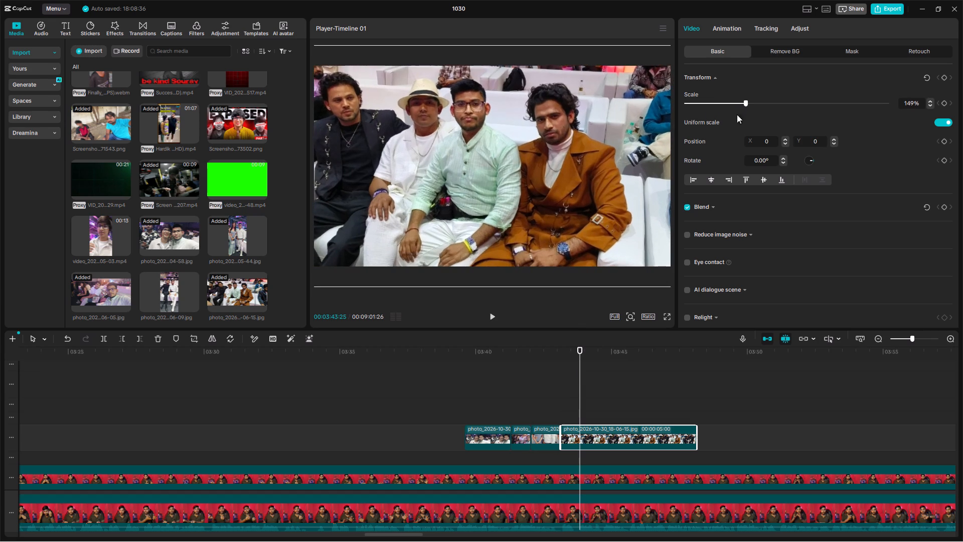
left_click_drag(571, 155, 615, 155)
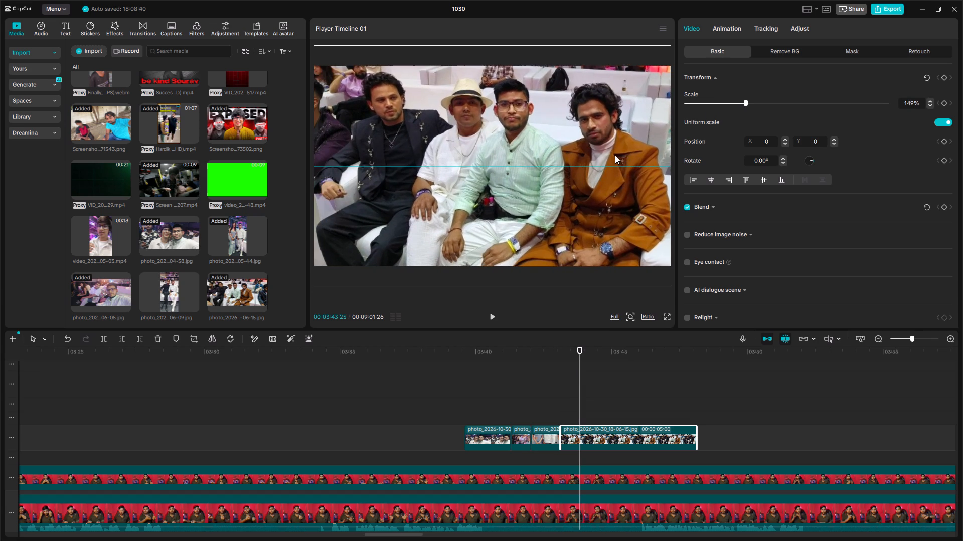
left_click_drag(615, 155, 614, 152)
left_click_drag(614, 152, 608, 150)
left_click_drag(747, 107, 739, 106)
left_click_drag(504, 155, 501, 161)
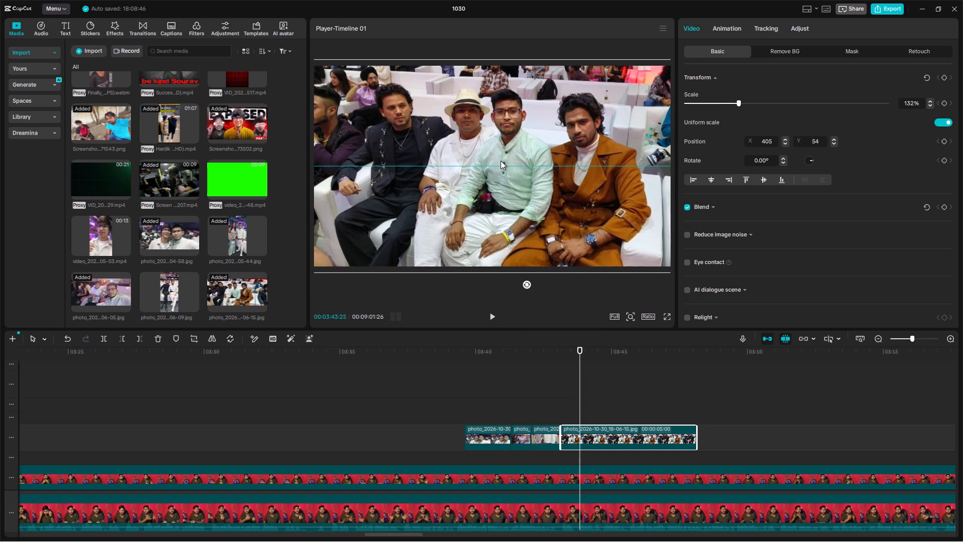
left_click_drag(501, 161, 505, 160)
left_click(548, 163)
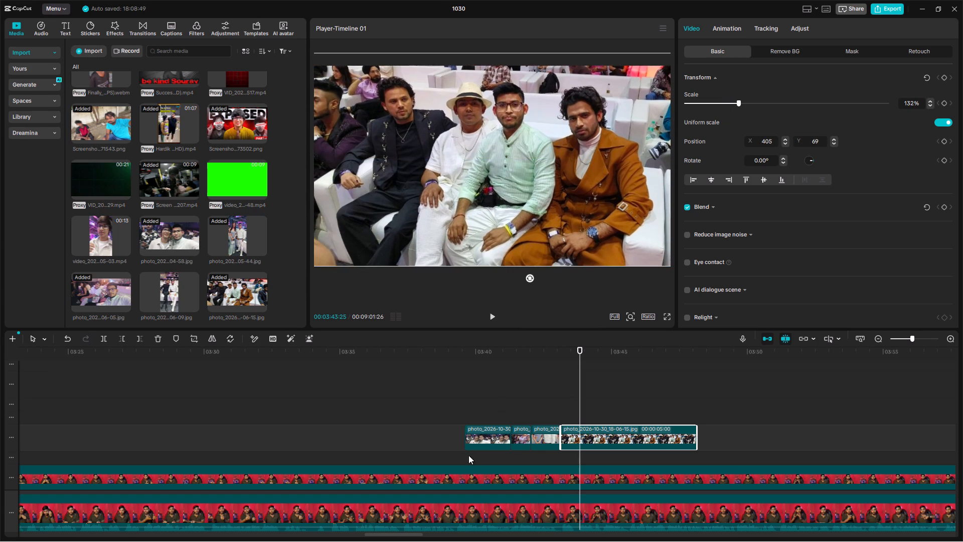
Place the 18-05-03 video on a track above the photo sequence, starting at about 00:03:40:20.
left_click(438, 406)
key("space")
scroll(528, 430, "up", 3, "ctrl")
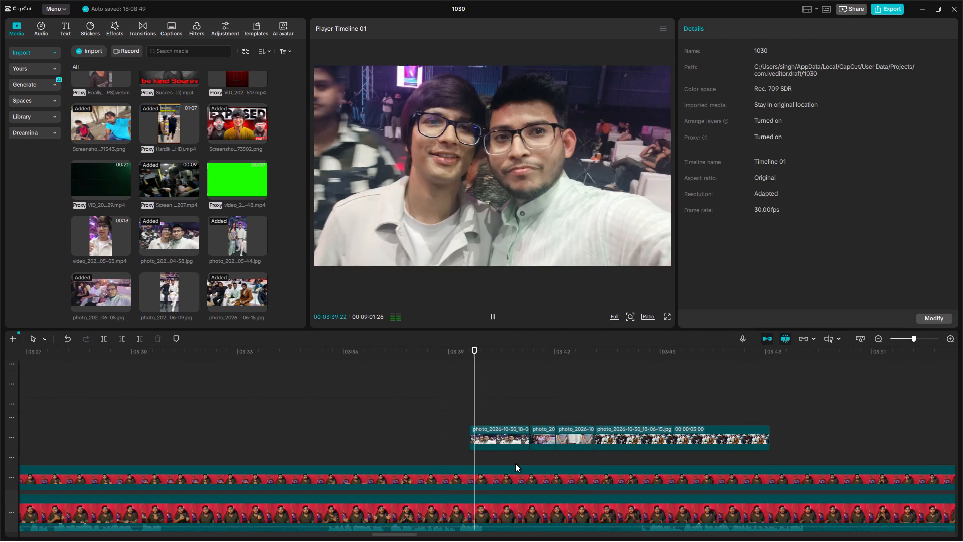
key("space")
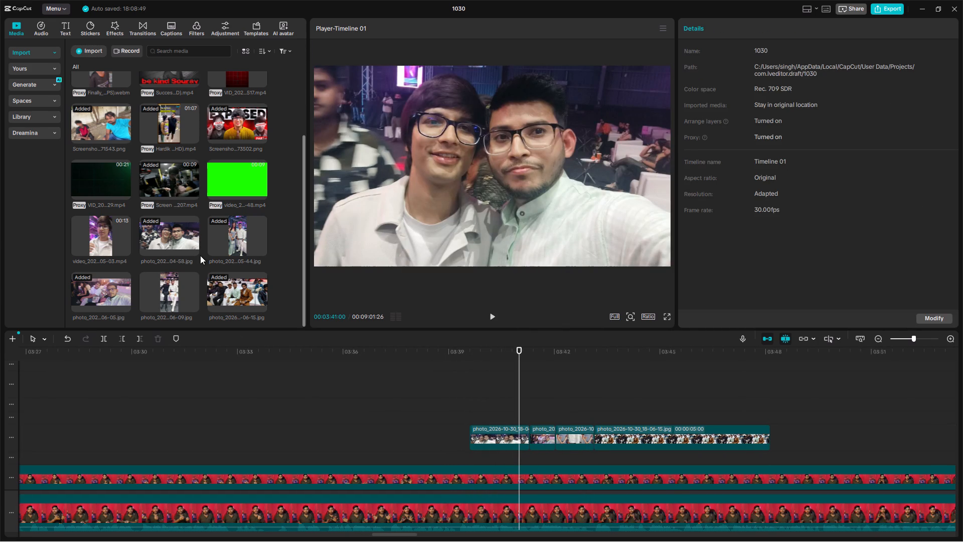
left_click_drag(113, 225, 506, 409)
Play the photo sequence with the 18-05-03 video over it to check the timing against the speech.
left_click(458, 393)
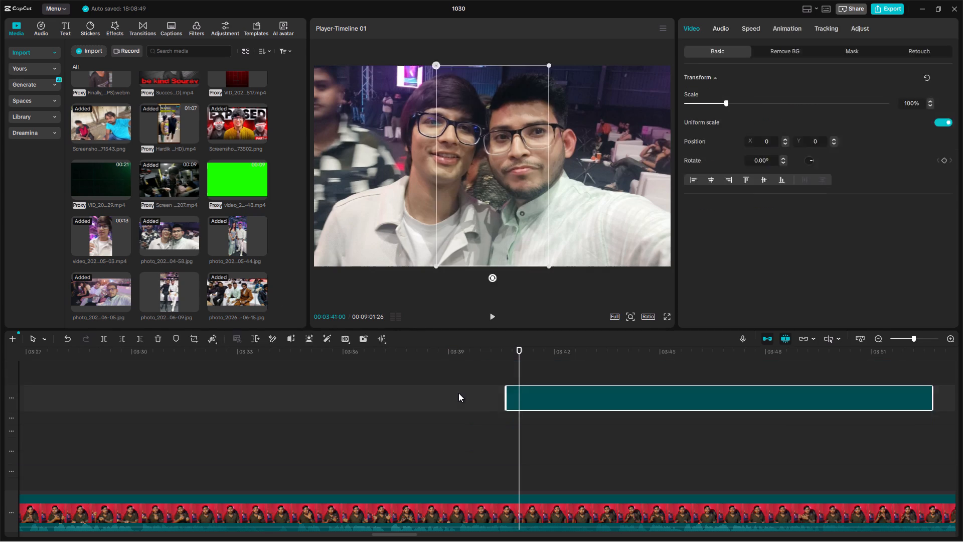
key("space")
scroll(514, 425, "down", 5)
scroll(516, 453, "up", 2)
key("space")
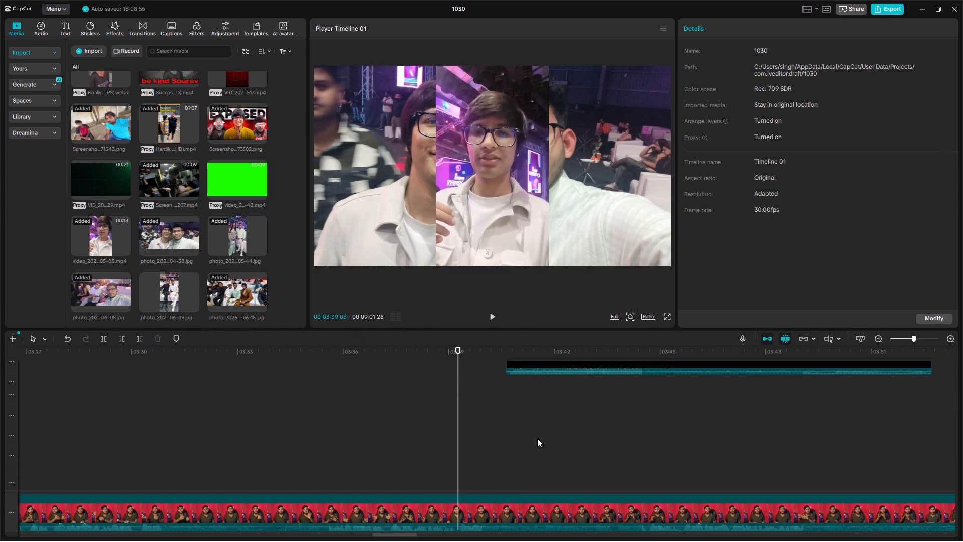
key("space")
scroll(537, 438, "down", 5)
key("space")
scroll(537, 439, "up", 4)
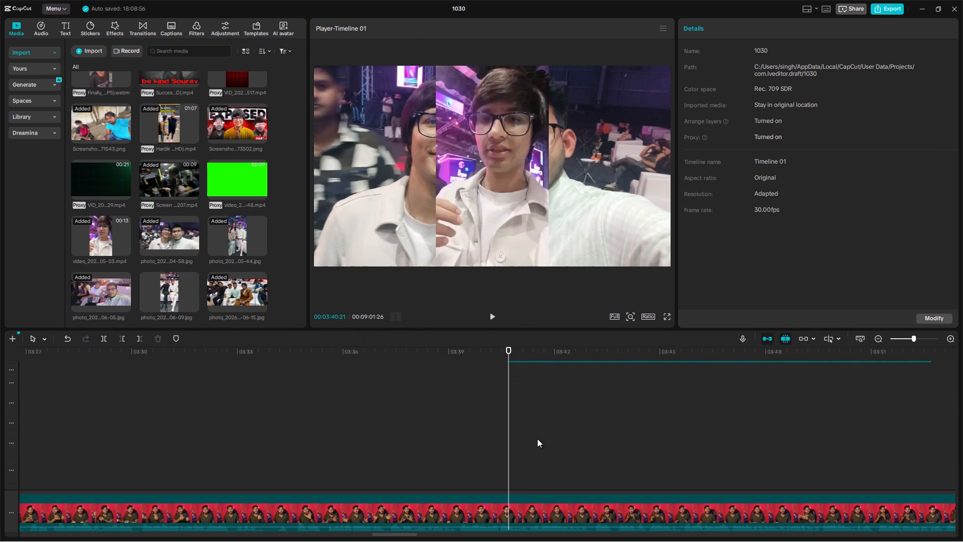
scroll(537, 445, "down", 9)
scroll(540, 444, "down", 6, "ctrl")
key("space")
key("space")
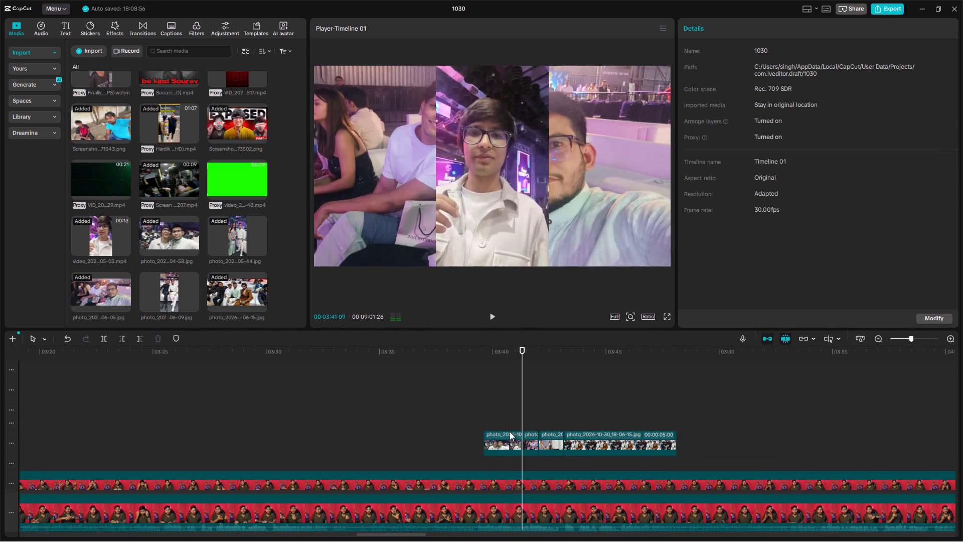
Play the sequence to 00:03:44:07 and trim the end of the 18-06-15 group photo to that point.
left_click(506, 414)
key("space")
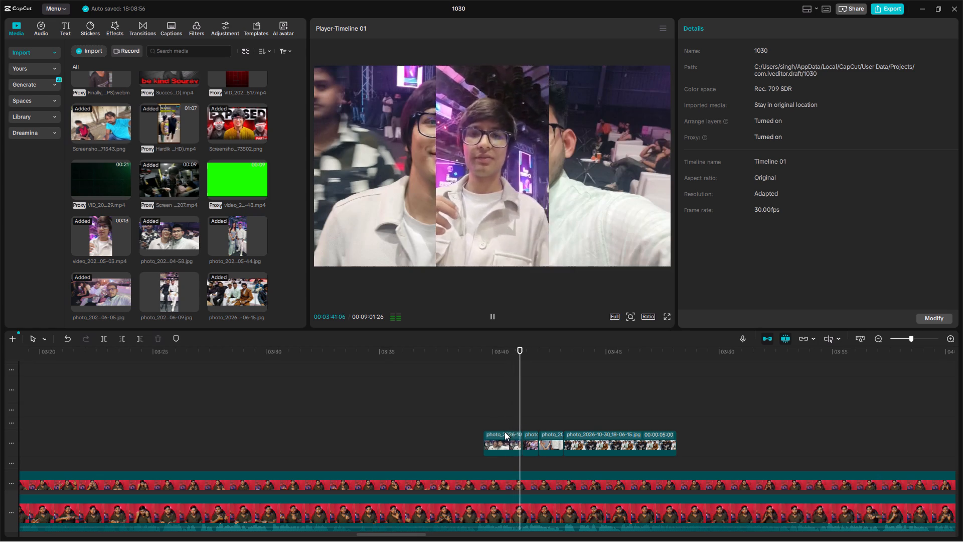
key("space")
key("space")
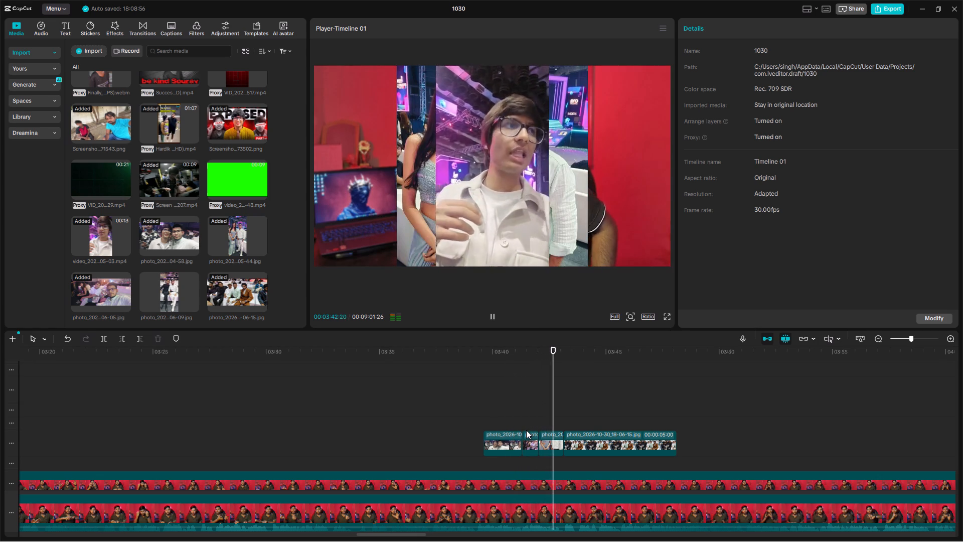
key("space")
key("space")
key("space")
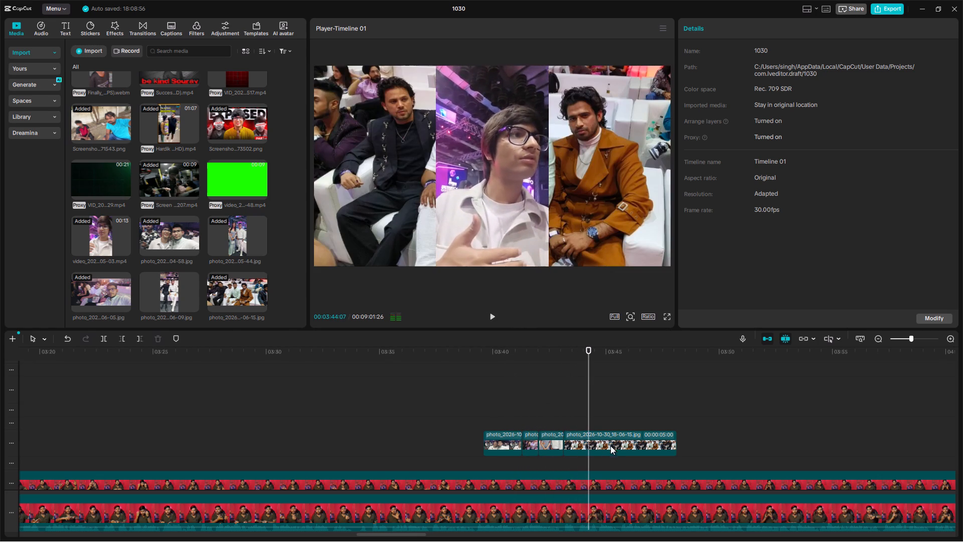
left_click(618, 440)
left_click_drag(676, 439, 587, 435)
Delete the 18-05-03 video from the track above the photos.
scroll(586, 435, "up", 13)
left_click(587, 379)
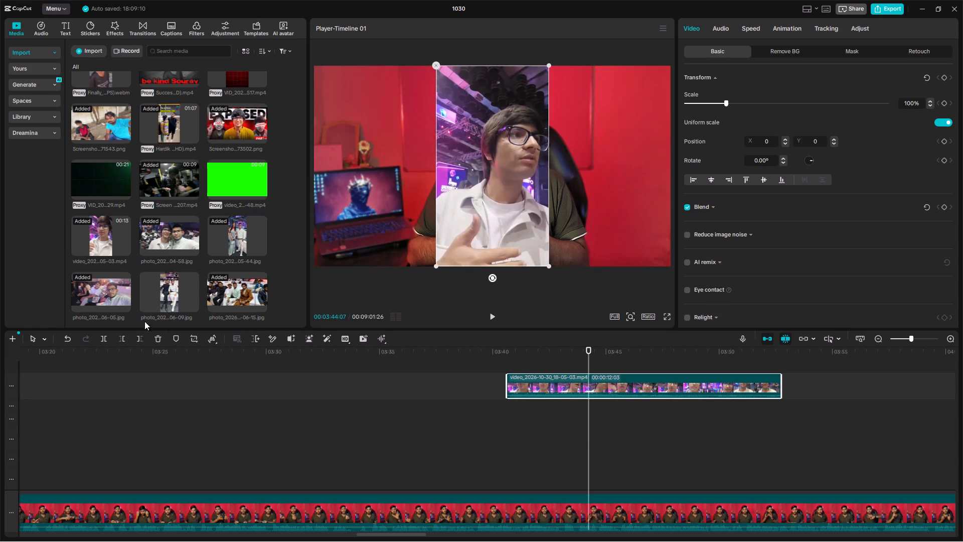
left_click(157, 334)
Play into the first photo, 18-04-58, and trim its end back to 00:03:40:16.
scroll(471, 434, "down", 15)
left_click(440, 411)
key("space")
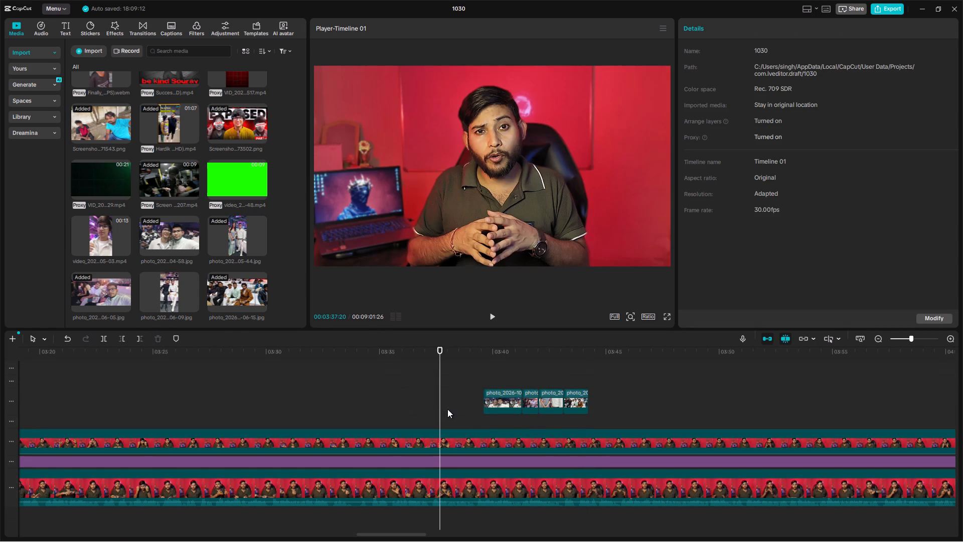
scroll(466, 417, "up", 7, "ctrl")
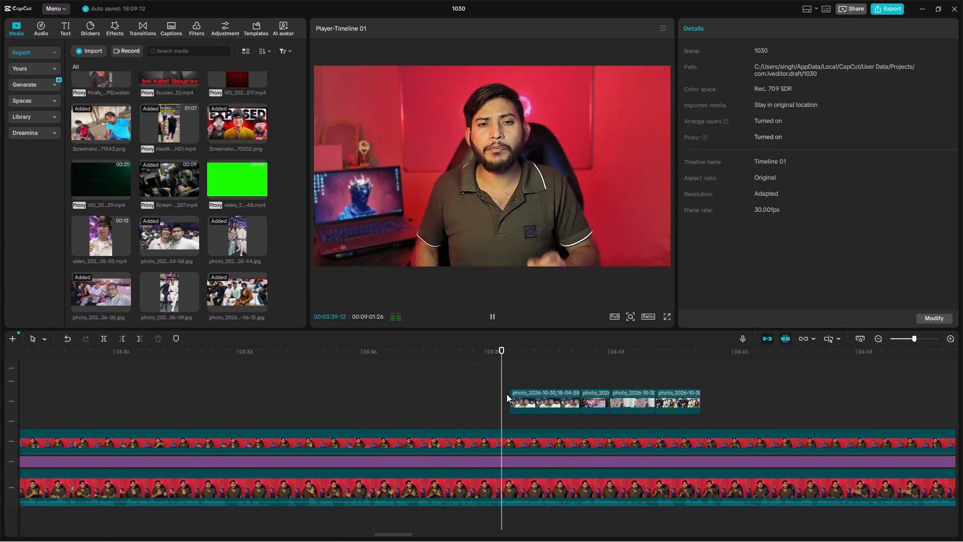
key("space")
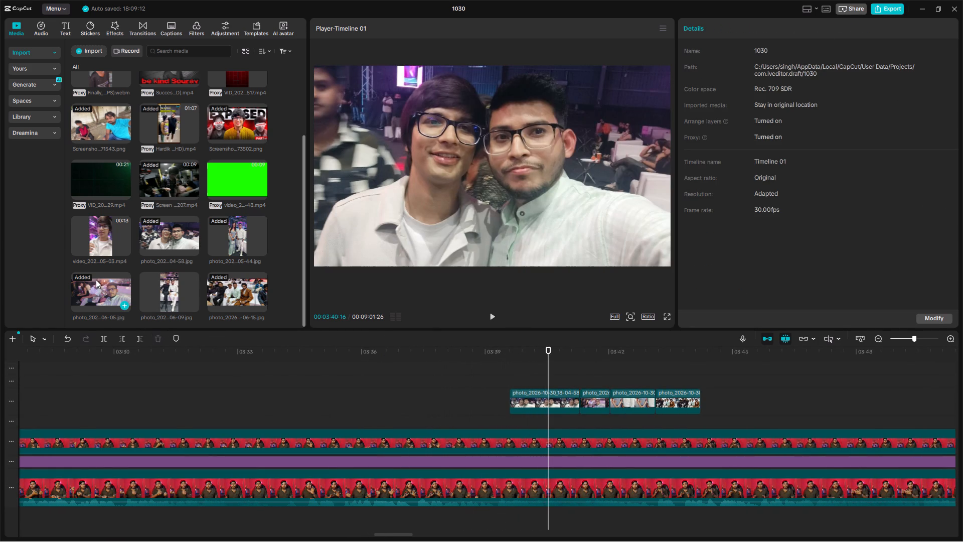
left_click(559, 400)
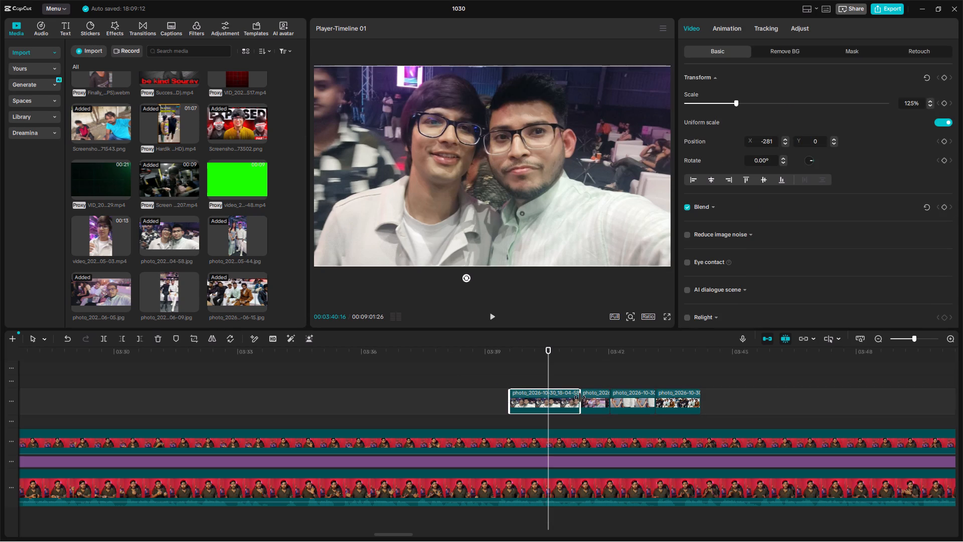
left_click_drag(580, 397, 547, 399)
Place the 18-05-03 video on the track above the photos, starting at 00:03:40:16.
left_click_drag(99, 237, 509, 390)
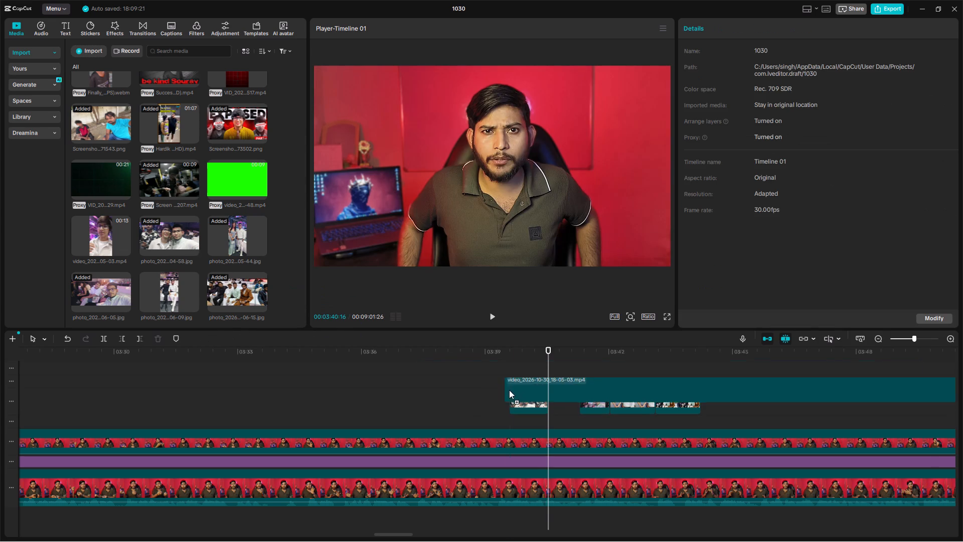
left_click_drag(509, 390, 546, 378)
Find the cut point in the 18-05-03 video and split the clip at 00:03:46:08.
scroll(706, 376, "left", 2)
left_click(280, 430)
key("space")
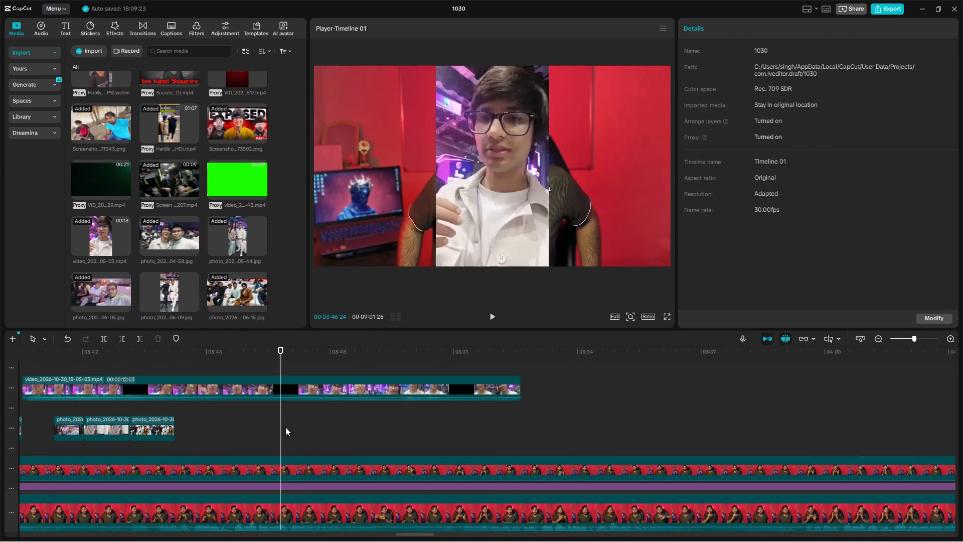
left_click(263, 416)
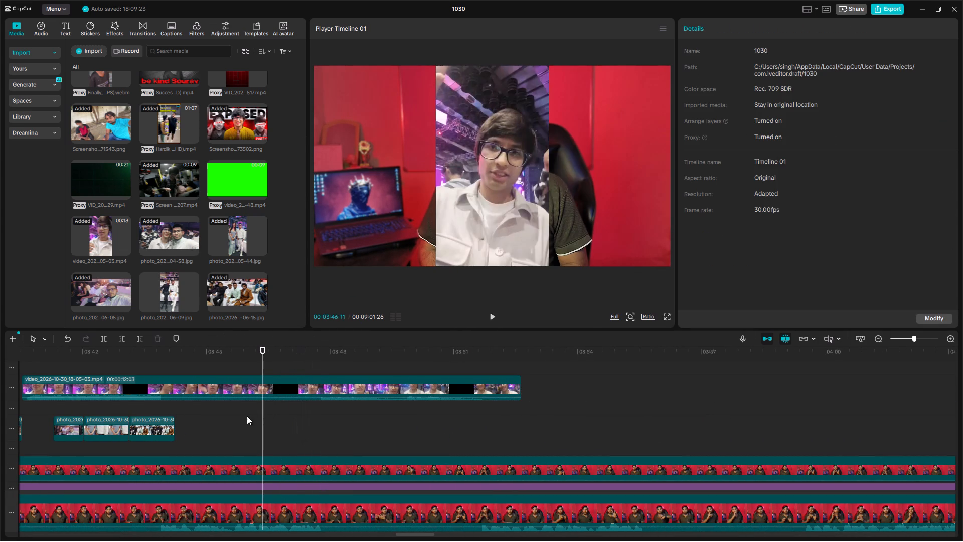
left_click(265, 373)
left_click(270, 411, "ctrl")
left_click(269, 384, "ctrl")
left_click(258, 419, "ctrl")
left_click(272, 390, "ctrl")
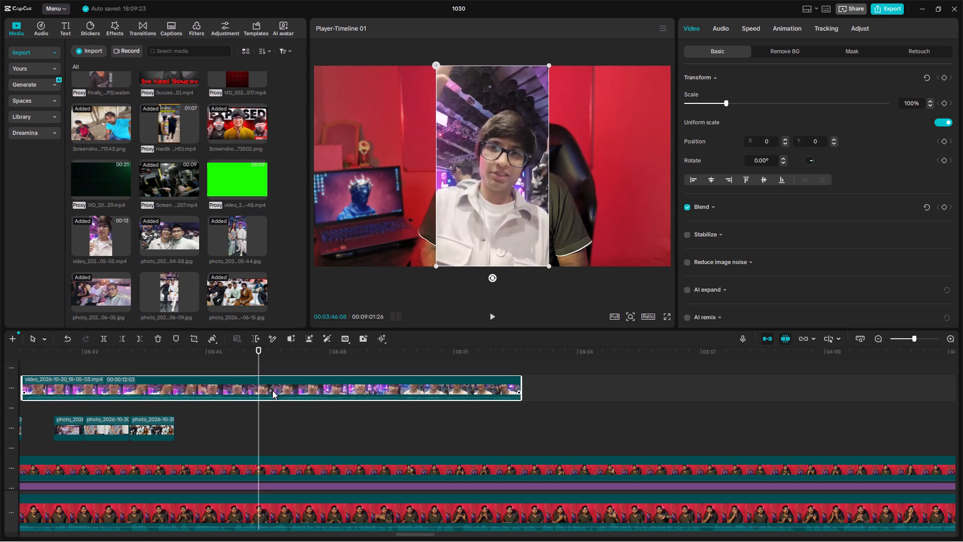
key("ctrl+b")
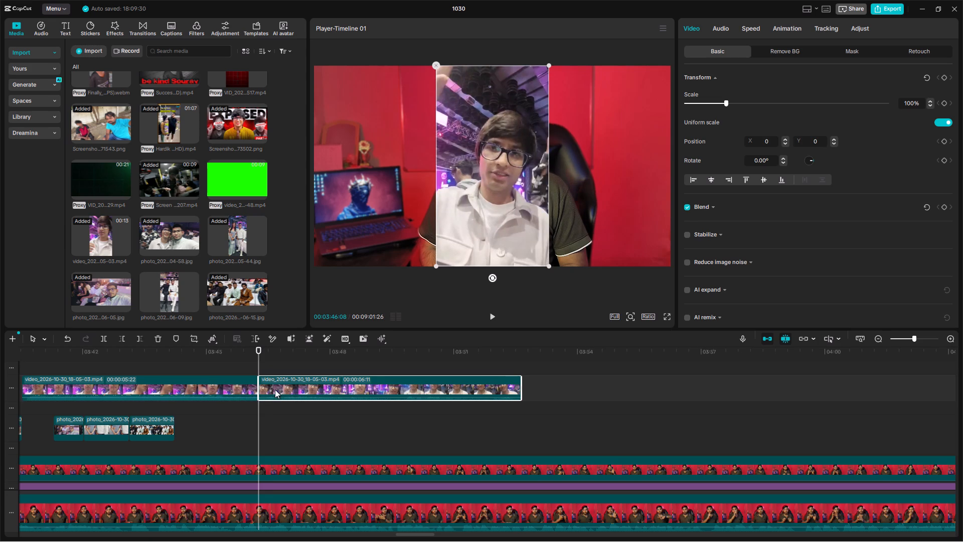
Play to 00:03:47:17, split the 18-05-03 video there, and delete the parts before 00:03:46:08 and after the new split.
key("space")
key("space")
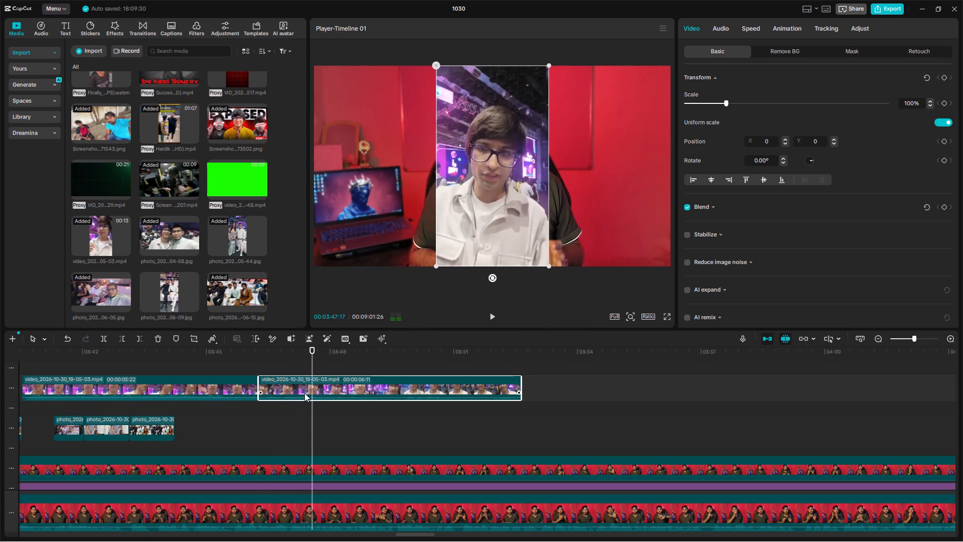
left_click(304, 393)
key("ctrl+b")
left_click(227, 381)
key("ctrl+x")
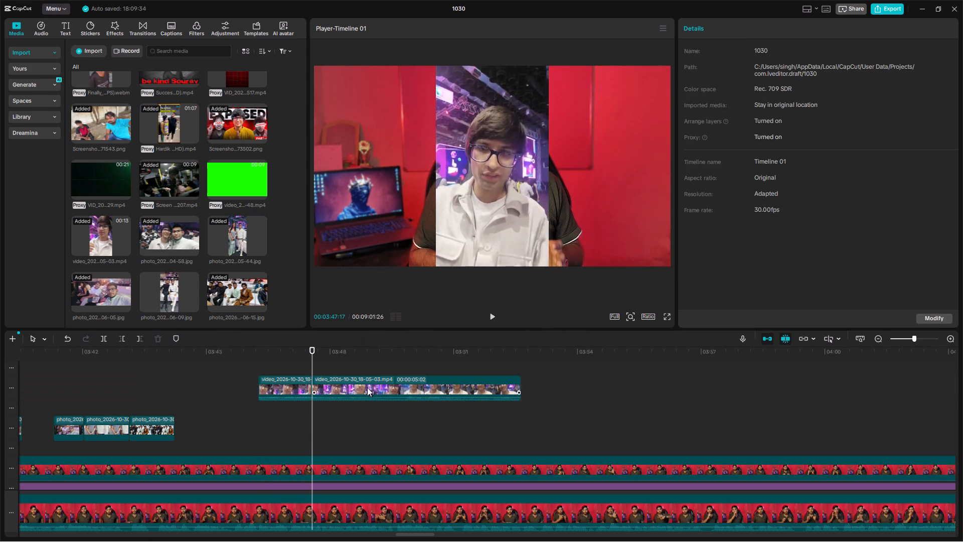
left_click(373, 384, "ctrl")
key("ctrl+x")
Fit the remaining 18-05-03 piece into the gap after the first photo, trimming its end to the 18-06-05 photo, and play it back.
left_click_drag(292, 383, 355, 409)
scroll(239, 389, "right", 1)
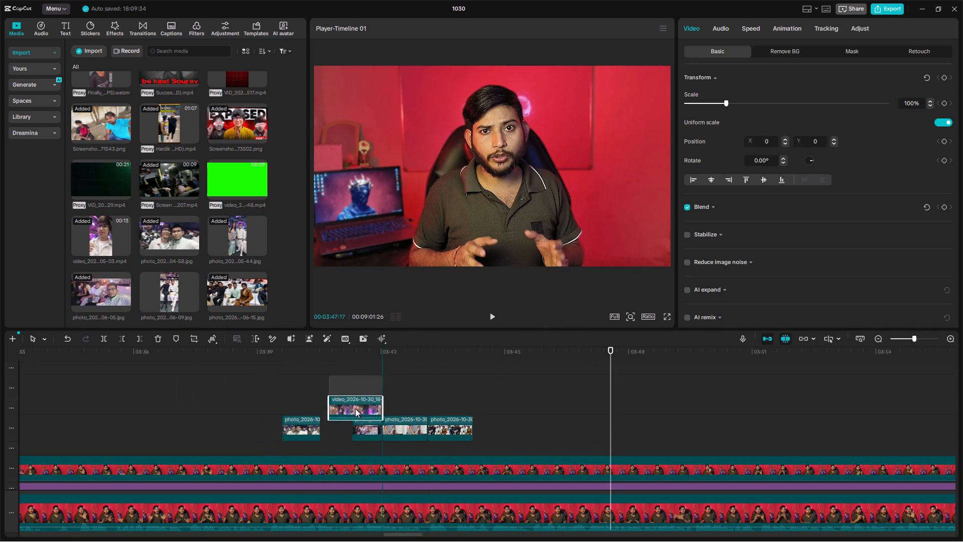
left_click_drag(355, 409, 361, 404)
scroll(361, 400, "up", 8, "ctrl")
left_click_drag(168, 388, 154, 391)
left_click_drag(216, 386, 179, 386)
left_click_drag(152, 391, 152, 393)
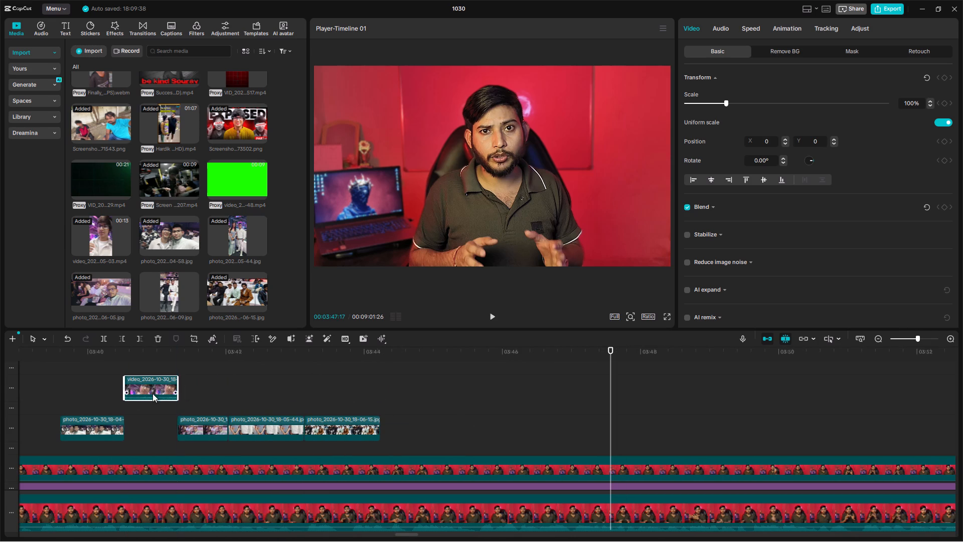
left_click_drag(152, 393, 153, 427)
left_click(95, 399)
left_click(45, 382)
key("space")
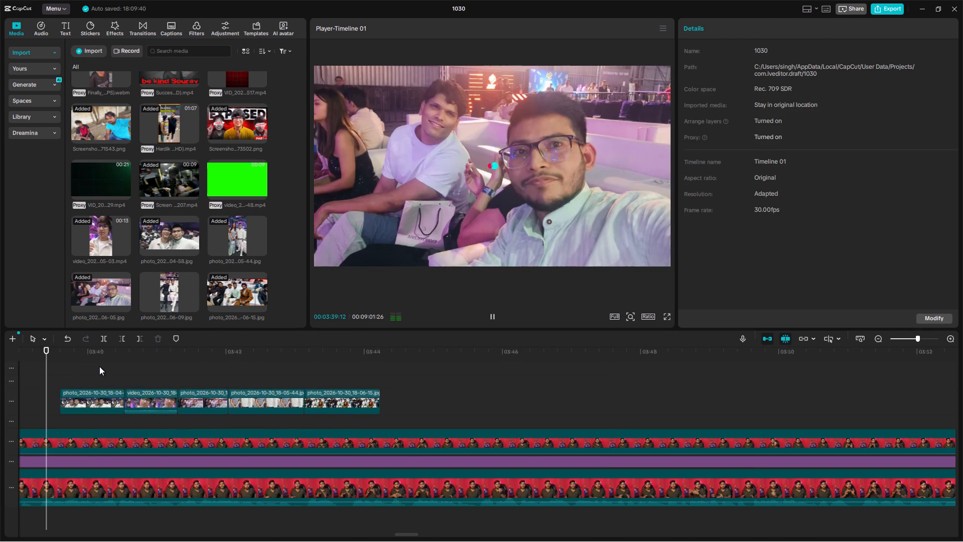
scroll(102, 365, "up", 6, "ctrl")
key("space")
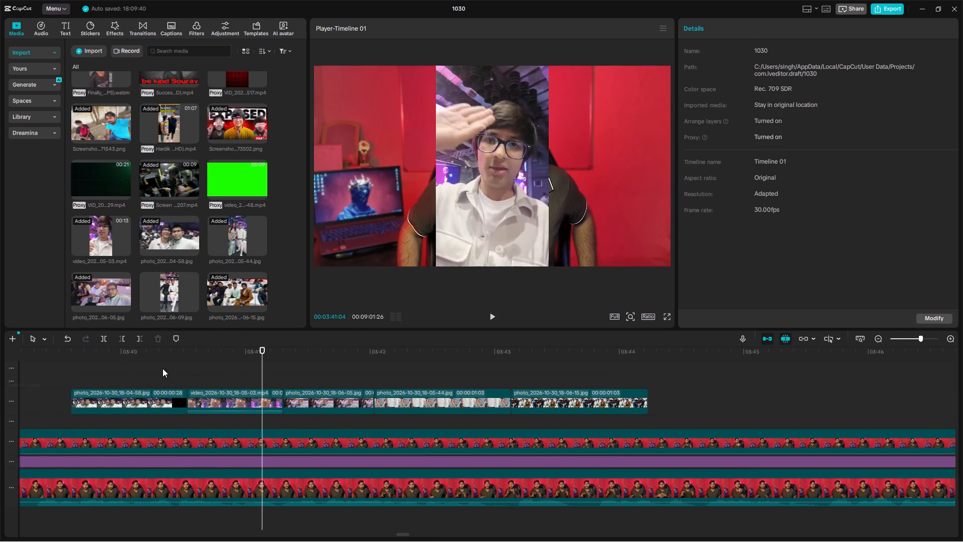
Copy the red grid clip VID_20240216_111530_517 from the earlier freeze section and return to the first photo's start at 00:03:39:18.
scroll(243, 438, "right", 5)
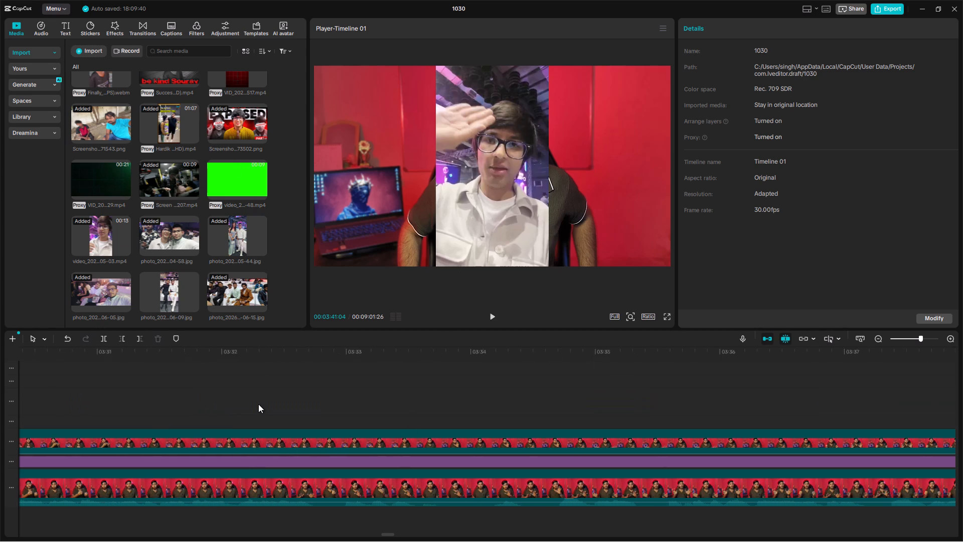
scroll(265, 400, "down", 16, "ctrl")
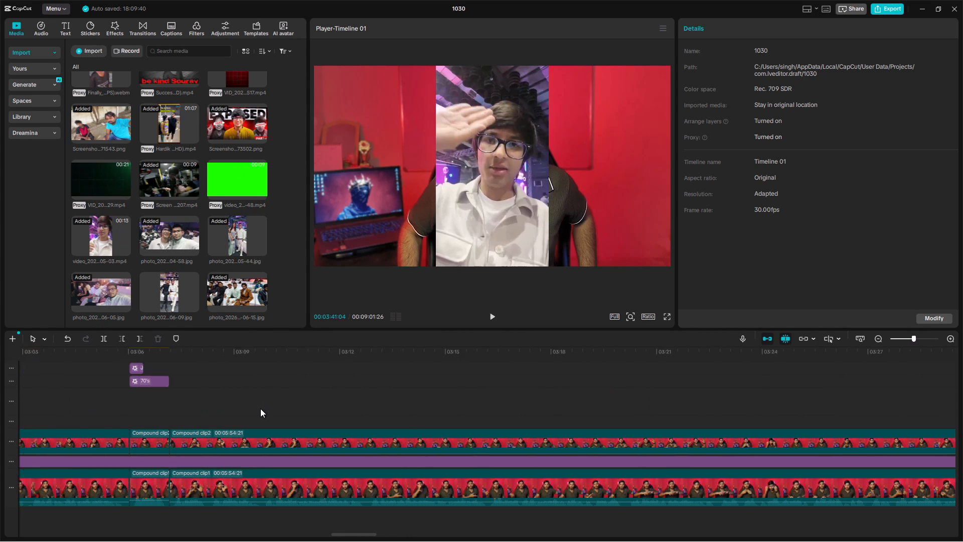
scroll(228, 407, "down", 4, "ctrl")
scroll(228, 407, "down", 1)
scroll(228, 407, "up", 9)
scroll(449, 417, "down", 5, "ctrl")
scroll(208, 402, "up", 2)
scroll(233, 402, "down", 3)
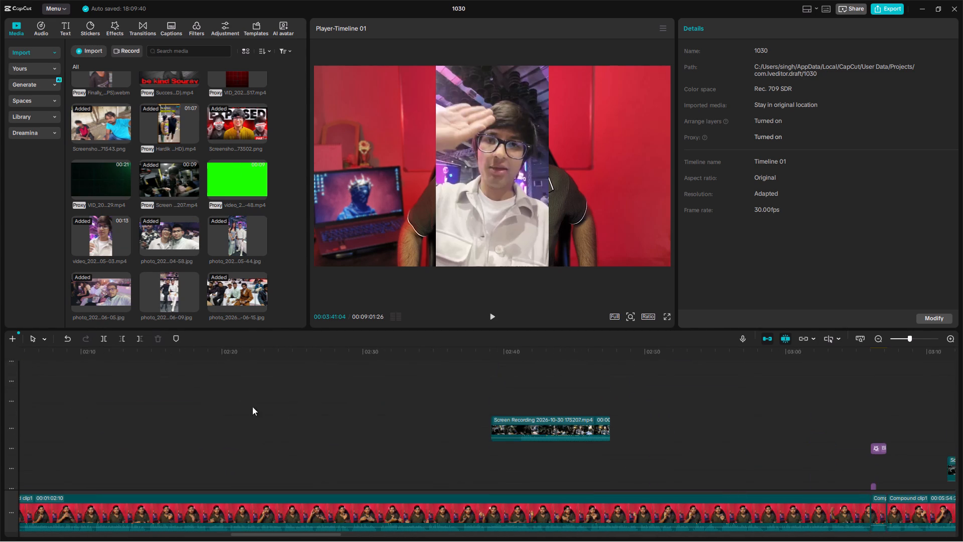
scroll(252, 406, "down", 6)
scroll(416, 413, "down", 2, "ctrl")
left_click(138, 431)
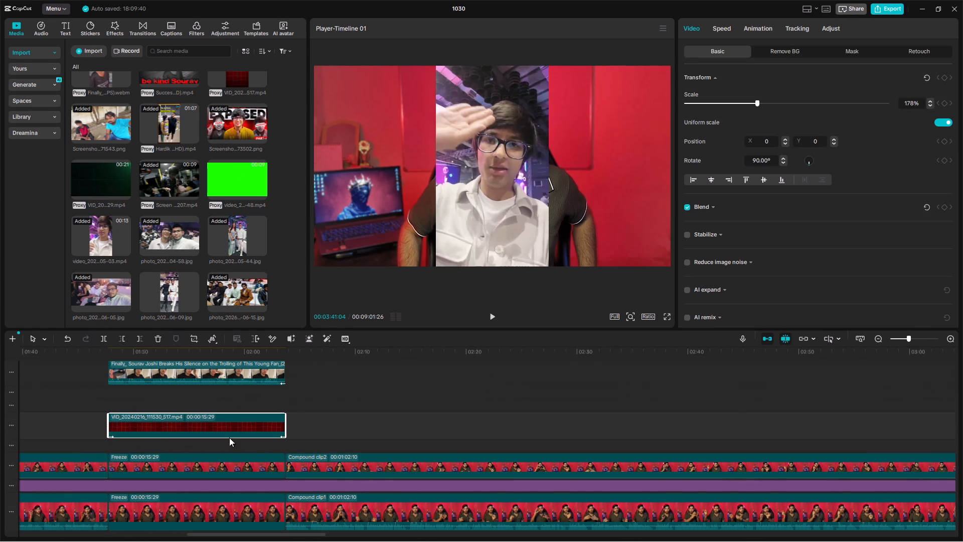
key("ctrl+c")
scroll(402, 464, "left", 5)
scroll(91, 415, "down", 5)
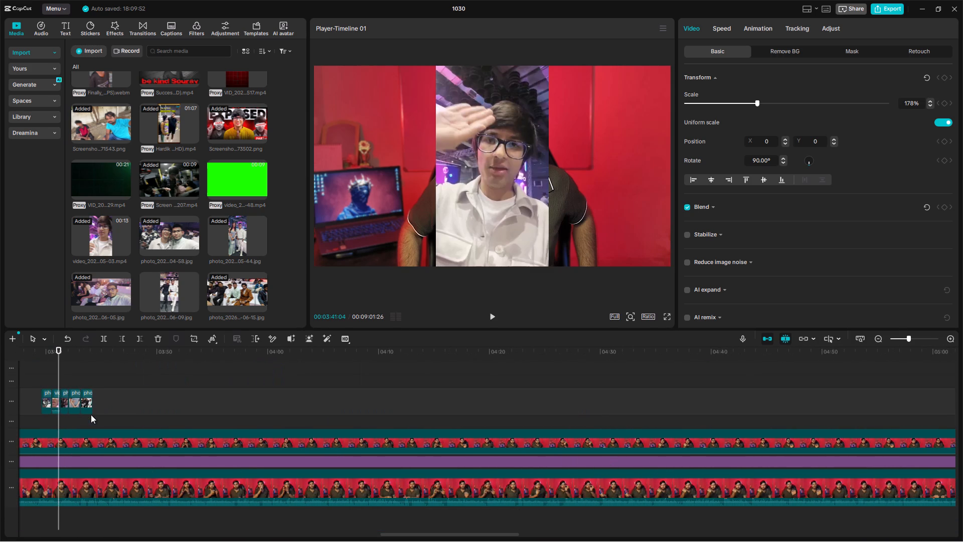
scroll(91, 415, "right", 1)
scroll(91, 415, "up", 7, "ctrl")
scroll(75, 411, "right", 1)
left_click(354, 420)
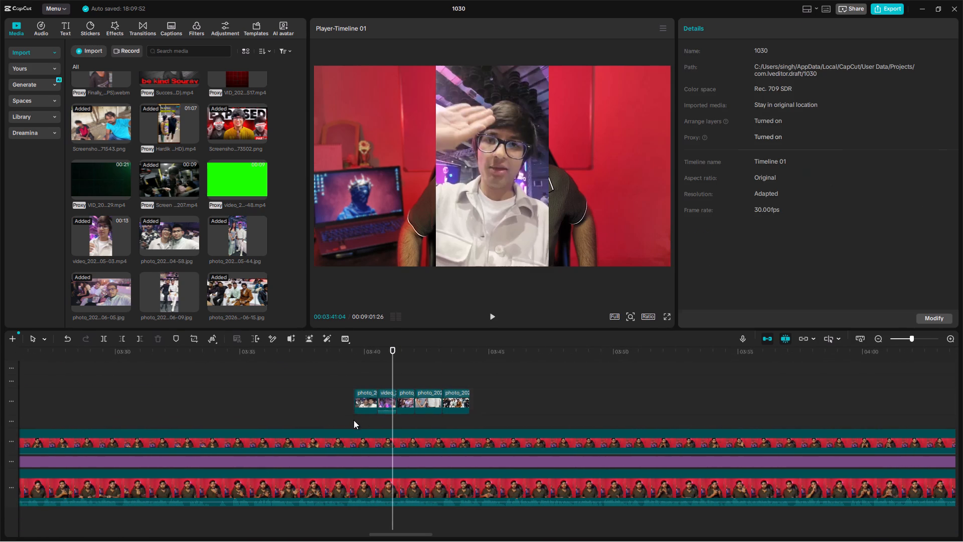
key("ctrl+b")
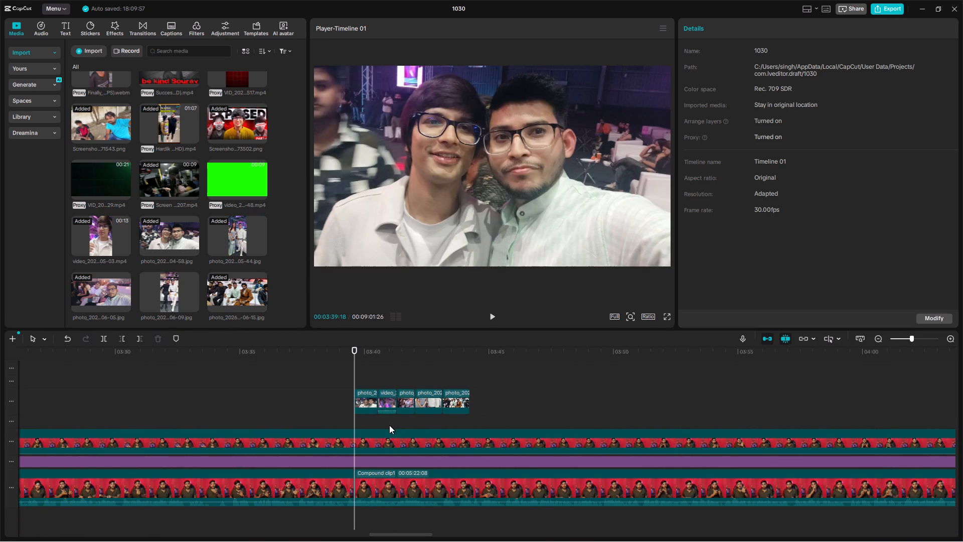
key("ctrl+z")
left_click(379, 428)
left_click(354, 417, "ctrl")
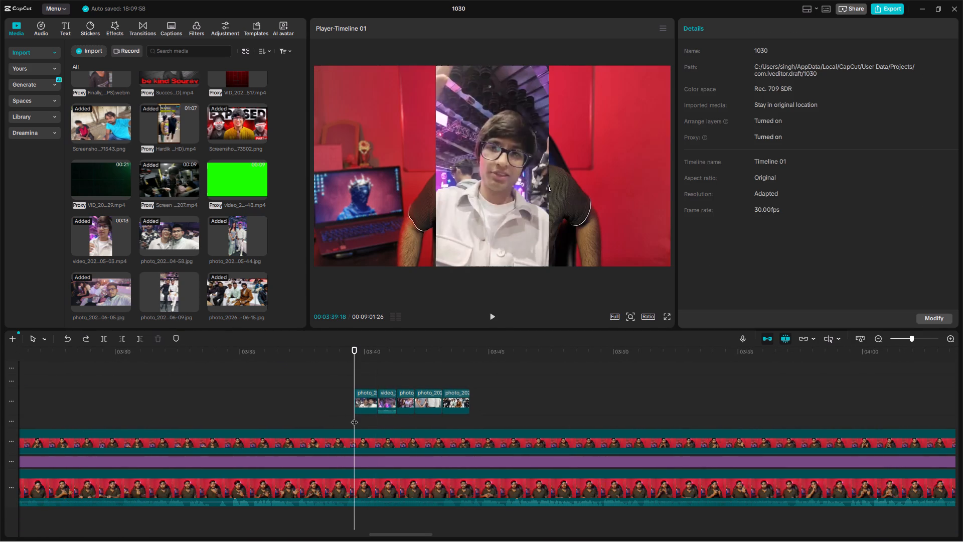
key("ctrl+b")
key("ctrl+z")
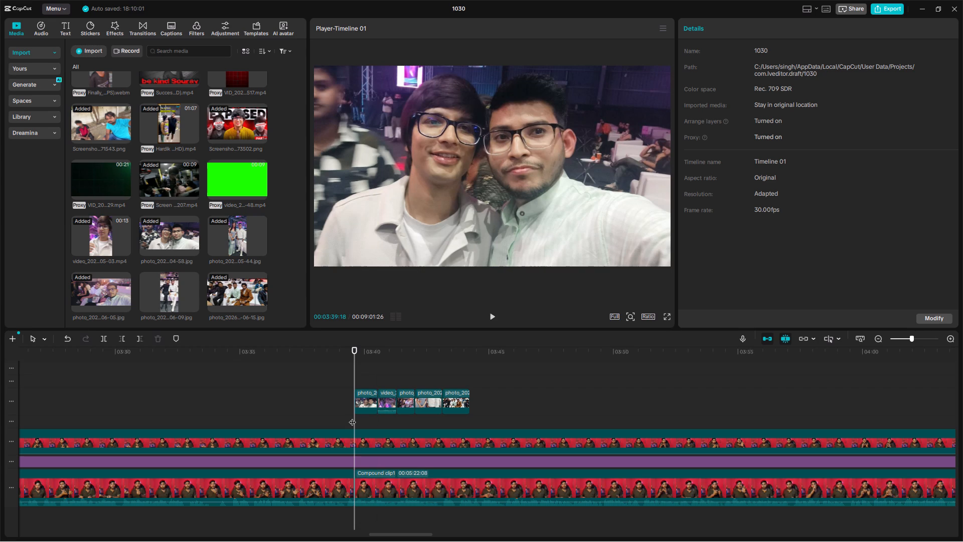
Paste the red grid clip at 00:03:39:18 and place it on the track directly beneath the photos.
key("ctrl+v")
scroll(388, 422, "up", 5, "ctrl")
left_click_drag(401, 400, 403, 444)
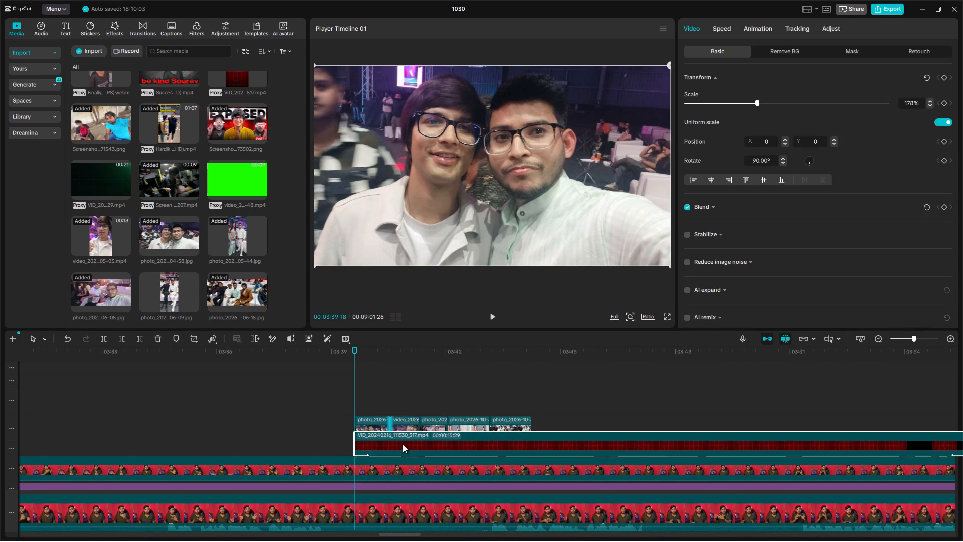
left_click_drag(403, 444, 403, 446)
Split the red grid clip at the last photo's end, 00:03:44:07, and delete the remainder.
left_click(524, 377)
left_click(526, 381, "ctrl")
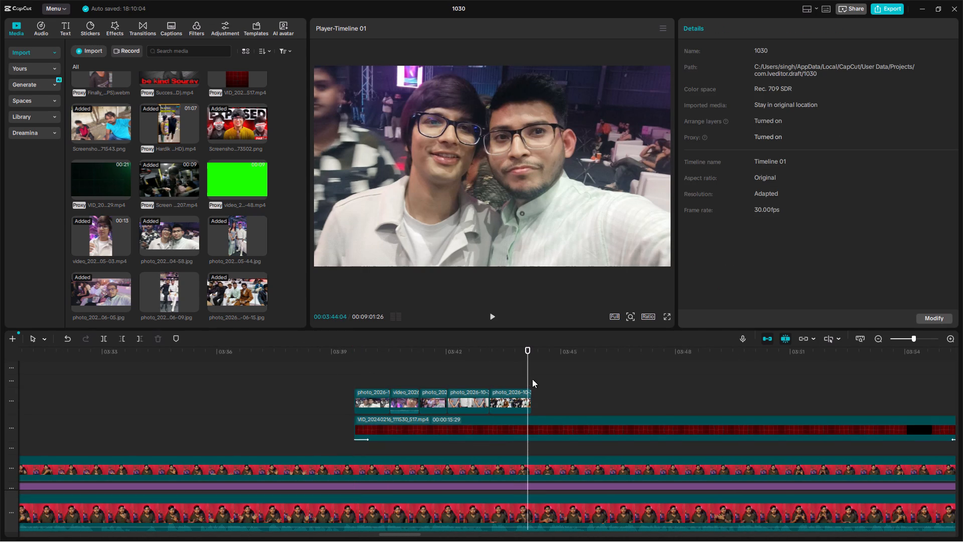
left_click(532, 379, "ctrl")
left_click(538, 429, "ctrl")
key("ctrl+b")
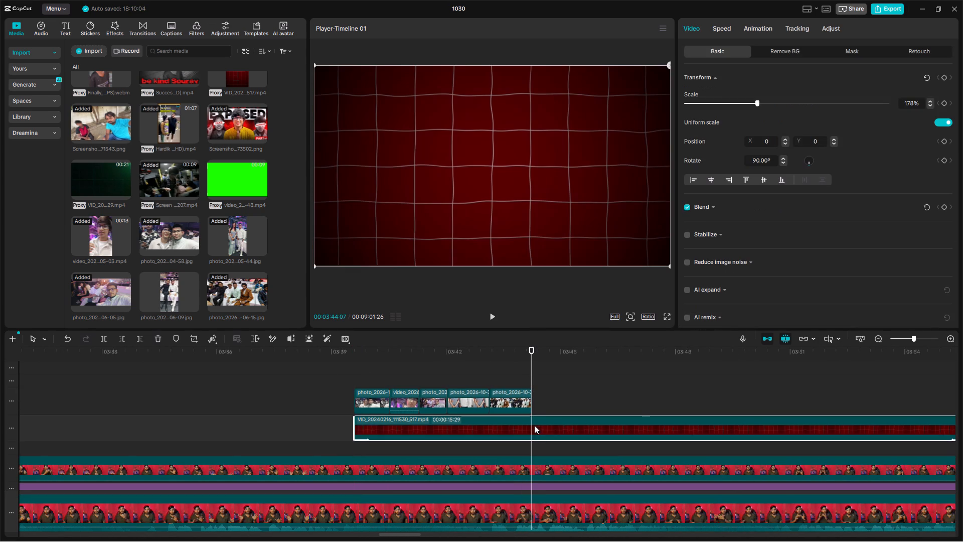
key("ctrl+x")
Play from before the photo sequence to check the inserts over the red grid background.
left_click(325, 390)
key("space")
left_click(447, 431)
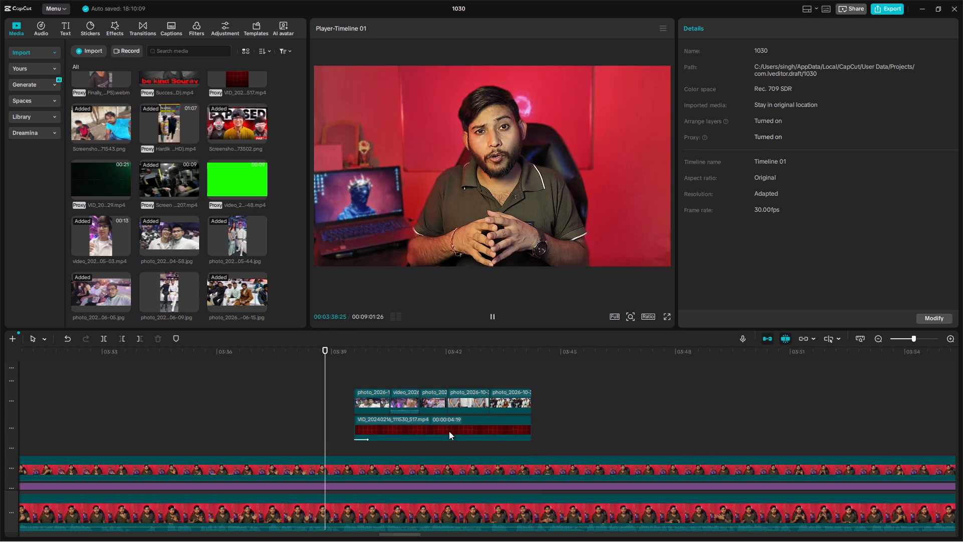
key("space")
key("space")
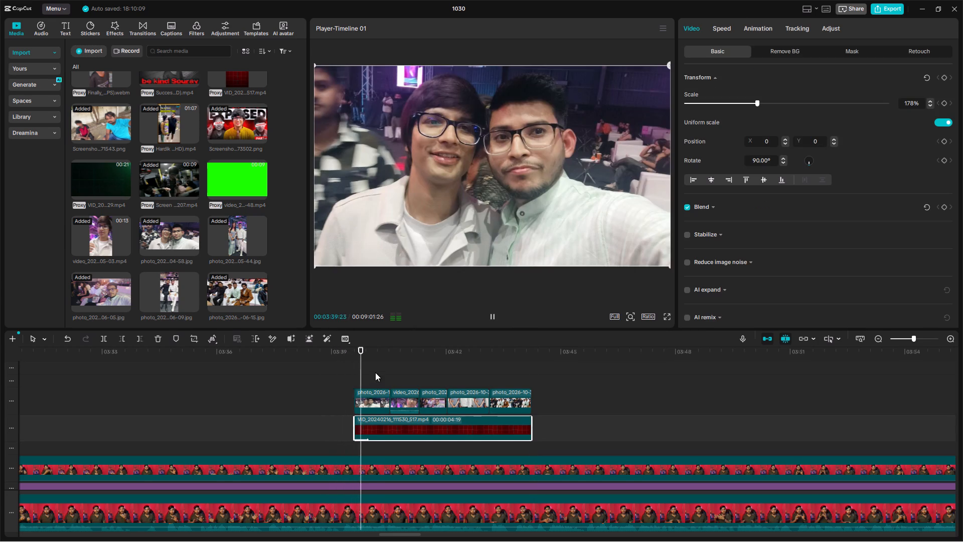
key("space")
key("space")
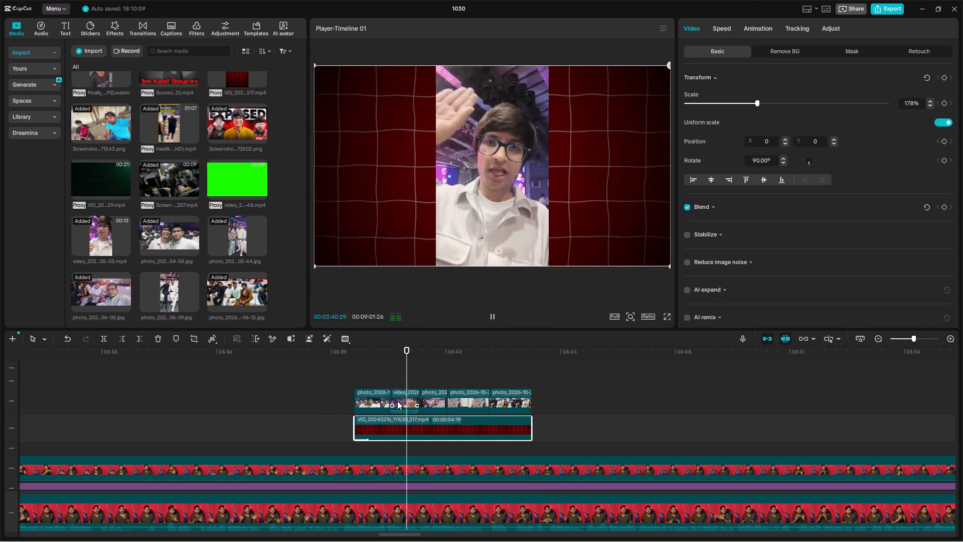
key("space")
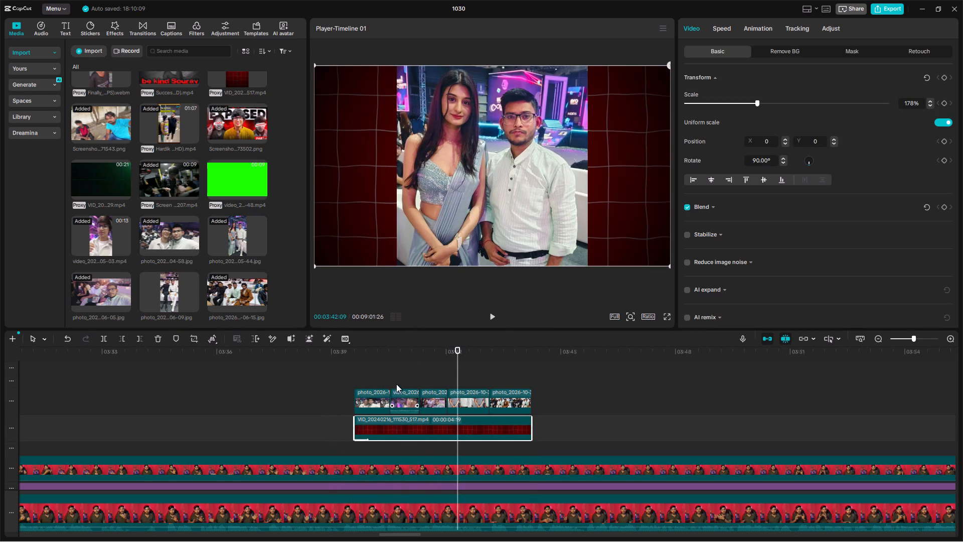
Swap the first two inserts so the 18-05-03 video starts at 00:03:39:18, followed directly by the 18-04-58 photo.
left_click_drag(373, 395, 420, 373)
left_click_drag(394, 401, 390, 400)
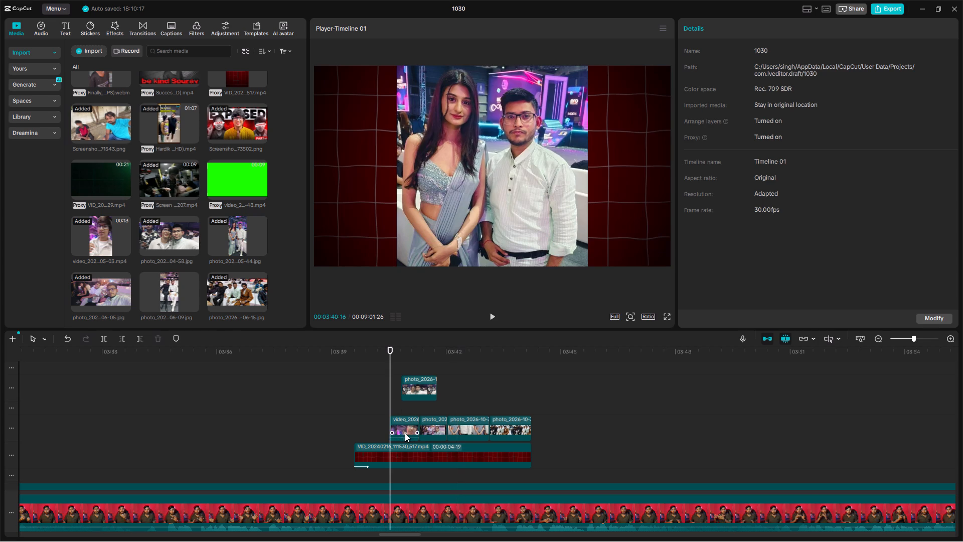
left_click_drag(405, 433, 372, 430)
left_click_drag(414, 387, 396, 430)
Play the start of the rearranged sequence to check the video's picture and sound against the speech.
left_click(332, 397)
key("space")
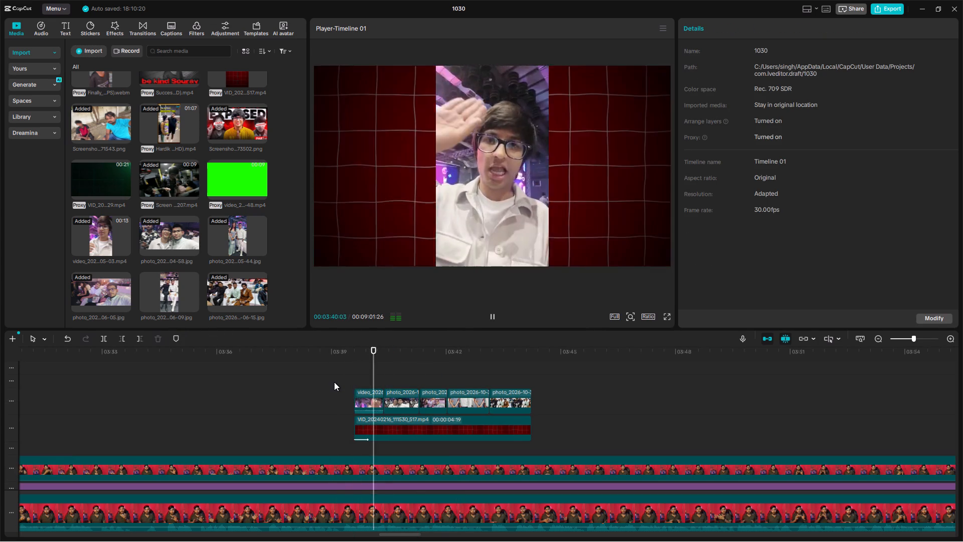
key("space")
left_click(338, 373)
key("space")
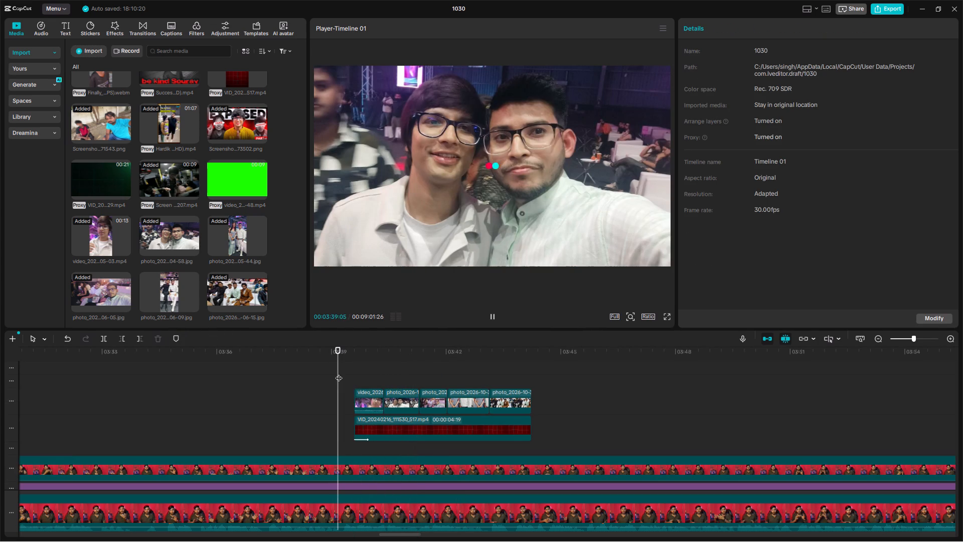
key("space")
key("space")
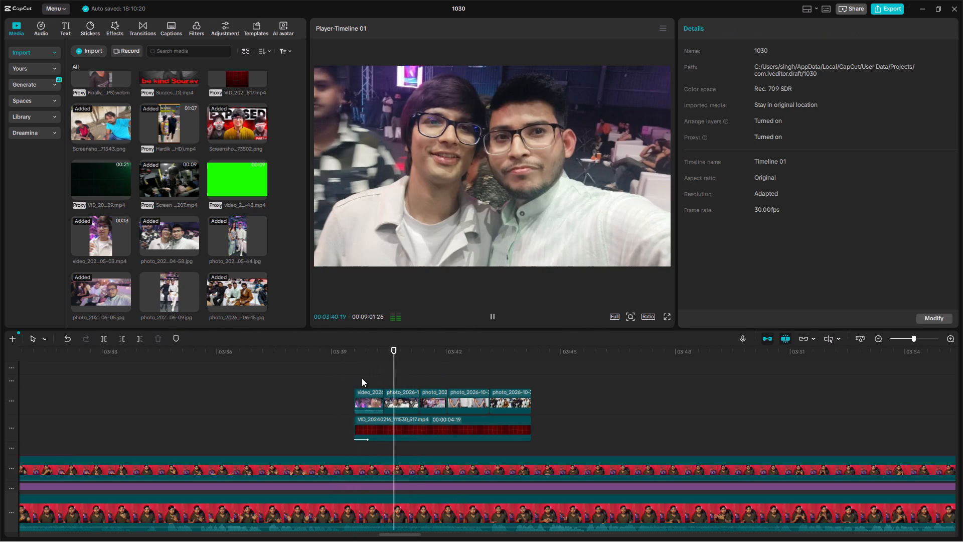
key("space")
Turn the audio volume of the short 18-05-03 video clip all the way down.
left_click(374, 397)
left_click(718, 34)
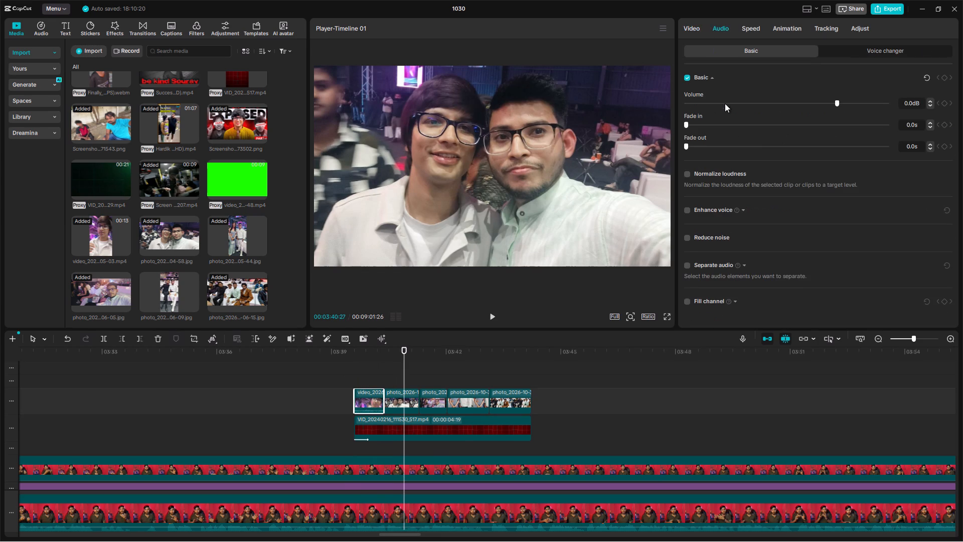
left_click_drag(725, 100, 556, 118)
Play the whole insert sequence and the speech after it, up to 00:03:48:10, to find the next insert point.
left_click(337, 378)
key("space")
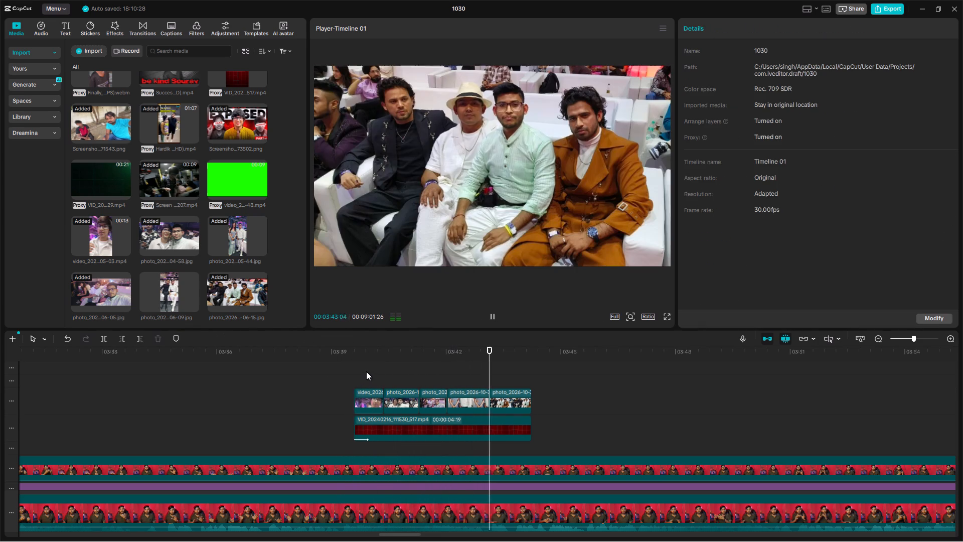
key("space")
key("space")
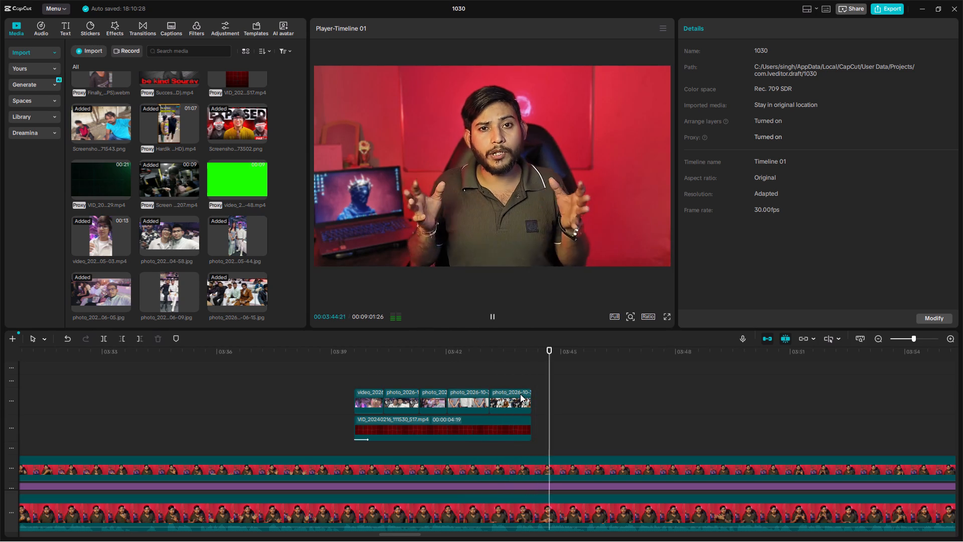
scroll(521, 394, "left", 1)
key("space")
key("space")
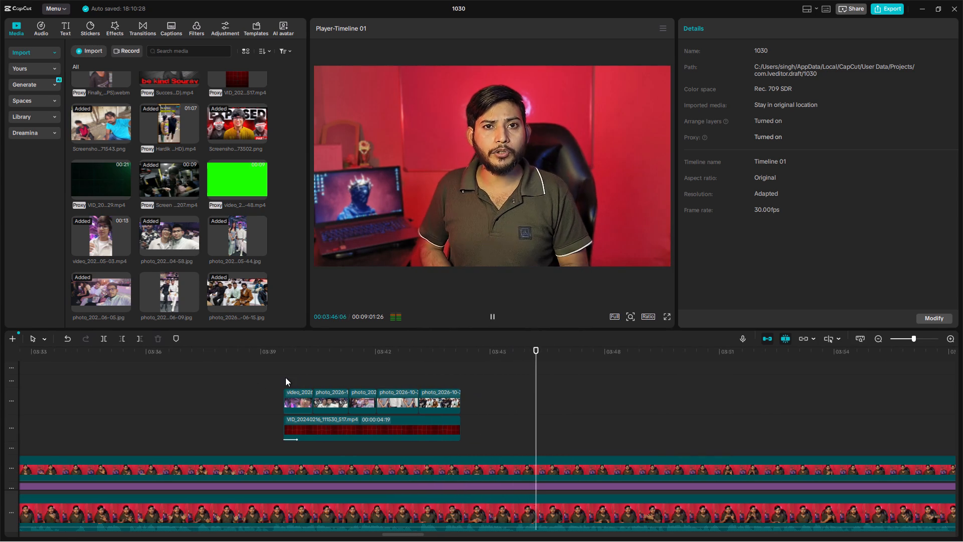
scroll(302, 364, "down", 9, "ctrl")
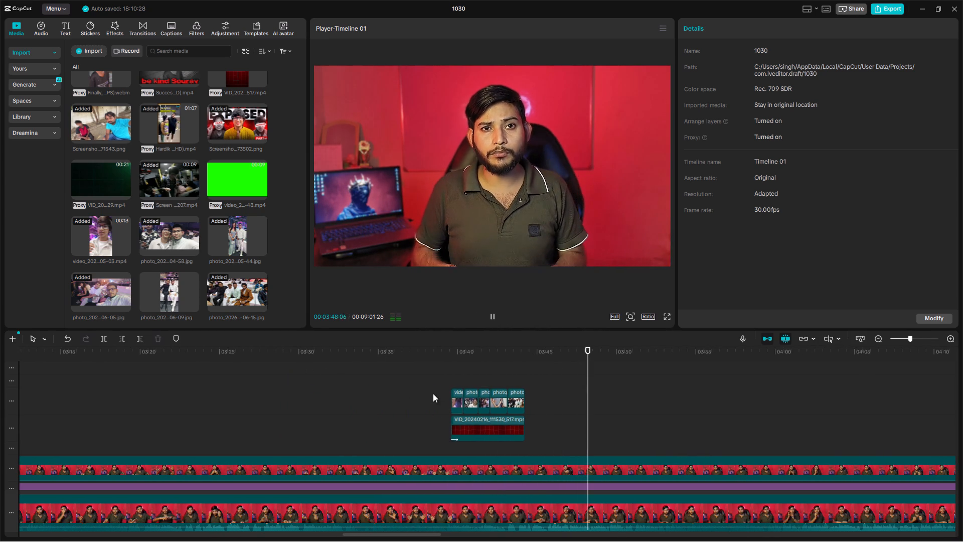
key("space")
Place the green-screen video 17-40-48 on the photo track at about 00:03:47 and play into it to check its content.
left_click_drag(232, 168, 570, 399)
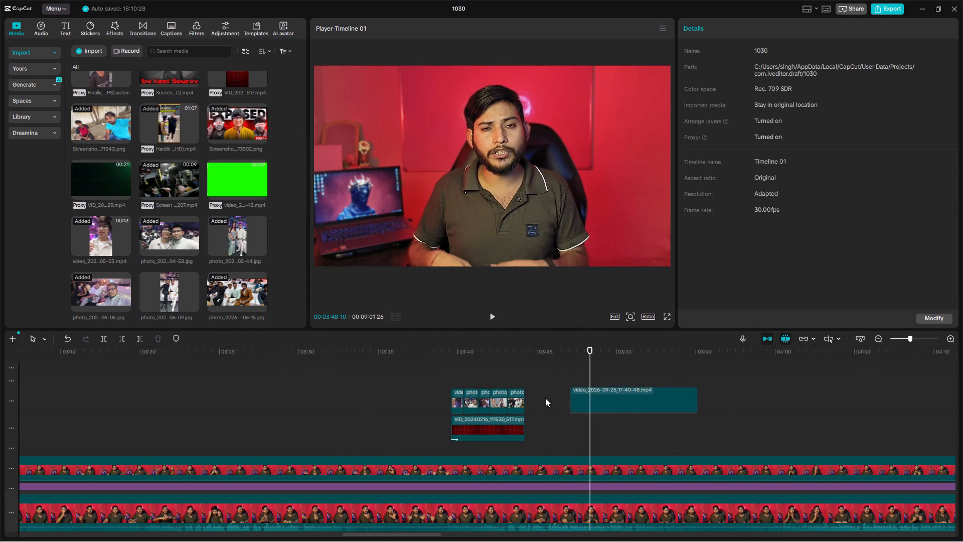
left_click(545, 398)
key("space")
scroll(556, 408, "up", 4, "ctrl")
key("space")
scroll(592, 421, "left", 1)
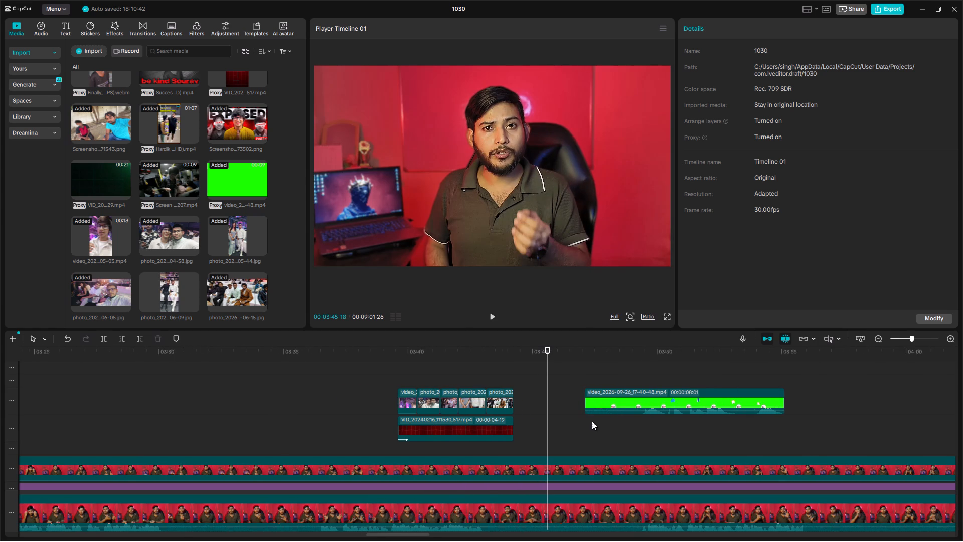
scroll(592, 421, "left", 1)
key("space")
scroll(592, 421, "left", 1)
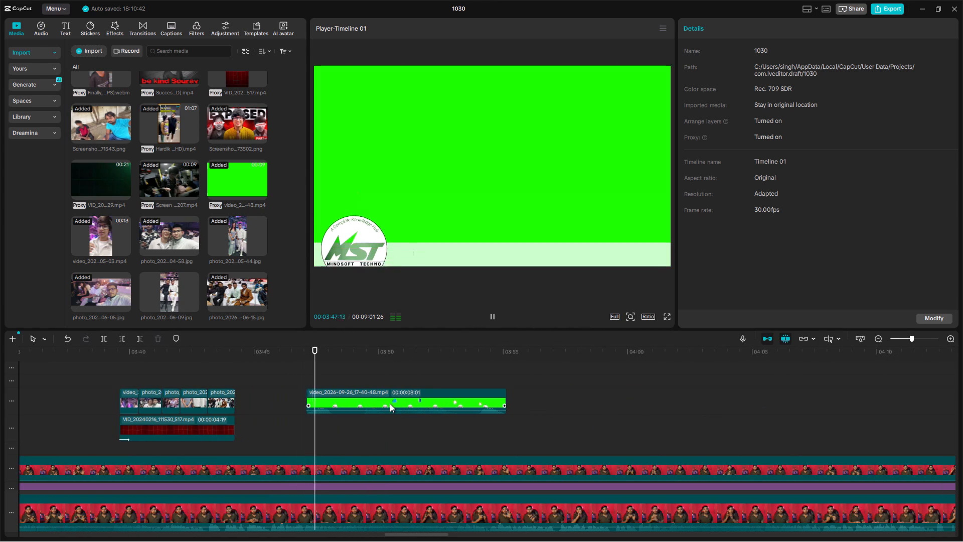
key("space")
Play the green-screen video 17-40-48 from about 00:03:47 almost to its end to check its subscribe animation.
left_click(383, 400)
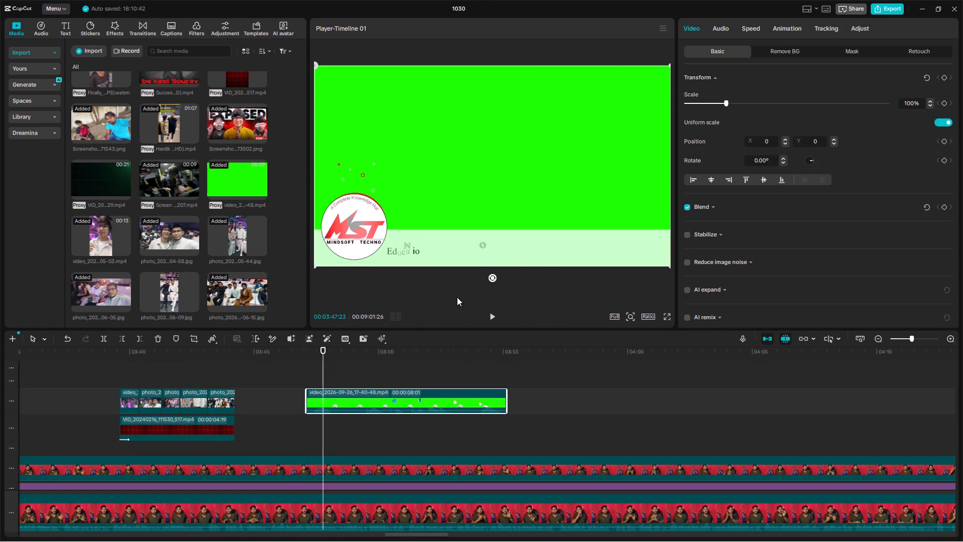
key("space")
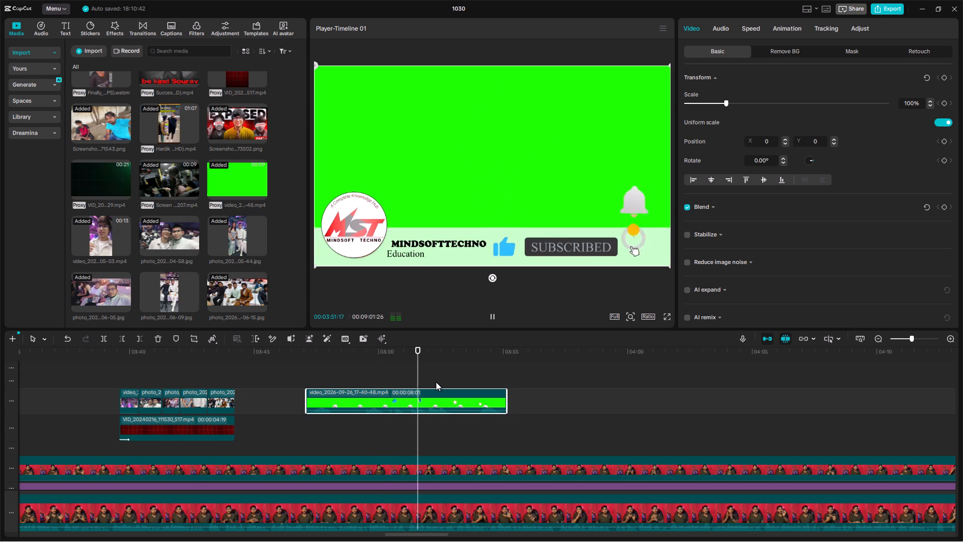
key("space")
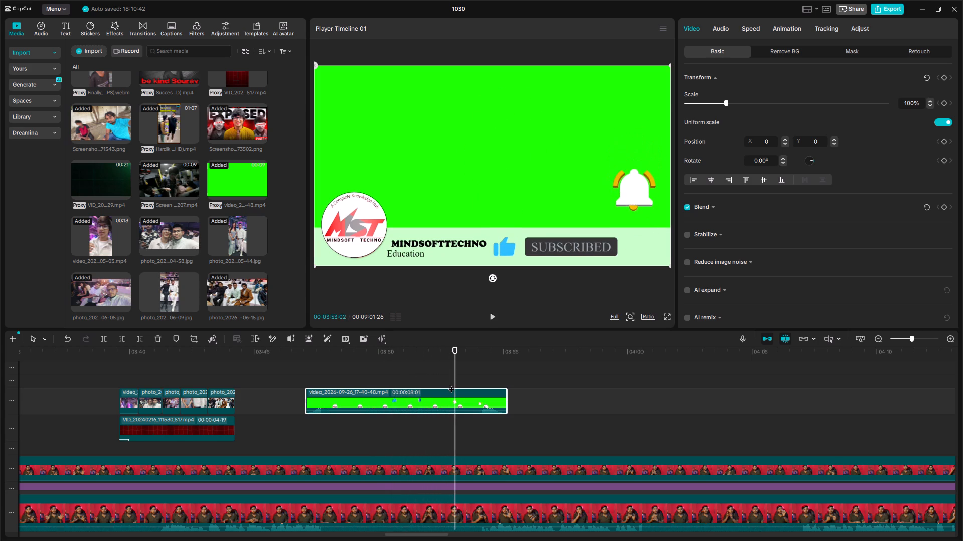
key("space")
key("space")
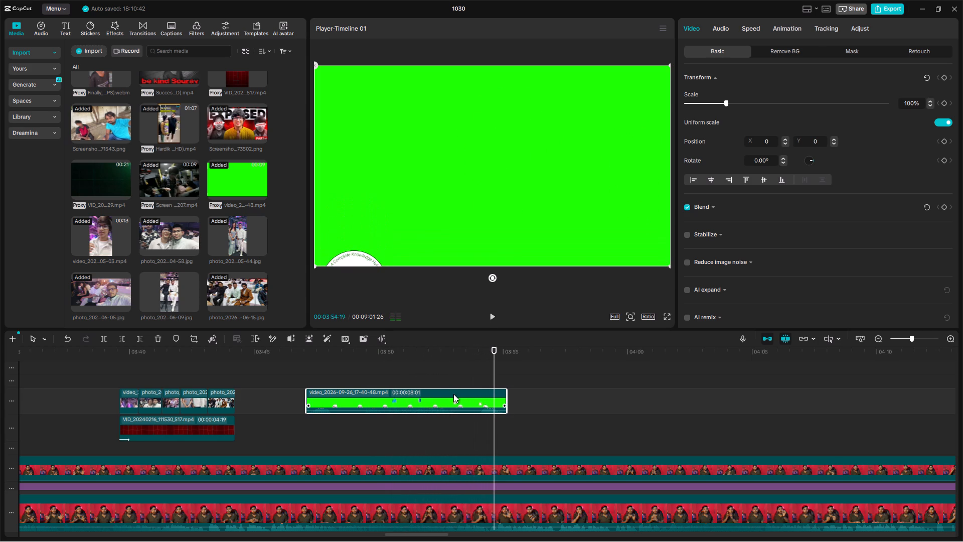
Turn on chroma key for the green-screen video 17-40-48 at intensity 100 and pick its green background as the key colour.
left_click(795, 66)
left_click(799, 53)
left_click(609, 139)
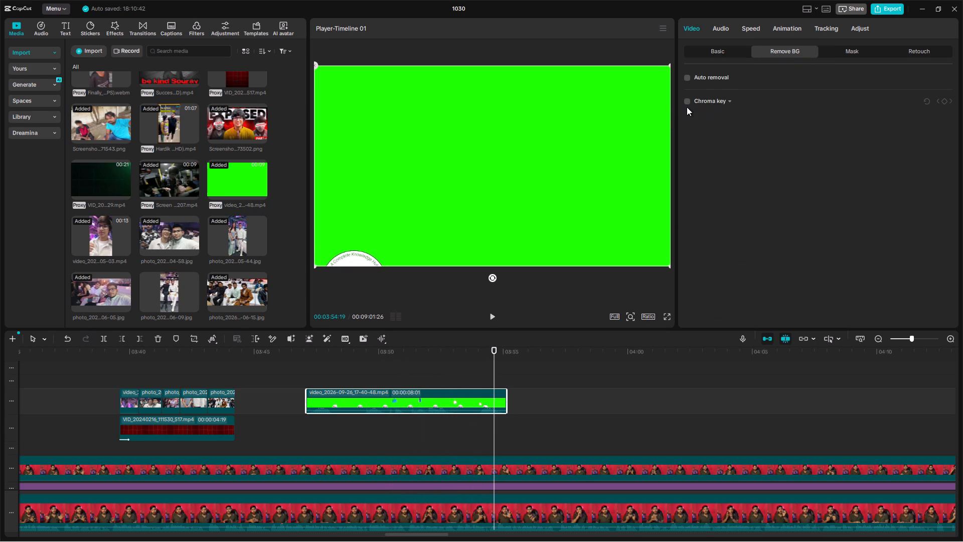
left_click(685, 103)
left_click(633, 140)
left_click_drag(722, 145, 930, 162)
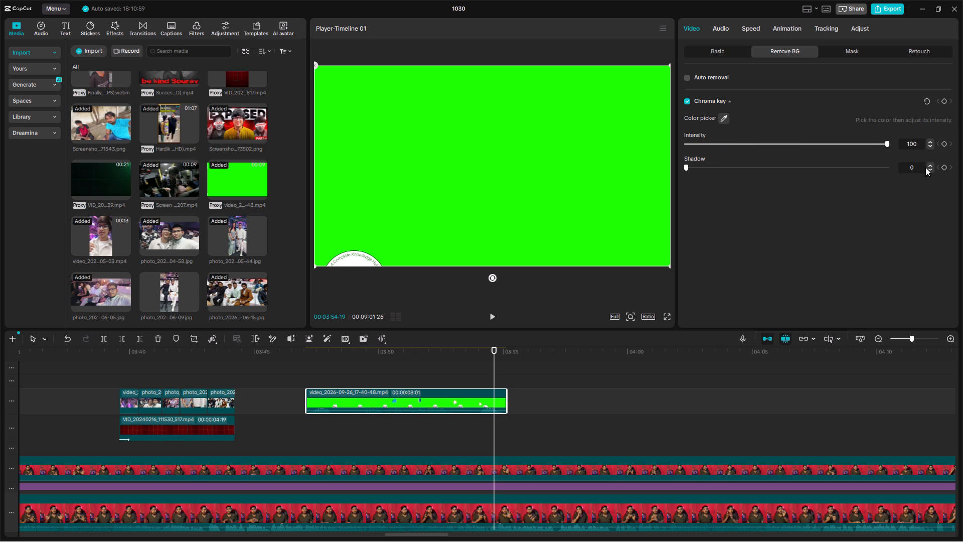
left_click(724, 120)
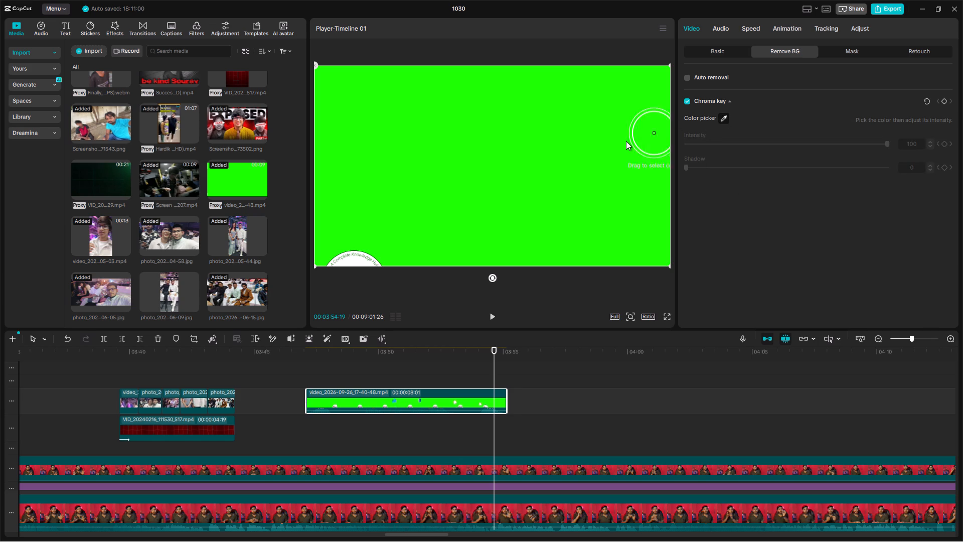
left_click(626, 141)
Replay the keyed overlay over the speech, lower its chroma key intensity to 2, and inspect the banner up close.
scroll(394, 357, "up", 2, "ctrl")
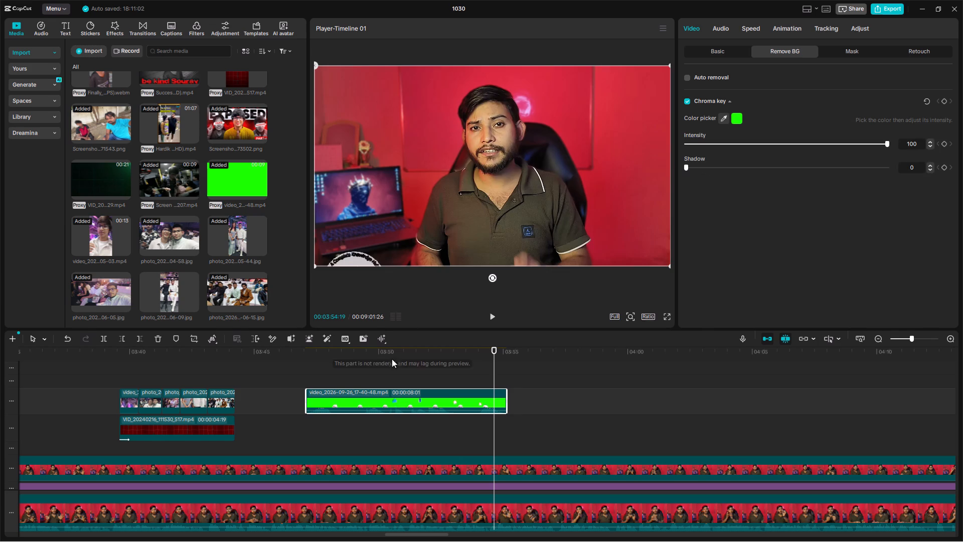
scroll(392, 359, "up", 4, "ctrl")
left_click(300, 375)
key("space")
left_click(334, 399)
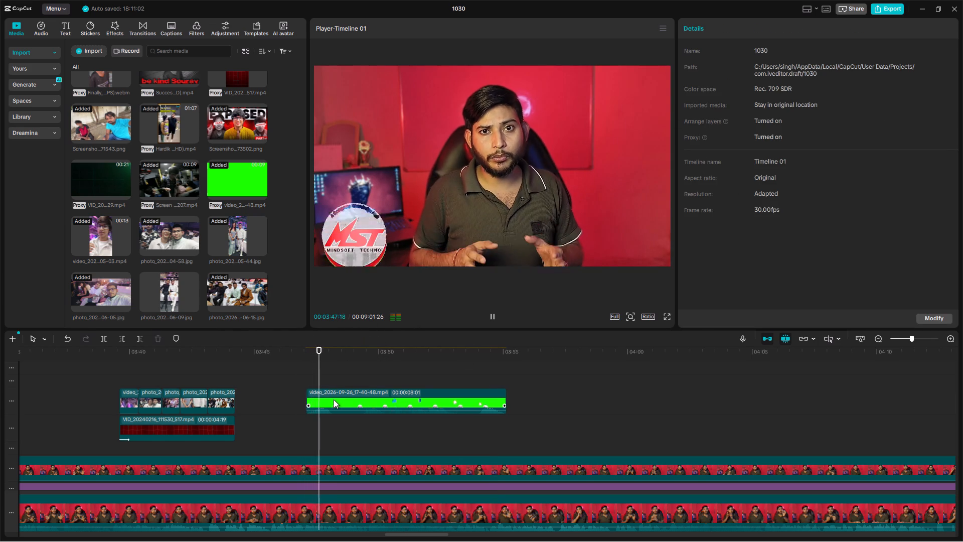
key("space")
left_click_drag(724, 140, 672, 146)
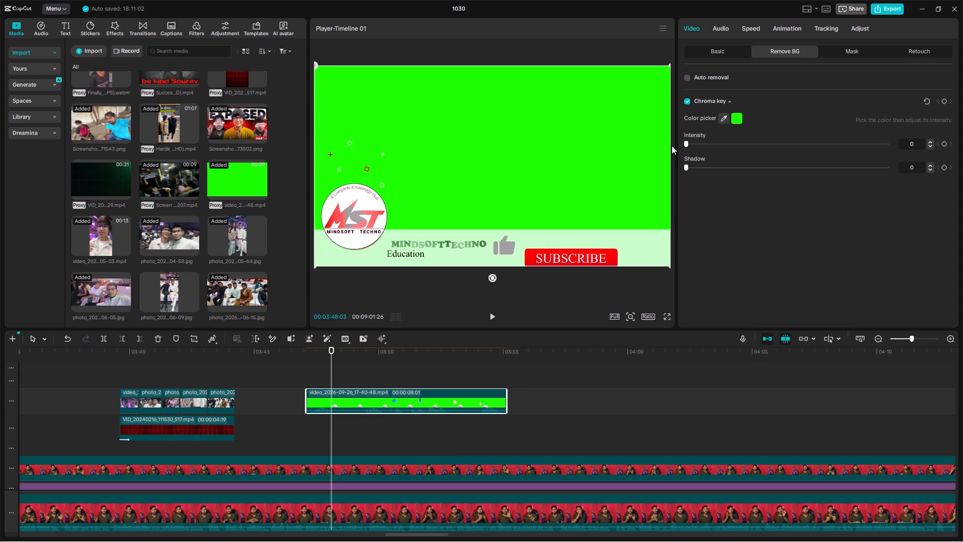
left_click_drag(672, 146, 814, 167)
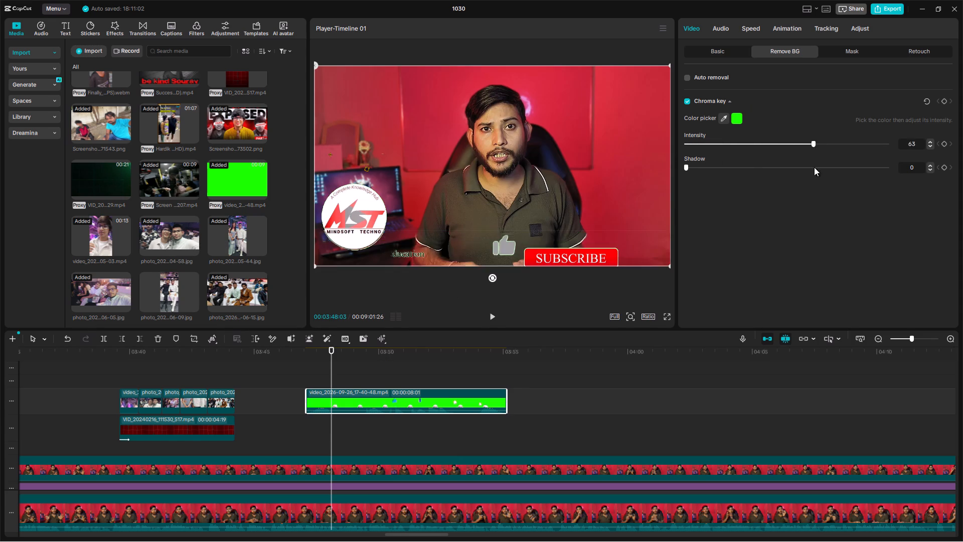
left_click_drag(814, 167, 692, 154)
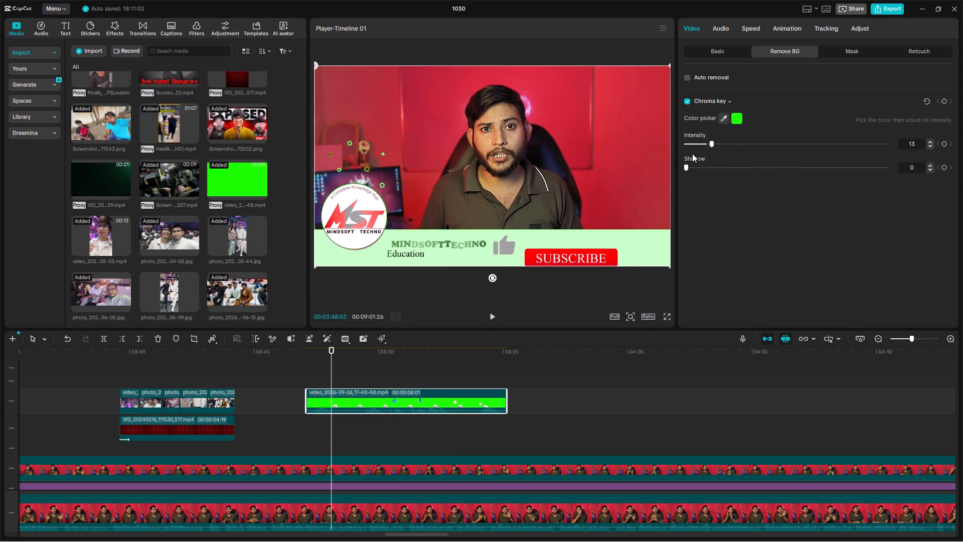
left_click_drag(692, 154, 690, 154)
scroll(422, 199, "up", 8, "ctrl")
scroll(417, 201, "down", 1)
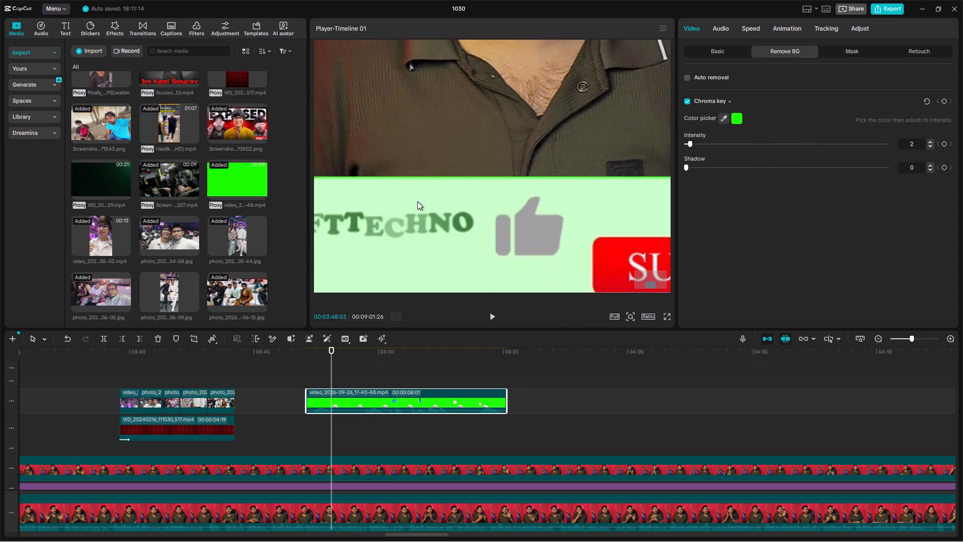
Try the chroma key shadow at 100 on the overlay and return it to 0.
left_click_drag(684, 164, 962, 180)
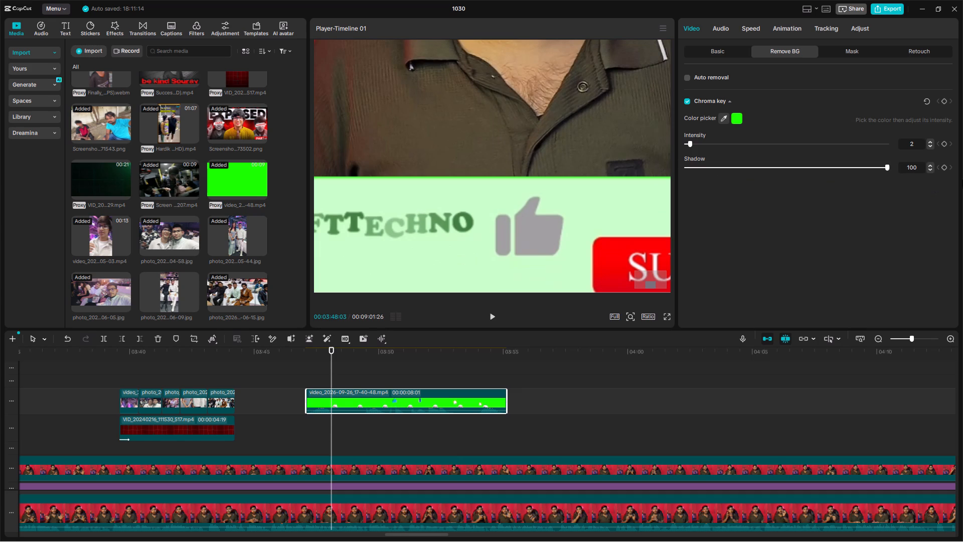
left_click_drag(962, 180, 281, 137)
Set the overlay's chroma key intensity to 24 and inspect the edges of the logo and banner.
left_click_drag(683, 143, 692, 145)
left_click_drag(692, 145, 729, 148)
left_click_drag(687, 141, 731, 151)
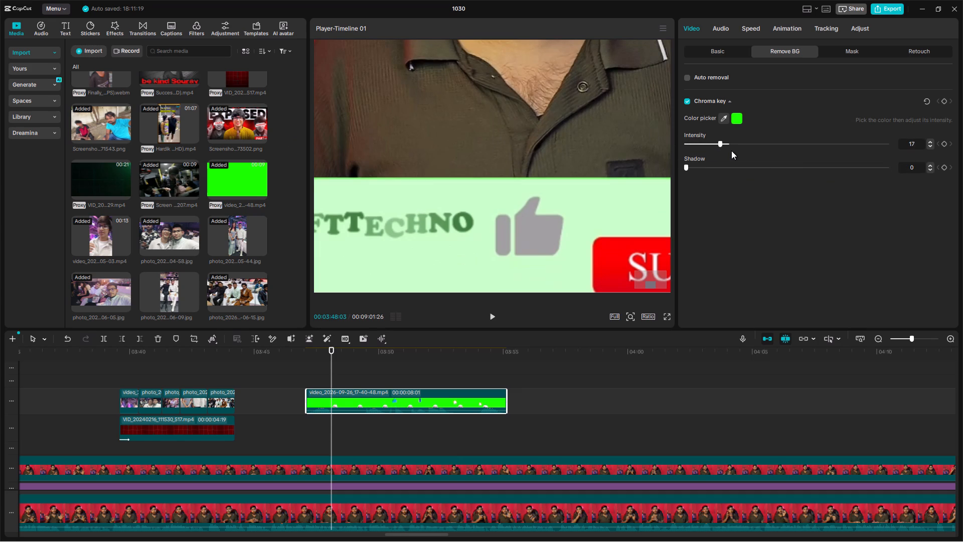
left_click_drag(731, 151, 734, 151)
scroll(723, 147, "right", 2)
scroll(427, 194, "right", 3)
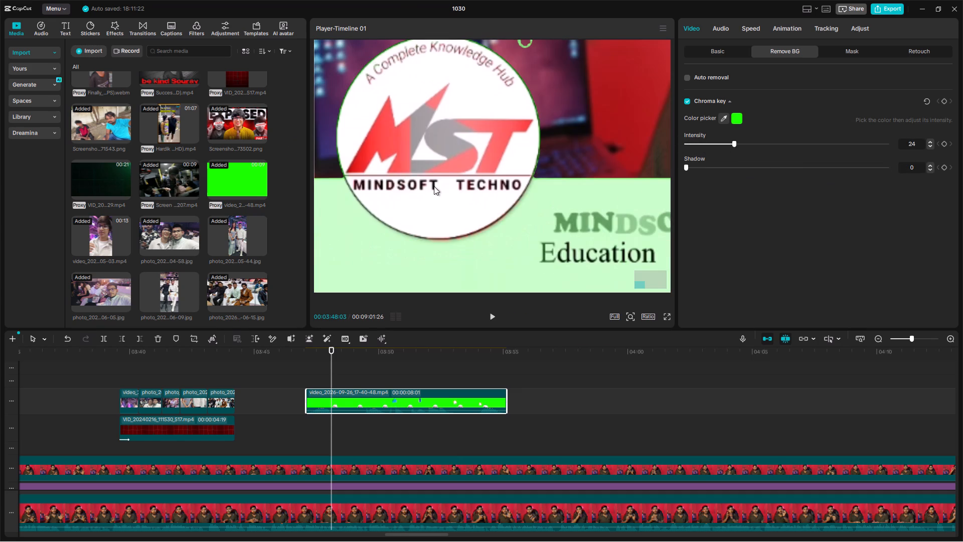
scroll(444, 180, "up", 1)
scroll(499, 196, "down", 7, "ctrl")
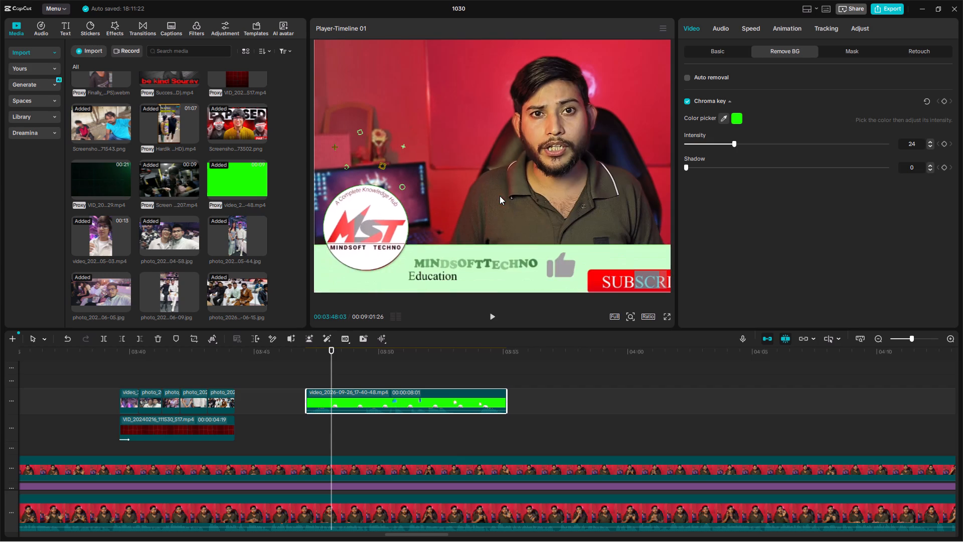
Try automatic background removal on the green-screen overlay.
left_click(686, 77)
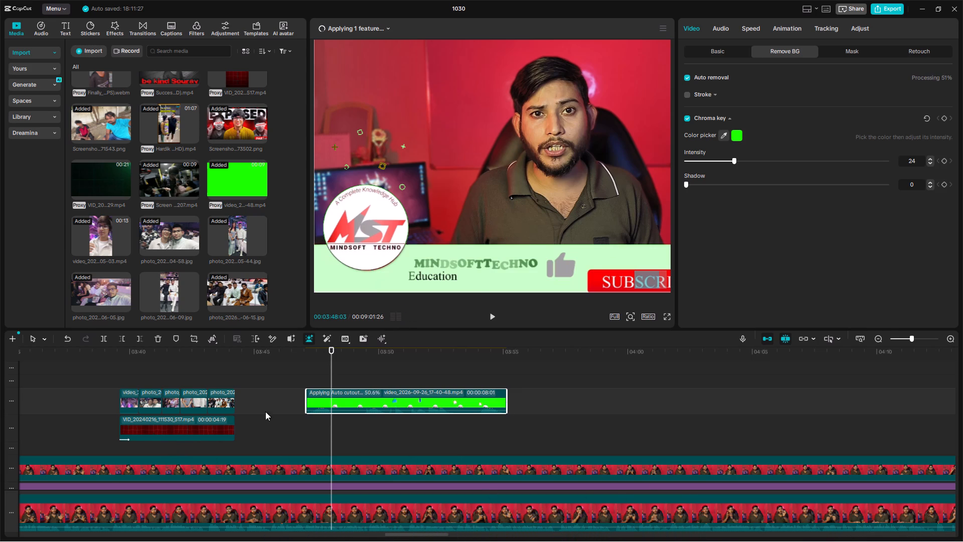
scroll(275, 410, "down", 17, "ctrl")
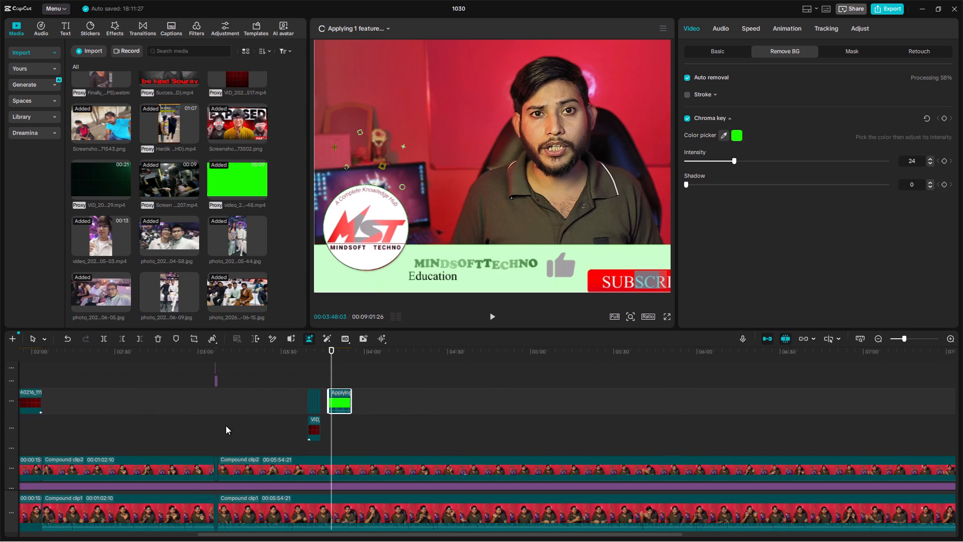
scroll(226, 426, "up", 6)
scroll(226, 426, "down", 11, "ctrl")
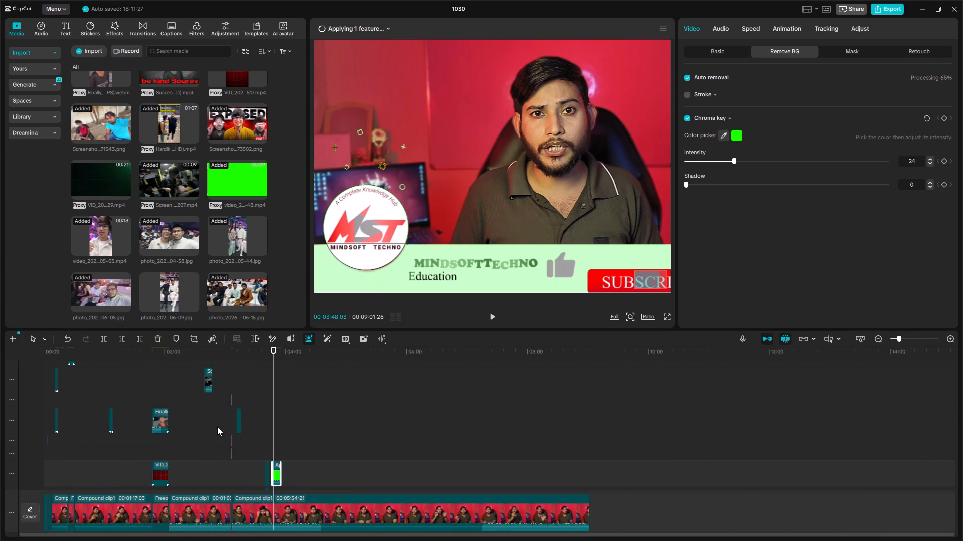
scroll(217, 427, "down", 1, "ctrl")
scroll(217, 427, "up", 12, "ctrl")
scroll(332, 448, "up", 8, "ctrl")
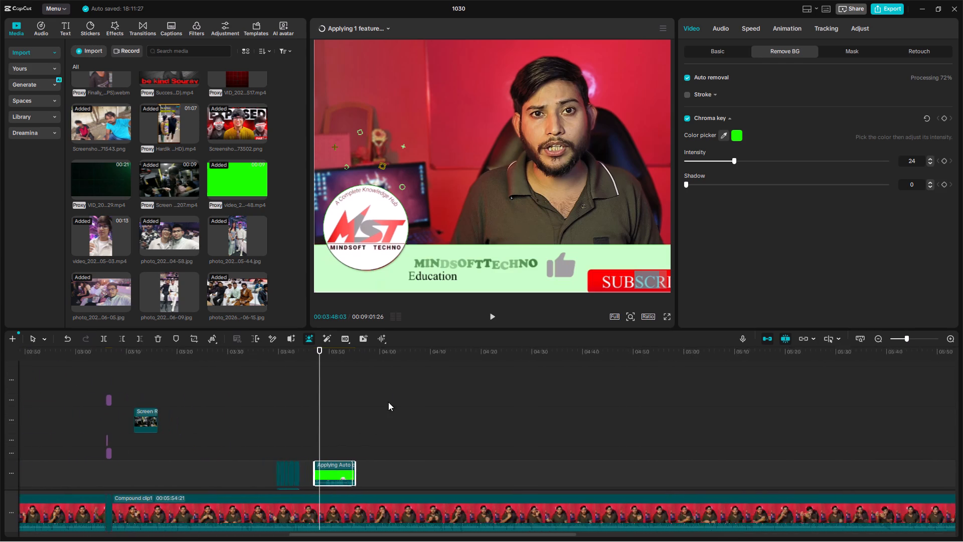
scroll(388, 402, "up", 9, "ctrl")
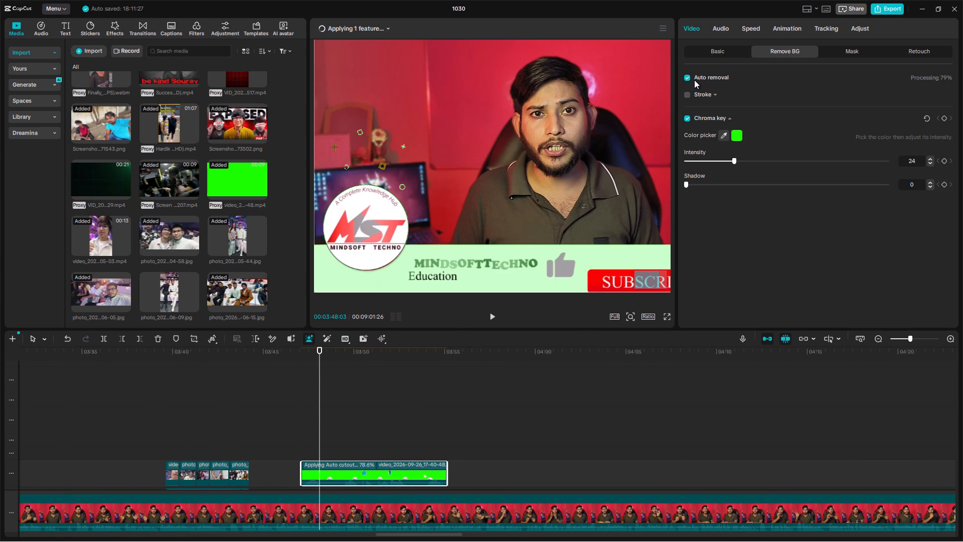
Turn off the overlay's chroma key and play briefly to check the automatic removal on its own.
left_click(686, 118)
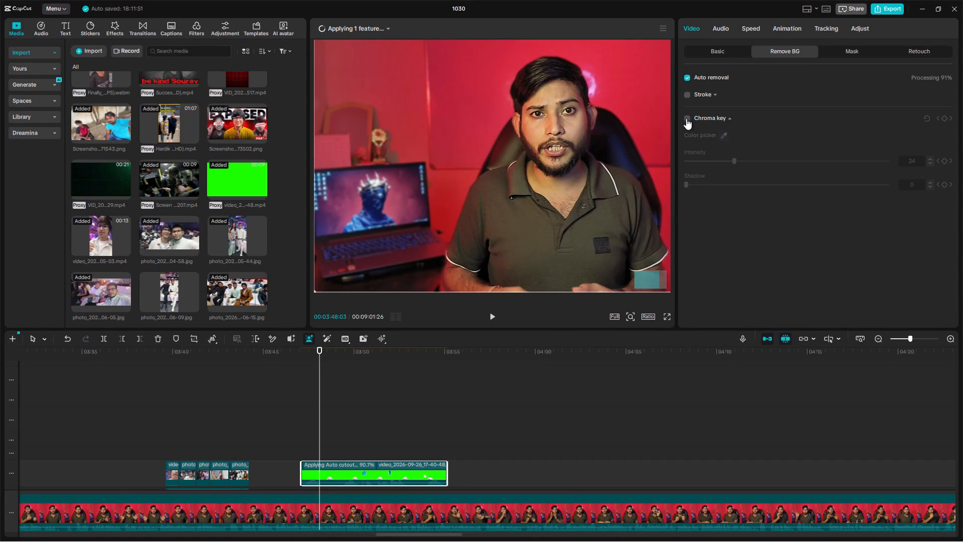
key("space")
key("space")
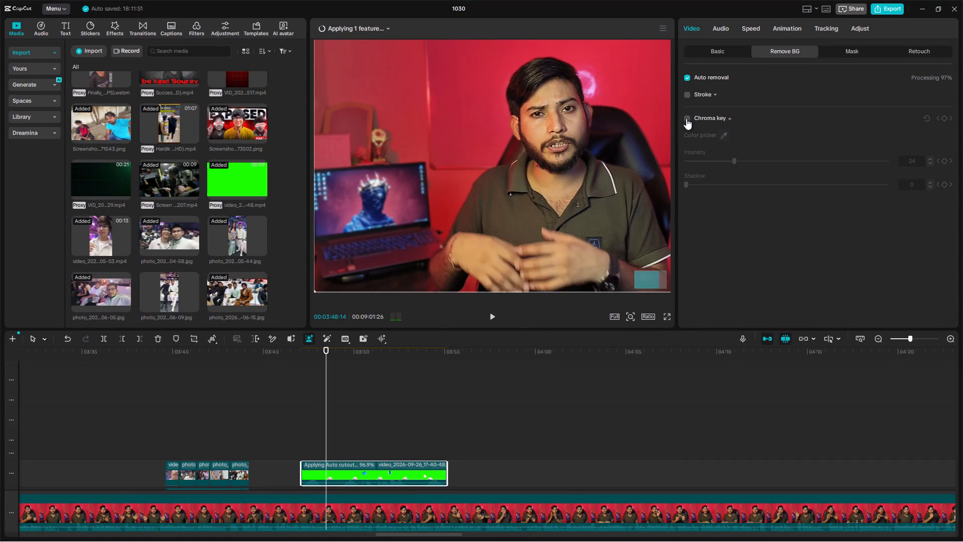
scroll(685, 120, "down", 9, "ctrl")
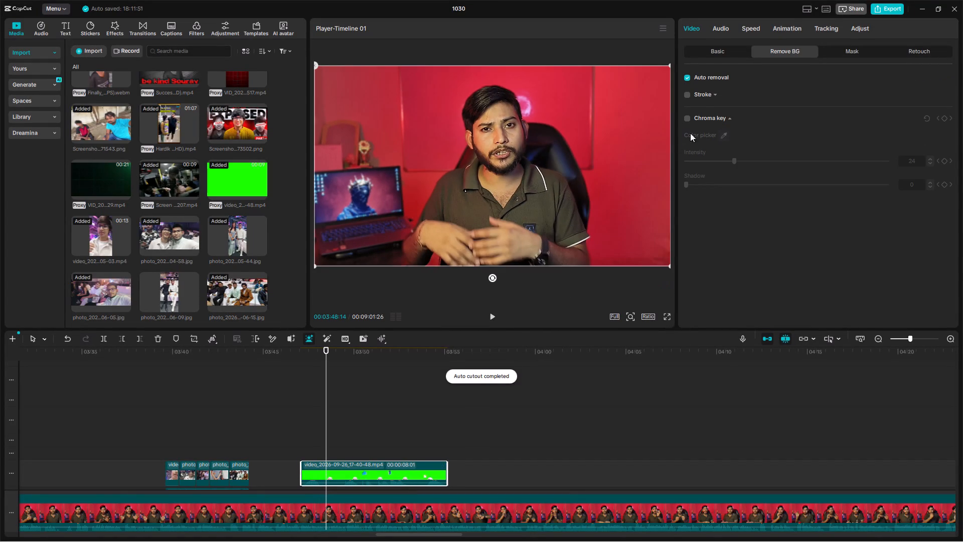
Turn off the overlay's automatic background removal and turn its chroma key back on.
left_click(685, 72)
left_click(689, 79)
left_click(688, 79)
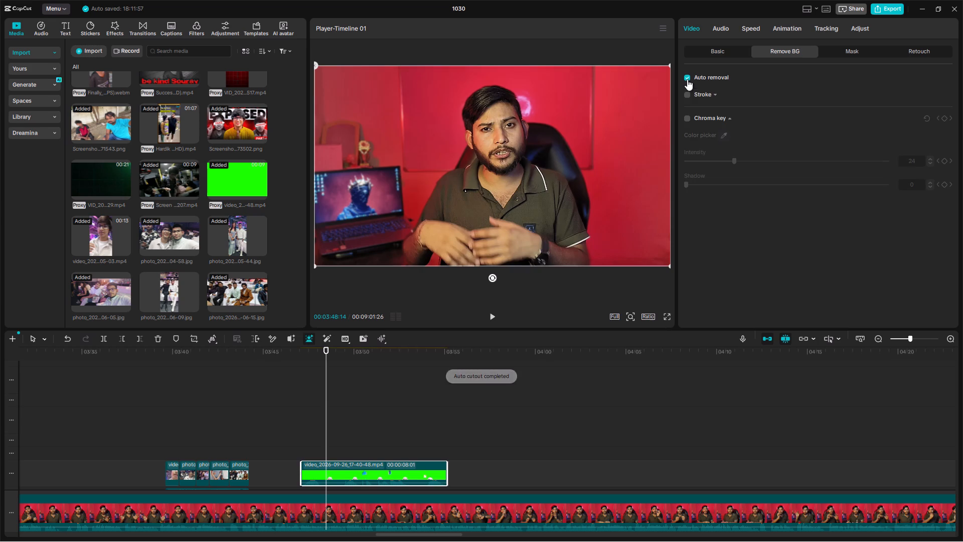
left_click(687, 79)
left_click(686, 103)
Zoom into the overlay and pick the chroma key colour again from the green beside the small confetti shapes above the logo.
scroll(420, 269, "up", 1, "ctrl")
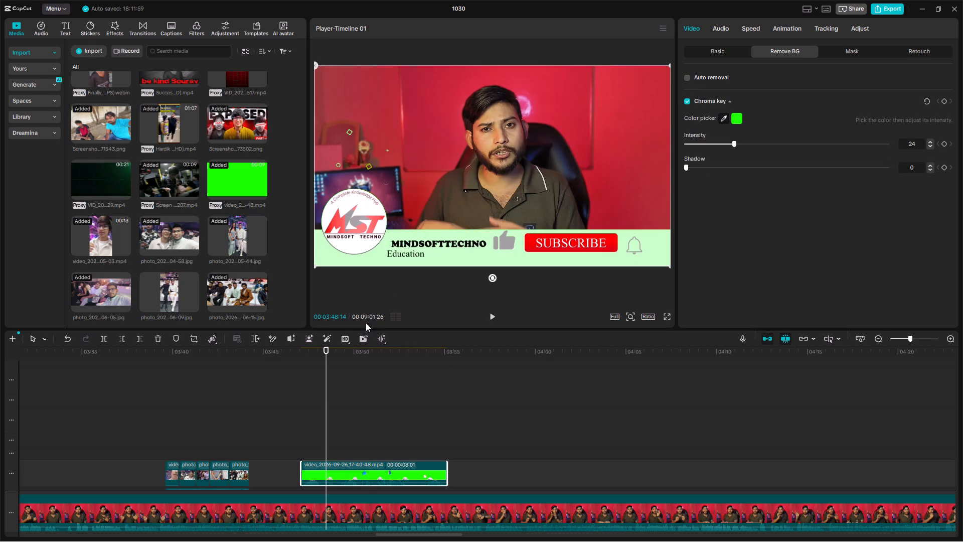
scroll(366, 323, "up", 2, "ctrl")
left_click(450, 209)
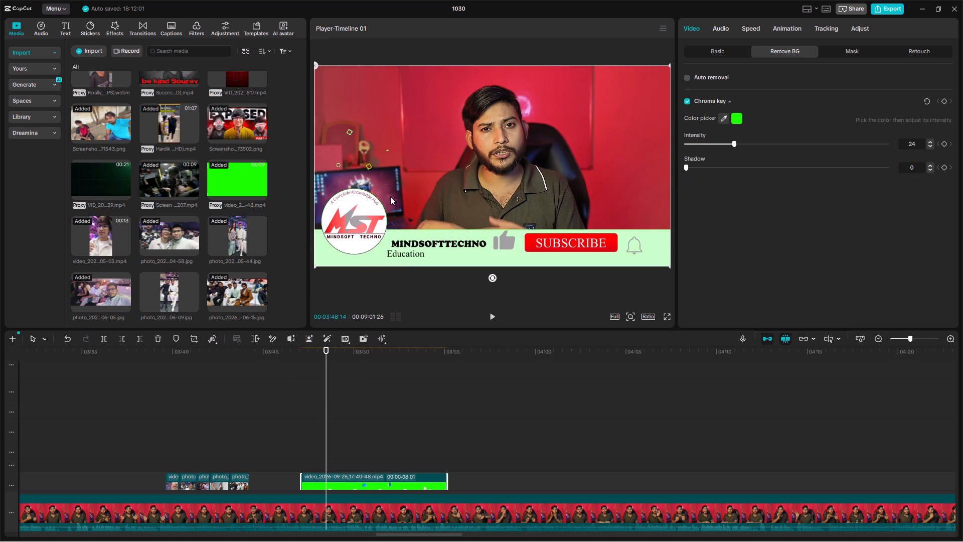
scroll(402, 188, "up", 9, "ctrl")
scroll(724, 116, "down", 1, "ctrl")
left_click(722, 119, "ctrl")
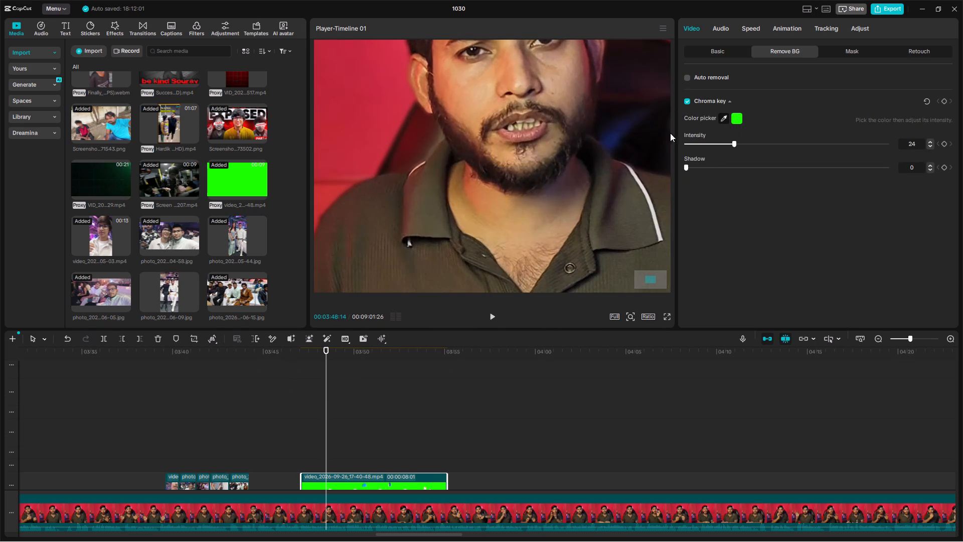
scroll(388, 190, "right", 2)
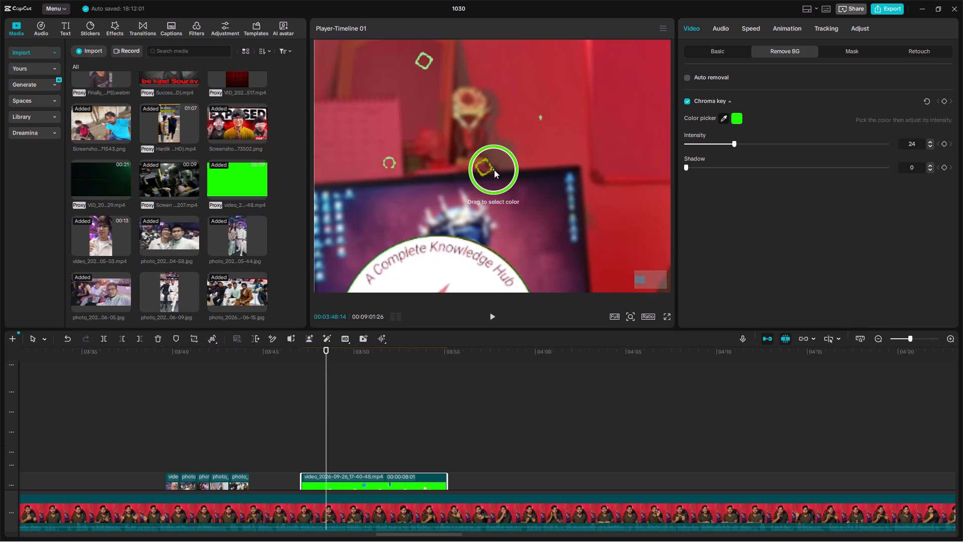
left_click(494, 170)
scroll(516, 236, "down", 11, "ctrl")
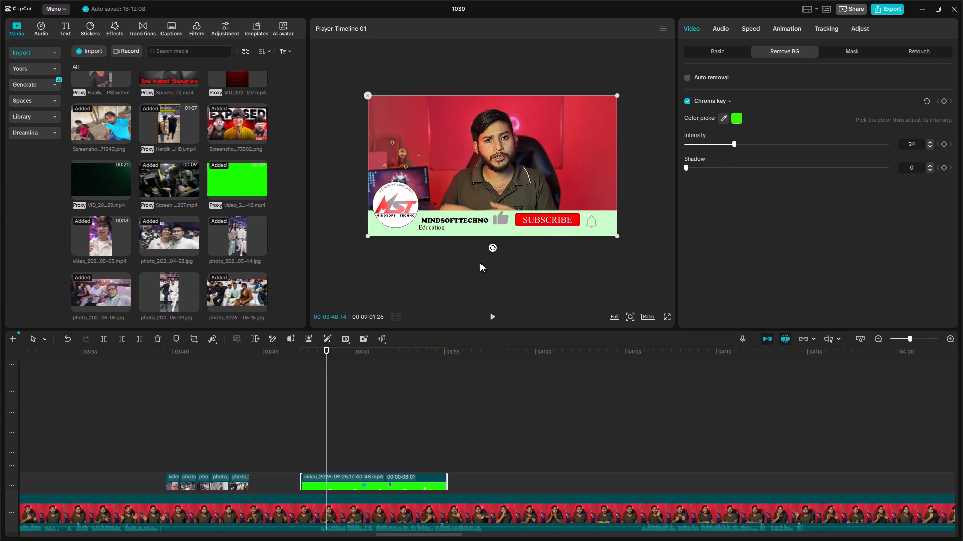
Play full screen from just before the green-screen overlay through its end to check the keyed banner against the speech.
left_click(261, 417)
key("space")
left_click(666, 317)
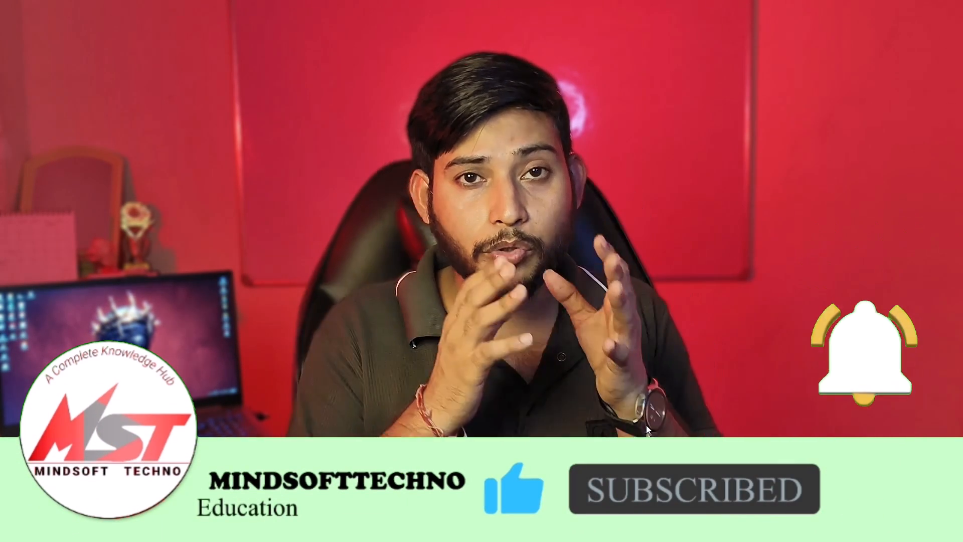
left_click(646, 425)
key("space")
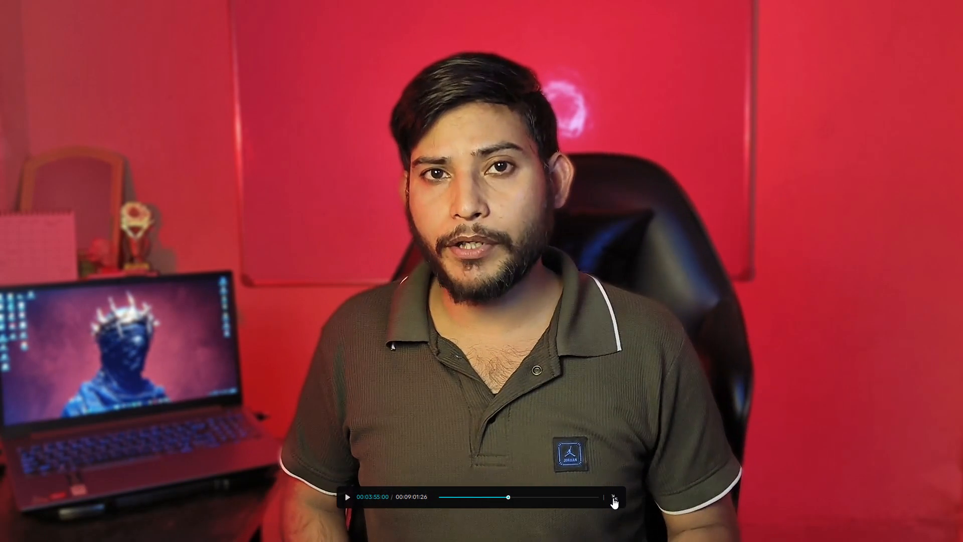
left_click(613, 498)
Play the speech on from the green-screen overlay's end at 3:55 to about 4:22, skipping ahead, to look for the next place needing a visual.
key("space")
scroll(615, 492, "down", 7, "ctrl")
scroll(485, 469, "down", 6)
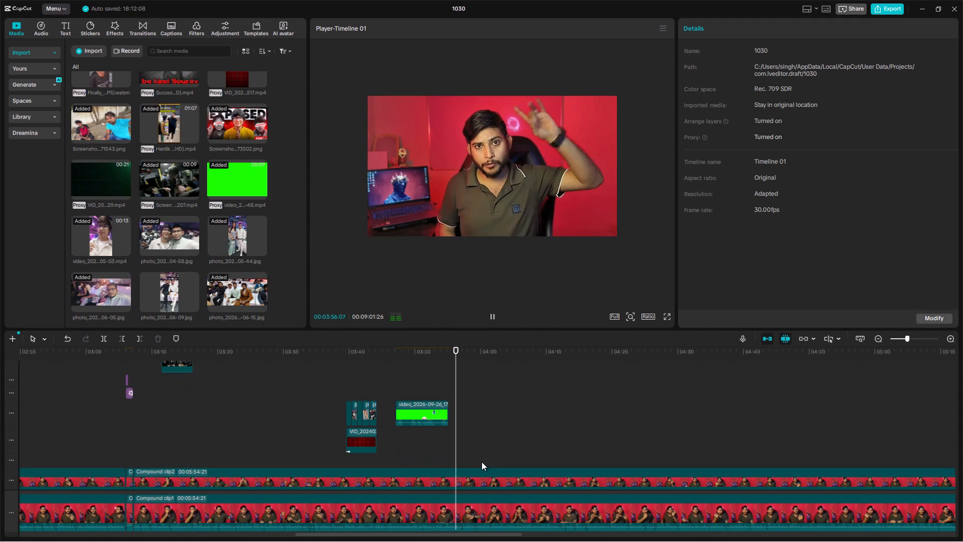
scroll(479, 460, "left", 1)
scroll(391, 446, "down", 4, "ctrl")
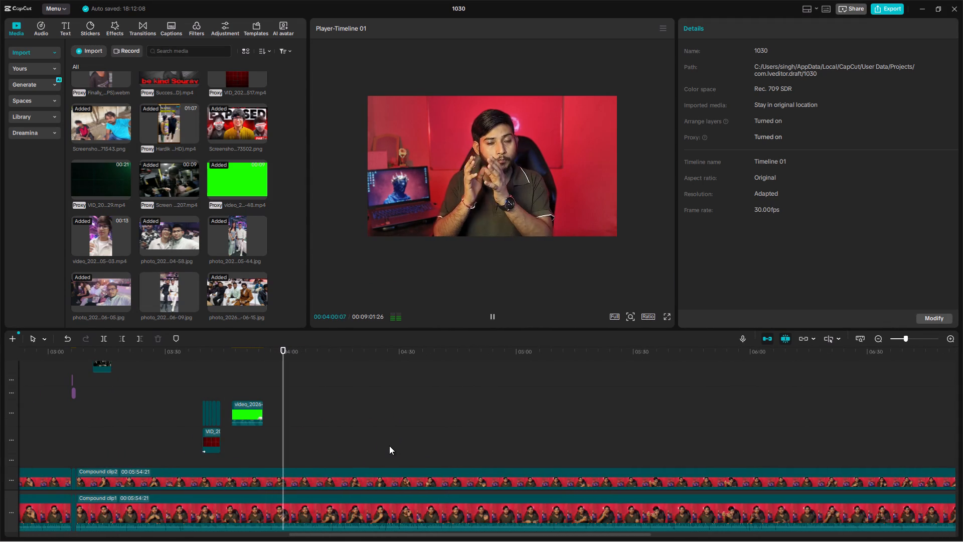
scroll(388, 440, "up", 9, "ctrl")
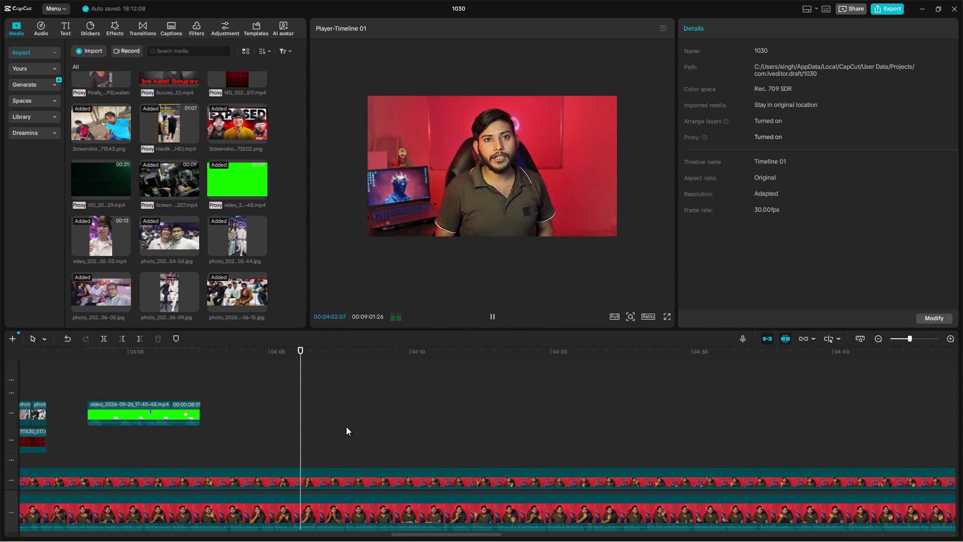
scroll(346, 427, "up", 7, "ctrl")
scroll(381, 430, "down", 1)
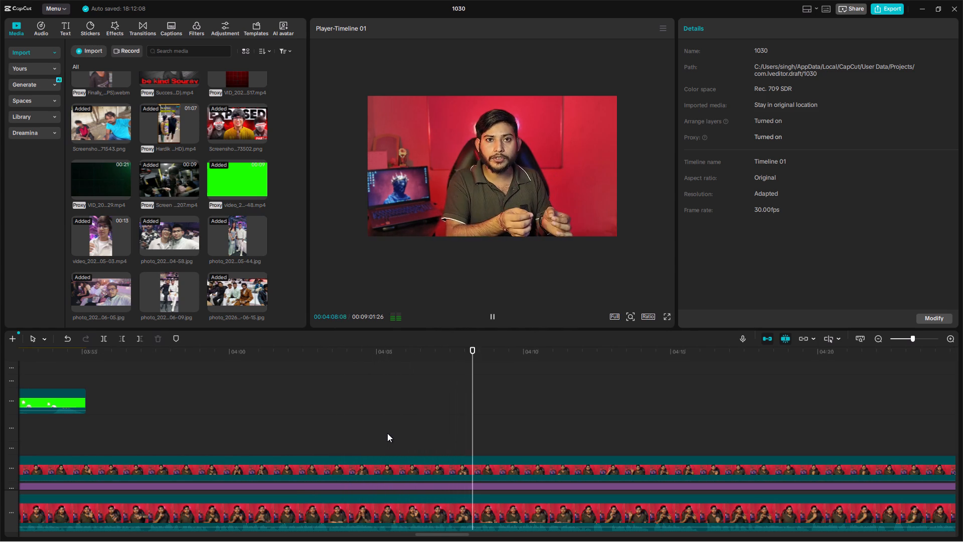
left_click(614, 434)
key("space")
key("space")
scroll(617, 429, "left", 1)
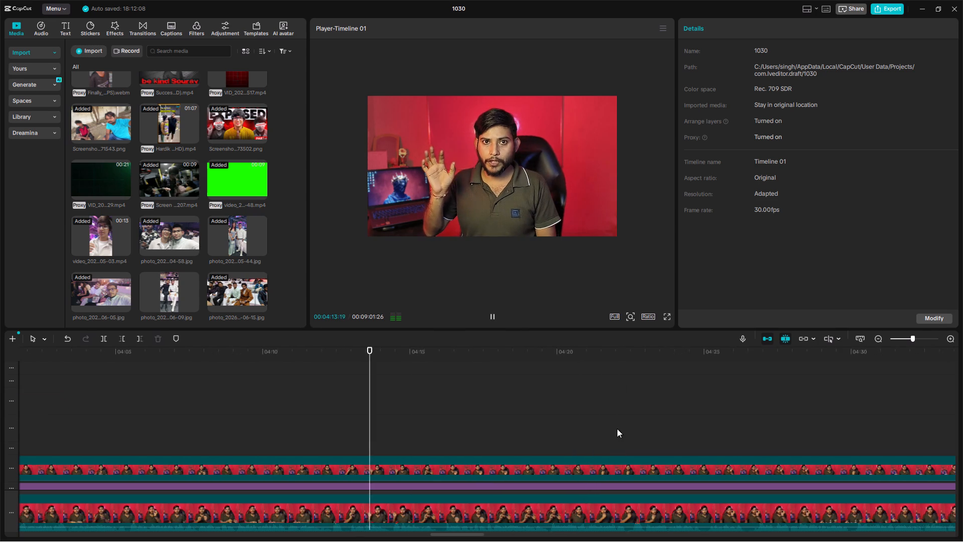
scroll(617, 429, "left", 1)
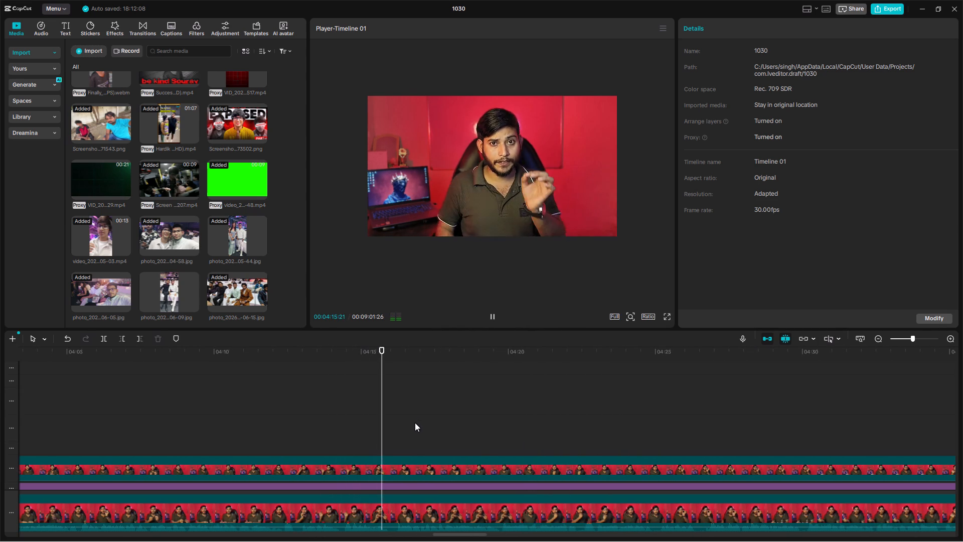
left_click(415, 427)
key("space")
key("space")
key("space")
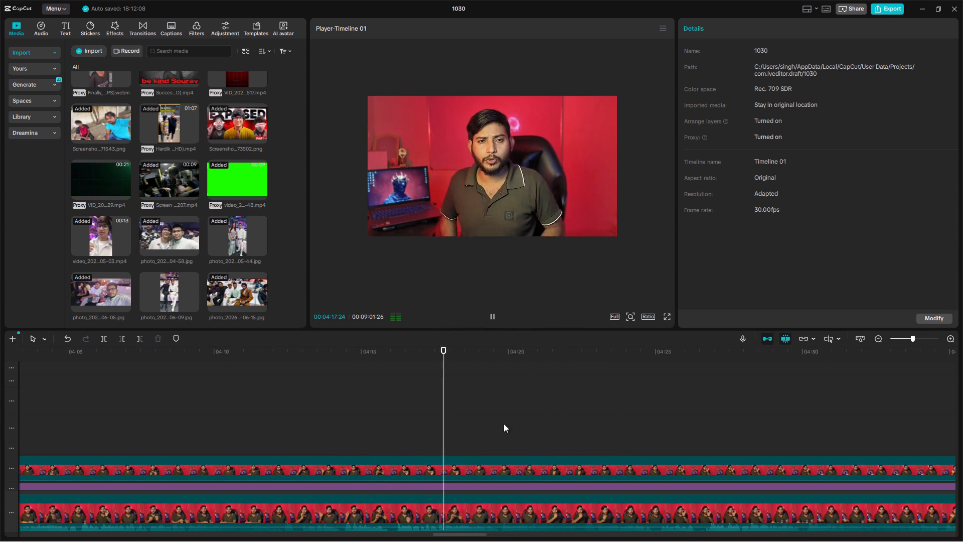
left_click(510, 424)
key("space")
key("space")
key("space")
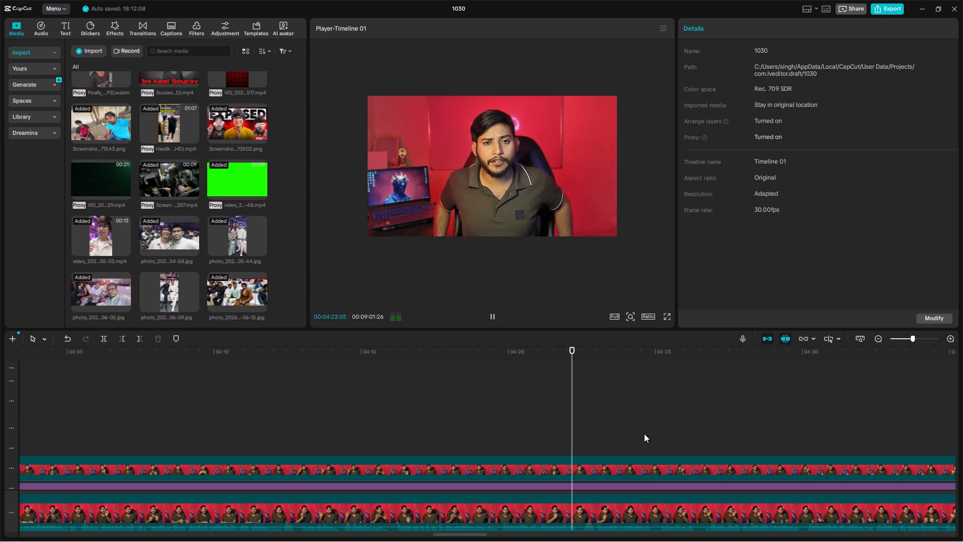
Play the speech in stretches from about 4:26 to 4:44, listening for a moment that suits an effect.
left_click(686, 436)
key("space")
scroll(686, 435, "left", 2)
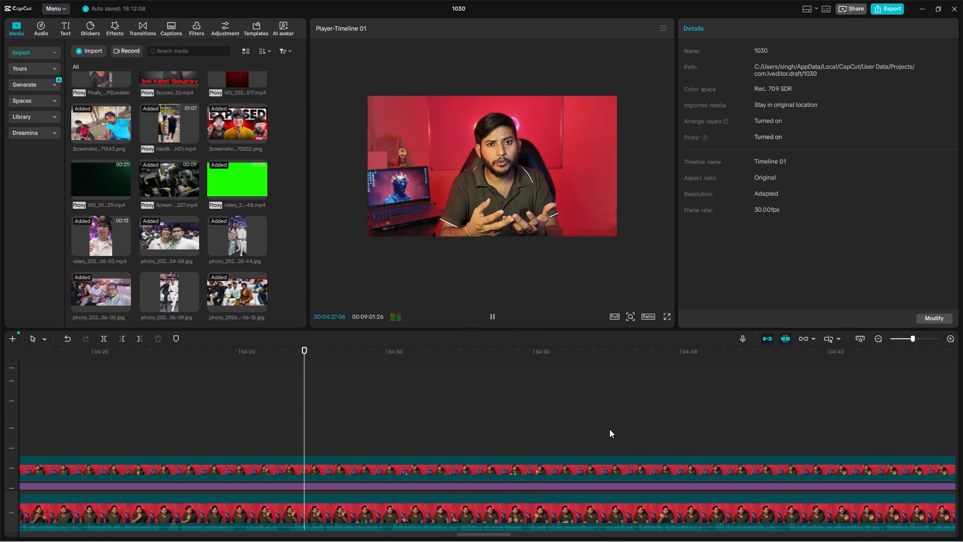
left_click(394, 409)
key("space")
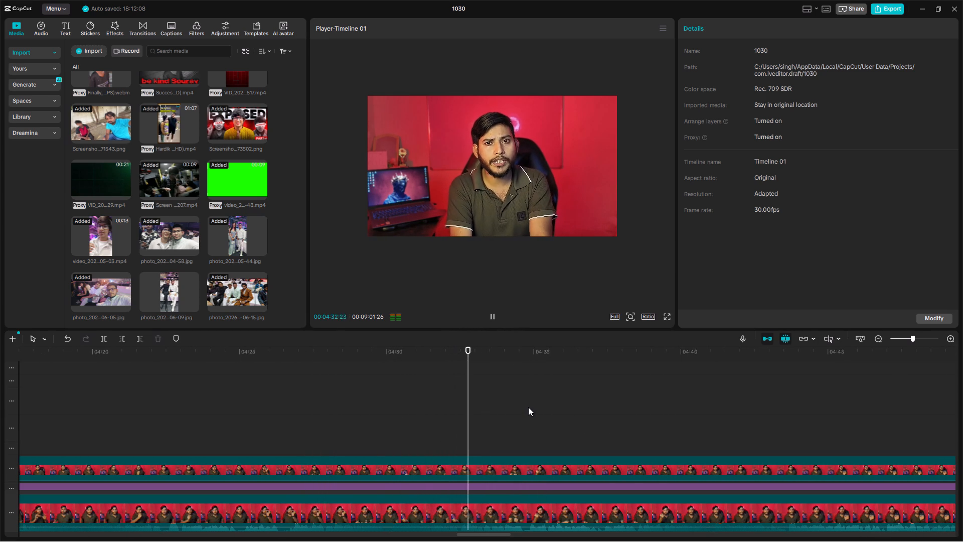
left_click(584, 403)
key("space")
key("space")
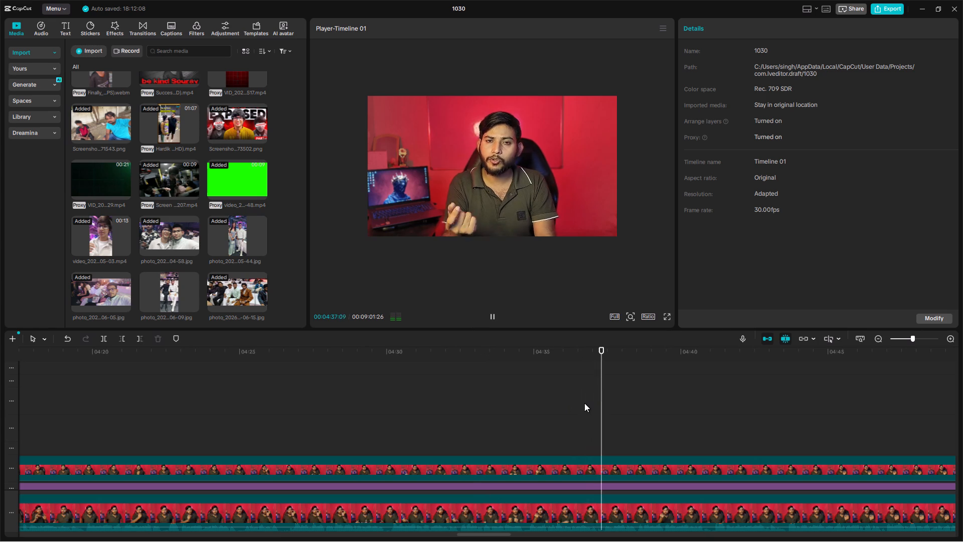
scroll(584, 403, "left", 2)
left_click(368, 412)
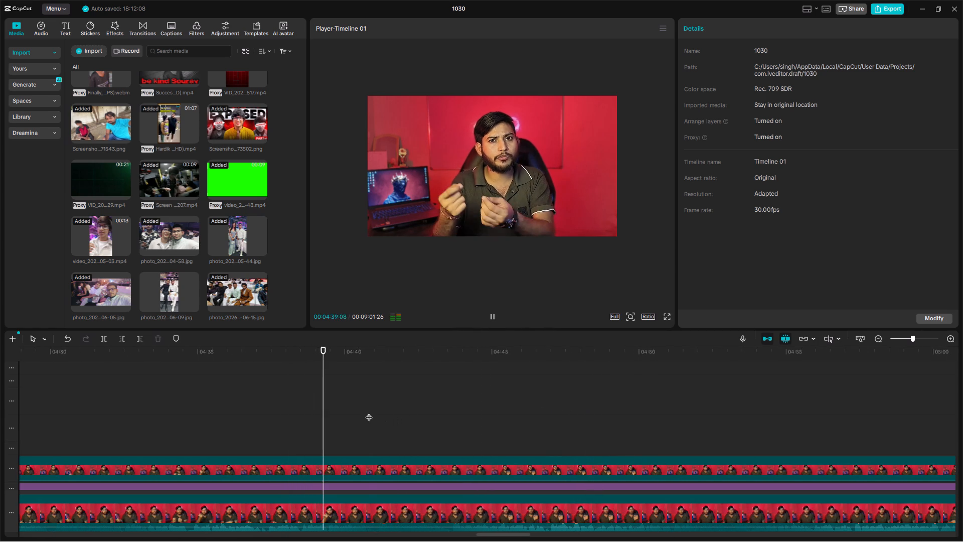
key("space")
key("space")
scroll(394, 424, "down", 2)
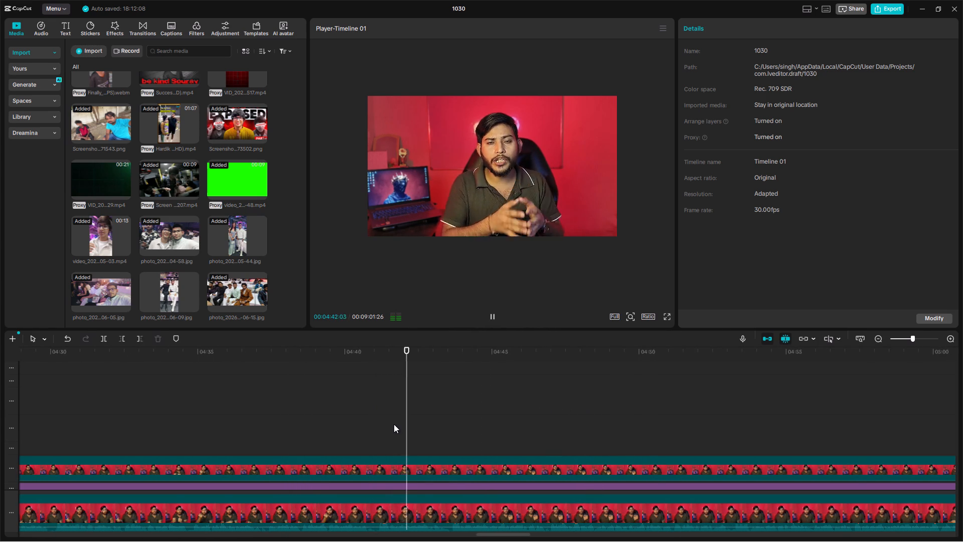
scroll(394, 424, "down", 2)
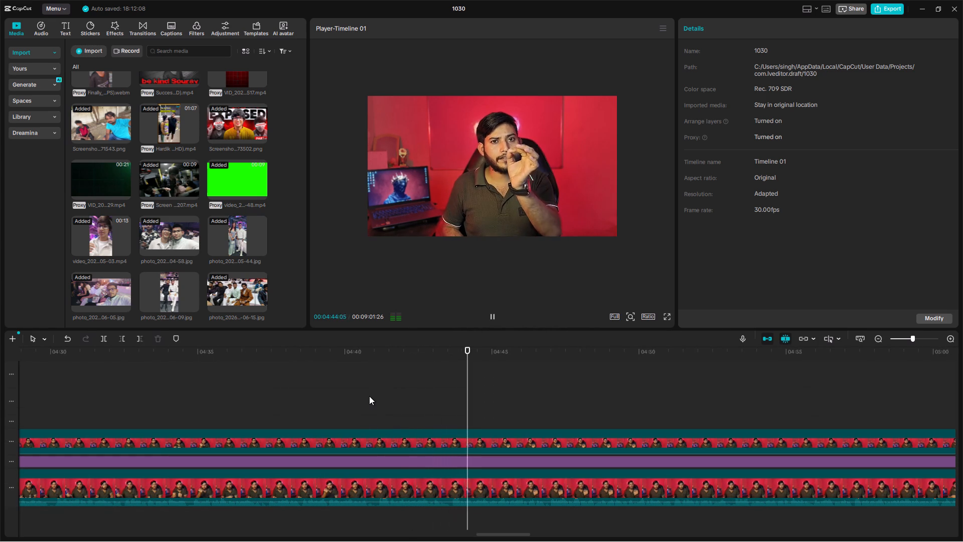
Add the favourite video effect Jitter Flash above the talking-head clips, starting at 4:40:25.
left_click(369, 396)
right_click_drag(226, 233, 44, 68)
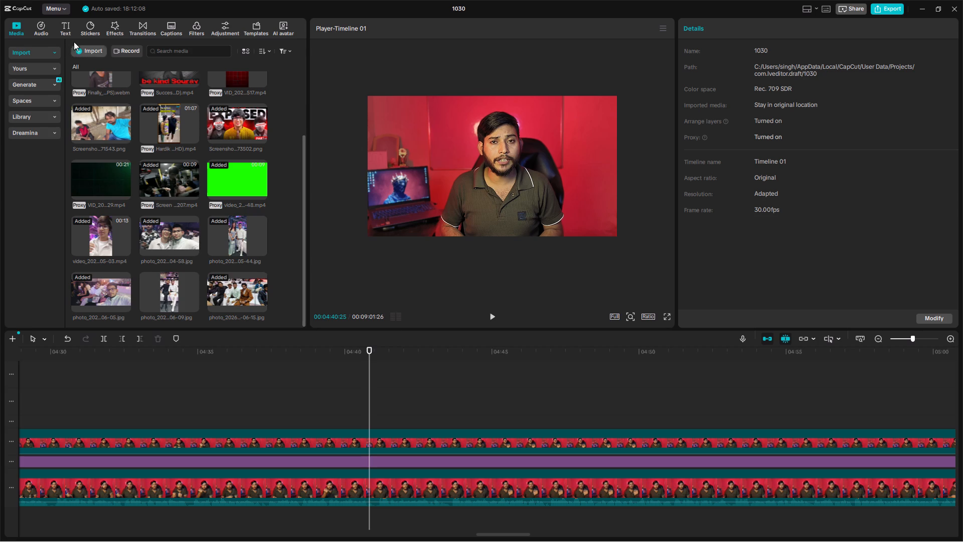
left_click(88, 30)
left_click(111, 30)
left_click(26, 49)
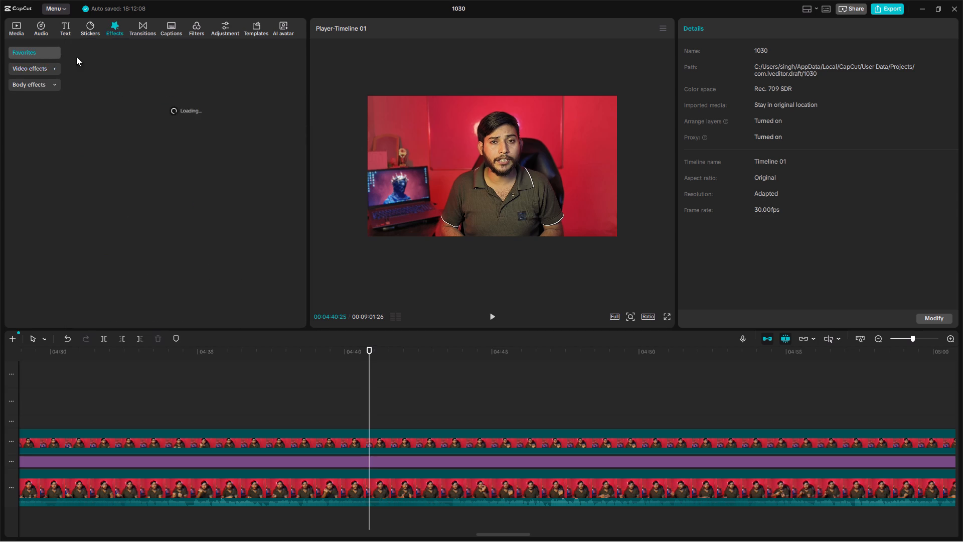
left_click(41, 55)
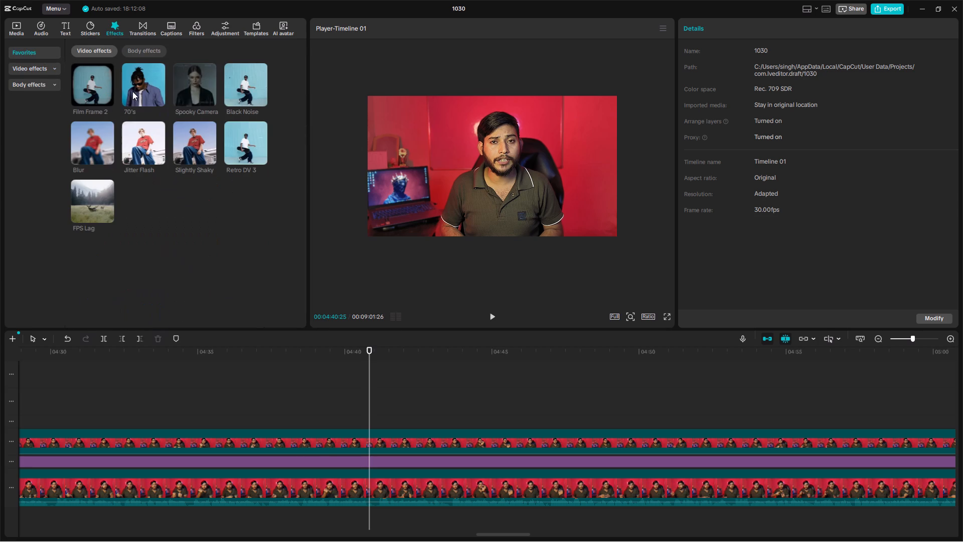
left_click_drag(136, 134, 371, 396)
left_click(359, 388)
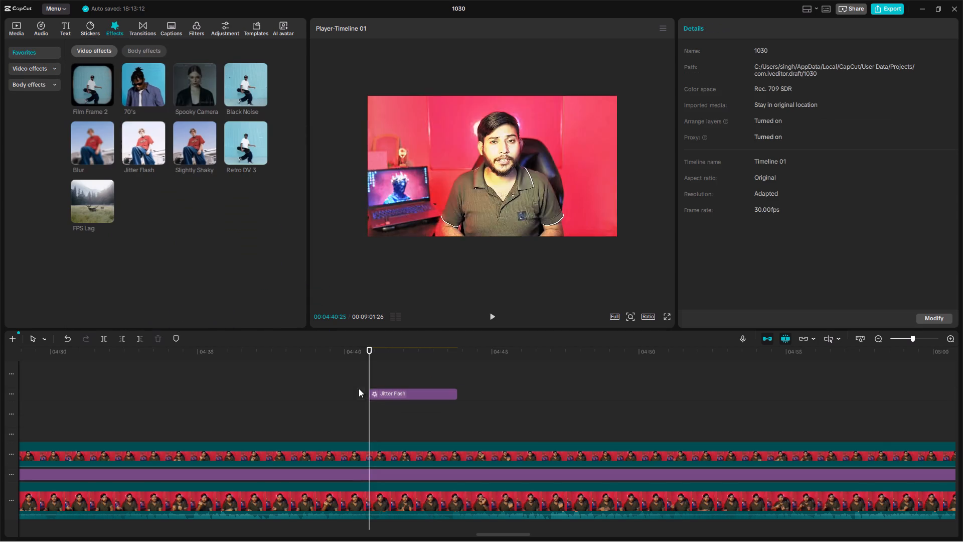
Shift the Jitter Flash effect slightly later so it starts at 4:41:02.
key("space")
key("space")
left_click_drag(414, 391, 421, 392)
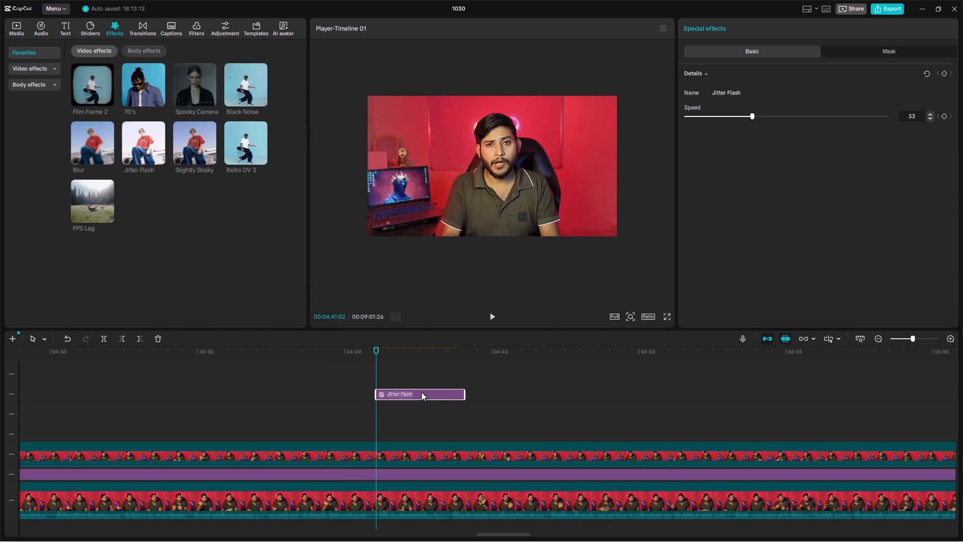
left_click_drag(421, 392, 425, 392)
left_click_drag(422, 390, 417, 388)
Split the Jitter Flash effect at 4:41:10 and remove the part after the split.
key("space")
key("space")
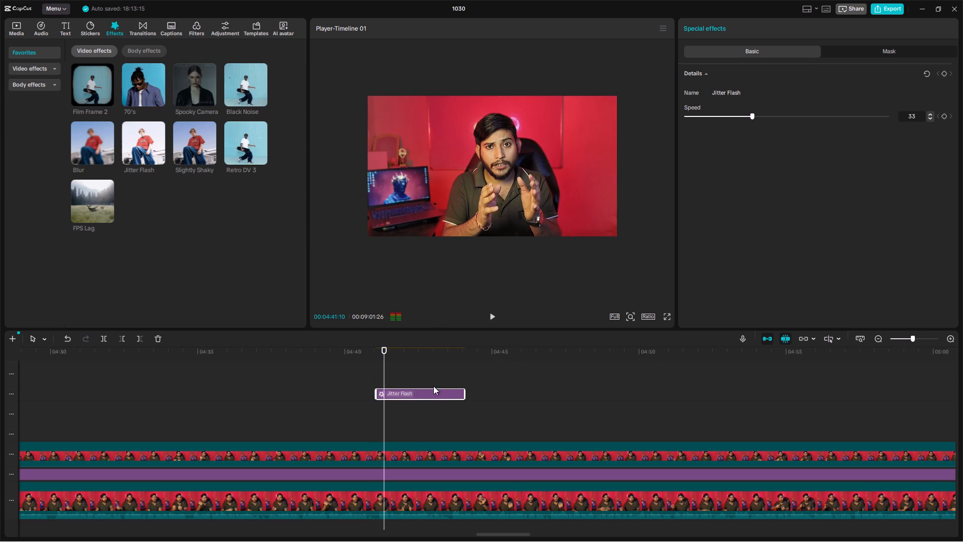
key("ctrl+b")
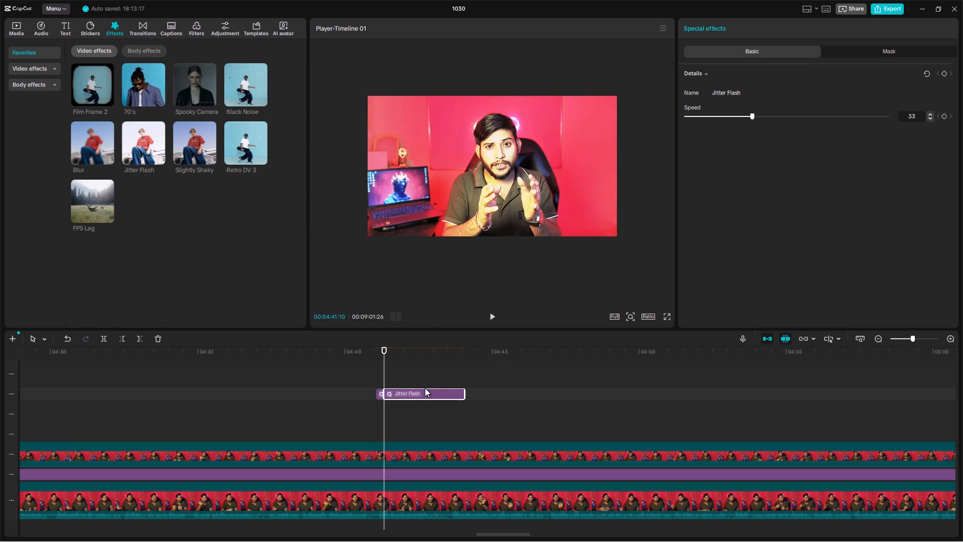
key("ctrl+x")
Play from the shortened Jitter Flash effect to about 4:54, checking the flash and surveying the rest of the timeline.
left_click(375, 398)
key("space")
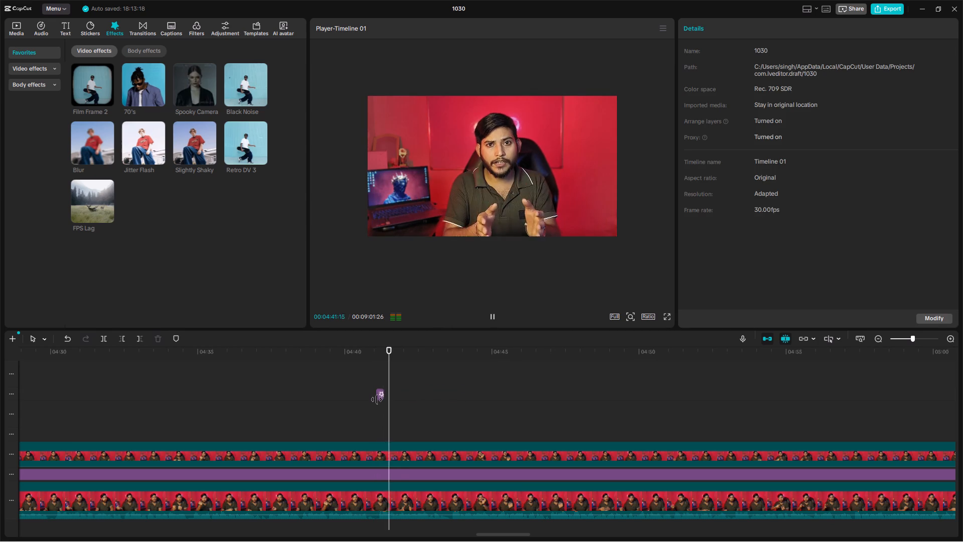
scroll(381, 392, "up", 5, "ctrl")
scroll(381, 392, "down", 5, "ctrl")
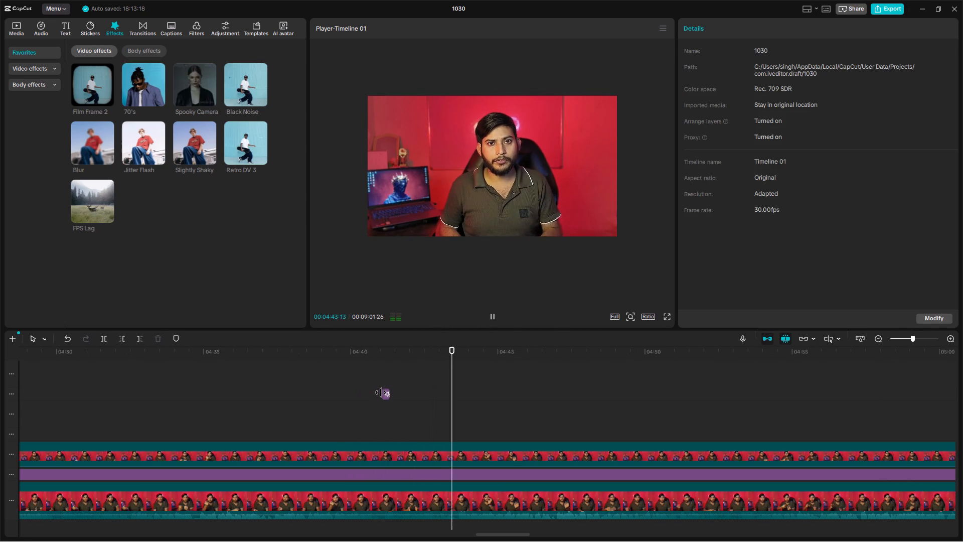
scroll(576, 421, "left", 1)
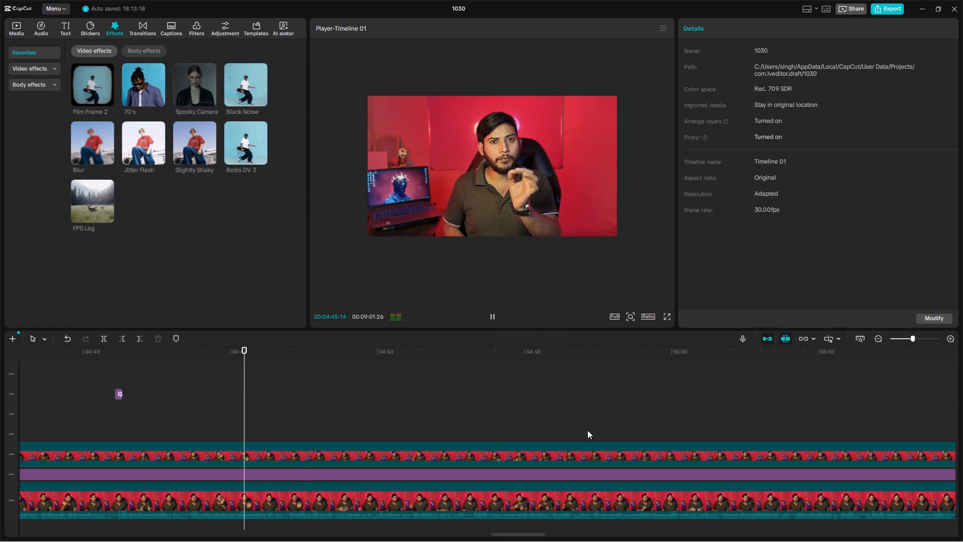
scroll(587, 430, "left", 1)
scroll(587, 426, "down", 7, "ctrl")
scroll(520, 415, "down", 5, "ctrl")
scroll(422, 407, "up", 6, "ctrl")
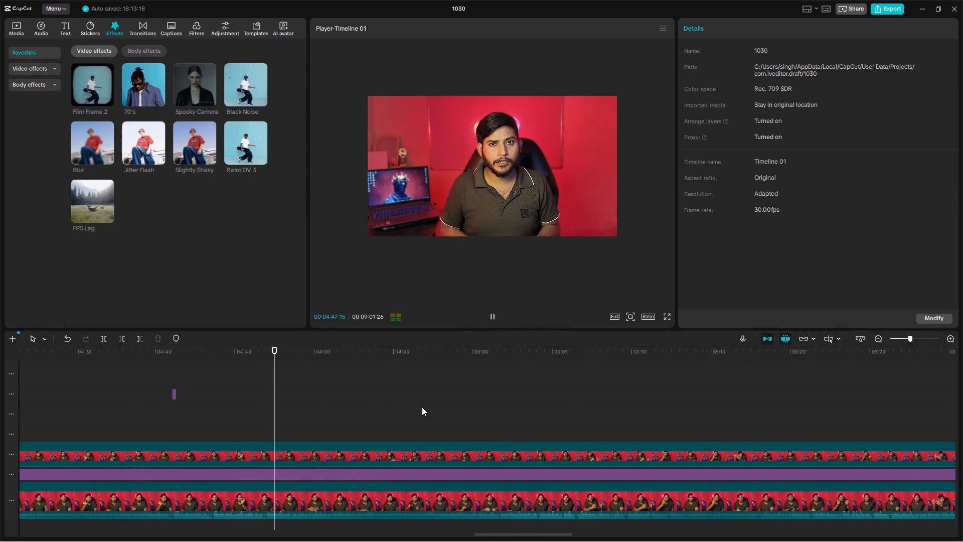
scroll(422, 407, "down", 7, "ctrl")
scroll(309, 405, "down", 5, "ctrl")
scroll(178, 446, "up", 5)
scroll(178, 446, "down", 11)
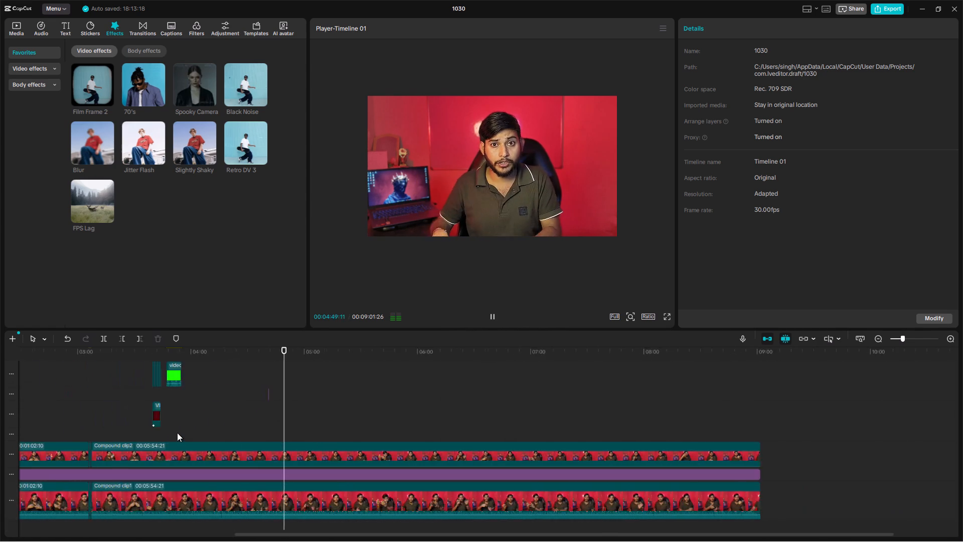
scroll(177, 433, "down", 2)
scroll(112, 424, "down", 5, "ctrl")
scroll(275, 451, "up", 6, "ctrl")
scroll(413, 471, "up", 6, "ctrl")
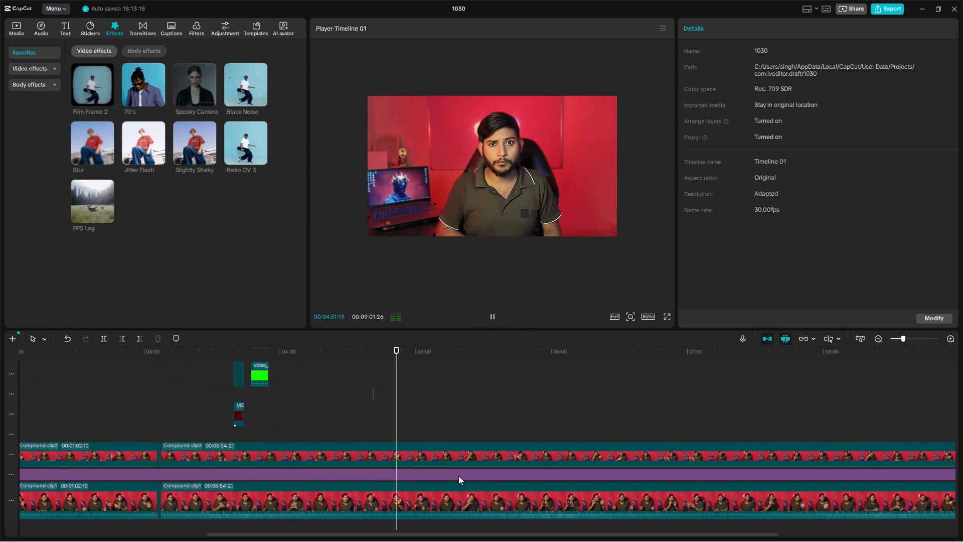
scroll(459, 476, "up", 9, "ctrl")
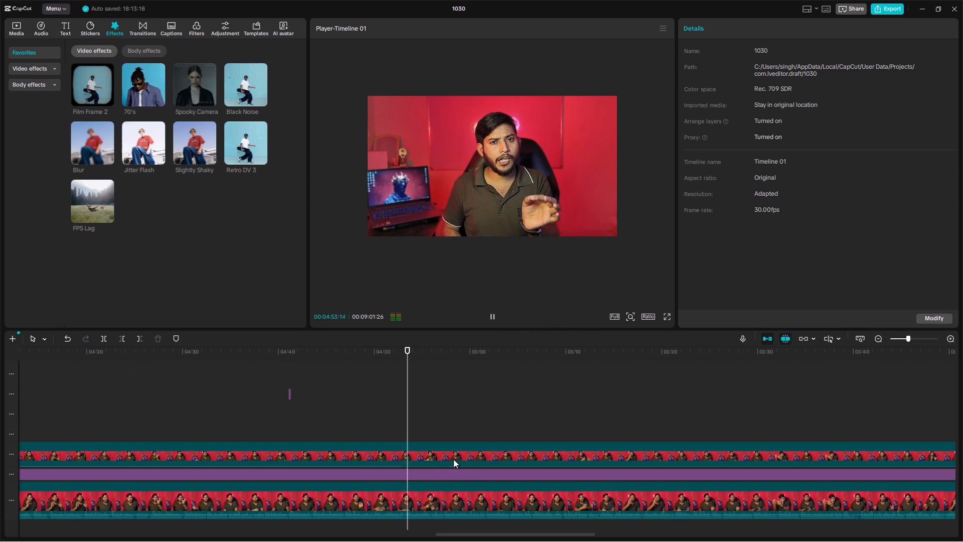
scroll(447, 433, "up", 5, "ctrl")
Play the speech in stretches from about 4:56 to find the next effect point, and park the playhead at 5:12:24.
left_click(460, 424)
key("space")
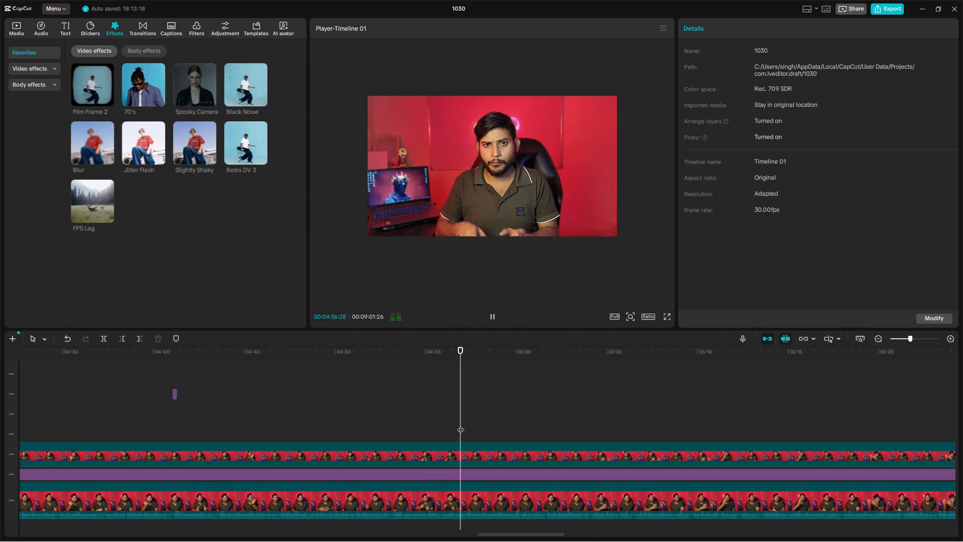
key("space")
scroll(460, 425, "up", 6, "ctrl")
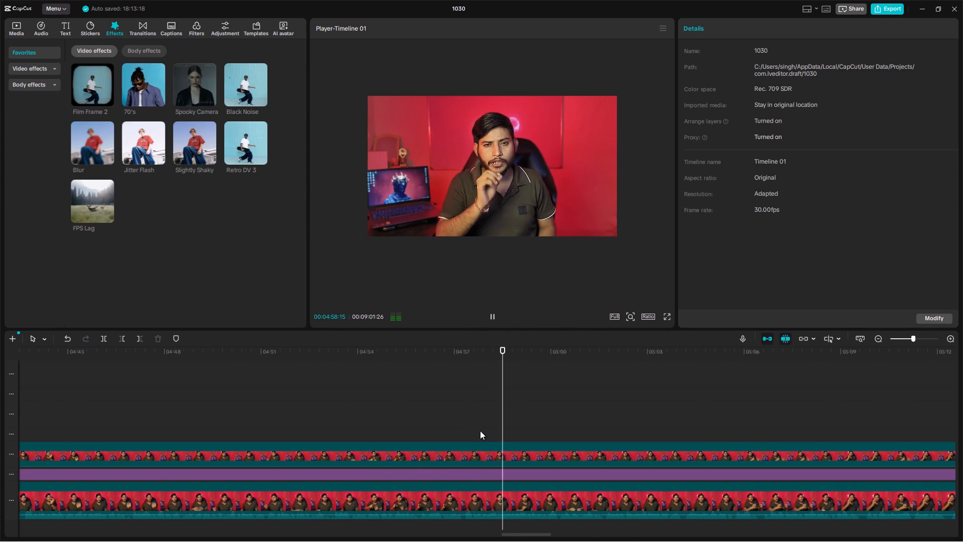
scroll(480, 431, "left", 1)
left_click(391, 412)
key("space")
key("space")
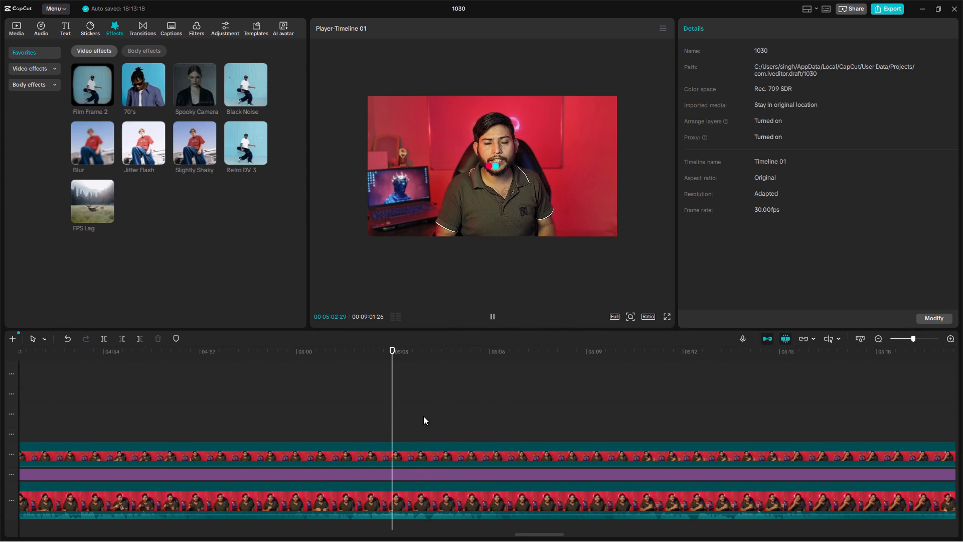
key("space")
left_click(575, 398)
key("space")
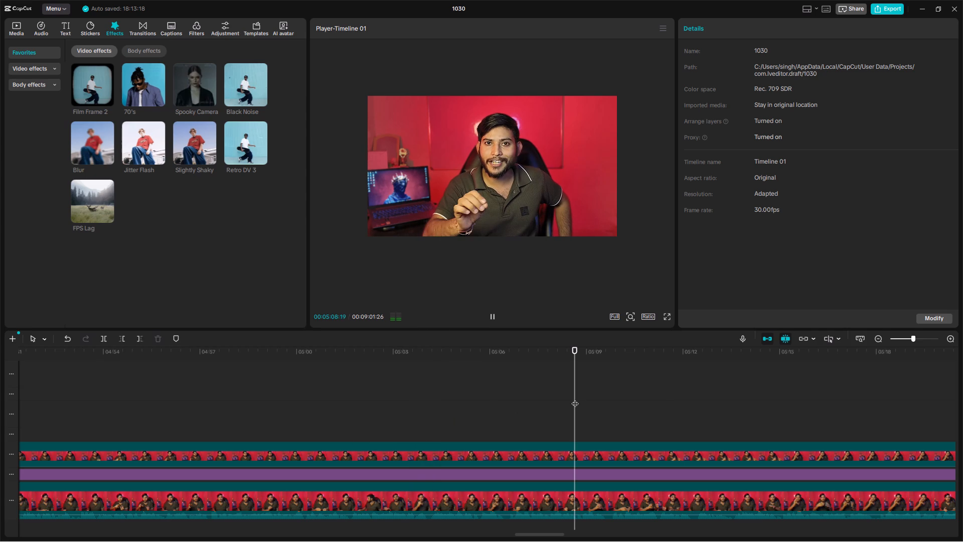
key("space")
scroll(575, 398, "left", 1)
key("space")
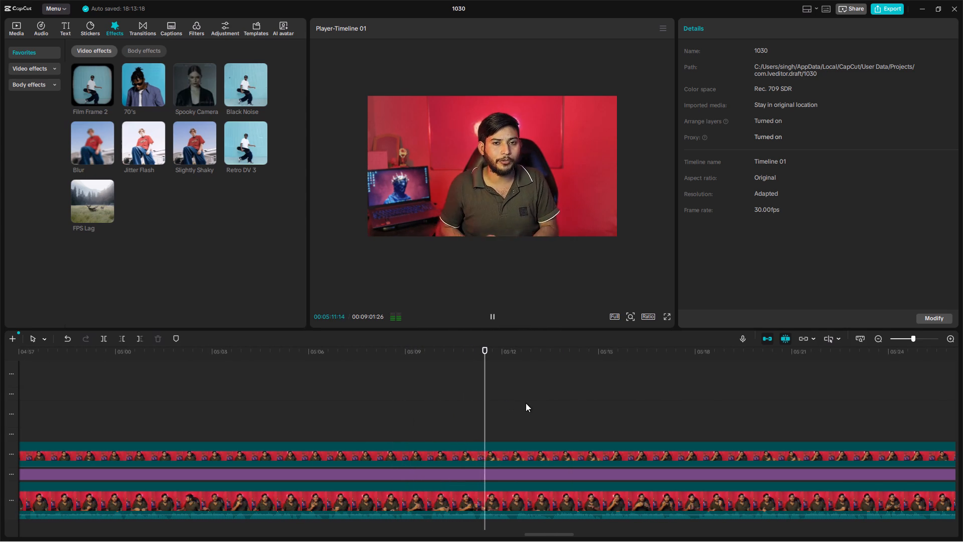
scroll(518, 400, "left", 1)
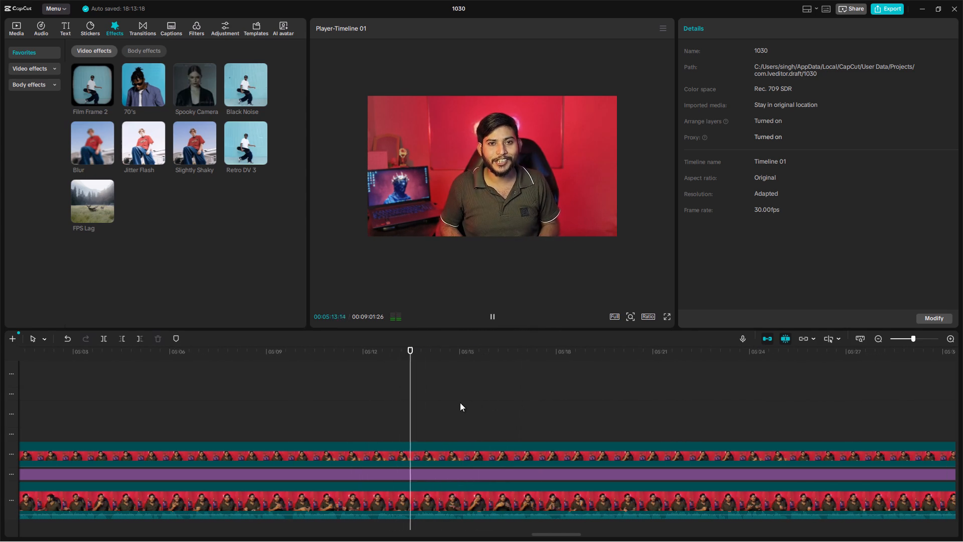
scroll(476, 399, "down", 4)
key("space")
left_click(423, 381)
left_click(389, 380)
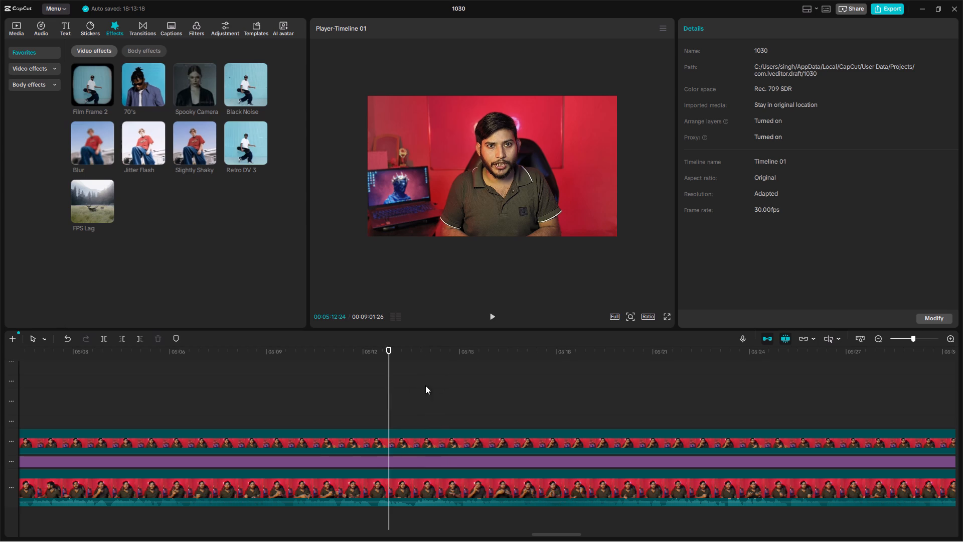
Play the speech in short stretches from 5:12:24 to about 5:21 to find the next insert point, and go back to about 5:18.
key("space")
left_click(481, 393)
key("space")
key("space")
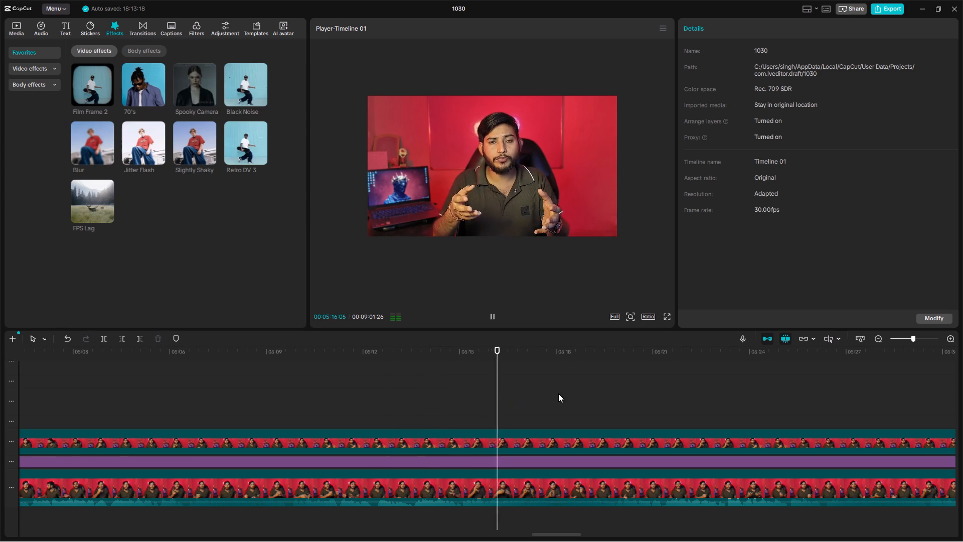
left_click(571, 388)
key("space")
key("space")
scroll(643, 392, "left", 1)
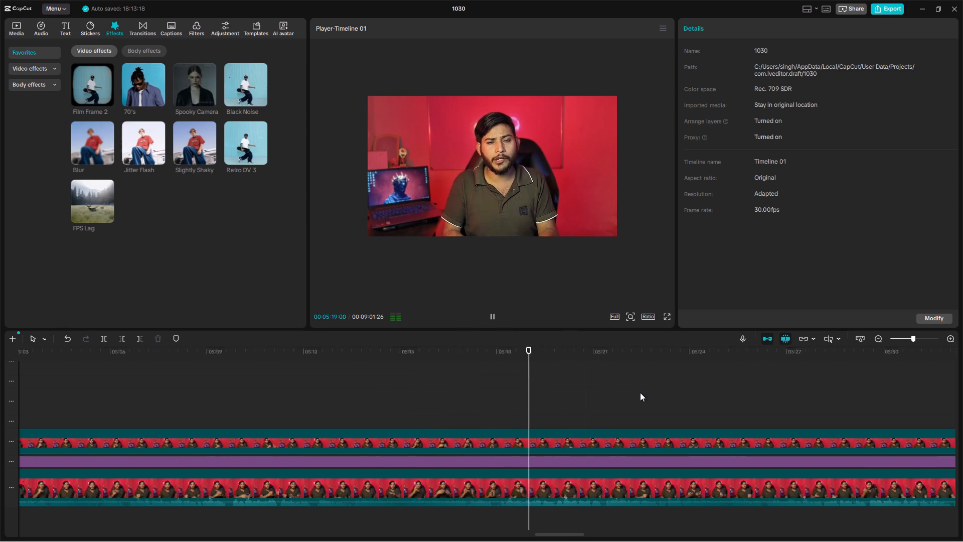
scroll(640, 392, "left", 2)
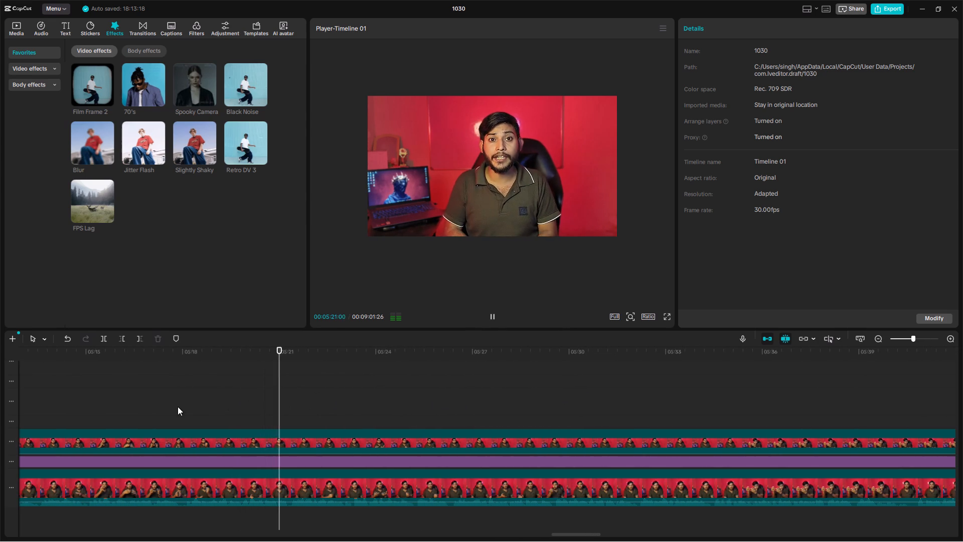
left_click(178, 406)
key("space")
key("space")
left_click(183, 407)
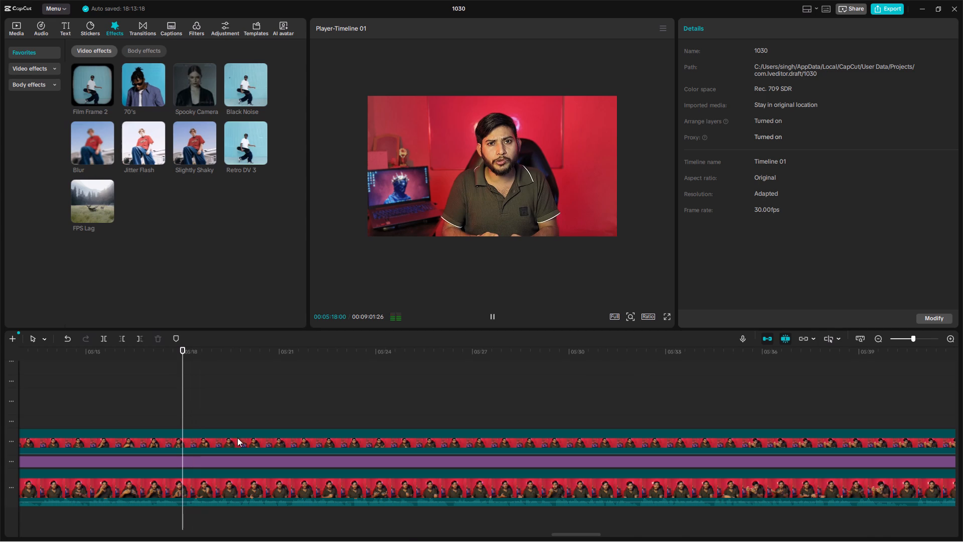
Switch to Chrome and search Google Images for "sourav joshi hone croud".
left_click(539, 537)
left_click(529, 530)
left_click(516, 530)
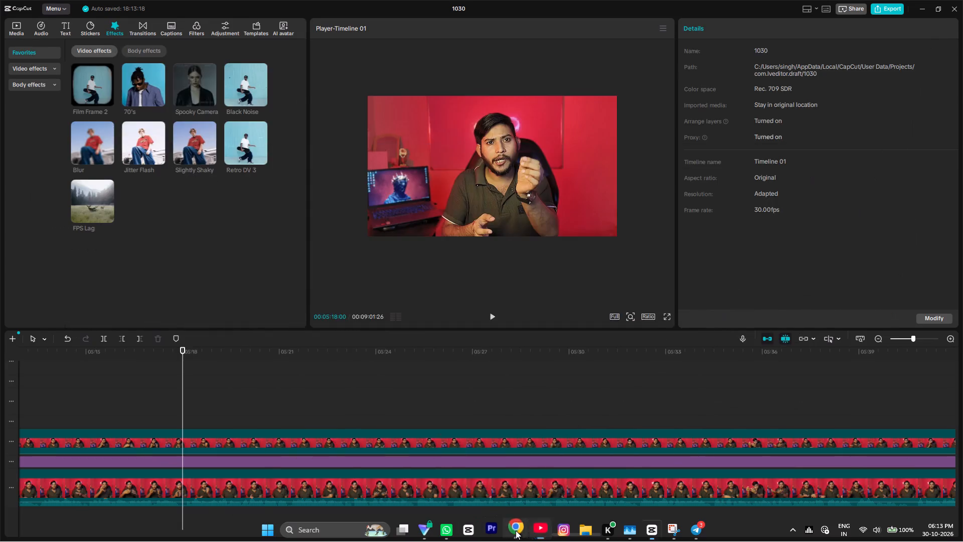
left_click_drag(456, 109, 348, 111)
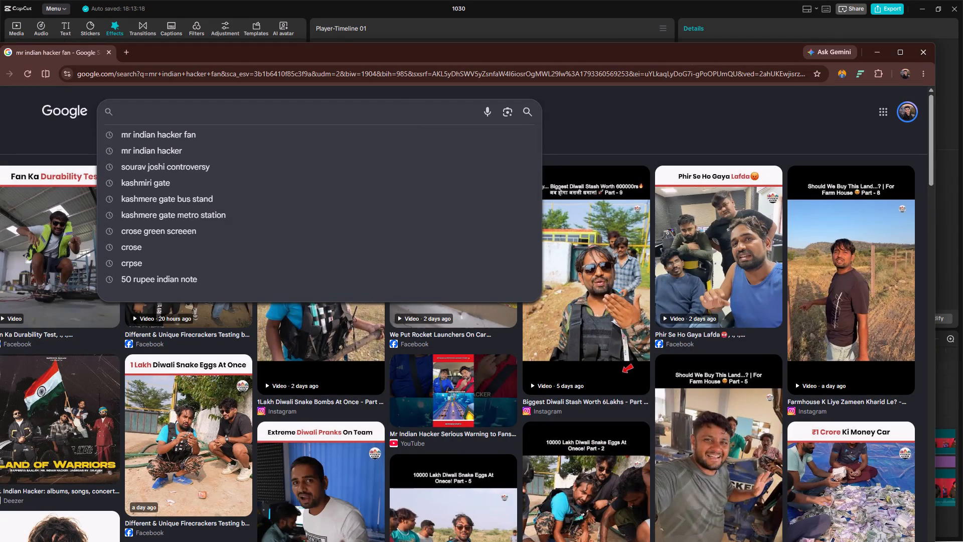
type("sourav")
key("space")
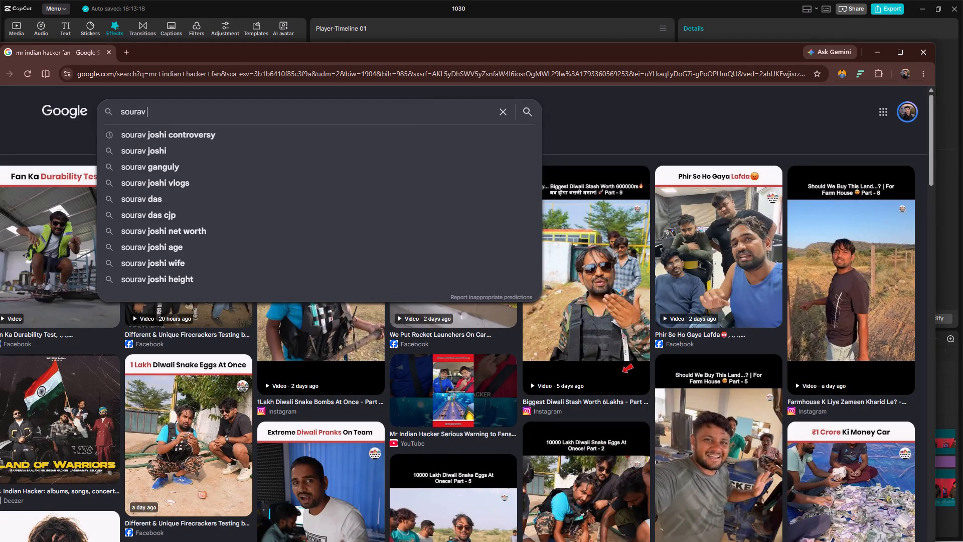
left_click(331, 147)
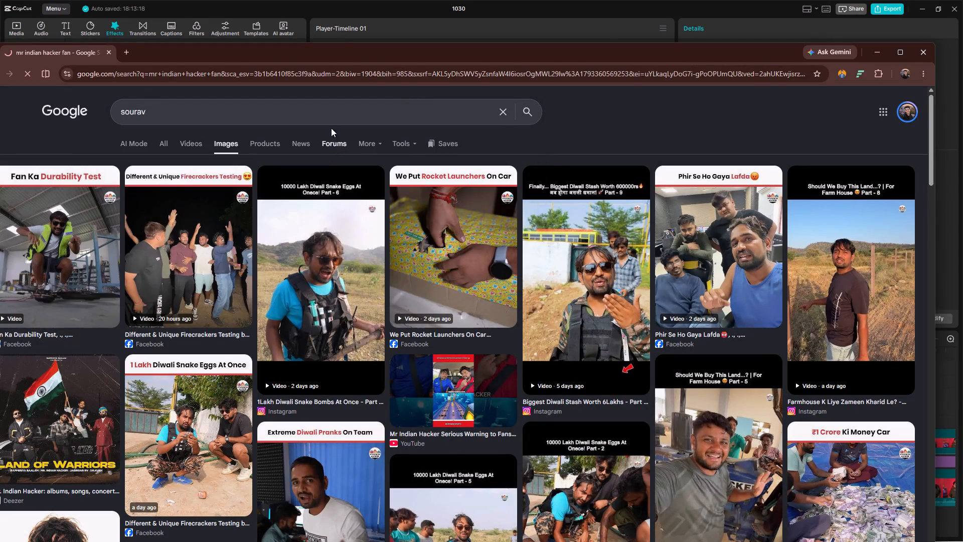
left_click(335, 118)
key("space")
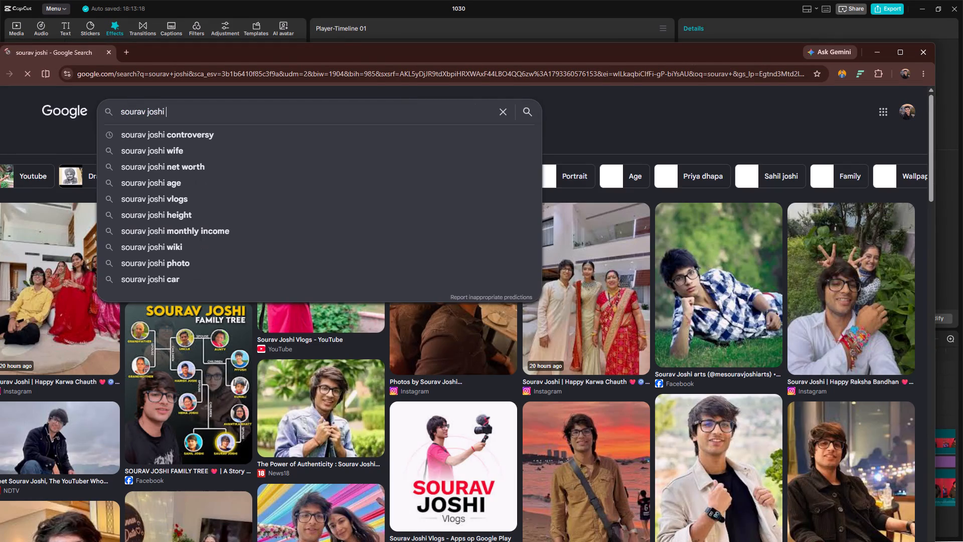
type("hone")
key("space")
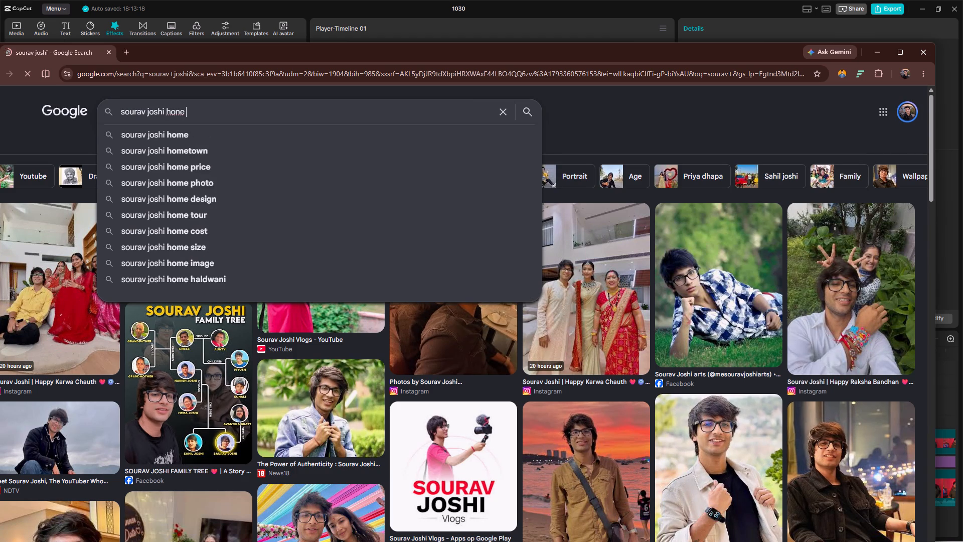
type("cr")
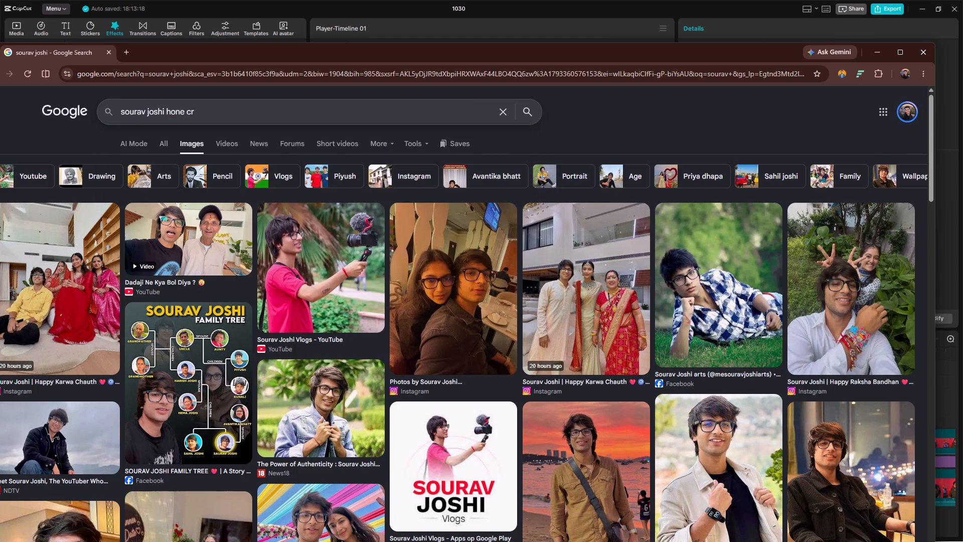
type("oud")
key("Return")
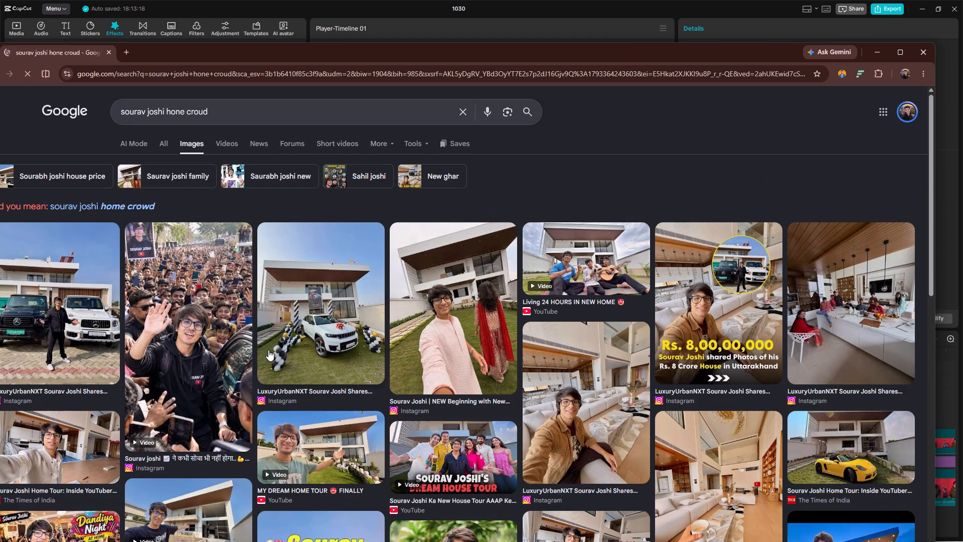
Look through the image results for a suitable photo of Sourav Joshi with a crowd.
scroll(812, 389, "down", 4)
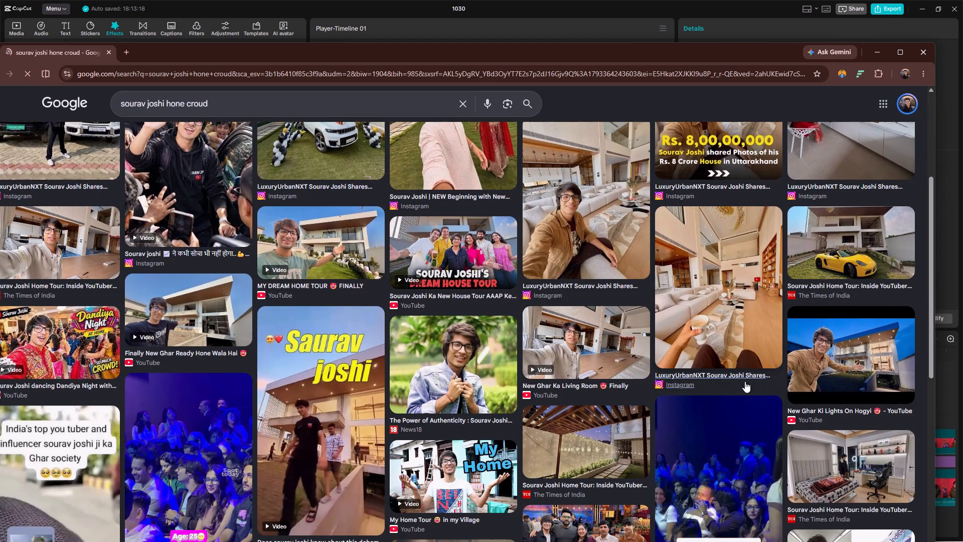
scroll(278, 382, "down", 4)
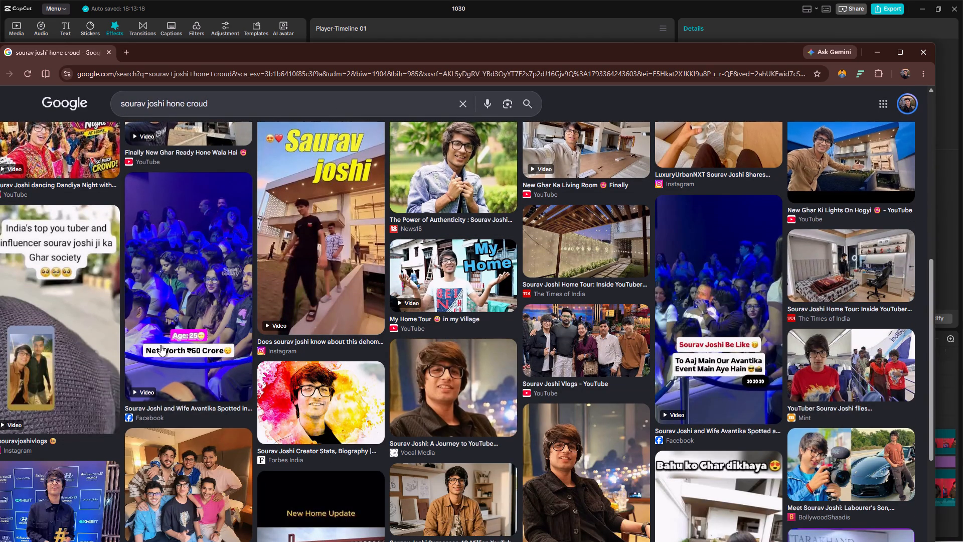
scroll(188, 392, "down", 2)
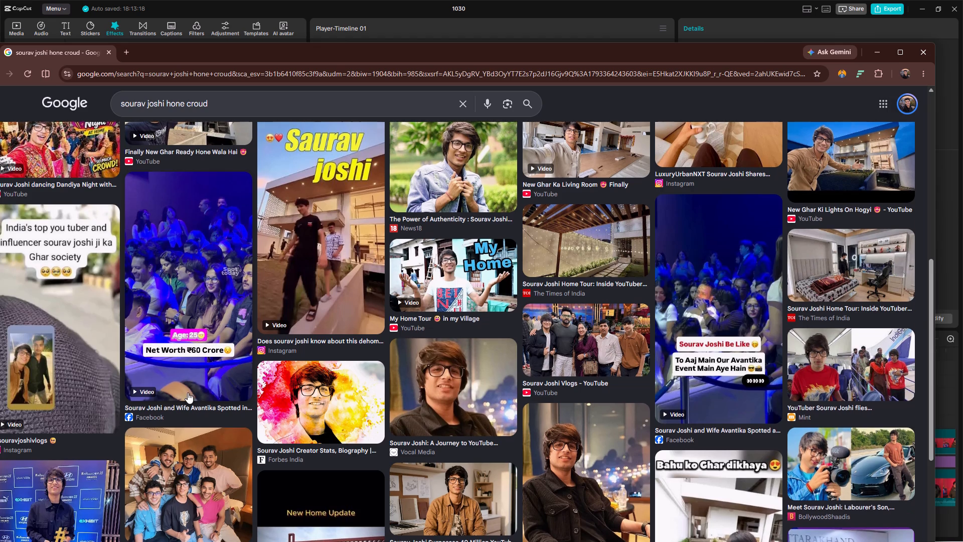
scroll(188, 392, "down", 1)
scroll(366, 380, "down", 4)
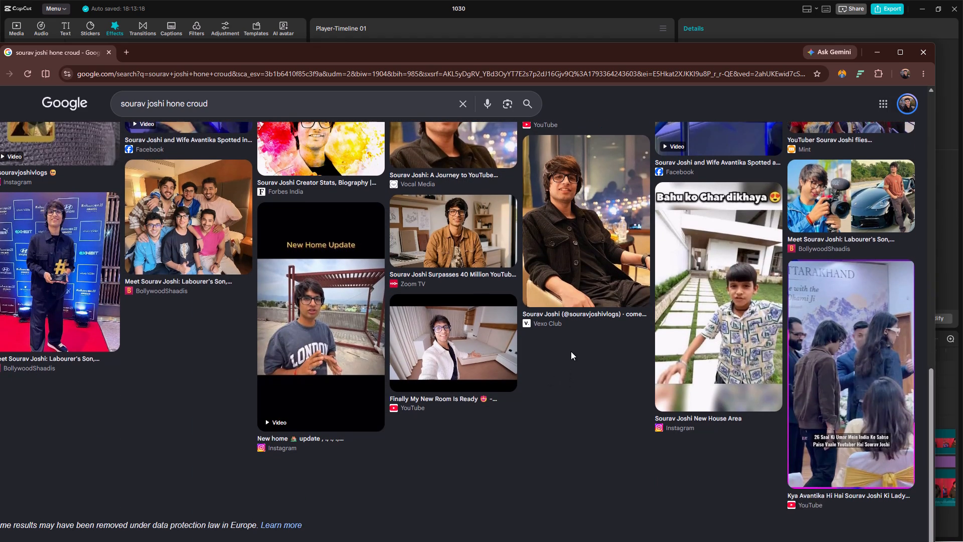
scroll(571, 351, "up", 2)
scroll(571, 351, "down", 3)
scroll(571, 351, "up", 1)
scroll(571, 351, "down", 10)
scroll(592, 351, "up", 8)
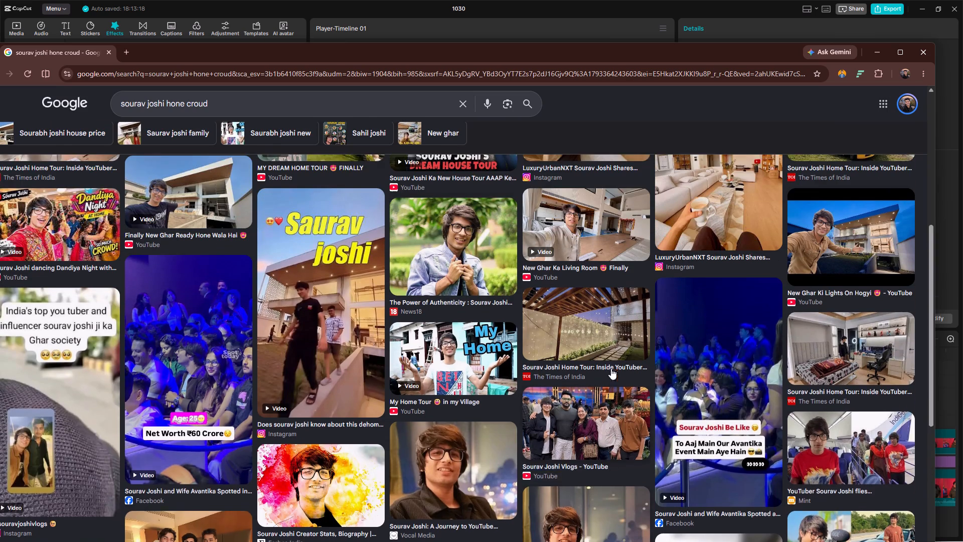
scroll(382, 362, "up", 3)
scroll(275, 353, "up", 10)
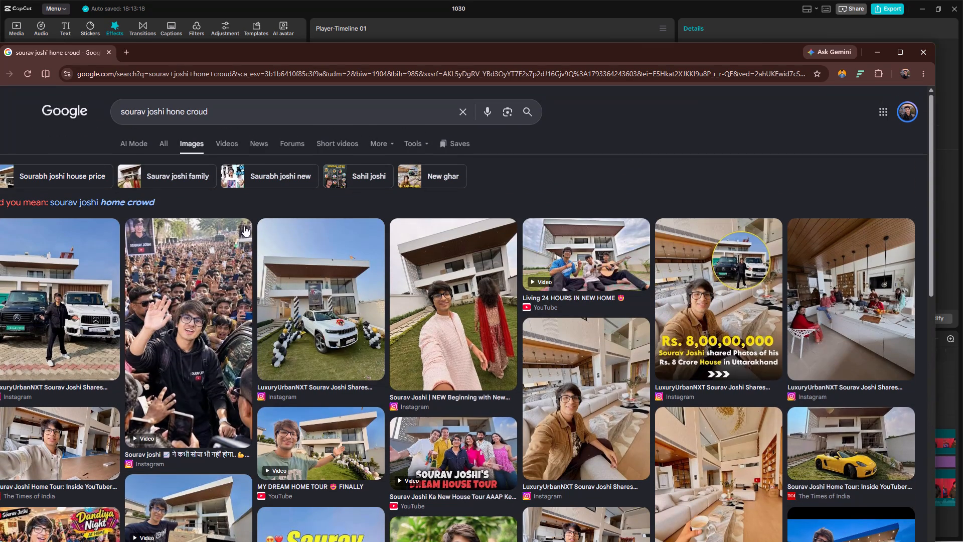
Run the suggested search "sourav joshi home crowd" and look through its image results for a crowd photo.
left_click(99, 203)
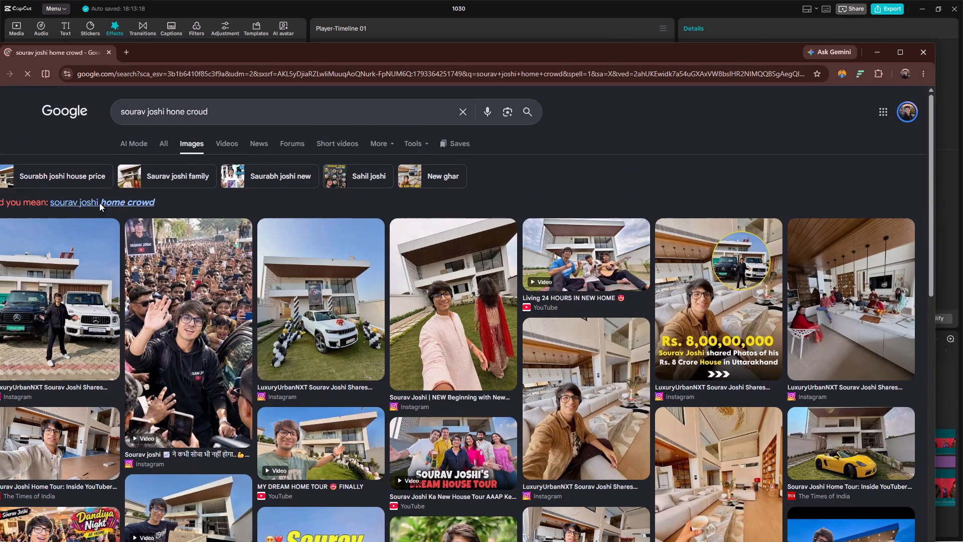
scroll(654, 368, "down", 5)
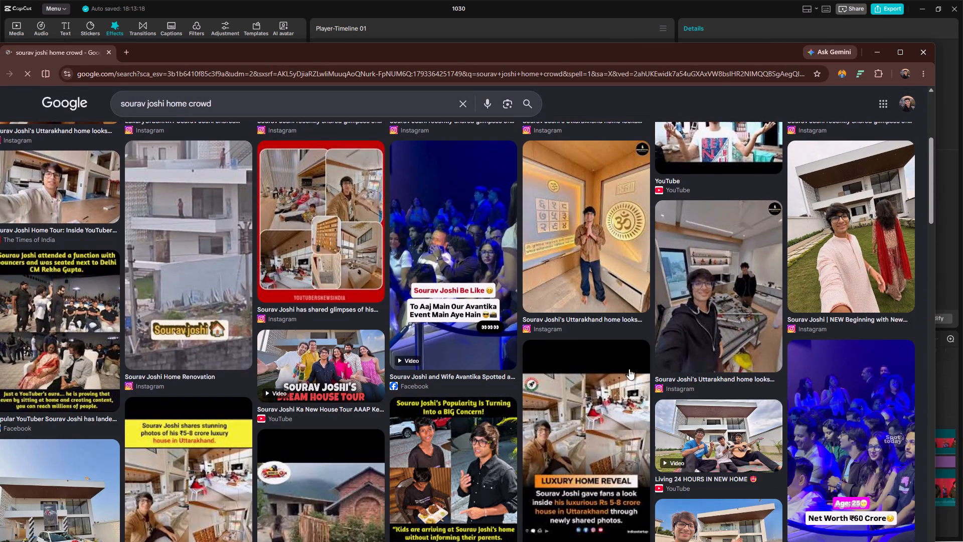
scroll(632, 397, "down", 4)
scroll(308, 339, "down", 5)
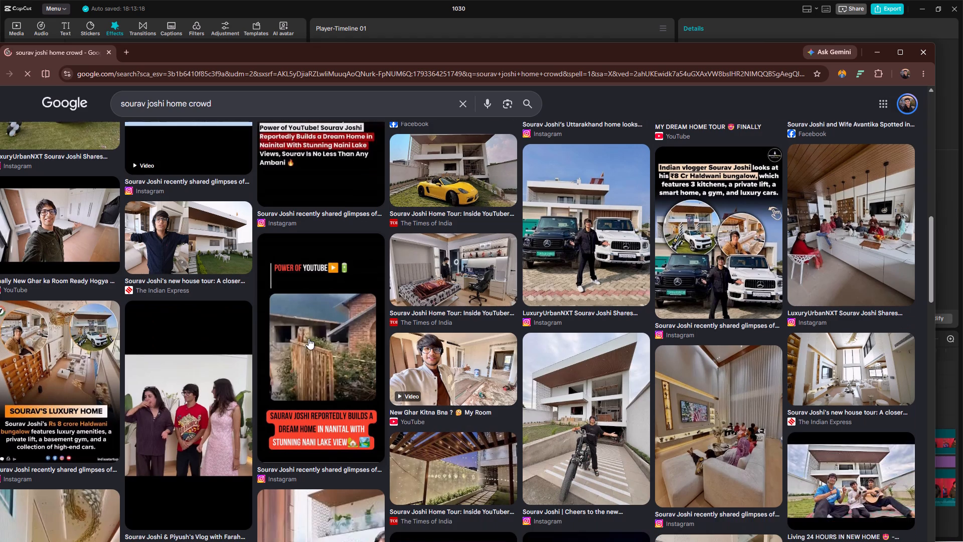
scroll(308, 338, "down", 13)
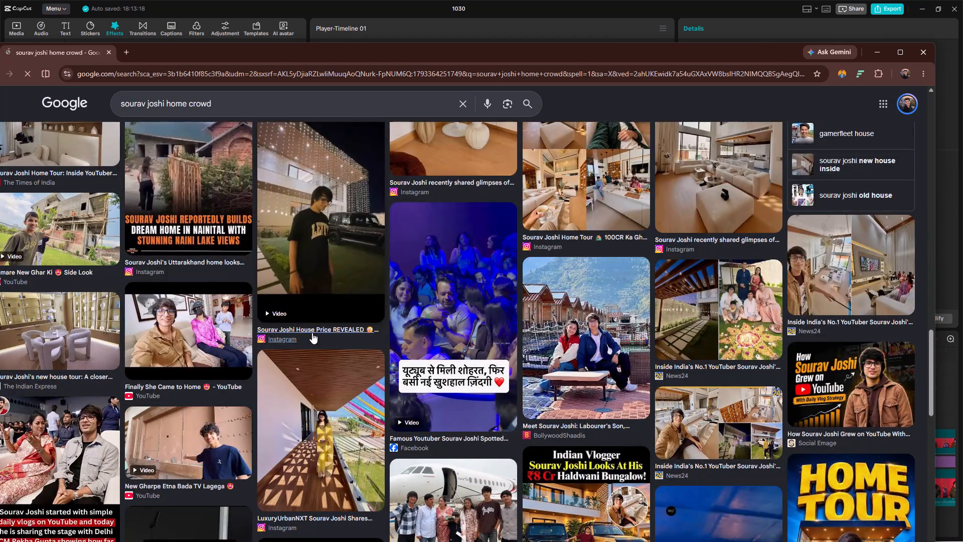
scroll(312, 333, "down", 13)
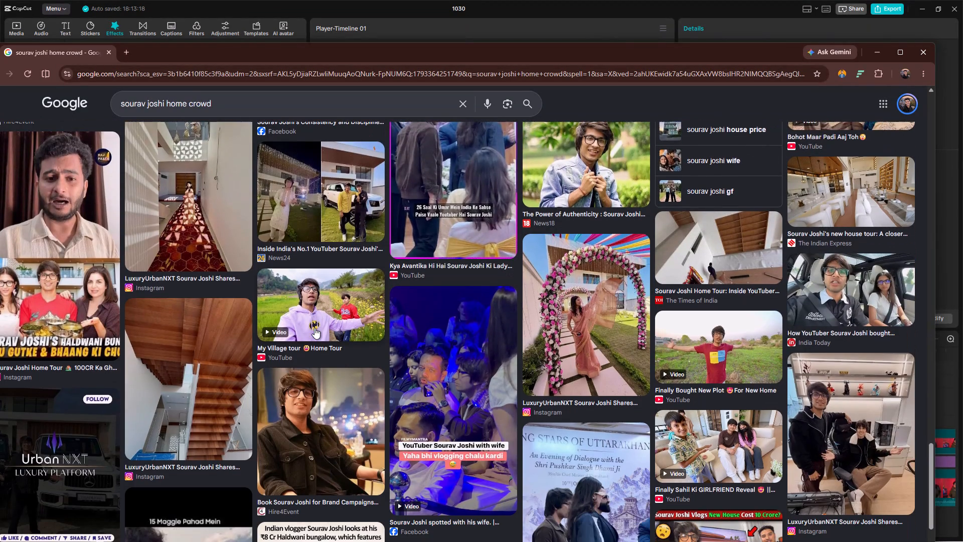
scroll(227, 310, "down", 7)
scroll(226, 310, "up", 3)
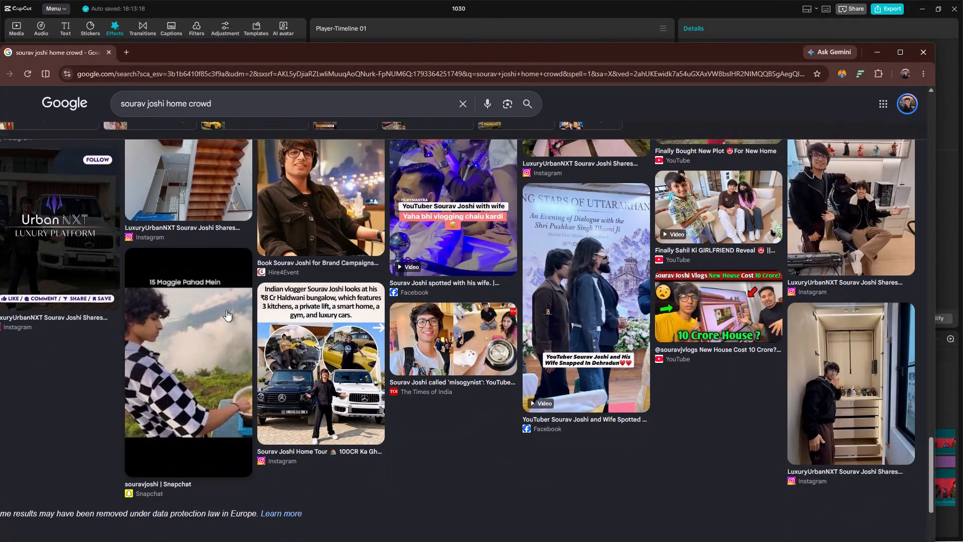
scroll(226, 310, "up", 14)
Shorten the image search query to "sourav joshi crowd" and run it.
left_click_drag(187, 104, 162, 97)
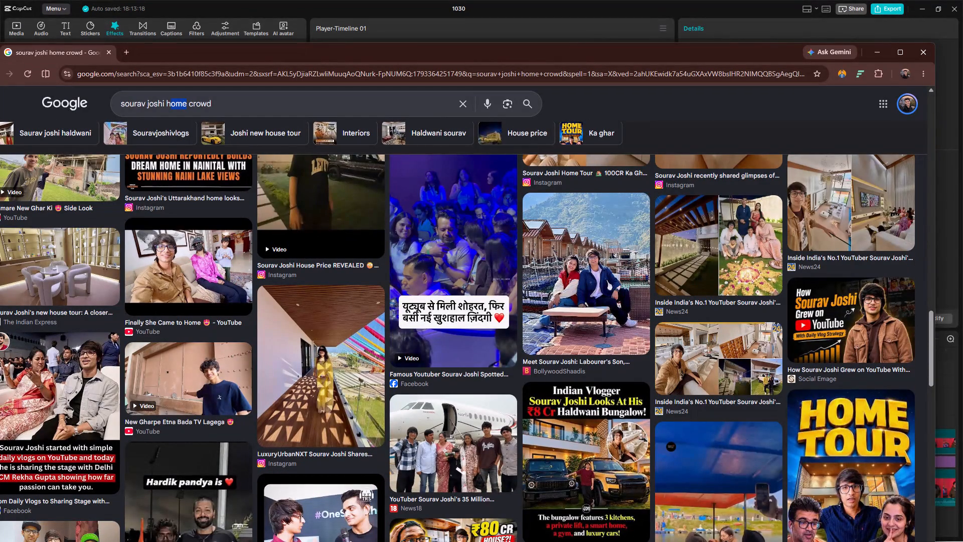
left_click_drag(162, 97, 167, 98)
key("BackSpace")
key("Return")
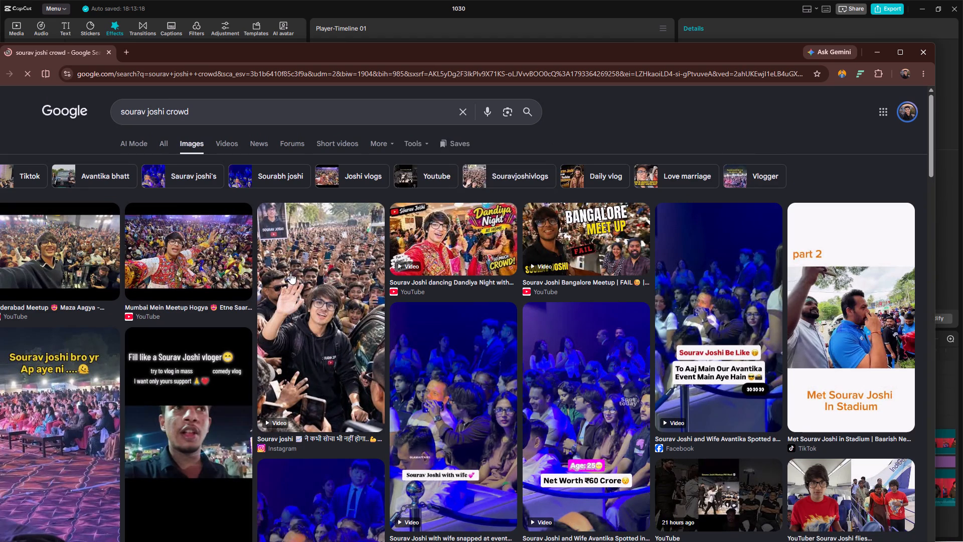
Open the "Etne Saare Subscribers Aagye" meetup image via the Hyderabad Meetup result and save it to Downloads as maxresdefault.
left_click(69, 249)
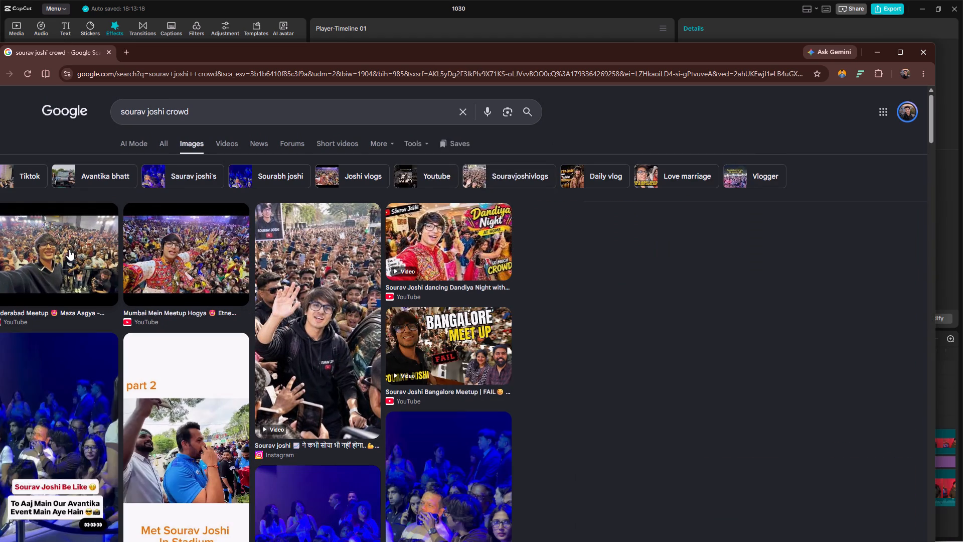
scroll(747, 354, "down", 5)
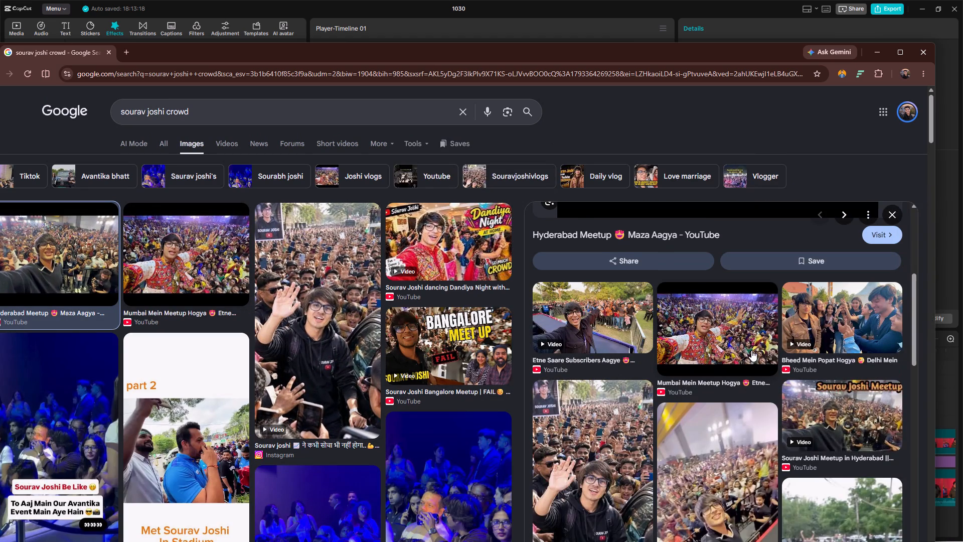
left_click(613, 325)
scroll(691, 344, "right", 4)
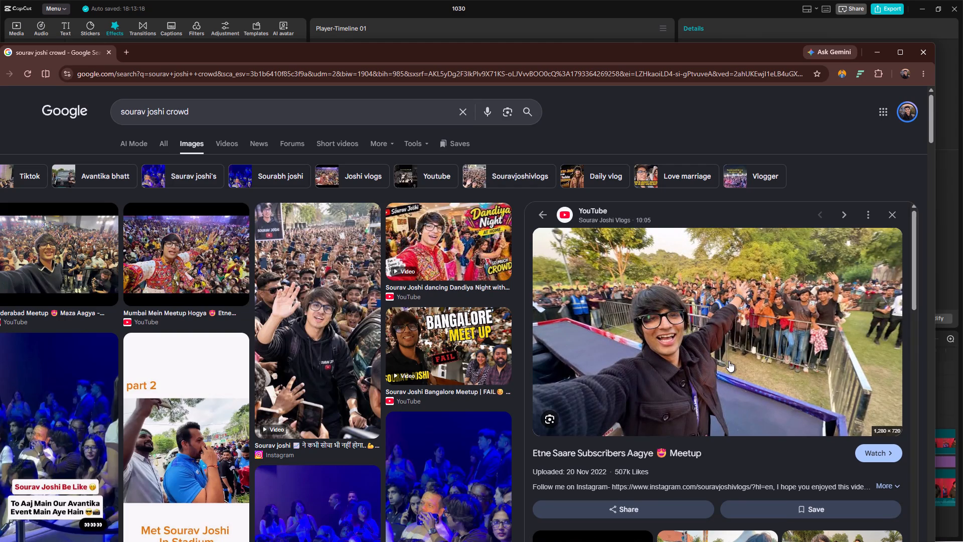
right_click(752, 313)
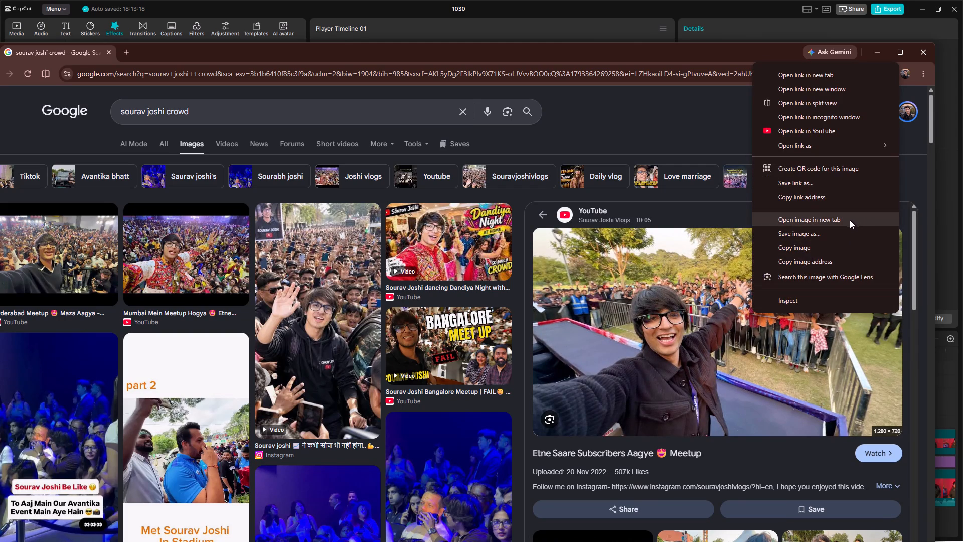
left_click(838, 230)
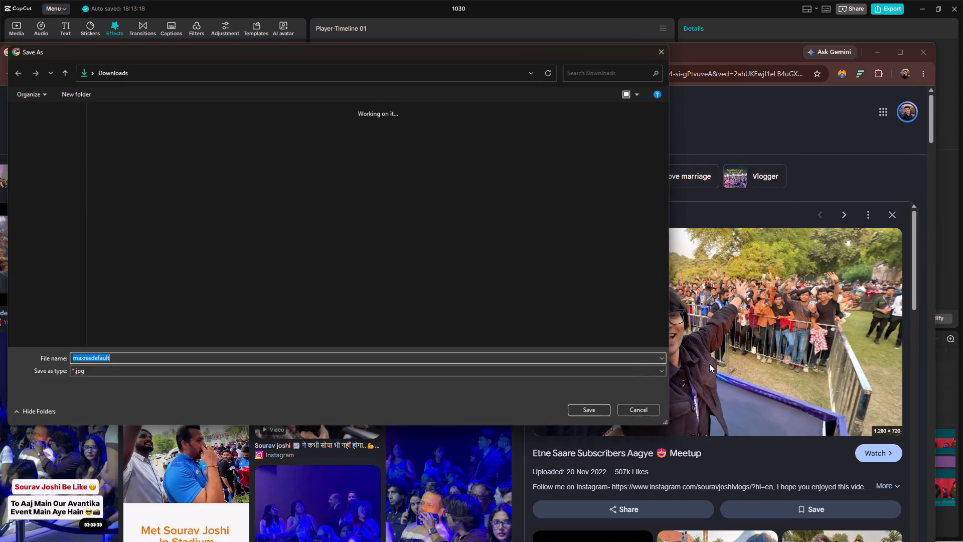
left_click(593, 412)
Look through the related images below the saved meetup picture for further crowd photos.
scroll(722, 442, "down", 7)
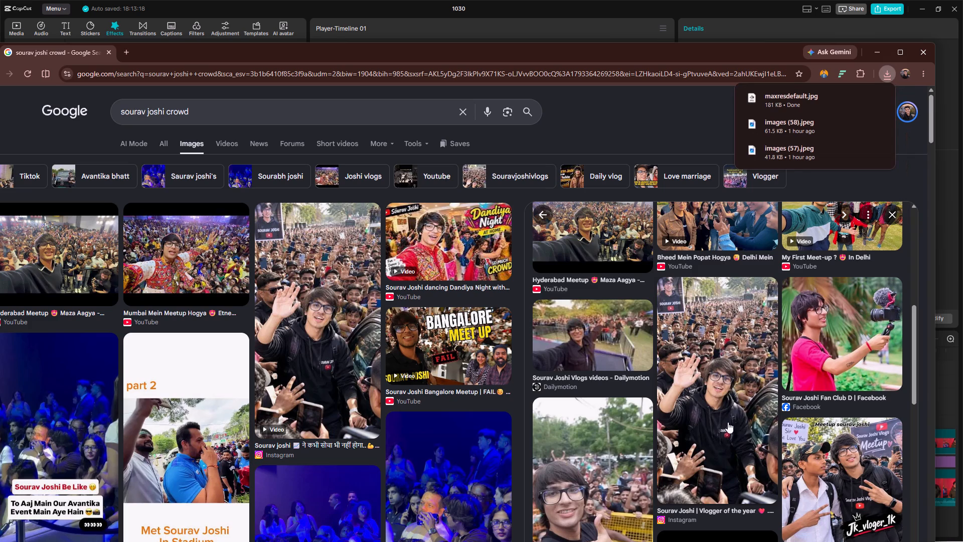
key("space")
scroll(751, 416, "down", 9)
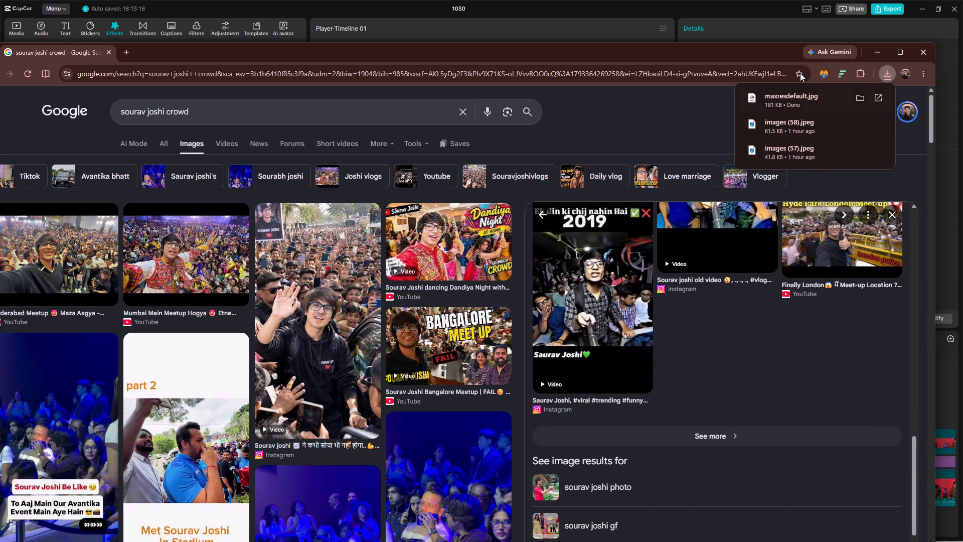
Switch to CapCut, set the playhead at 05:18:02, and import the maxresdefault image from Downloads into the project media.
left_click(879, 48)
left_click(157, 388)
key("space")
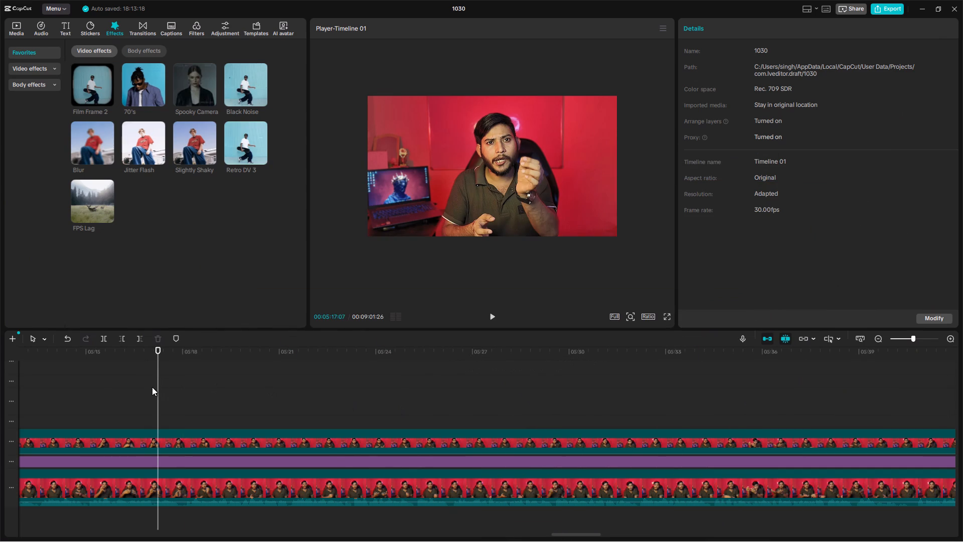
scroll(160, 384, "right", 1)
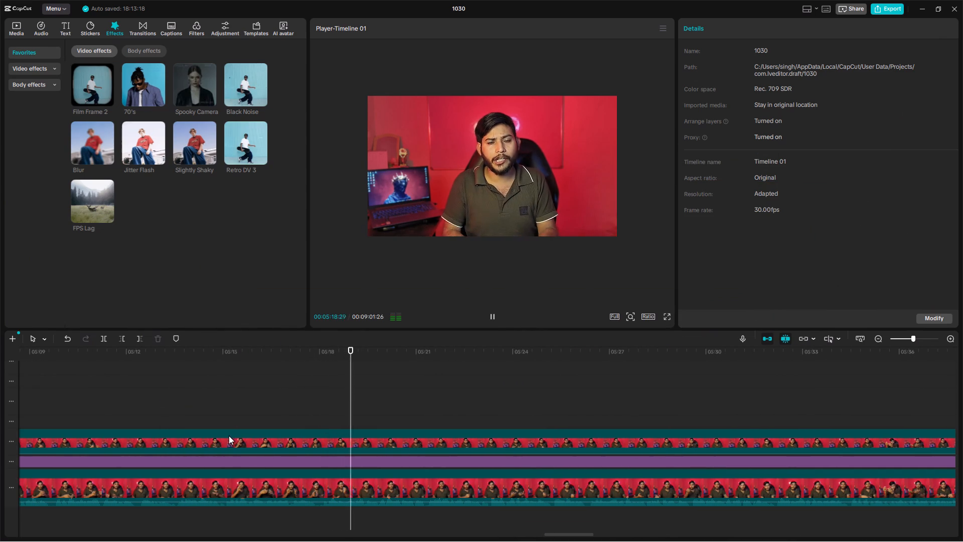
key("space")
left_click(327, 421)
left_click(322, 424)
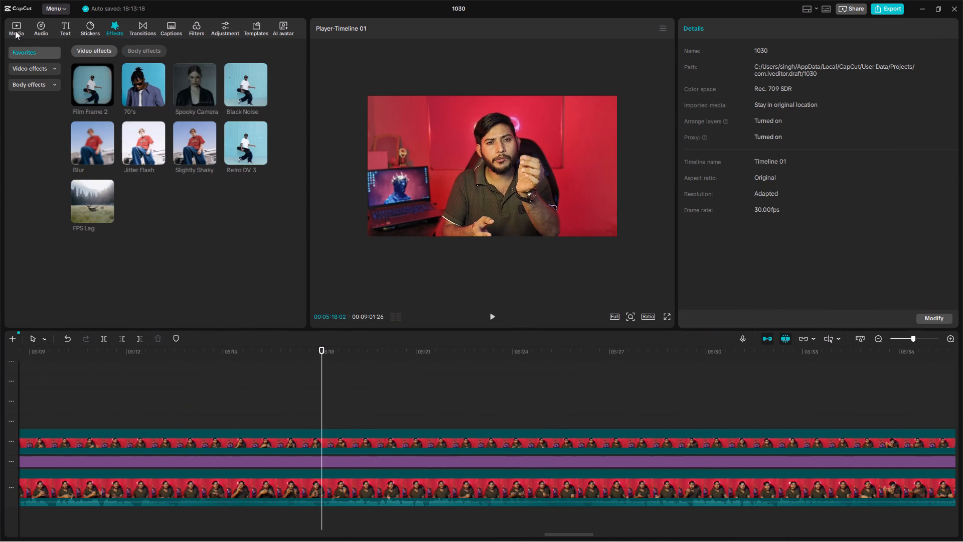
left_click(15, 31)
left_click(77, 48)
left_click(99, 71)
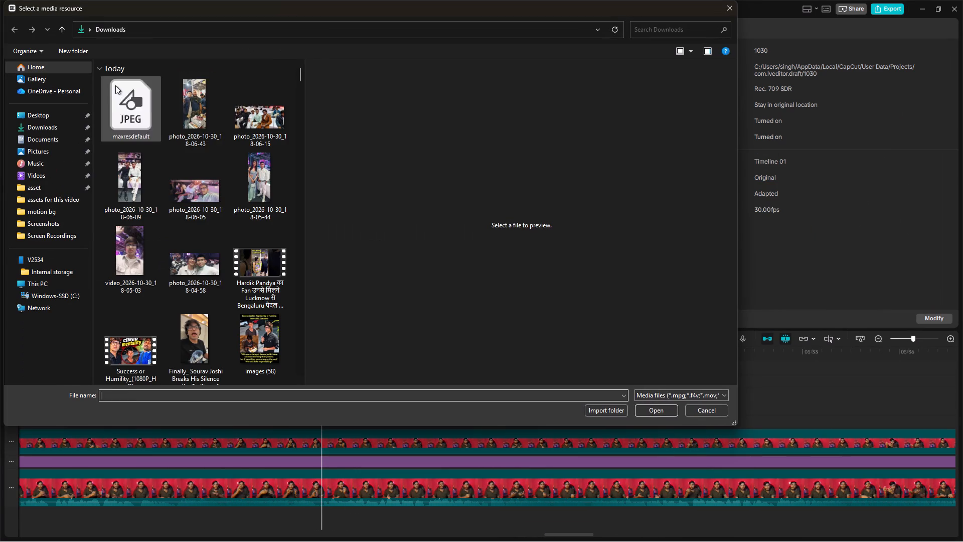
left_click(118, 90)
left_click(650, 411)
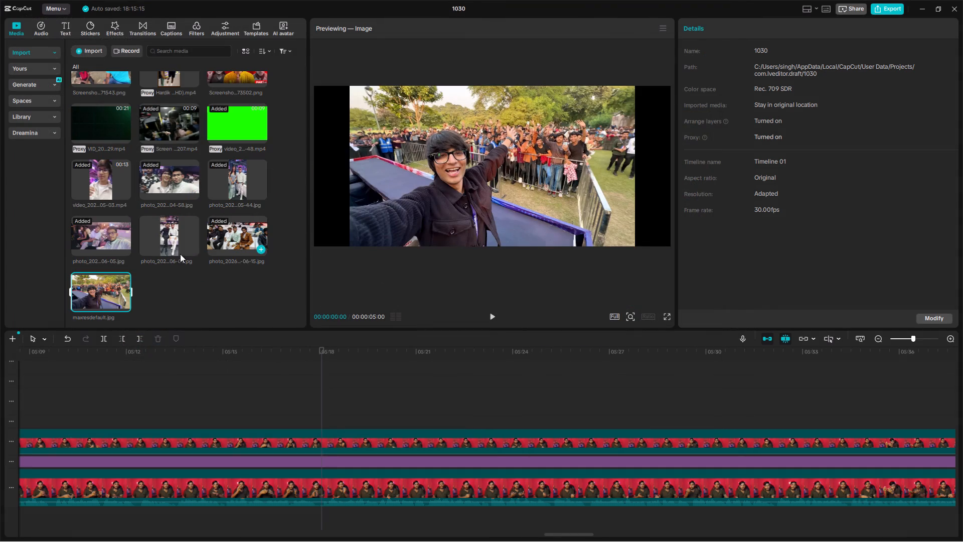
Place the maxresdefault image above the talking-head video at 05:18:02 and lengthen it to 5 seconds 8 frames.
left_click_drag(102, 293, 323, 402)
left_click(315, 390)
key("space")
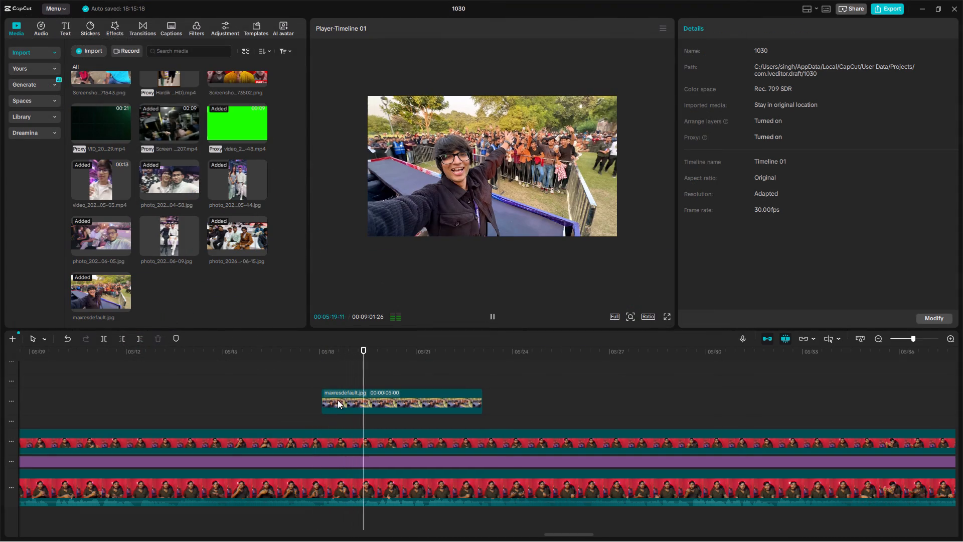
key("space")
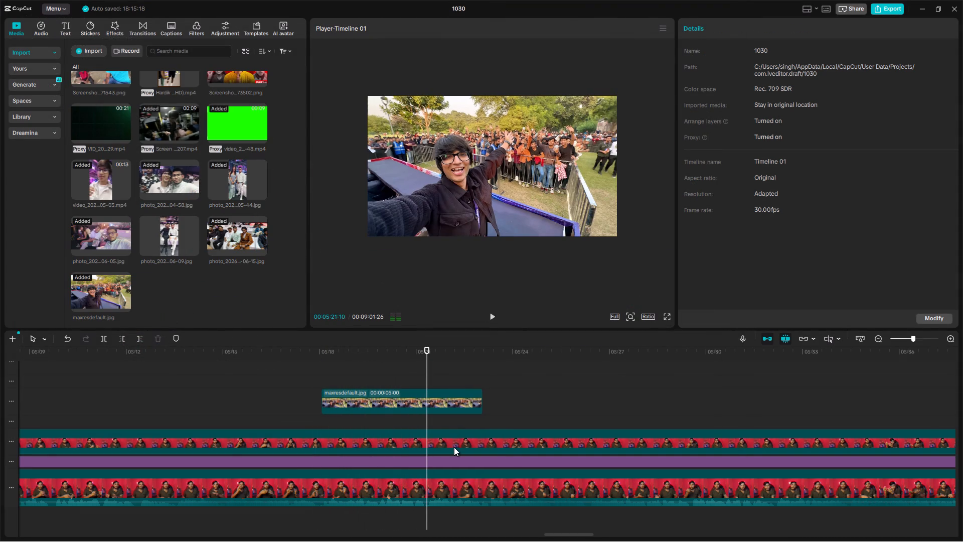
key("space")
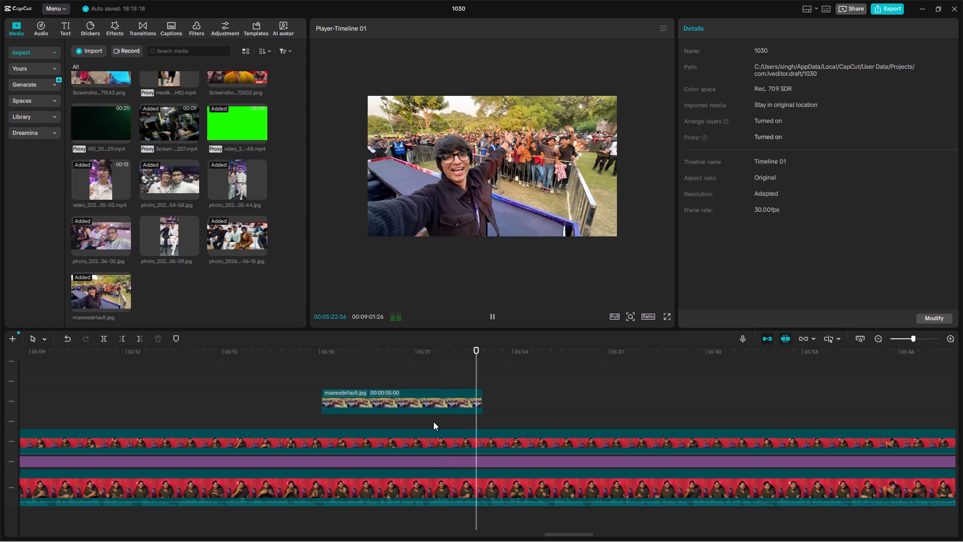
key("space")
left_click(479, 403)
left_click_drag(484, 399, 489, 399)
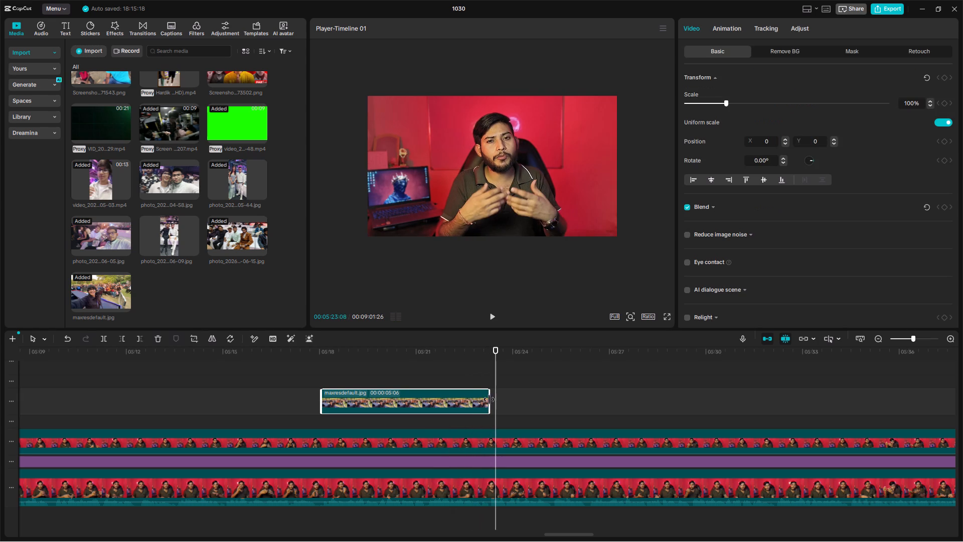
left_click_drag(489, 399, 491, 399)
left_click(480, 427)
key("space")
key("space")
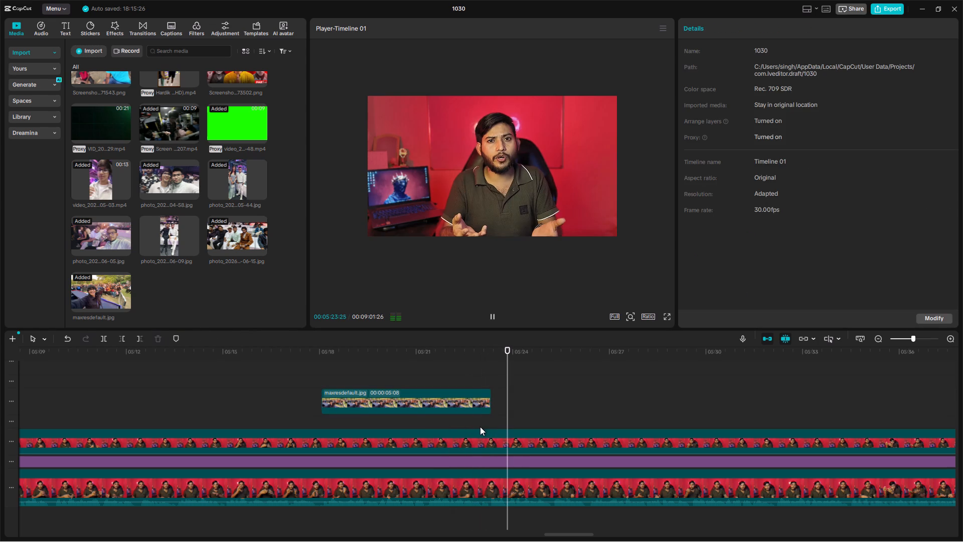
Apply the favourite Zoom 1 entrance animation to the maxresdefault image with a duration of 0.3 s.
left_click(481, 404)
left_click(726, 16)
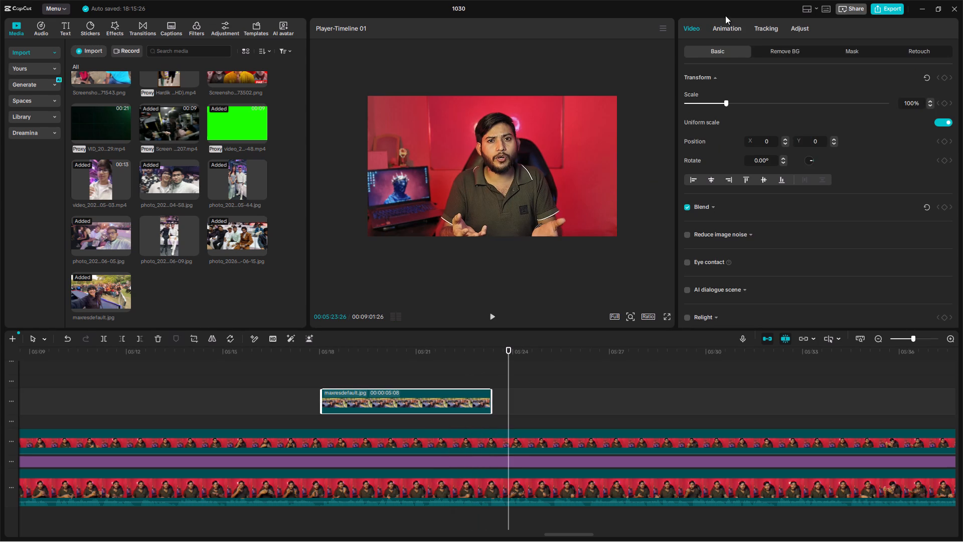
left_click_drag(728, 26, 730, 30)
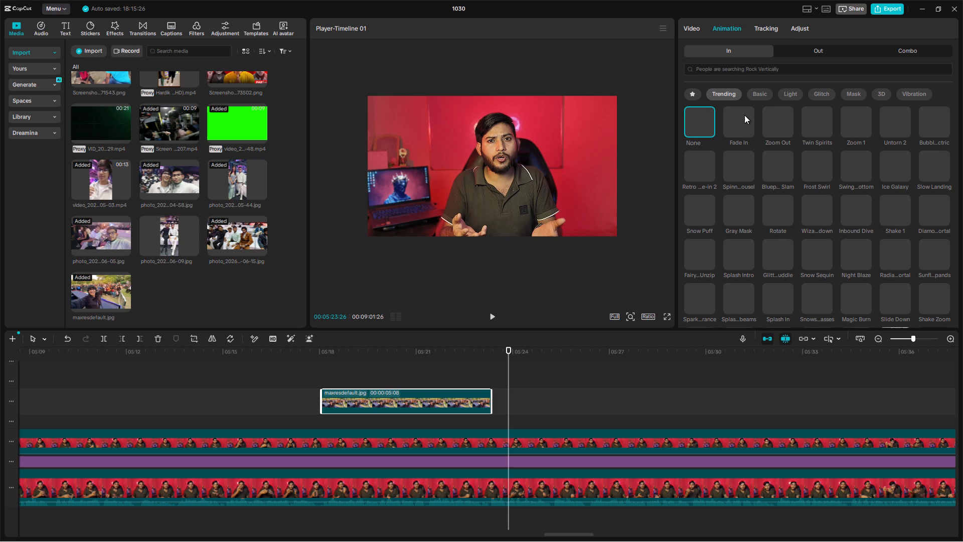
left_click(744, 115)
left_click(692, 95)
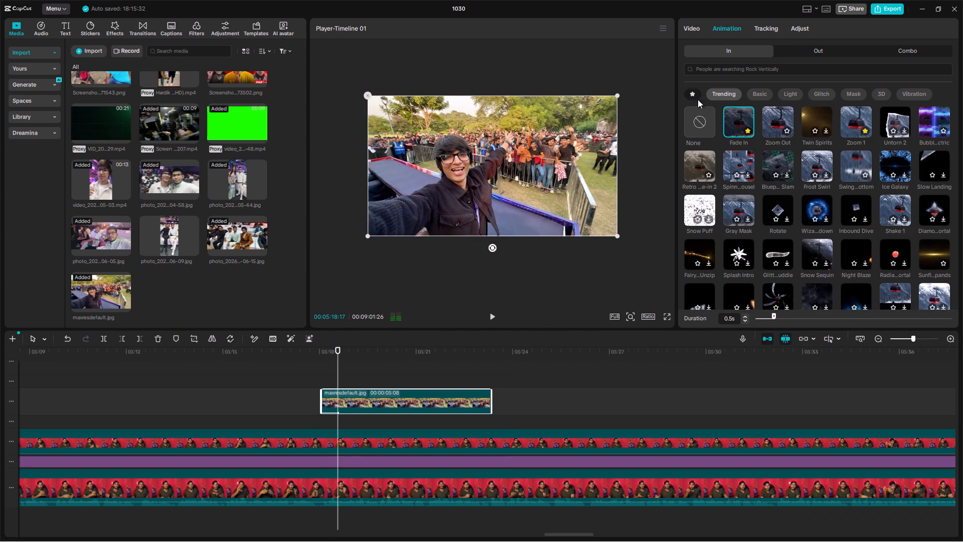
left_click(741, 117)
left_click(774, 124)
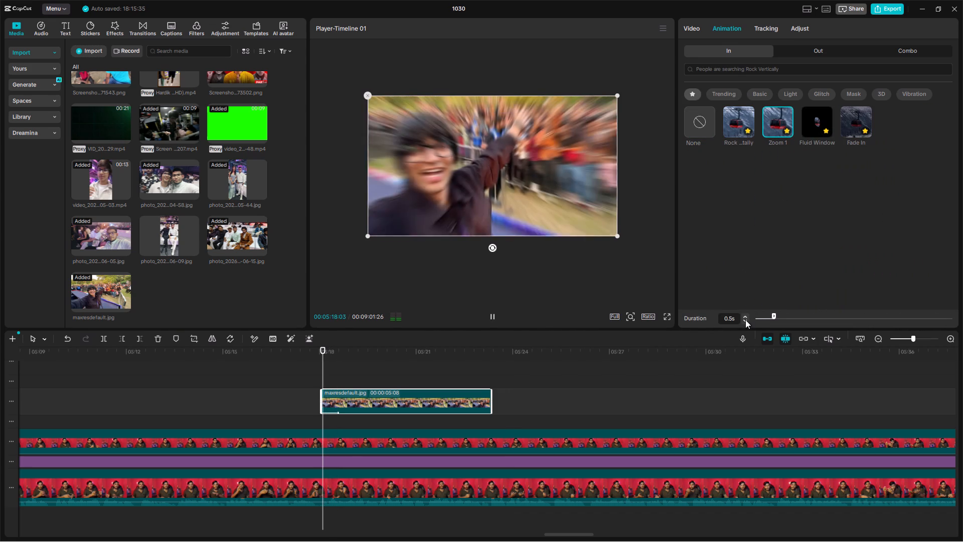
double_click(745, 319)
Add a Fade Out exit animation to the maxresdefault image with a duration of 0.3 s.
left_click(811, 64)
left_click(822, 53)
left_click(728, 125)
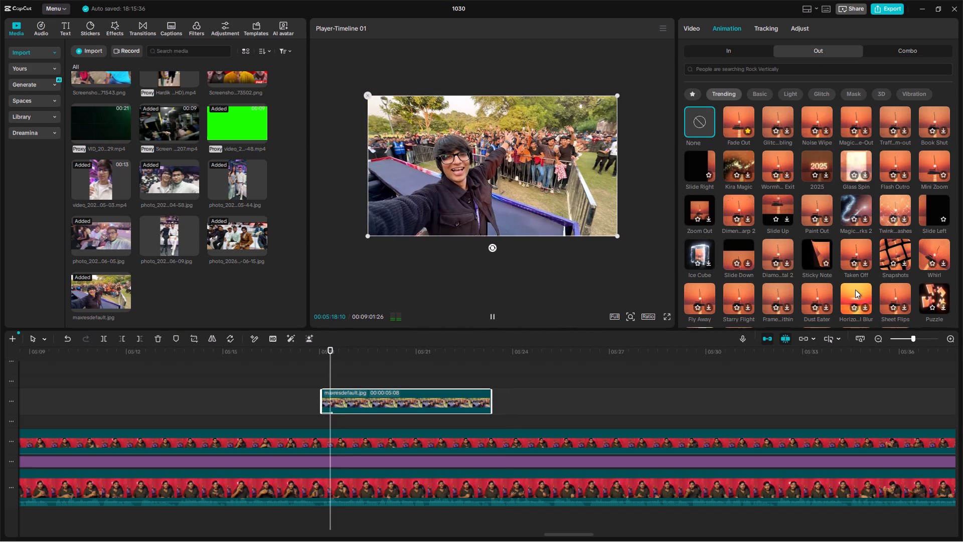
left_click(903, 317)
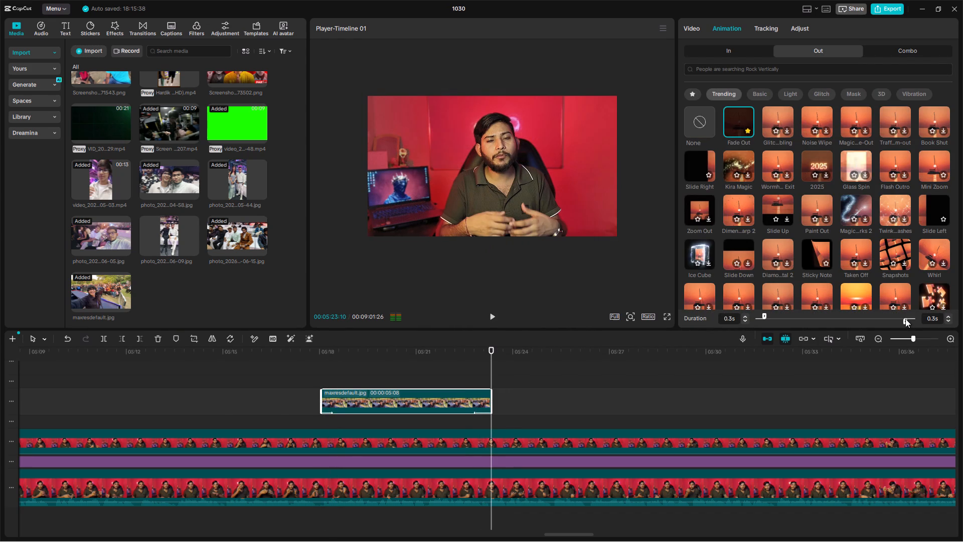
Apply the Slightly Shaky effect to the maxresdefault image, set its speed to 11, and play the result back.
left_click(289, 387)
left_click(123, 31)
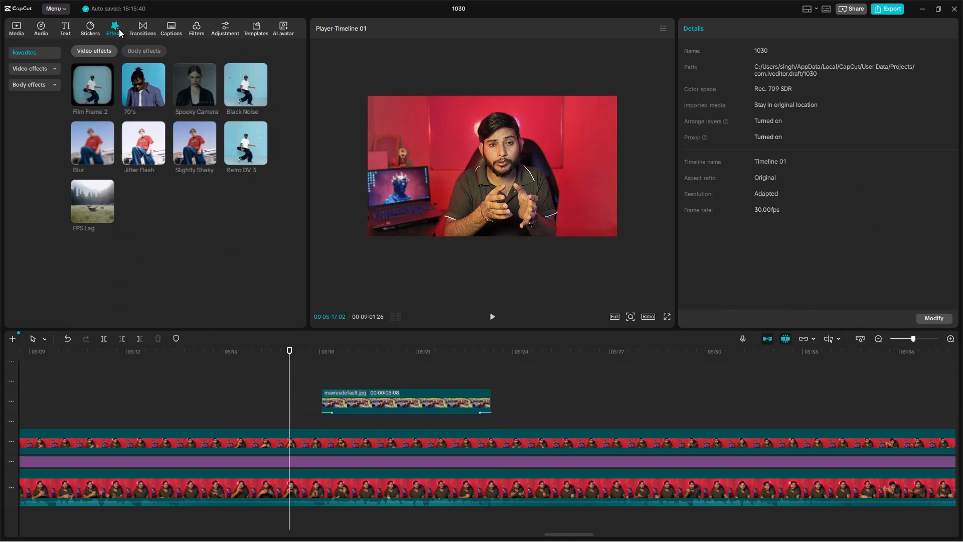
left_click_drag(190, 151, 341, 401)
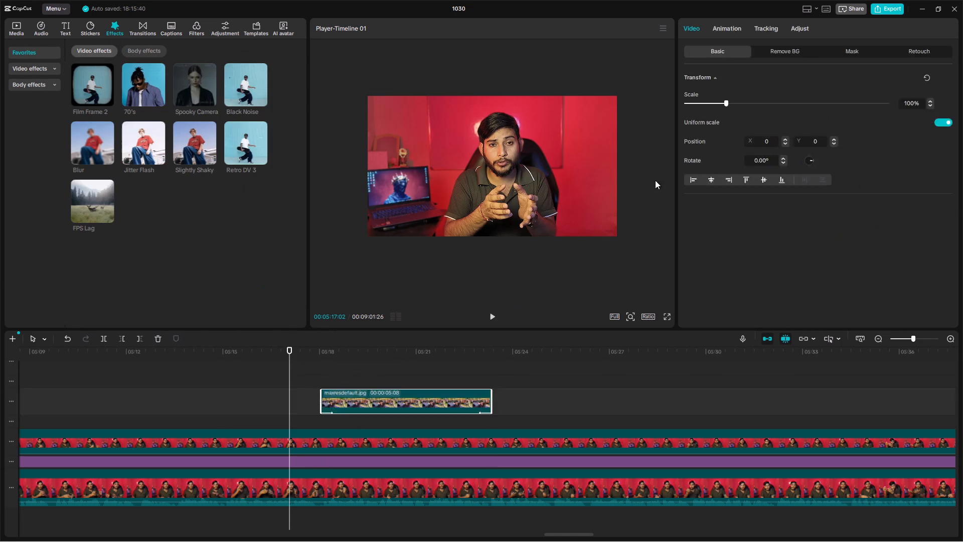
left_click_drag(726, 118, 710, 117)
key("space")
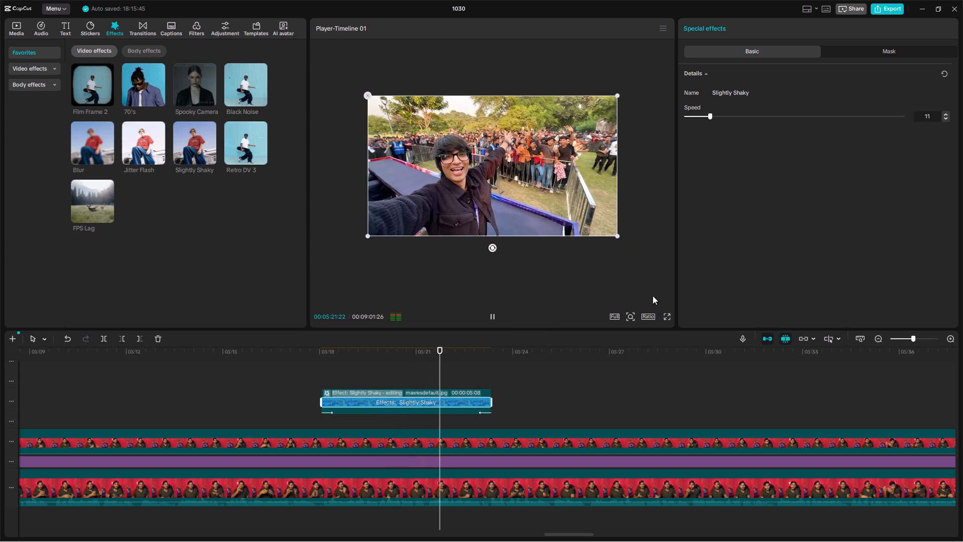
scroll(632, 350, "left", 1)
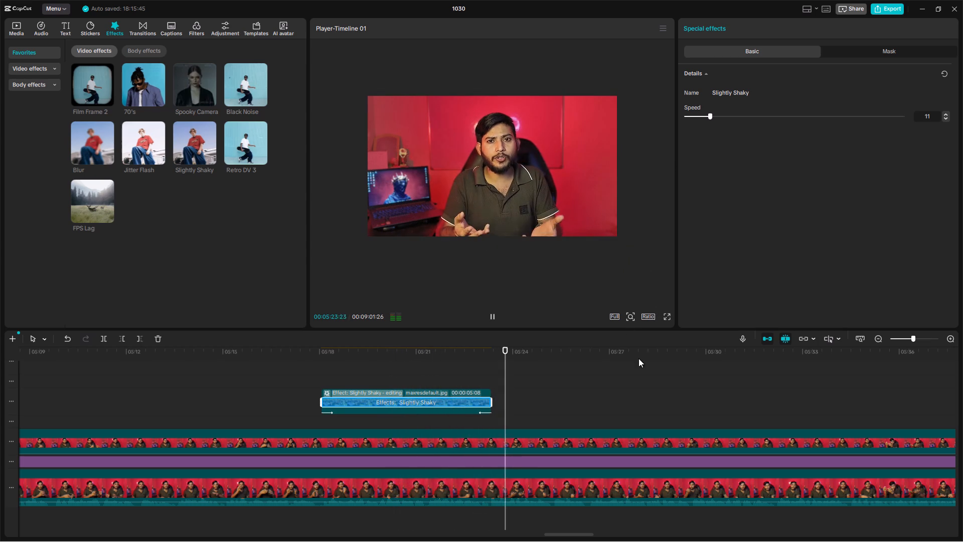
scroll(638, 358, "left", 1)
left_click(323, 379)
key("space")
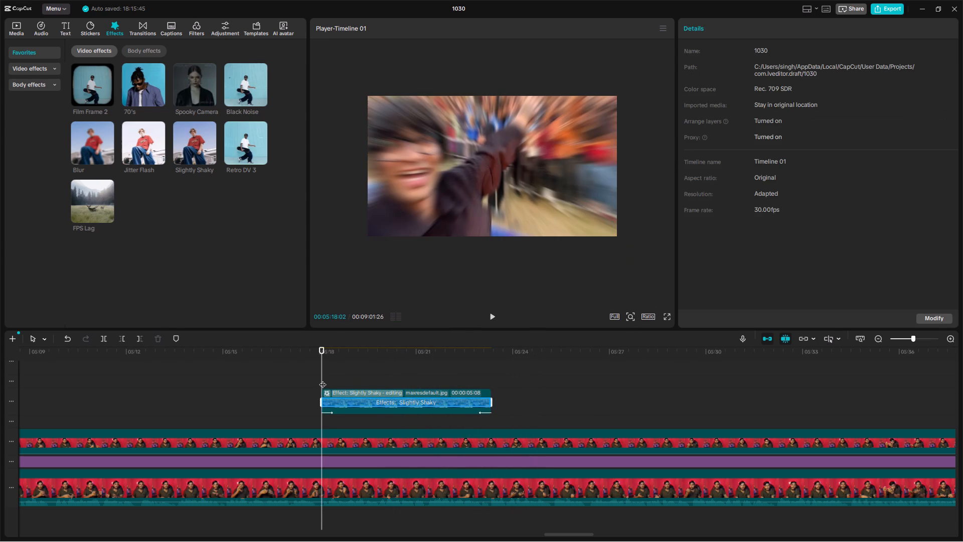
key("space")
Play and skim the talking-head footage from about 05:19 to 05:46 to find the next moment needing an edit.
scroll(475, 394, "left", 1)
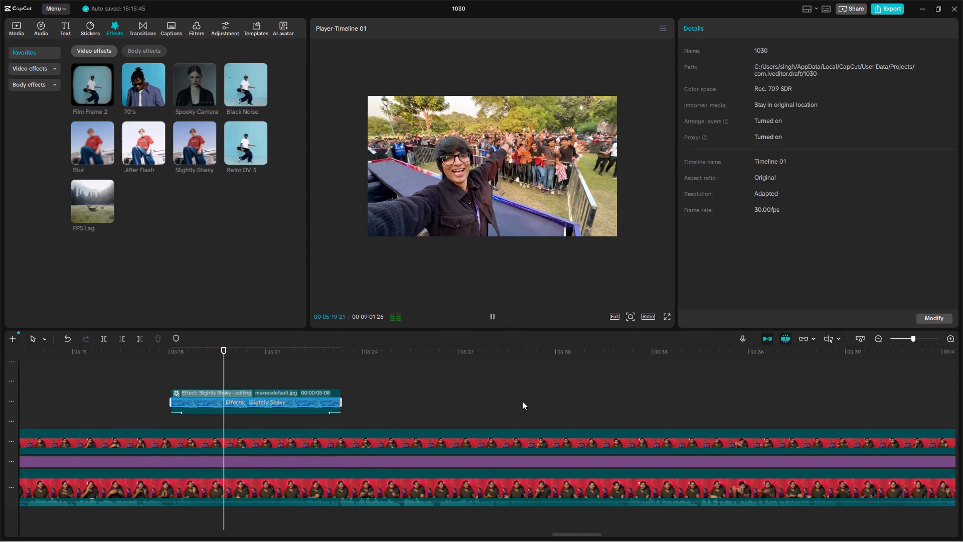
scroll(522, 402, "down", 17, "ctrl")
scroll(427, 398, "down", 7, "ctrl")
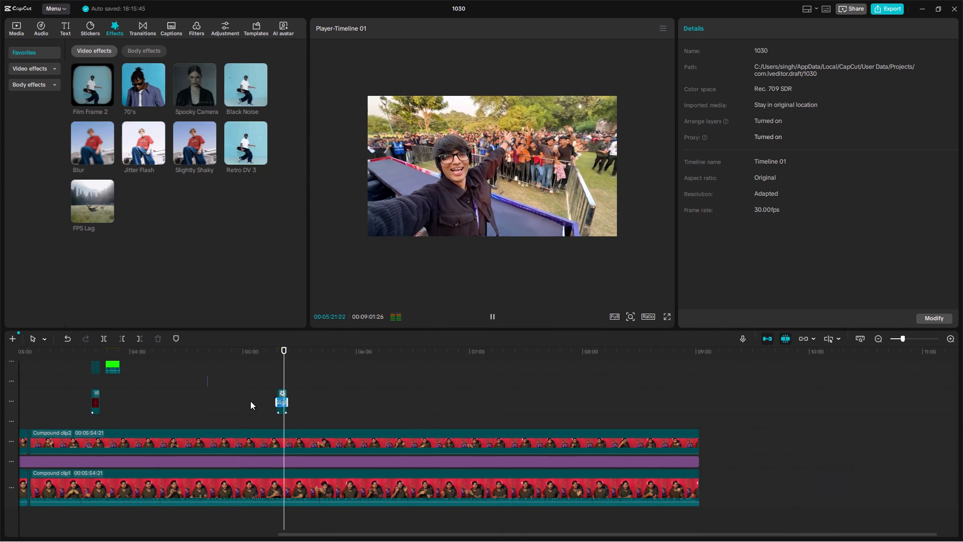
scroll(292, 422, "up", 5)
scroll(301, 413, "down", 6)
scroll(314, 390, "up", 14, "ctrl")
scroll(315, 385, "up", 7, "ctrl")
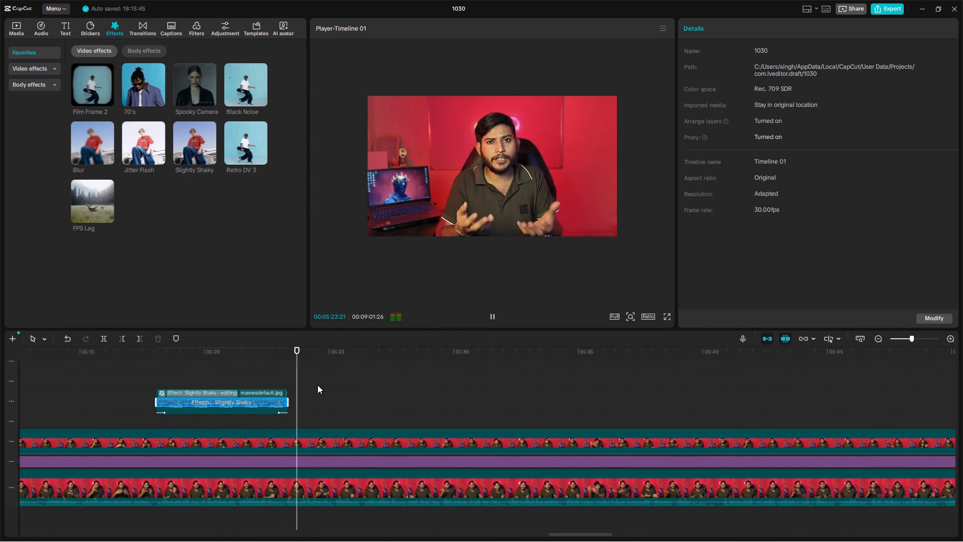
scroll(319, 384, "up", 5, "ctrl")
left_click(370, 385)
key("space")
key("space")
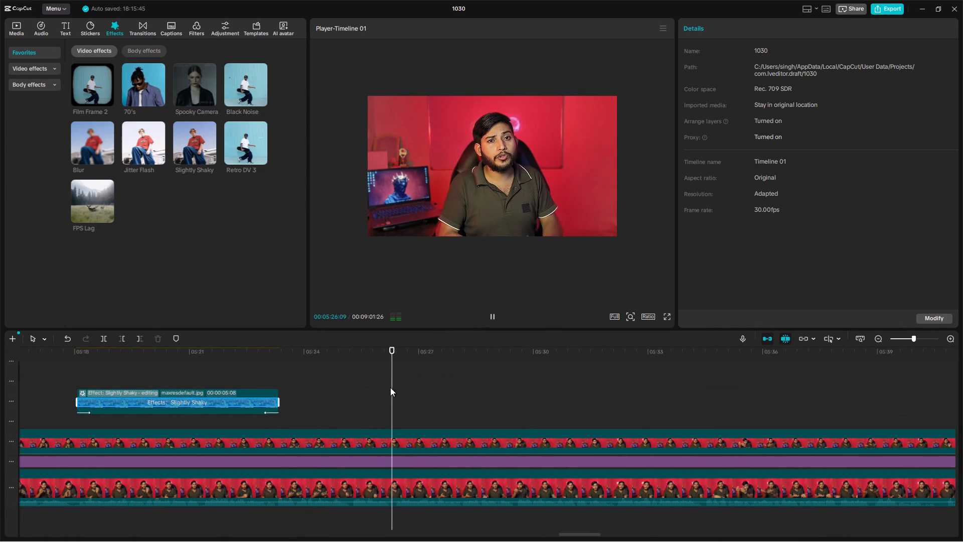
scroll(390, 387, "left", 1)
left_click(187, 404)
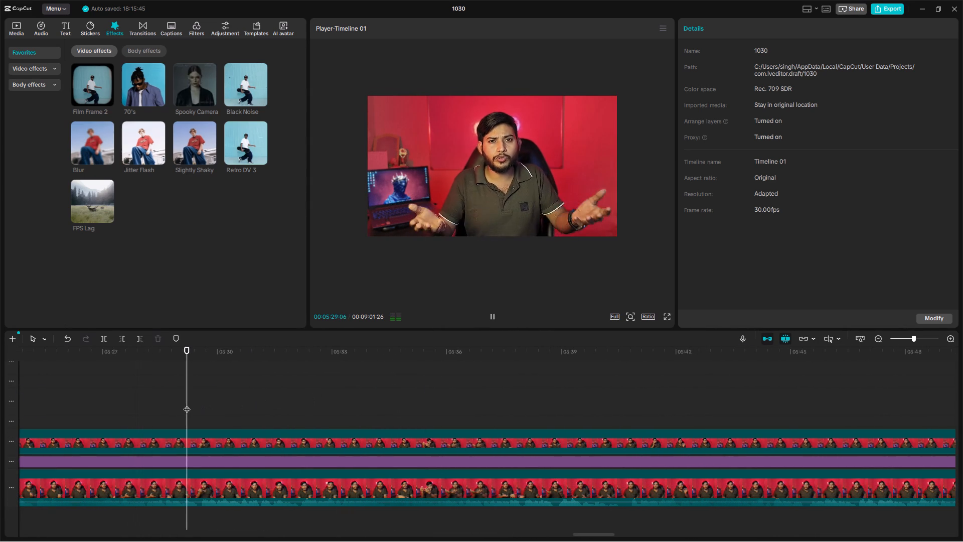
key("space")
key("space")
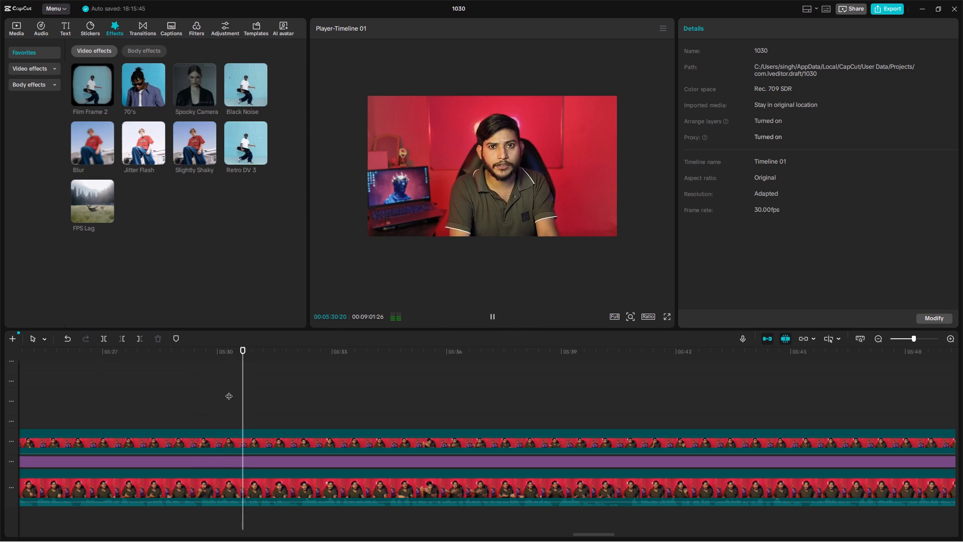
left_click(384, 393)
key("space")
key("space")
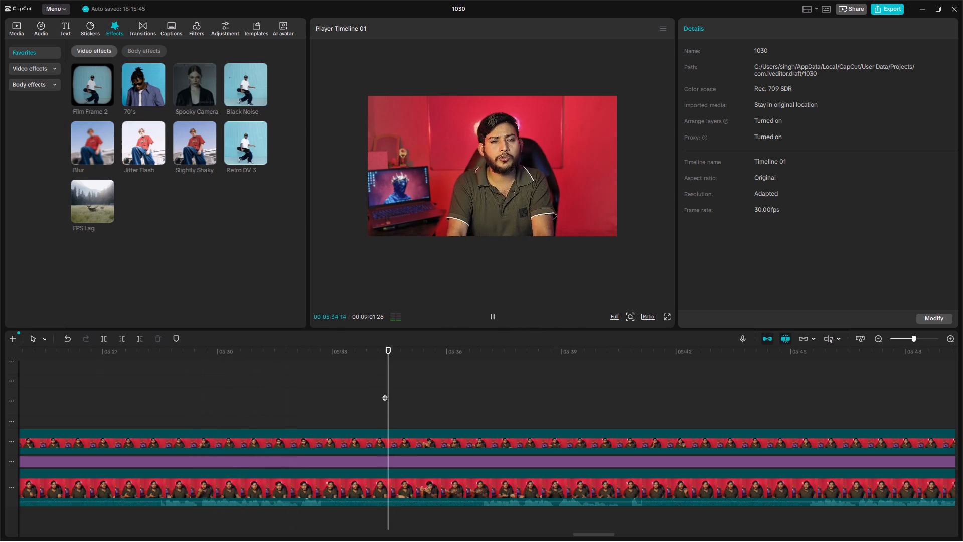
scroll(385, 393, "left", 1)
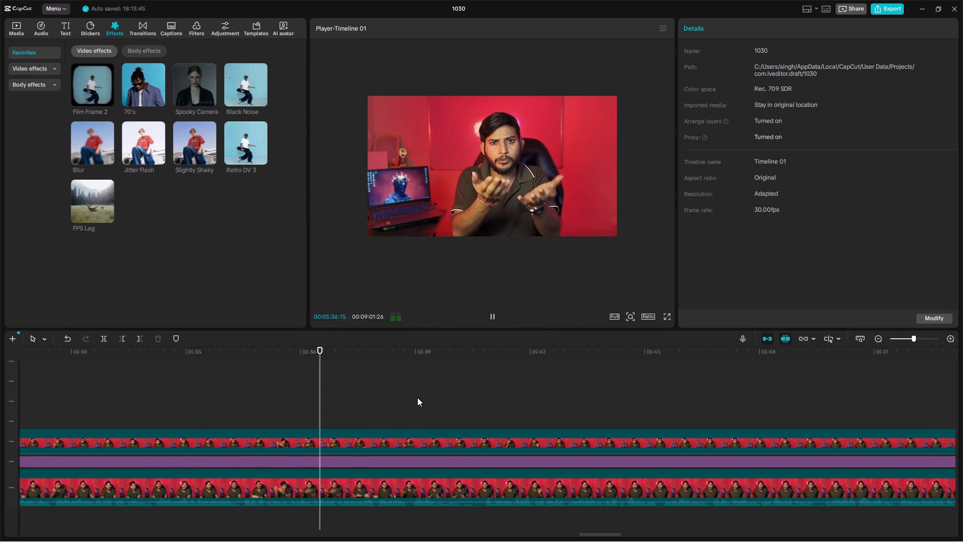
left_click(428, 396)
key("space")
left_click(415, 394)
key("space")
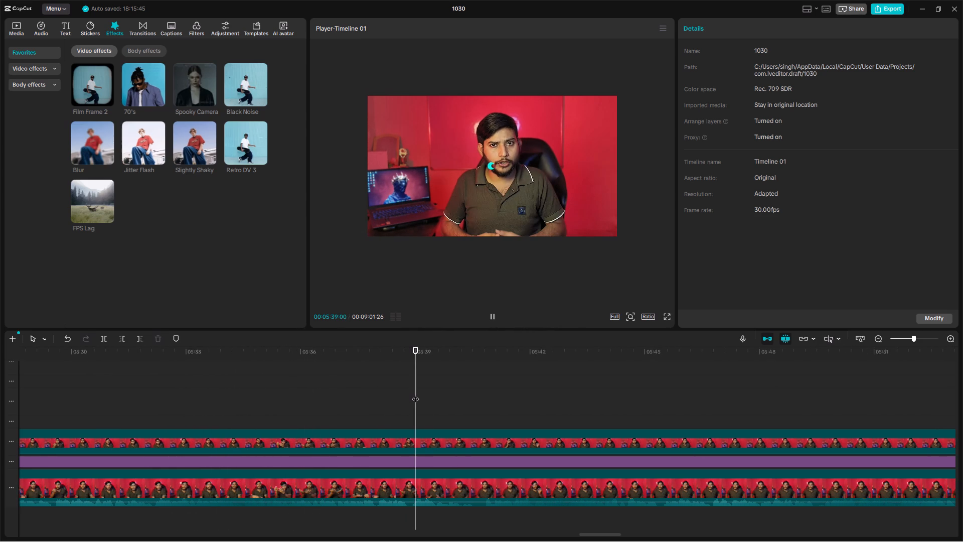
scroll(528, 387, "left", 1)
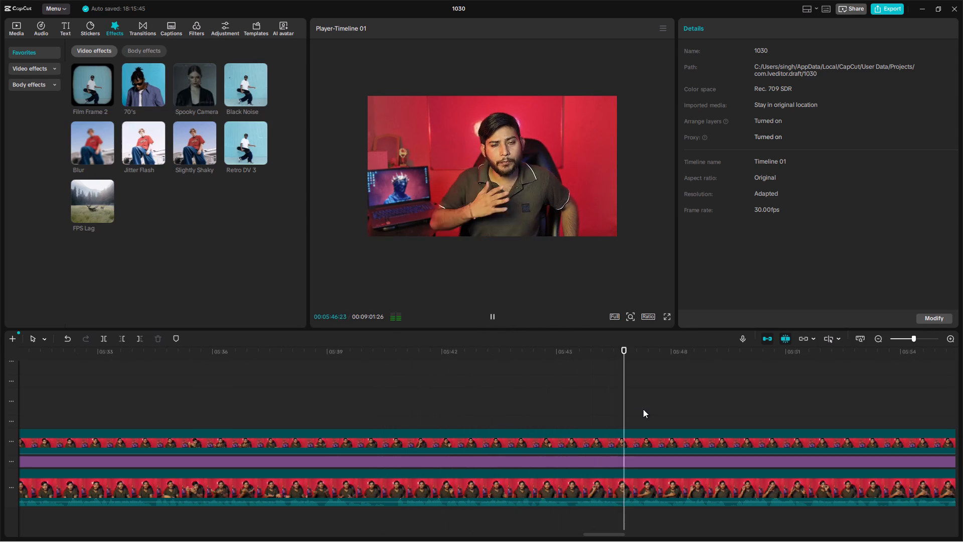
scroll(643, 409, "left", 1)
Paste the copied Jitter Flash effect above the talking-head video at 05:45:13 and shorten it to less than a second.
left_click(550, 404)
key("space")
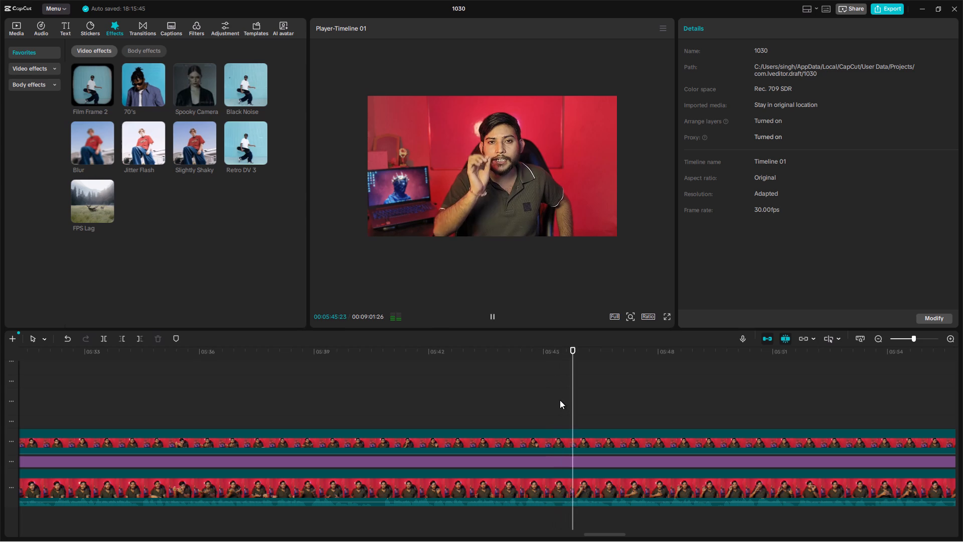
key("space")
left_click(560, 400)
key("ctrl+b")
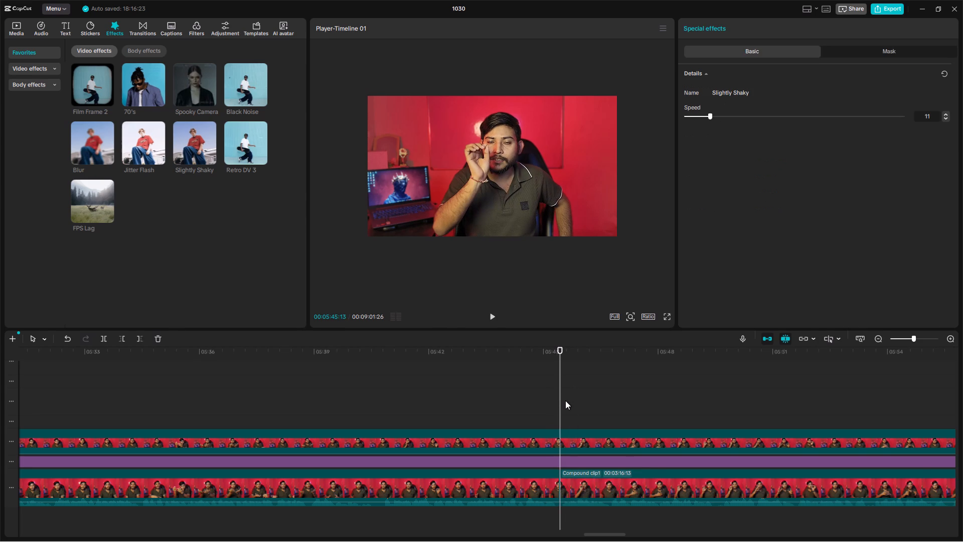
key("ctrl+z")
key("ctrl+v")
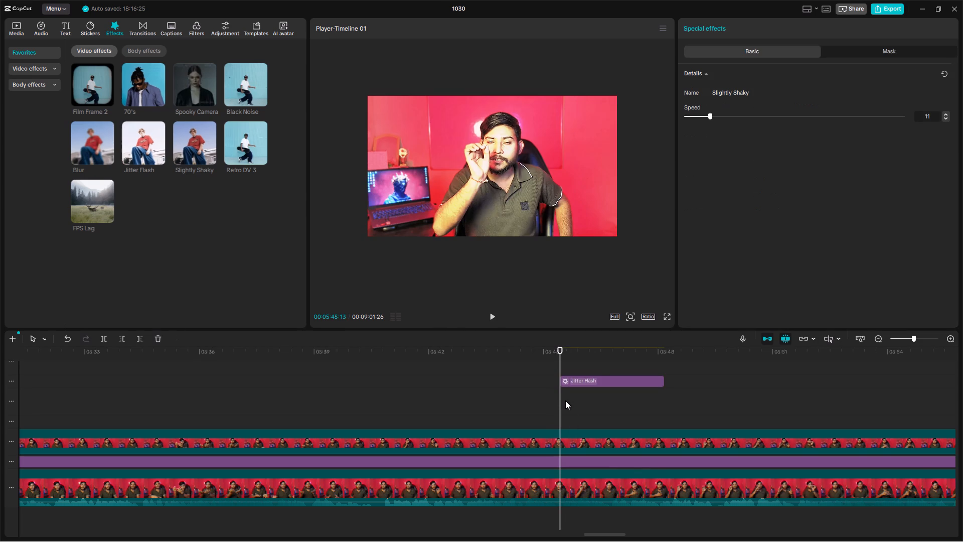
key("space")
key("space")
left_click_drag(663, 381, 578, 380)
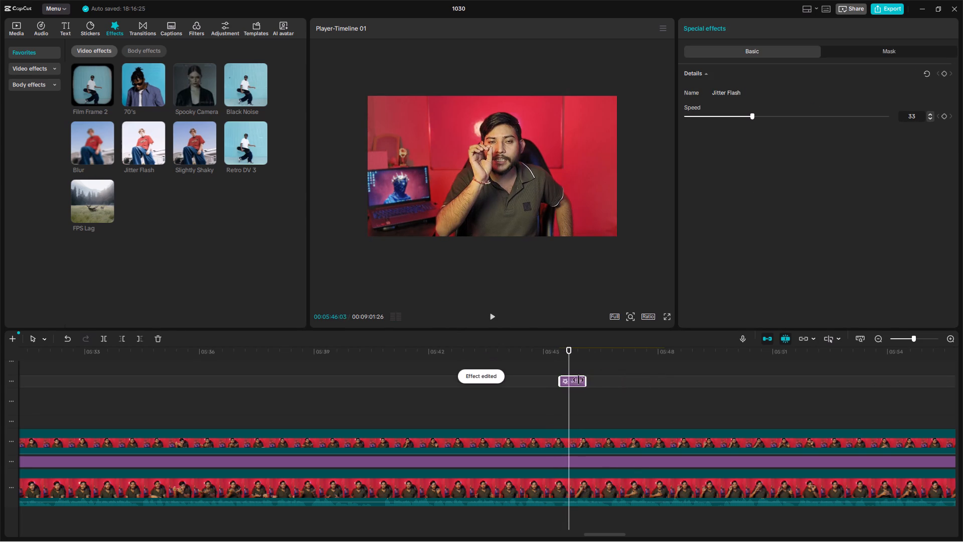
Shorten the Jitter Flash effect above the talking-head video near 05:45 to a brief flash and play it back.
left_click_drag(578, 380, 567, 382)
left_click(527, 392)
key("space")
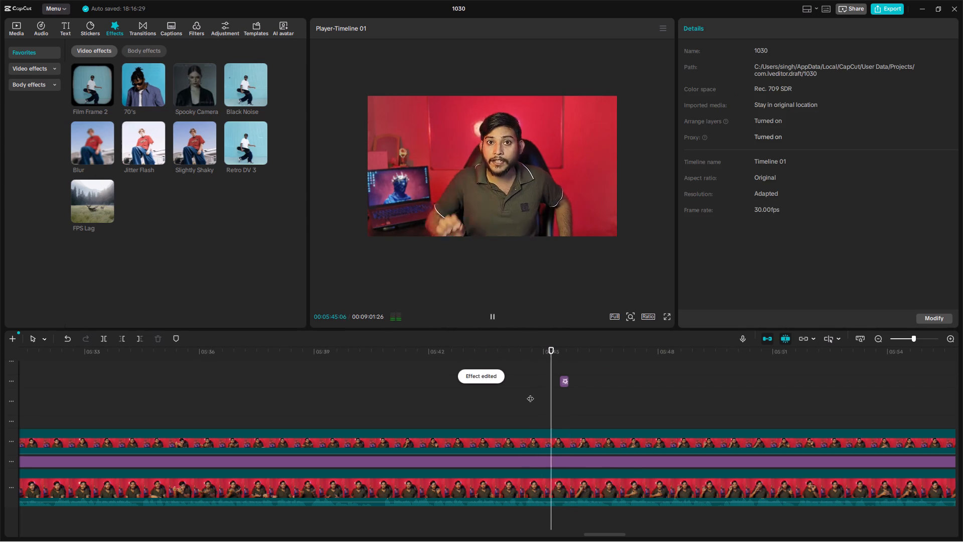
Play and skim the talking-head footage from about 05:47 to 06:33 and look over the whole timeline for further edits needed.
scroll(542, 394, "left", 2)
scroll(582, 413, "down", 6, "ctrl")
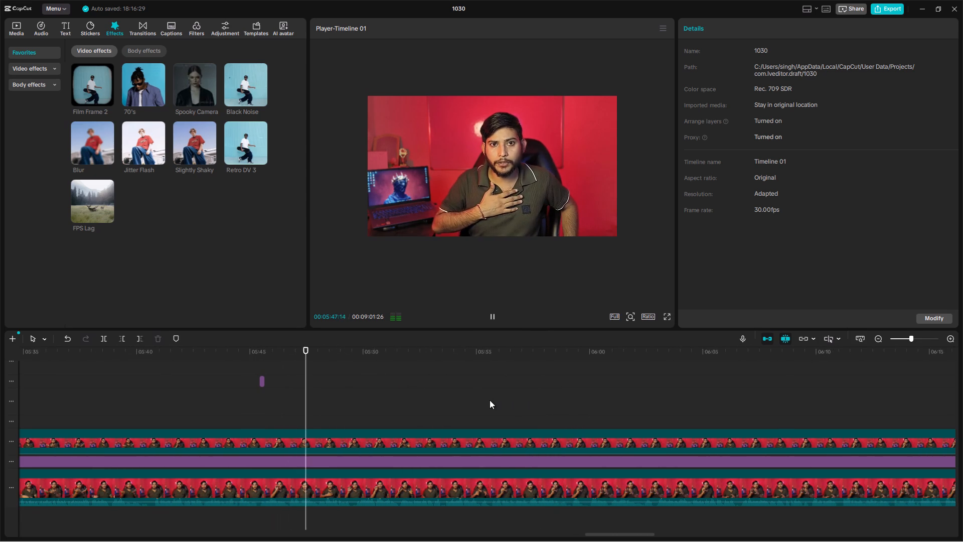
left_click(586, 405)
key("space")
key("space")
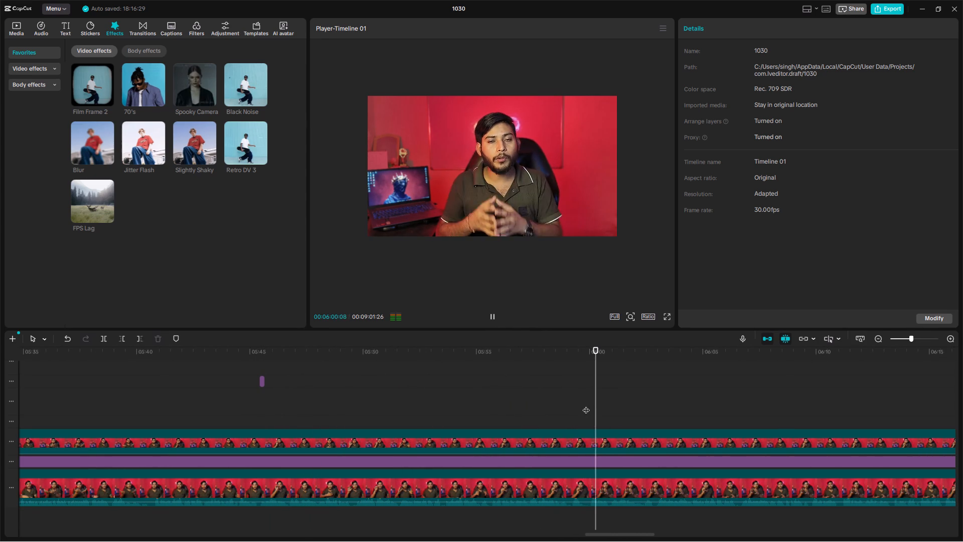
scroll(586, 405, "left", 1)
scroll(586, 405, "down", 1, "ctrl")
scroll(586, 405, "left", 2, "ctrl")
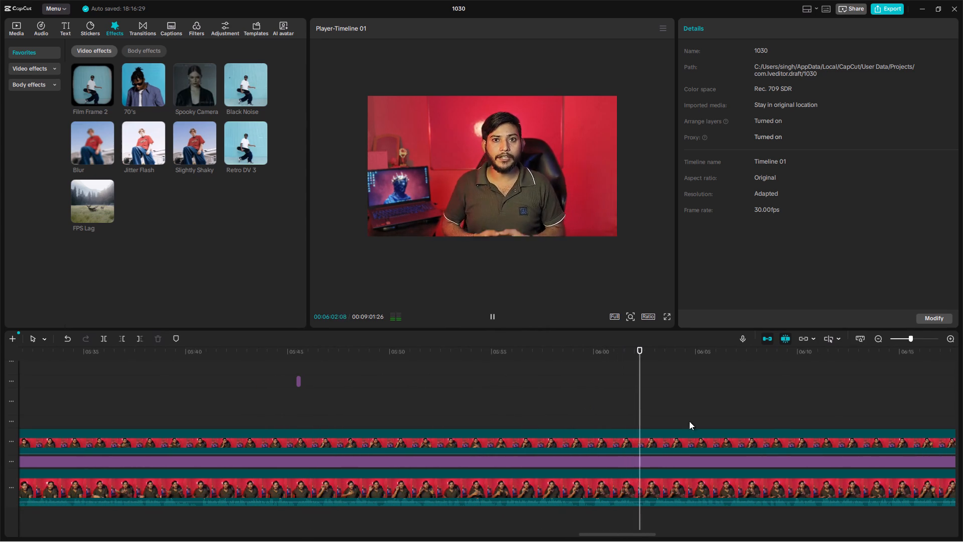
scroll(741, 437, "left", 2)
scroll(503, 418, "down", 9, "ctrl")
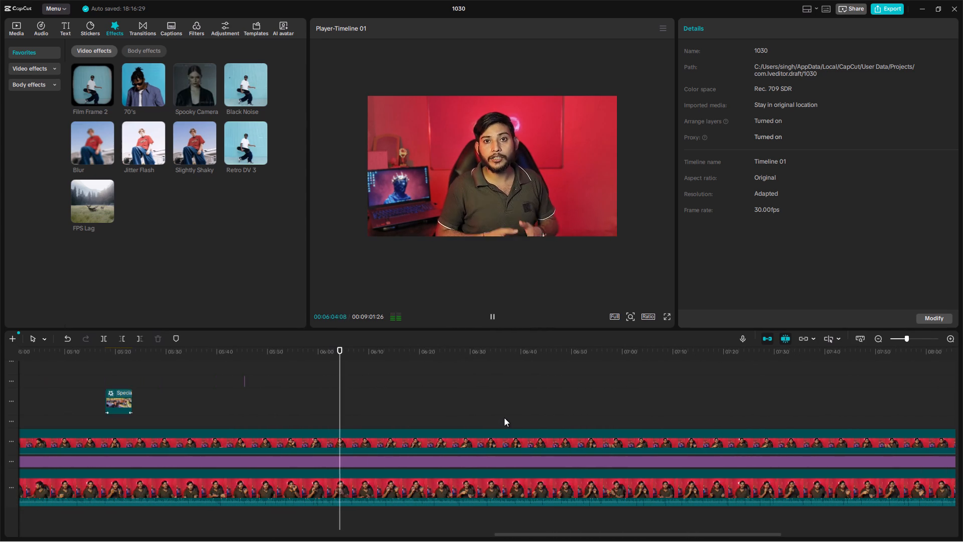
scroll(500, 419, "up", 8, "ctrl")
scroll(430, 425, "up", 5, "ctrl")
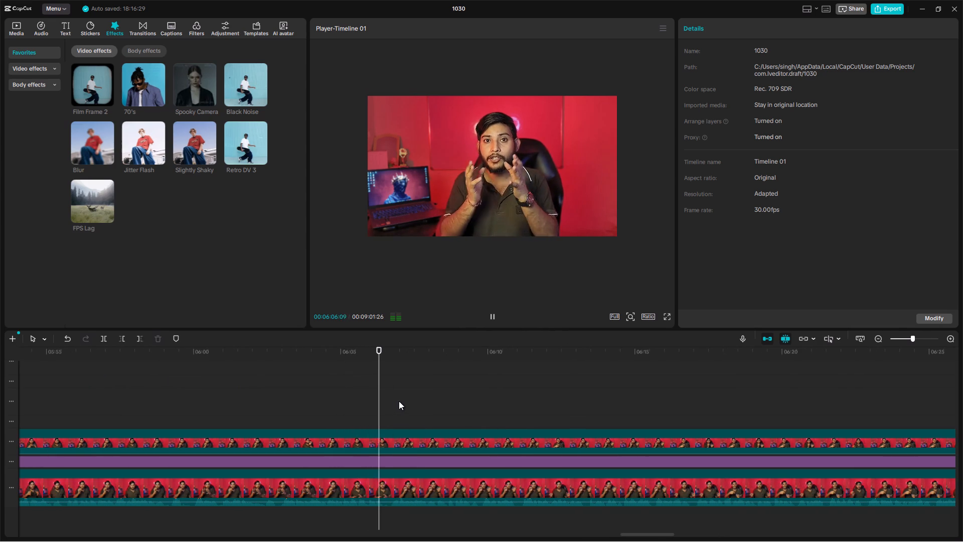
left_click(513, 404)
key("space")
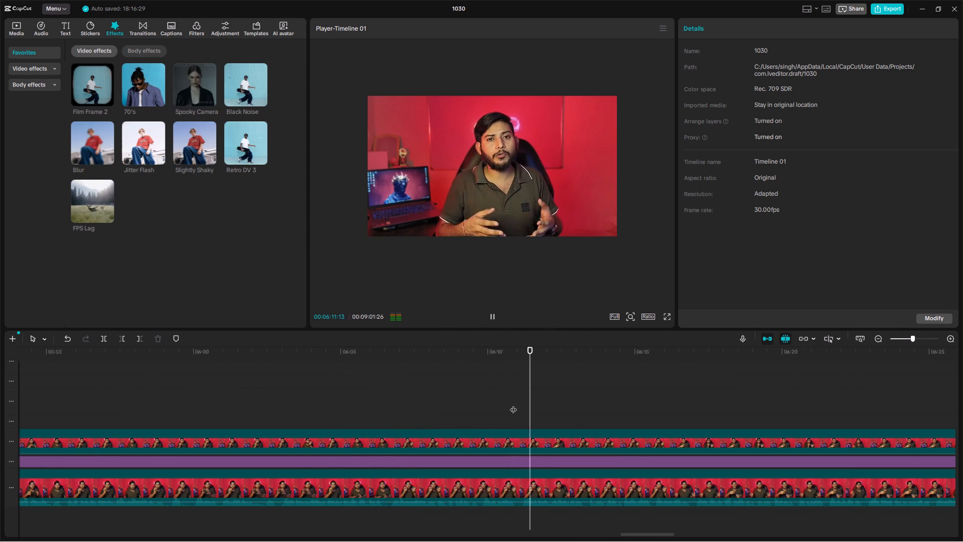
scroll(523, 411, "left", 2)
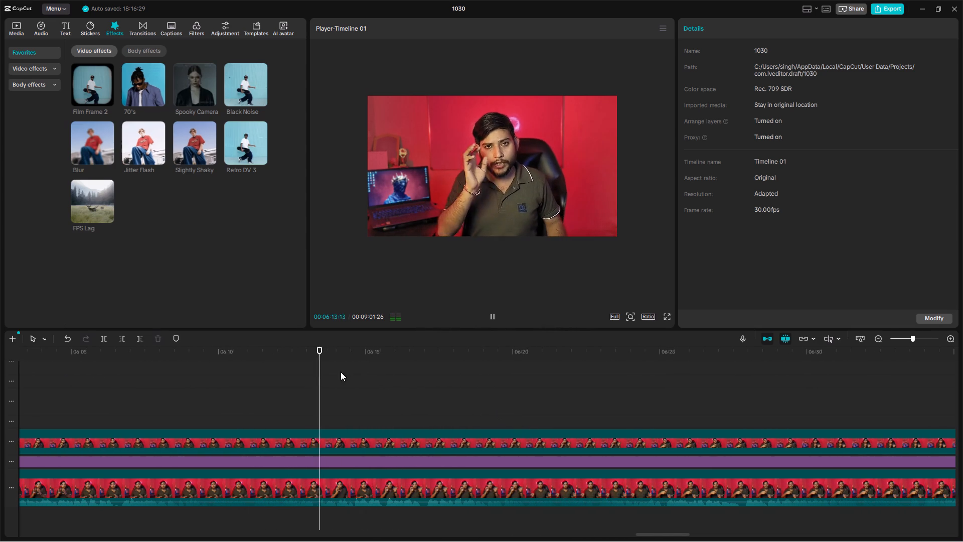
left_click(412, 410)
key("space")
key("space")
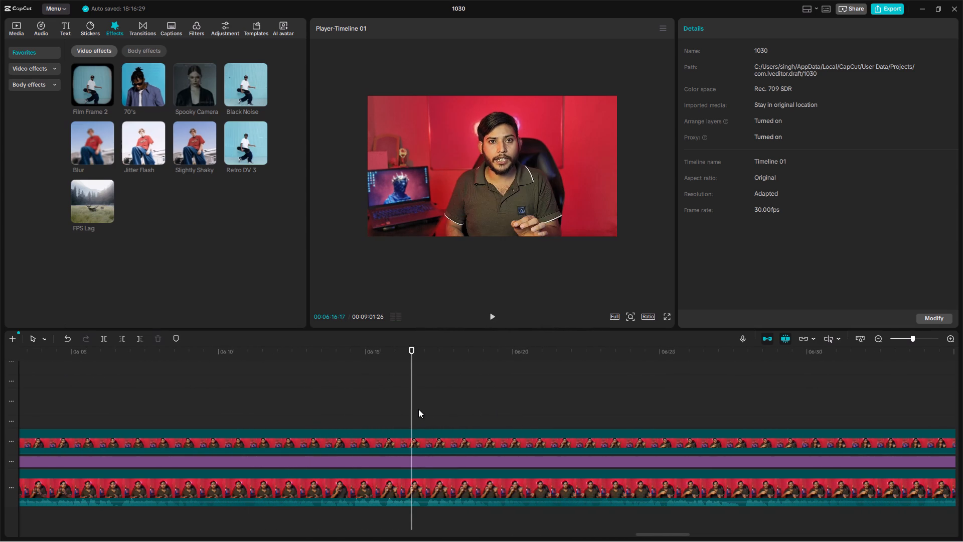
scroll(480, 402, "left", 1)
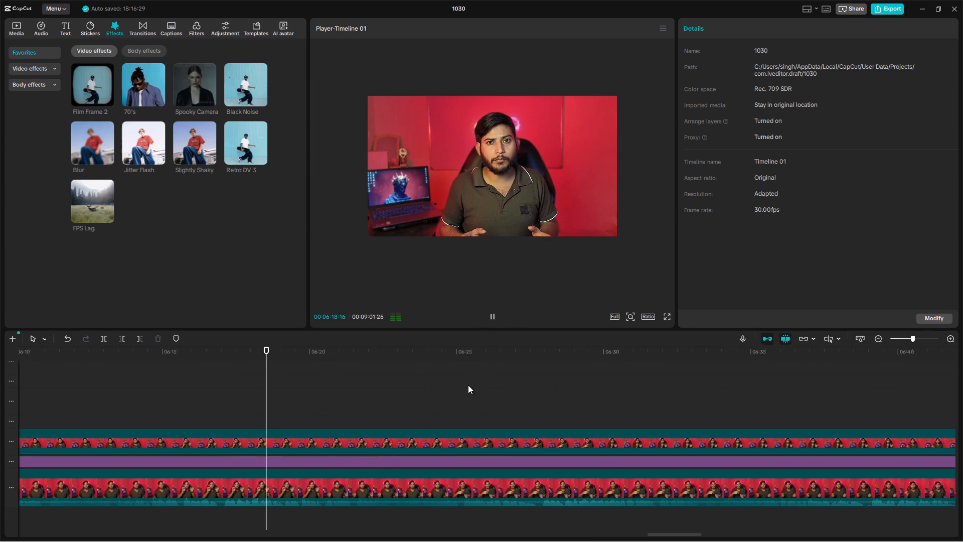
left_click(467, 385)
key("space")
left_click(546, 394)
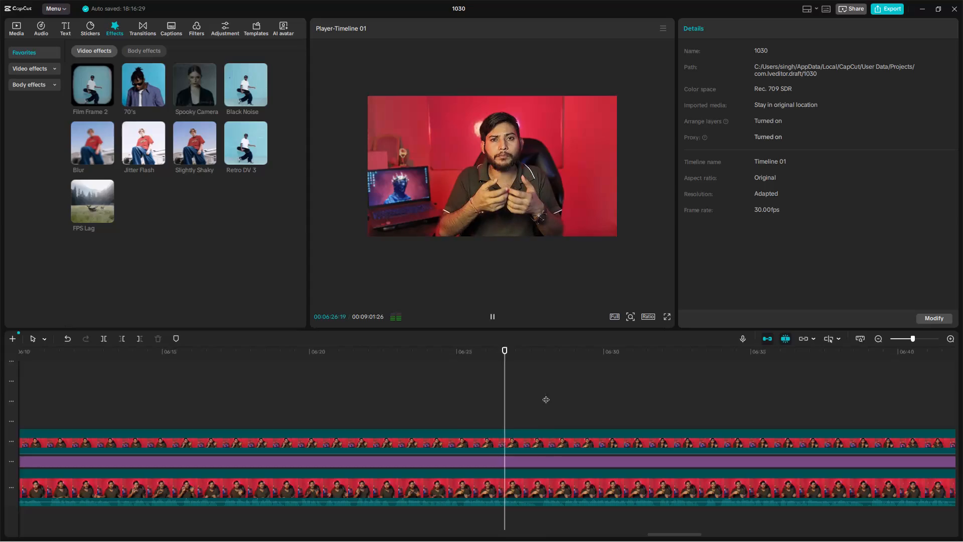
key("space")
left_click(519, 380)
key("space")
key("space")
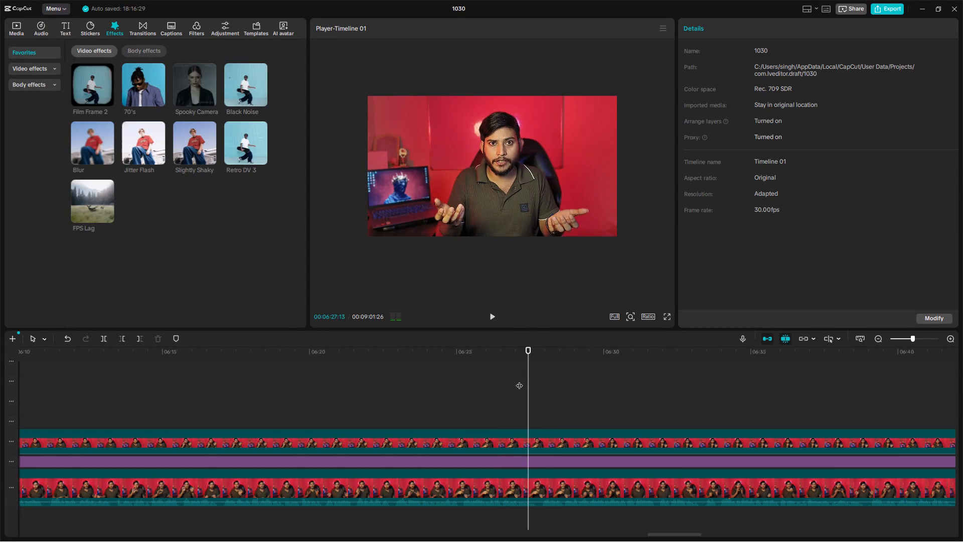
key("space")
scroll(519, 380, "down", 16, "ctrl")
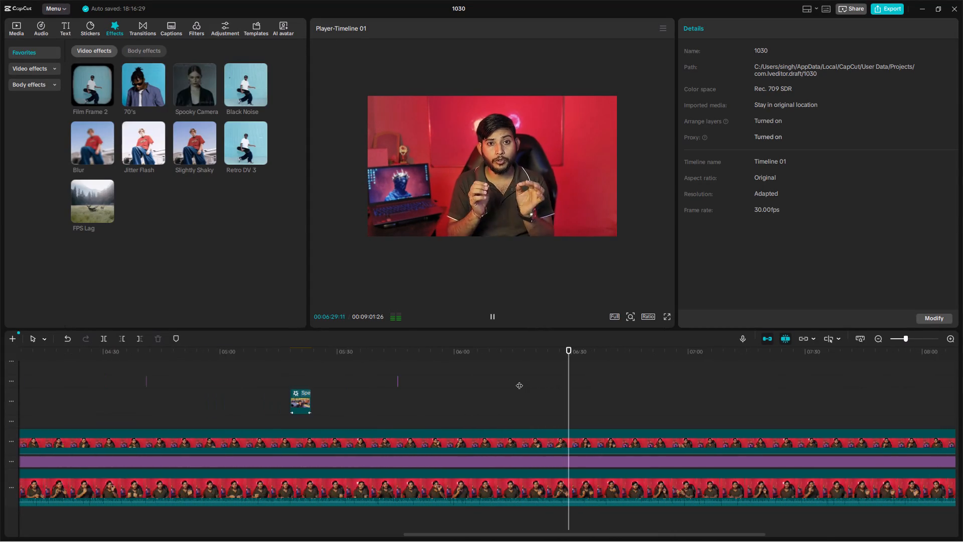
scroll(519, 380, "down", 12, "ctrl")
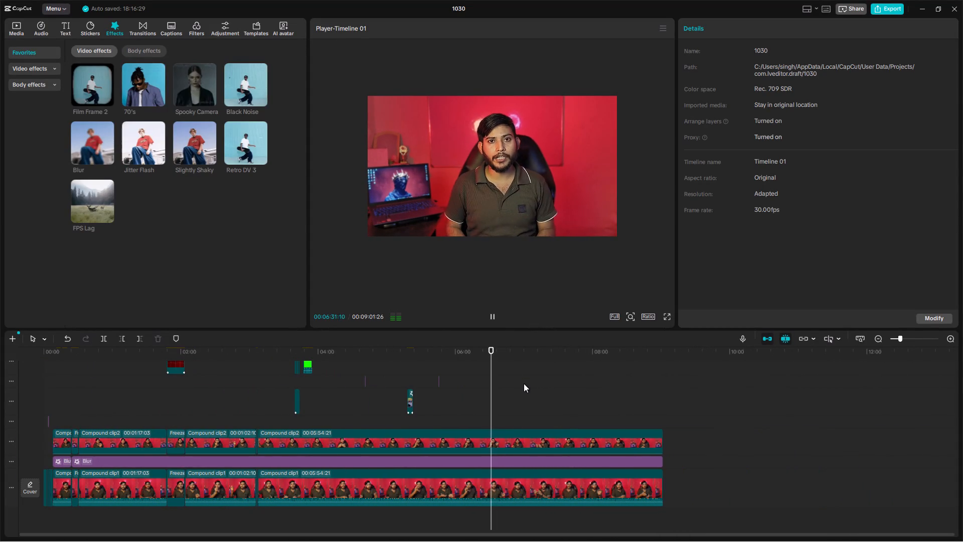
scroll(524, 386, "up", 16)
scroll(525, 420, "down", 6)
scroll(525, 414, "up", 10)
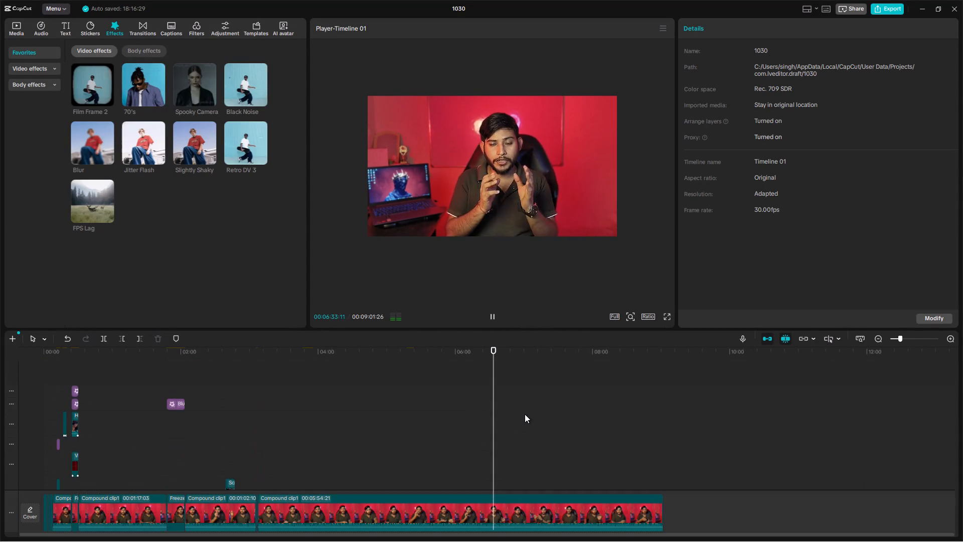
scroll(525, 414, "up", 5)
scroll(527, 415, "down", 14)
Return the playhead to the start and import all five WhatsApp audio files from the backgrond music folder inside asset.
left_click(519, 411)
left_click_drag(519, 412, 0, 371)
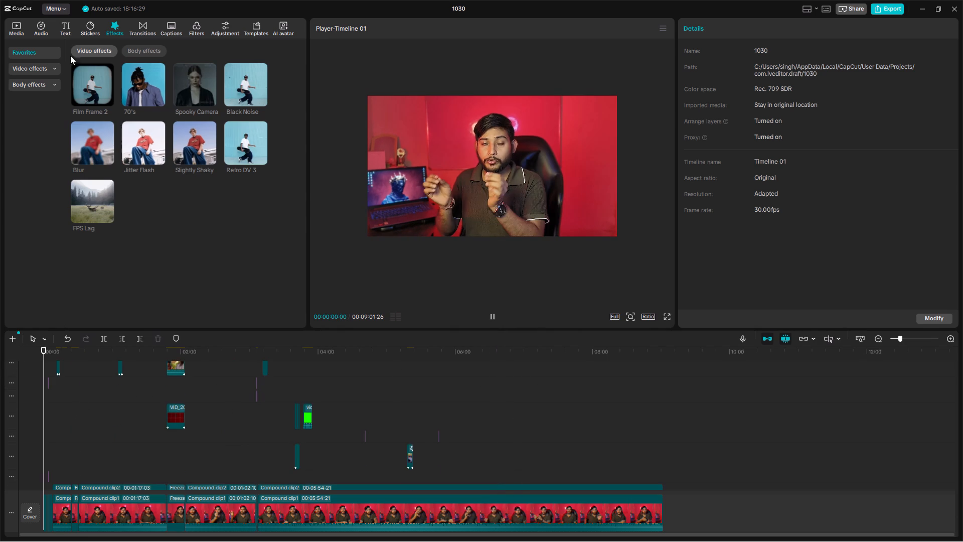
left_click(20, 19)
left_click(109, 53)
left_click(93, 52)
left_click(114, 71)
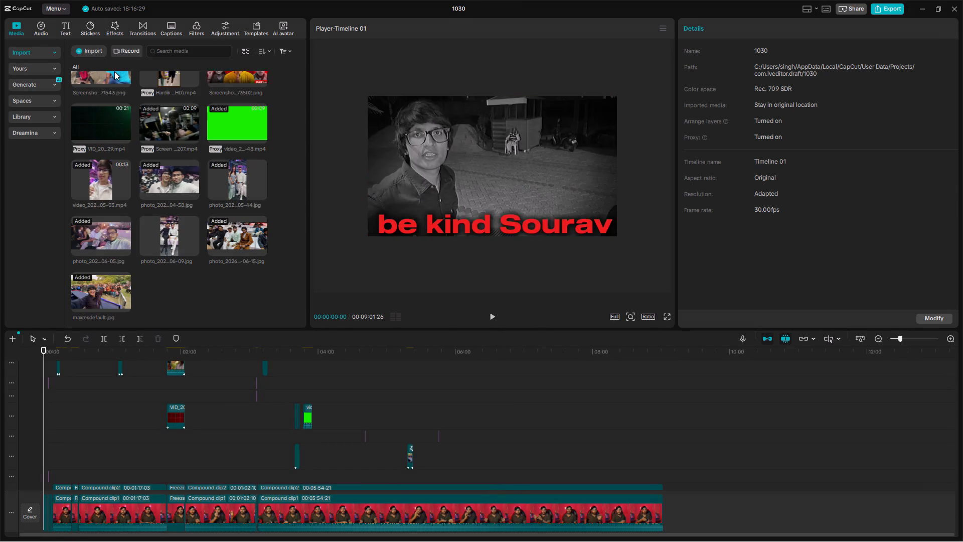
left_click(43, 135)
left_click(52, 128)
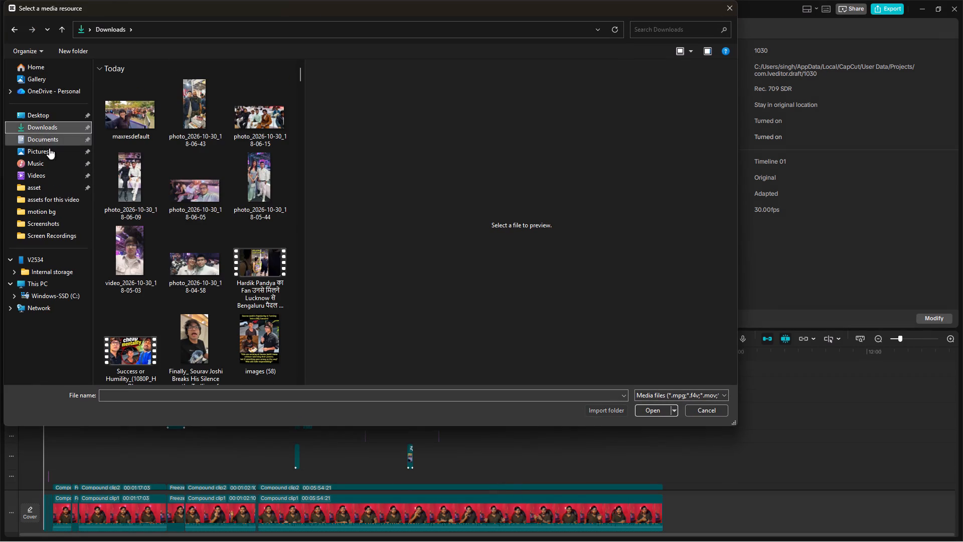
left_click(57, 179)
left_click(57, 184)
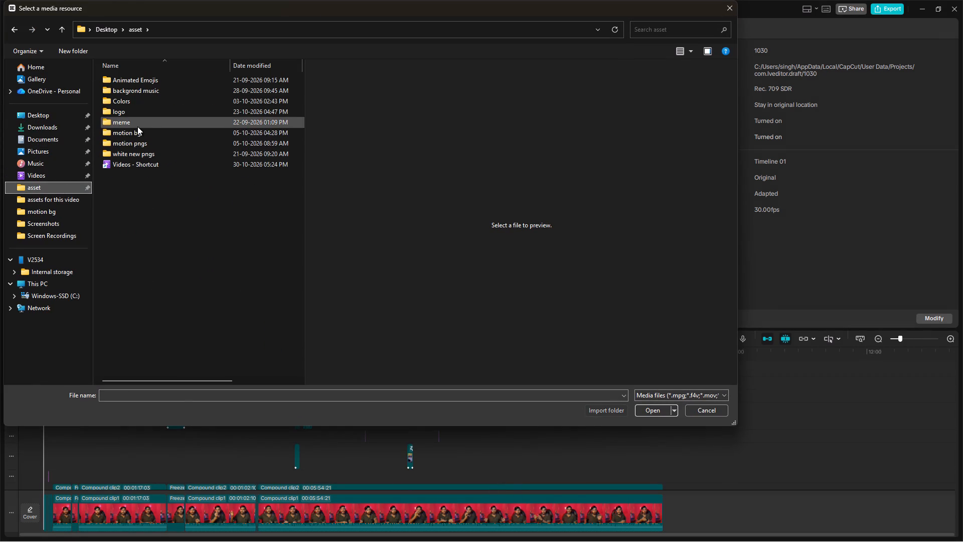
double_click(199, 94)
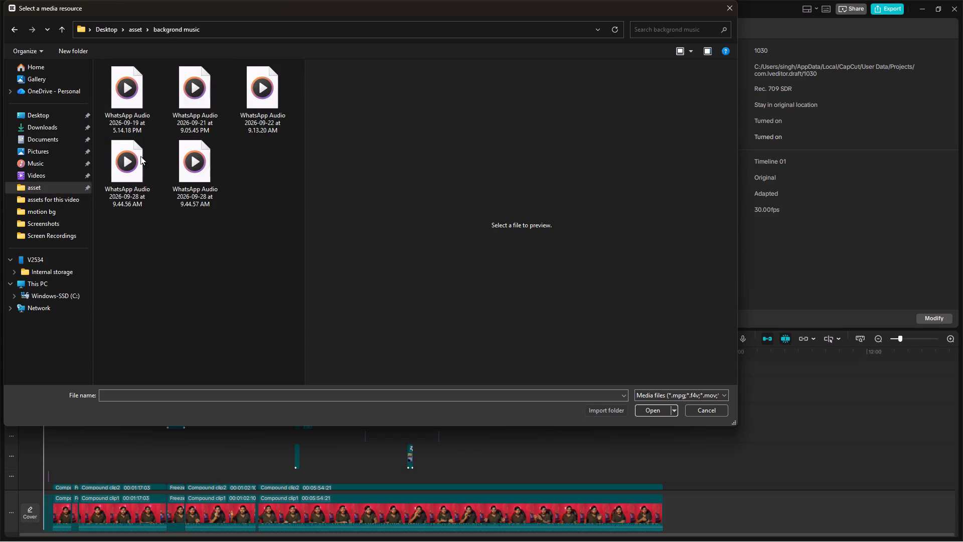
left_click_drag(128, 223, 340, 108)
left_click(658, 409)
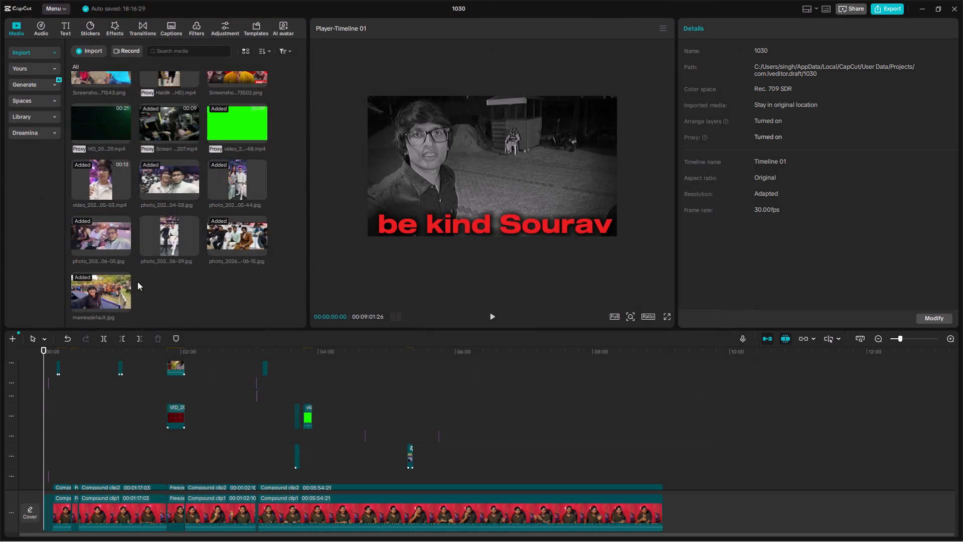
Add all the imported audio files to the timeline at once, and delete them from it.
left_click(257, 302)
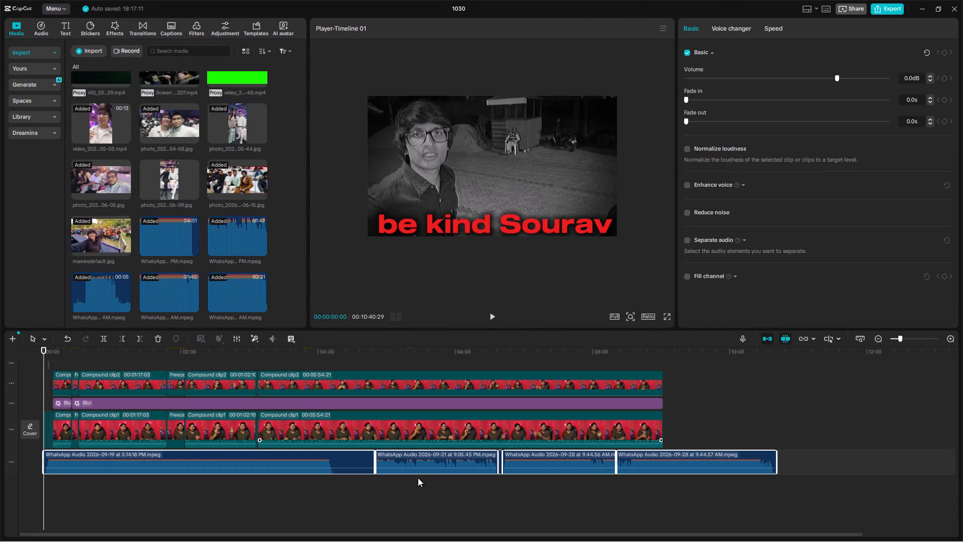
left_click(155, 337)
Preview the imported music, place WhatsApp Audio 2026-09-19 at 5.14.18 PM below the main video from 00:00, and play around 00:17.
left_click(213, 279)
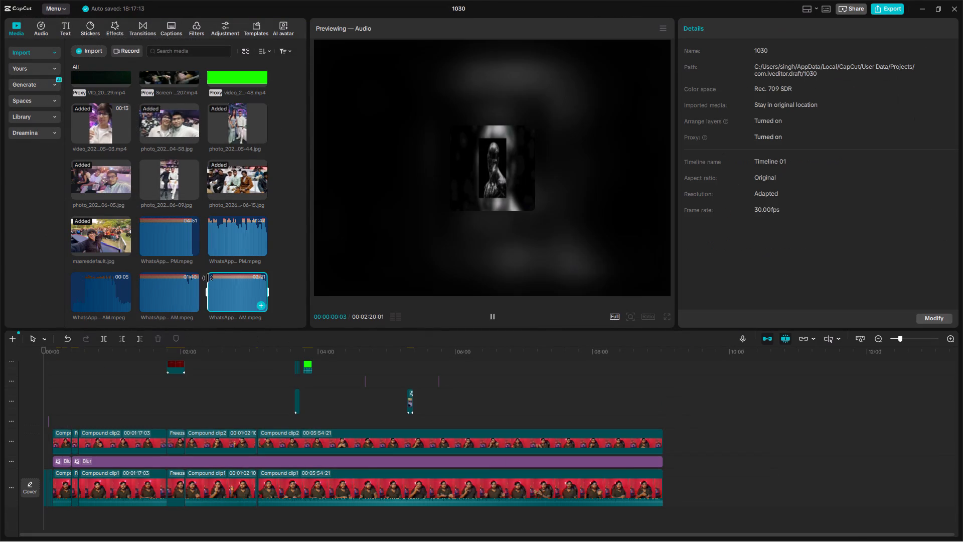
left_click(166, 283)
left_click(172, 241)
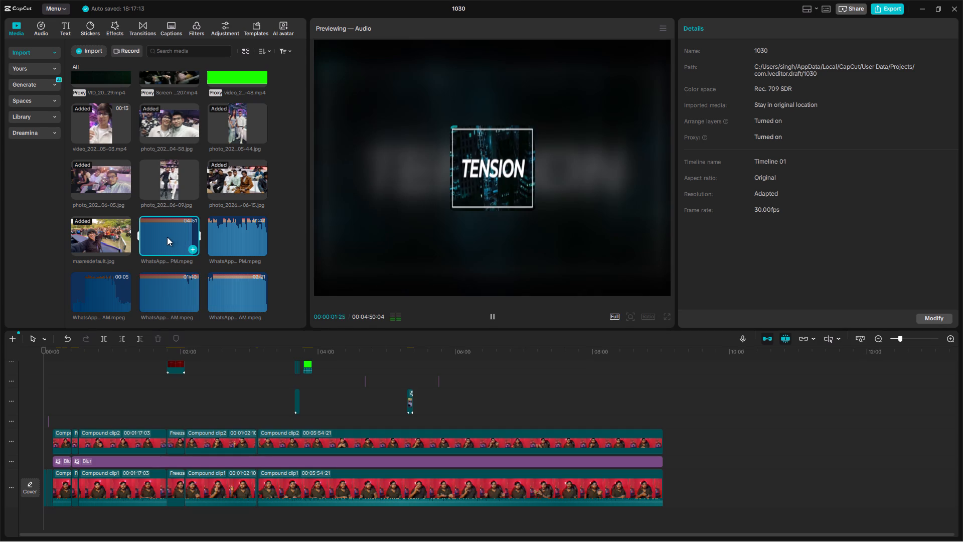
left_click_drag(163, 237, 36, 515)
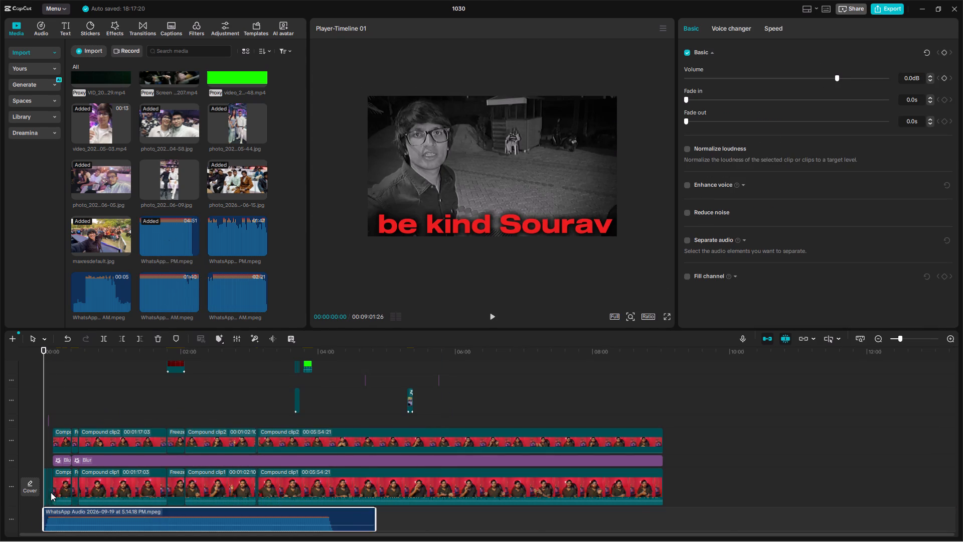
scroll(53, 486, "up", 7, "ctrl")
key("space")
left_click(83, 400)
key("space")
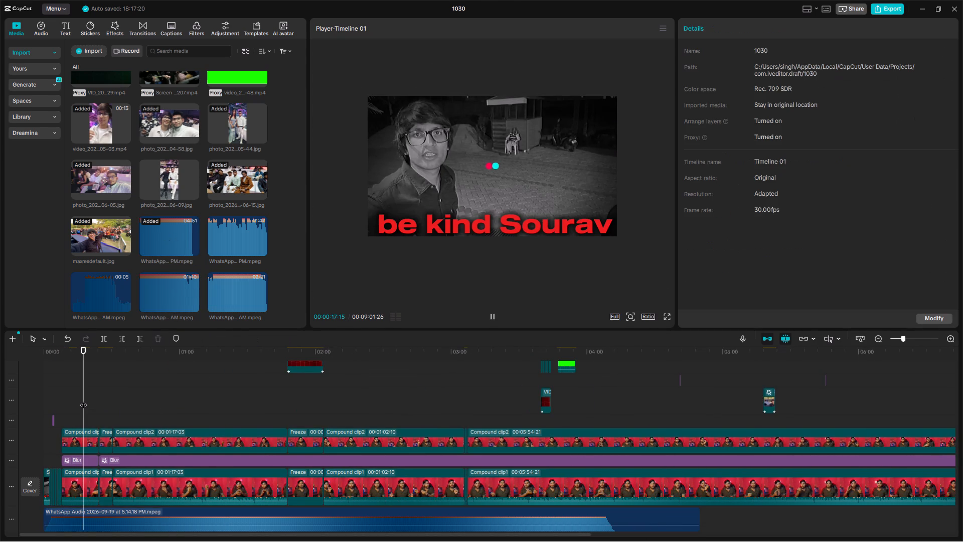
scroll(135, 415, "down", 6)
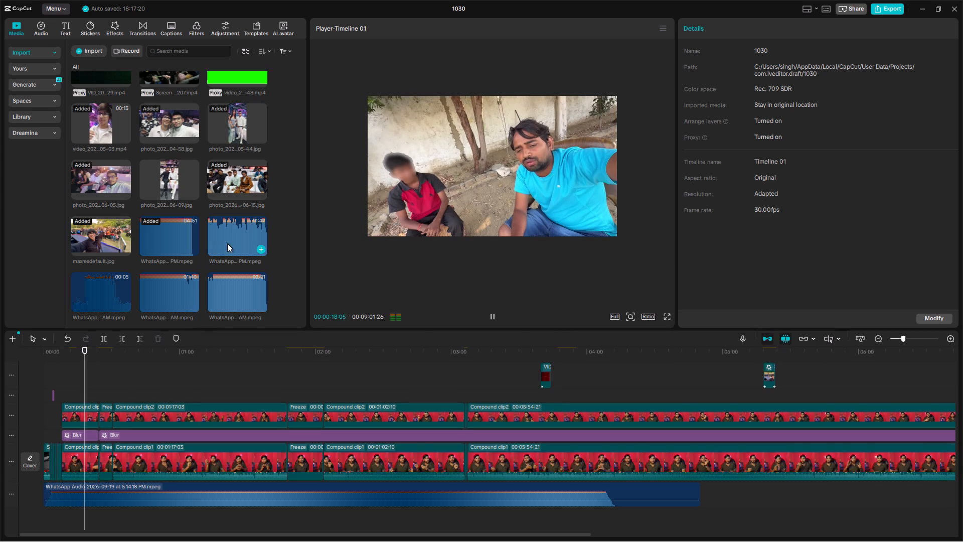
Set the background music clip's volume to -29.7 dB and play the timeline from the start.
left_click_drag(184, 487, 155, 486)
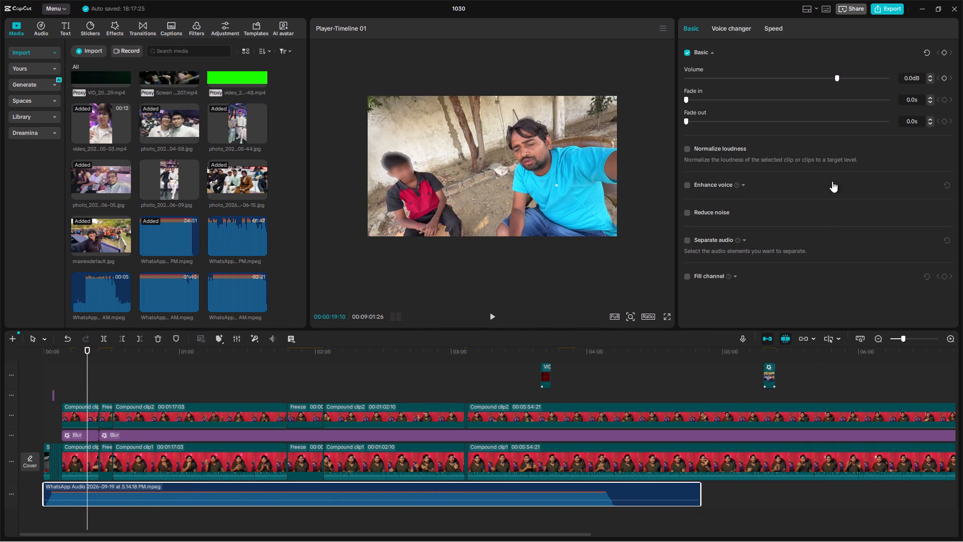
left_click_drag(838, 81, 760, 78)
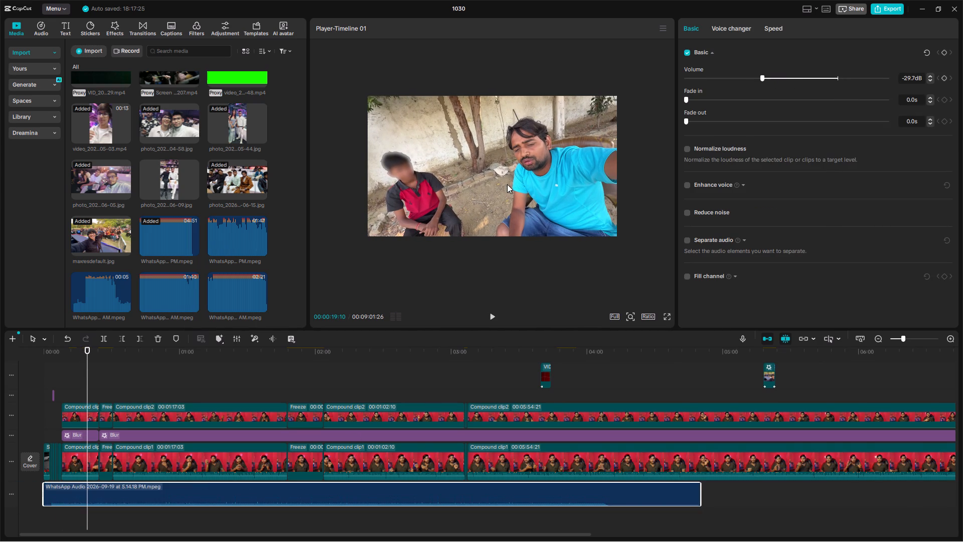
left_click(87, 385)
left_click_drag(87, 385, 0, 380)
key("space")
Move the background music clip so it starts at about 5 seconds, where the first effect above the intro clips ends.
scroll(12, 376, "up", 6, "ctrl")
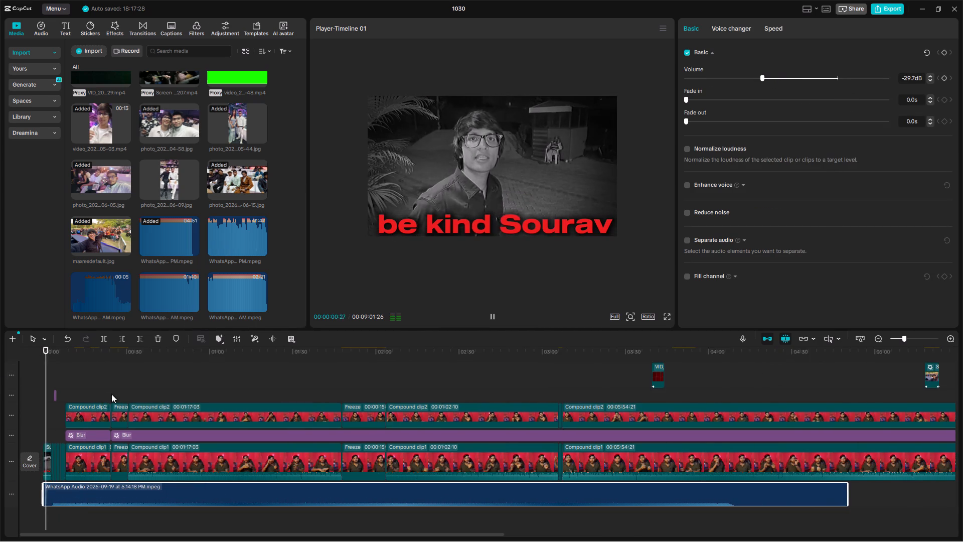
scroll(111, 394, "right", 1)
scroll(111, 394, "up", 12, "ctrl")
left_click_drag(124, 493, 184, 492)
left_click_drag(185, 491, 193, 492)
Adjust the background music clip's volume to -23.3 dB while playing the opening to judge the balance with the voice.
key("space")
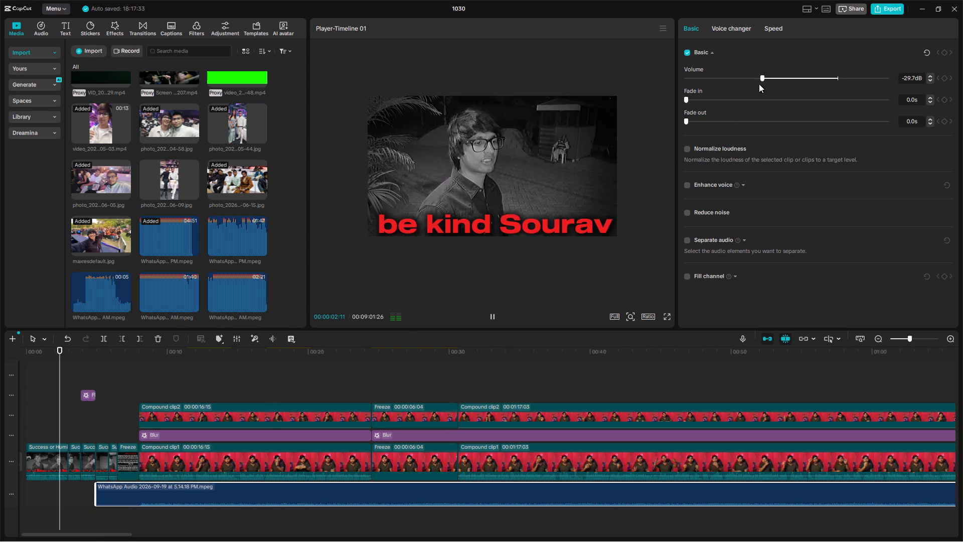
left_click_drag(764, 78, 769, 81)
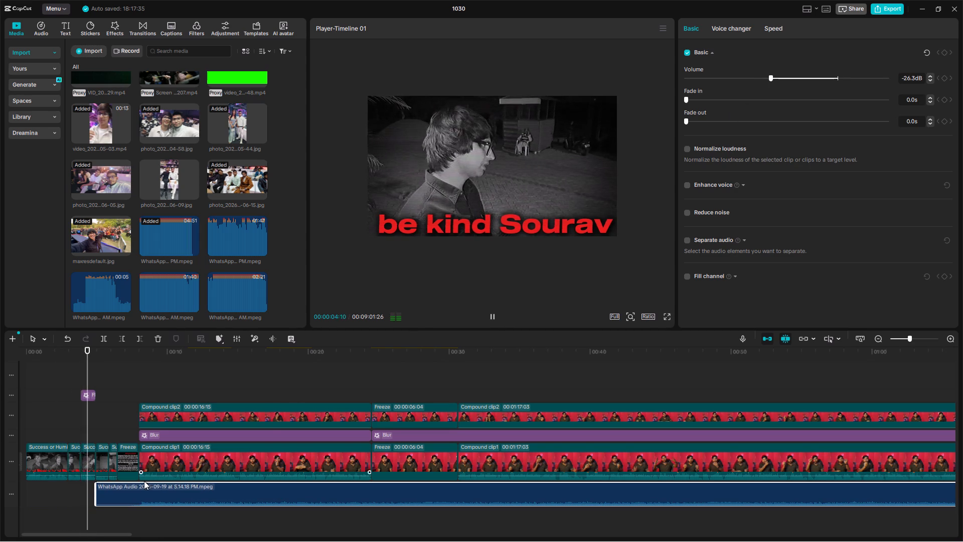
scroll(144, 482, "down", 6)
scroll(143, 524, "down", 5)
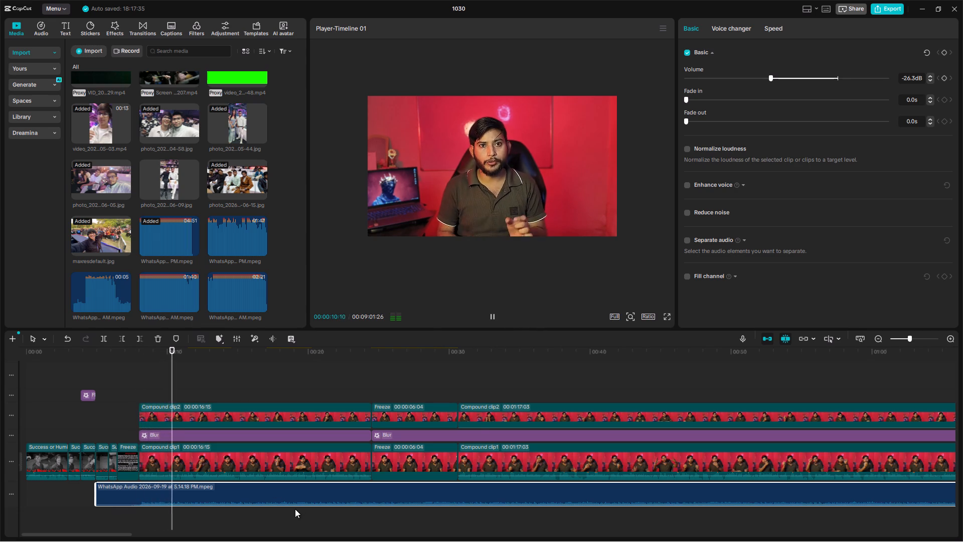
right_click_drag(902, 187, 906, 124)
left_click_drag(772, 81, 779, 85)
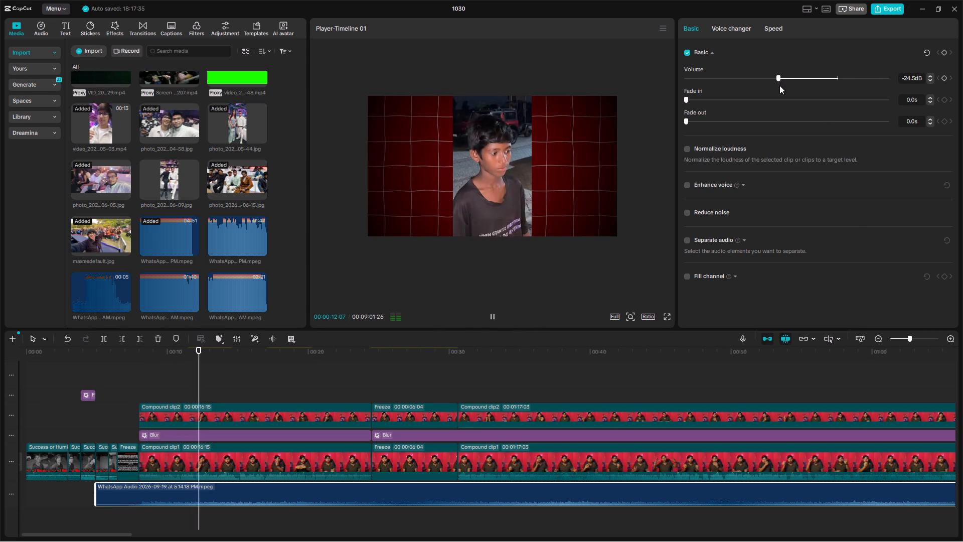
left_click_drag(779, 85, 776, 85)
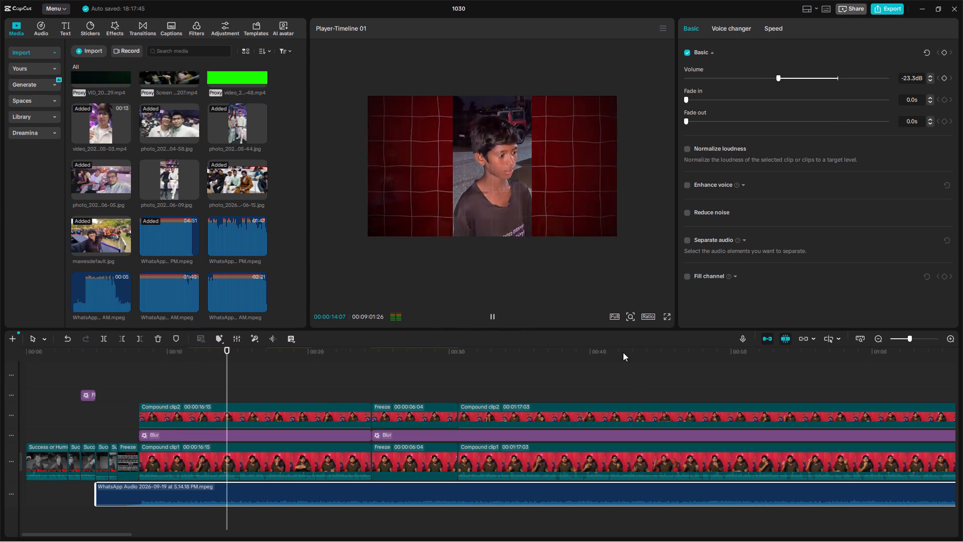
Play the timeline from about 00:24 and again from about 04:06 to check the music's level and how it ends.
scroll(308, 425, "down", 6)
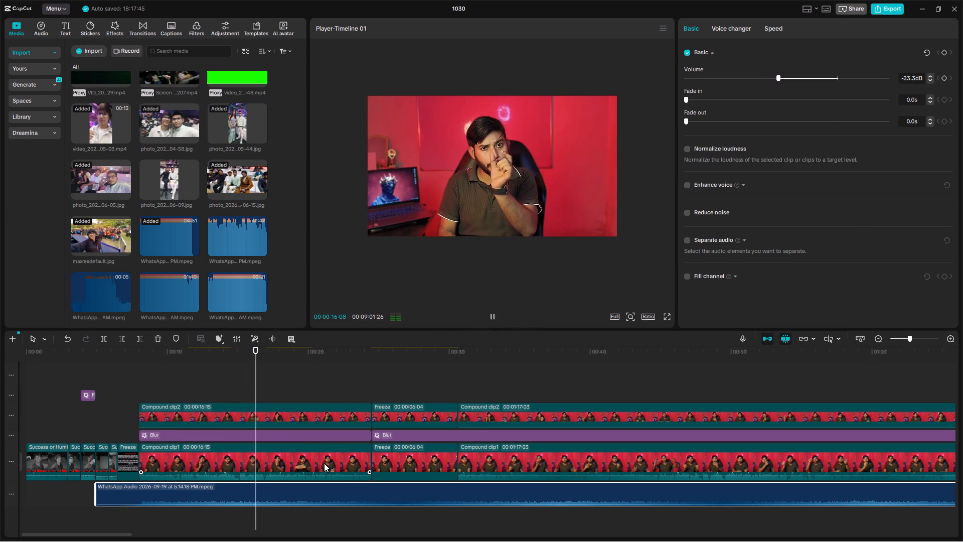
left_click(370, 519)
key("space")
key("space")
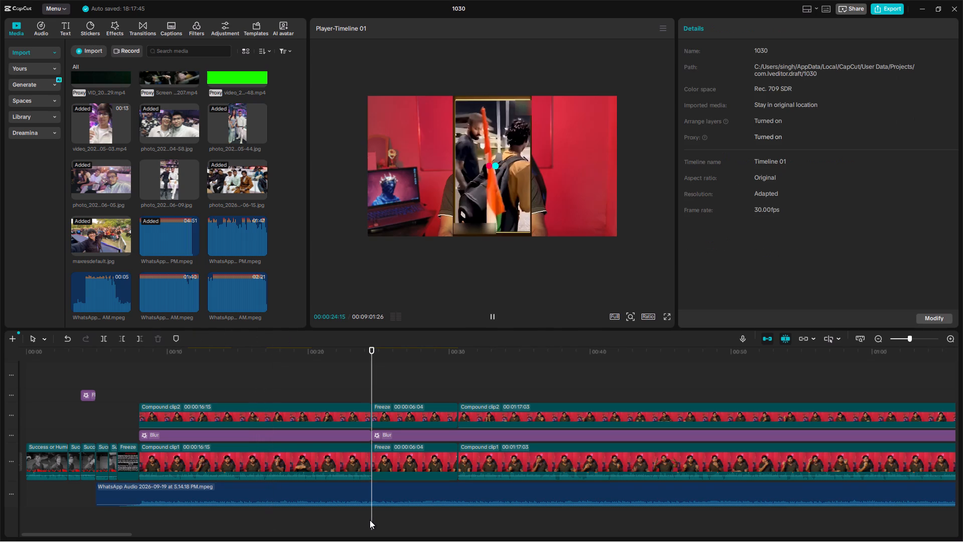
key("space")
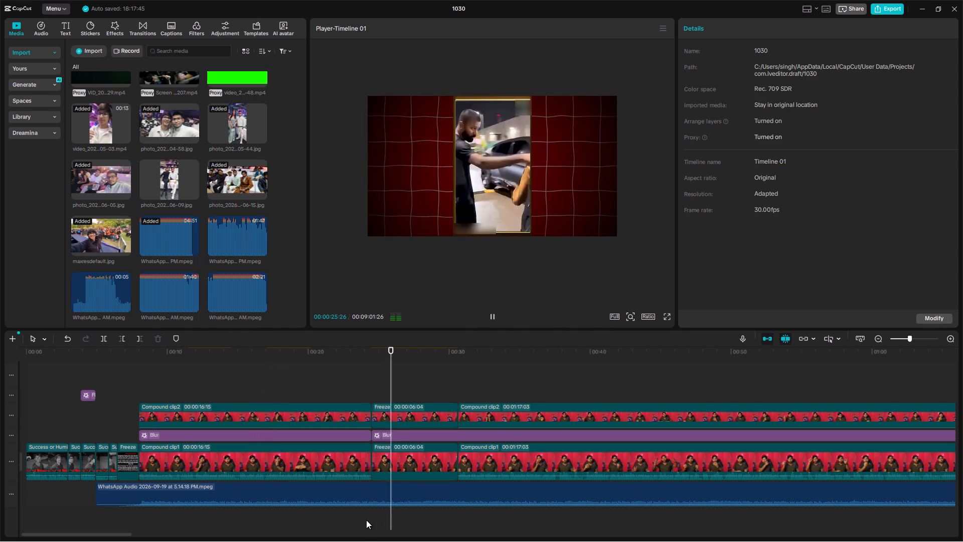
scroll(366, 520, "left", 1)
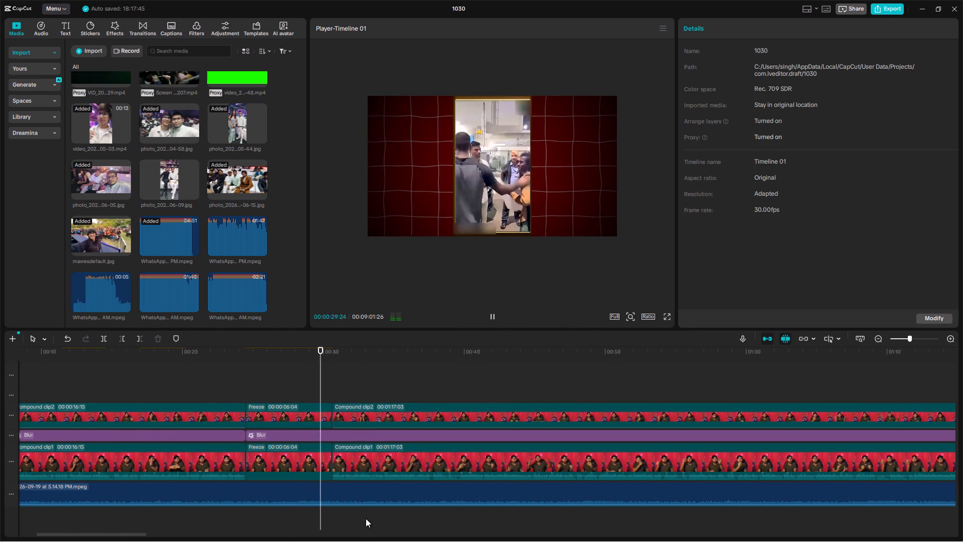
scroll(367, 519, "left", 2)
scroll(401, 514, "down", 8, "ctrl")
scroll(296, 503, "up", 2)
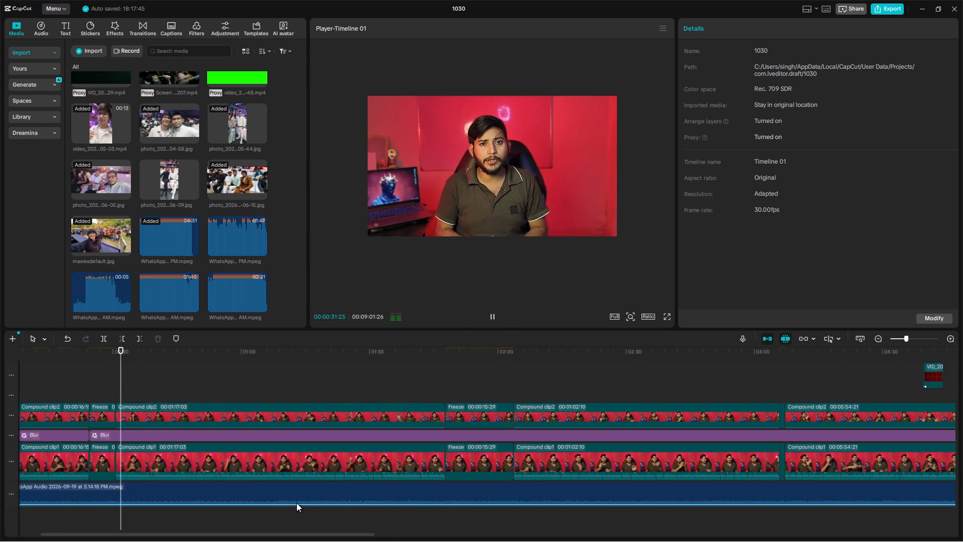
scroll(296, 503, "up", 3)
scroll(302, 495, "down", 7, "ctrl")
scroll(403, 479, "down", 6)
scroll(485, 480, "down", 6)
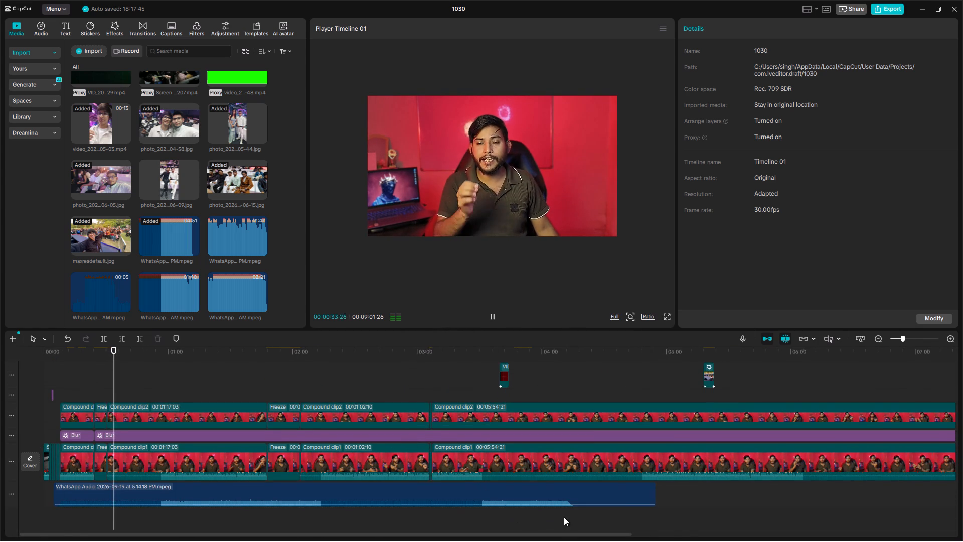
scroll(566, 520, "left", 1)
left_click(438, 513)
key("space")
left_click(460, 517)
key("space")
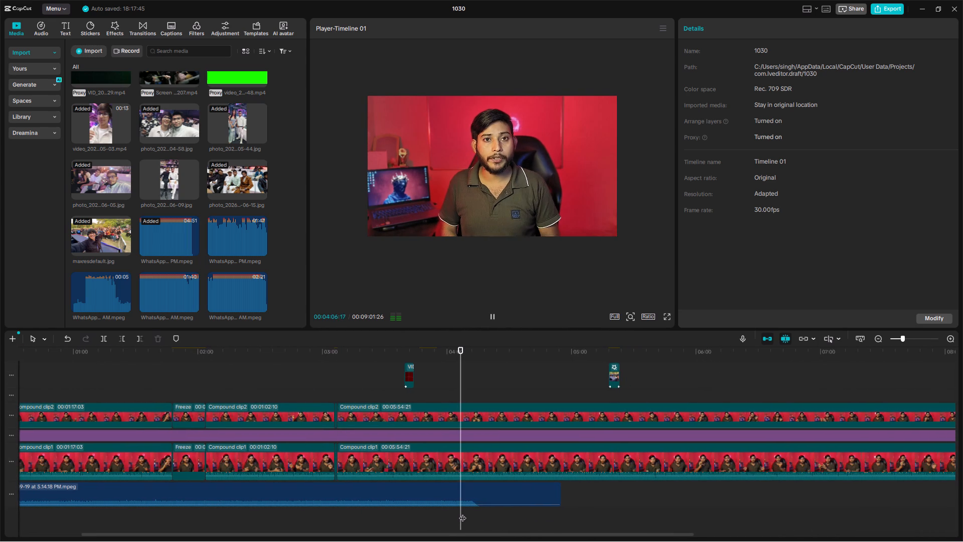
scroll(472, 514, "up", 6, "ctrl")
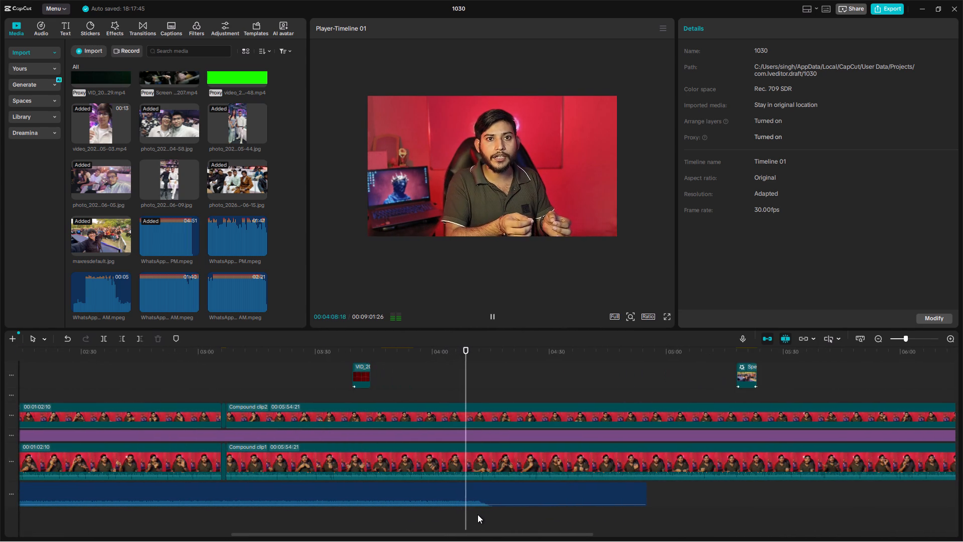
left_click(478, 514)
key("space")
key("space")
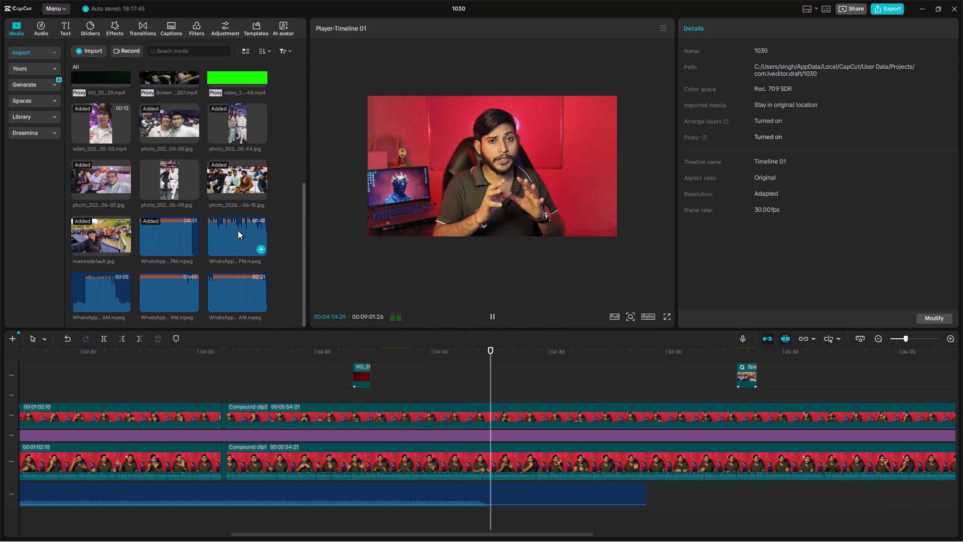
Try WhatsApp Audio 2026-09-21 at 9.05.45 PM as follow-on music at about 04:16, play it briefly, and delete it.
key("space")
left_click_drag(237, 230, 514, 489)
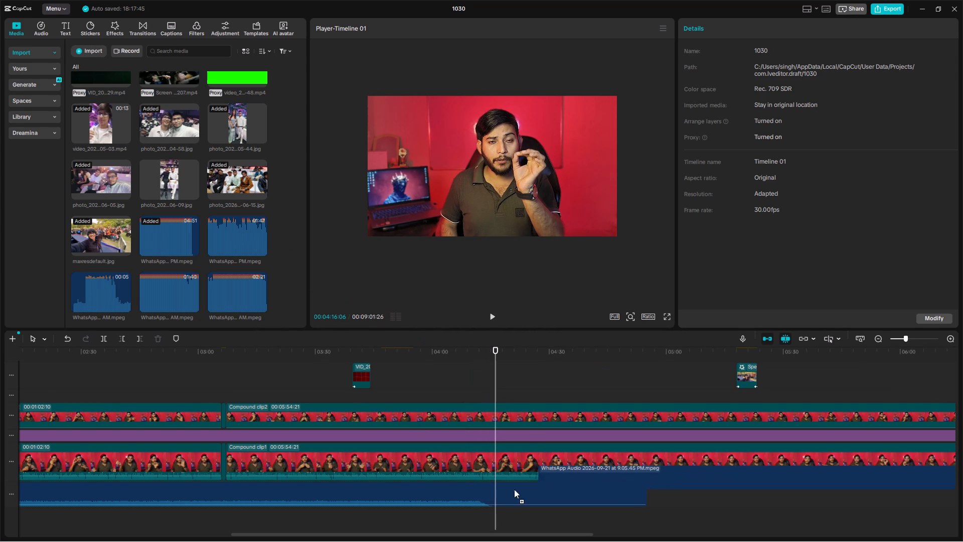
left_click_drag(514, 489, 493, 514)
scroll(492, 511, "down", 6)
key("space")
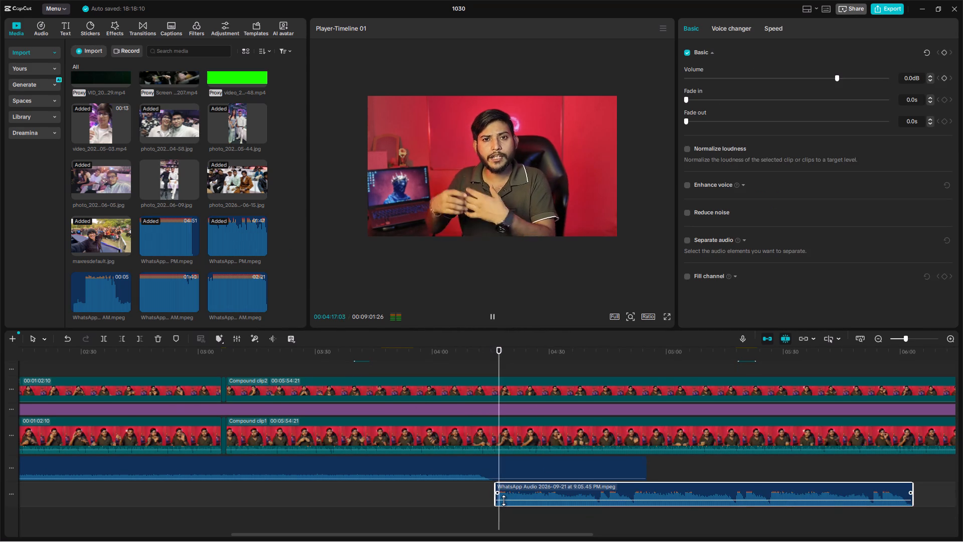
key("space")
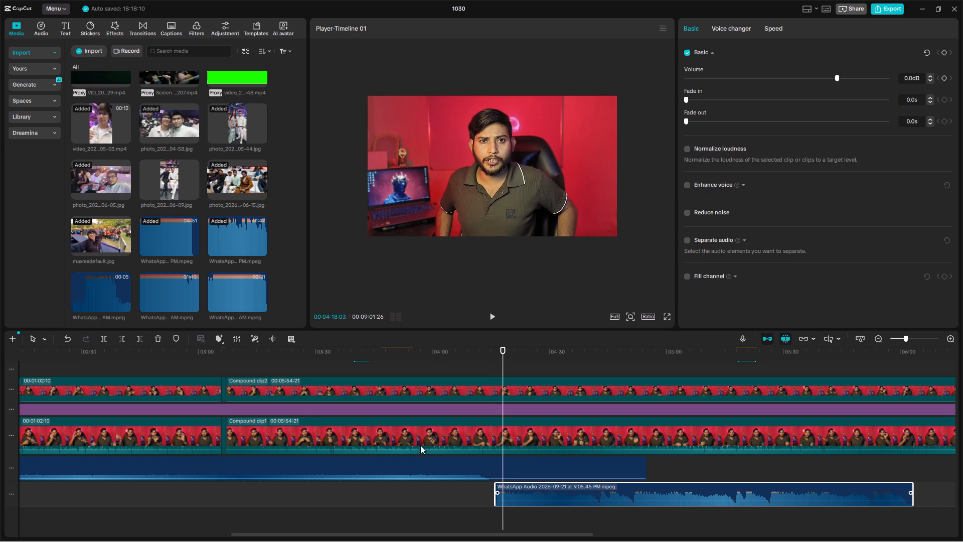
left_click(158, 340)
Set the background music clip's volume to -21.7 dB while playing from about 04:05.
left_click(480, 504)
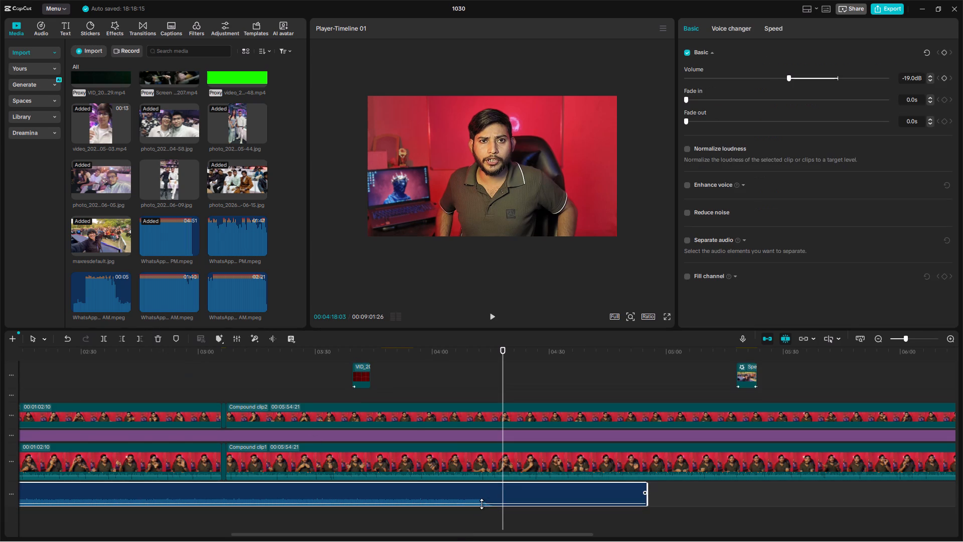
key("space")
left_click(453, 528)
key("space")
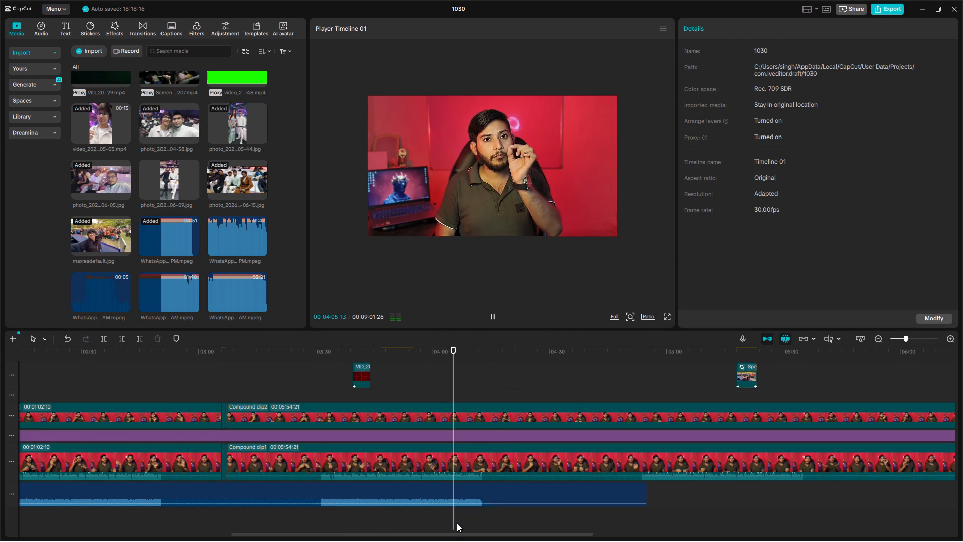
left_click(491, 497)
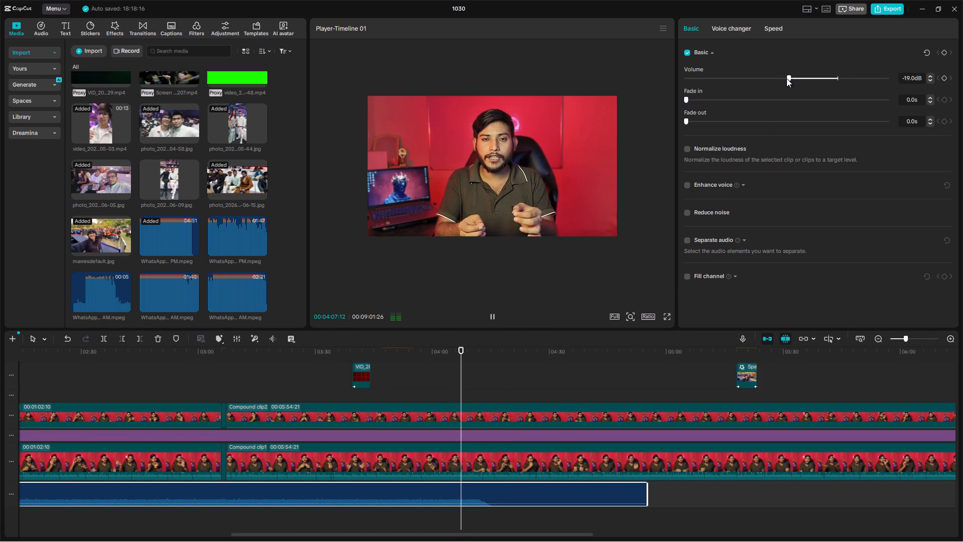
left_click_drag(786, 78, 780, 79)
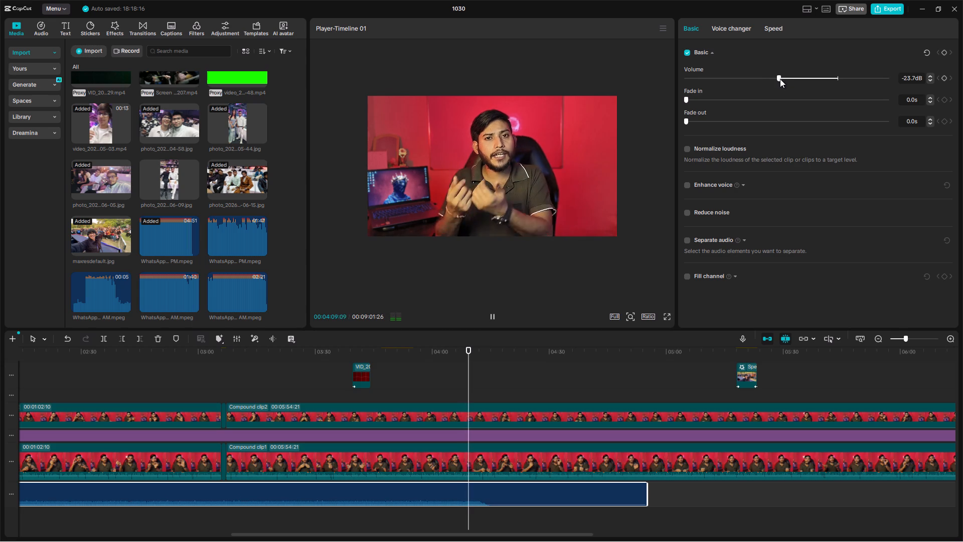
left_click_drag(780, 79, 780, 79)
Duplicate the background music clip onto the track below, starting at about 04:11, and play the overlap.
key("ctrl+c")
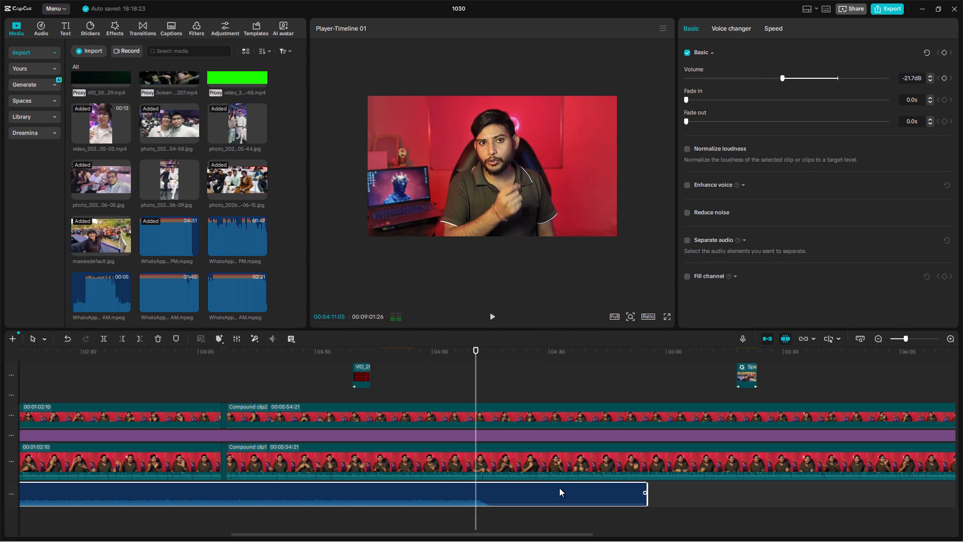
key("ctrl+v")
scroll(557, 495, "down", 5)
key("space")
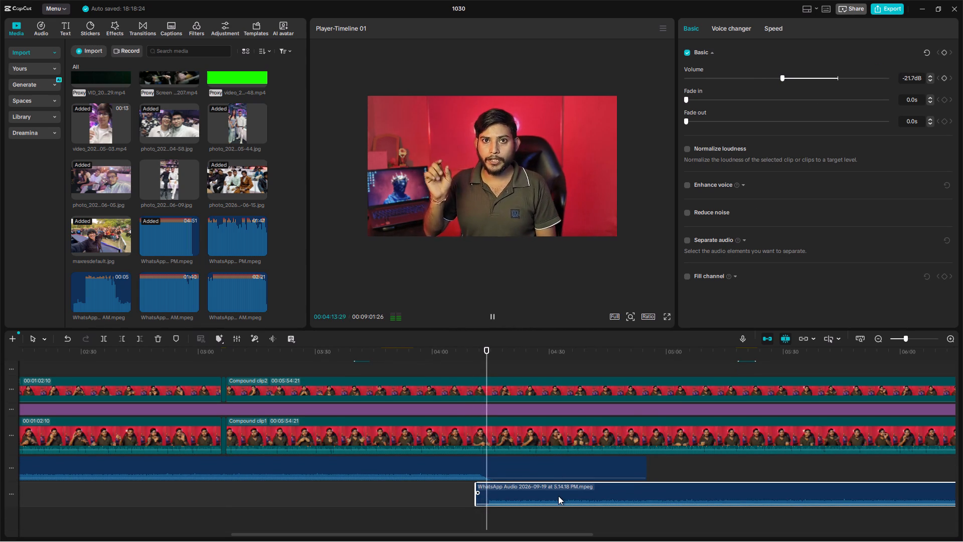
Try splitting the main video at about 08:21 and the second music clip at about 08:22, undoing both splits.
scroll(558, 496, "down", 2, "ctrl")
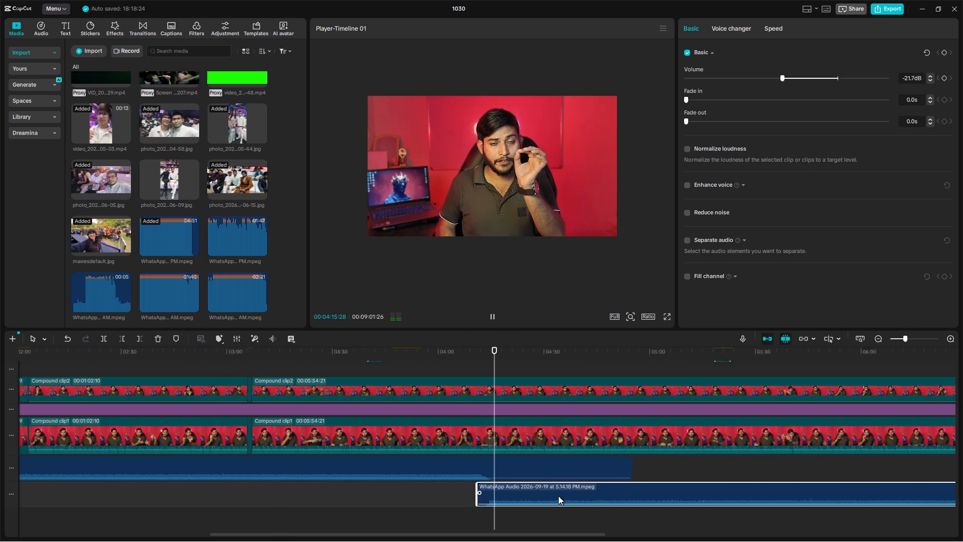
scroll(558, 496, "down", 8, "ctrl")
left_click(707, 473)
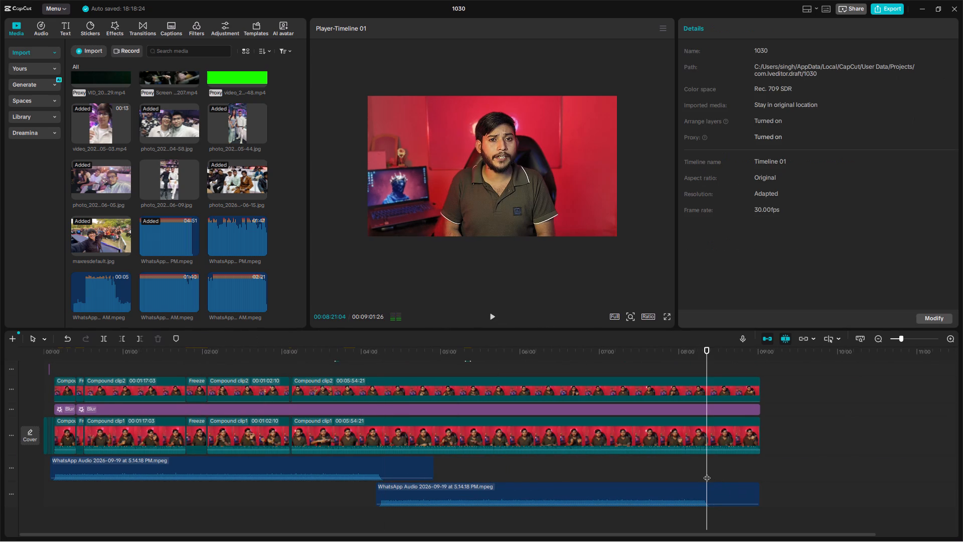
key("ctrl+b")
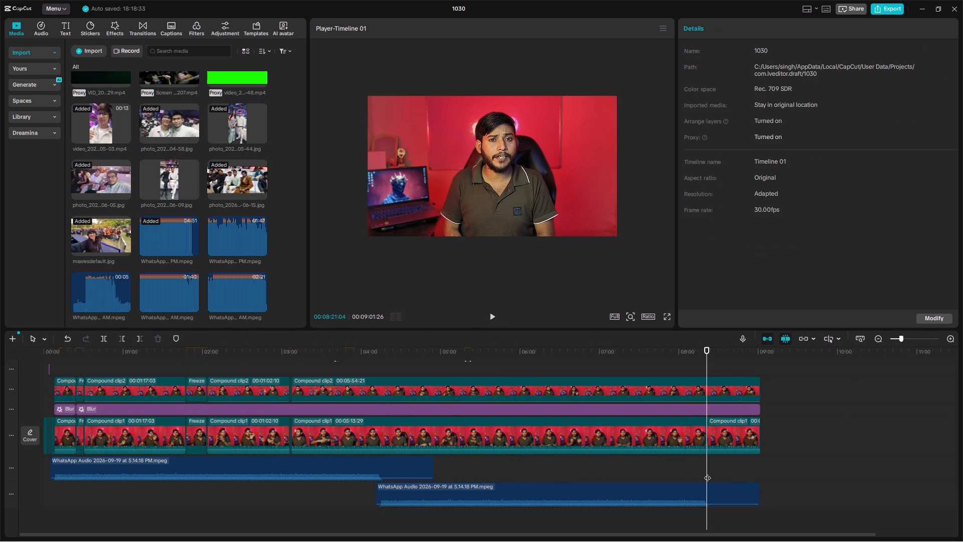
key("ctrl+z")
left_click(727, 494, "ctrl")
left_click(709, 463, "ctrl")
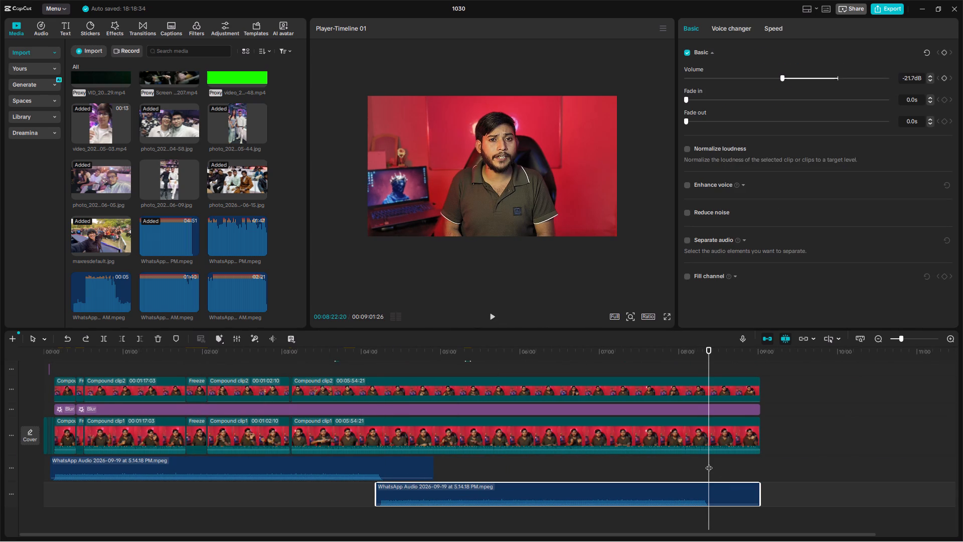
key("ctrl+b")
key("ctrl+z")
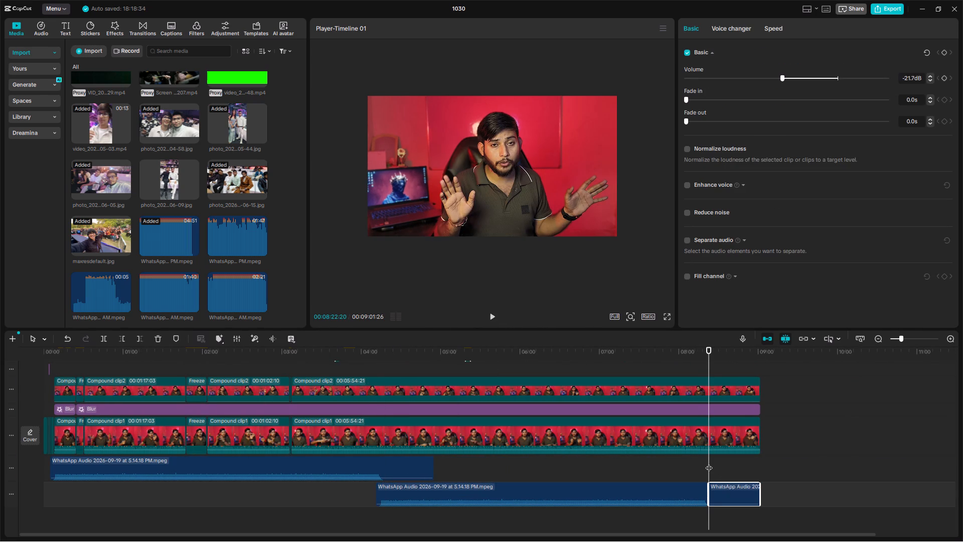
Paste a third copy of the music, move it to start at about 08:18, and play from about 08:13.
key("ctrl+c")
key("ctrl+v")
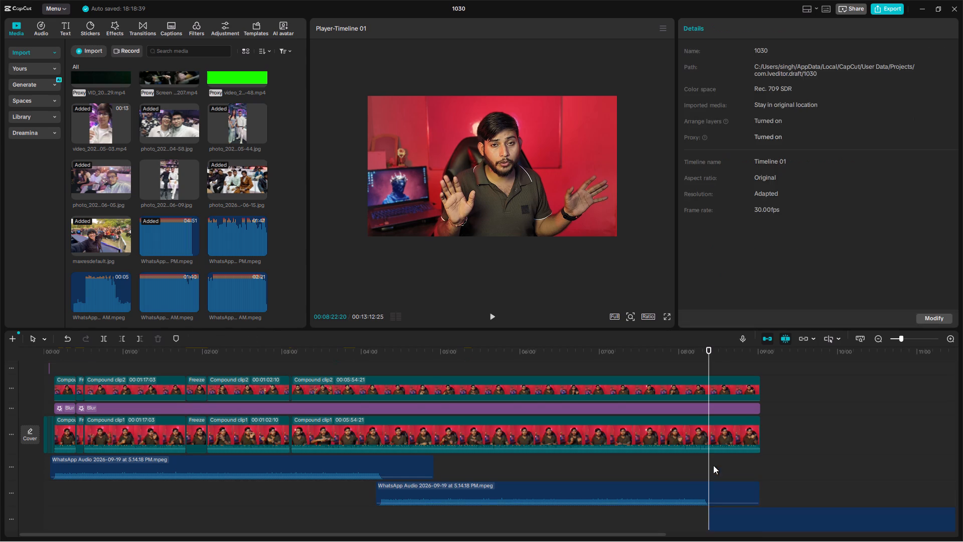
scroll(714, 467, "down", 5)
key("space")
scroll(722, 486, "up", 8, "ctrl")
left_click_drag(736, 492, 736, 492)
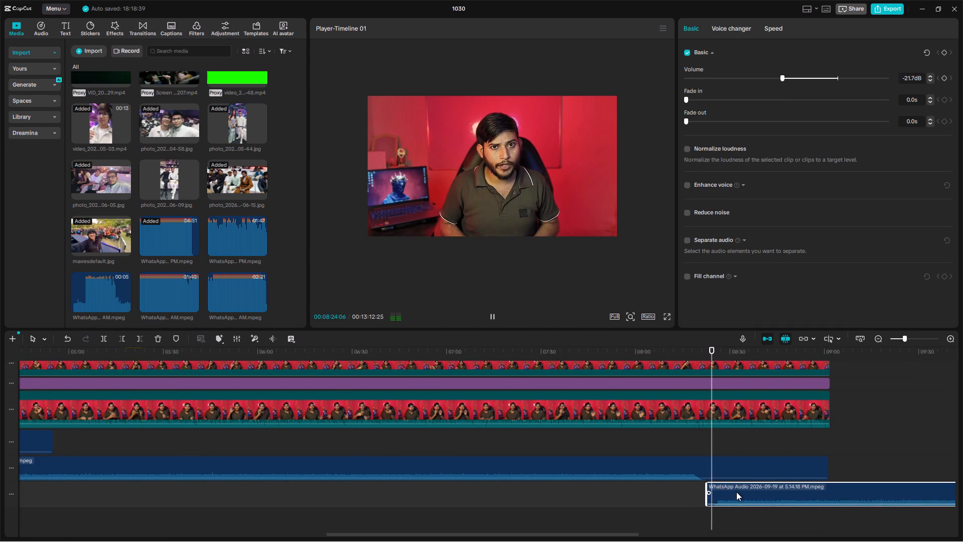
left_click_drag(736, 492, 722, 489)
left_click(673, 506)
key("space")
scroll(673, 508, "up", 7, "ctrl")
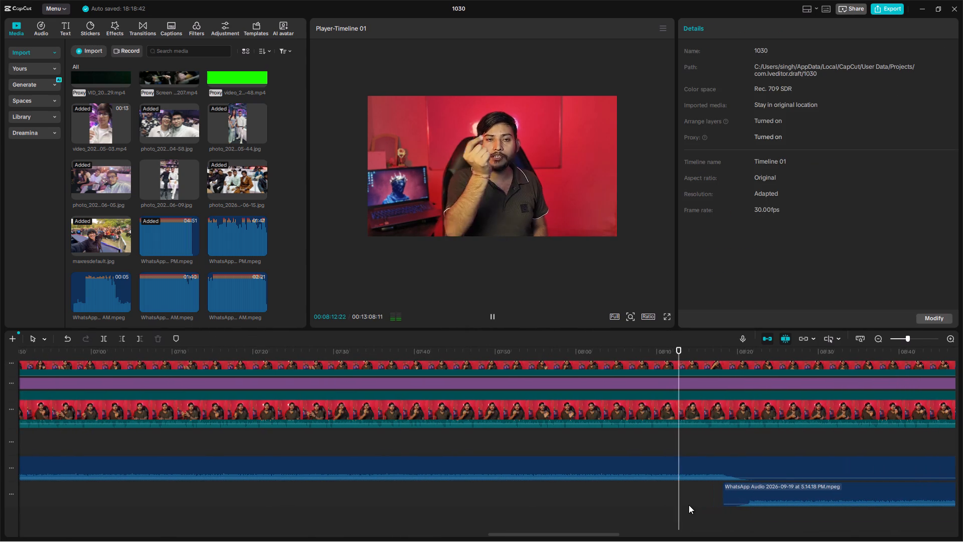
Split the third music clip at the end of the video, 09:01:26, and remove the excess beyond it.
scroll(689, 505, "left", 2)
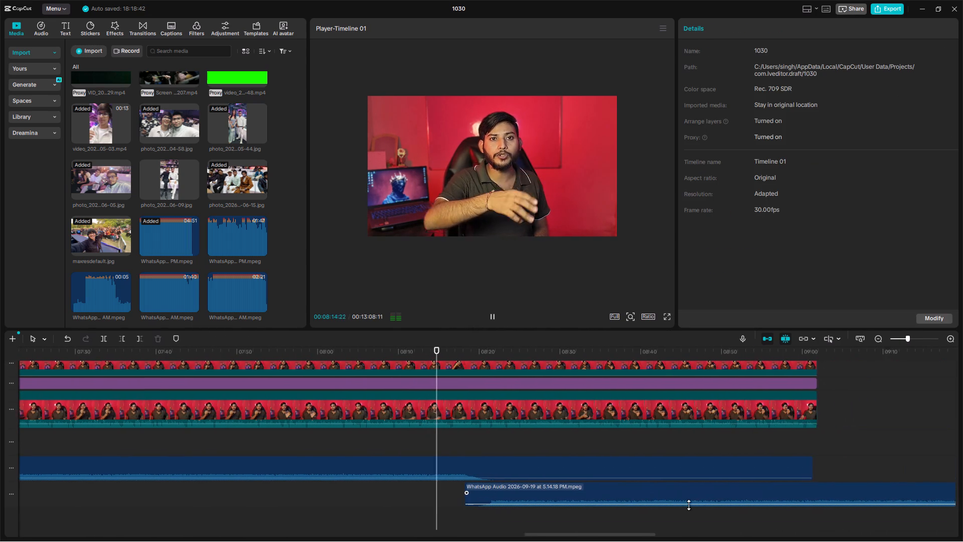
scroll(689, 505, "left", 1)
left_click(630, 434)
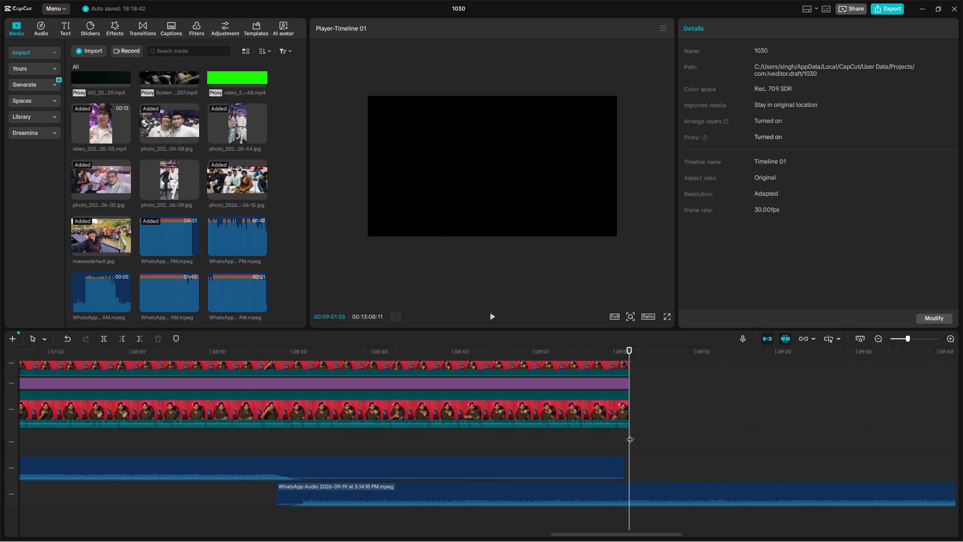
key("space")
left_click(629, 434)
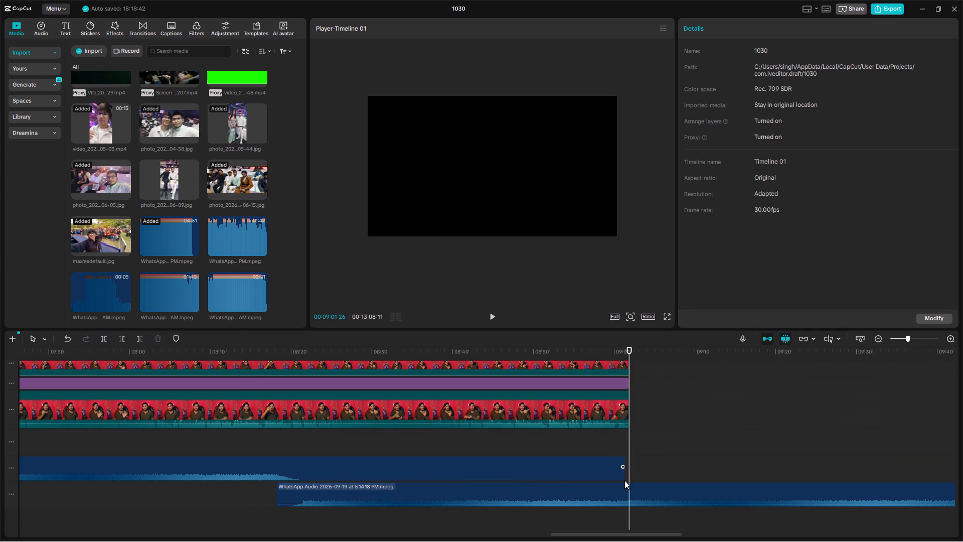
left_click(624, 480, "ctrl")
left_click(625, 490, "ctrl")
left_click(629, 460, "ctrl")
left_click(627, 487, "ctrl")
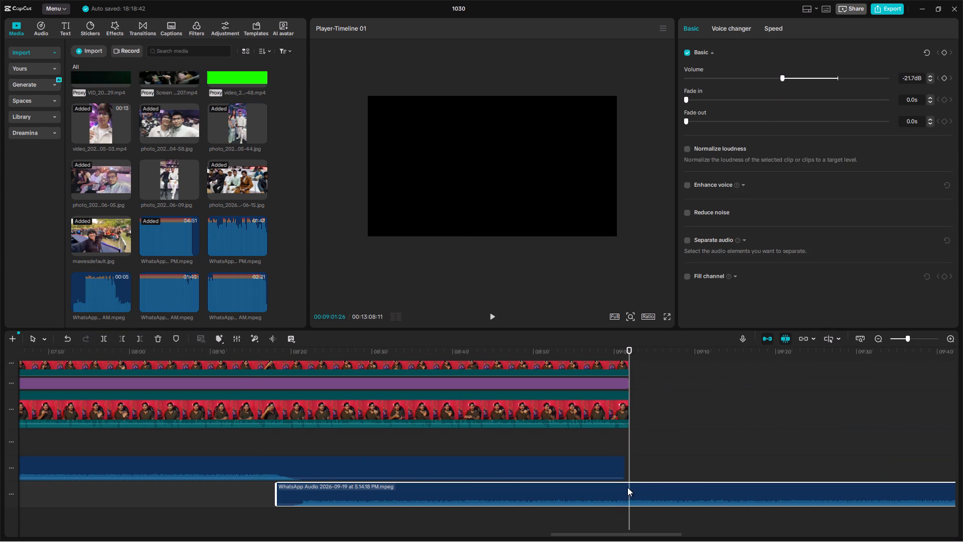
key("ctrl+b")
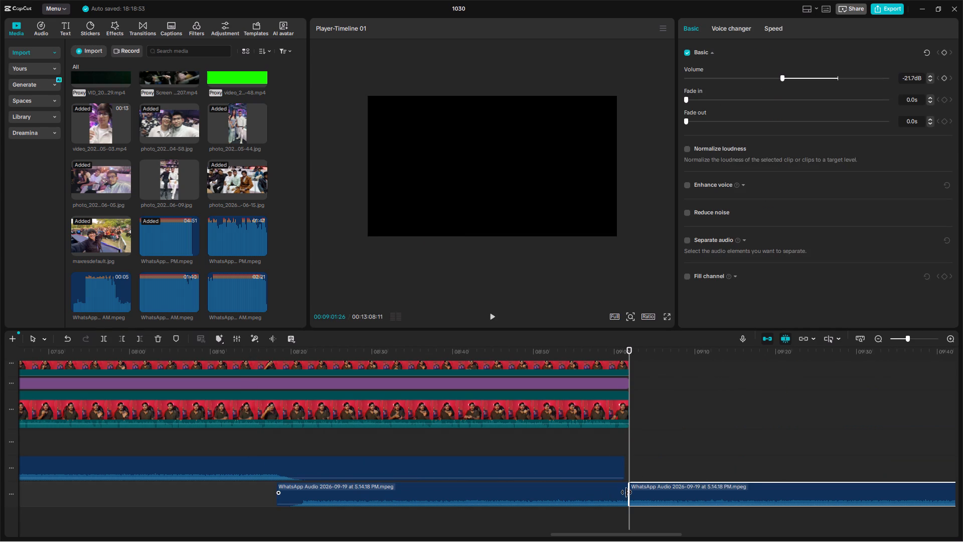
key("ctrl+x")
Add a fade-out of about 4.8 s to the end of the third music clip and check the video's ending.
left_click(675, 431)
left_click(662, 435)
key("space")
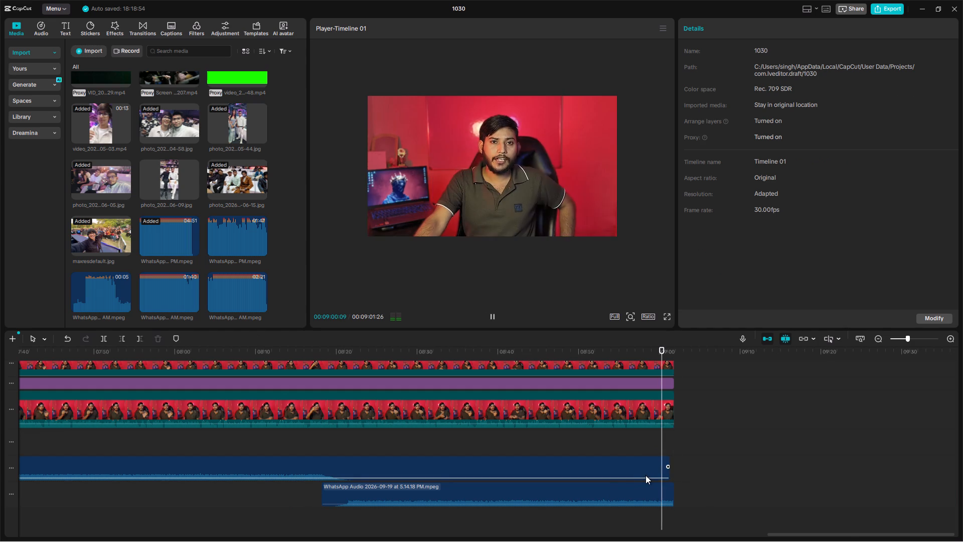
scroll(646, 475, "up", 5, "ctrl")
left_click(685, 442)
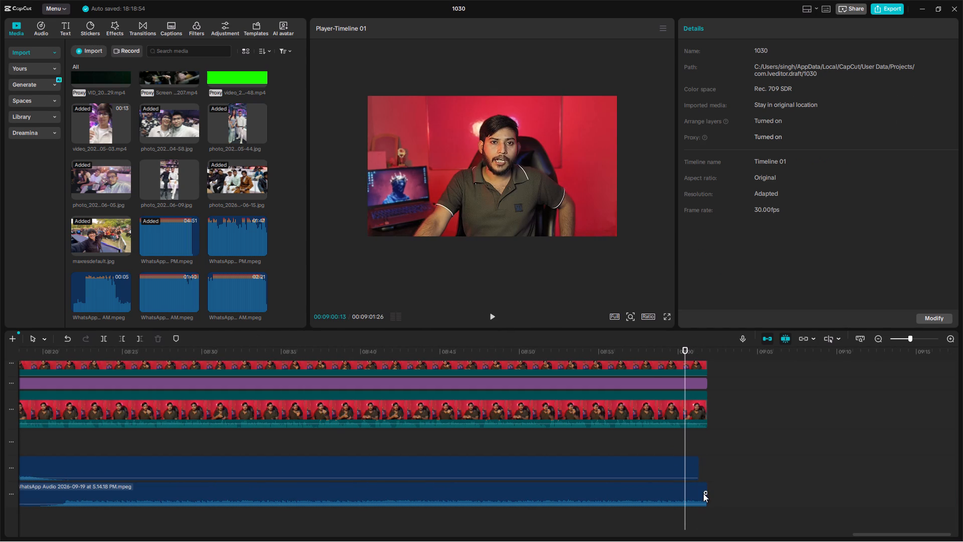
left_click_drag(704, 492, 626, 485)
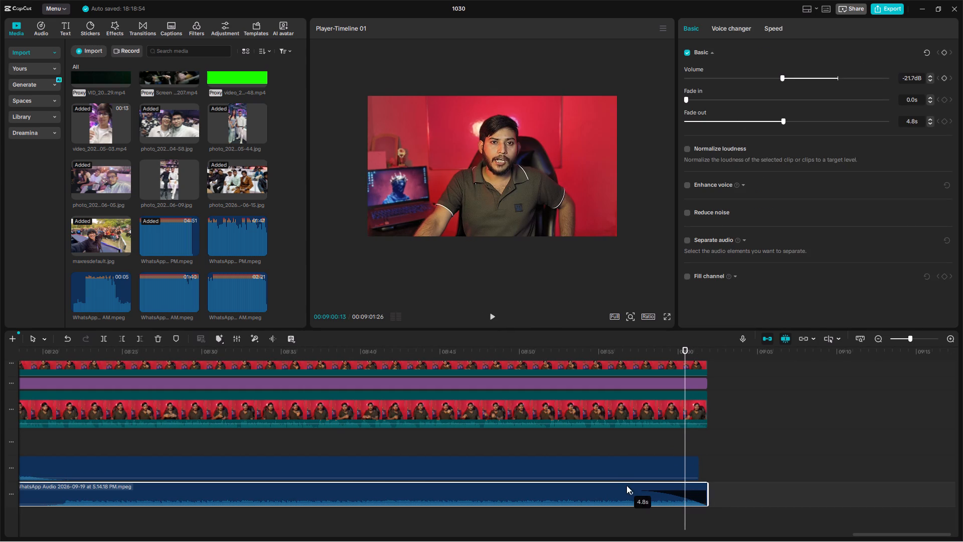
left_click_drag(626, 485, 626, 486)
left_click(606, 459)
key("space")
left_click(658, 447)
key("space")
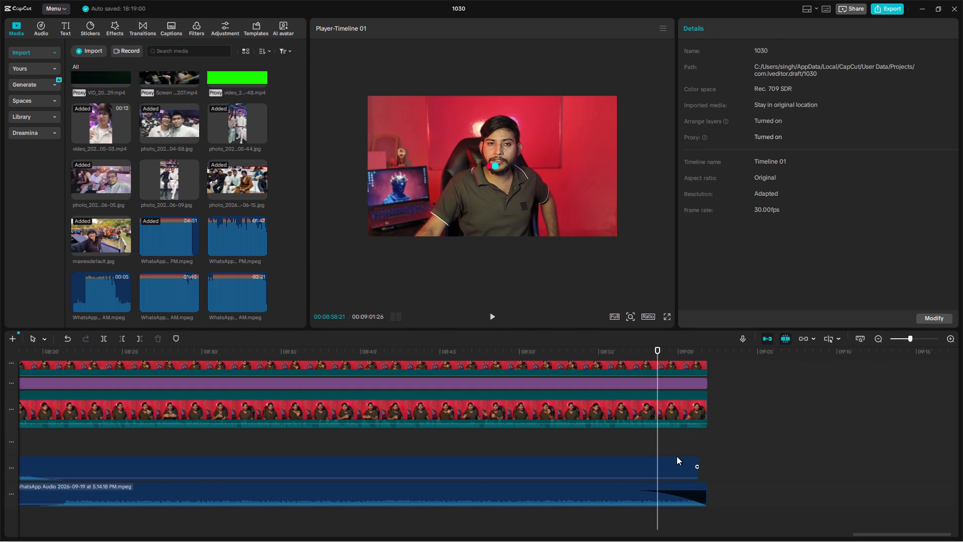
Play the video's ending from about 08:58, and replay the opening from the start of the timeline.
scroll(677, 456, "down", 10, "ctrl")
key("space")
scroll(677, 456, "down", 6, "ctrl")
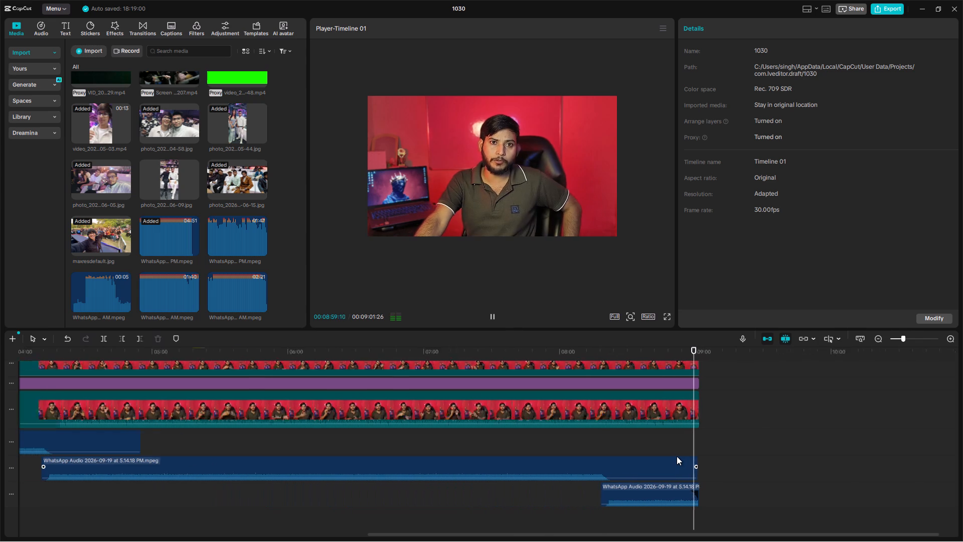
scroll(640, 452, "down", 9, "ctrl")
left_click(446, 509)
left_click_drag(446, 509, 0, 471)
key("space")
scroll(67, 504, "up", 12, "ctrl")
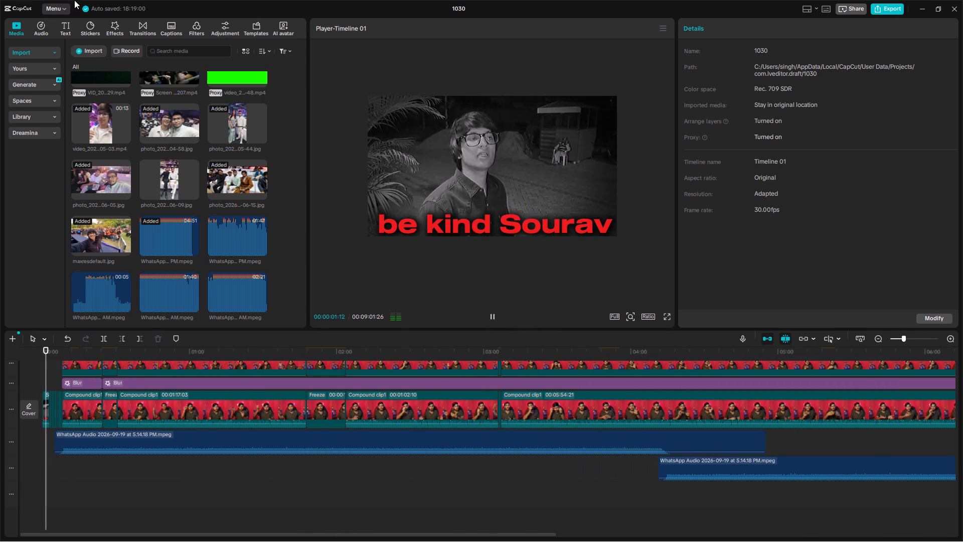
scroll(74, 6, "up", 7, "ctrl")
Preview the trending Mouse click 1 sound effect and add it below the background music at about 00:08.
left_click(71, 24)
left_click(39, 29)
left_click(26, 103)
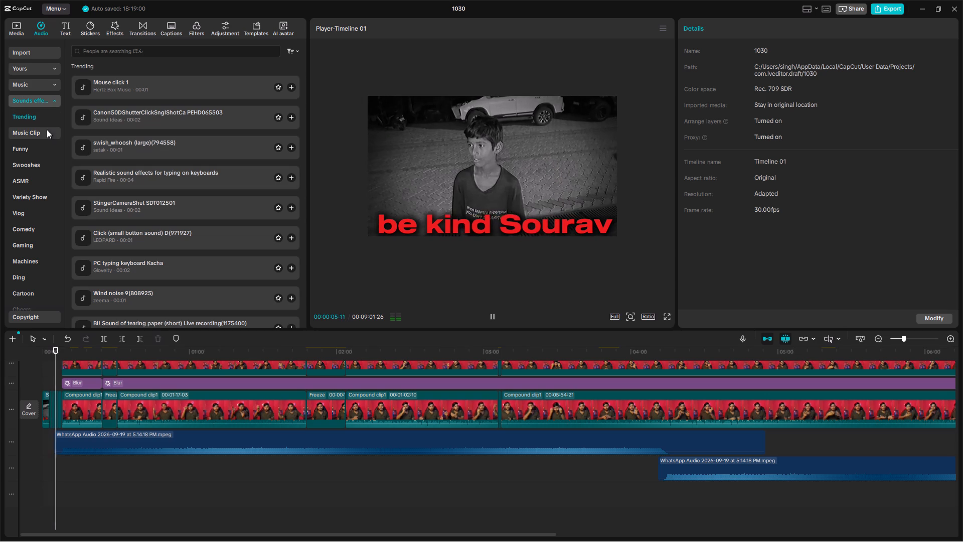
left_click(149, 74)
left_click(147, 81)
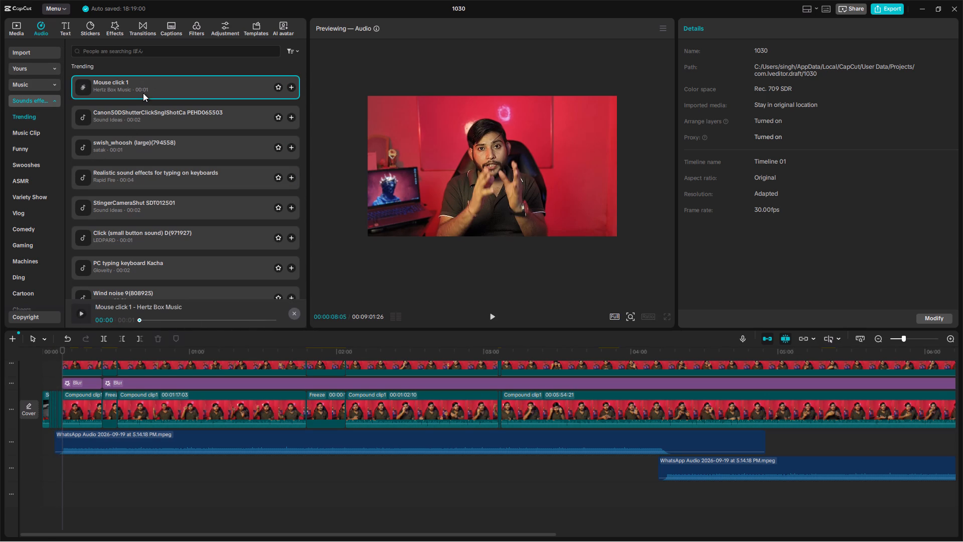
left_click(142, 129)
left_click_drag(175, 81, 62, 450)
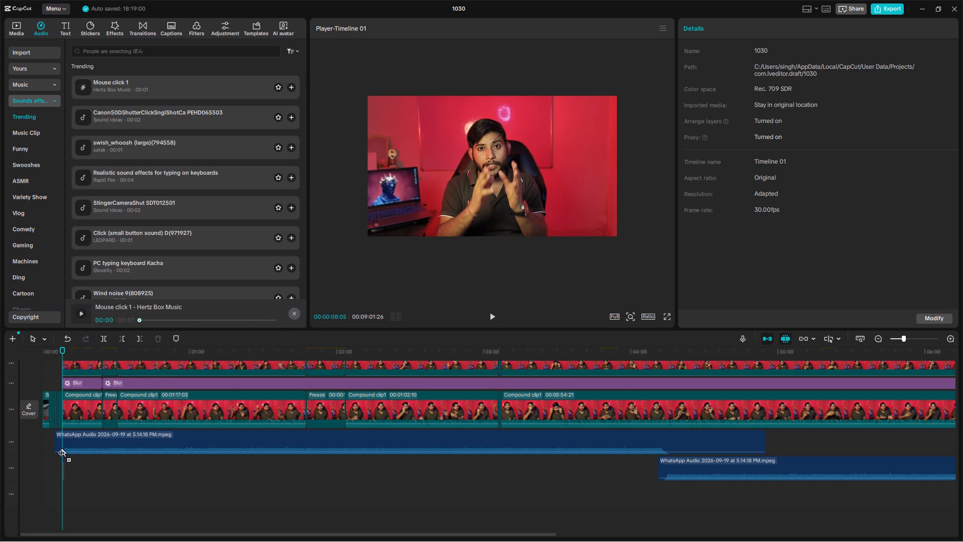
Shift the Mouse click 1 clip to start just before the first talking-head clip, lower its volume to about -1.3 dB, and play it.
scroll(61, 448, "up", 6, "ctrl")
scroll(61, 467, "up", 16, "ctrl")
scroll(69, 475, "up", 7, "ctrl")
left_click_drag(86, 485, 85, 484)
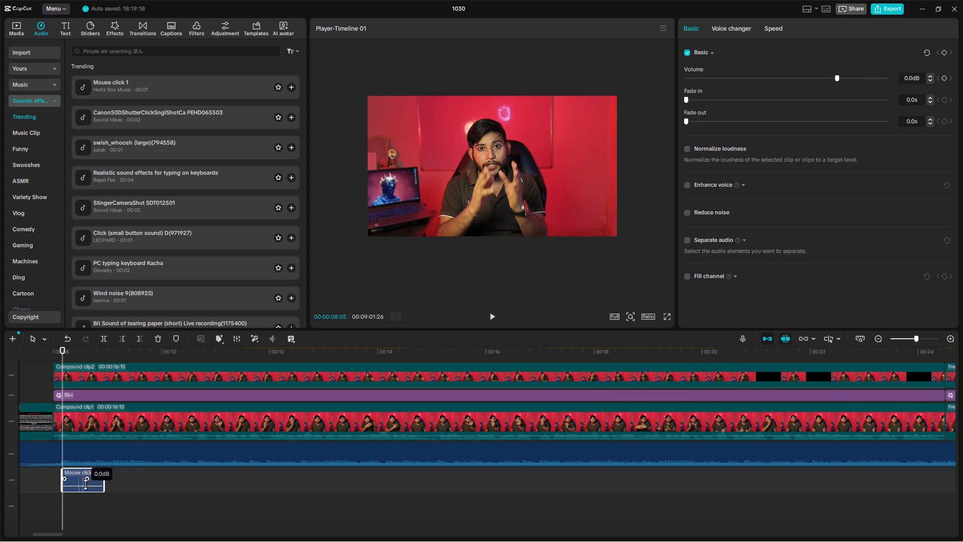
left_click_drag(85, 484, 60, 483)
left_click(84, 482)
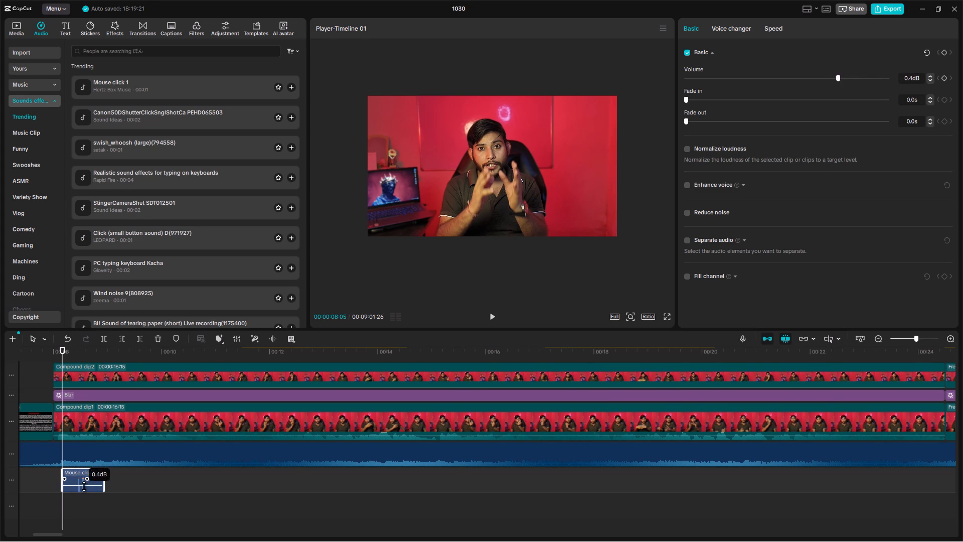
left_click_drag(78, 475, 52, 476)
scroll(63, 491, "right", 1)
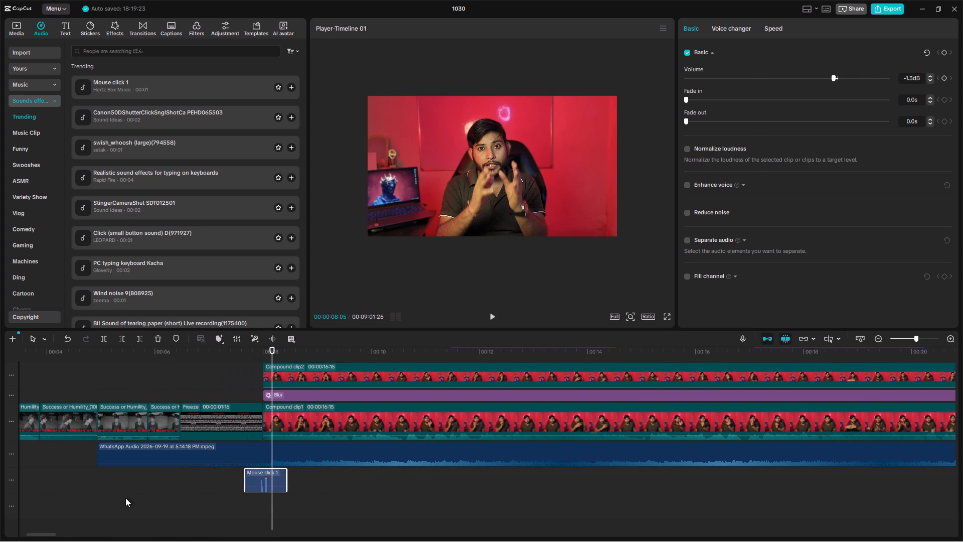
left_click(183, 499)
left_click(216, 501)
key("space")
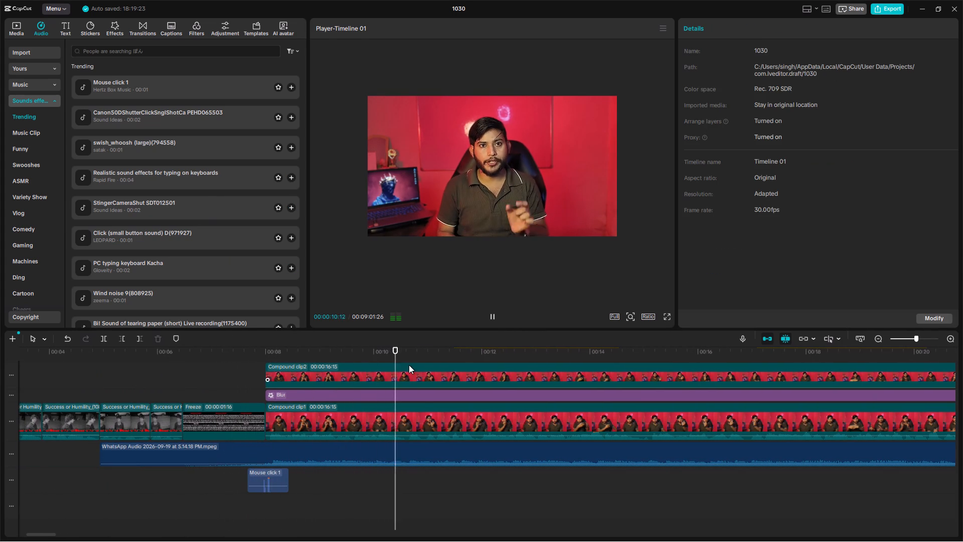
Play on to about 00:19 and examine where the overlay clips appear on the upper tracks.
scroll(409, 365, "down", 8, "ctrl")
scroll(466, 461, "up", 4)
scroll(385, 439, "up", 2)
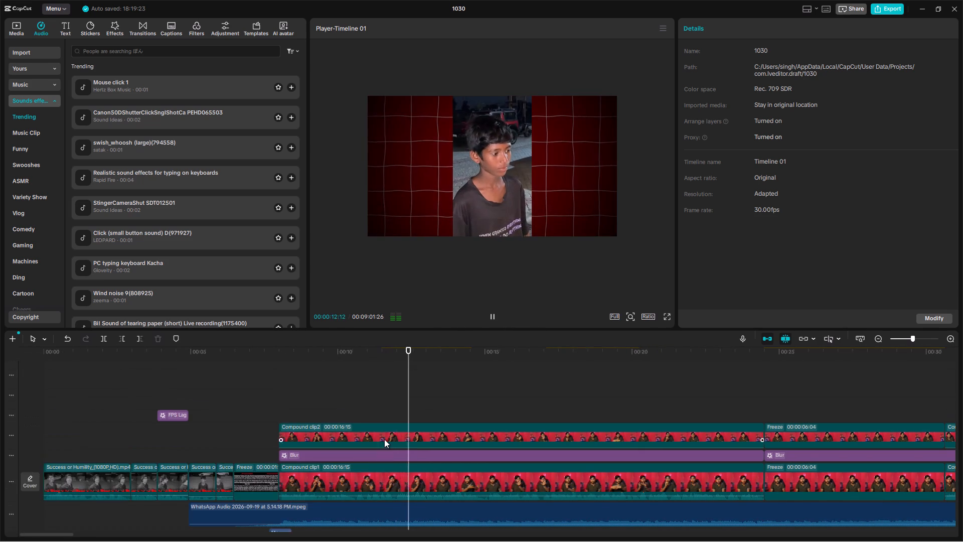
scroll(384, 439, "up", 9)
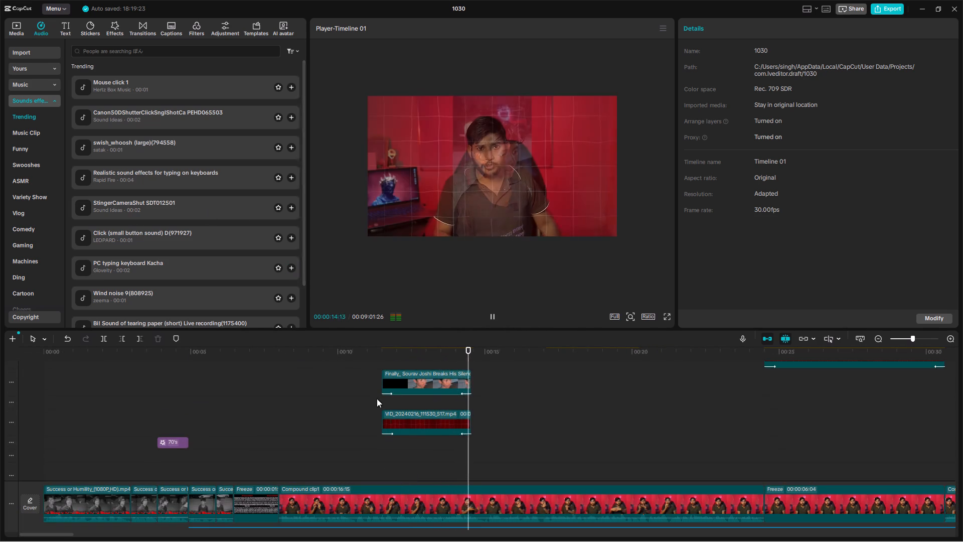
scroll(378, 399, "down", 5)
scroll(435, 418, "left", 1)
scroll(466, 446, "down", 3)
scroll(467, 443, "up", 9)
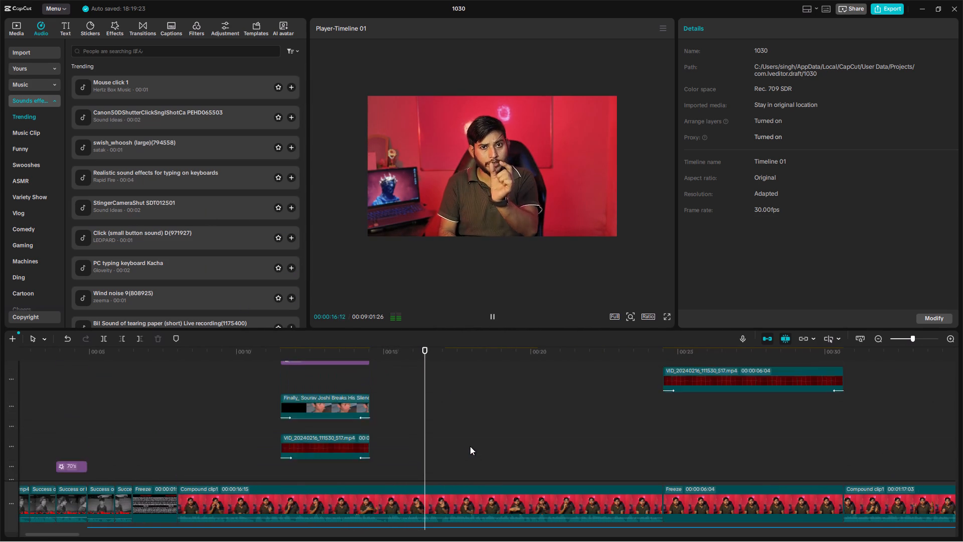
scroll(470, 446, "up", 6)
scroll(412, 420, "left", 1)
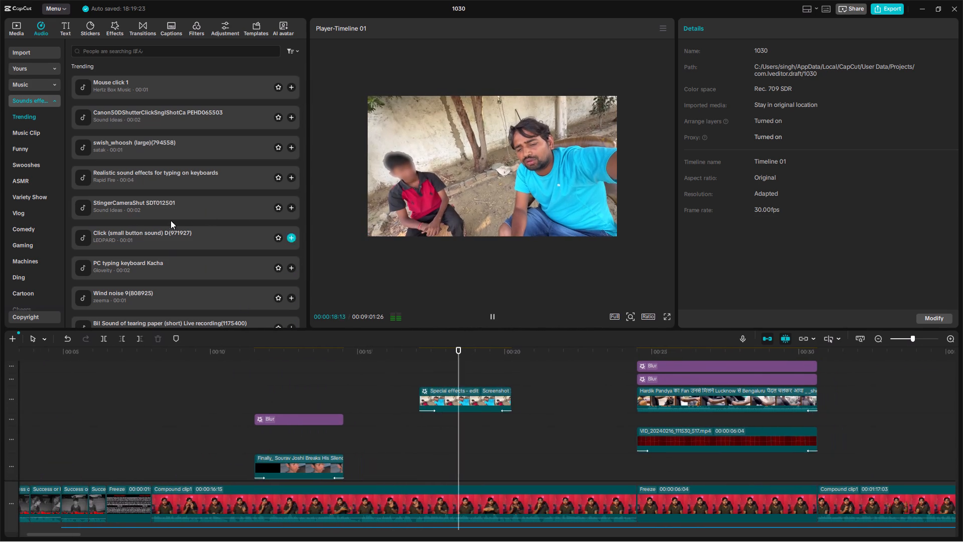
scroll(211, 456, "right", 2)
key("space")
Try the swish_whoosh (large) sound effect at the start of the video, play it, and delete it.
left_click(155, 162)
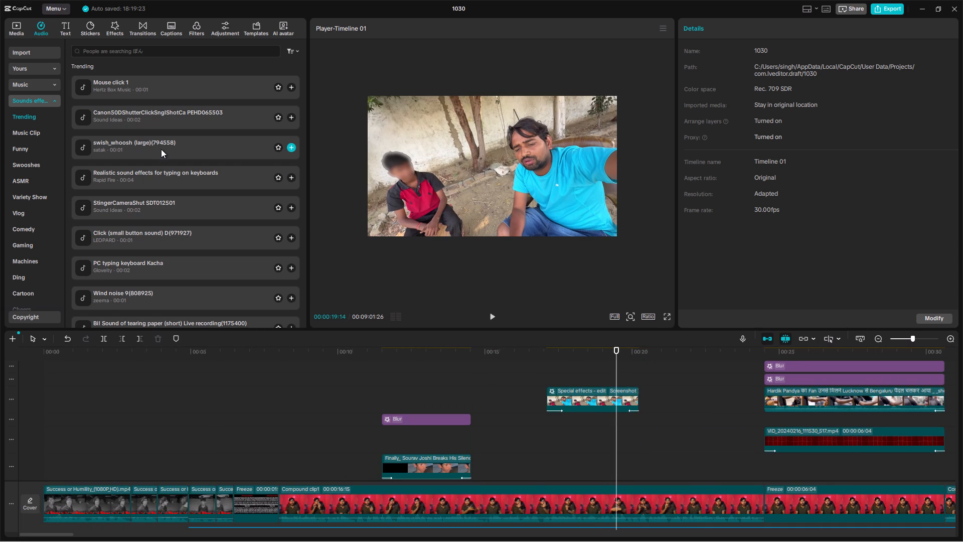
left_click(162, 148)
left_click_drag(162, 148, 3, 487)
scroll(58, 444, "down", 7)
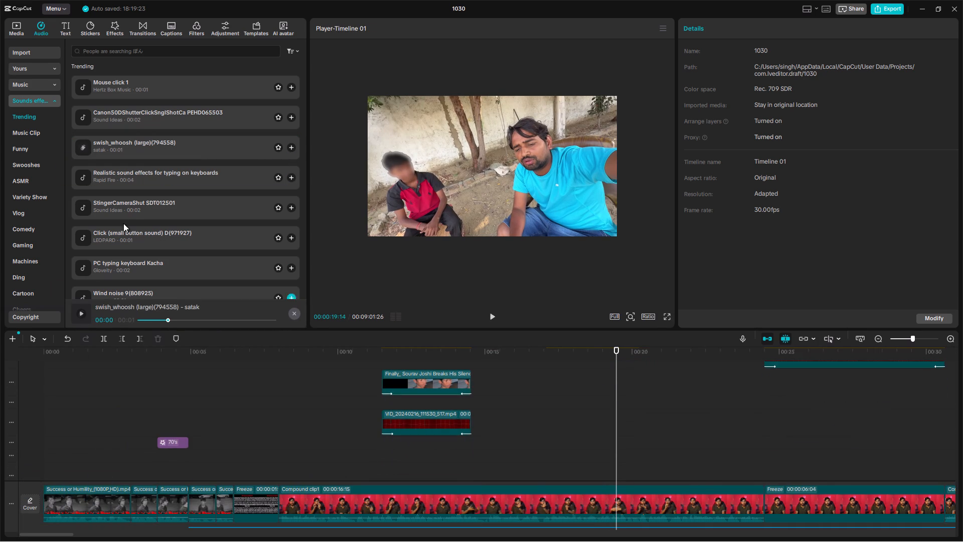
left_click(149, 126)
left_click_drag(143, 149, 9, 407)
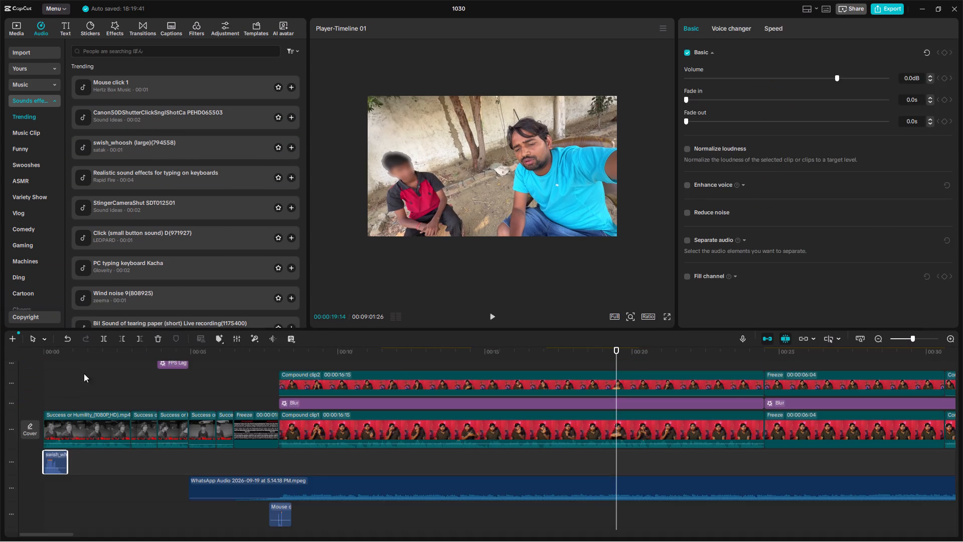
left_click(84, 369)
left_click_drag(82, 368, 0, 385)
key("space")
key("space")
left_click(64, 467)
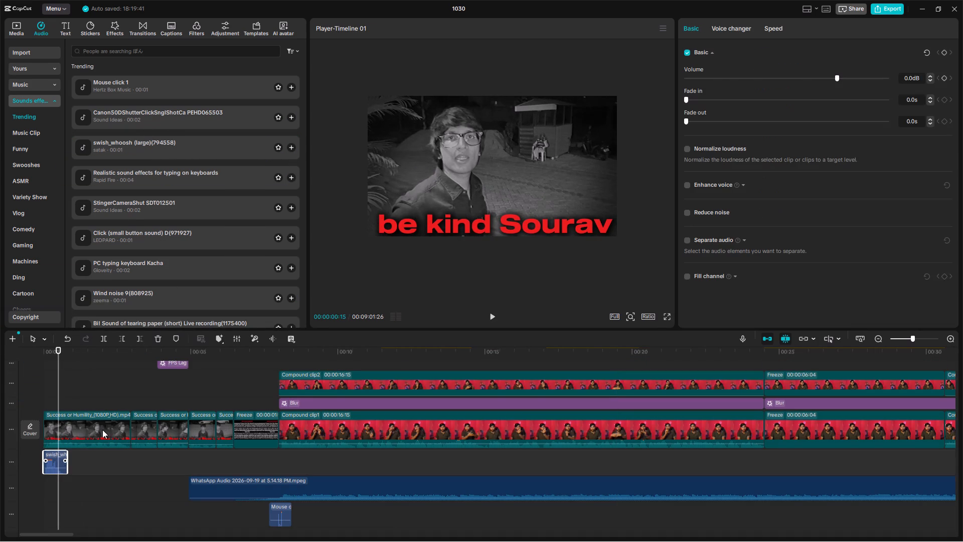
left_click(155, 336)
Add the Canon50D shutter click sound effect at about 00:06, where the disclaimer freeze frame begins, and play across it.
left_click(40, 379)
left_click_drag(40, 379, 0, 387)
left_click(56, 372)
left_click_drag(57, 372, 0, 378)
key("space")
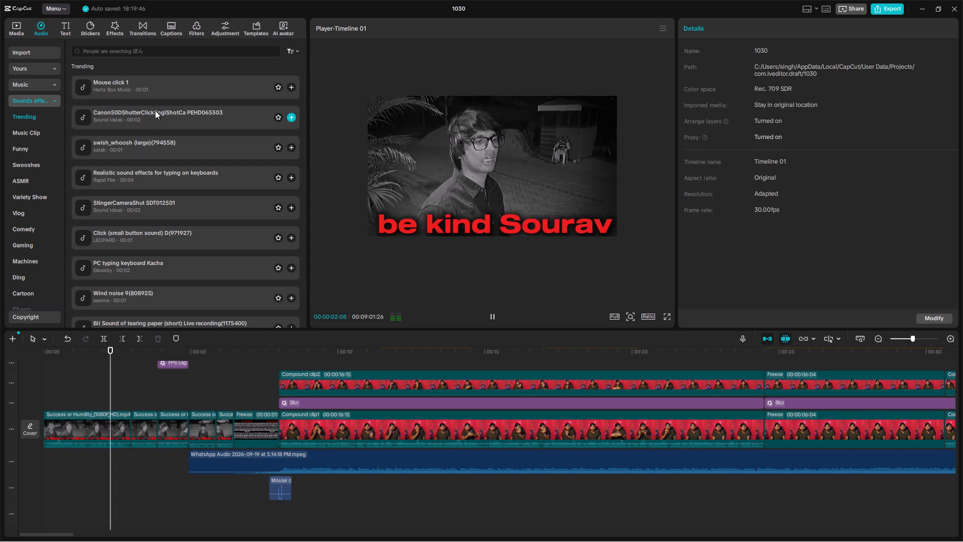
left_click_drag(155, 115, 224, 483)
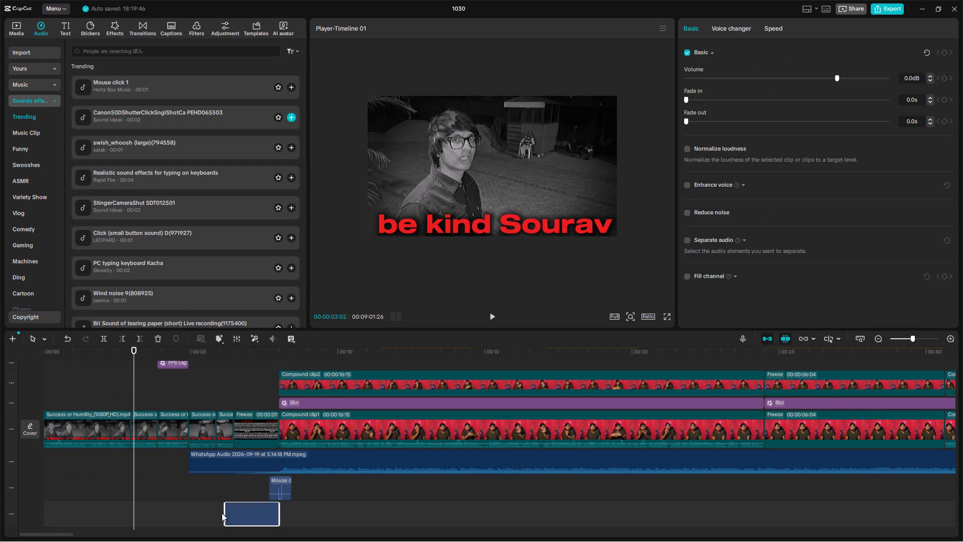
scroll(236, 528, "up", 6, "ctrl")
left_click_drag(315, 506, 326, 504)
left_click(266, 490)
key("space")
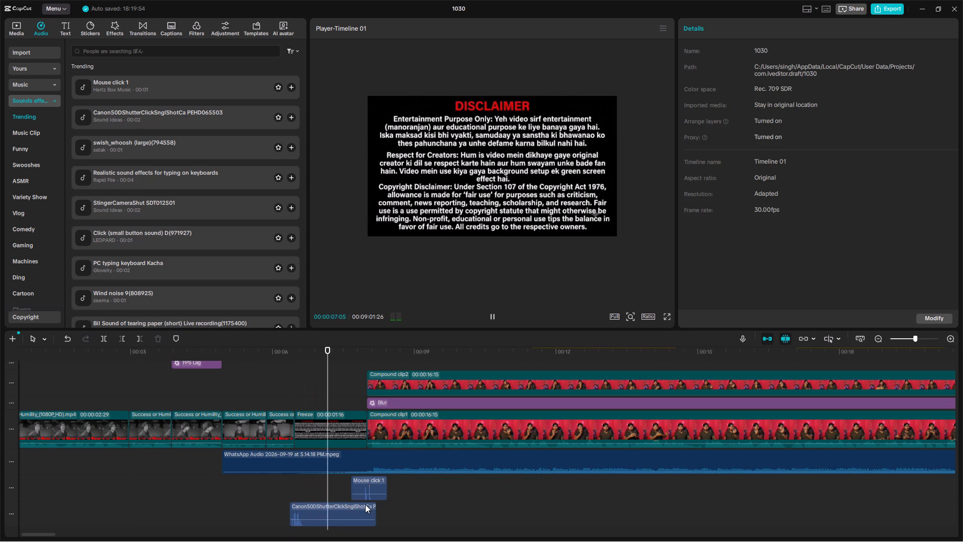
scroll(352, 513, "left", 1)
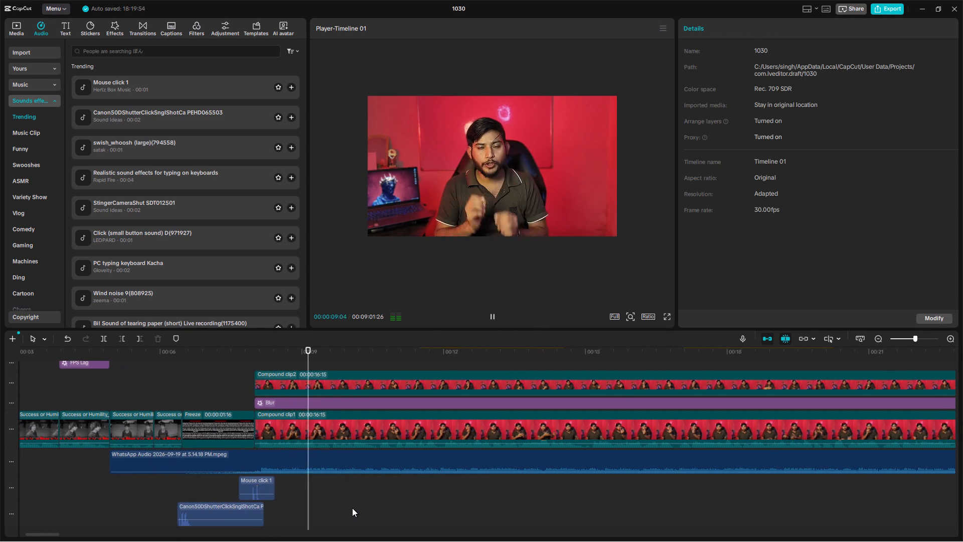
Play from about 00:23, examine the overlays above the second freeze clip, and return the playhead to 00:24:15.
scroll(352, 508, "down", 13, "ctrl")
left_click(376, 504)
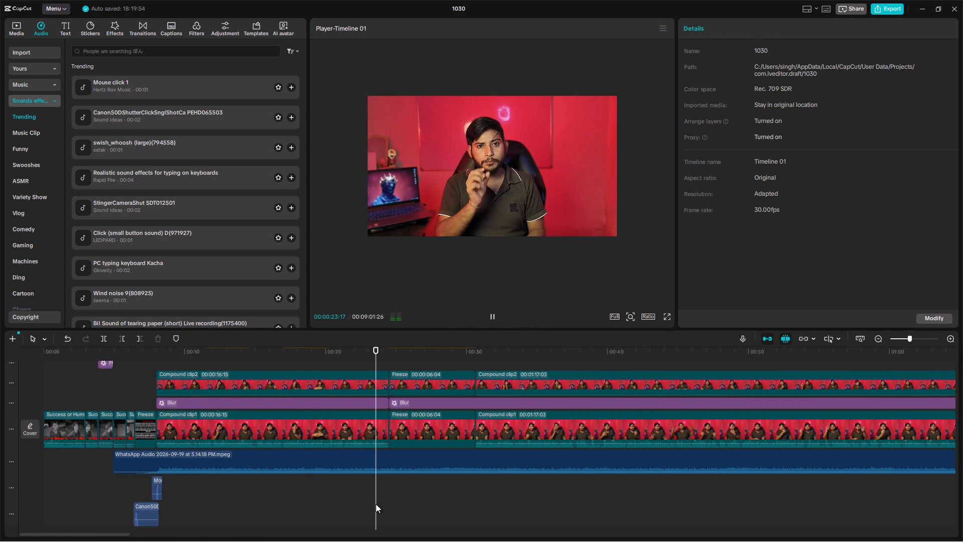
key("space")
key("space")
scroll(402, 502, "up", 20)
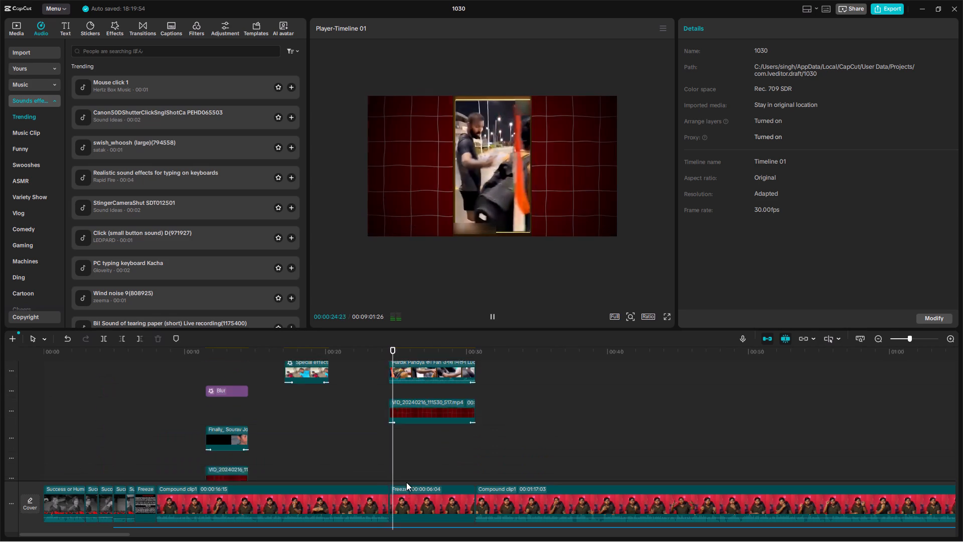
scroll(406, 482, "down", 6, "ctrl")
scroll(274, 443, "up", 5)
scroll(238, 448, "down", 9)
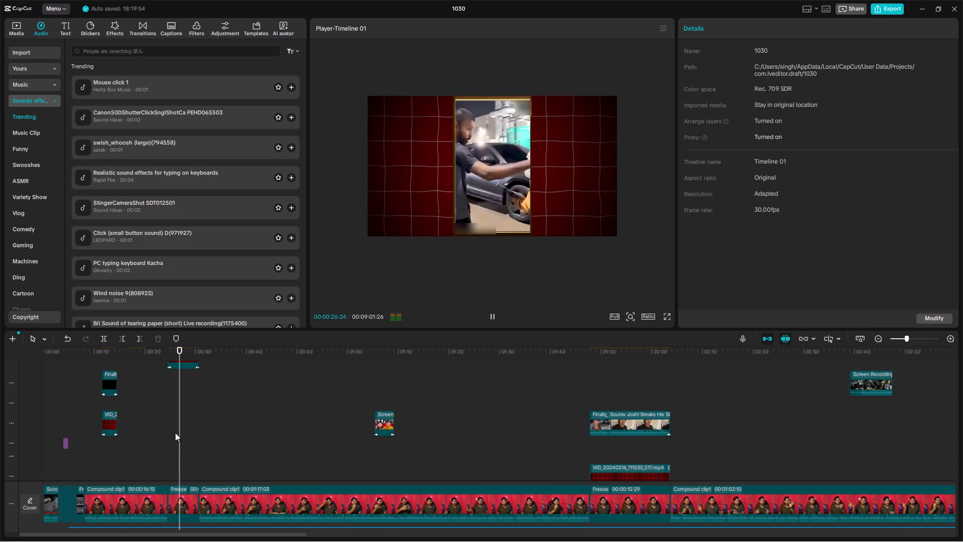
left_click(166, 430)
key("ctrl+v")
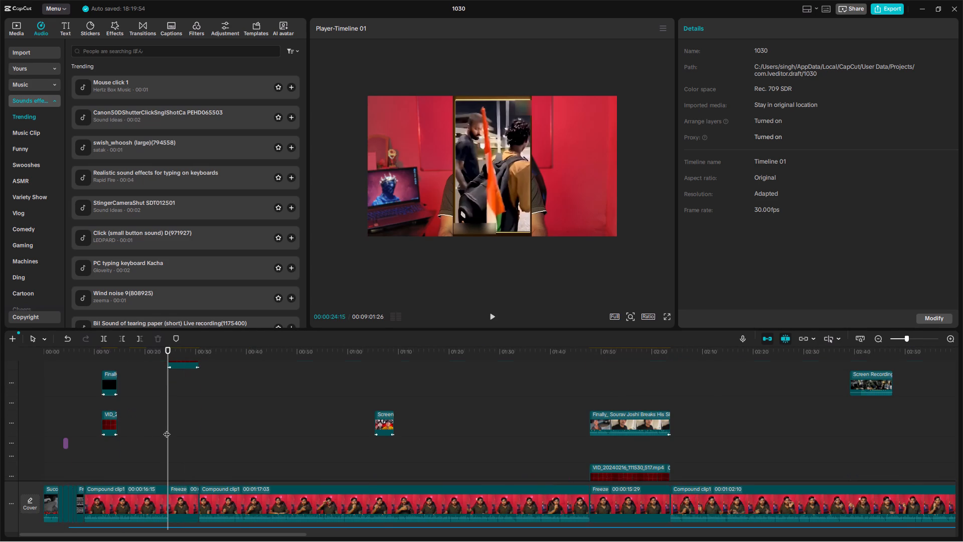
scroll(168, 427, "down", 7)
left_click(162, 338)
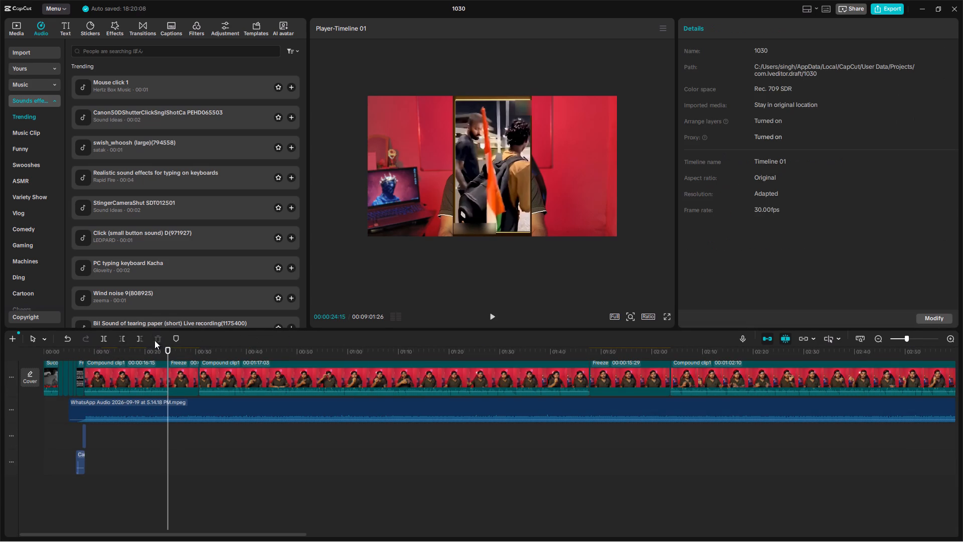
Copy the Mouse click 1 sound, place the copy at about 00:24 over the start of the second freeze clip, and play it.
left_click_drag(58, 431, 118, 435)
key("ctrl+c")
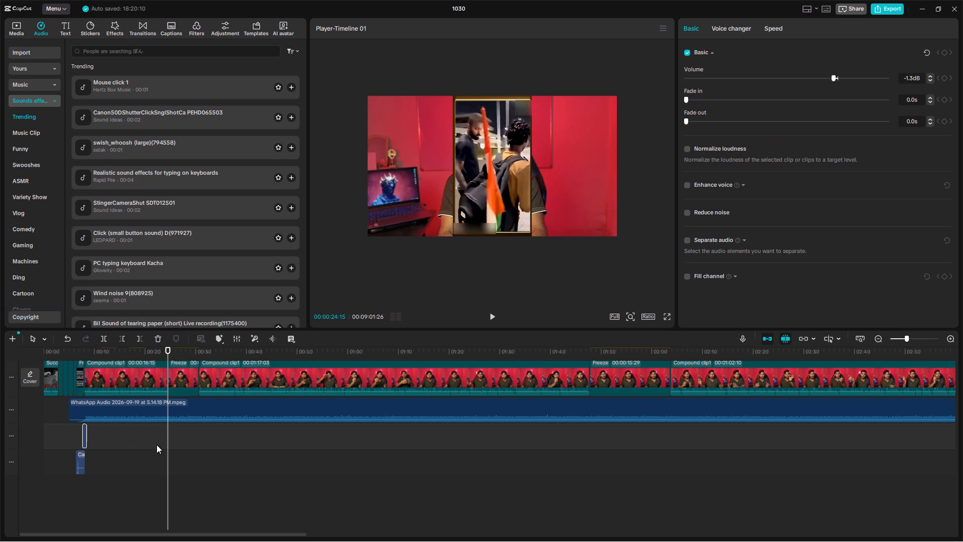
key("ctrl+v")
scroll(179, 447, "up", 14, "ctrl")
left_click_drag(180, 440, 171, 439)
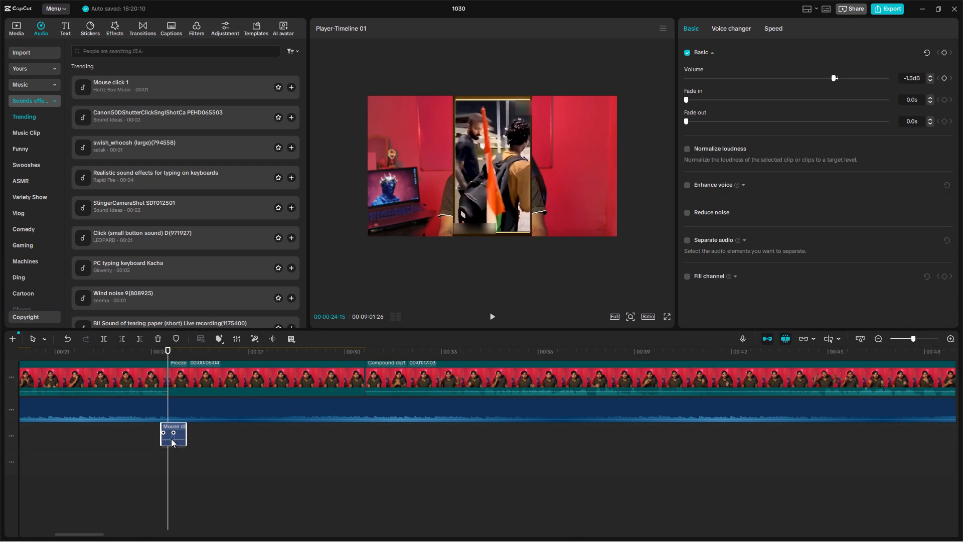
left_click_drag(171, 439, 171, 439)
left_click(150, 457)
key("space")
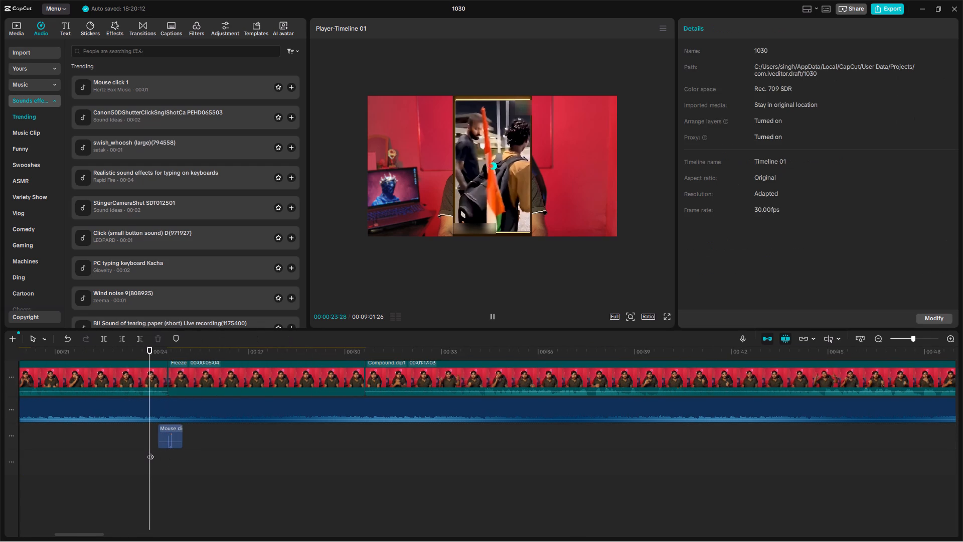
key("space")
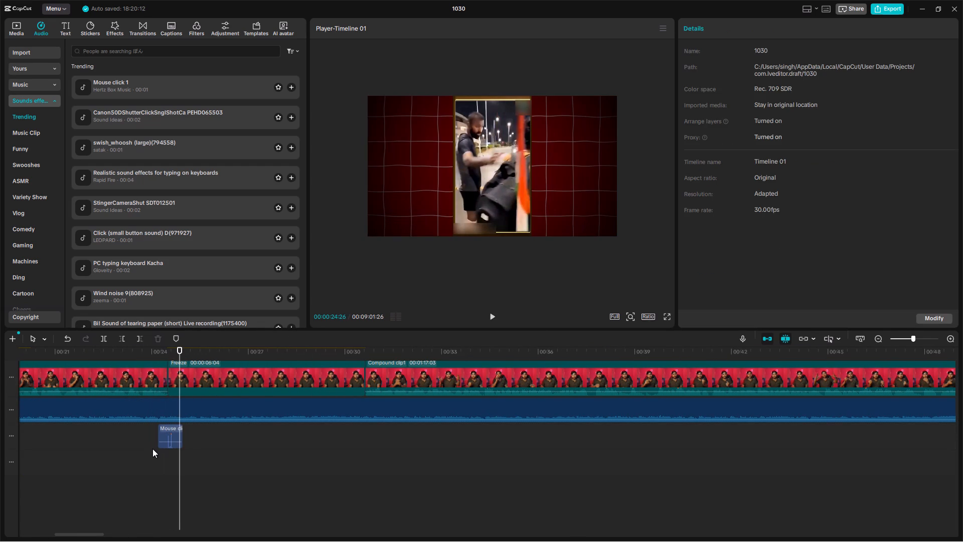
Play on from about 00:24 and examine the overlays and clips that follow the second freeze clip.
key("space")
scroll(156, 446, "left", 1)
scroll(158, 446, "down", 7, "ctrl")
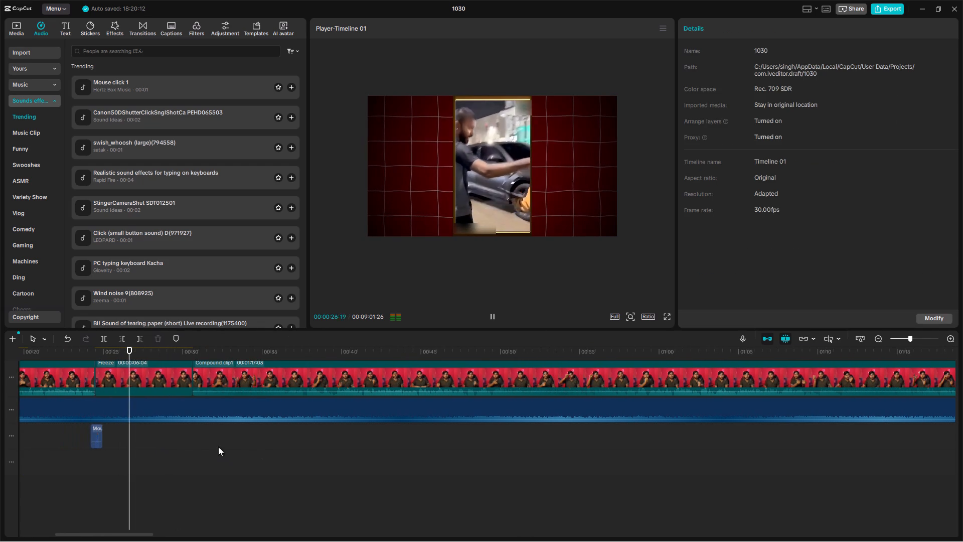
scroll(187, 441, "up", 11)
scroll(191, 443, "down", 8, "ctrl")
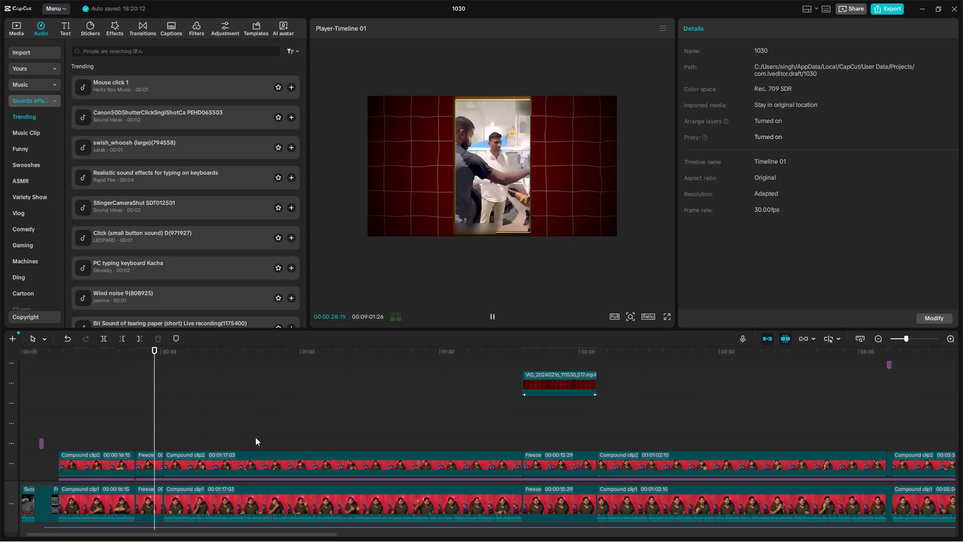
scroll(313, 433, "up", 10)
scroll(320, 453, "up", 12)
scroll(309, 460, "down", 7)
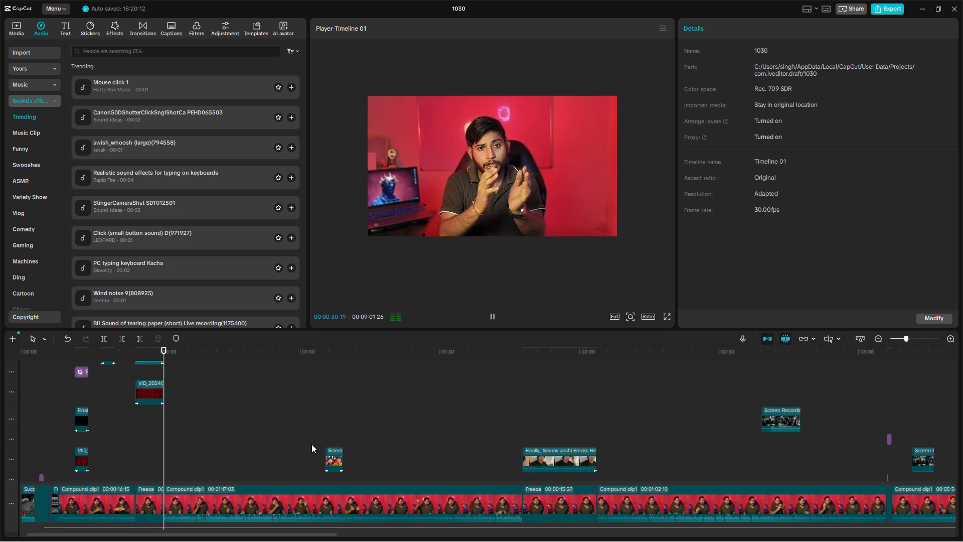
scroll(311, 444, "down", 3)
scroll(310, 444, "up", 4, "ctrl")
scroll(171, 452, "up", 6, "ctrl")
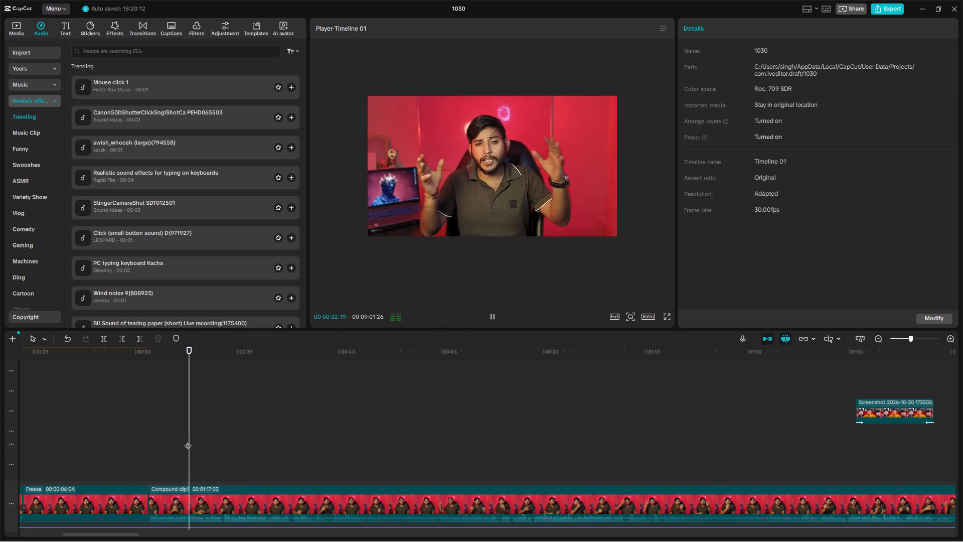
scroll(188, 438, "right", 2)
scroll(190, 427, "down", 9, "ctrl")
Play the opening from about 00:07 to 00:24, checking the overlays and sound effects up to the second freeze clip.
left_click(184, 435)
left_click_drag(184, 435, 44, 429)
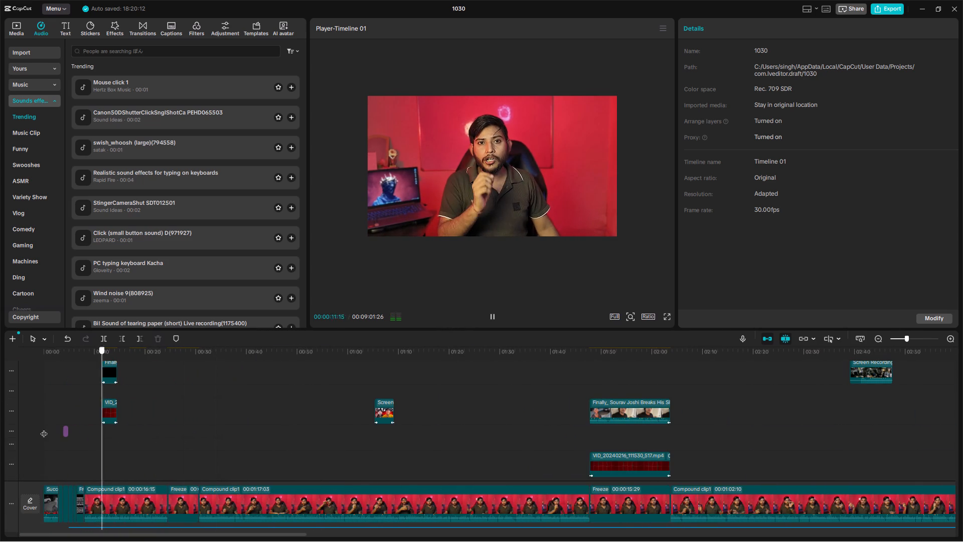
left_click_drag(44, 429, 34, 429)
key("space")
scroll(92, 428, "down", 6)
scroll(102, 435, "up", 6, "ctrl")
left_click(150, 409)
key("space")
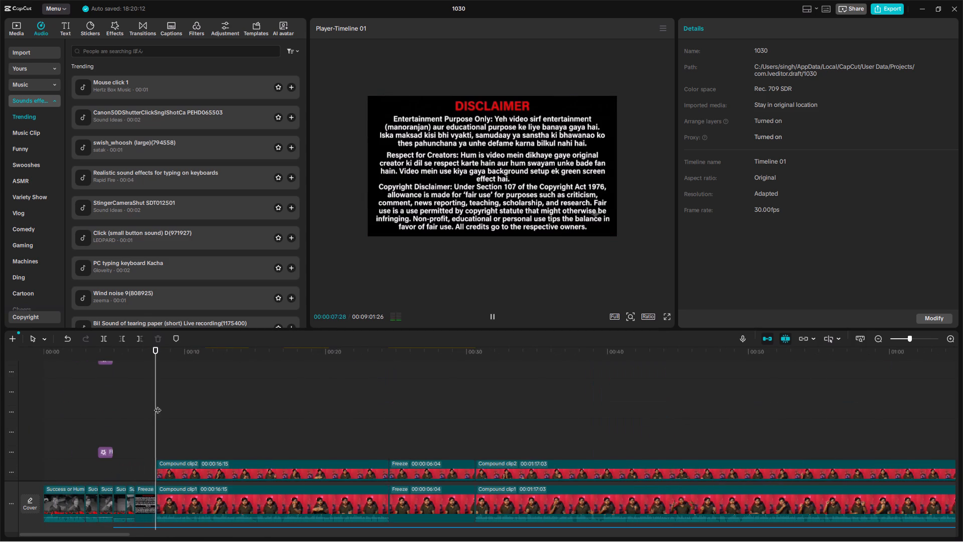
scroll(156, 405, "up", 6, "ctrl")
scroll(161, 403, "left", 1)
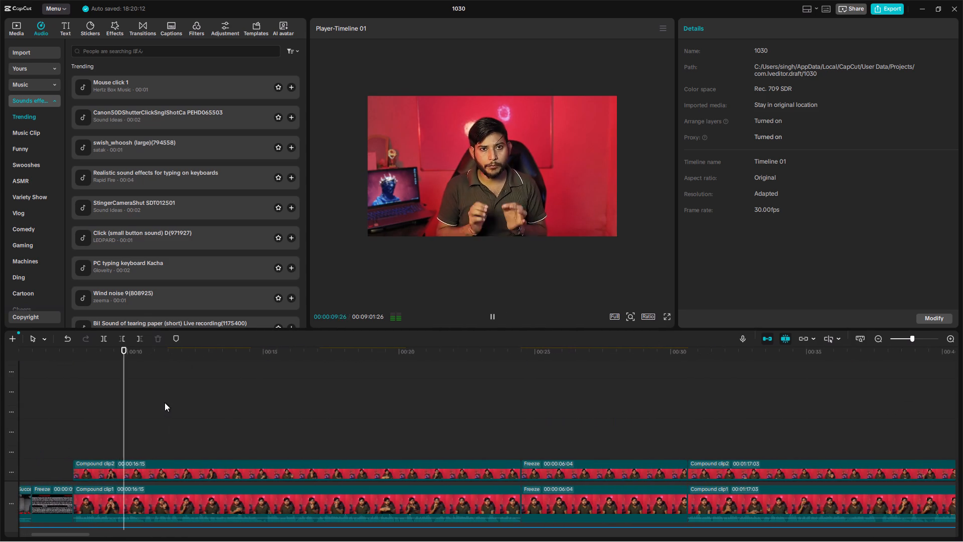
scroll(165, 420, "down", 6)
scroll(121, 434, "right", 1)
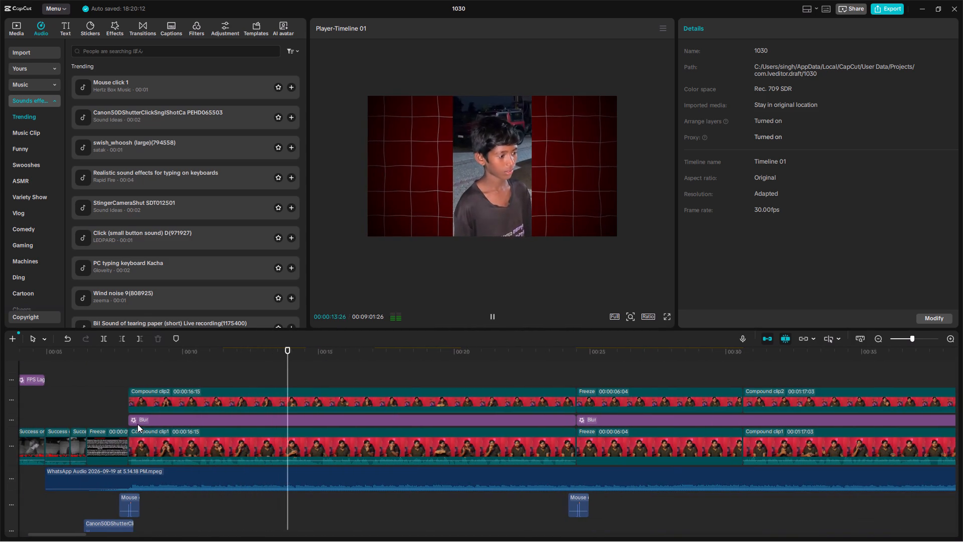
scroll(241, 441, "up", 4)
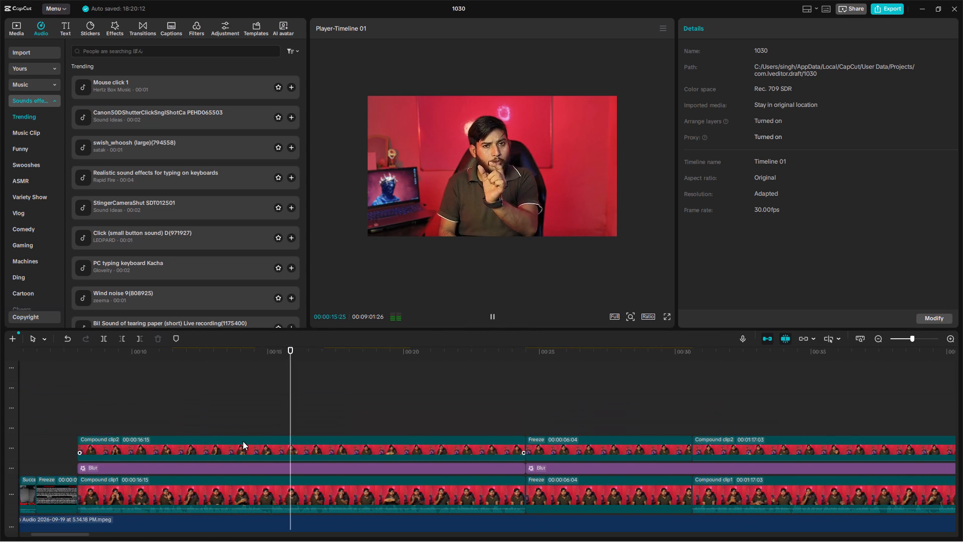
scroll(272, 446, "up", 5)
scroll(275, 444, "up", 19)
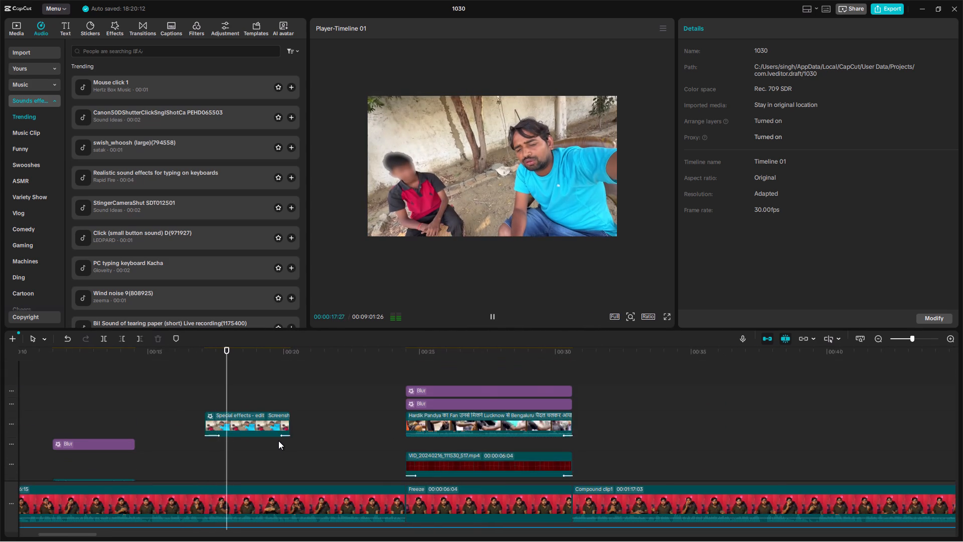
scroll(278, 442, "down", 14)
scroll(283, 438, "up", 10)
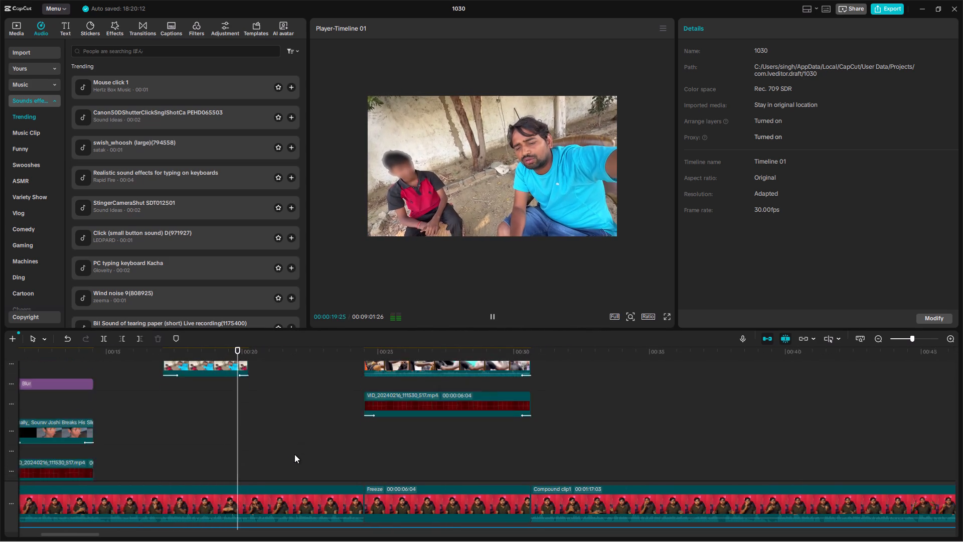
scroll(294, 454, "up", 4)
scroll(298, 462, "down", 9)
scroll(307, 445, "up", 3)
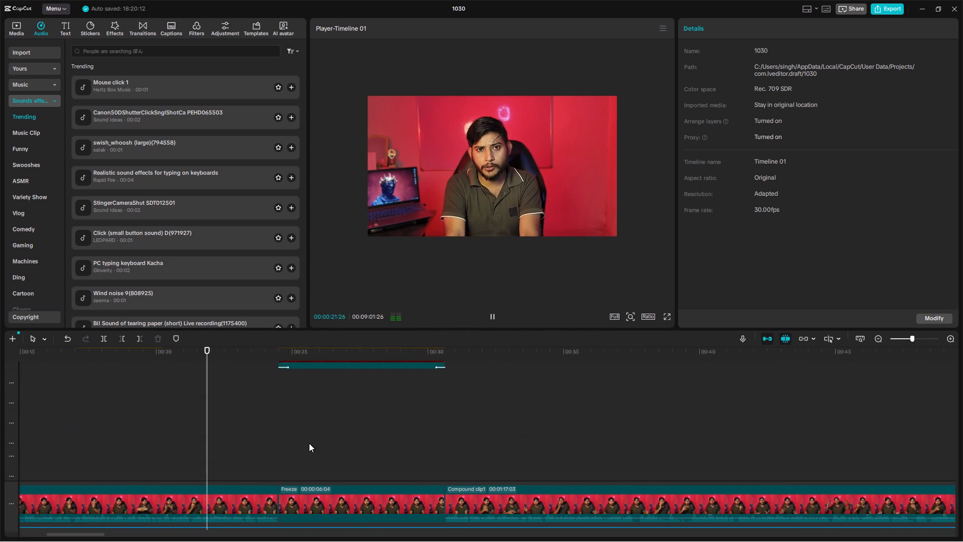
scroll(309, 443, "up", 5)
scroll(315, 442, "down", 10, "ctrl")
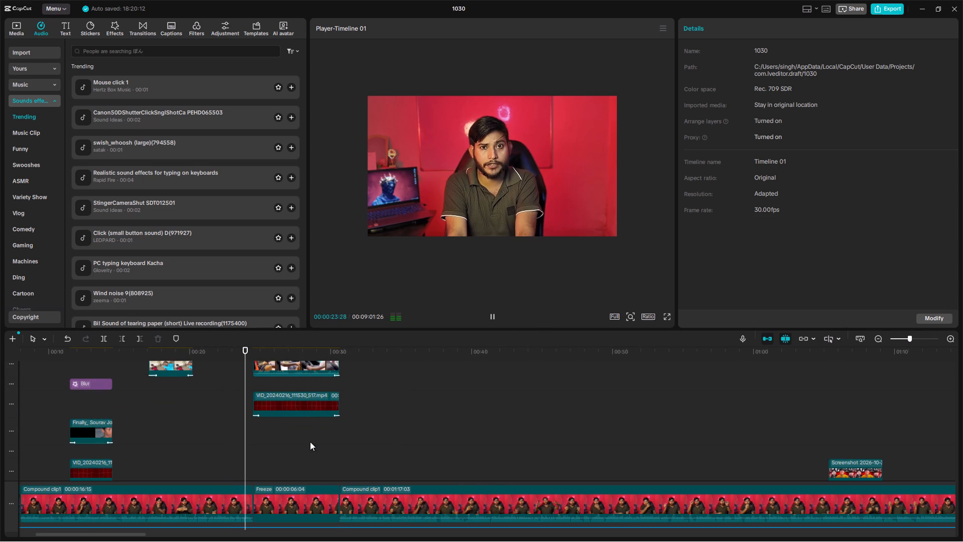
key("space")
Search the sound effects for bass, preview "Bass sound effects often heard in Hollywood movies 1", and place it just before the second freeze clip.
left_click(197, 46)
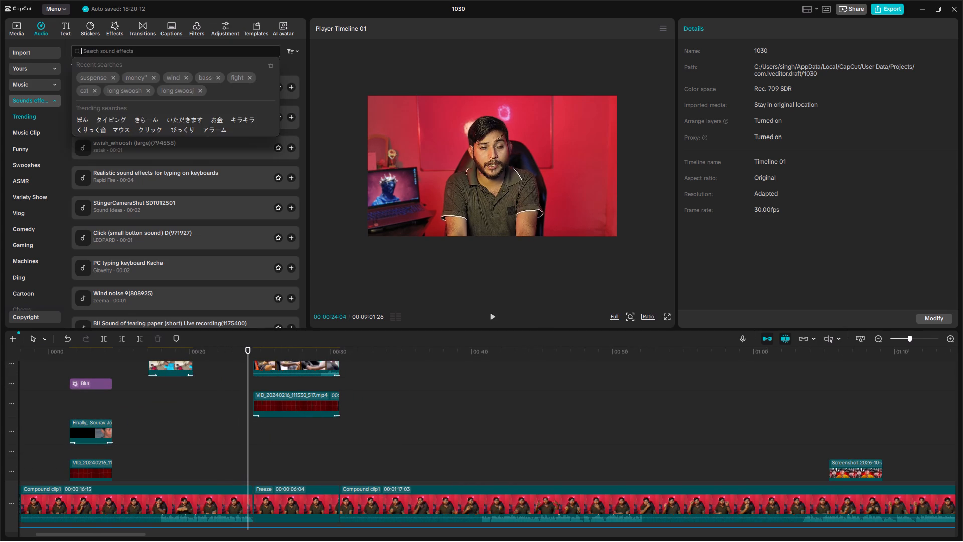
type("bass")
key("Return")
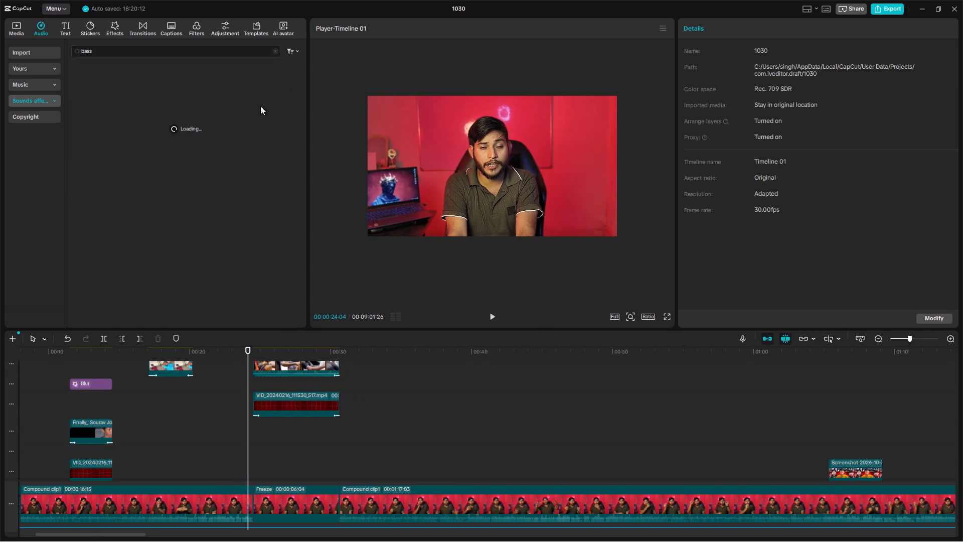
left_click(198, 113)
left_click(211, 105)
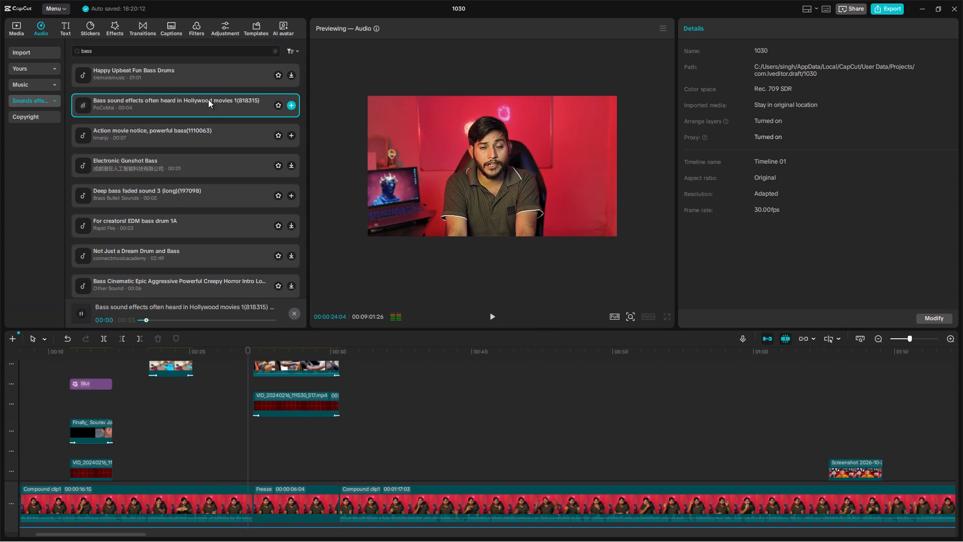
left_click_drag(200, 104, 174, 389)
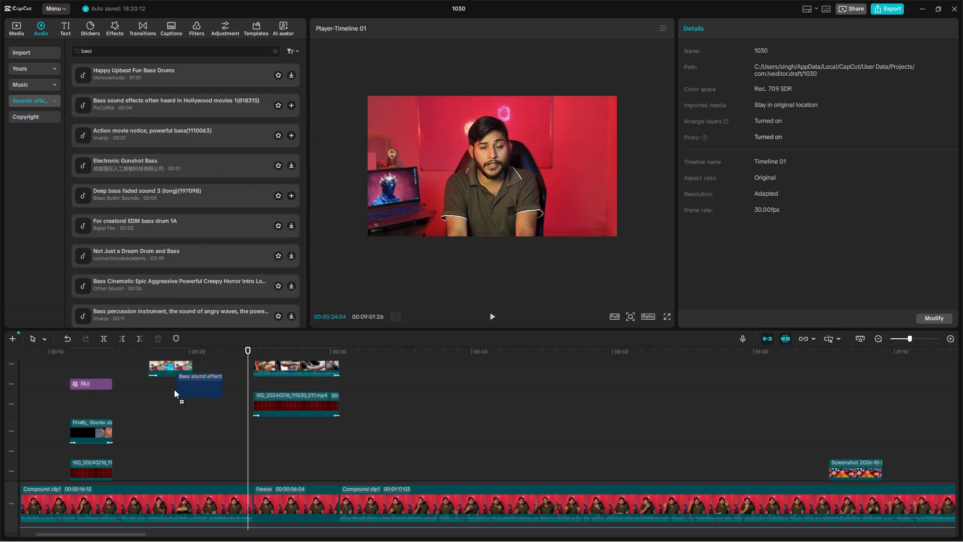
left_click_drag(174, 389, 210, 427)
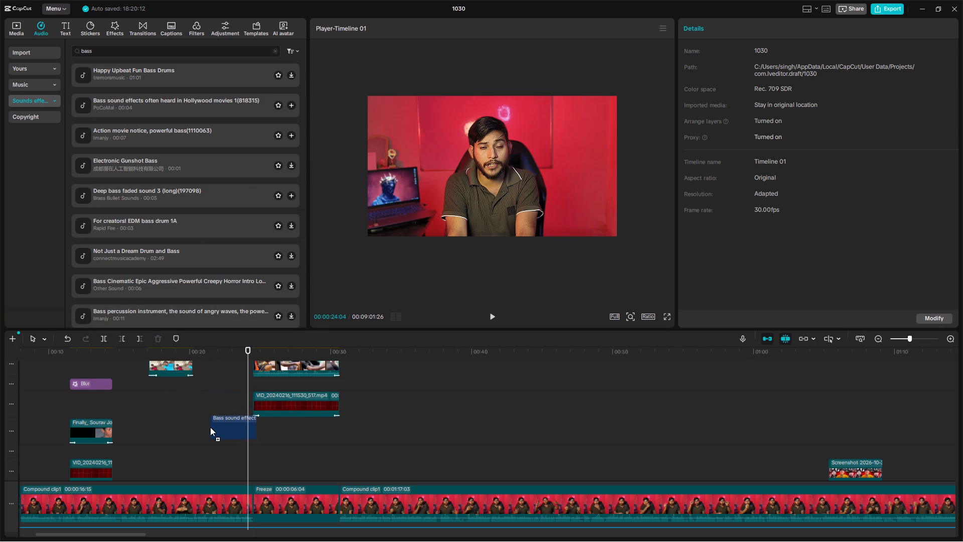
left_click_drag(210, 427, 209, 426)
Move the bass sound to start at about 00:23, overlapping the start of the second freeze clip, playing it to check the timing.
scroll(208, 419, "up", 7, "ctrl")
scroll(186, 455, "up", 5, "ctrl")
left_click(109, 458)
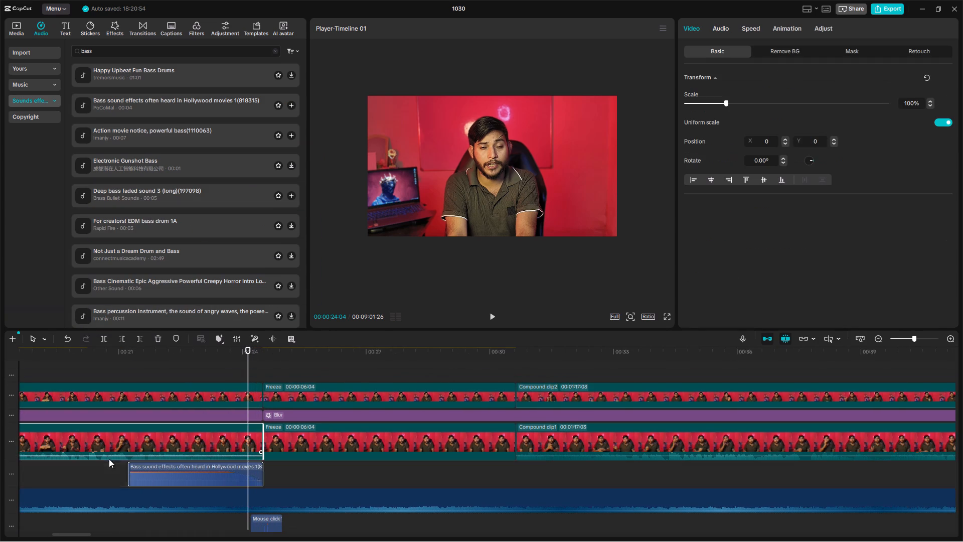
key("space")
left_click(101, 473)
key("space")
key("space")
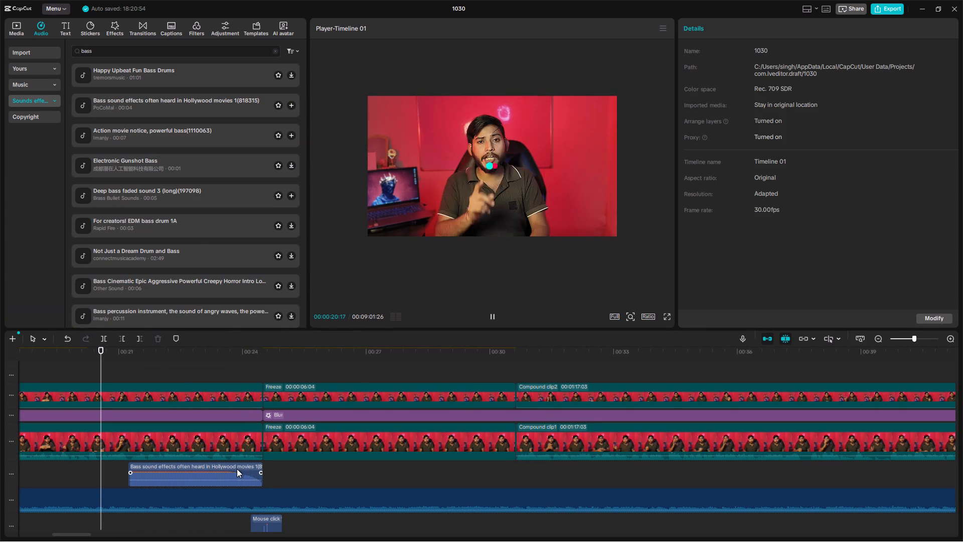
left_click_drag(245, 468, 319, 474)
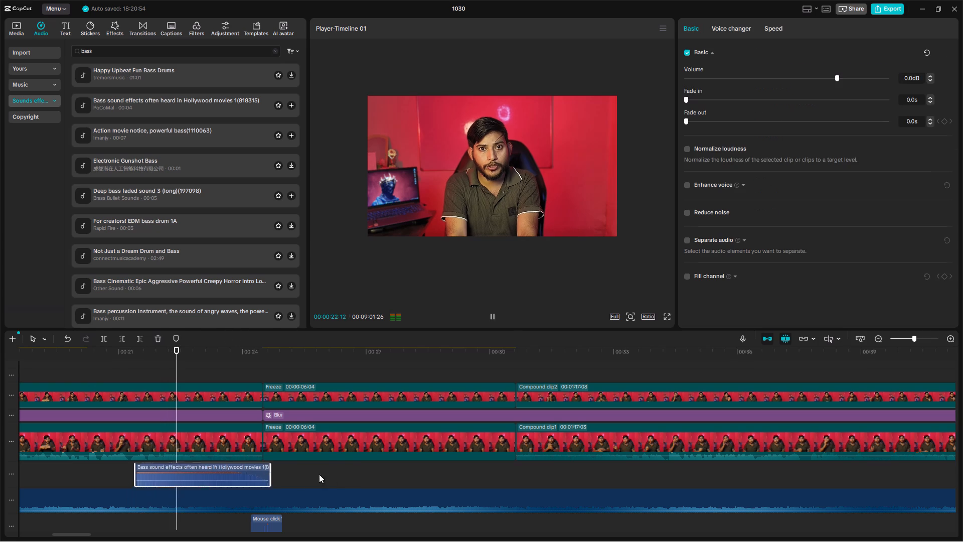
left_click_drag(319, 474, 336, 476)
key("space")
key("space")
left_click_drag(336, 474, 332, 474)
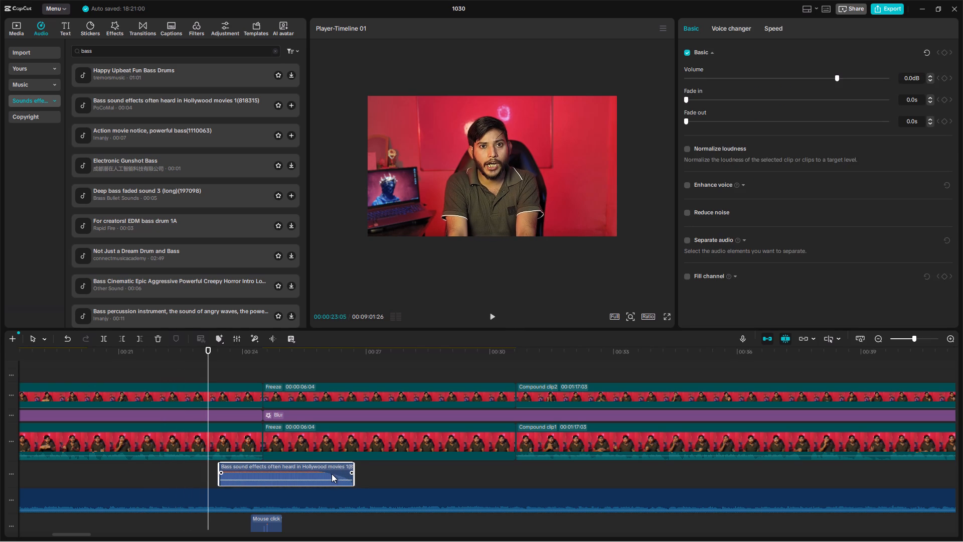
left_click_drag(332, 474, 328, 474)
key("space")
key("space")
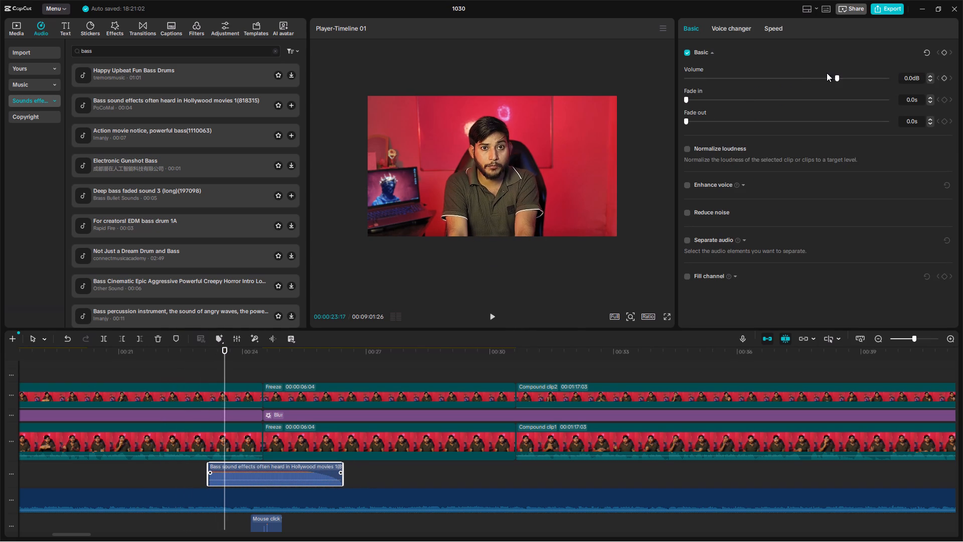
key("space")
key("space")
Split the bass sound at 00:24:15, where the second freeze clip starts, and remove the part after the split.
left_click(305, 457)
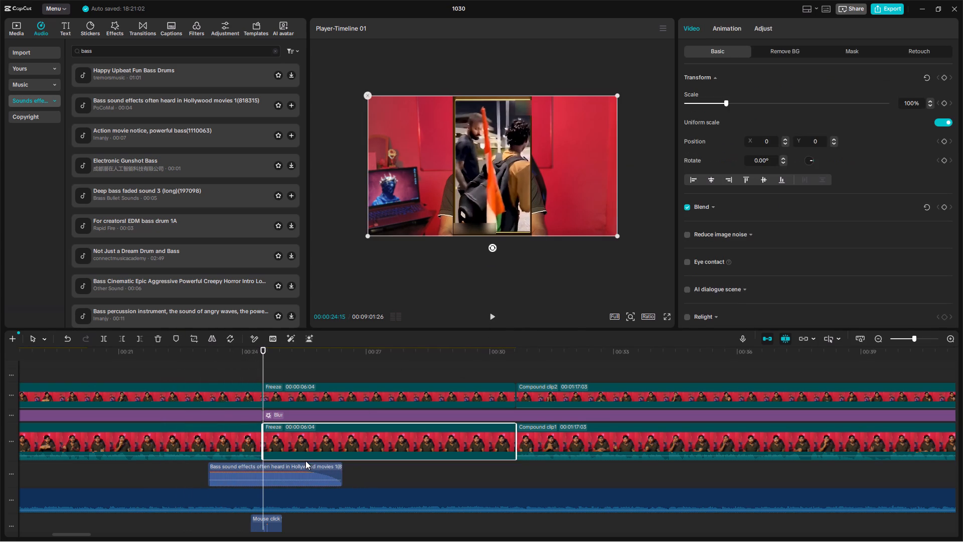
left_click(308, 467)
key("ctrl+c")
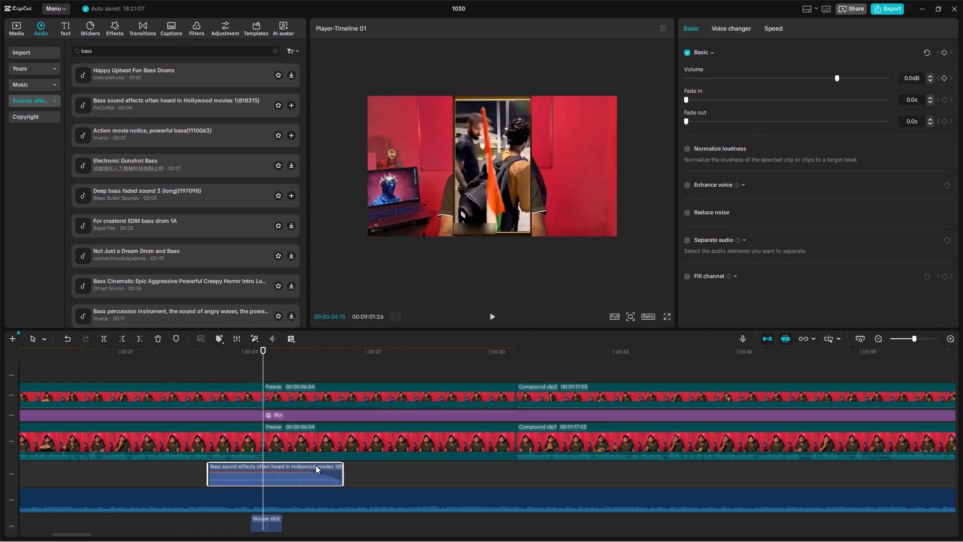
key("ctrl+x")
key("ctrl+z")
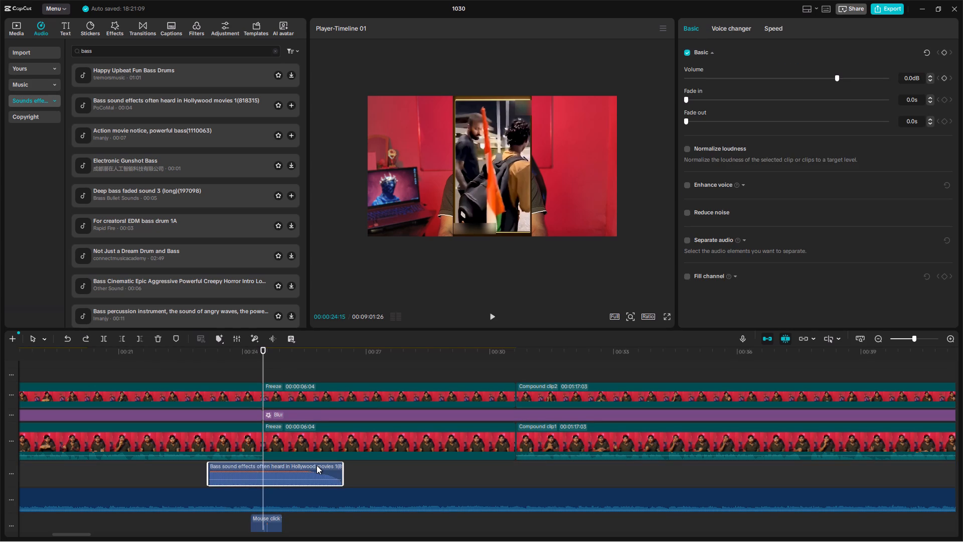
key("ctrl+b")
key("ctrl+x")
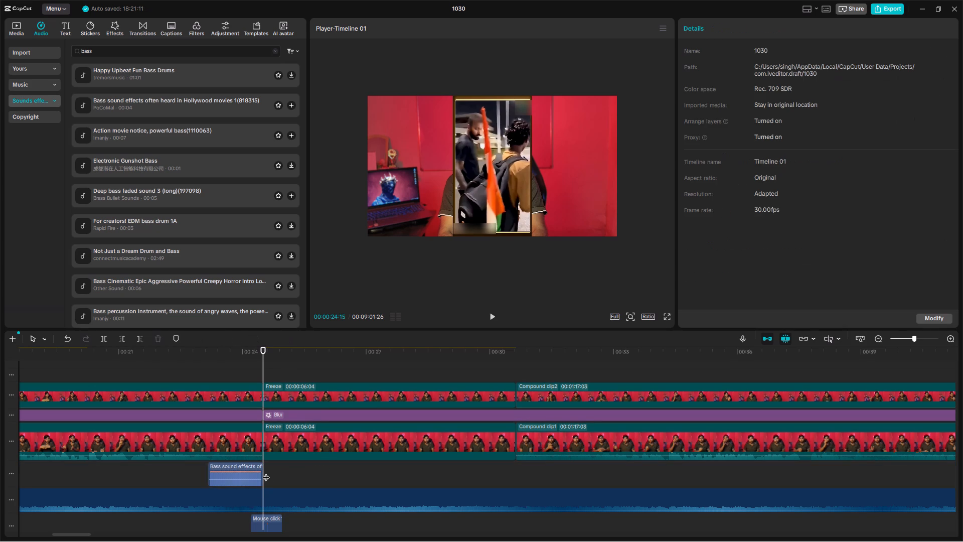
Set the trimmed bass sound's fade out to 0.8 s and play across it into the second freeze clip.
scroll(263, 472, "up", 12, "ctrl")
left_click(261, 472)
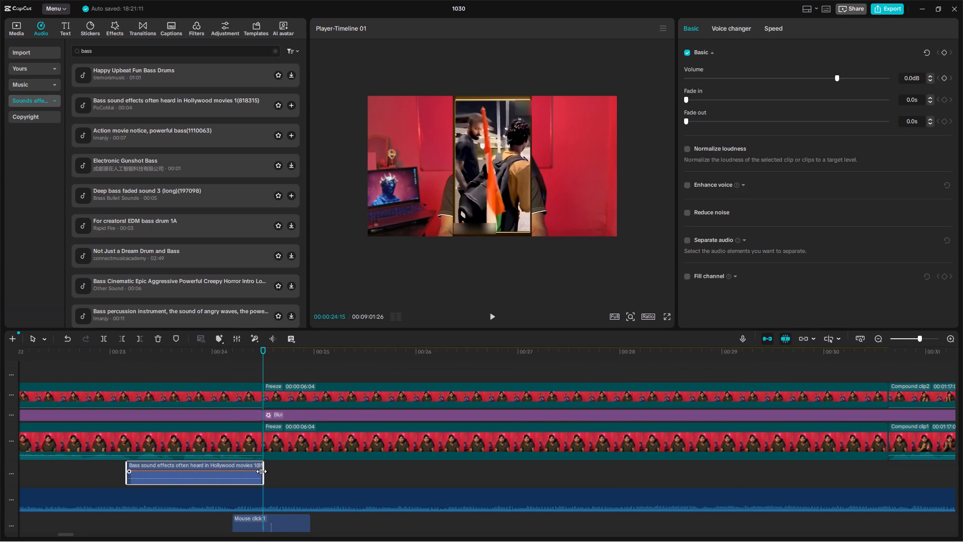
left_click_drag(697, 124, 801, 147)
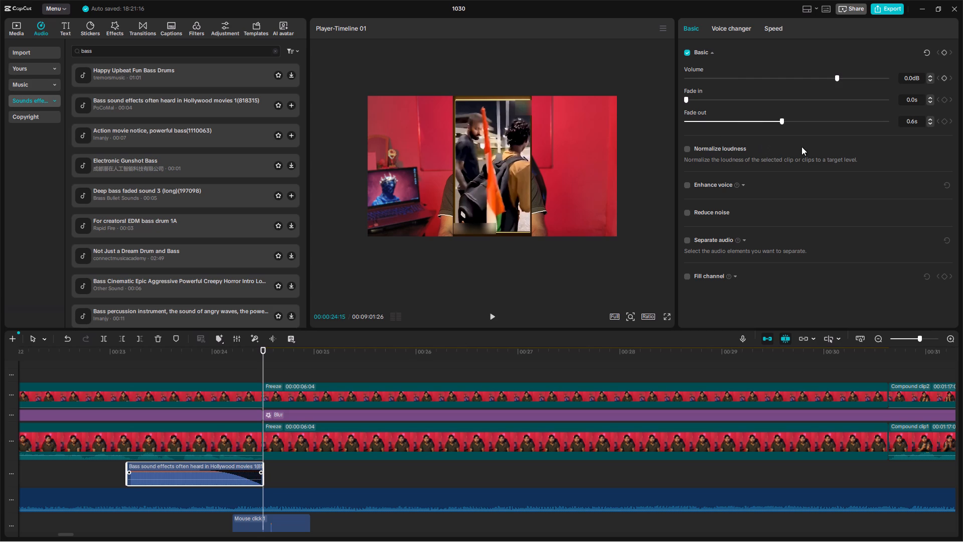
left_click_drag(801, 147, 802, 147)
left_click(45, 467)
key("space")
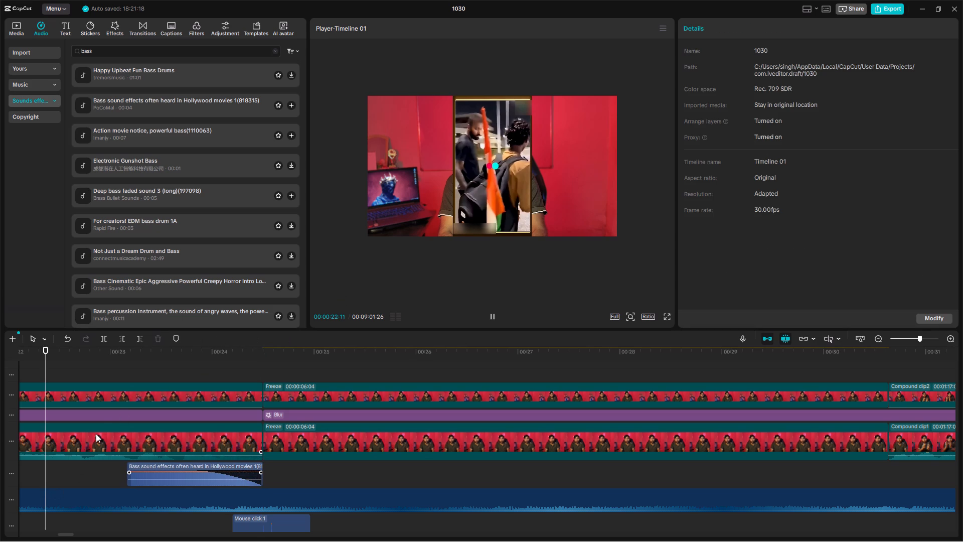
key("space")
key("space")
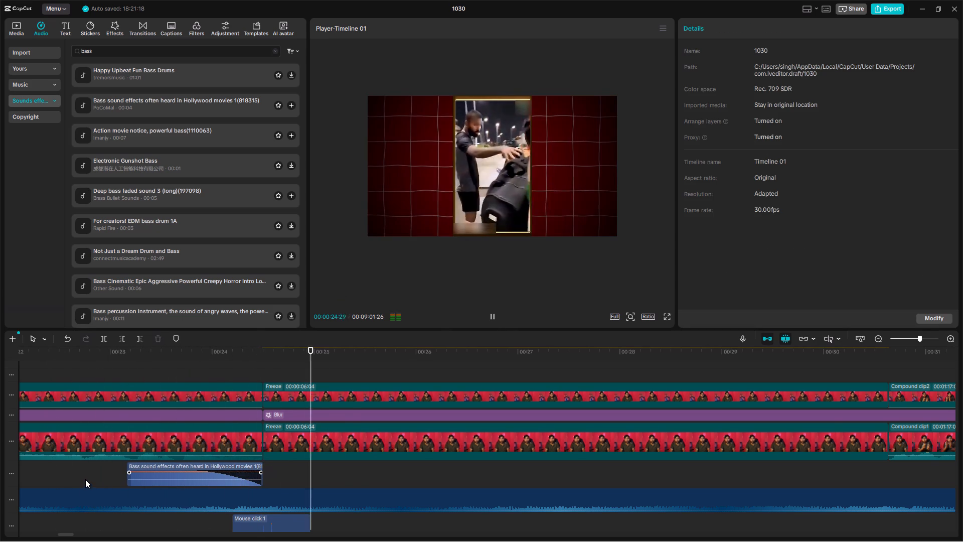
Lower the volume of the bass sound before the second freeze clip and play it from about 00:22.
scroll(95, 476, "down", 8, "ctrl")
scroll(197, 484, "down", 3, "ctrl")
left_click(289, 478)
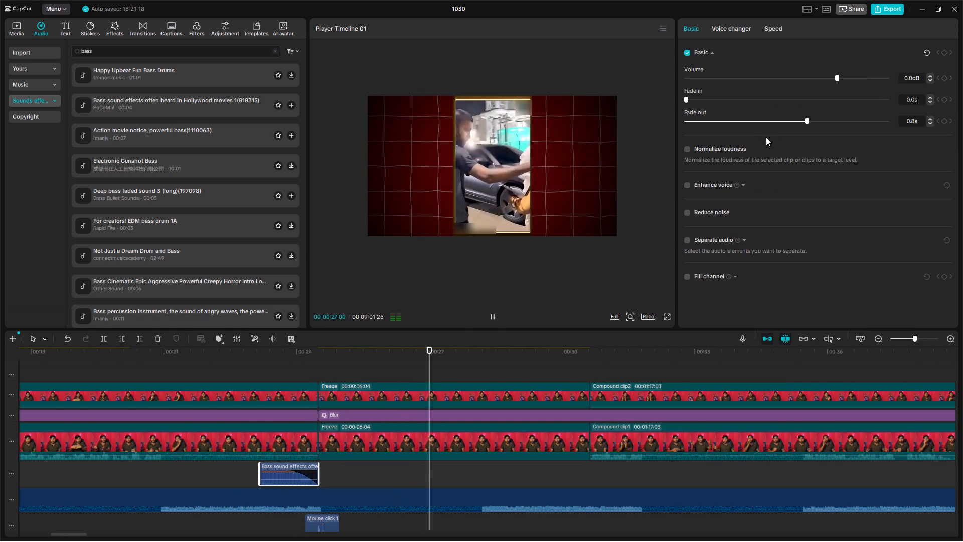
left_click_drag(838, 76, 811, 78)
left_click(222, 472)
key("space")
key("space")
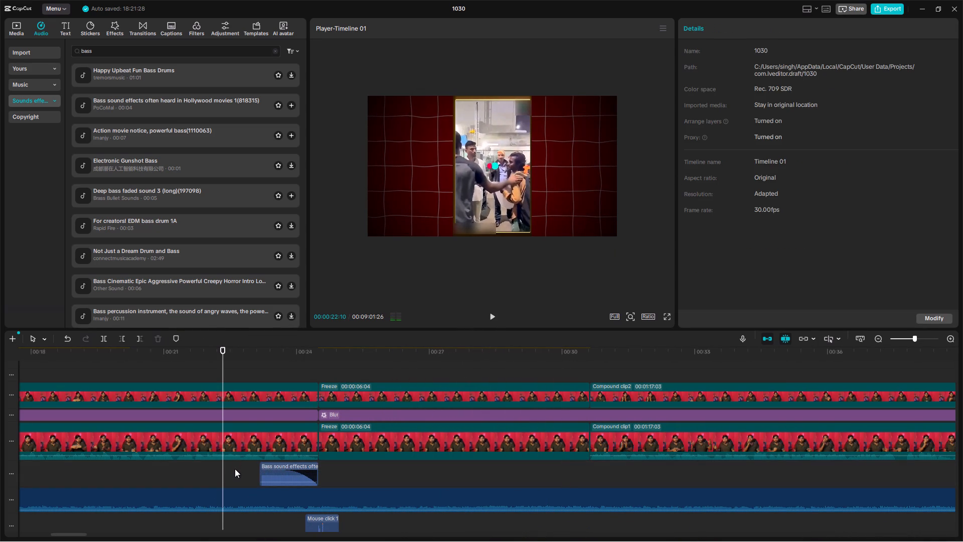
key("space")
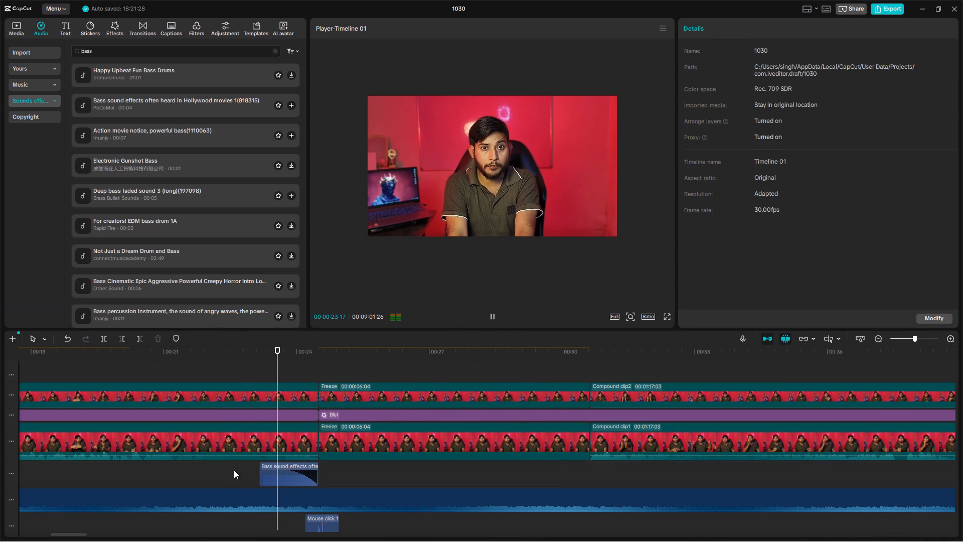
scroll(234, 470, "up", 11)
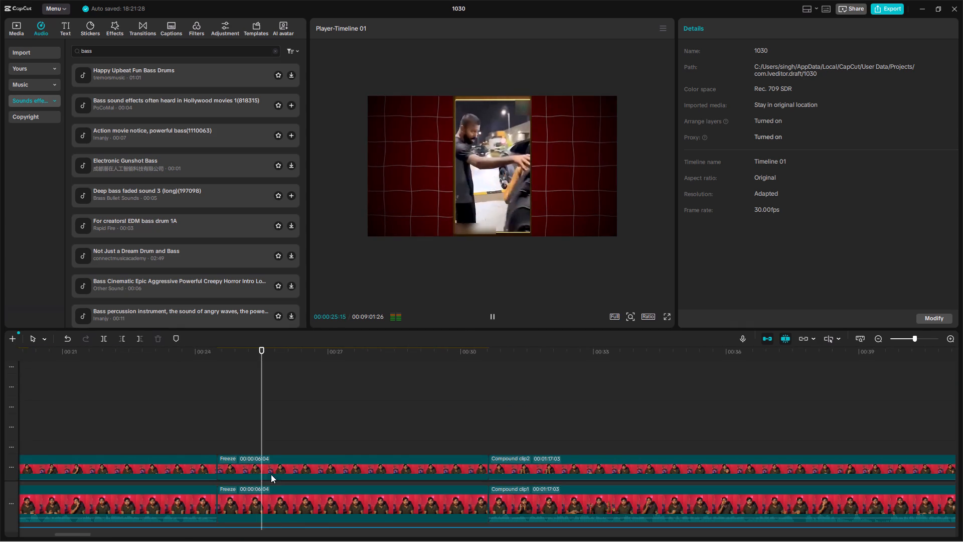
Play the second freeze clip and the start of the following compound clip, from about 00:25 to 00:33.
scroll(271, 474, "up", 1)
scroll(278, 469, "down", 19, "ctrl")
left_click(387, 490)
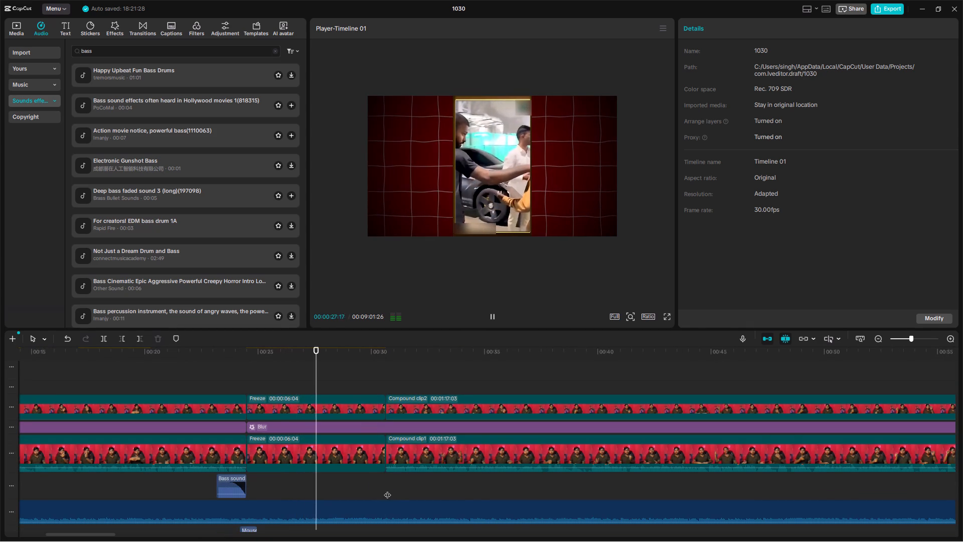
key("space")
key("space")
scroll(478, 492, "left", 1)
key("space")
scroll(418, 473, "down", 2, "ctrl")
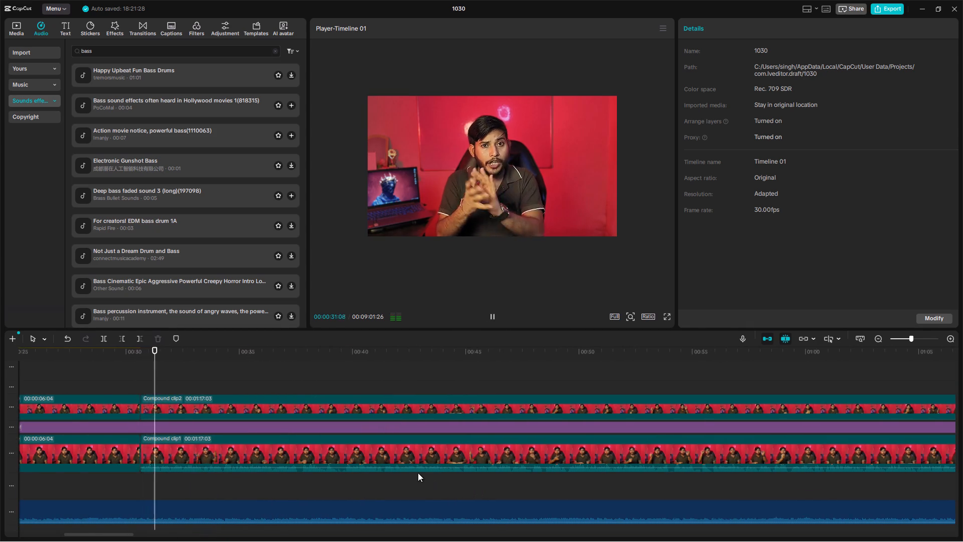
scroll(418, 473, "down", 6, "ctrl")
scroll(383, 501, "up", 12)
scroll(337, 438, "up", 5)
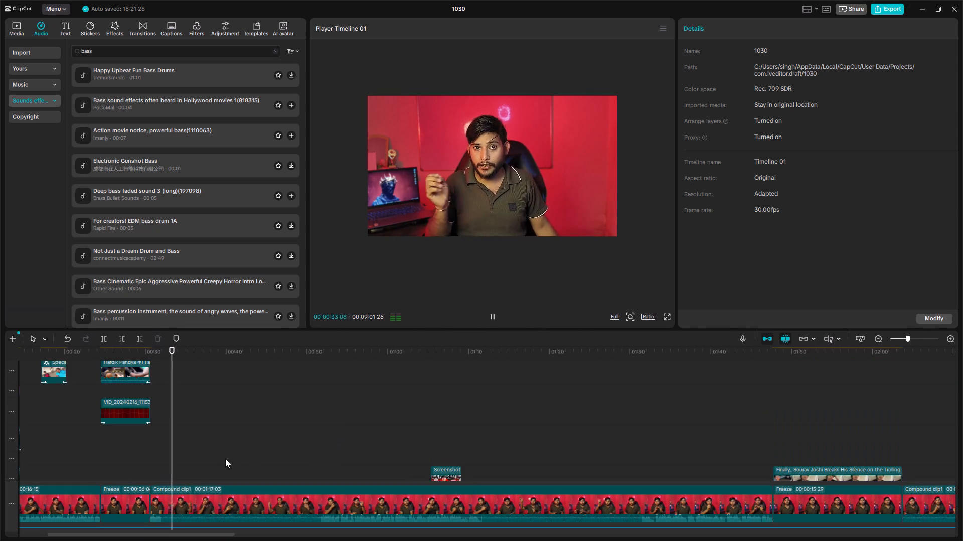
scroll(228, 450, "down", 13)
scroll(242, 440, "up", 10, "ctrl")
Play on from about 00:36 to 00:57 in the long compound clip to find a spot for another bass sound.
left_click(237, 400)
key("space")
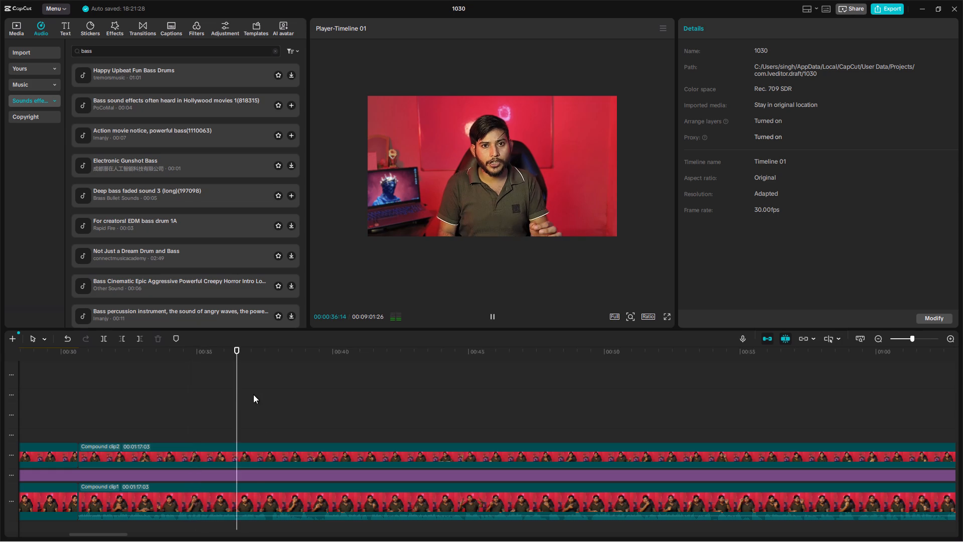
left_click(255, 394)
key("space")
scroll(286, 394, "left", 1)
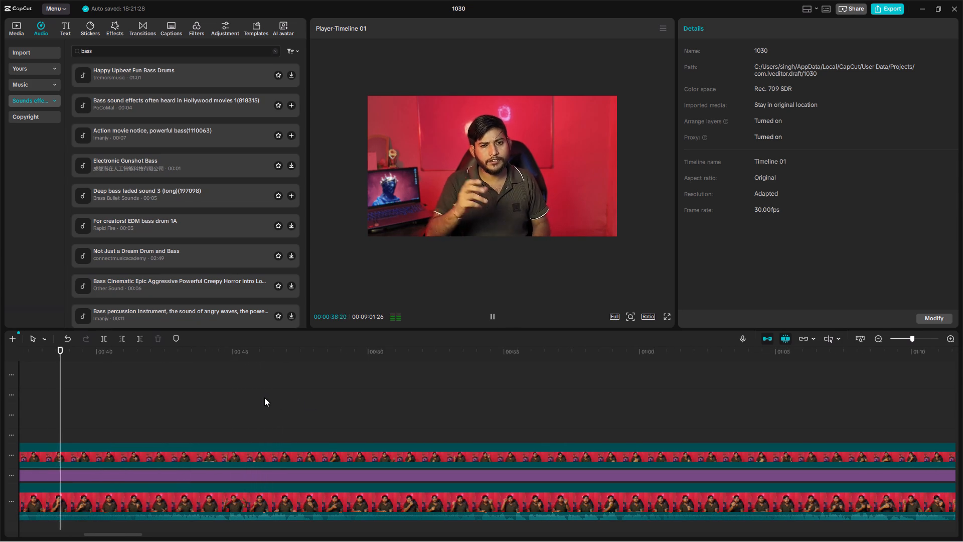
key("space")
key("space")
scroll(146, 389, "right", 1)
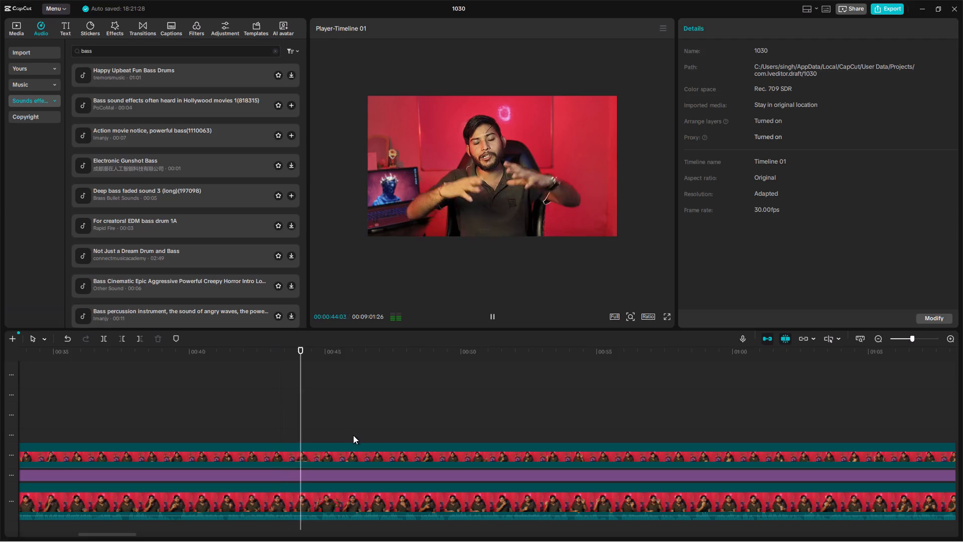
left_click(377, 410)
key("space")
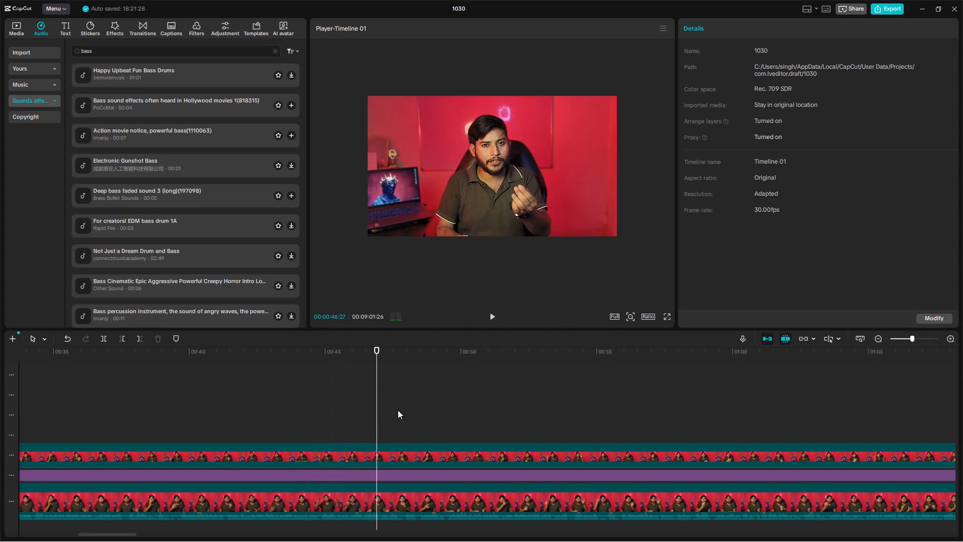
key("space")
scroll(413, 400, "up", 12)
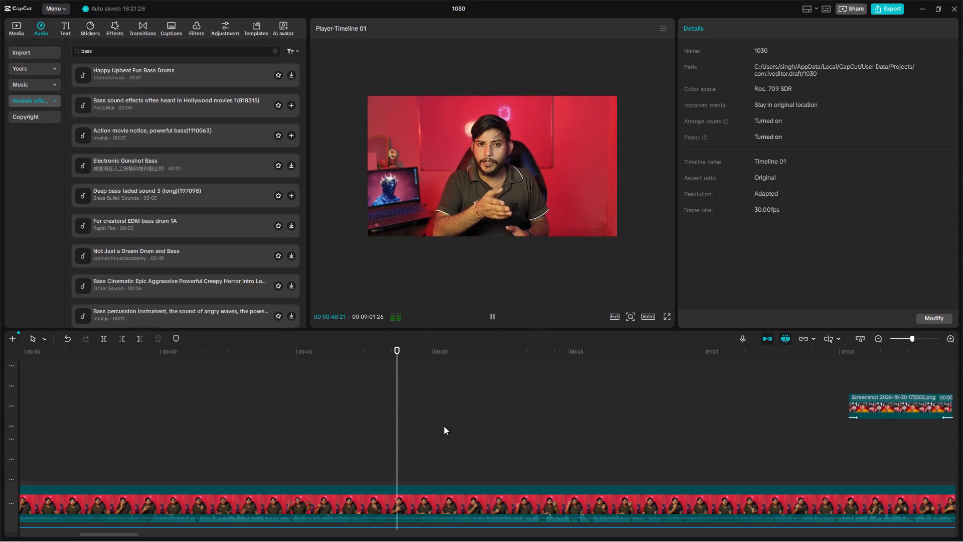
scroll(444, 426, "up", 5)
scroll(467, 432, "down", 20, "ctrl")
scroll(467, 432, "down", 6, "ctrl")
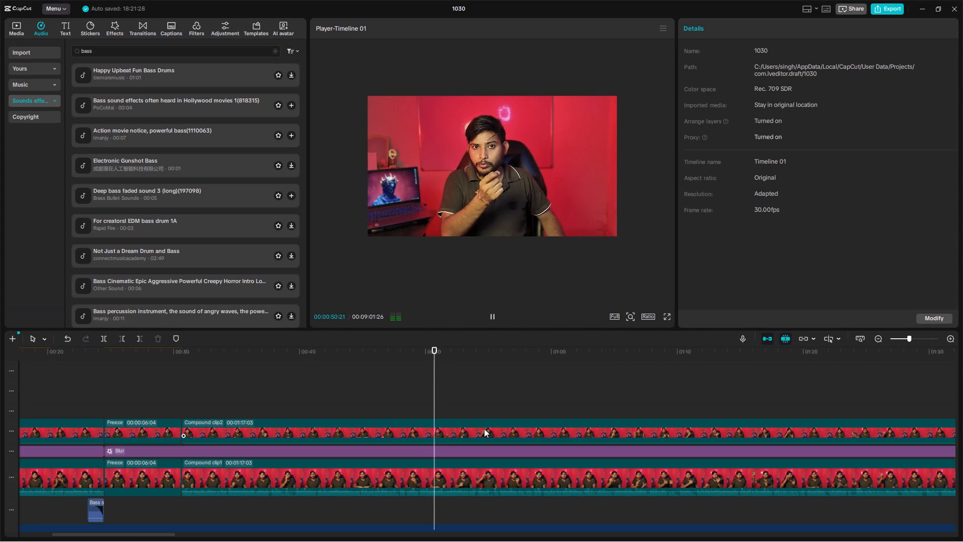
scroll(484, 429, "left", 1)
left_click(473, 395)
key("space")
key("space")
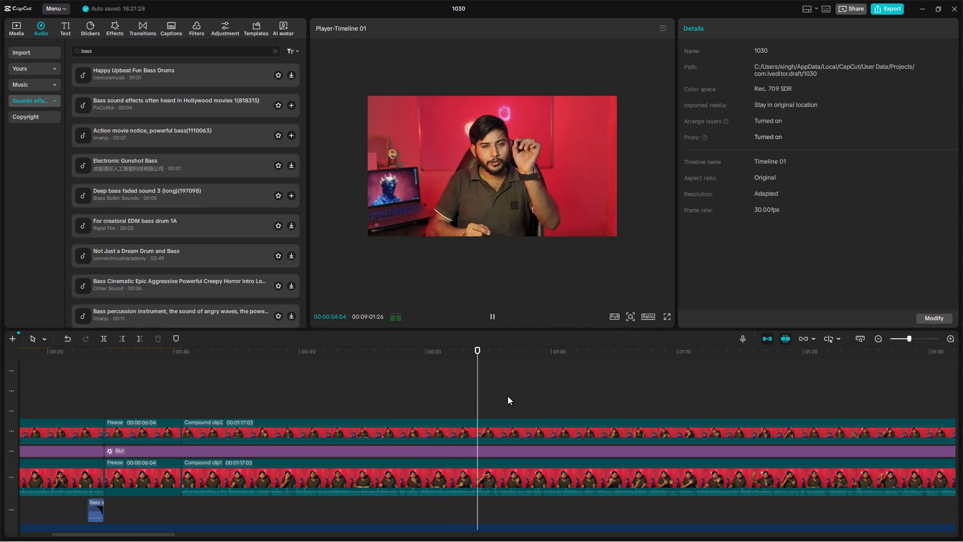
scroll(568, 419, "up", 3)
scroll(567, 419, "left", 1)
left_click_drag(375, 428, 395, 425)
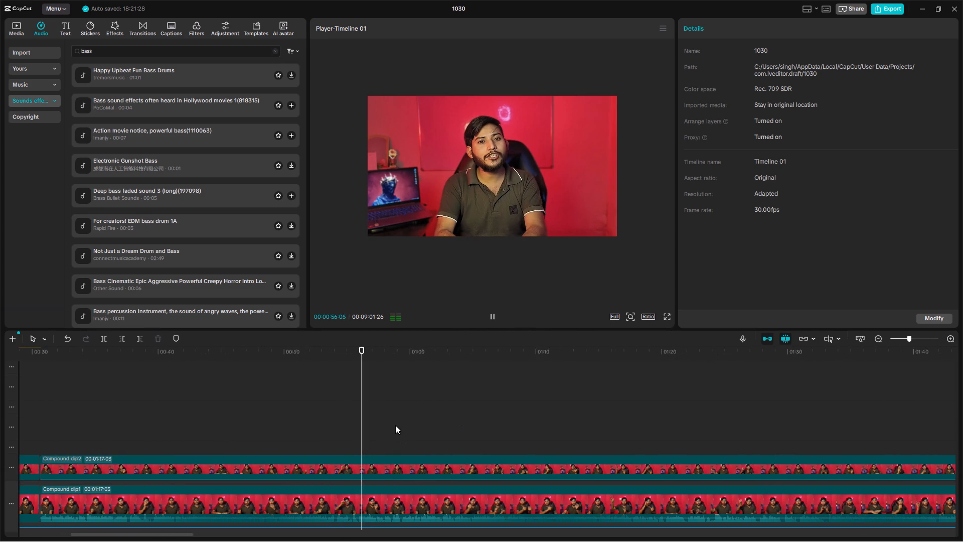
left_click_drag(395, 425, 385, 428)
key("space")
key("space")
scroll(401, 419, "up", 4, "ctrl")
Paste a copy of the bass sound onto the sound-effect track at about 00:57.
left_click(371, 416)
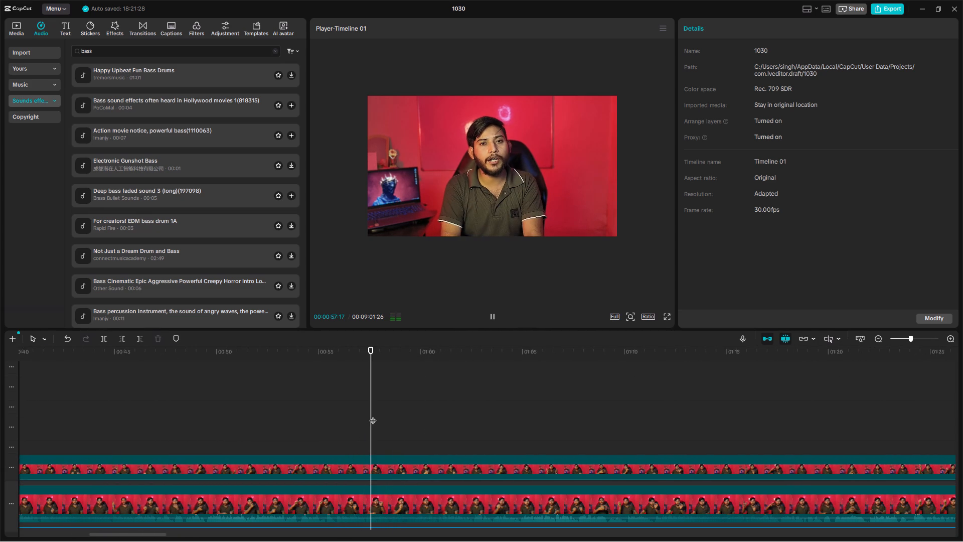
key("ctrl+v")
key("space")
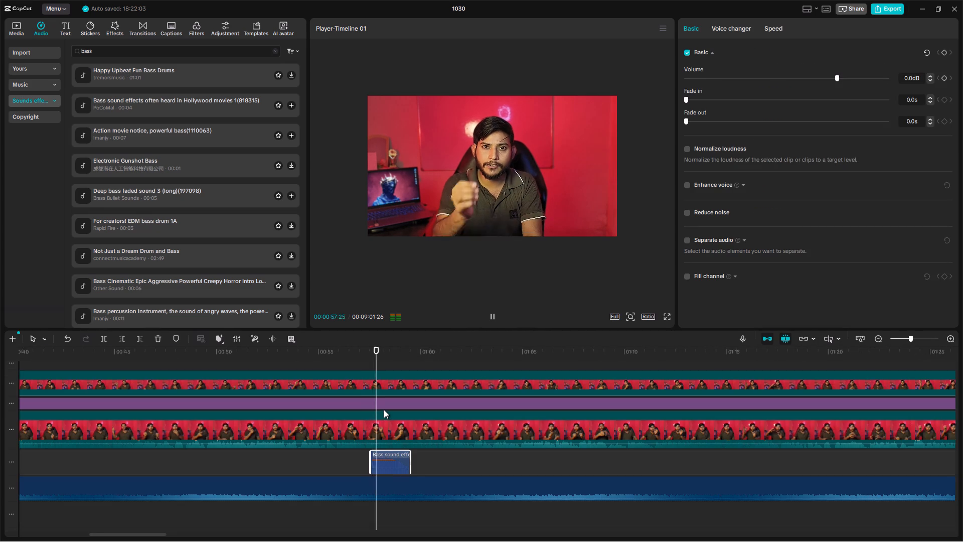
Move the pasted bass sound earlier to start at about 00:54, playing from just before it to check the timing.
scroll(384, 410, "up", 6, "ctrl")
left_click_drag(414, 454, 342, 454)
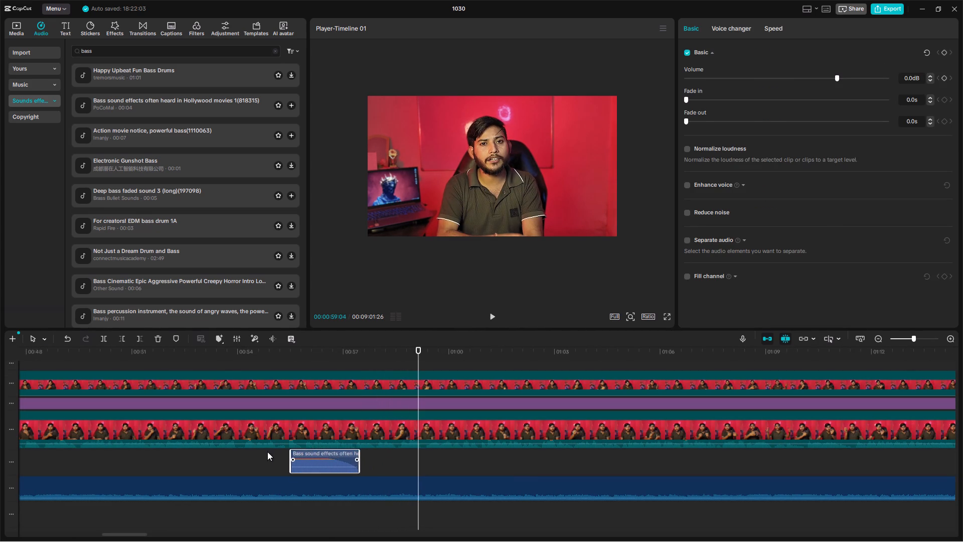
left_click(267, 452)
left_click(243, 452)
key("space")
key("space")
left_click_drag(348, 458, 306, 456)
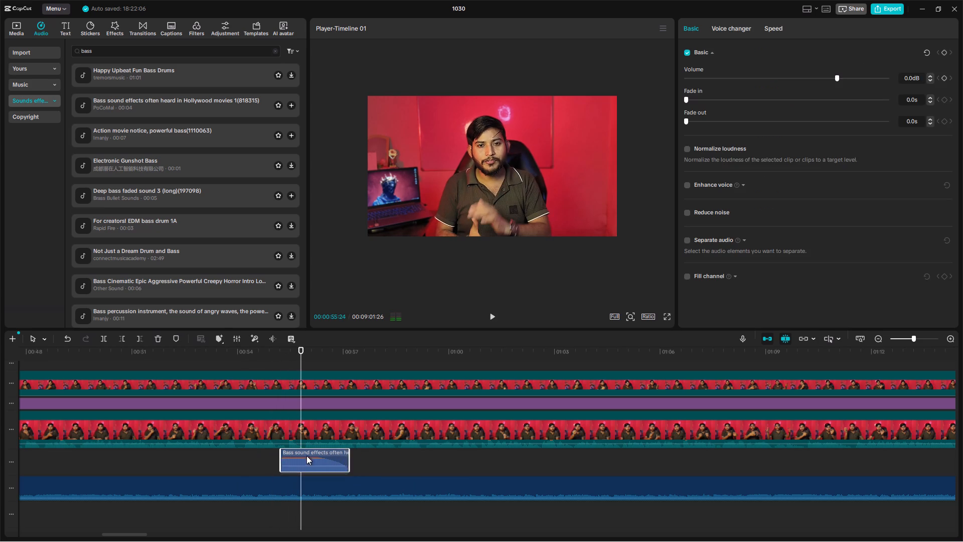
left_click_drag(306, 456, 298, 458)
left_click(211, 455)
key("space")
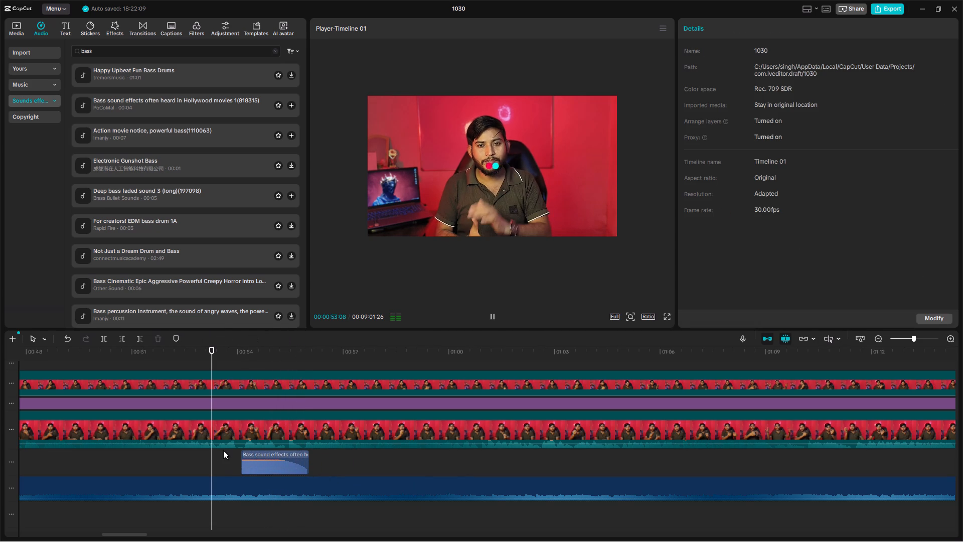
Lower the volume of the bass sound at 00:54 to about -8.3 dB and play it from about 00:53.
left_click(302, 453)
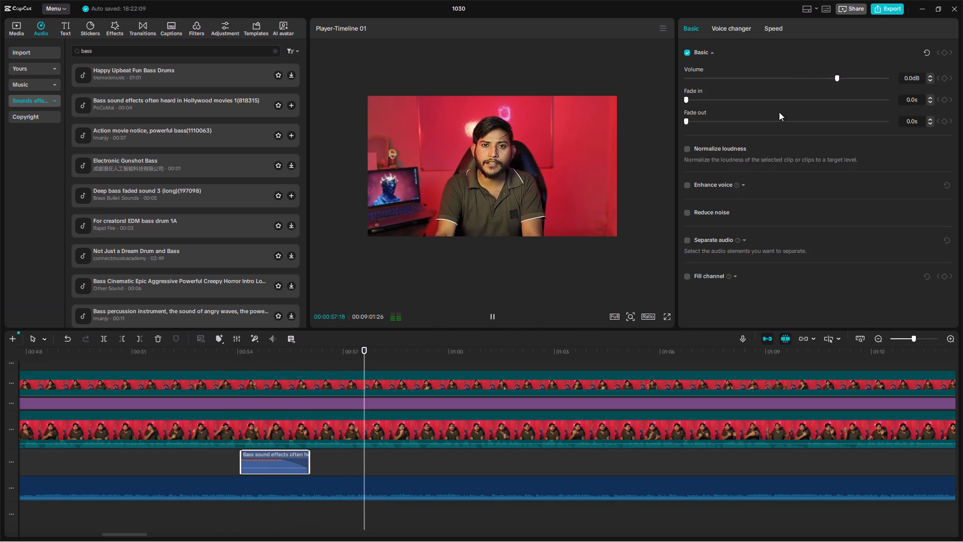
left_click_drag(840, 79, 814, 78)
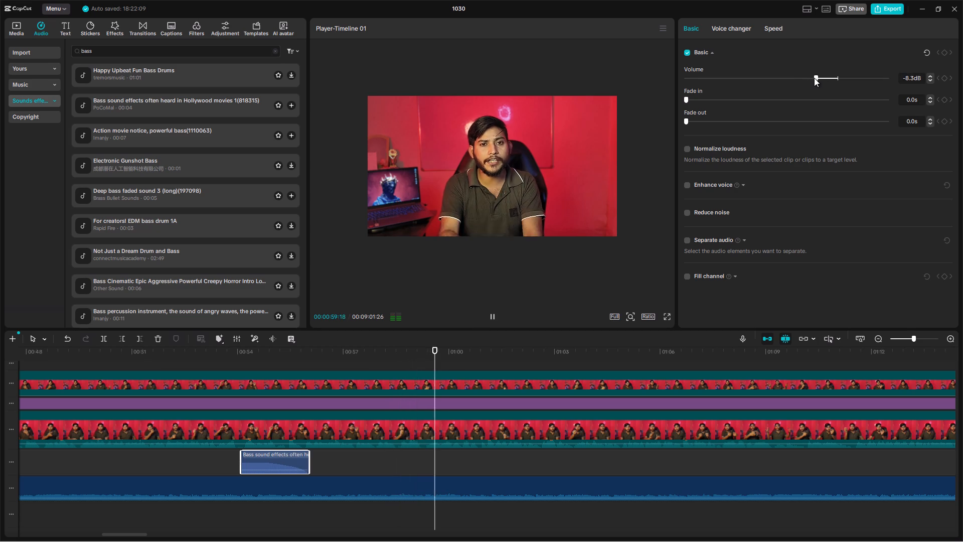
left_click(210, 476)
left_click(211, 466)
key("space")
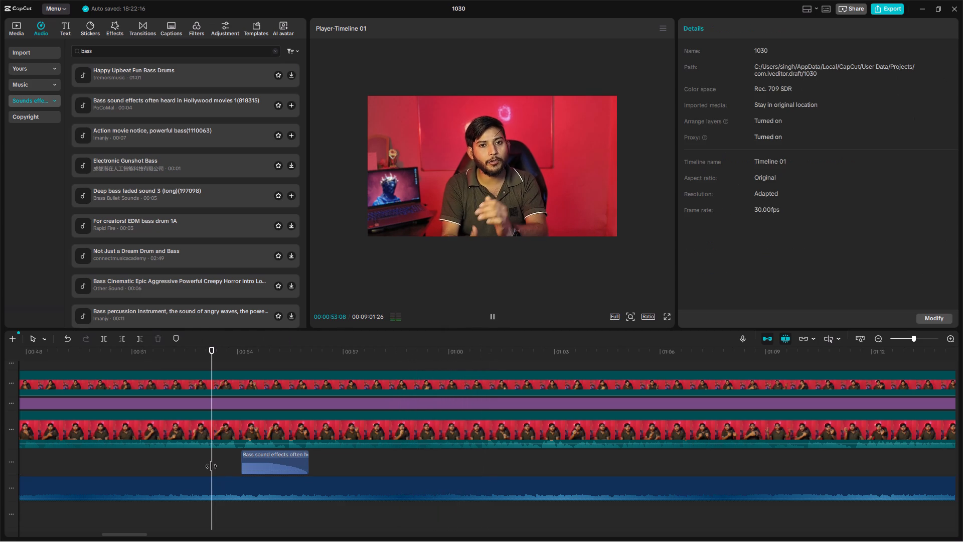
key("space")
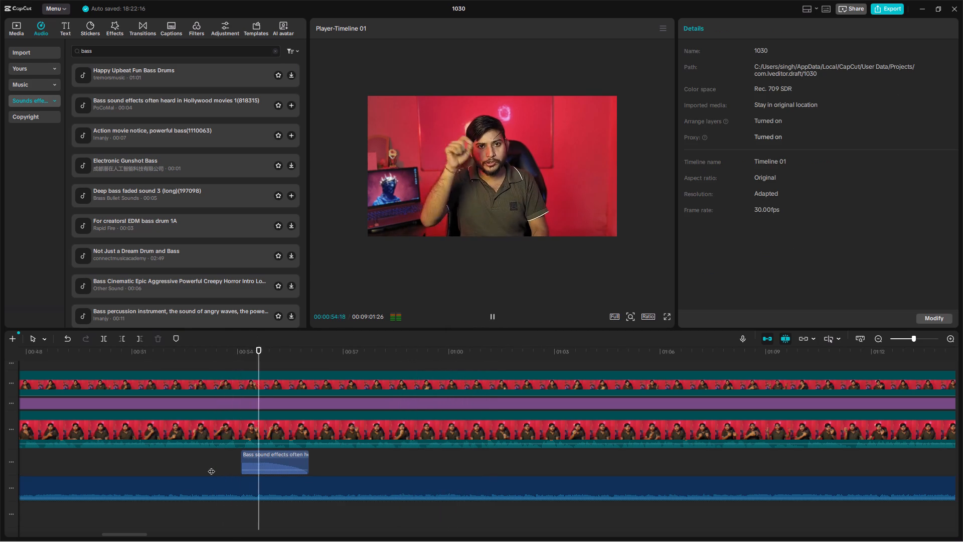
key("space")
key("space")
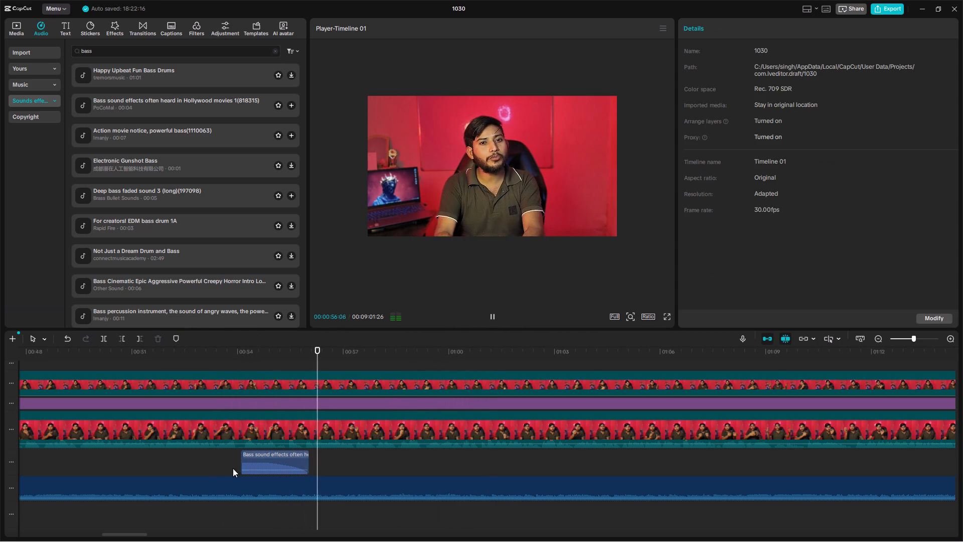
Play on from about 00:56 to 01:03, checking the stretch before the screenshot overlay.
scroll(349, 480, "down", 8)
scroll(350, 480, "down", 6, "ctrl")
scroll(350, 480, "up", 3, "ctrl")
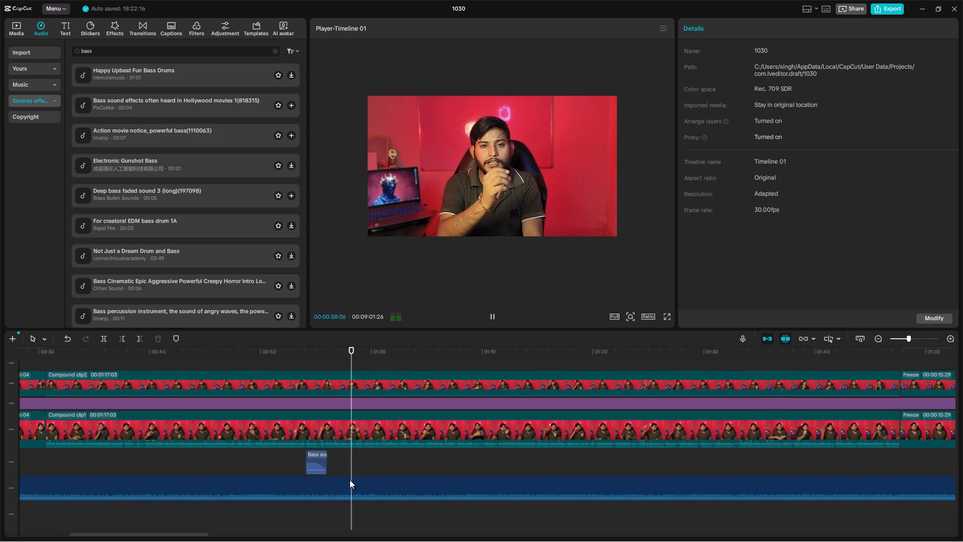
scroll(350, 480, "up", 2, "ctrl")
scroll(350, 480, "down", 4, "ctrl")
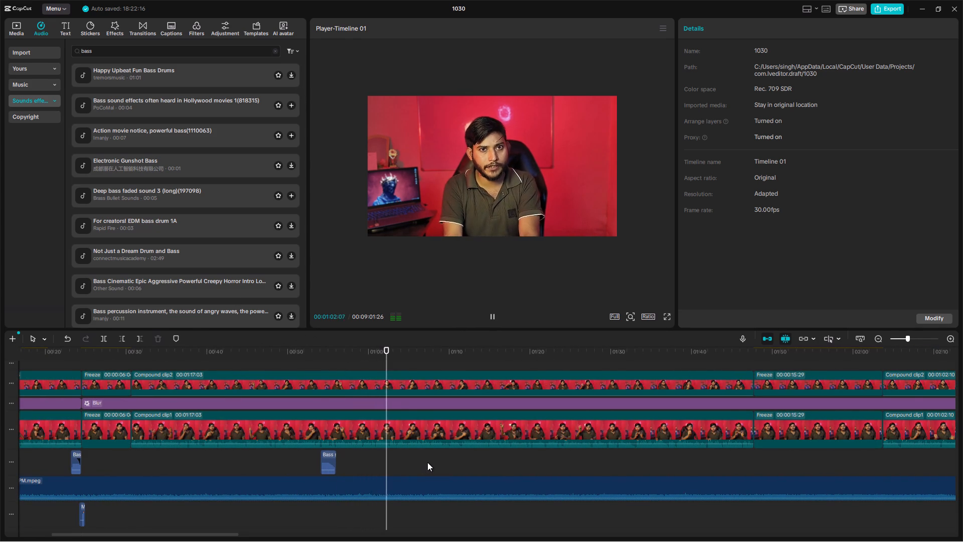
scroll(427, 462, "up", 4)
key("space")
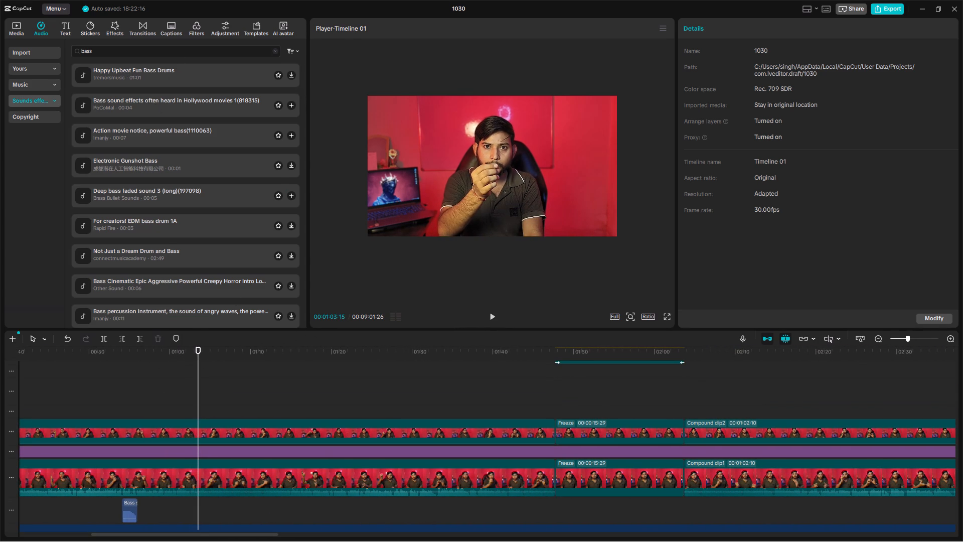
Search the sound effects for "riser" and add RISER_01 to the sound-effect track at about 01:00.
left_click(197, 45)
key("BackSpace")
key("BackSpace")
key("BackSpace")
key("BackSpace")
key("BackSpace")
key("BackSpace")
key("BackSpace")
key("BackSpace")
key("BackSpace")
key("BackSpace")
key("BackSpace")
type("riser")
key("Return")
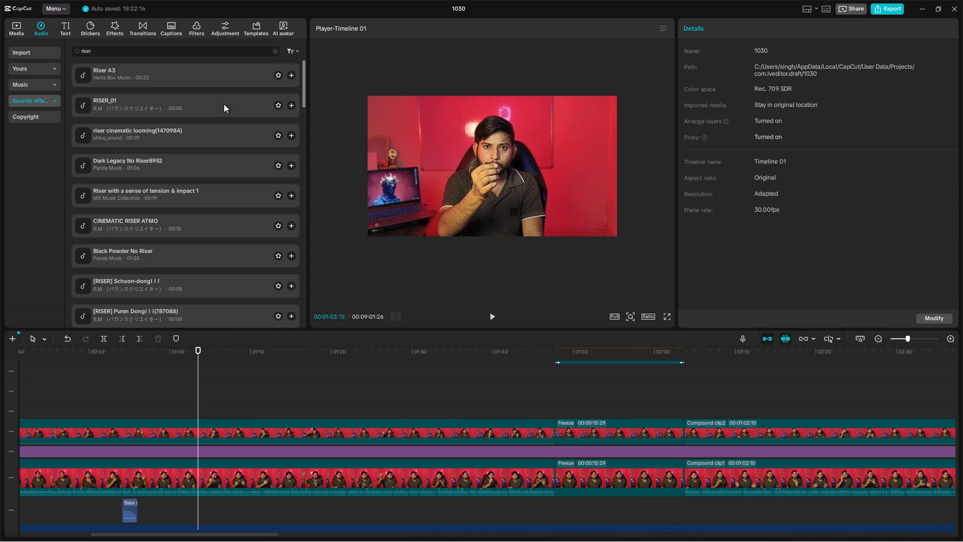
left_click(190, 76)
left_click(189, 96)
left_click_drag(199, 113, 173, 503)
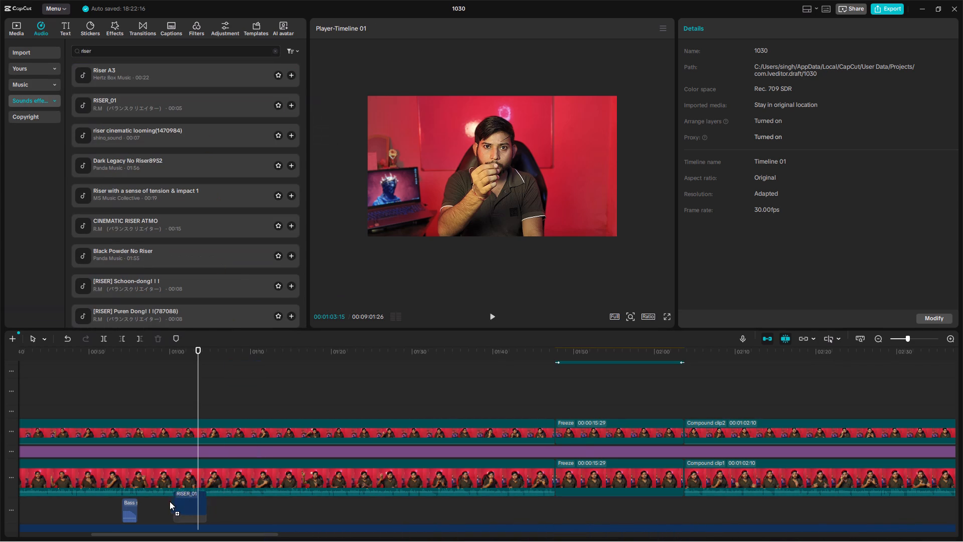
Move the RISER_01 sound earlier to start at about 00:58.5, ahead of the screenshot overlay, and play over it.
scroll(167, 503, "up", 13, "ctrl")
left_click_drag(192, 501, 127, 500)
scroll(158, 510, "down", 5)
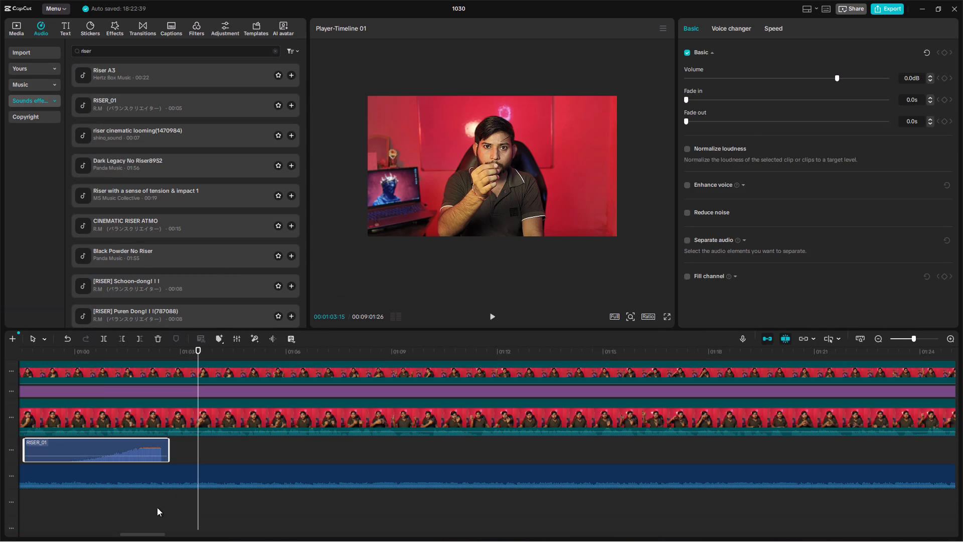
left_click(103, 502)
key("space")
scroll(148, 497, "right", 1)
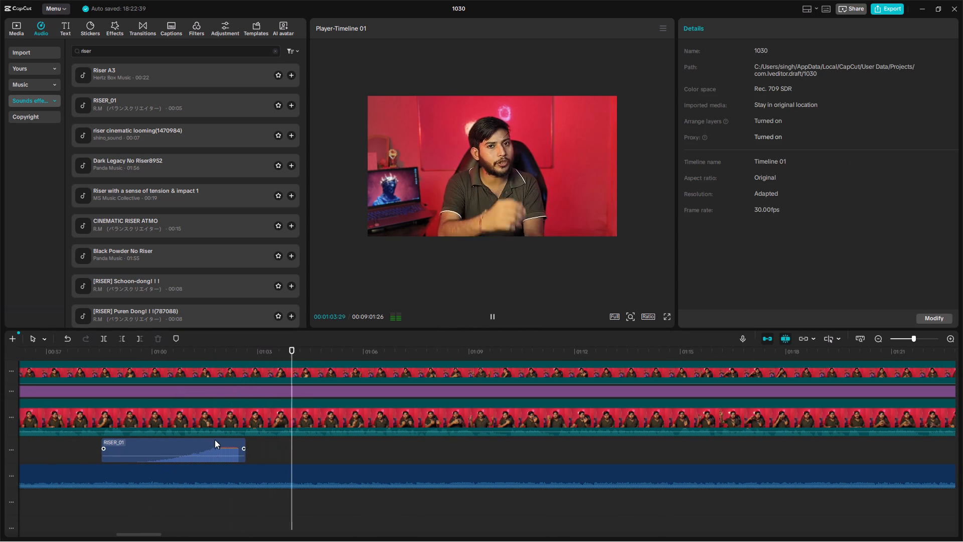
Review the timeline after the riser and replay the screenshot overlay from about 01:05.
scroll(357, 451, "down", 16, "ctrl")
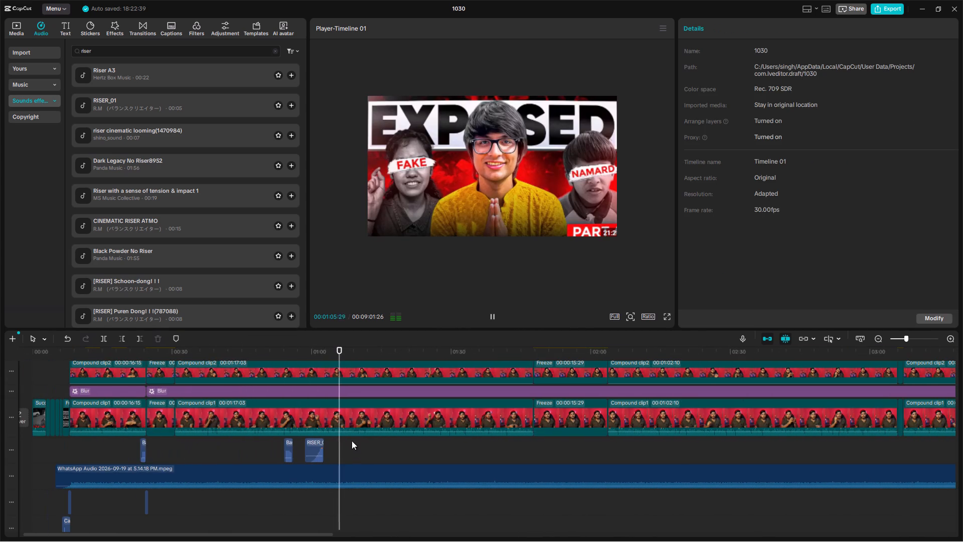
scroll(164, 457, "down", 10)
scroll(274, 454, "up", 5)
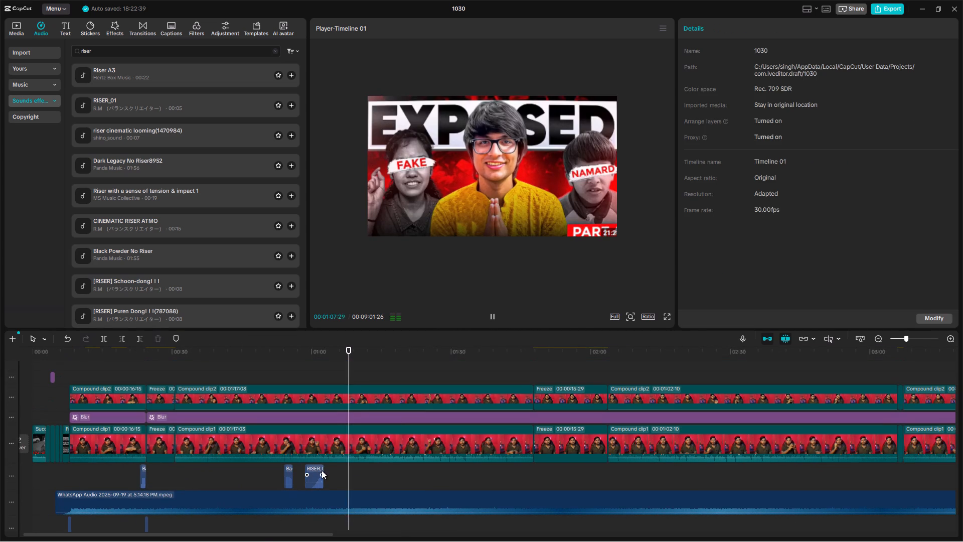
scroll(262, 537, "up", 9)
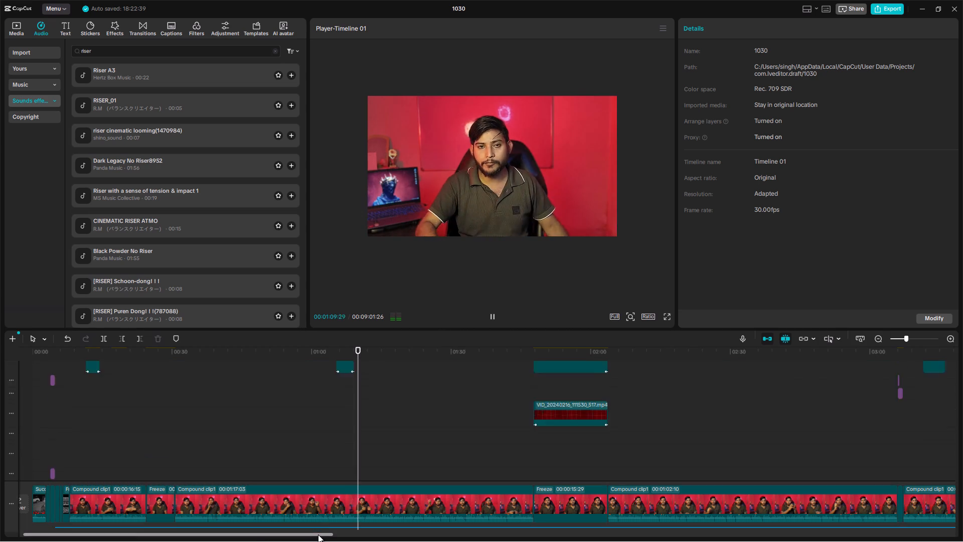
scroll(318, 534, "up", 5)
scroll(353, 500, "left", 1)
scroll(438, 499, "down", 4)
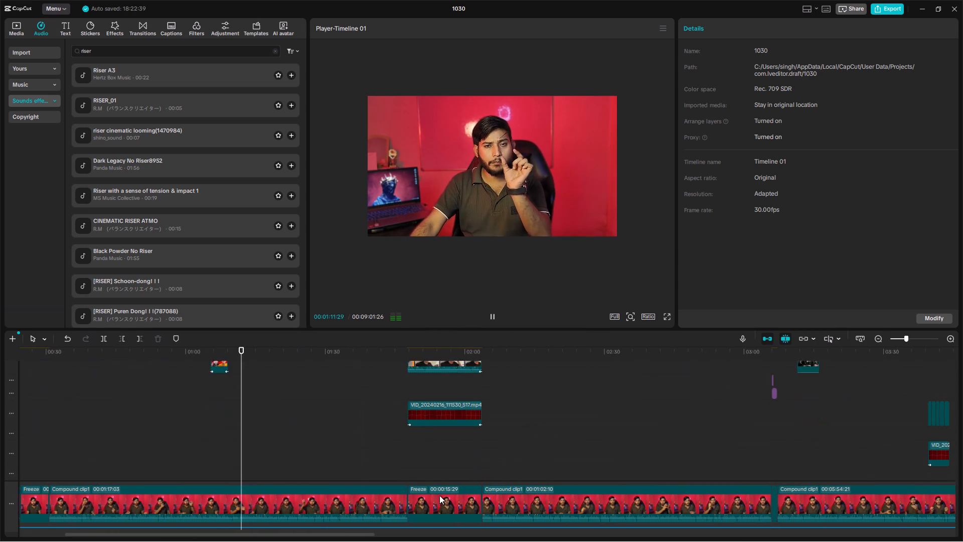
scroll(439, 495, "down", 5)
left_click(226, 412)
left_click(210, 412)
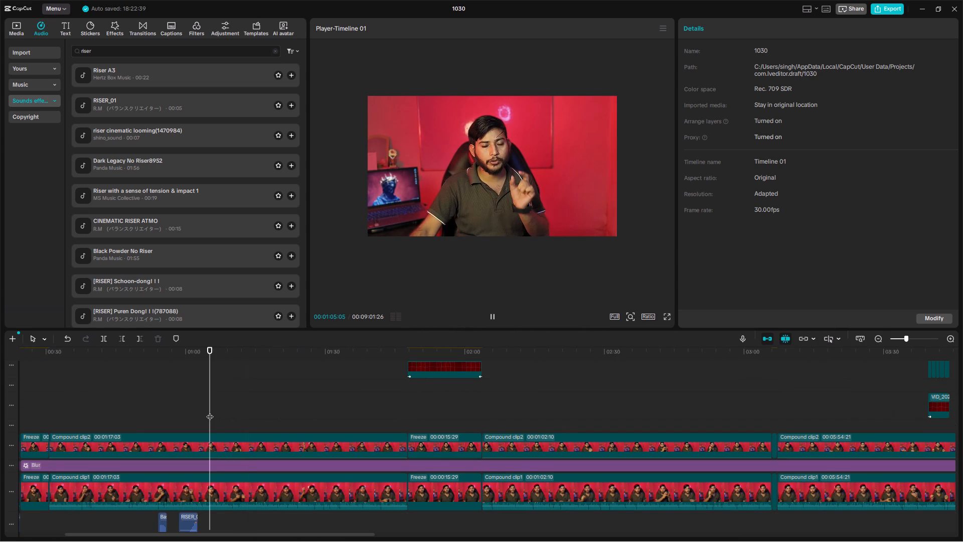
key("space")
scroll(215, 417, "up", 9)
key("space")
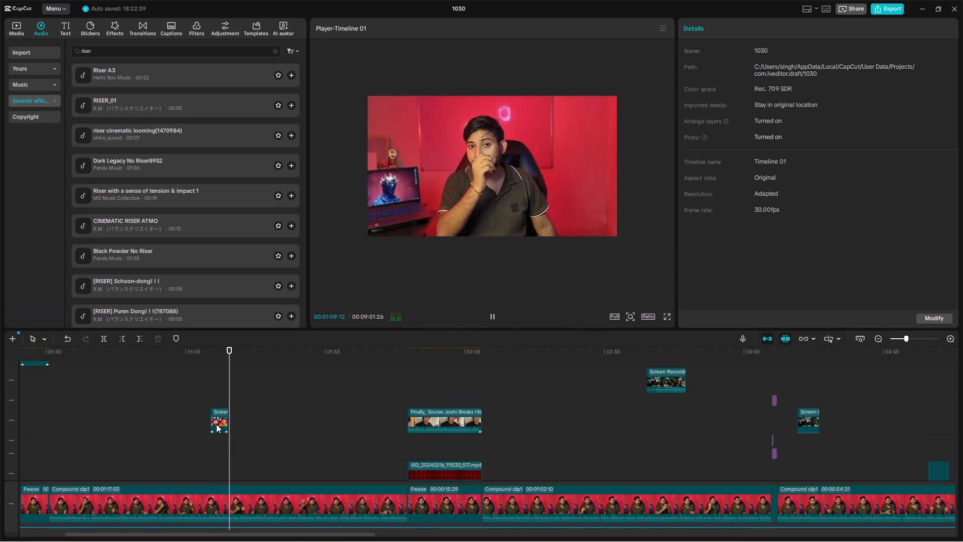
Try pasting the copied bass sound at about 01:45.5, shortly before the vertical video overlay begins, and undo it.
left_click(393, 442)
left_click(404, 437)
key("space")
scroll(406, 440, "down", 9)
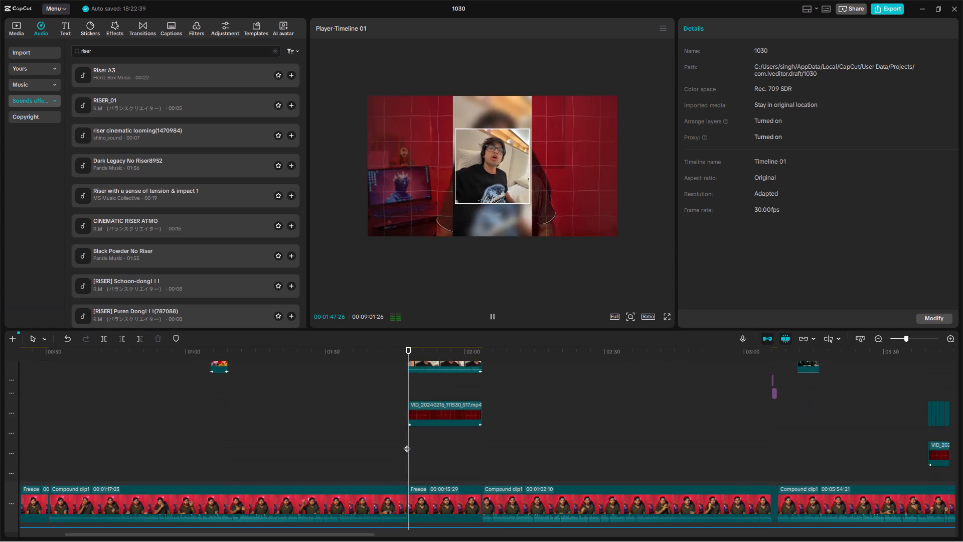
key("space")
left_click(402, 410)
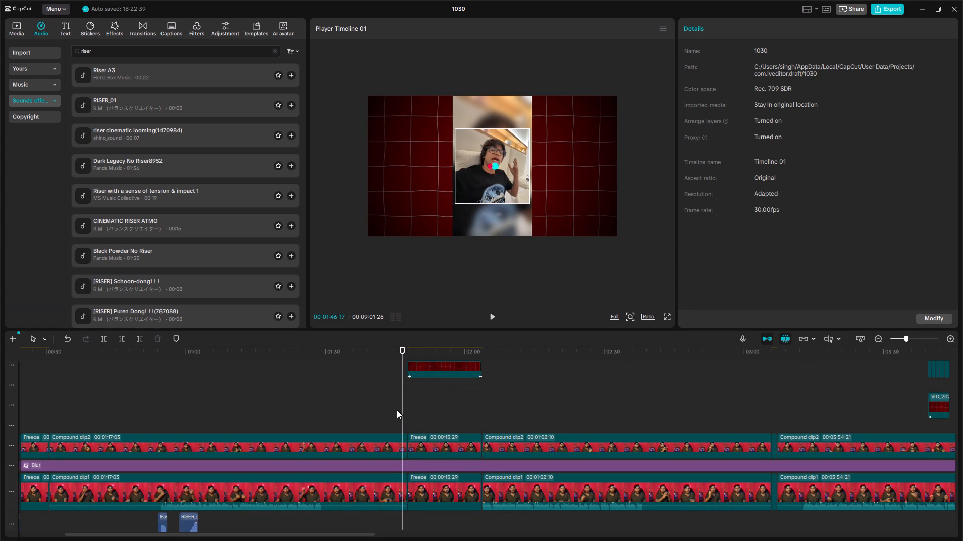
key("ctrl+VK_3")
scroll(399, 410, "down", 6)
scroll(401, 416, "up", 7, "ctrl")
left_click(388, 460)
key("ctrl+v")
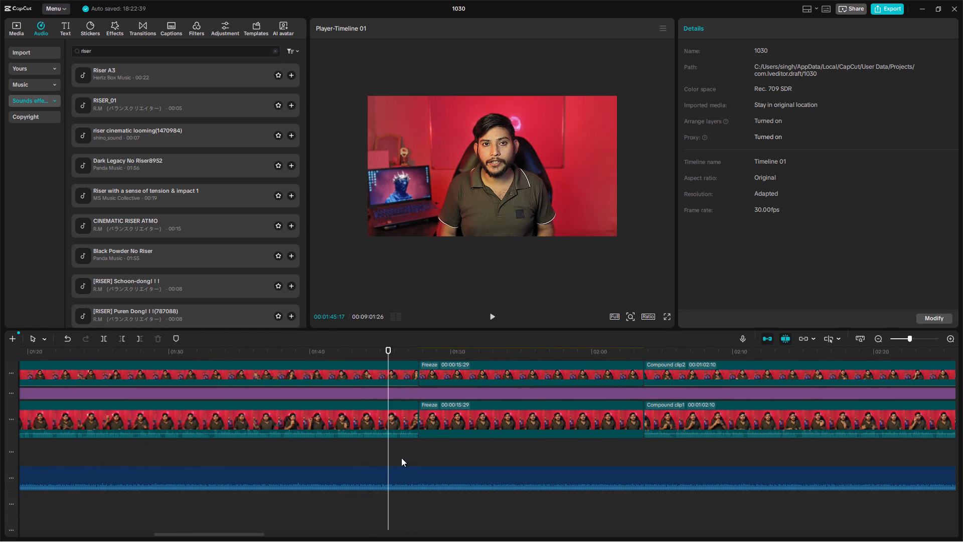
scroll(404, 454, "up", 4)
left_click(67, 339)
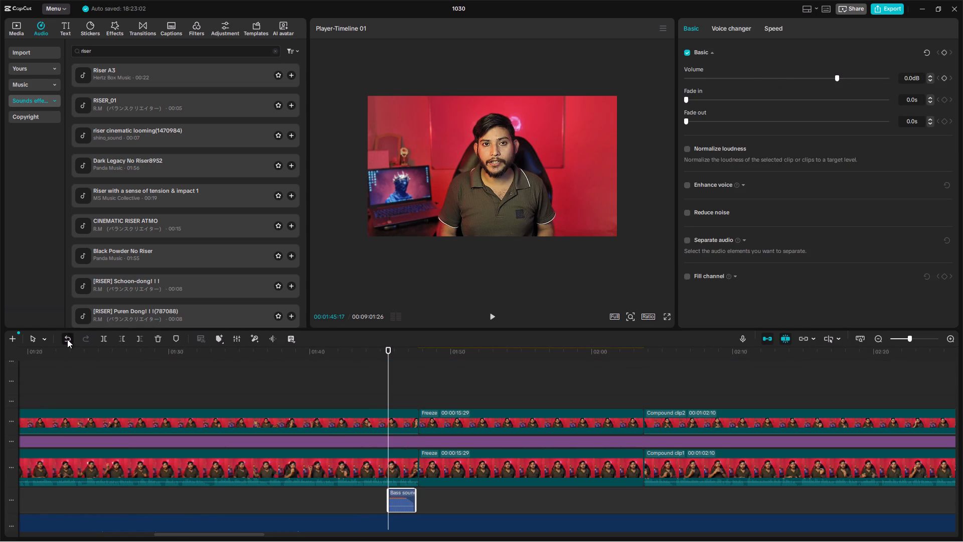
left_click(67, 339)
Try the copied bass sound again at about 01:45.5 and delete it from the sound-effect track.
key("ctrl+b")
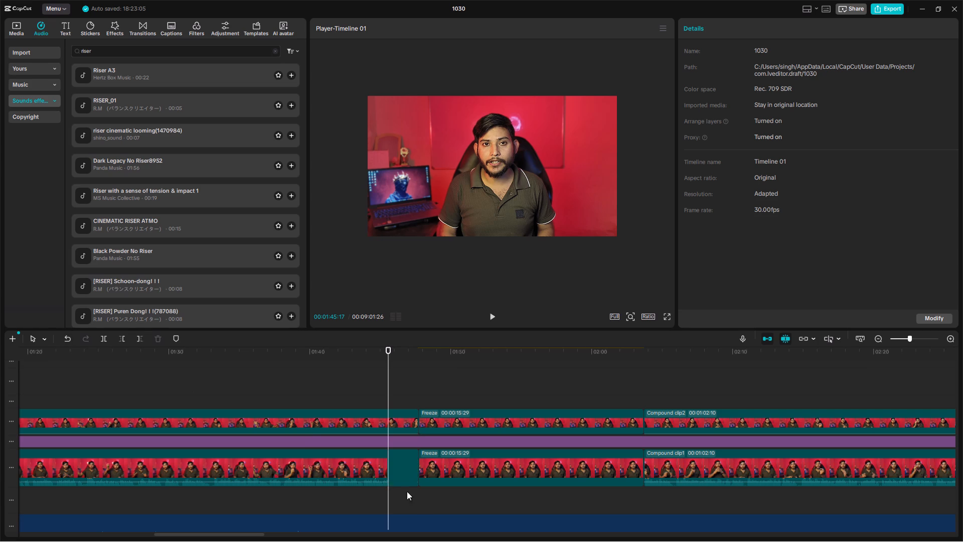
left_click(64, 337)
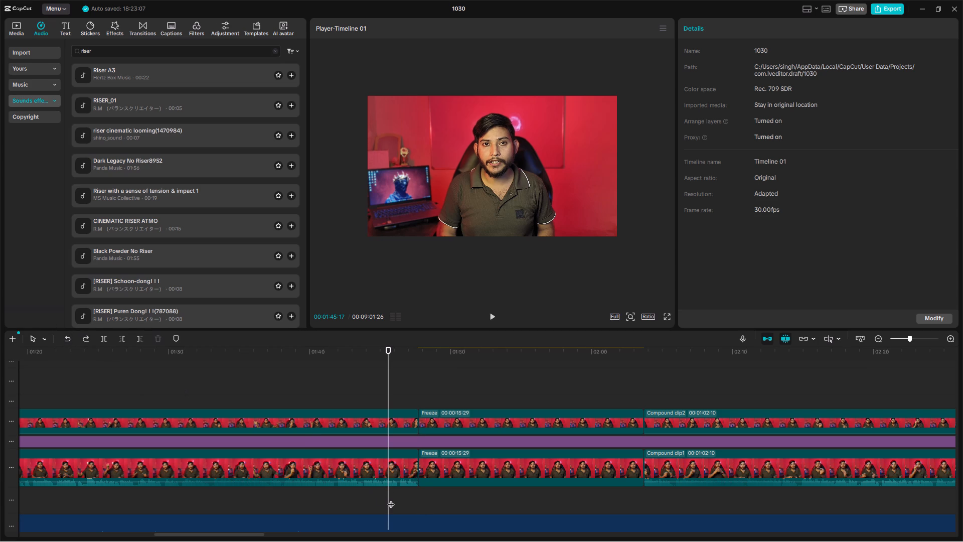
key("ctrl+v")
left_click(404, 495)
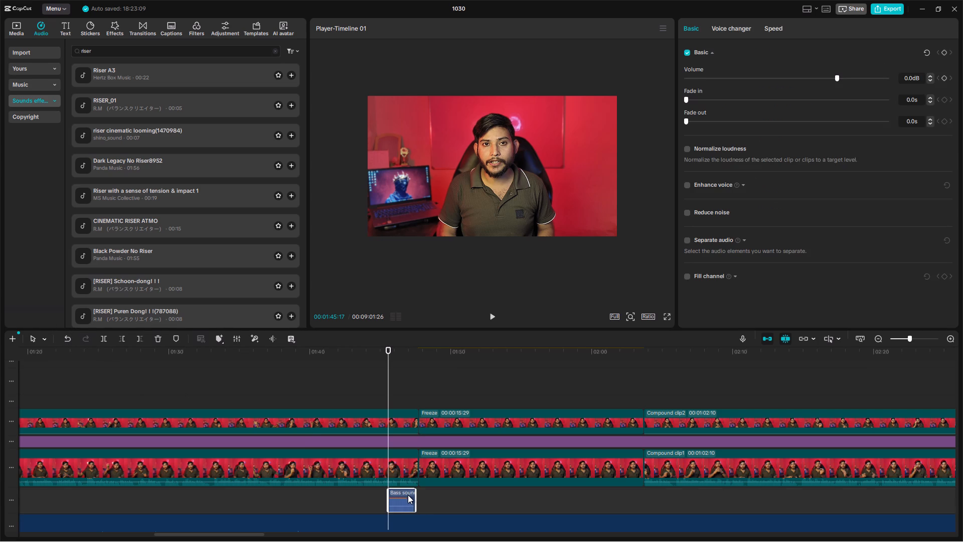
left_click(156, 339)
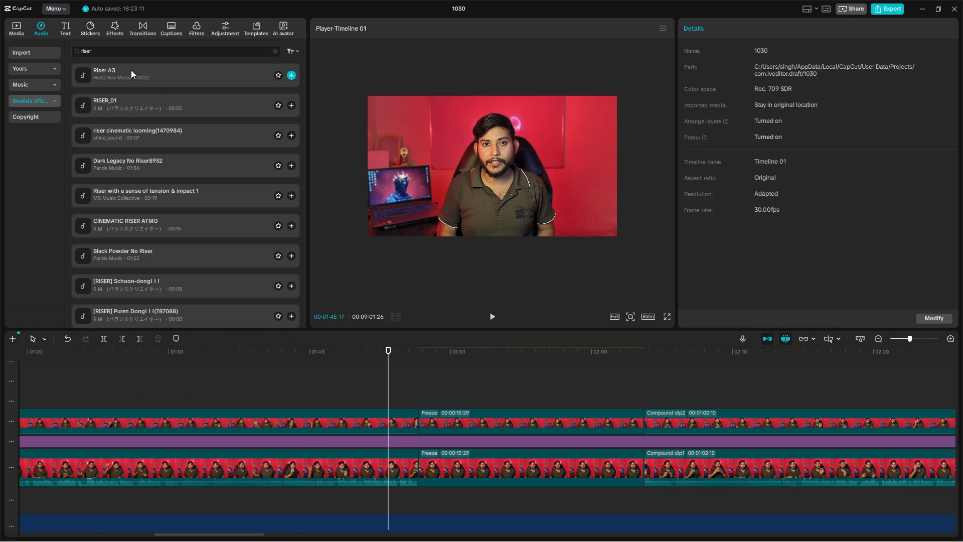
Add RISER_01 from about 01:43.5 up to the start of the freeze frame and lower its volume to -12.7 dB.
left_click_drag(147, 111, 363, 497)
scroll(363, 493, "down", 2)
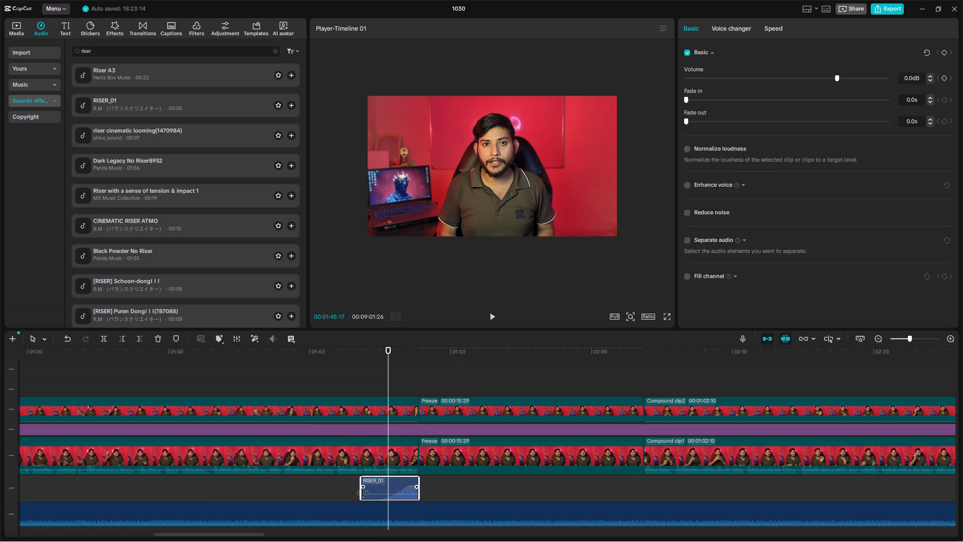
scroll(363, 493, "down", 3)
key("space")
scroll(335, 435, "up", 6, "ctrl")
key("space")
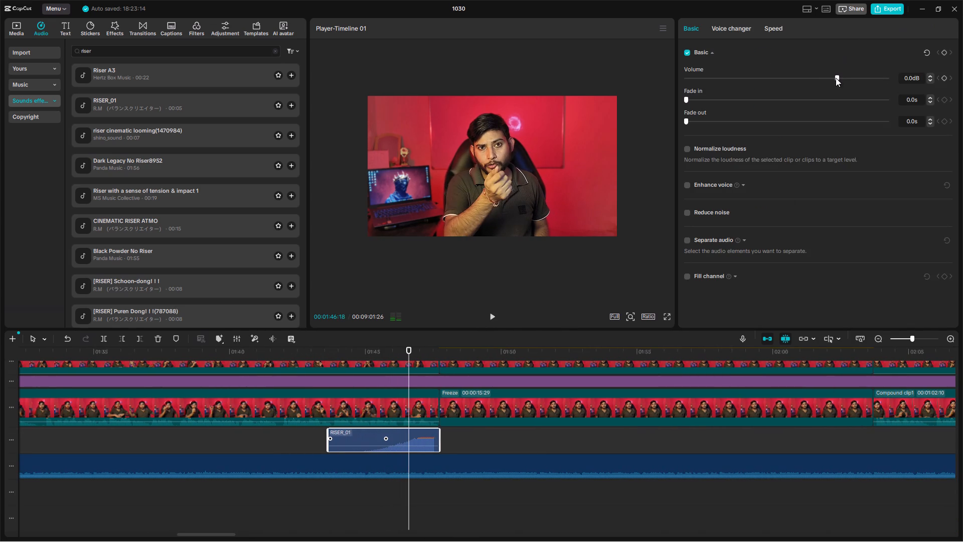
left_click_drag(836, 78, 803, 84)
Lower the volume of the earlier RISER_01 sound near 01:00 by a similar amount.
scroll(785, 90, "right", 4)
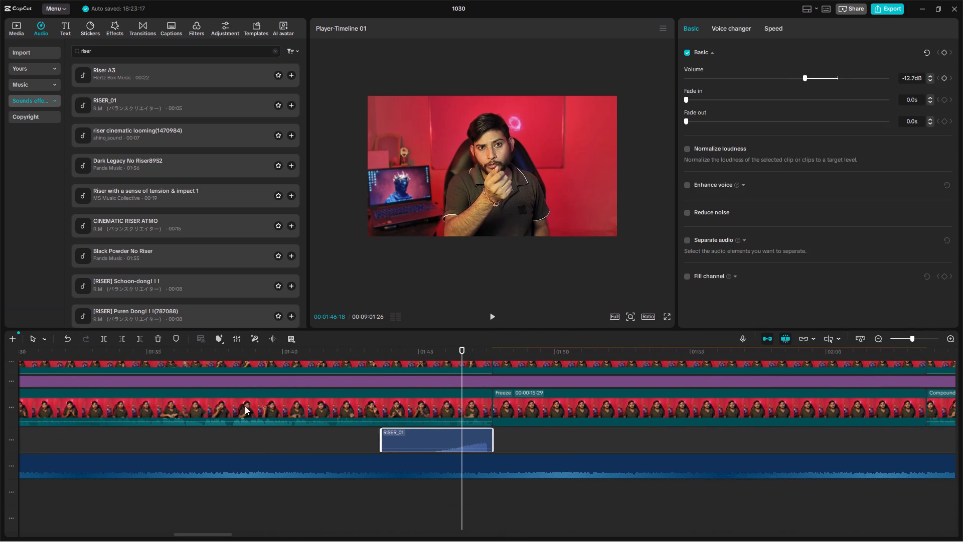
scroll(245, 406, "right", 4)
left_click(409, 445)
left_click_drag(831, 79, 828, 80)
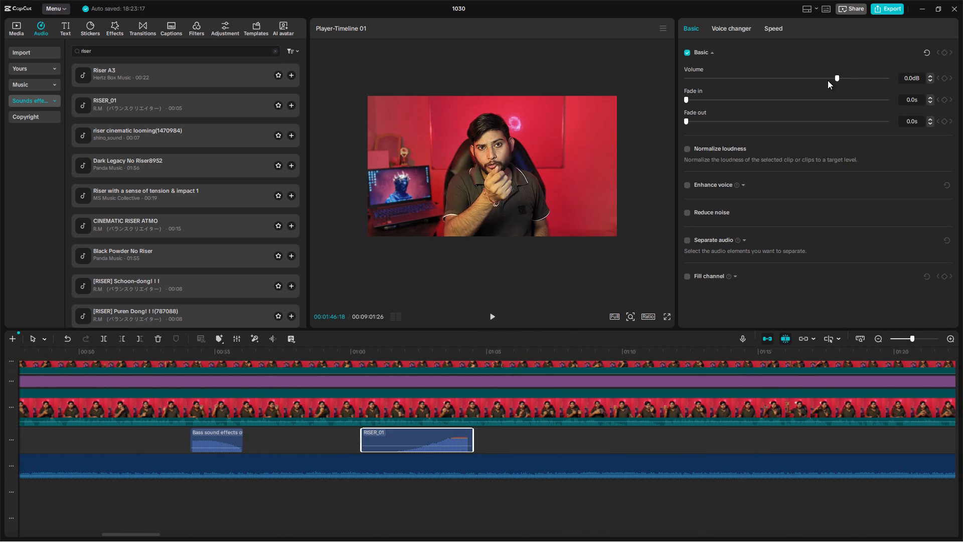
left_click_drag(828, 80, 795, 76)
Play back the RISER_01 sounds near 01:00 and just before the freeze frame to check their levels.
left_click(355, 497)
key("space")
left_click(442, 508)
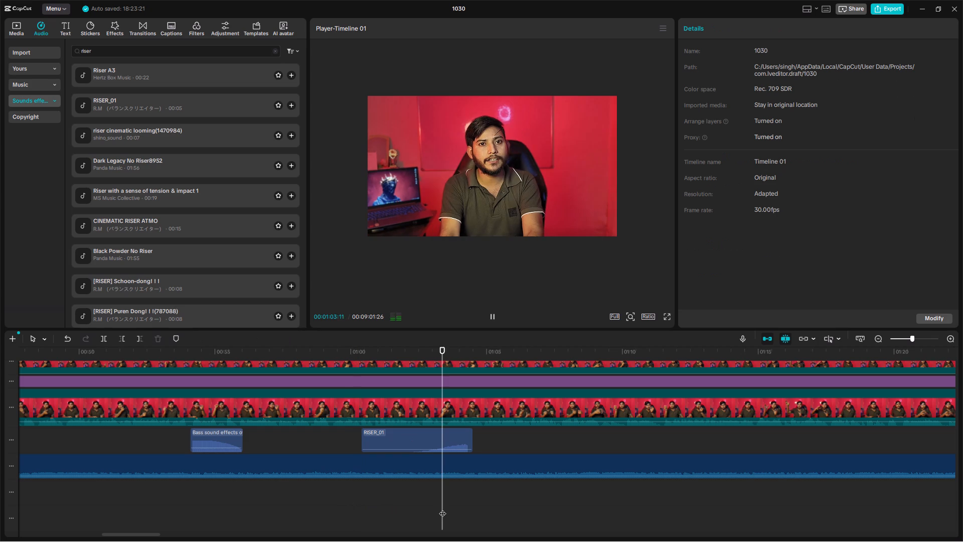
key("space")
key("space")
scroll(442, 500, "left", 4)
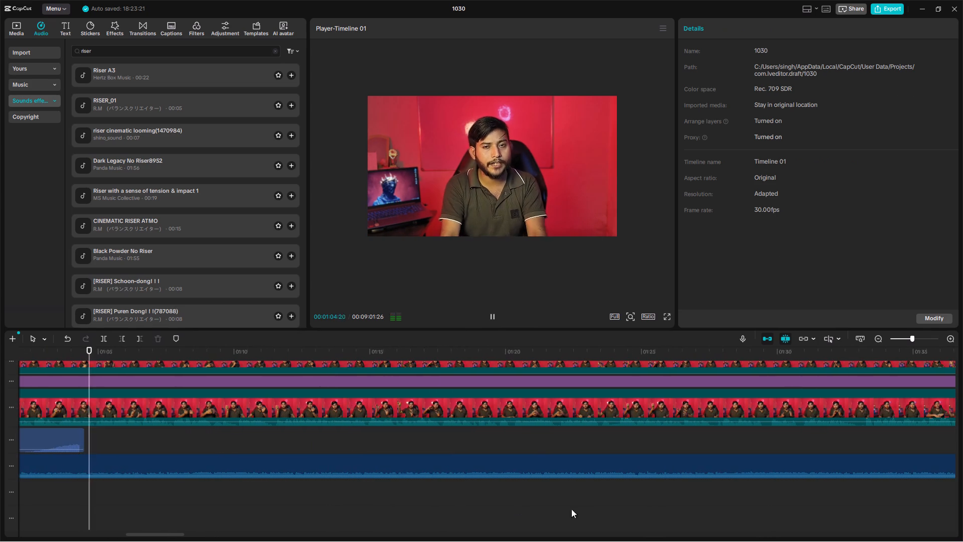
scroll(528, 494, "left", 1)
scroll(648, 495, "down", 8, "ctrl")
left_click(436, 505)
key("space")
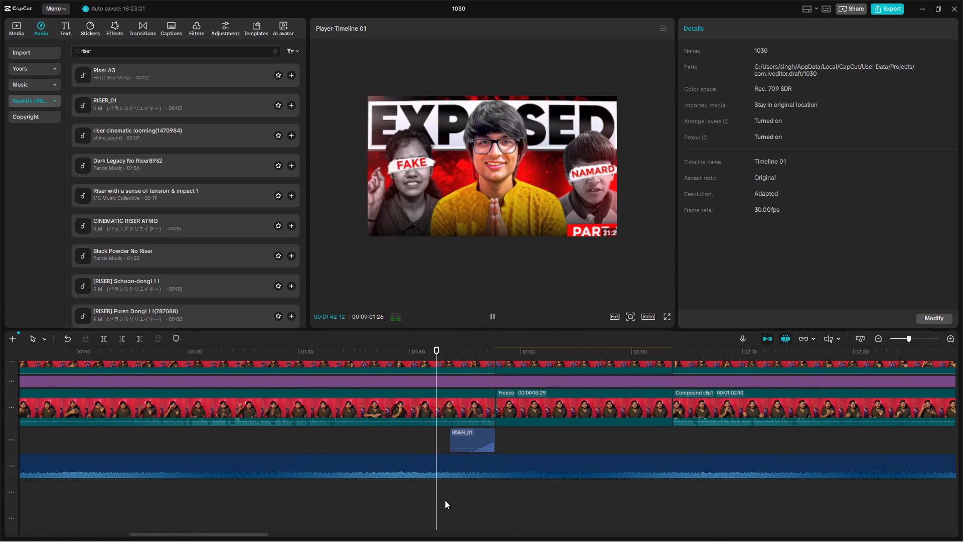
left_click(450, 496)
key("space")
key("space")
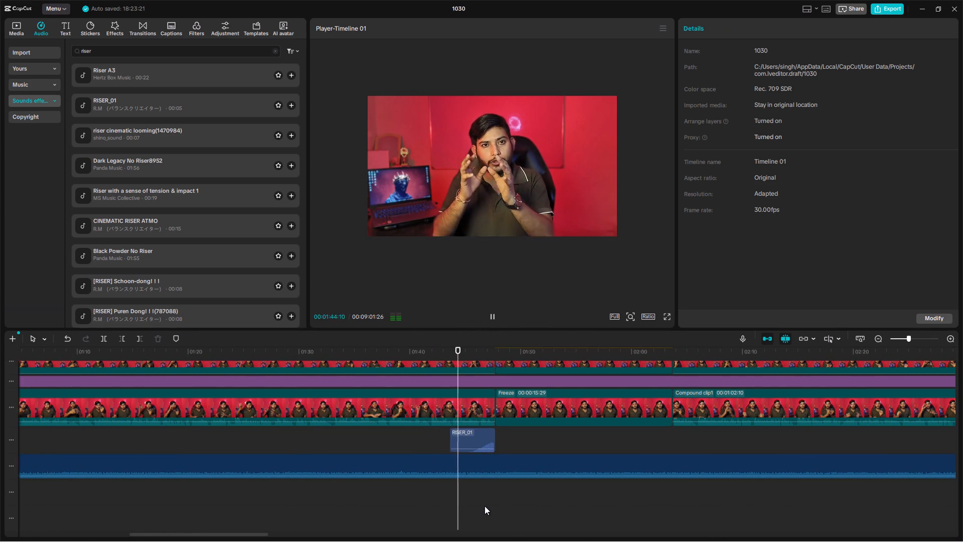
Split the WhatsApp background audio at the freeze frame's start (01:47:22) and end (02:03:21), and lower the middle segment's volume to the minimum.
scroll(485, 506, "up", 5)
scroll(419, 517, "up", 5)
scroll(419, 517, "down", 7)
scroll(425, 500, "up", 7, "ctrl")
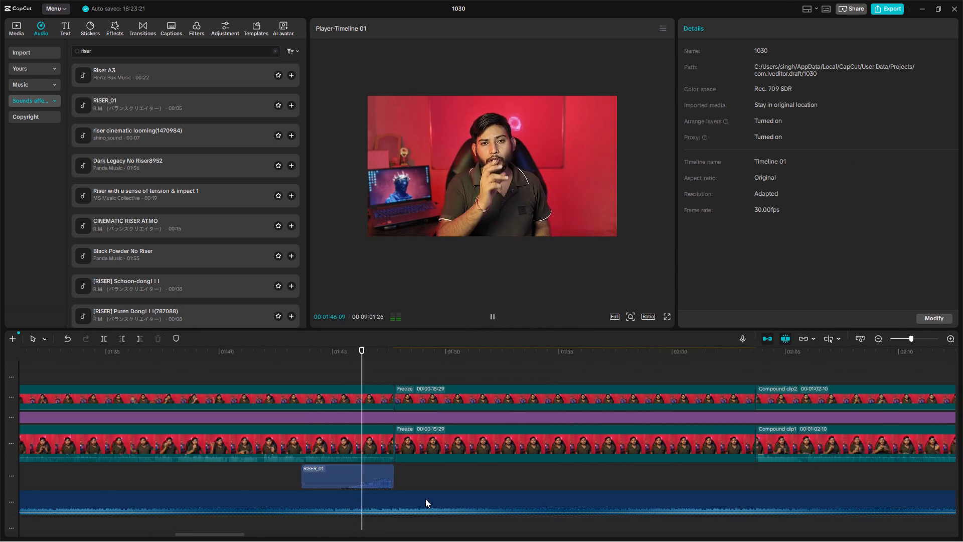
scroll(425, 499, "up", 2, "ctrl")
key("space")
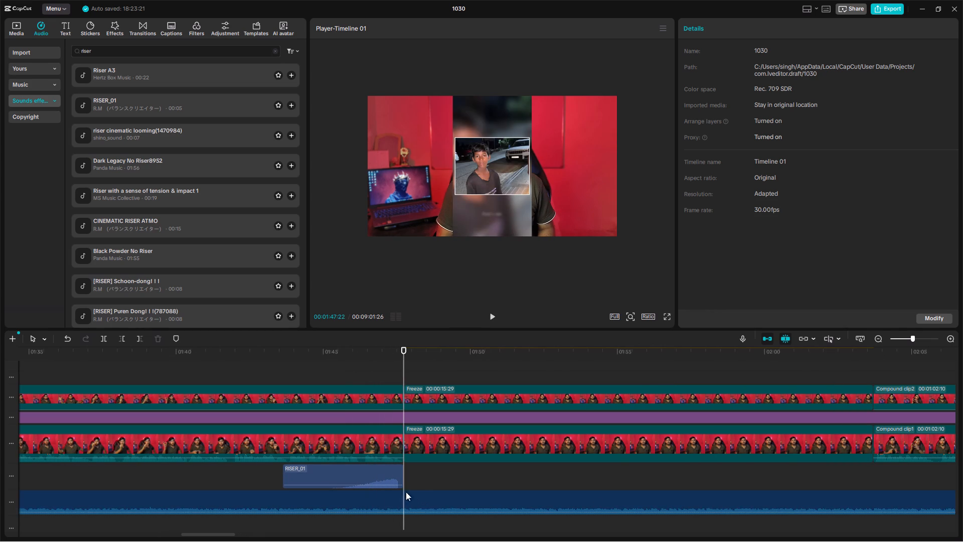
left_click(409, 499)
key("ctrl+b")
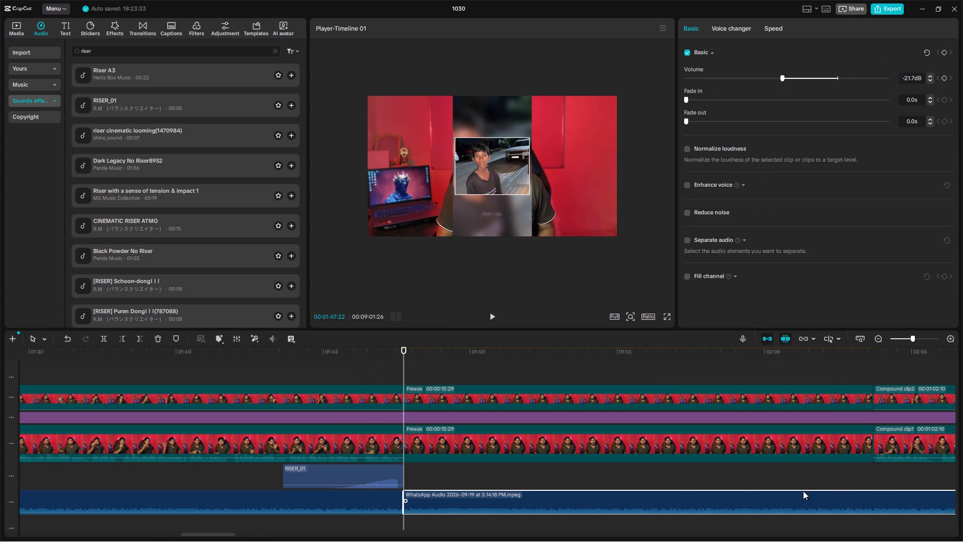
left_click(875, 483, "ctrl")
key("ctrl+b")
left_click(849, 503, "ctrl")
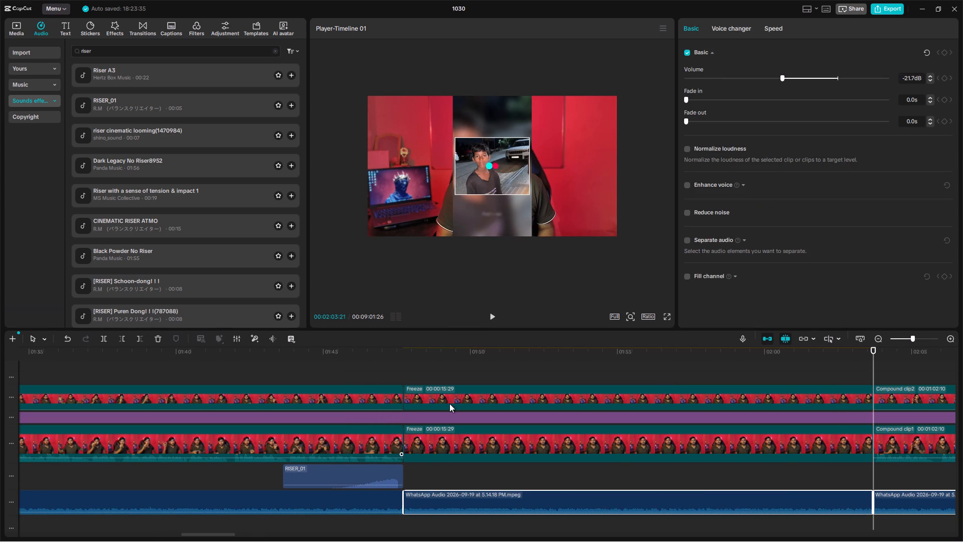
left_click_drag(780, 80, 461, 98)
Play back from about 01:45 through the riser into the freeze-frame section to check the audio under the vertical video overlay.
scroll(401, 429, "down", 6)
left_click(338, 476)
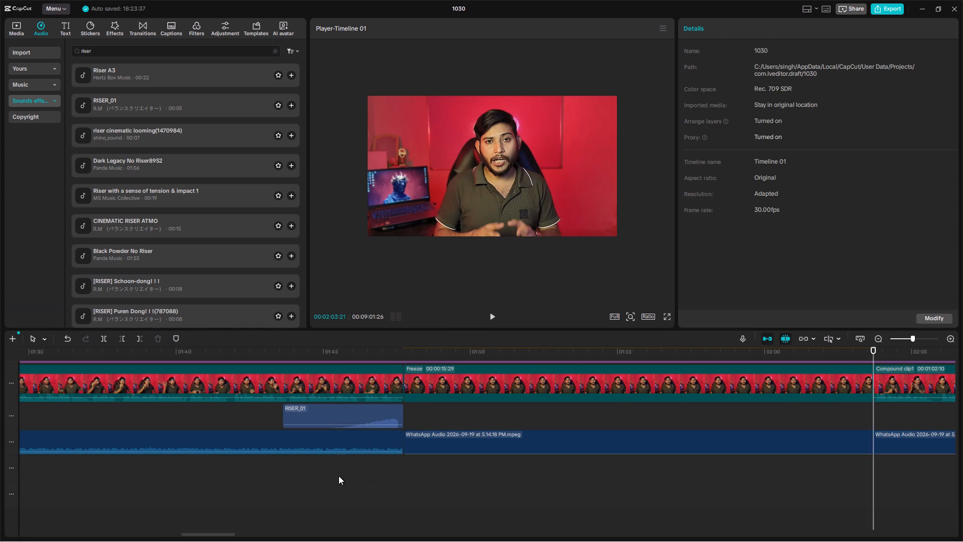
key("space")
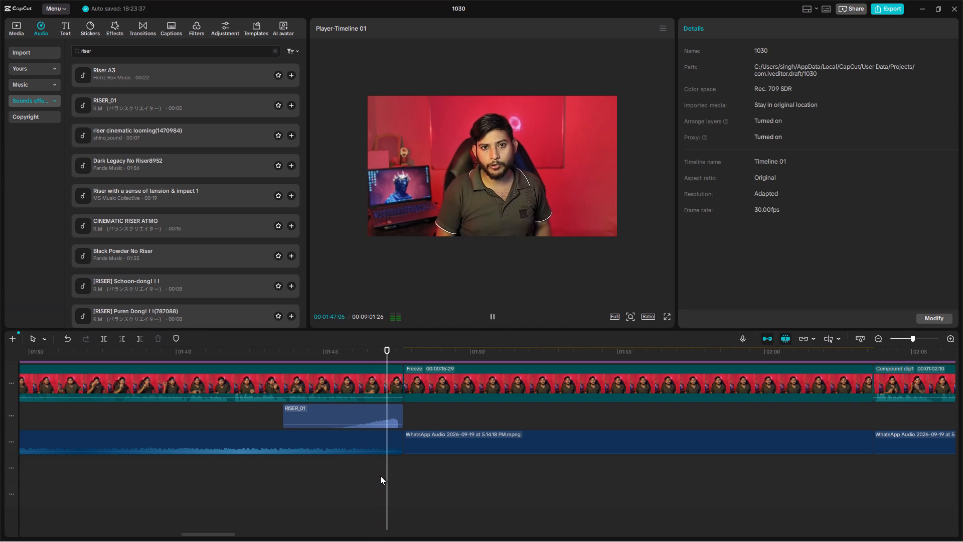
scroll(380, 476, "down", 9, "ctrl")
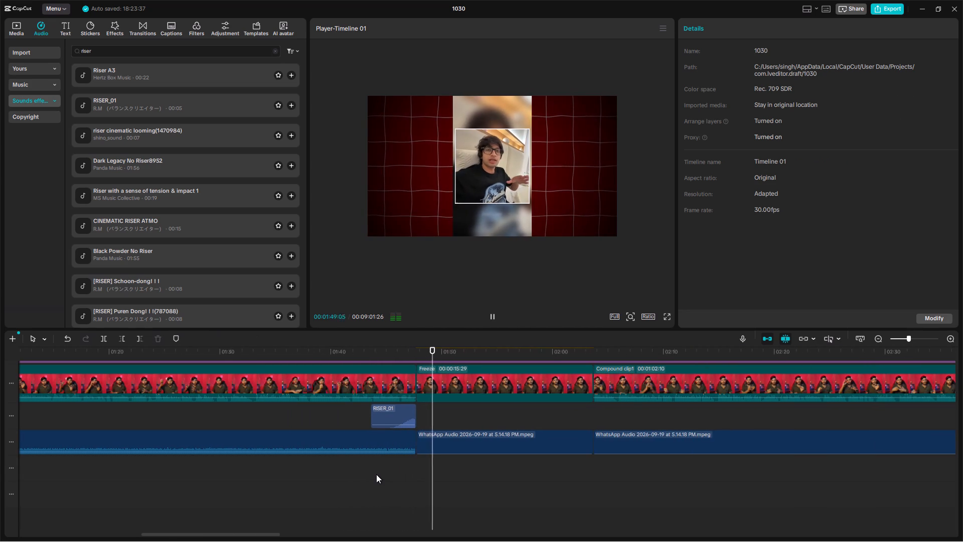
scroll(404, 475, "down", 11)
scroll(416, 470, "up", 7)
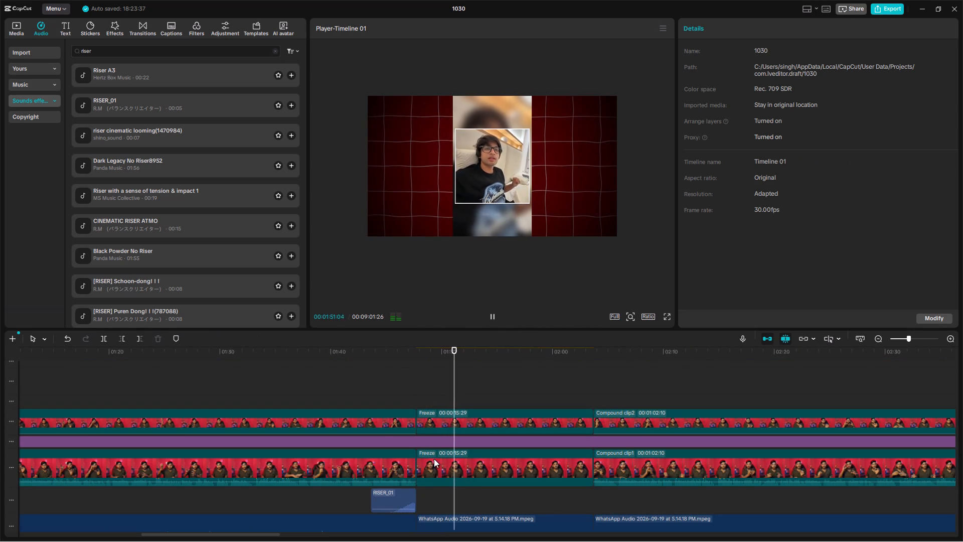
scroll(469, 469, "up", 11)
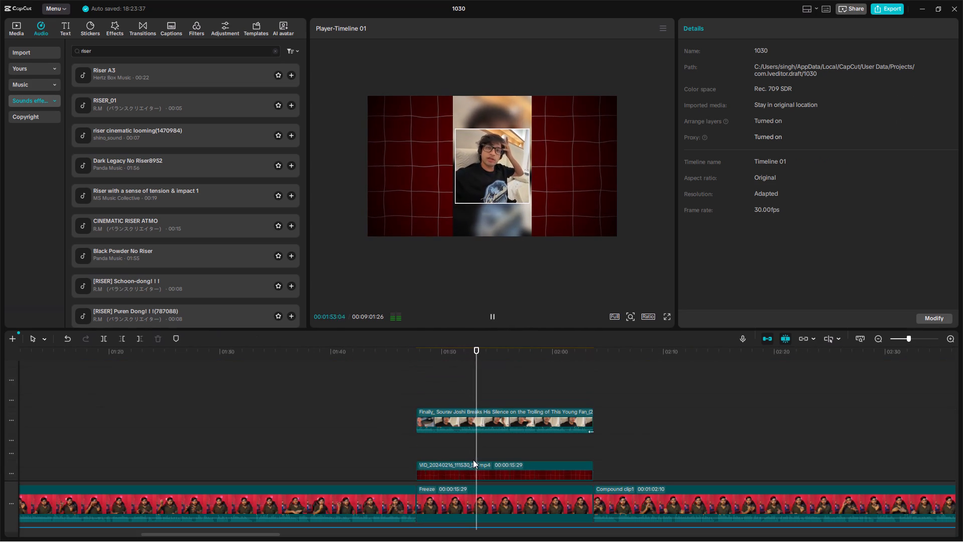
scroll(473, 459, "left", 1)
Inspect the vertical video overlay clip and its surrounding tracks while playing through to the end of the freeze frame.
left_click(435, 408)
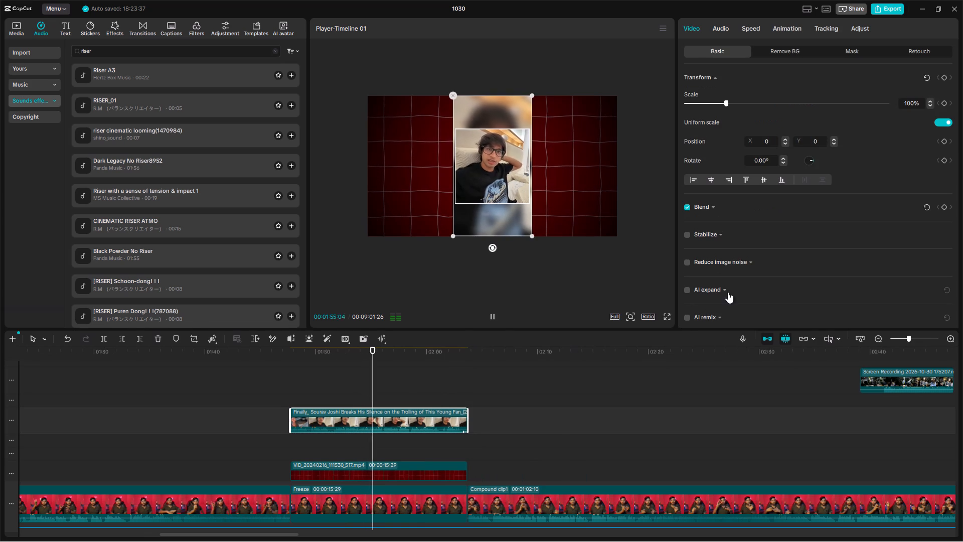
left_click(723, 33)
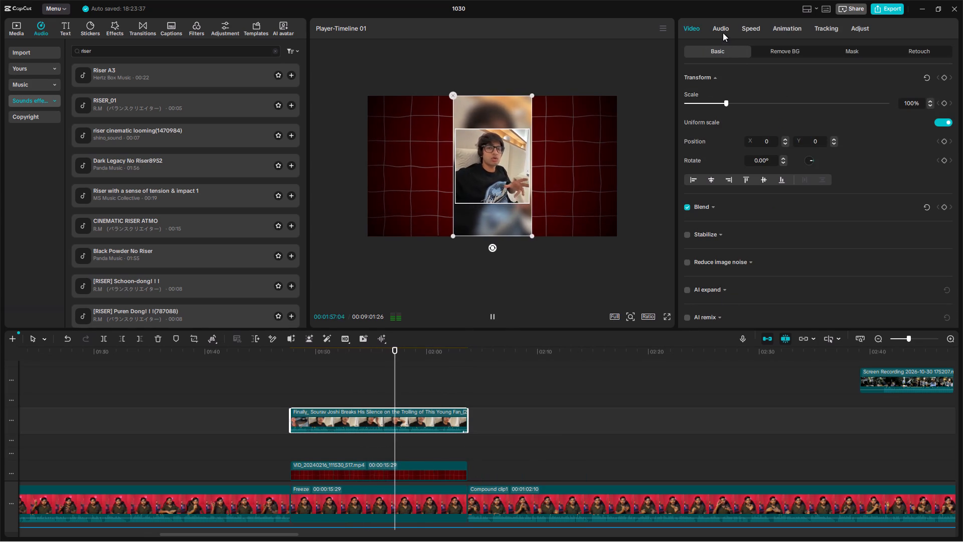
left_click(685, 30)
scroll(514, 448, "down", 7)
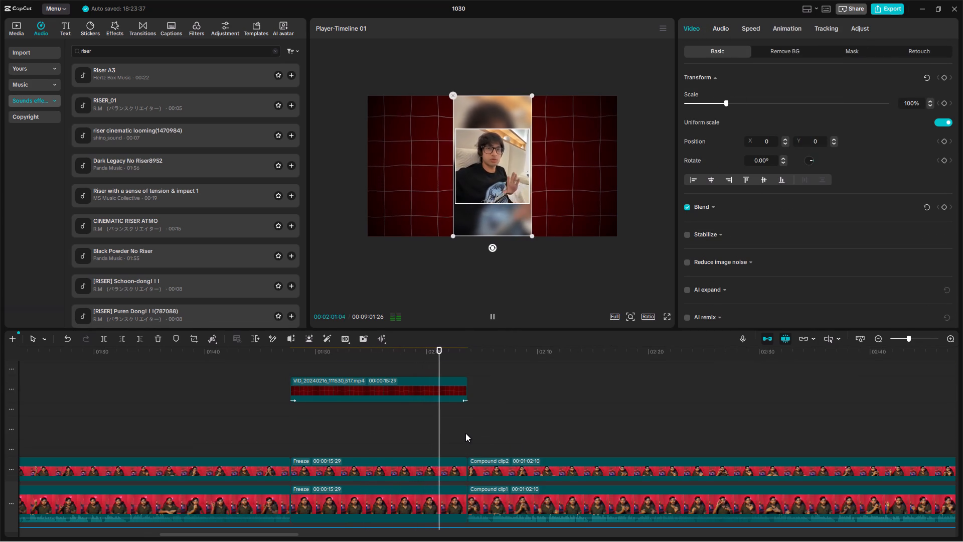
scroll(466, 433, "up", 3, "ctrl")
scroll(466, 433, "down", 7, "ctrl")
scroll(466, 433, "up", 2, "ctrl")
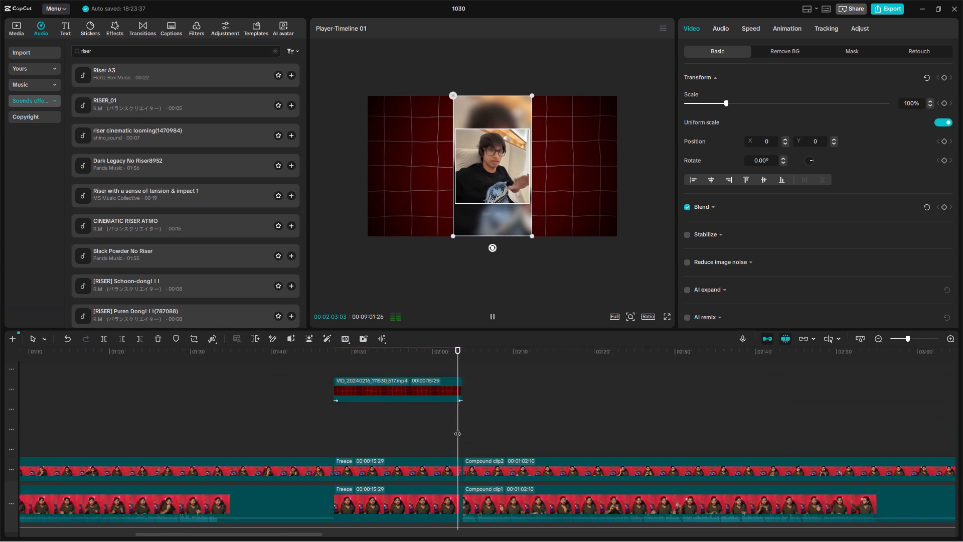
scroll(457, 429, "up", 2, "ctrl")
scroll(378, 432, "up", 5)
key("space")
Scale the vertical webm overlay clip that begins at about 01:47 up to 193%.
left_click(288, 423)
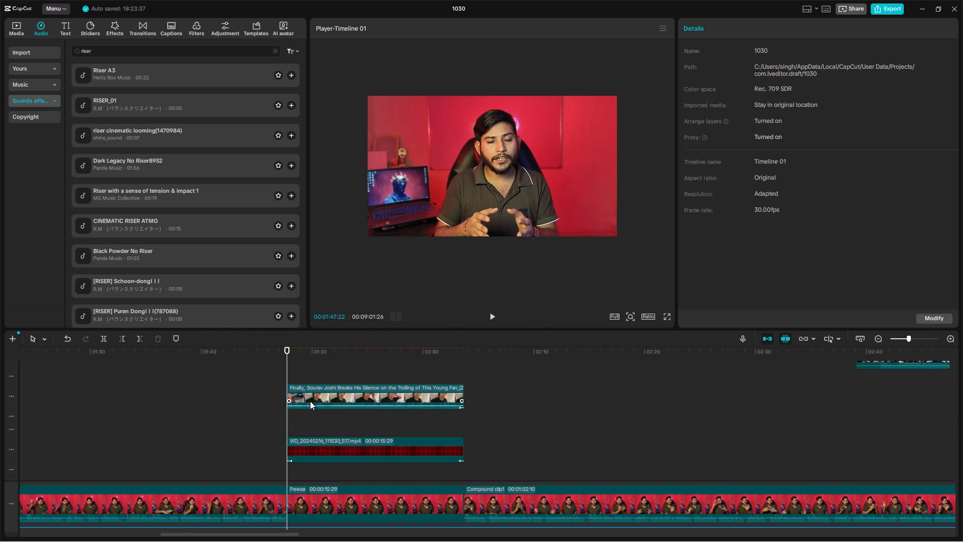
left_click(311, 400)
key("space")
key("space")
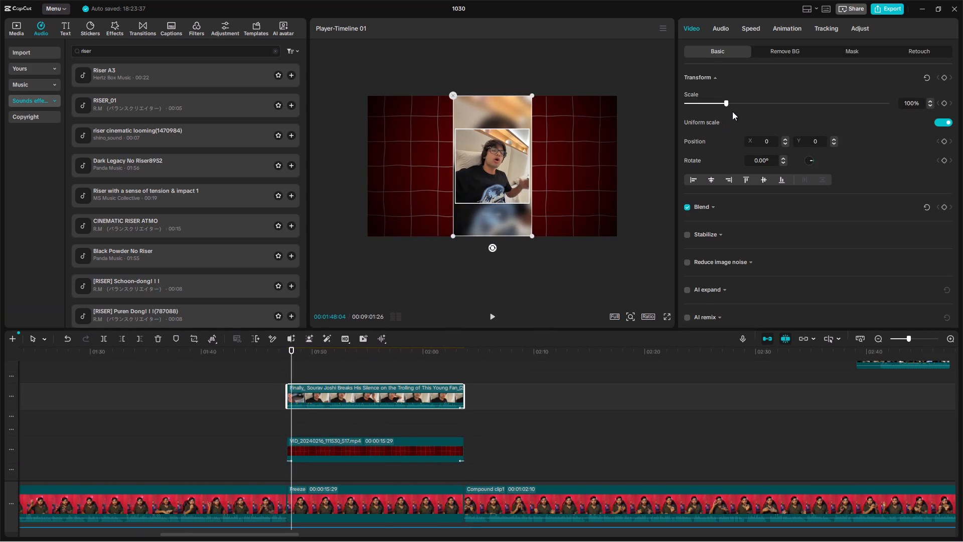
left_click_drag(724, 103, 757, 112)
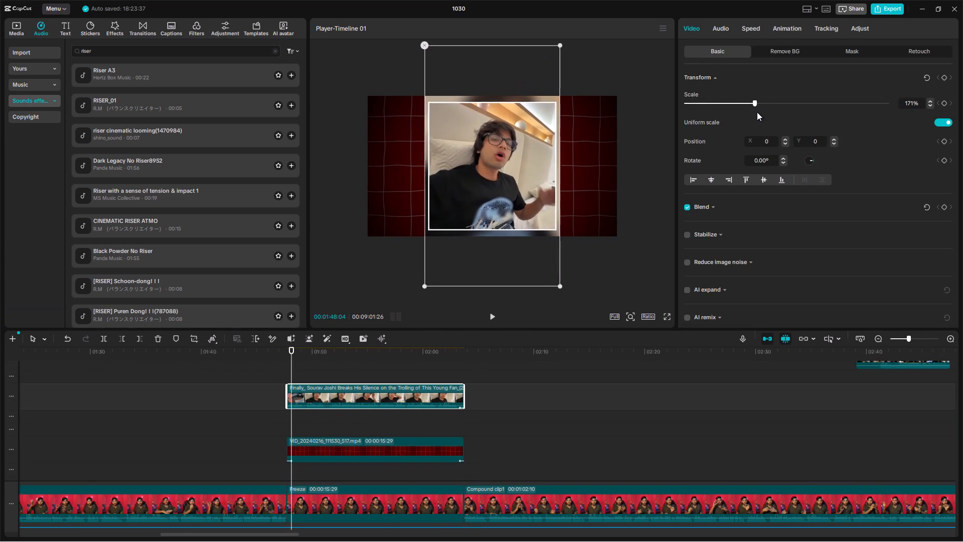
left_click_drag(757, 112, 763, 114)
Replay the enlarged overlay's opening, trim about 4 frames off its start and realign it with the red background clip's start.
key("space")
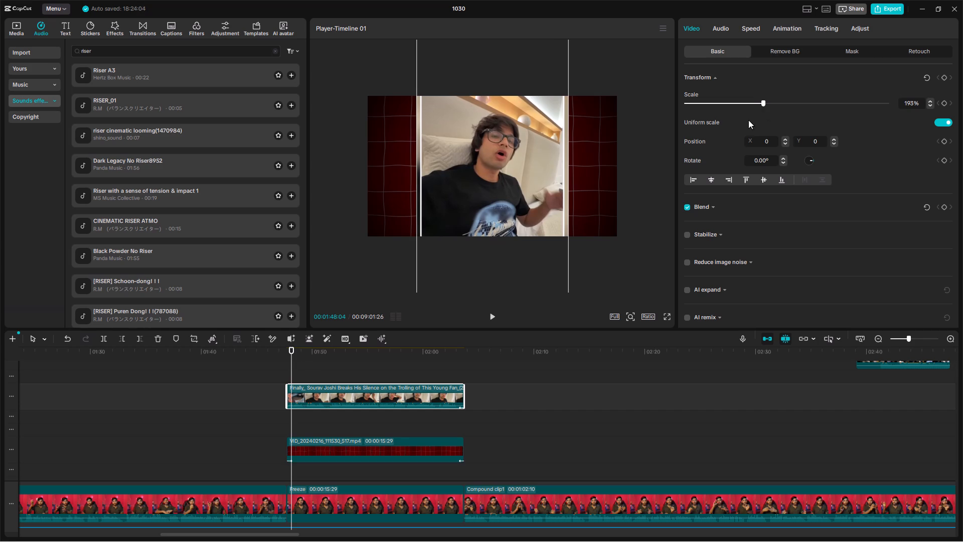
left_click(271, 434)
left_click(277, 434)
key("space")
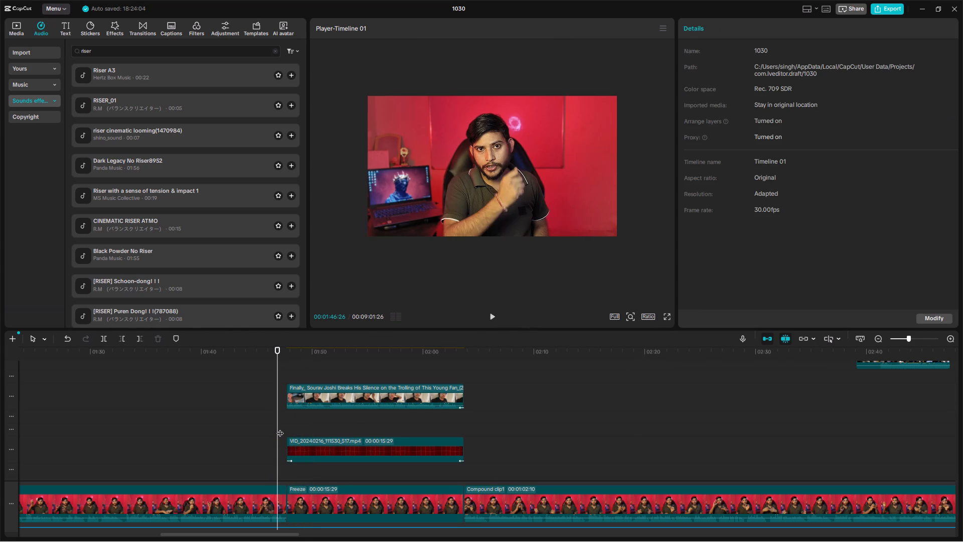
key("space")
key("space")
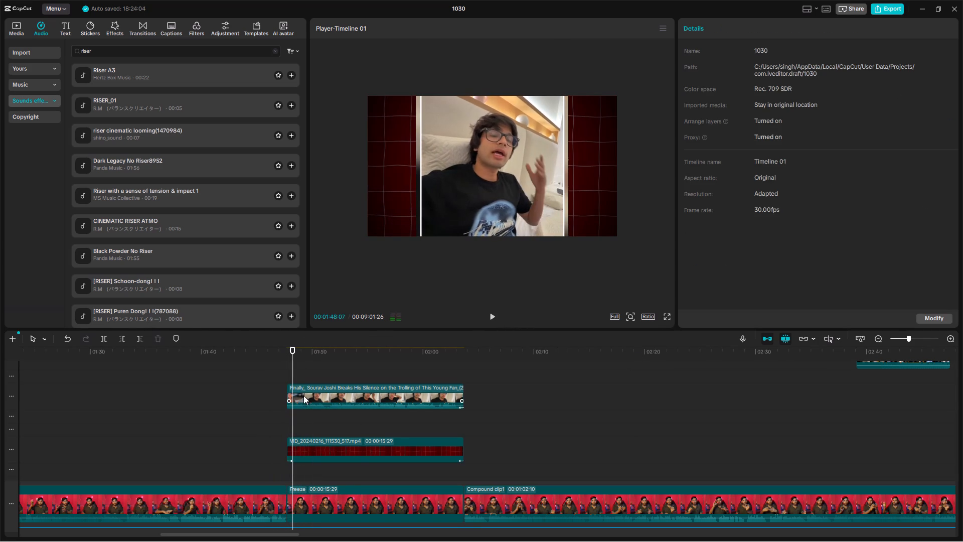
scroll(299, 400, "up", 15, "ctrl")
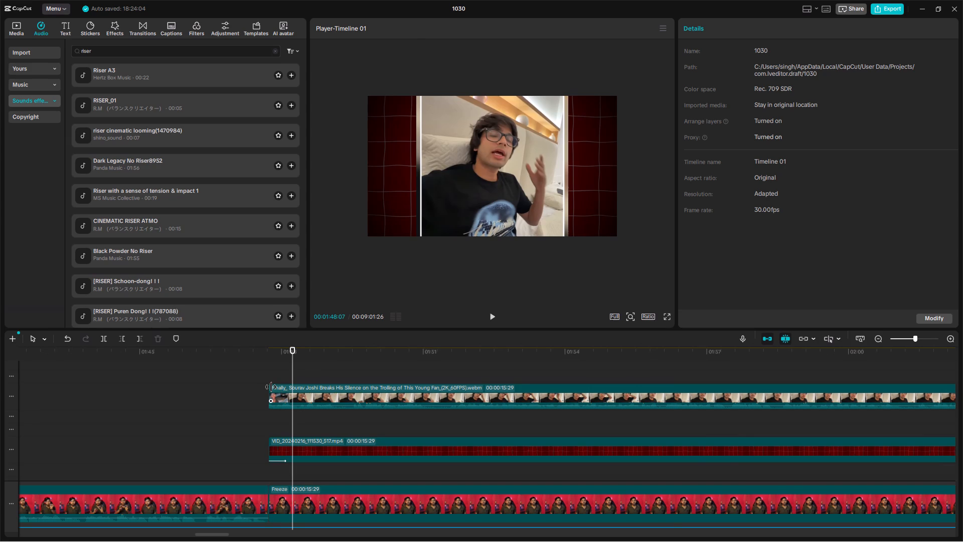
left_click_drag(271, 387, 278, 388)
left_click_drag(287, 391, 281, 391)
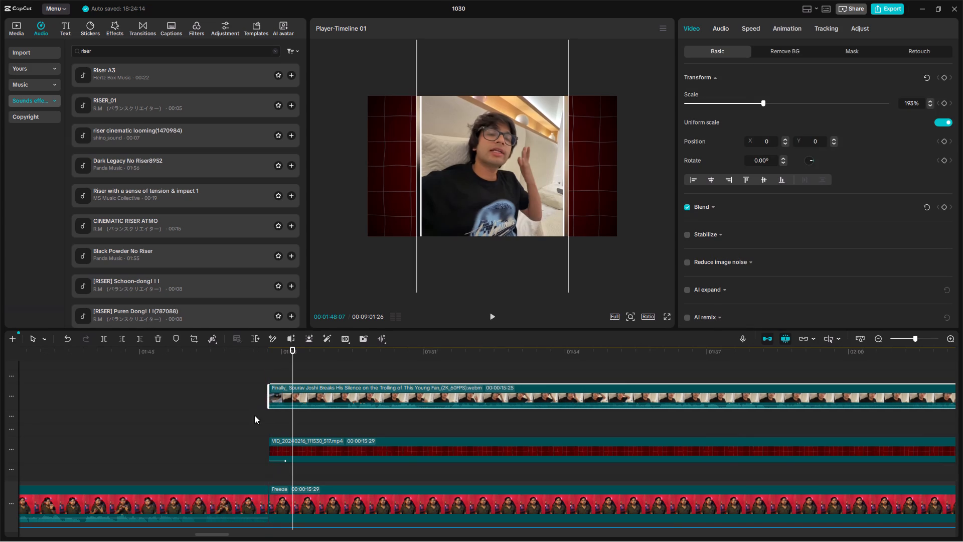
Replay the transition into the trimmed overlay clip from about 01:47, checking its first frames.
left_click(264, 419)
key("space")
key("space")
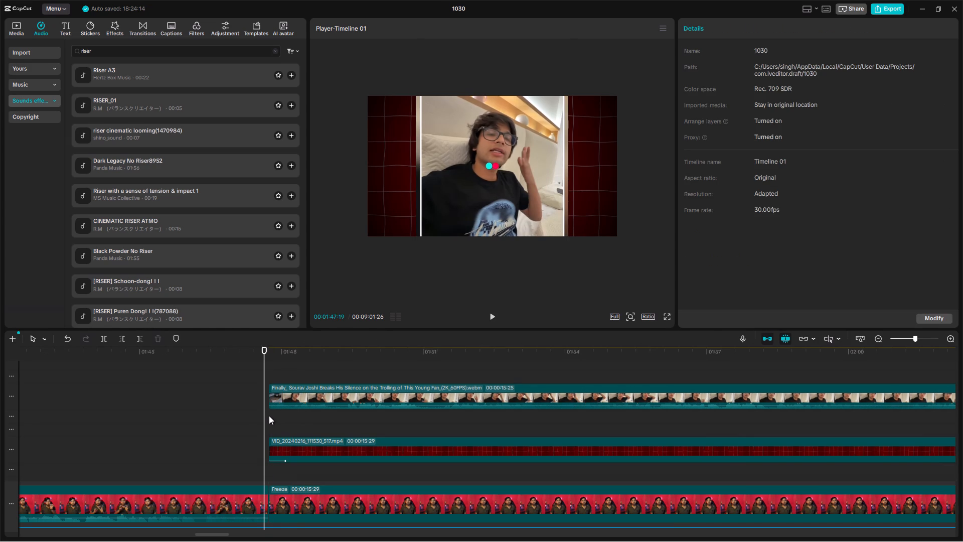
key("space")
key("space")
key("space")
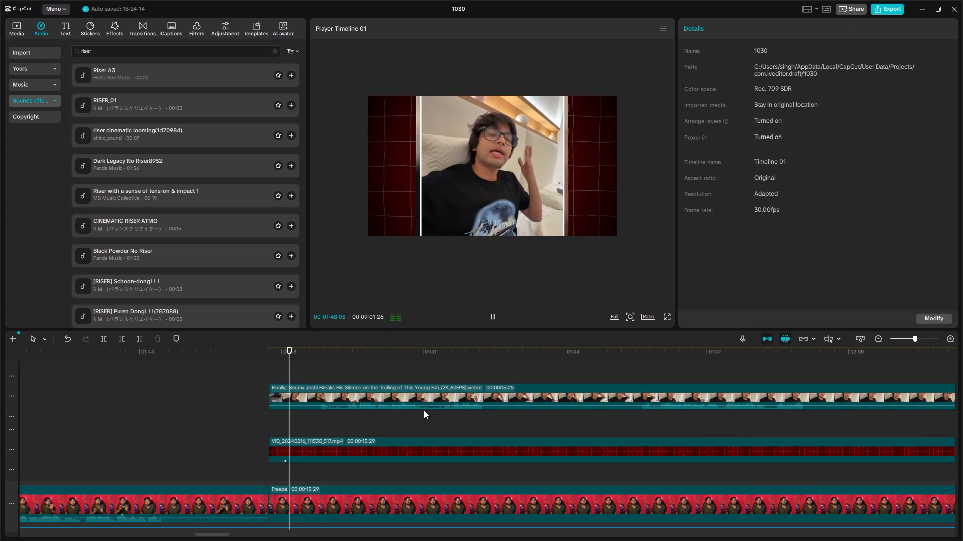
scroll(425, 409, "down", 6, "ctrl")
left_click(278, 415)
key("space")
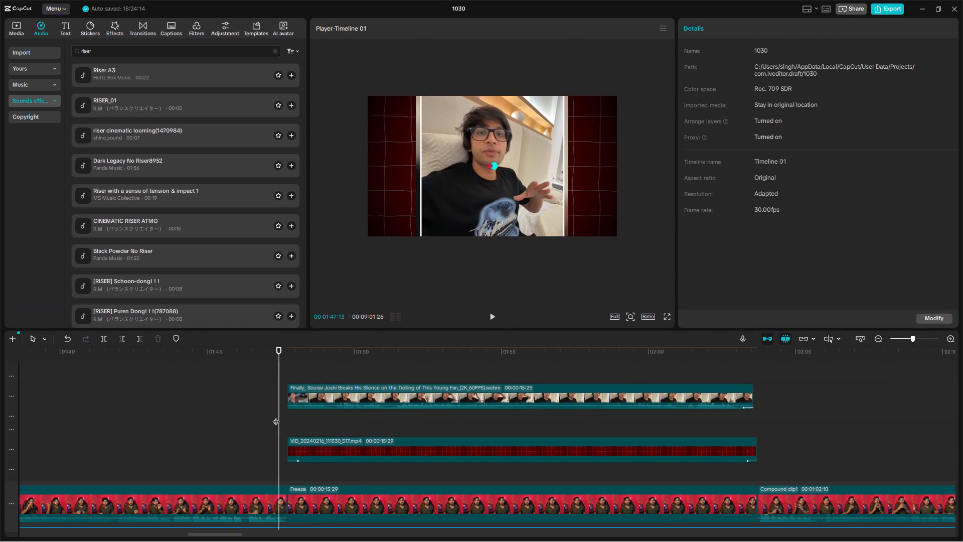
key("space")
Extend the end of the overlay clip to line up with the end of the red background clip, 00:00:15:29 long.
scroll(566, 404, "left", 1)
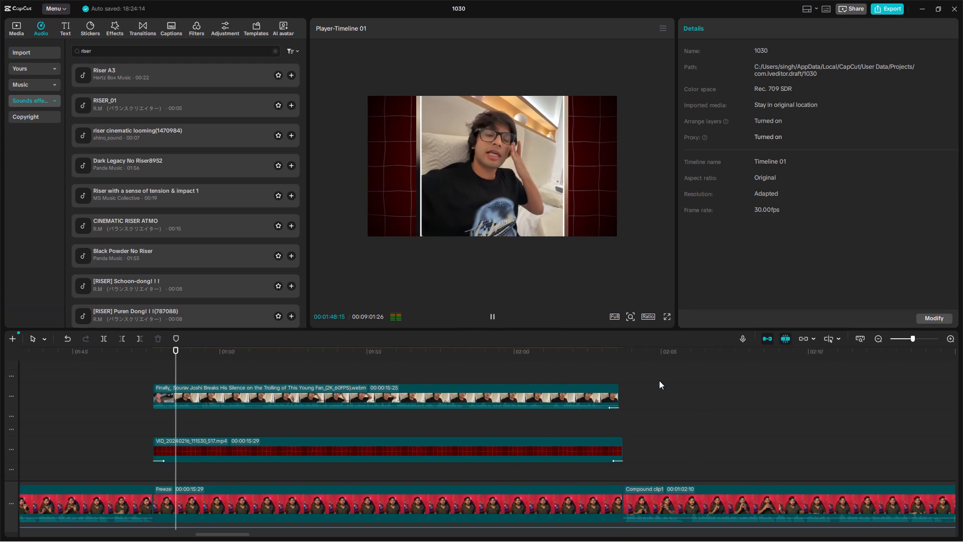
scroll(659, 380, "left", 1)
left_click(583, 400)
left_click(610, 391)
left_click_drag(610, 391, 614, 391)
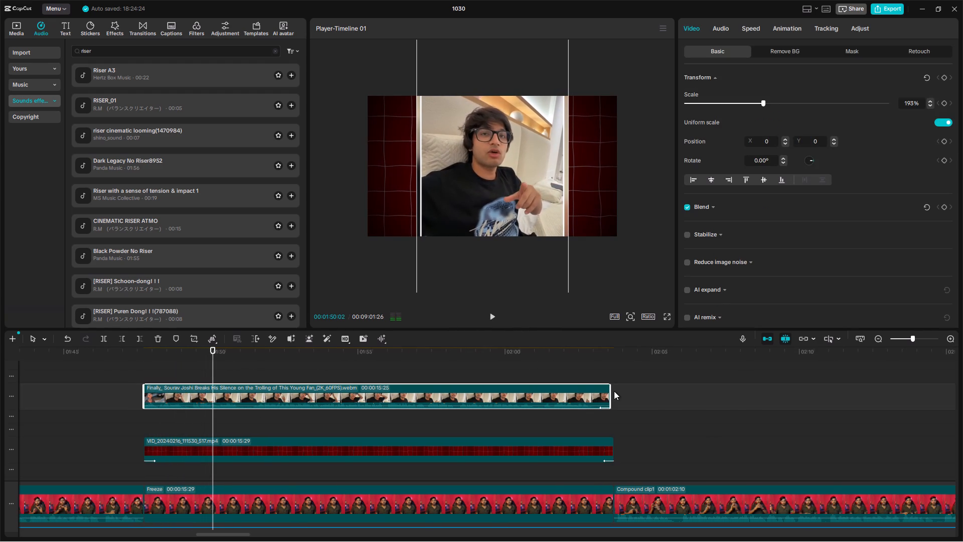
left_click_drag(614, 391, 615, 391)
left_click(610, 390)
Lower the WhatsApp Audio music segment that follows the freeze frame to -22.3 dB, comparing it with the segment before the freeze.
left_click(598, 419)
key("space")
scroll(596, 416, "down", 6)
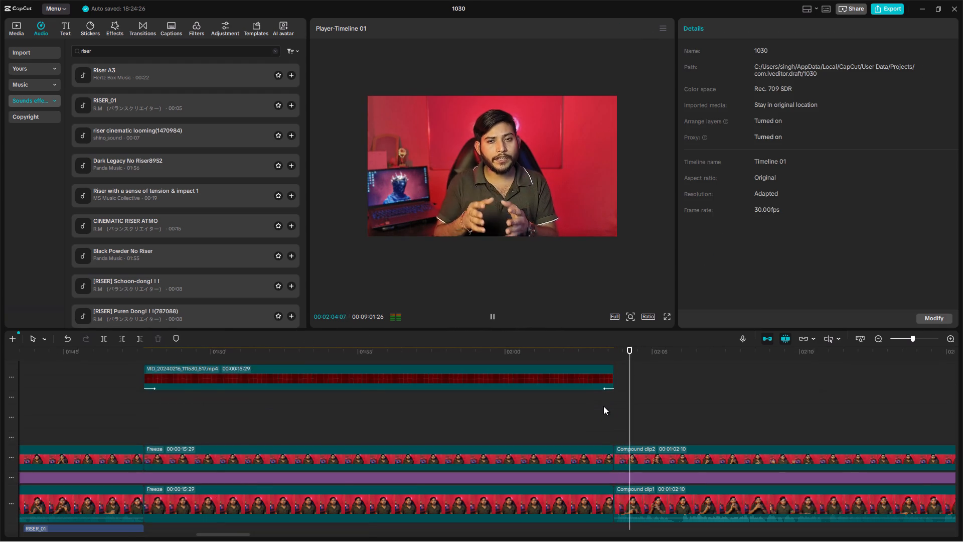
scroll(604, 406, "down", 14, "ctrl")
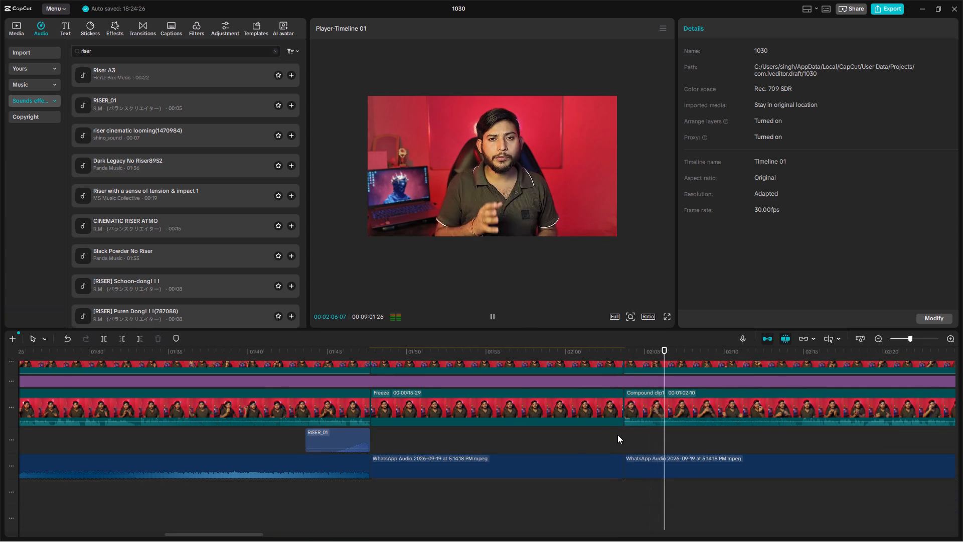
left_click(634, 462)
key("space")
left_click(836, 74)
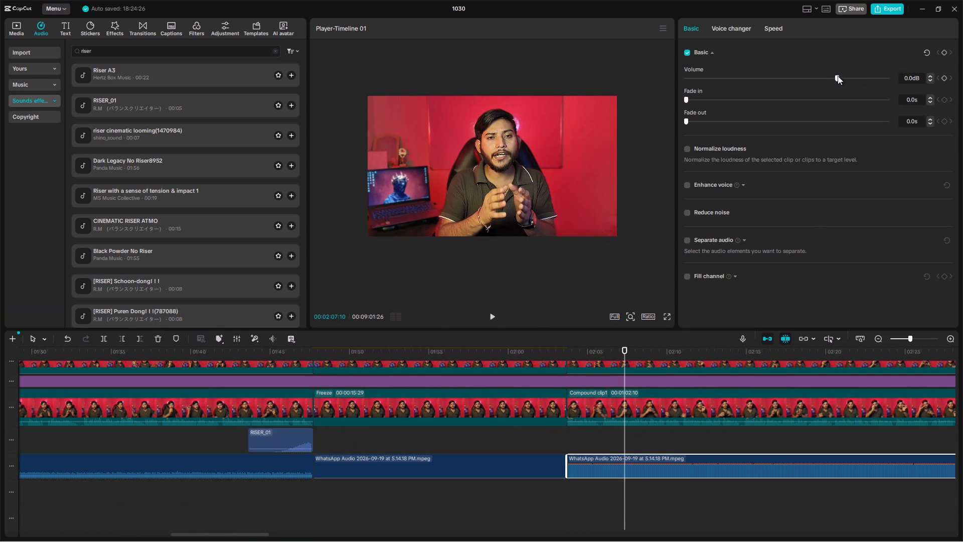
left_click_drag(839, 78, 789, 69)
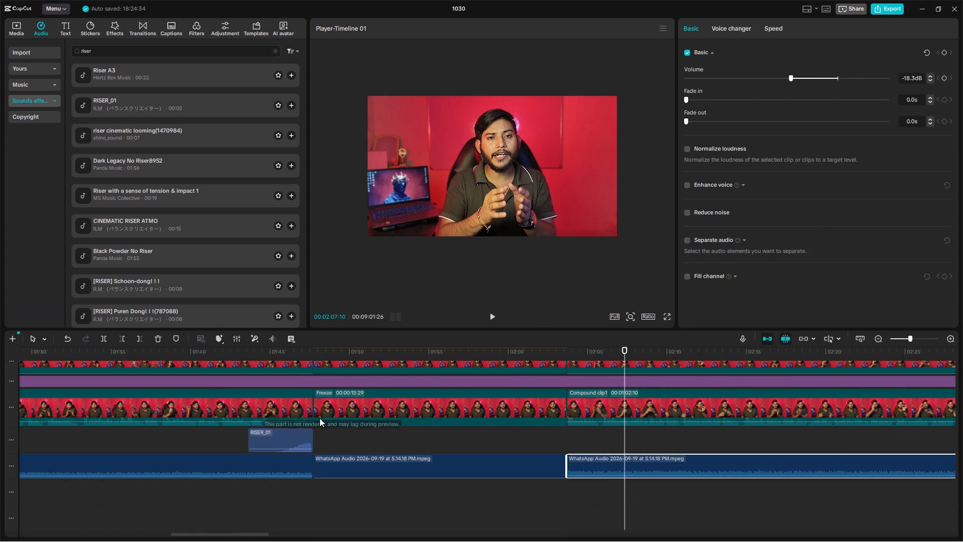
left_click(297, 458)
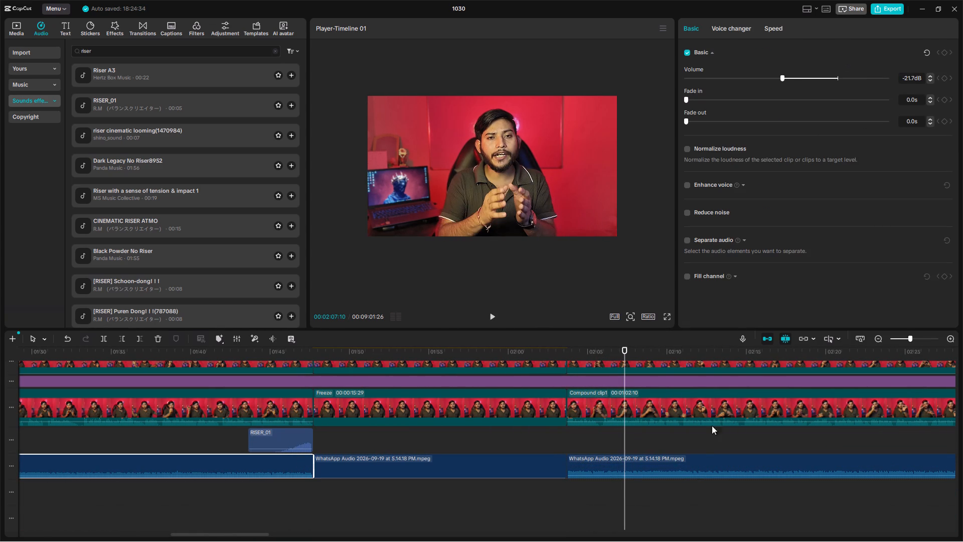
left_click(704, 466)
left_click_drag(789, 78, 786, 78)
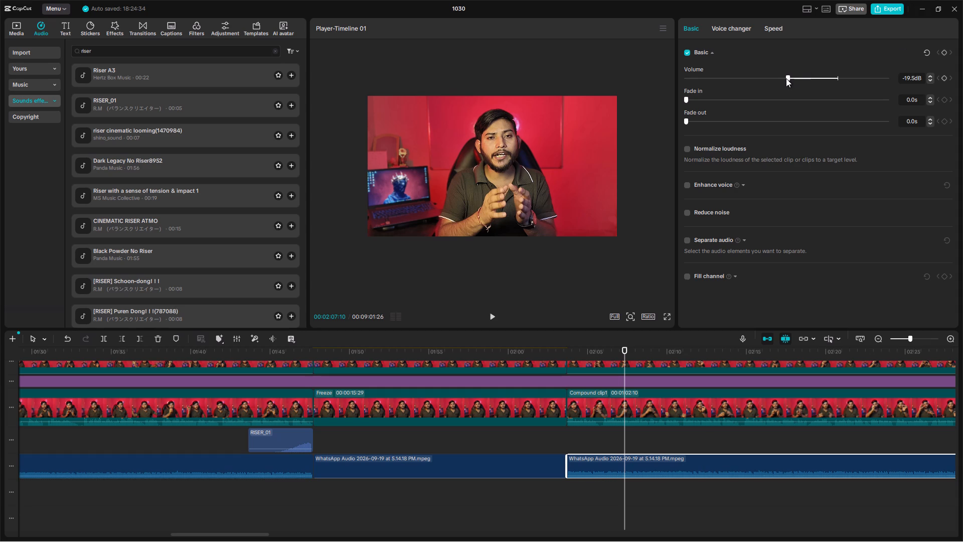
left_click_drag(786, 78, 779, 77)
key("space")
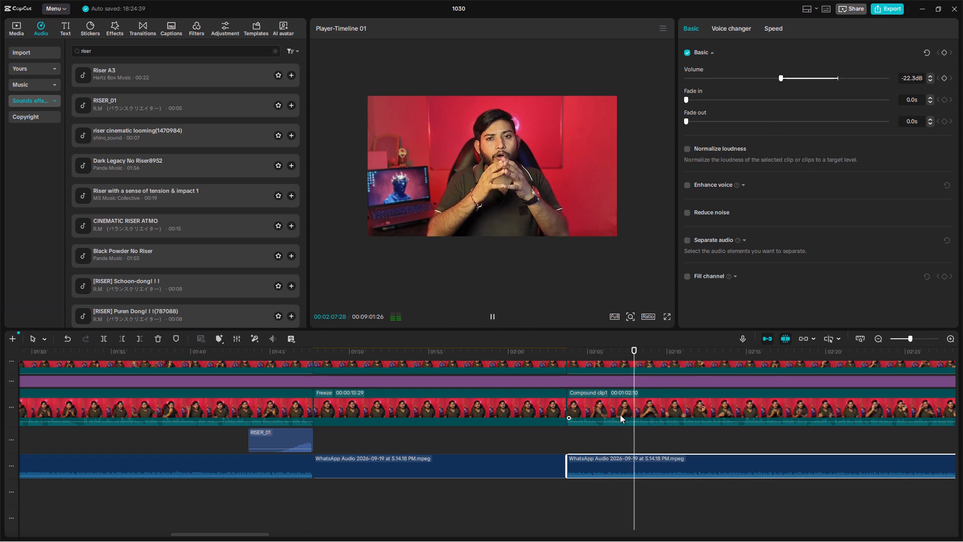
Replay the transition out of the freeze frame from about 02:02, checking how the music carries into the following clip.
scroll(620, 415, "down", 6, "ctrl")
left_click(598, 442)
key("space")
key("space")
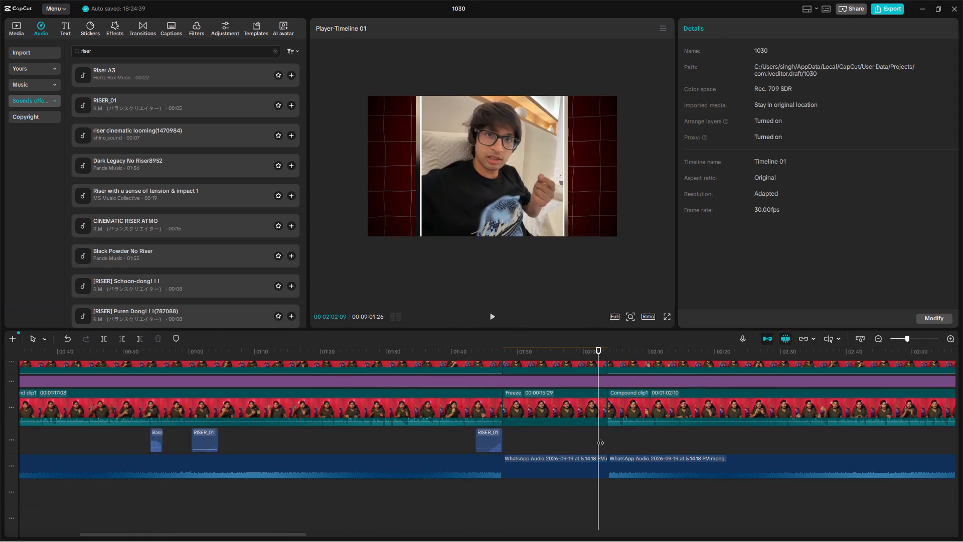
key("space")
scroll(605, 428, "down", 6, "ctrl")
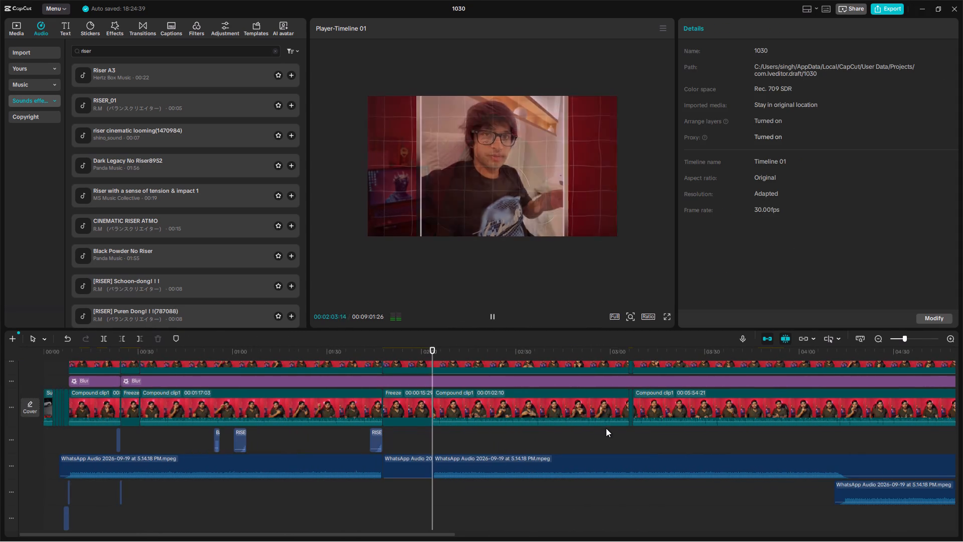
Split the WhatsApp Audio music at 00:03:06:01 and 00:03:07:02 and cut out the piece under the short black-and-white clip.
scroll(606, 422, "left", 1)
scroll(444, 443, "up", 5)
scroll(448, 445, "down", 3)
scroll(449, 458, "up", 6, "ctrl")
scroll(642, 473, "up", 4, "ctrl")
scroll(896, 476, "left", 2)
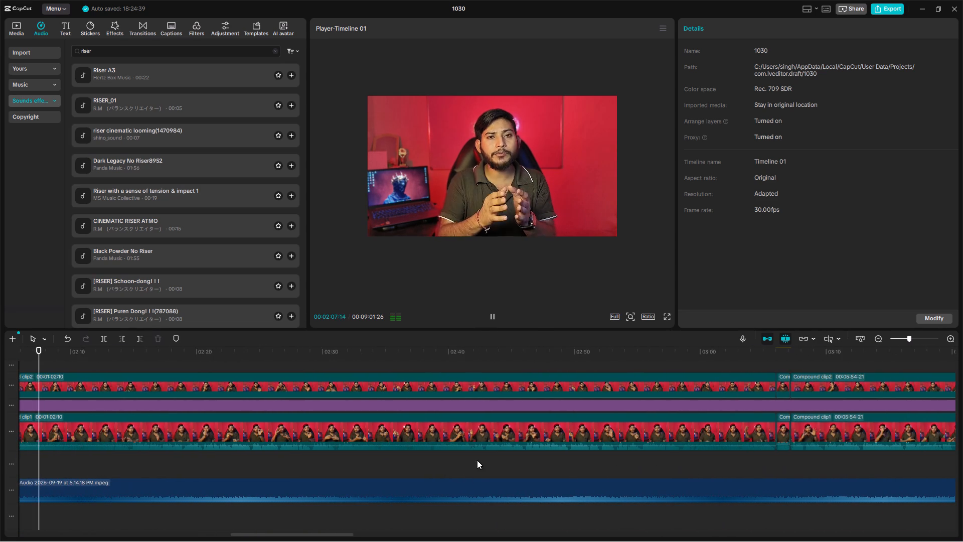
scroll(463, 453, "down", 5, "ctrl")
left_click(343, 454)
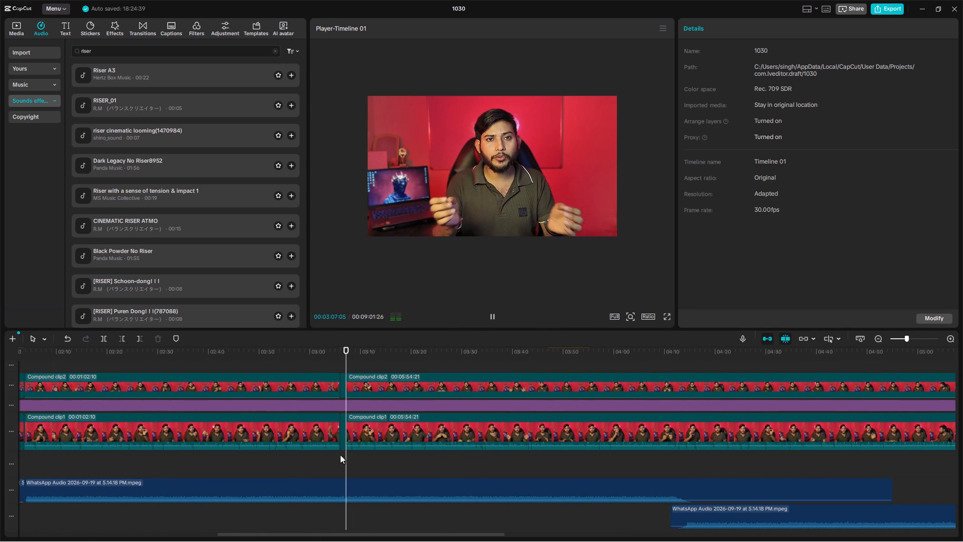
left_click(340, 455)
key("space")
scroll(340, 454, "up", 14, "ctrl")
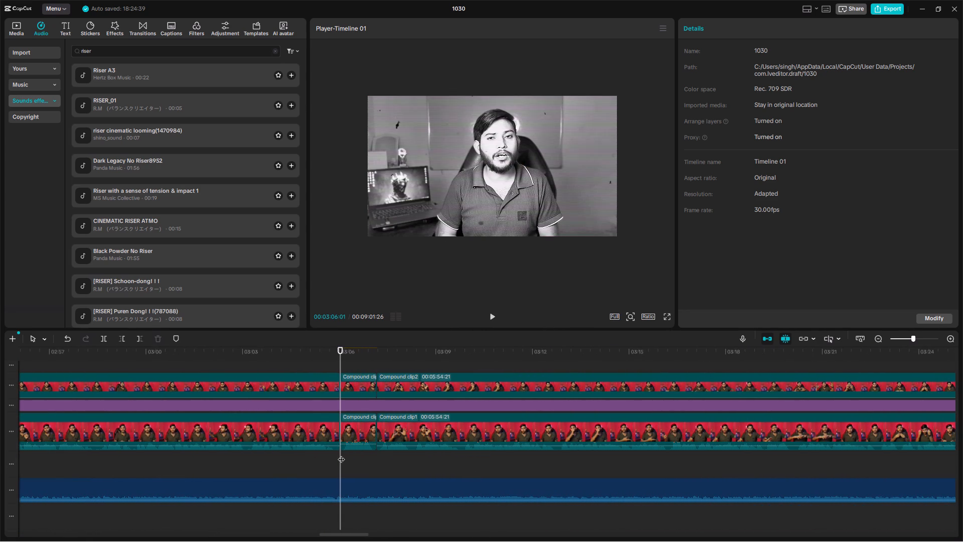
key("space")
left_click(342, 454)
left_click(345, 489, "ctrl")
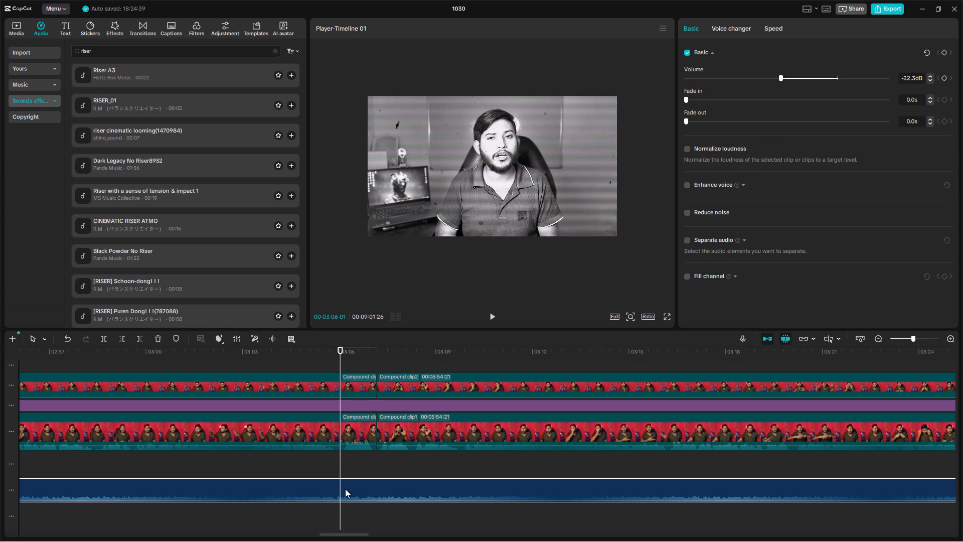
key("ctrl+b")
left_click(374, 465, "ctrl")
key("ctrl+b")
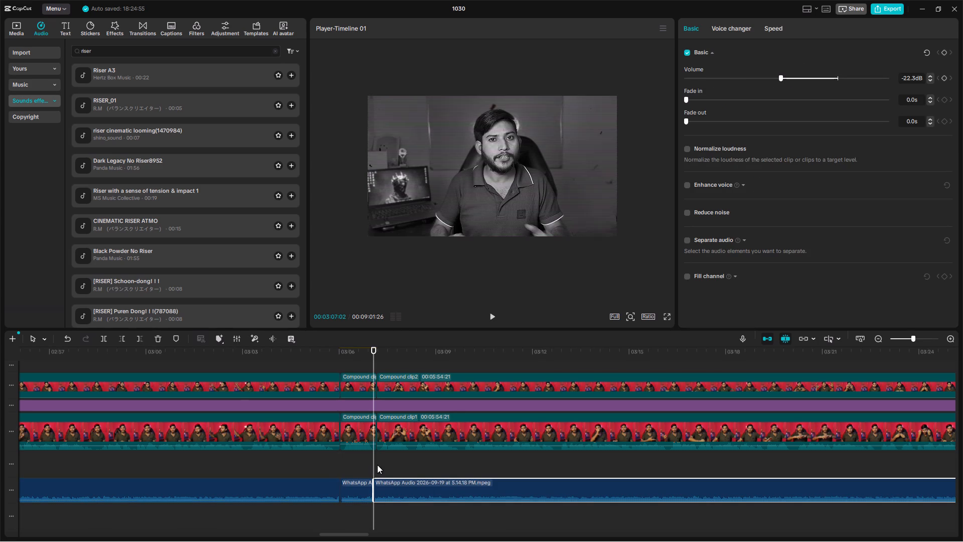
left_click(369, 481)
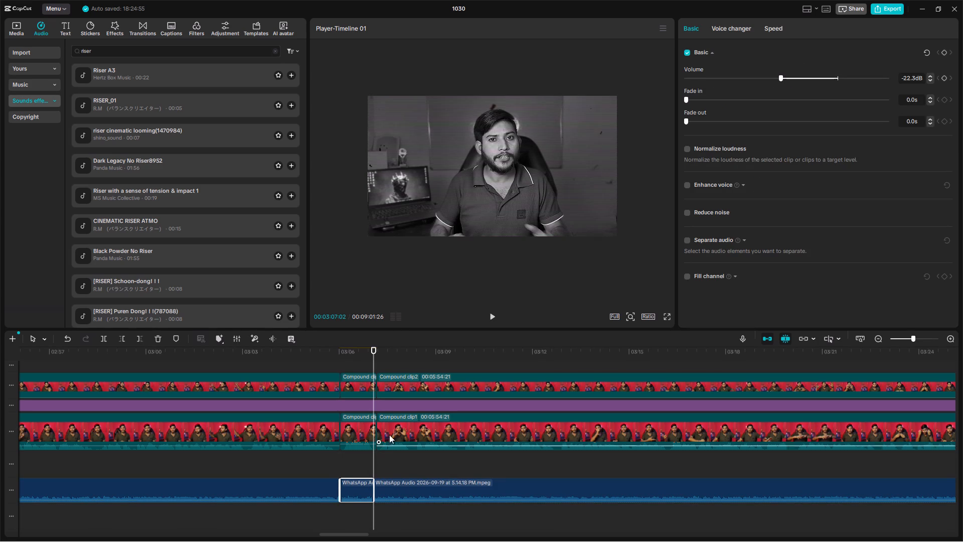
key("ctrl+x")
Give the music segment after the gap a 0.4 s fade-in and replay the transition around it.
left_click(333, 473)
key("space")
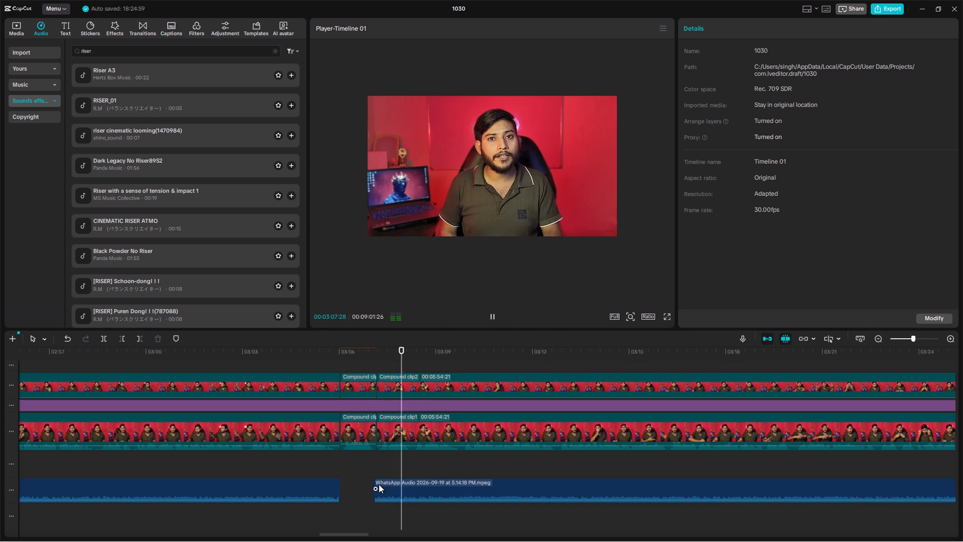
left_click_drag(375, 490, 388, 491)
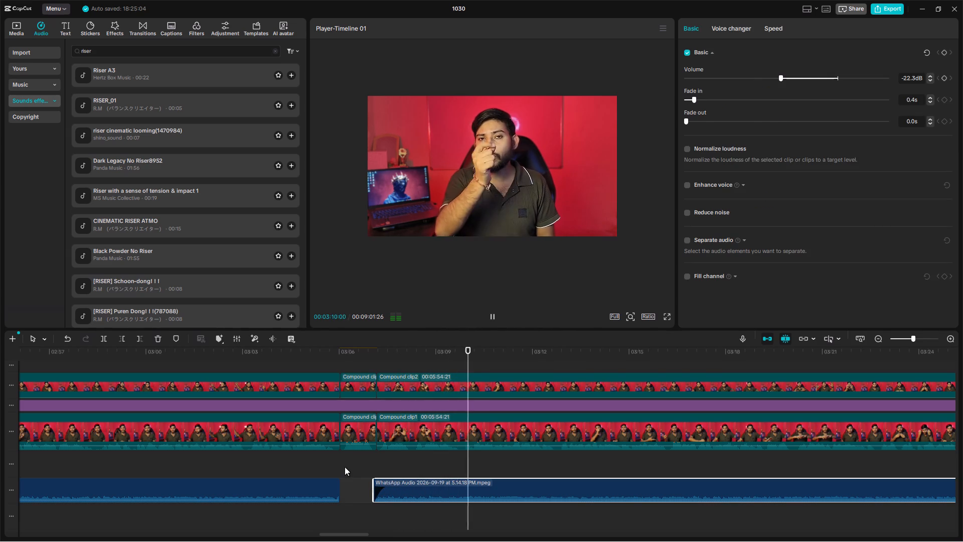
left_click(343, 467)
key("space")
Add the Mouse click 1 sound effect near the start of the Screen Recording overlay, at about 03:11, and play the lead-up to it.
scroll(369, 442, "down", 4, "ctrl")
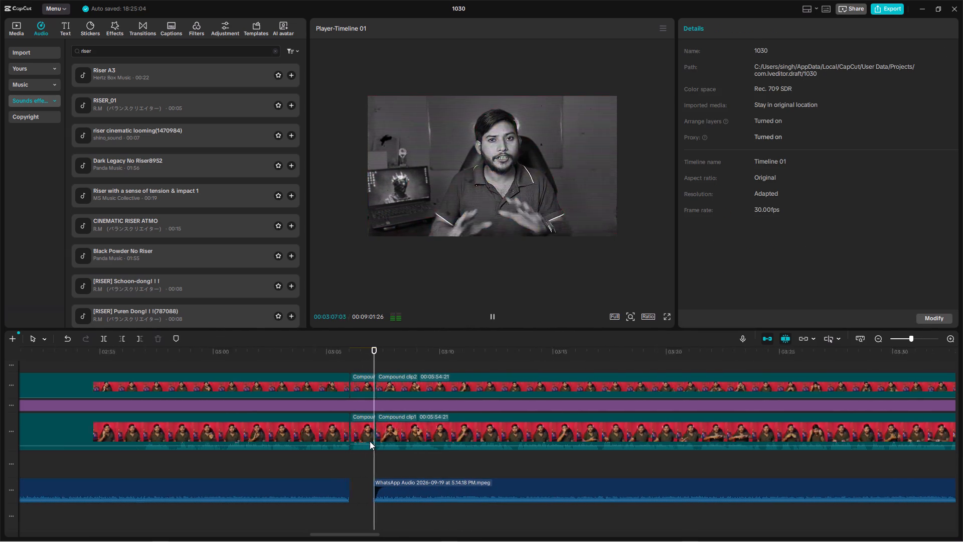
scroll(370, 441, "down", 18, "ctrl")
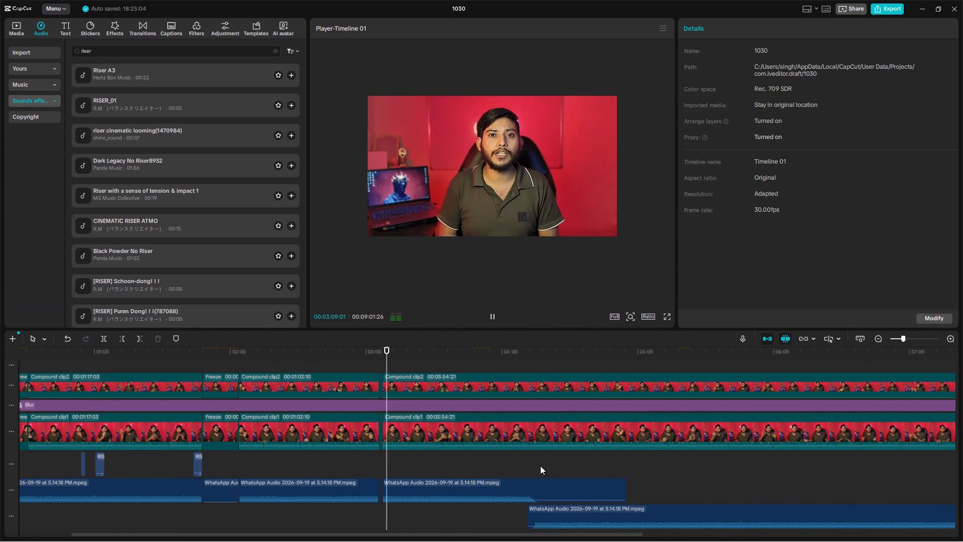
scroll(540, 466, "up", 13)
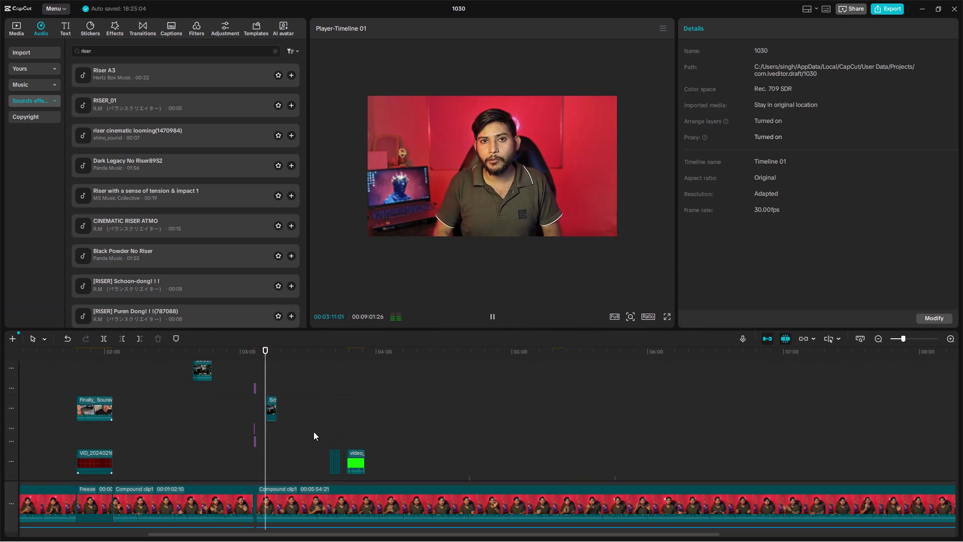
scroll(305, 425, "right", 1)
scroll(305, 425, "up", 12, "ctrl")
left_click(264, 433)
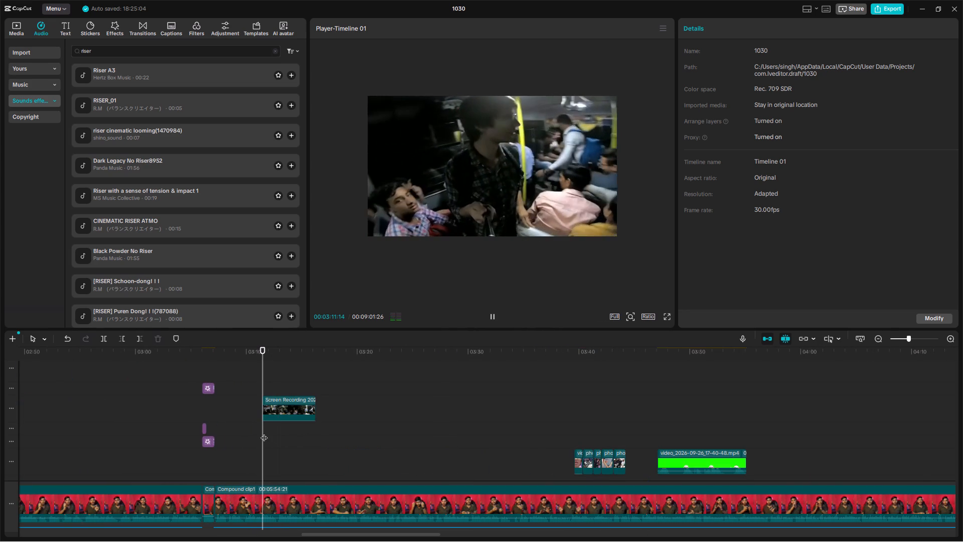
left_click(273, 50)
left_click(160, 76)
left_click(154, 86)
left_click_drag(154, 86, 233, 398)
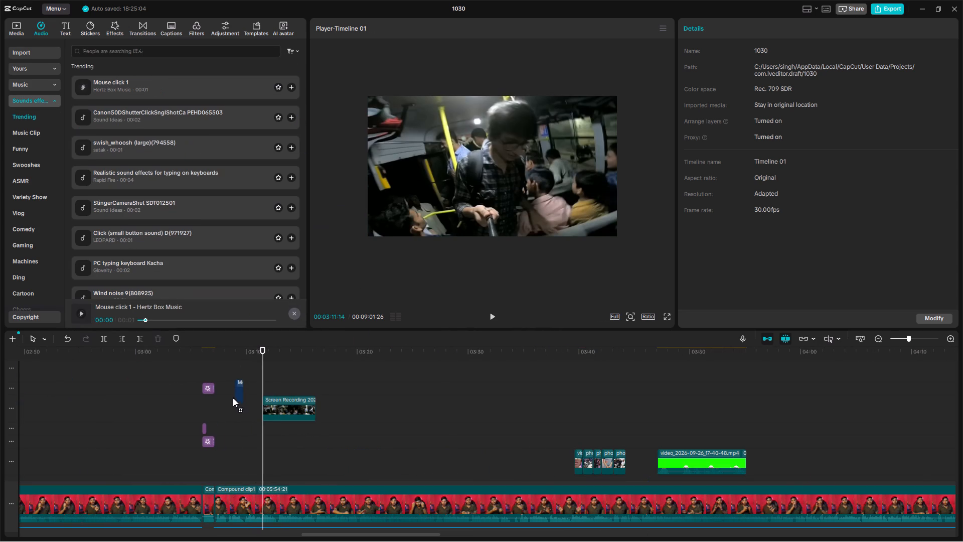
left_click_drag(233, 398, 259, 426)
scroll(257, 423, "up", 6, "ctrl")
left_click(230, 479)
key("space")
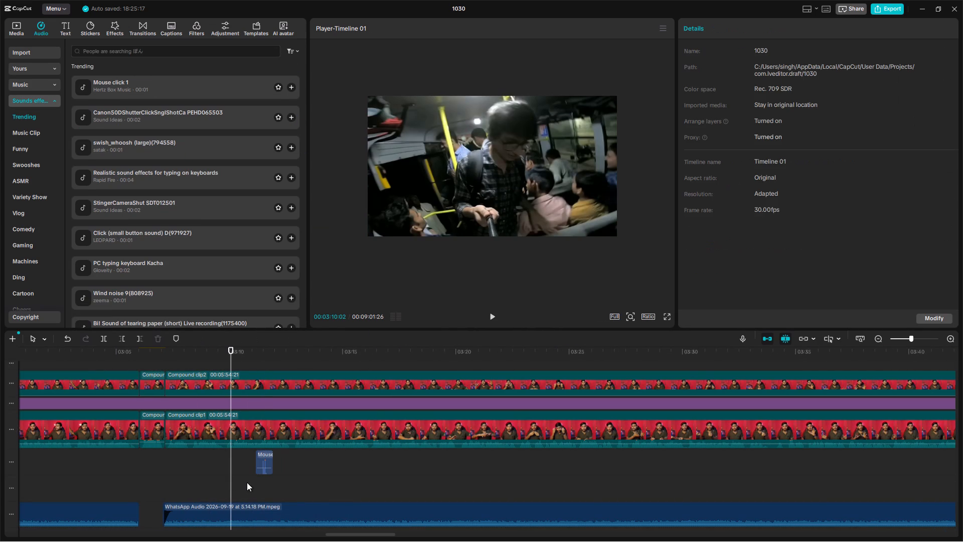
key("space")
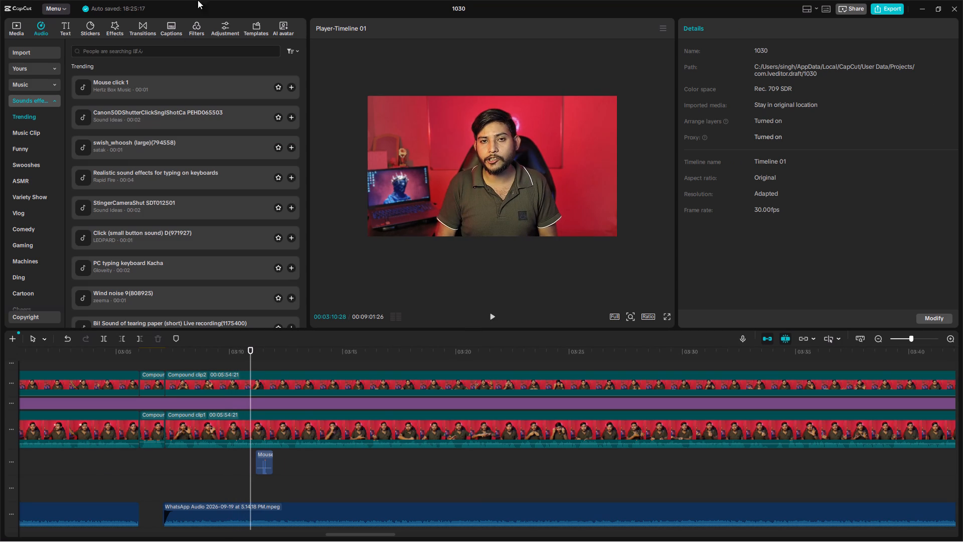
Search for riser, place RISER_01 so it ends where the black-and-white clip starts at 03:06, lower its volume and play it.
left_click(232, 45)
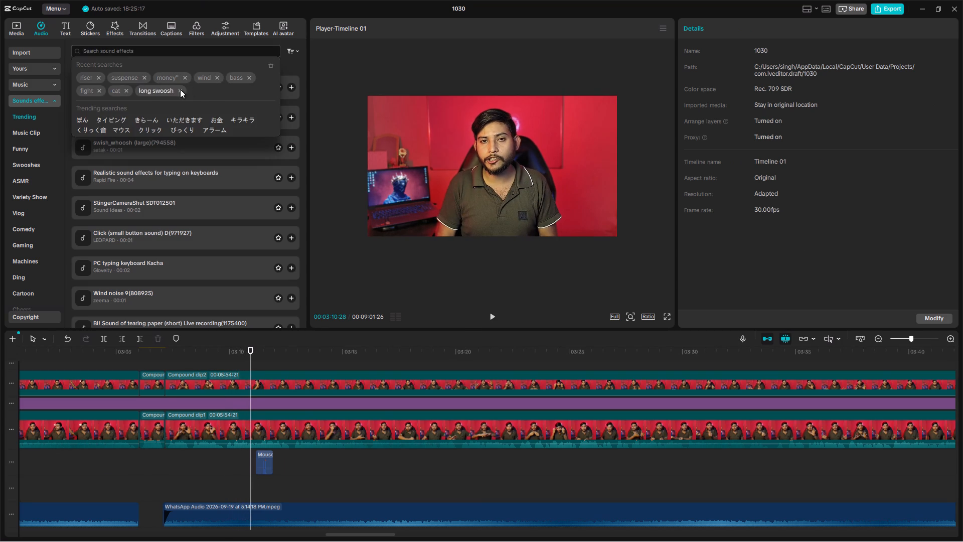
left_click(87, 79)
scroll(147, 447, "right", 2)
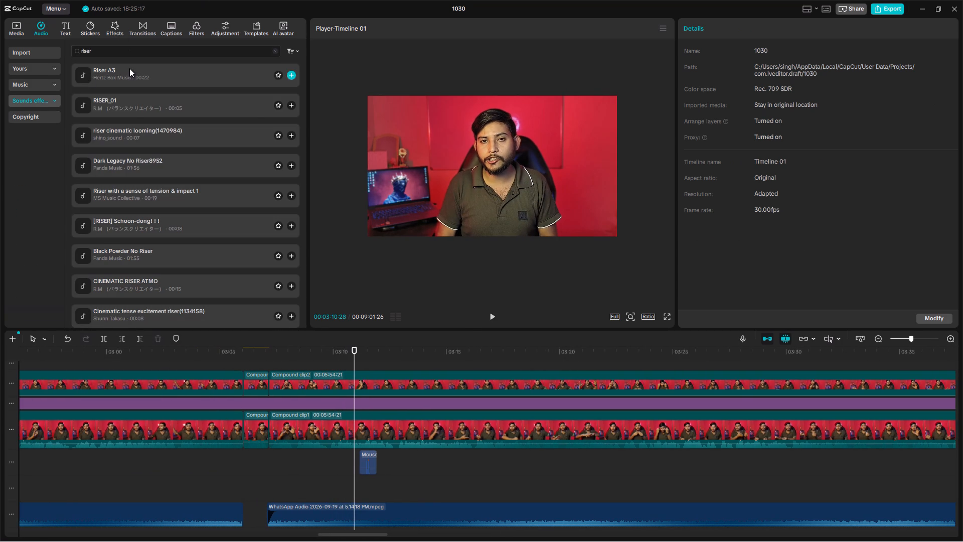
left_click(129, 68)
left_click_drag(132, 108, 150, 461)
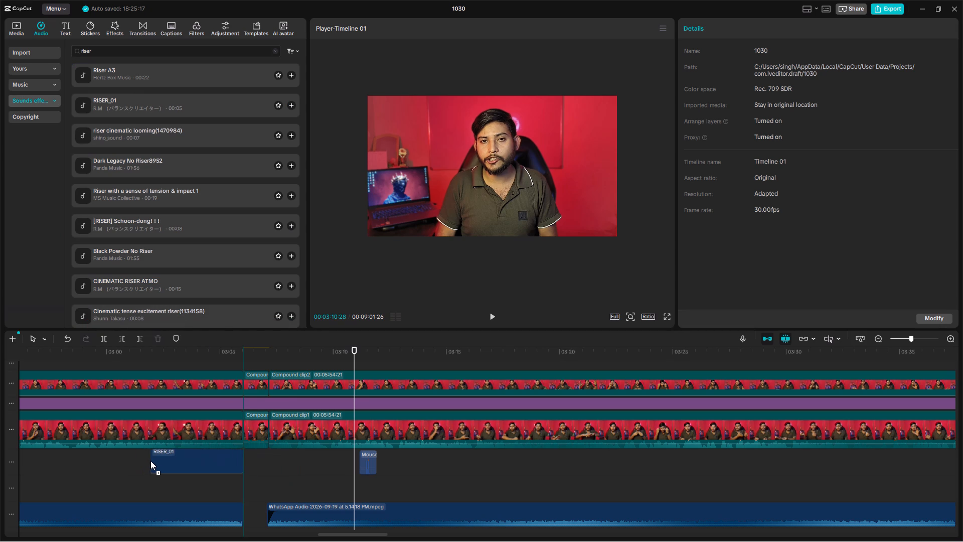
left_click_drag(150, 461, 151, 460)
left_click_drag(837, 78, 797, 76)
left_click(197, 483)
key("space")
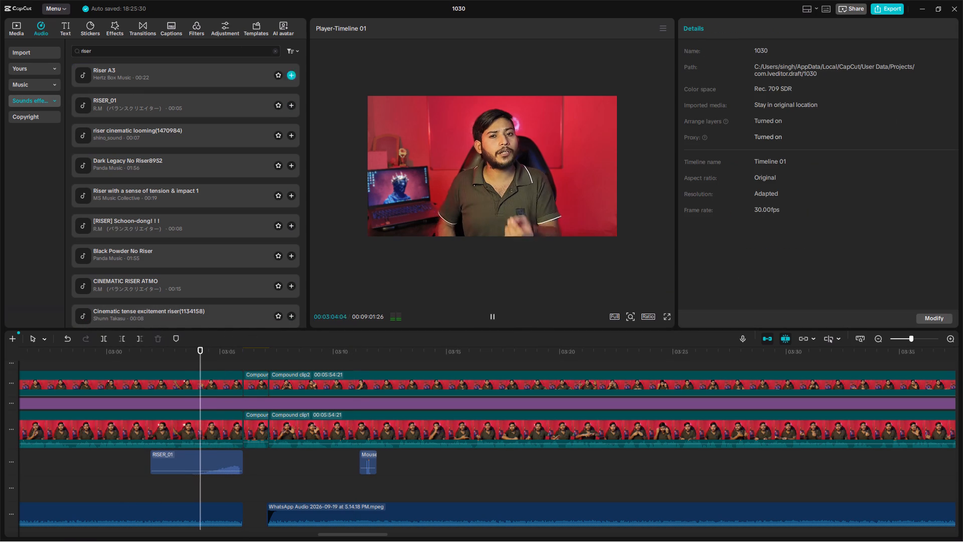
Search the sound effects for bass and audition several of them for the black-and-white clip.
left_click_drag(277, 50, 273, 51)
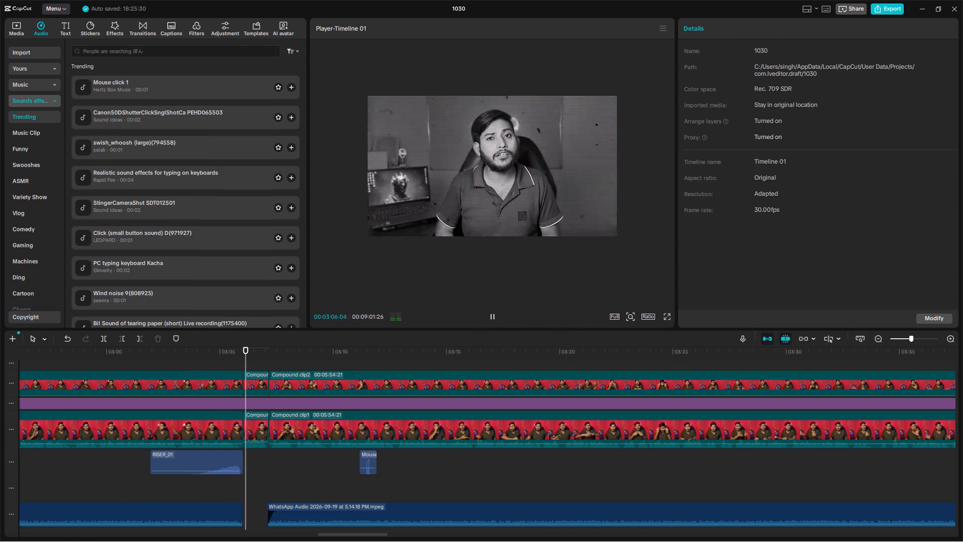
key("space")
left_click(176, 58)
left_click(189, 43)
left_click(181, 44)
left_click(176, 47)
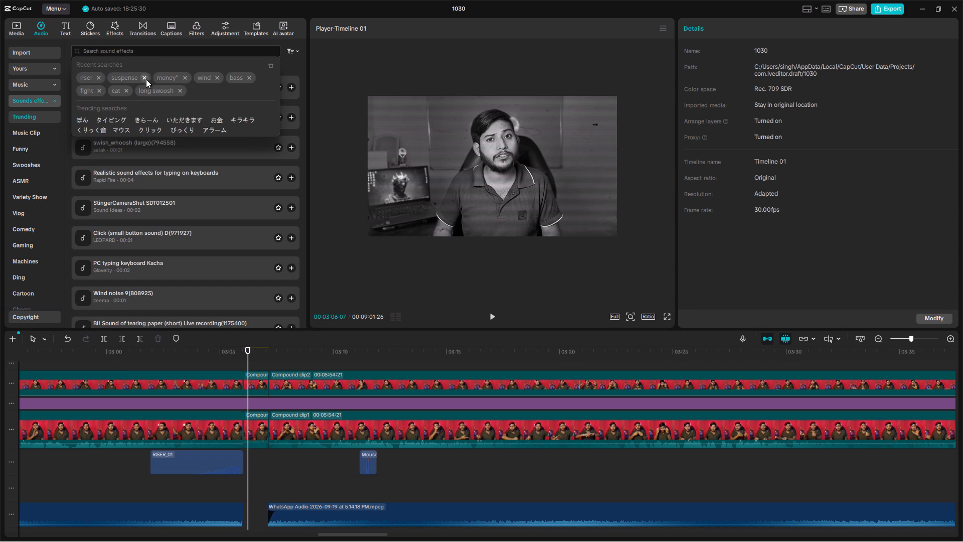
left_click(240, 75)
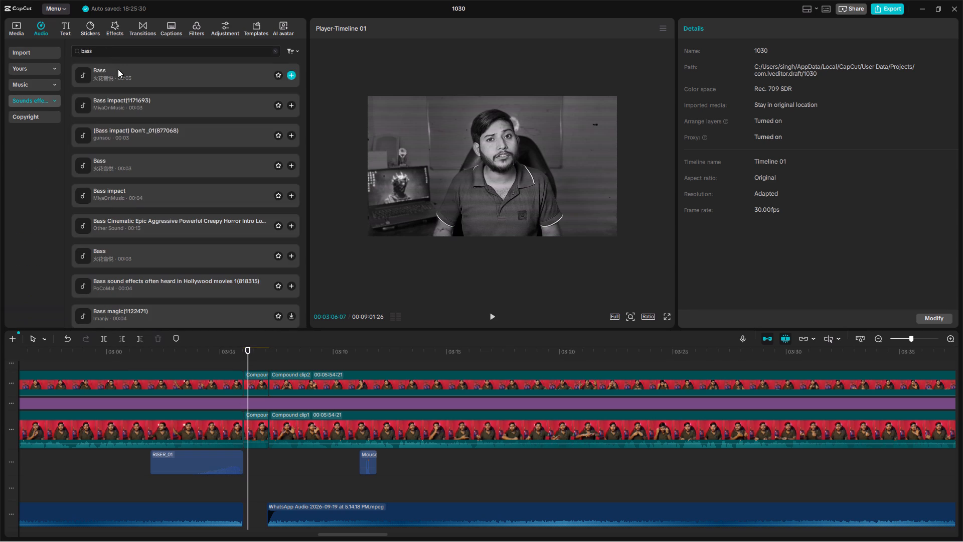
left_click_drag(118, 69, 158, 109)
left_click(154, 103)
left_click(164, 145)
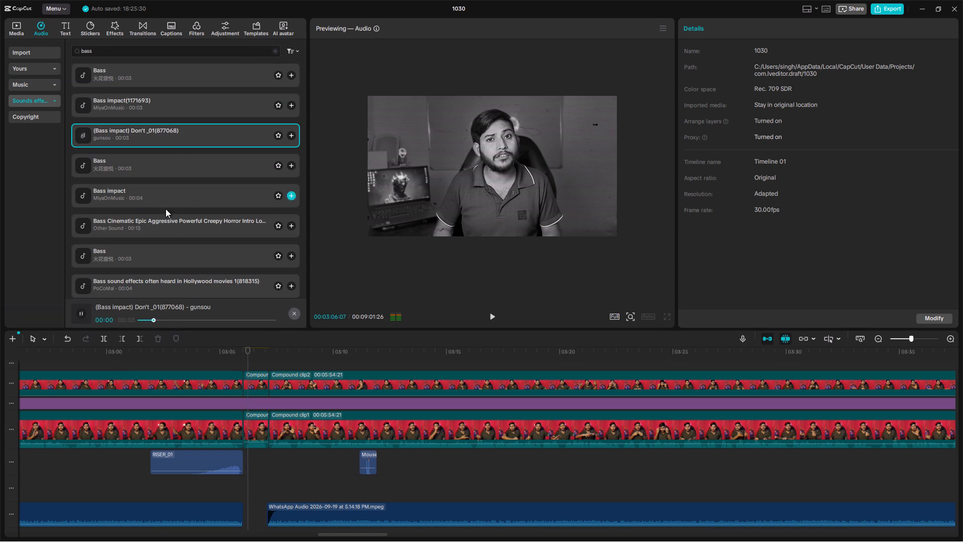
left_click(172, 225)
scroll(172, 226, "down", 1)
left_click(179, 253)
scroll(185, 253, "down", 1)
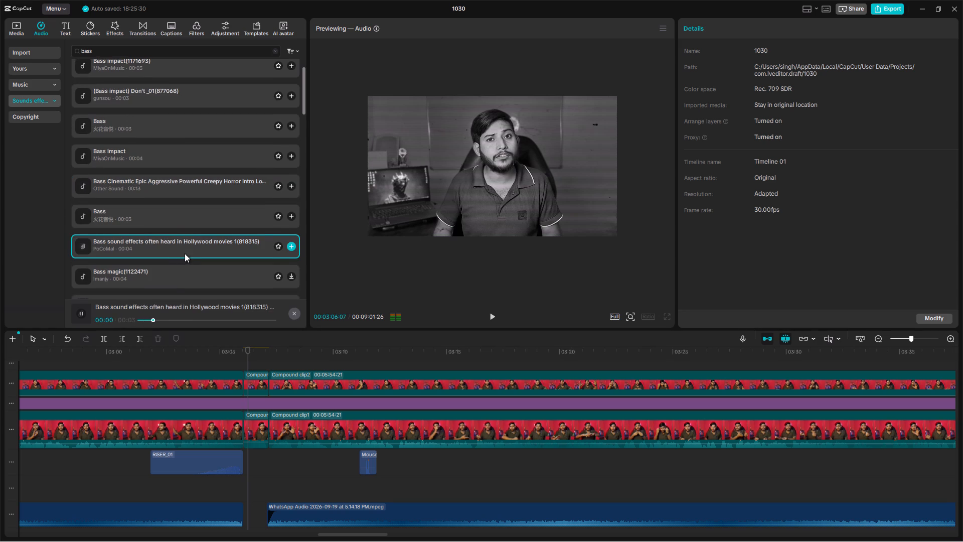
Place the Hollywood movies bass effect (818315) at the black-and-white clip's start and set its volume to -10.5 dB.
scroll(185, 253, "down", 1)
left_click_drag(200, 202, 241, 483)
left_click_drag(827, 76, 809, 80)
key("space")
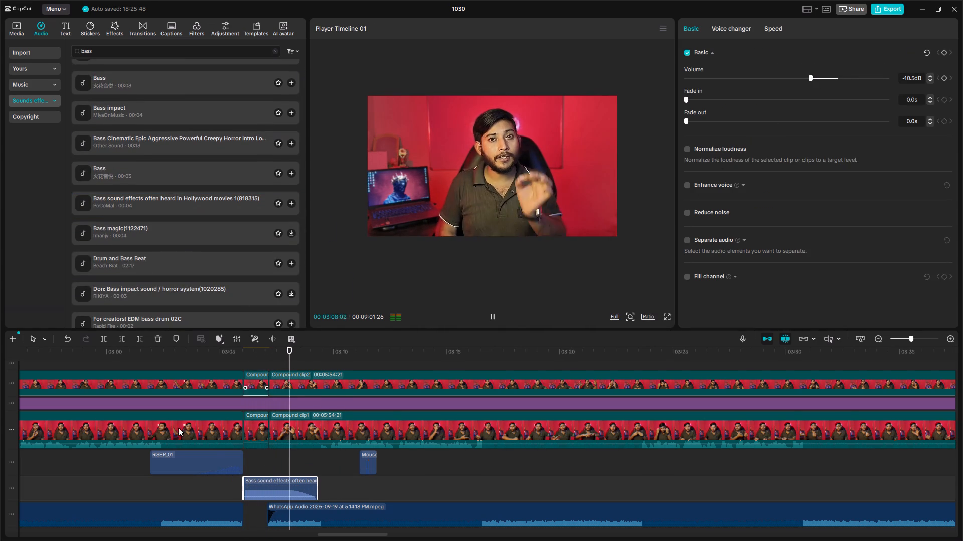
Replay the riser and bass hit across the black-and-white clip from 00:03:04:28.
scroll(267, 493, "down", 4)
left_click(218, 441)
key("space")
scroll(230, 431, "up", 7, "ctrl")
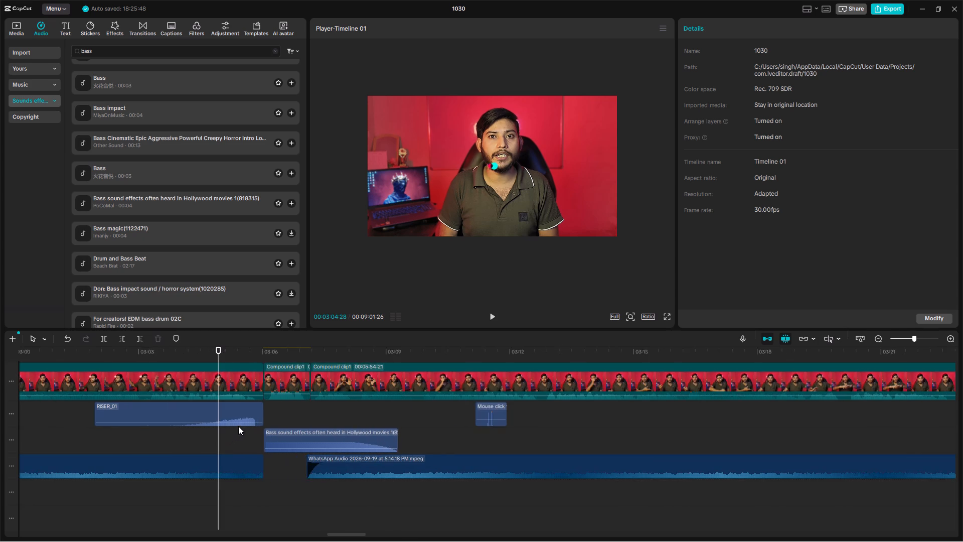
scroll(239, 426, "up", 4, "ctrl")
key("space")
key("space")
key("space")
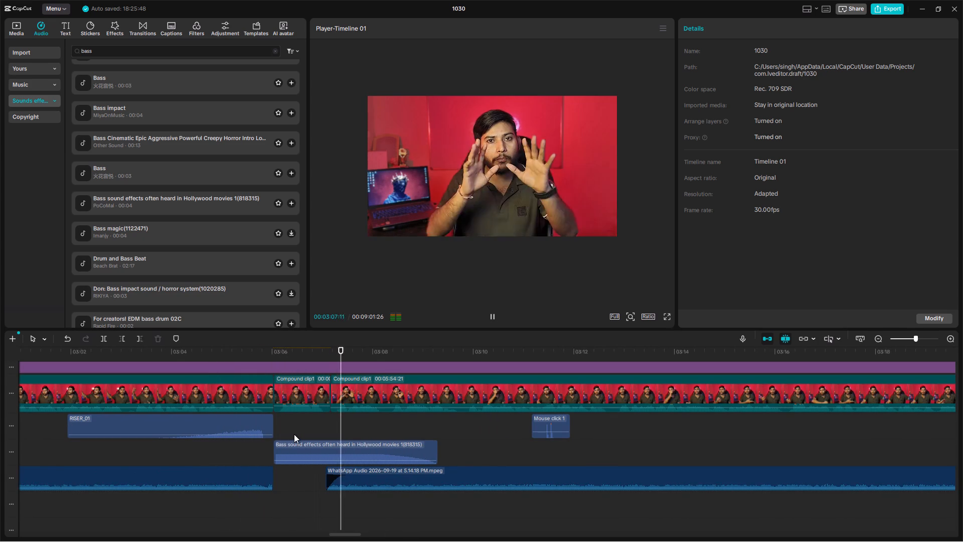
Look over the timeline from the bass hit through the Screen Recording overlay to the photo and green-screen overlays.
scroll(294, 434, "down", 14, "ctrl")
scroll(306, 429, "up", 5)
scroll(308, 428, "down", 7, "ctrl")
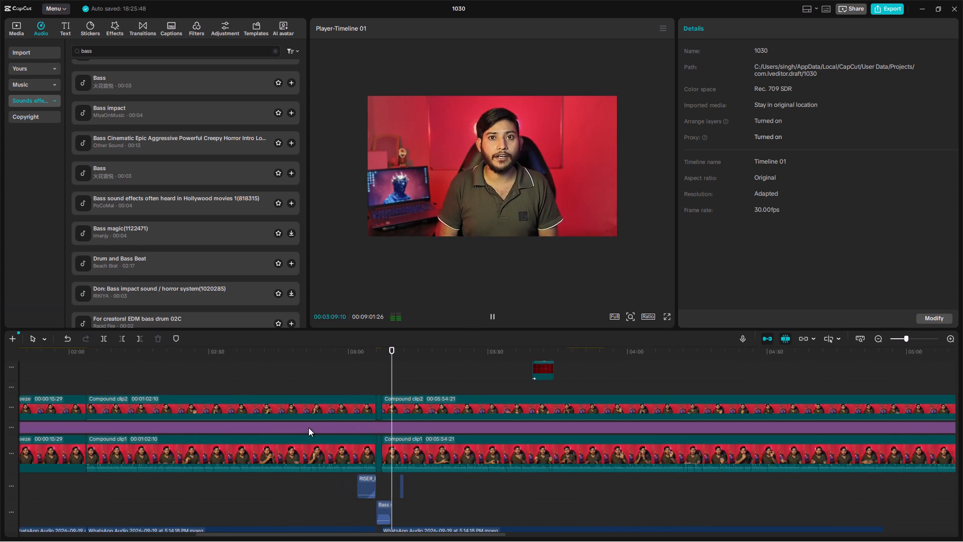
scroll(191, 419, "down", 7, "ctrl")
scroll(132, 414, "down", 19, "ctrl")
scroll(160, 412, "down", 4, "ctrl")
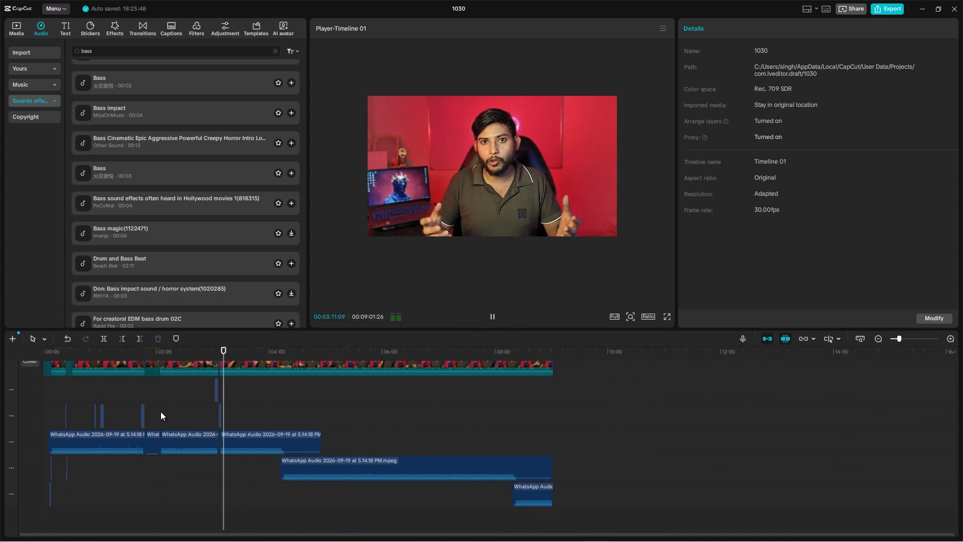
scroll(160, 412, "up", 7, "ctrl")
scroll(166, 411, "up", 20, "ctrl")
scroll(166, 411, "up", 8, "ctrl")
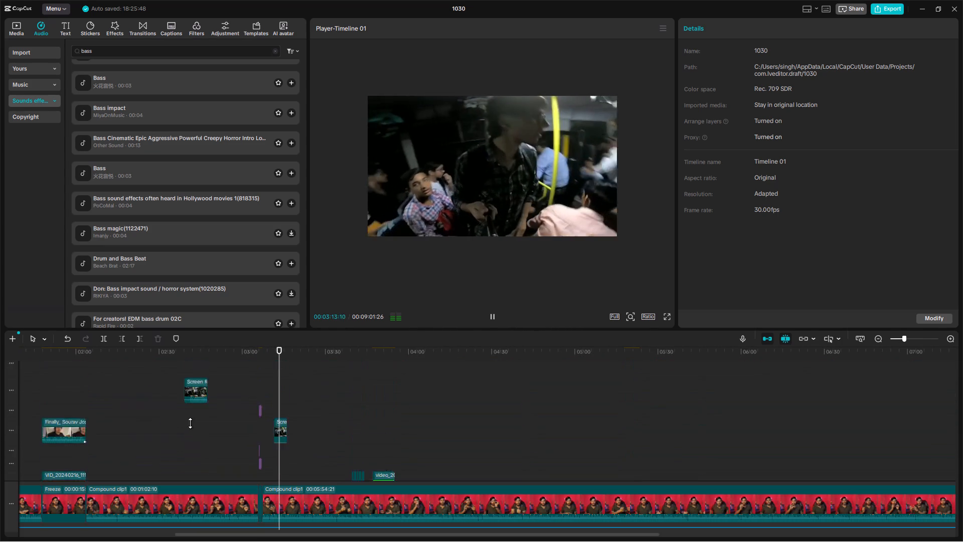
scroll(190, 423, "up", 7, "ctrl")
scroll(306, 408, "down", 10)
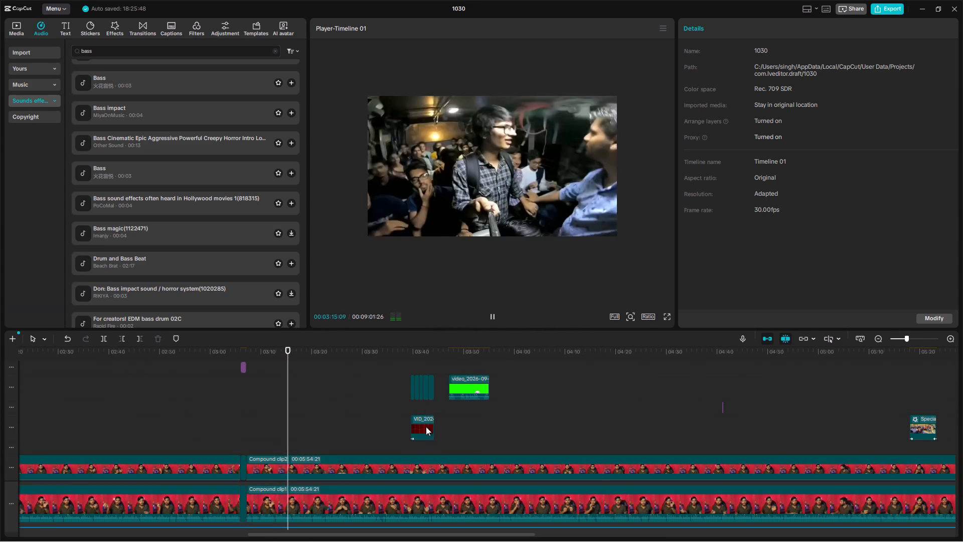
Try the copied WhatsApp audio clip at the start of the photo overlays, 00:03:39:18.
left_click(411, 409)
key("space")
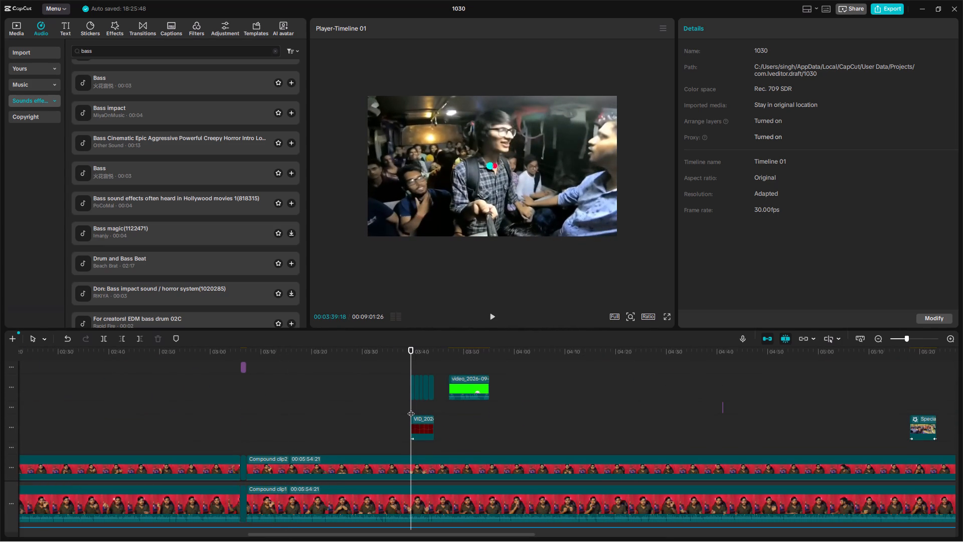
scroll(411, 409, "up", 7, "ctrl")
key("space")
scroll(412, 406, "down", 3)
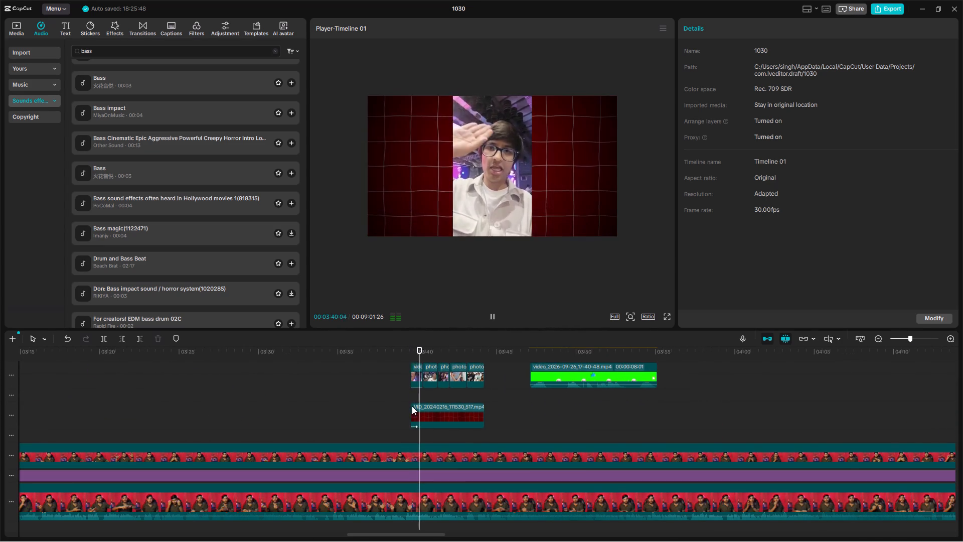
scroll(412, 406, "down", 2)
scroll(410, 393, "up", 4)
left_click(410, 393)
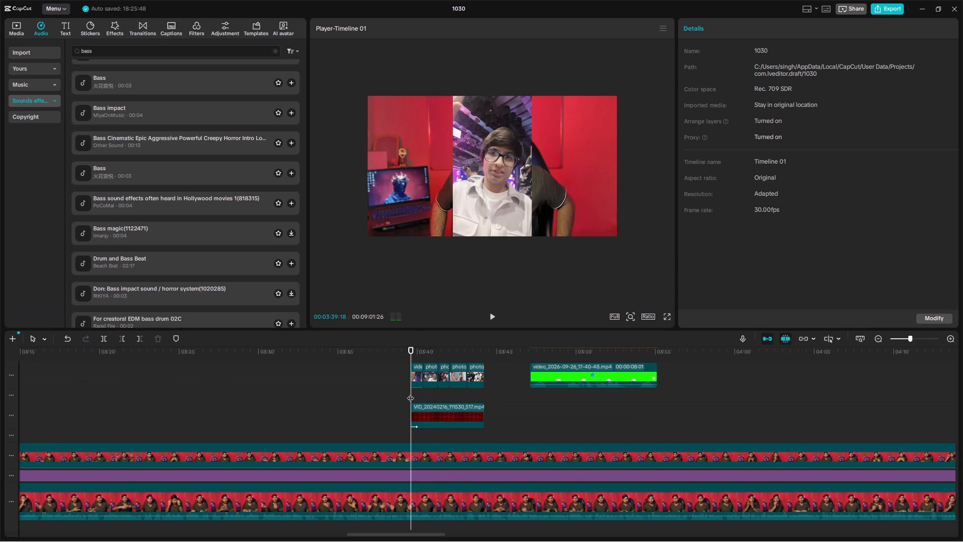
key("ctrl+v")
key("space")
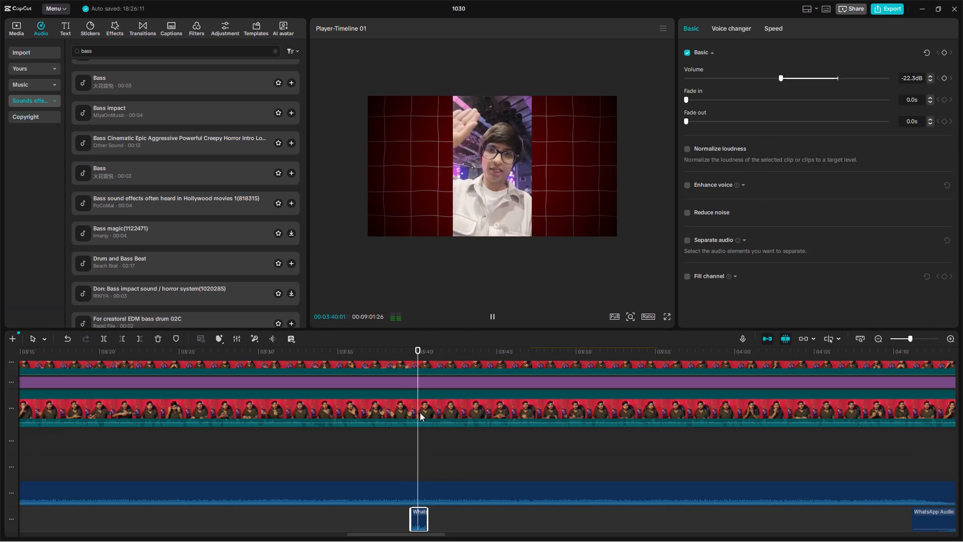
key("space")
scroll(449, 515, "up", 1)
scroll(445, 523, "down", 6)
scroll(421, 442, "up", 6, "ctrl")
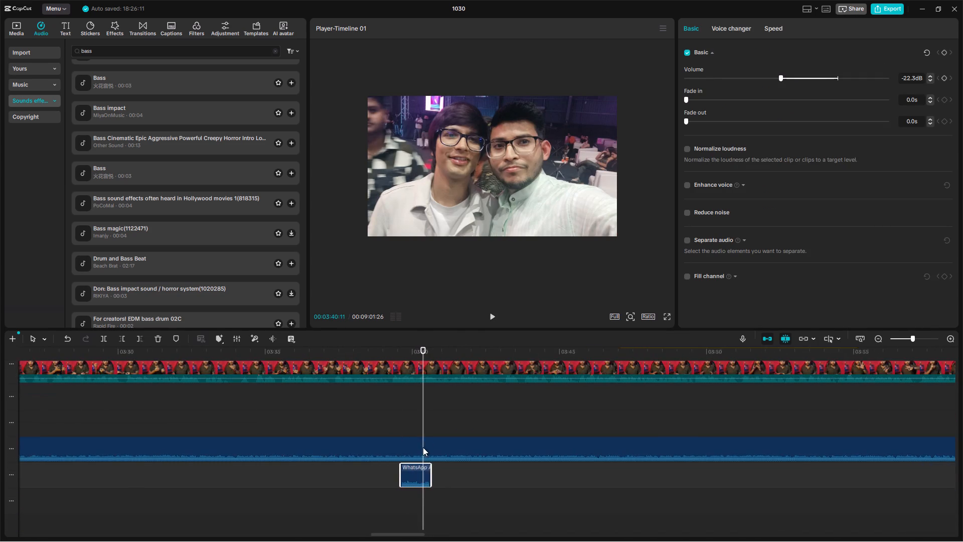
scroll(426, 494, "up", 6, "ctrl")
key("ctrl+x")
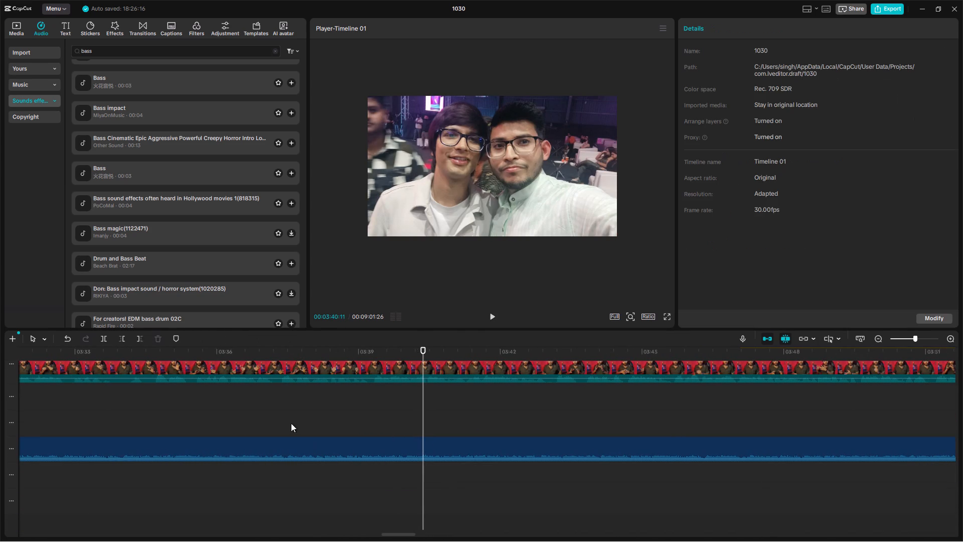
Clear the bass search and audition trending sound effects, from the Canon shutter click through Click_Mouse_Click_02(864360).
left_click(276, 54)
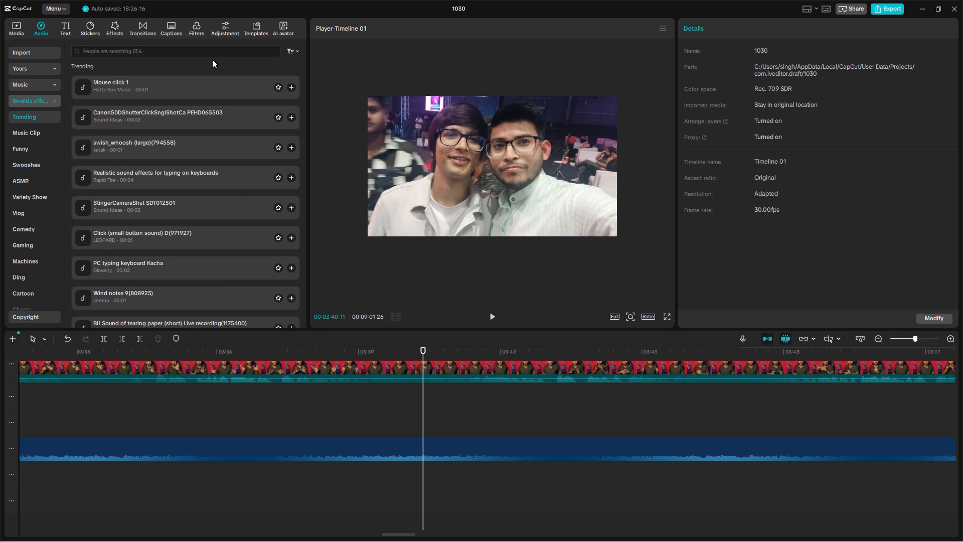
left_click(213, 59)
left_click(129, 124)
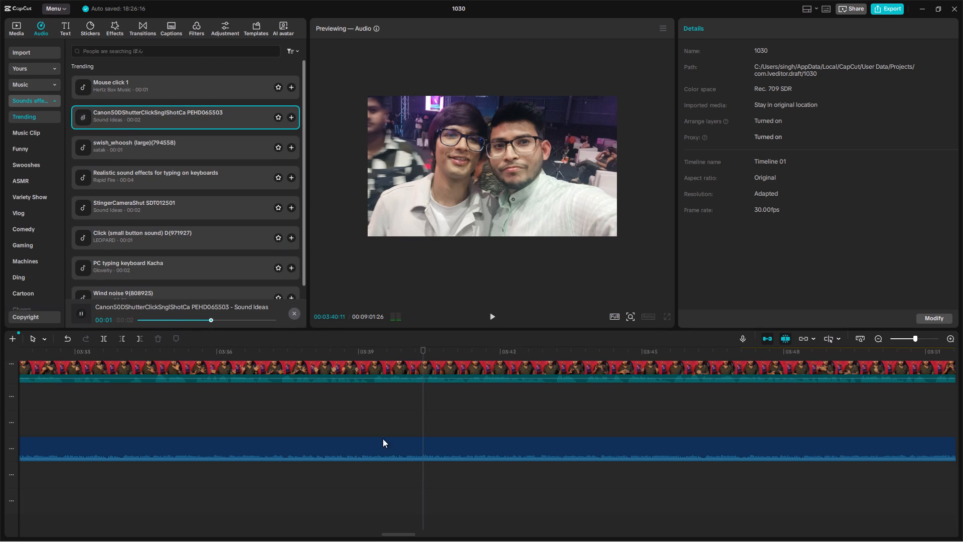
scroll(383, 439, "up", 13)
left_click(387, 452)
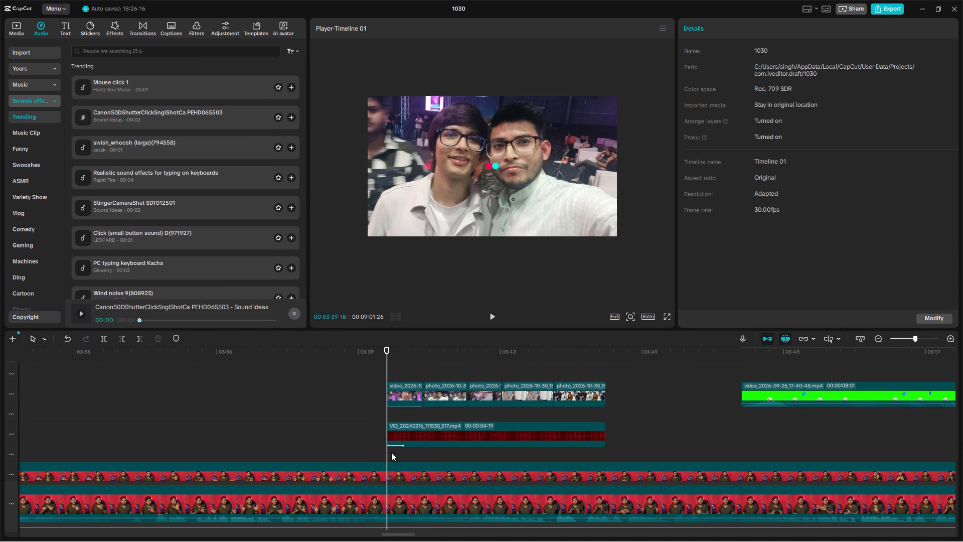
left_click(151, 270)
scroll(153, 270, "down", 3)
left_click(139, 229)
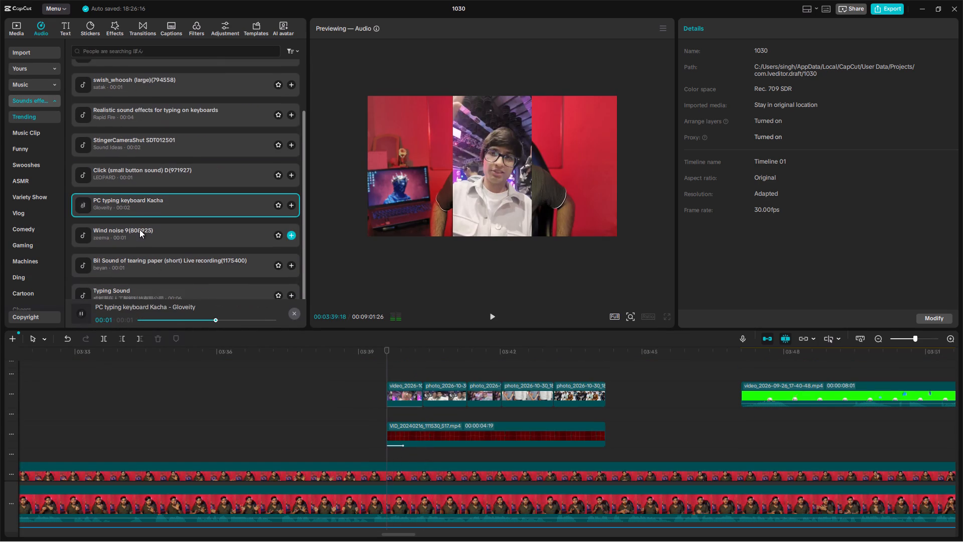
left_click(162, 258)
left_click(168, 270)
scroll(212, 282, "down", 2)
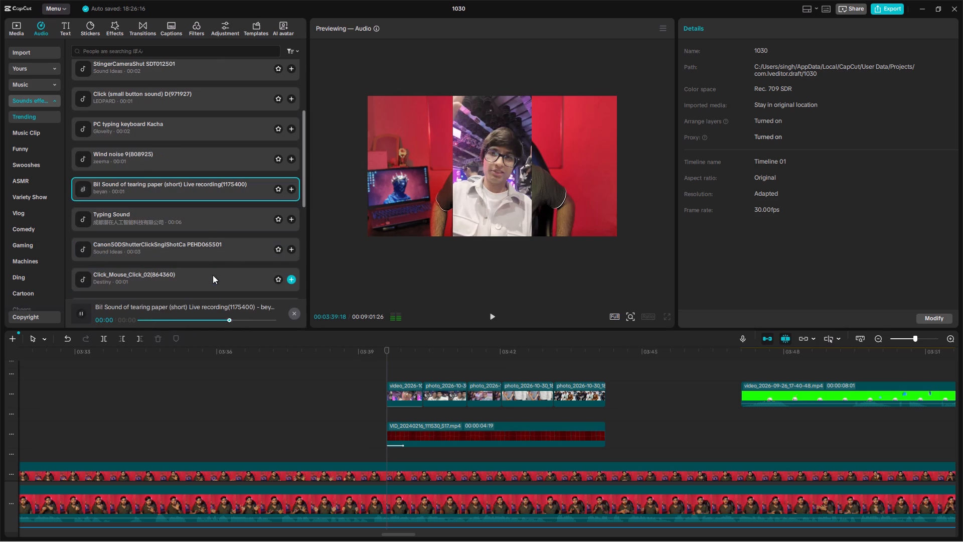
left_click(204, 228)
left_click(203, 252)
left_click(197, 270)
scroll(200, 270, "down", 1)
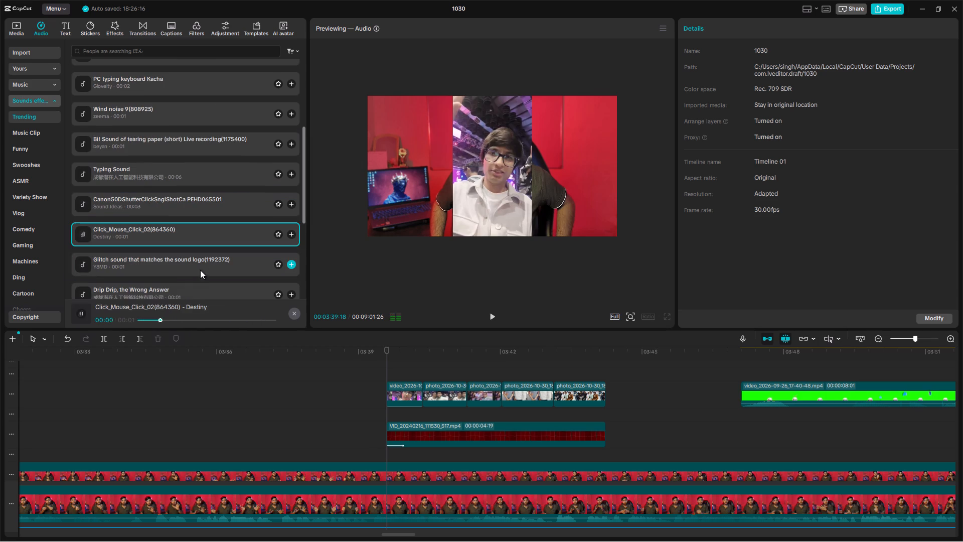
Audition more trending sound effects, from the glitch sound logo effect through Hmm? The Question.
left_click(196, 270)
scroll(206, 270, "down", 1)
left_click(207, 250)
scroll(207, 251, "down", 2)
left_click(212, 210)
left_click(224, 183)
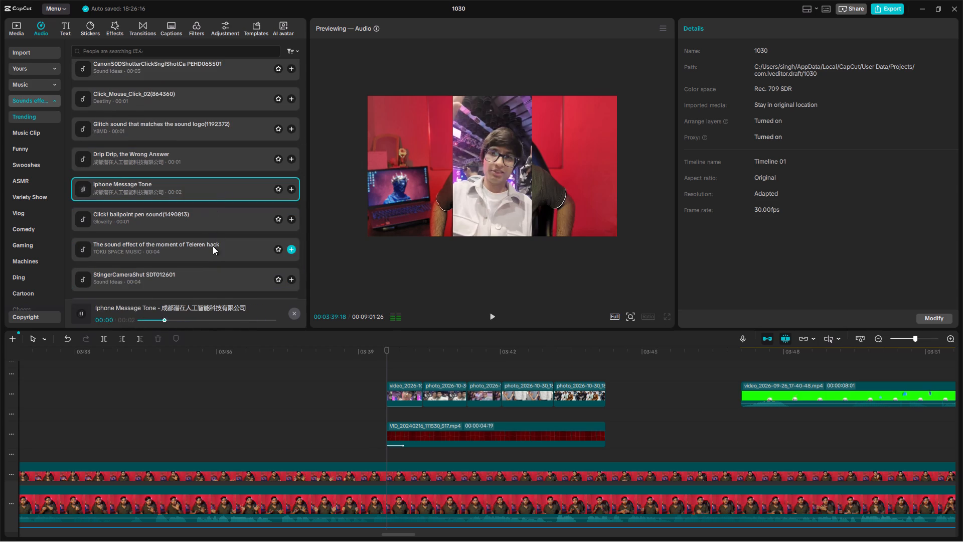
left_click(213, 249)
left_click(212, 275)
scroll(212, 255, "down", 1)
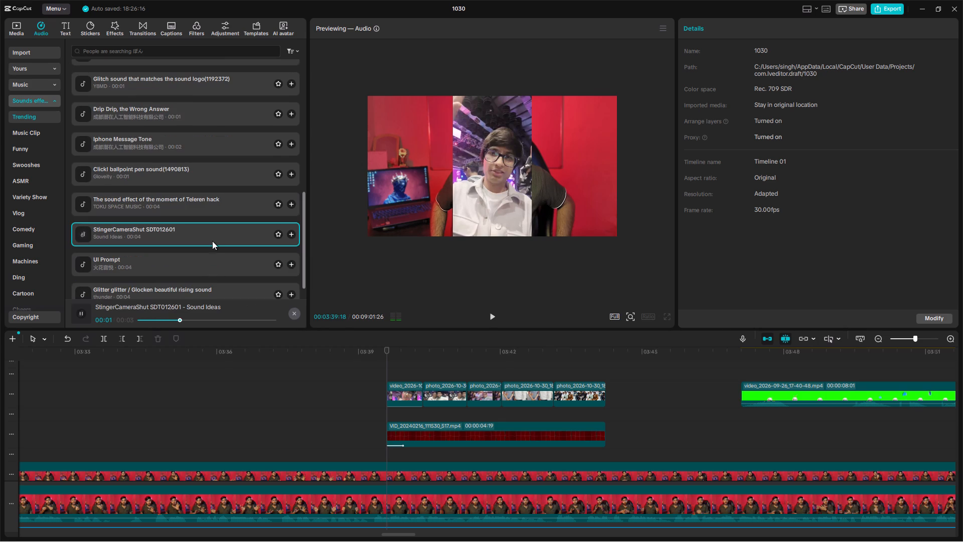
left_click_drag(219, 237, 212, 236)
left_click(197, 271)
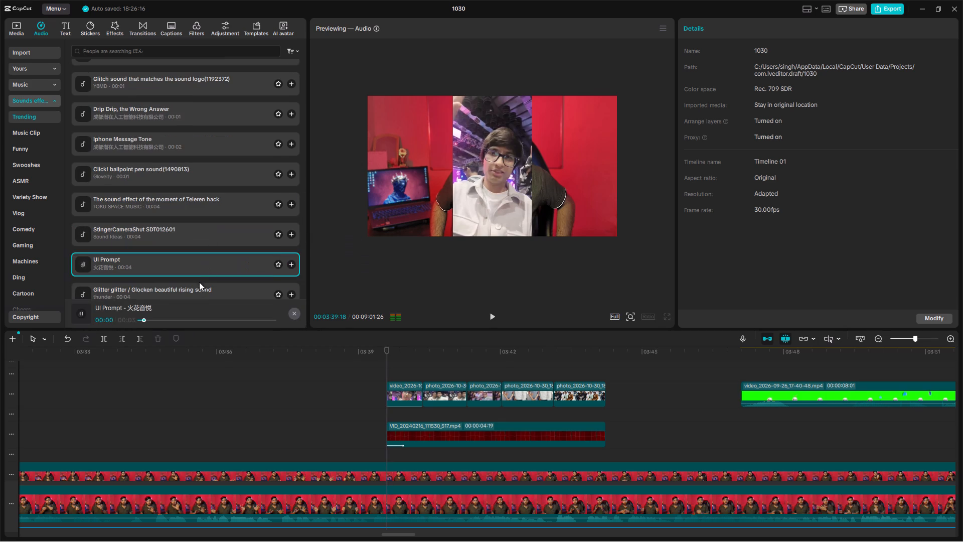
left_click(200, 292)
scroll(206, 277, "down", 2)
left_click(203, 244)
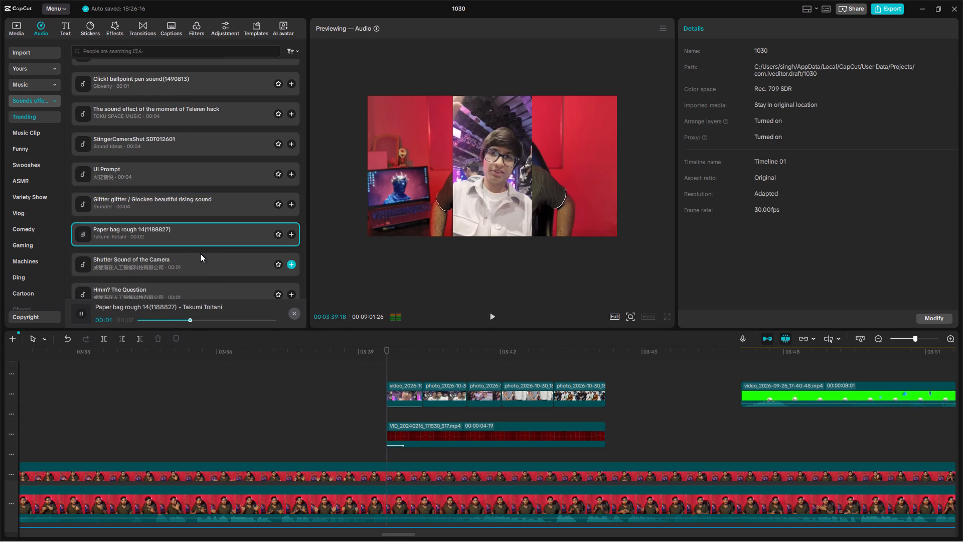
left_click(199, 257)
scroll(202, 253, "down", 1)
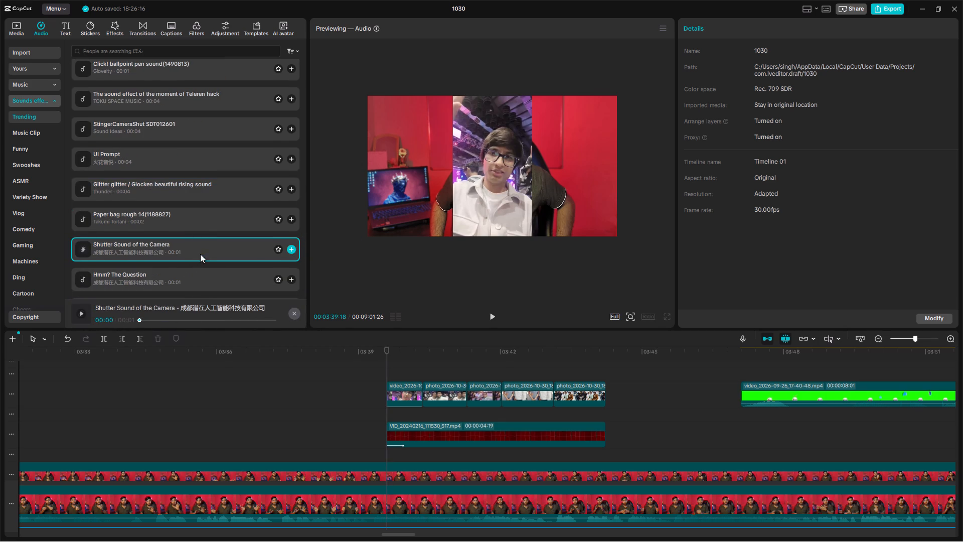
left_click(187, 285)
Place the Shutter Sound of the Camera effect just ahead of the photo overlays' start and play it back.
left_click(217, 247)
left_click_drag(217, 249, 365, 441)
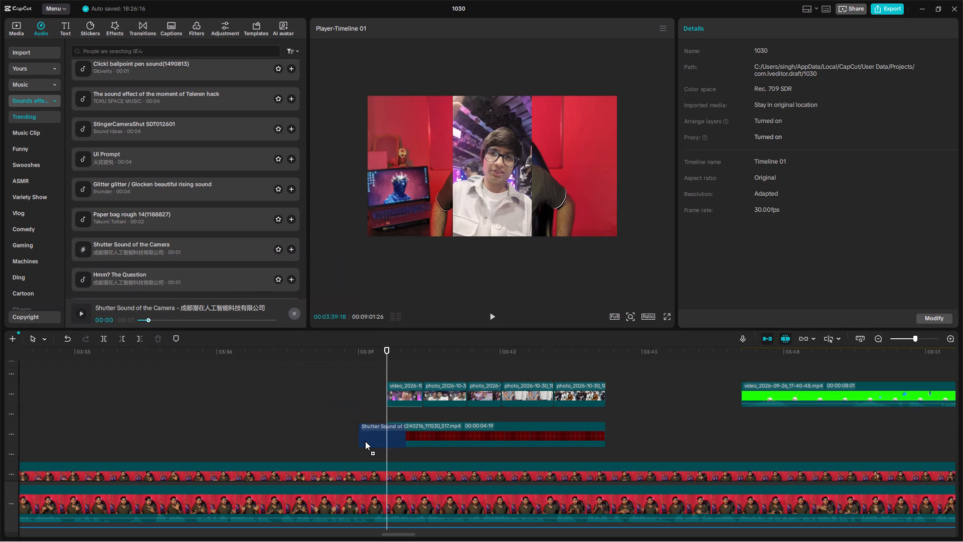
left_click_drag(365, 441, 370, 440)
scroll(370, 440, "up", 8, "ctrl")
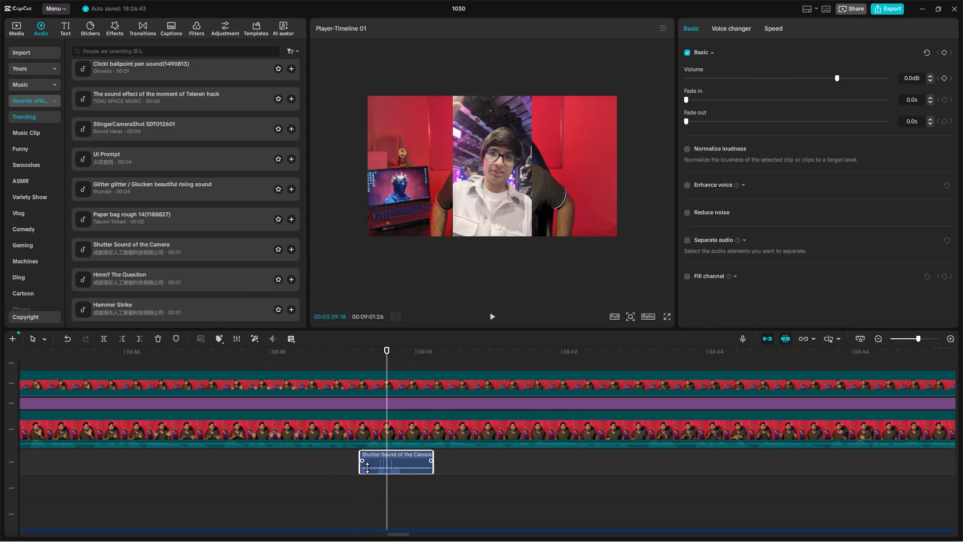
left_click(331, 482)
key("space")
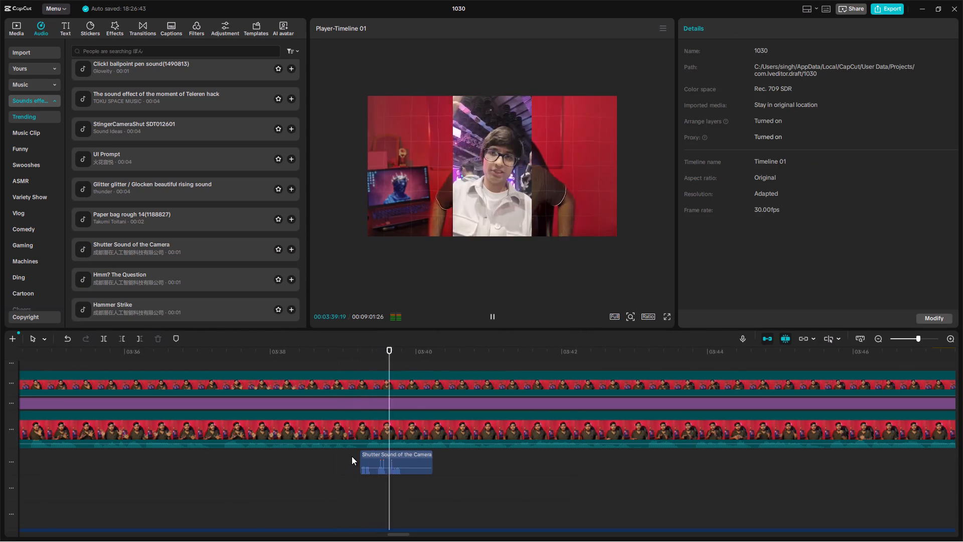
scroll(441, 449, "up", 5)
scroll(448, 442, "down", 8, "ctrl")
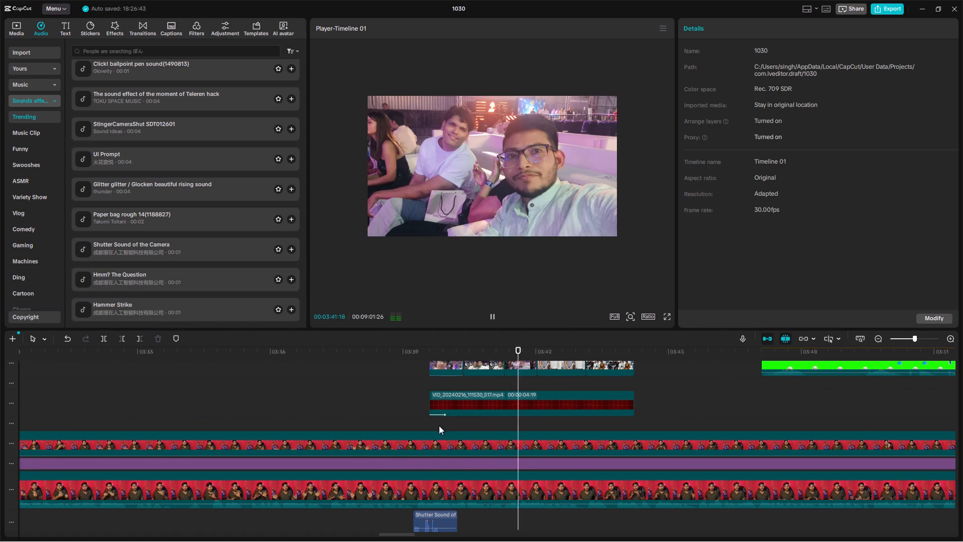
key("space")
Add the favourite Cross Fade transition between the overlay video clip and the first photo, accepting duplicate frames.
left_click(166, 34)
left_click(191, 30)
left_click(130, 23)
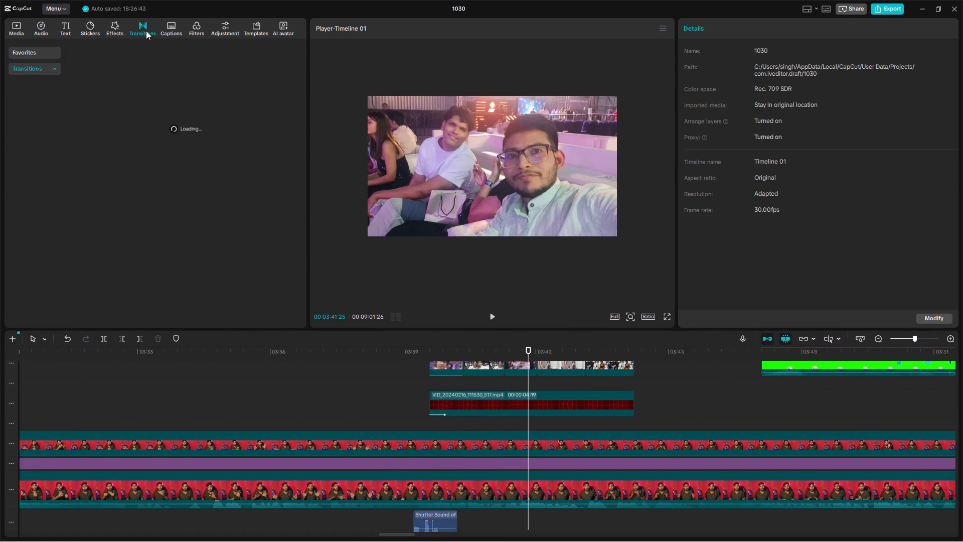
left_click(21, 51)
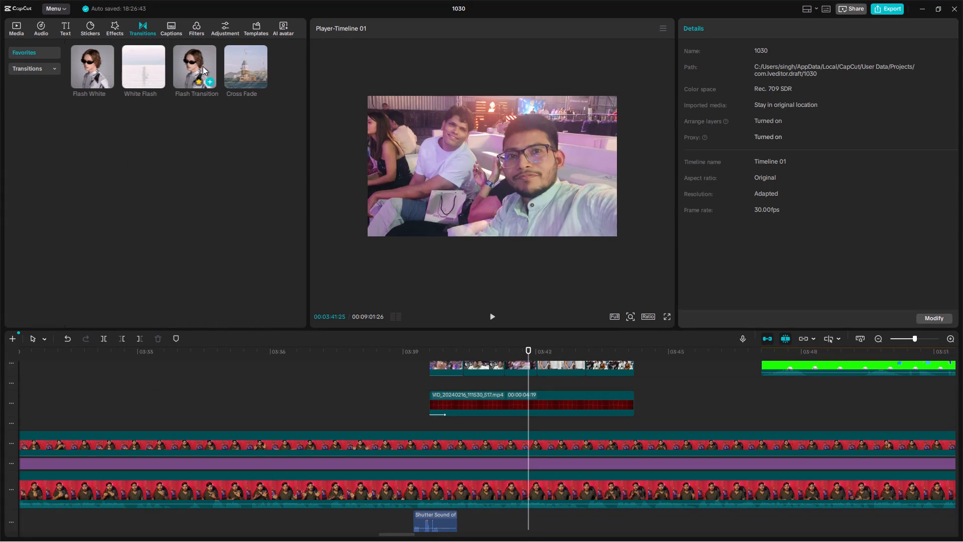
left_click_drag(261, 67, 446, 356)
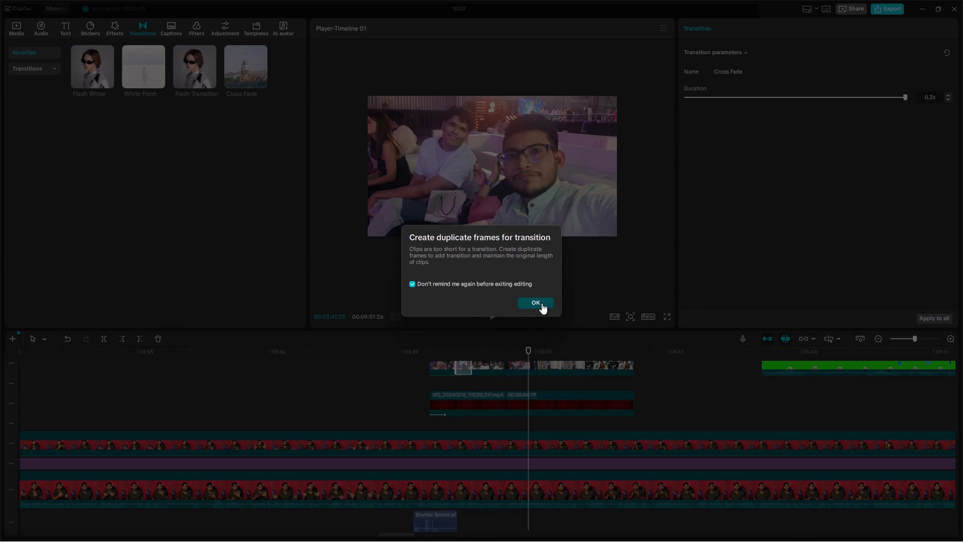
left_click(542, 303)
scroll(478, 413, "up", 1)
left_click(778, 80)
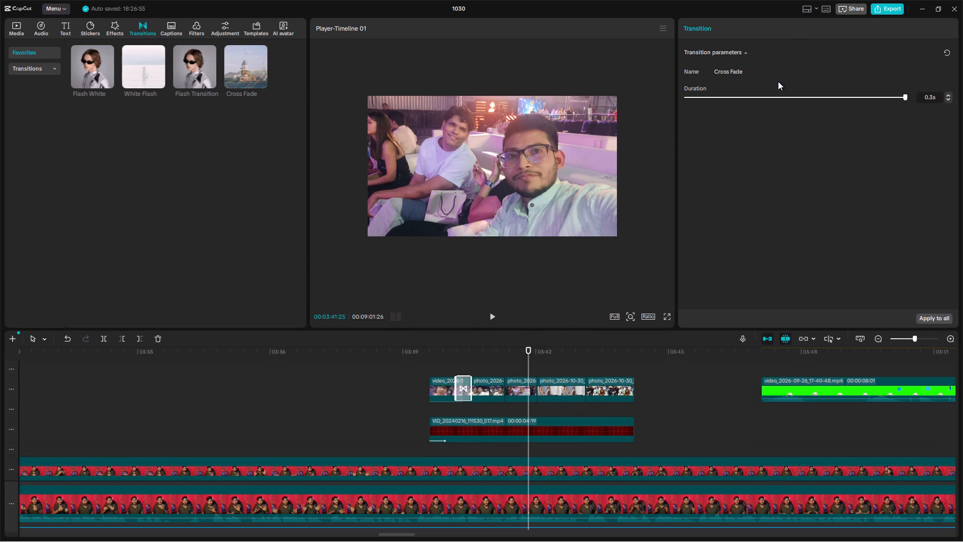
Add Cross Fade transitions at the remaining three cuts between the overlay photos.
left_click_drag(245, 80, 494, 381)
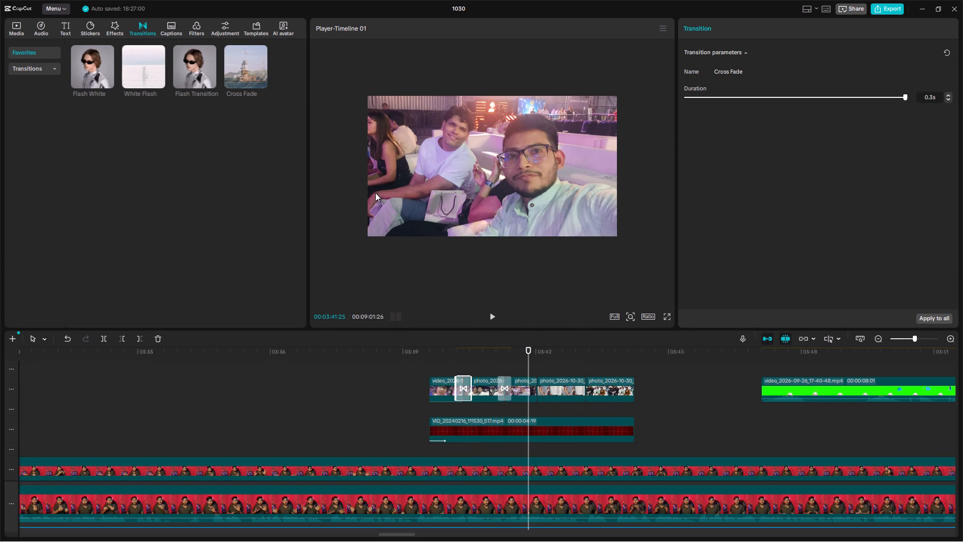
left_click_drag(247, 79, 530, 353)
left_click_drag(229, 69, 390, 193)
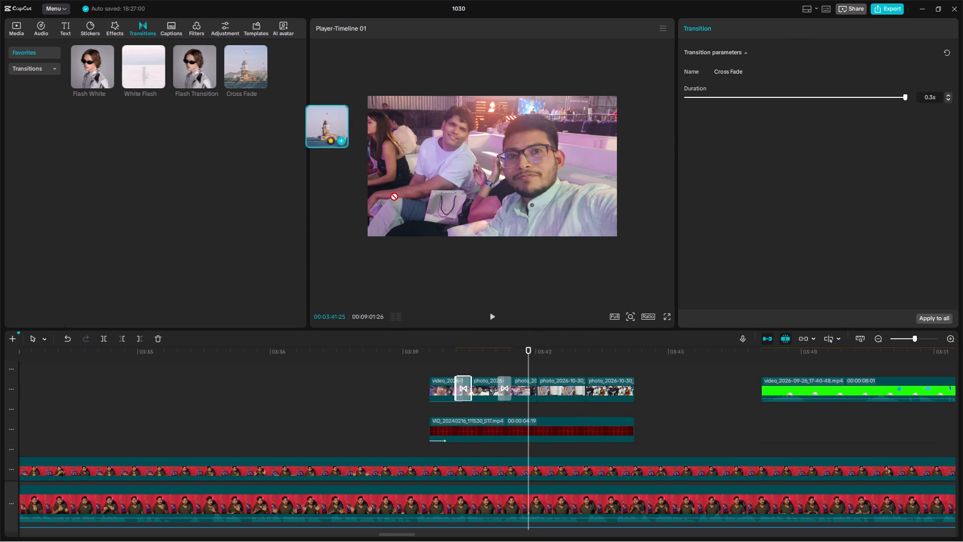
left_click_drag(390, 193, 542, 388)
left_click_drag(252, 71, 595, 394)
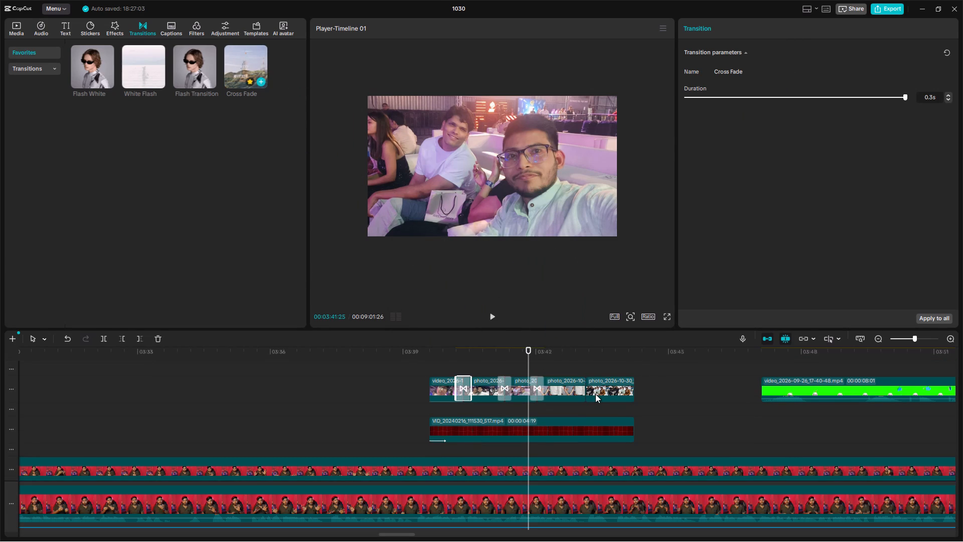
left_click_drag(595, 394, 593, 390)
left_click_drag(239, 60, 579, 389)
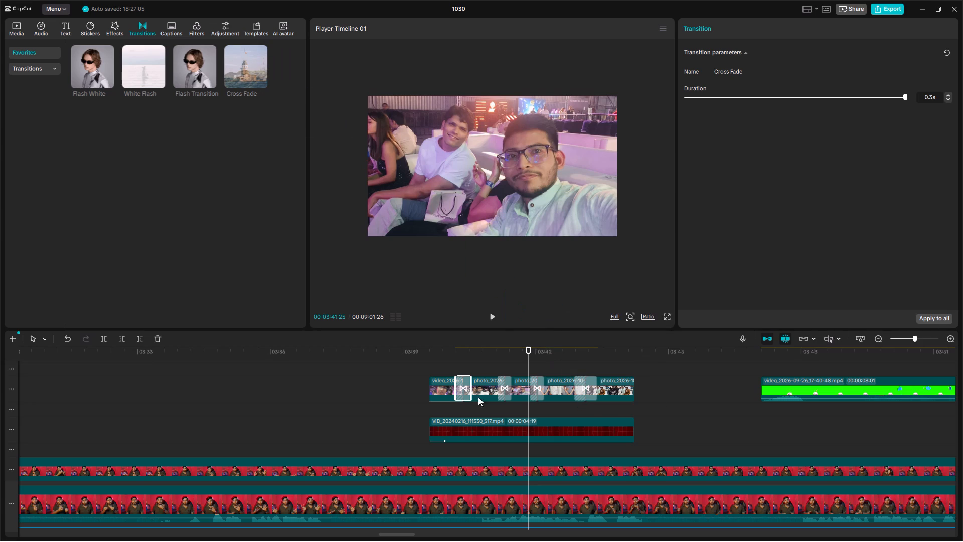
Play back the cross-faded photo overlays from 00:03:39:24.
left_click(436, 384)
left_click(437, 409)
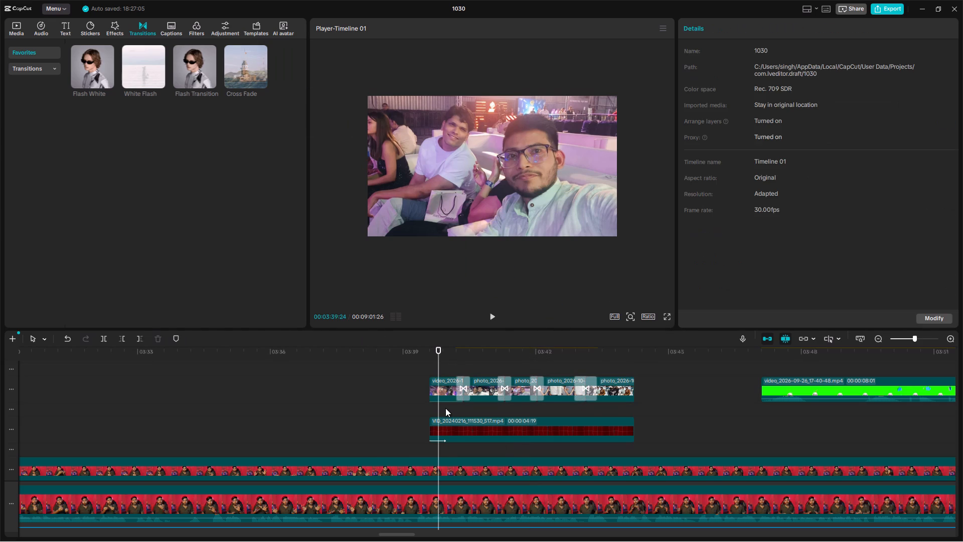
key("space")
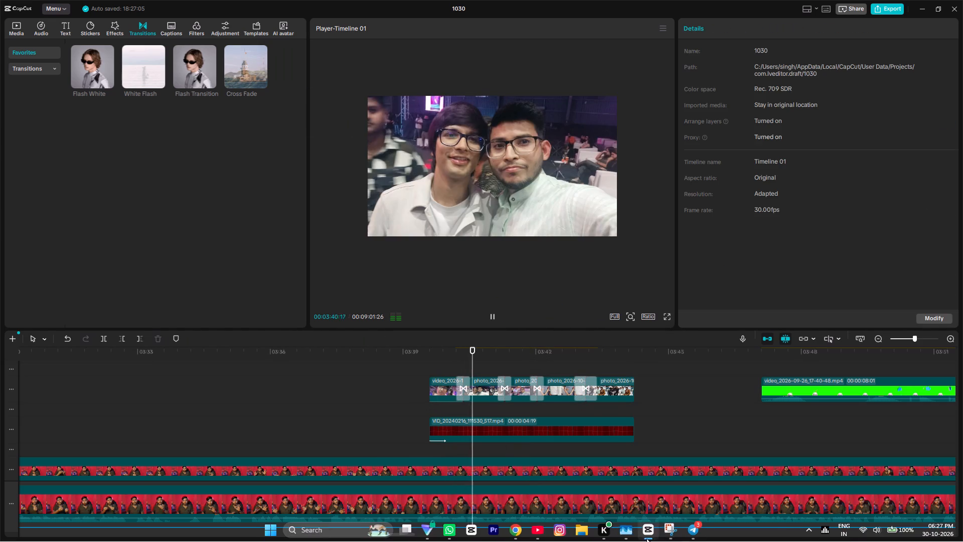
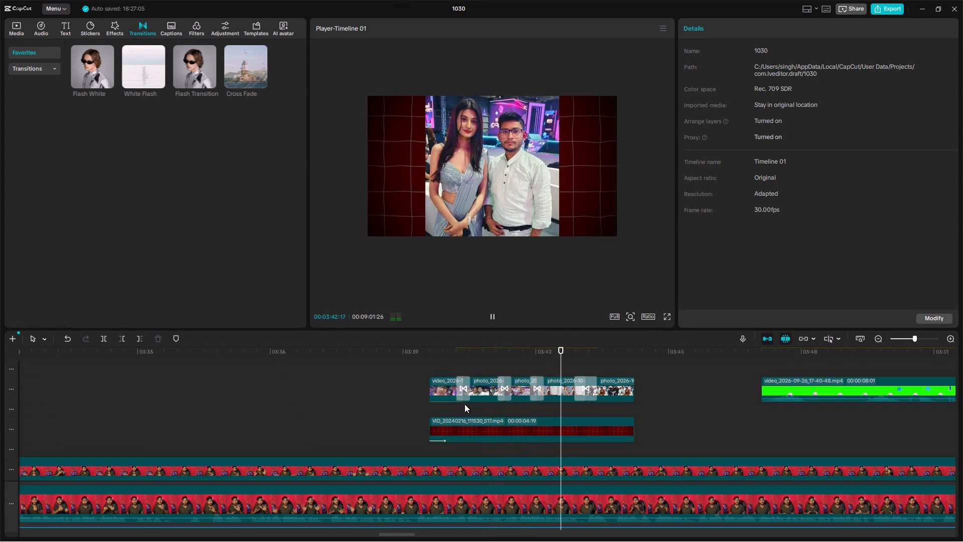
Move the third overlay photo, around 00:03:42, slightly lower in the frame and play it back.
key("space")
left_click(554, 389)
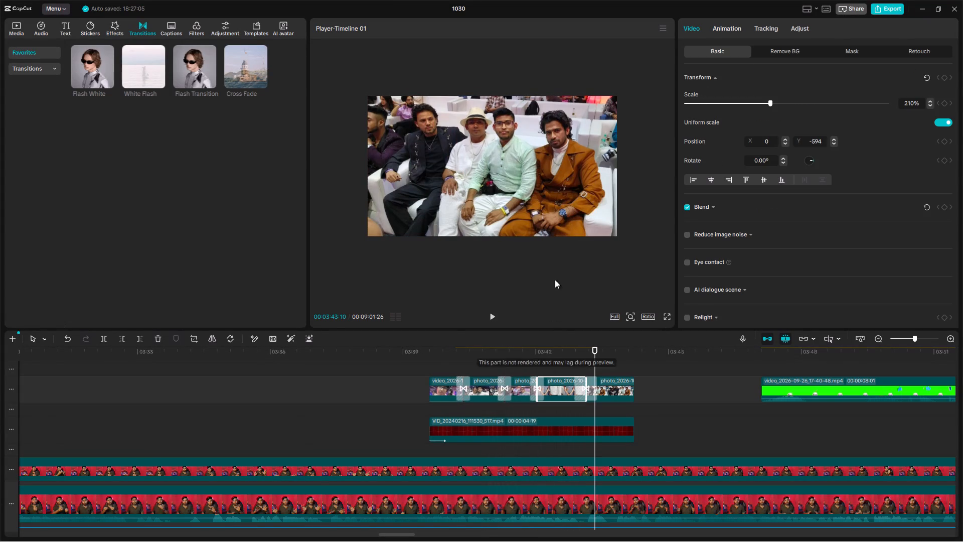
left_click(547, 363)
left_click(555, 393)
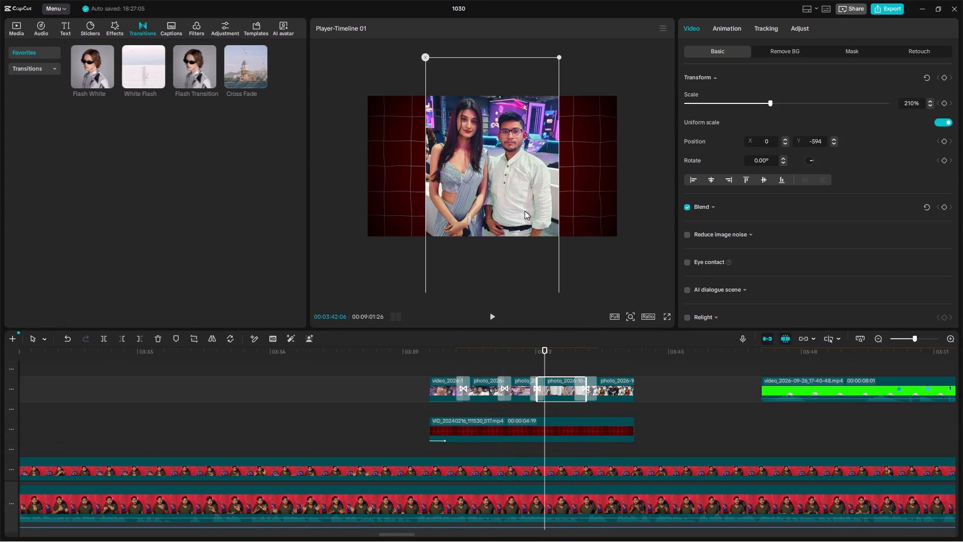
left_click_drag(525, 211, 527, 227)
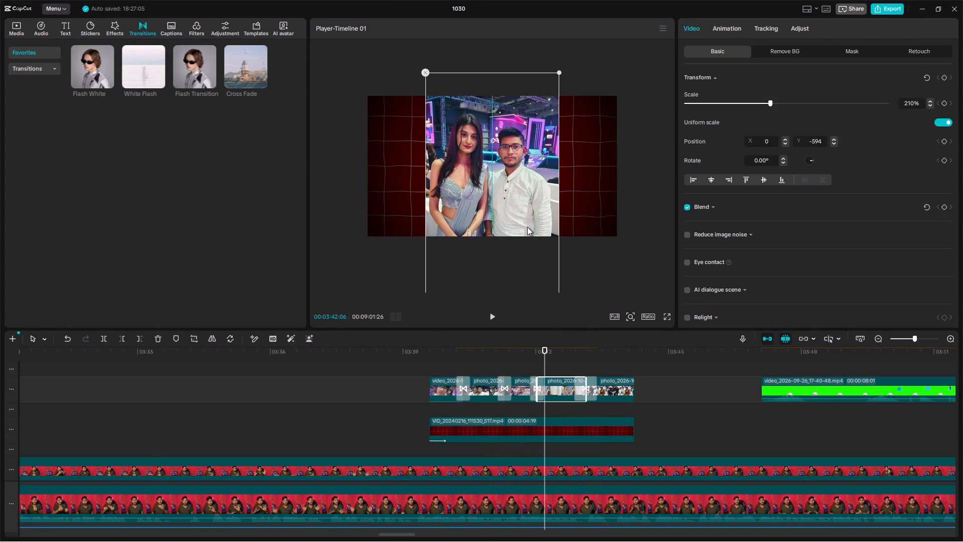
left_click_drag(527, 227, 527, 226)
left_click(398, 377)
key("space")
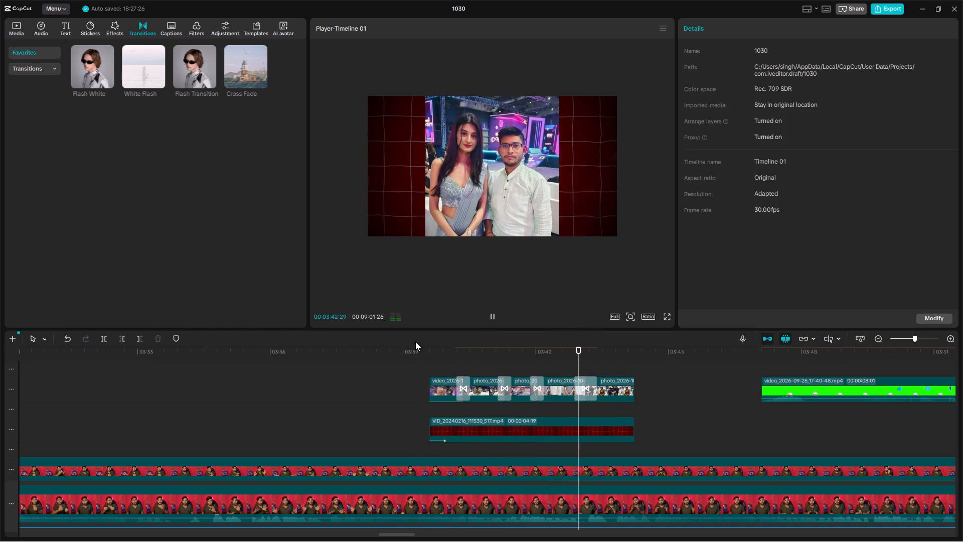
Add the trending sound effect StingerCameraShut SDT012501 at the start of the Jitter Flash effect, at 00:04:41:02.
scroll(415, 341, "left", 1)
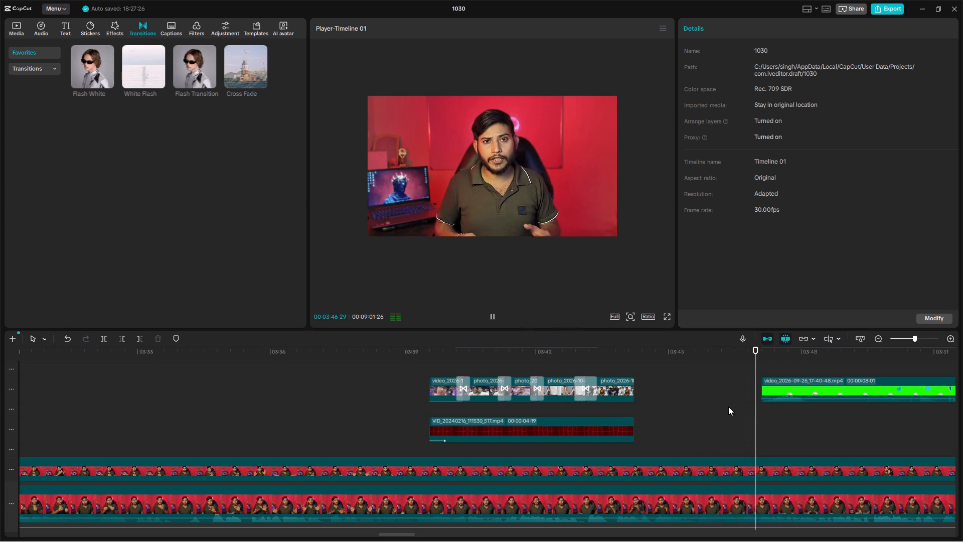
scroll(728, 406, "left", 1)
scroll(728, 406, "down", 8, "ctrl")
scroll(732, 412, "up", 1)
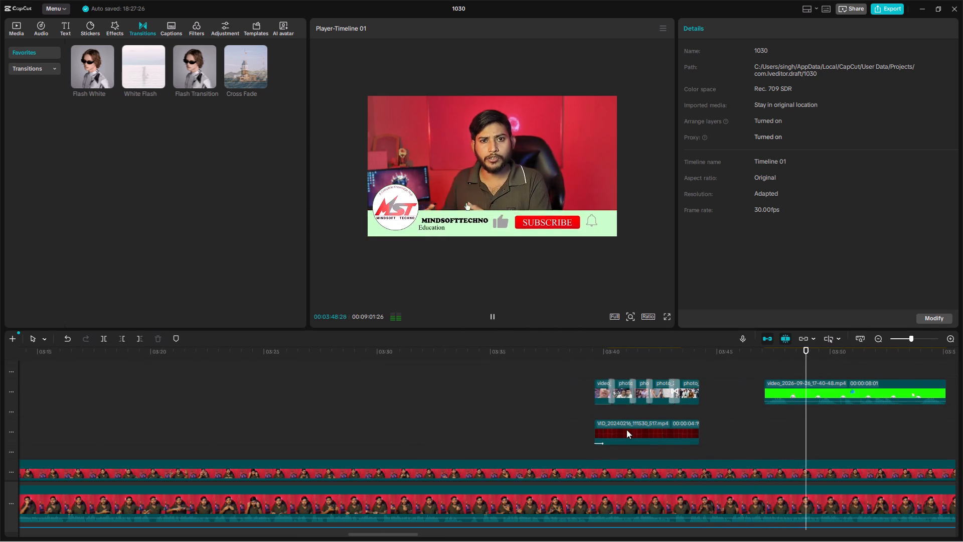
scroll(584, 416, "down", 7, "ctrl")
scroll(383, 405, "down", 6, "ctrl")
scroll(470, 432, "up", 10)
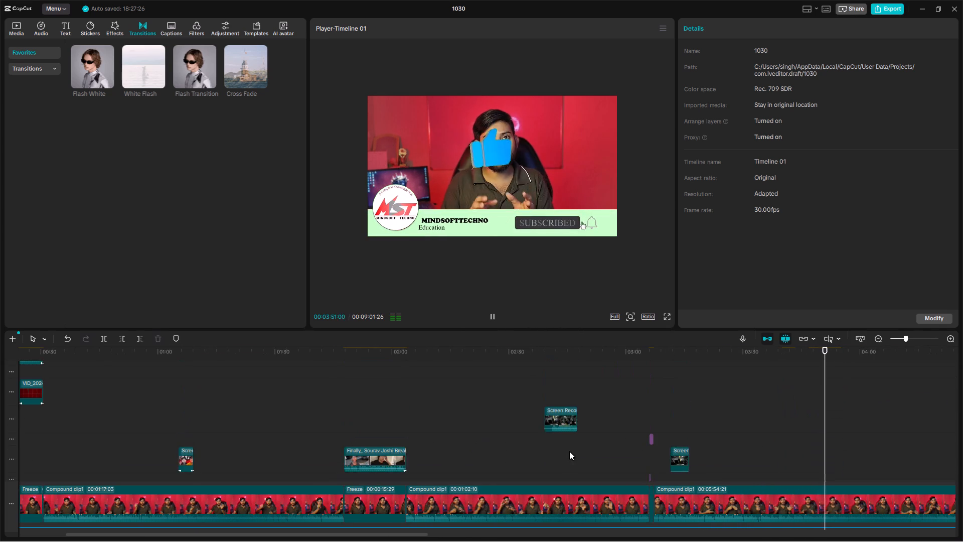
scroll(571, 451, "down", 18)
scroll(410, 451, "up", 5)
scroll(414, 450, "down", 7)
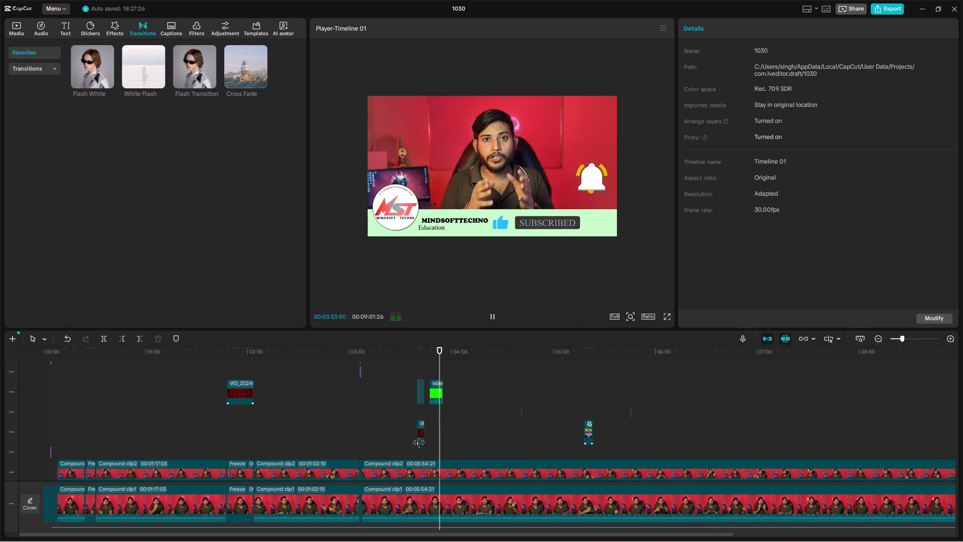
scroll(419, 443, "down", 13)
scroll(495, 443, "up", 12)
scroll(589, 431, "up", 6, "ctrl")
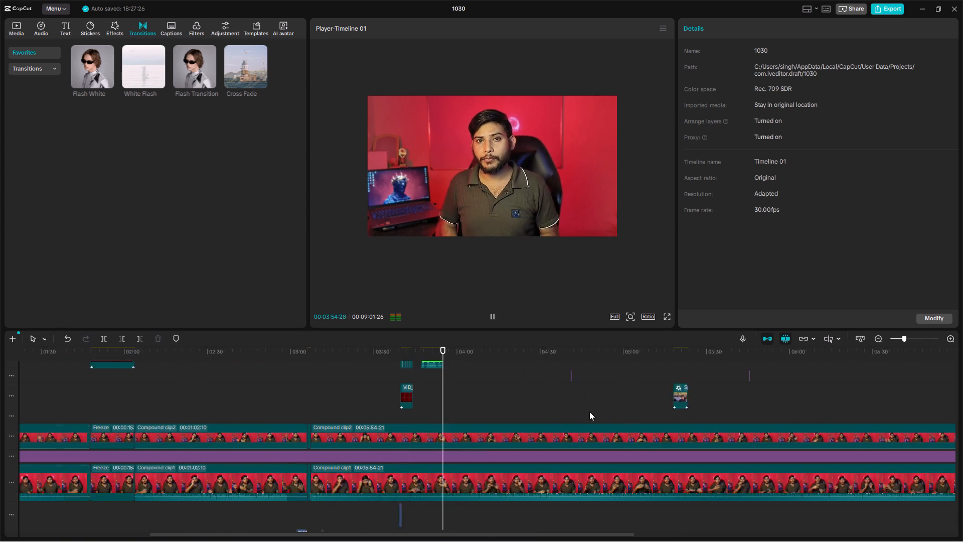
scroll(589, 412, "up", 9, "ctrl")
scroll(760, 411, "left", 1)
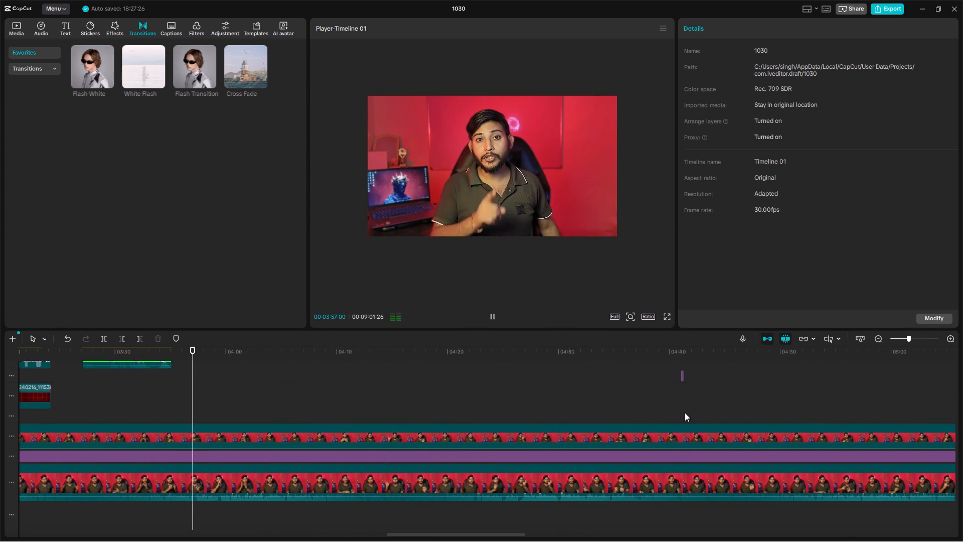
left_click(680, 410)
left_click(38, 31)
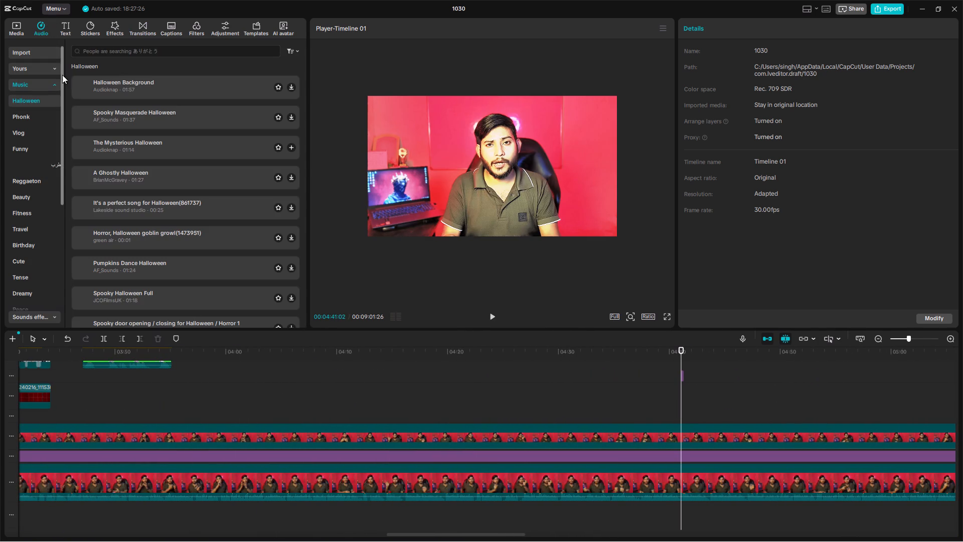
left_click(61, 84)
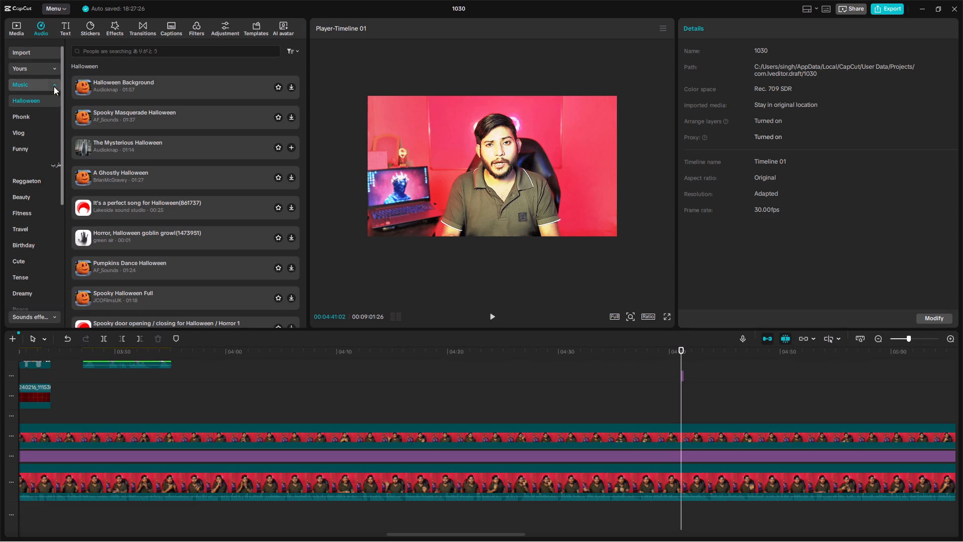
left_click(45, 86)
left_click(54, 102)
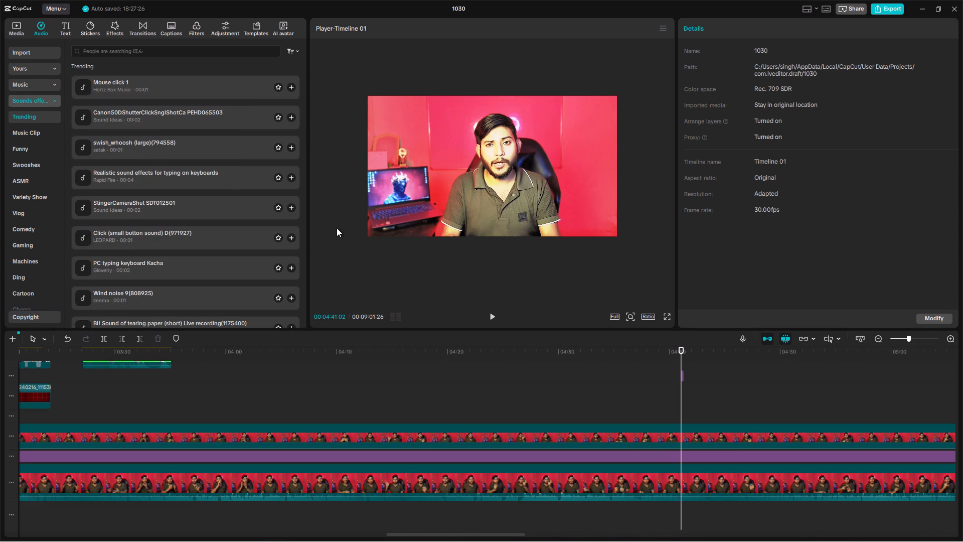
left_click(227, 192)
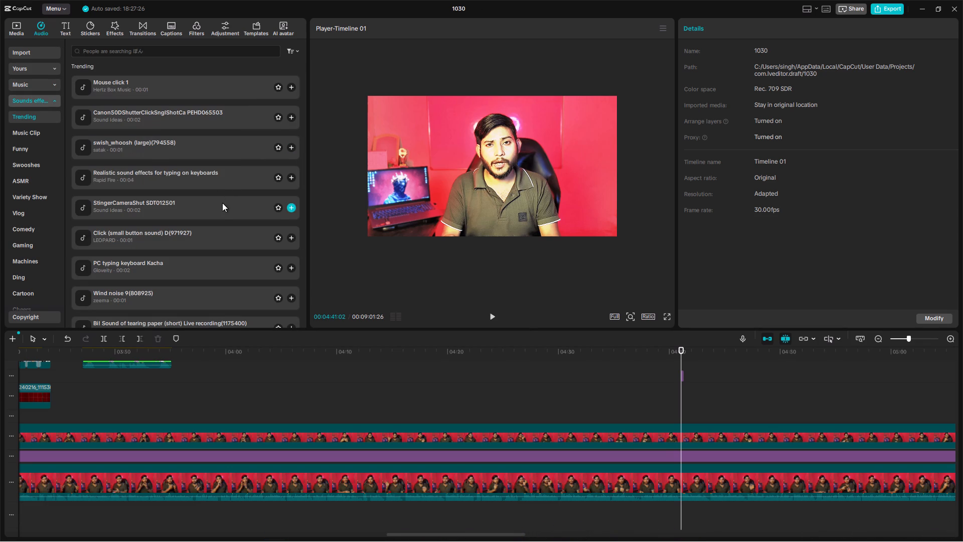
left_click(215, 203)
left_click(122, 213)
left_click_drag(193, 208, 683, 389)
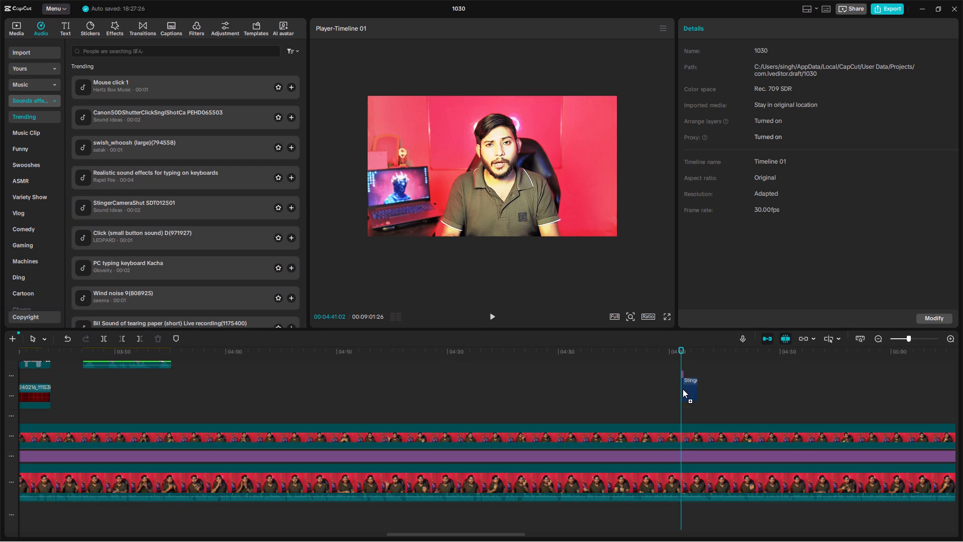
left_click_drag(683, 389, 679, 391)
Shift the StingerCameraShut clip about 0.2 s earlier so it starts just before Jitter Flash, and play it back.
scroll(682, 391, "up", 6, "ctrl")
scroll(693, 391, "up", 16, "ctrl")
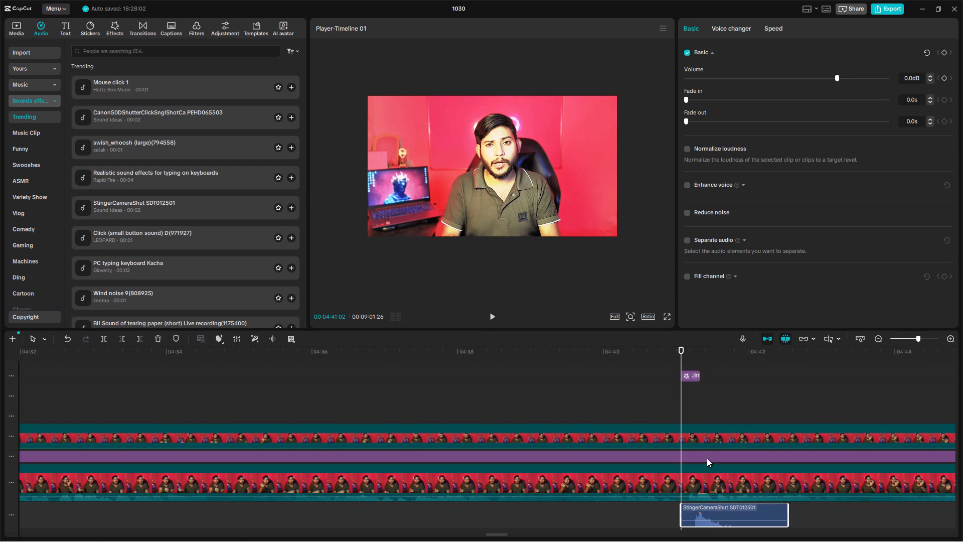
scroll(709, 457, "up", 7, "ctrl")
left_click_drag(745, 517, 719, 518)
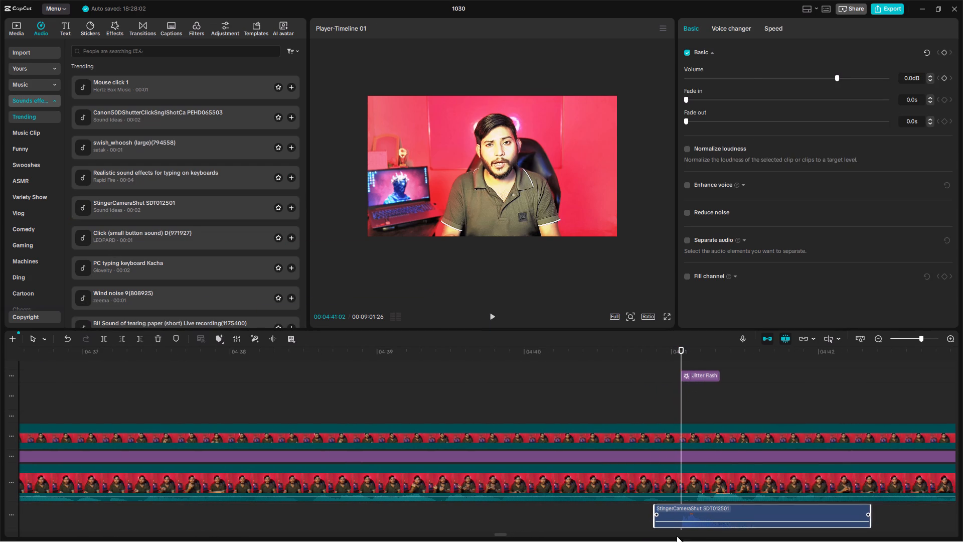
left_click(622, 525)
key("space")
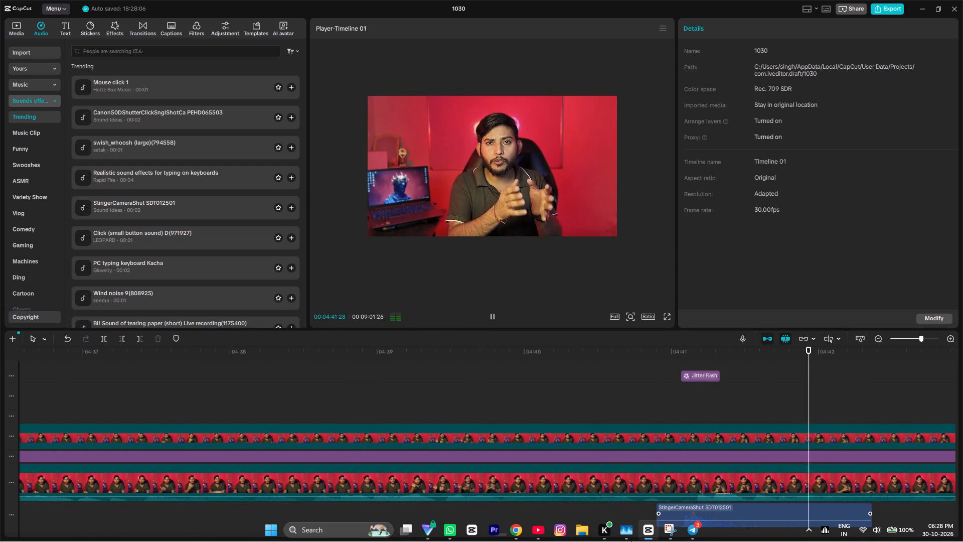
Add the sound effect Canon50DShutterClickSnglShotCa PEHD065501 at the start of the Special effects image overlay, at 00:05:18:02, and play it back.
scroll(599, 377, "down", 10, "ctrl")
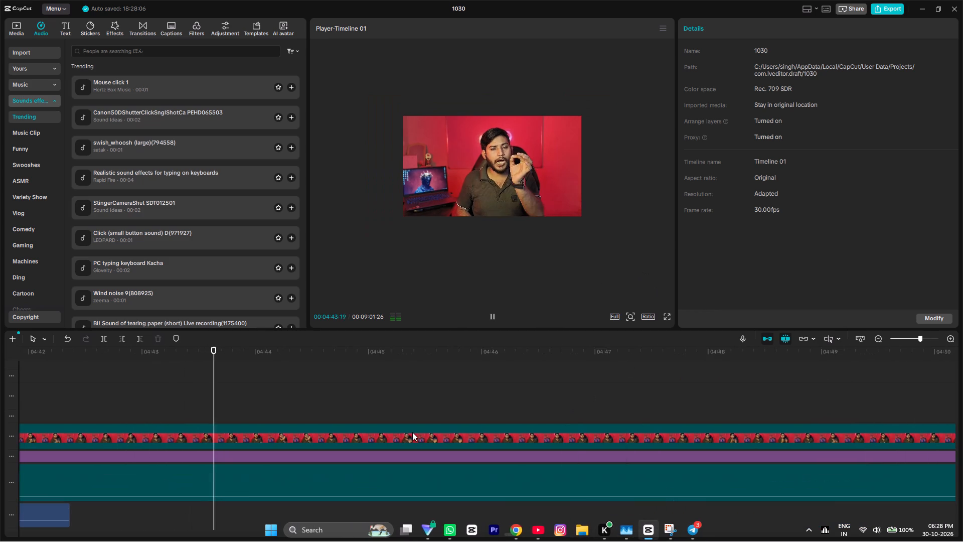
scroll(398, 438, "down", 7, "ctrl")
scroll(497, 466, "down", 5, "ctrl")
scroll(652, 468, "up", 5)
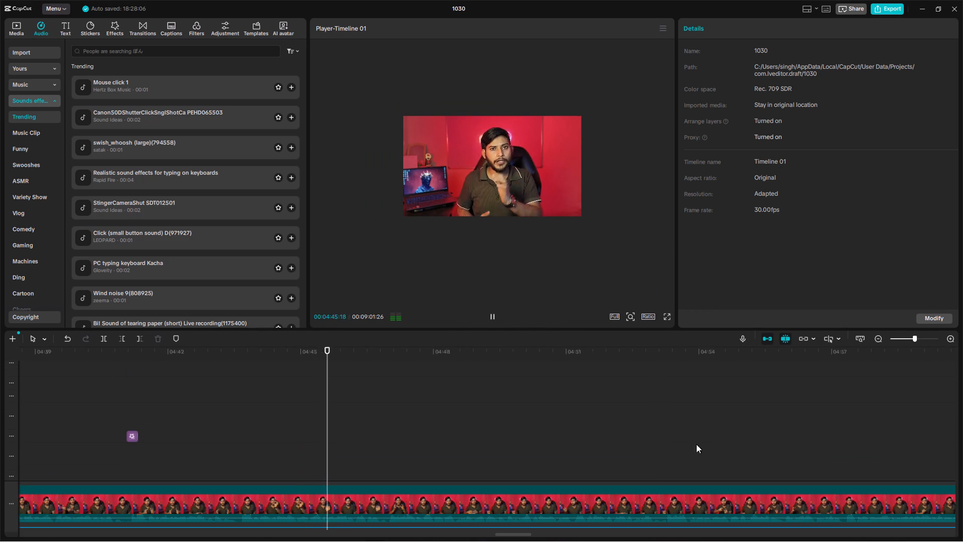
scroll(705, 443, "down", 13, "ctrl")
scroll(636, 430, "down", 7, "ctrl")
scroll(698, 425, "up", 2)
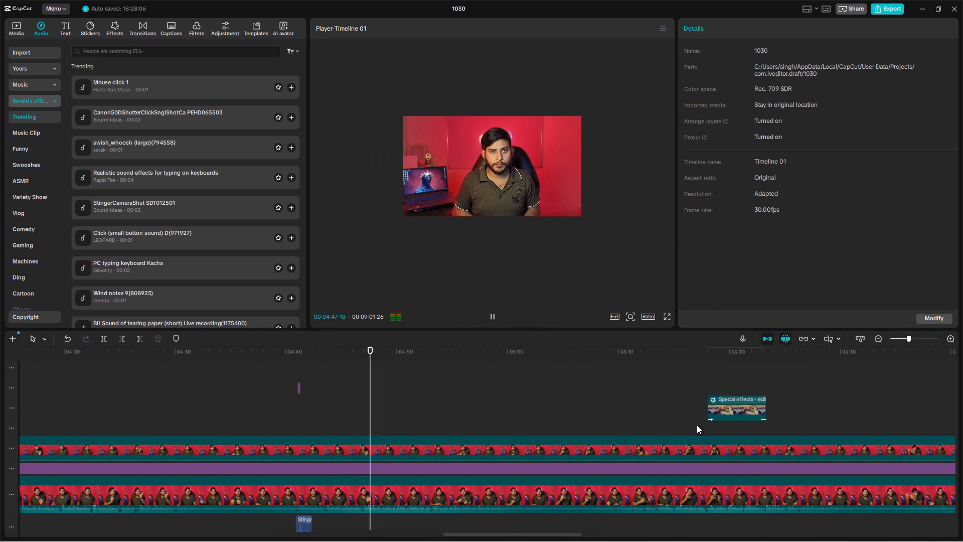
scroll(697, 425, "up", 8)
scroll(469, 437, "down", 6)
scroll(329, 398, "down", 7, "ctrl")
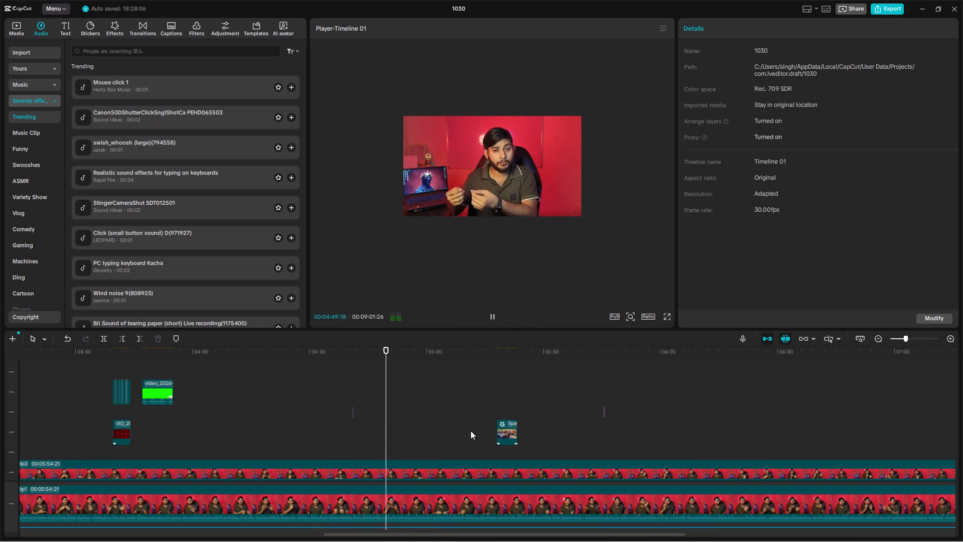
scroll(499, 447, "up", 8, "ctrl")
left_click(741, 452)
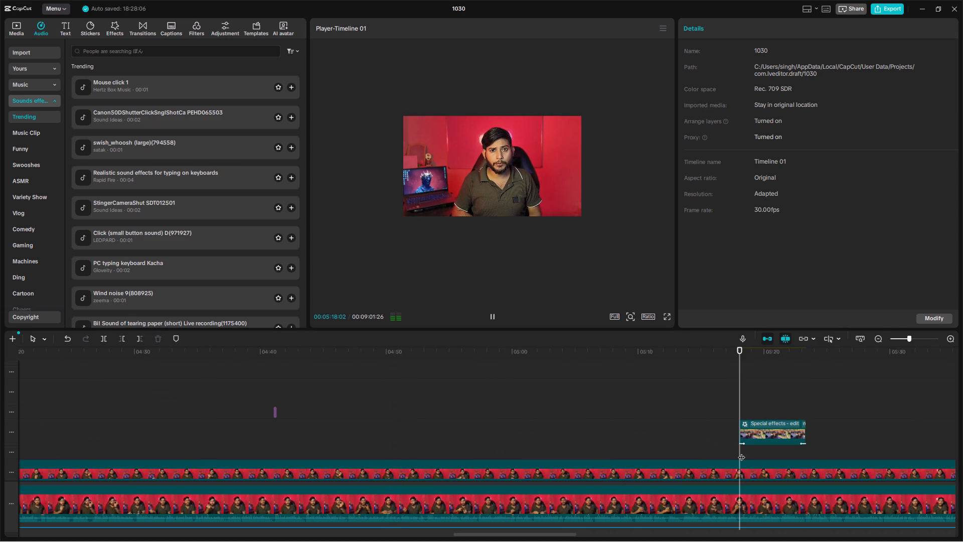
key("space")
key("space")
left_click(741, 452)
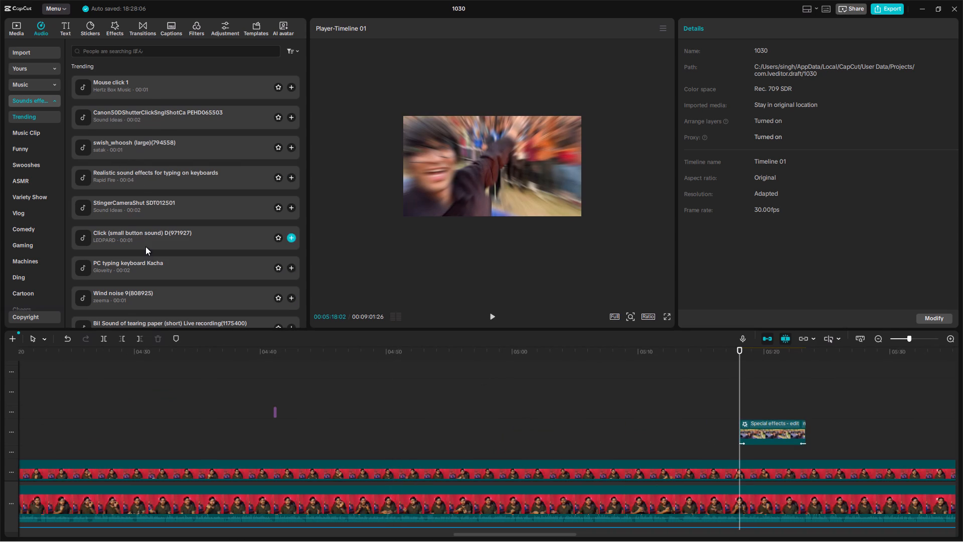
scroll(145, 244, "down", 5)
scroll(211, 282, "down", 1)
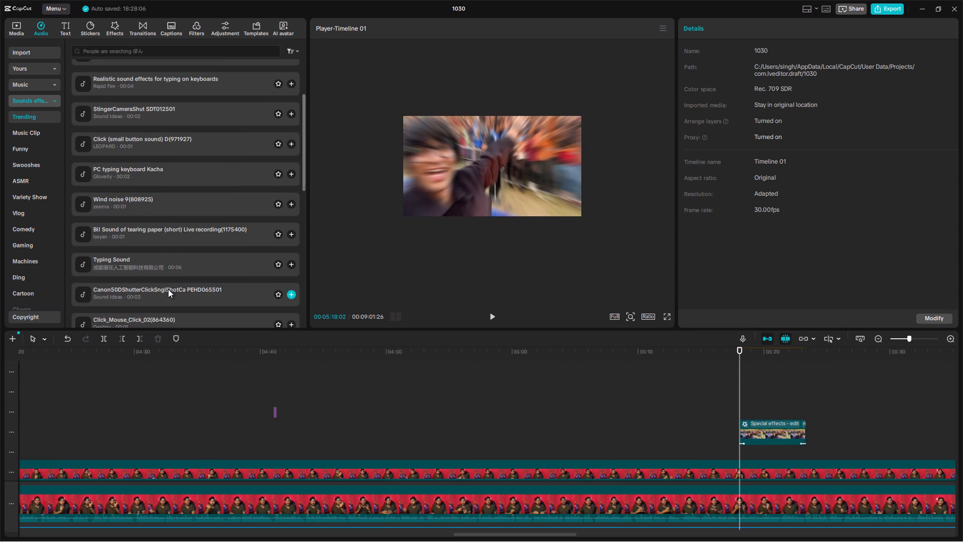
scroll(181, 293, "down", 1)
left_click(180, 265)
left_click(187, 247)
left_click_drag(187, 247, 782, 424)
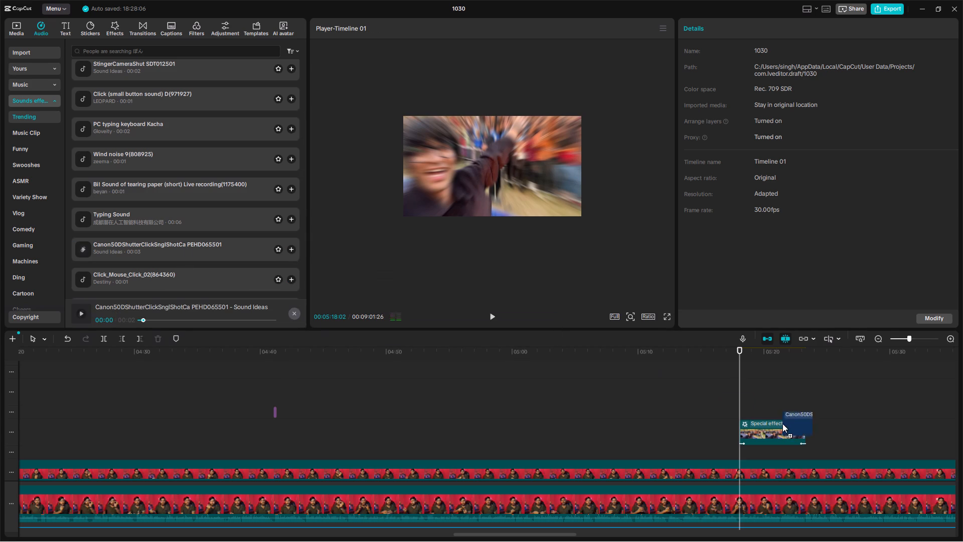
left_click_drag(782, 424, 739, 456)
scroll(776, 457, "up", 7, "ctrl")
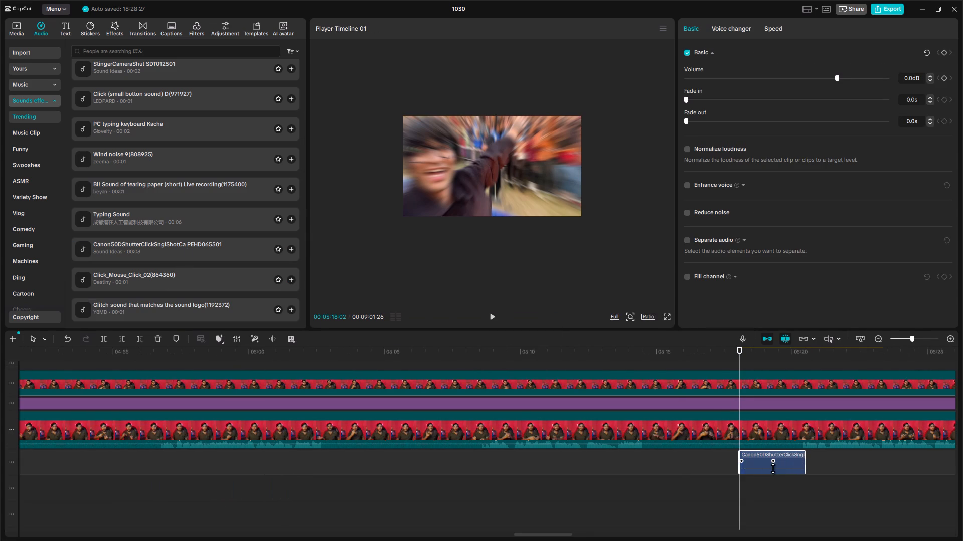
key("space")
Place the playhead at 00:05:45:13, at the start of the short effect following the Special effects image overlay.
scroll(766, 476, "up", 12)
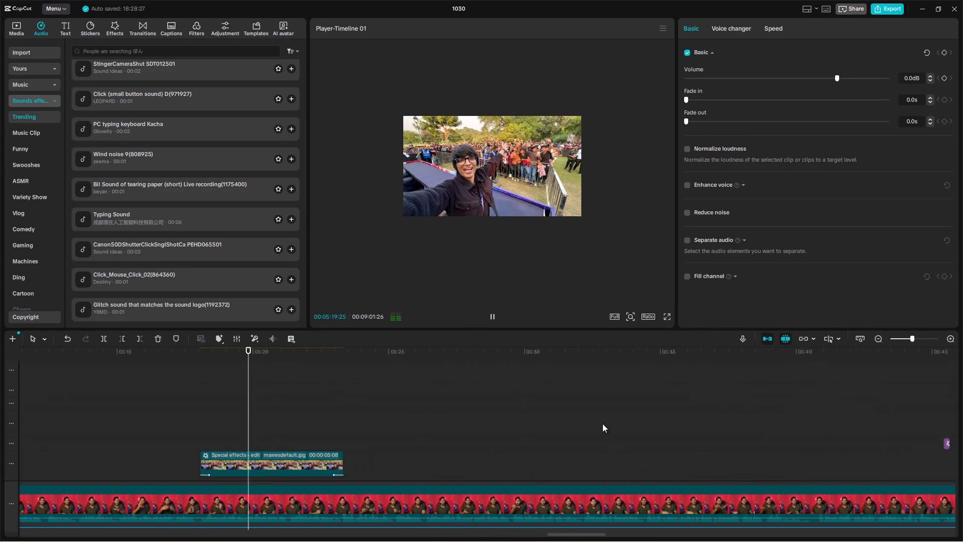
scroll(602, 424, "up", 2)
scroll(770, 466, "down", 1)
scroll(770, 466, "left", 1)
scroll(770, 466, "down", 5)
left_click(758, 439)
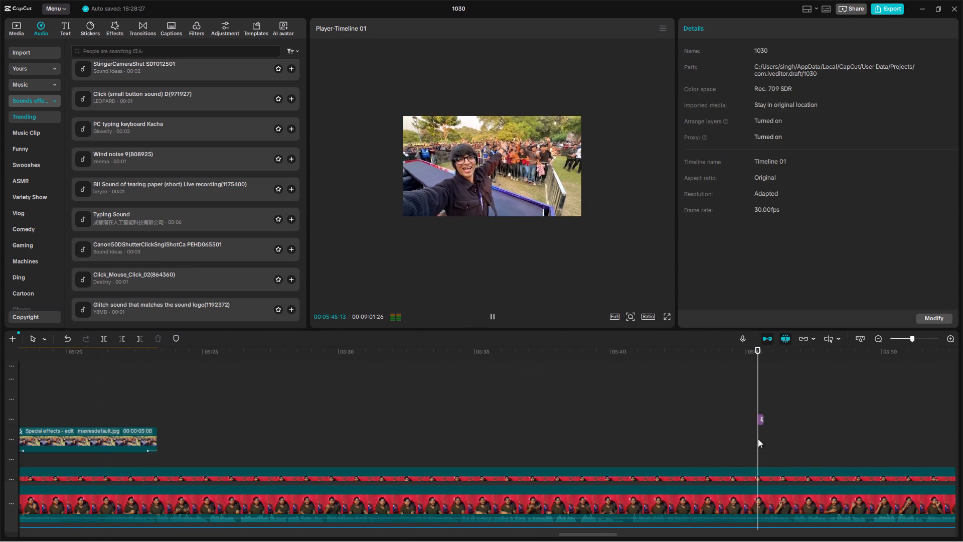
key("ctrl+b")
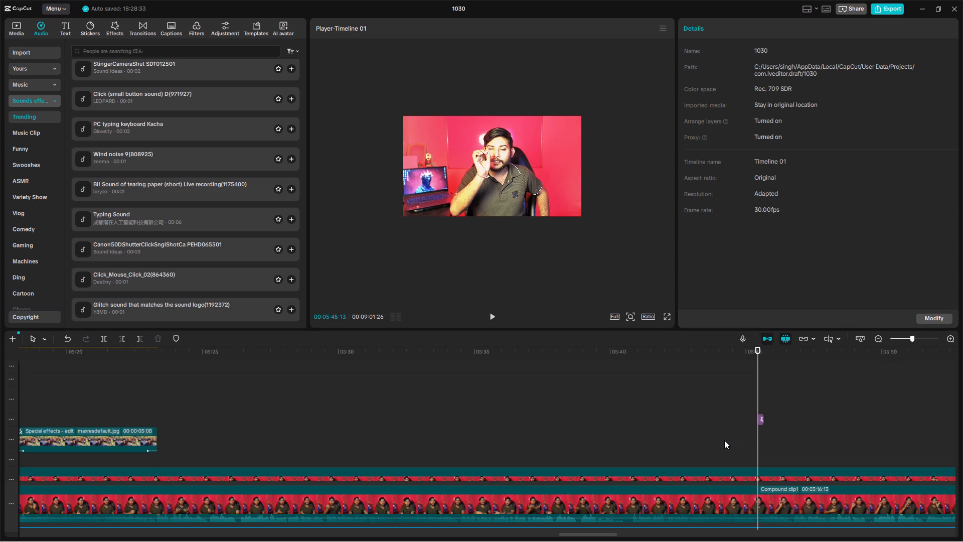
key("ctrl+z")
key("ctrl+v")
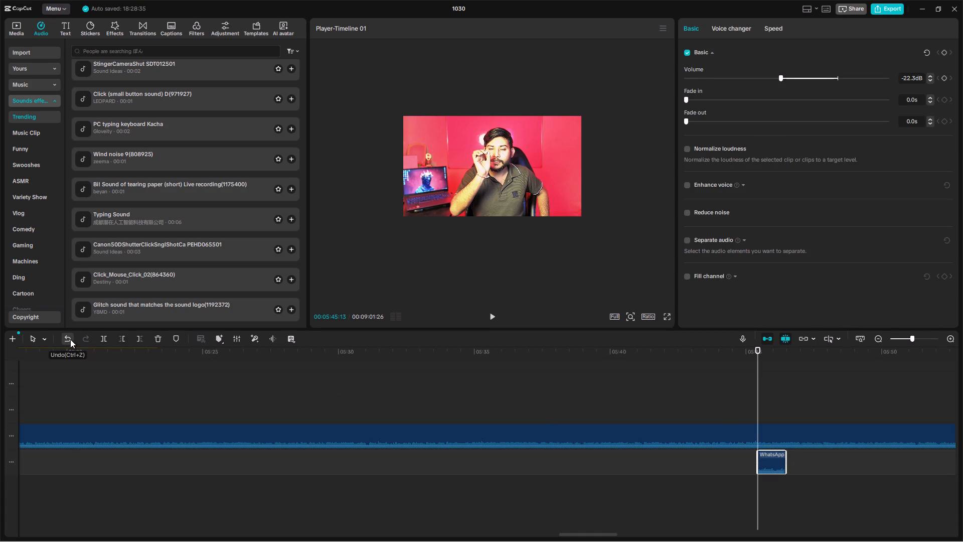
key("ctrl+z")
Add the trending sound effect StingerCameraShut SDT012501 to the timeline near 00:05:45, just before the playhead.
scroll(151, 218, "up", 6)
left_click(150, 139)
left_click_drag(152, 142, 186, 157)
left_click(146, 112)
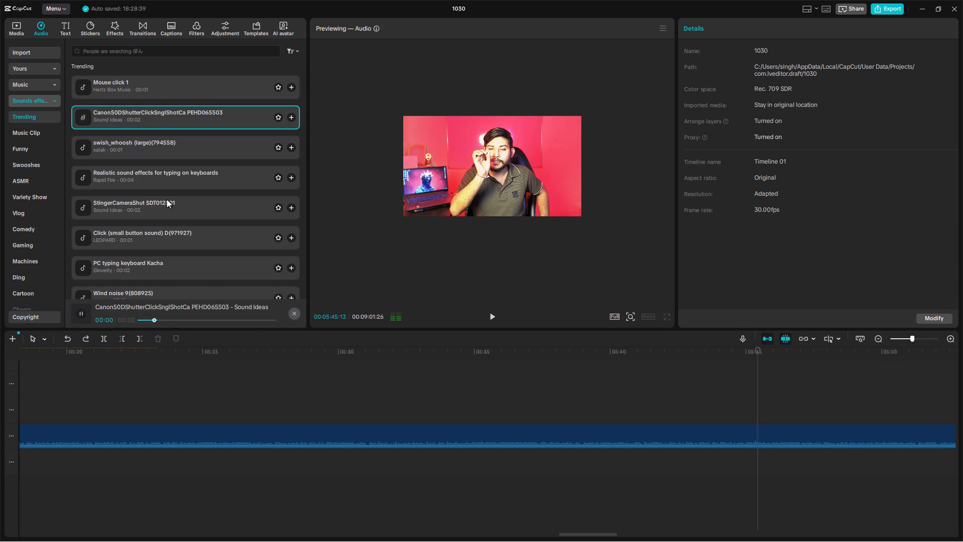
left_click(167, 199)
left_click_drag(169, 203, 740, 396)
scroll(722, 401, "up", 2)
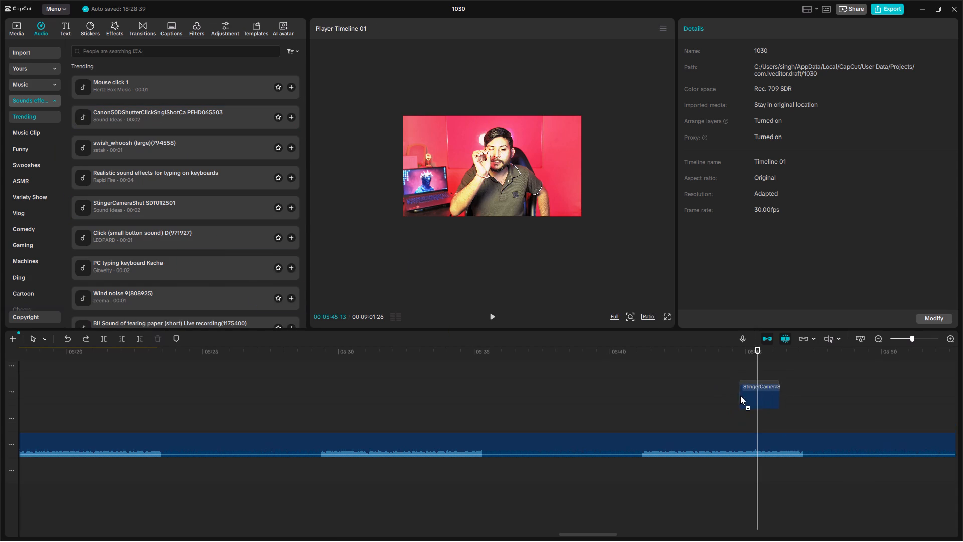
Shift the new StingerCameraShut clip about 0.4 s later so it starts just before 00:05:45:13, and play it back.
scroll(740, 396, "up", 4)
scroll(755, 452, "down", 8, "ctrl")
scroll(745, 465, "up", 4)
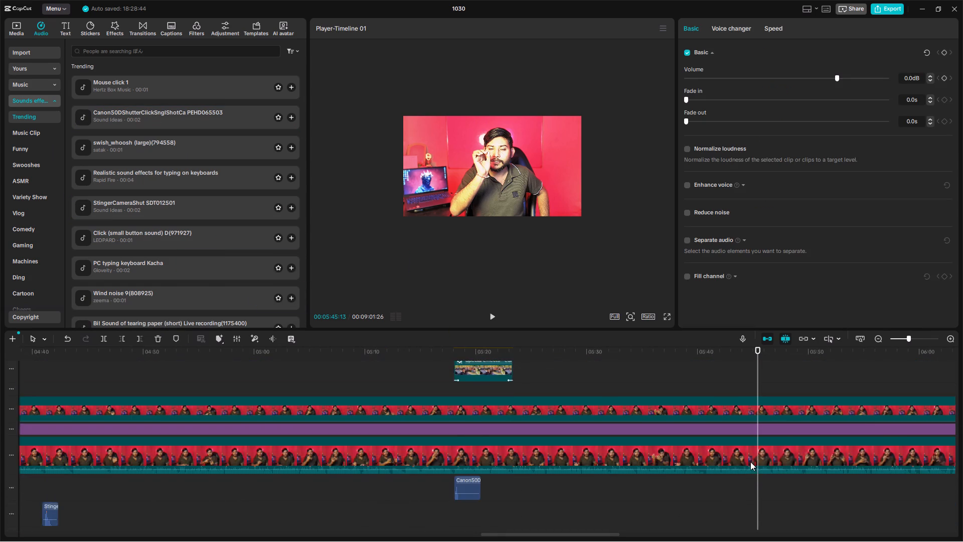
scroll(750, 462, "up", 6)
scroll(759, 461, "down", 11)
scroll(782, 465, "up", 12, "ctrl")
scroll(763, 474, "down", 6)
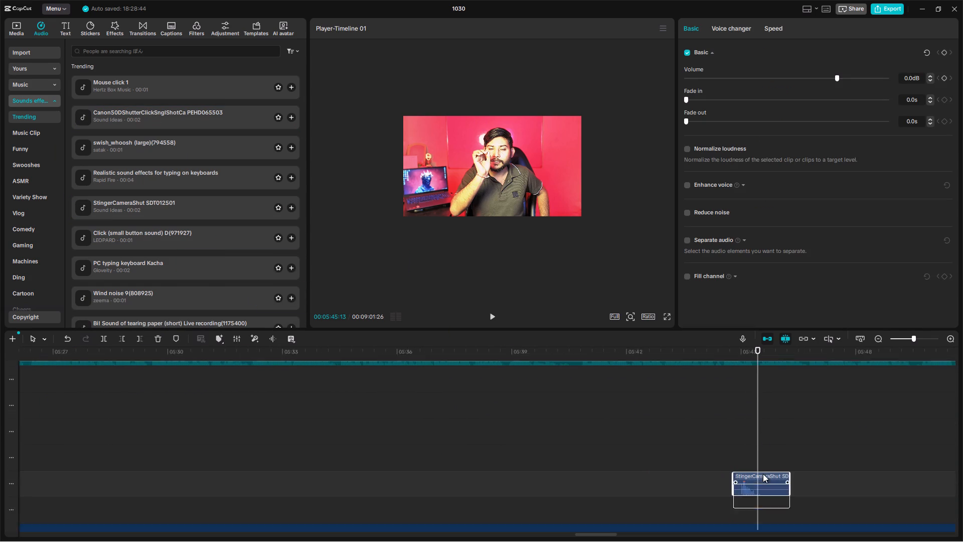
left_click_drag(762, 460, 778, 462)
left_click(728, 469)
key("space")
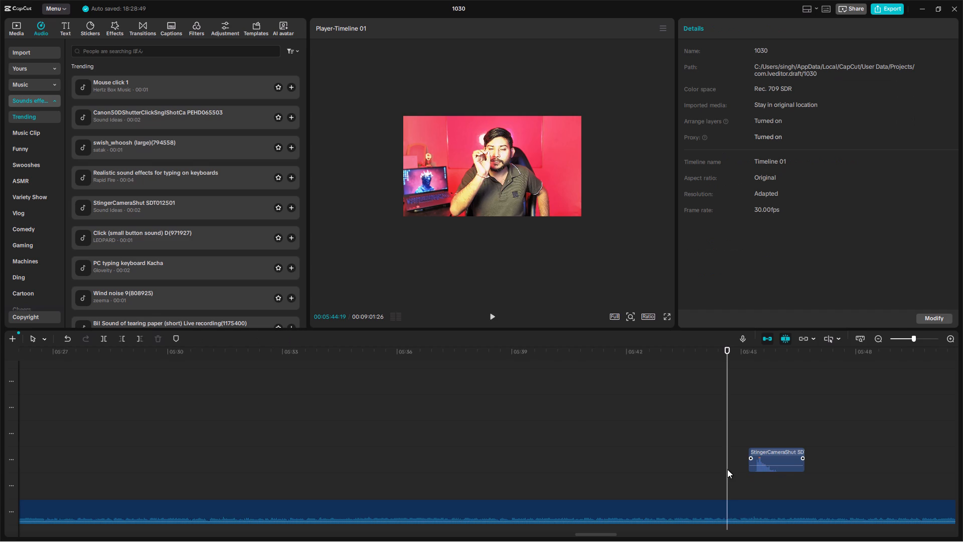
scroll(729, 457, "up", 5, "ctrl")
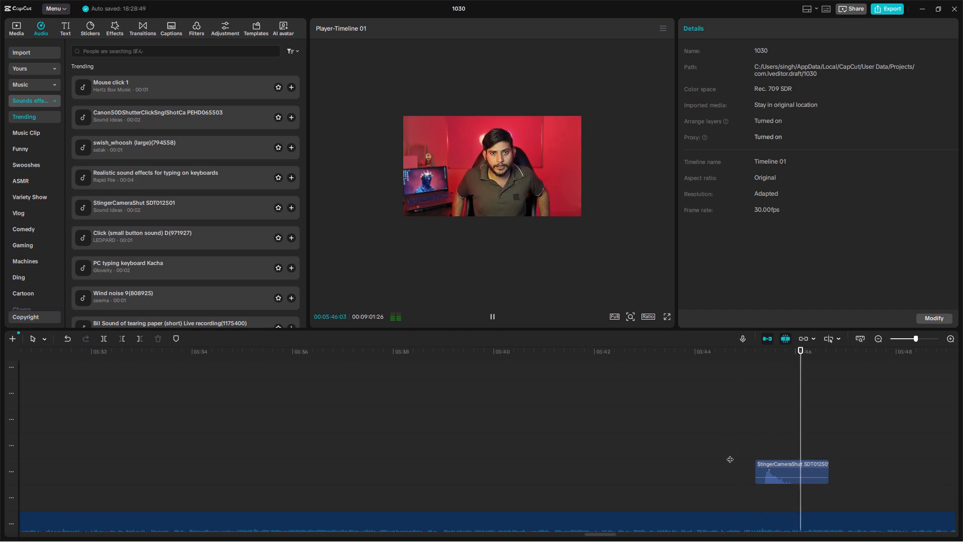
Look over the whole timeline's overlays, effects and audio tracks during playback to check which elements have sound effects.
scroll(730, 454, "down", 15, "ctrl")
scroll(730, 454, "down", 10, "ctrl")
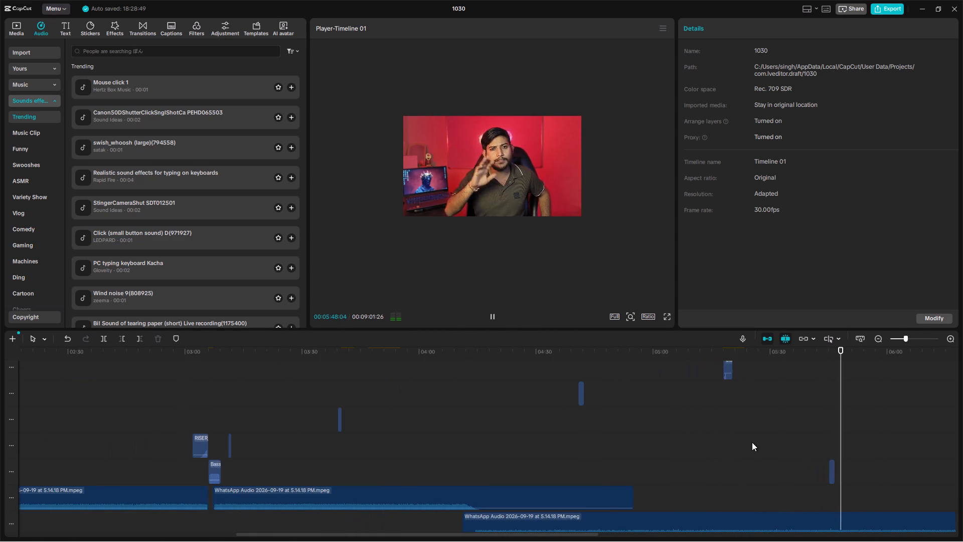
scroll(752, 442, "down", 4, "ctrl")
scroll(460, 446, "up", 12)
scroll(475, 466, "down", 7, "ctrl")
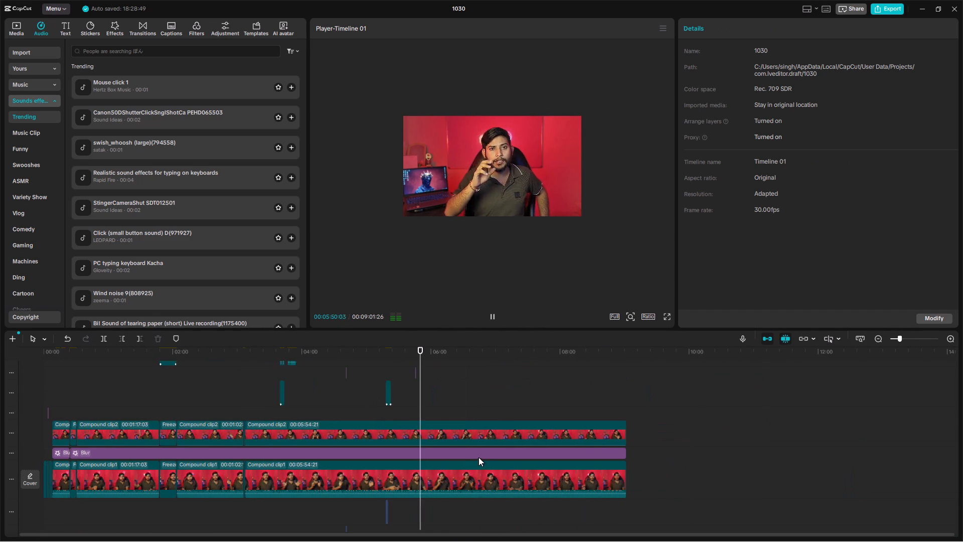
scroll(478, 457, "down", 10)
scroll(413, 487, "down", 5)
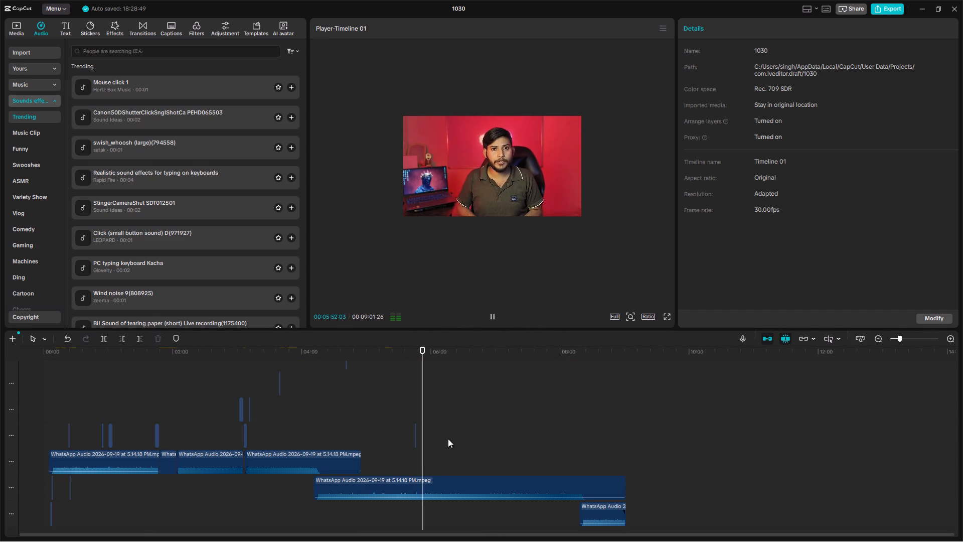
scroll(389, 416, "up", 8, "ctrl")
scroll(389, 416, "down", 8, "ctrl")
scroll(444, 434, "up", 5)
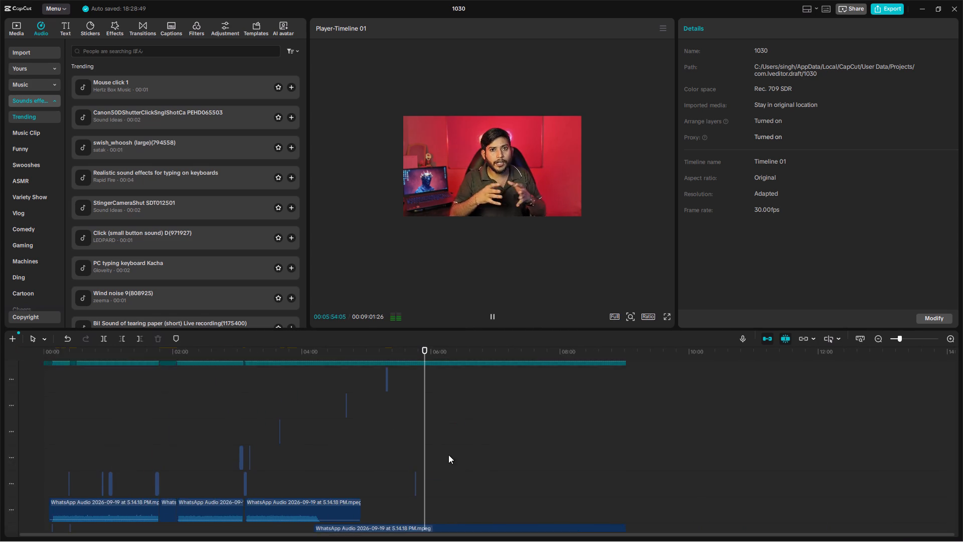
scroll(448, 455, "up", 19)
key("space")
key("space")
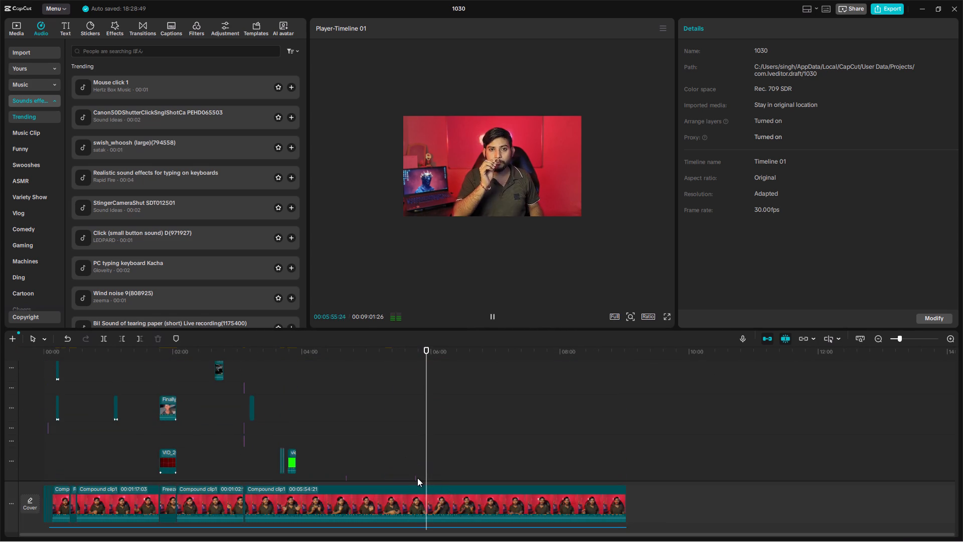
scroll(414, 433, "up", 5, "ctrl")
Return to the start of the video and play the intro through to about 00:00:09:25.
left_click(413, 415)
left_click_drag(413, 412, 0, 403)
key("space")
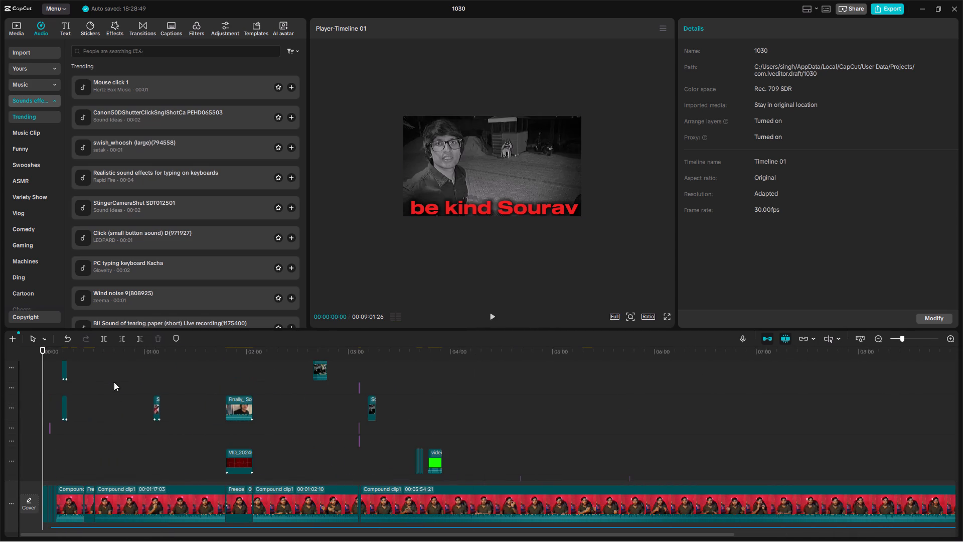
scroll(101, 440, "up", 5, "ctrl")
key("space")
scroll(99, 437, "up", 11, "ctrl")
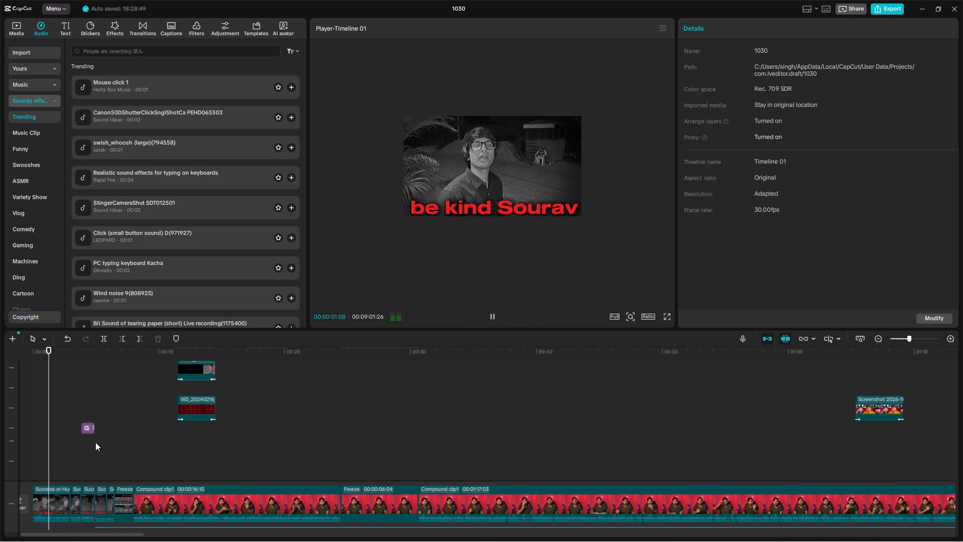
scroll(107, 435, "up", 6, "ctrl")
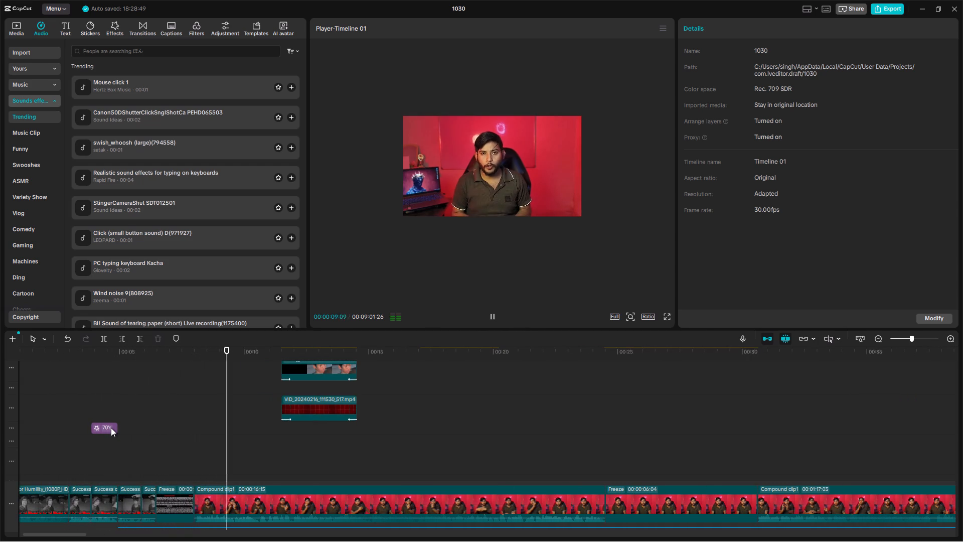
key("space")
Search sound effects for "bass", audition several, and add Bass Cinematic Epic Aggressive Powerful Creepy Horror Intro Logo Teaser Music(1376011) at the disclaimer freeze clip's start.
left_click(215, 49)
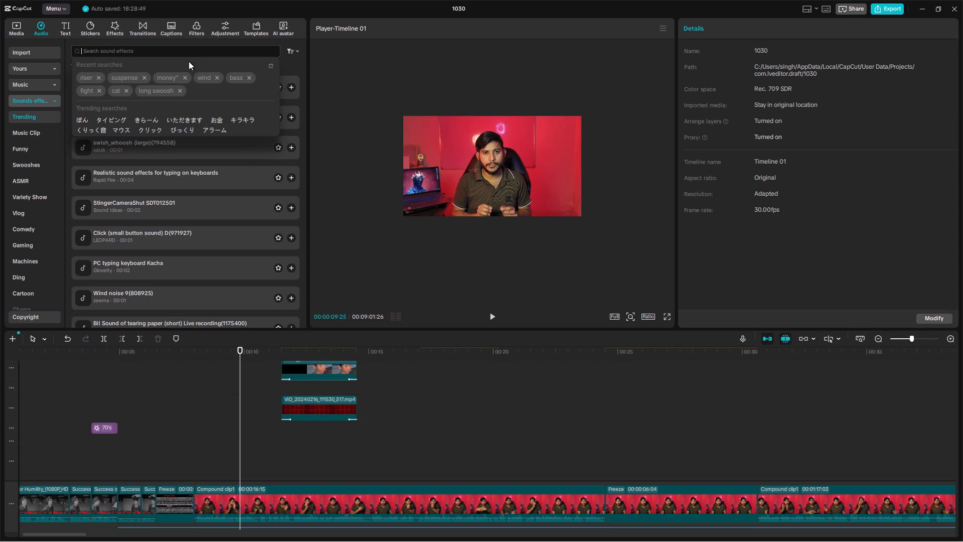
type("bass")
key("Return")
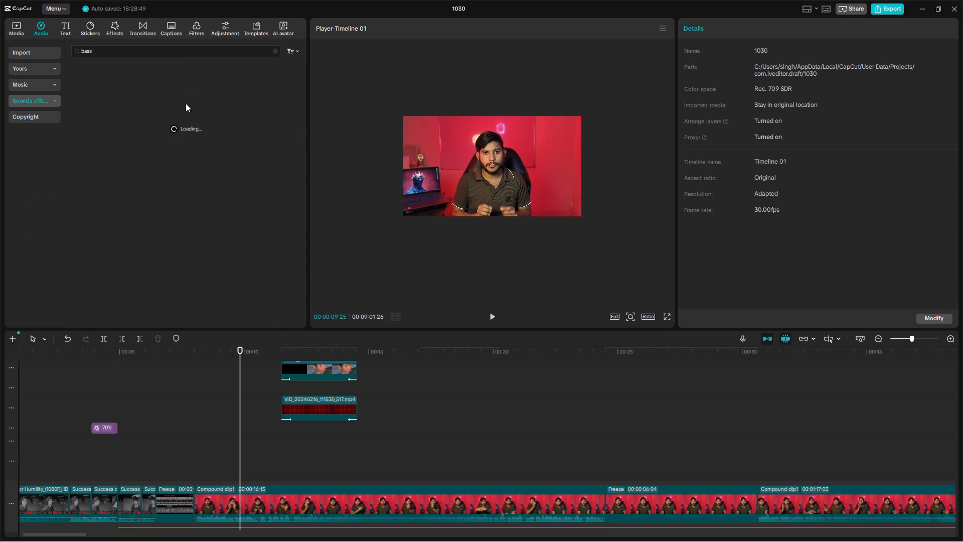
left_click(137, 93)
left_click(139, 104)
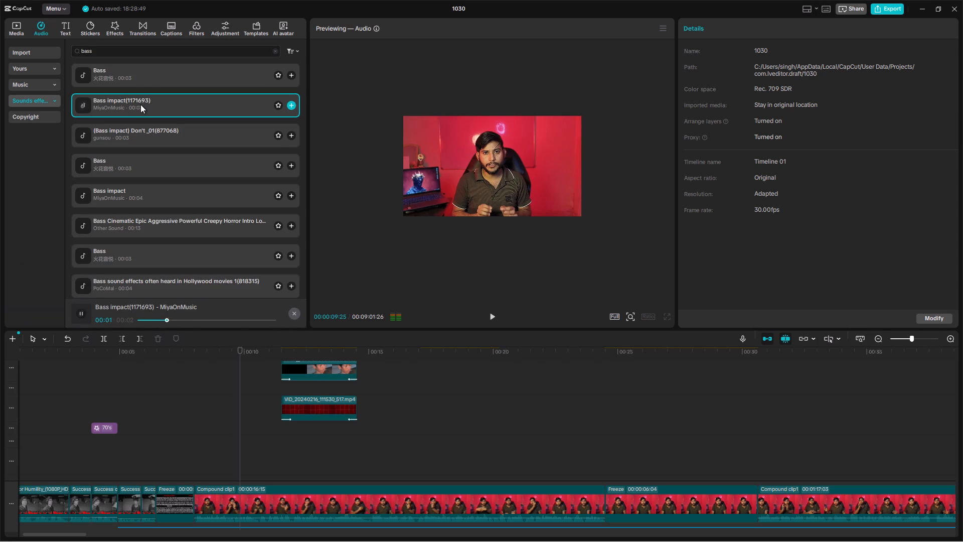
left_click(146, 132)
left_click(162, 227)
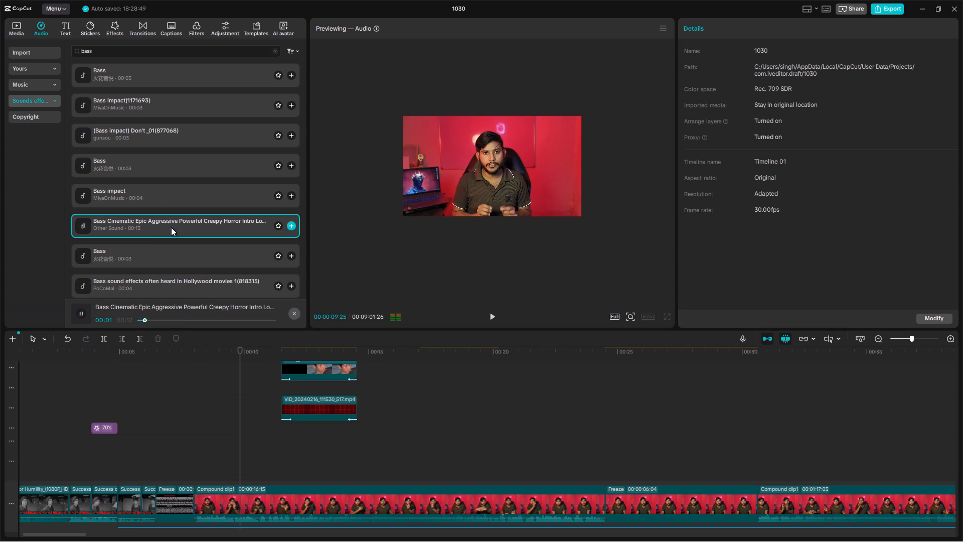
scroll(171, 227, "down", 1)
left_click_drag(189, 183, 157, 456)
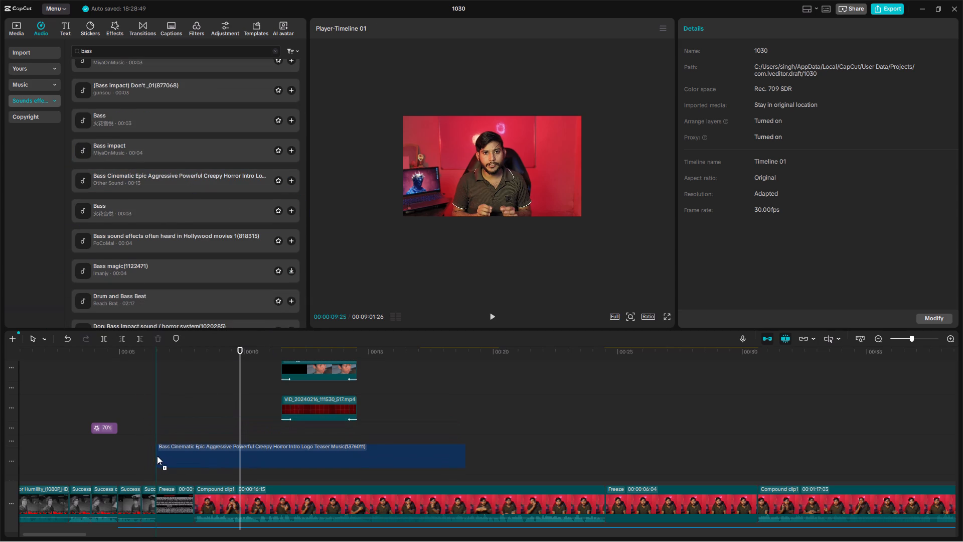
left_click_drag(157, 456, 157, 455)
Play the bass clip, split it at 00:00:07:29 near the disclaimer's end, and remove the remainder.
left_click(159, 488)
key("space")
left_click(157, 484)
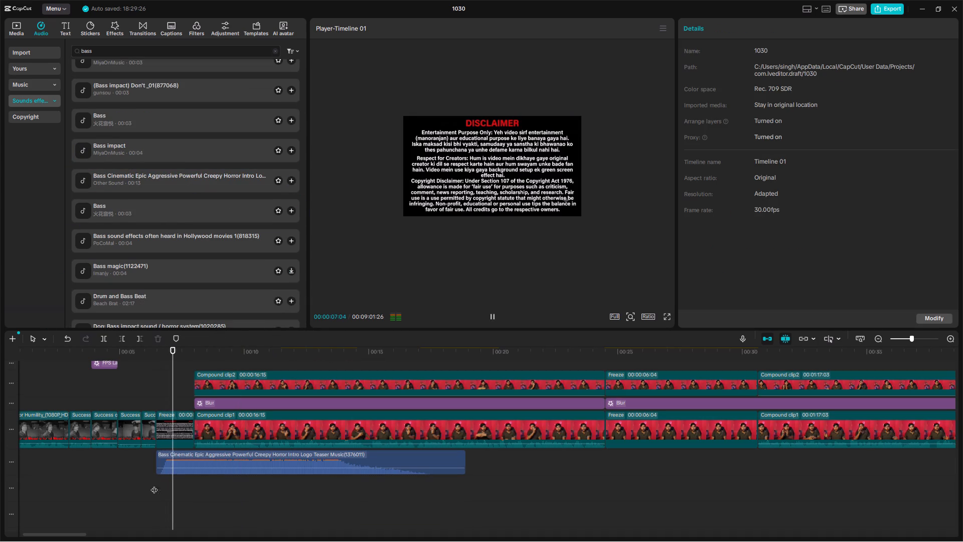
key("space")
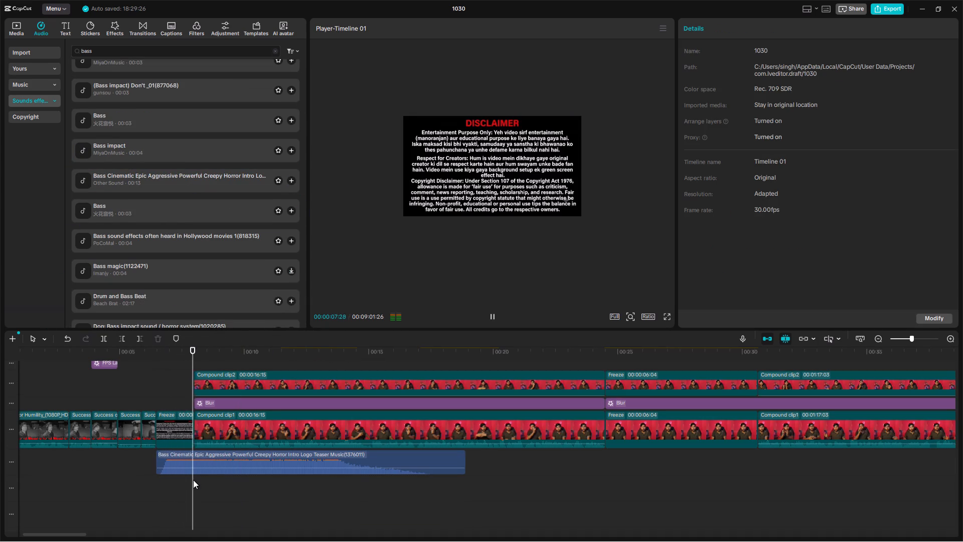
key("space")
left_click(203, 454)
key("ctrl+b")
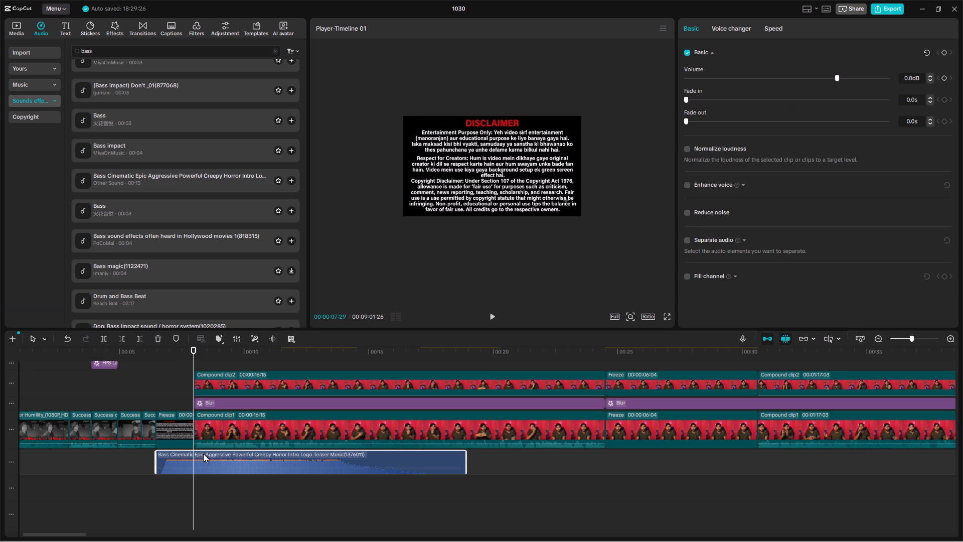
key("ctrl+x")
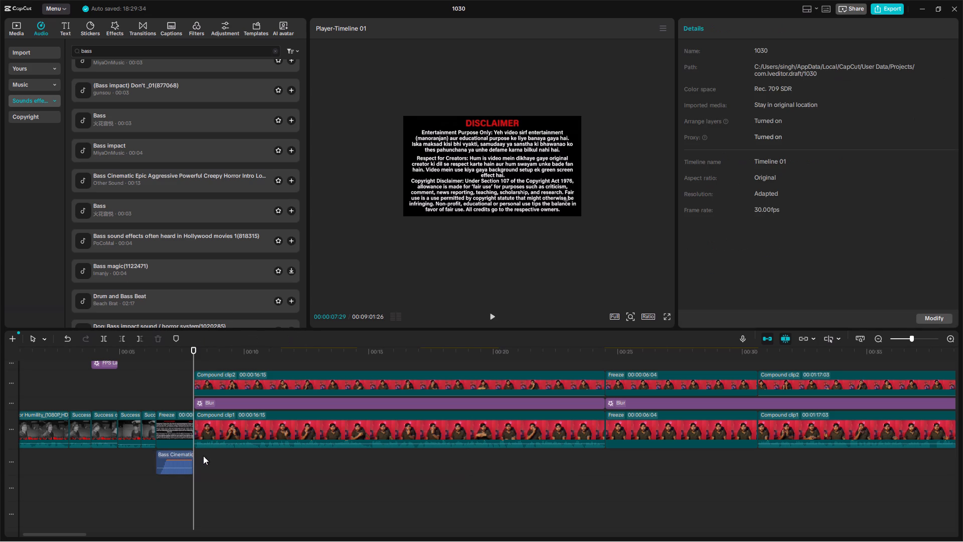
Extend the trimmed bass clip slightly past the disclaimer's end and give it a 0.2 s fade-out.
scroll(189, 463, "up", 15, "ctrl")
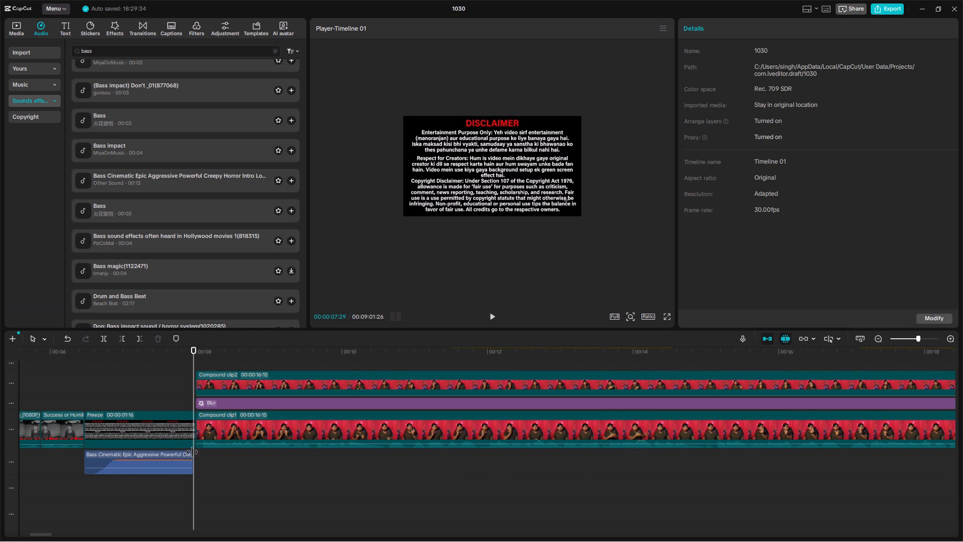
left_click_drag(192, 452, 200, 453)
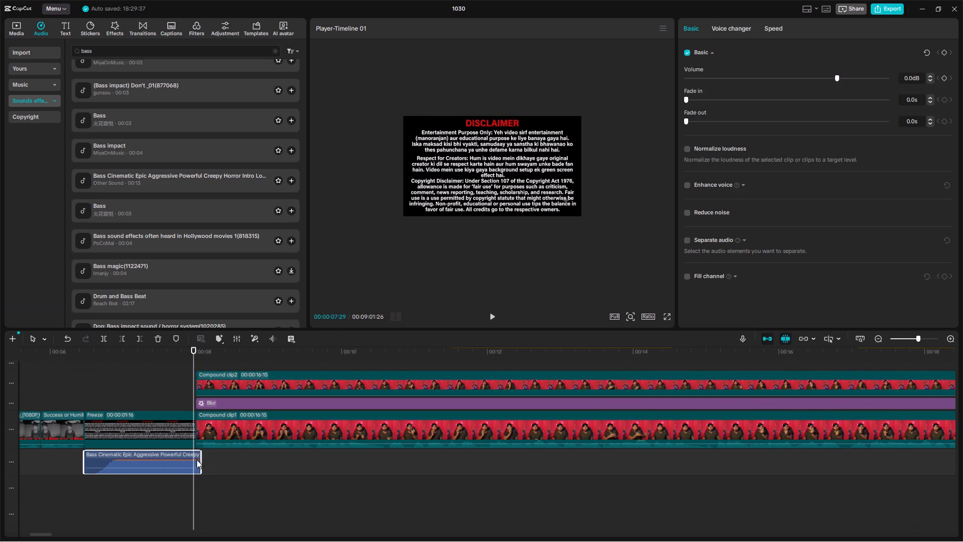
left_click_drag(198, 460, 184, 458)
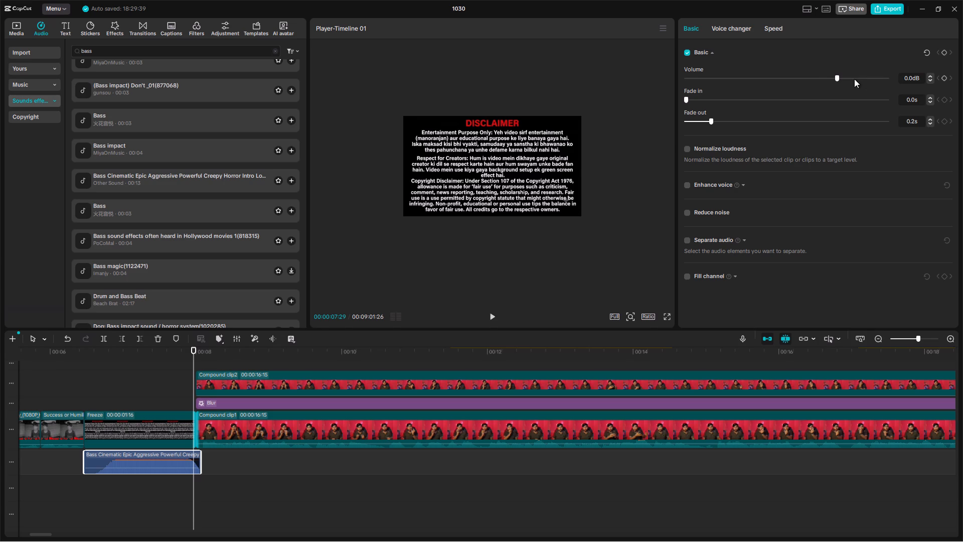
Lower the bass clip's volume and play it back from 00:00:05:26, just before the disclaimer.
left_click_drag(829, 78, 784, 78)
left_click(39, 486)
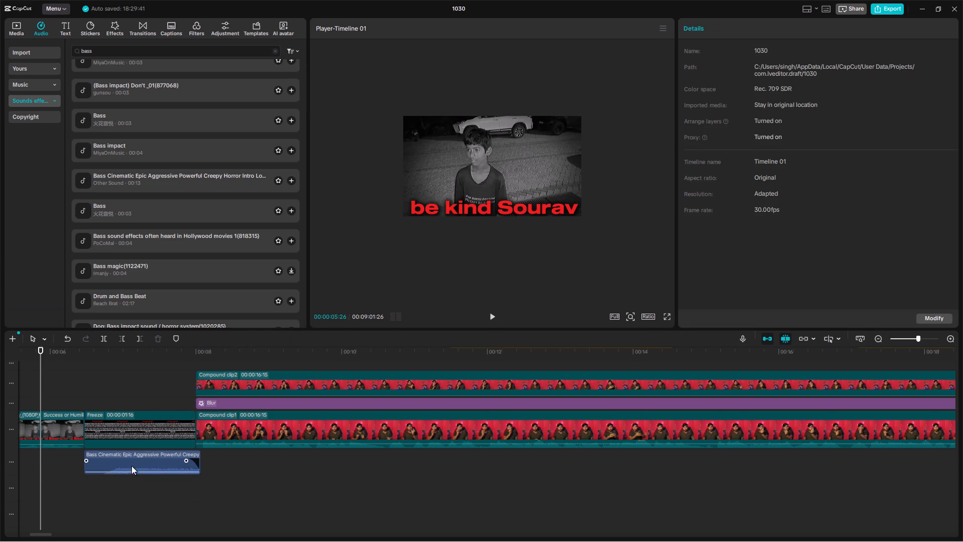
scroll(131, 466, "down", 8)
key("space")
scroll(201, 463, "up", 6)
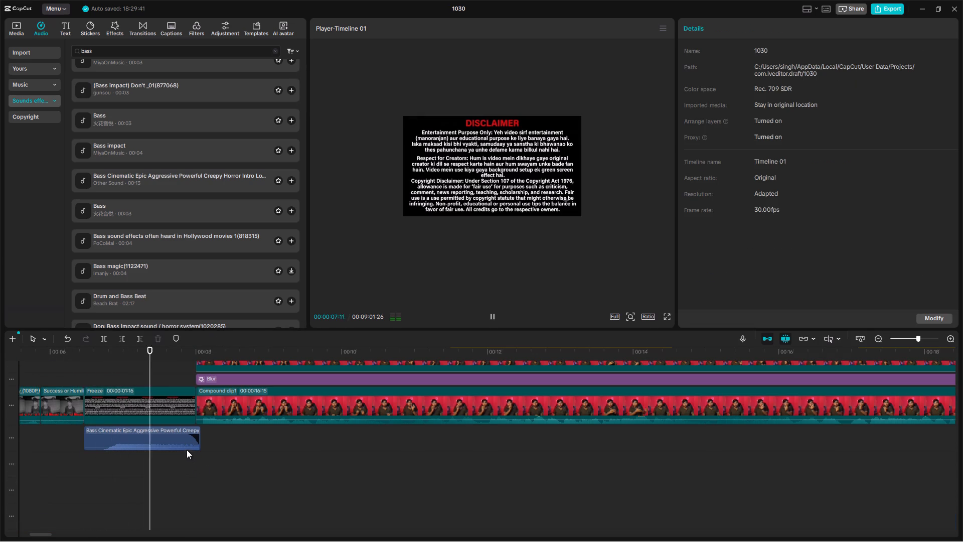
scroll(517, 208, "down", 4, "ctrl")
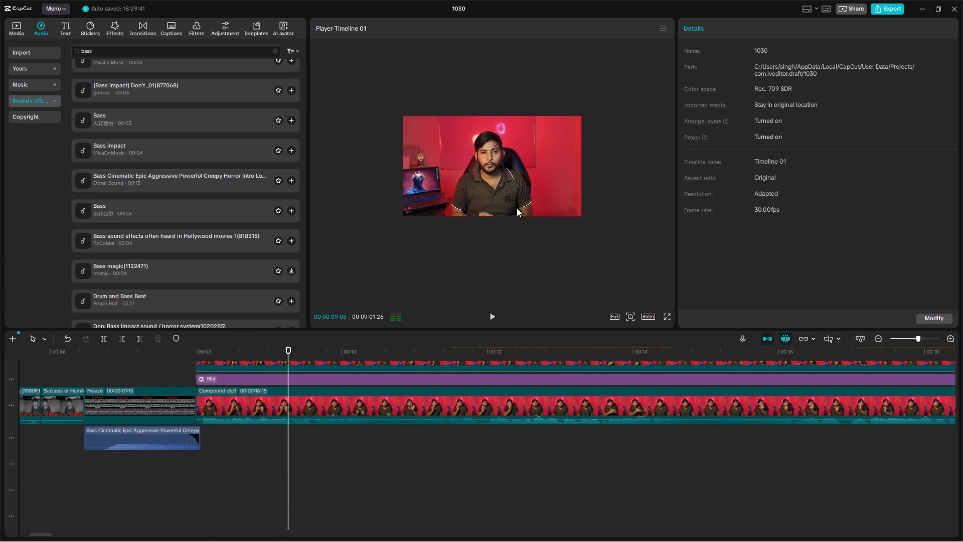
Enlarge the preview and play on from 00:00:09:08, checking the overlays along the timeline for missing sound effects.
scroll(517, 208, "down", 1, "ctrl")
scroll(517, 208, "up", 4, "ctrl")
scroll(238, 483, "left", 1)
scroll(236, 482, "down", 1, "ctrl")
scroll(236, 482, "left", 1, "ctrl")
scroll(236, 482, "down", 6, "ctrl")
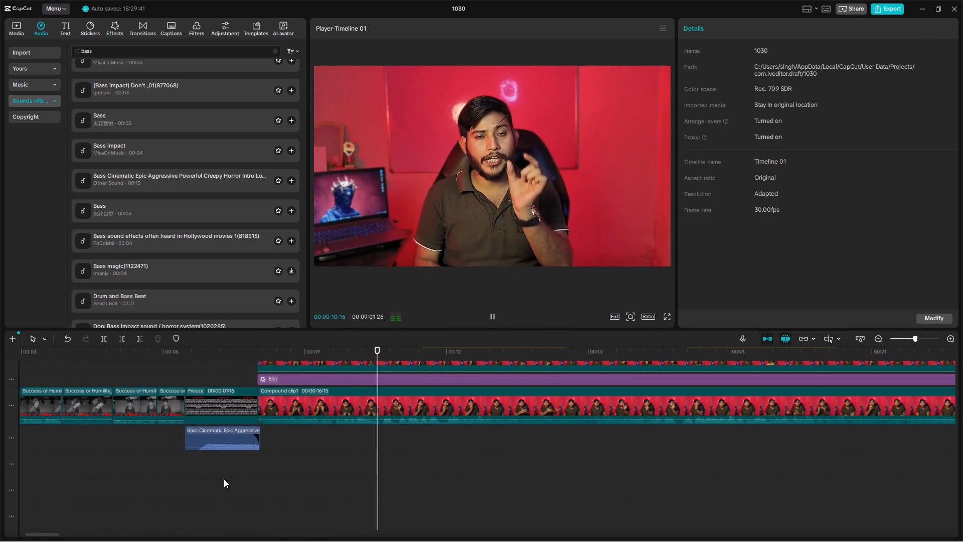
scroll(225, 472, "down", 11, "ctrl")
scroll(289, 486, "up", 1)
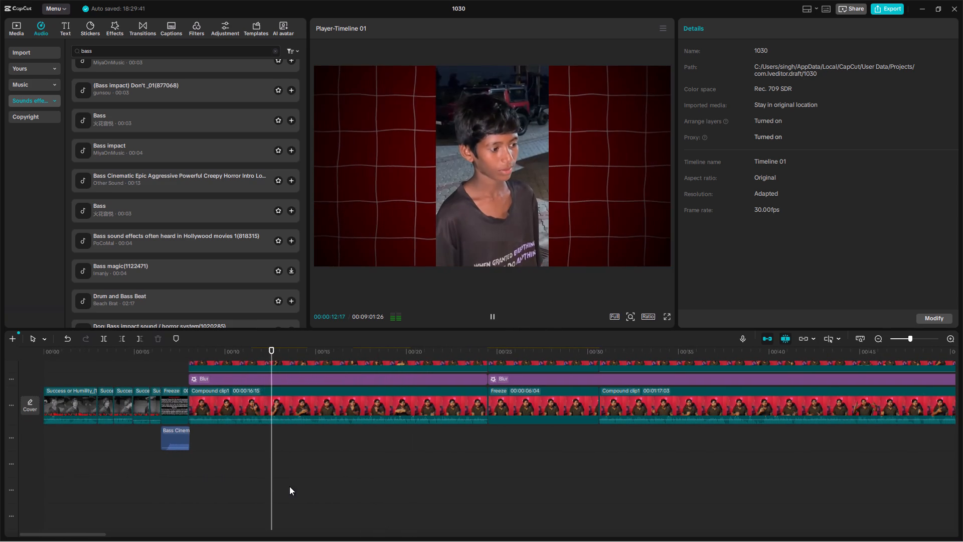
scroll(289, 486, "up", 20)
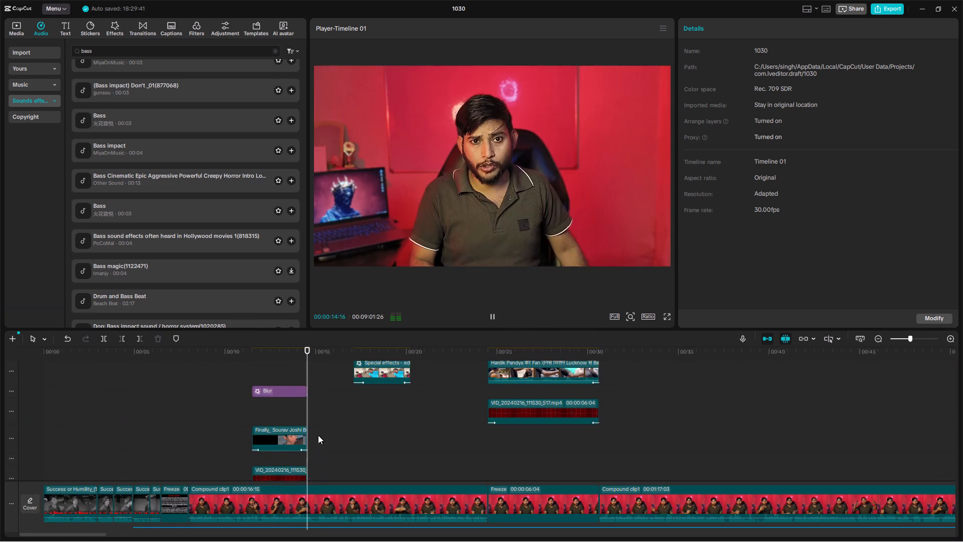
scroll(309, 439, "down", 6)
scroll(322, 425, "up", 5)
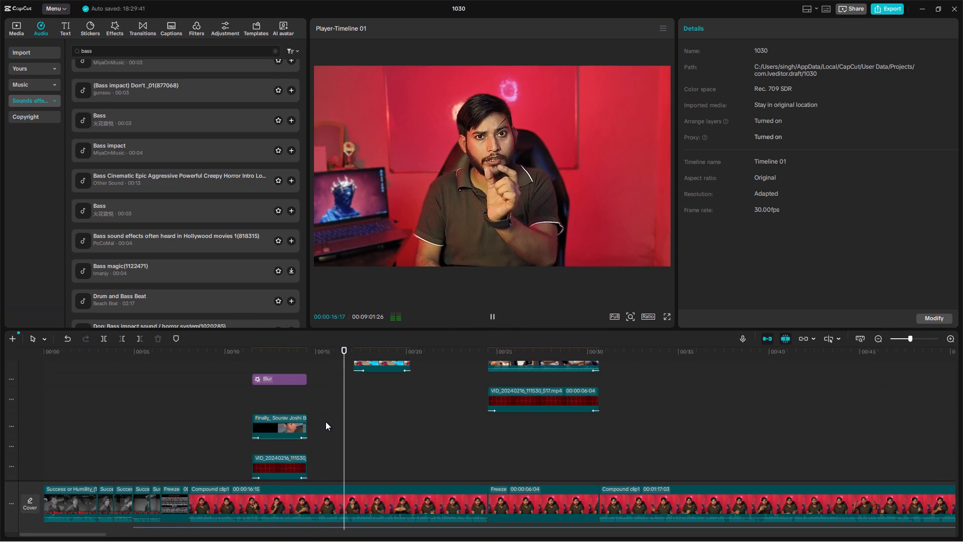
Keep the video playing from 00:00:16:17 and examine the overlays and audio clips along the whole timeline for missing sound effects.
scroll(336, 409, "left", 1)
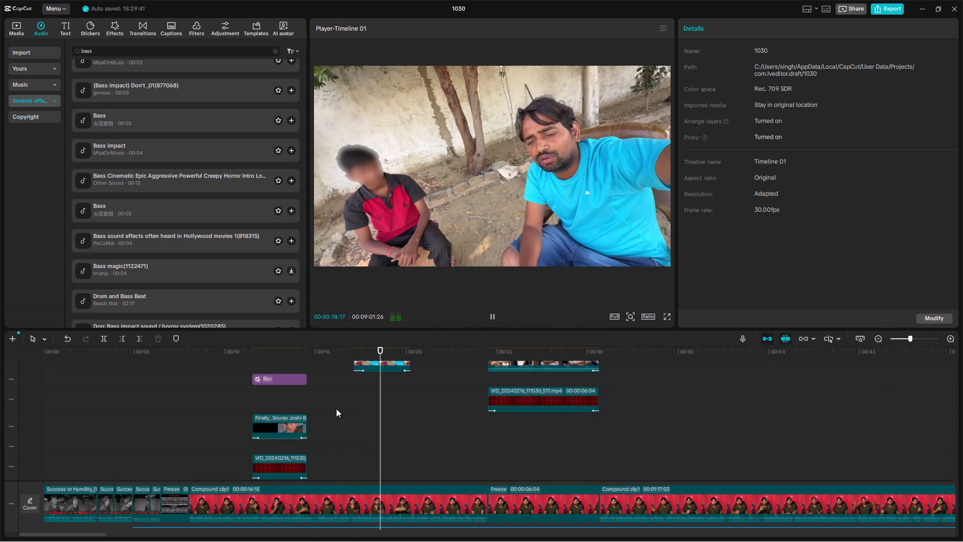
scroll(336, 409, "left", 1)
scroll(336, 409, "down", 7, "ctrl")
scroll(316, 412, "down", 12)
scroll(257, 403, "down", 17, "ctrl")
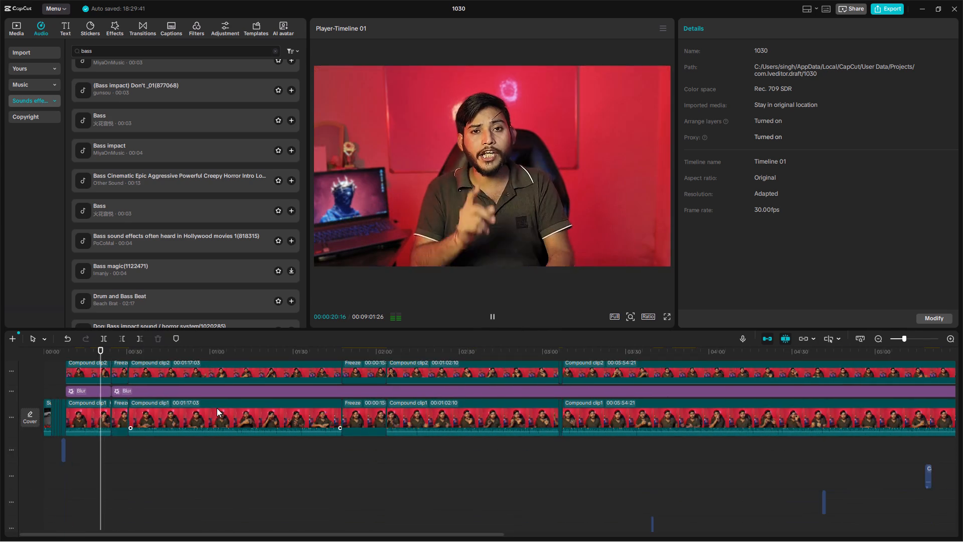
scroll(217, 408, "down", 3, "ctrl")
scroll(383, 433, "right", 1)
scroll(383, 433, "up", 1, "ctrl")
scroll(383, 433, "down", 6, "ctrl")
scroll(341, 421, "left", 1)
scroll(341, 421, "down", 1)
scroll(341, 421, "left", 1)
scroll(341, 421, "down", 1)
scroll(341, 421, "left", 3)
scroll(339, 419, "down", 4, "ctrl")
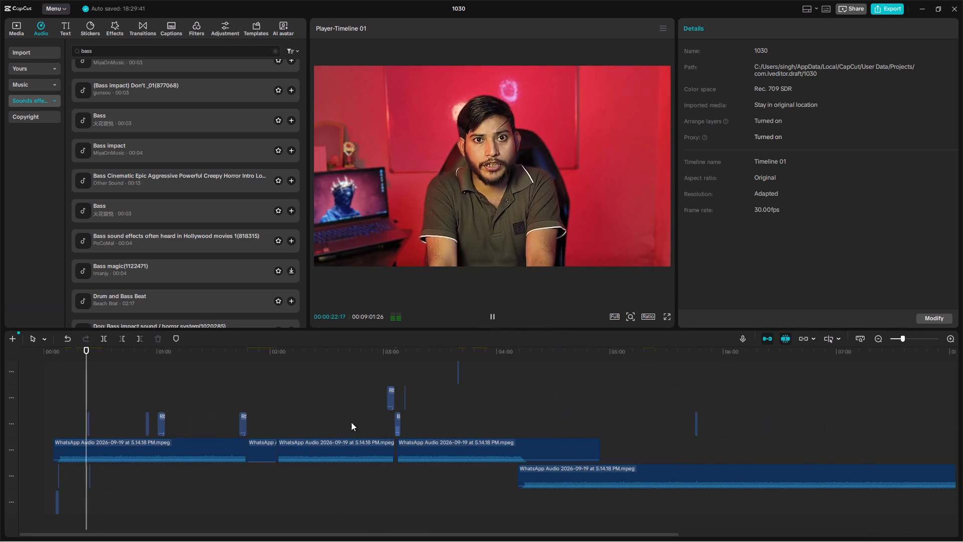
scroll(380, 432, "down", 5, "ctrl")
scroll(386, 434, "up", 10)
scroll(384, 445, "down", 7, "ctrl")
scroll(324, 449, "up", 3)
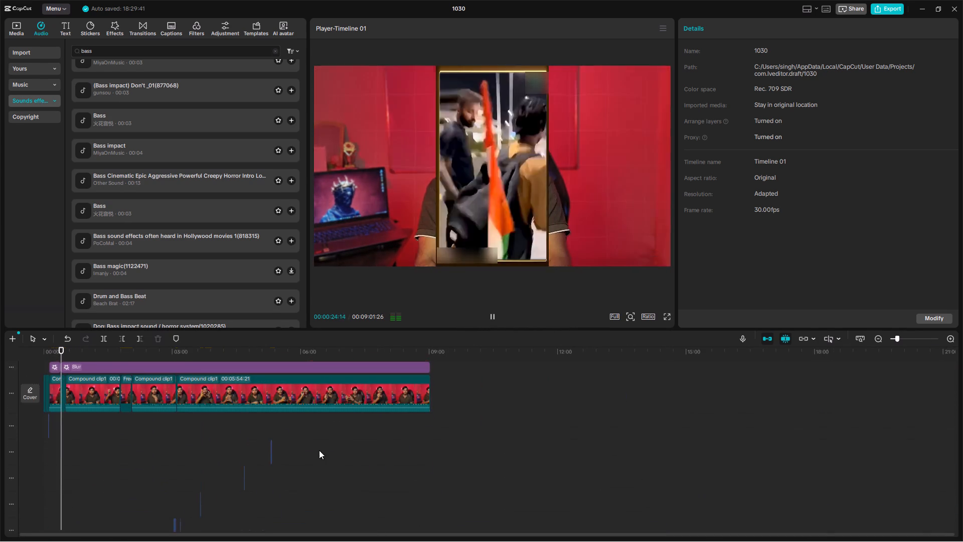
scroll(319, 450, "up", 9)
scroll(318, 451, "down", 11)
scroll(318, 440, "up", 1)
scroll(318, 440, "down", 6)
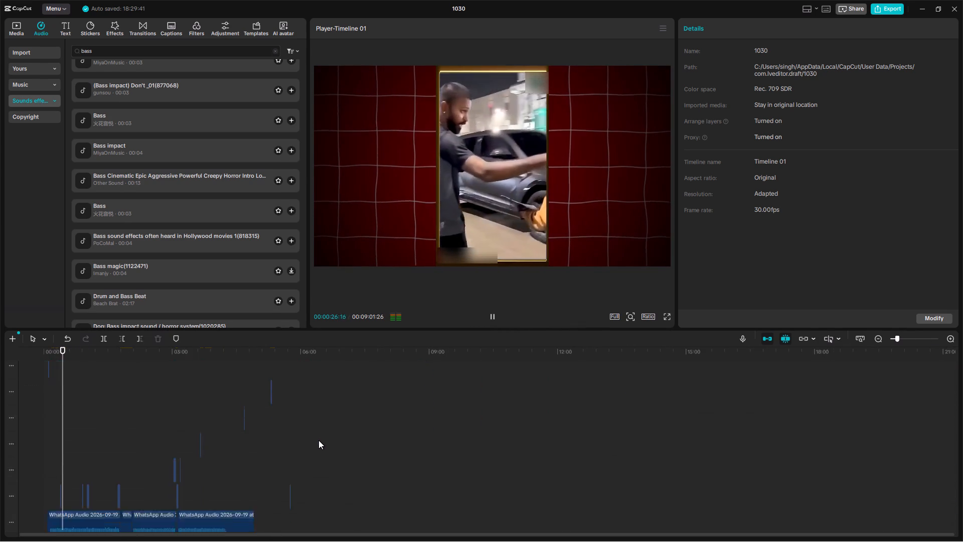
scroll(318, 440, "up", 12)
scroll(220, 418, "up", 7, "ctrl")
scroll(357, 418, "up", 6, "ctrl")
scroll(532, 414, "up", 2, "ctrl")
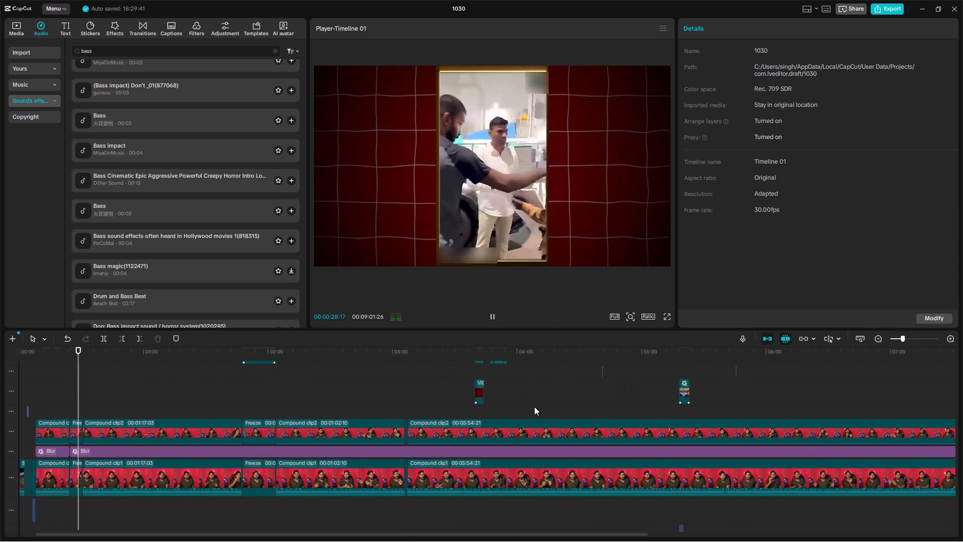
scroll(534, 406, "up", 4, "ctrl")
scroll(780, 420, "left", 1)
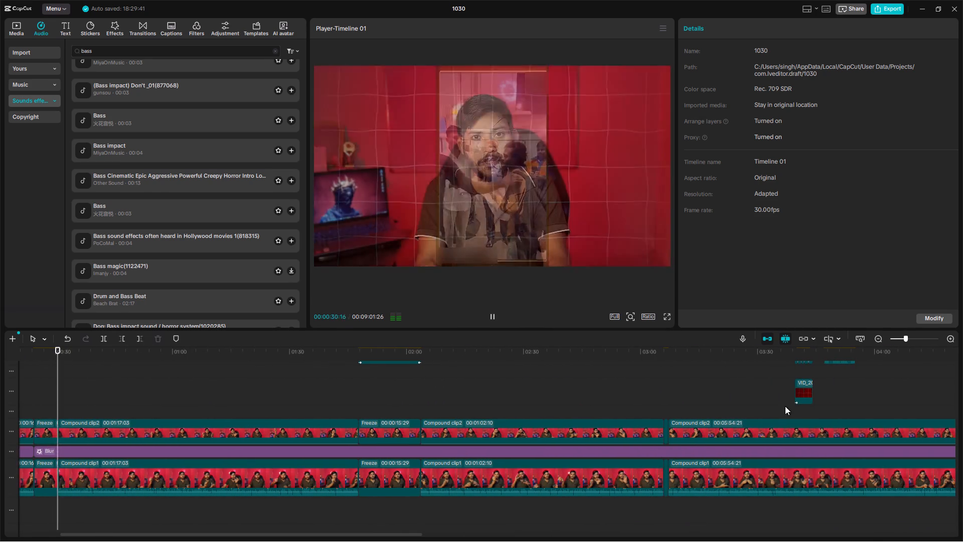
scroll(826, 404, "up", 4)
Play the entry of the Sourav Joshi overlay from about 00:01:46:13 and check which sound effects sit beneath it.
left_click(364, 432)
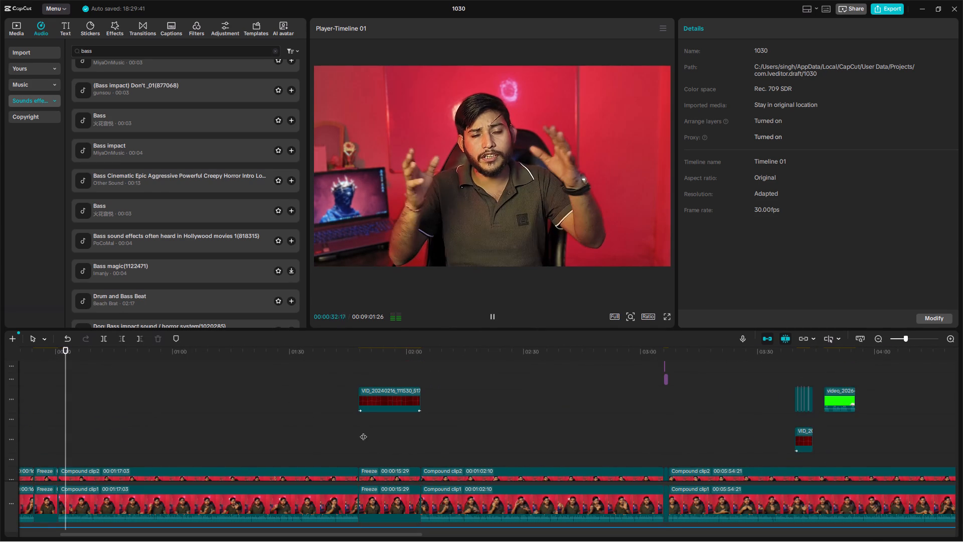
left_click(357, 430)
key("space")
left_click(359, 428)
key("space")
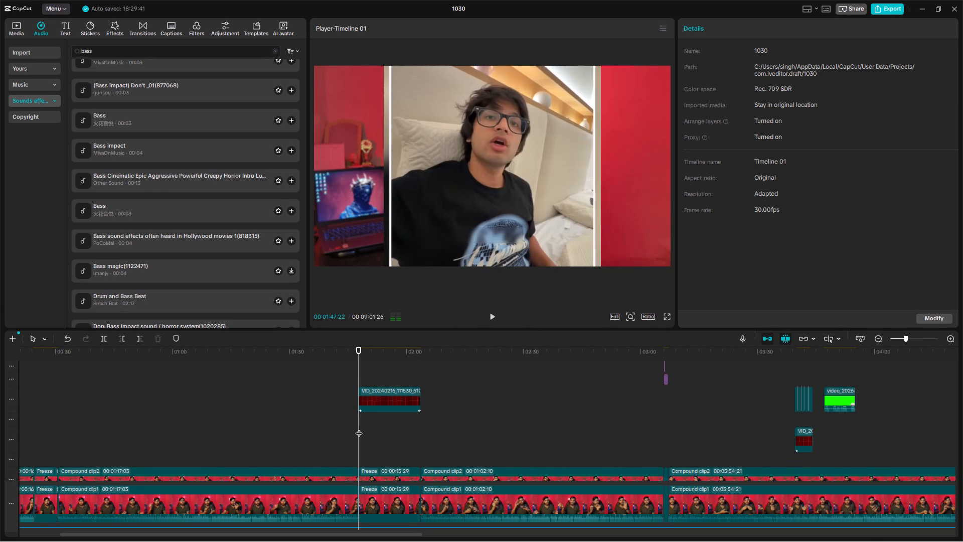
left_click(345, 428)
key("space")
left_click(354, 426)
scroll(352, 426, "down", 9)
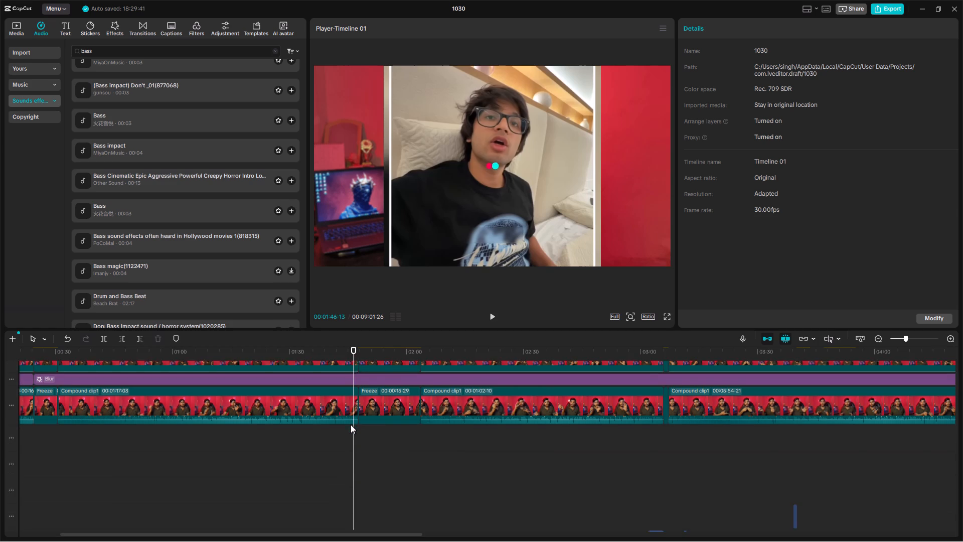
scroll(351, 425, "down", 11)
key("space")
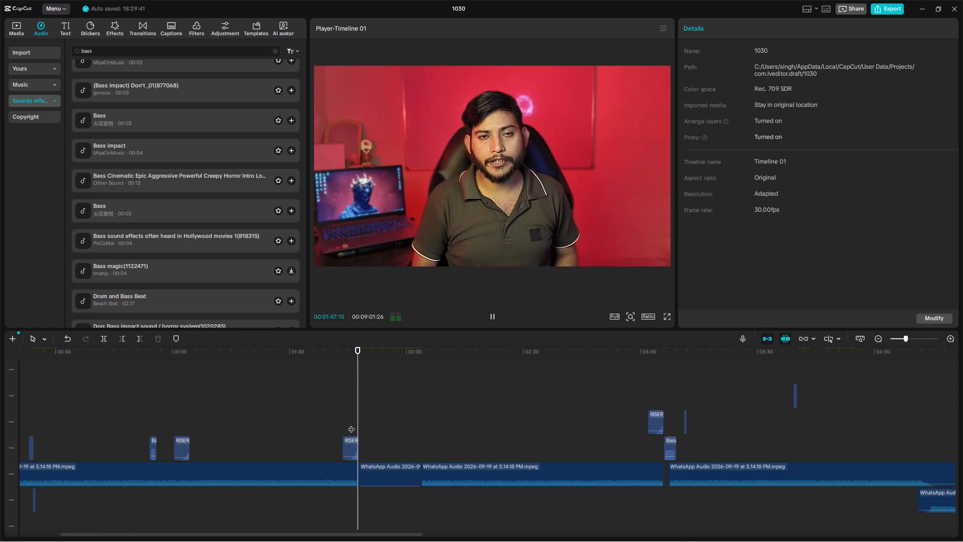
Place the playhead at 00:01:05:10, at the start of the short screen-recording overlay, and search the sound effects for "wind".
scroll(351, 424, "up", 6, "ctrl")
scroll(351, 424, "left", 1)
scroll(351, 424, "down", 7, "ctrl")
scroll(137, 426, "up", 4)
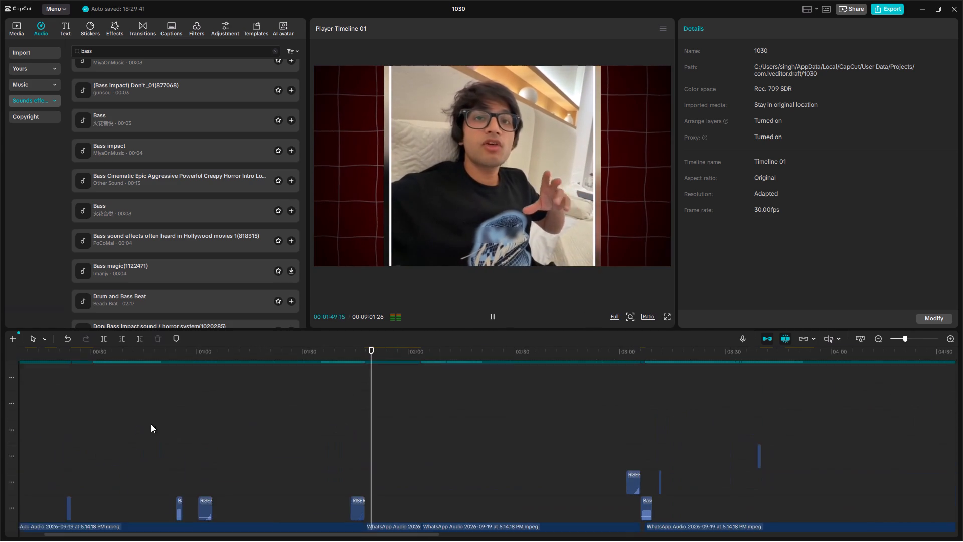
scroll(151, 424, "up", 20)
scroll(151, 424, "up", 5)
left_click(218, 471)
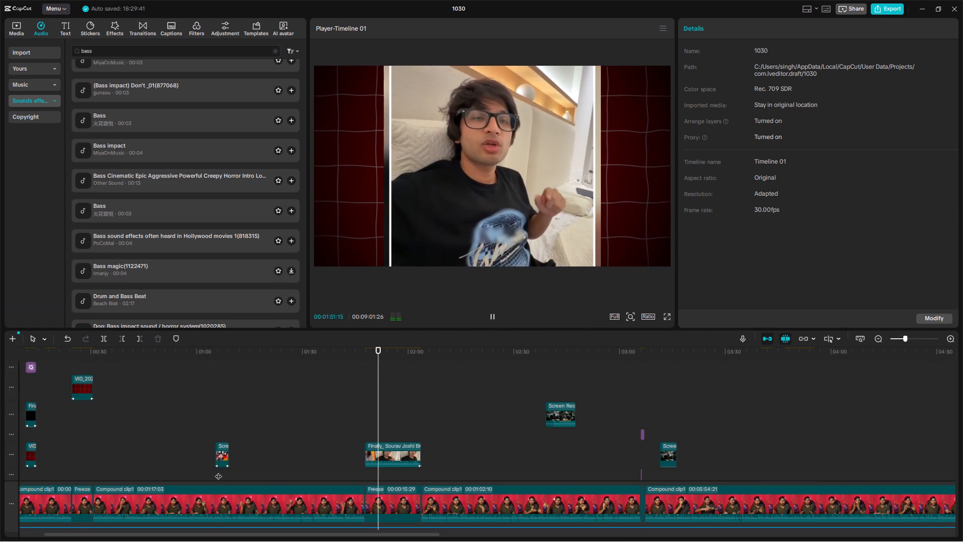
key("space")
left_click(216, 472)
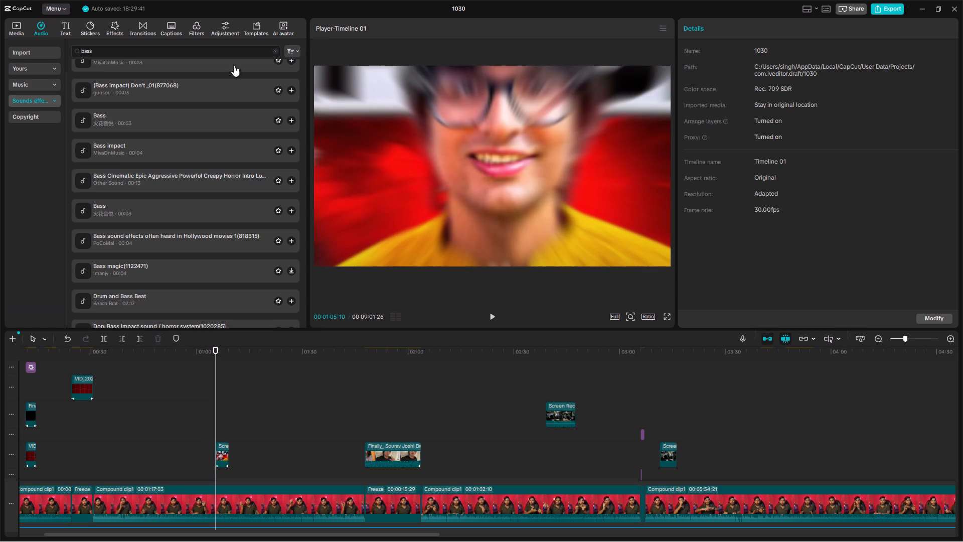
left_click(271, 52)
left_click(277, 50)
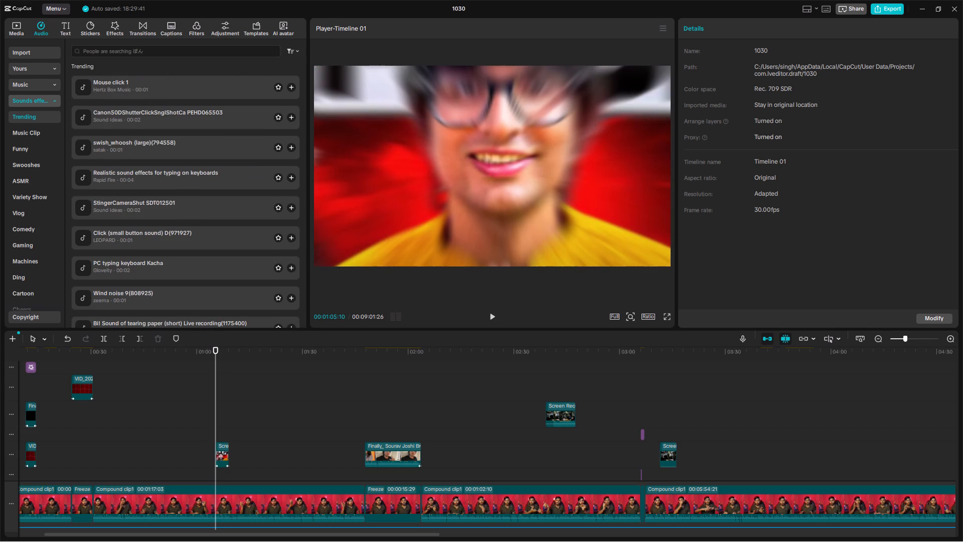
left_click(222, 51)
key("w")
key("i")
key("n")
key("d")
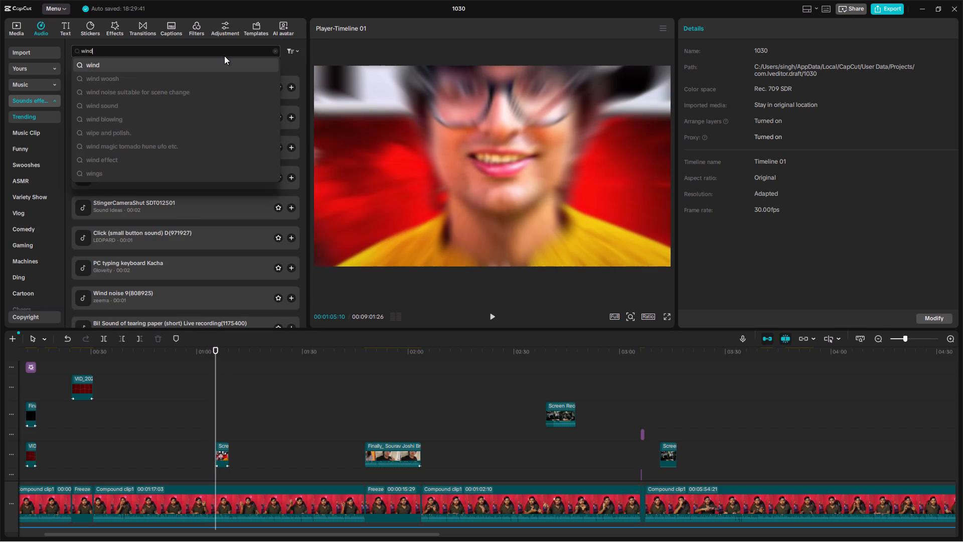
key("Return")
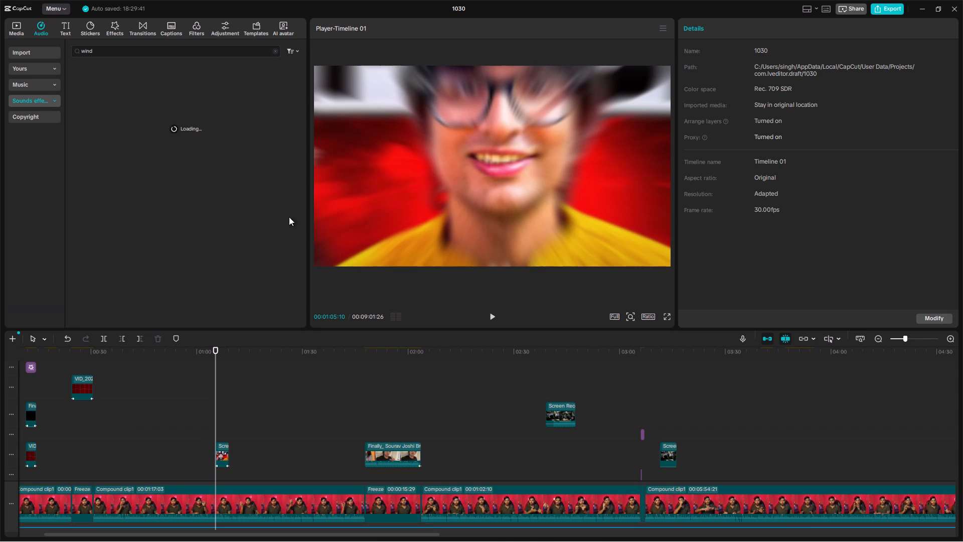
Download and preview the sound effect "Cut the wind(166303)" from the wind results.
left_click(223, 55)
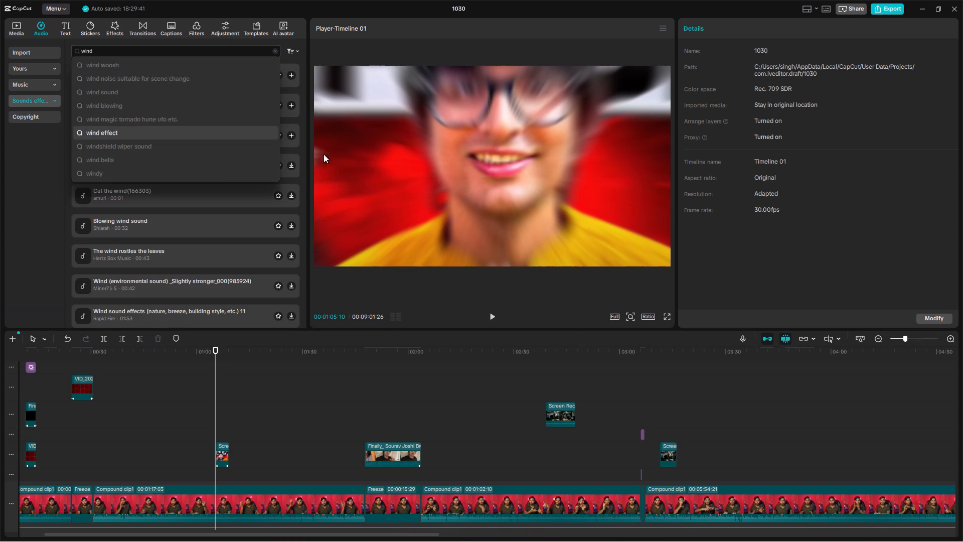
double_click(168, 194)
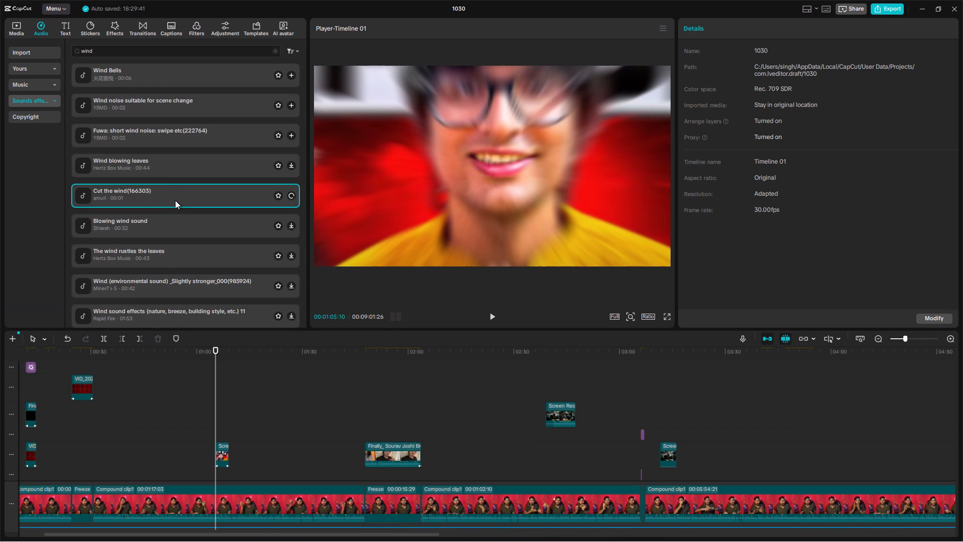
Audition the wind sound effects and add "Fuwa: short wind noise: swipe etc" at 00:01:05:10, where the blurred thumbnail overlay enters.
left_click(151, 220)
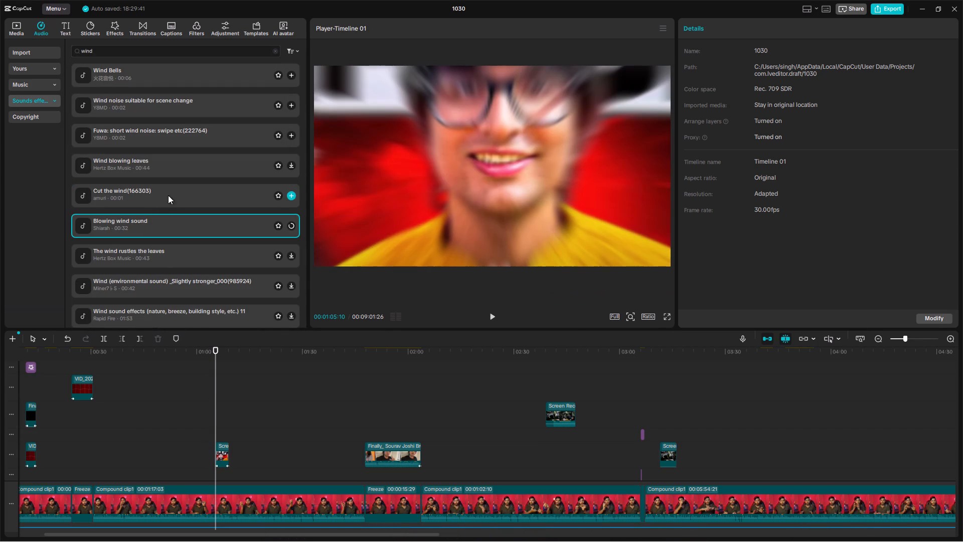
left_click(175, 141)
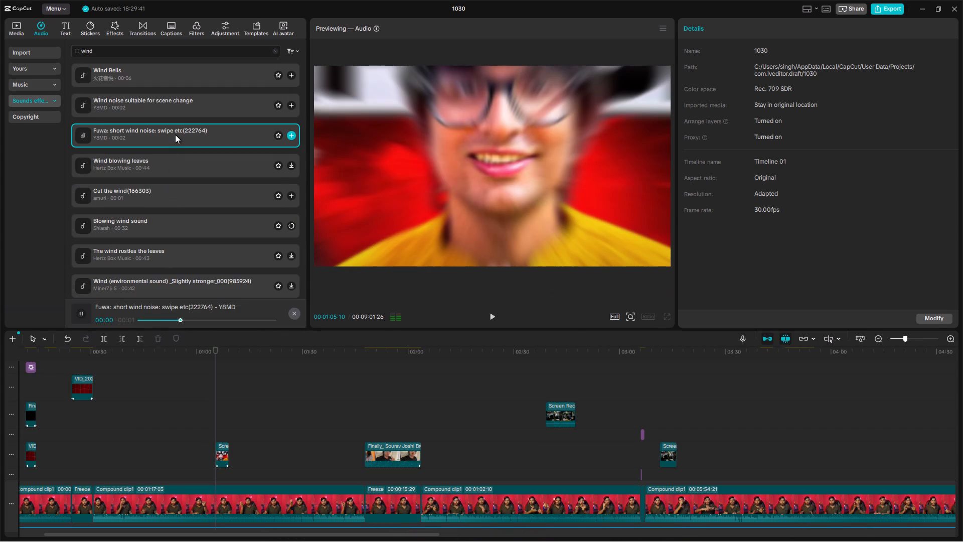
left_click_drag(175, 134, 216, 412)
Shift the short wind noise clip slightly earlier to match the thumbnail overlay's entrance and play it back.
scroll(213, 400, "up", 10, "ctrl")
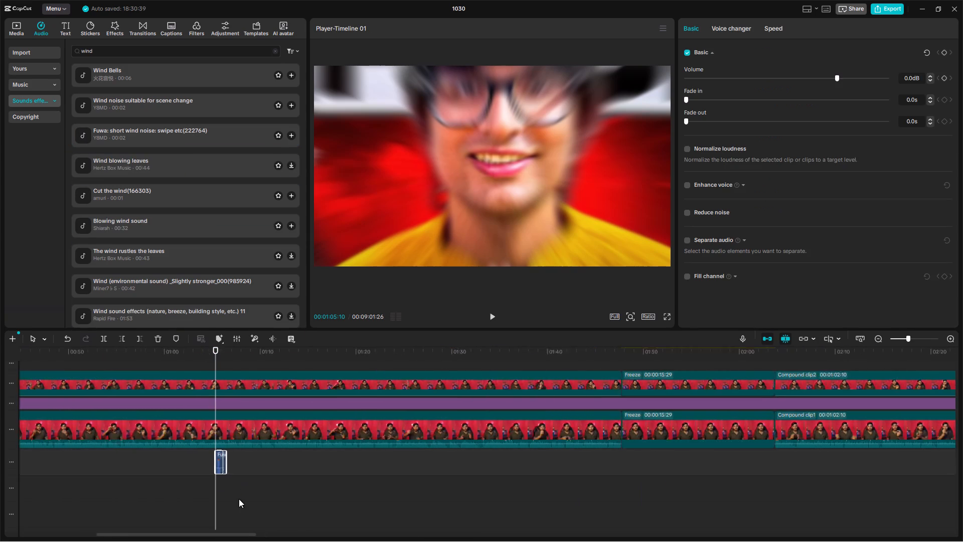
scroll(239, 499, "up", 15, "ctrl")
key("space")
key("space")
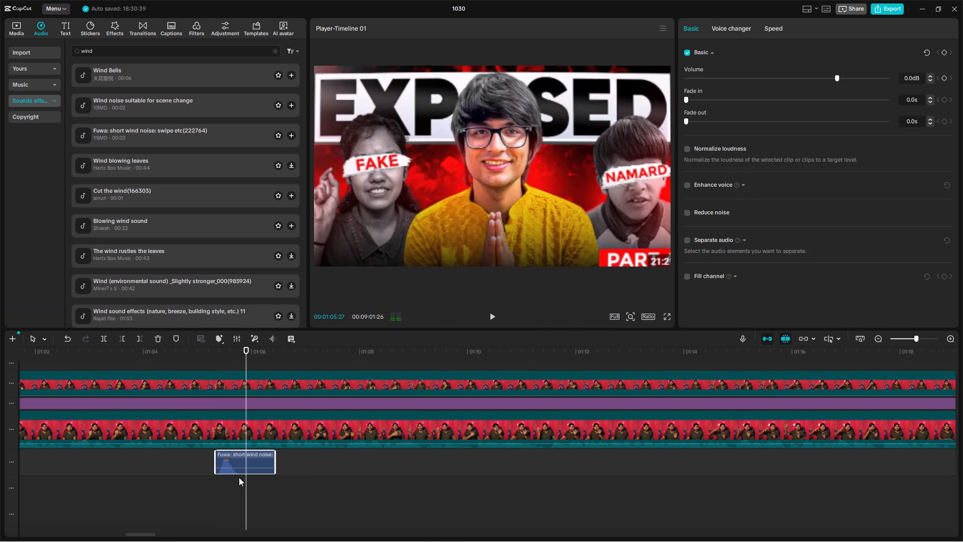
left_click_drag(246, 461, 236, 458)
left_click(193, 465)
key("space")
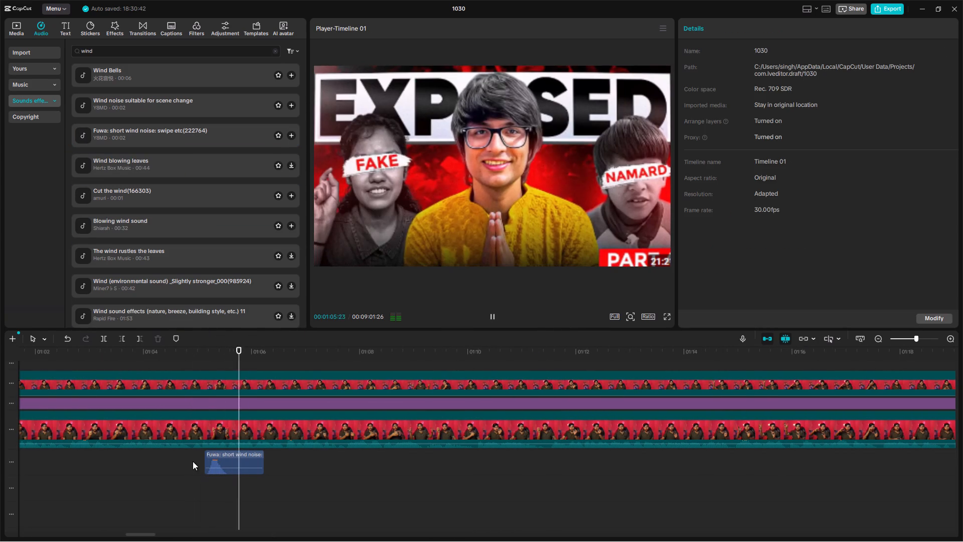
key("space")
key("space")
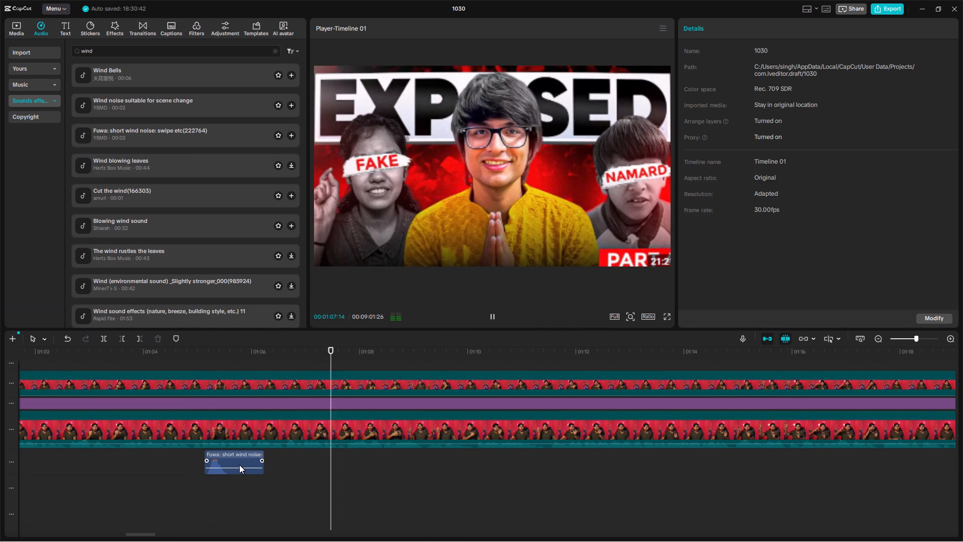
Play the transition into the thumbnail overlay again from around 00:01:03 to check the wind noise timing.
scroll(240, 455, "down", 16, "ctrl")
left_click_drag(330, 473, 352, 478)
left_click(352, 478)
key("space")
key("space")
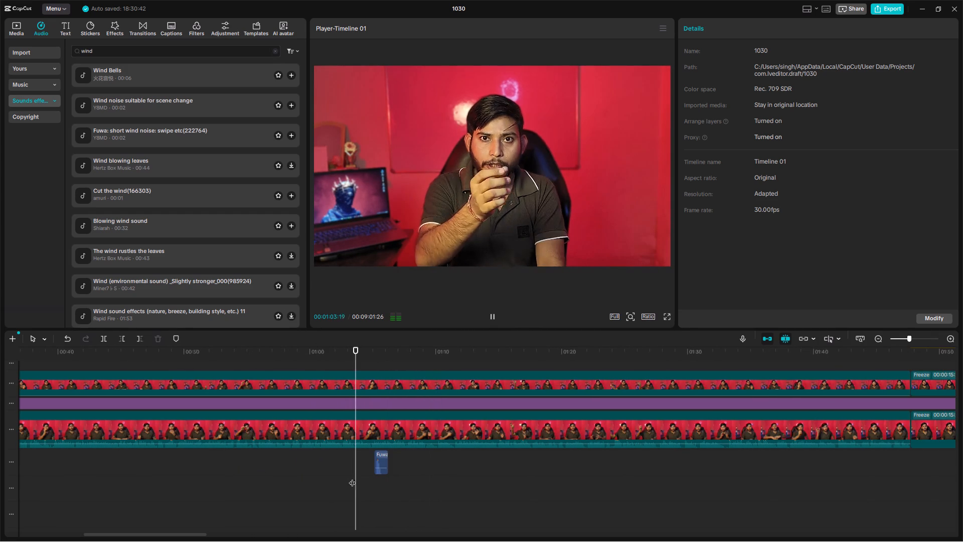
scroll(352, 478, "down", 5, "ctrl")
scroll(352, 478, "up", 15, "ctrl")
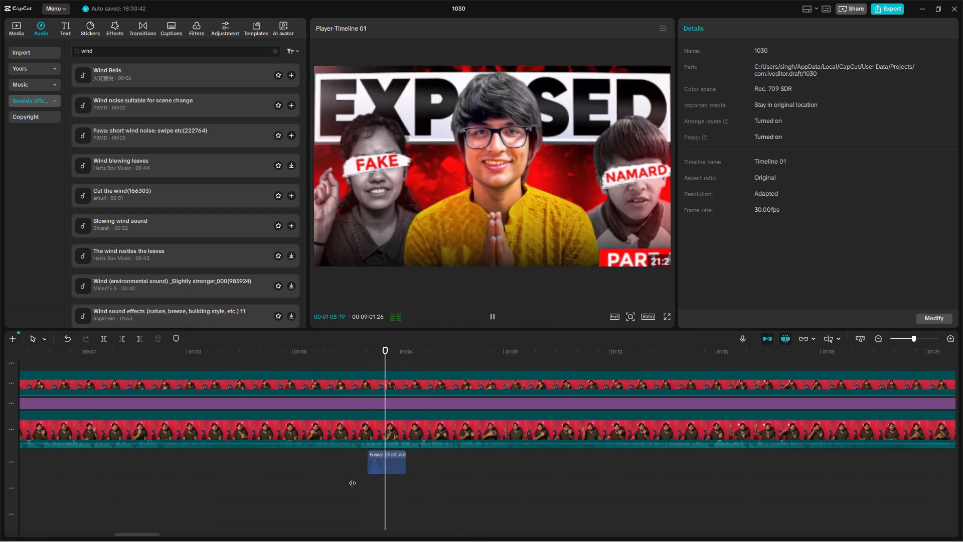
Review the early overlays for one needing a wind sound, stopping at 00:00:11:15 where the overlay of the boy starts.
scroll(352, 478, "down", 6, "ctrl")
scroll(336, 541, "down", 4, "ctrl")
scroll(287, 438, "down", 6, "ctrl")
scroll(231, 441, "up", 2)
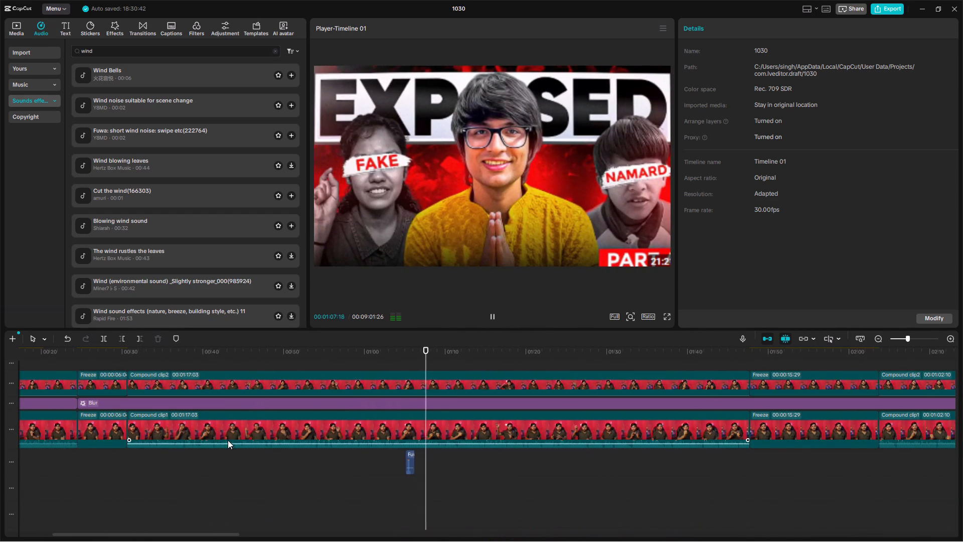
scroll(228, 440, "up", 7)
scroll(210, 424, "down", 7, "ctrl")
scroll(142, 437, "up", 10)
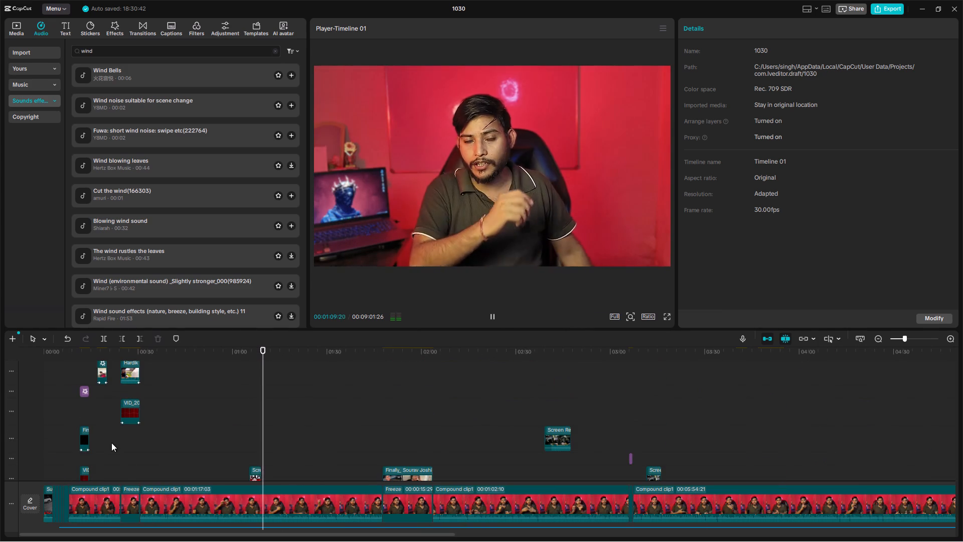
left_click(117, 444)
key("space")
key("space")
left_click(120, 439)
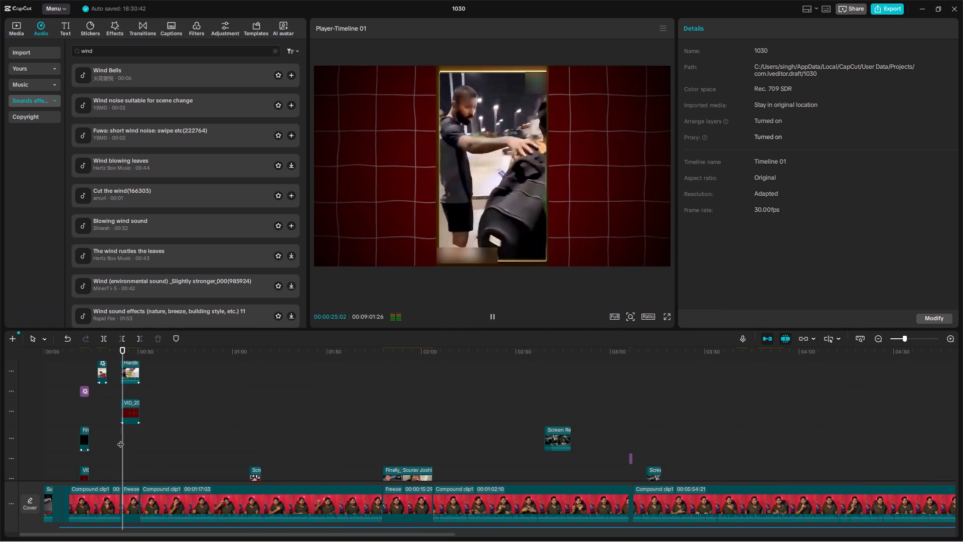
left_click(79, 453)
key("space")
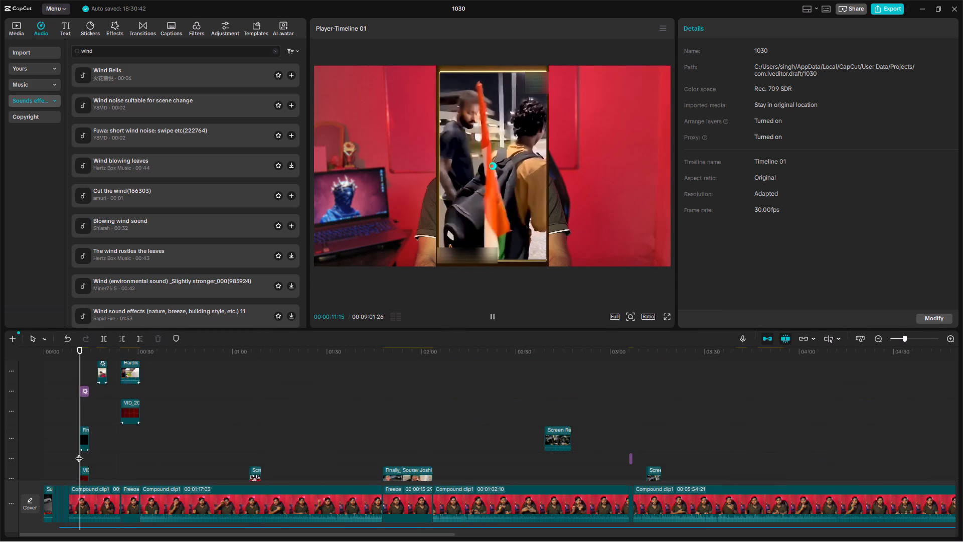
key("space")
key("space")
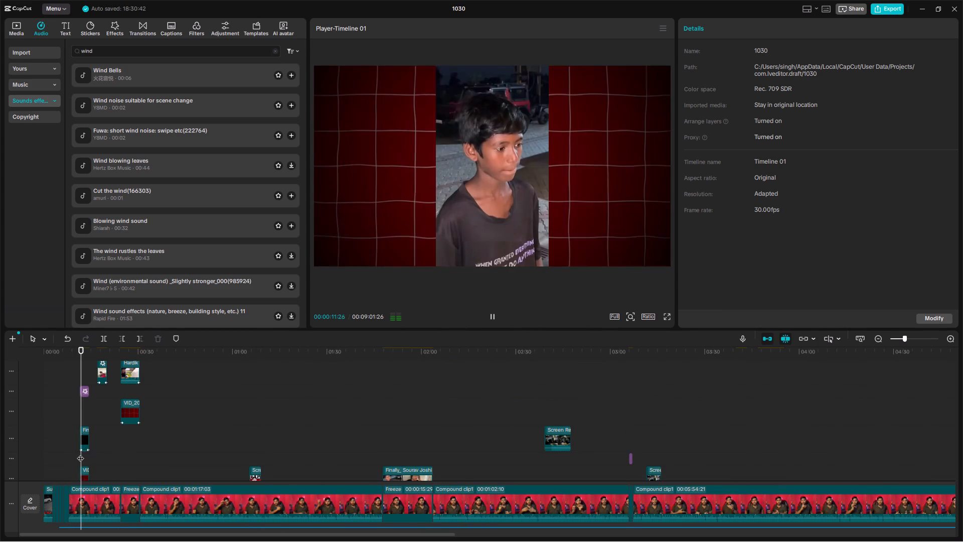
scroll(80, 453, "down", 6)
scroll(80, 453, "up", 6)
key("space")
left_click(79, 449, "ctrl")
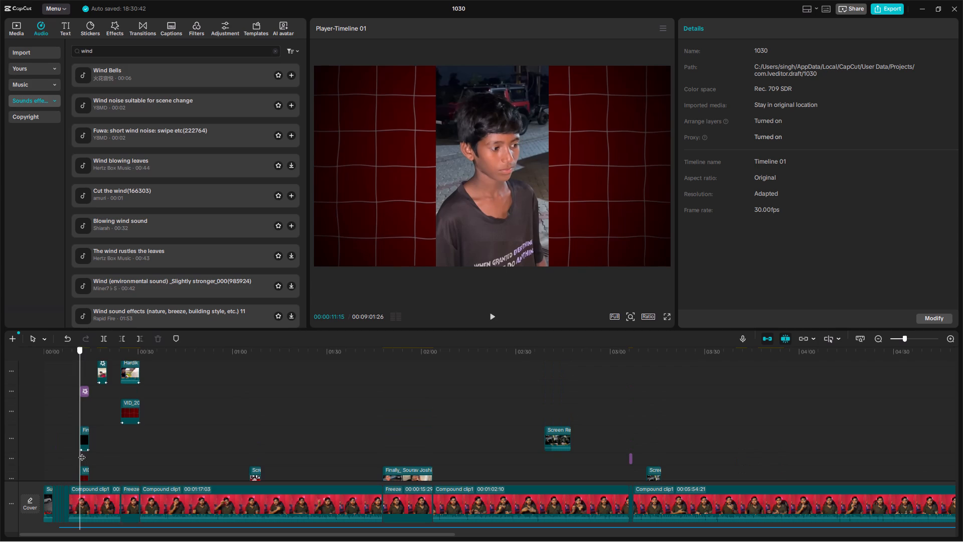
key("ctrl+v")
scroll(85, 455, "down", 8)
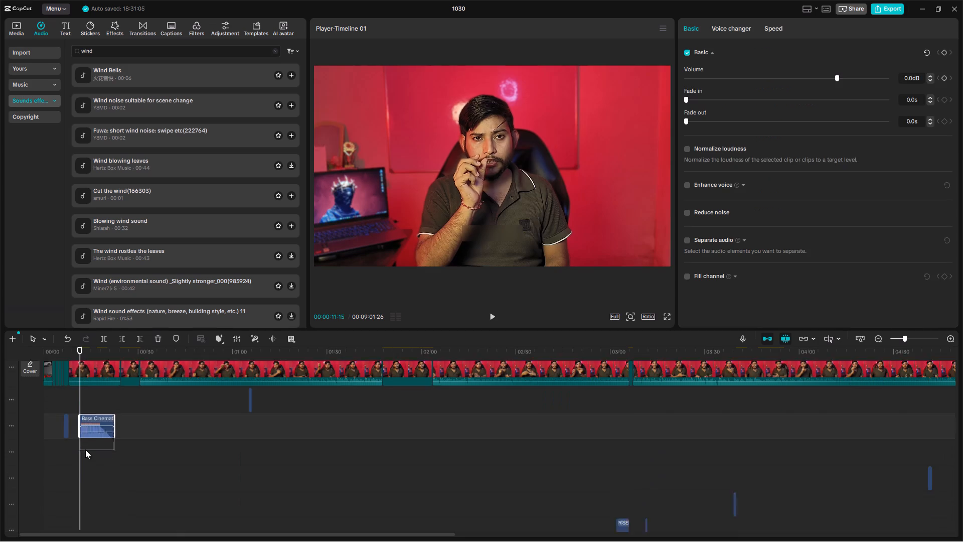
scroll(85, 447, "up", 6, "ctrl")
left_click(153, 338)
Add the "Wind noise suitable for scene change" effect at 00:00:11:15 and play it with the overlay's entrance.
left_click(147, 108)
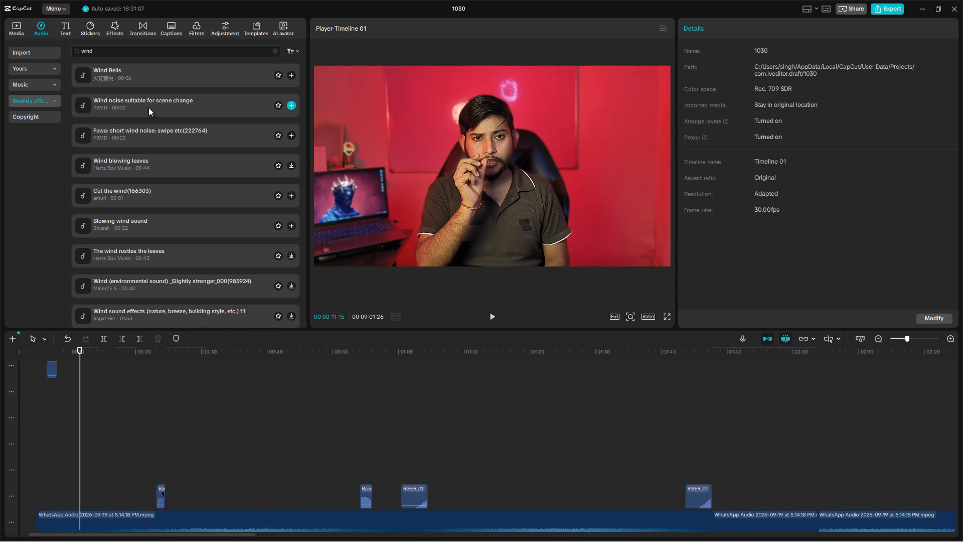
left_click_drag(162, 109, 75, 388)
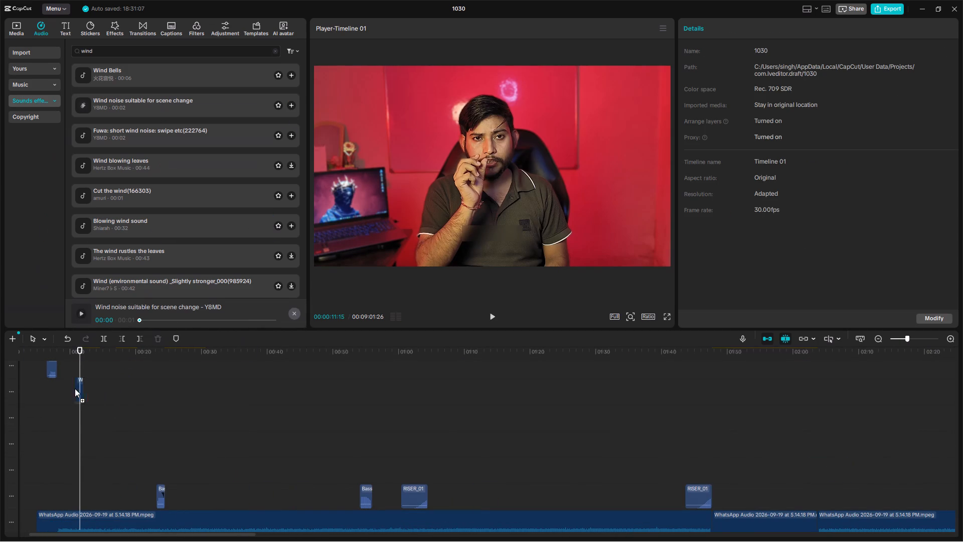
left_click_drag(75, 388, 78, 391)
scroll(74, 437, "left", 1)
scroll(75, 437, "up", 7, "ctrl")
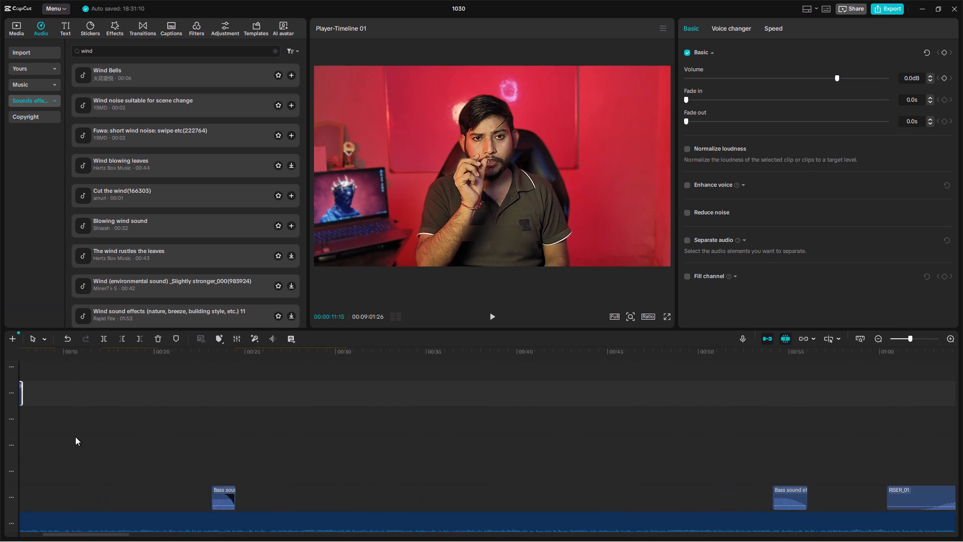
scroll(75, 437, "right", 1)
scroll(212, 426, "up", 9, "ctrl")
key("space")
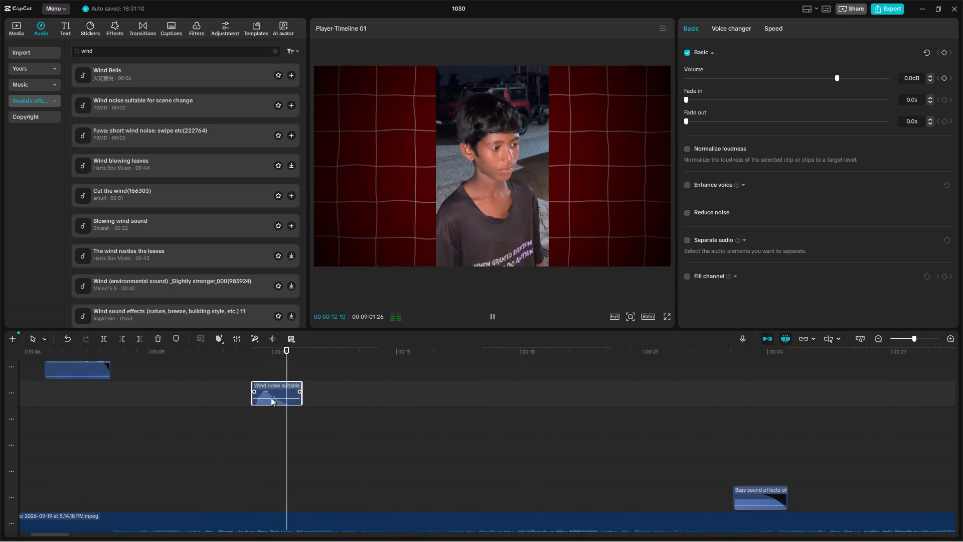
Lower this wind noise clip's volume to about -9.5 dB and play that section again.
left_click_drag(834, 76, 807, 78)
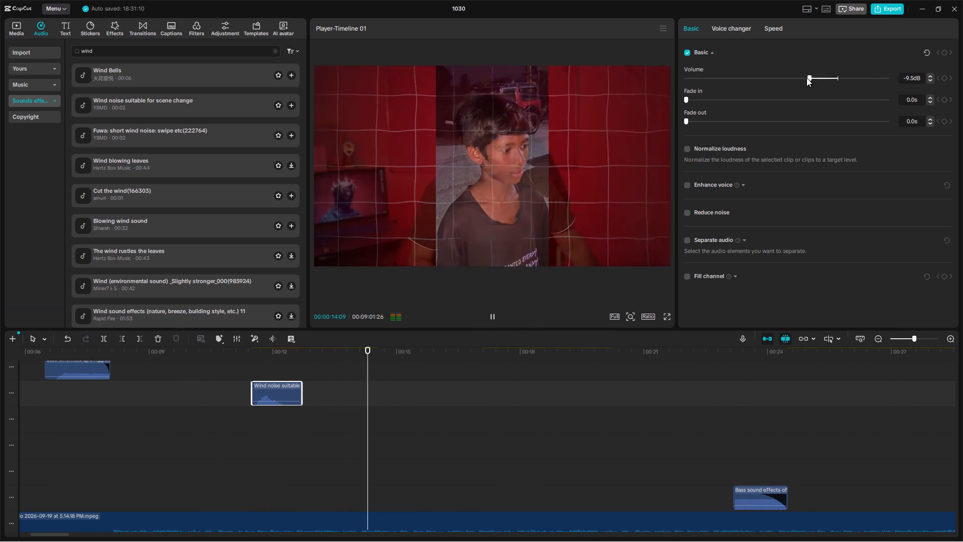
left_click_drag(807, 78, 806, 78)
left_click(241, 453)
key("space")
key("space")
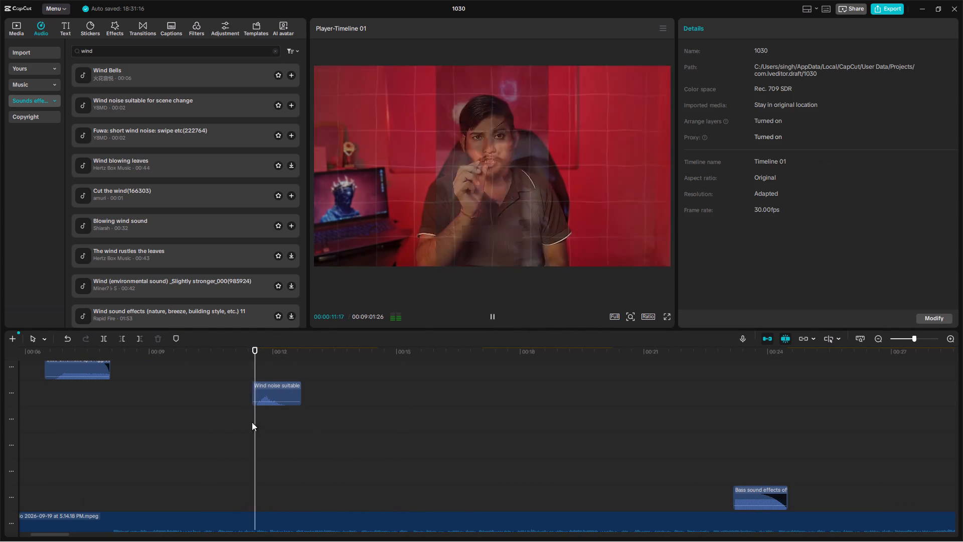
Review the early overlays from about 00:00:11, playing the entrance of the Hardik Pandya overlay to check its sound.
scroll(434, 443, "down", 8, "ctrl")
scroll(435, 469, "up", 11, "ctrl")
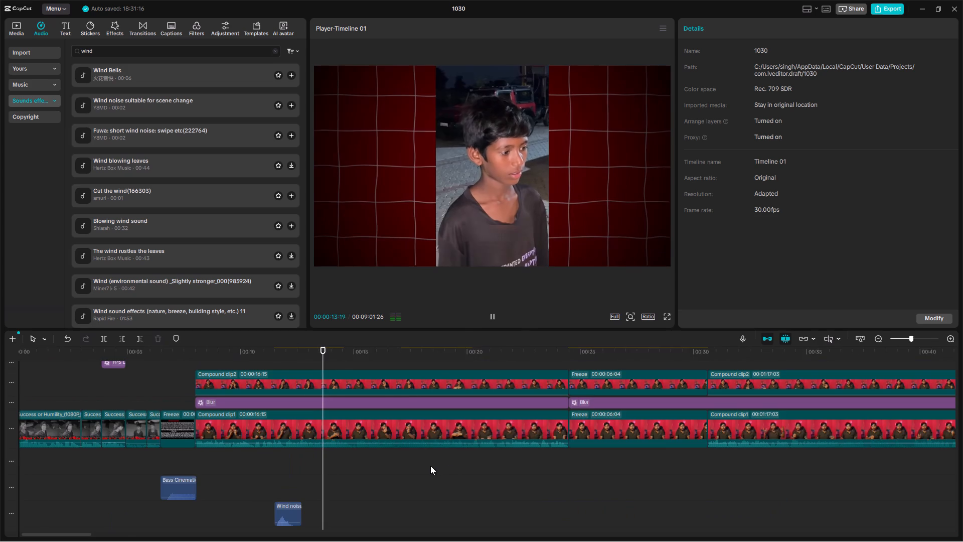
scroll(431, 466, "down", 13, "ctrl")
scroll(335, 476, "up", 16)
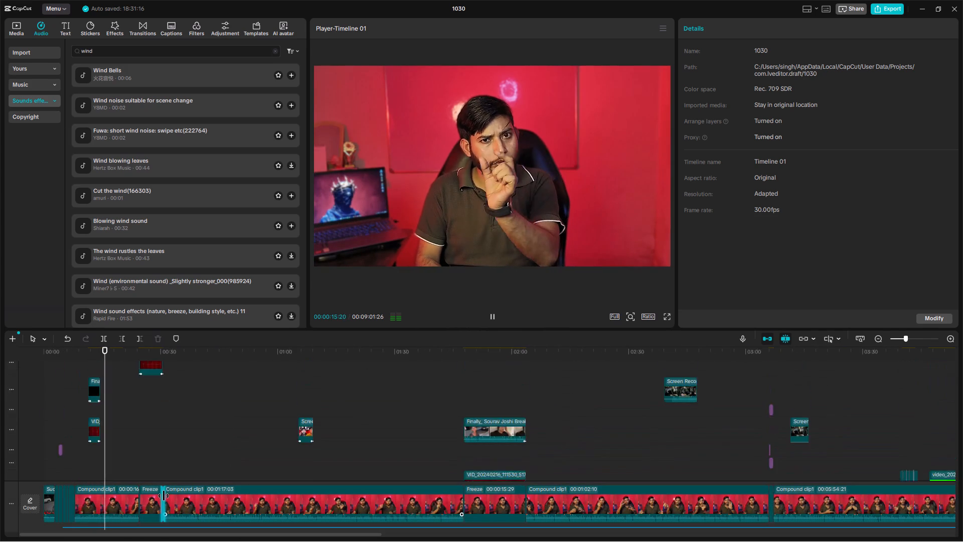
scroll(164, 496, "up", 4)
scroll(137, 460, "up", 4)
scroll(141, 454, "up", 8, "ctrl")
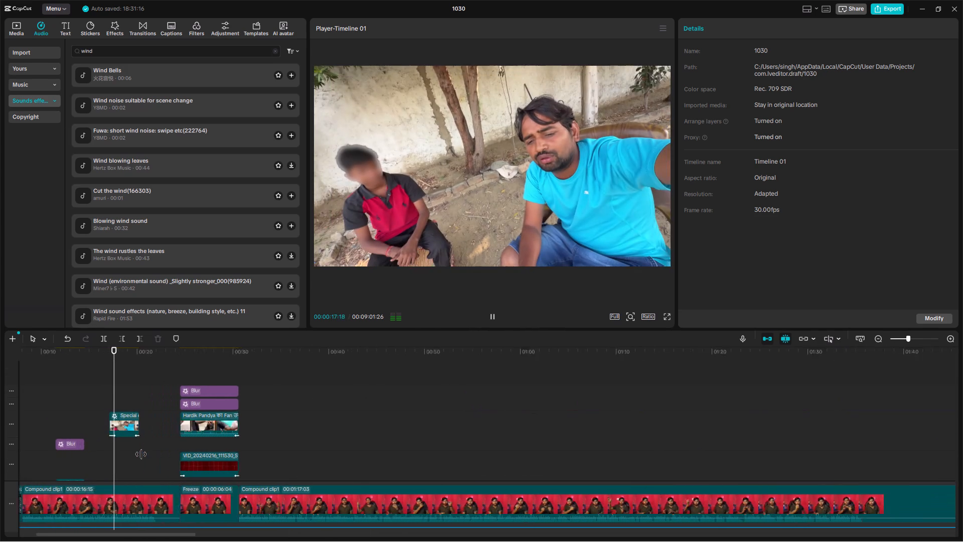
scroll(141, 454, "up", 3, "ctrl")
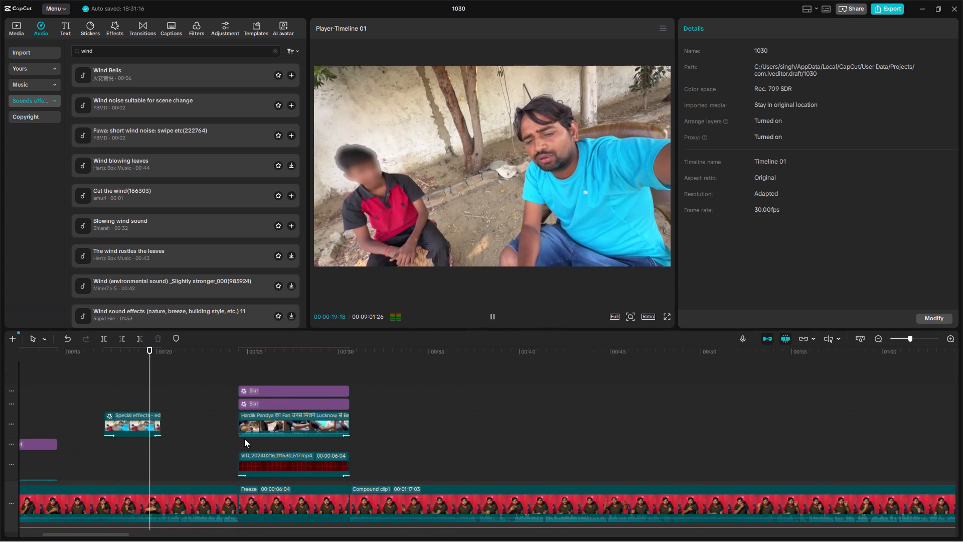
left_click(239, 437)
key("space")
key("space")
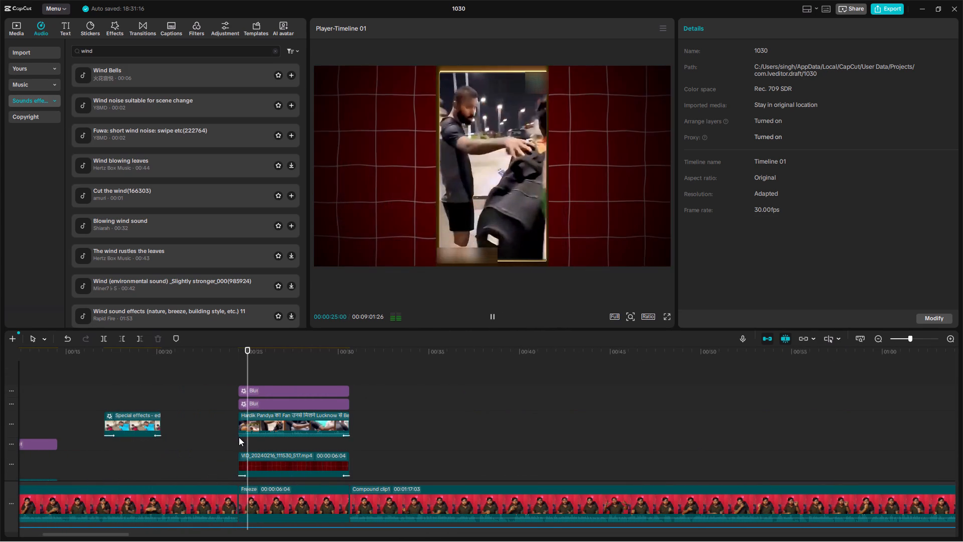
Look over the sound effect clips and voice audio across the rest of the timeline for sections needing attention.
scroll(239, 437, "down", 20, "ctrl")
scroll(239, 437, "down", 4, "ctrl")
scroll(248, 433, "down", 9)
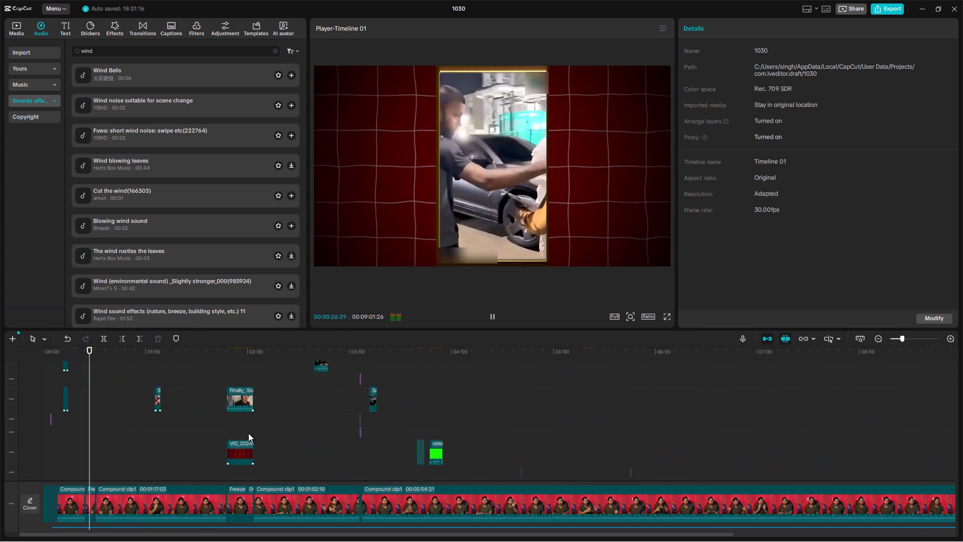
scroll(248, 433, "down", 5)
scroll(252, 431, "down", 20, "ctrl")
scroll(252, 431, "down", 12, "ctrl")
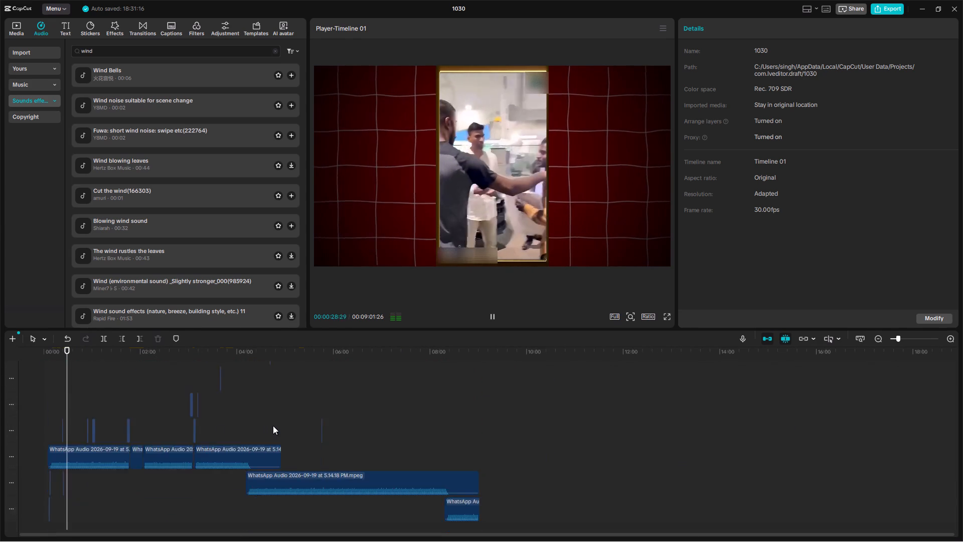
scroll(281, 426, "up", 5)
scroll(285, 429, "down", 15)
scroll(310, 431, "up", 5, "ctrl")
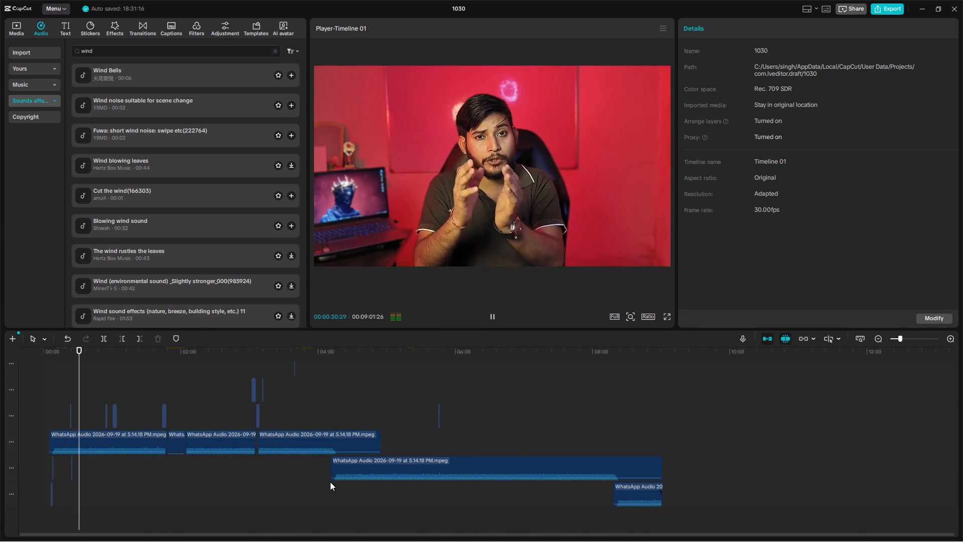
scroll(408, 492, "up", 16)
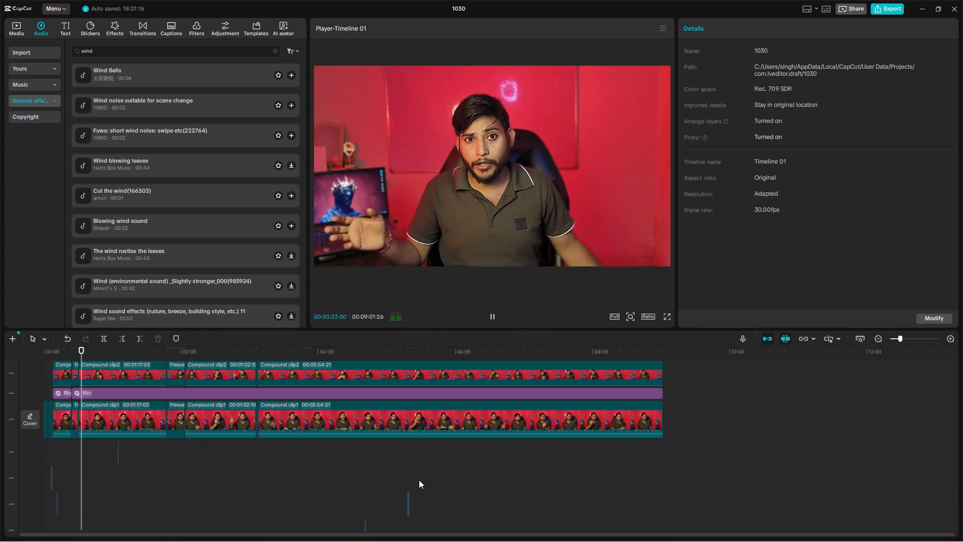
scroll(265, 458, "down", 13)
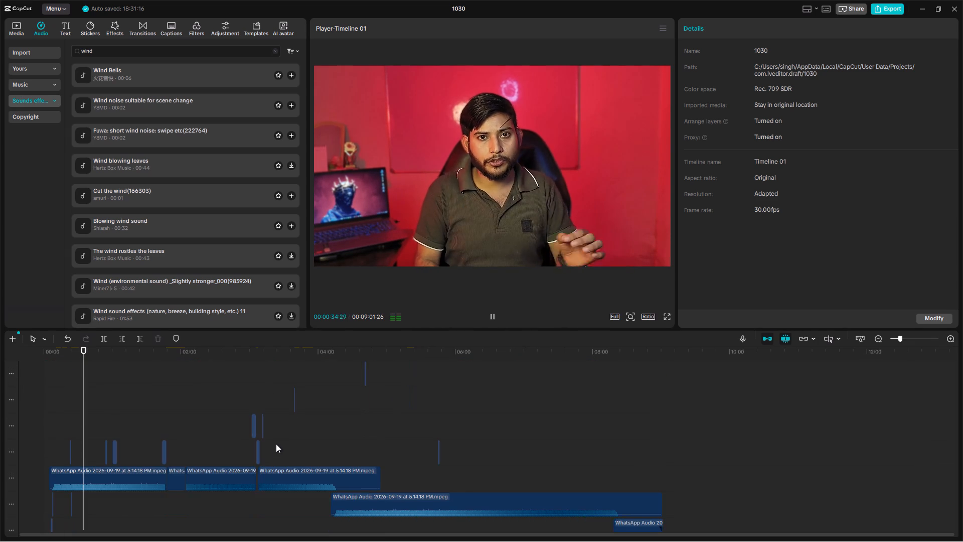
scroll(276, 443, "up", 9, "ctrl")
Play the section from around 00:03:01 through the RISER_01 effect and the bass sound that follows it.
left_click(490, 394)
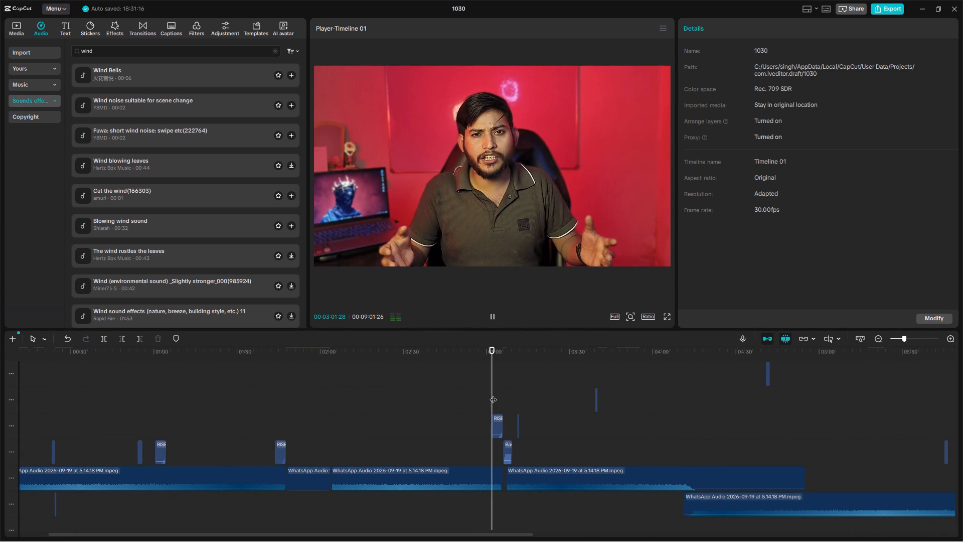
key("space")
left_click(494, 381)
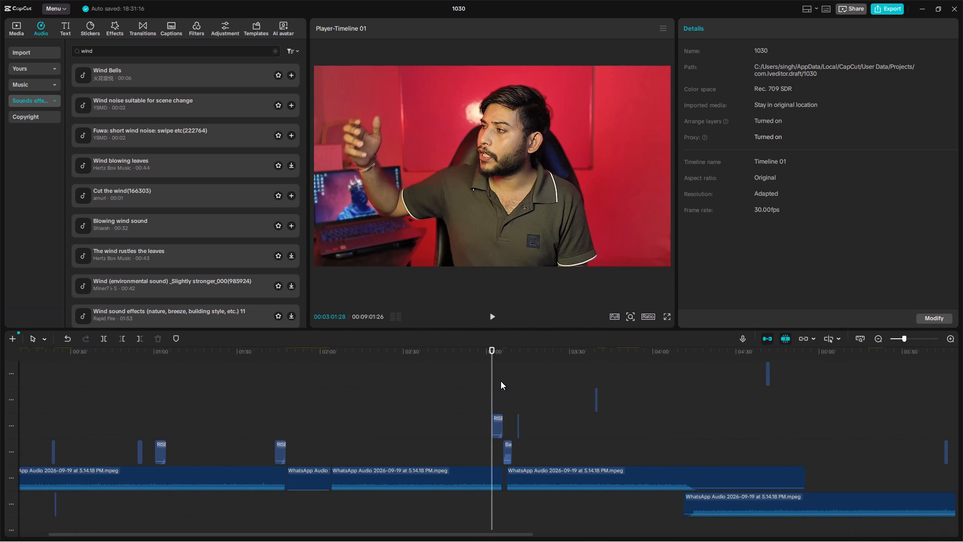
left_click(501, 381)
left_click(495, 383)
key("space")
scroll(495, 383, "up", 14, "ctrl")
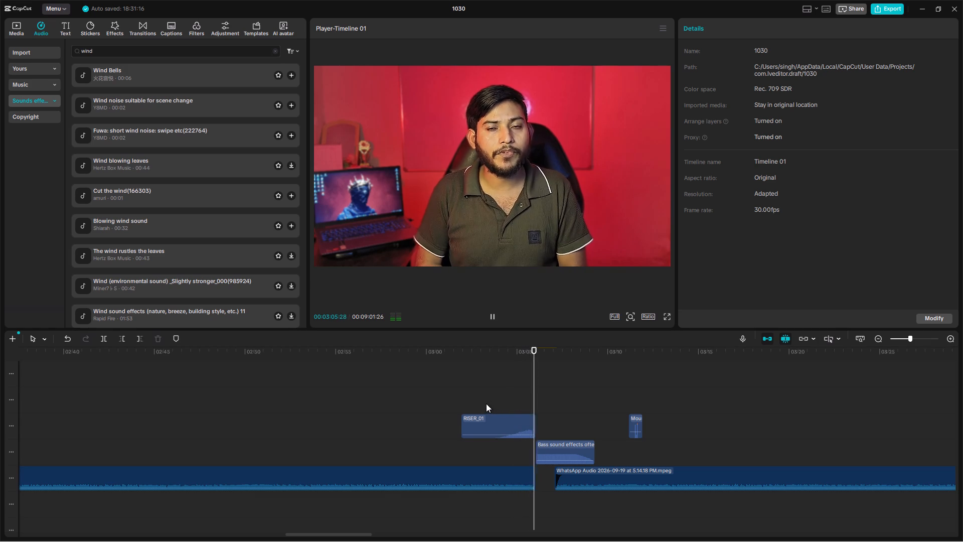
scroll(494, 424, "up", 8)
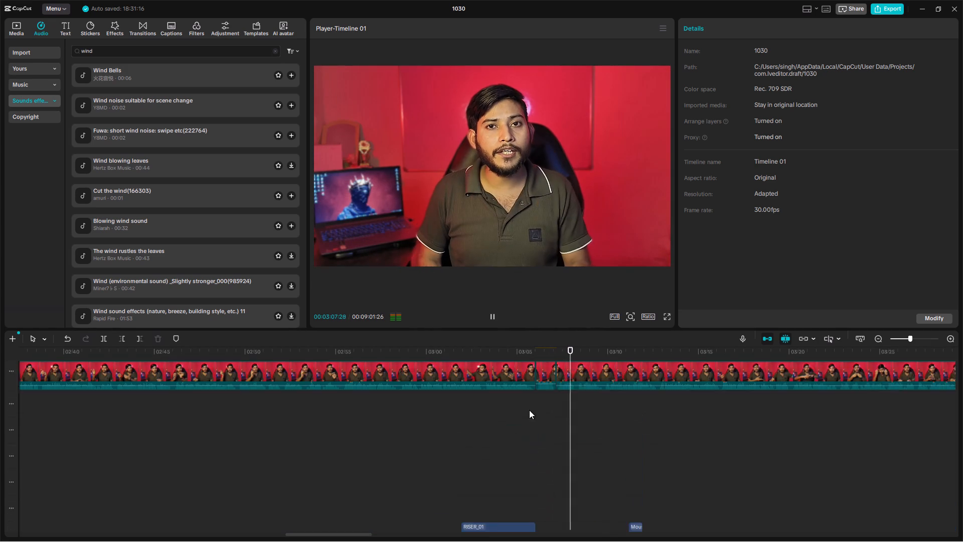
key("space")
Select the short Compound clip1 segment starting at about 00:03:06 on the main track.
scroll(529, 410, "up", 5)
left_click(547, 421)
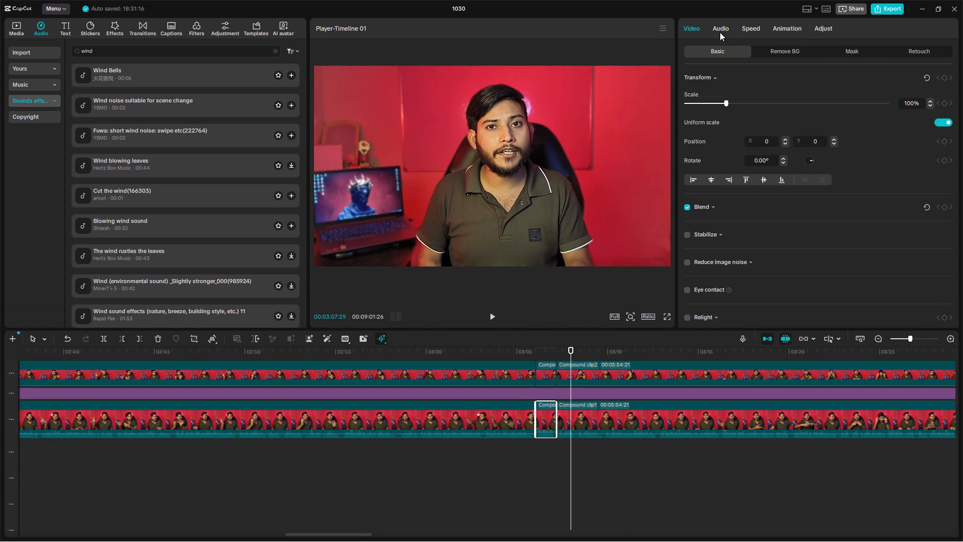
Raise the short Compound clip1 segment's volume near 00:03:06 to 15.2 dB and replay it from just before its start.
left_click(720, 32)
left_click_drag(860, 99, 873, 101)
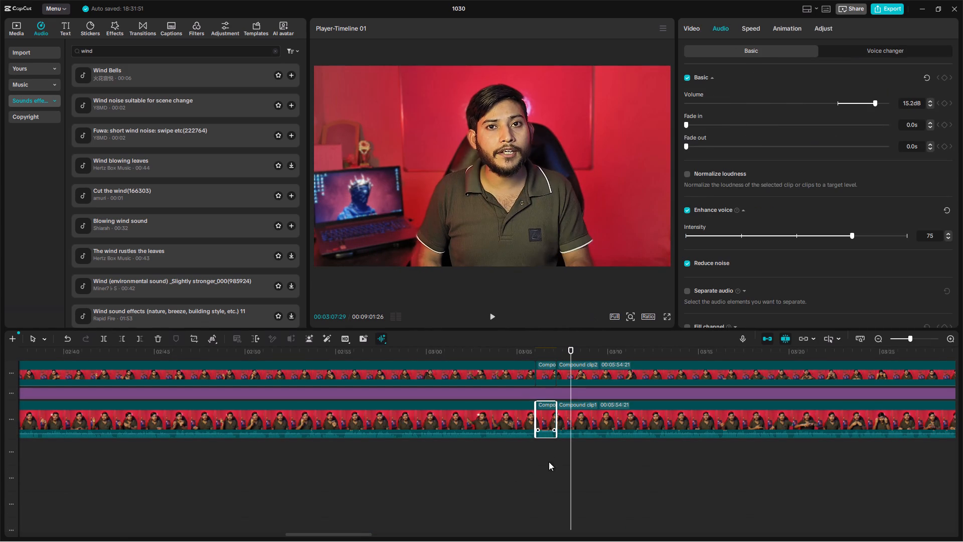
left_click(548, 462)
left_click(535, 464)
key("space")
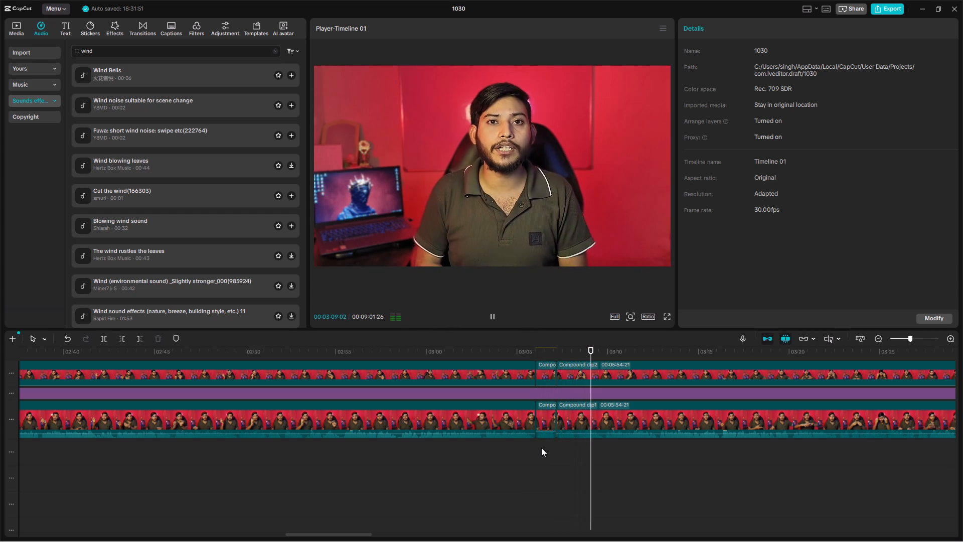
scroll(541, 448, "down", 12, "ctrl")
scroll(541, 448, "up", 17, "ctrl")
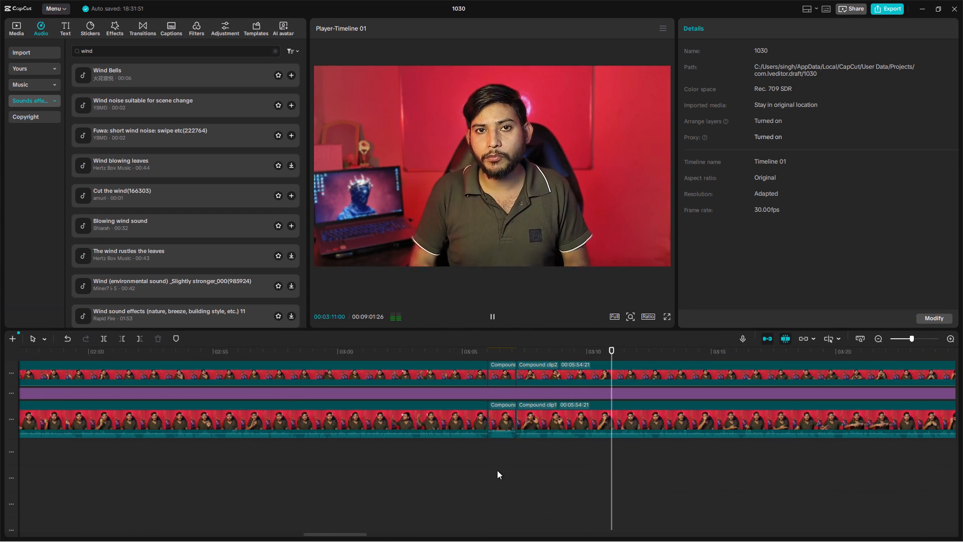
scroll(497, 470, "up", 3, "ctrl")
left_click(481, 479)
left_click(432, 478)
left_click(397, 476)
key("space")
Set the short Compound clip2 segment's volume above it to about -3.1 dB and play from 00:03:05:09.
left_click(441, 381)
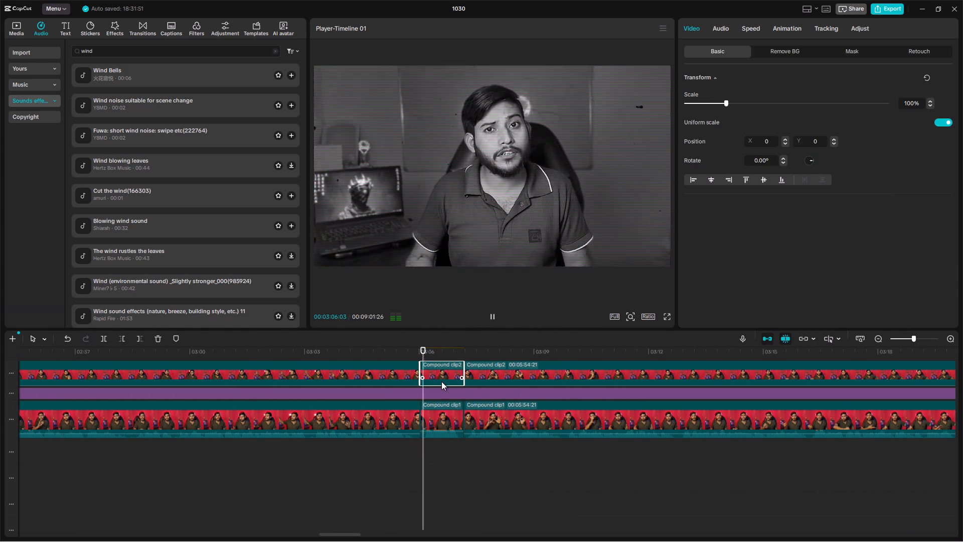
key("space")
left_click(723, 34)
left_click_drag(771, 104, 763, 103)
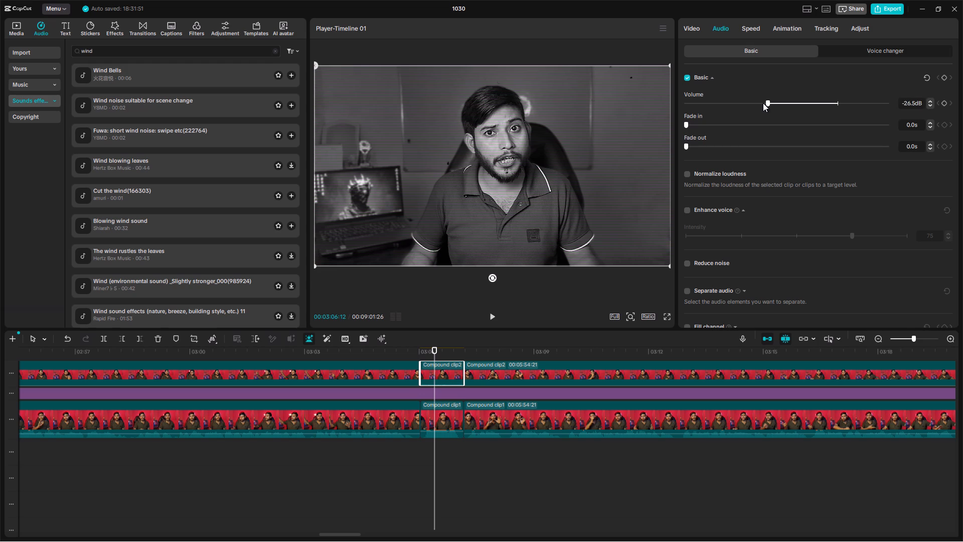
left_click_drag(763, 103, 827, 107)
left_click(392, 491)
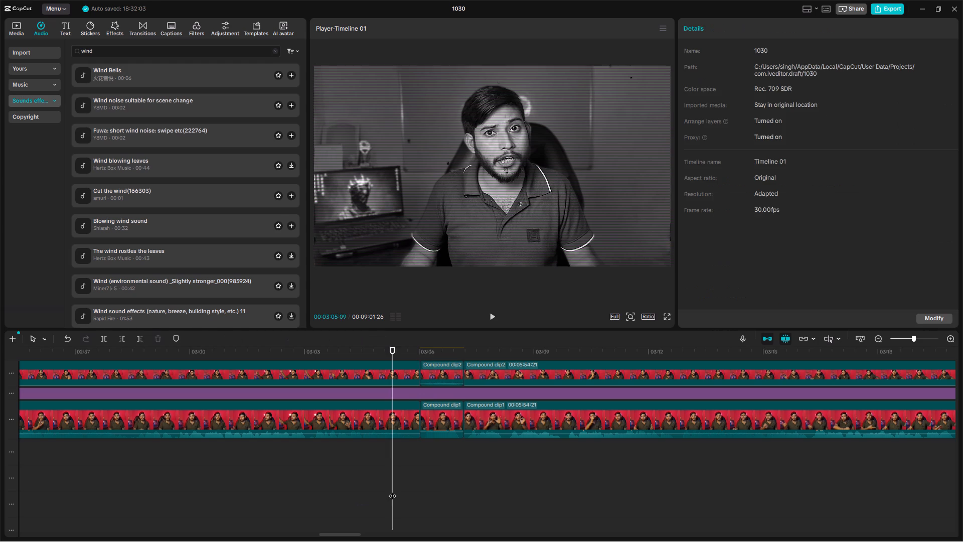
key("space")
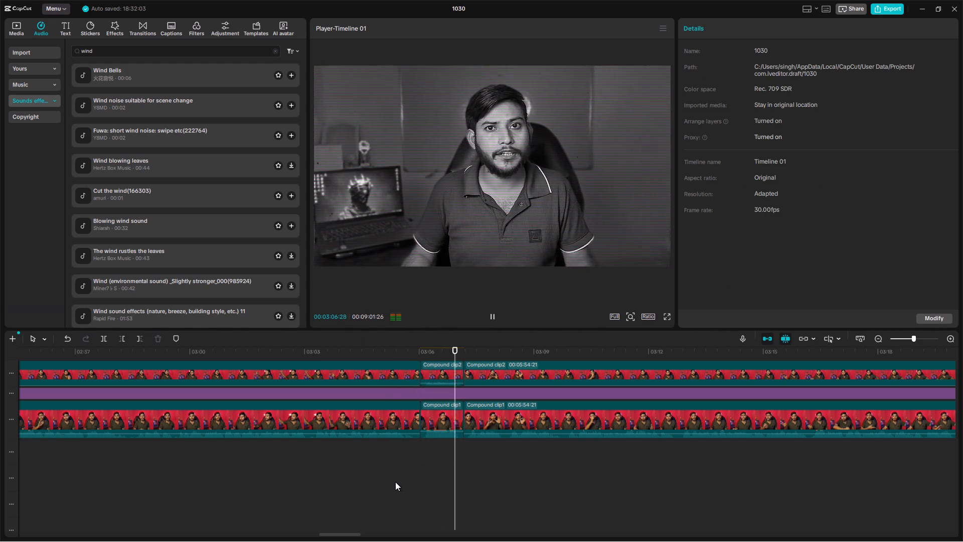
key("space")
Lower the short Compound clip2 segment's volume to slightly below -12.5 dB and play it back from its start.
left_click(459, 369)
left_click(717, 31)
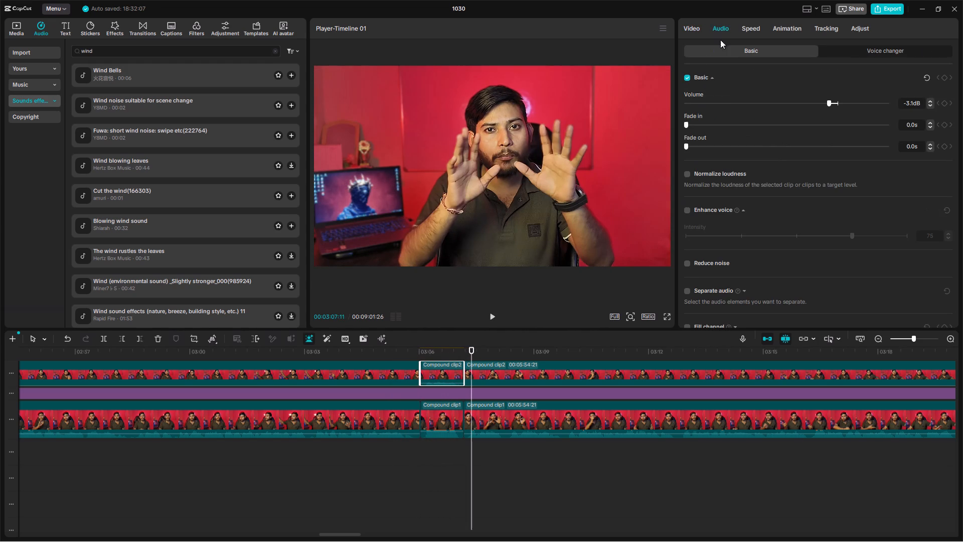
left_click_drag(825, 105, 806, 100)
left_click_drag(806, 100, 801, 99)
left_click(418, 466)
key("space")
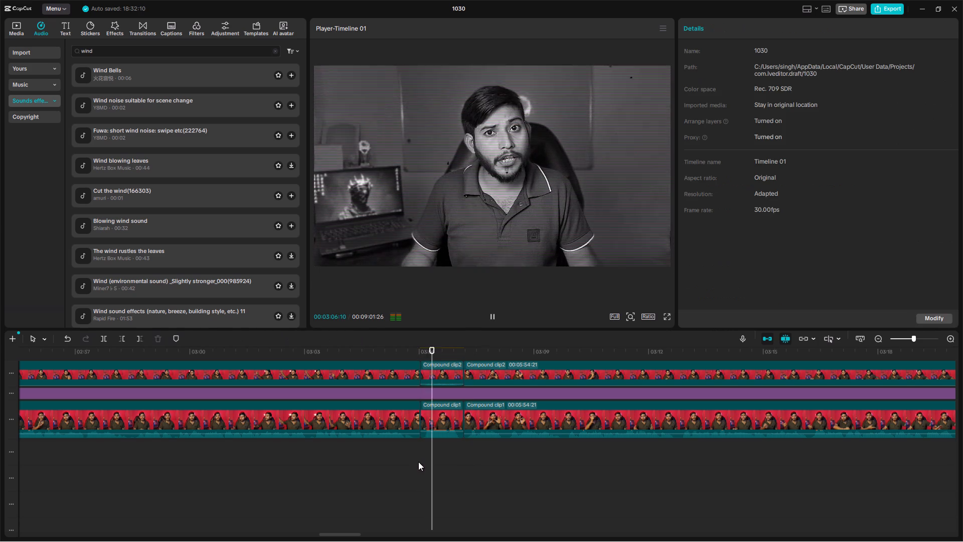
Play on from about 00:03:06 and look over the overlay, effect and audio tracks around that section.
scroll(447, 464, "down", 8, "ctrl")
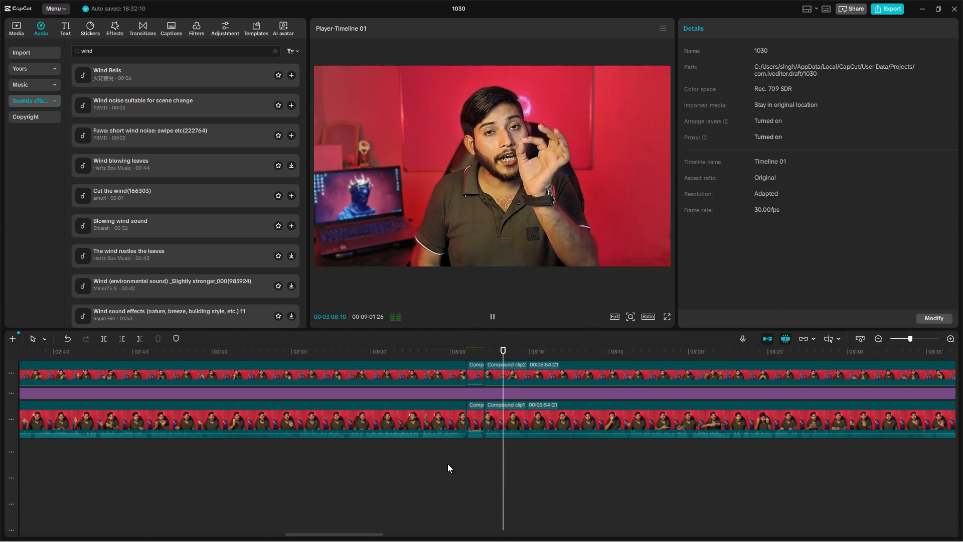
scroll(447, 464, "down", 17, "ctrl")
scroll(681, 483, "down", 5)
scroll(682, 481, "up", 9)
scroll(682, 481, "down", 9)
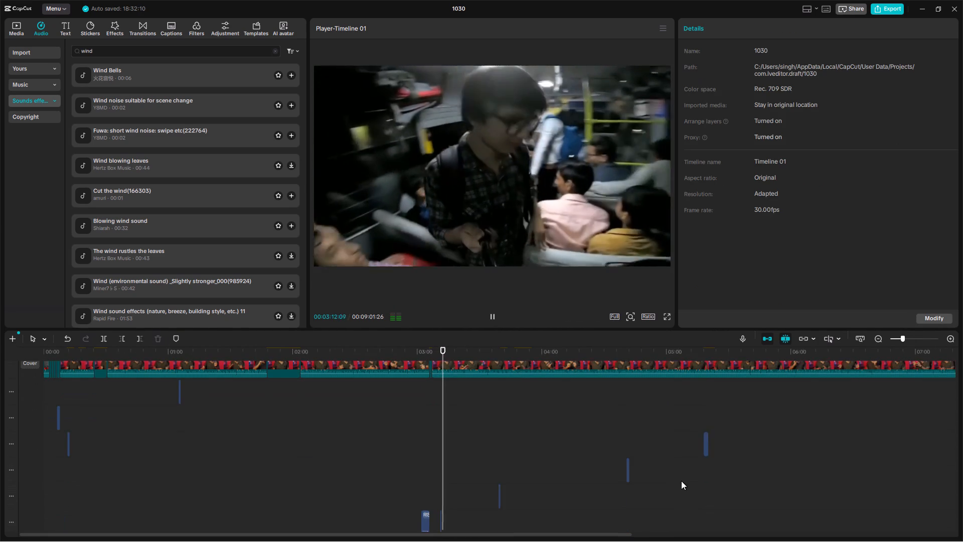
scroll(686, 475, "down", 13, "ctrl")
scroll(247, 417, "down", 6)
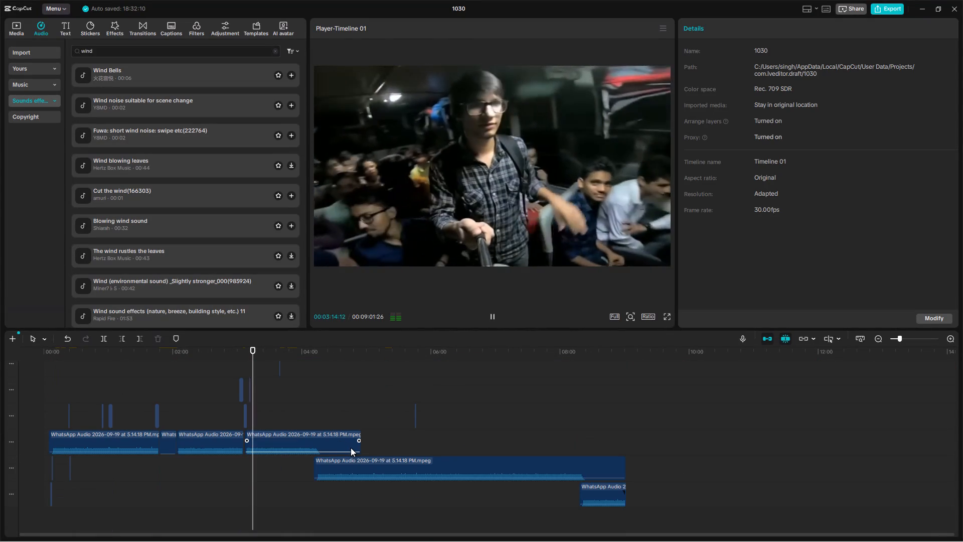
scroll(351, 448, "up", 11, "ctrl")
scroll(352, 448, "down", 5, "ctrl")
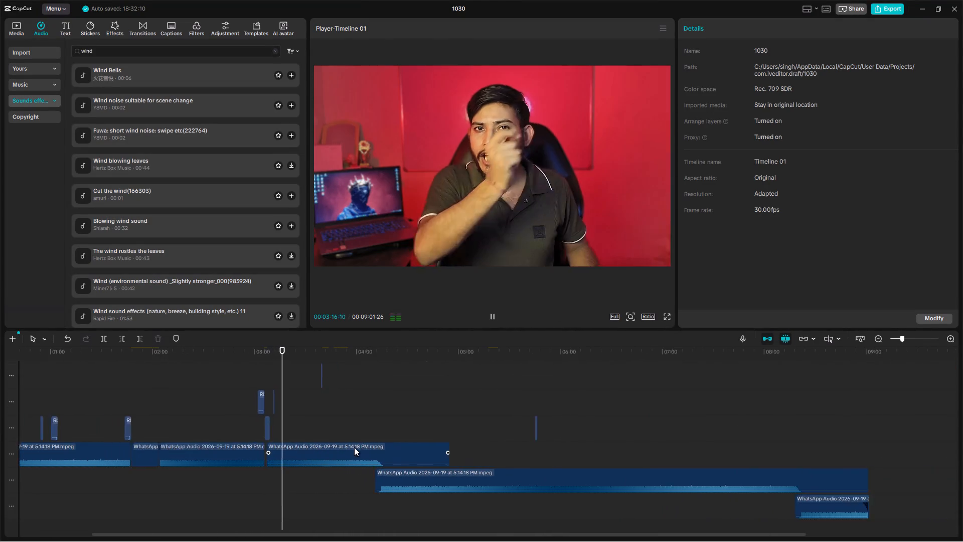
scroll(354, 447, "up", 20)
scroll(368, 464, "down", 7, "ctrl")
scroll(365, 459, "up", 10)
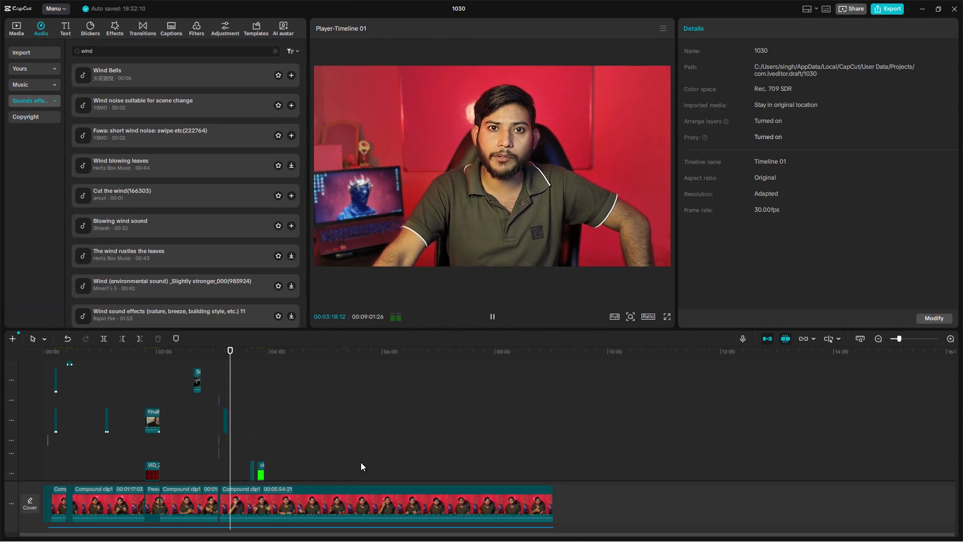
scroll(355, 458, "up", 18, "ctrl")
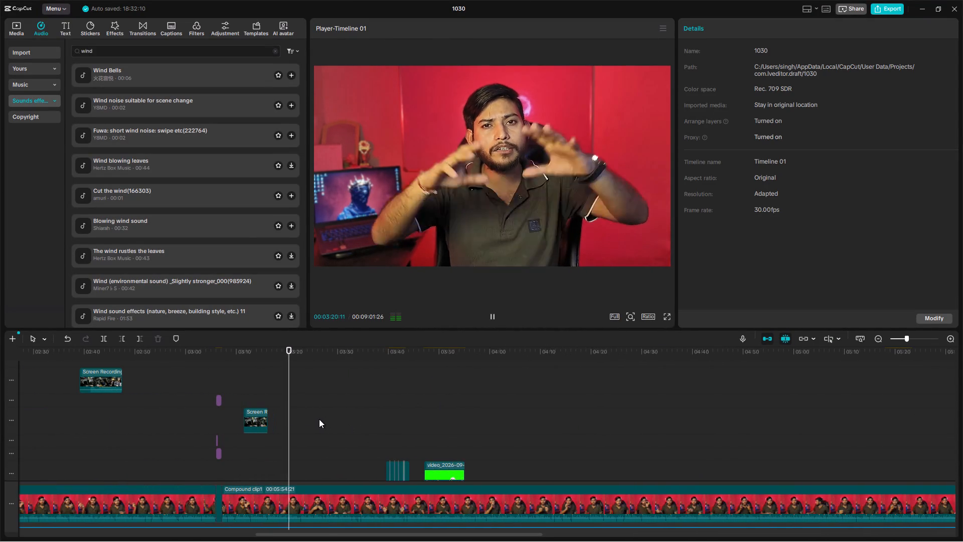
scroll(319, 419, "up", 7, "ctrl")
scroll(354, 416, "down", 5)
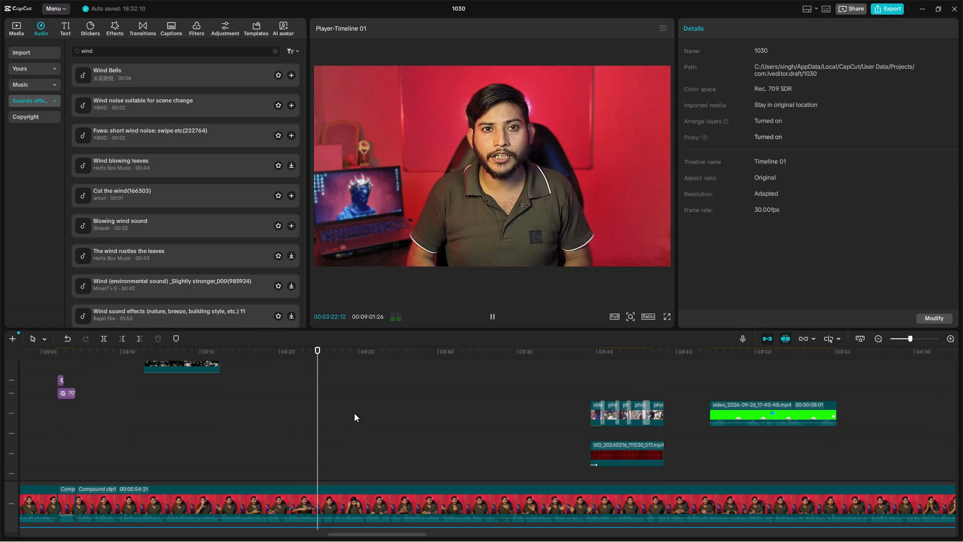
Play the photo montage from about 00:03:39 through to the green-screen subscribe overlay and check how they sound.
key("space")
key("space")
left_click(593, 474)
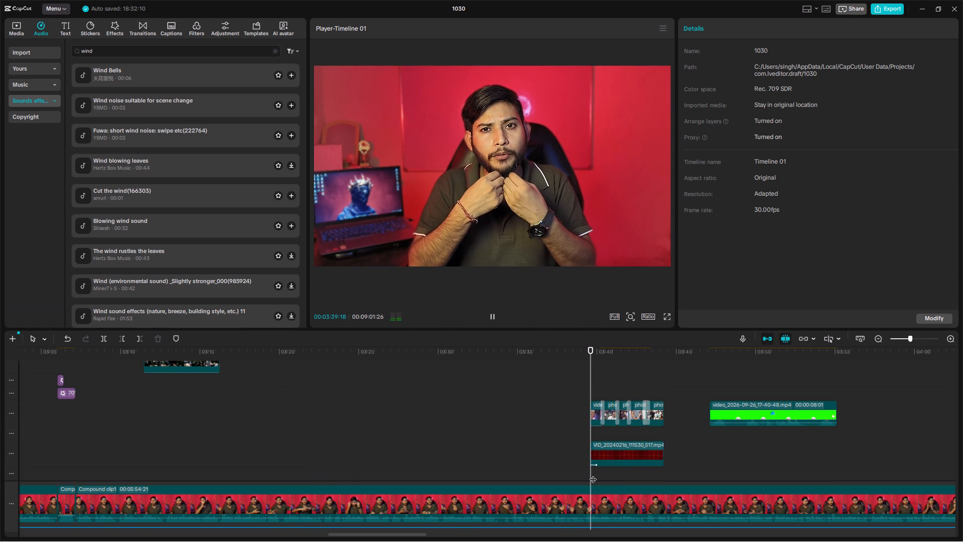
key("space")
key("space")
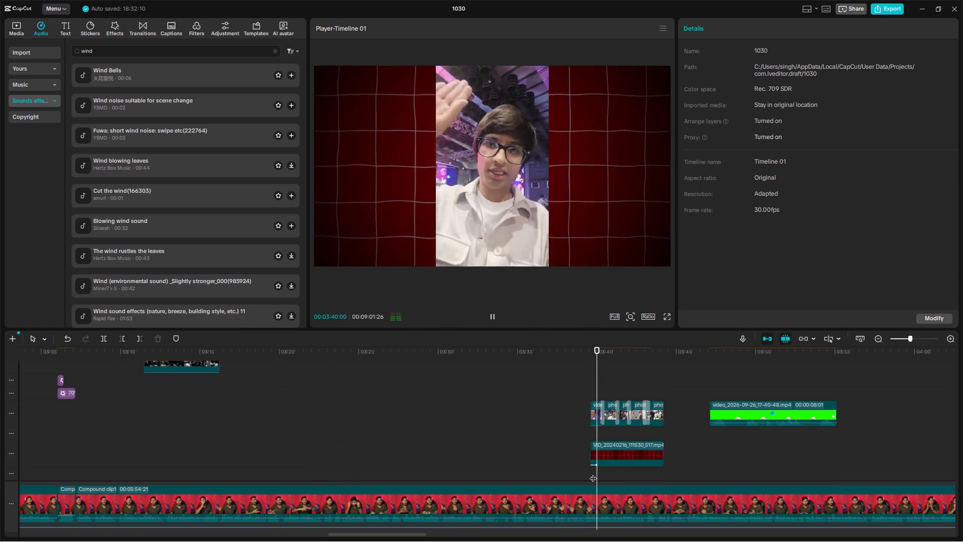
scroll(593, 471, "down", 3, "ctrl")
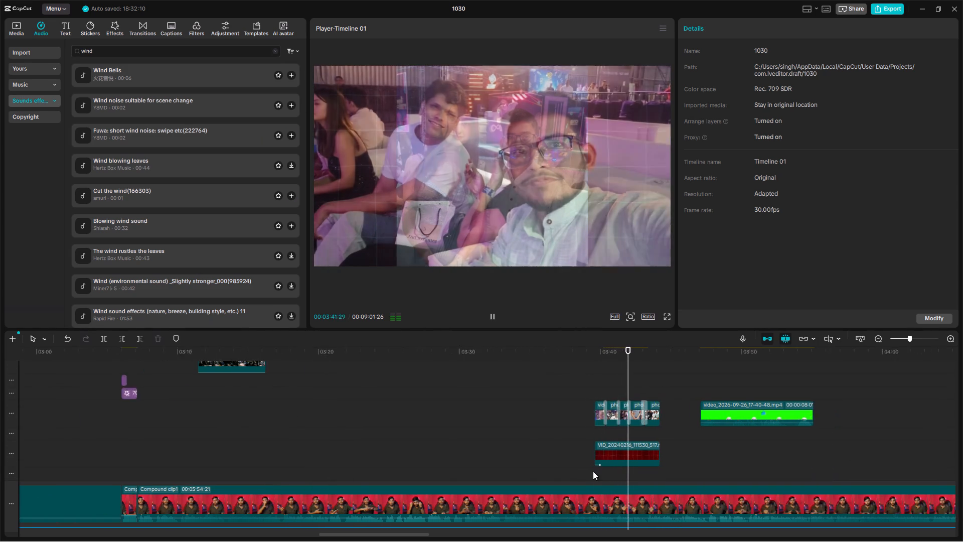
scroll(593, 471, "down", 13, "ctrl")
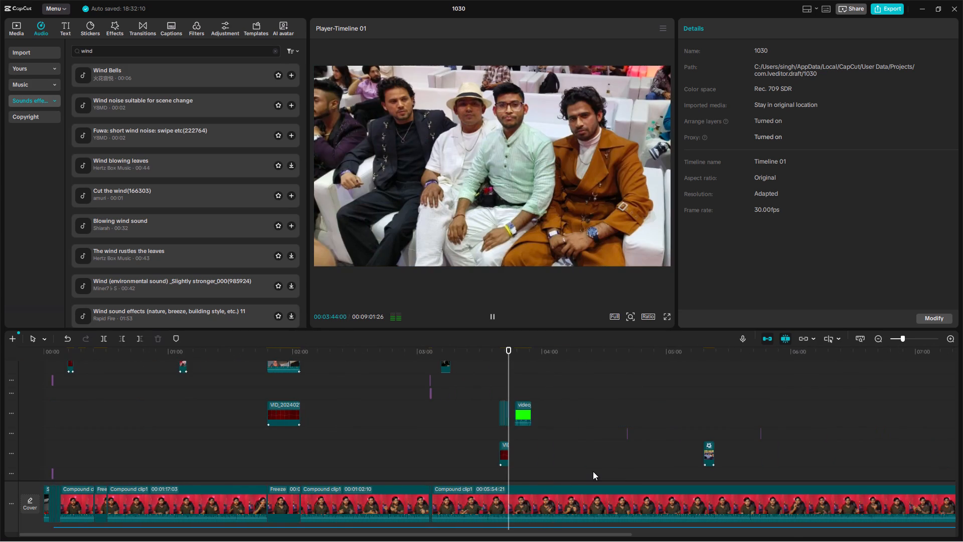
scroll(593, 471, "down", 3, "ctrl")
scroll(593, 471, "up", 15, "ctrl")
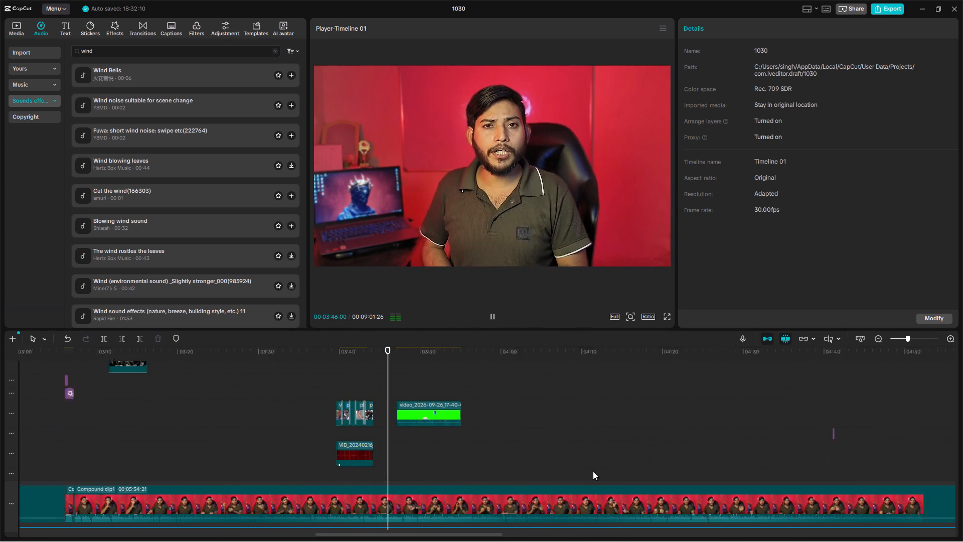
scroll(593, 471, "up", 2, "ctrl")
scroll(593, 471, "down", 16, "ctrl")
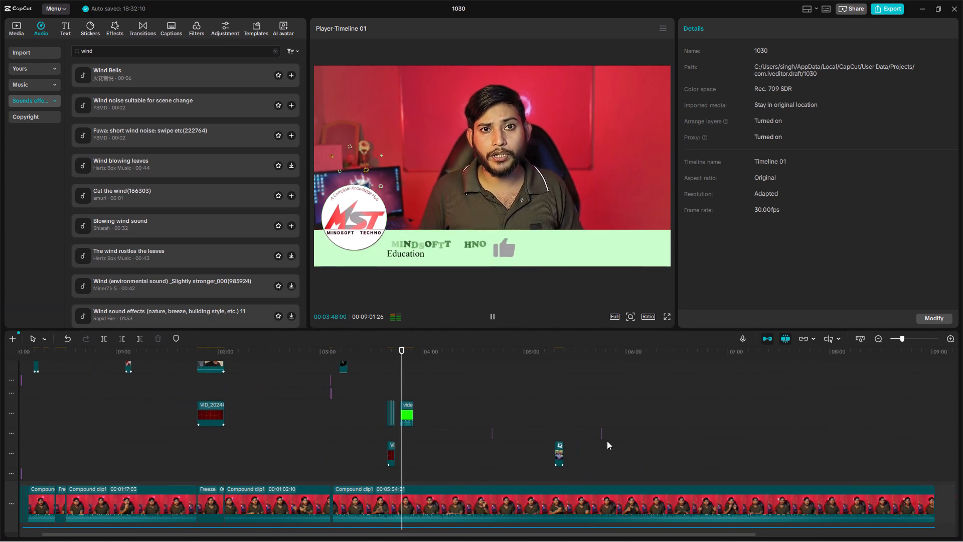
scroll(617, 431, "down", 6, "ctrl")
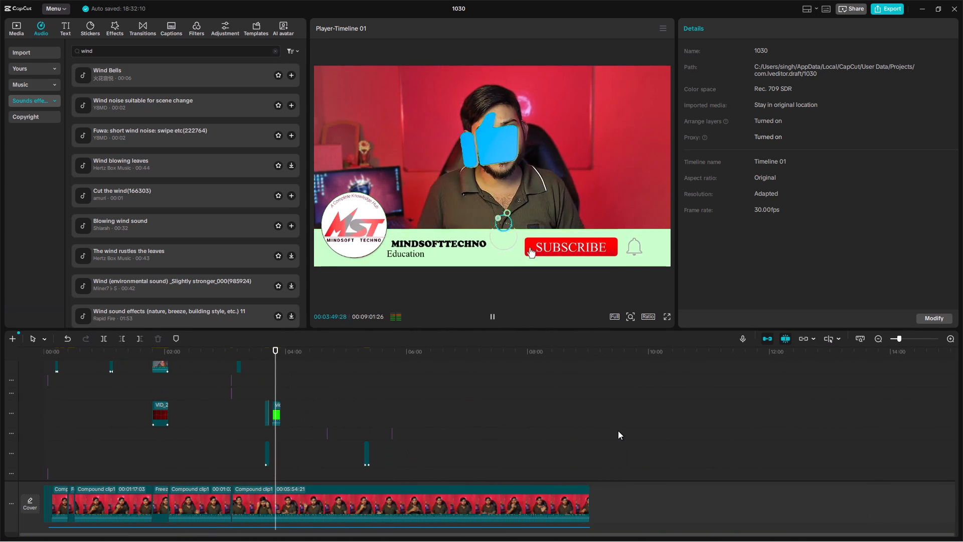
Lower the volume of the green-screen subscribe overlay clip near 00:03:50 to -10.3 dB.
scroll(289, 408, "up", 8, "ctrl")
scroll(332, 412, "up", 7, "ctrl")
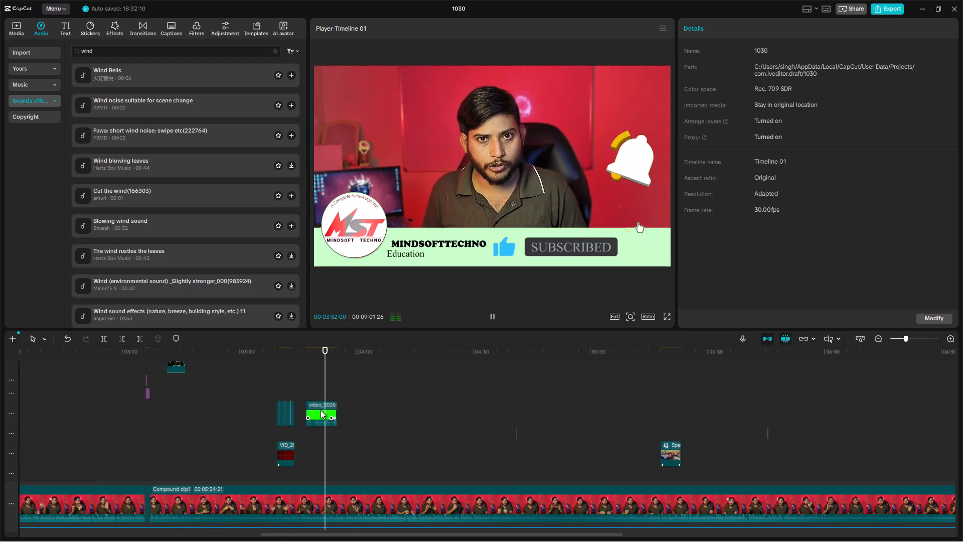
left_click(320, 410)
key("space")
left_click(725, 29)
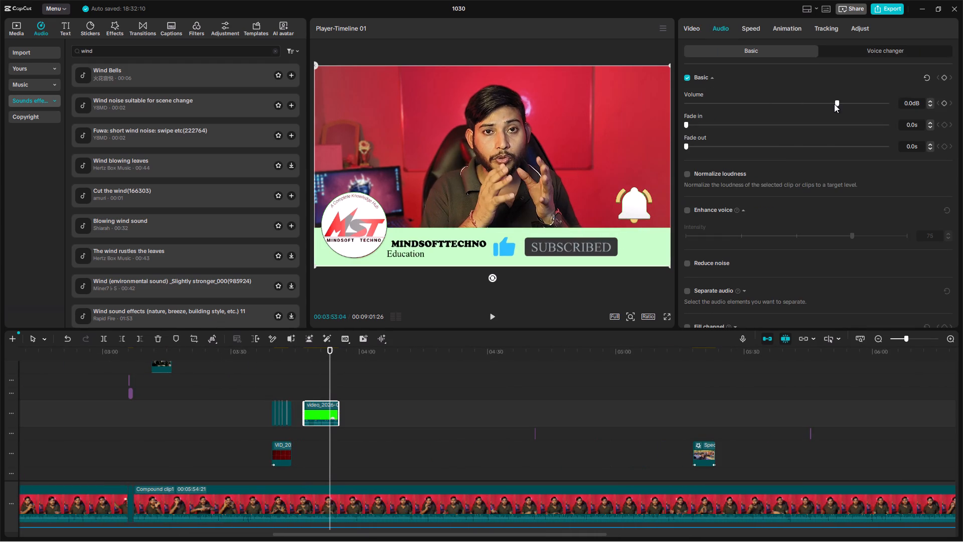
left_click_drag(835, 104, 809, 102)
Replay the subscribe overlay section from about 00:03:49 to check its volume against the voice.
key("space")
scroll(303, 444, "up", 7, "ctrl")
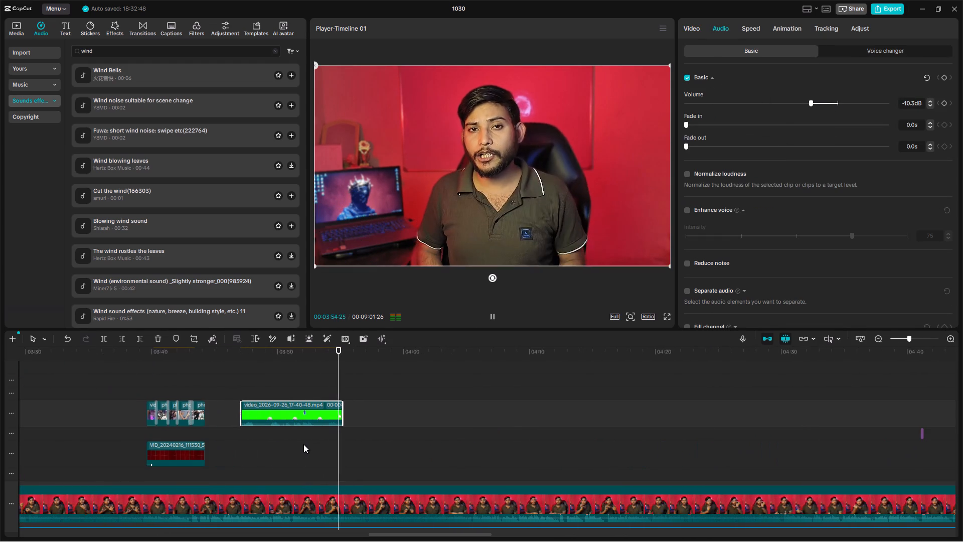
left_click(265, 445)
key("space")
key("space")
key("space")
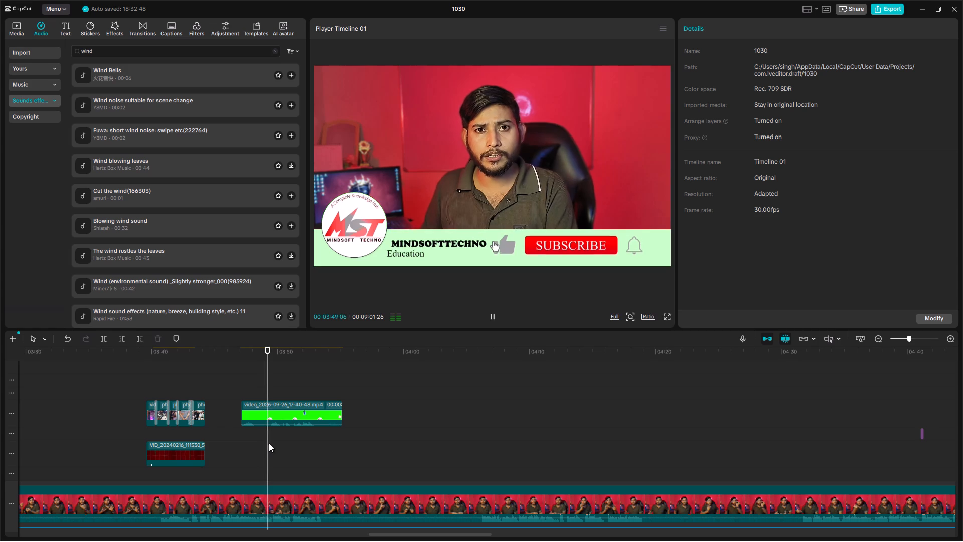
scroll(275, 438, "down", 6, "ctrl")
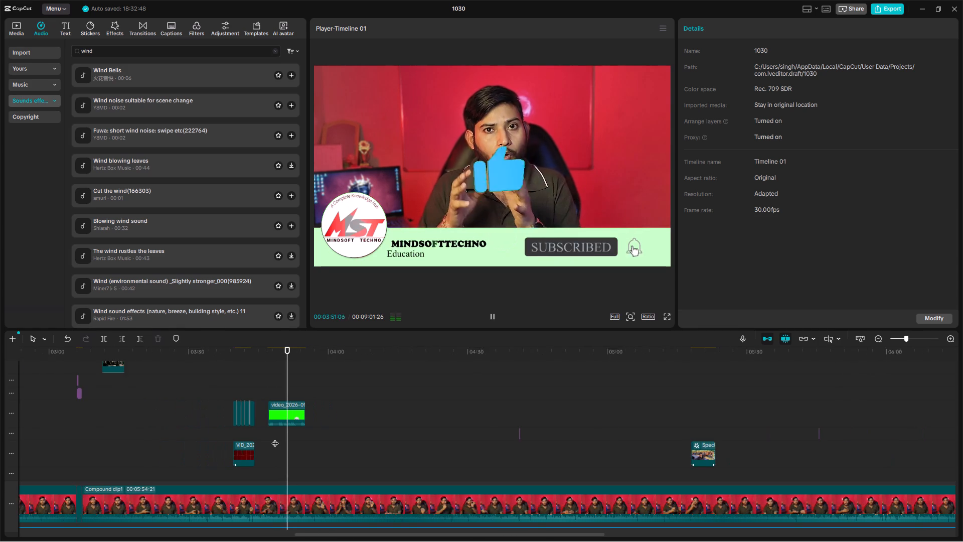
scroll(275, 438, "up", 5, "ctrl")
scroll(275, 438, "down", 18, "ctrl")
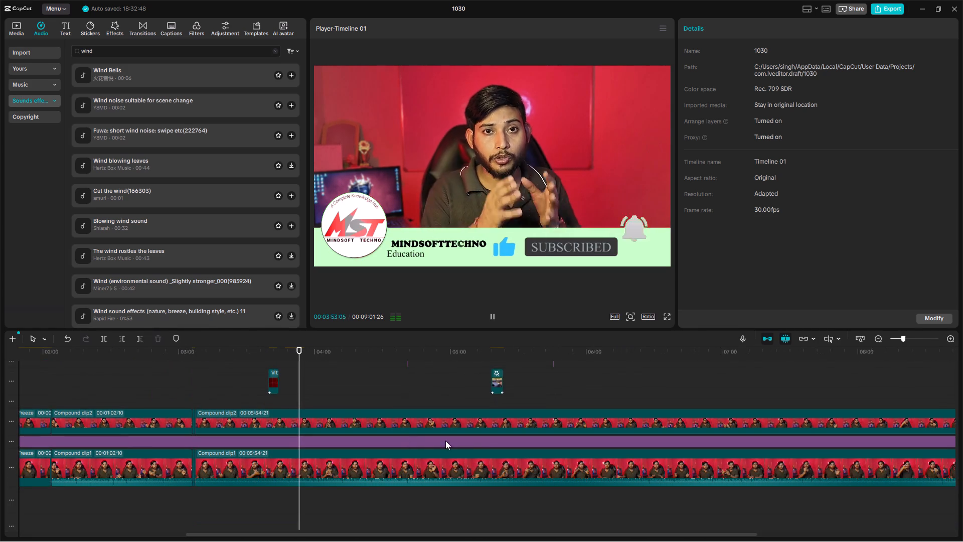
Play from the short effect clip near 00:04:41 and look over the compound clips and audio tracks there.
scroll(485, 444, "up", 8, "ctrl")
scroll(550, 414, "up", 3)
scroll(538, 421, "up", 7, "ctrl")
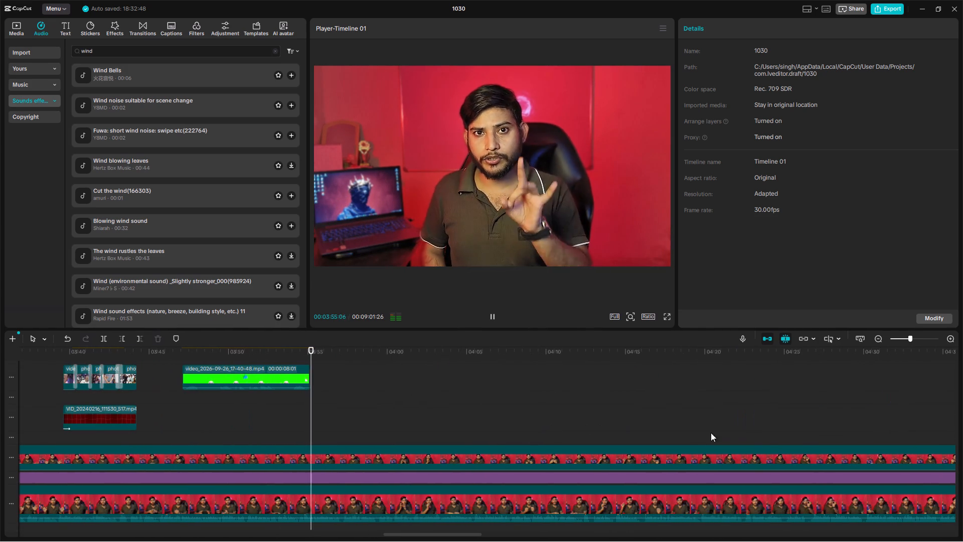
scroll(752, 431, "left", 2)
left_click(753, 429)
left_click(739, 425)
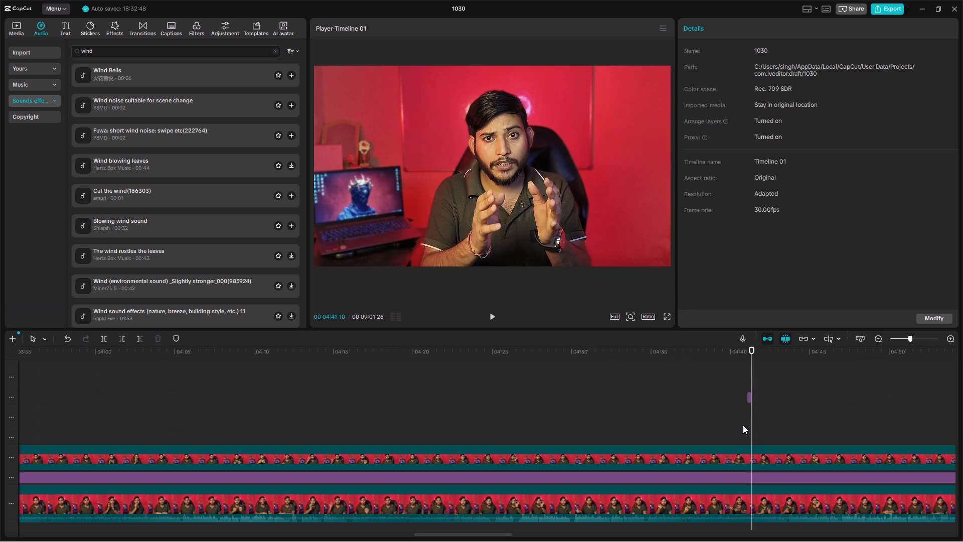
left_click(747, 424)
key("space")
scroll(744, 425, "down", 7, "ctrl")
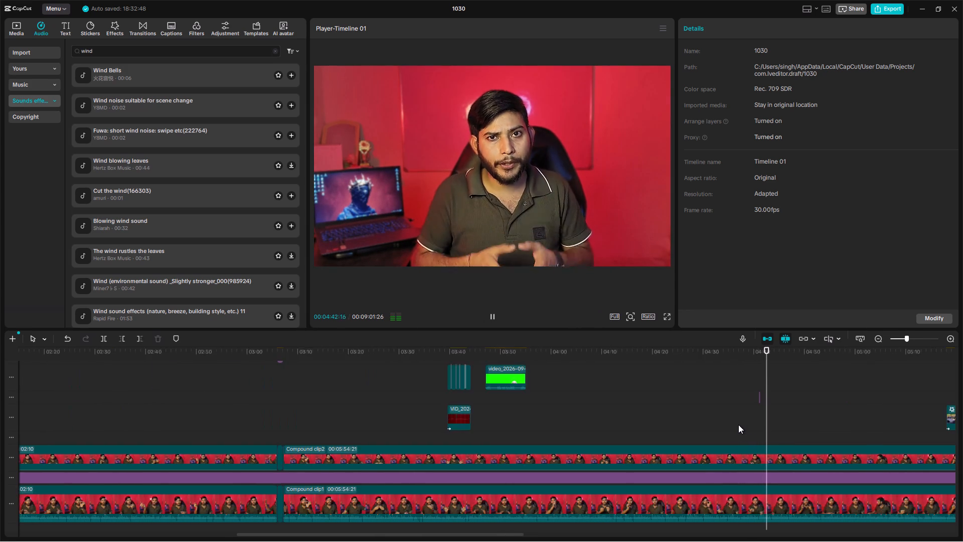
scroll(738, 425, "down", 6, "ctrl")
scroll(649, 412, "down", 6, "ctrl")
scroll(434, 432, "down", 2, "ctrl")
scroll(383, 484, "down", 7)
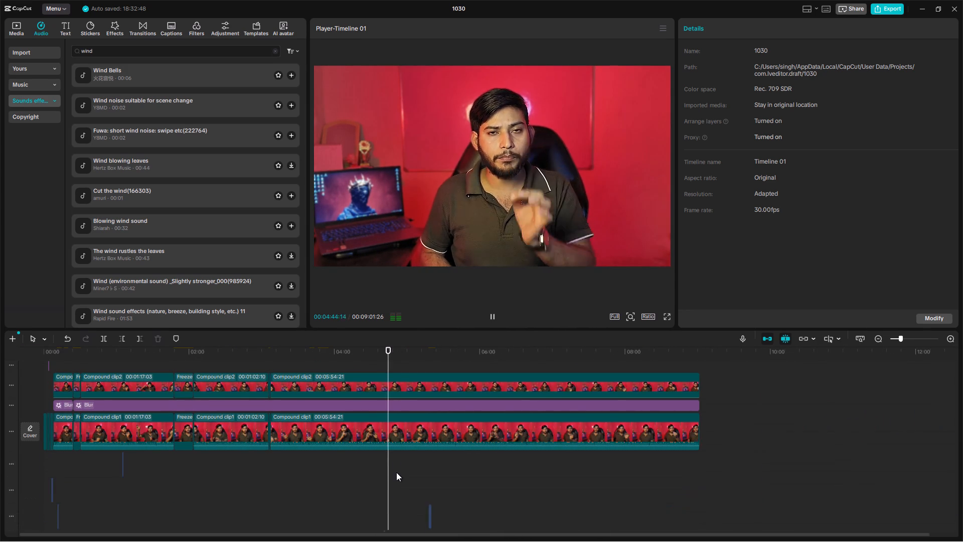
scroll(396, 472, "down", 4)
scroll(402, 467, "down", 20)
scroll(402, 467, "down", 1)
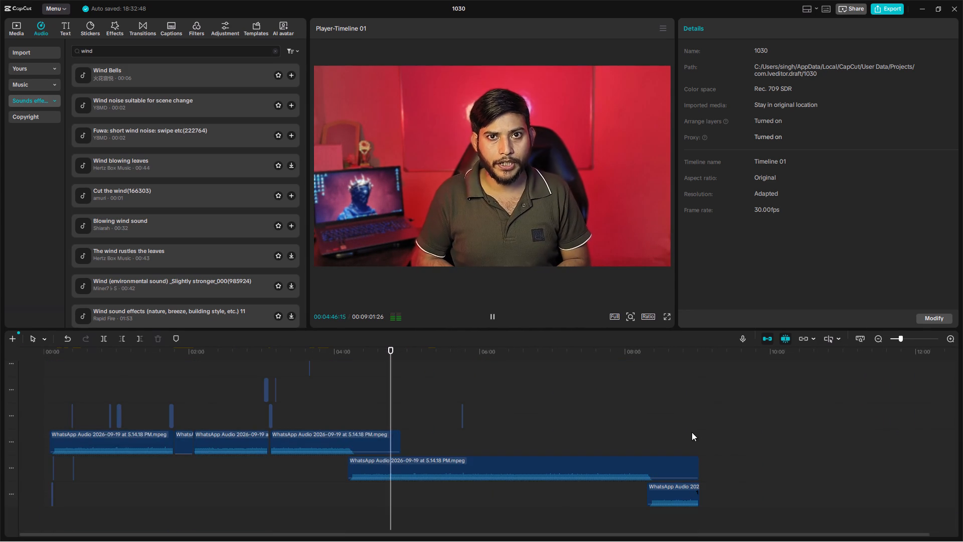
Play the closing section of the video from about 00:08:53 to the end of the timeline.
left_click(692, 432)
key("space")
scroll(695, 439, "up", 15)
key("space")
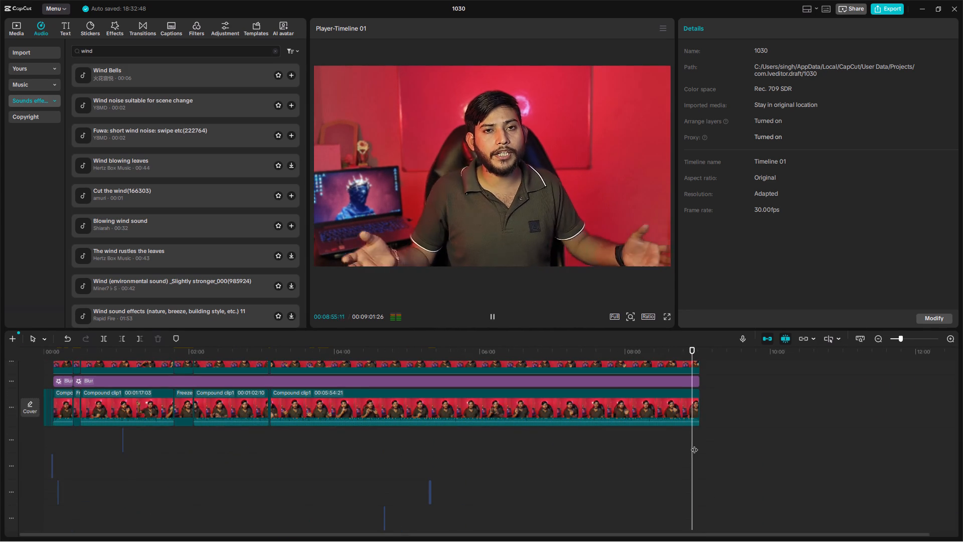
scroll(692, 451, "up", 7, "ctrl")
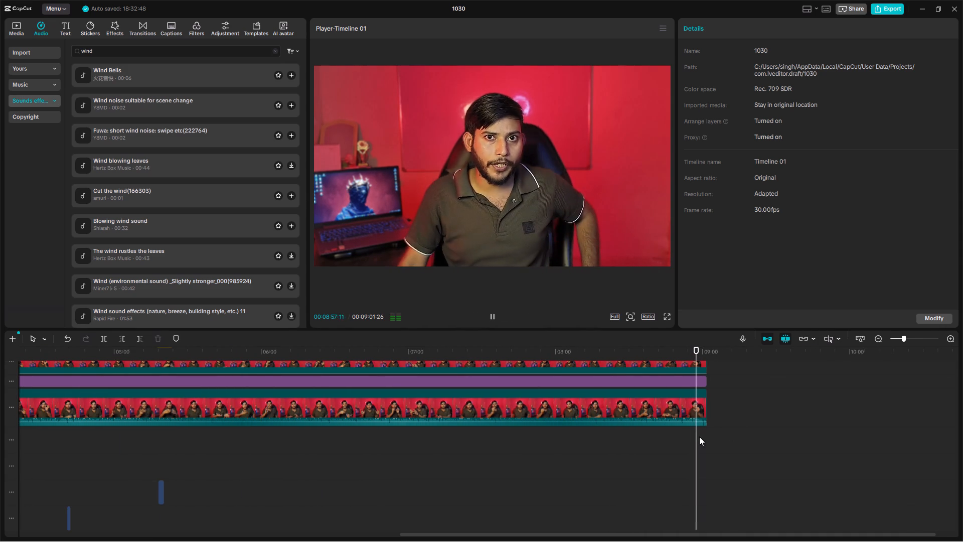
scroll(699, 436, "up", 17, "ctrl")
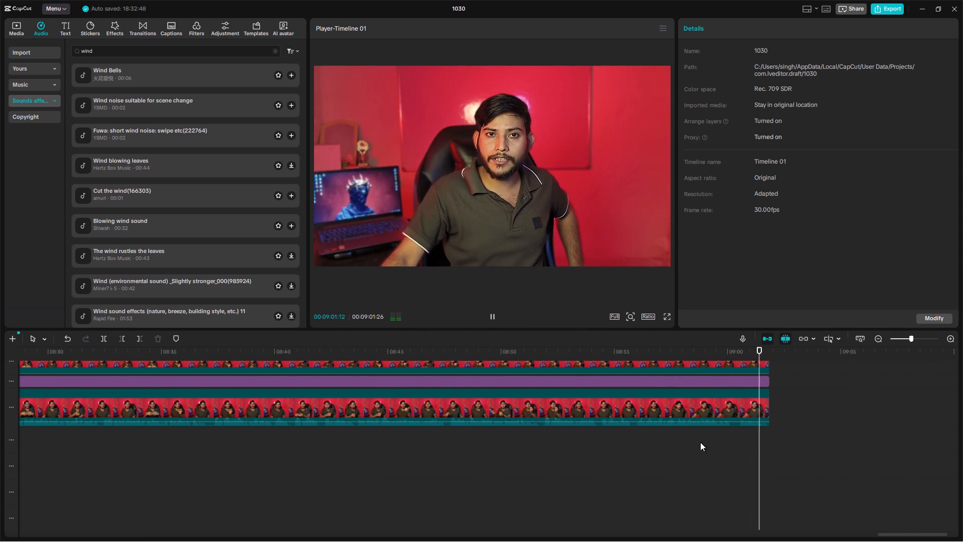
scroll(723, 444, "left", 1)
scroll(723, 444, "down", 5, "ctrl")
Look back over the timeline from the end to its beginning, checking the overlay and effect tracks.
left_click(701, 467)
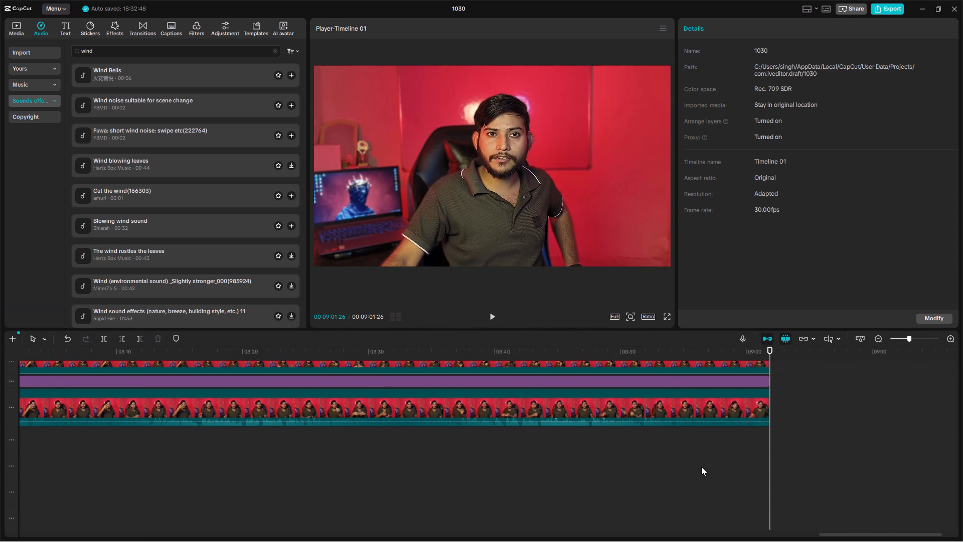
left_click(701, 467)
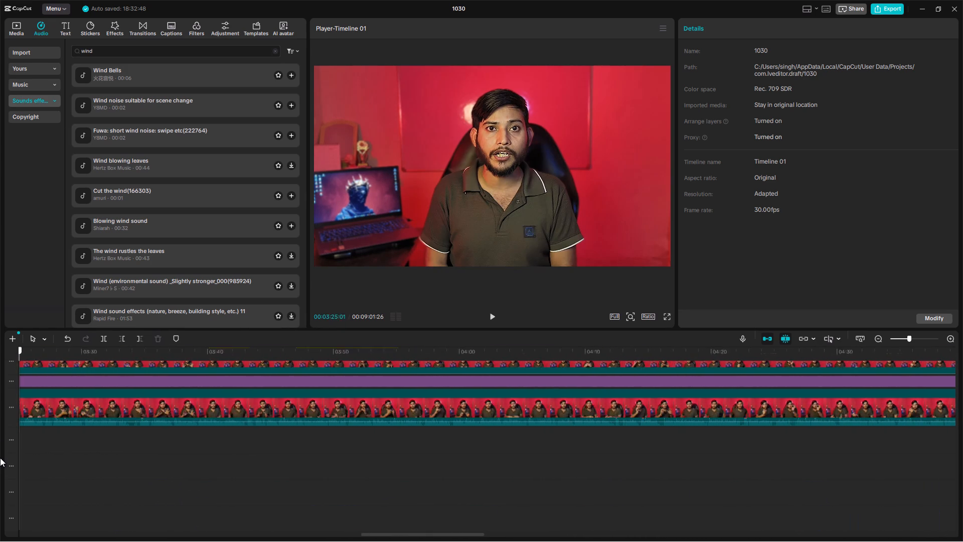
left_click(0, 458)
scroll(166, 449, "down", 3, "ctrl")
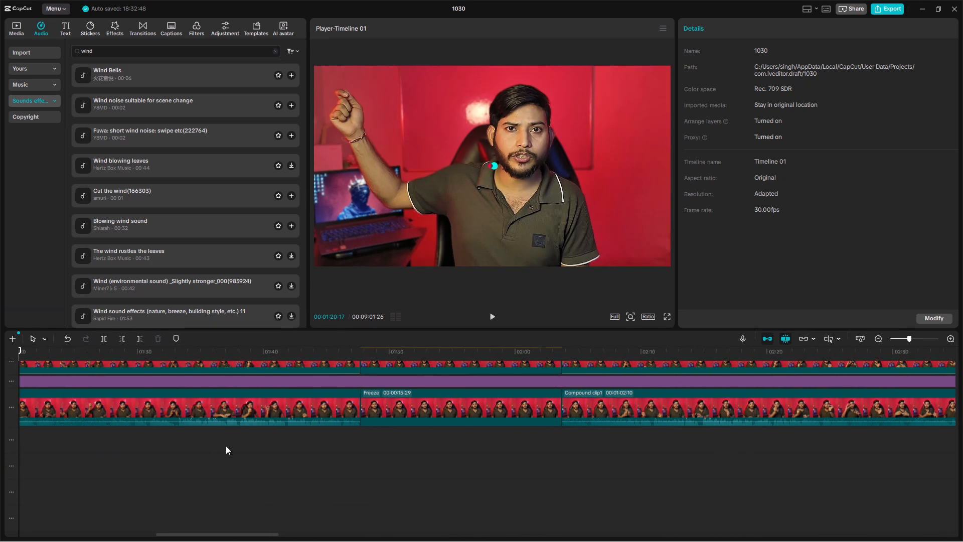
scroll(226, 446, "down", 4, "ctrl")
scroll(443, 481, "down", 7, "ctrl")
scroll(432, 477, "up", 6)
scroll(412, 475, "down", 7, "ctrl")
scroll(412, 475, "up", 7)
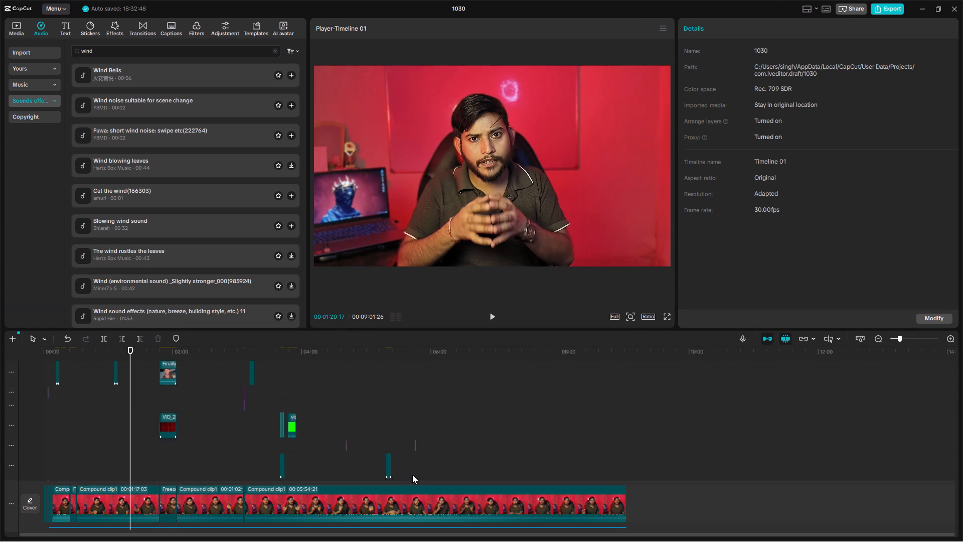
scroll(412, 475, "up", 17)
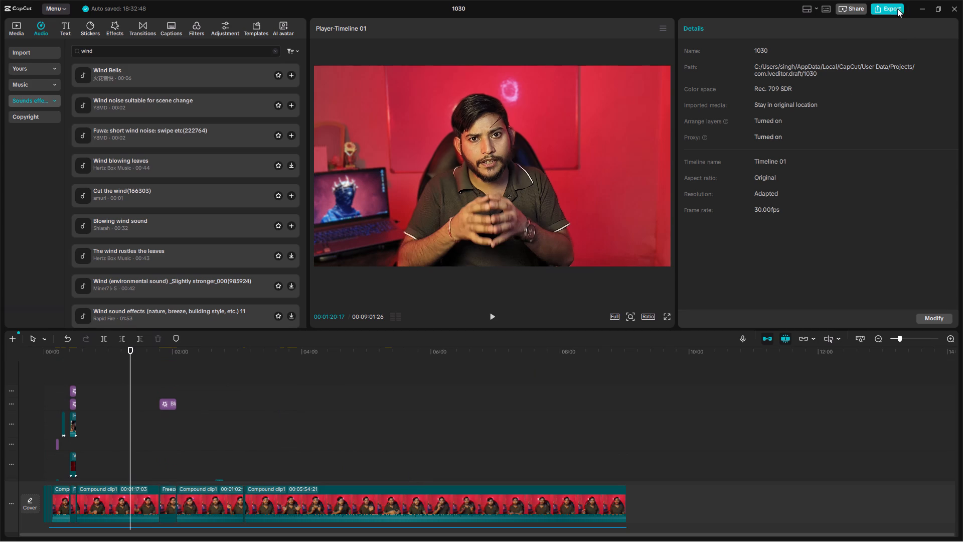
left_click(897, 9)
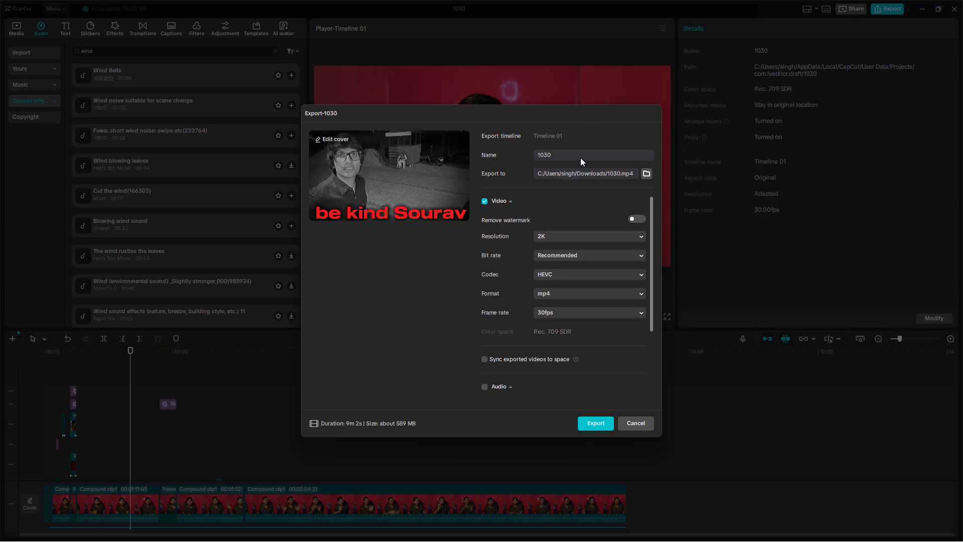
double_click(580, 158)
key("BackSpace")
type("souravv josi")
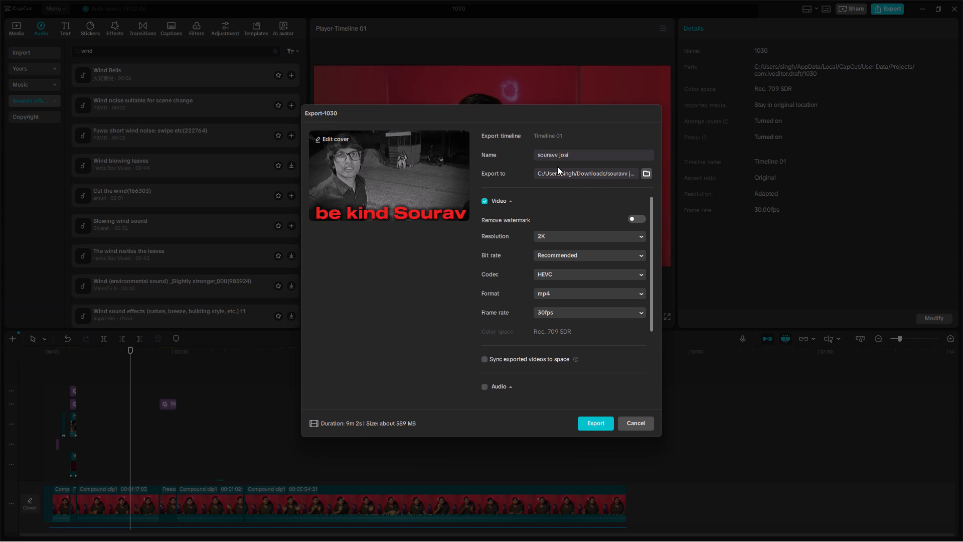
left_click(558, 155)
Set the export resolution to 4K and the frame rate to 30fps, and start the export.
left_click(559, 239)
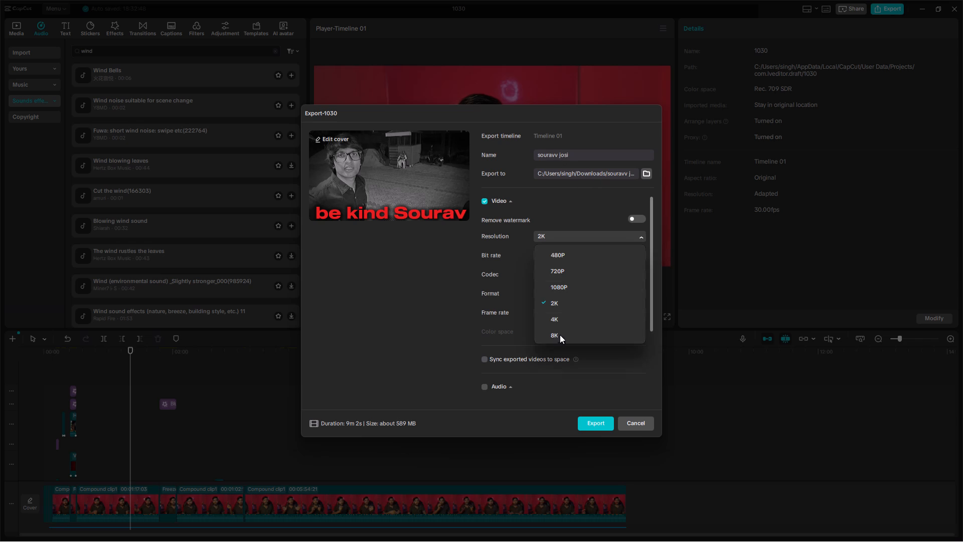
left_click(572, 321)
left_click(577, 321)
left_click(579, 316)
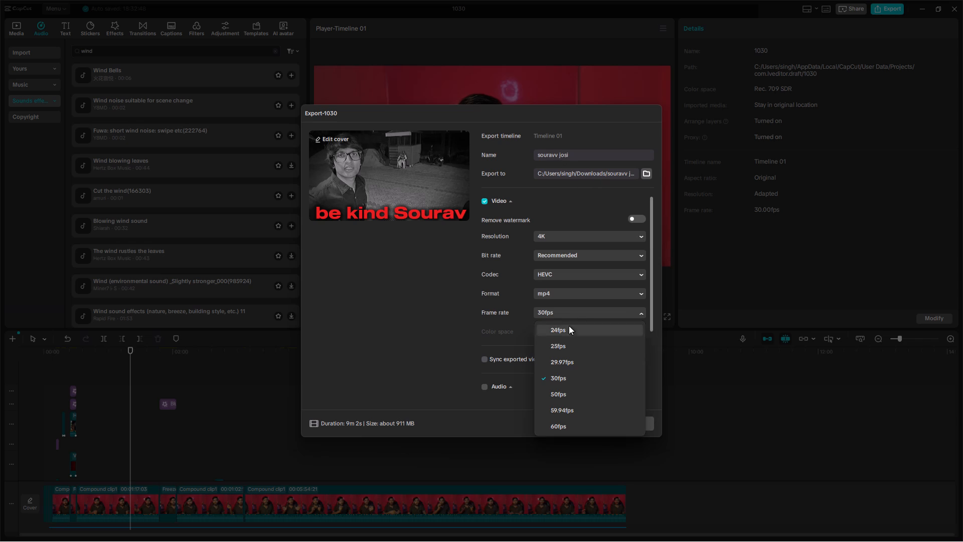
left_click(583, 382)
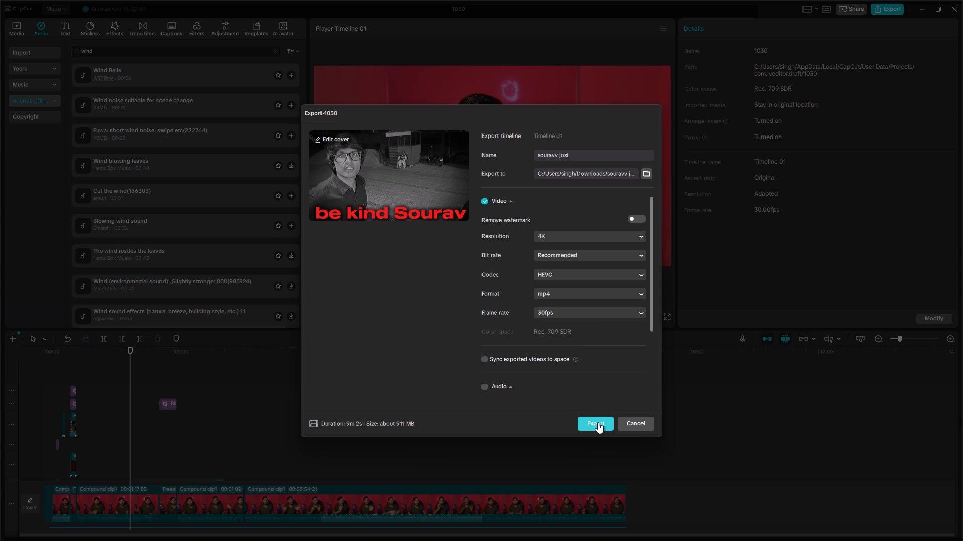
left_click(598, 422)
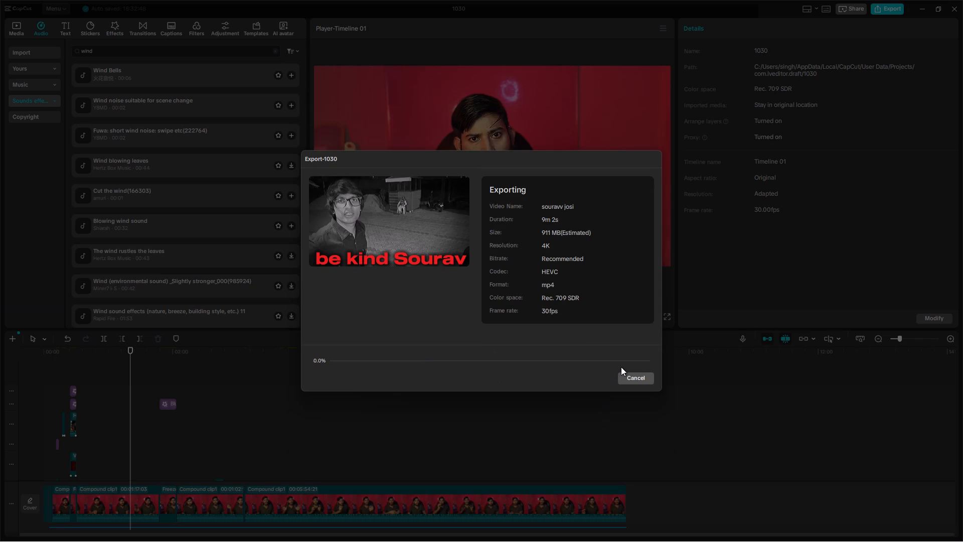